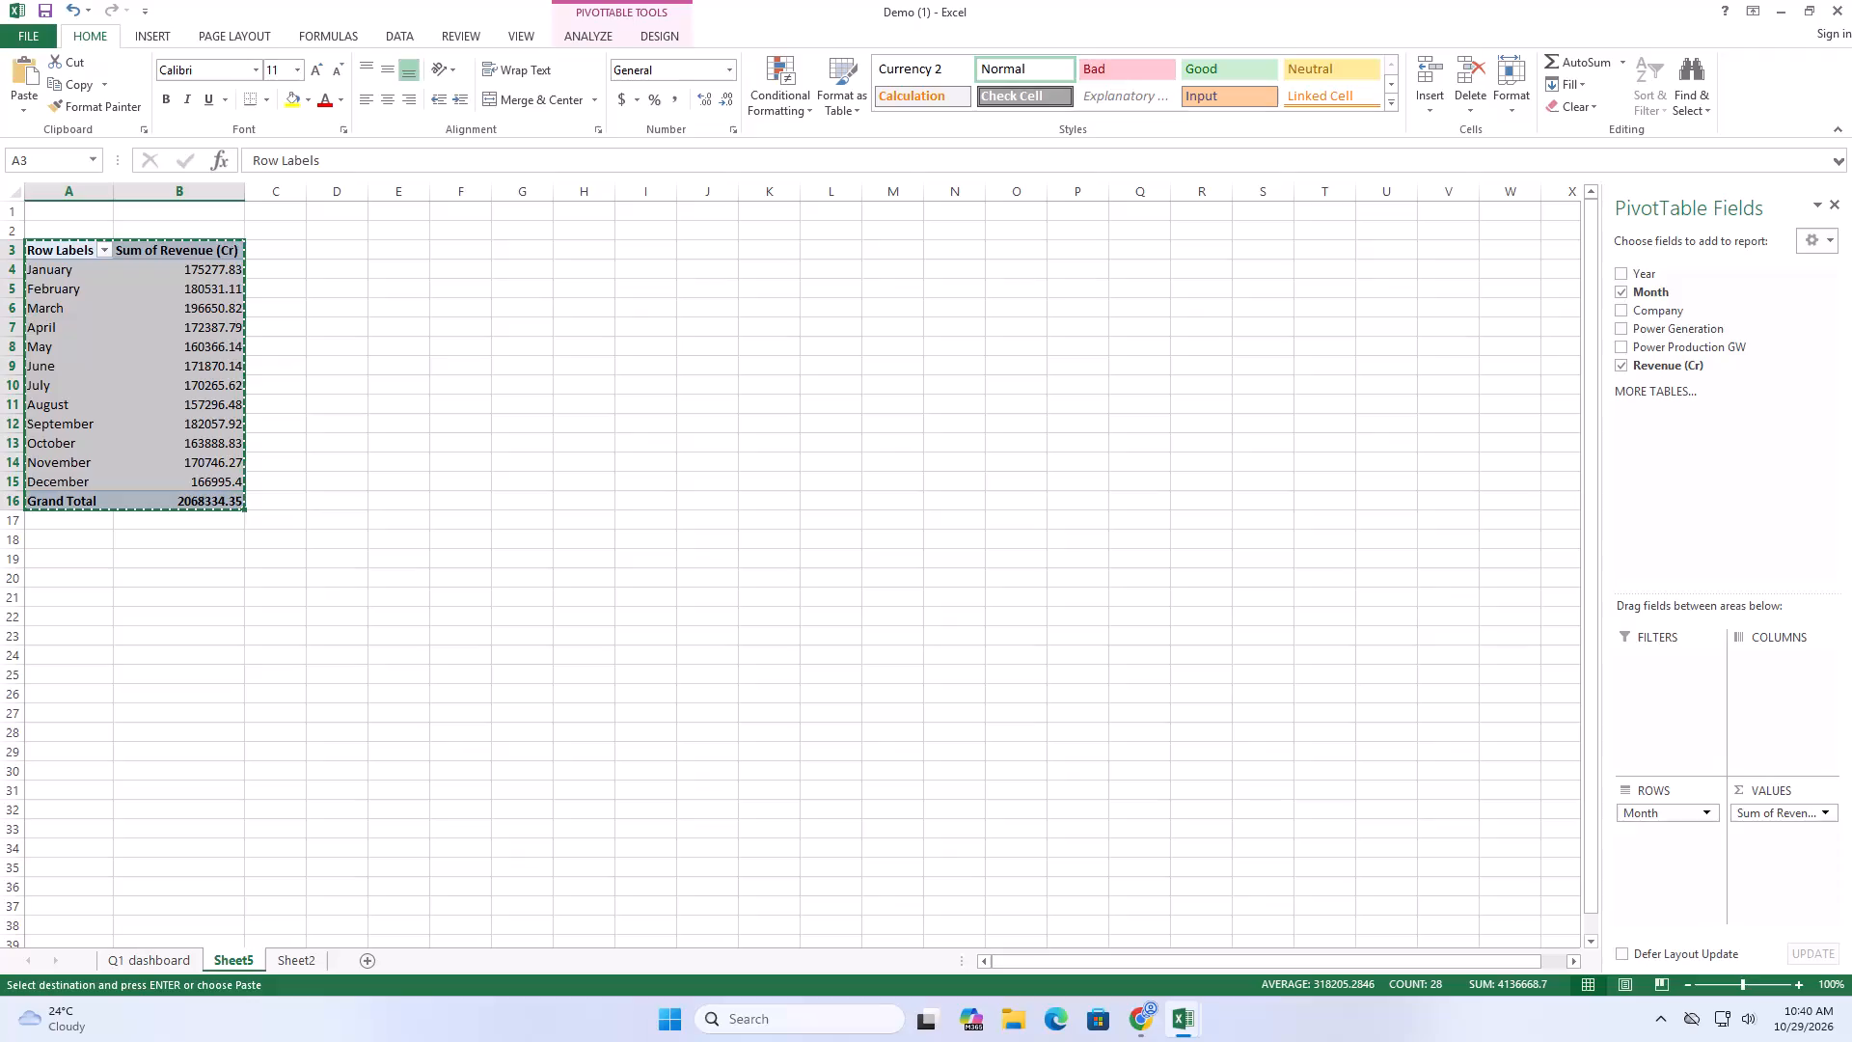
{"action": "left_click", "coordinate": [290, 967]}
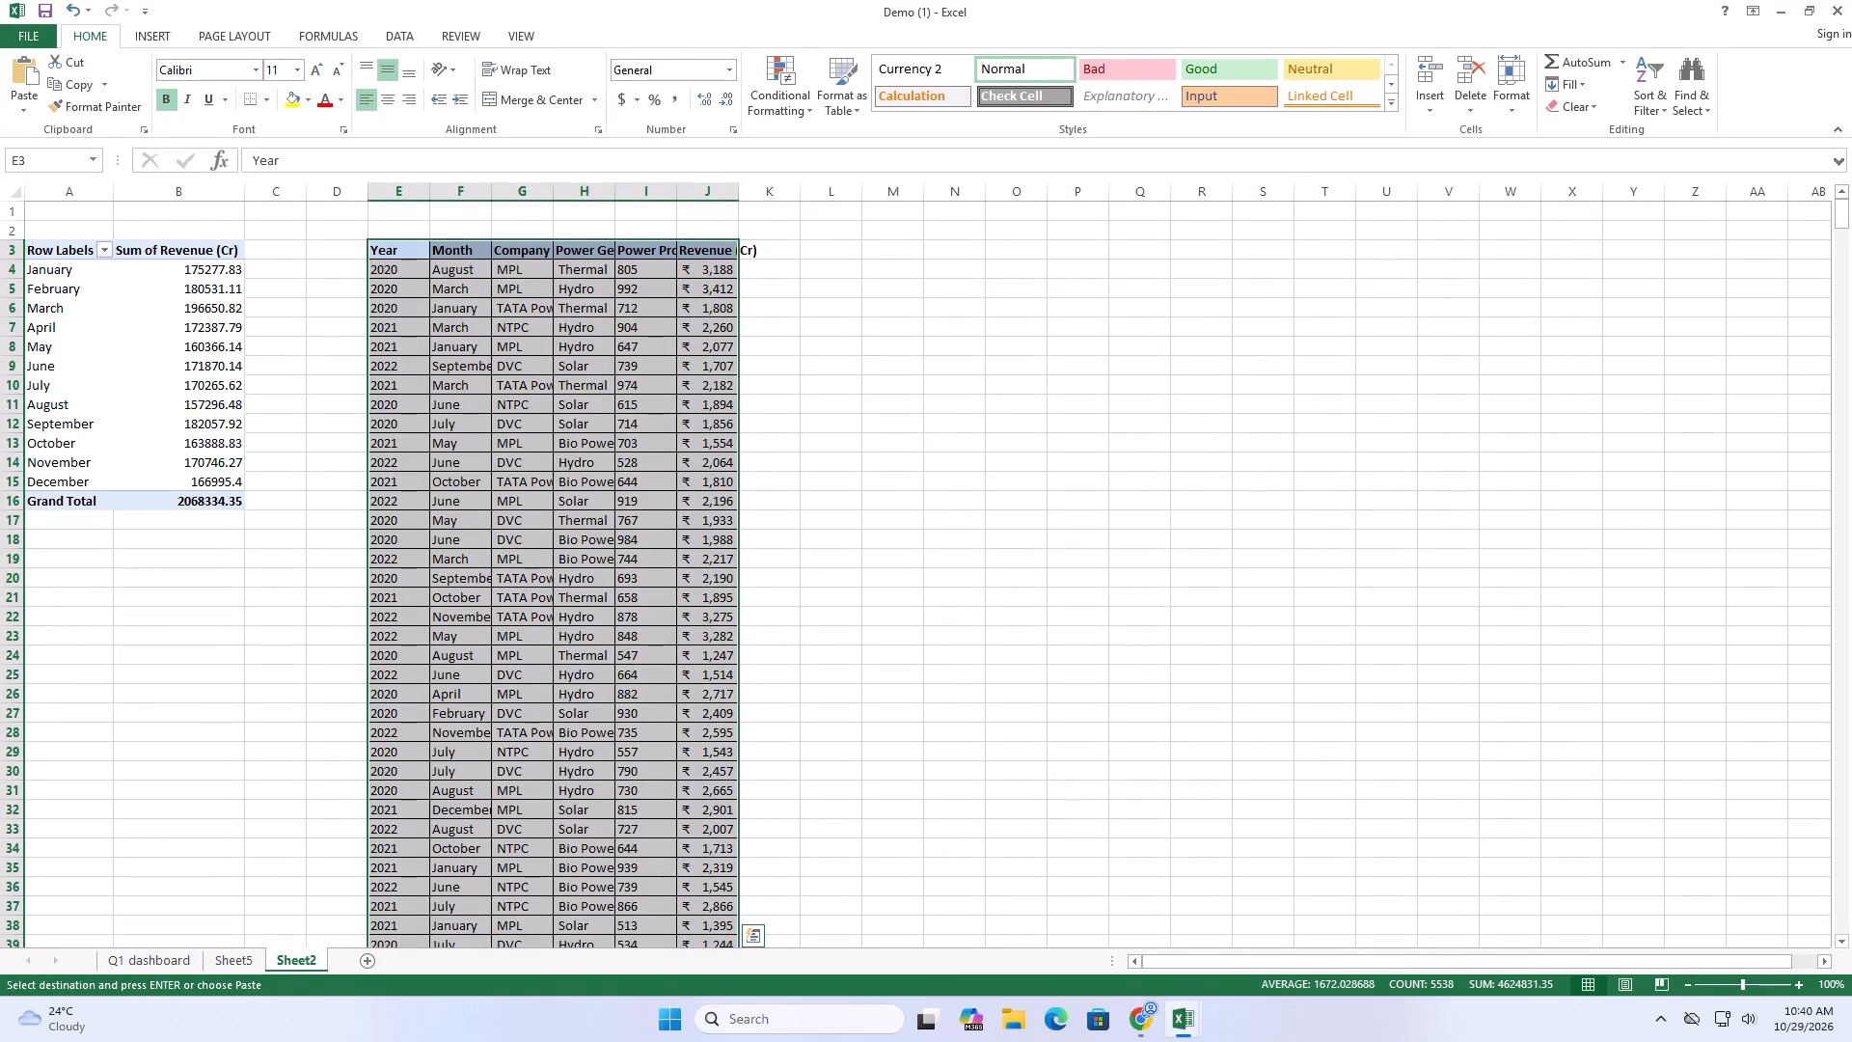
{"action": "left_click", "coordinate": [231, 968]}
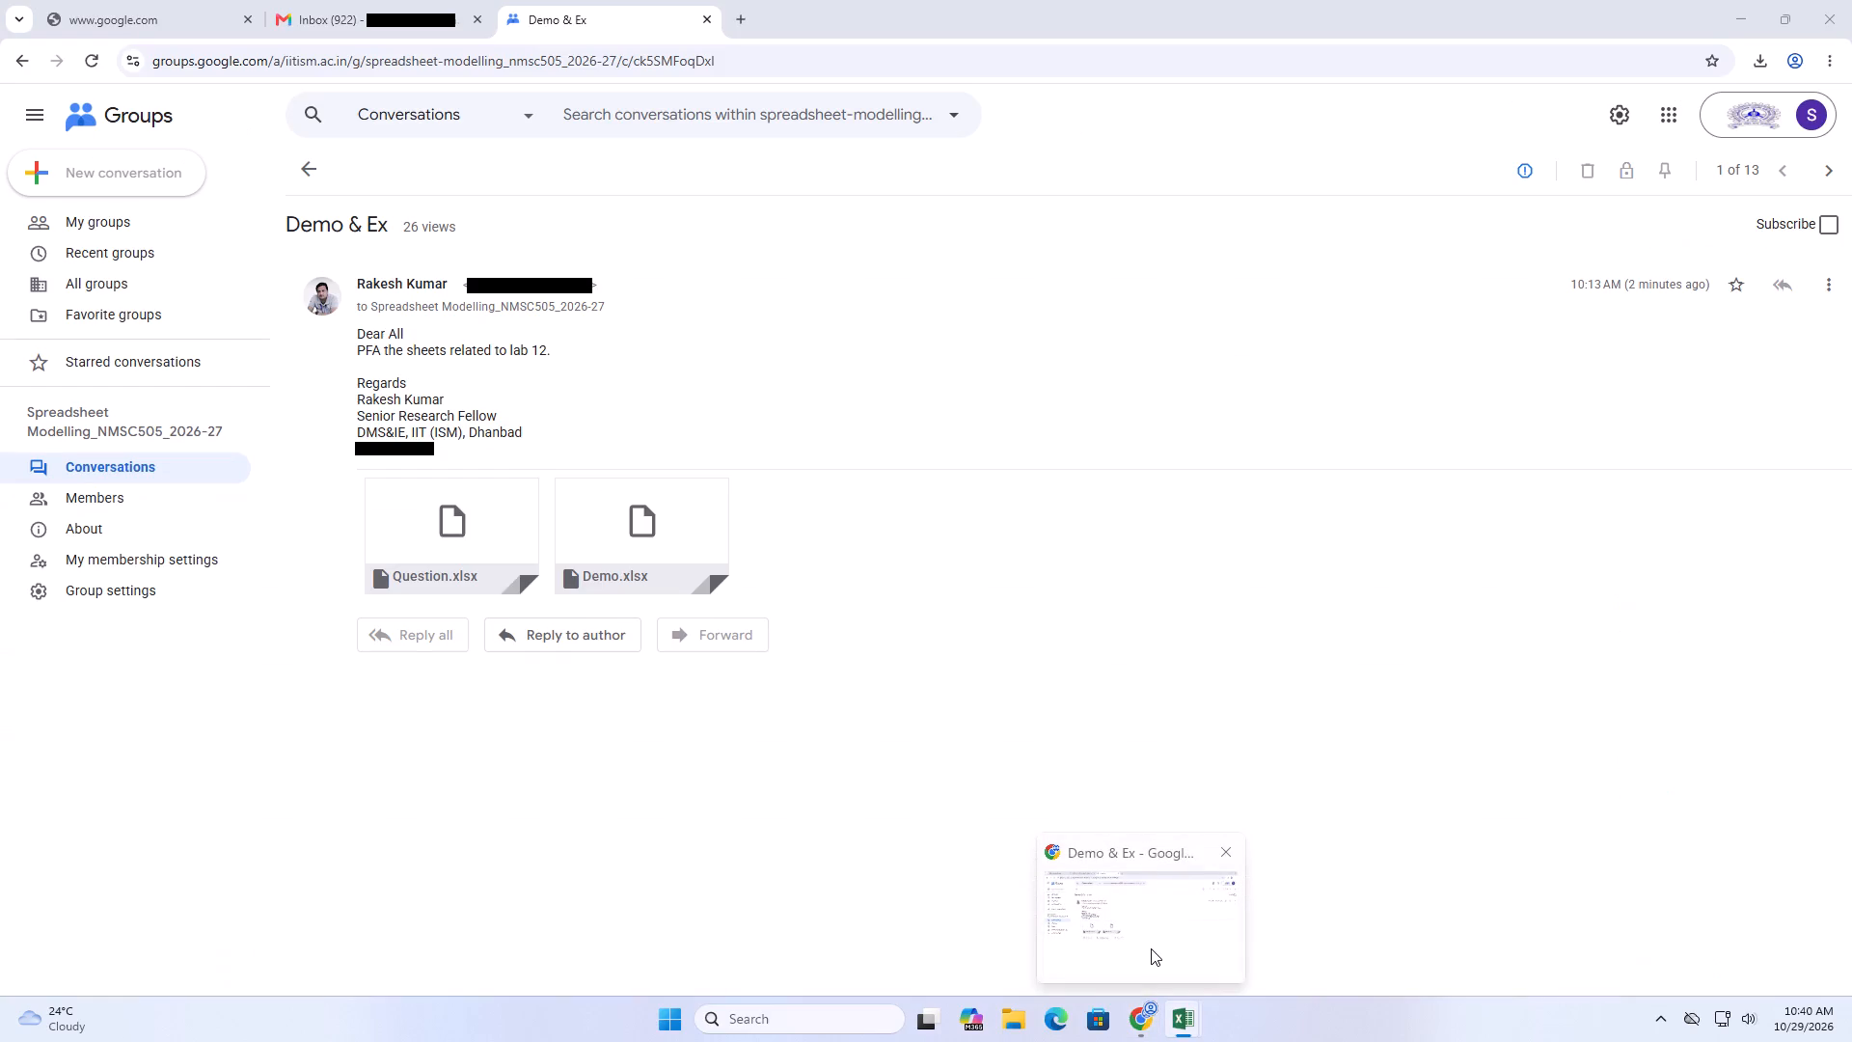
Switch to the browser and open the downloaded Question.xlsx workbook from the recent download history.
{"action": "left_click", "coordinate": [1146, 930]}
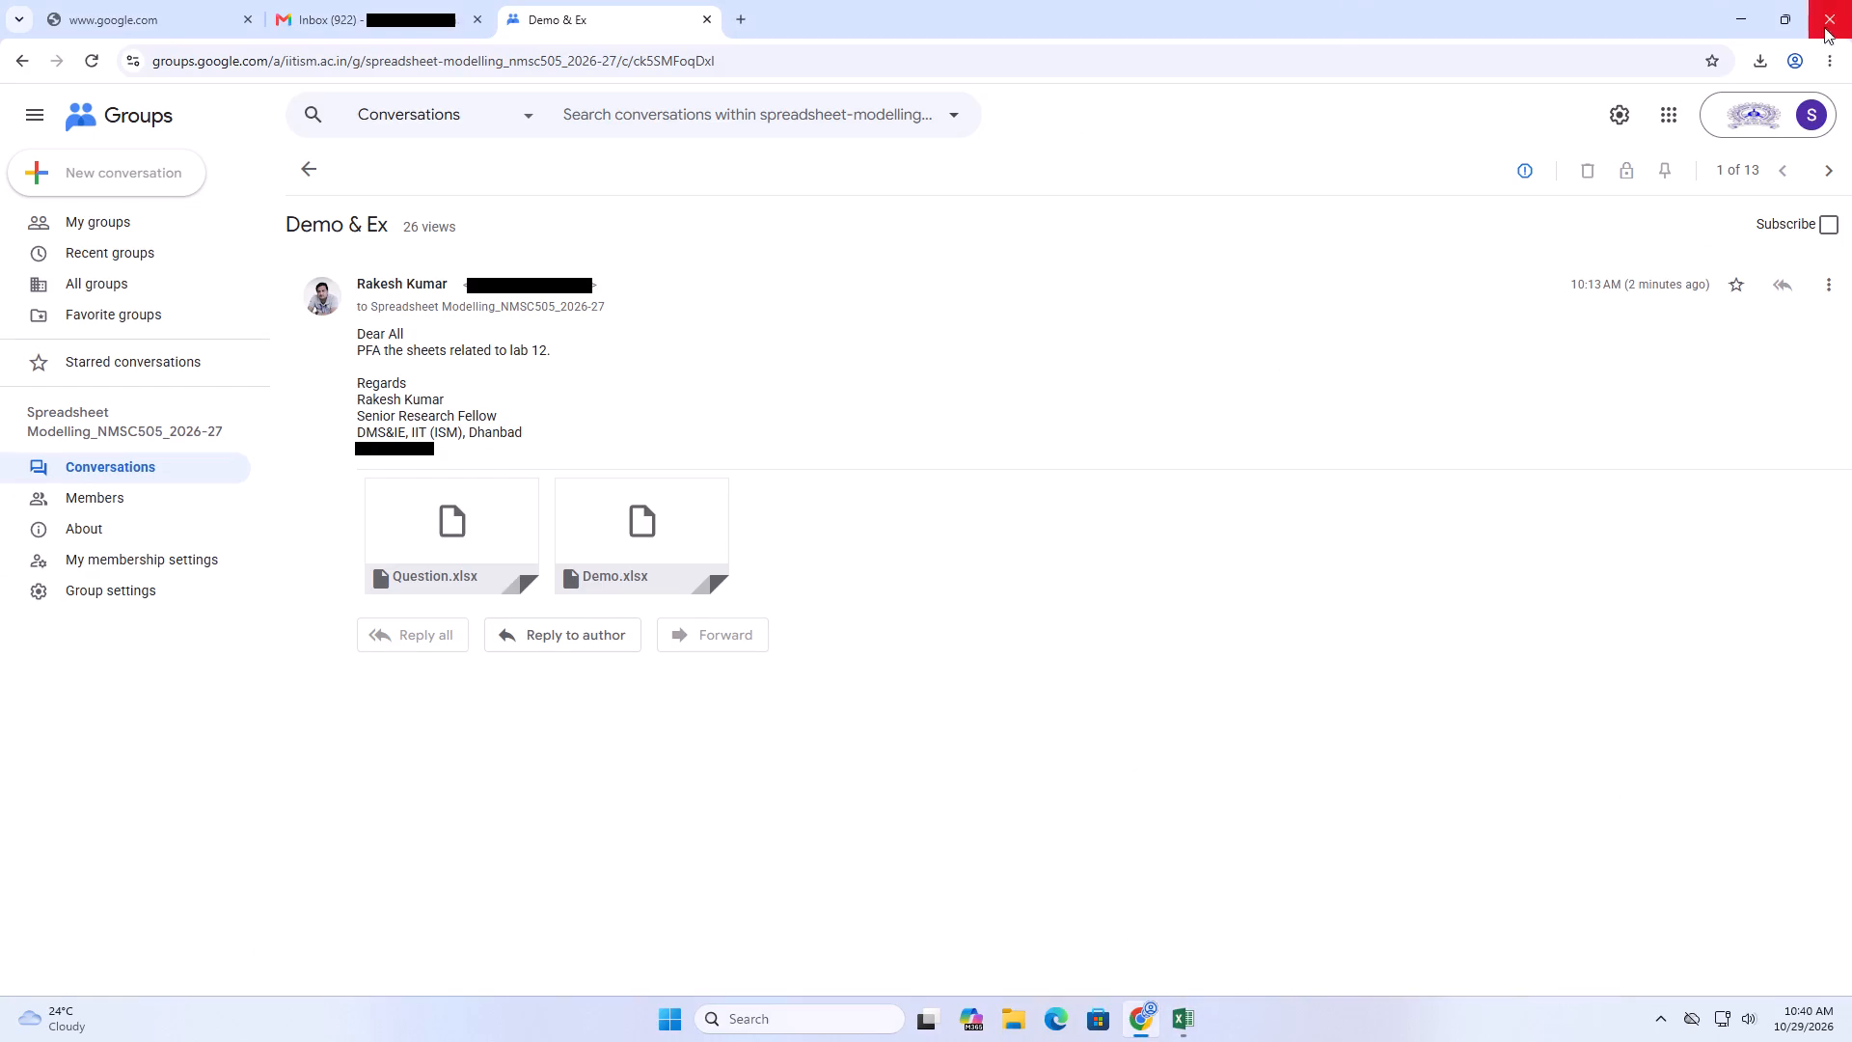
{"action": "left_click", "coordinate": [1764, 58]}
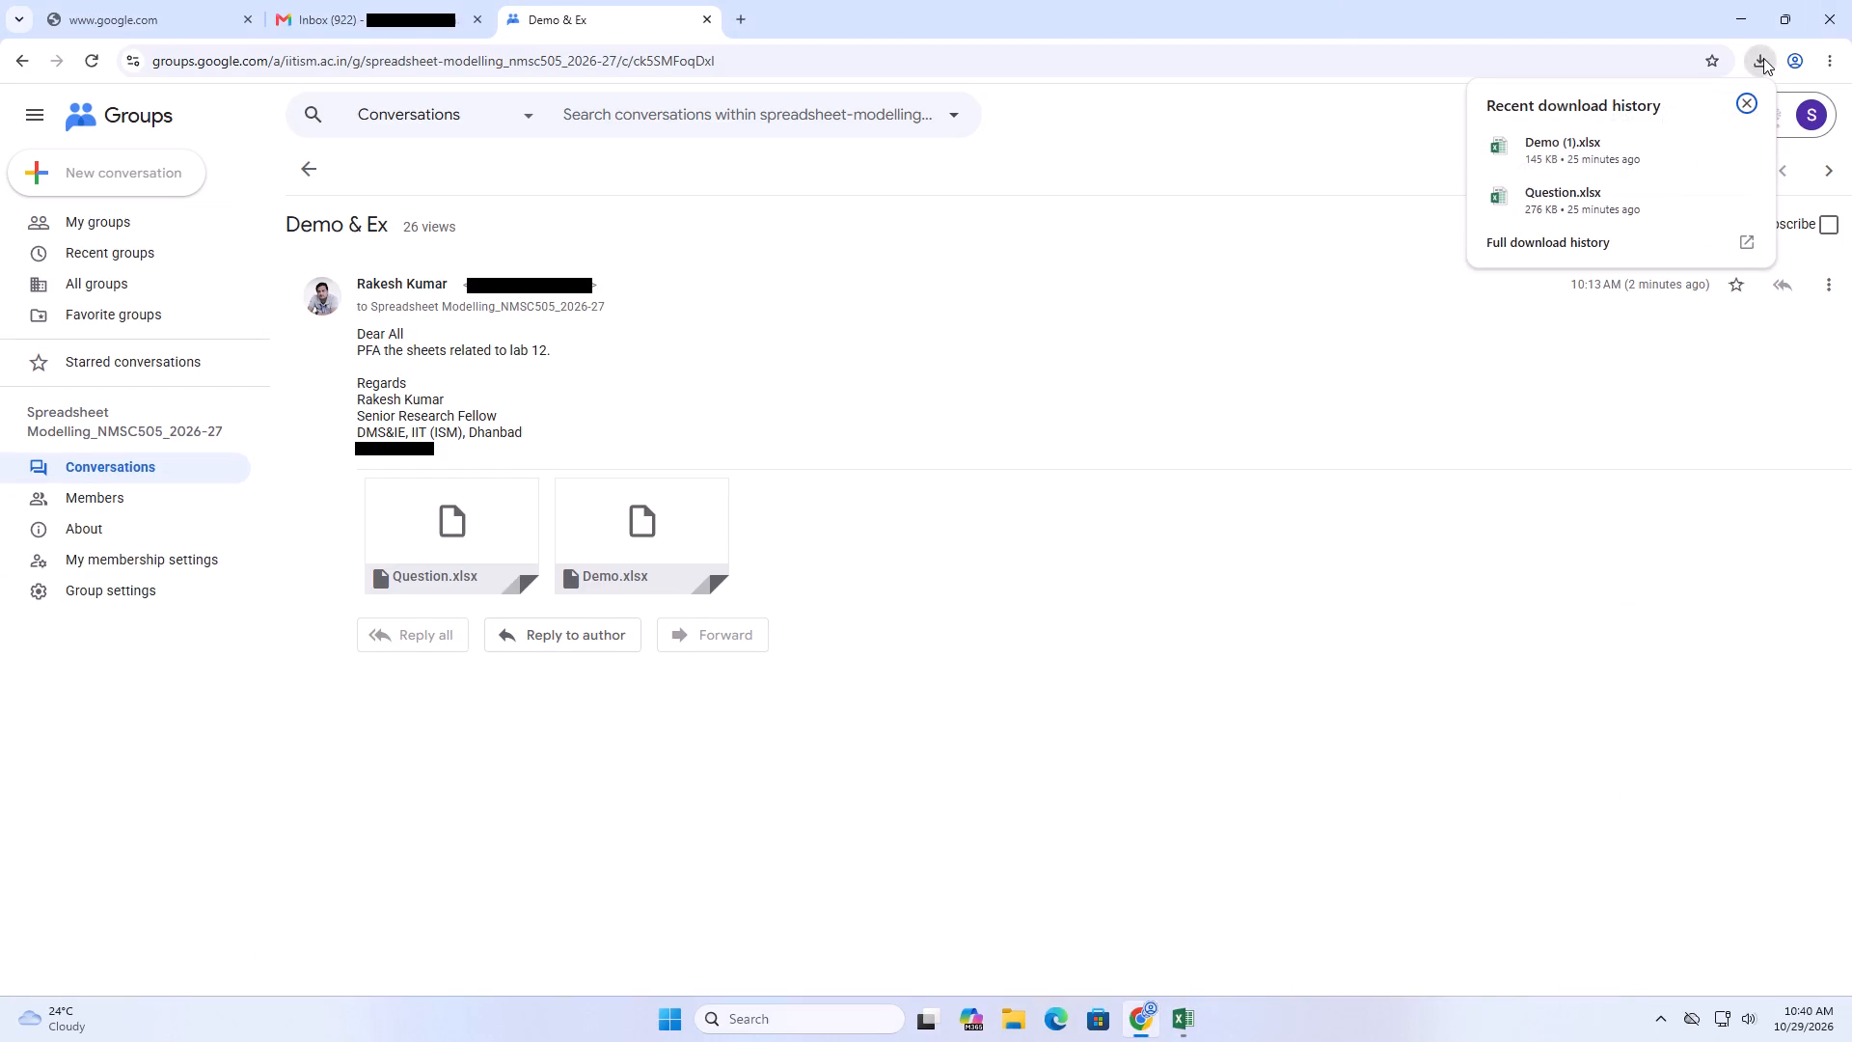
{"action": "left_click", "coordinate": [1626, 204]}
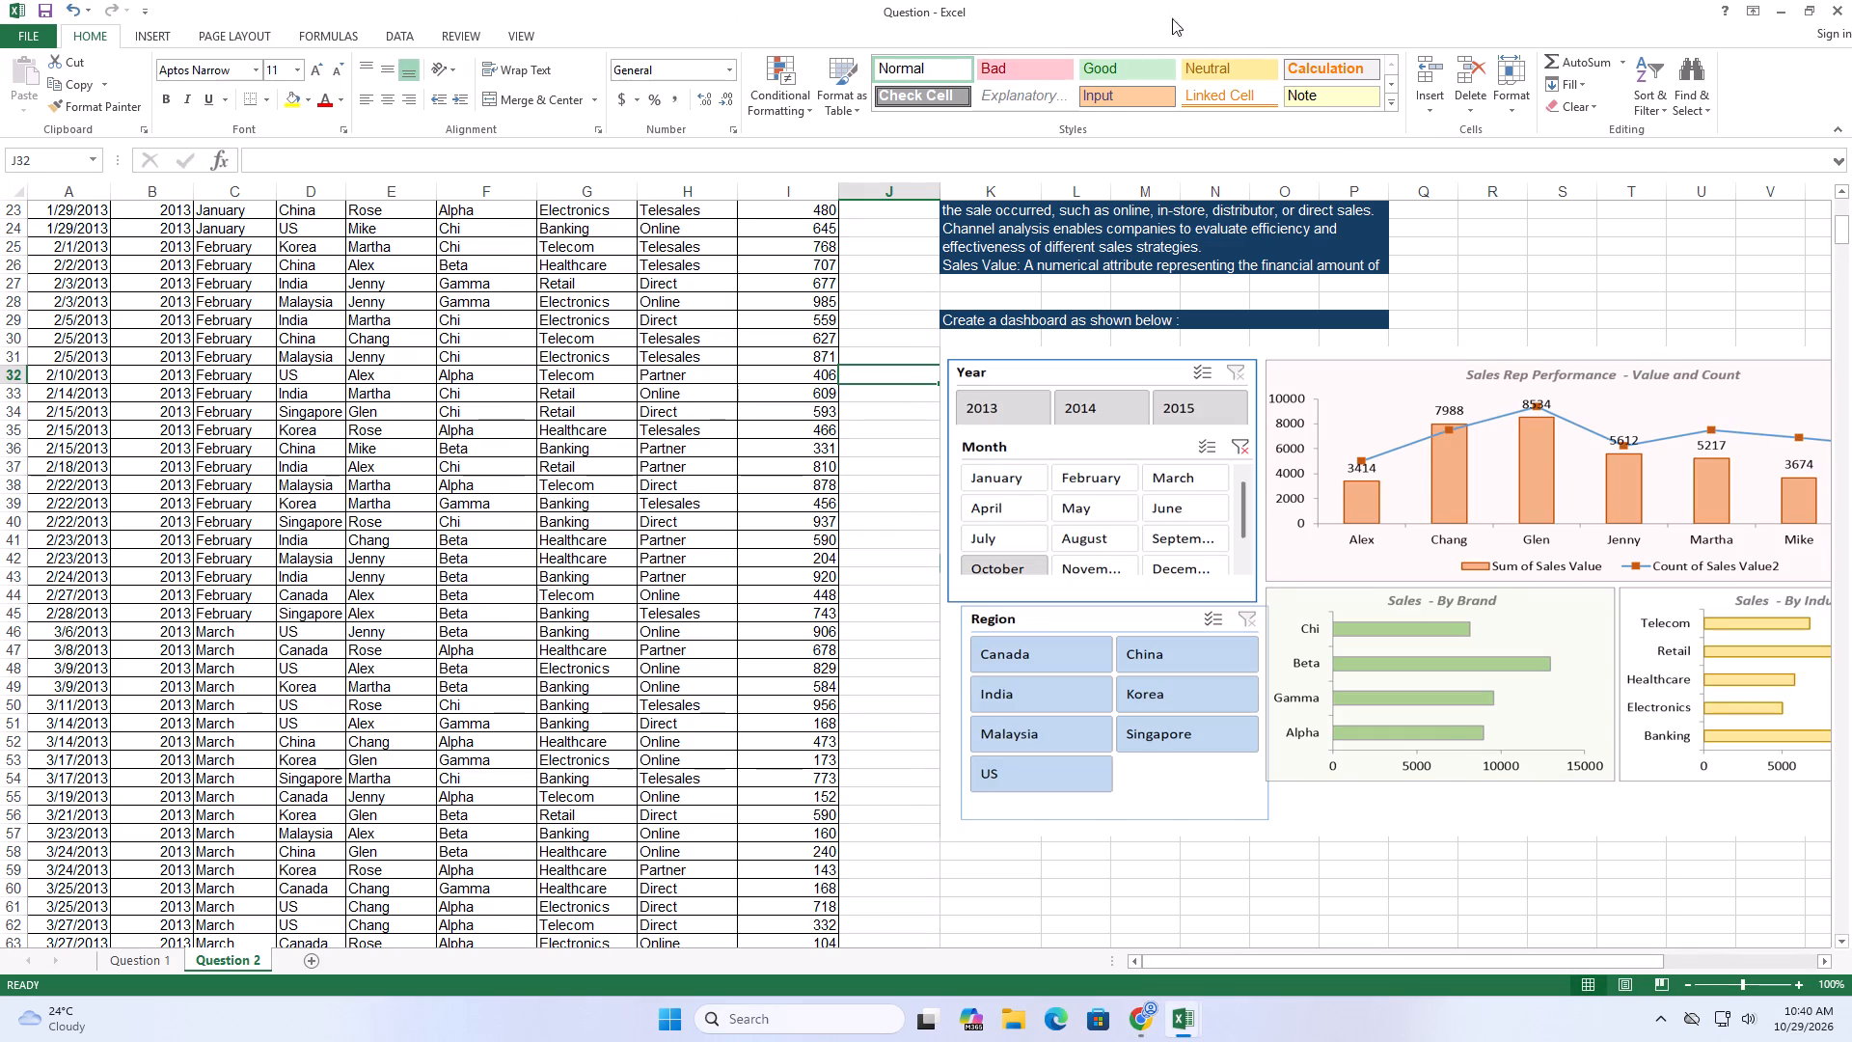
Examine the data, field descriptions and sample dashboards on the Question 1 and Question 2 sheets, finishing on Question 1.
{"action": "scroll", "coordinate": [825, 541], "scroll_direction": "up", "scroll_amount": 5}
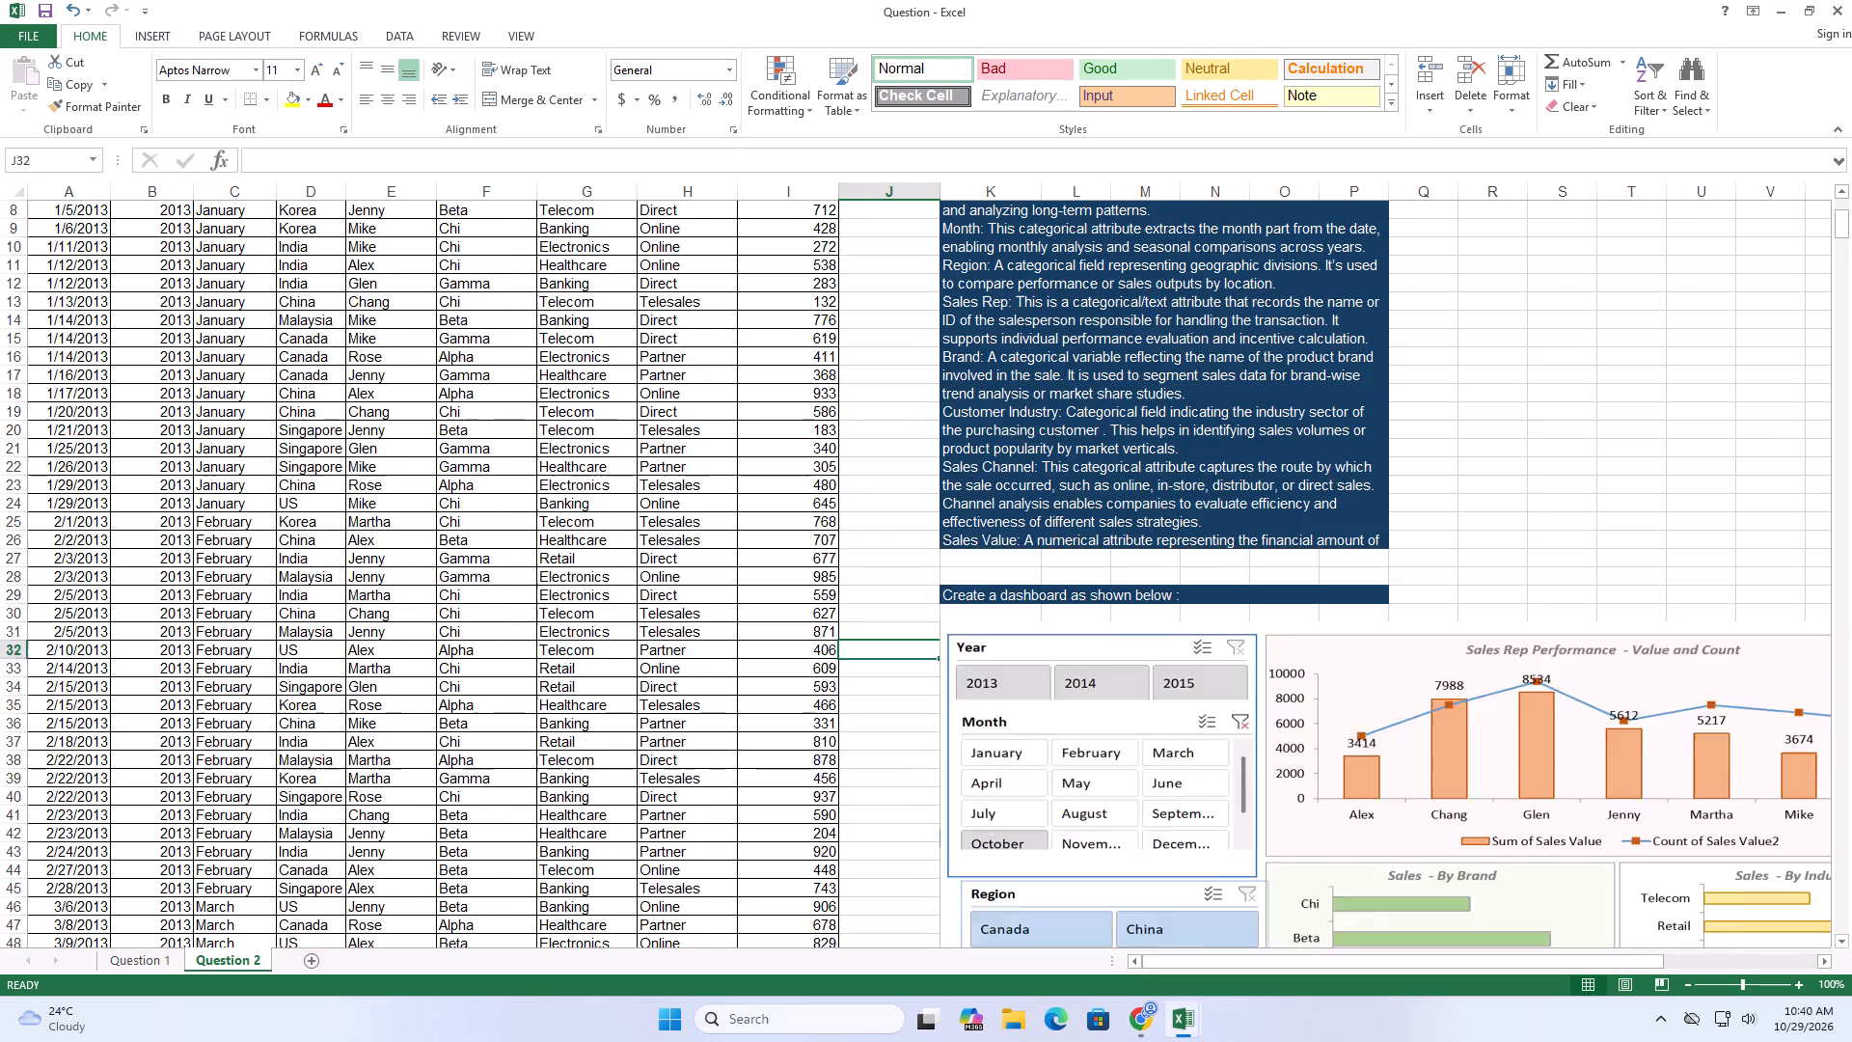
{"action": "scroll", "coordinate": [825, 541], "scroll_direction": "up", "scroll_amount": 1}
{"action": "scroll", "coordinate": [836, 537], "scroll_direction": "down", "scroll_amount": 1}
{"action": "scroll", "coordinate": [836, 537], "scroll_direction": "up", "scroll_amount": 3}
{"action": "scroll", "coordinate": [837, 537], "scroll_direction": "down", "scroll_amount": 1}
{"action": "scroll", "coordinate": [838, 536], "scroll_direction": "up", "scroll_amount": 8}
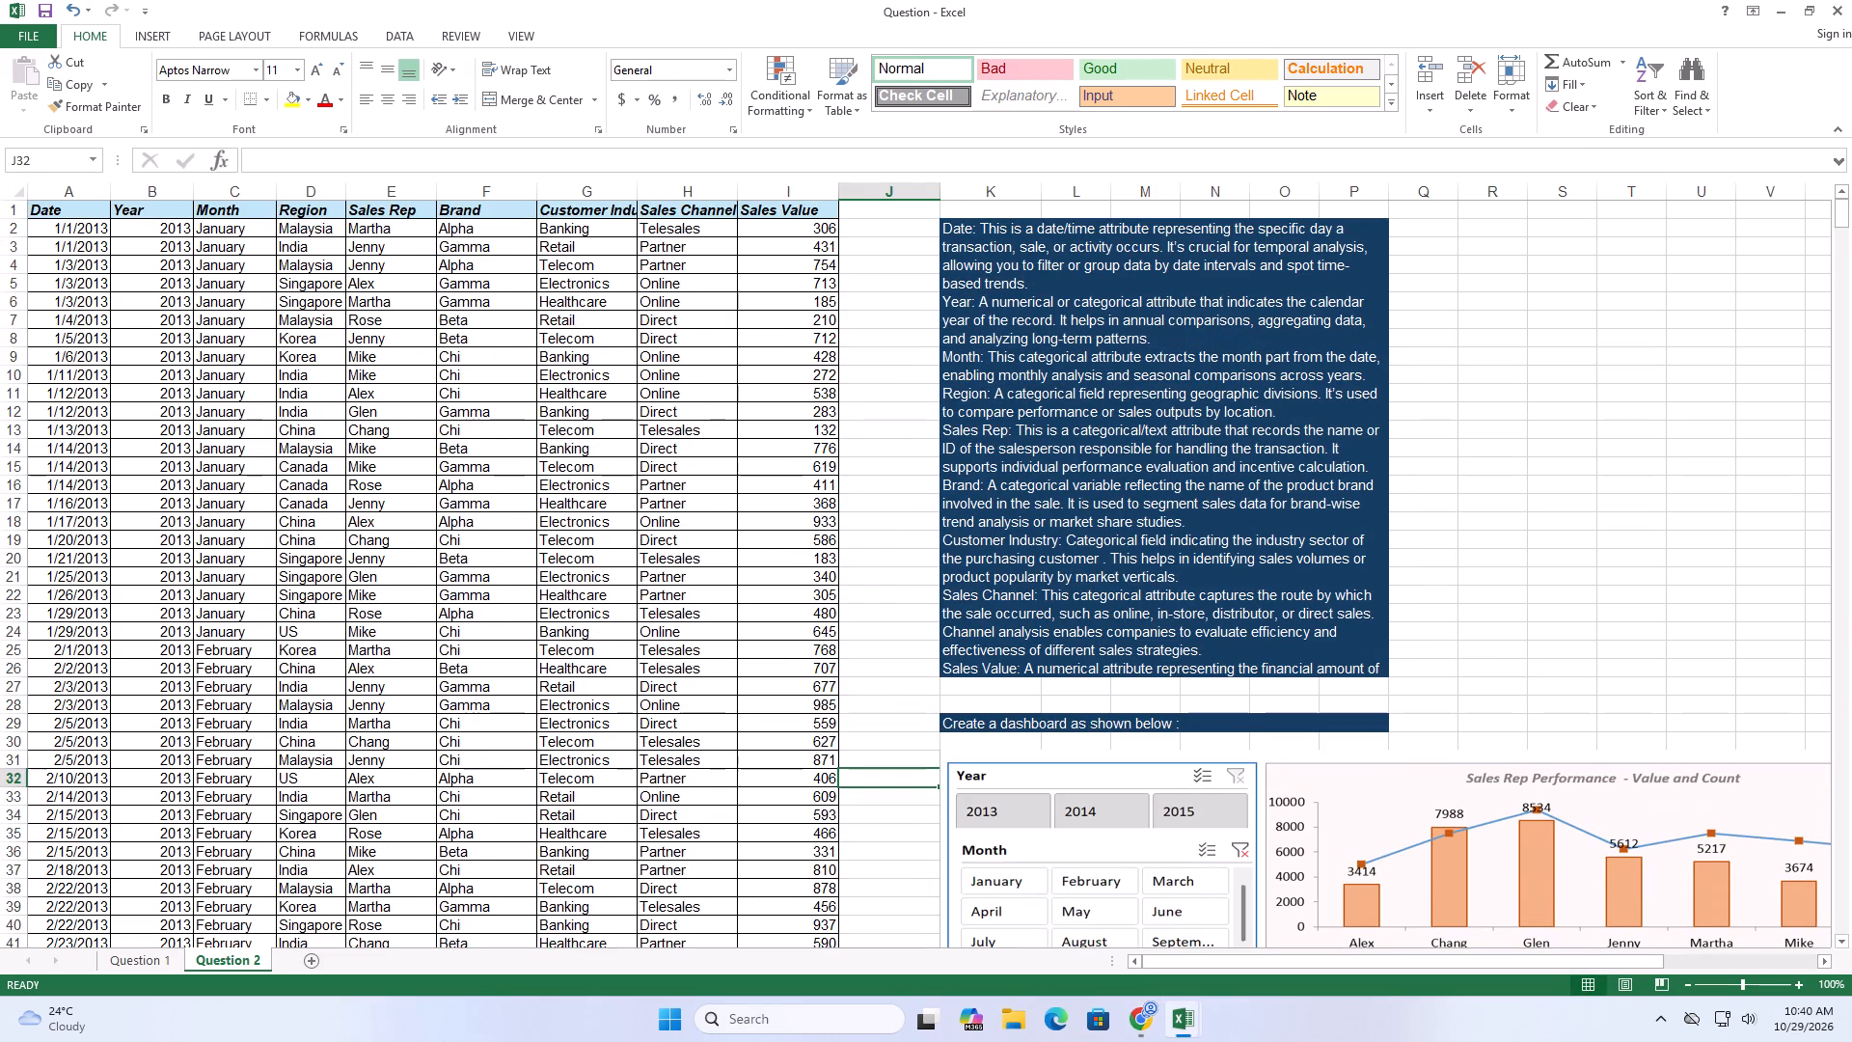
{"action": "left_click", "coordinate": [143, 967]}
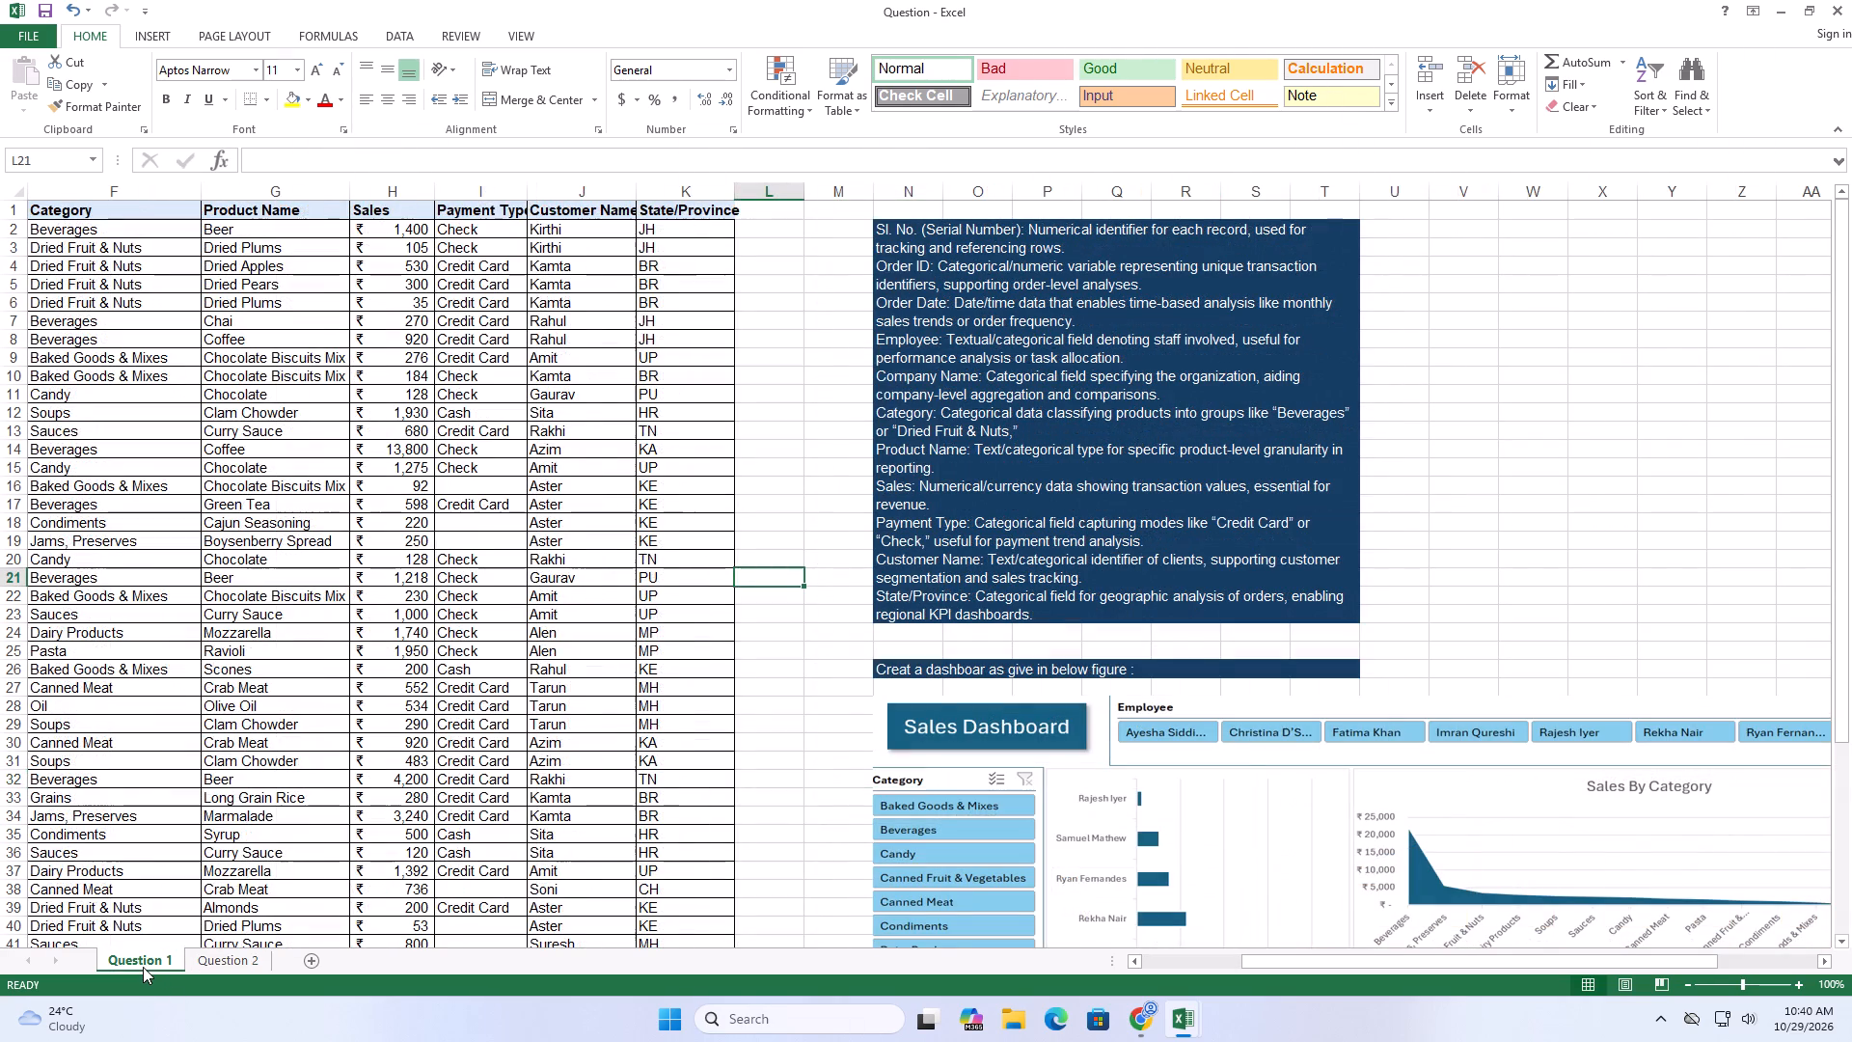
{"action": "left_click", "coordinate": [218, 958]}
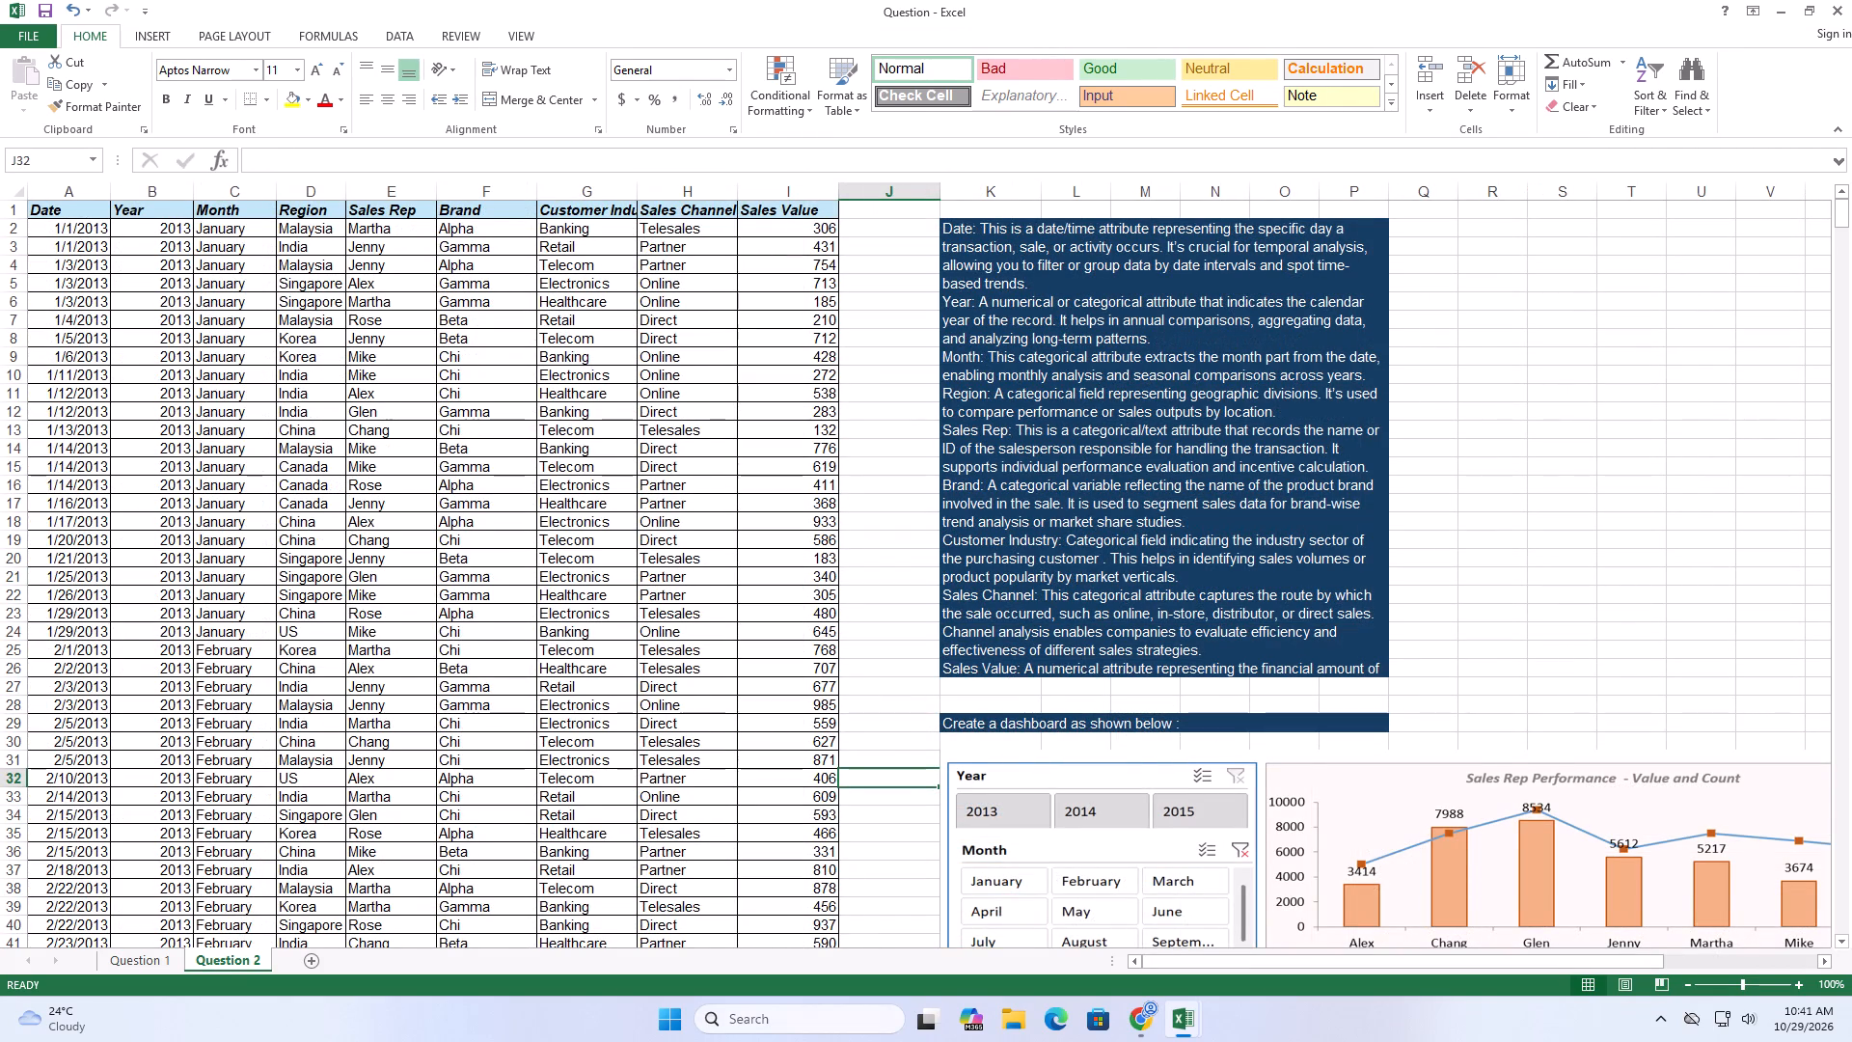
{"action": "scroll", "coordinate": [932, 589], "scroll_direction": "down", "scroll_amount": 9}
{"action": "scroll", "coordinate": [934, 601], "scroll_direction": "up", "scroll_amount": 1}
{"action": "scroll", "coordinate": [934, 601], "scroll_direction": "down", "scroll_amount": 1}
{"action": "scroll", "coordinate": [934, 601], "scroll_direction": "up", "scroll_amount": 1}
{"action": "scroll", "coordinate": [934, 601], "scroll_direction": "down", "scroll_amount": 3}
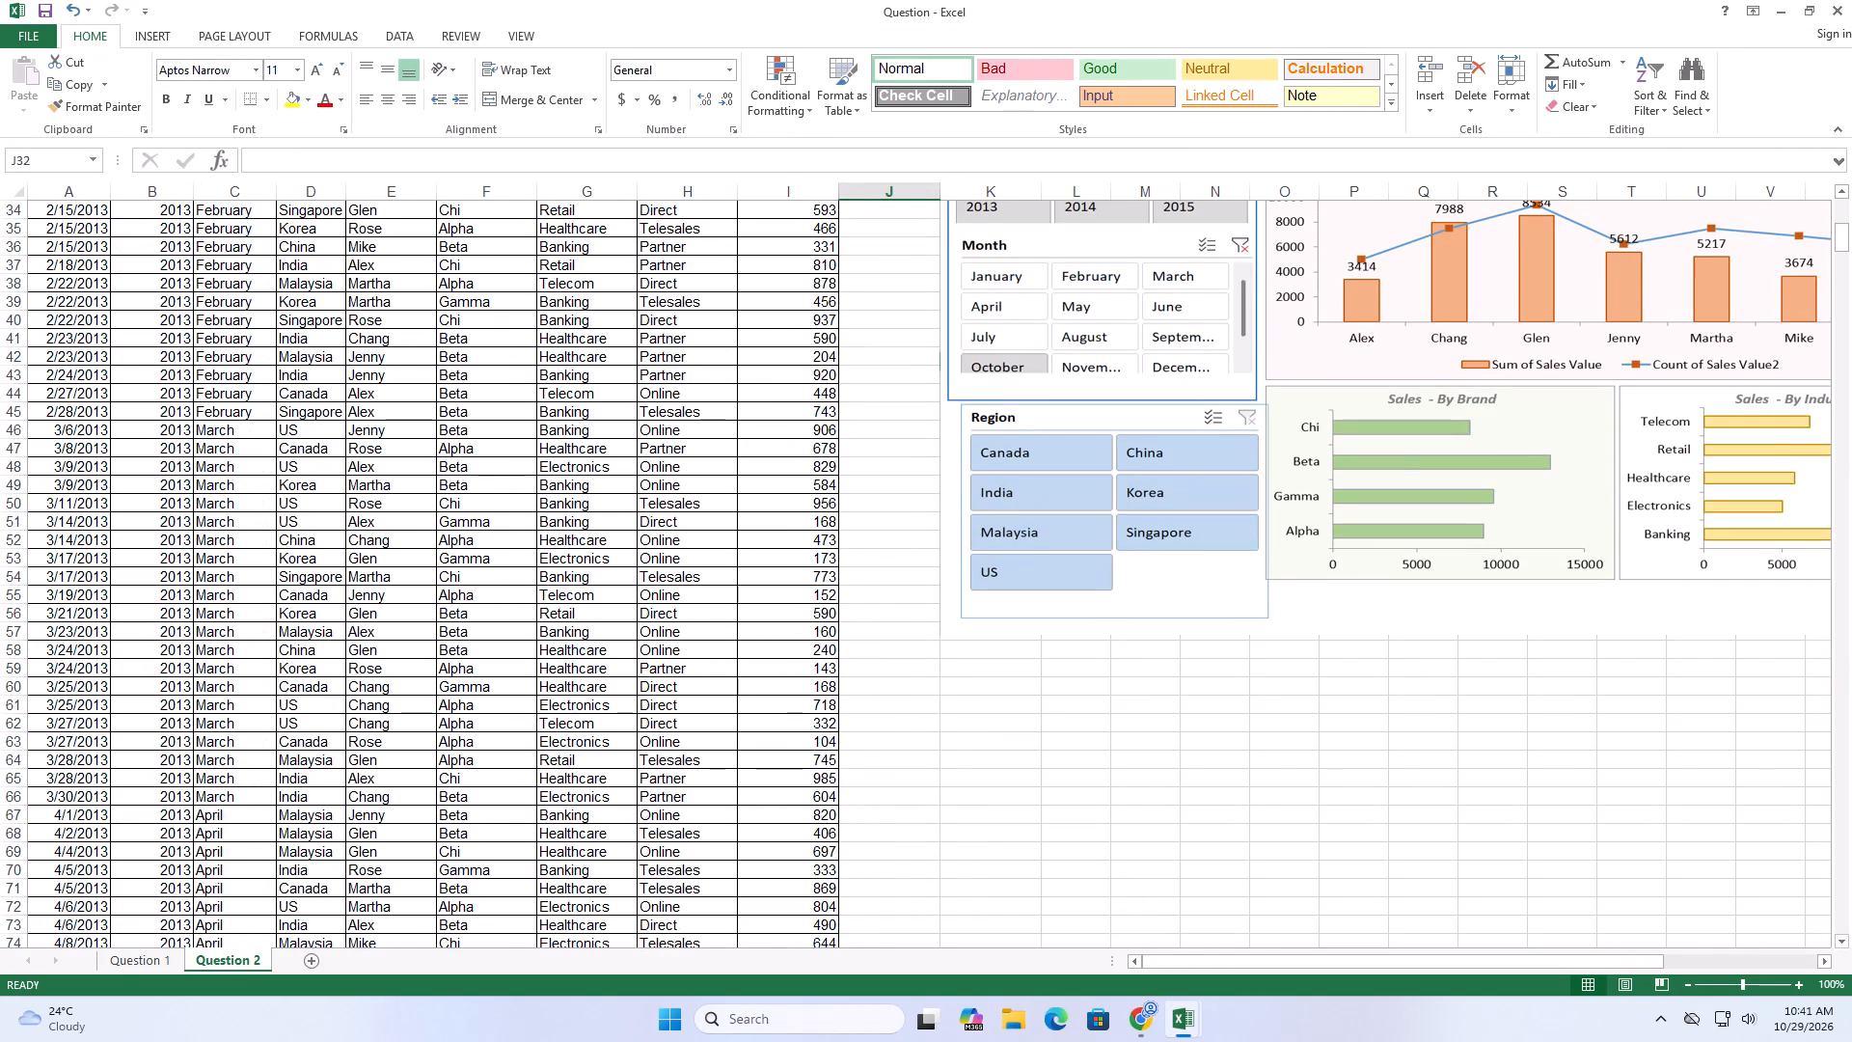
{"action": "left_click", "coordinate": [123, 969]}
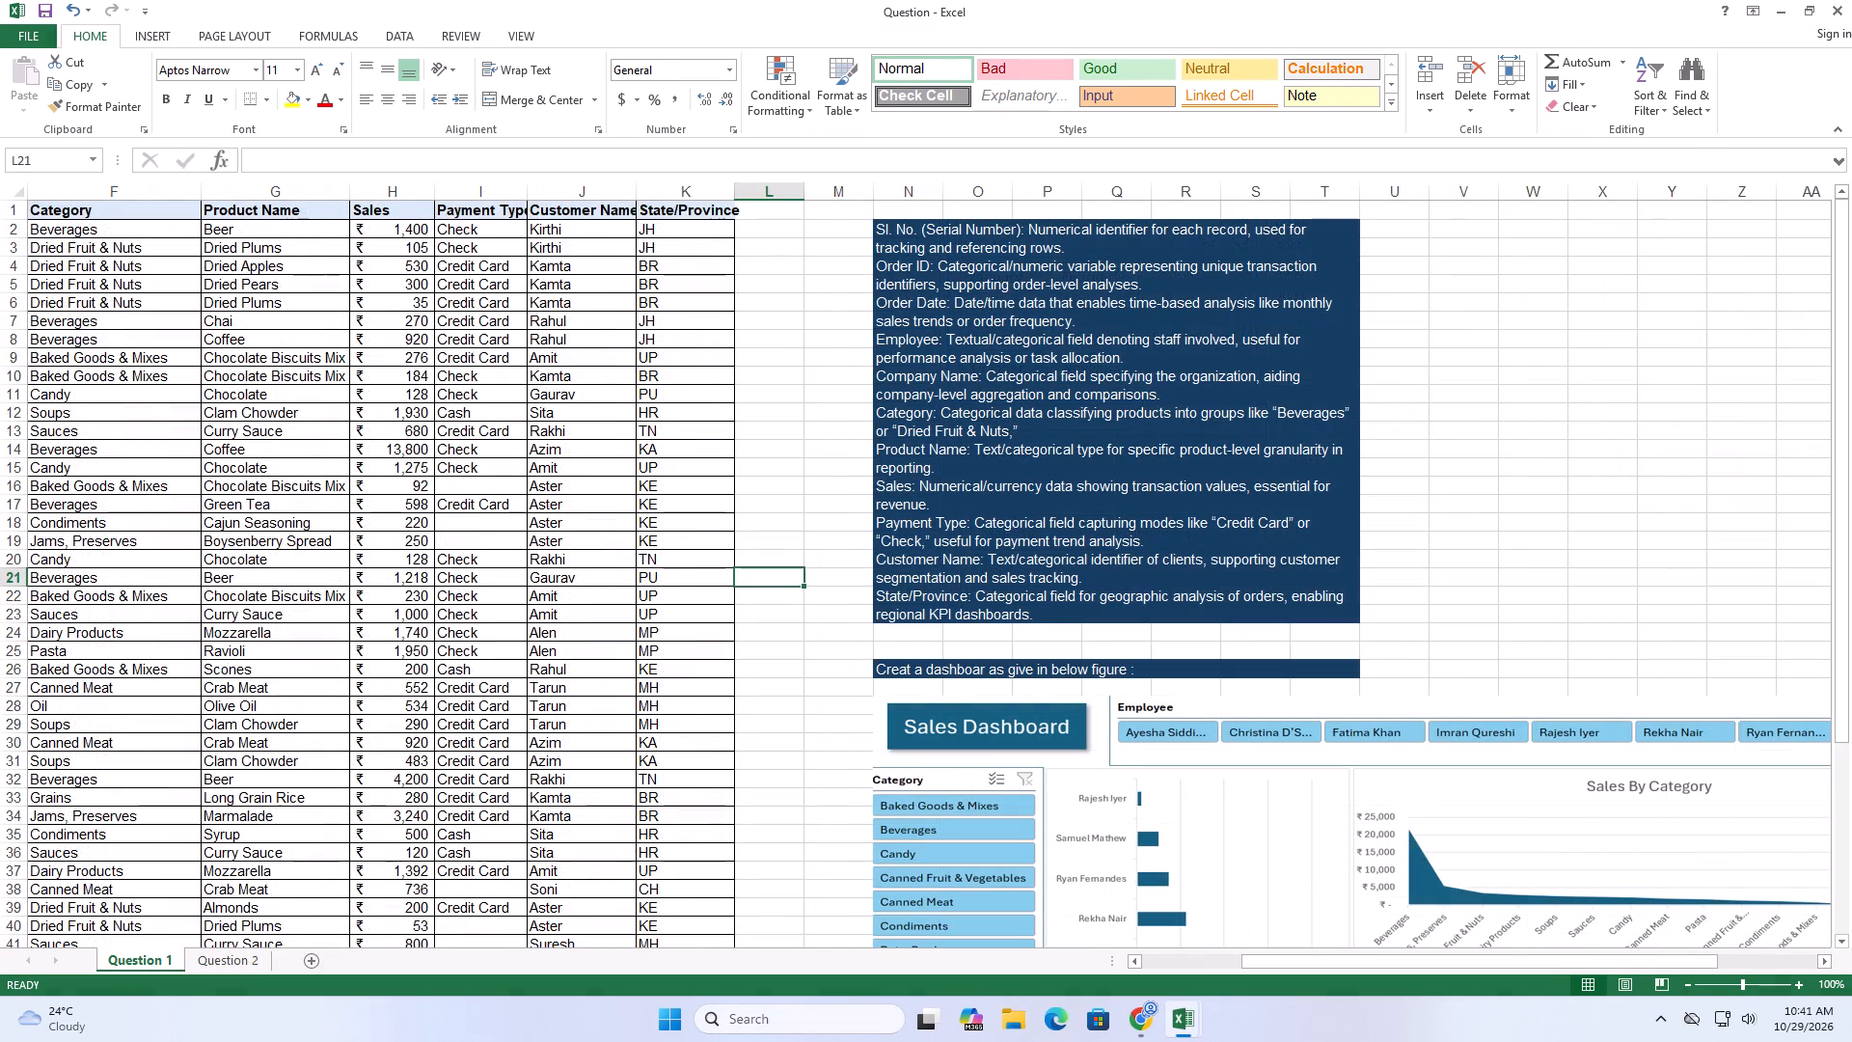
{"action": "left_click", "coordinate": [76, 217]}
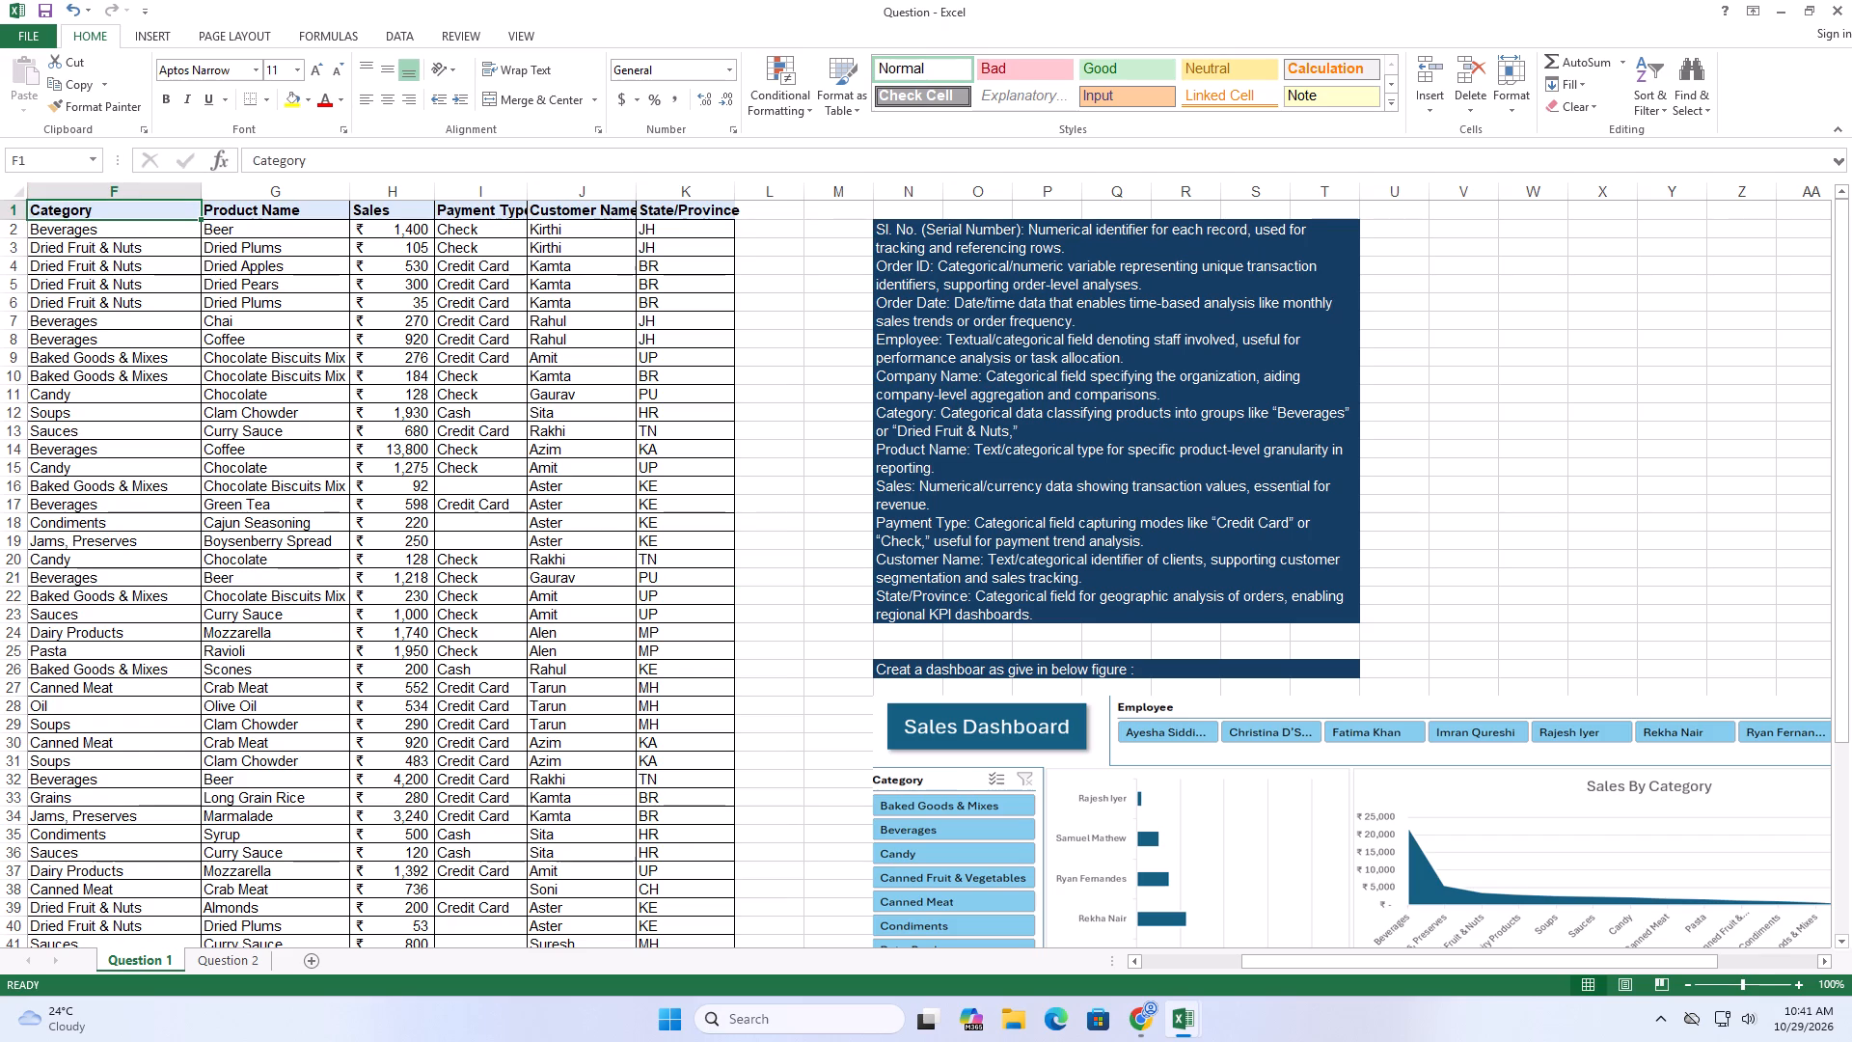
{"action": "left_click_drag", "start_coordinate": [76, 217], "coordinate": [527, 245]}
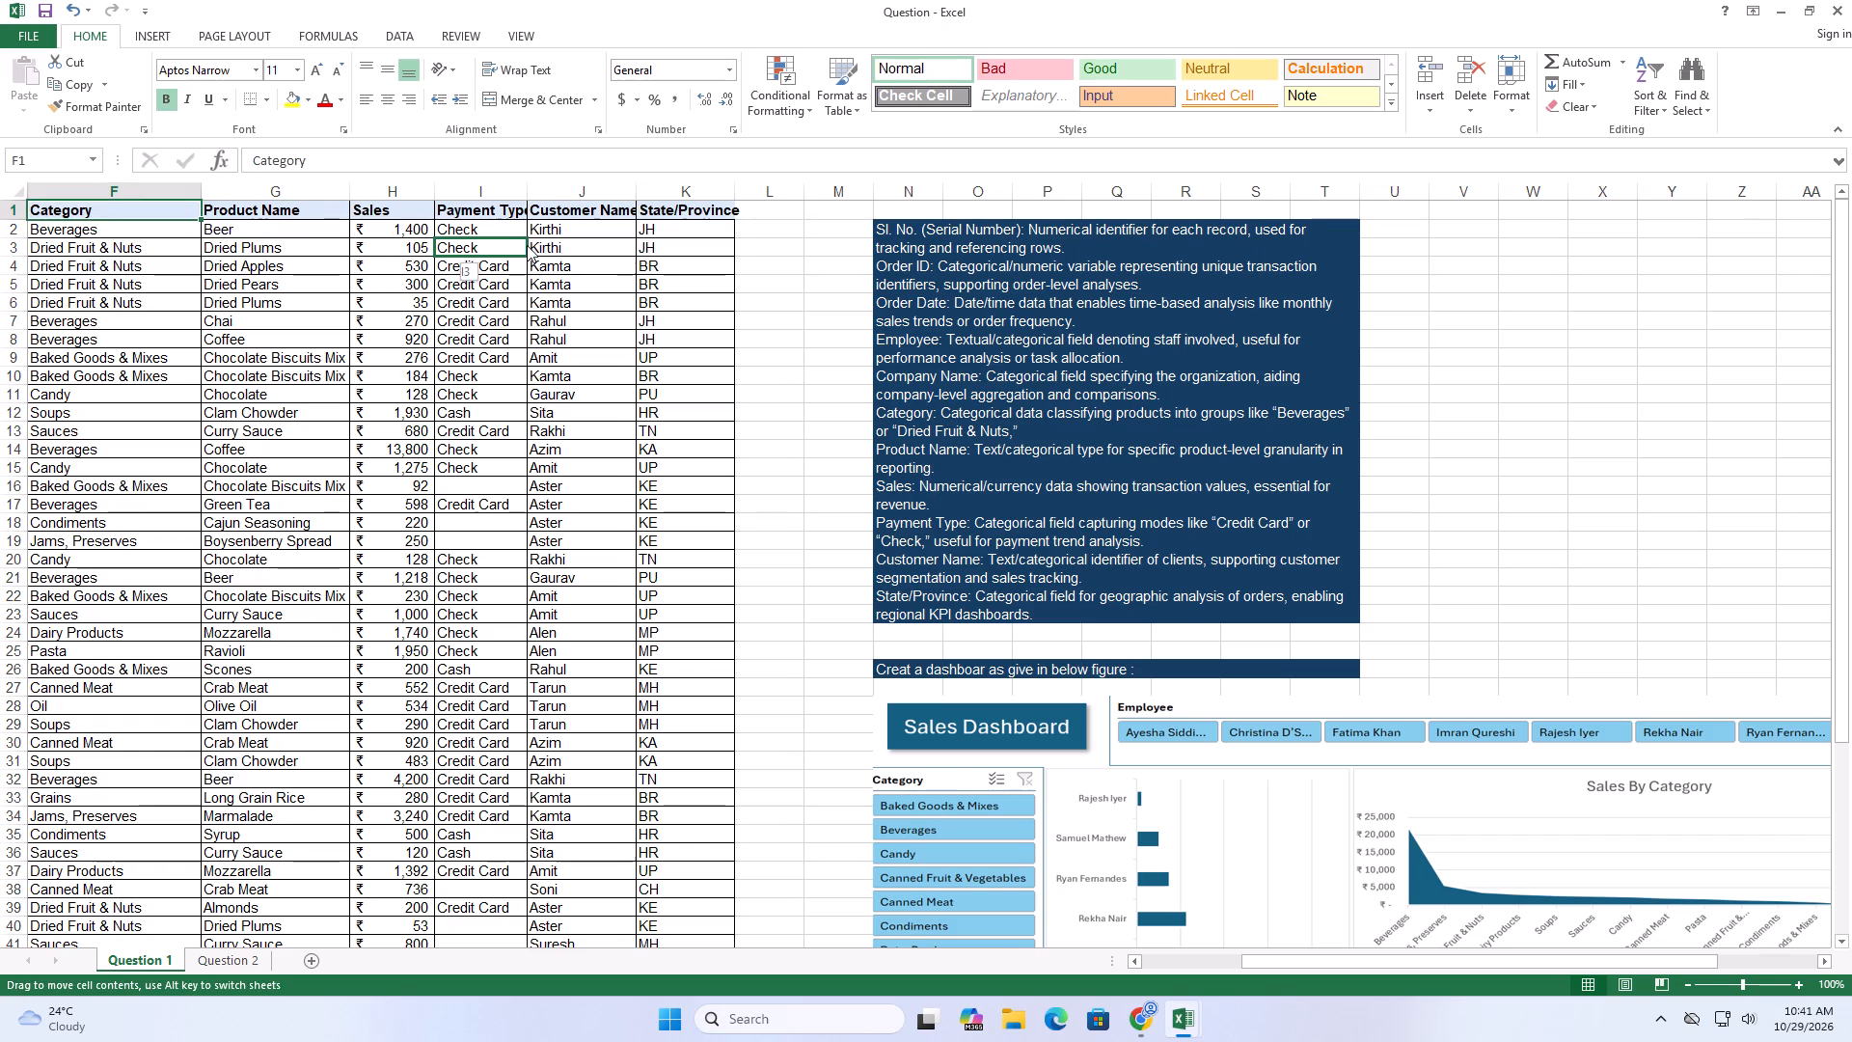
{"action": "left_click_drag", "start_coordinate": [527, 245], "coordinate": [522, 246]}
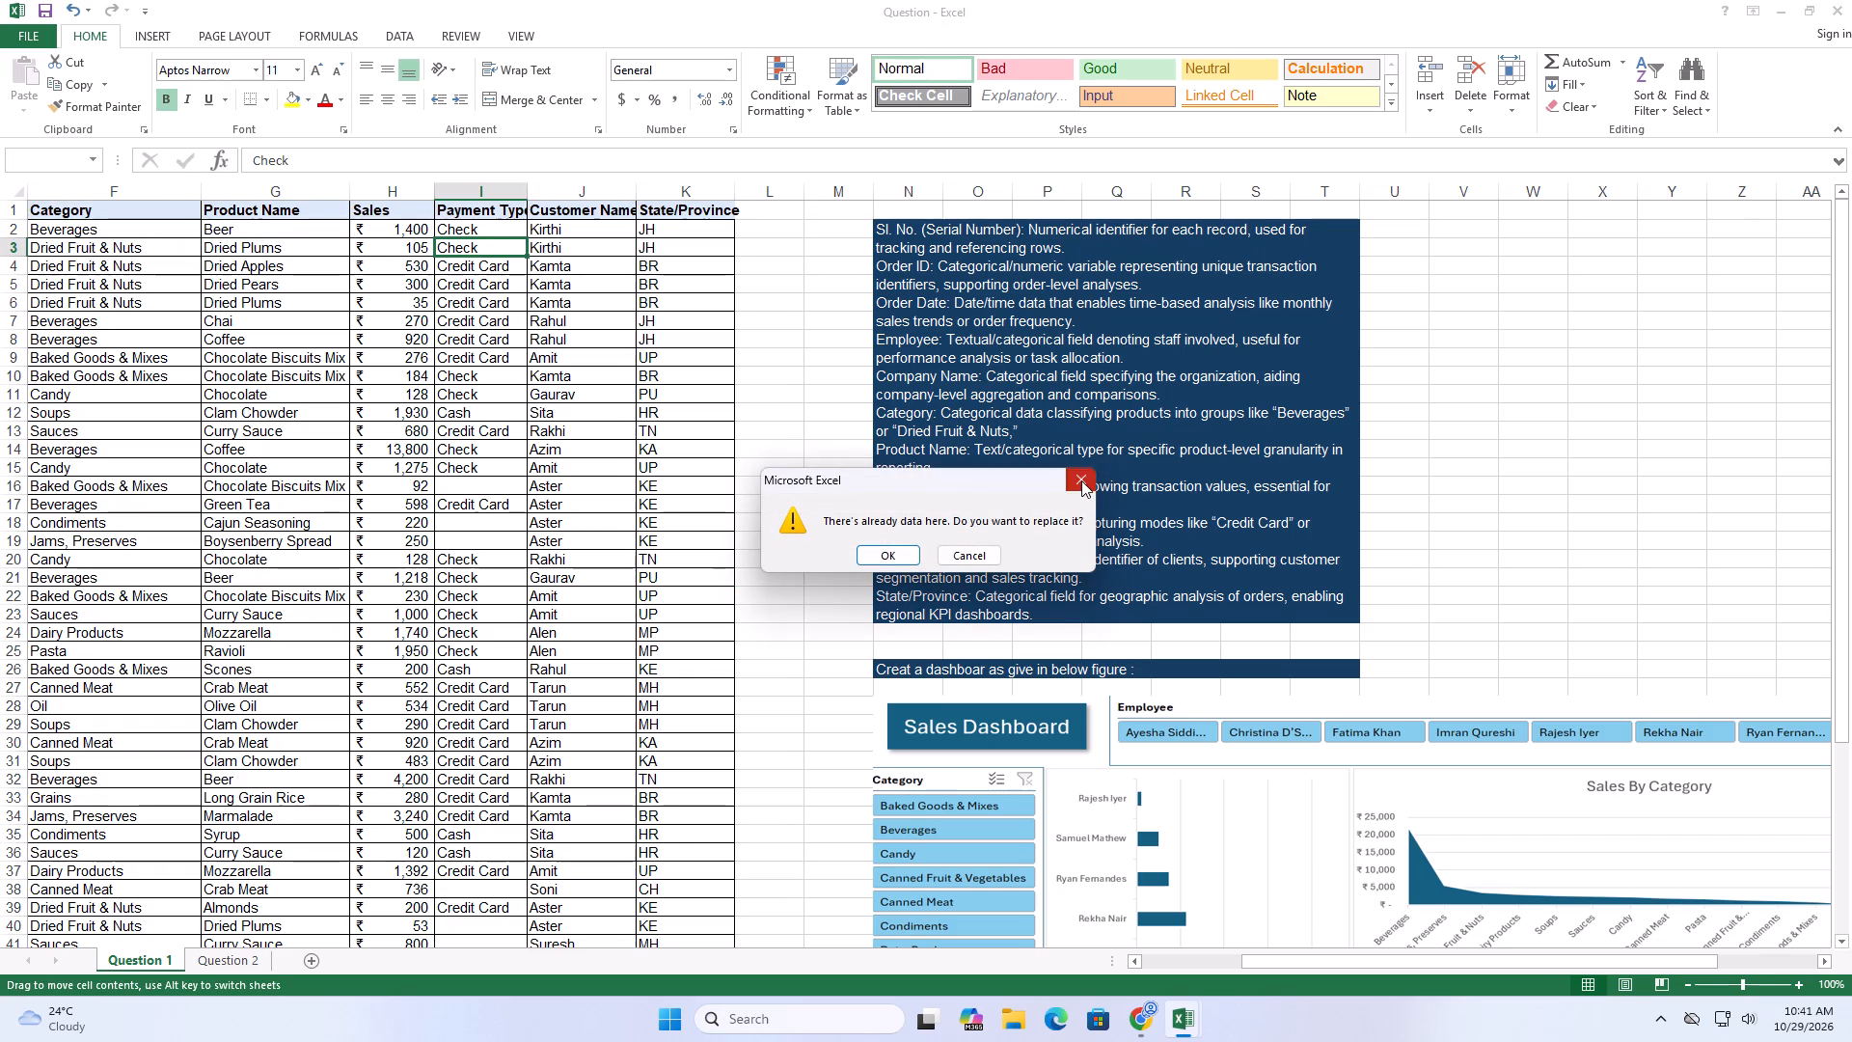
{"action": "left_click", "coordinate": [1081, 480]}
Copy the Question 1 data from the Category through State/Province columns, down to row 50, into a new sheet at A1.
{"action": "left_click_drag", "start_coordinate": [132, 209], "coordinate": [606, 274]}
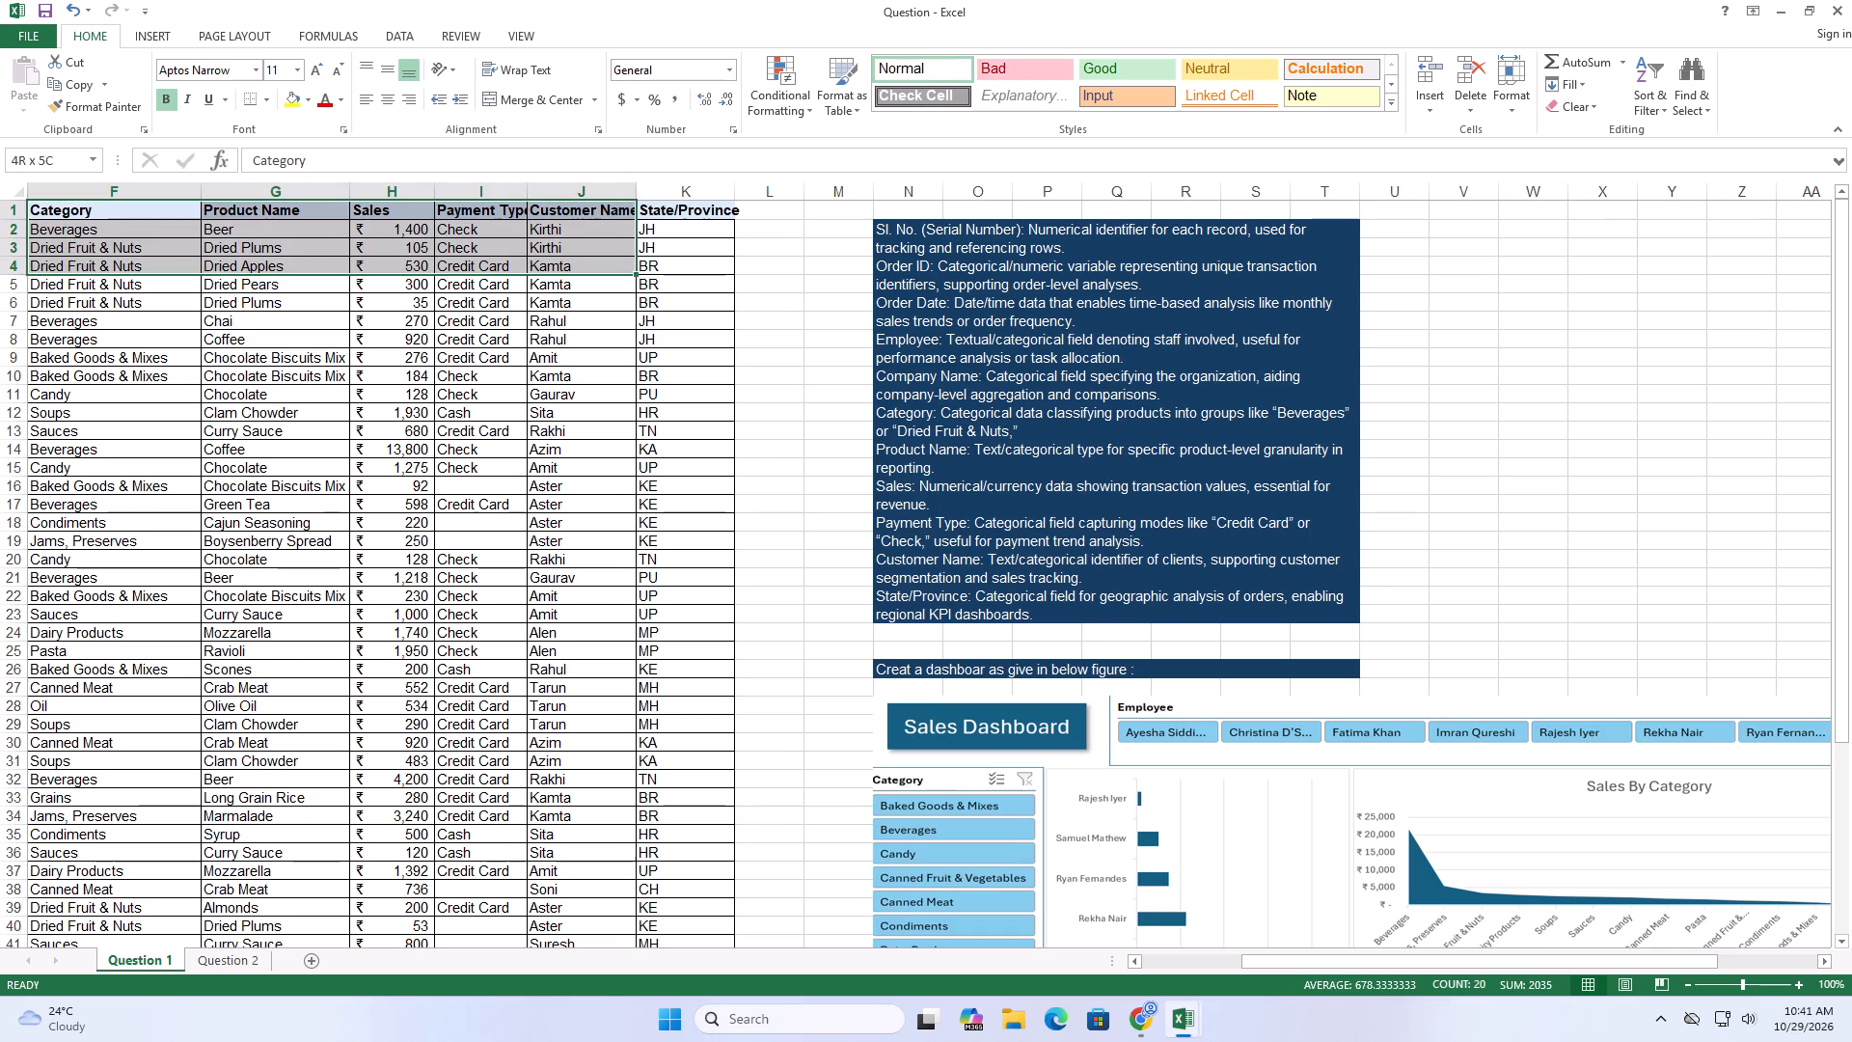
{"action": "left_click_drag", "start_coordinate": [606, 274], "coordinate": [671, 287]}
{"action": "key", "text": "ctrl+shift+Down"}
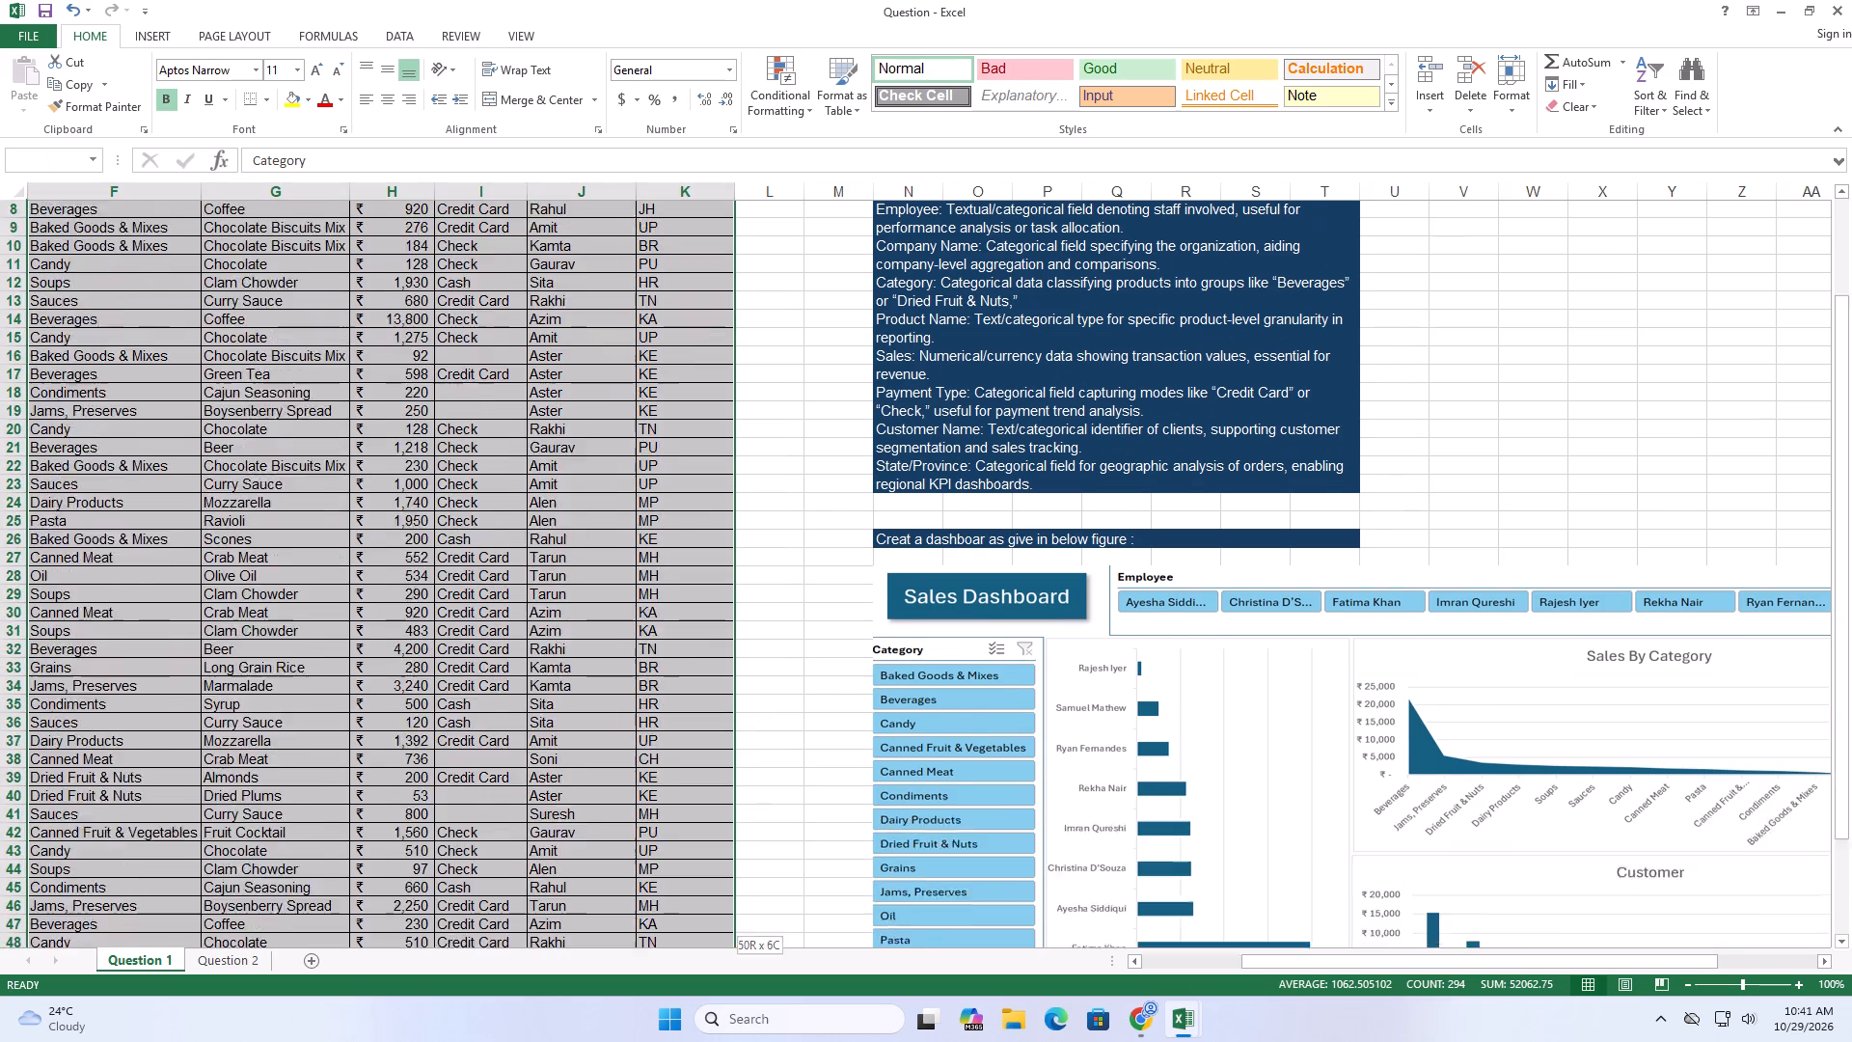
{"action": "key", "text": "ctrl+c"}
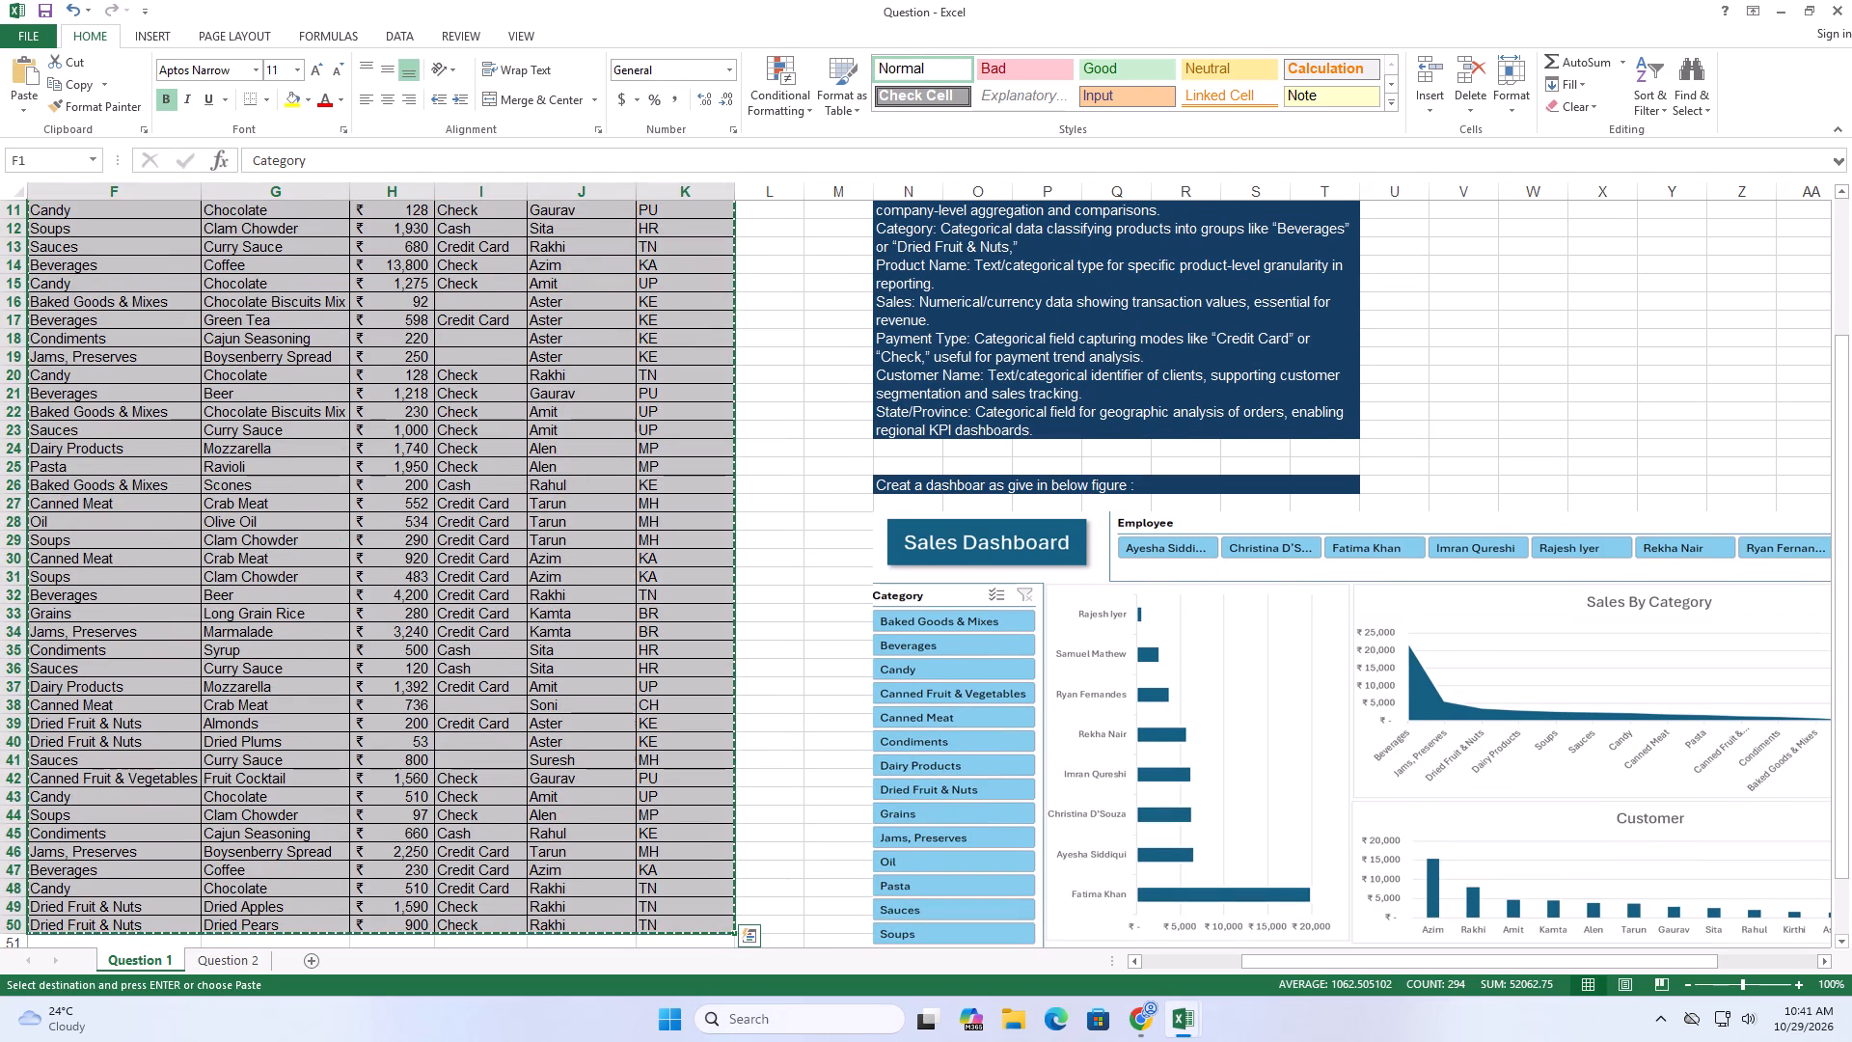
{"action": "left_click", "coordinate": [312, 960]}
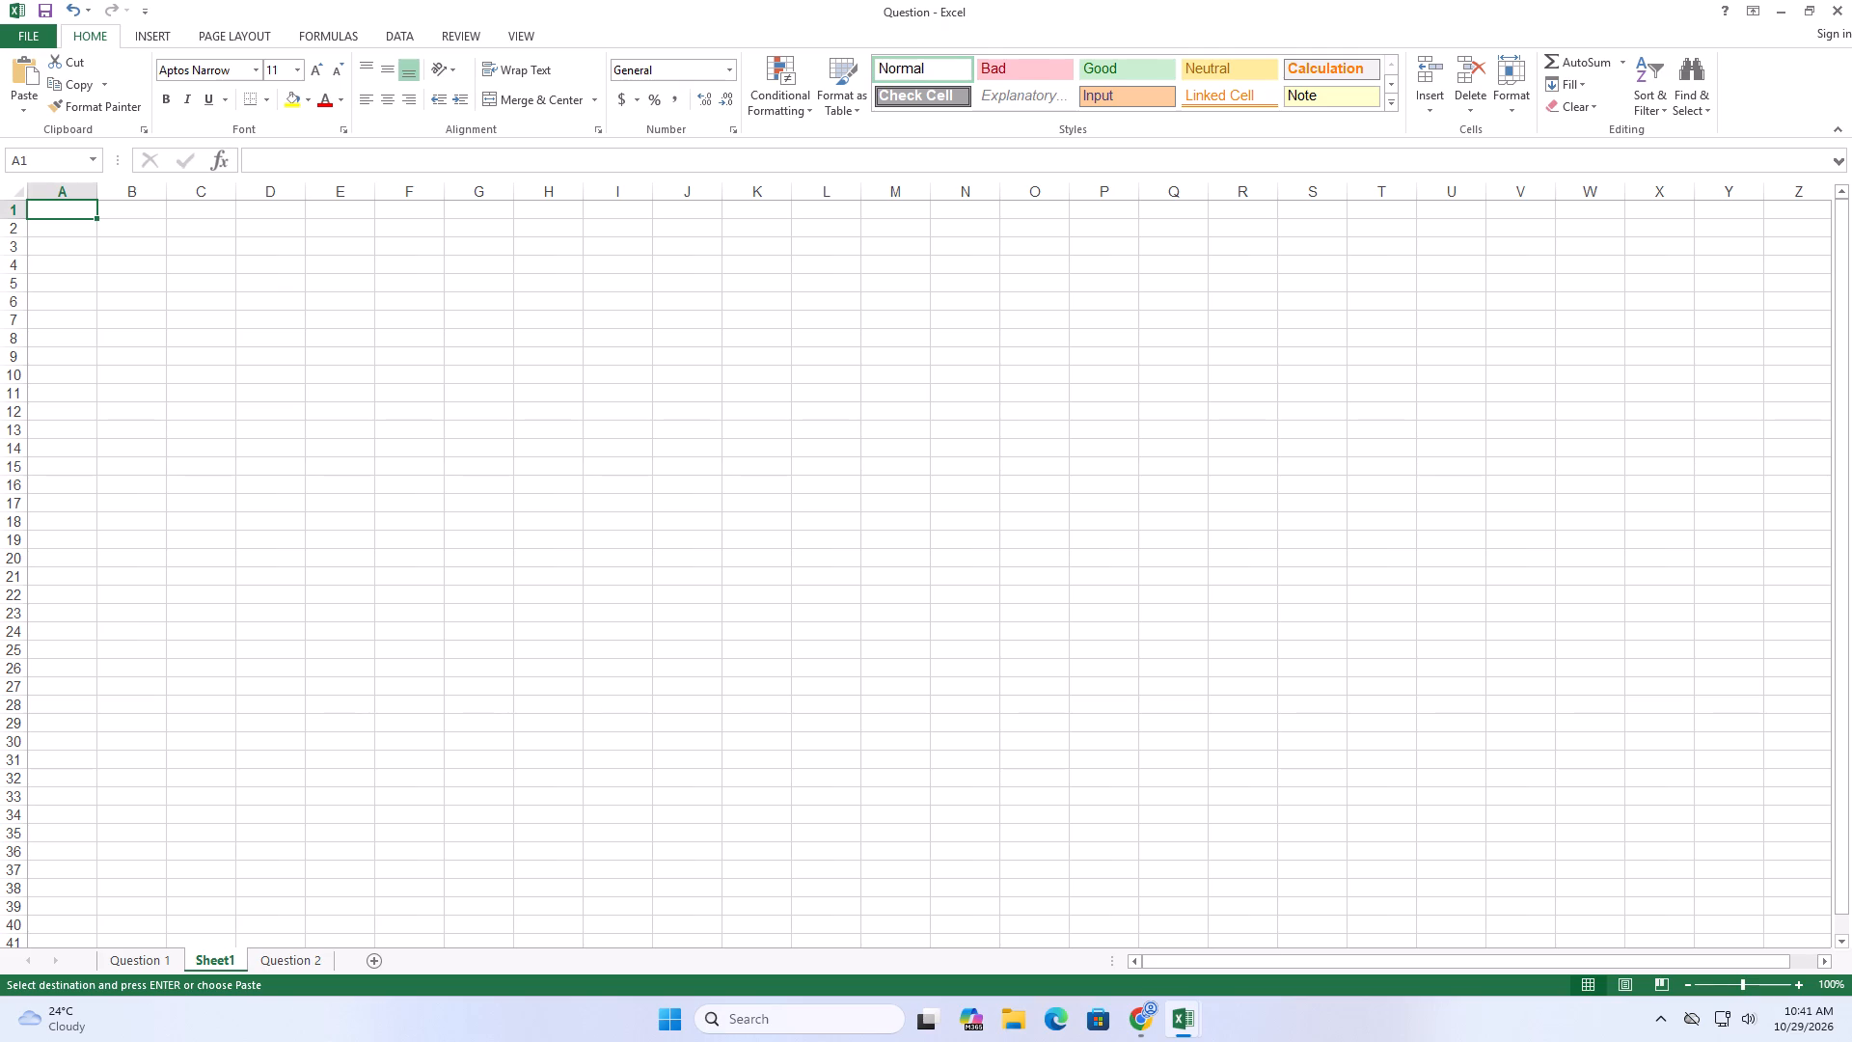
{"action": "left_click", "coordinate": [80, 211]}
{"action": "key", "text": "ctrl+v"}
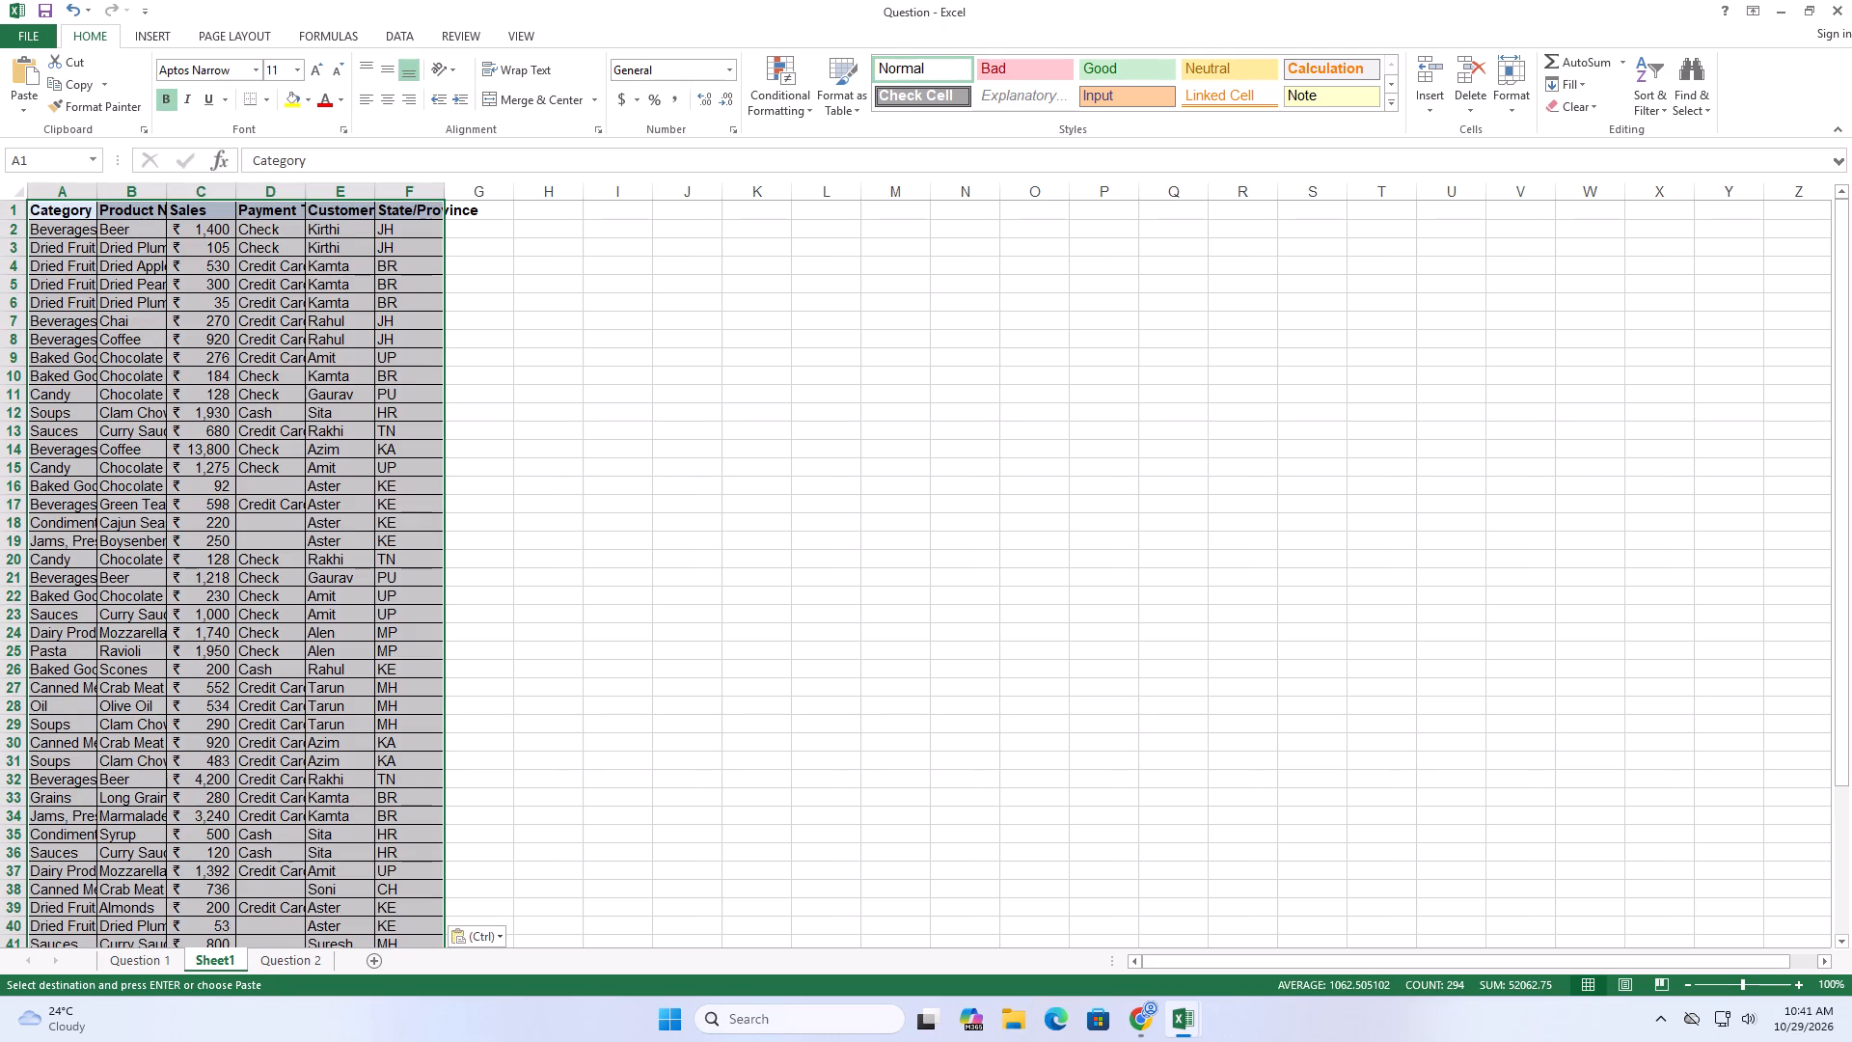
Create a PivotTable from the copied range Sheet1!$A$1:$F$50 on a new worksheet.
{"action": "scroll", "coordinate": [141, 389], "scroll_direction": "up", "scroll_amount": 2}
{"action": "scroll", "coordinate": [143, 389], "scroll_direction": "down", "scroll_amount": 1}
{"action": "scroll", "coordinate": [144, 389], "scroll_direction": "up", "scroll_amount": 2}
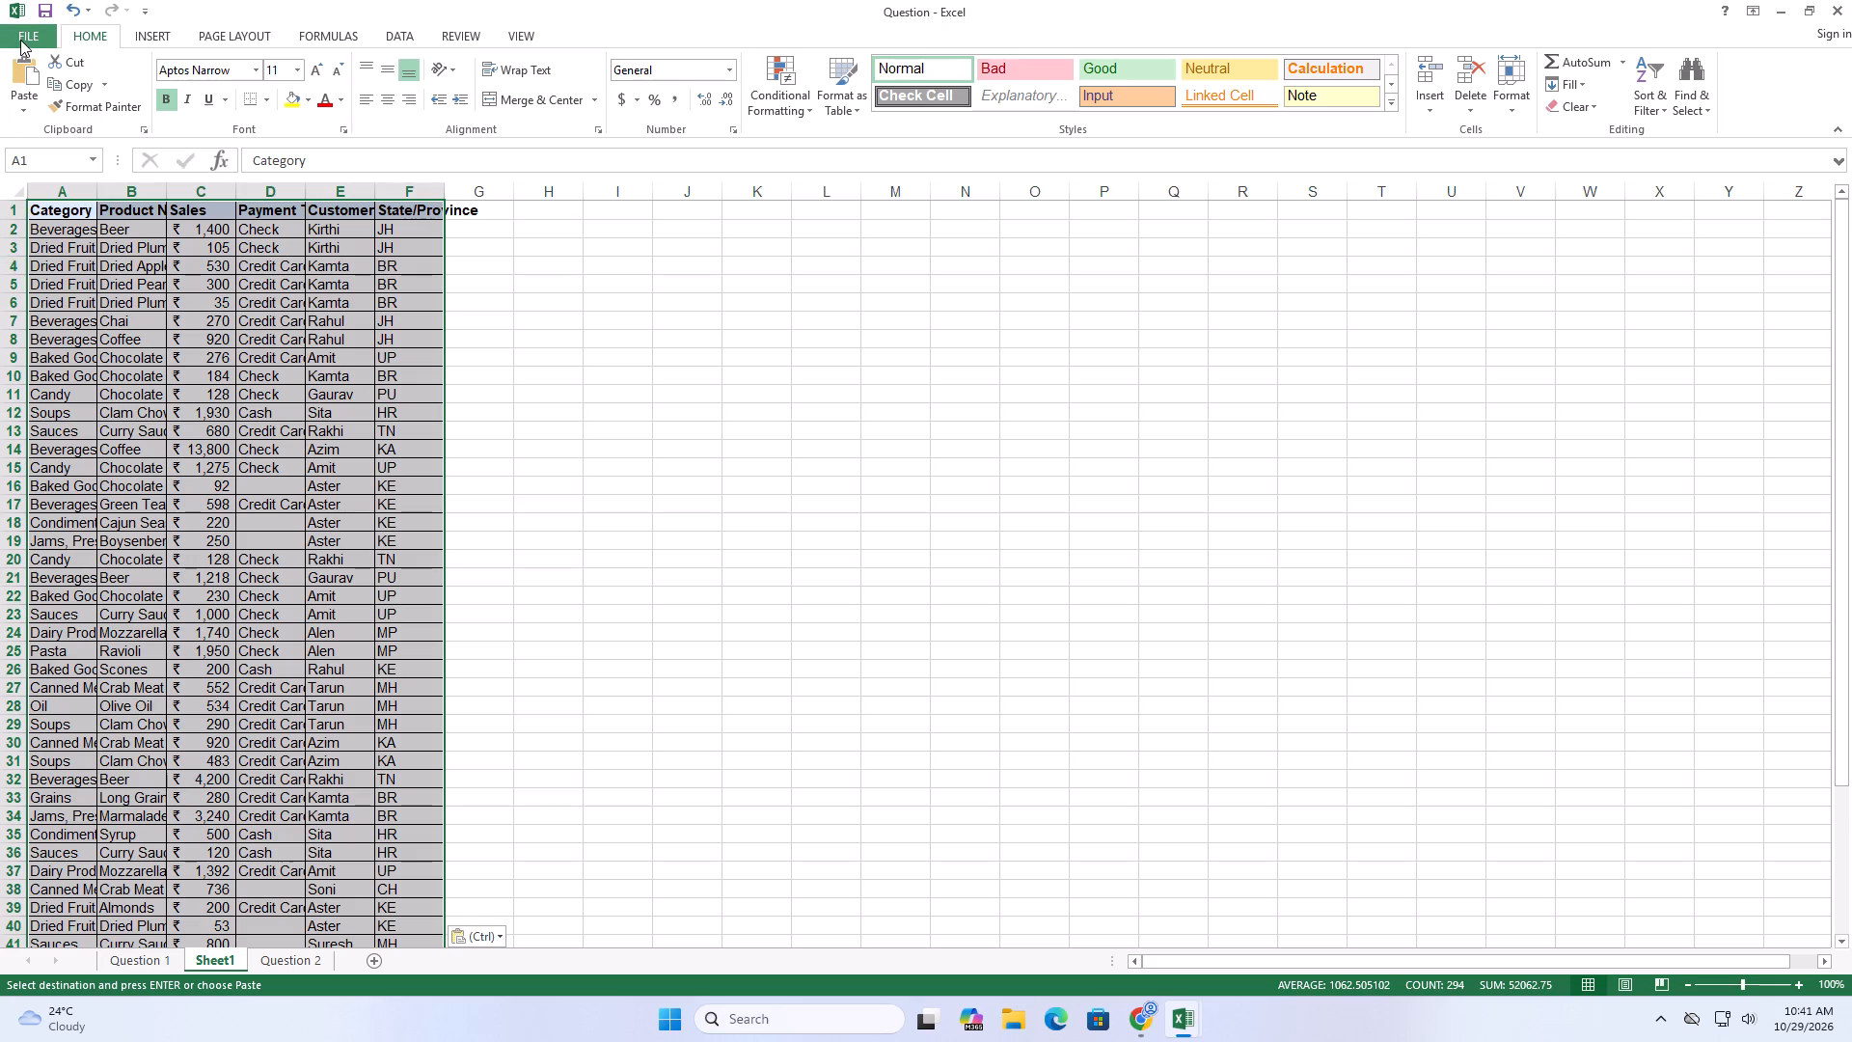
{"action": "left_click", "coordinate": [145, 37]}
{"action": "left_click", "coordinate": [17, 93]}
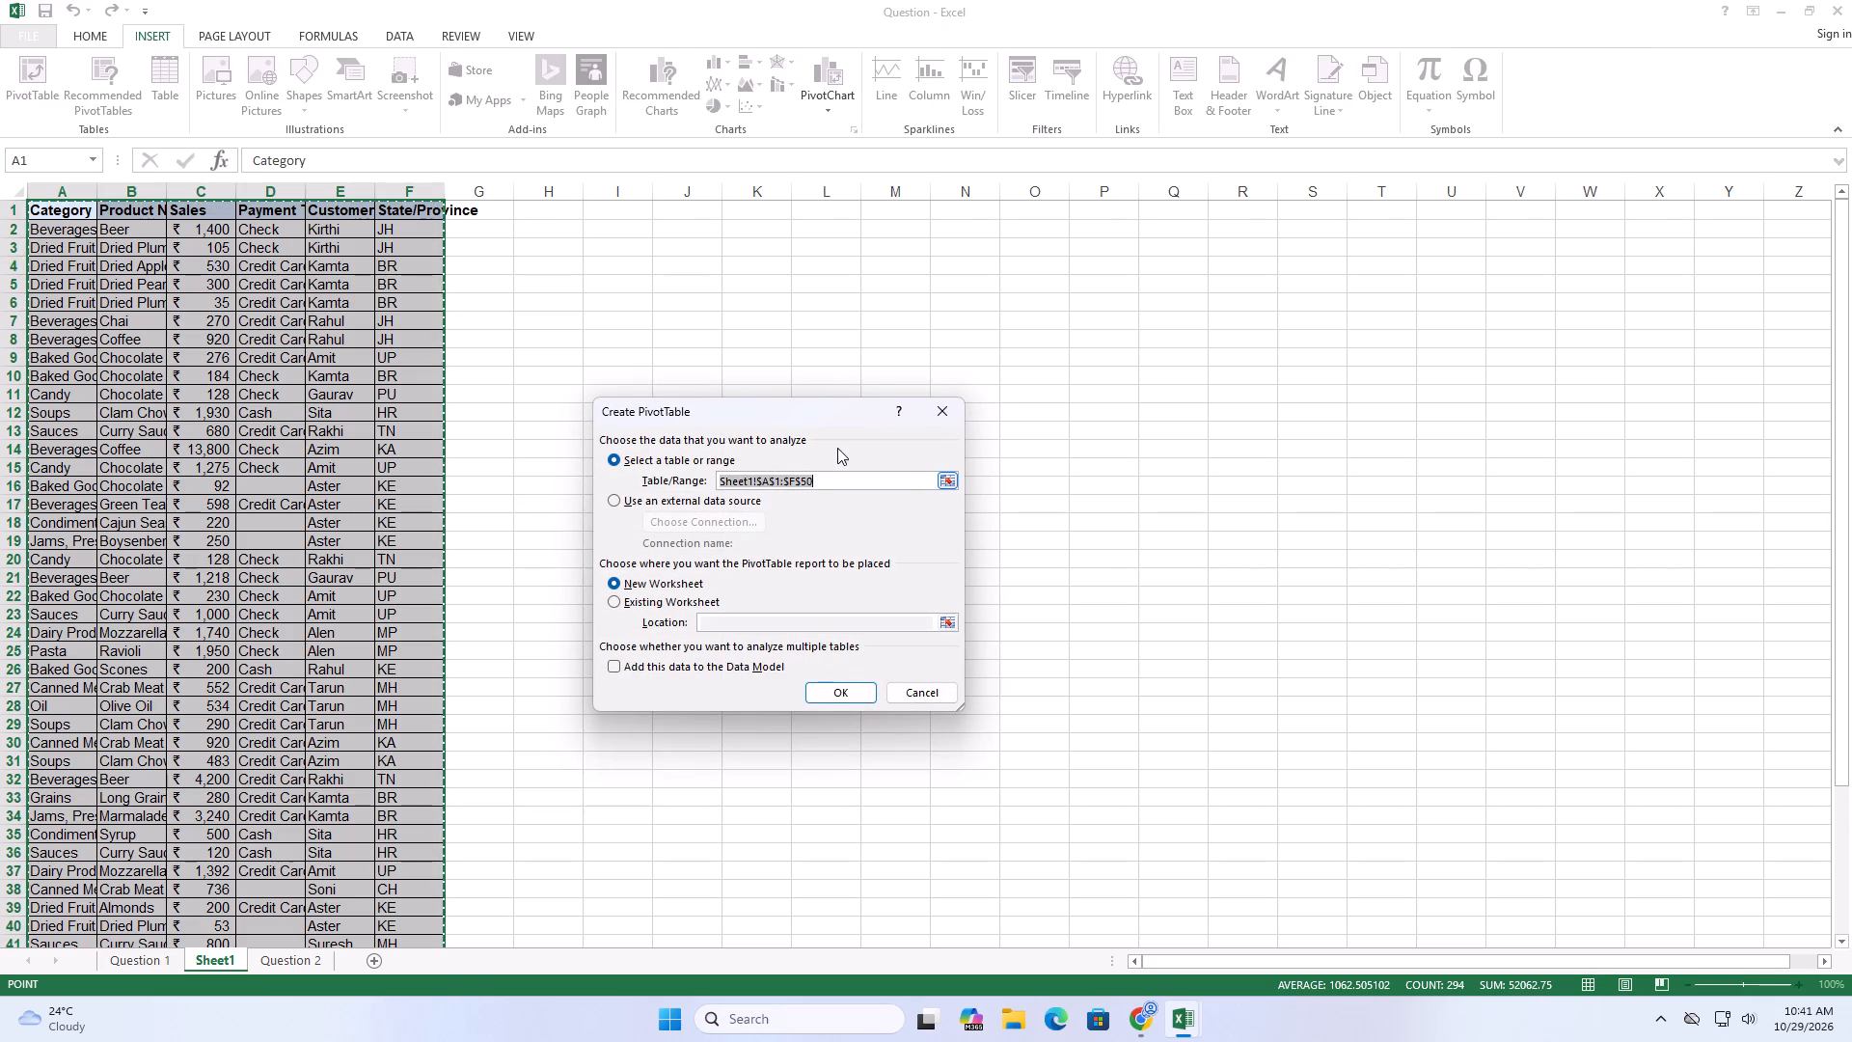
{"action": "left_click", "coordinate": [835, 690]}
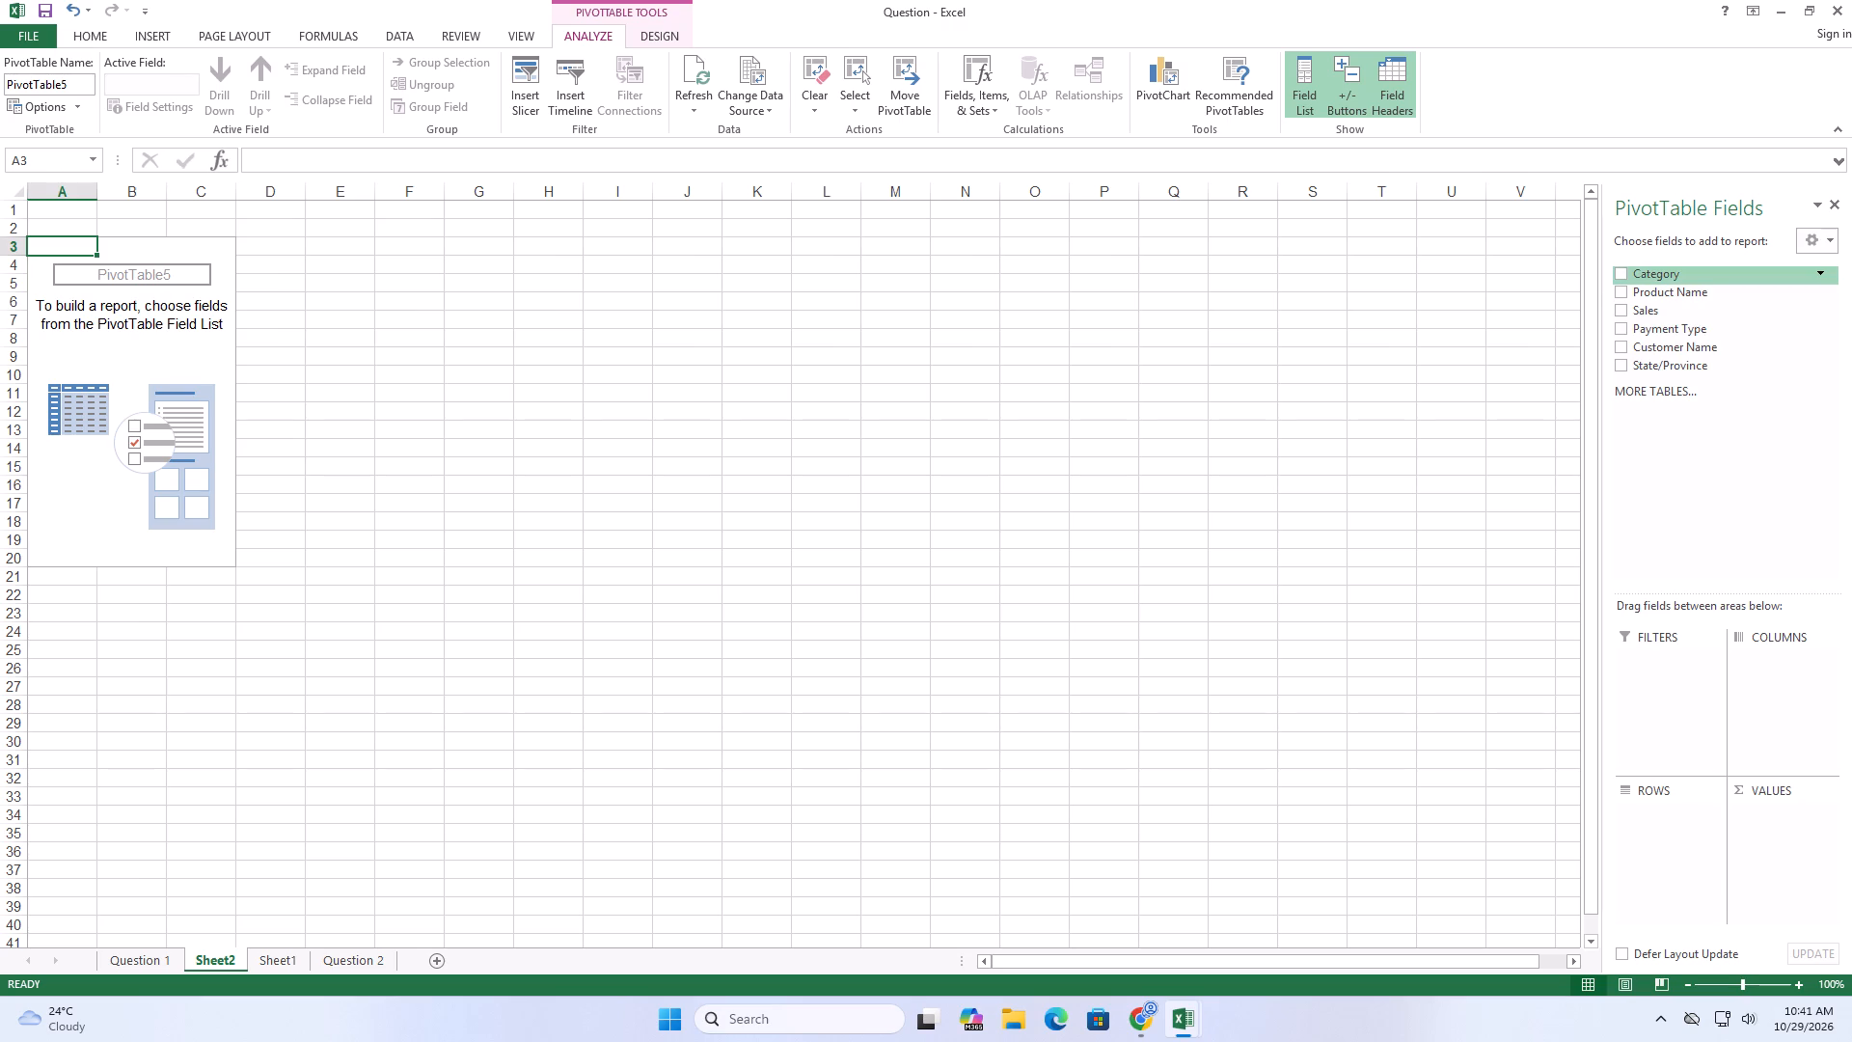
Add Customer Name as the PivotTable's rows and the sum of Sales as its values.
{"action": "left_click", "coordinate": [1650, 347]}
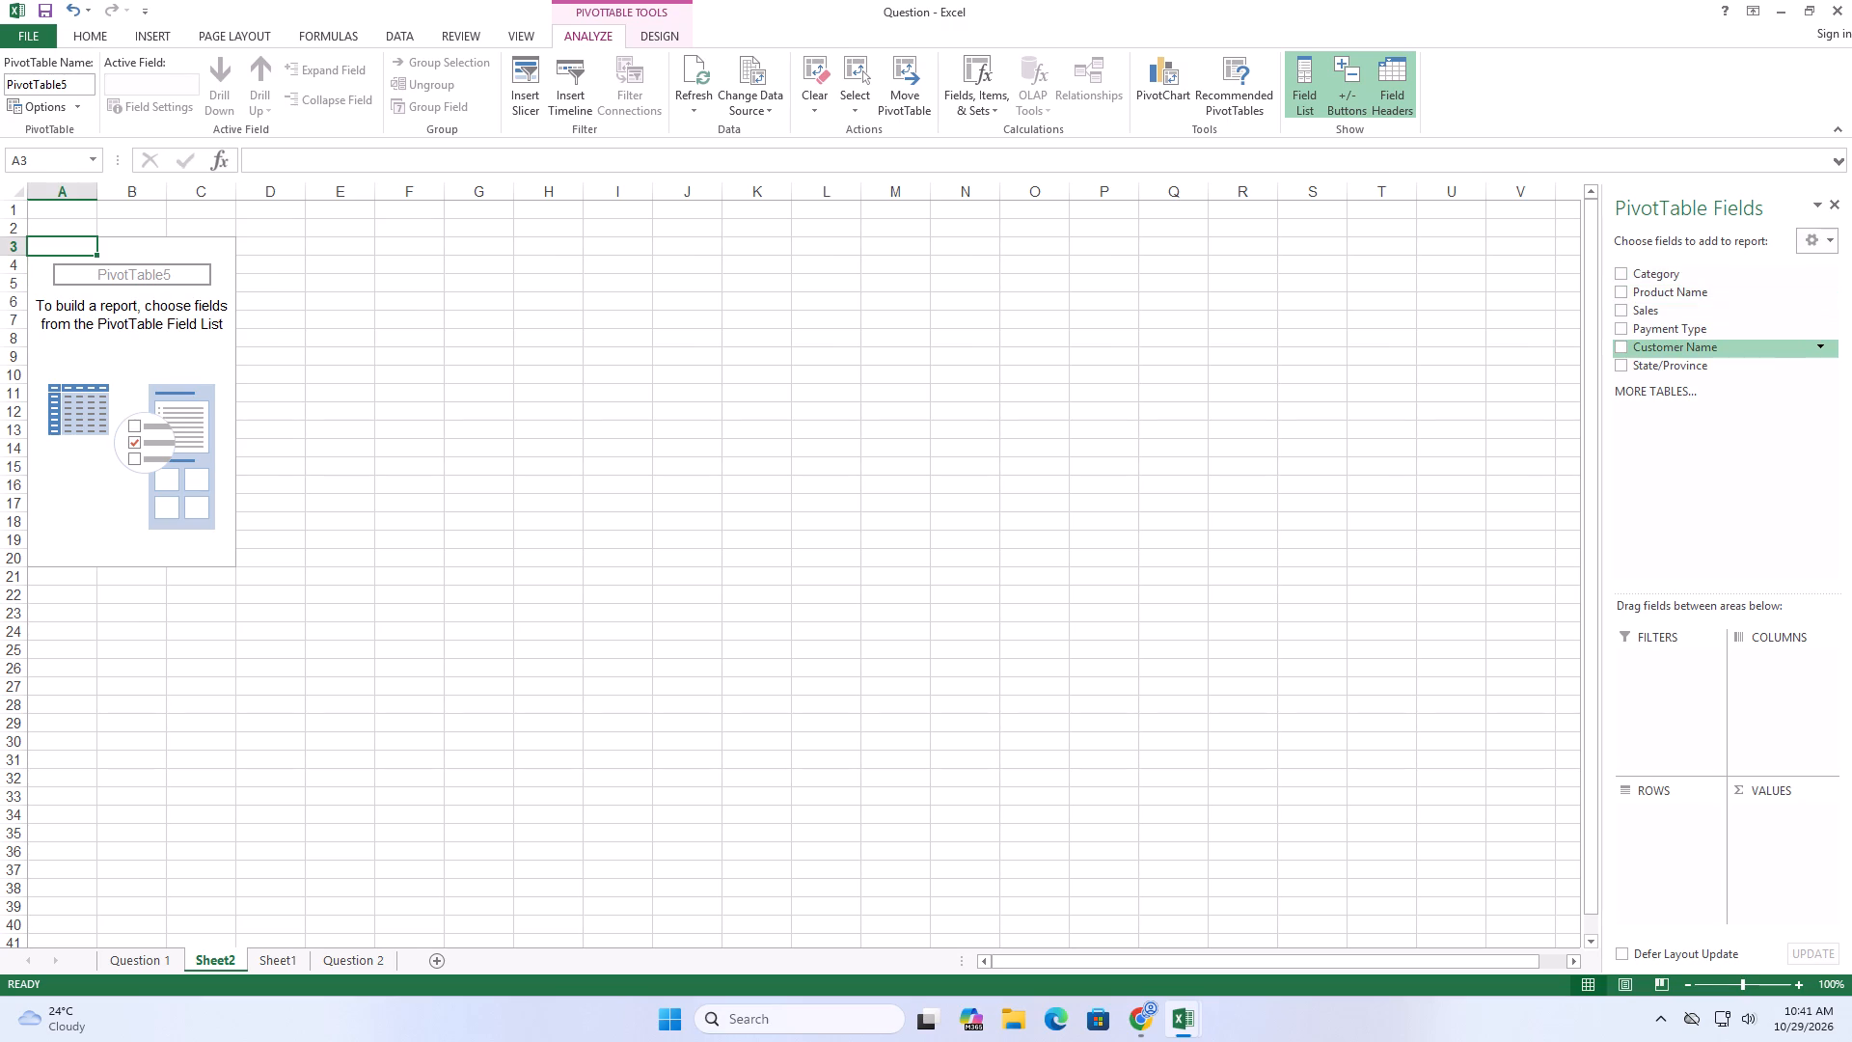
{"action": "left_click", "coordinate": [1615, 344]}
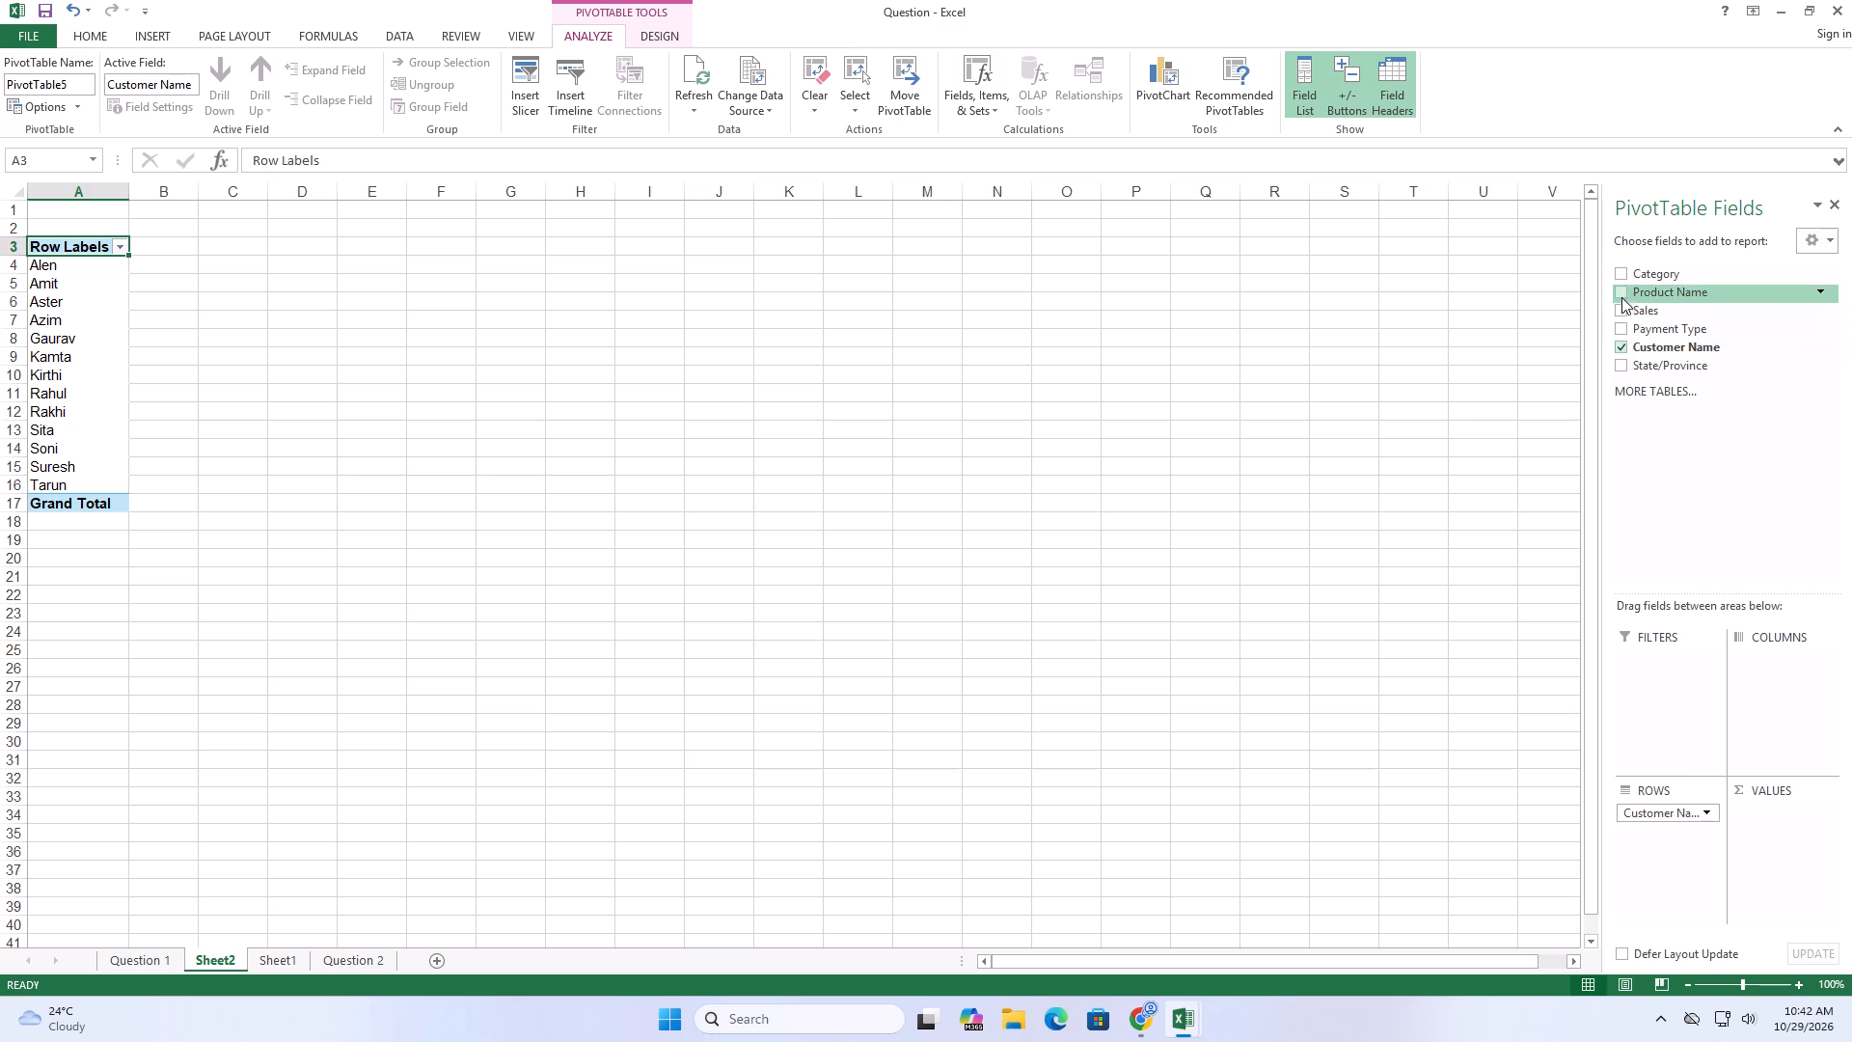
{"action": "left_click", "coordinate": [1620, 308]}
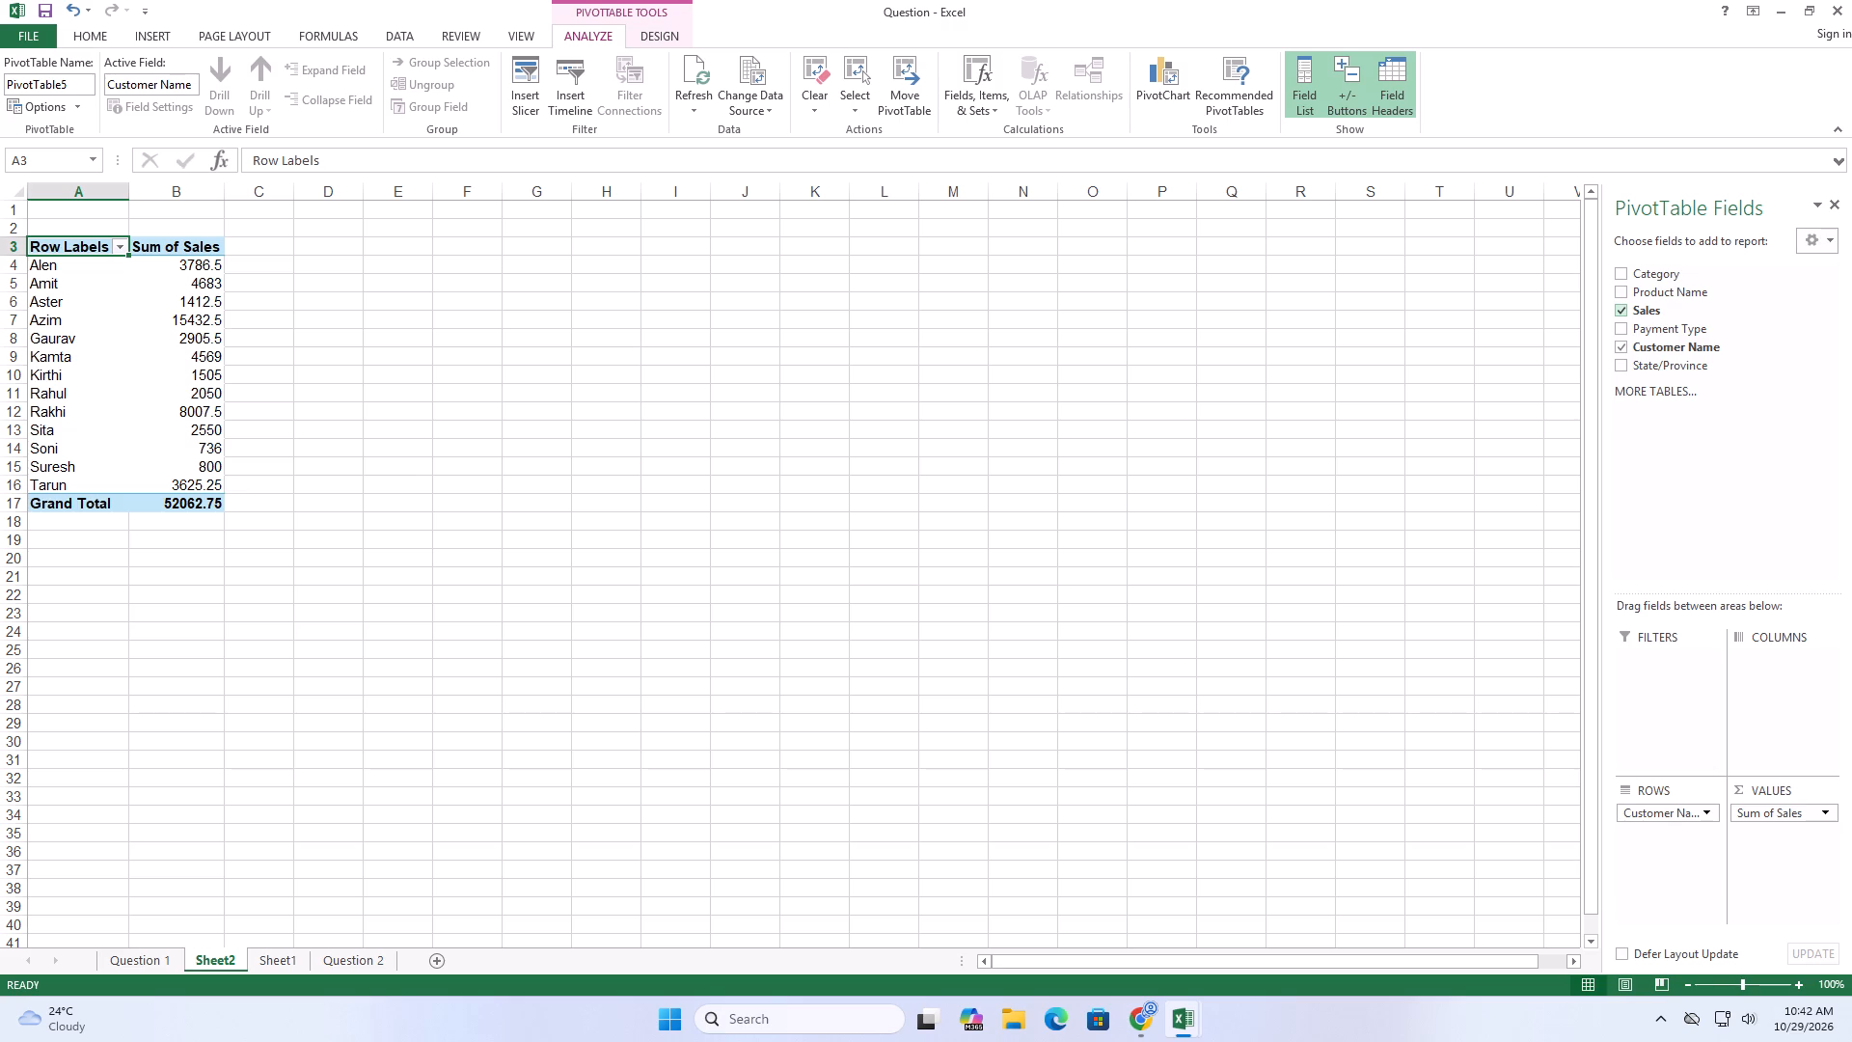
Copy the whole customer sales PivotTable, including the Grand Total row, into another new sheet at A1.
{"action": "left_click_drag", "start_coordinate": [61, 256], "coordinate": [113, 269]}
{"action": "left_click_drag", "start_coordinate": [77, 249], "coordinate": [101, 254]}
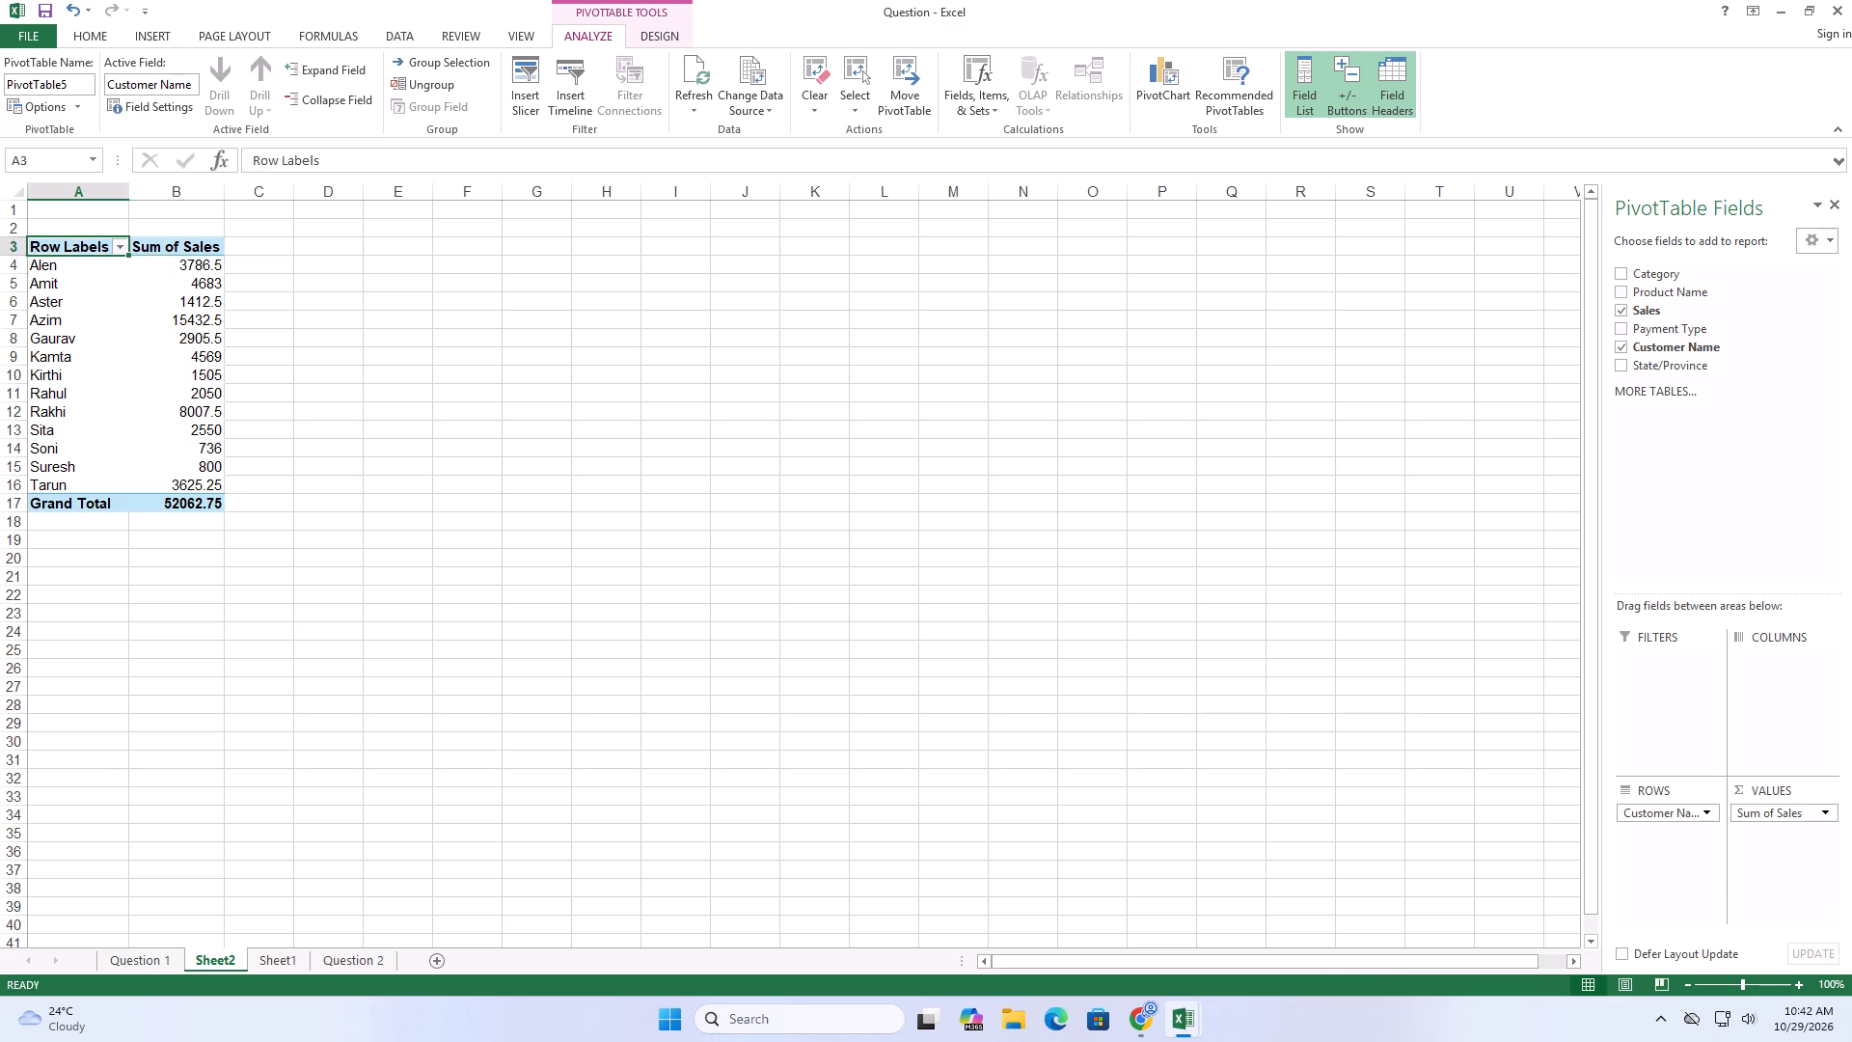
{"action": "left_click_drag", "start_coordinate": [101, 254], "coordinate": [210, 500]}
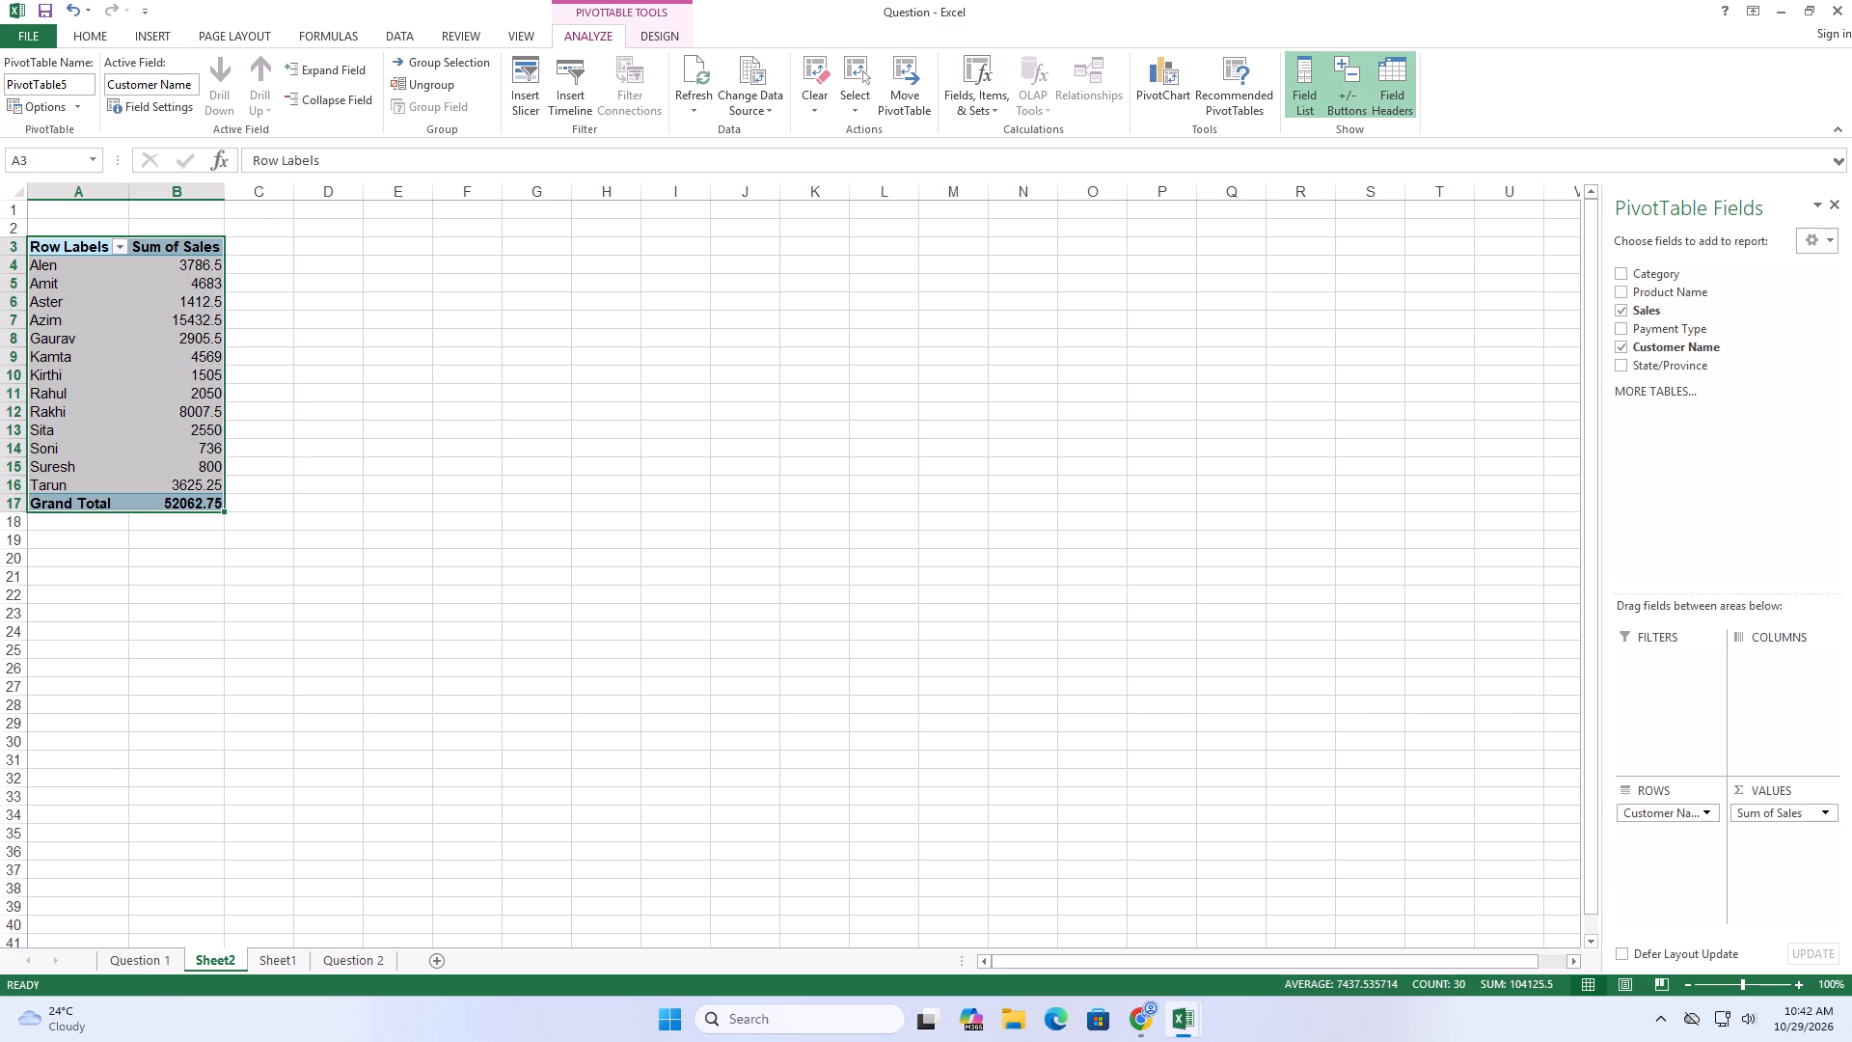
{"action": "key", "text": "ctrl+c"}
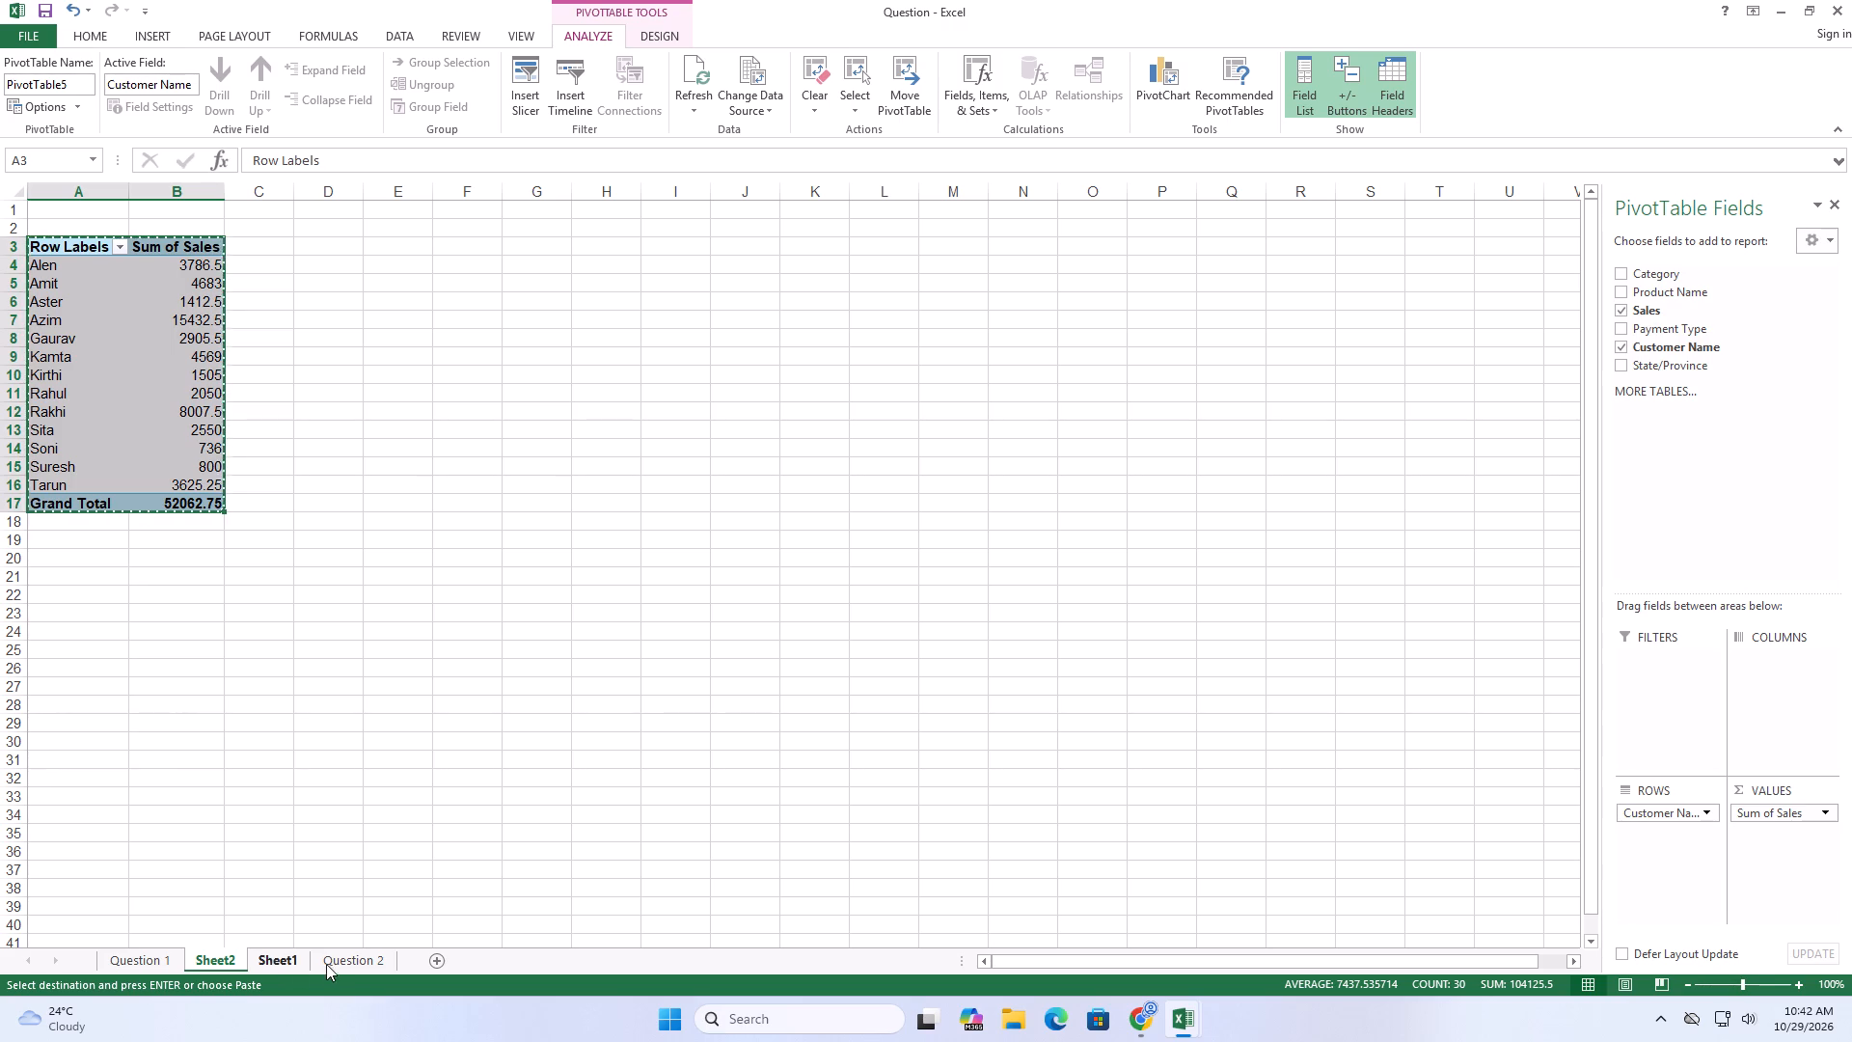
{"action": "left_click", "coordinate": [266, 956]}
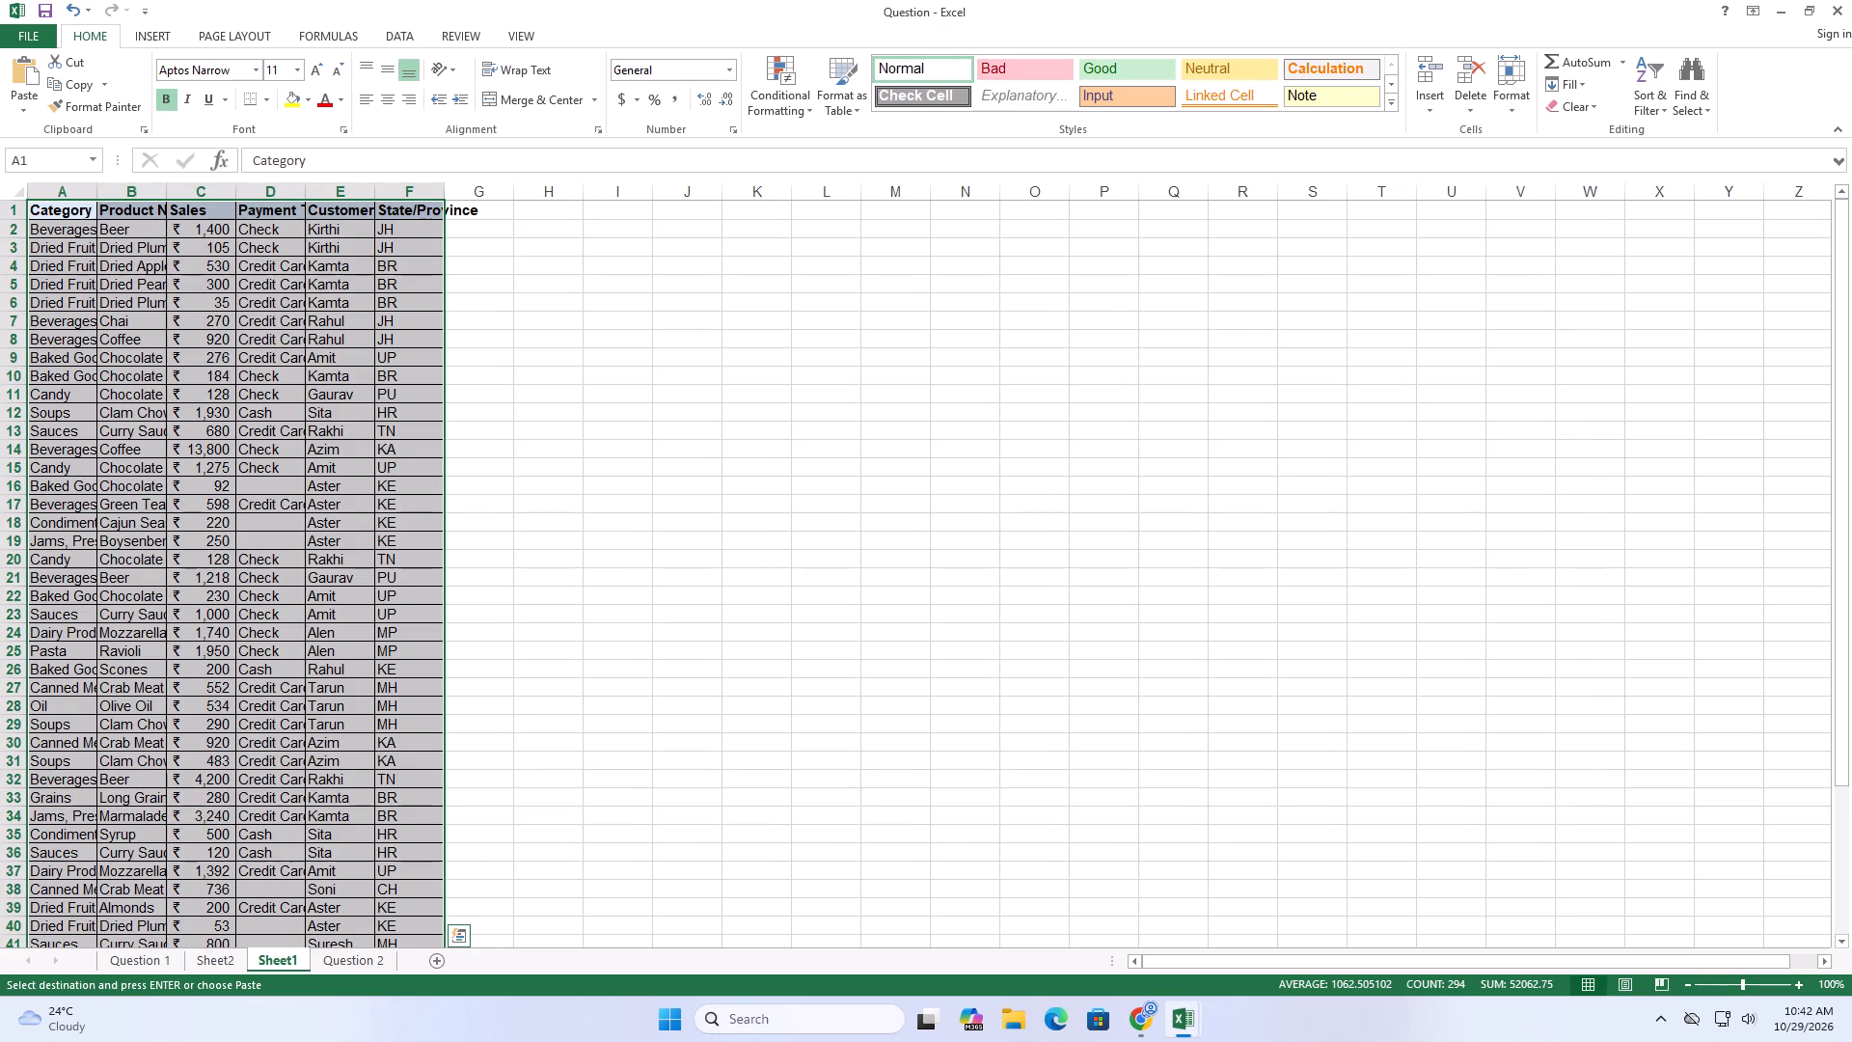
{"action": "left_click", "coordinate": [436, 961]}
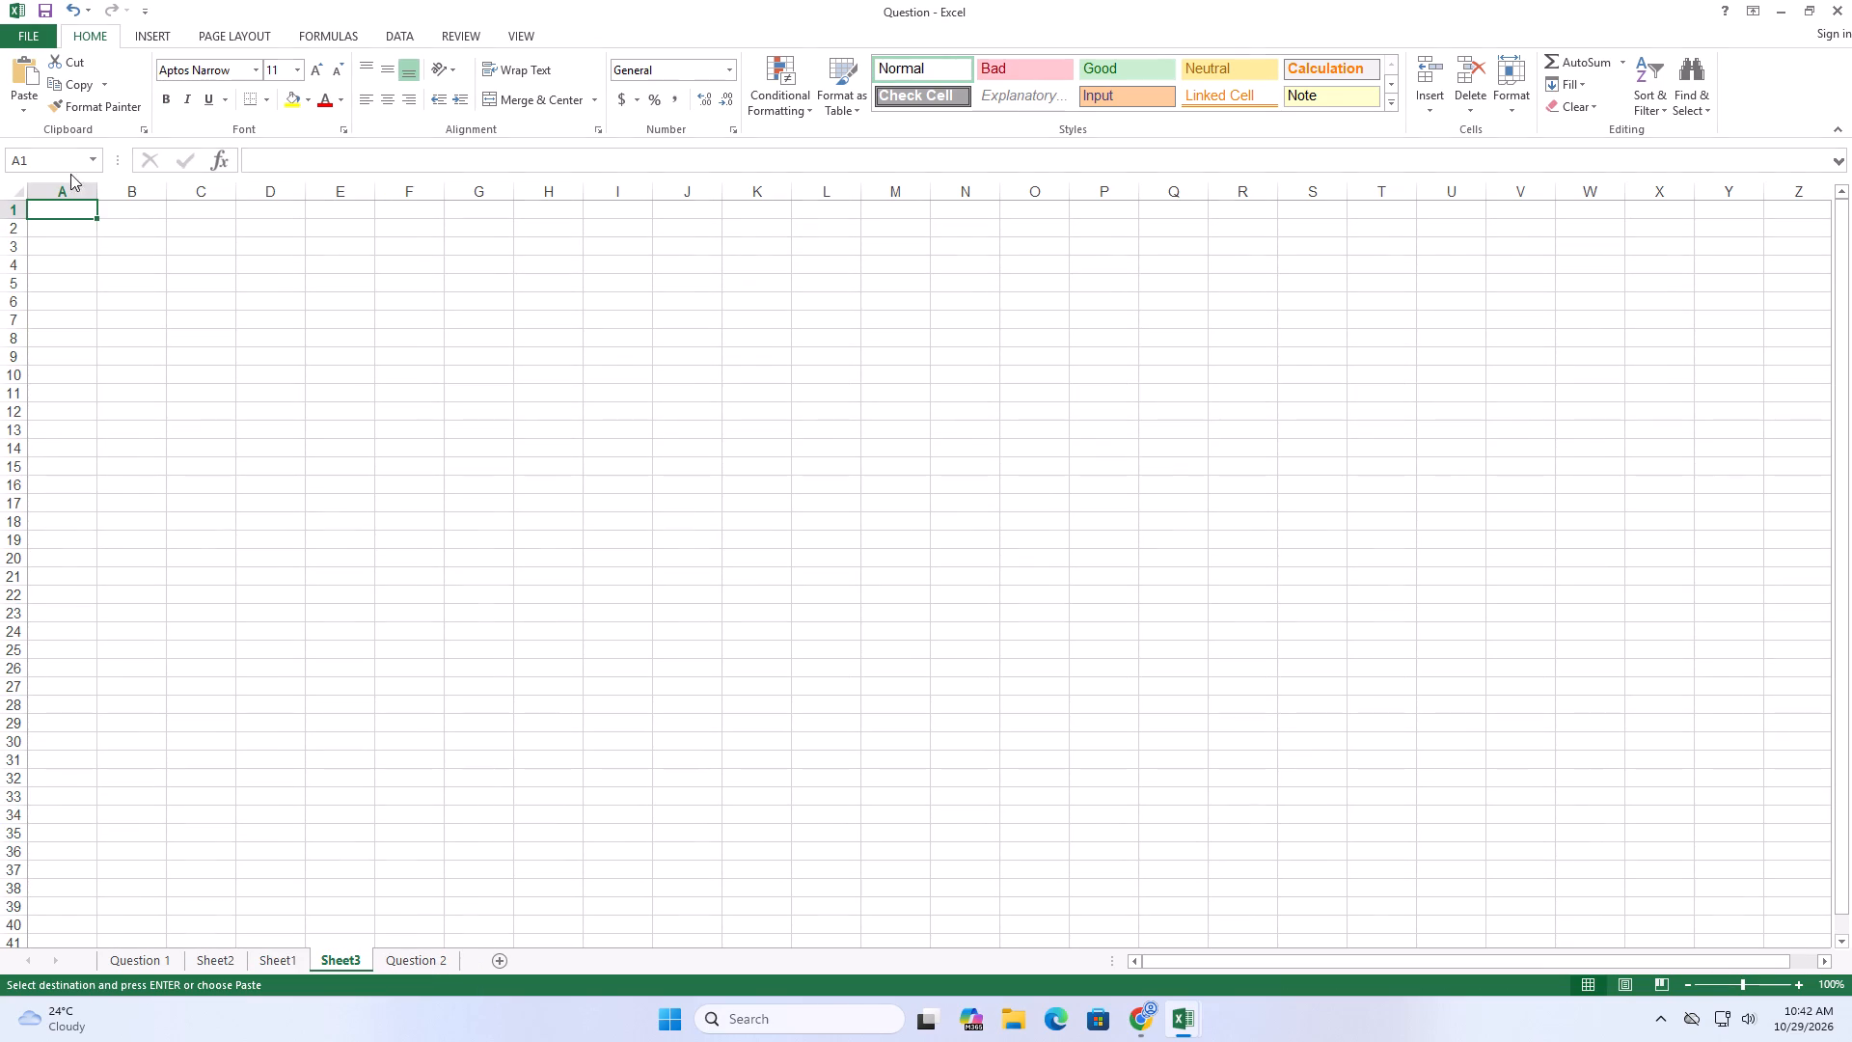
{"action": "left_click", "coordinate": [58, 204]}
{"action": "key", "text": "ctrl+v"}
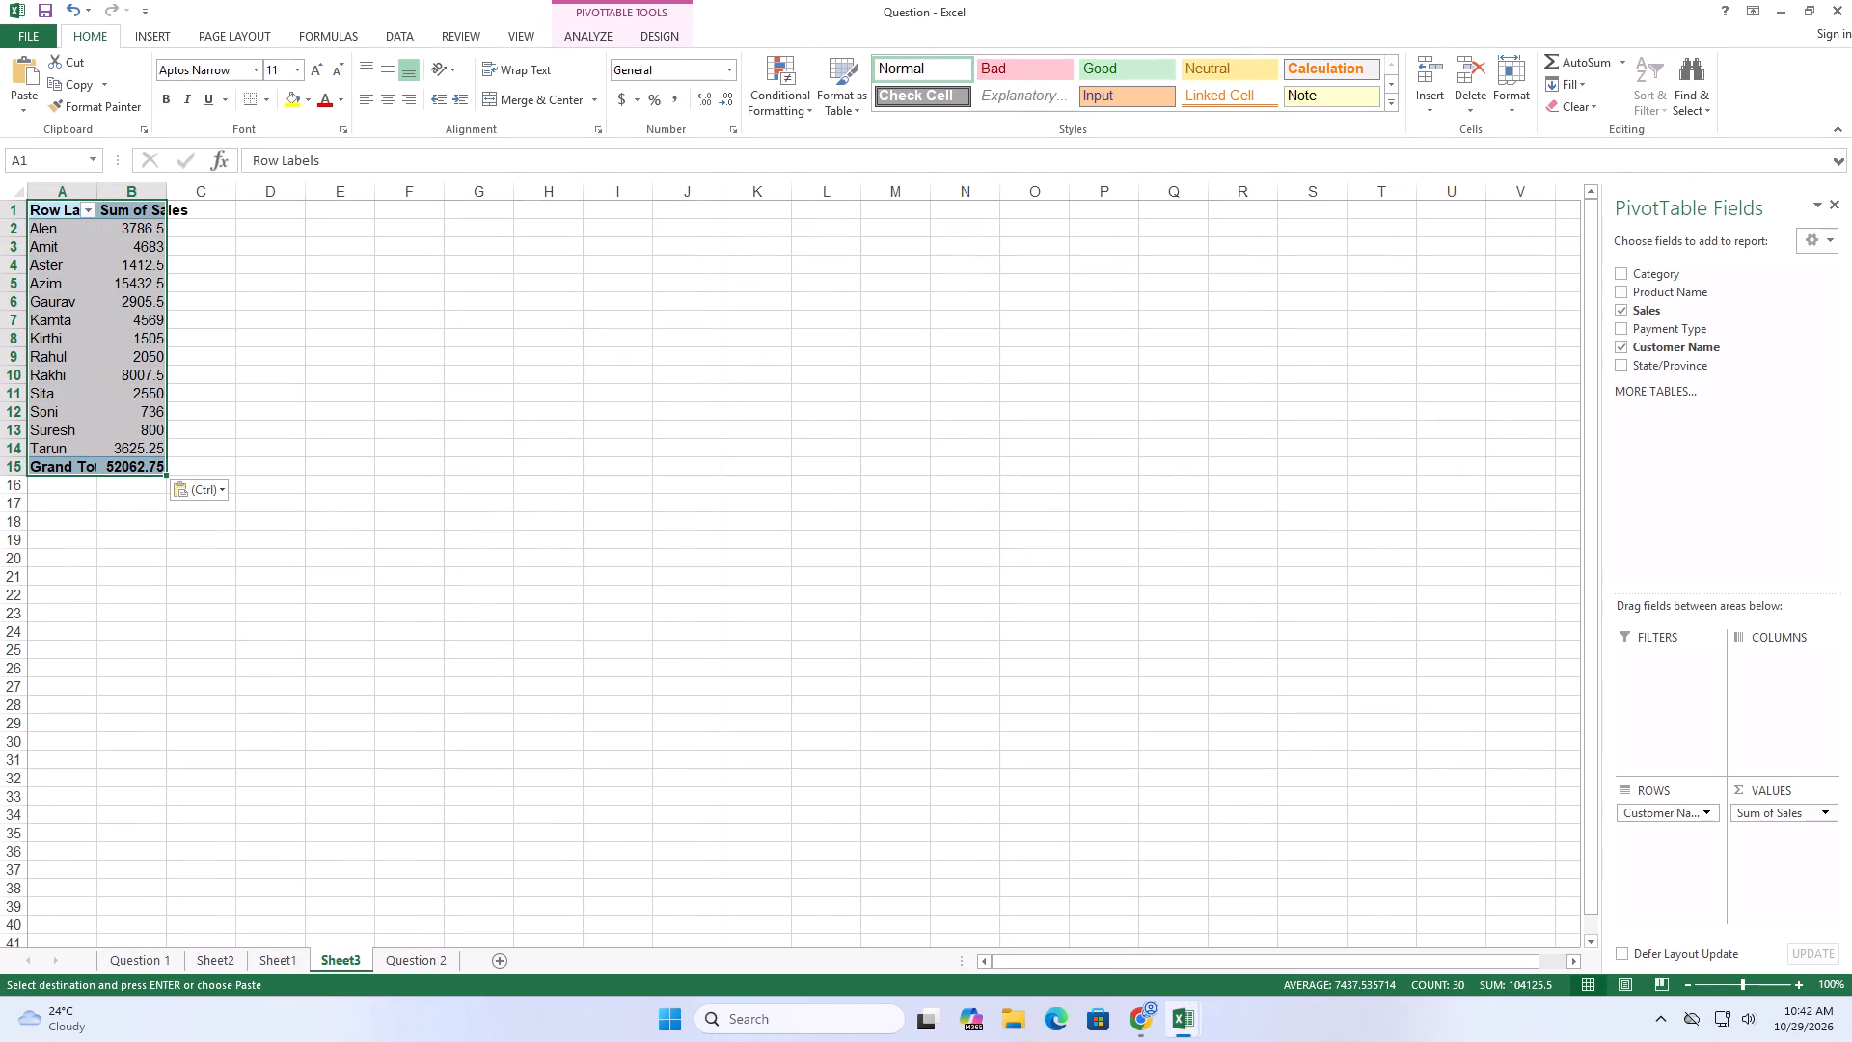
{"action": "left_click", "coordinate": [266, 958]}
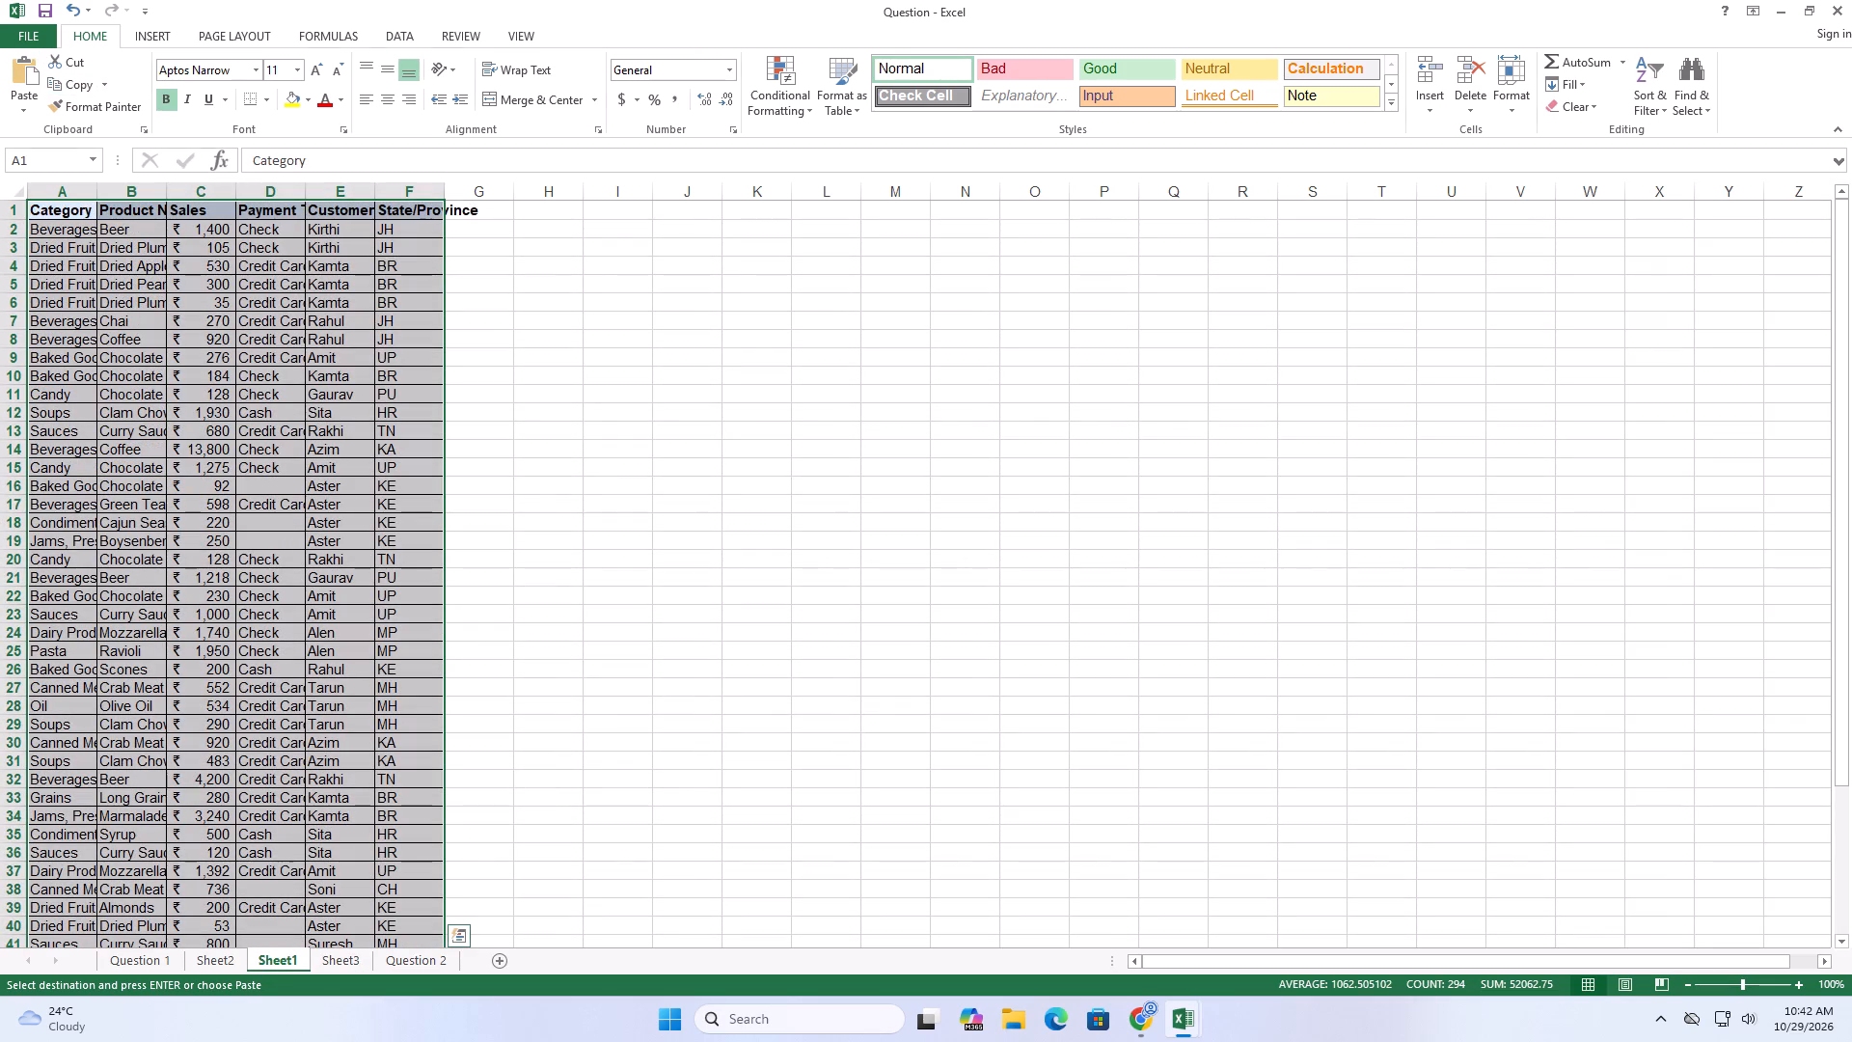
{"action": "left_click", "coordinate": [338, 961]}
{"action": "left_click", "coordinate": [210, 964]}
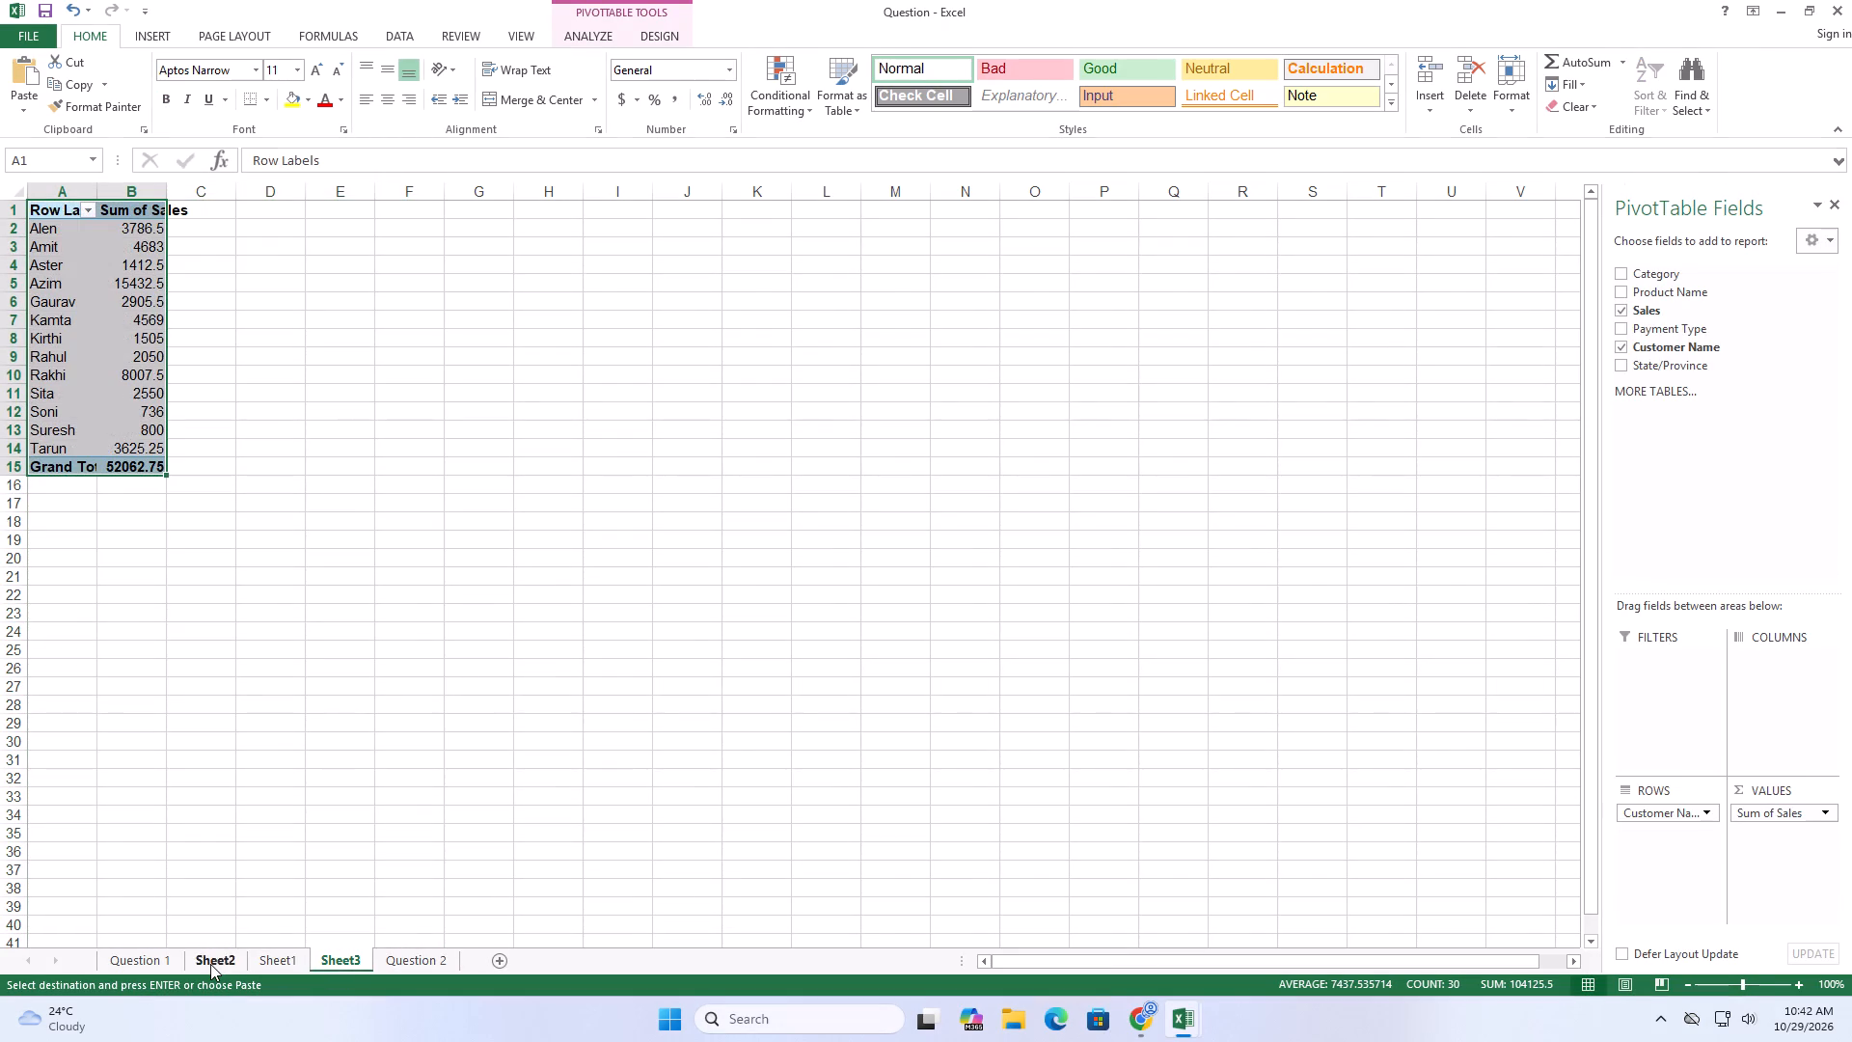
Create a second PivotTable from the copied sales range Sheet1!$A$1:$F$50 on a new worksheet.
{"action": "left_click", "coordinate": [280, 958]}
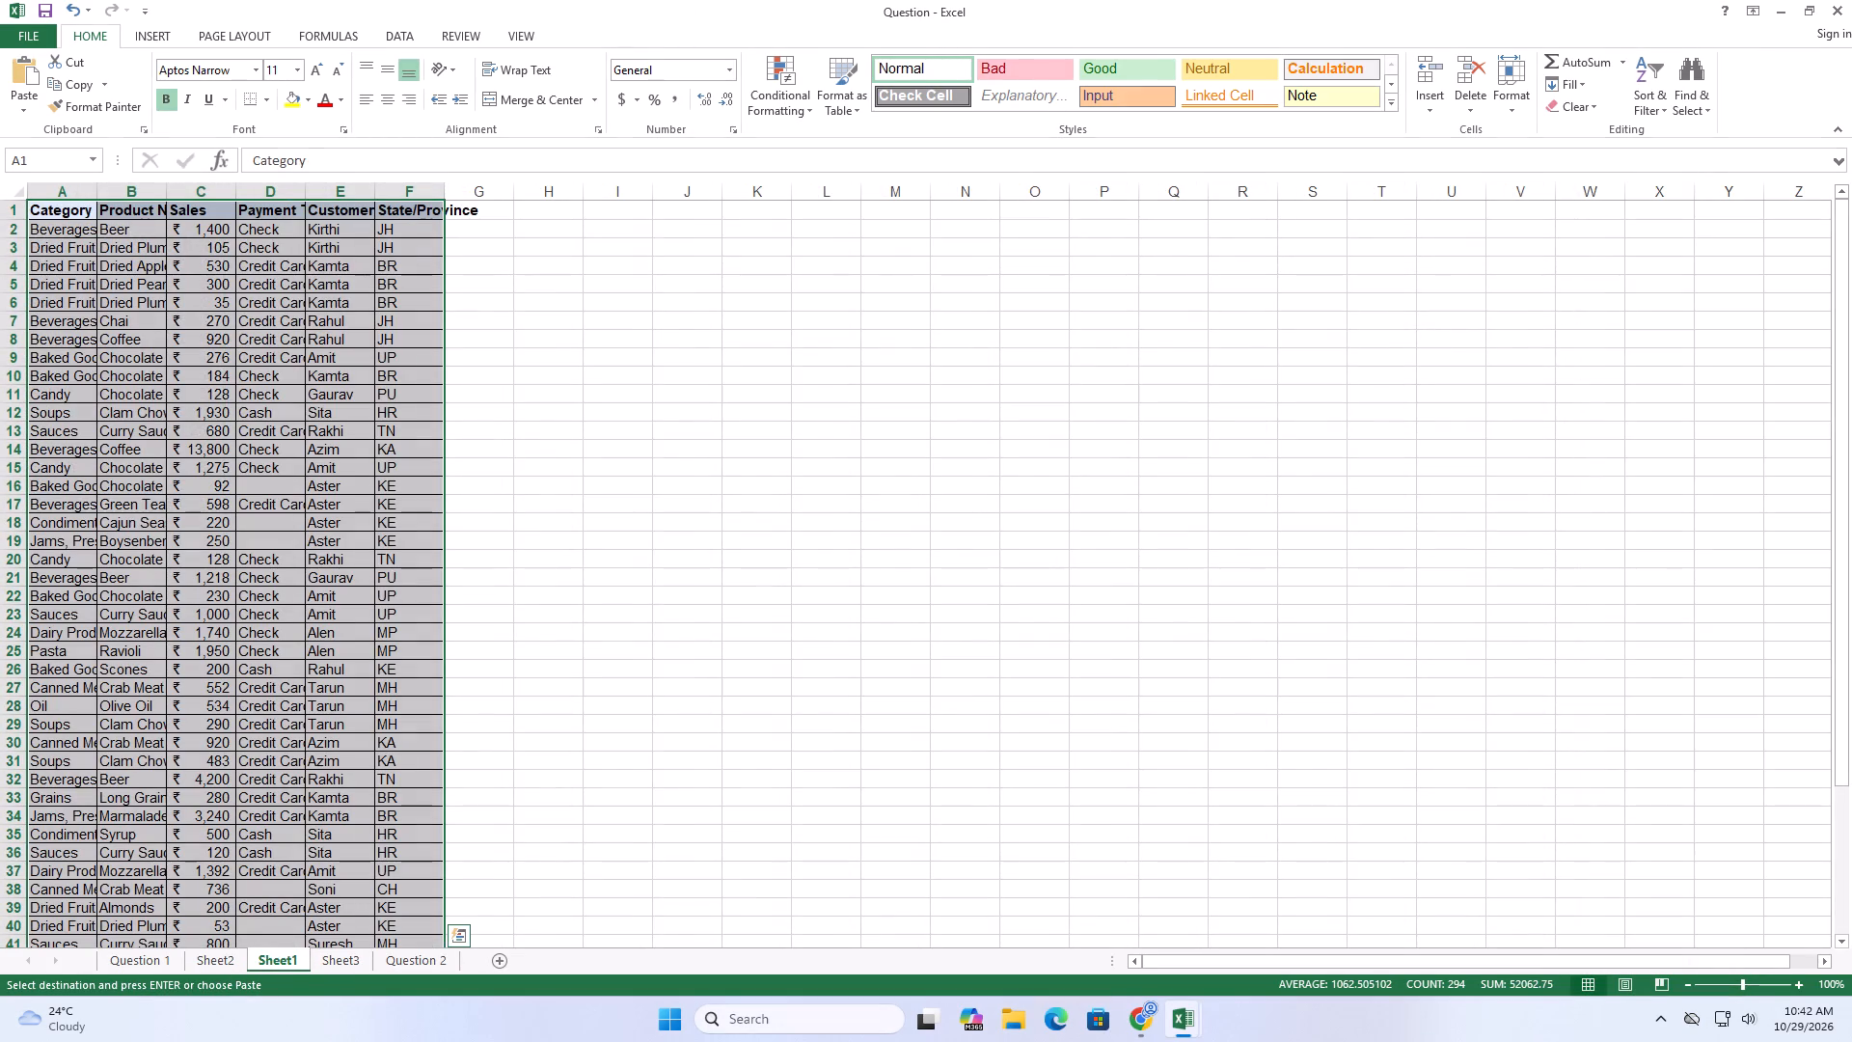
{"action": "key", "text": "ctrl+c"}
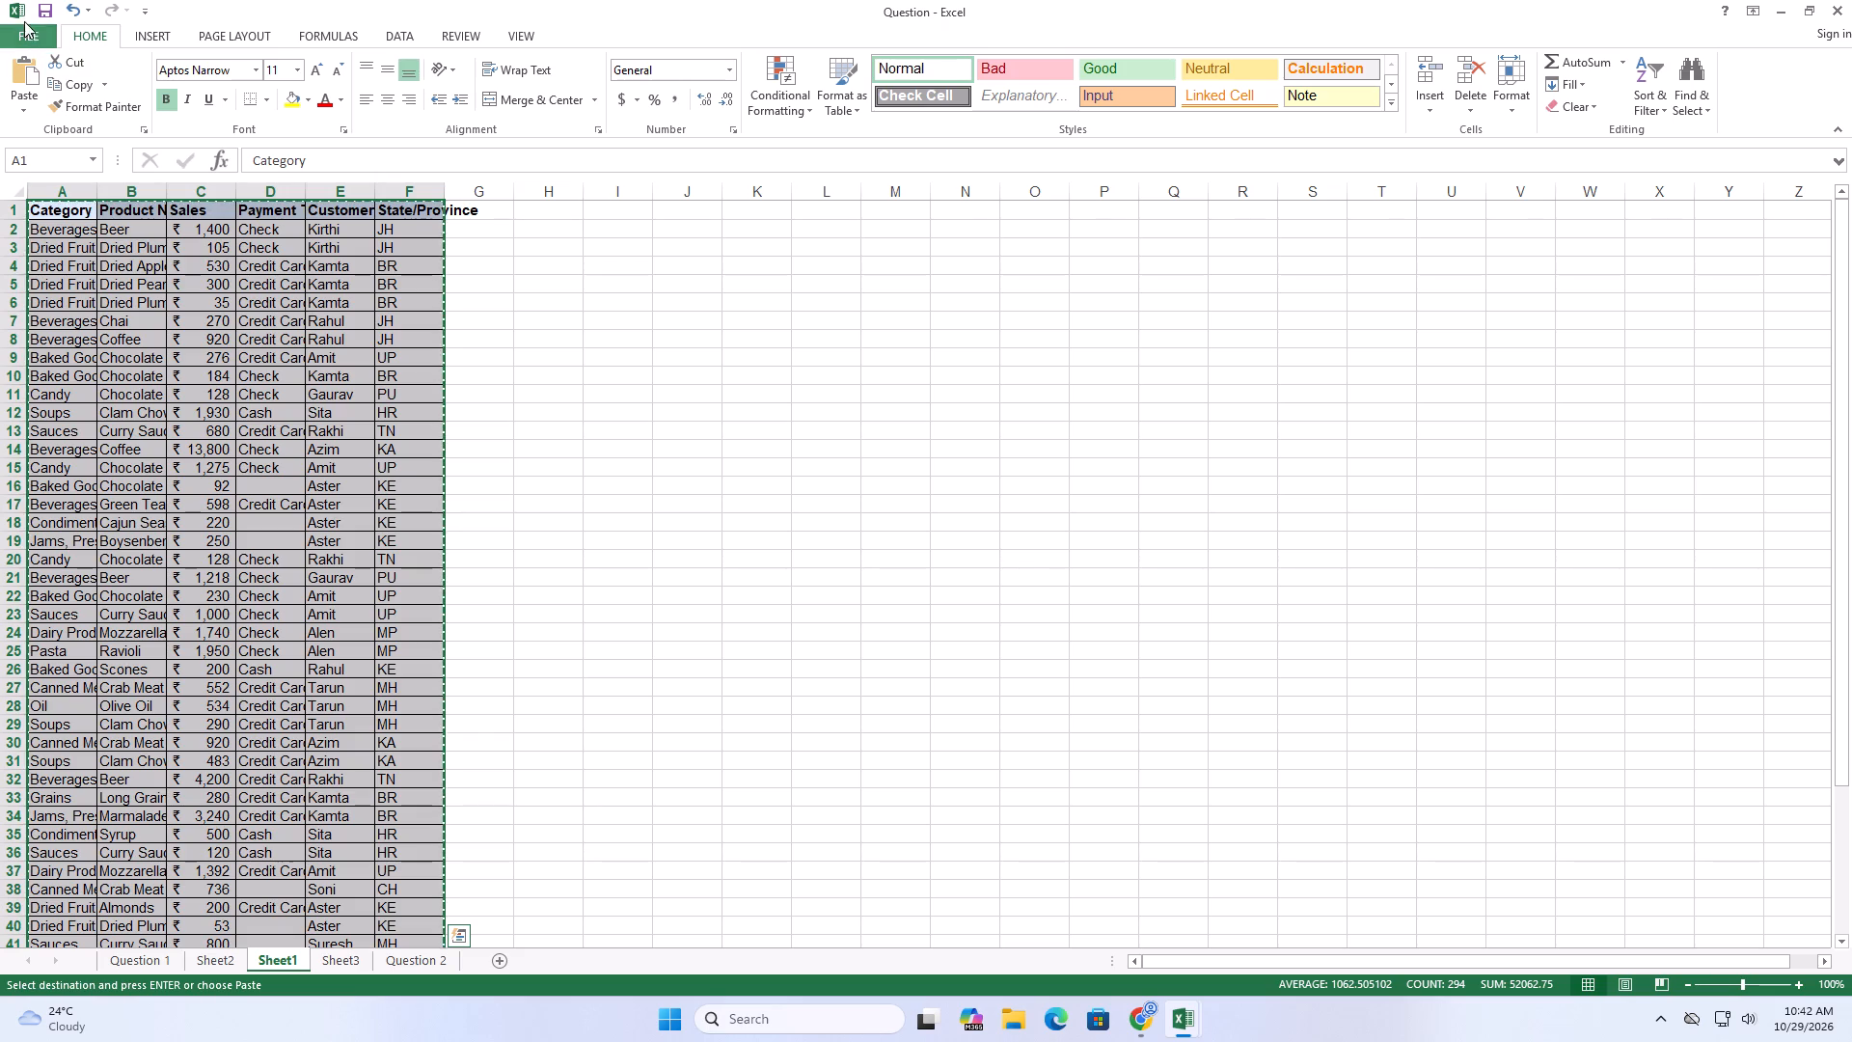
{"action": "left_click", "coordinate": [141, 27]}
{"action": "left_click", "coordinate": [24, 85]}
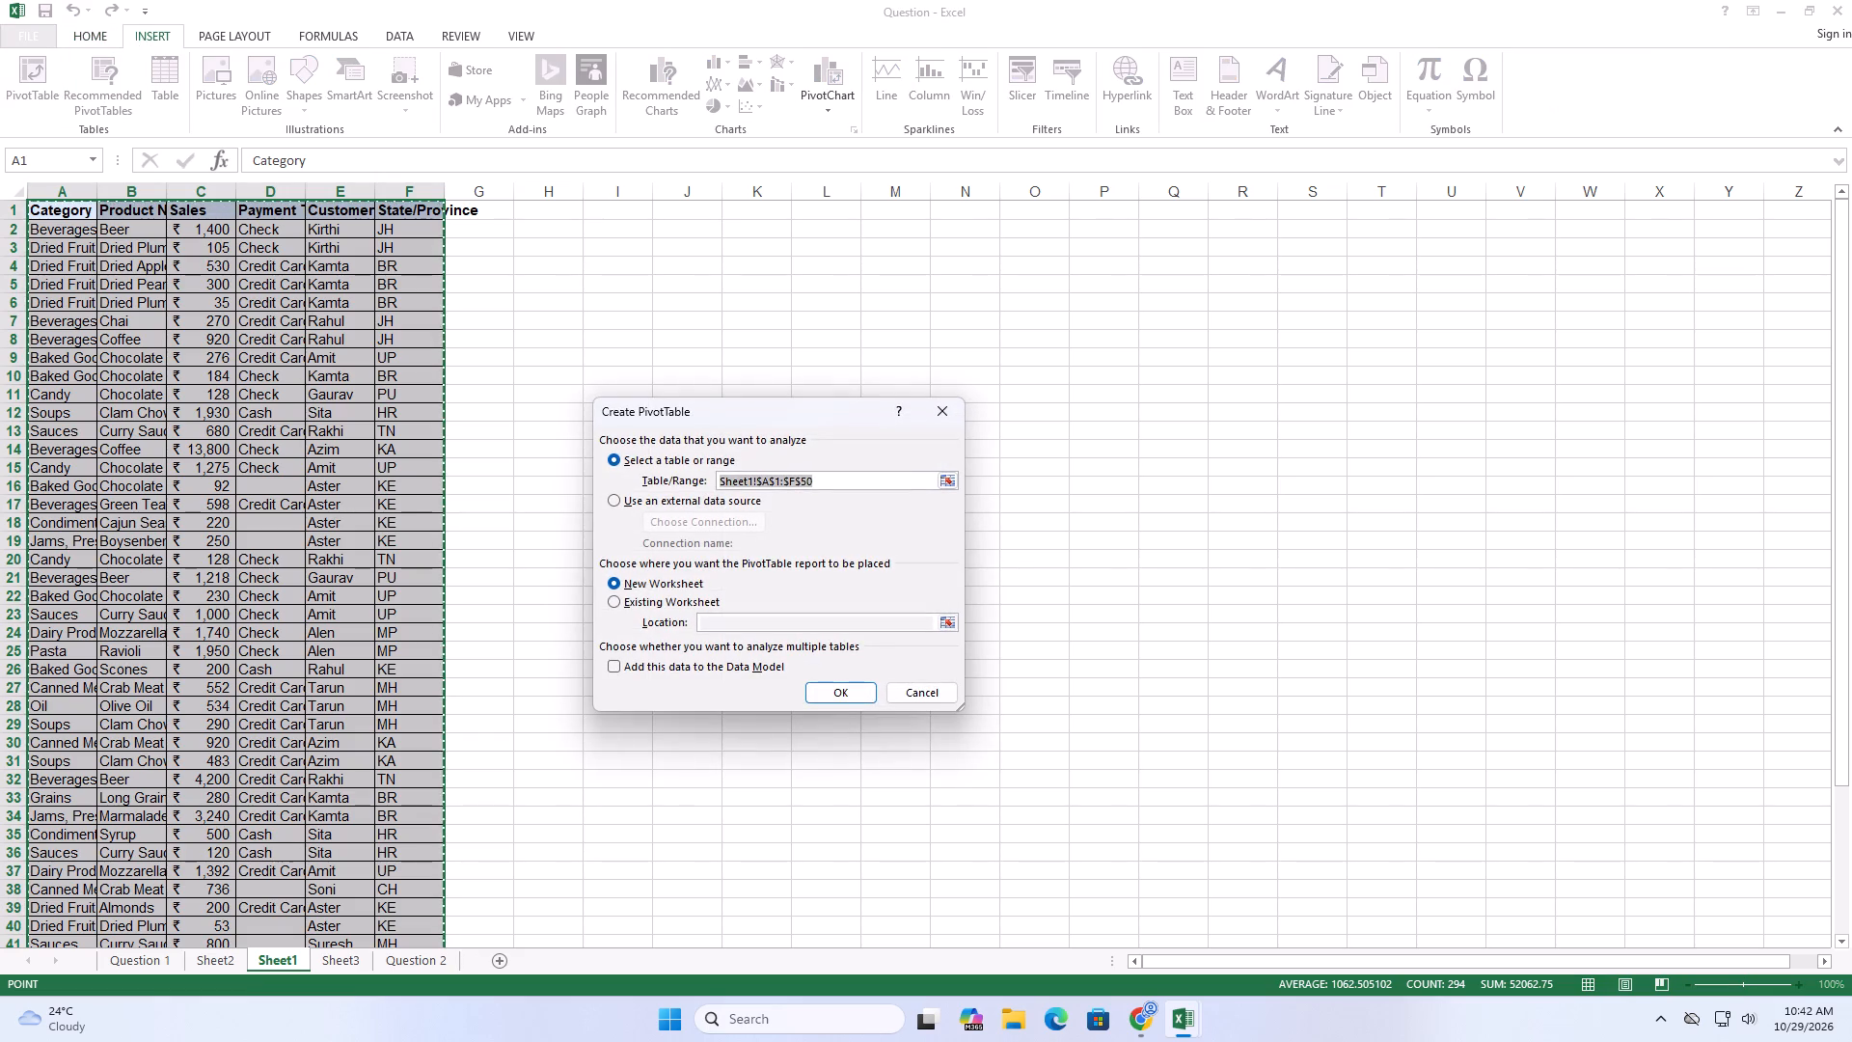
{"action": "left_click", "coordinate": [832, 696]}
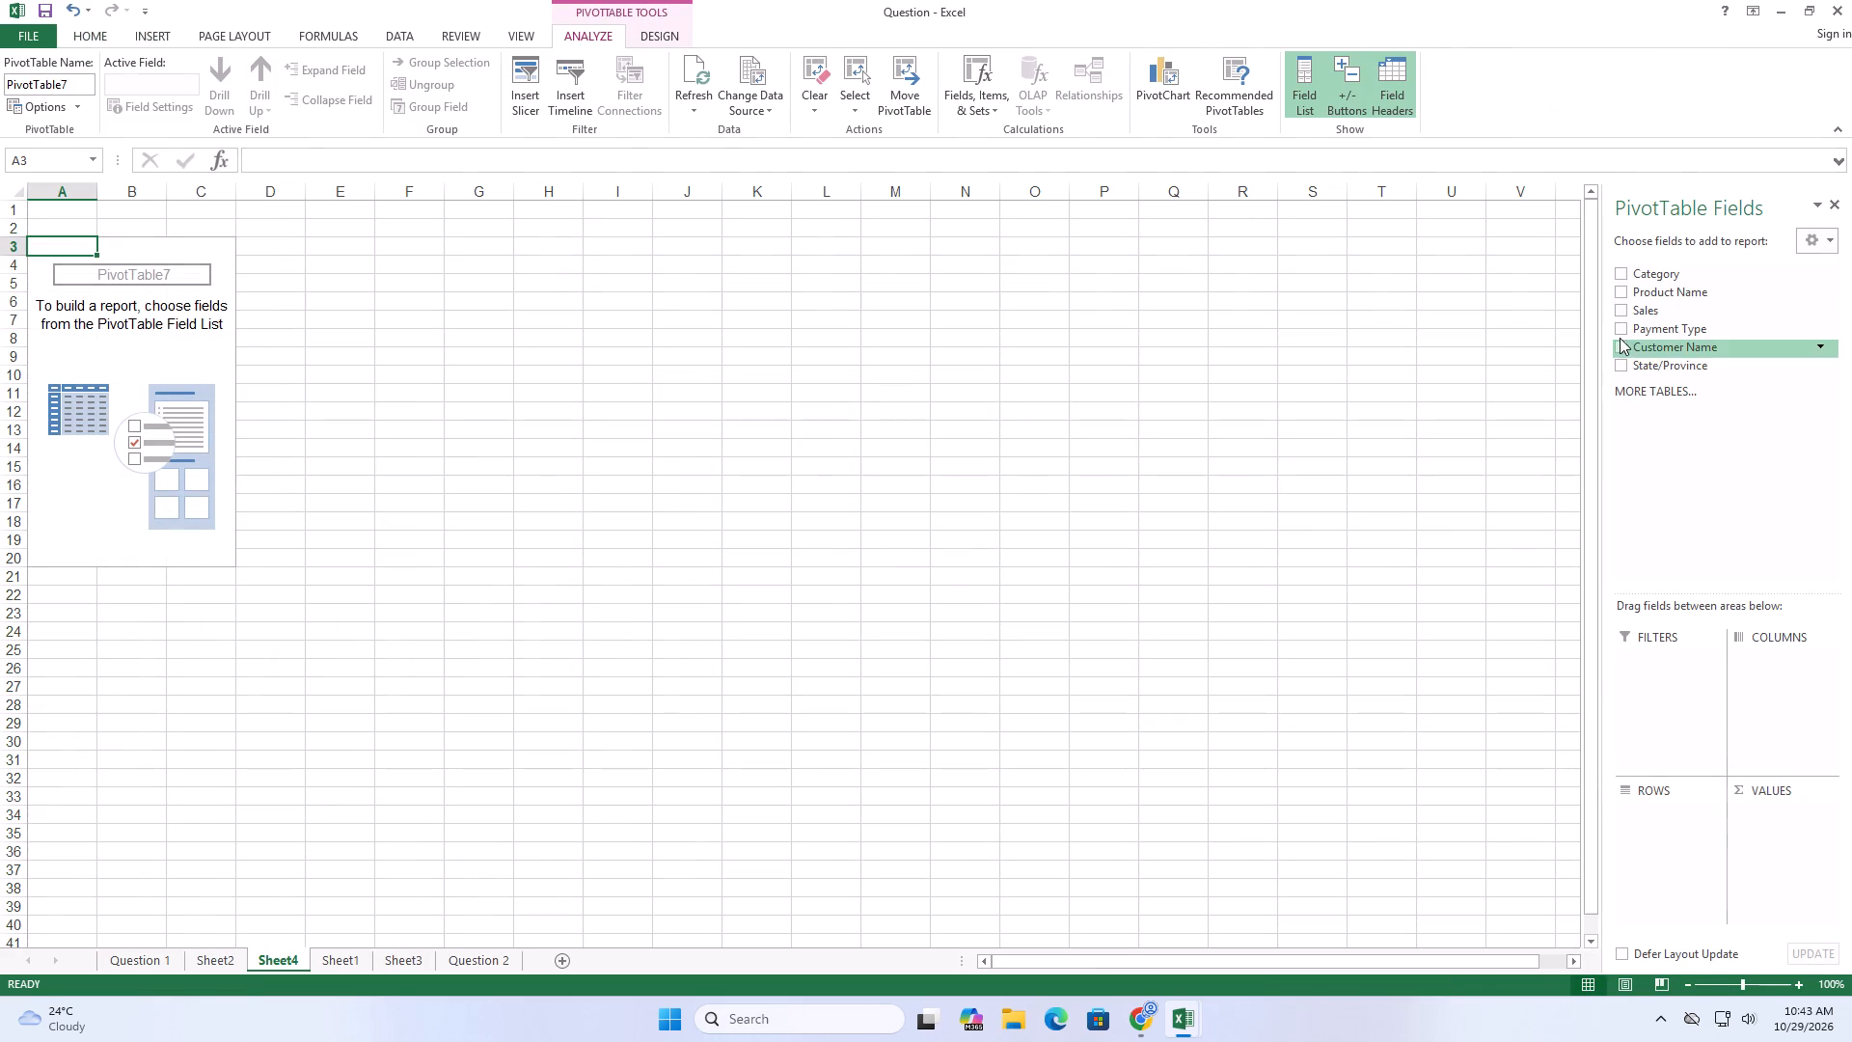
Add Category as the new PivotTable's rows and the sum of Sales as its values.
{"action": "left_click", "coordinate": [1617, 269]}
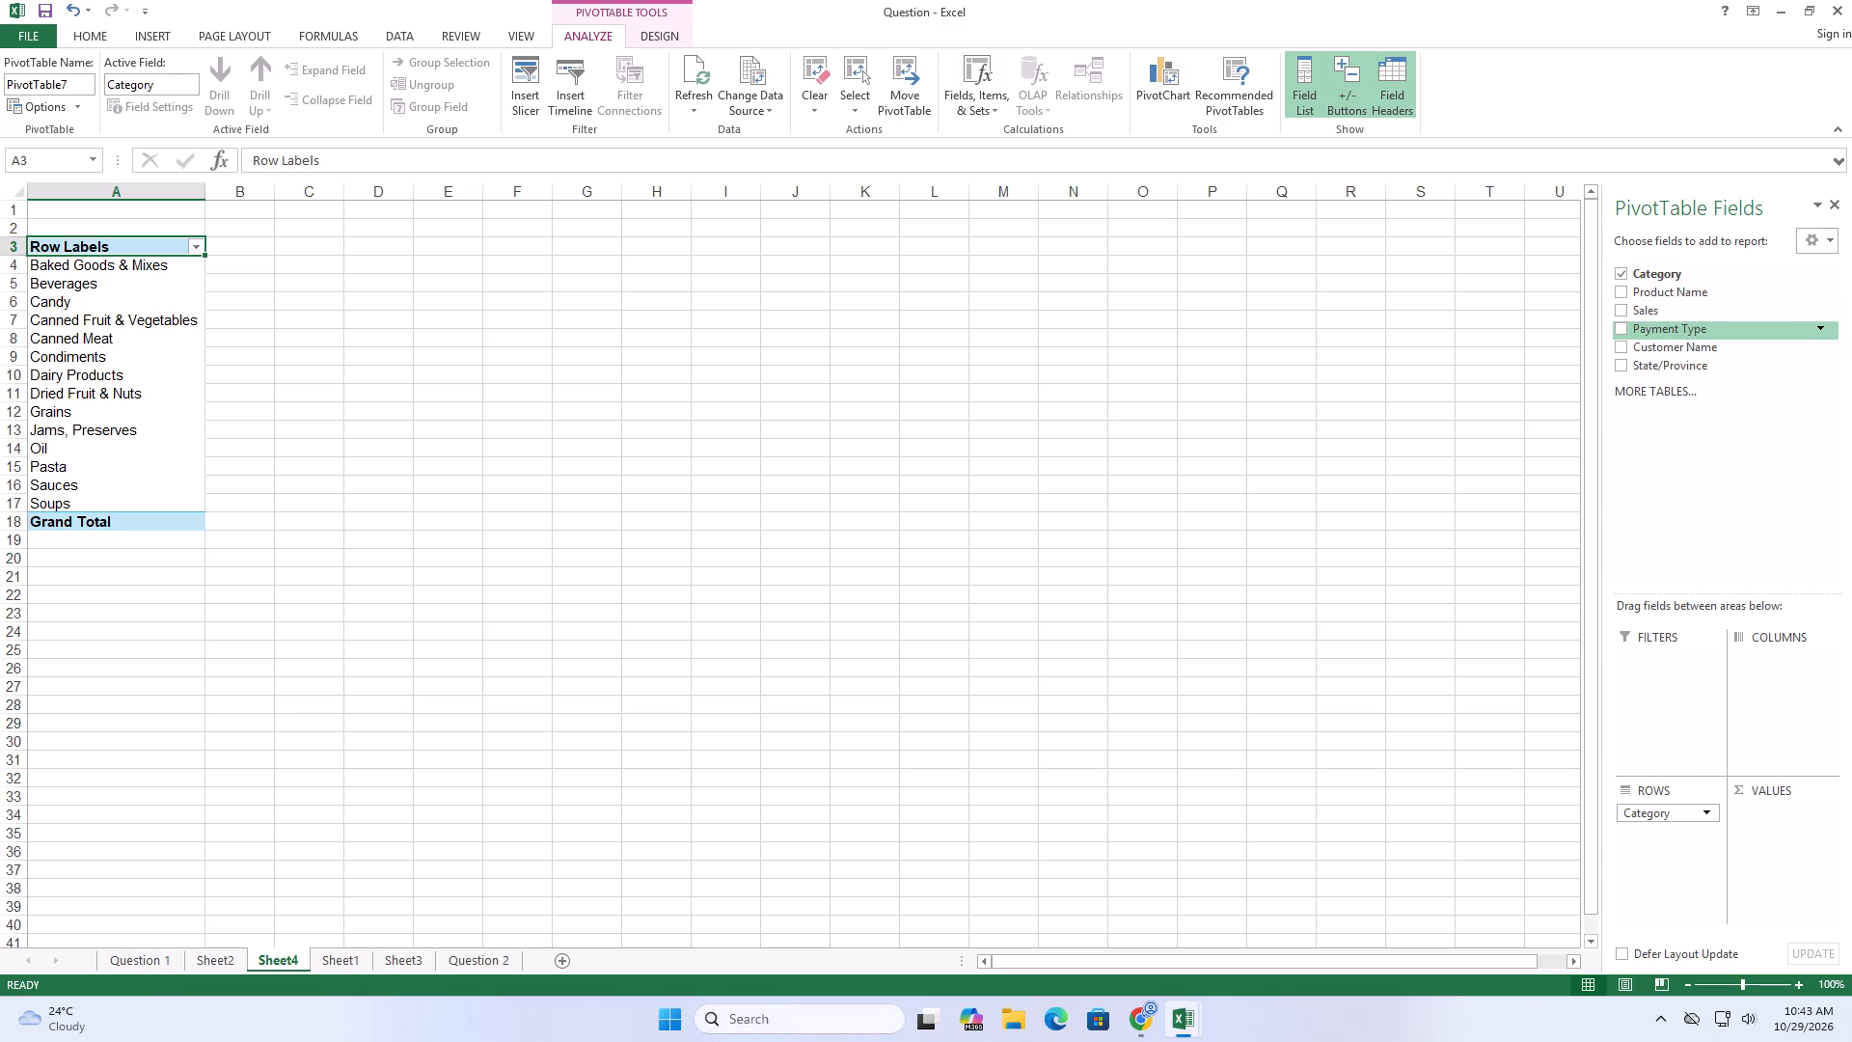
{"action": "left_click", "coordinate": [1636, 313]}
{"action": "left_click", "coordinate": [1624, 313]}
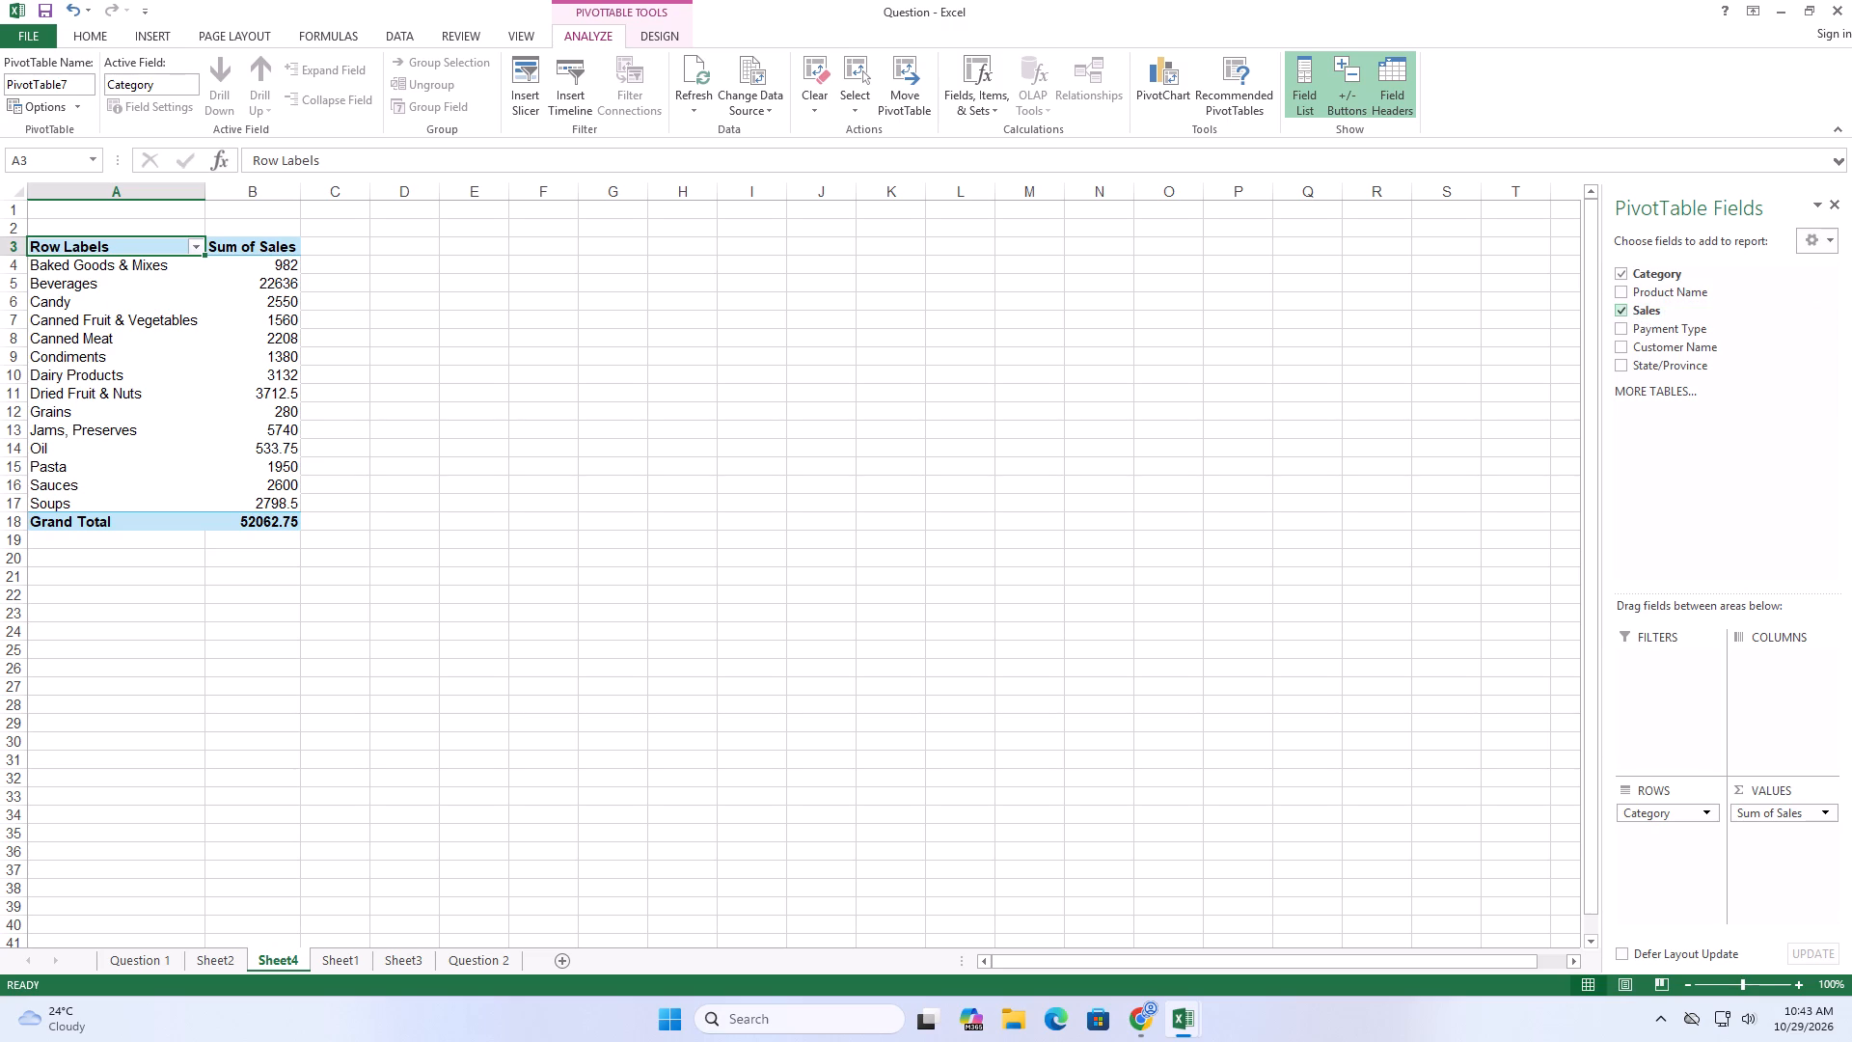
Copy the whole category sales PivotTable, including the Grand Total row, into Sheet3 at E1, beside the customer sales PivotTable.
{"action": "left_click_drag", "start_coordinate": [52, 249], "coordinate": [145, 292]}
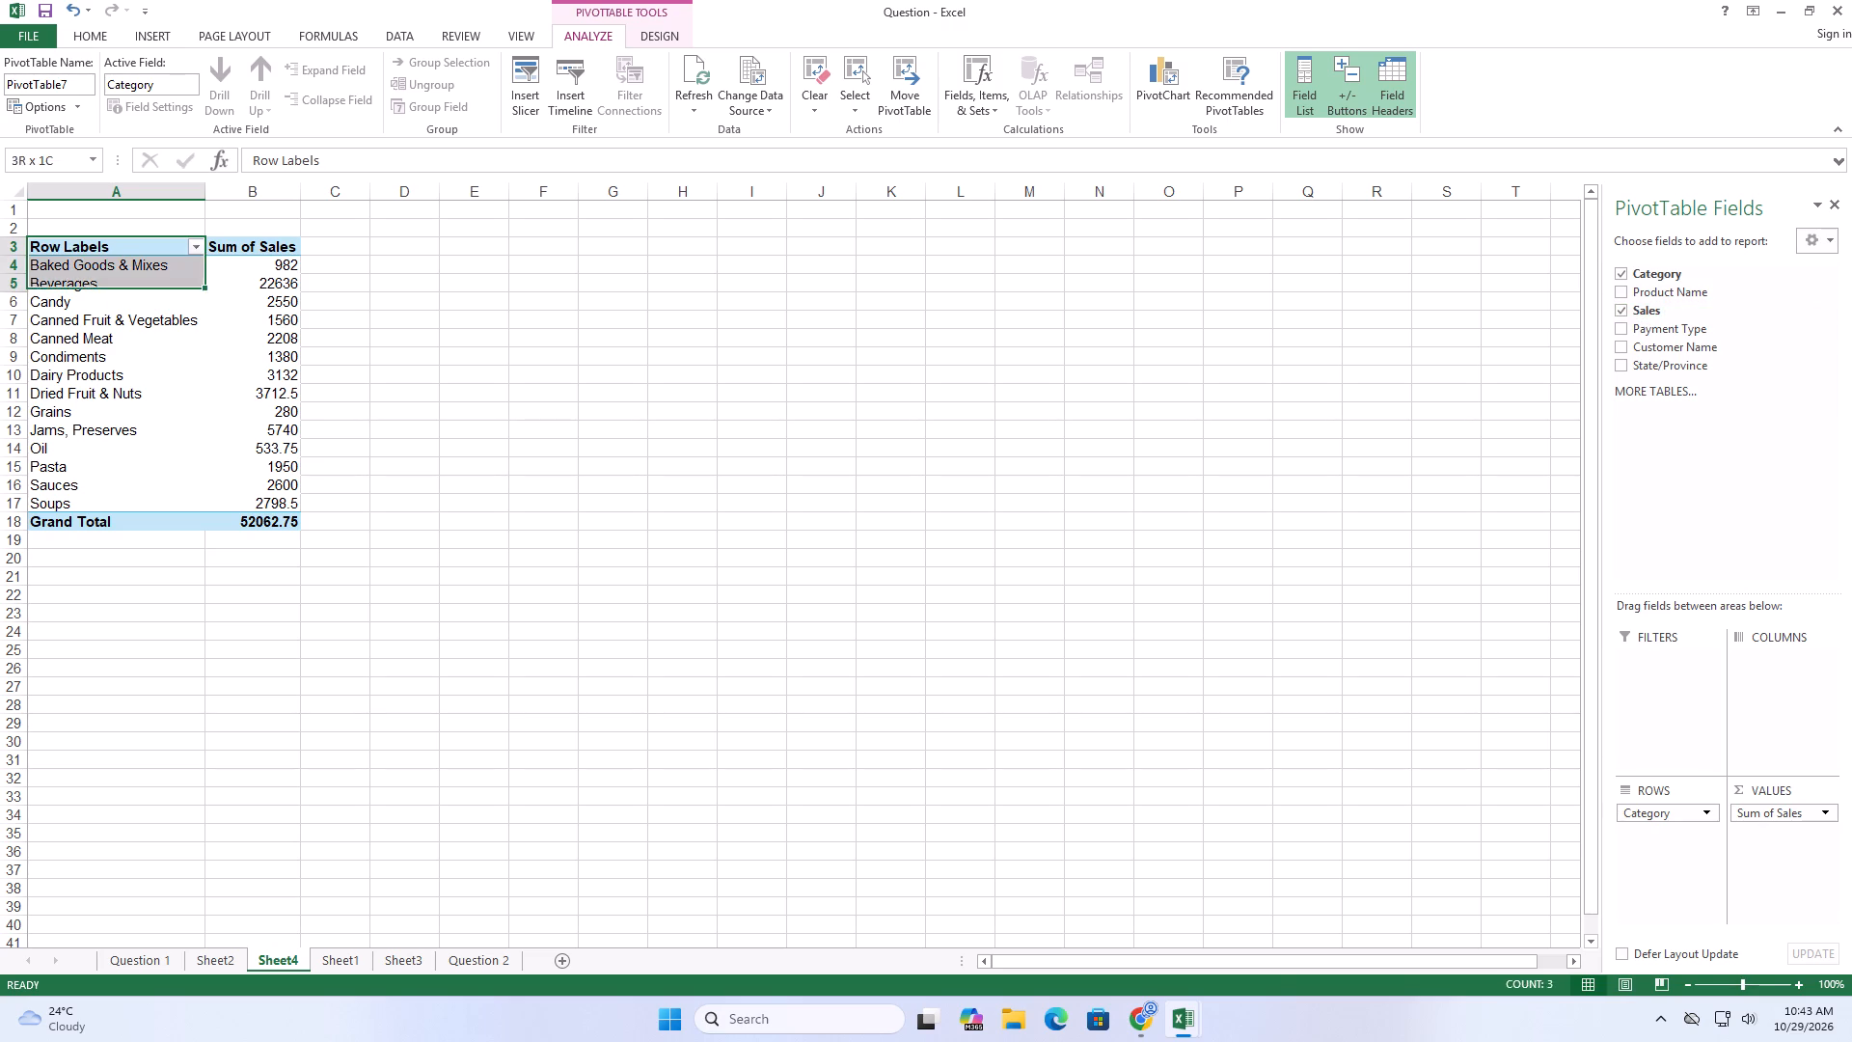
{"action": "left_click_drag", "start_coordinate": [145, 292], "coordinate": [282, 519]}
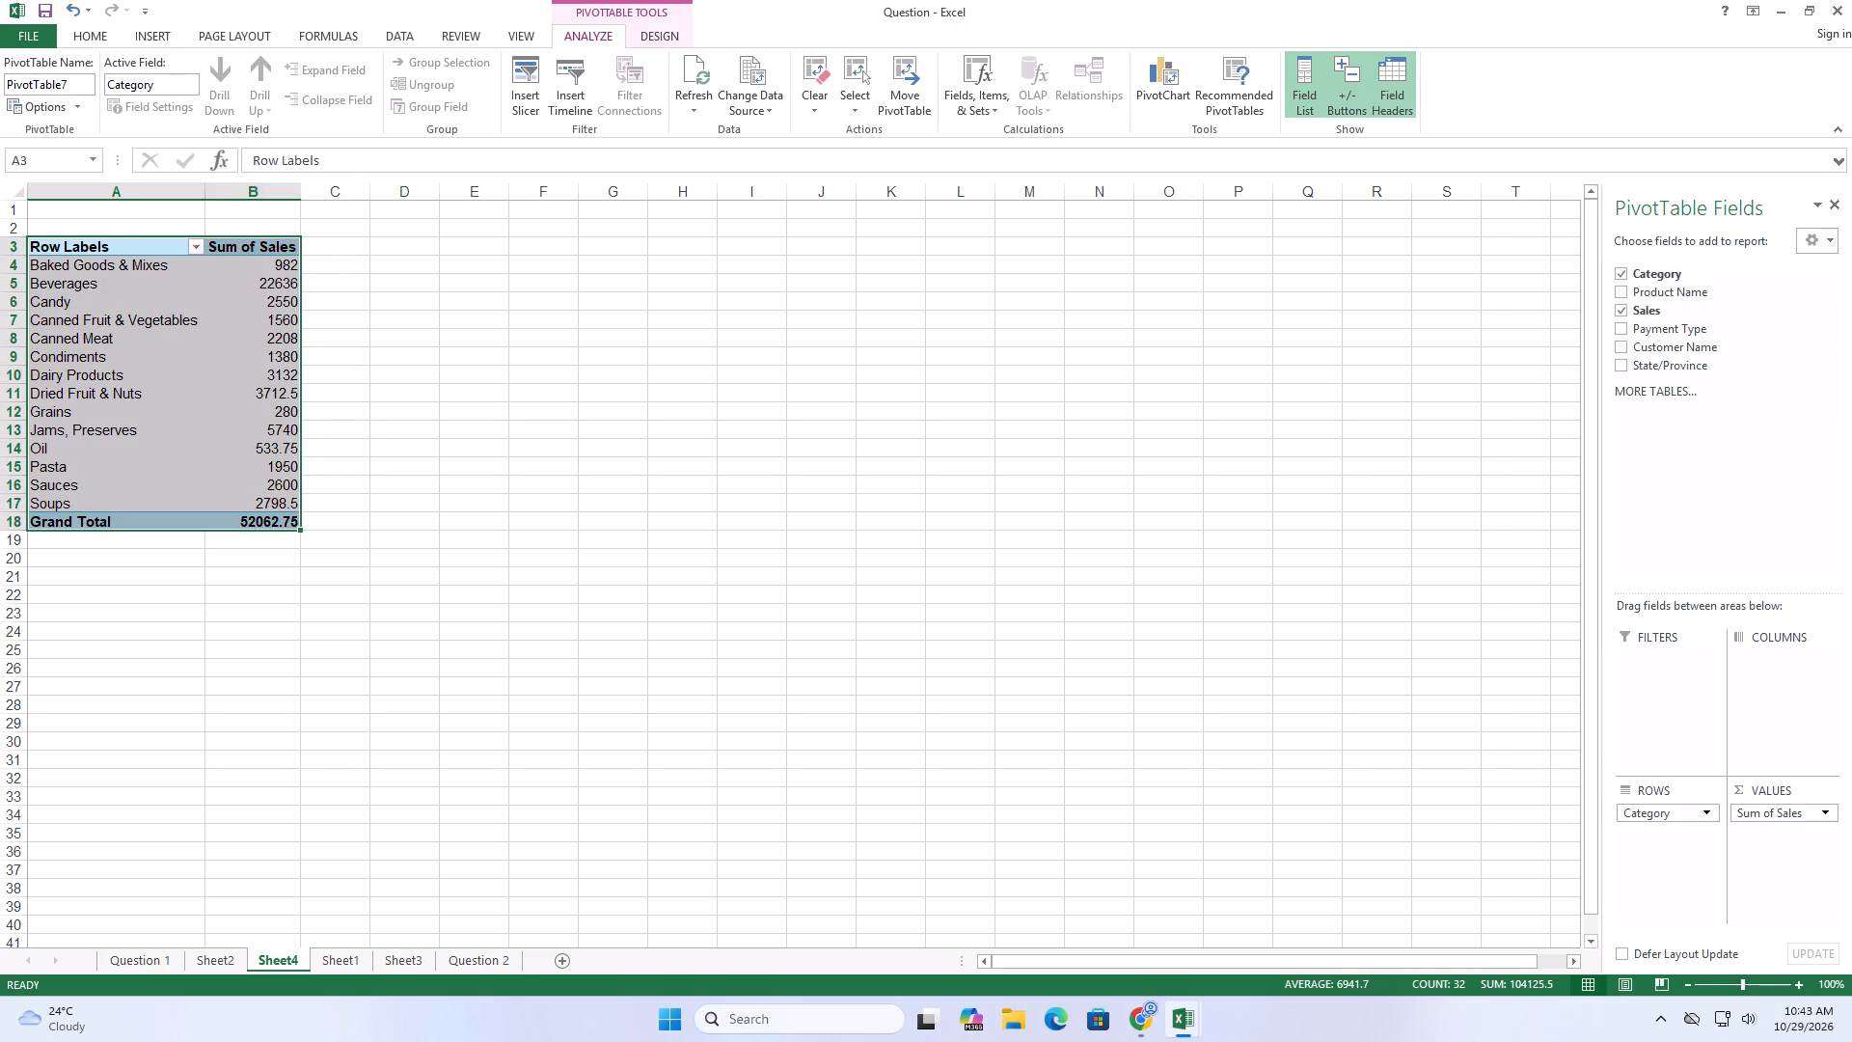
{"action": "key", "text": "ctrl+c"}
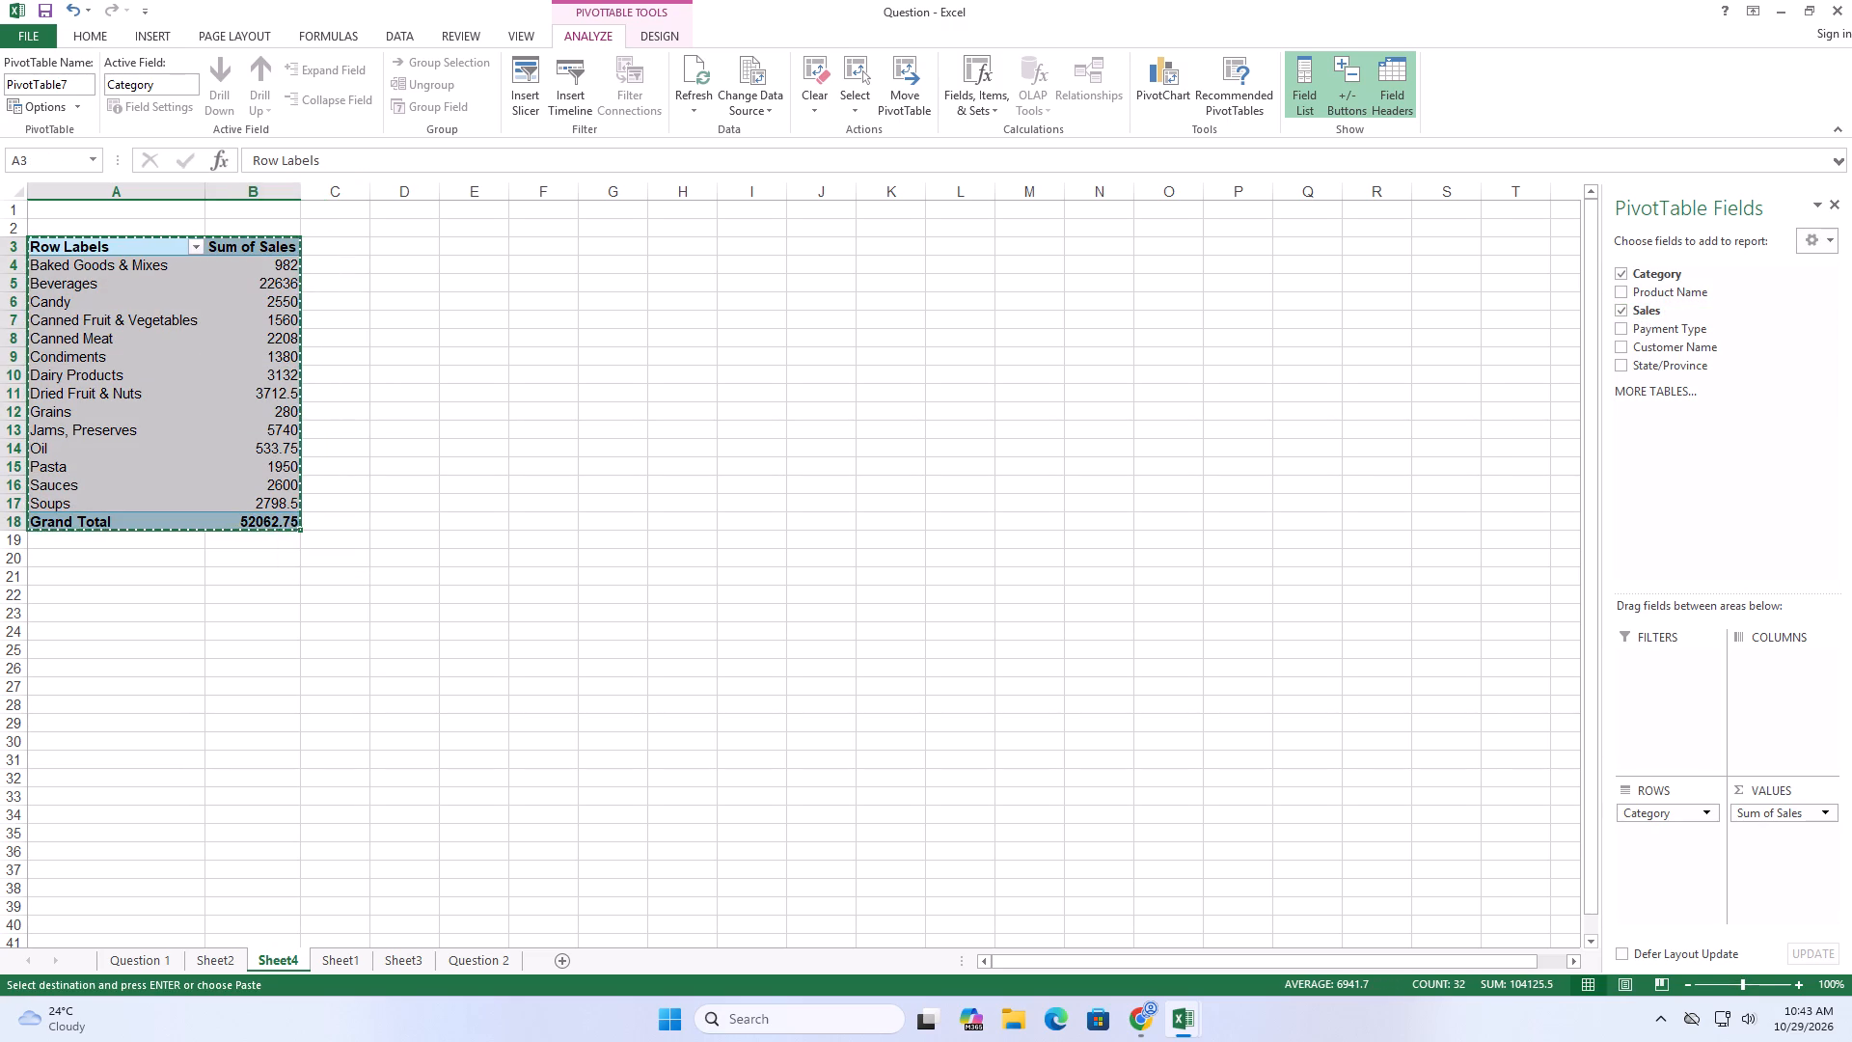
{"action": "left_click", "coordinate": [334, 965]}
{"action": "left_click", "coordinate": [392, 958]}
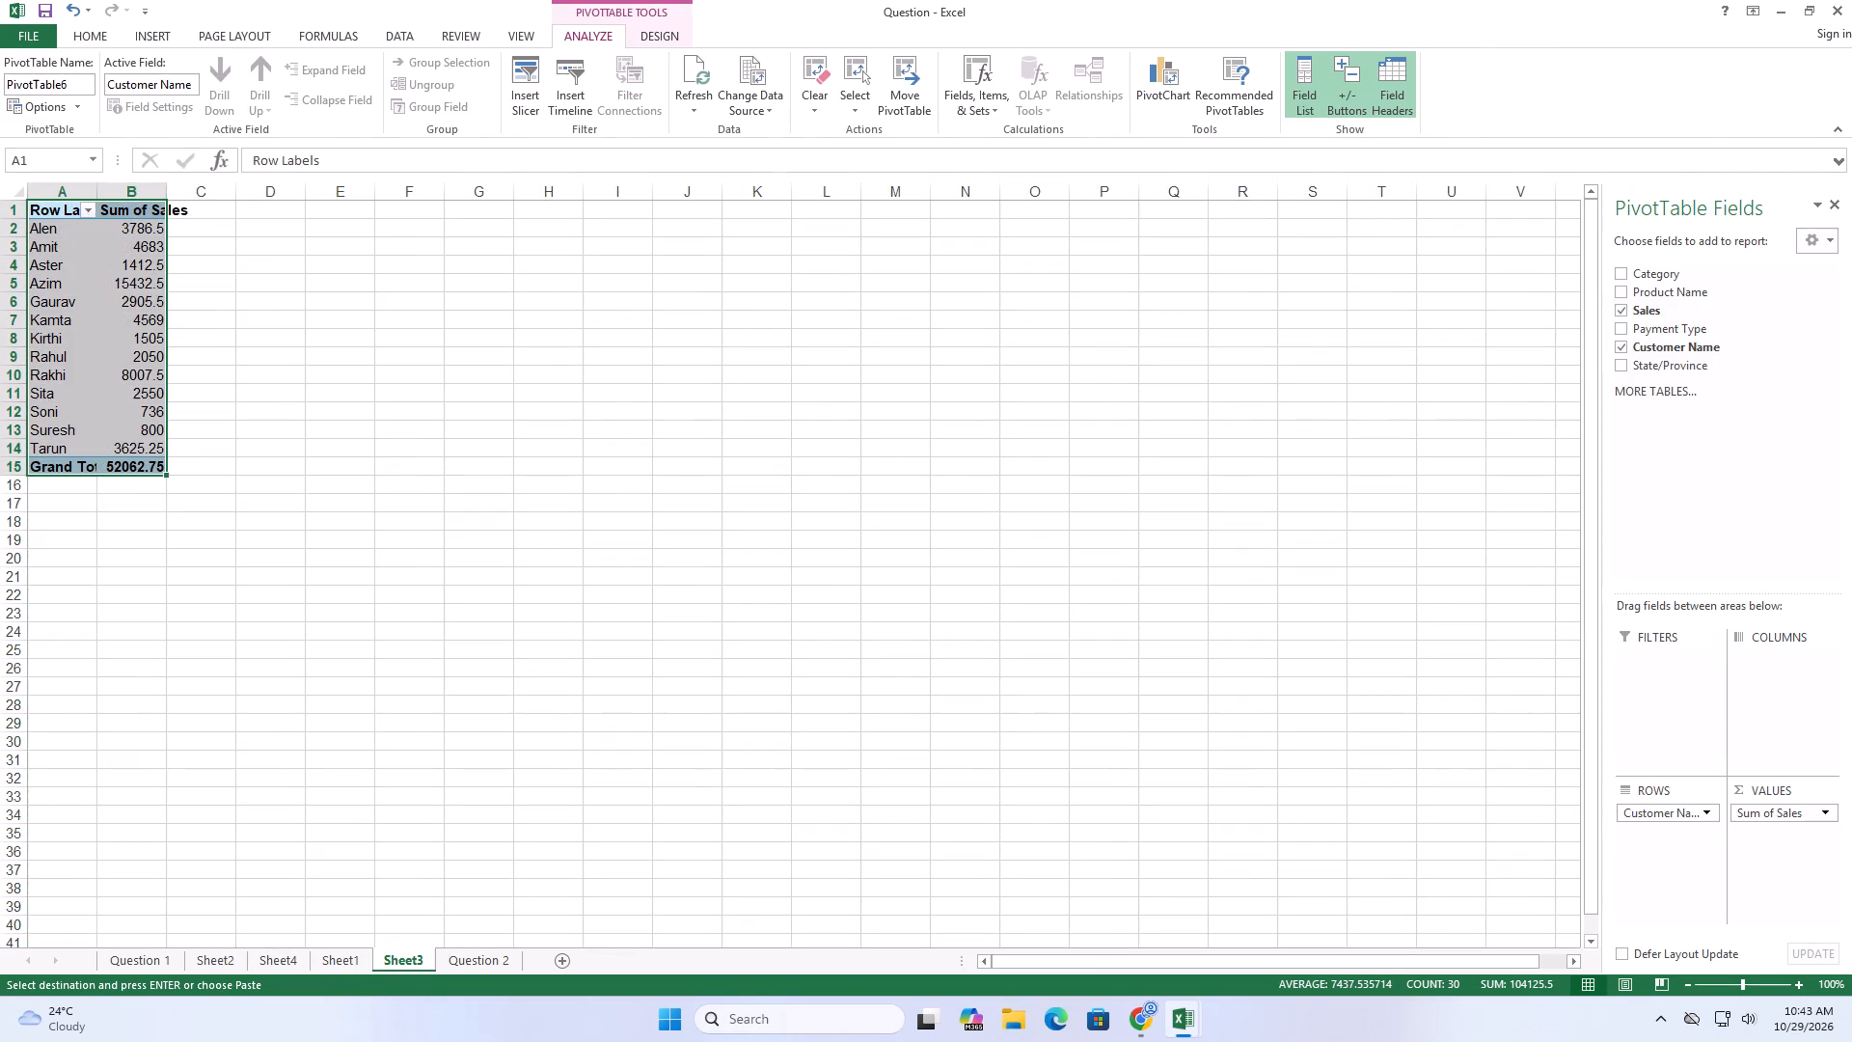
{"action": "left_click", "coordinate": [349, 215]}
{"action": "key", "text": "ctrl+v"}
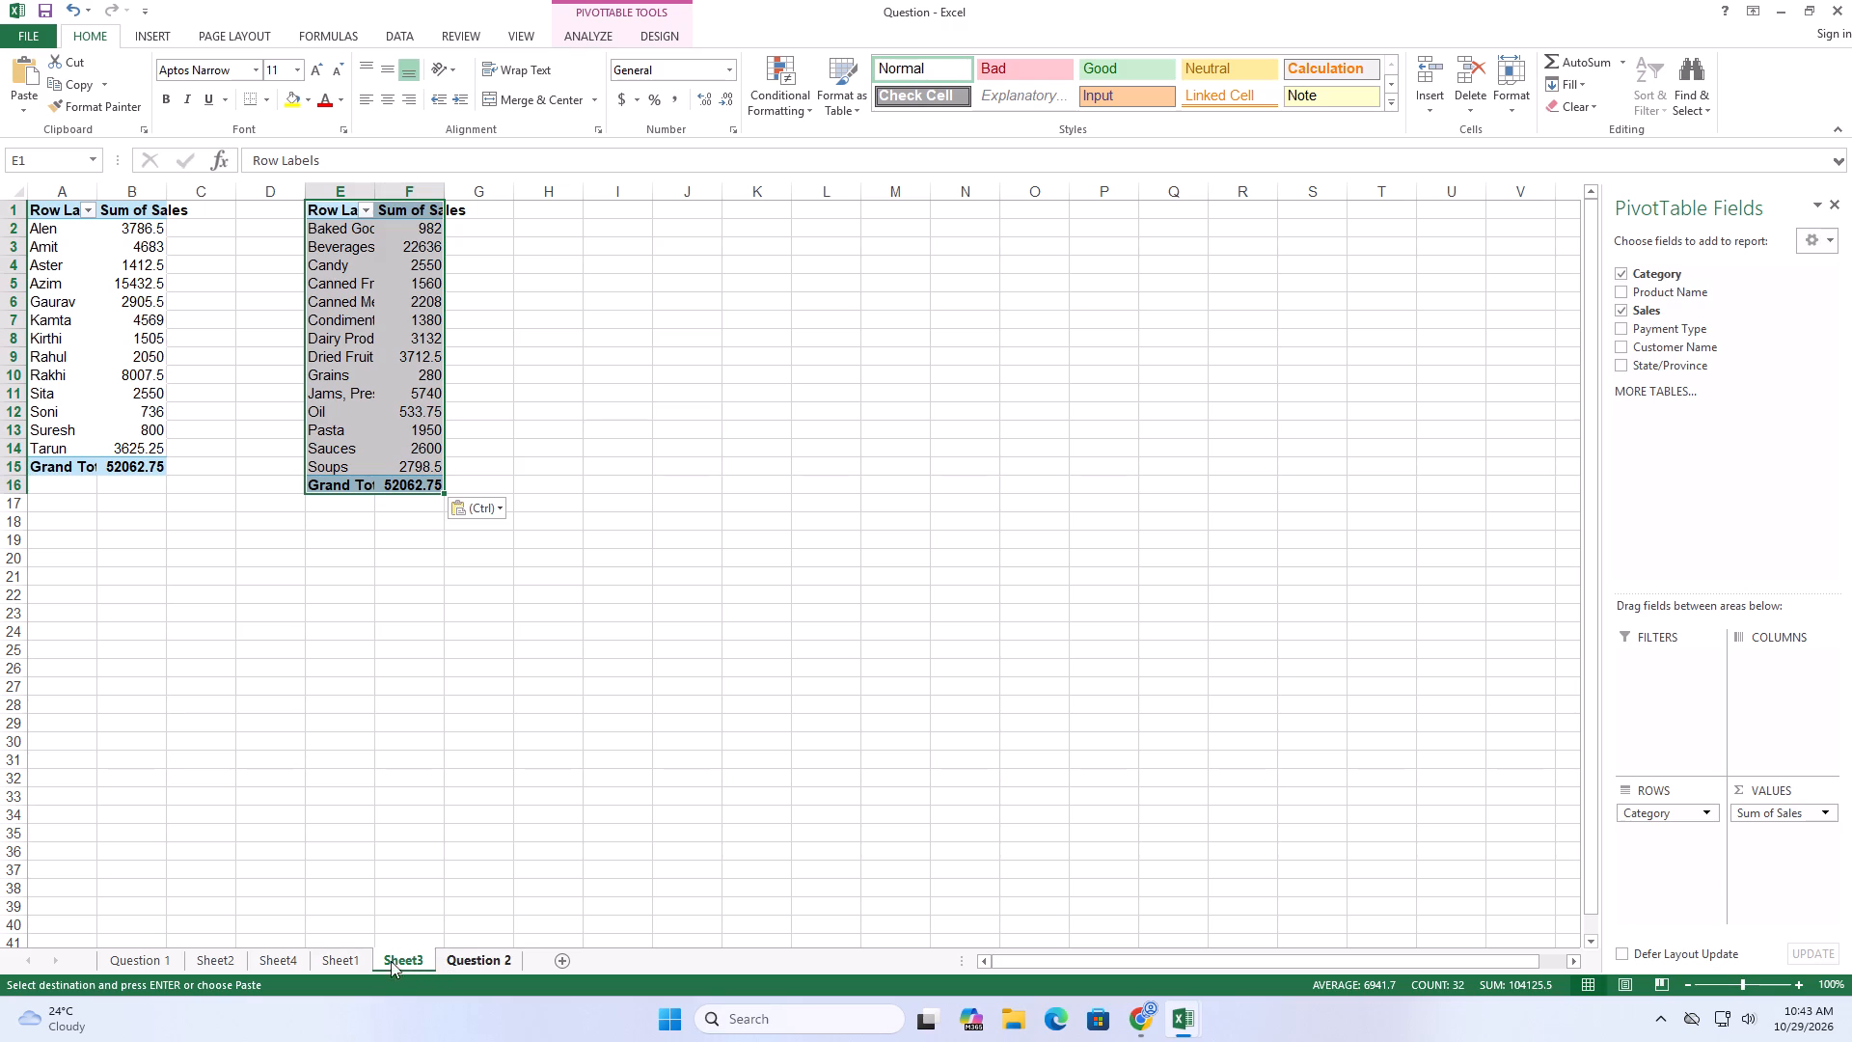
Create a third PivotTable from the sales range Sheet1!$A$1:$F$50 on a new worksheet.
{"action": "left_click", "coordinate": [329, 961]}
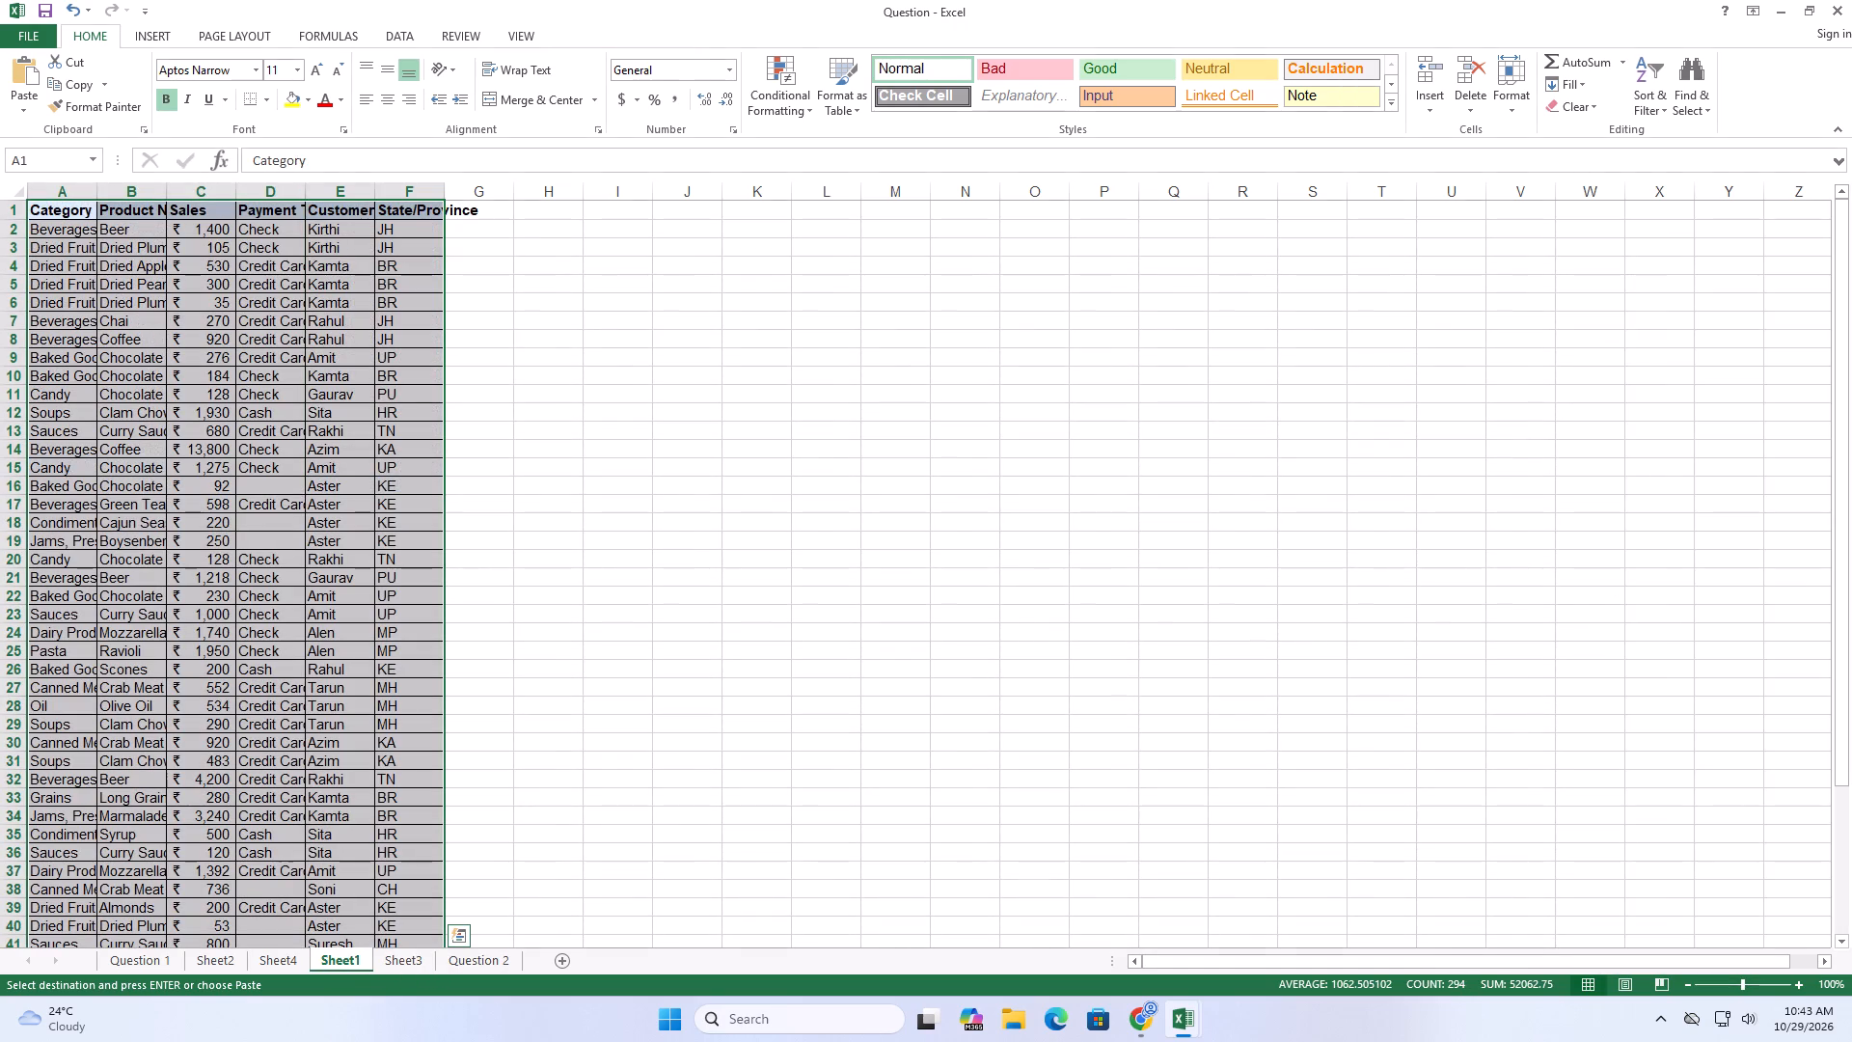
{"action": "key", "text": "ctrl+c"}
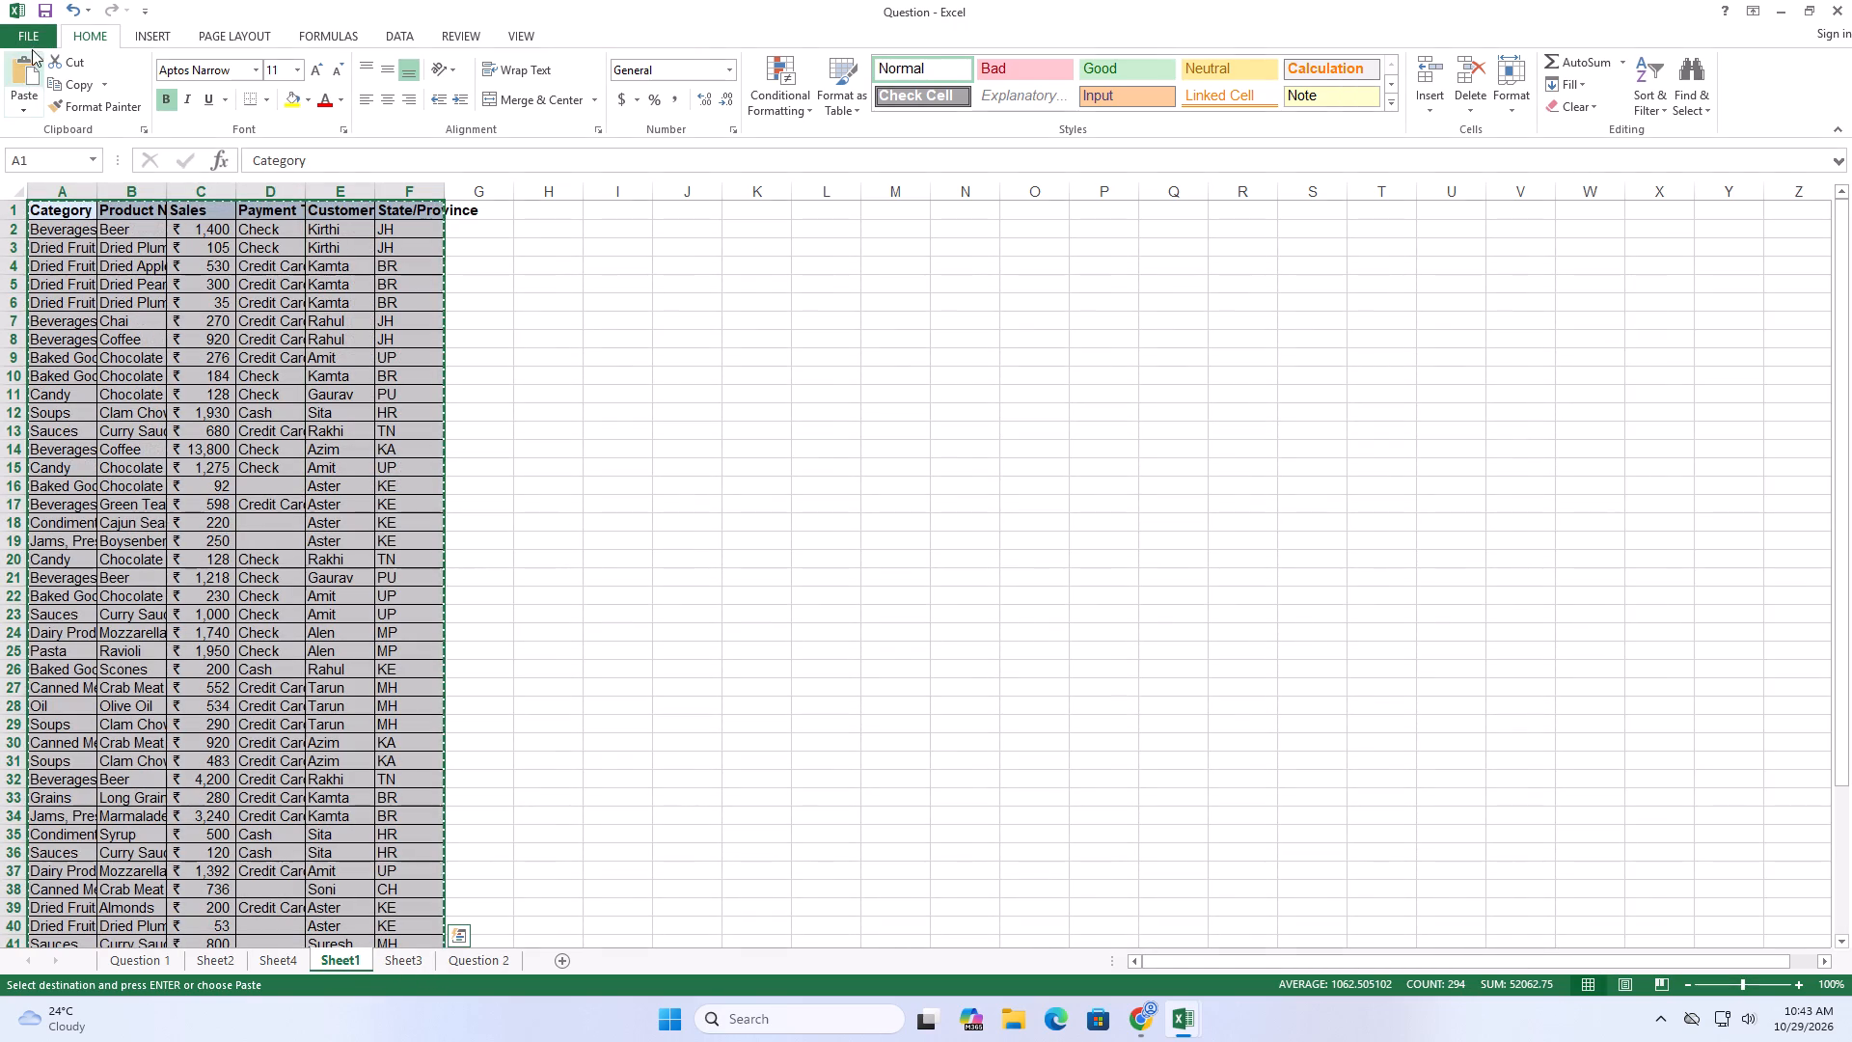
{"action": "left_click", "coordinate": [137, 34]}
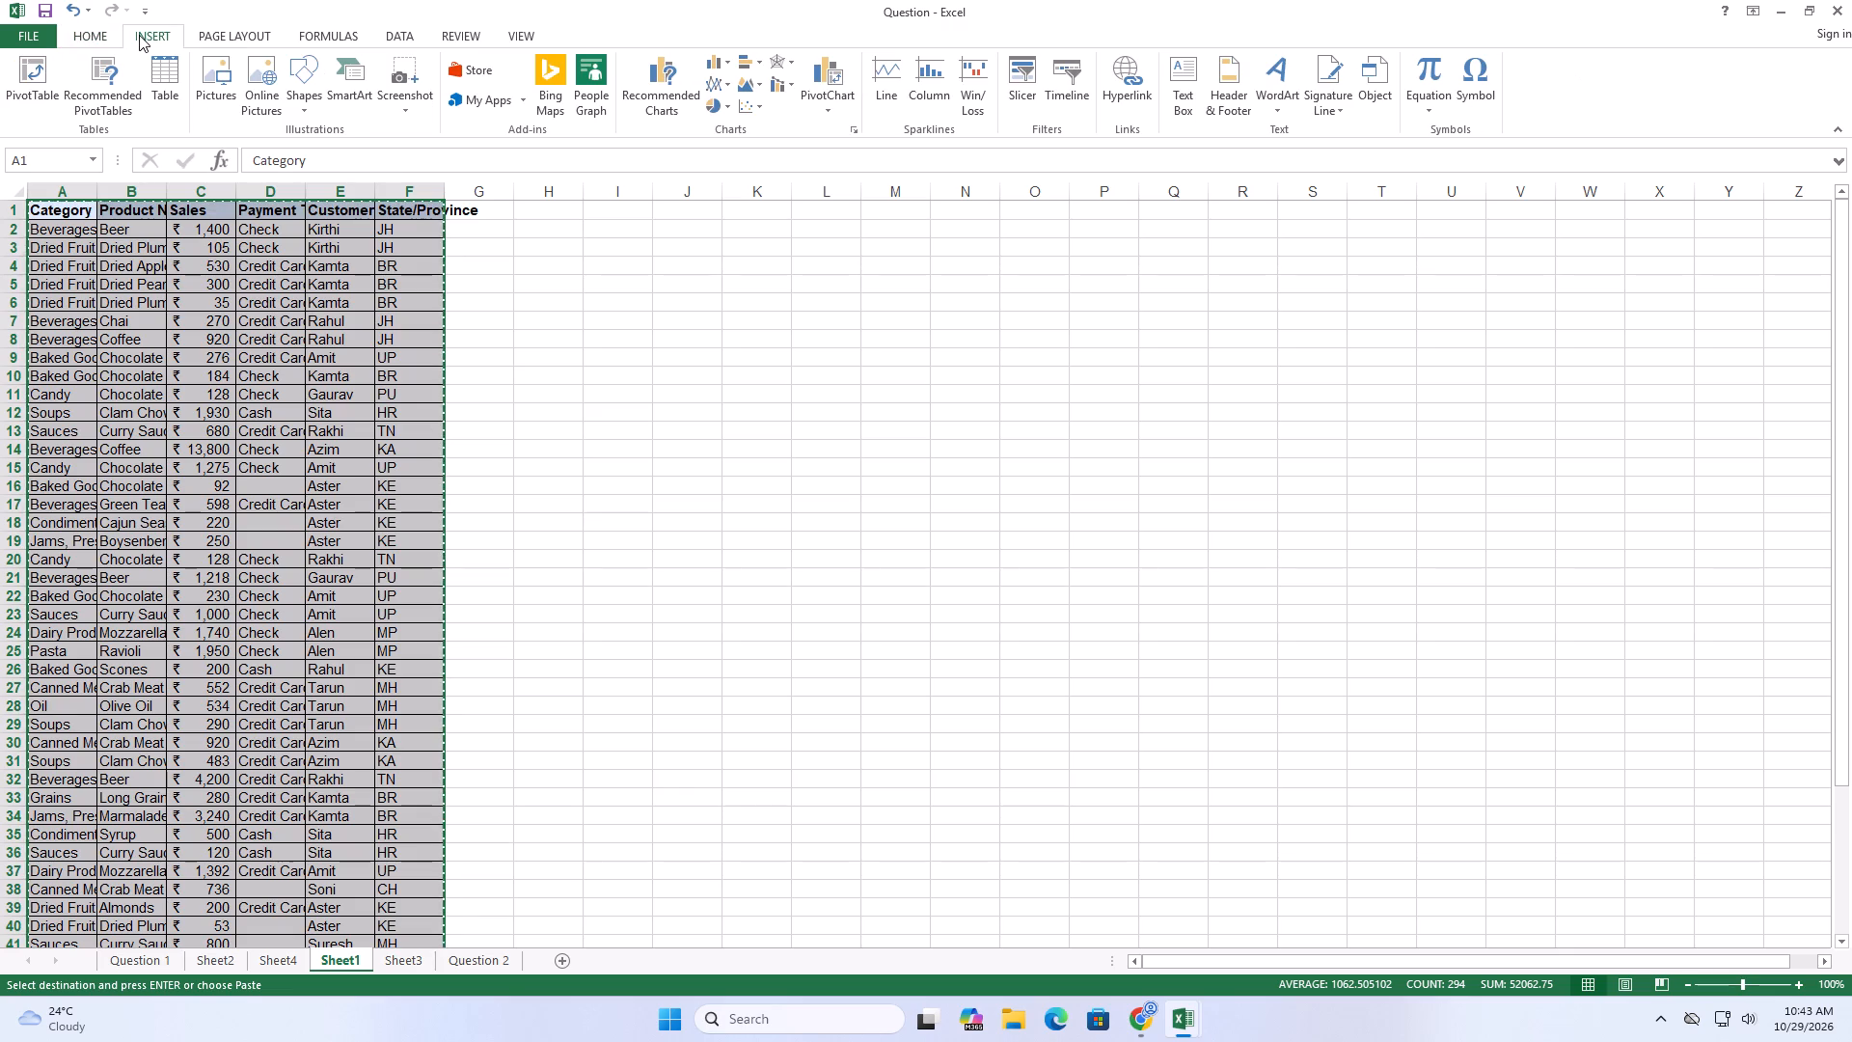
{"action": "left_click", "coordinate": [148, 35]}
{"action": "left_click", "coordinate": [23, 81]}
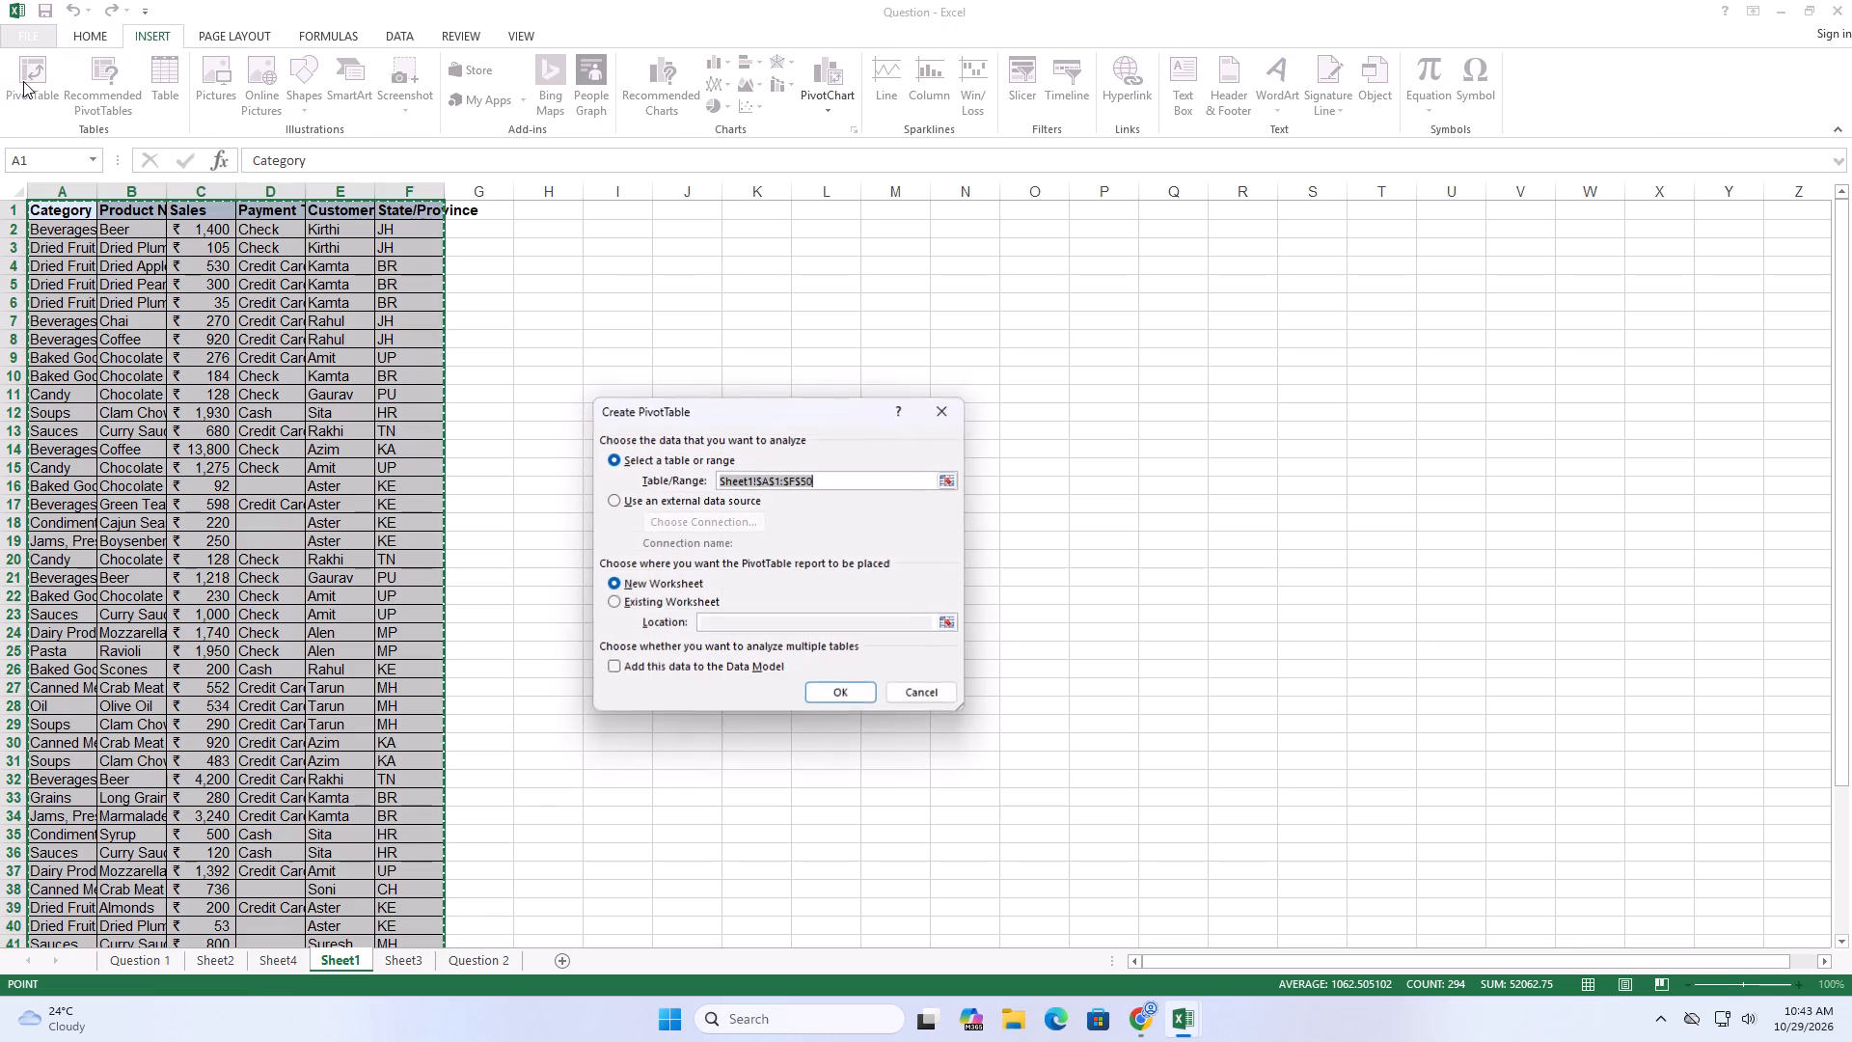
{"action": "left_click", "coordinate": [840, 688]}
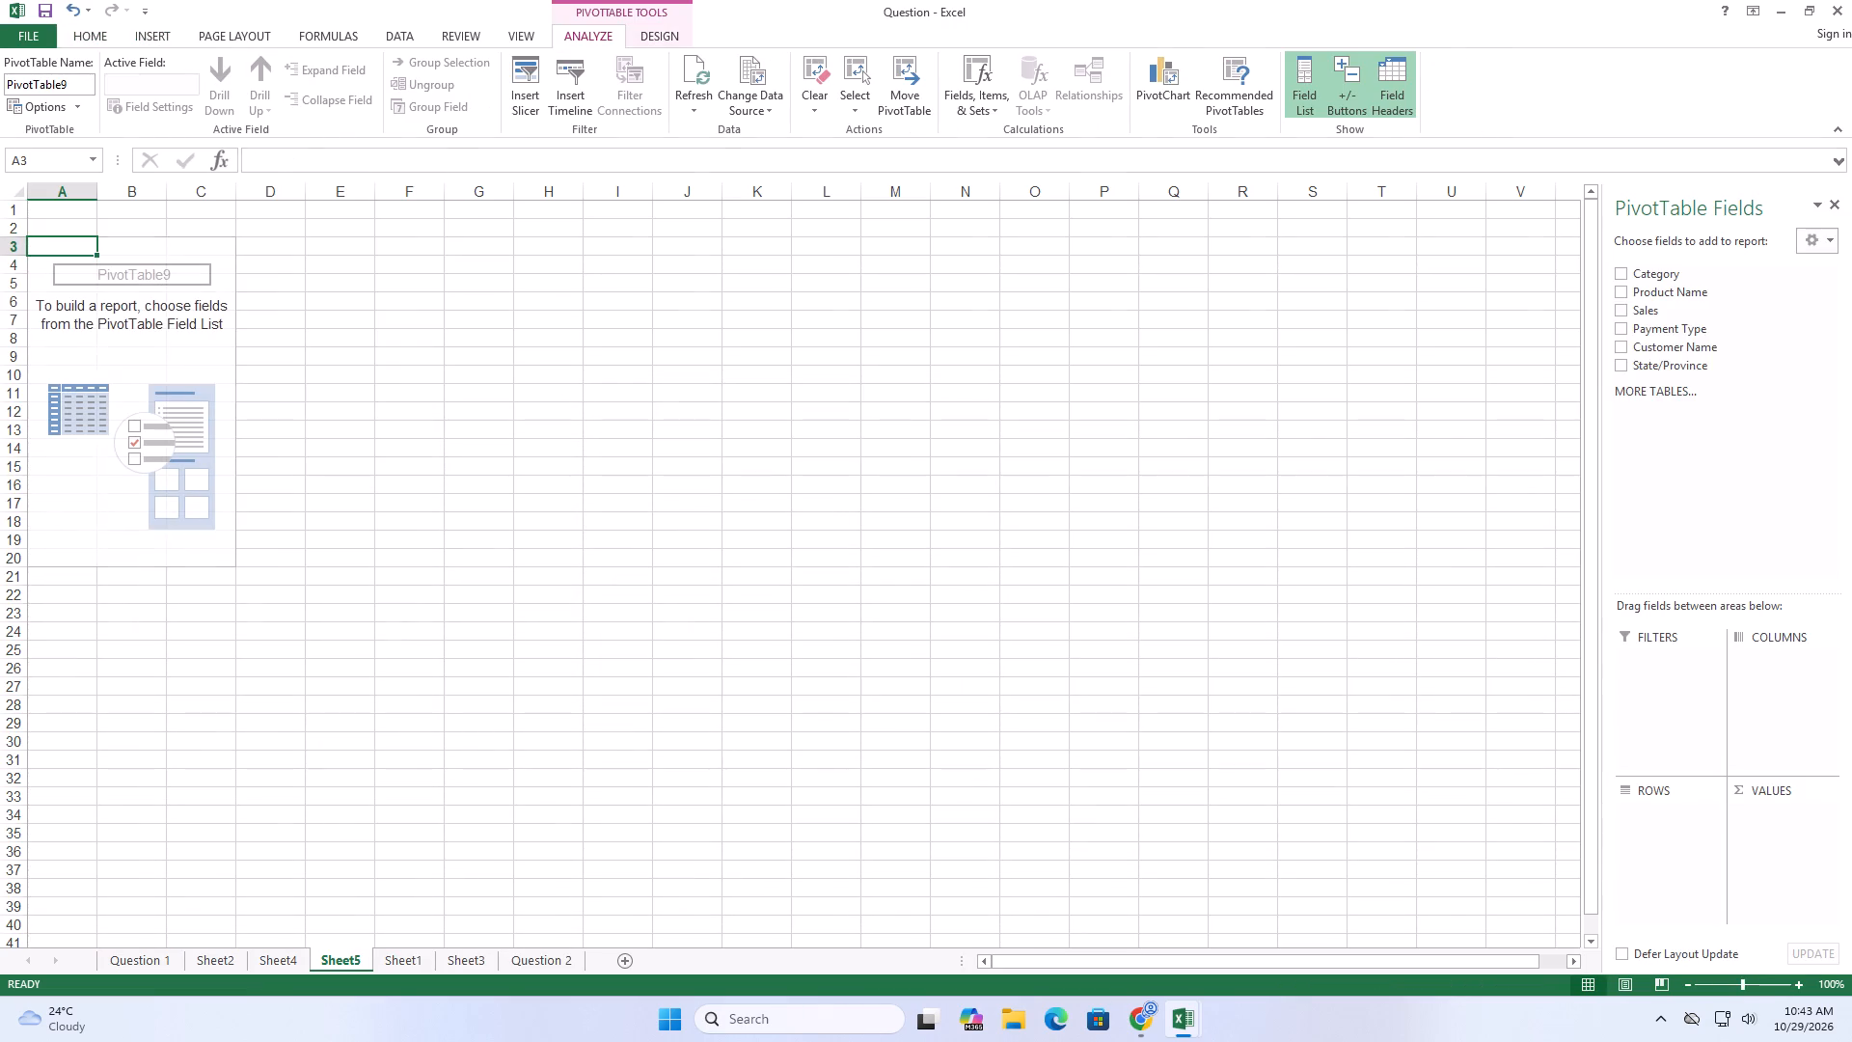
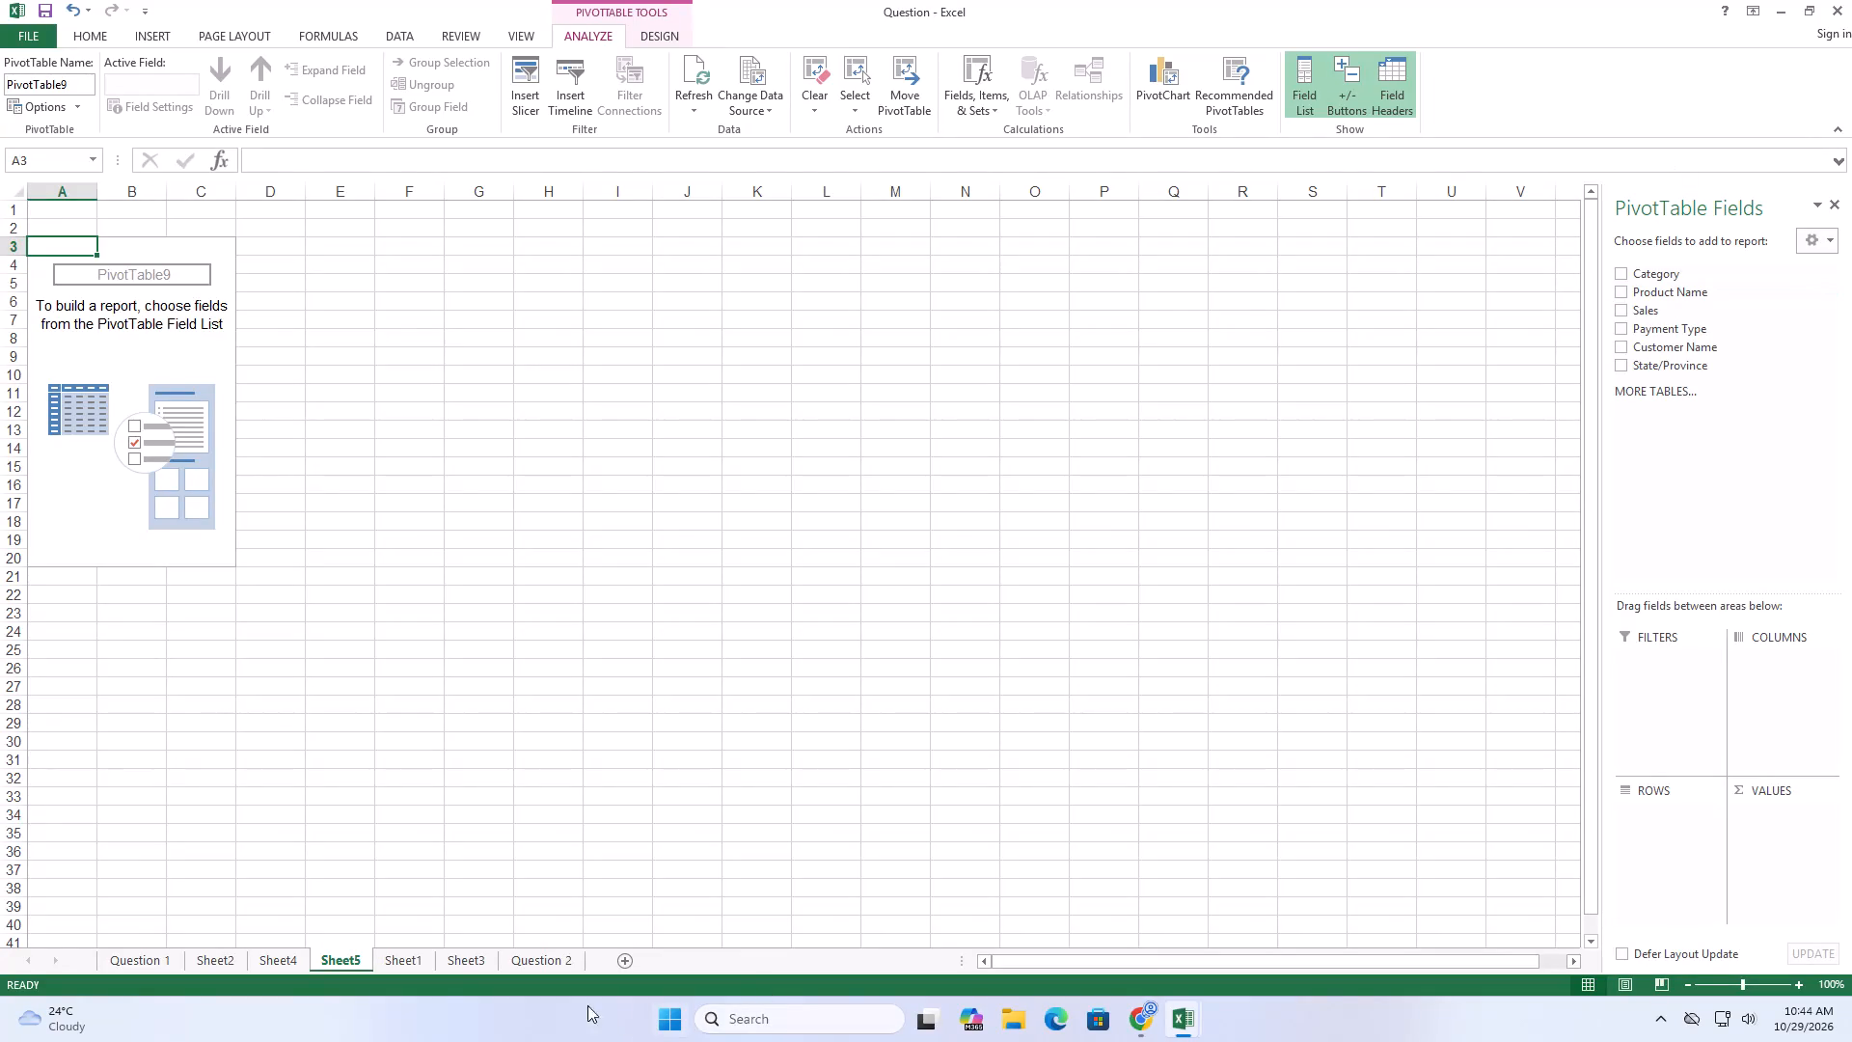
Widen columns E, F, A and B on Sheet3 to fit the labels and headers of both PivotTables.
{"action": "left_click", "coordinate": [458, 962]}
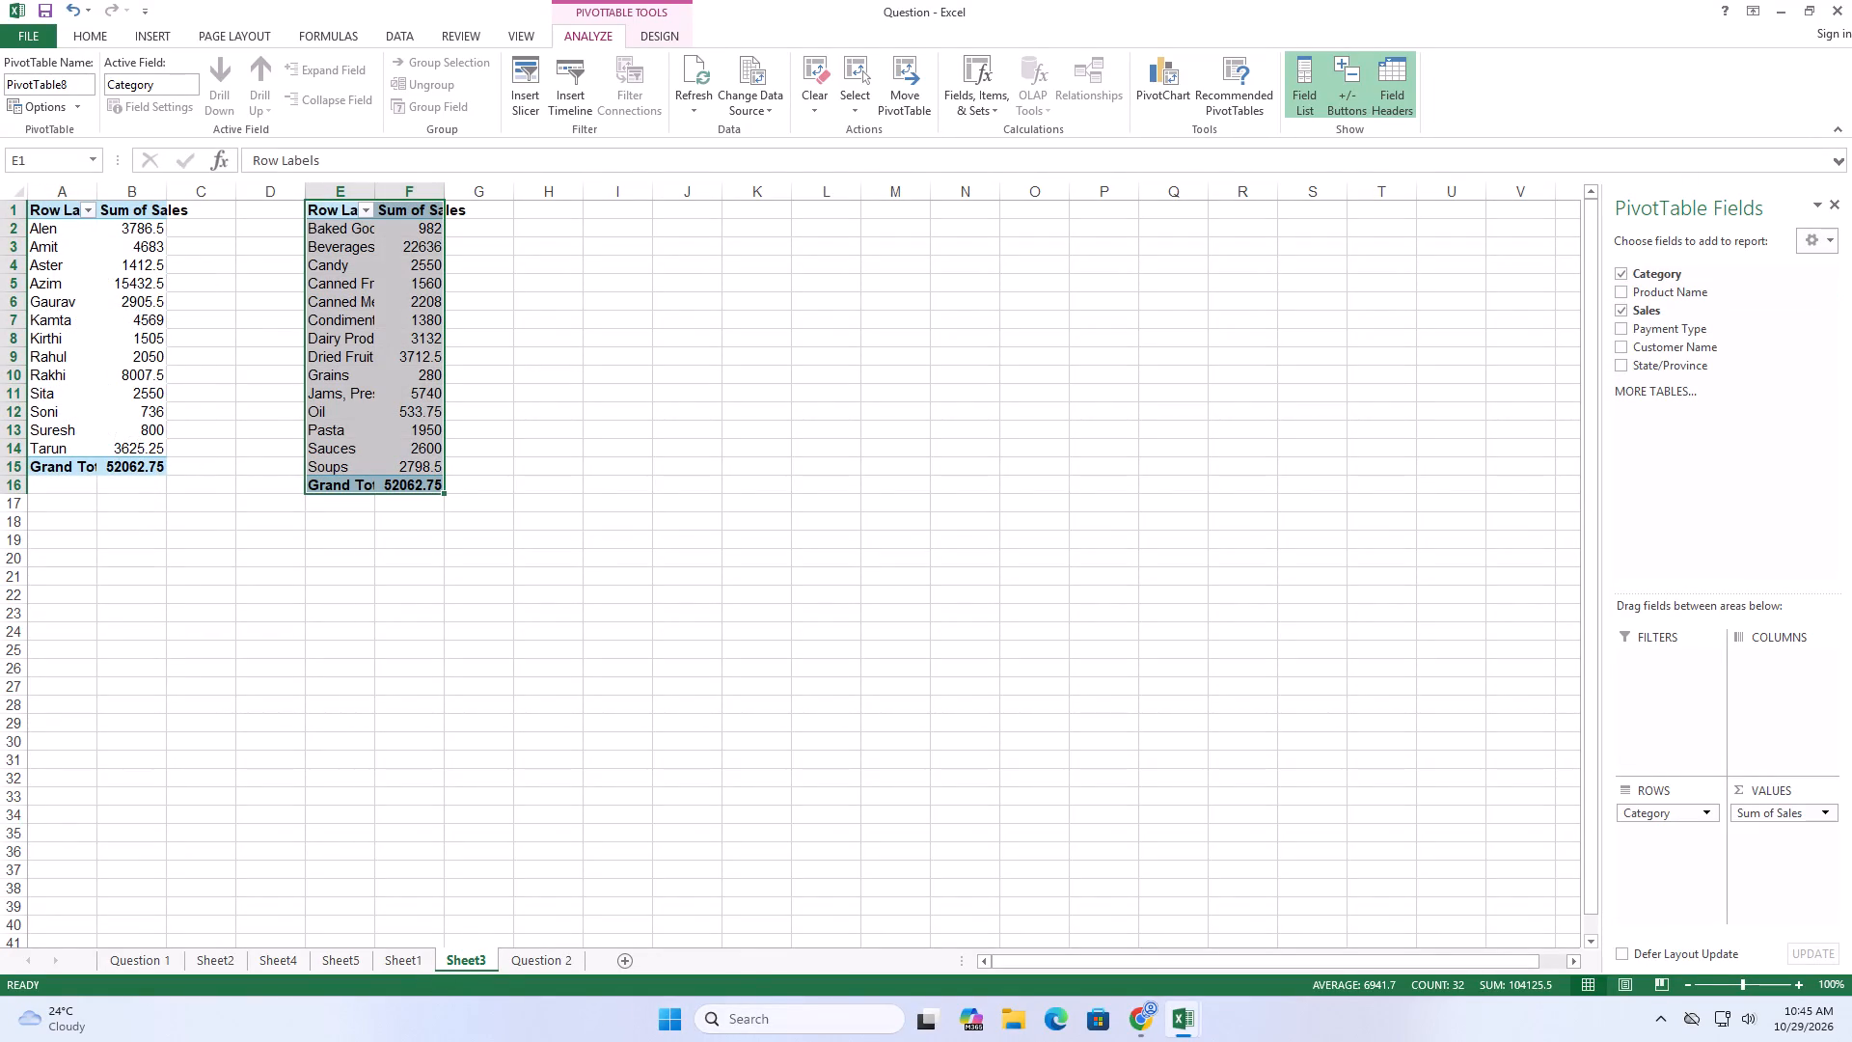
{"action": "left_click_drag", "start_coordinate": [373, 193], "coordinate": [456, 201]}
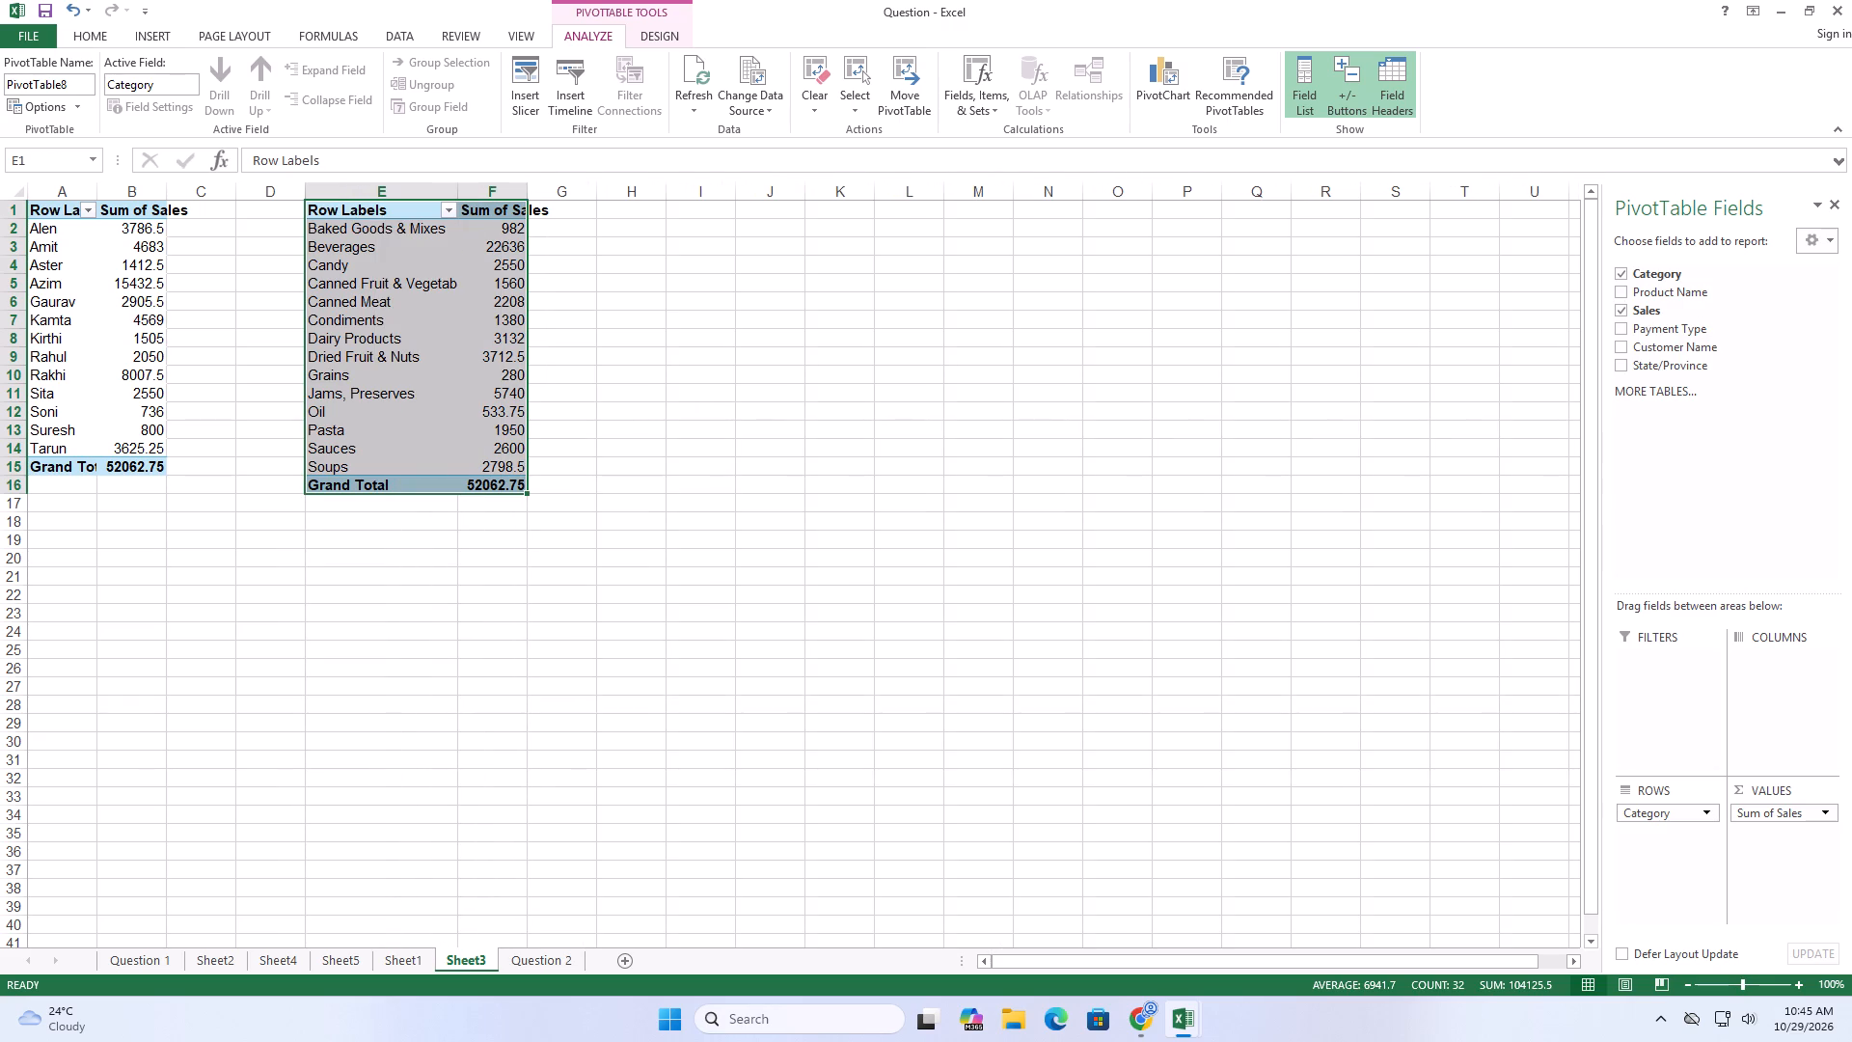
{"action": "left_click_drag", "start_coordinate": [525, 191], "coordinate": [600, 190]}
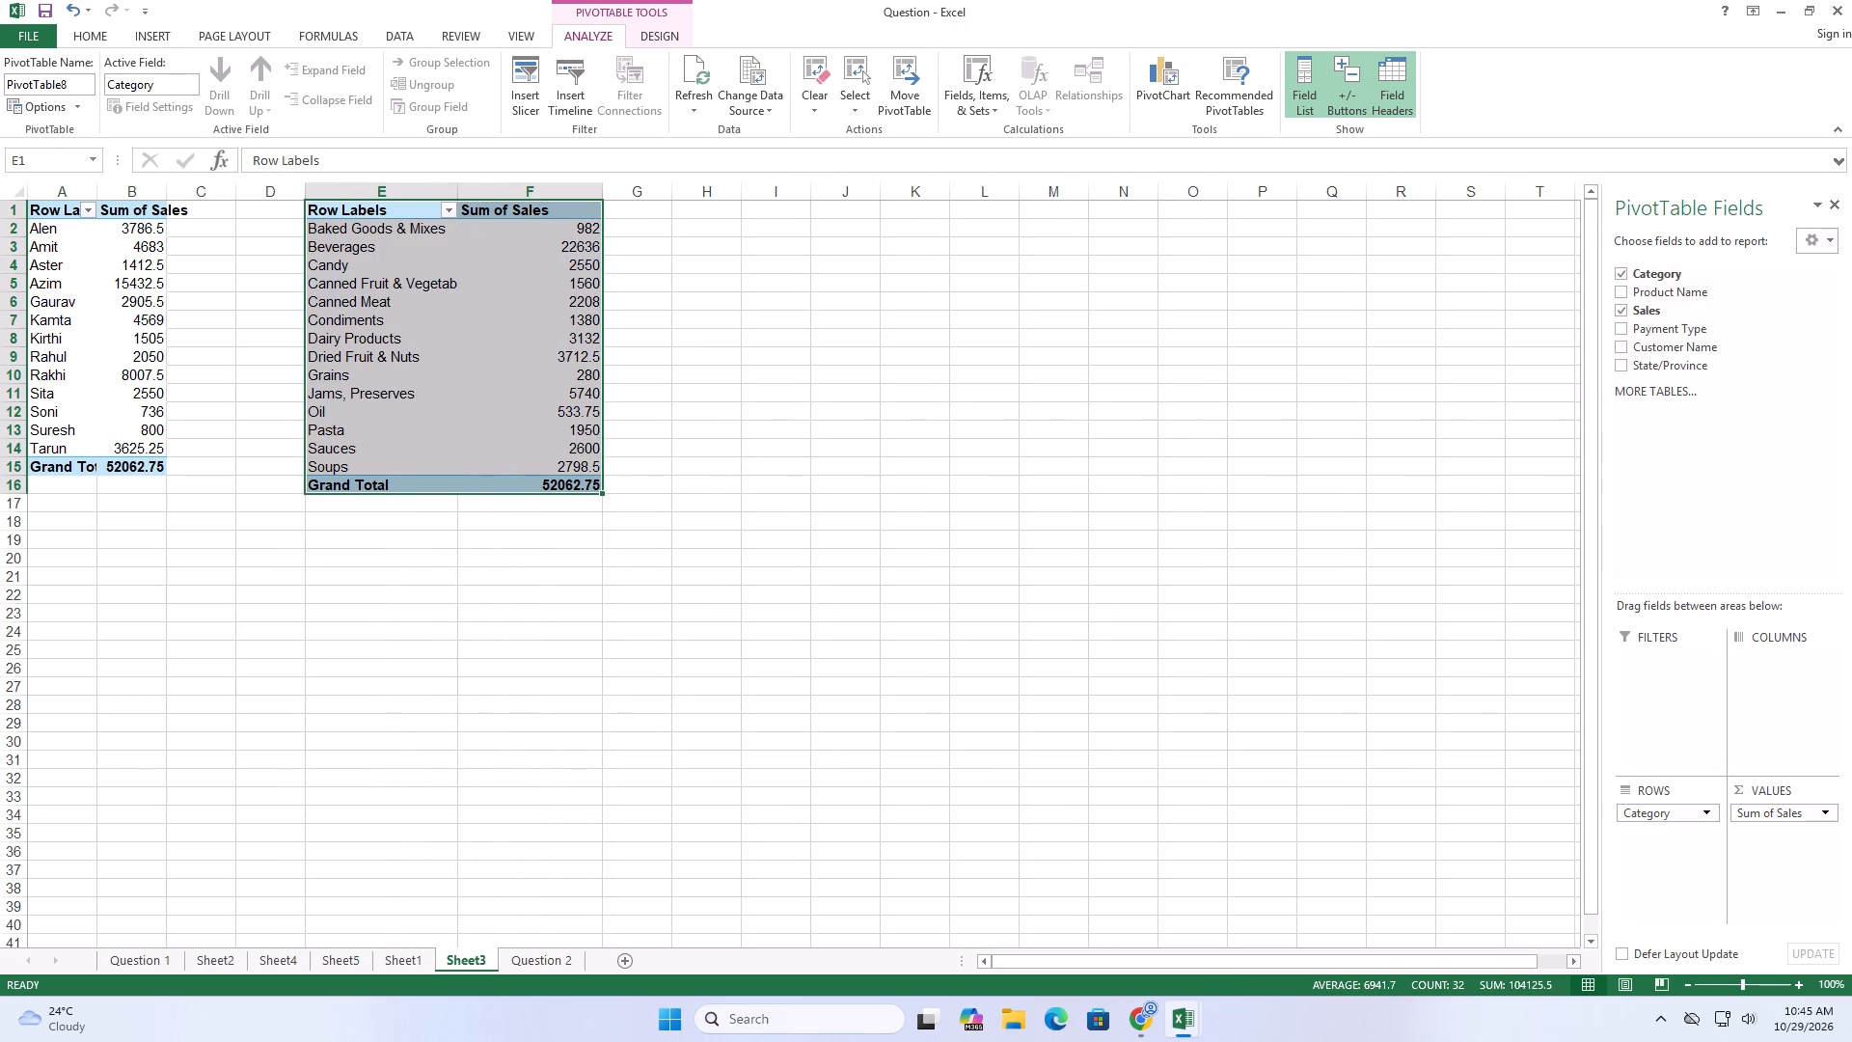
{"action": "left_click_drag", "start_coordinate": [96, 189], "coordinate": [148, 188]}
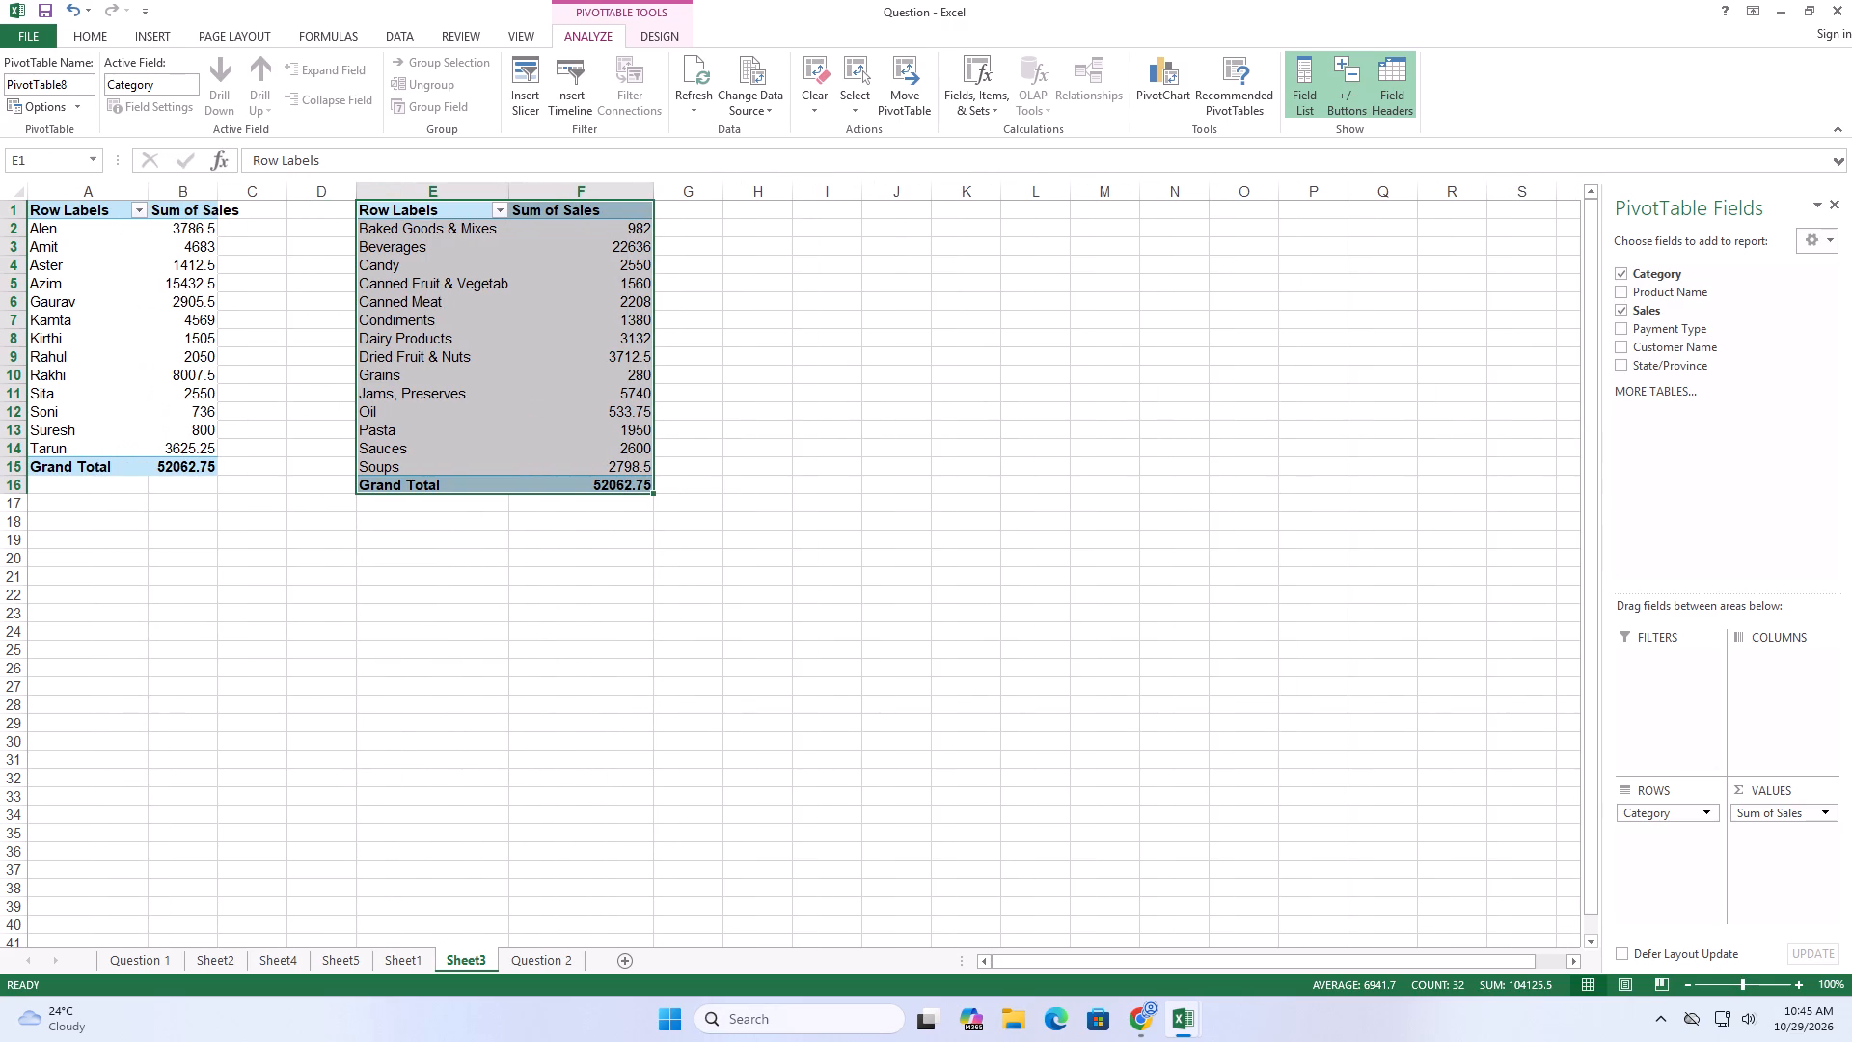
{"action": "left_click_drag", "start_coordinate": [215, 187], "coordinate": [246, 193]}
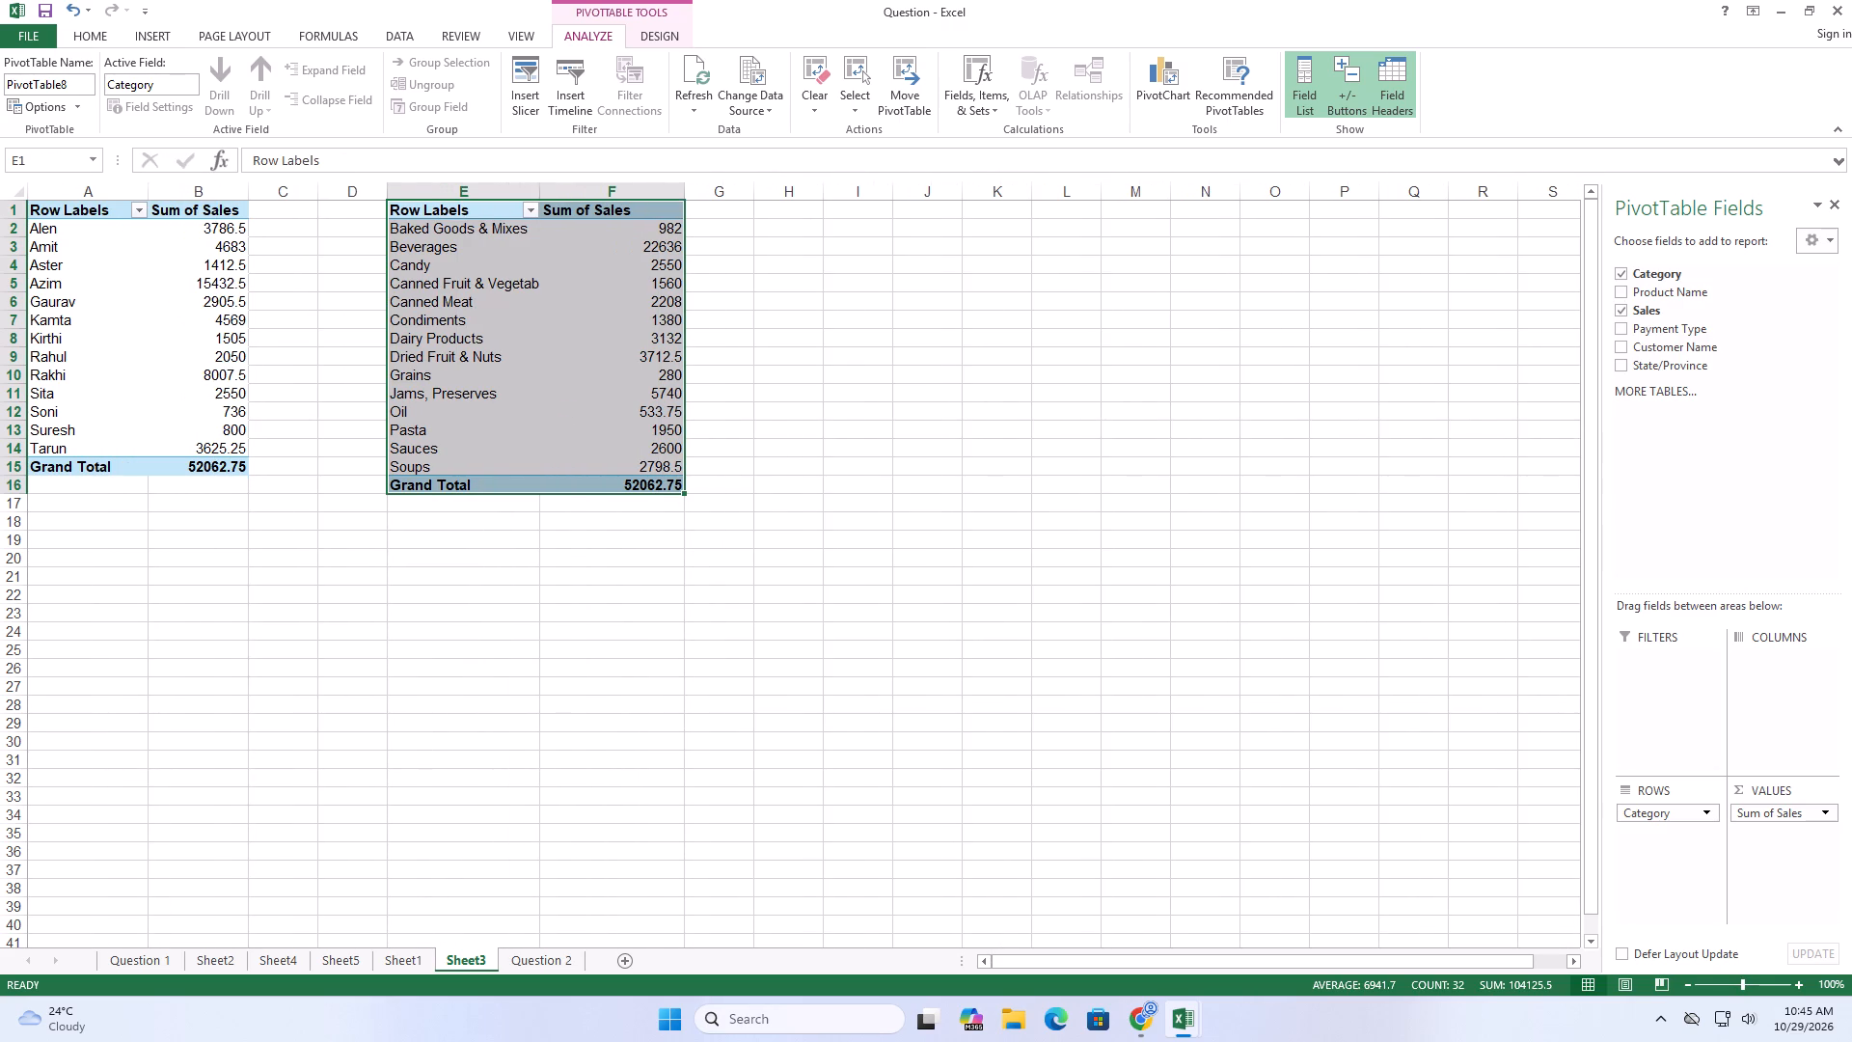
Delete the working sheets Sheet1, Sheet5, Sheet4 and Sheet2, keeping Sheet3 and the two question sheets.
{"action": "right_click", "coordinate": [405, 963]}
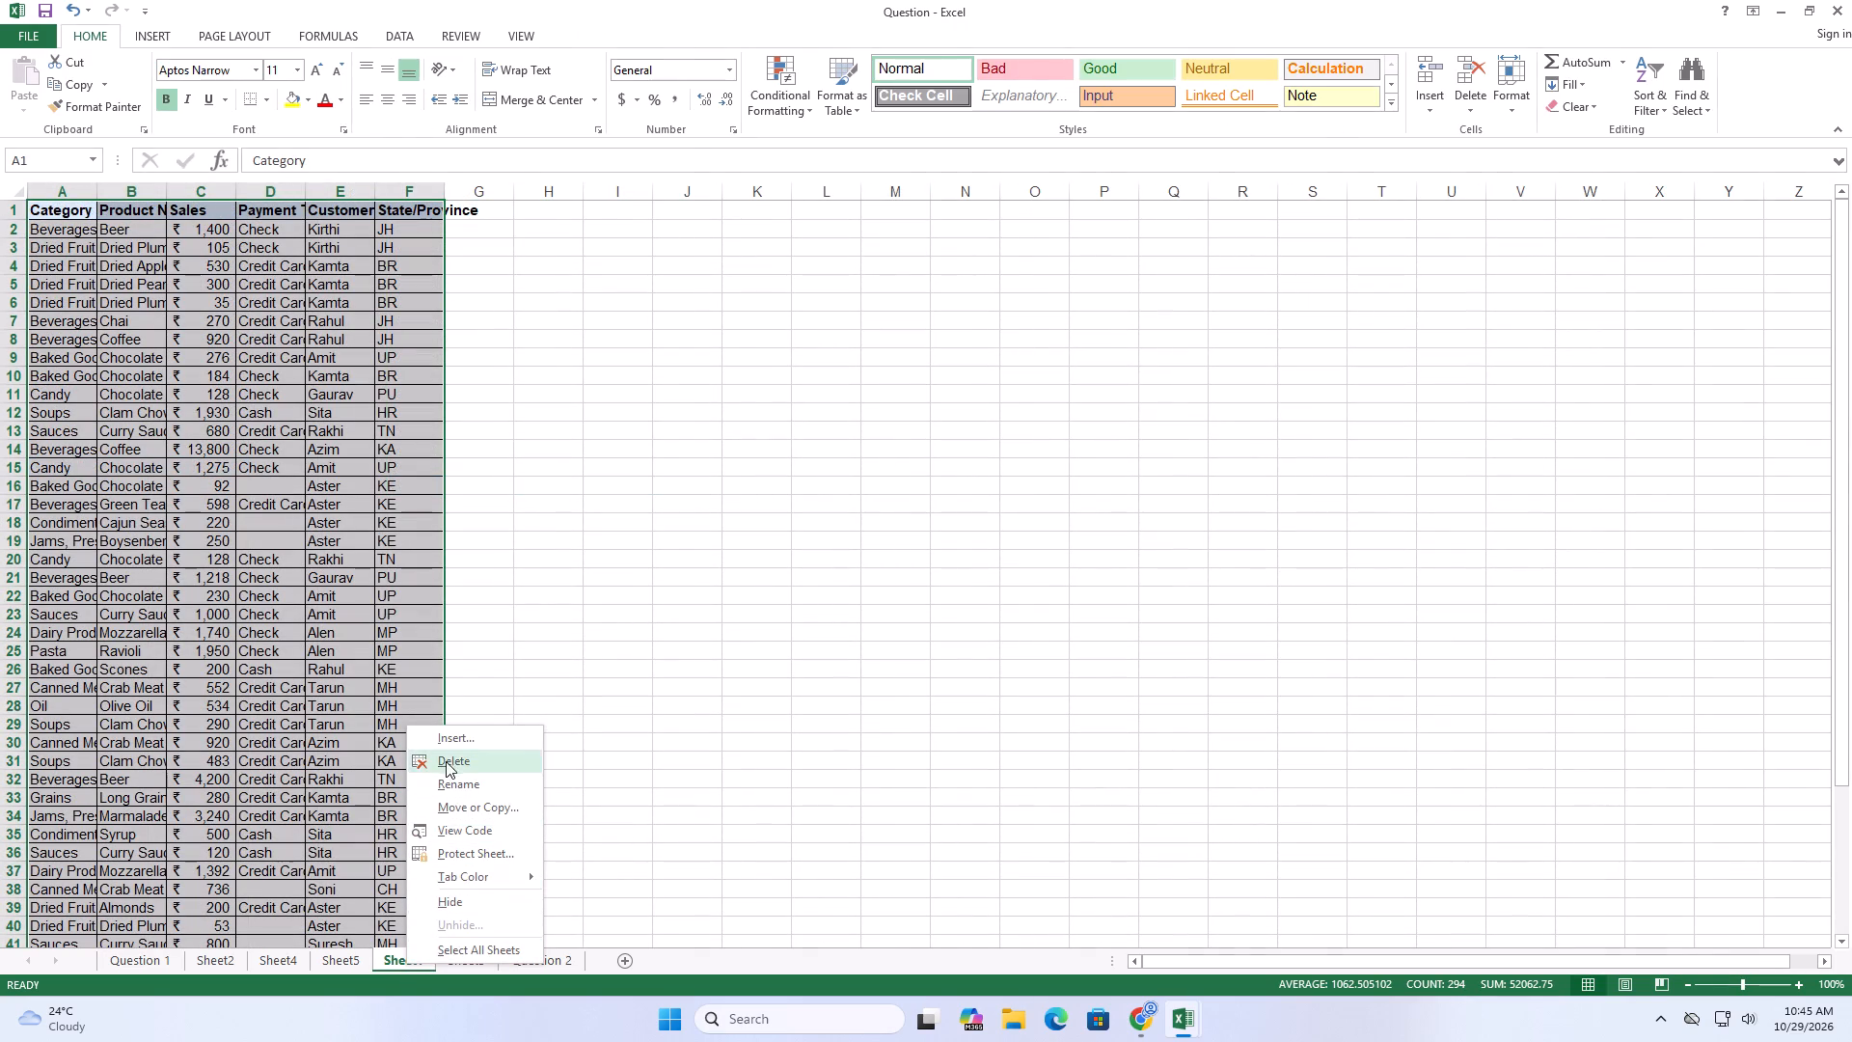
{"action": "left_click", "coordinate": [446, 758]}
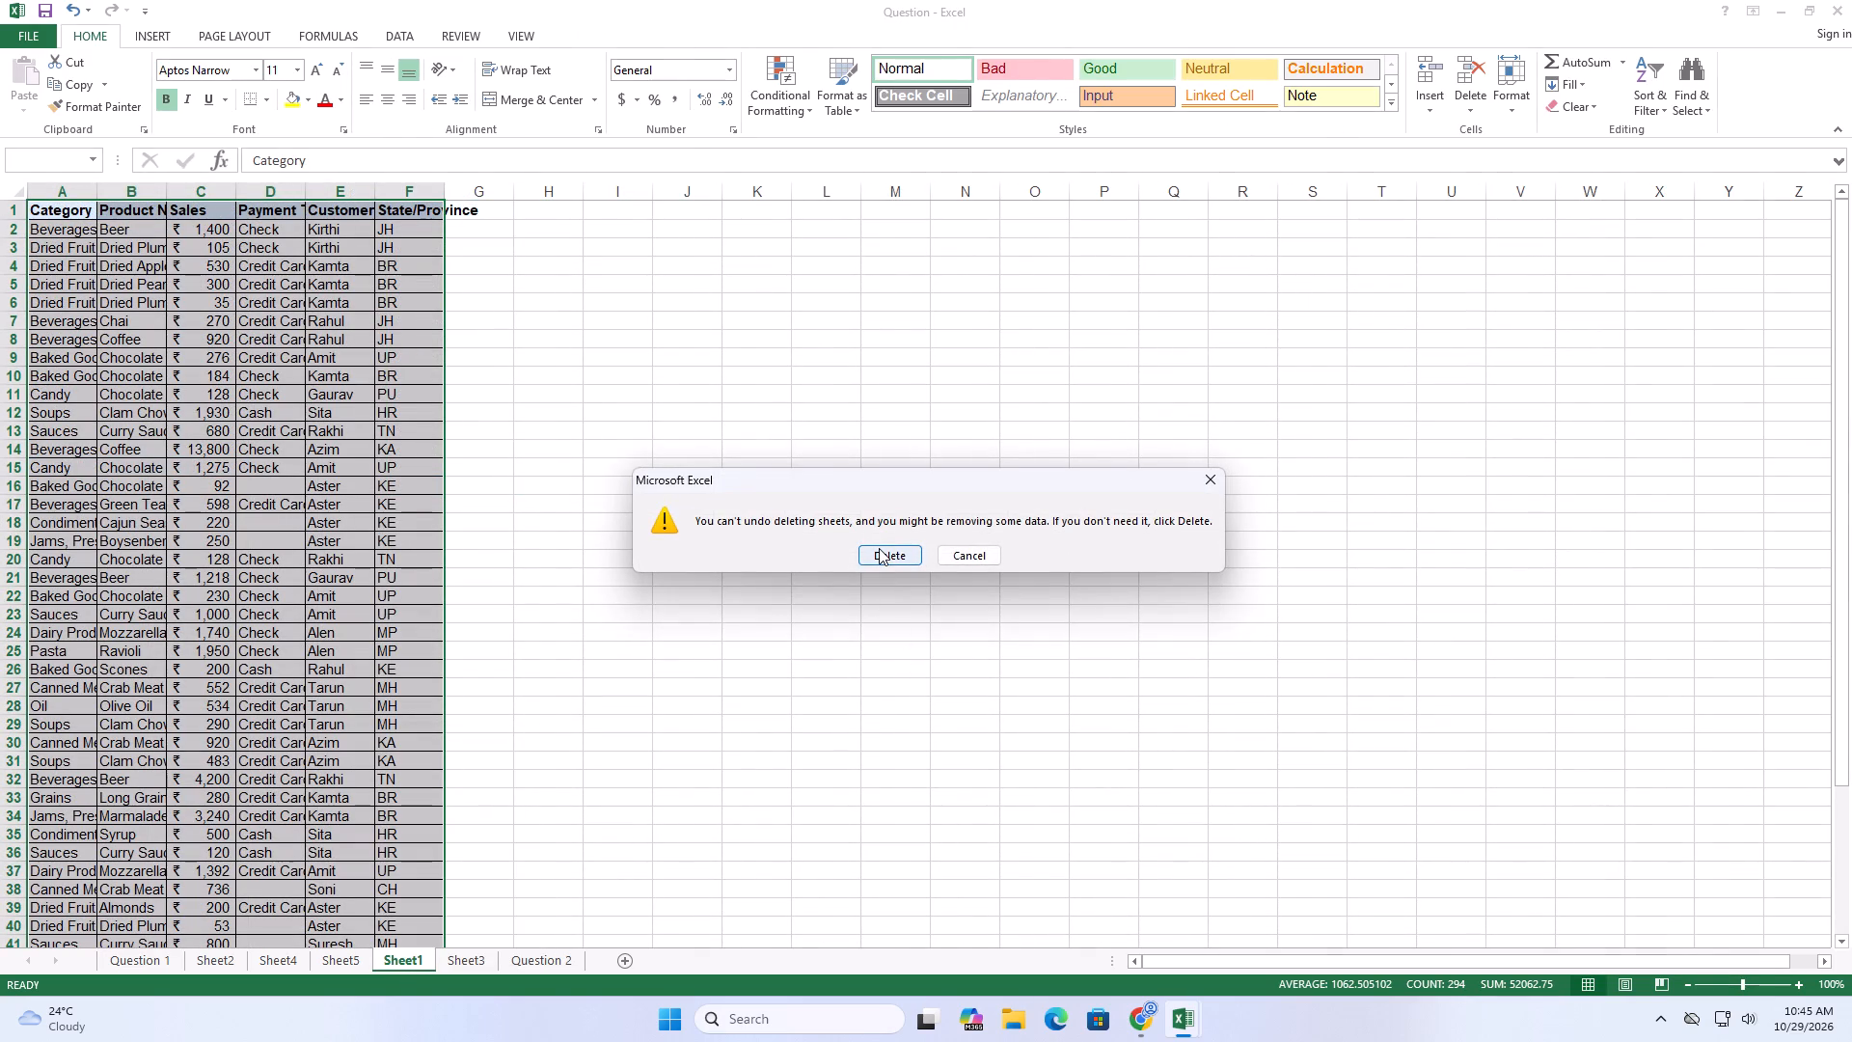
{"action": "left_click", "coordinate": [879, 548]}
{"action": "right_click", "coordinate": [325, 958]}
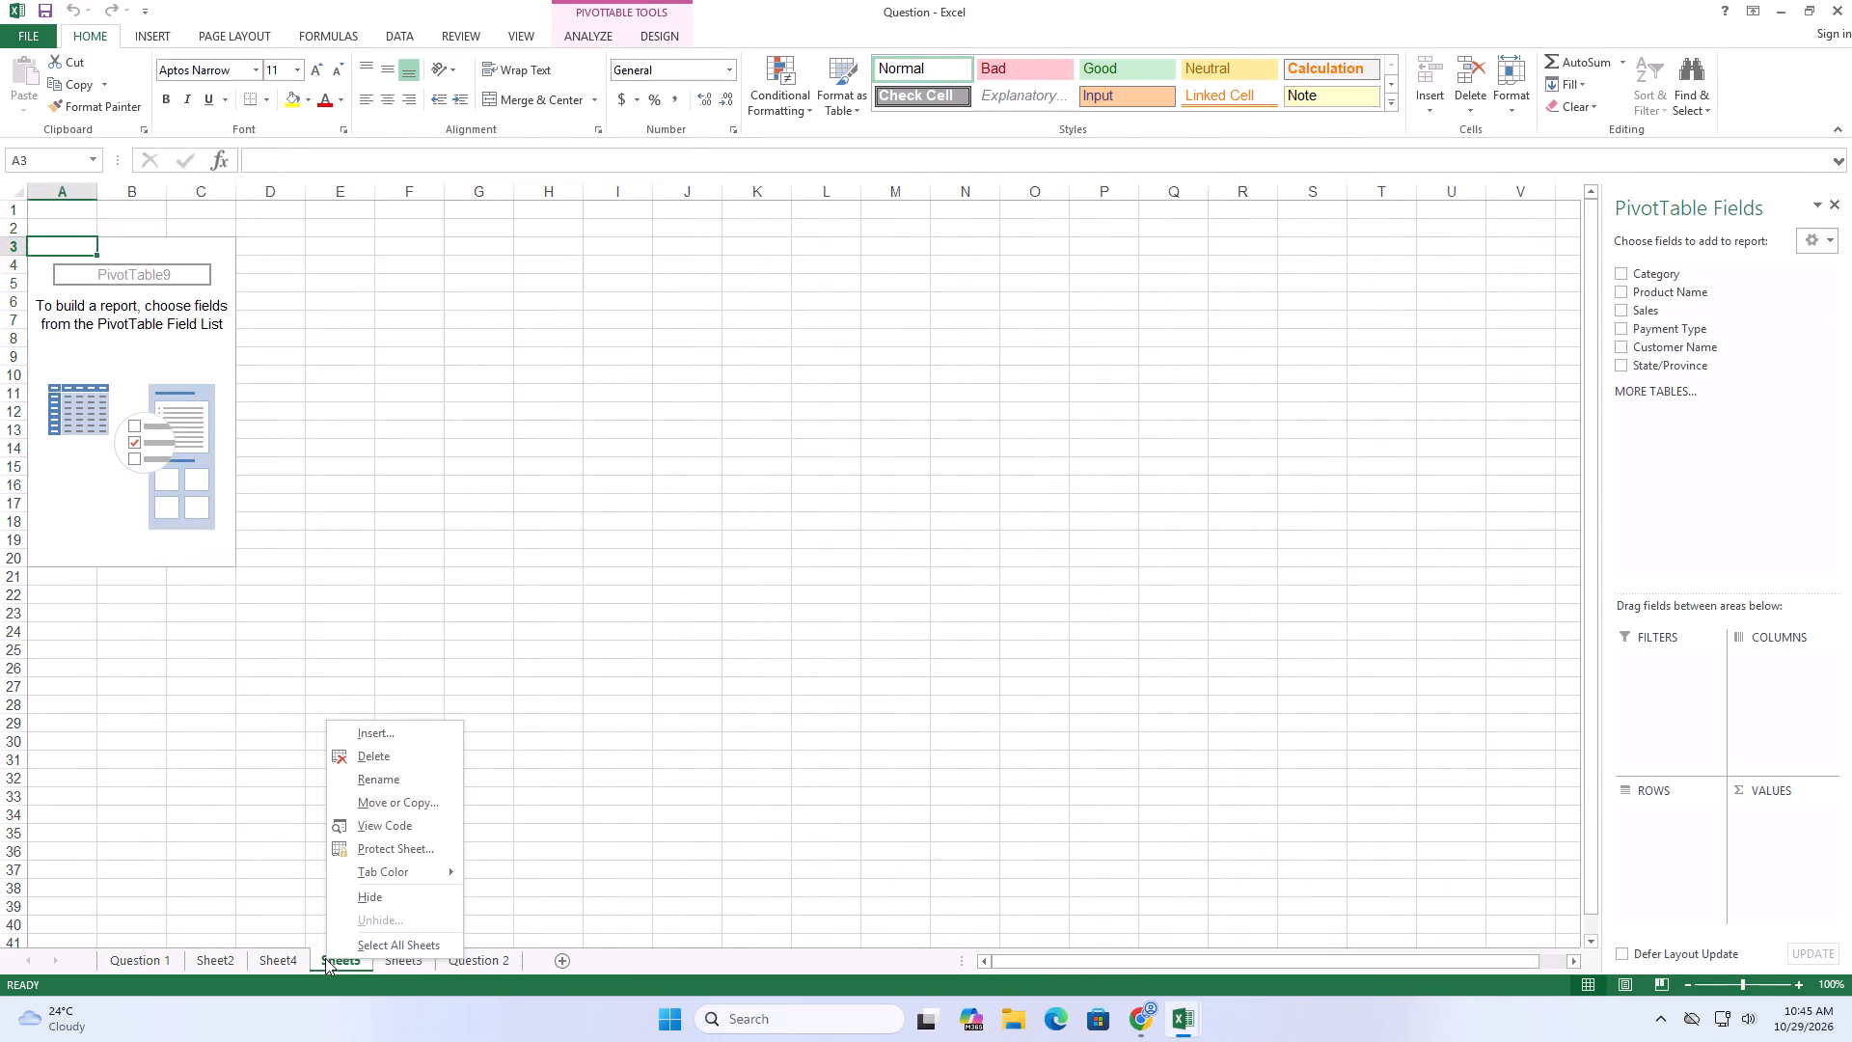
{"action": "left_click", "coordinate": [373, 753]}
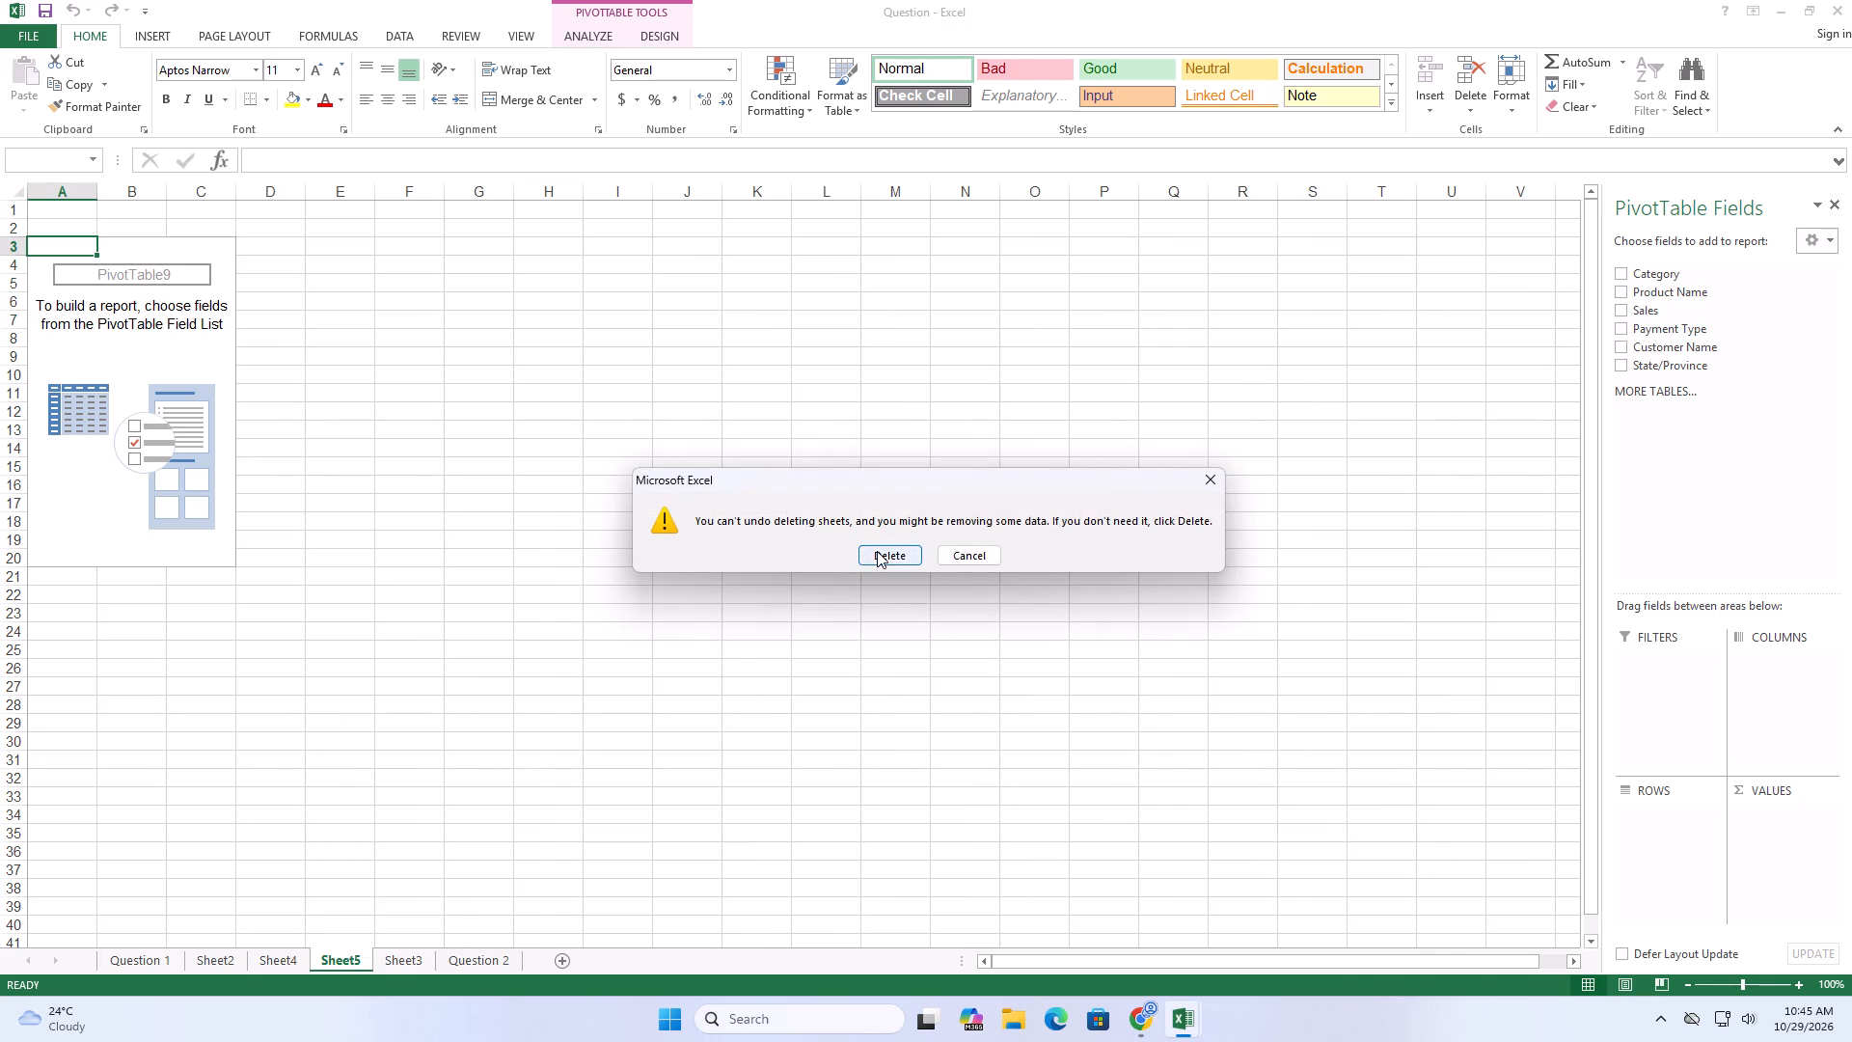
{"action": "left_click", "coordinate": [877, 551]}
{"action": "right_click", "coordinate": [265, 955]}
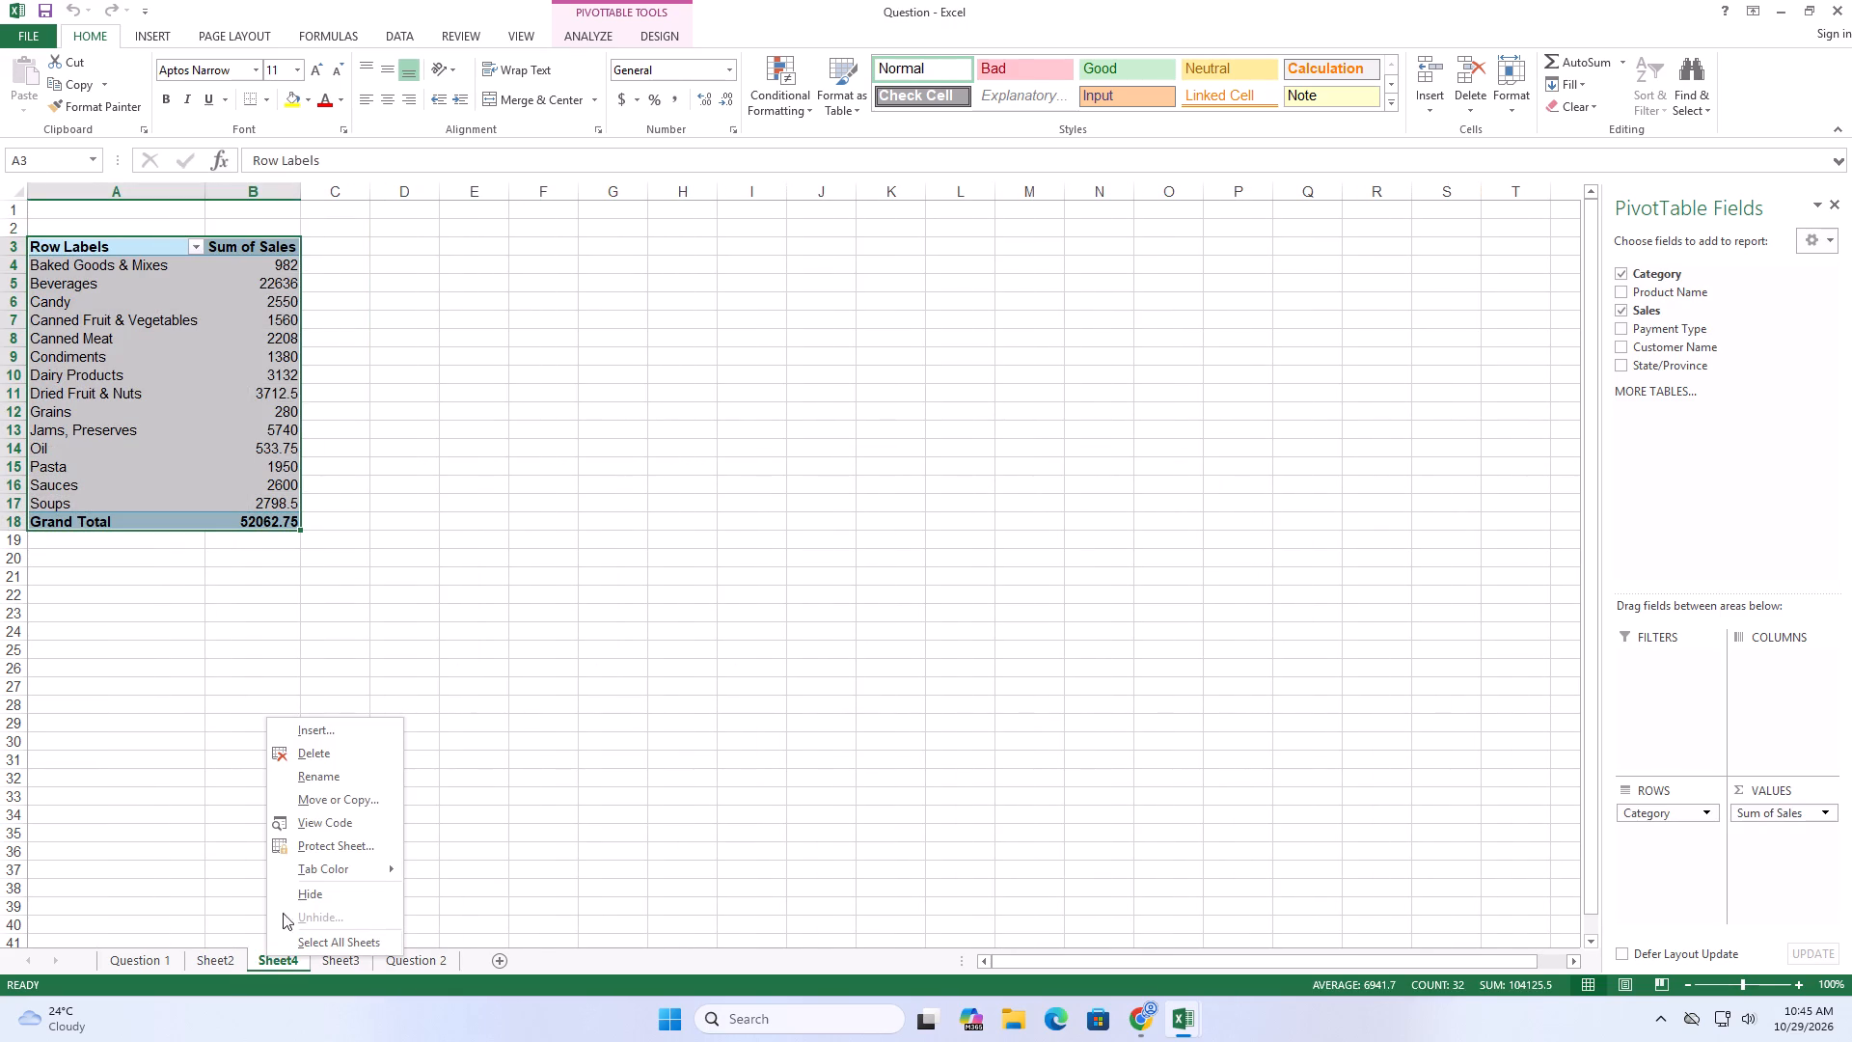
{"action": "left_click", "coordinate": [320, 754]}
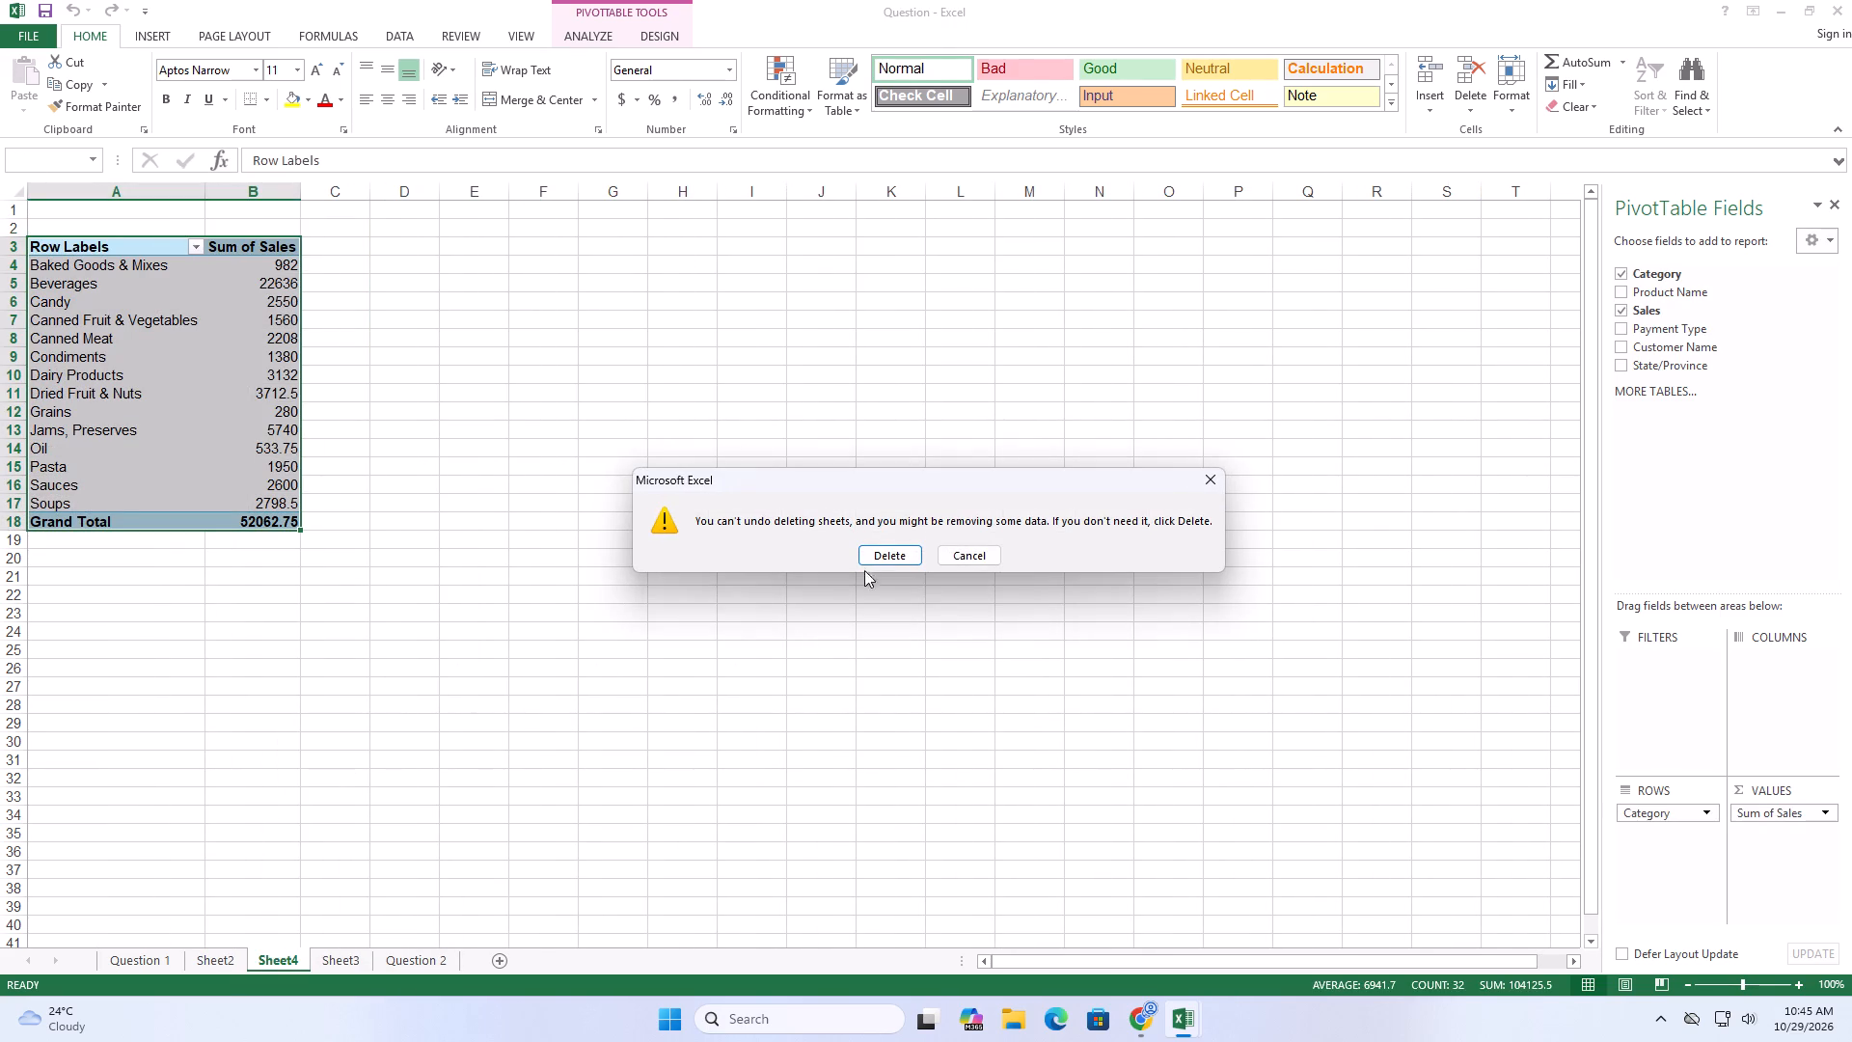
{"action": "left_click", "coordinate": [879, 551]}
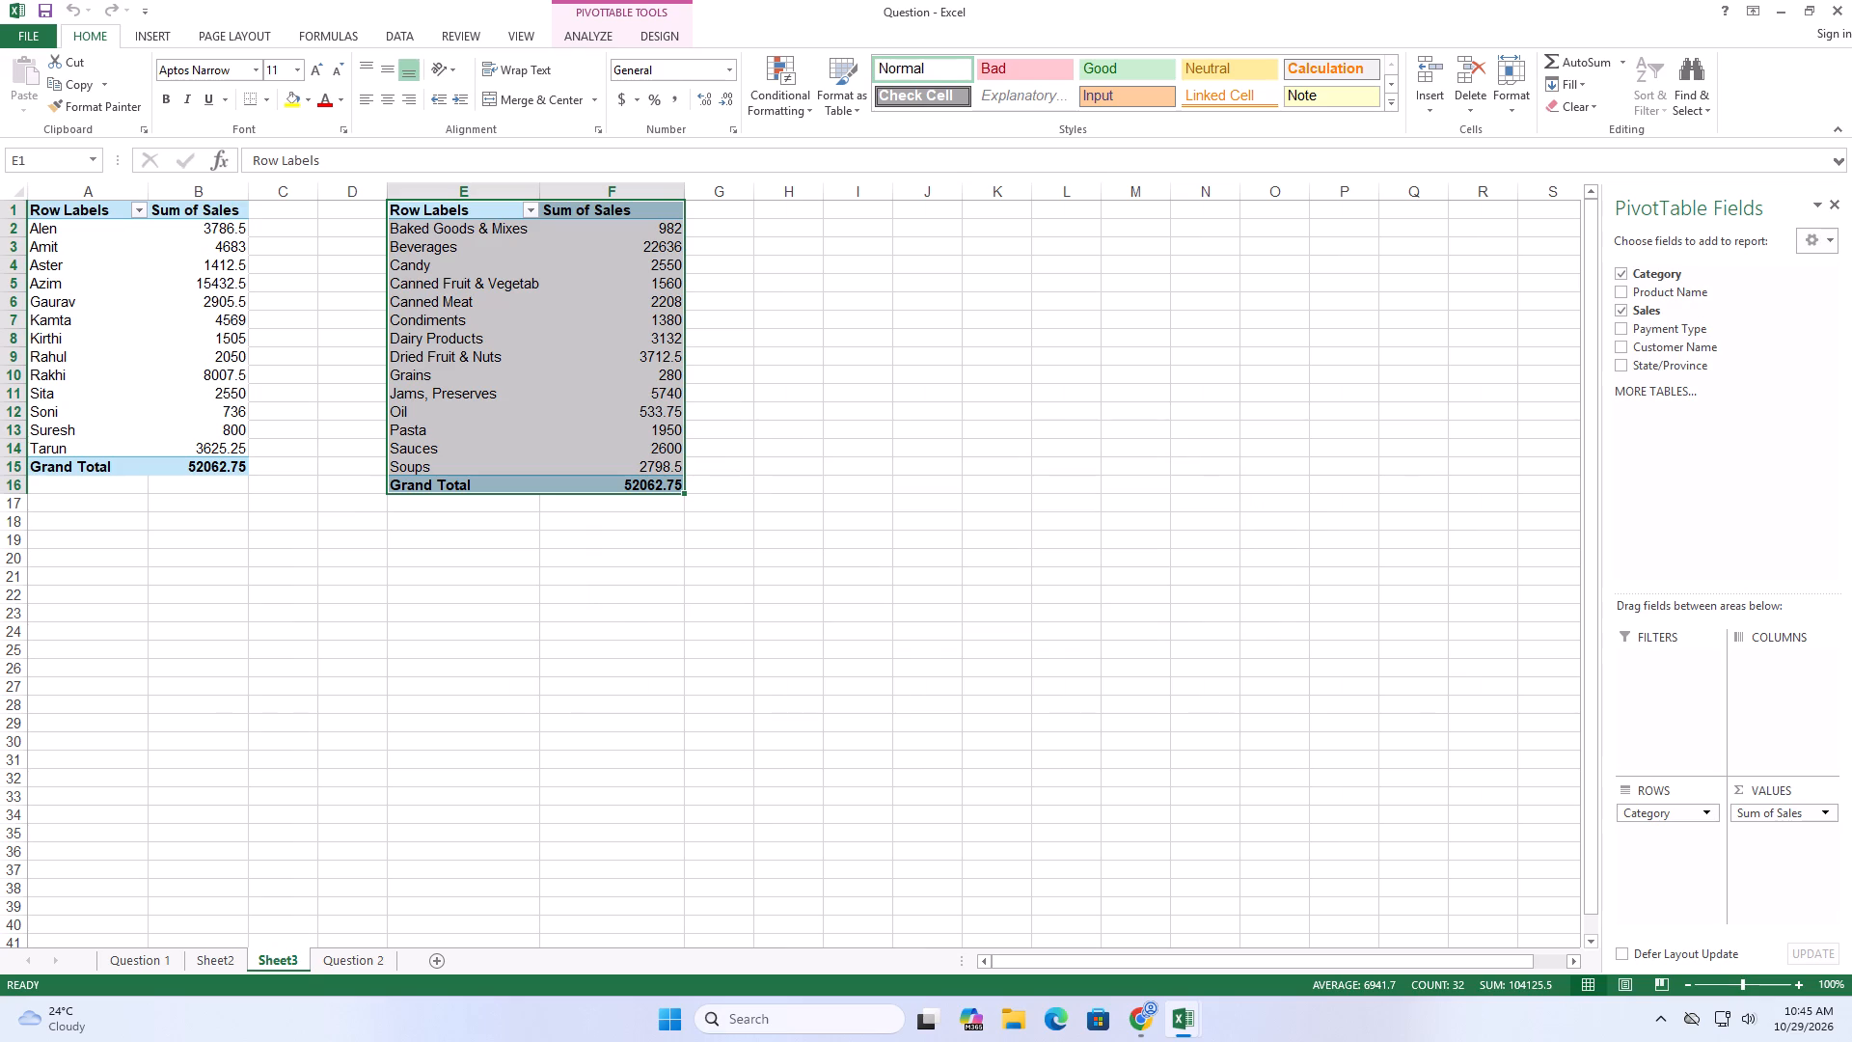
{"action": "right_click", "coordinate": [205, 960]}
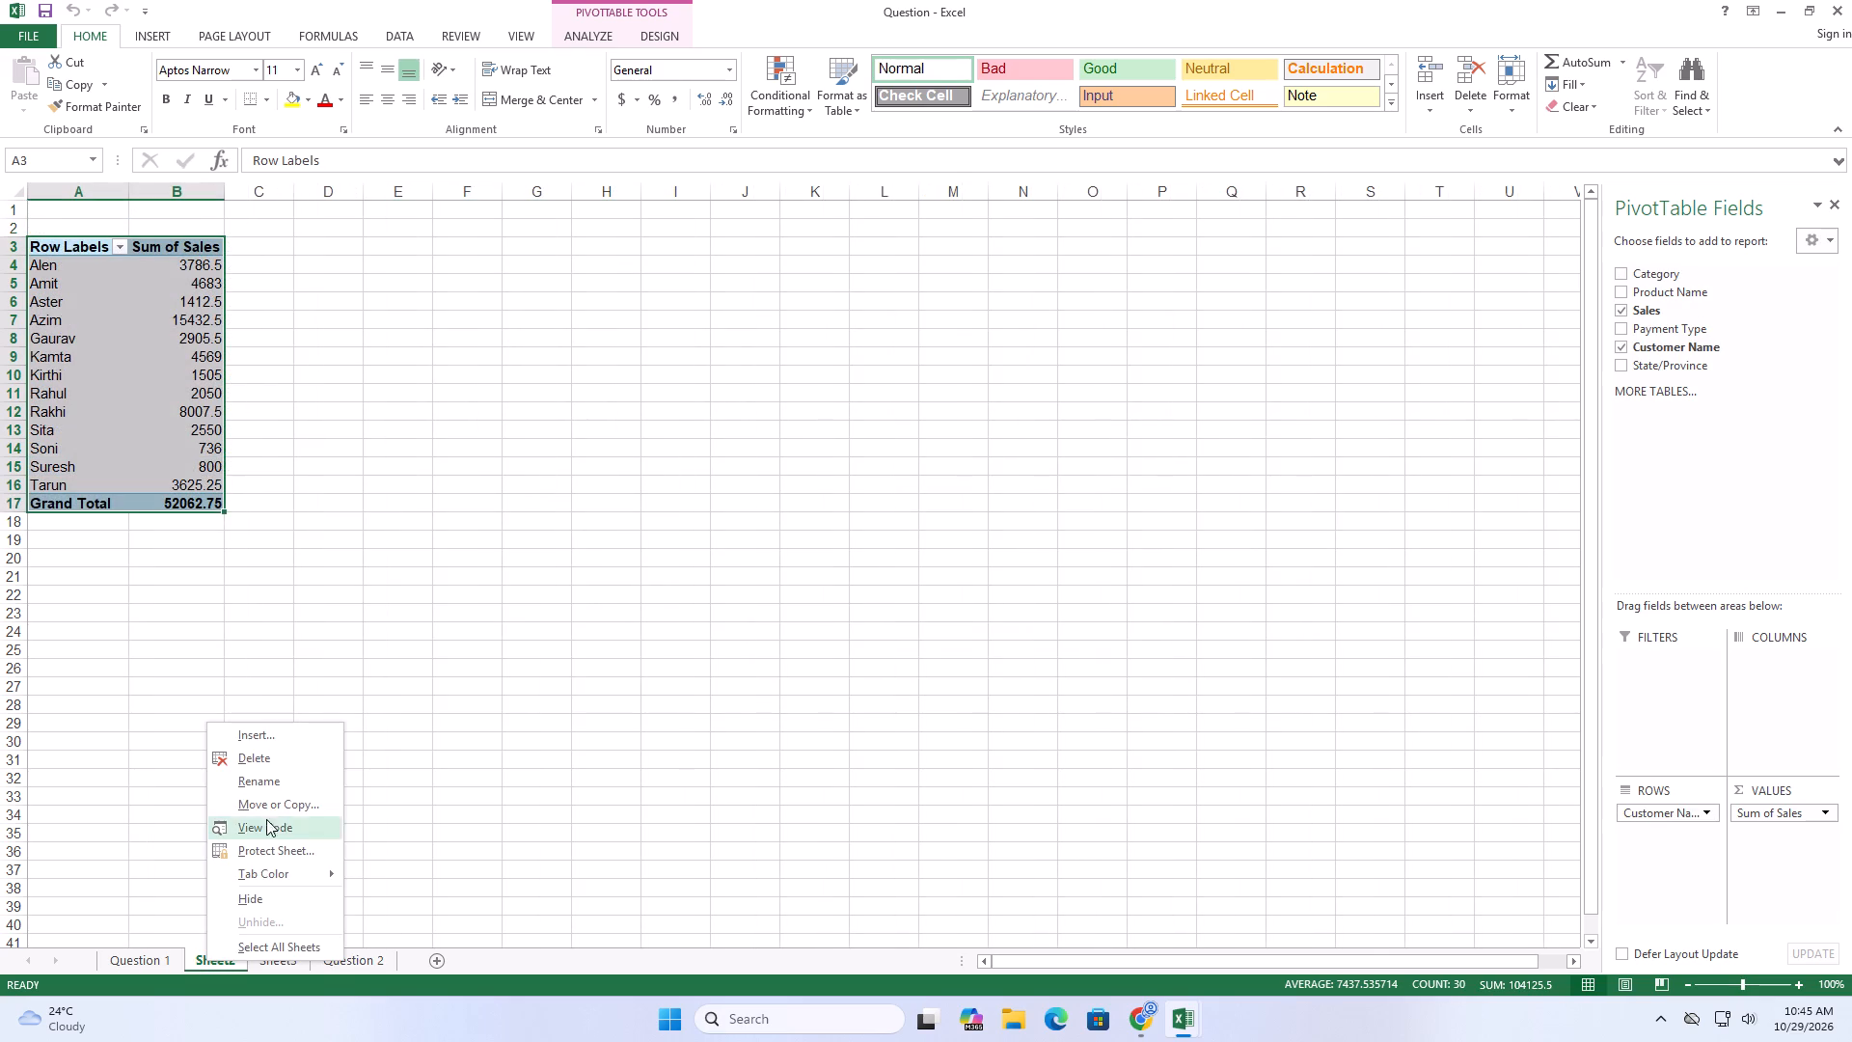
{"action": "left_click", "coordinate": [269, 760]}
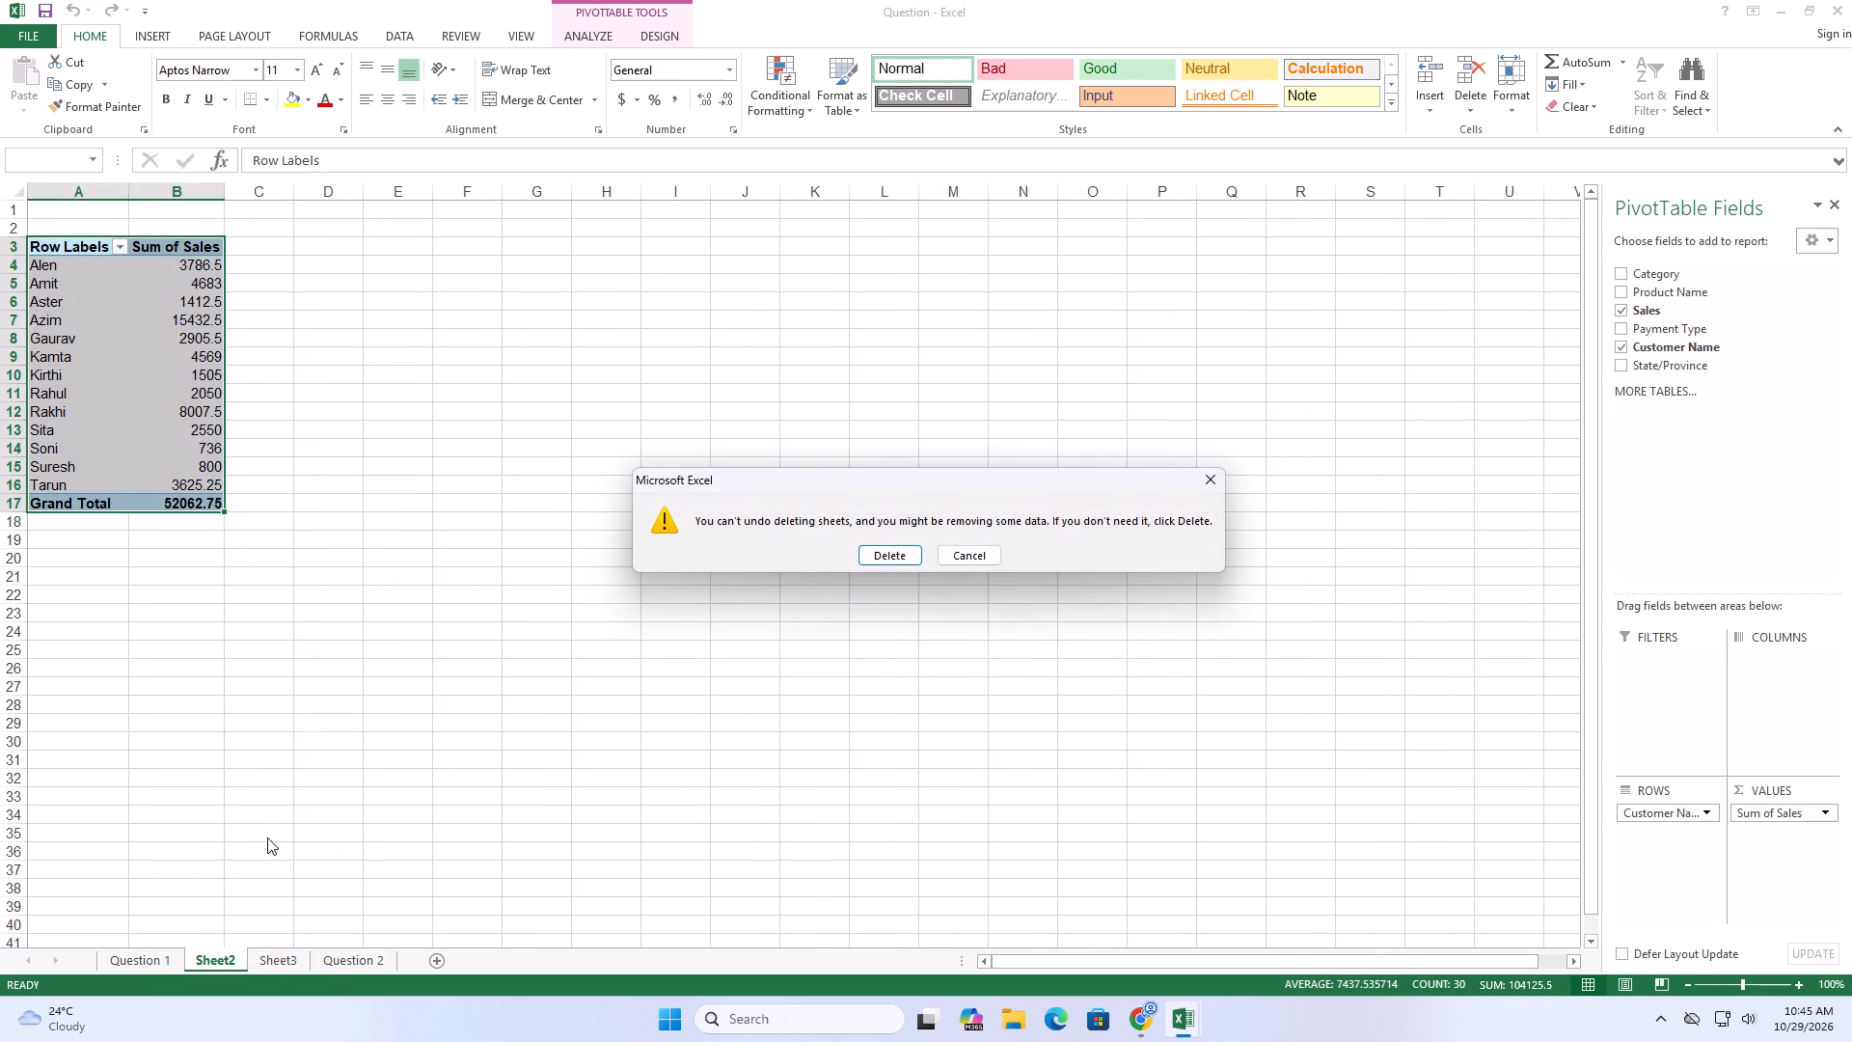
{"action": "left_click", "coordinate": [868, 549]}
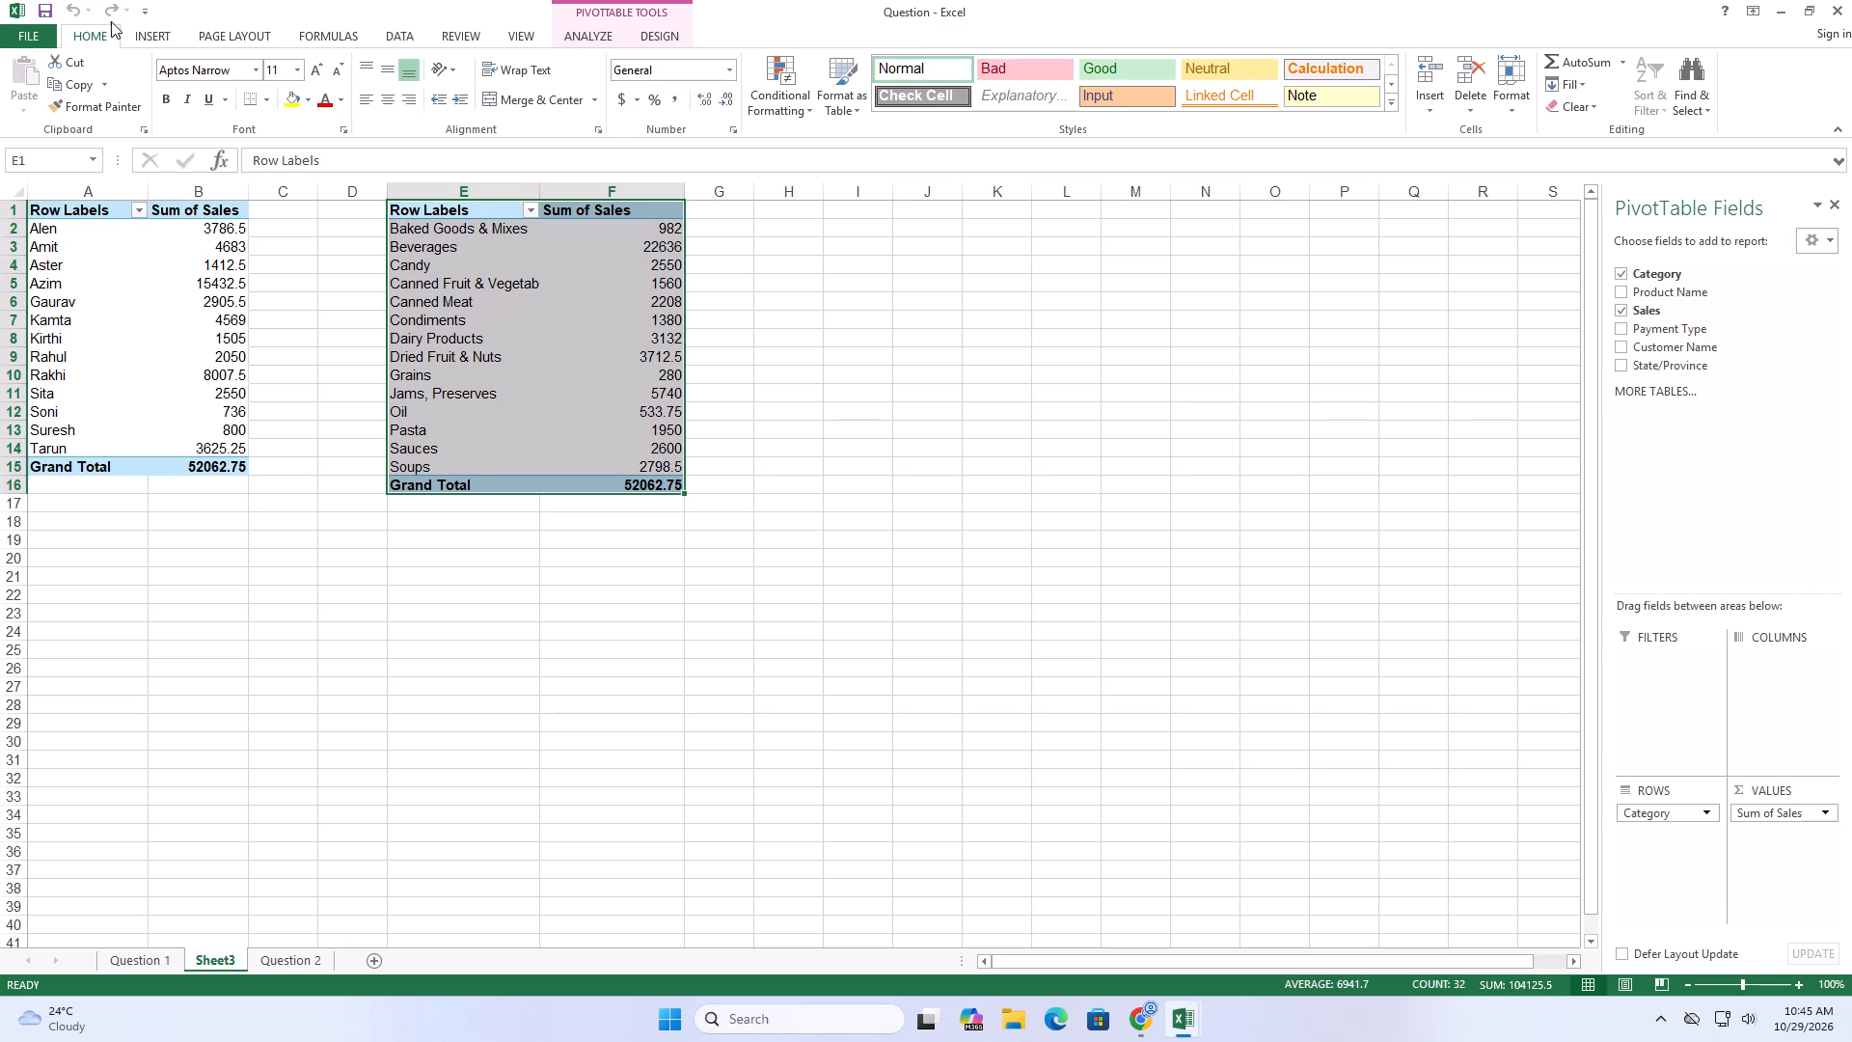
Select the whole customer sales PivotTable on Sheet3, A1:B15, including its Grand Total row.
{"action": "left_click", "coordinate": [149, 30]}
{"action": "left_click", "coordinate": [150, 33]}
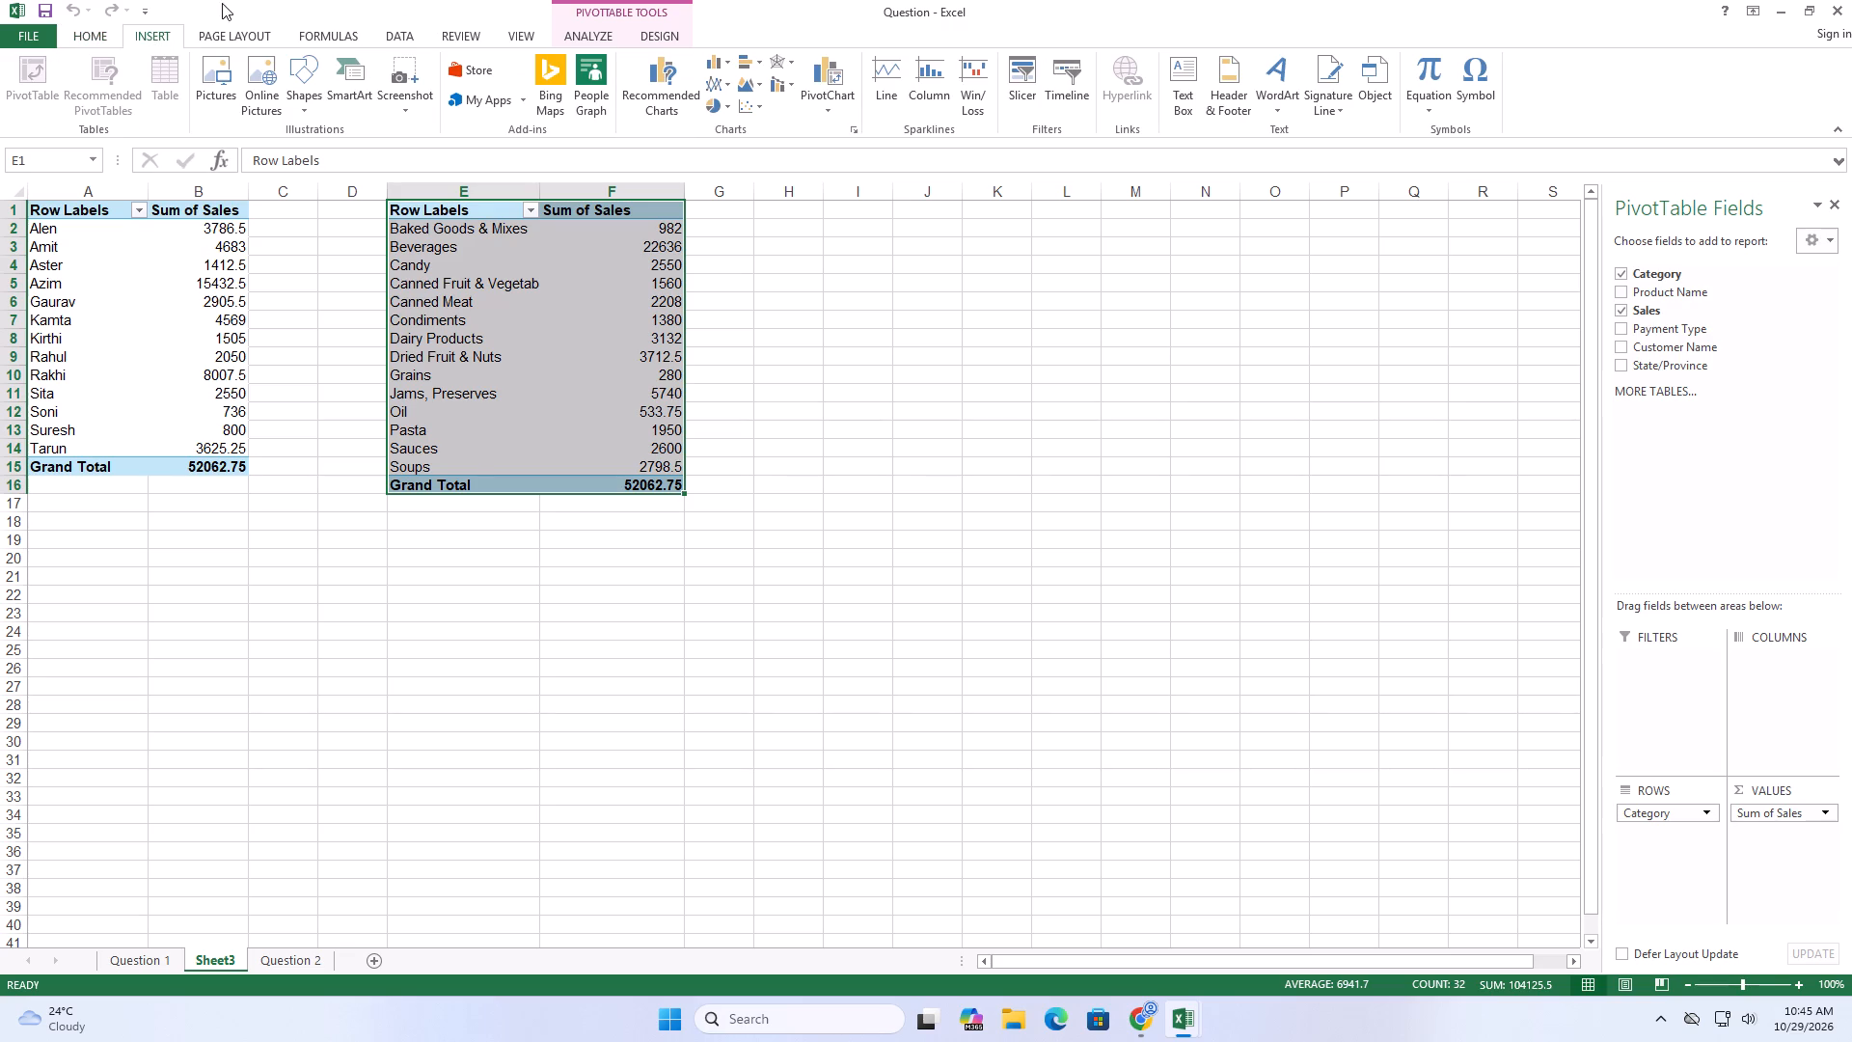
{"action": "left_click", "coordinate": [158, 33]}
{"action": "left_click", "coordinate": [293, 290]}
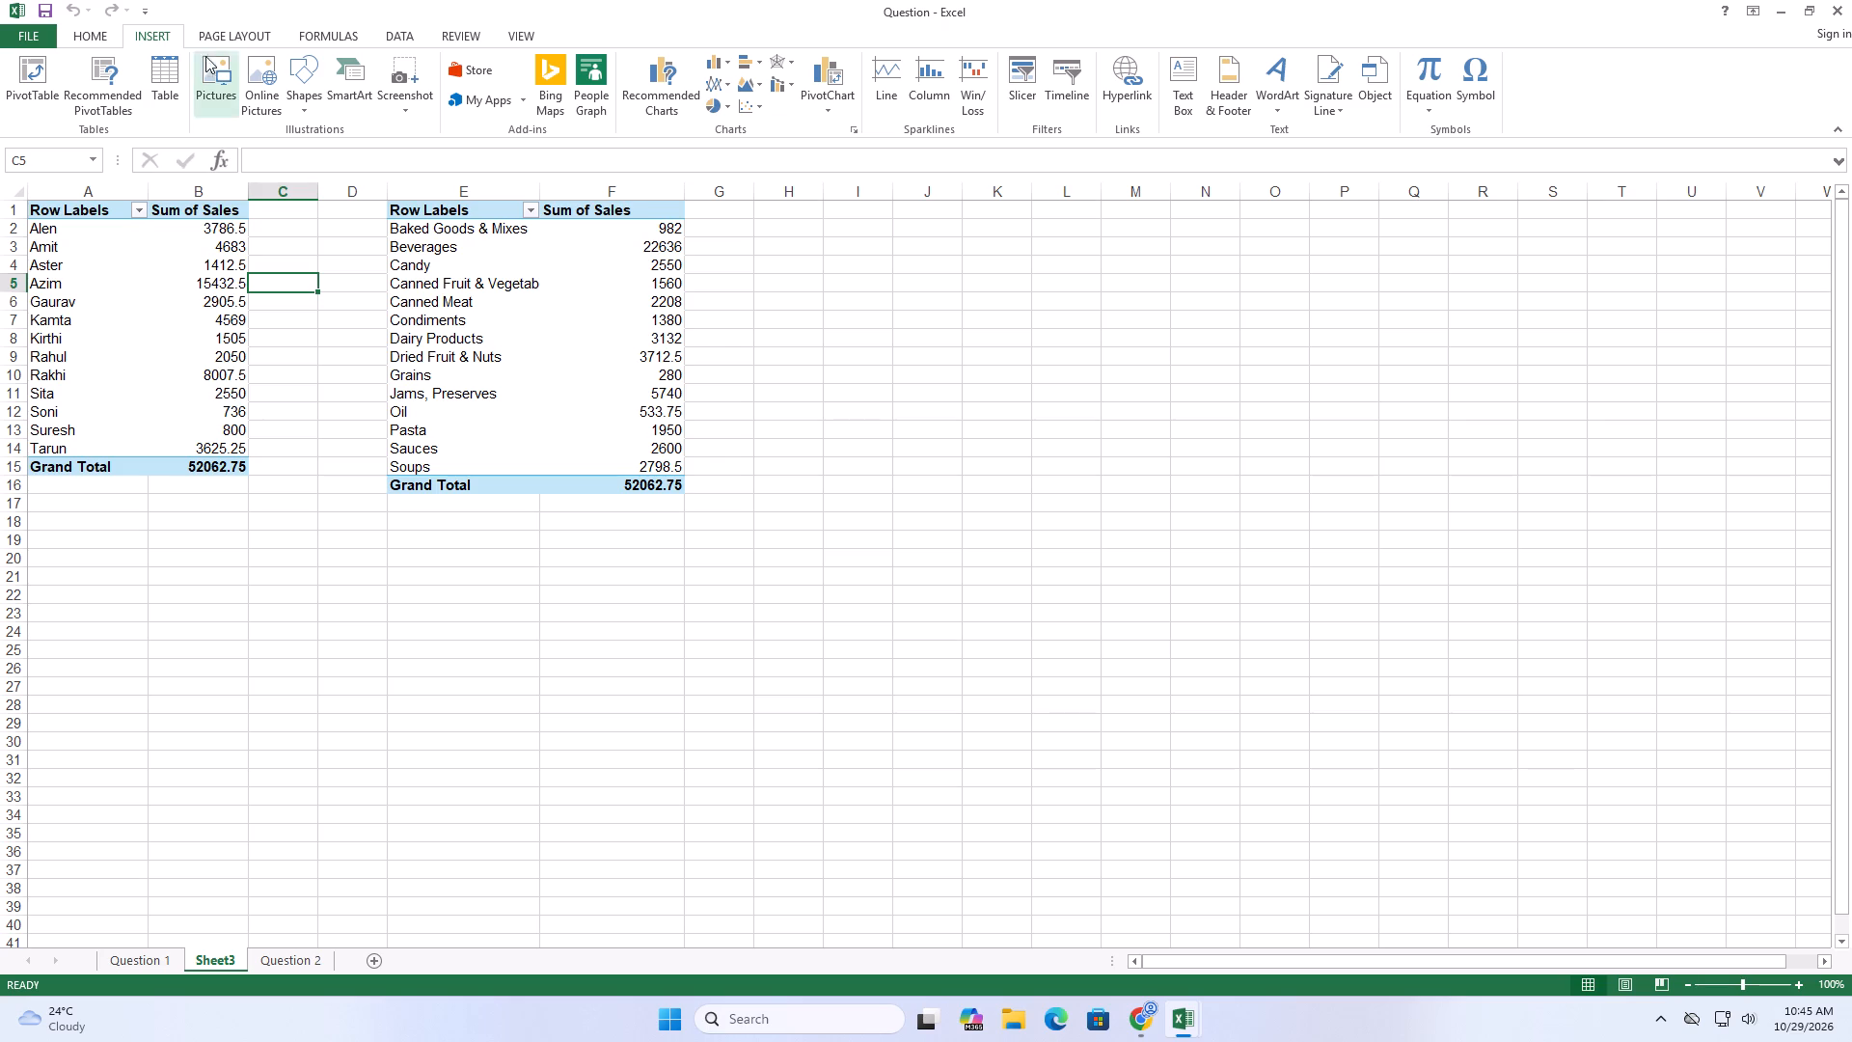
{"action": "left_click", "coordinate": [157, 28]}
{"action": "left_click_drag", "start_coordinate": [58, 206], "coordinate": [202, 462]}
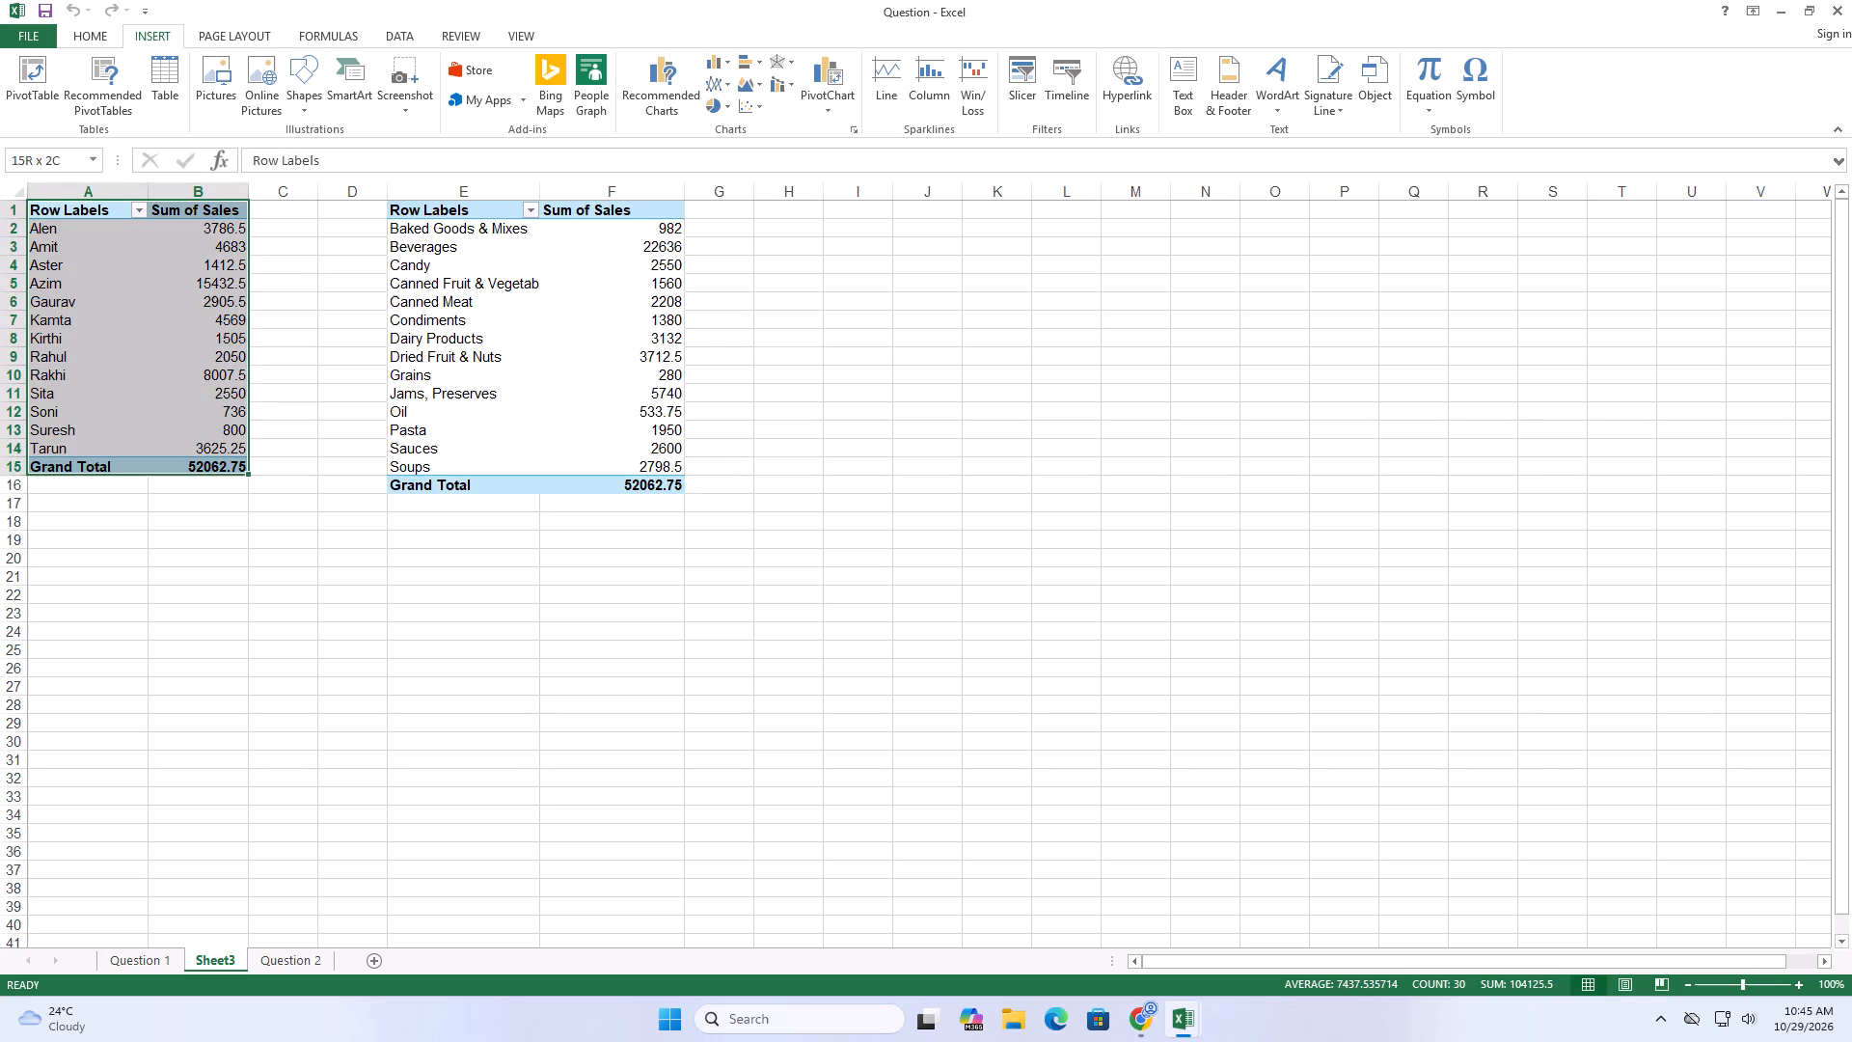
{"action": "left_click_drag", "start_coordinate": [202, 462], "coordinate": [202, 464]}
{"action": "left_click", "coordinate": [148, 35]}
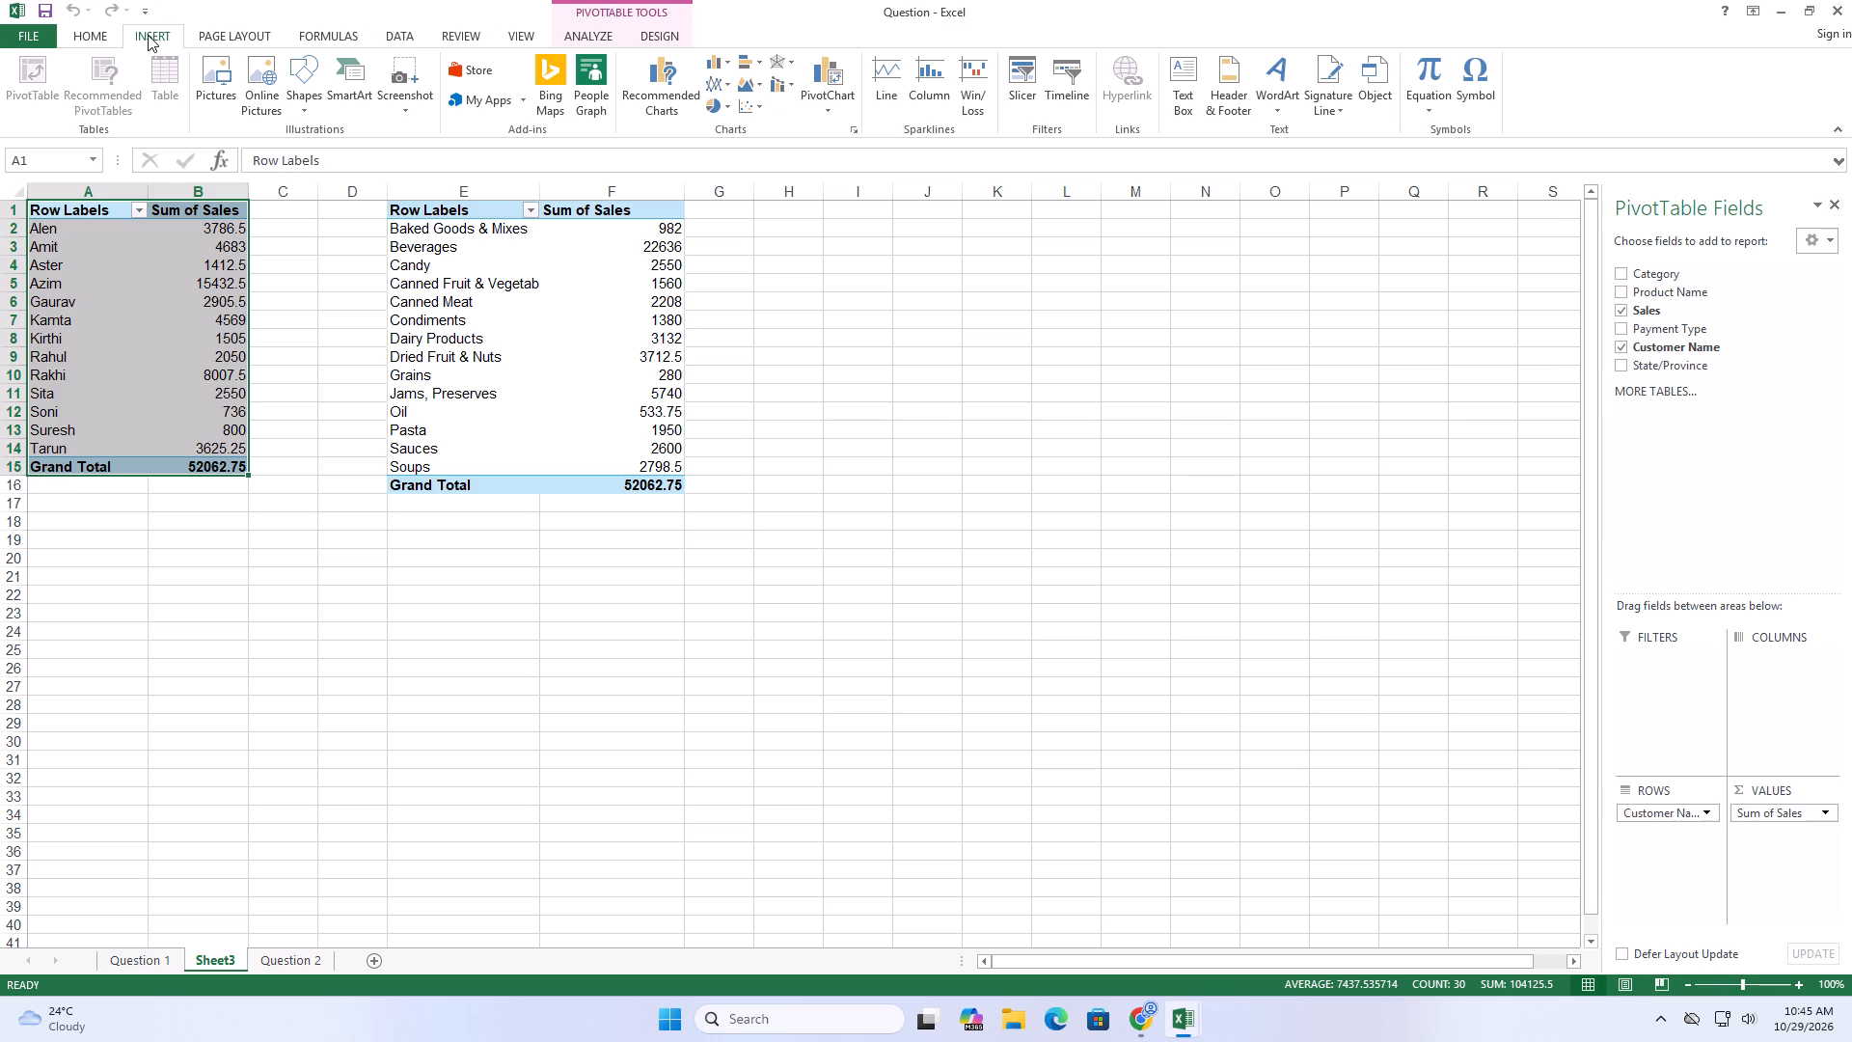
Compare the slicer fields available for the customer sales PivotTable with the sample dashboards on the Question 1 and Question 2 sheets.
{"action": "left_click", "coordinate": [1021, 99]}
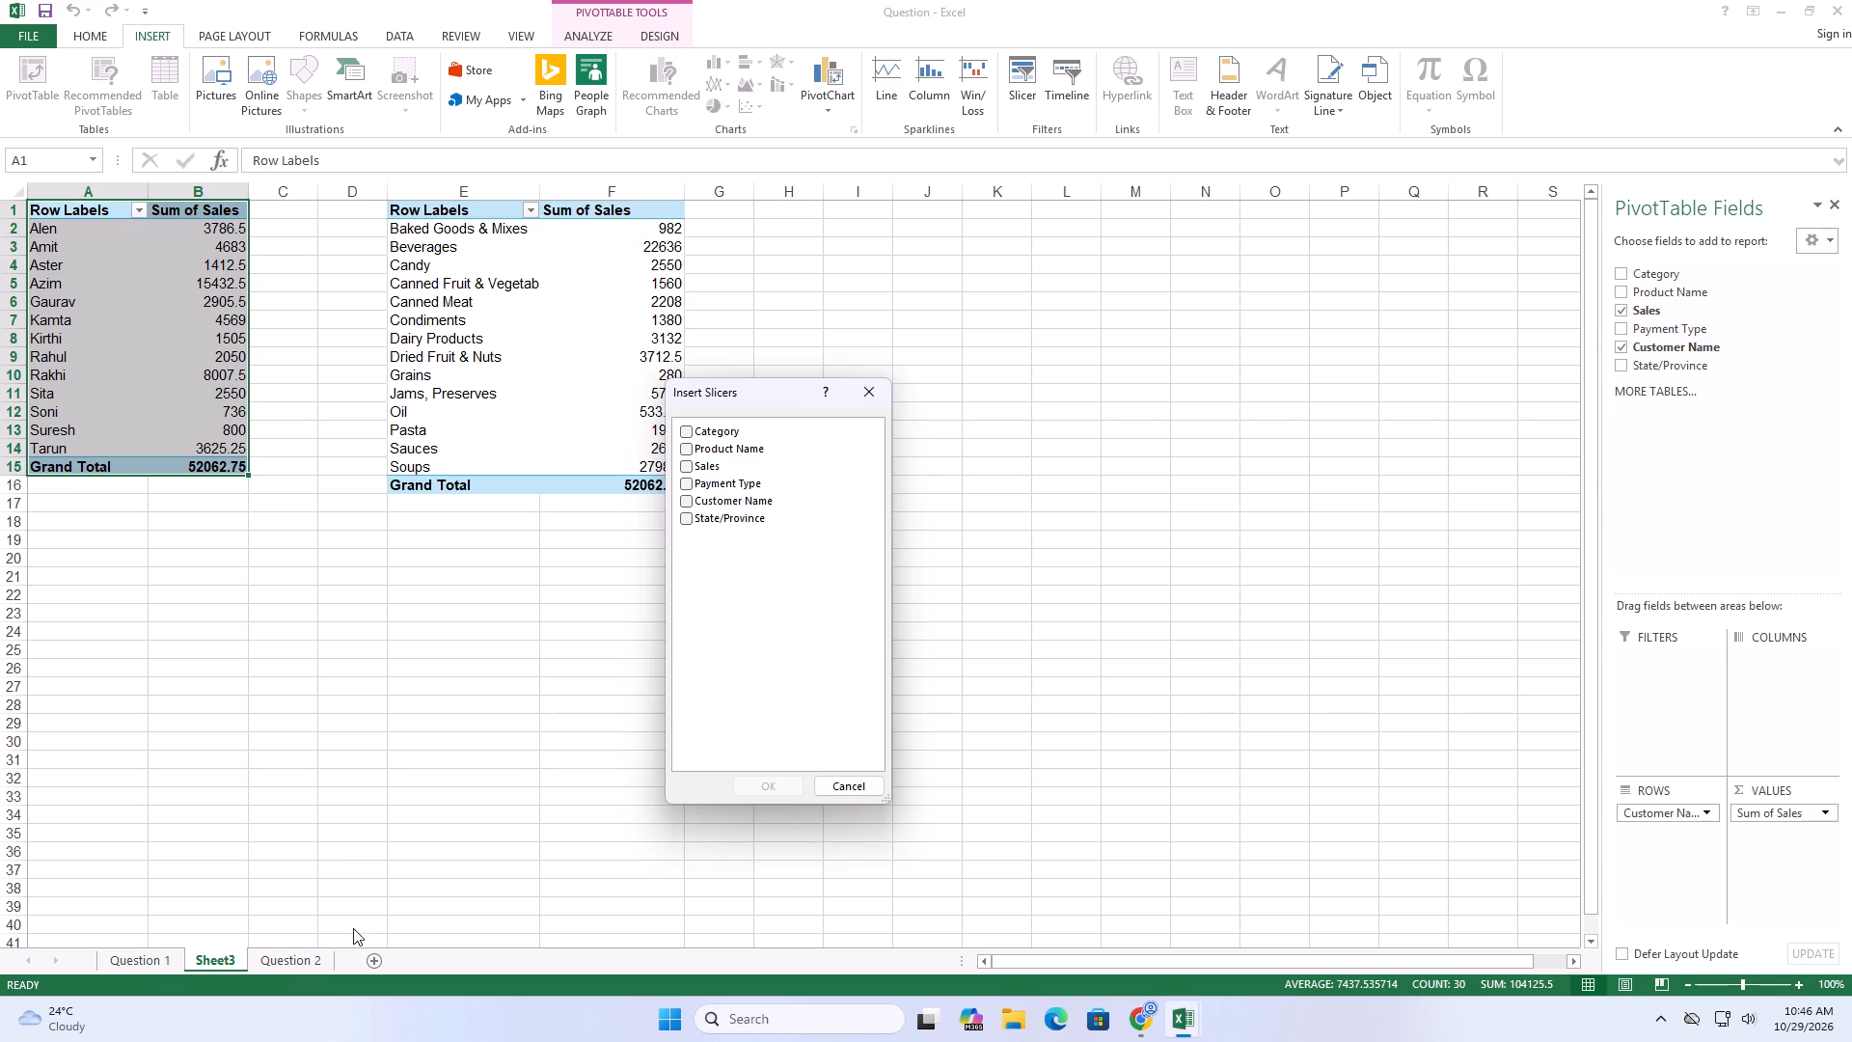
{"action": "left_click", "coordinate": [873, 395]}
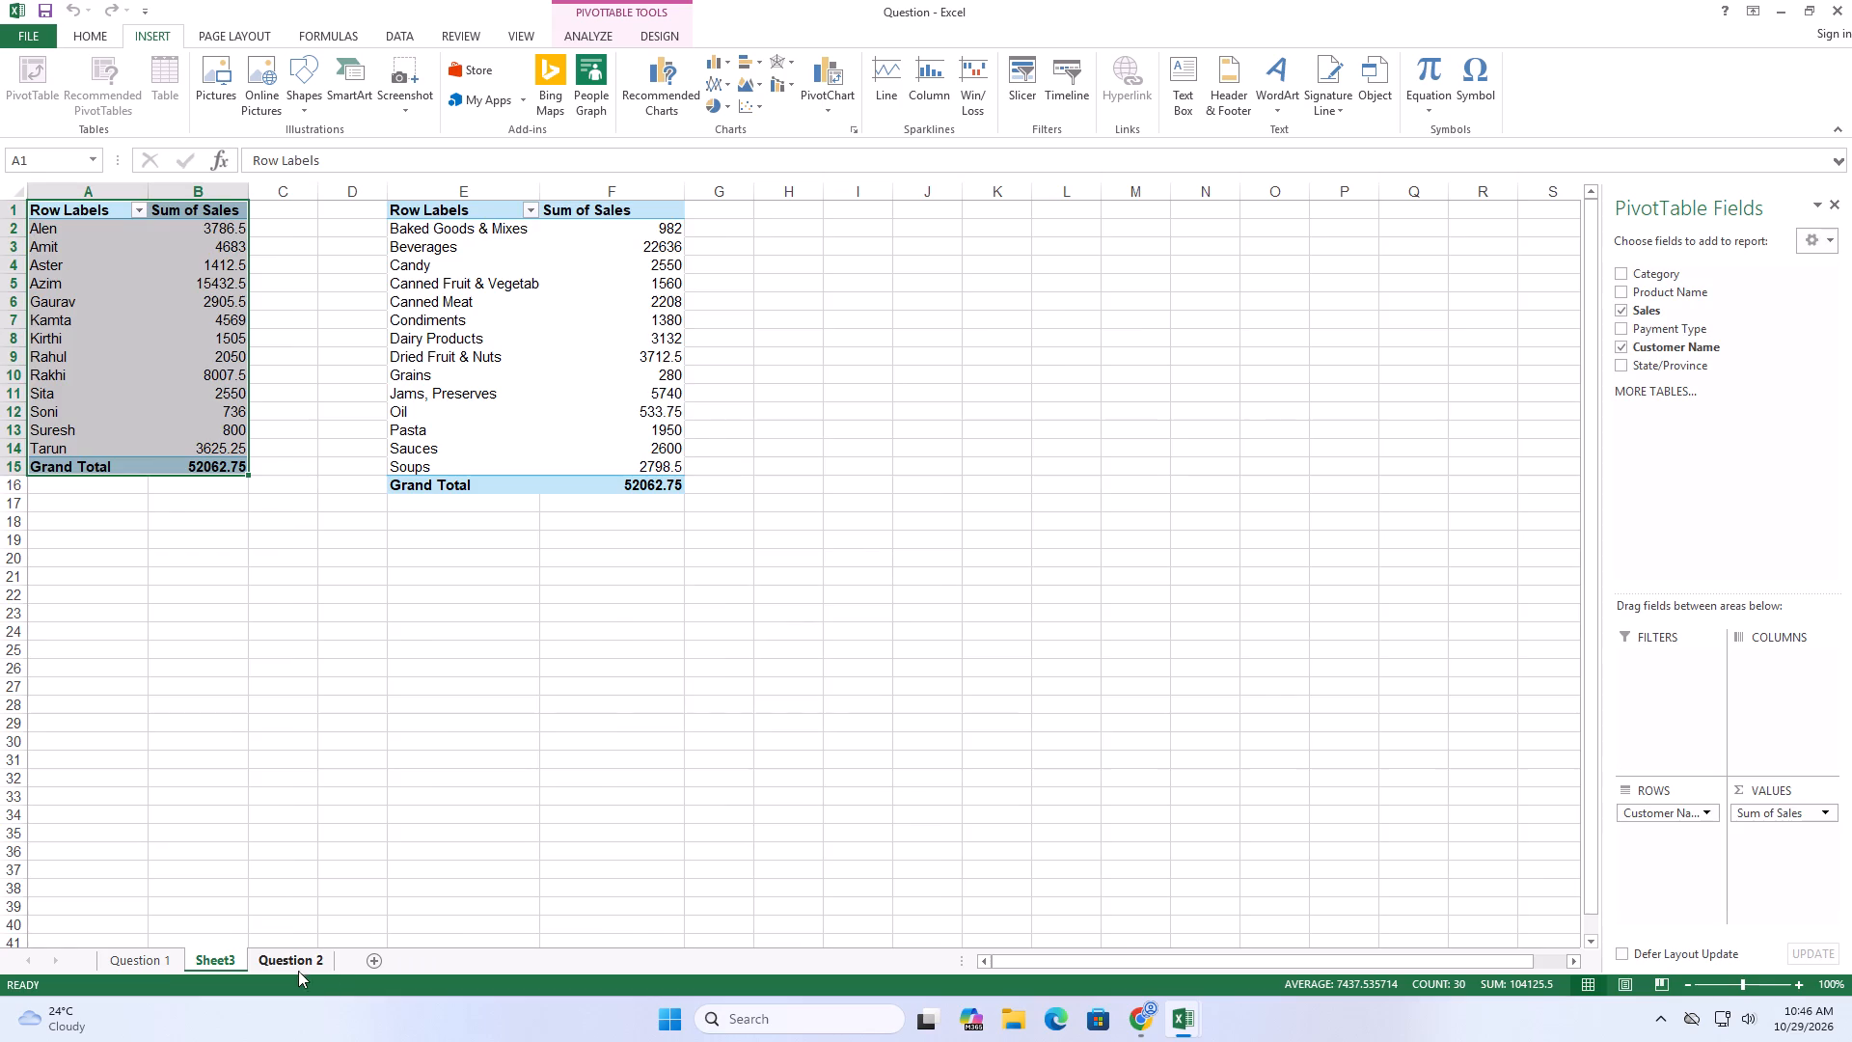
{"action": "left_click", "coordinate": [292, 969]}
{"action": "scroll", "coordinate": [468, 597], "scroll_direction": "up", "scroll_amount": 8}
{"action": "scroll", "coordinate": [488, 594], "scroll_direction": "down", "scroll_amount": 1}
{"action": "scroll", "coordinate": [488, 594], "scroll_direction": "up", "scroll_amount": 3}
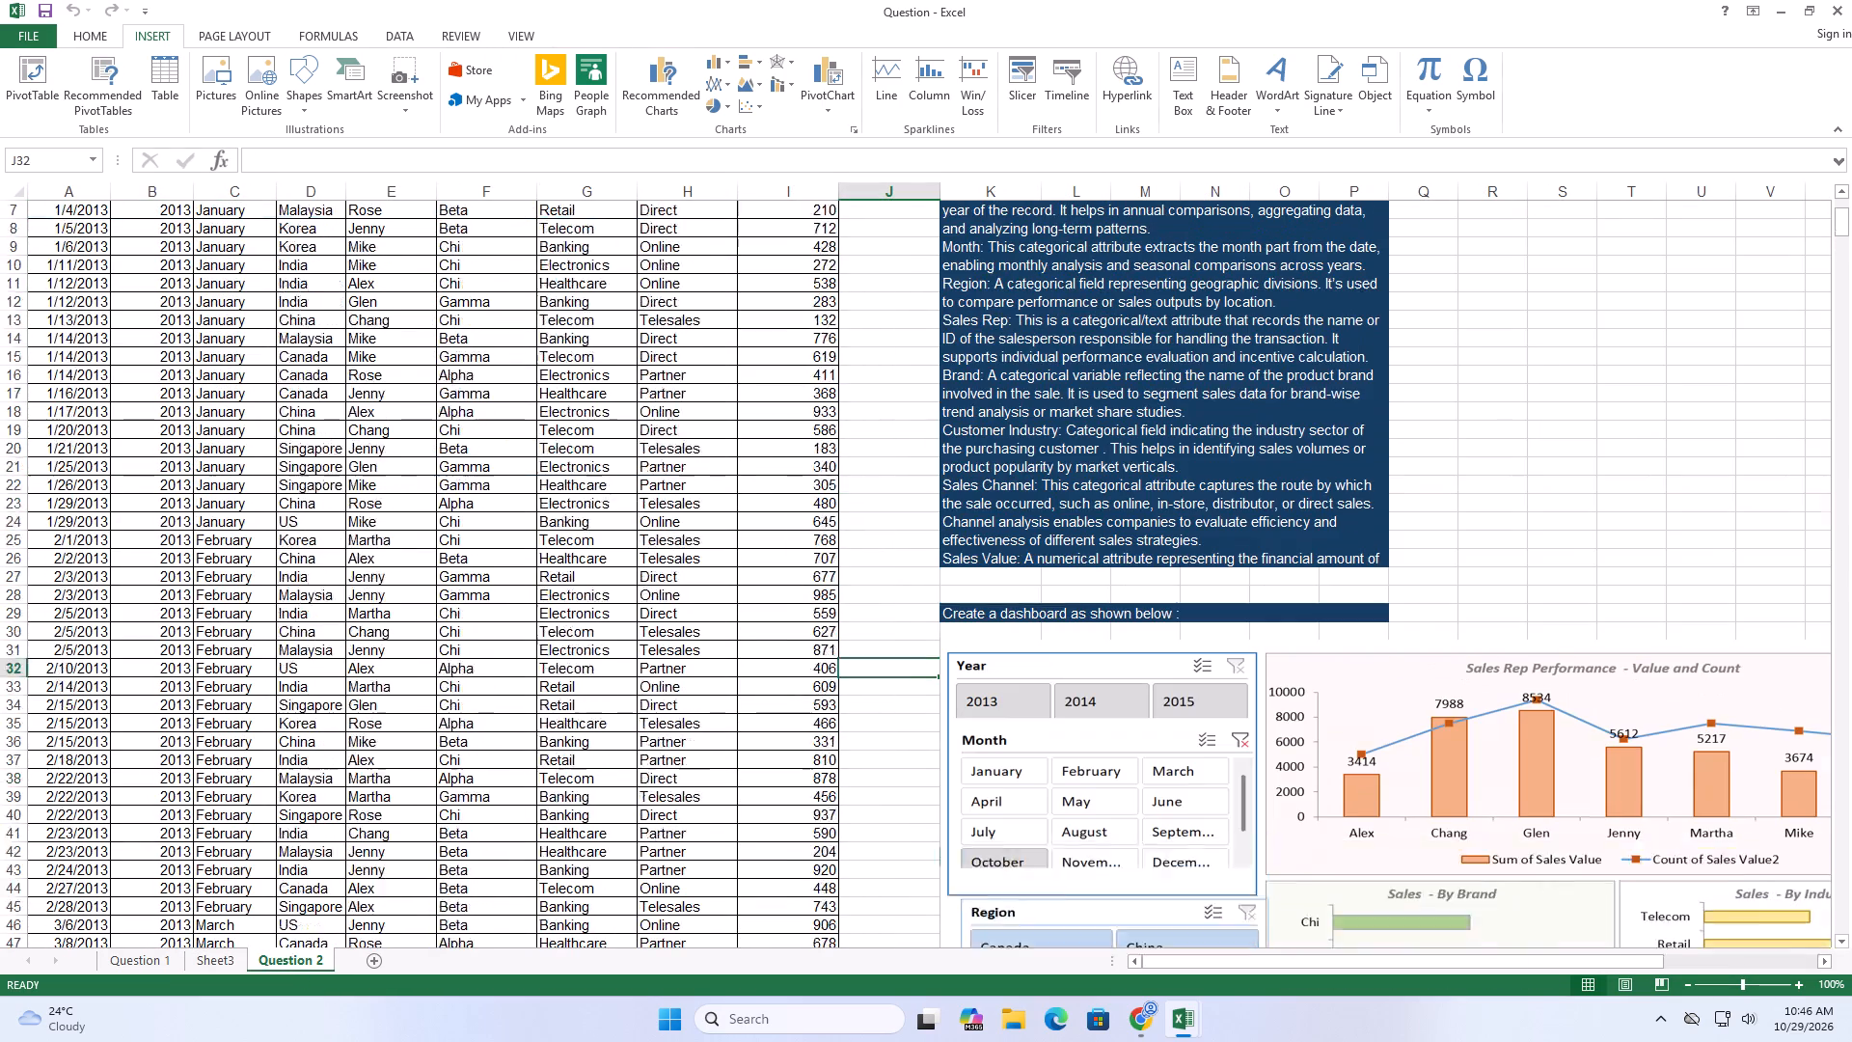
{"action": "scroll", "coordinate": [489, 594], "scroll_direction": "up", "scroll_amount": 1}
{"action": "left_click", "coordinate": [125, 972]}
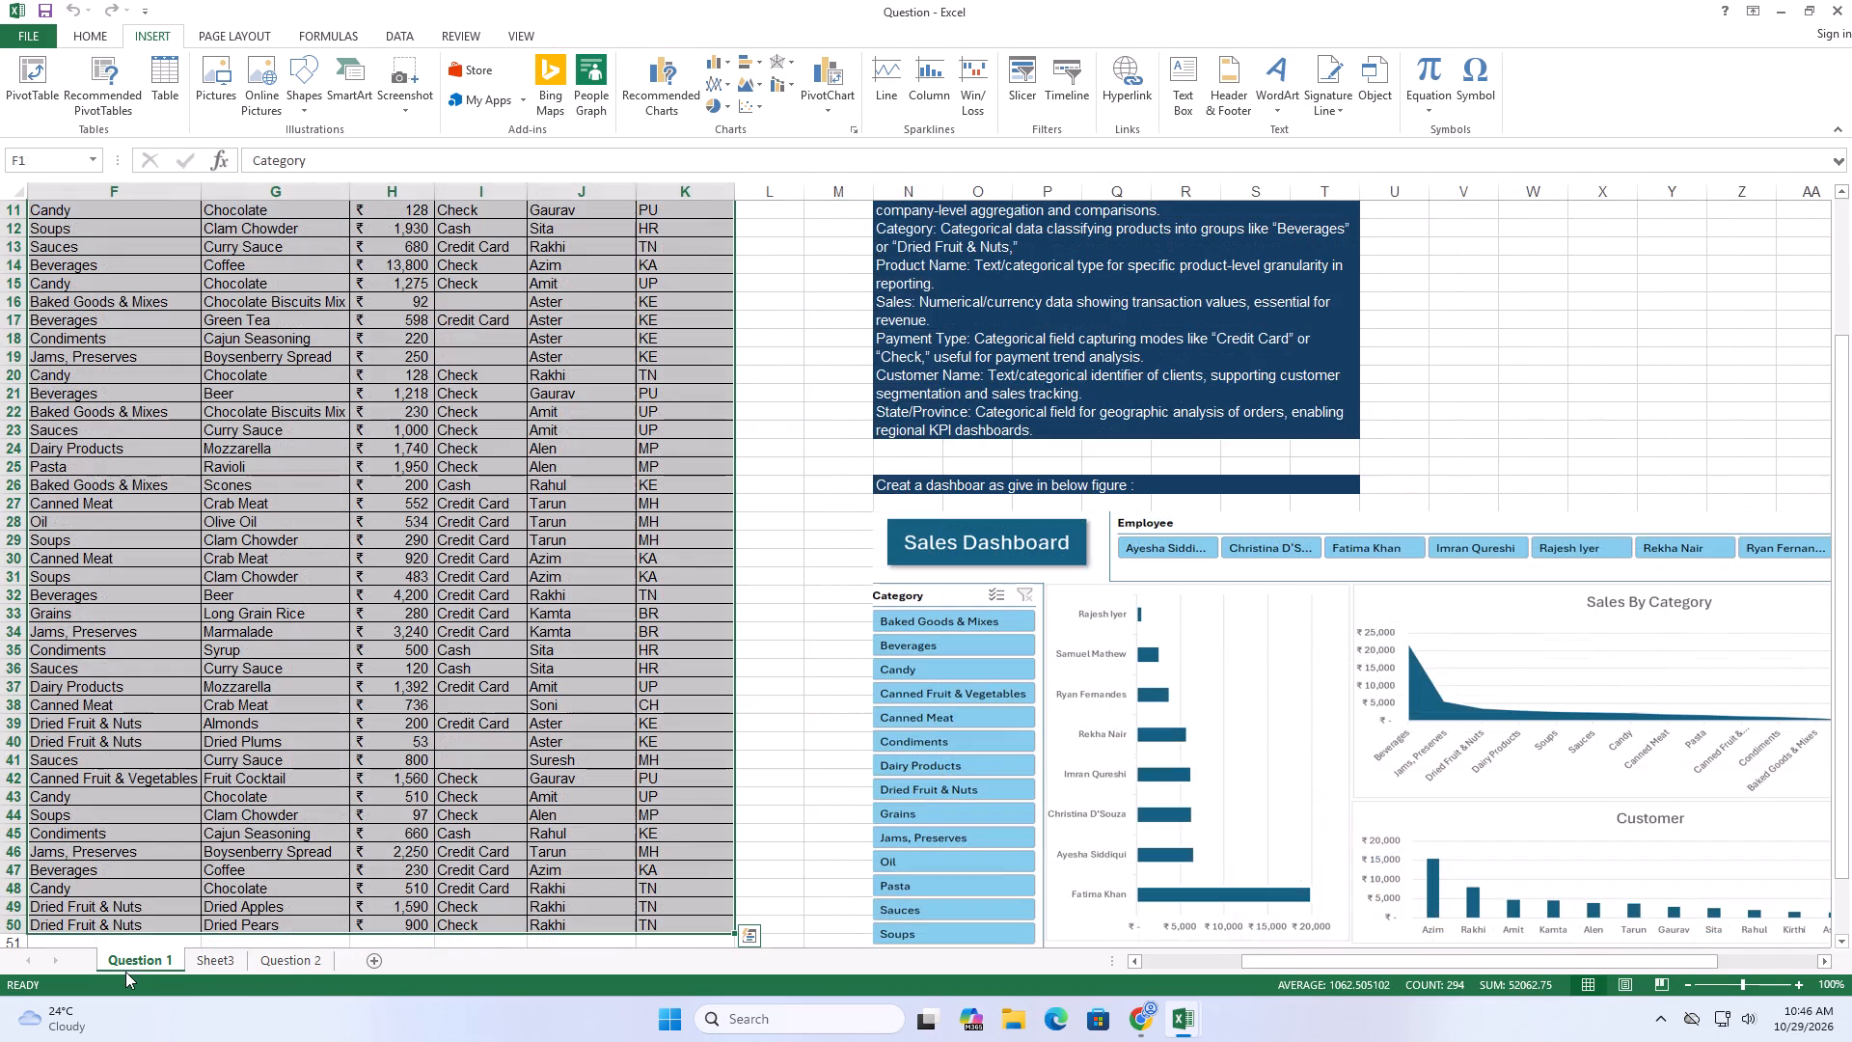
{"action": "scroll", "coordinate": [337, 667], "scroll_direction": "up", "scroll_amount": 6}
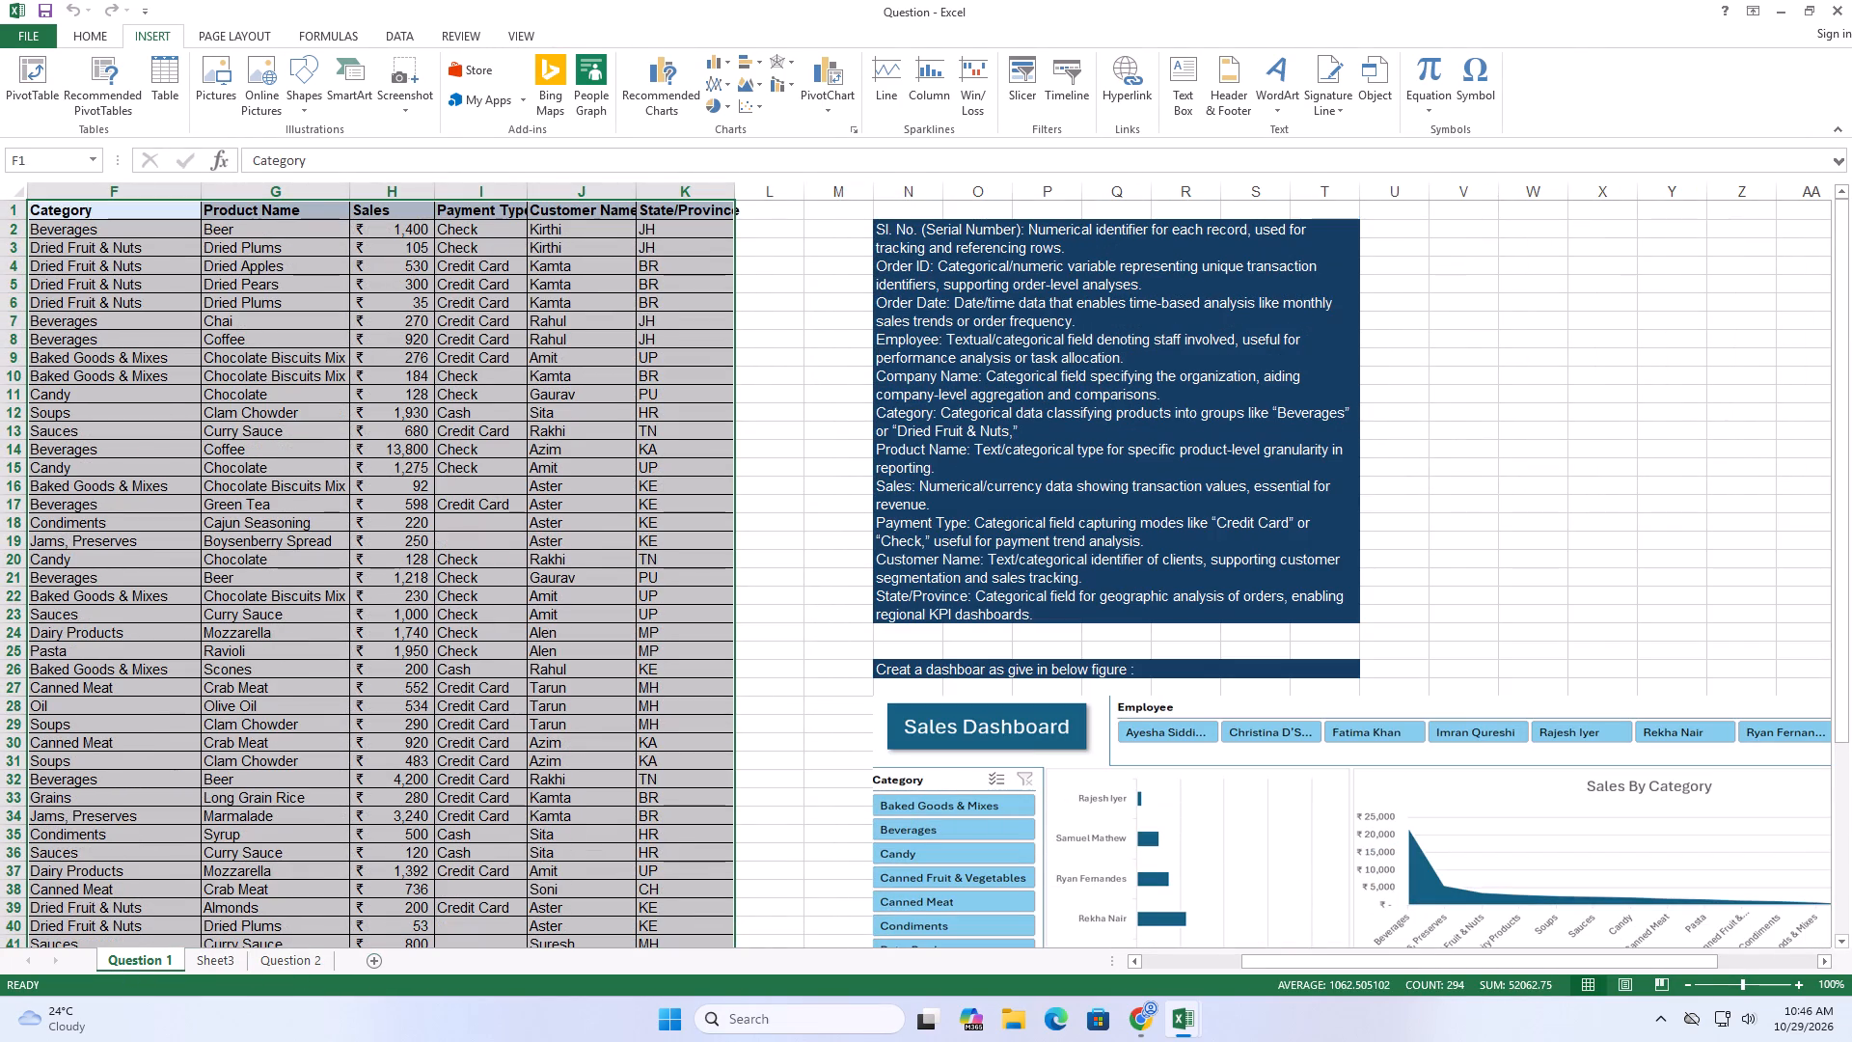
{"action": "left_click", "coordinate": [224, 965]}
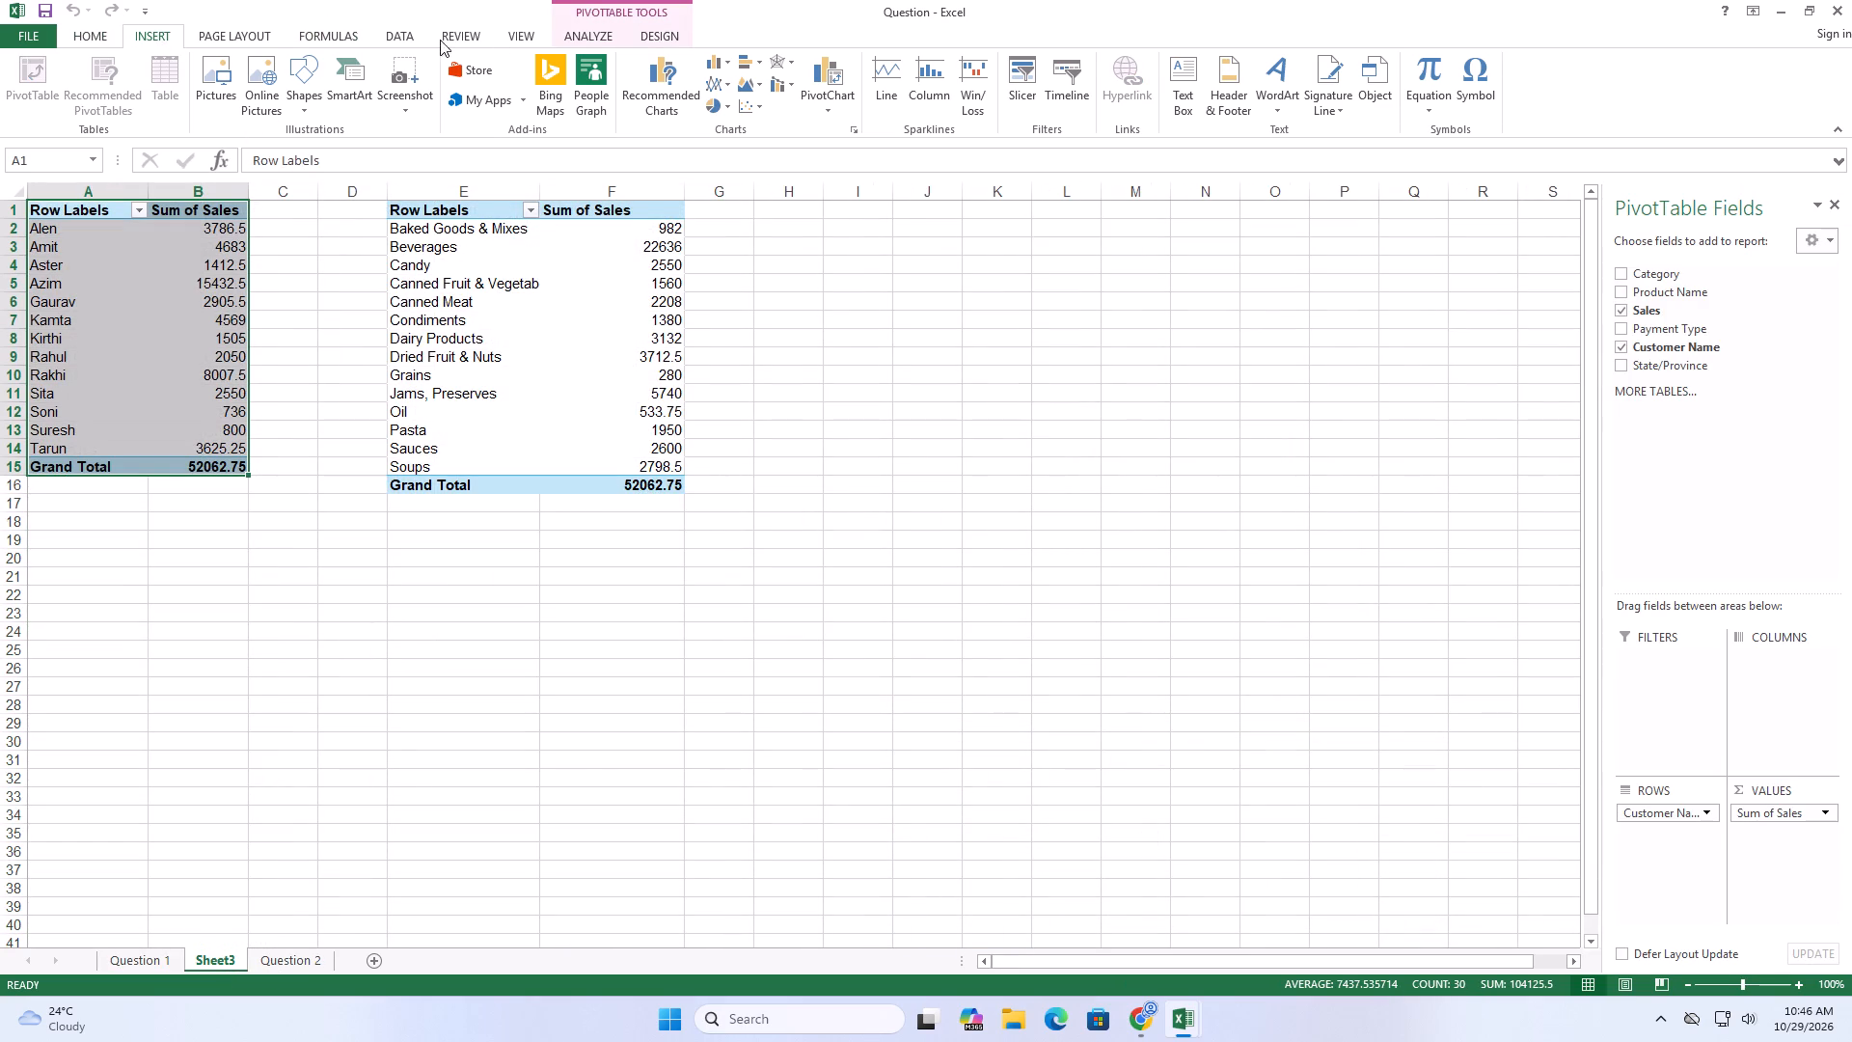
{"action": "left_click", "coordinate": [1023, 100]}
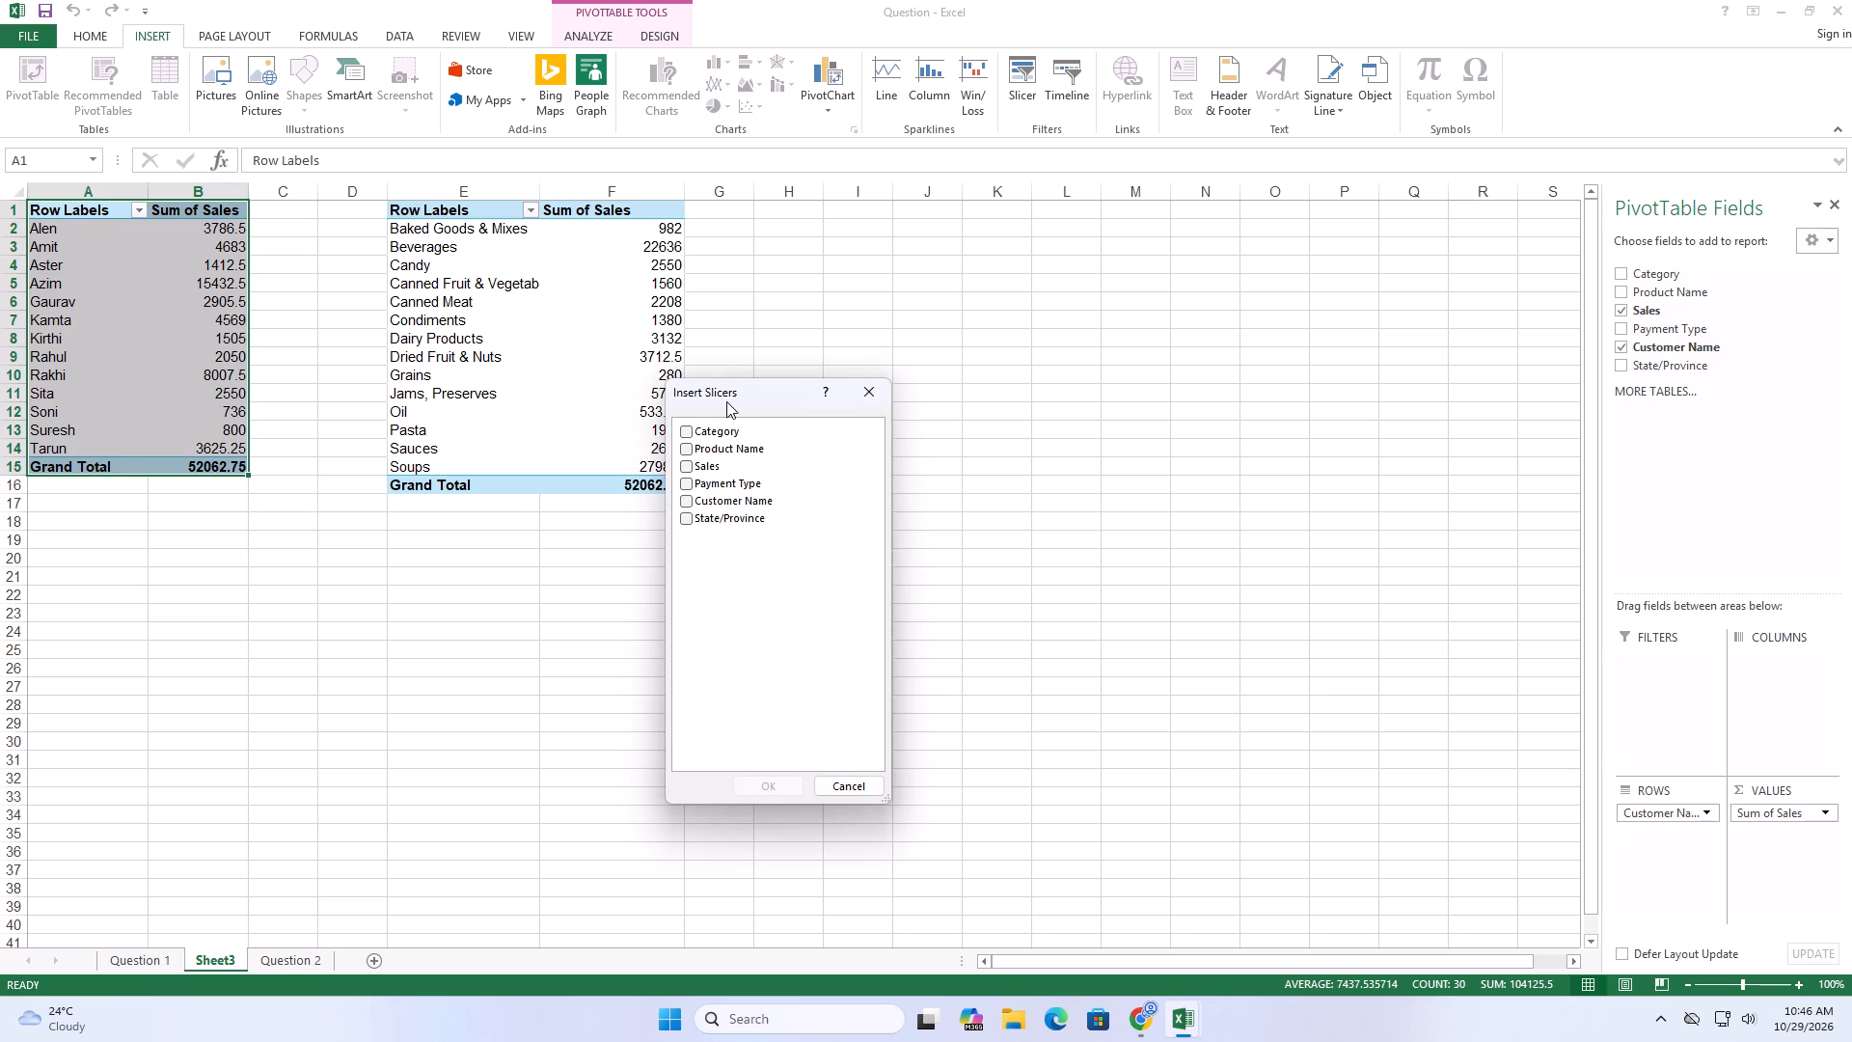
{"action": "left_click", "coordinate": [122, 959]}
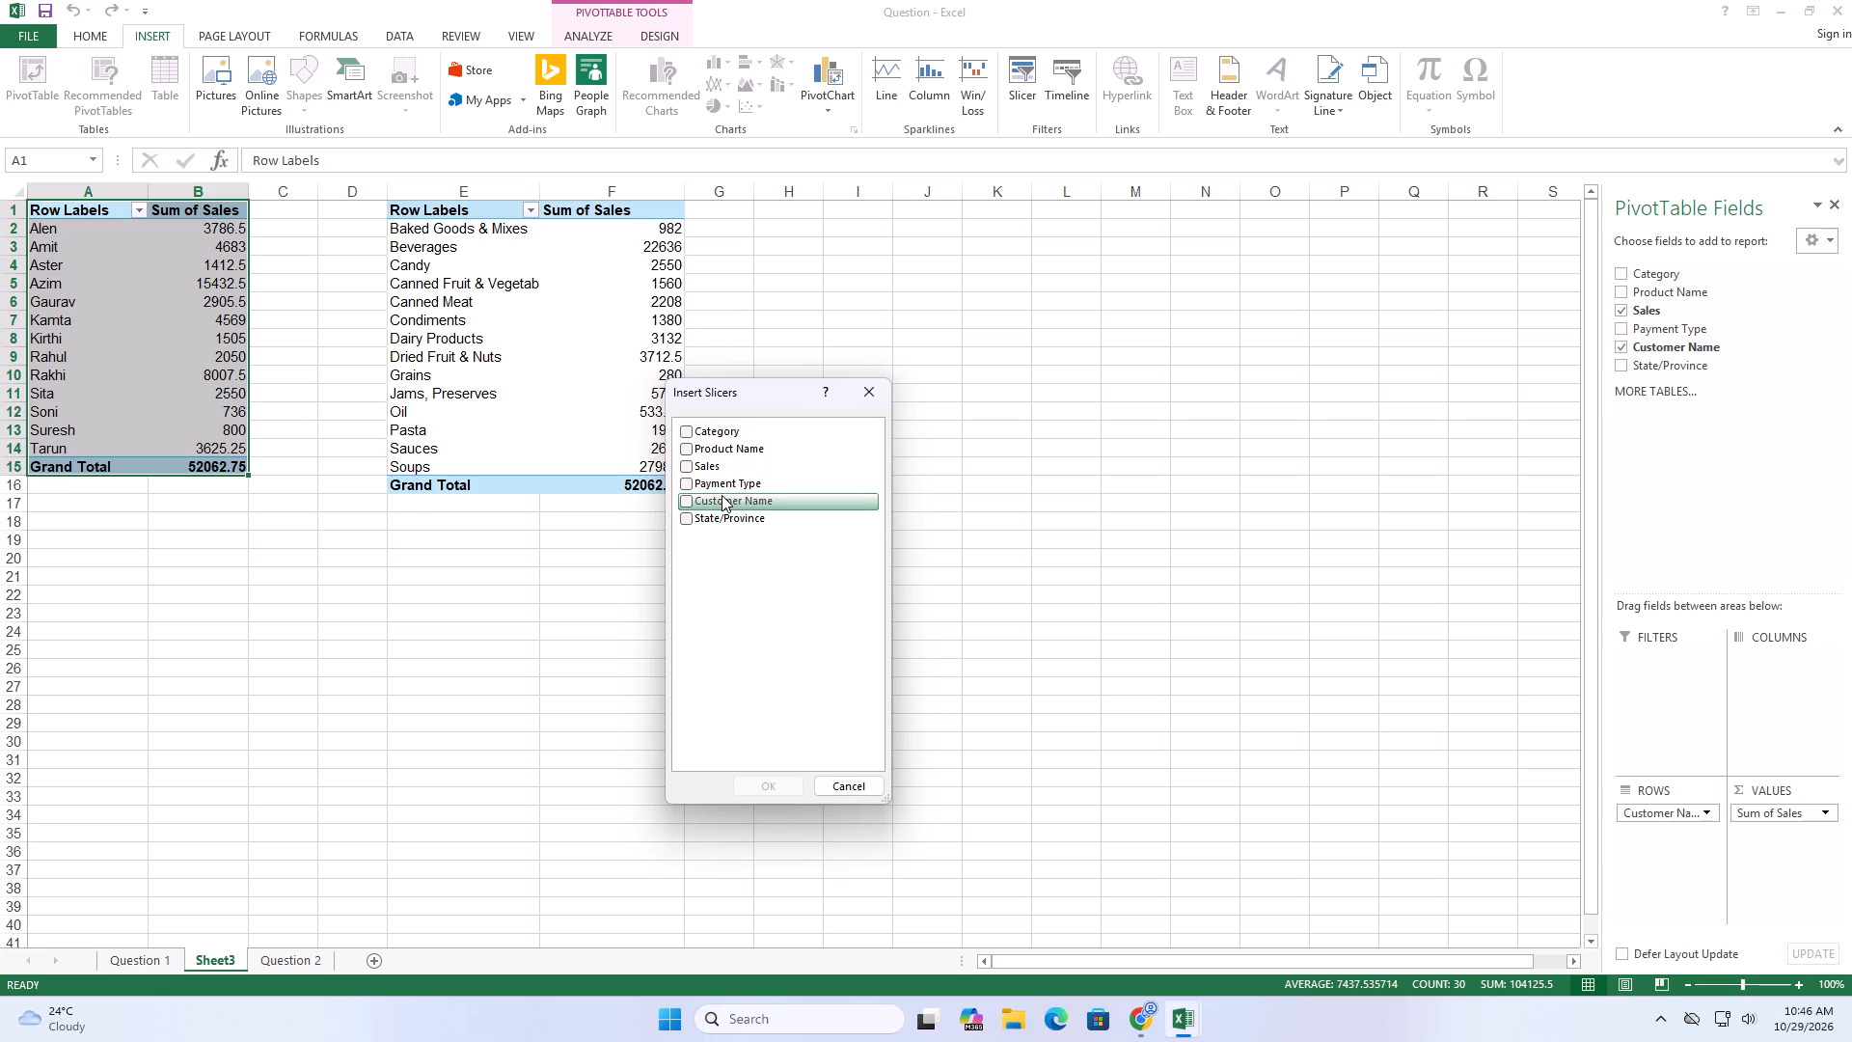
{"action": "left_click", "coordinate": [873, 391]}
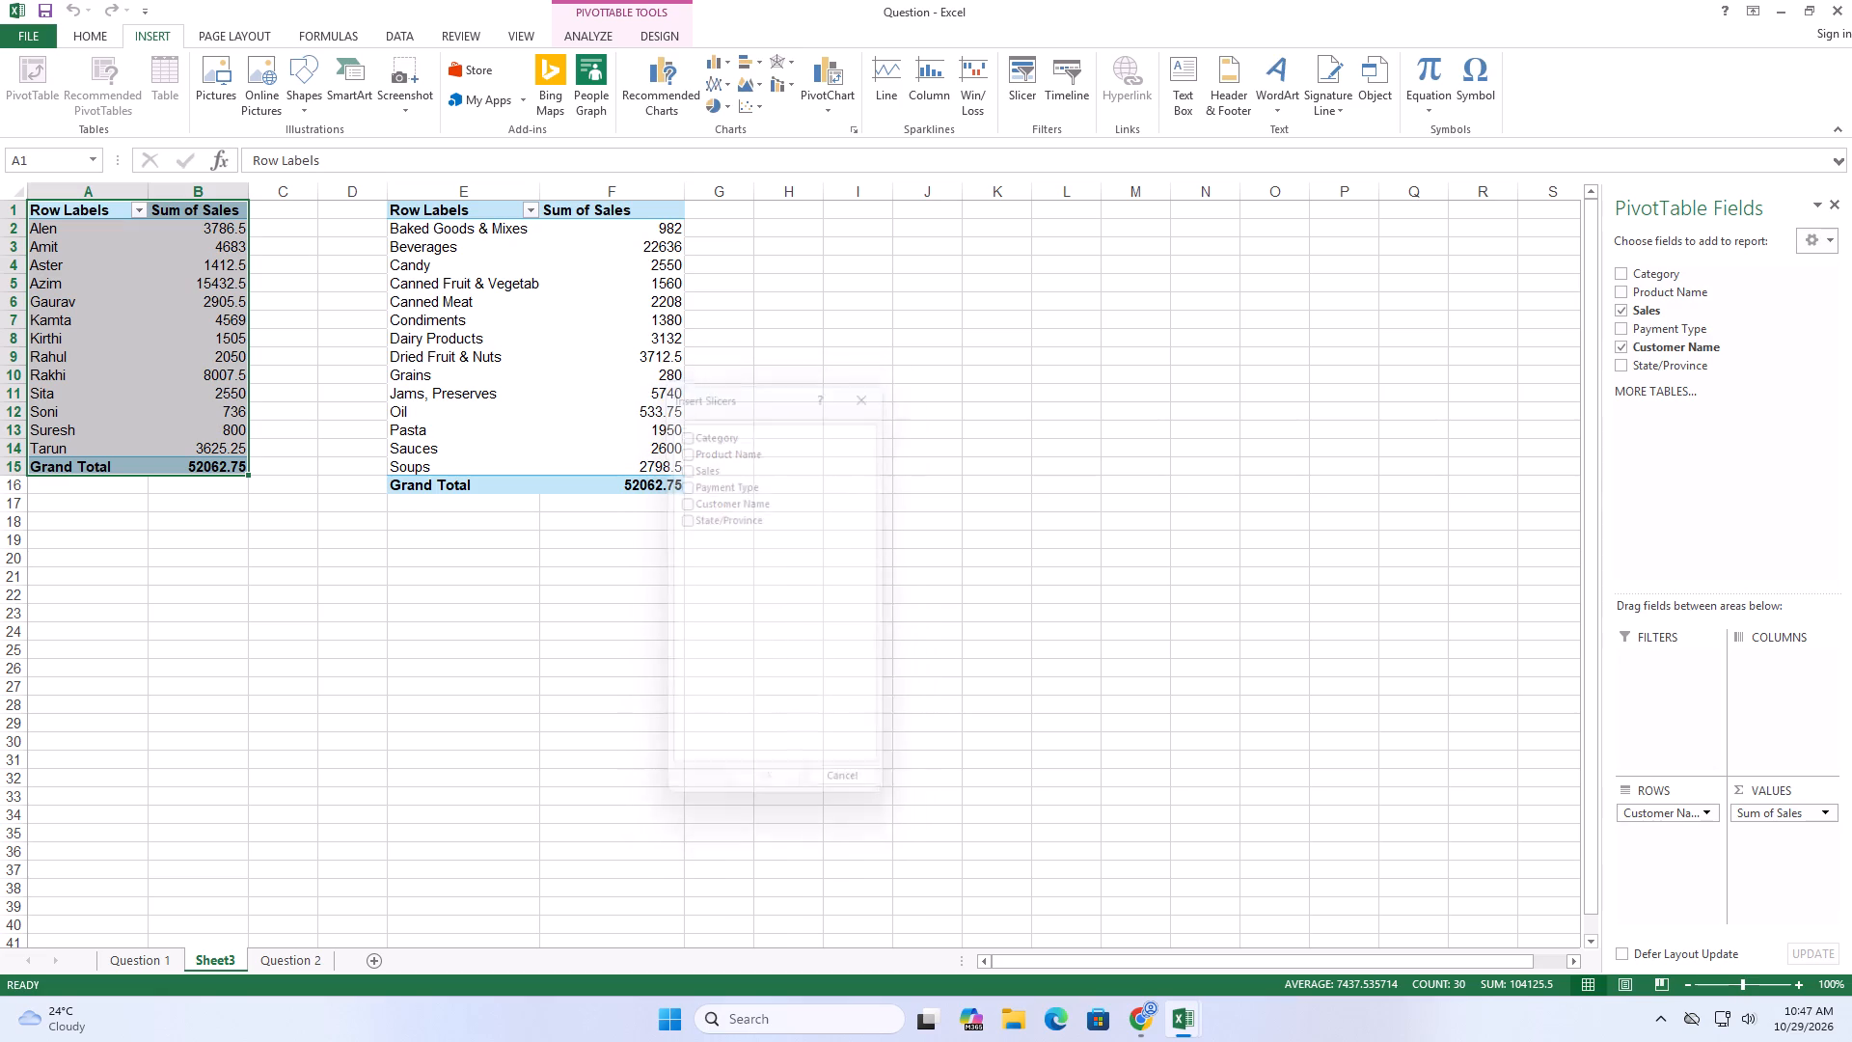
{"action": "left_click", "coordinate": [146, 966]}
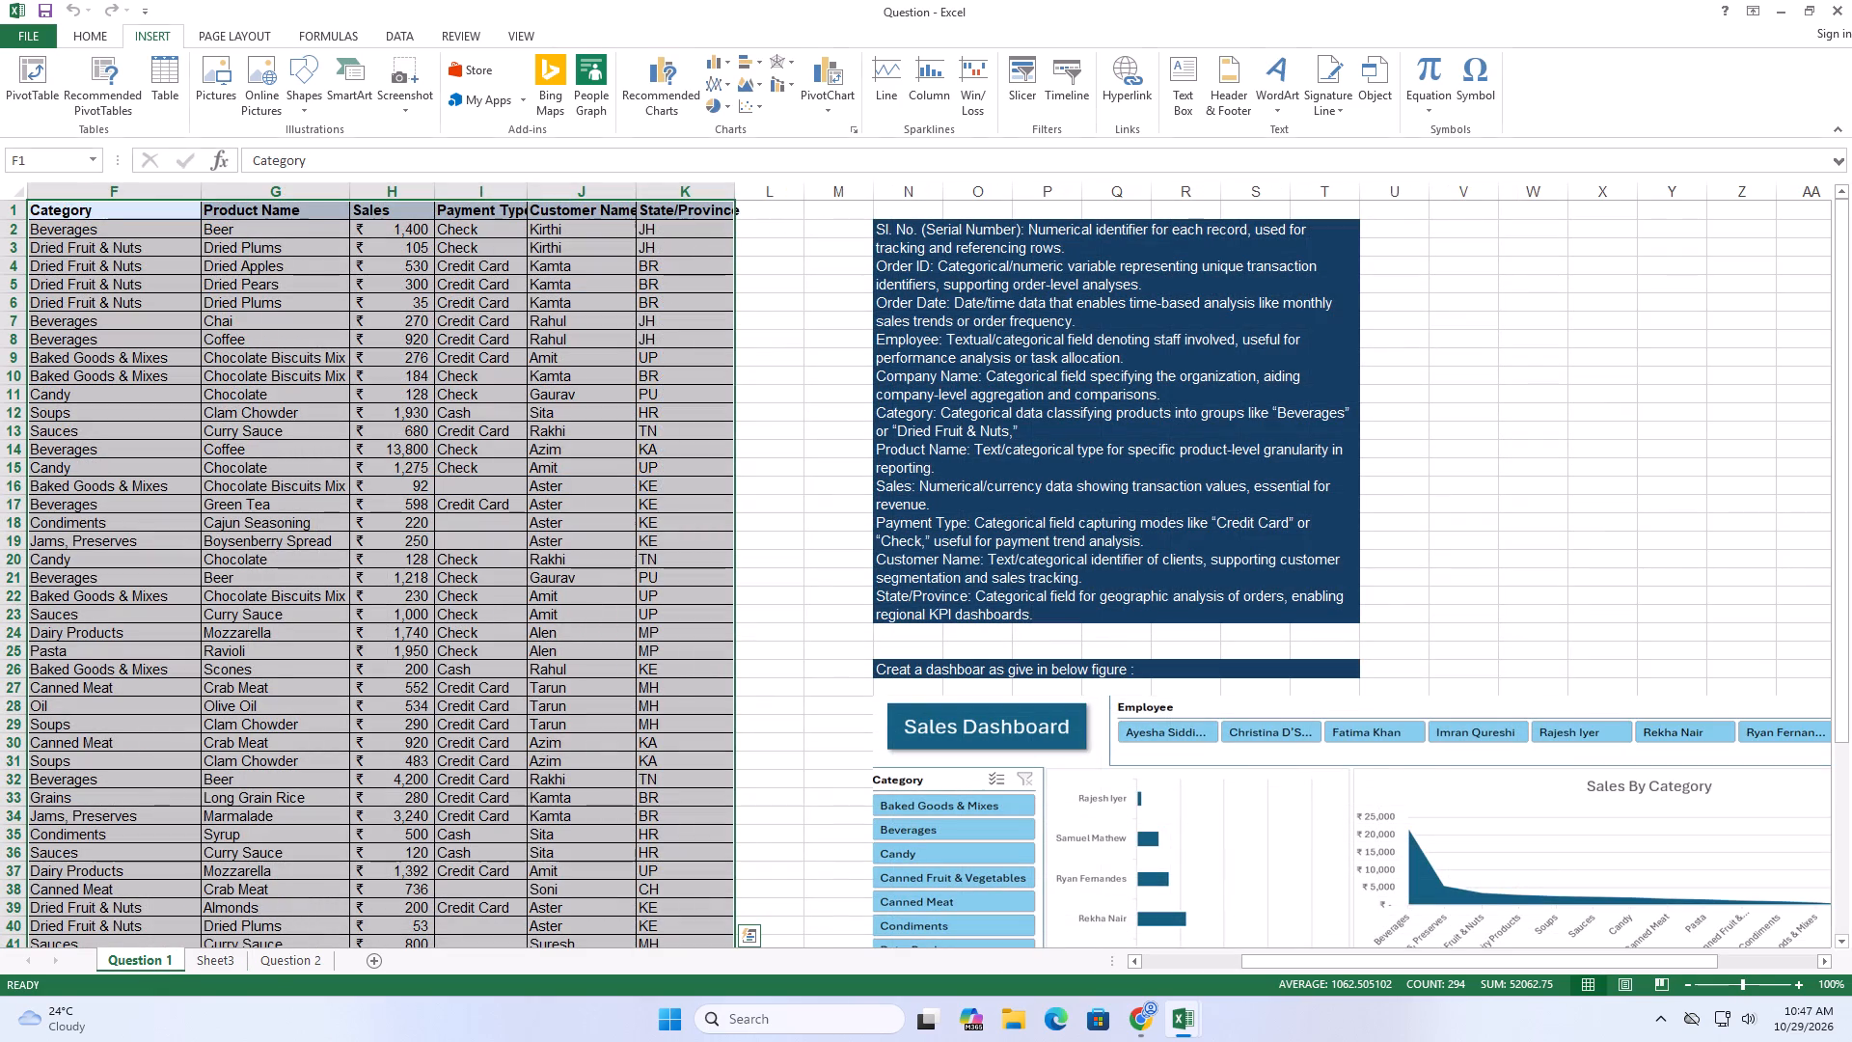
{"action": "left_click", "coordinate": [296, 958]}
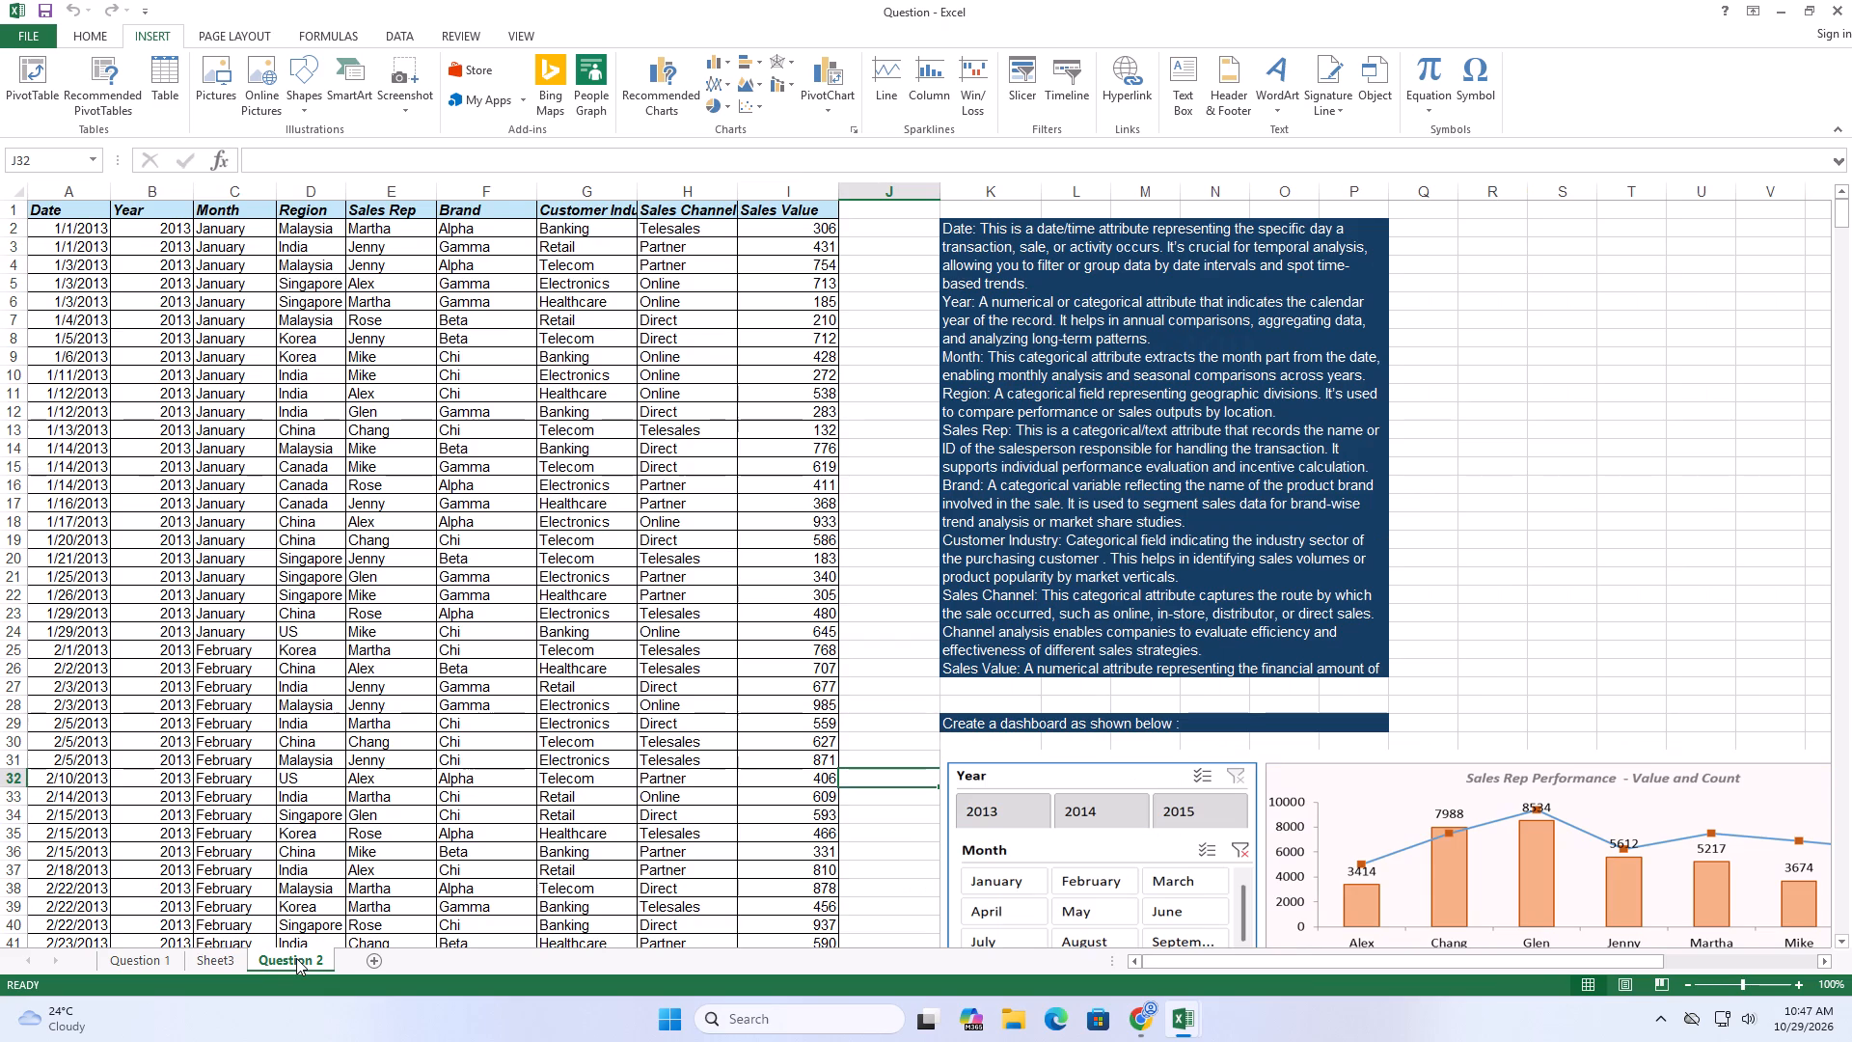
{"action": "left_click", "coordinate": [148, 964]}
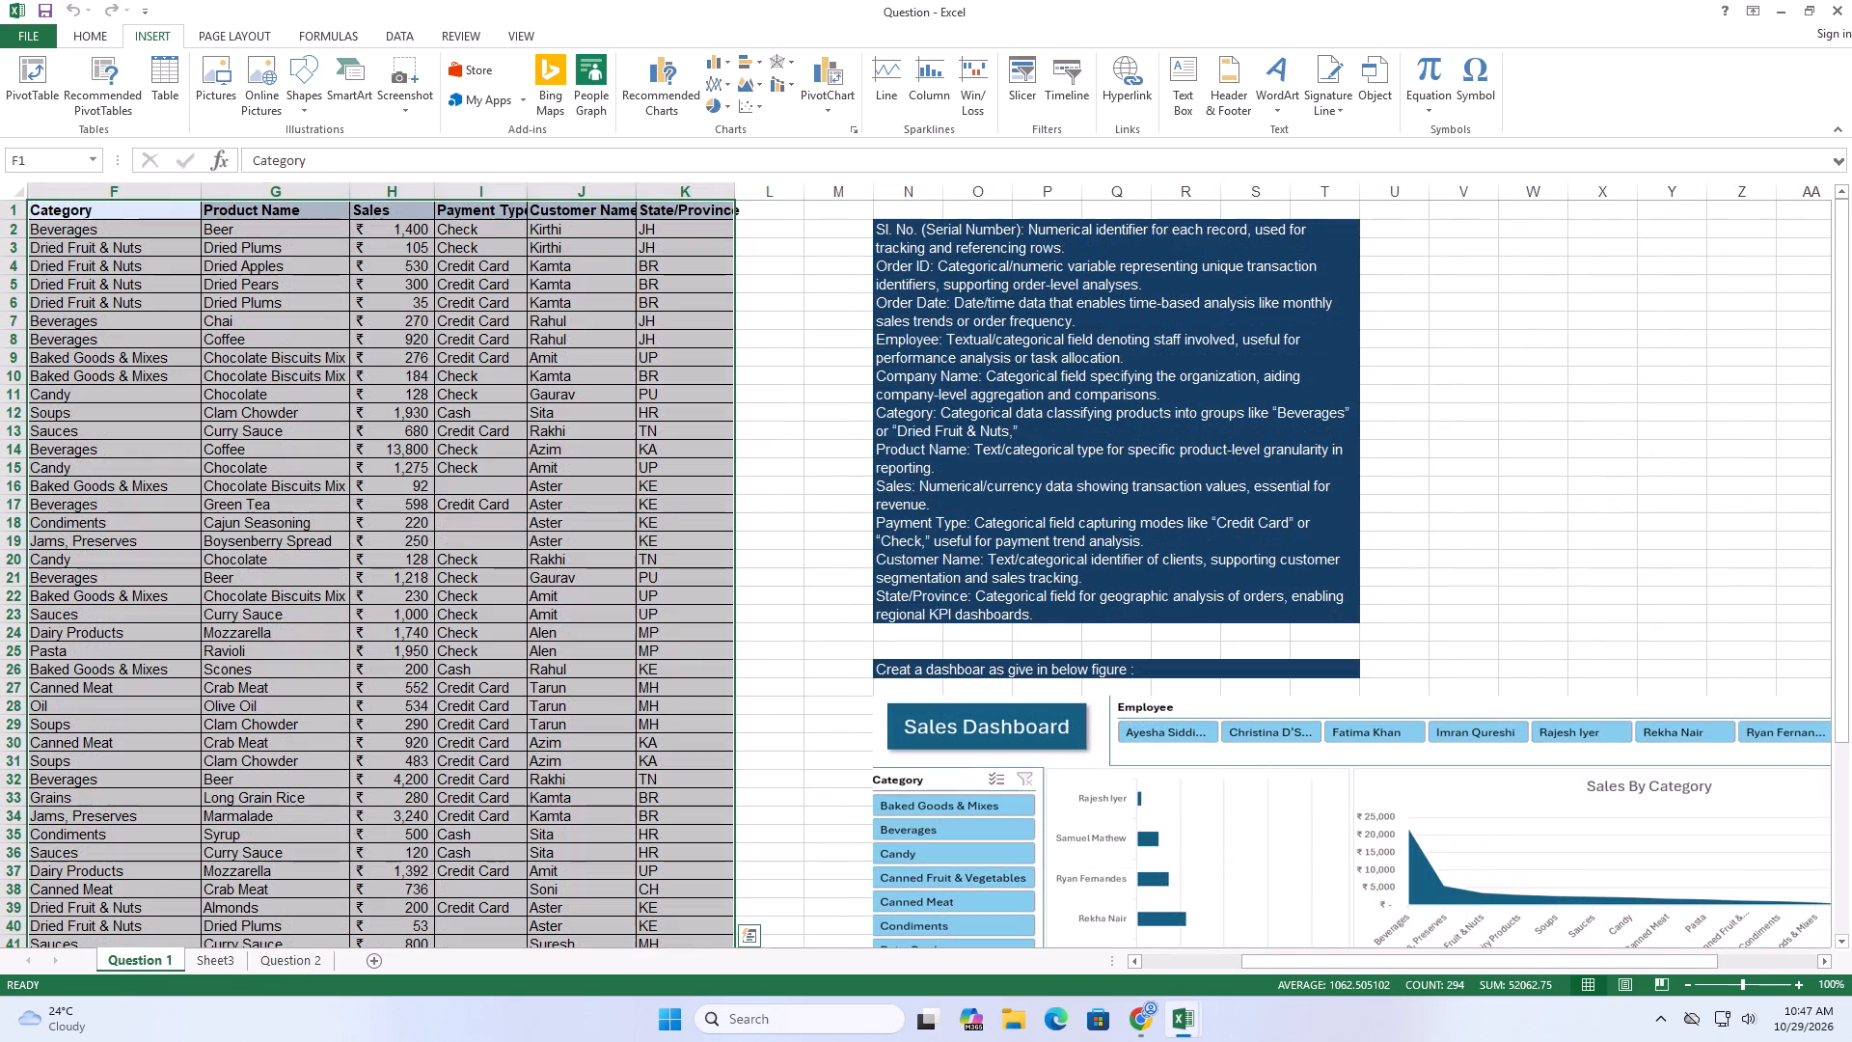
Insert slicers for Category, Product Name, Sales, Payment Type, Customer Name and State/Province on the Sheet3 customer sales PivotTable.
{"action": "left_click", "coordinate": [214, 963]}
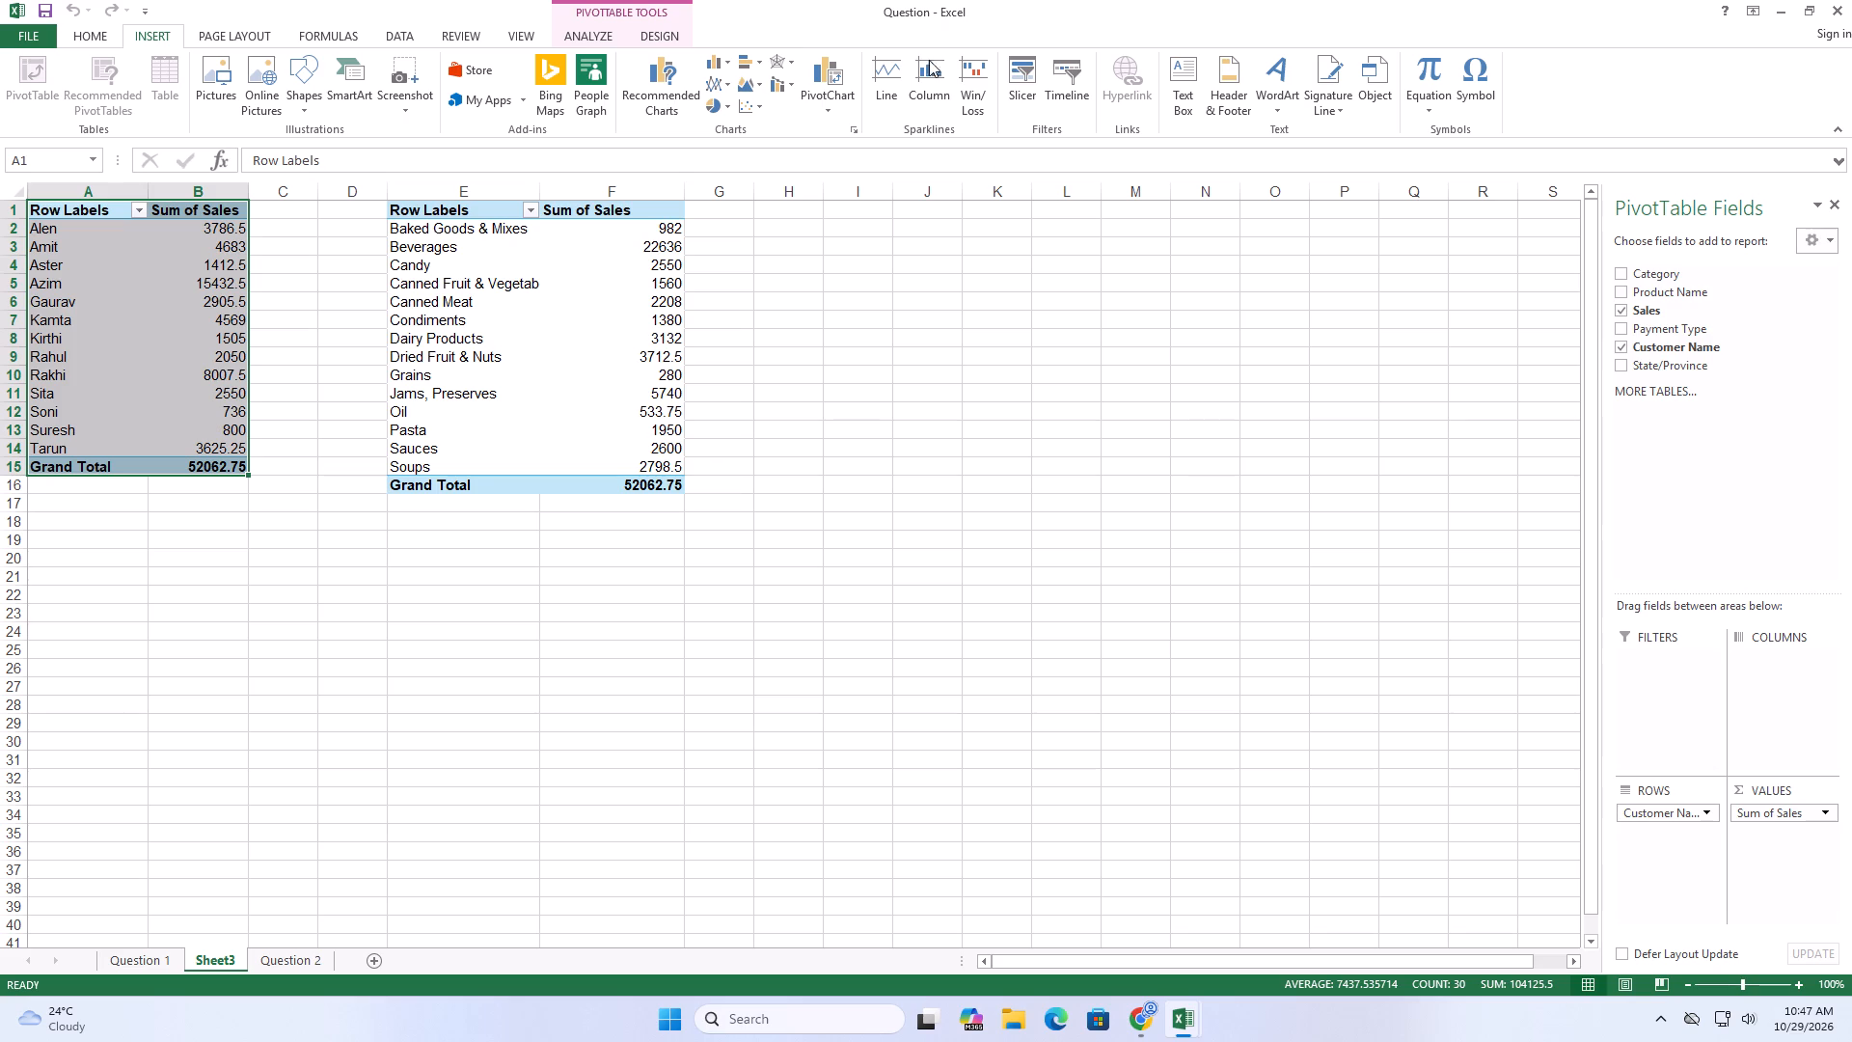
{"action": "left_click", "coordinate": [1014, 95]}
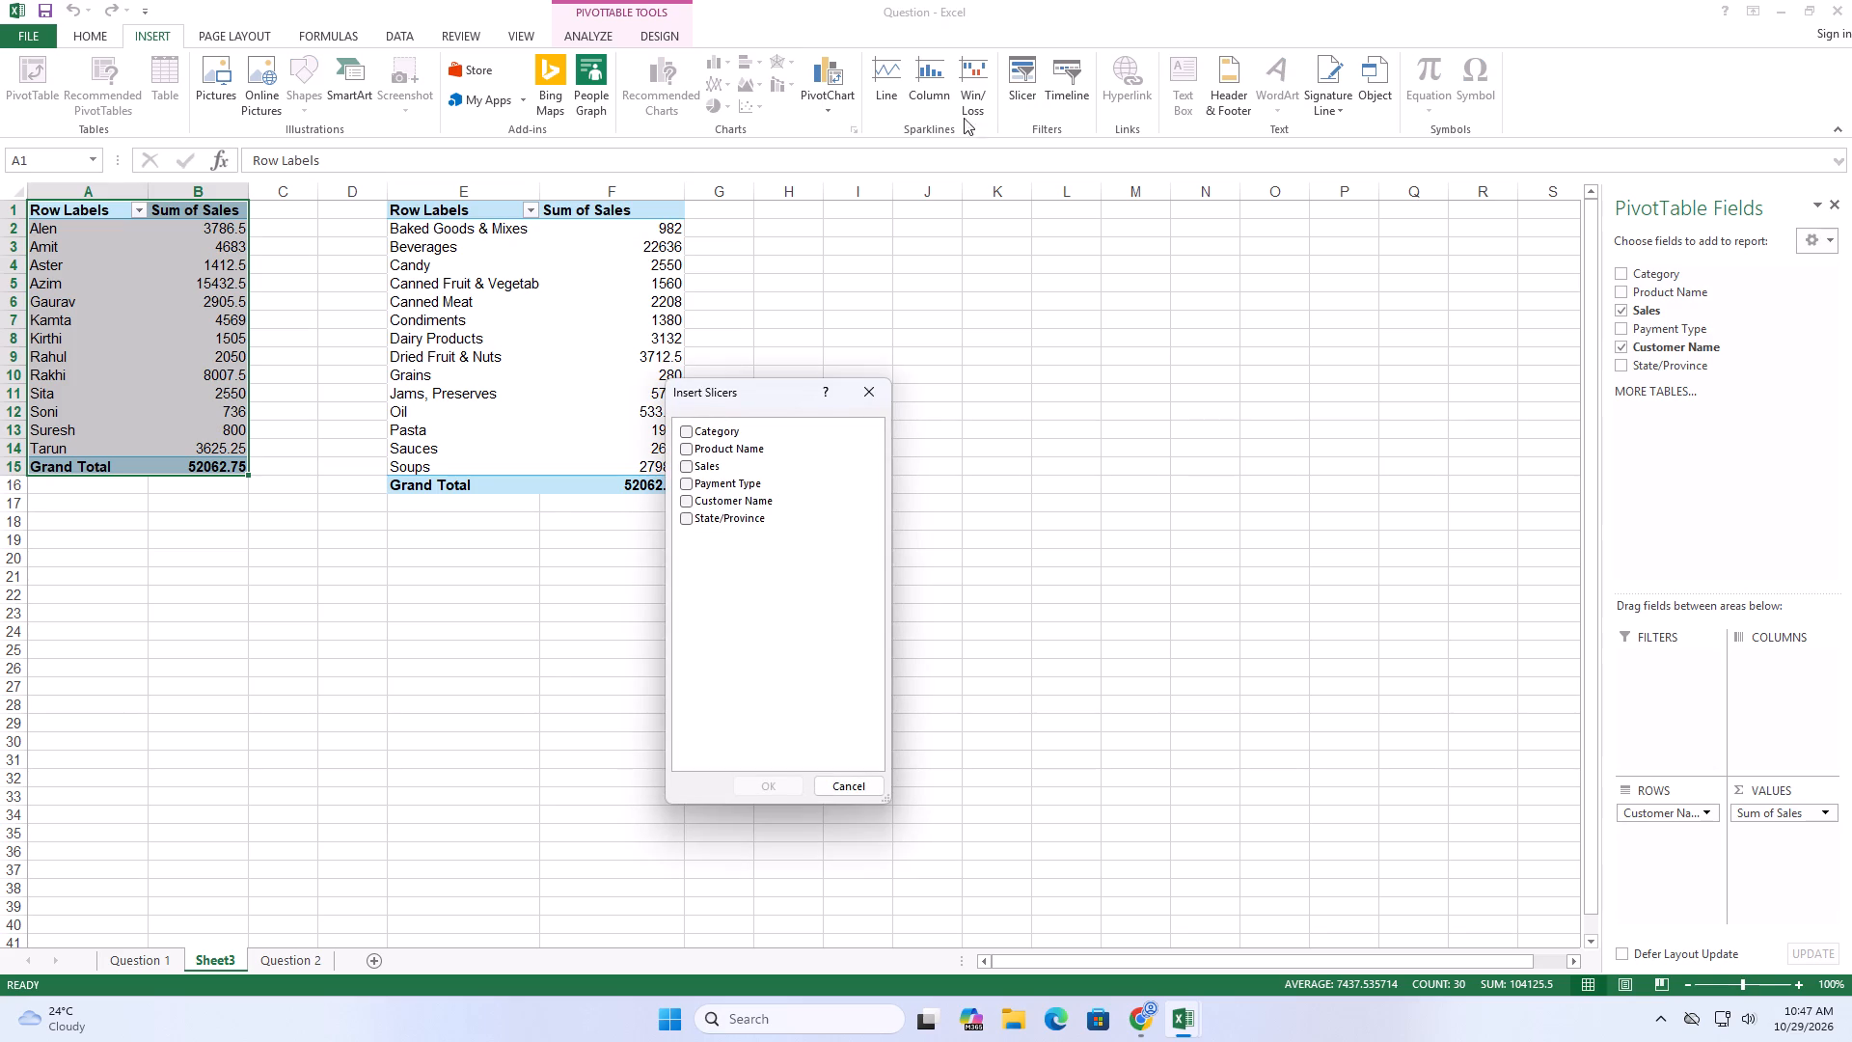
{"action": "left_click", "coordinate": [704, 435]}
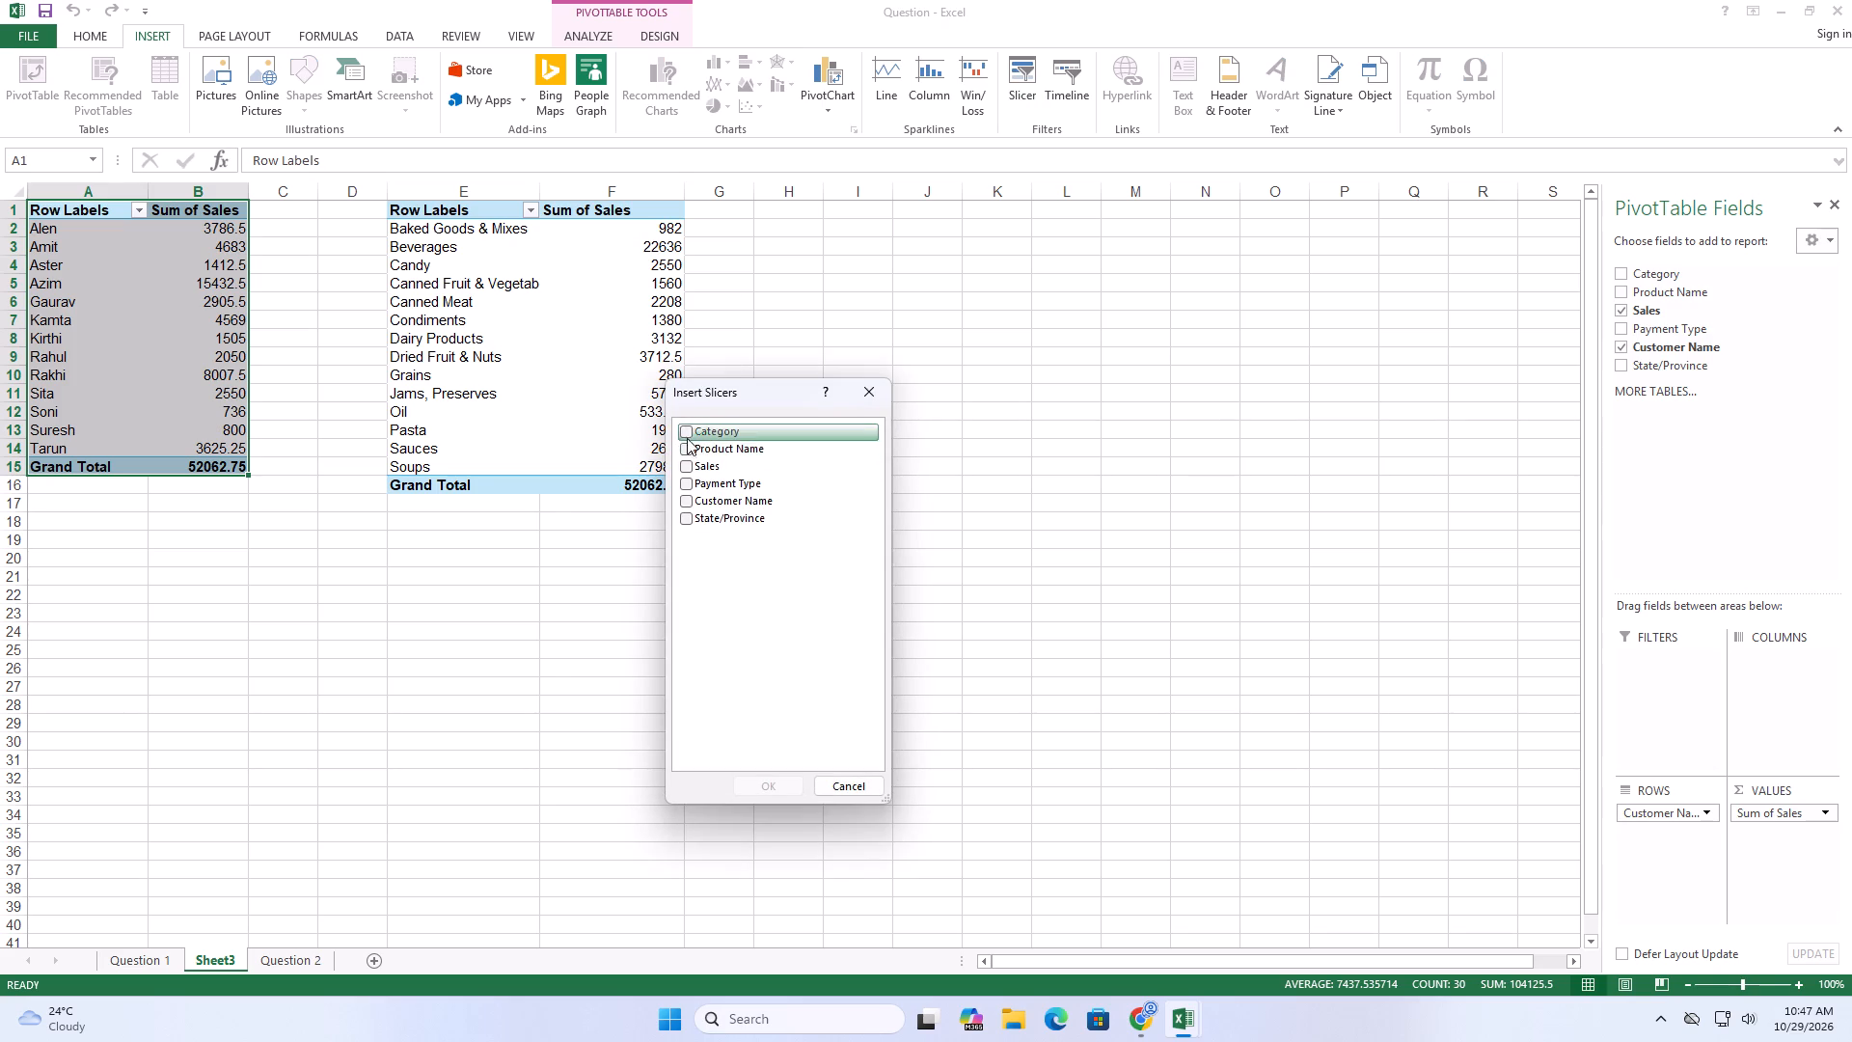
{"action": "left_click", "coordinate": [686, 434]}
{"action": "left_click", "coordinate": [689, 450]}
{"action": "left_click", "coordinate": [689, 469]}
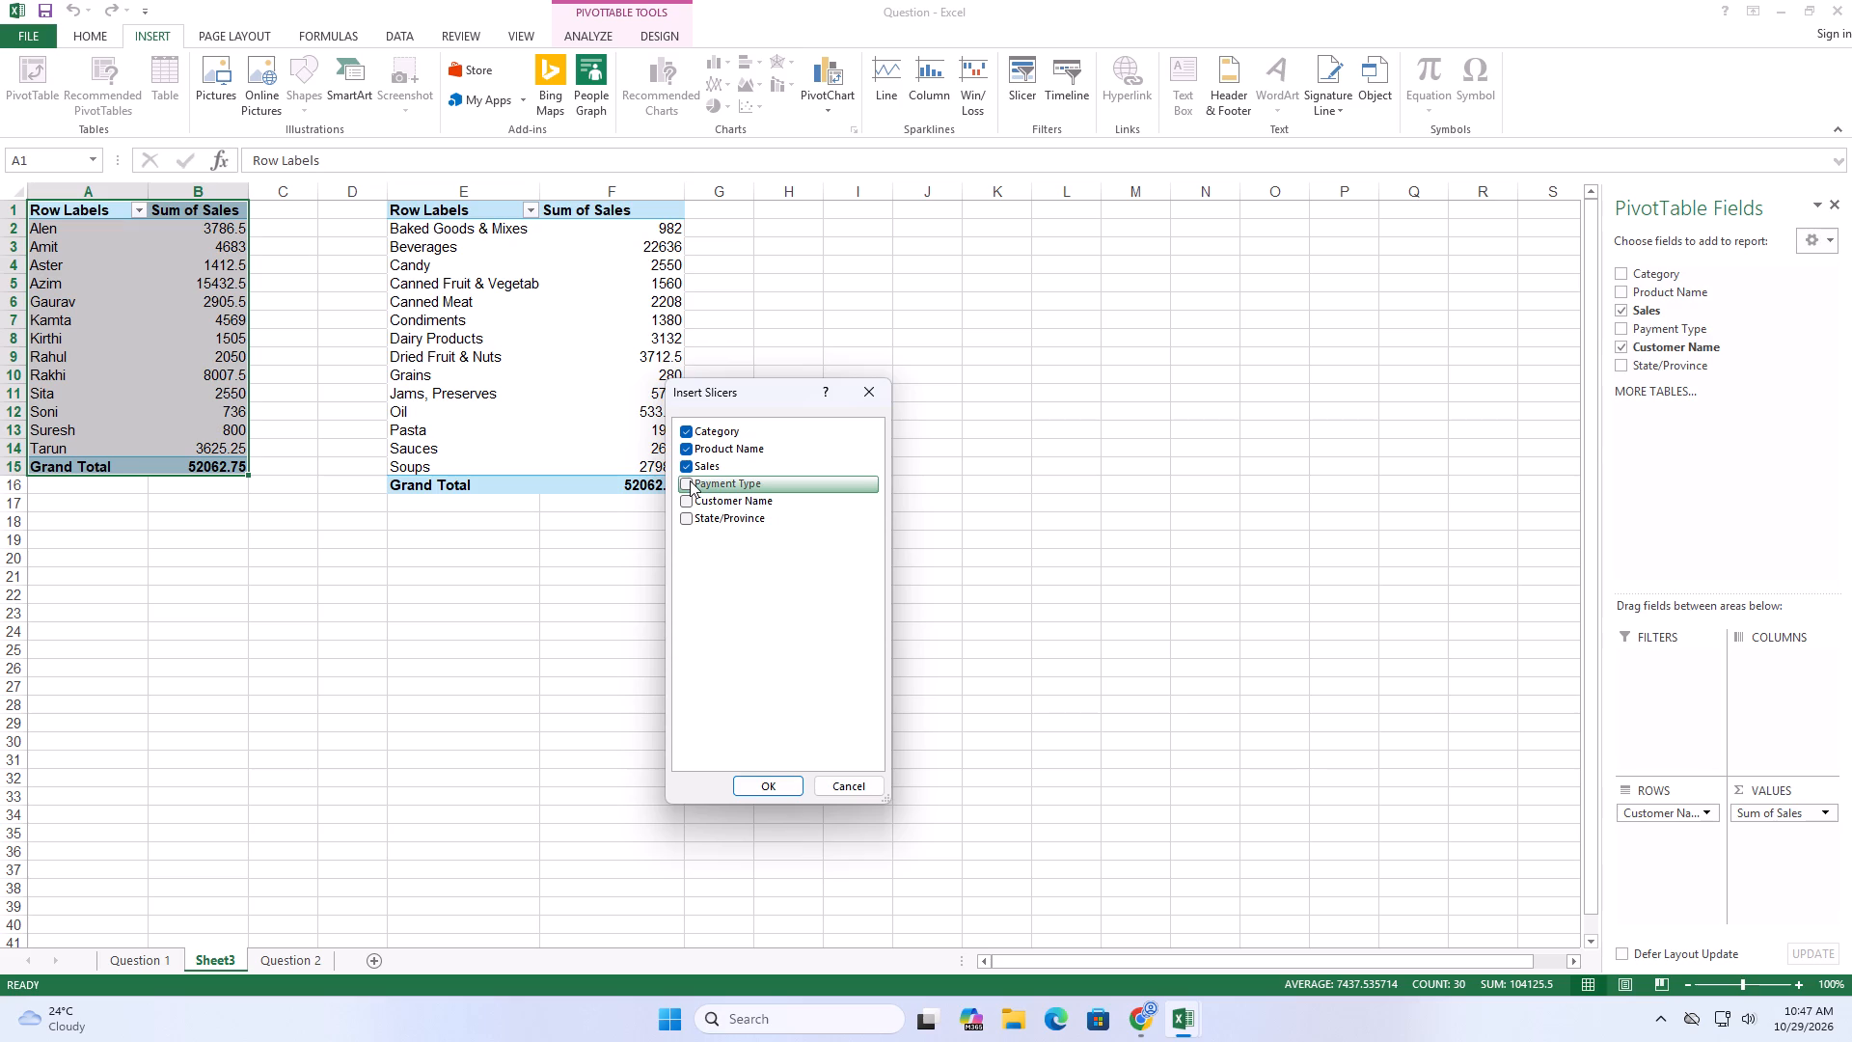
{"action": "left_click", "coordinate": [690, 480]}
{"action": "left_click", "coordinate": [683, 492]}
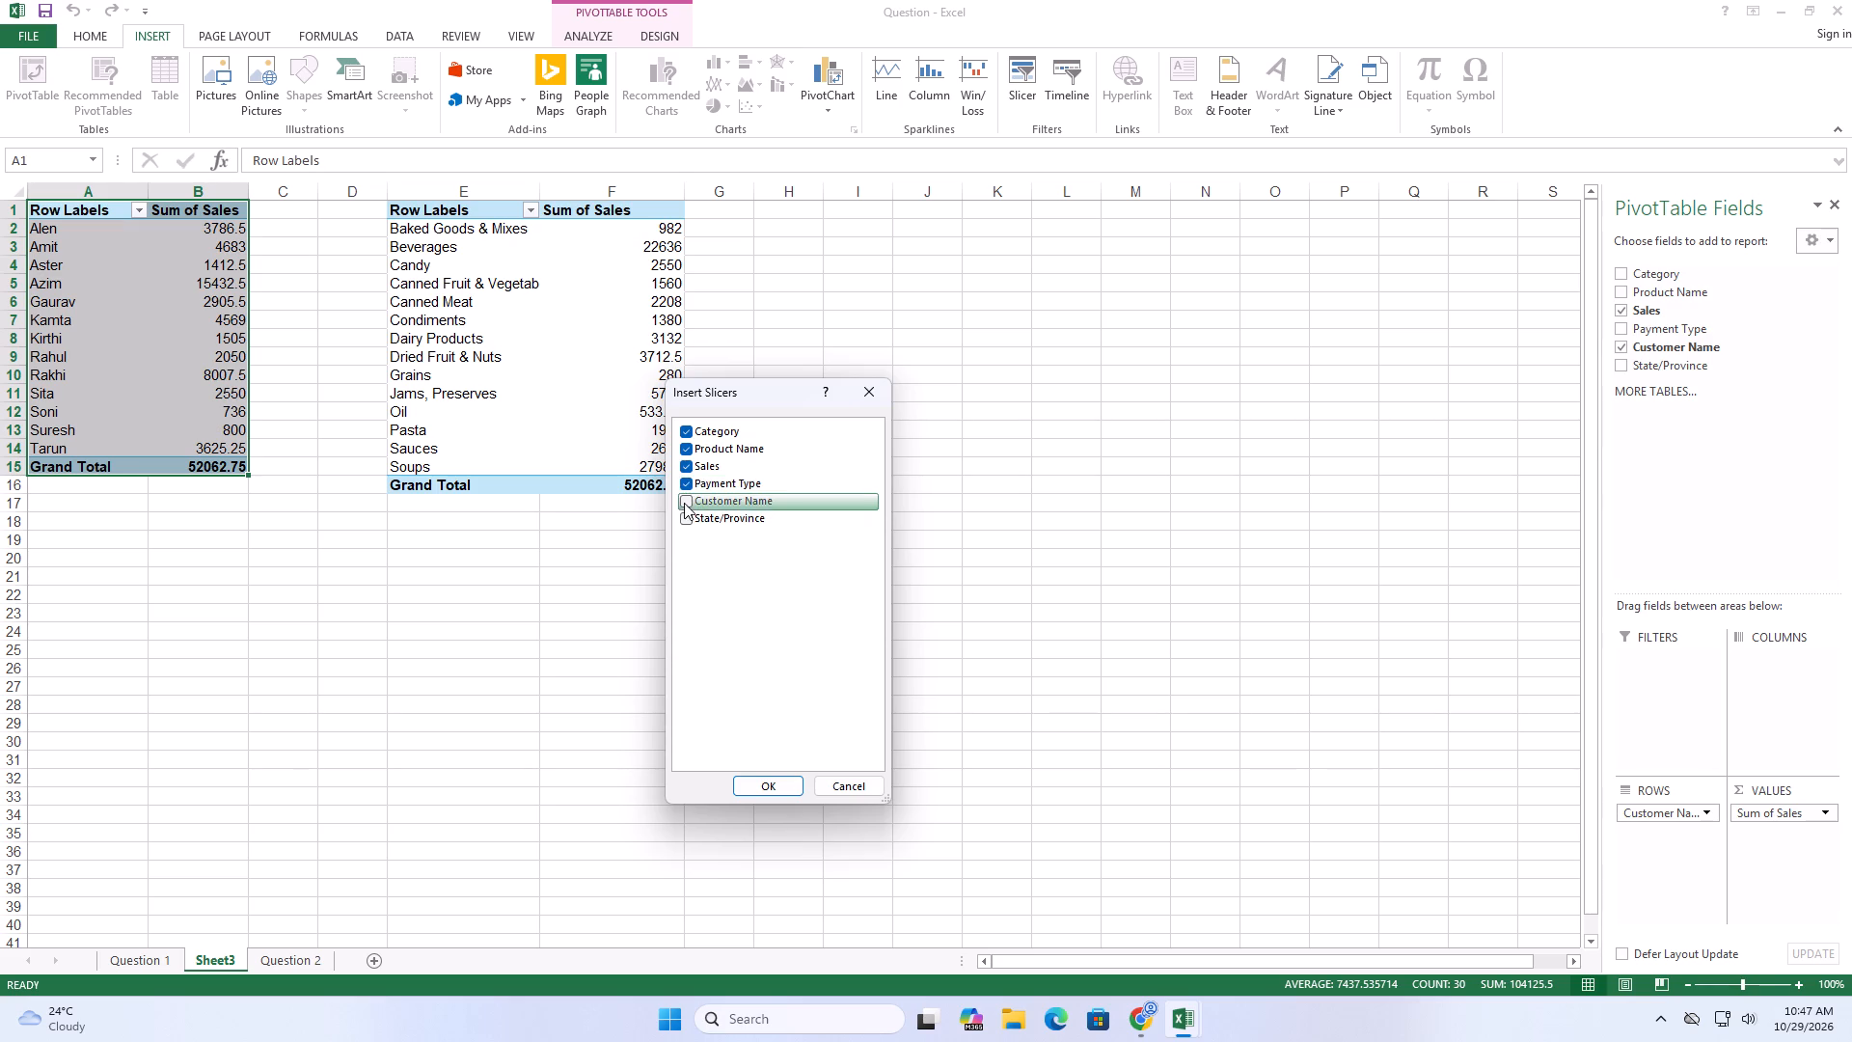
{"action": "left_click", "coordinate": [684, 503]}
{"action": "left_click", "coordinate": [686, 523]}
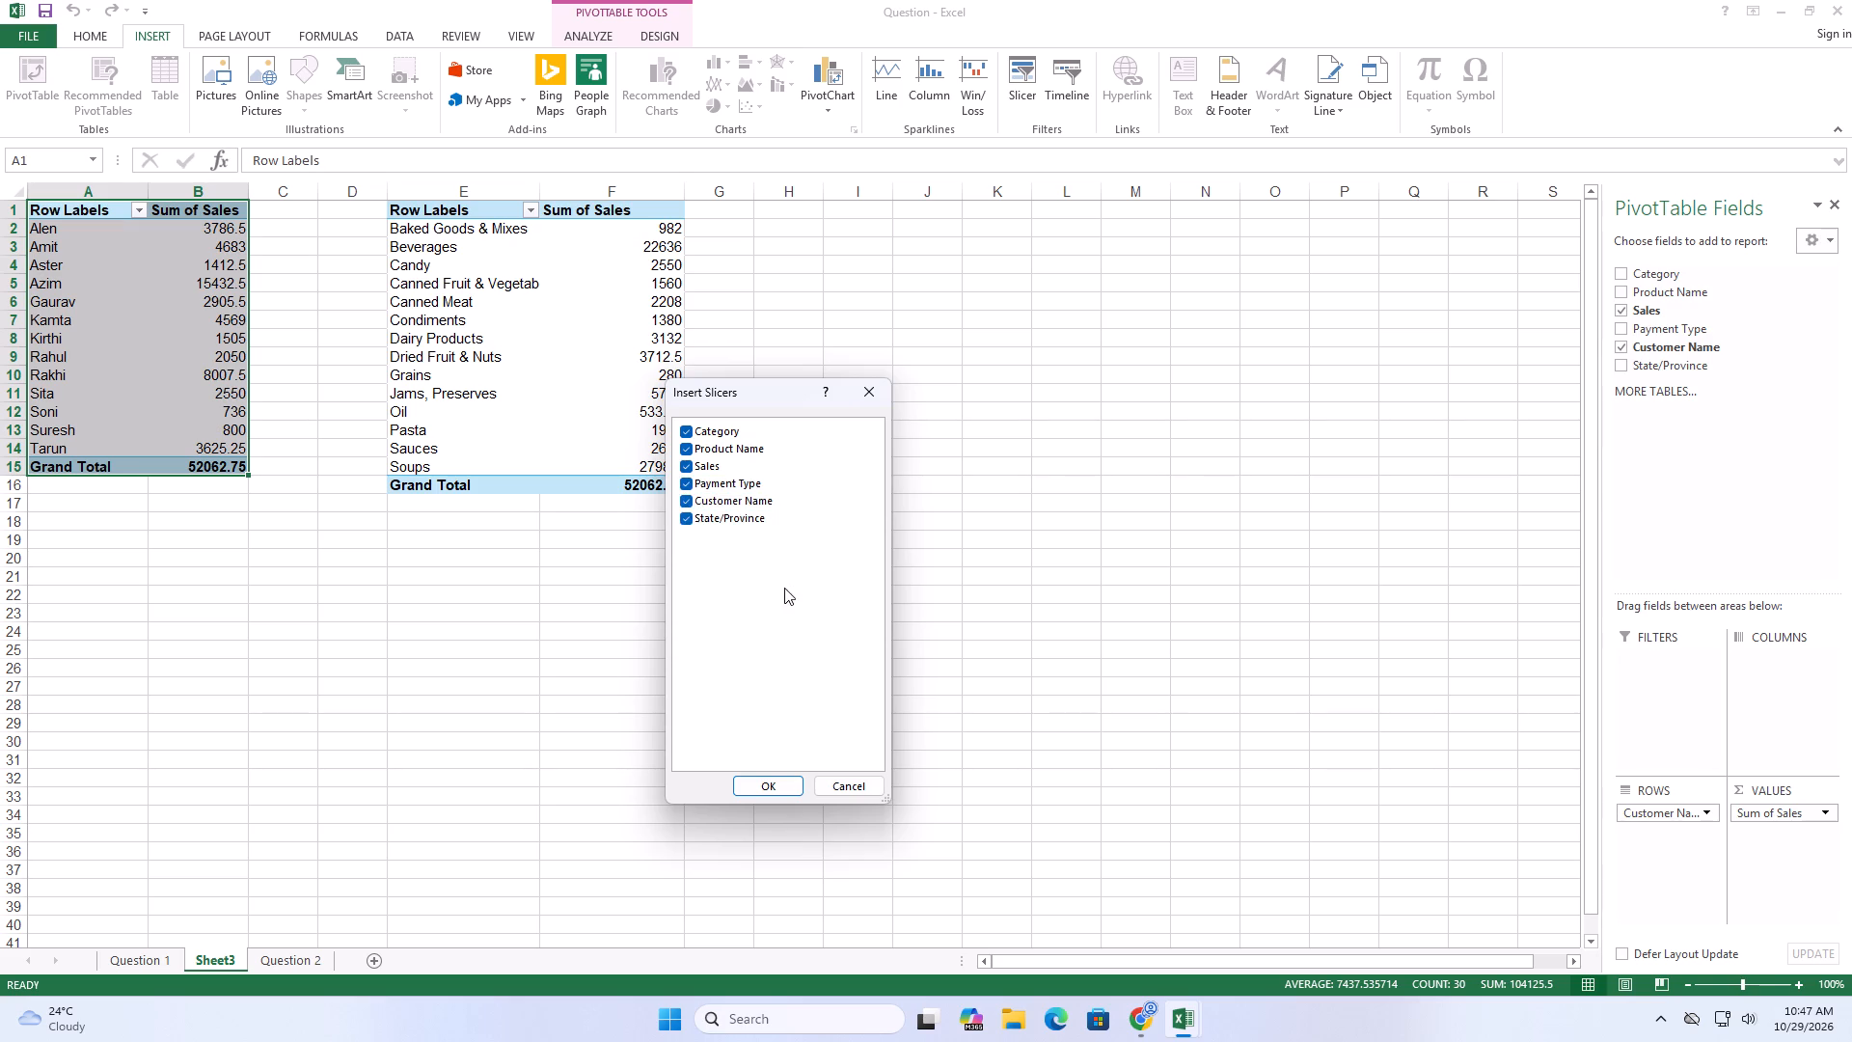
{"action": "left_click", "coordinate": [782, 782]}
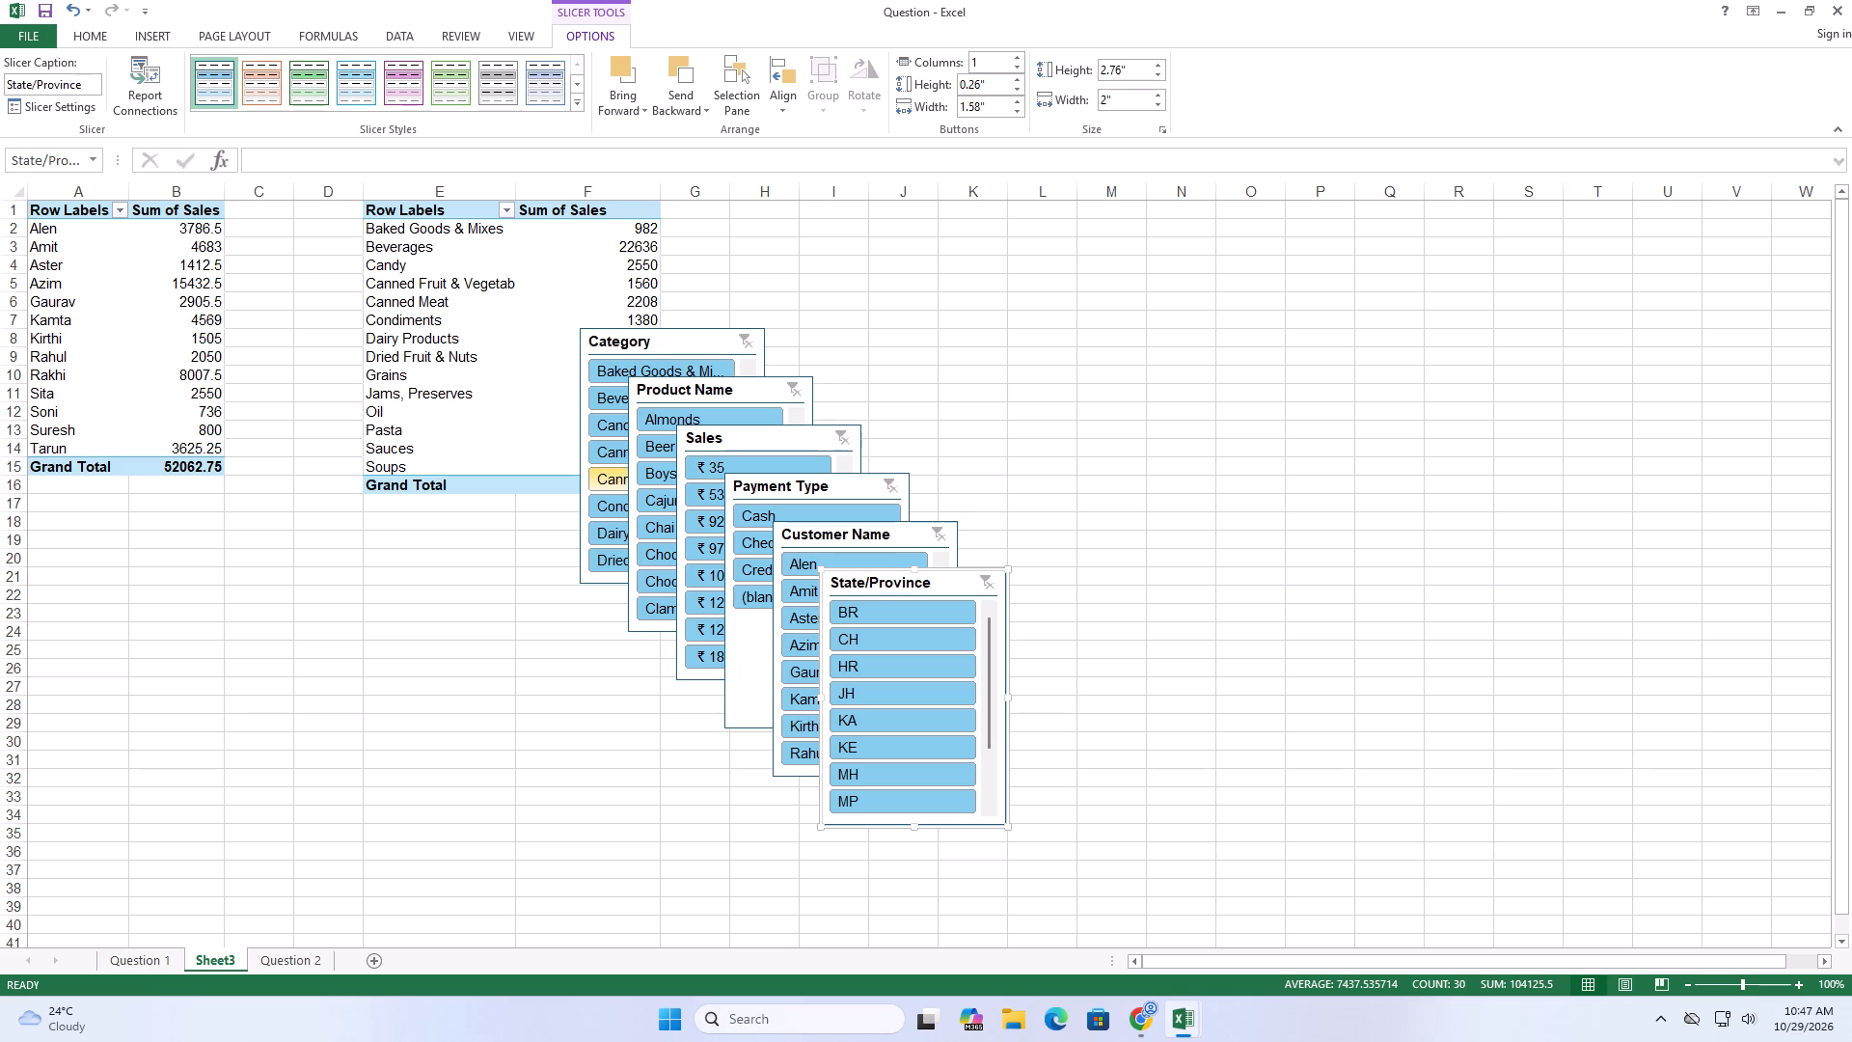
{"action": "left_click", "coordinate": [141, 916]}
Copy the full order data A1:K50 from the Question 1 sheet into a new worksheet, starting at cell A1.
{"action": "left_click", "coordinate": [133, 960]}
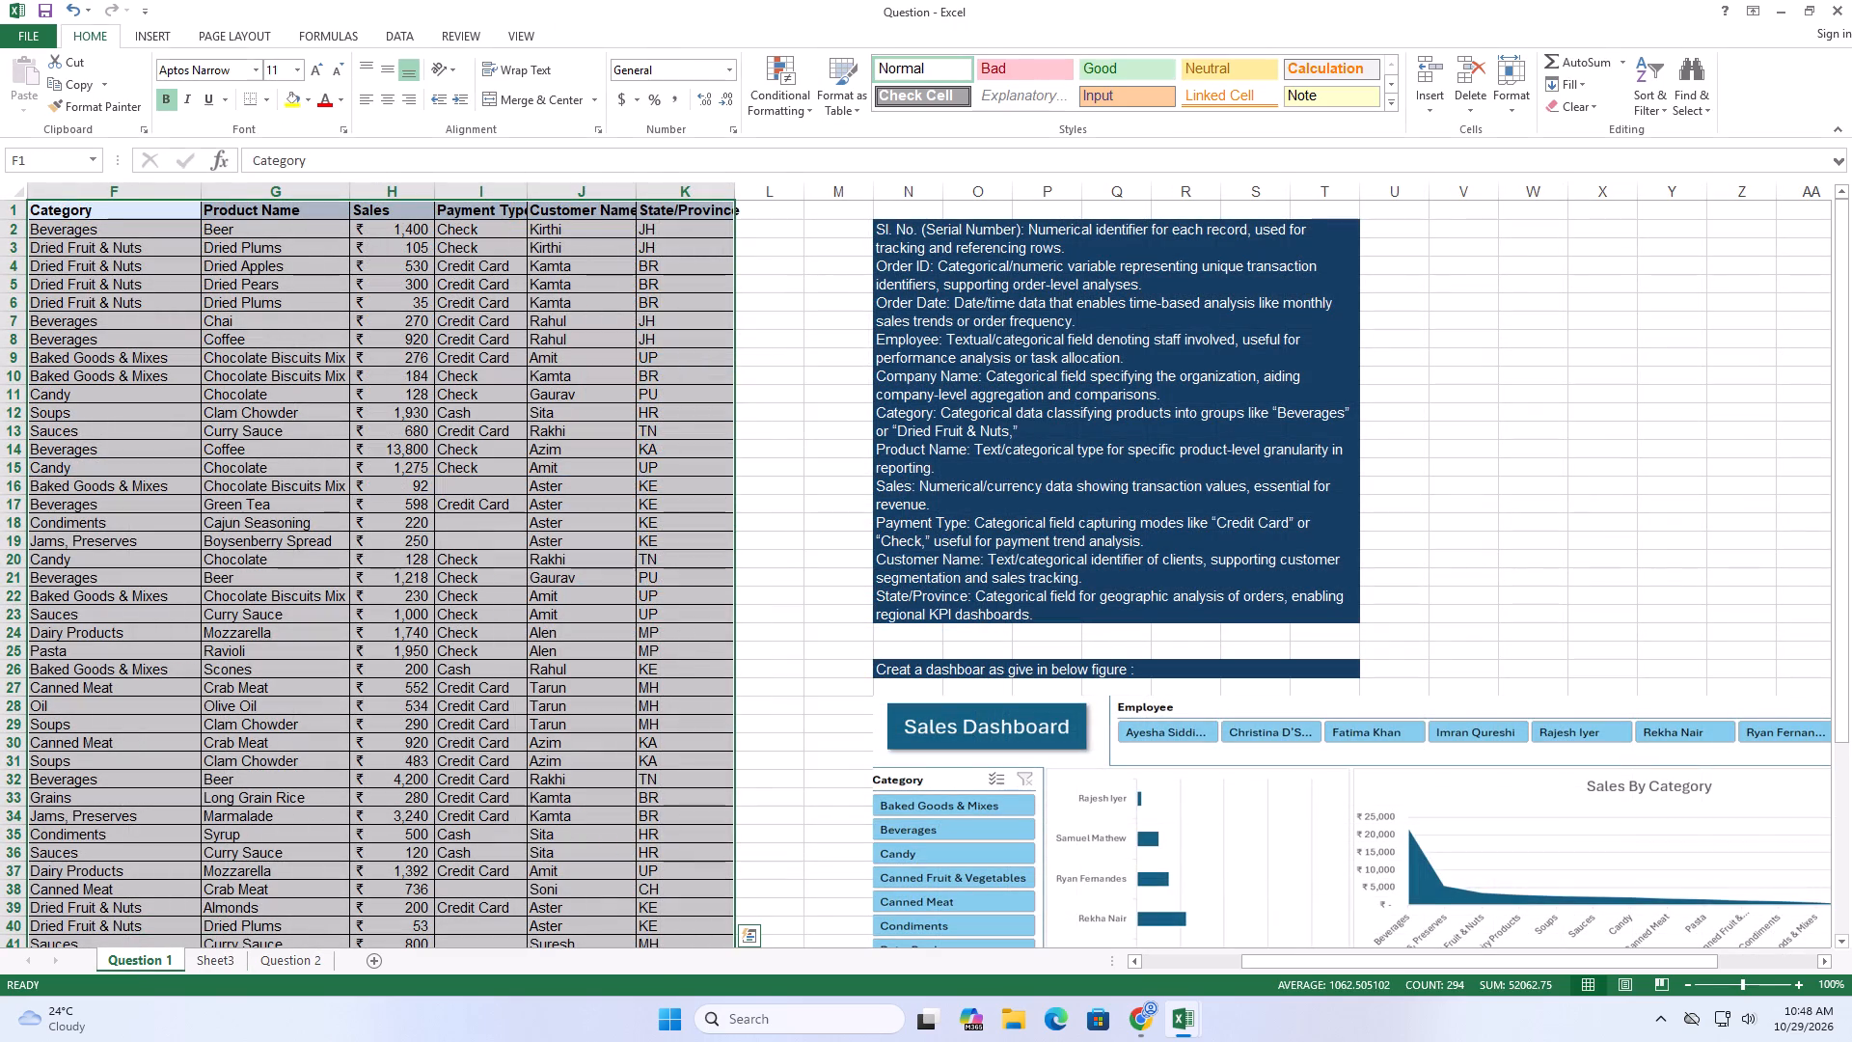
{"action": "left_click", "coordinate": [812, 304]}
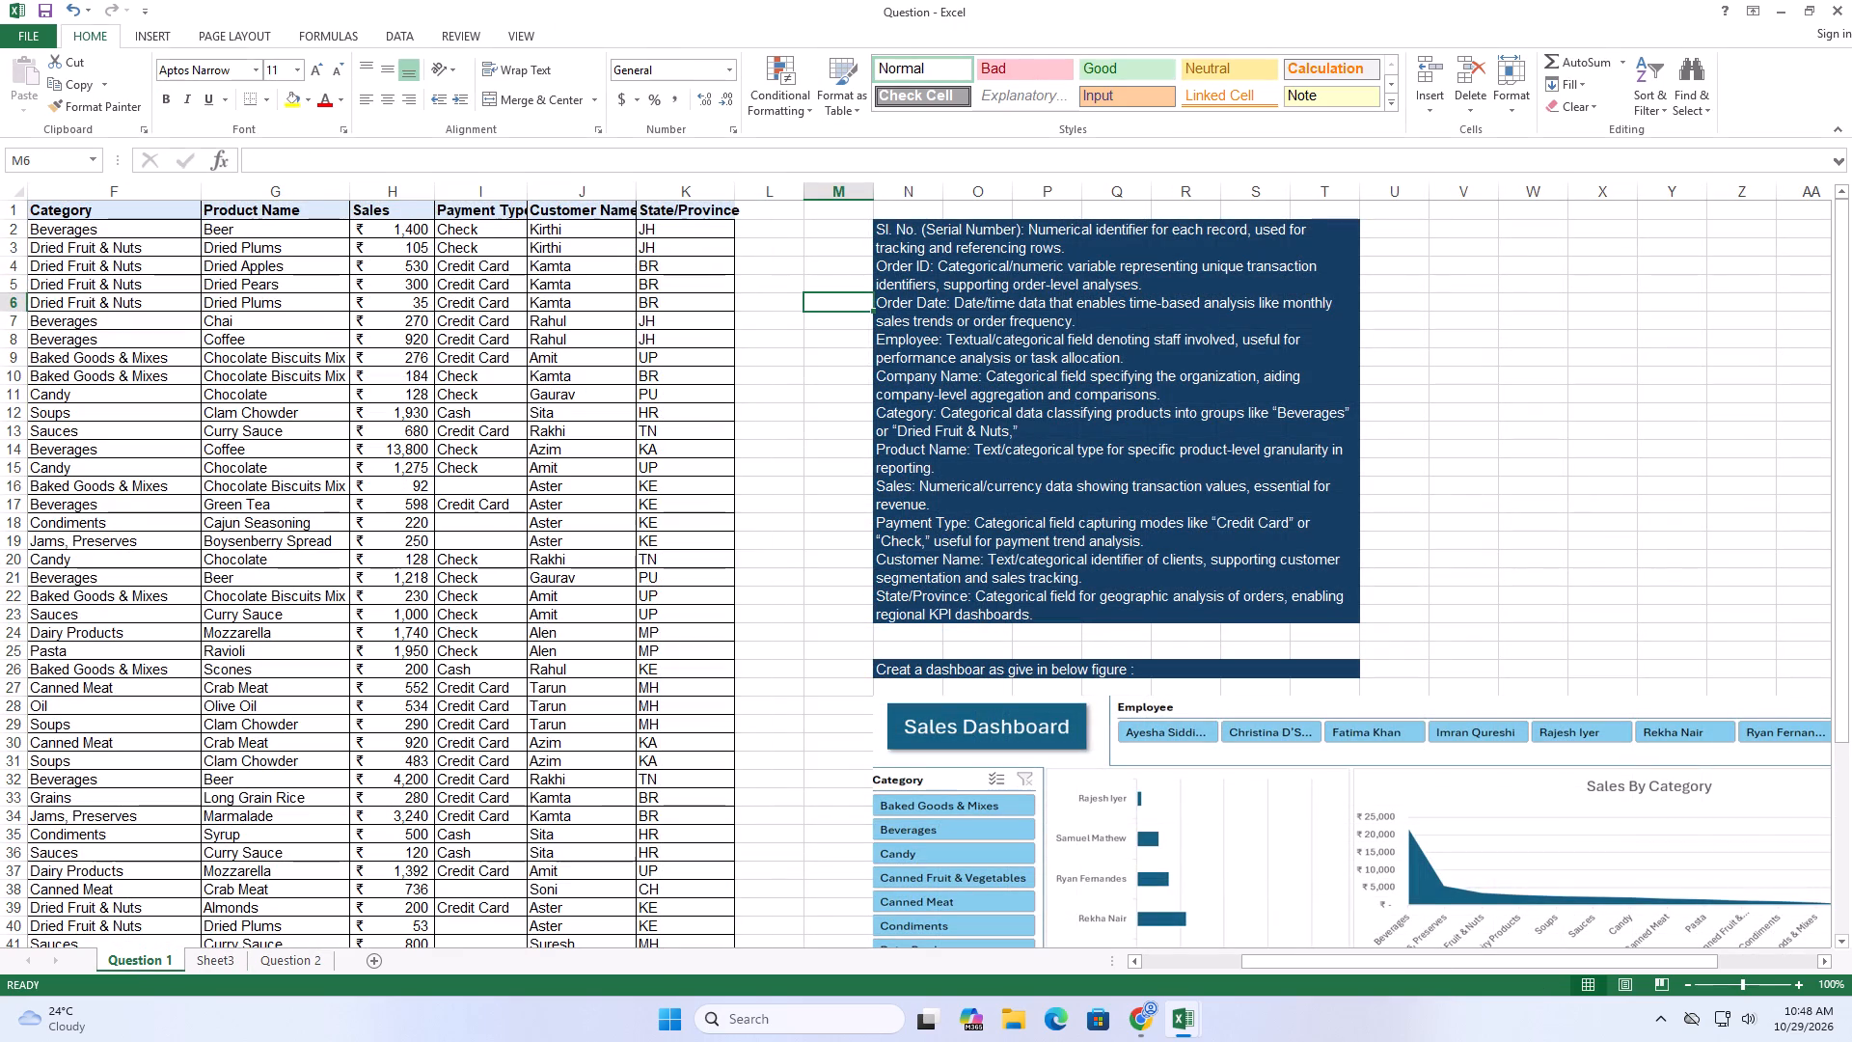
{"action": "left_click", "coordinate": [1130, 962]}
{"action": "left_click", "coordinate": [1131, 962]}
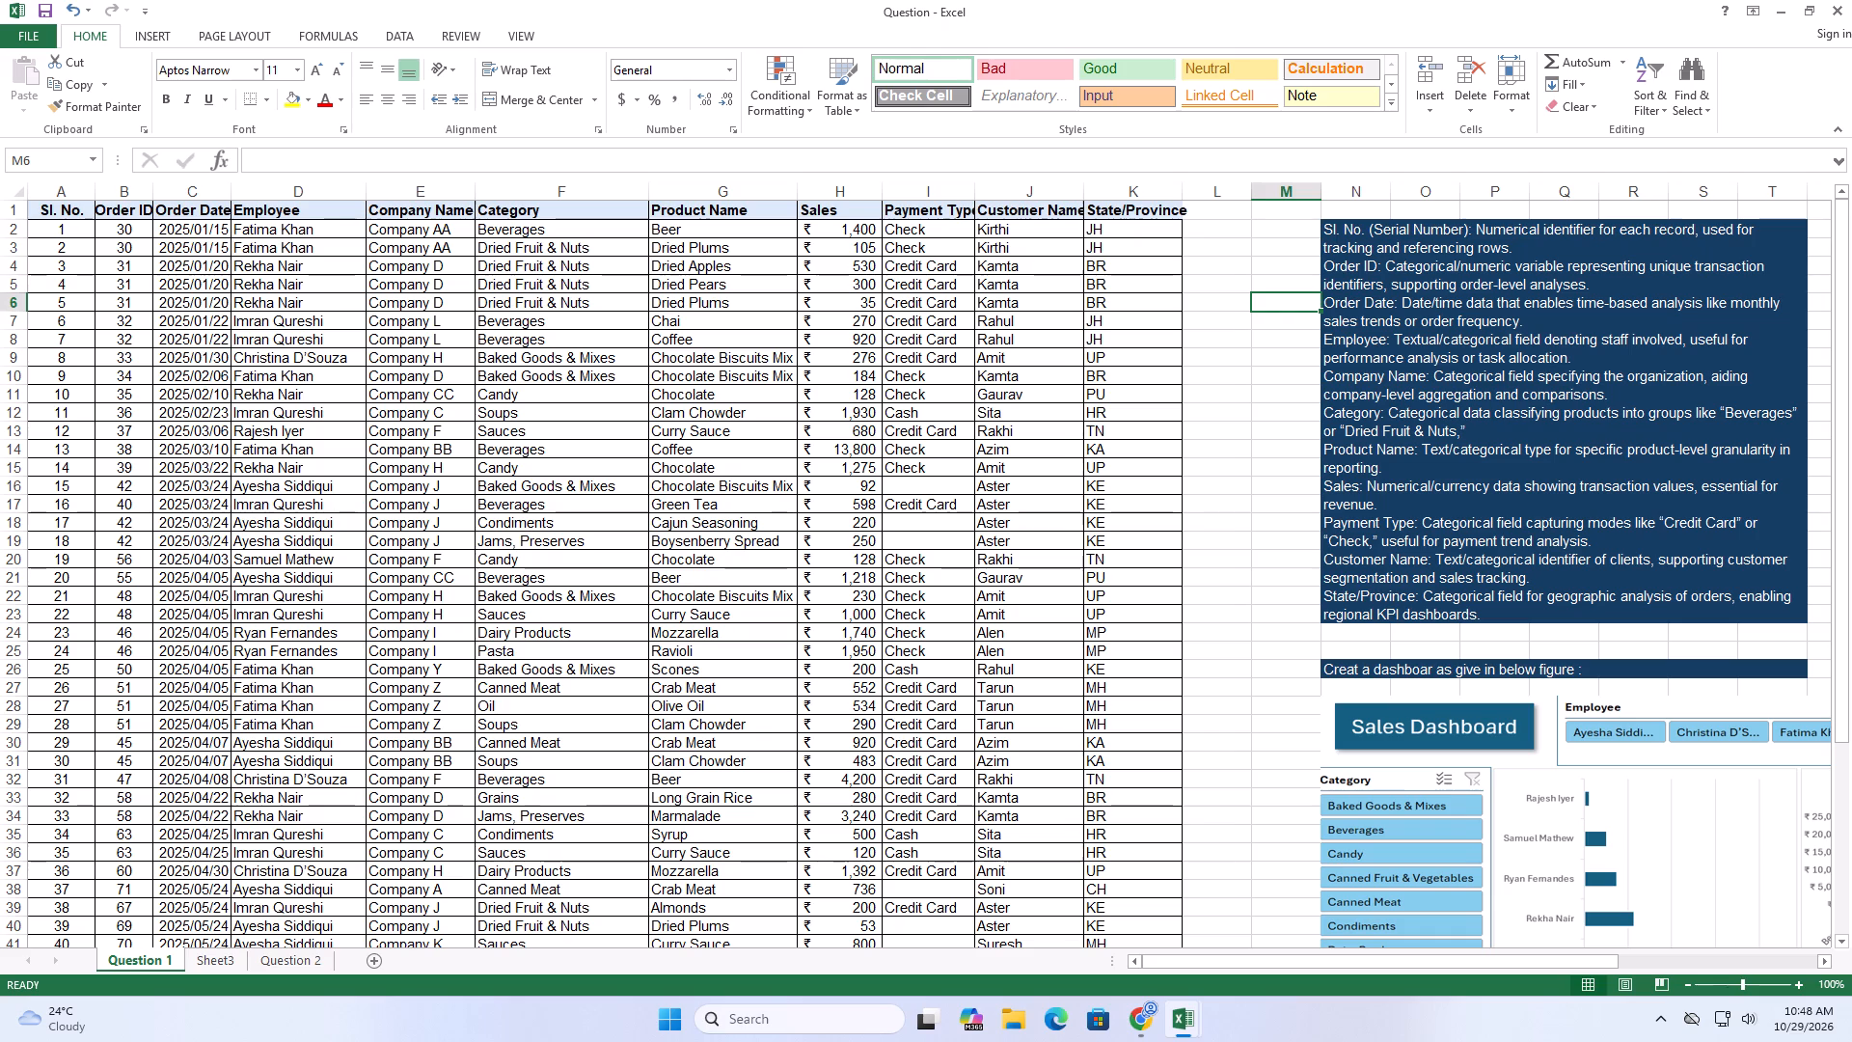
{"action": "left_click_drag", "start_coordinate": [49, 207], "coordinate": [51, 207]}
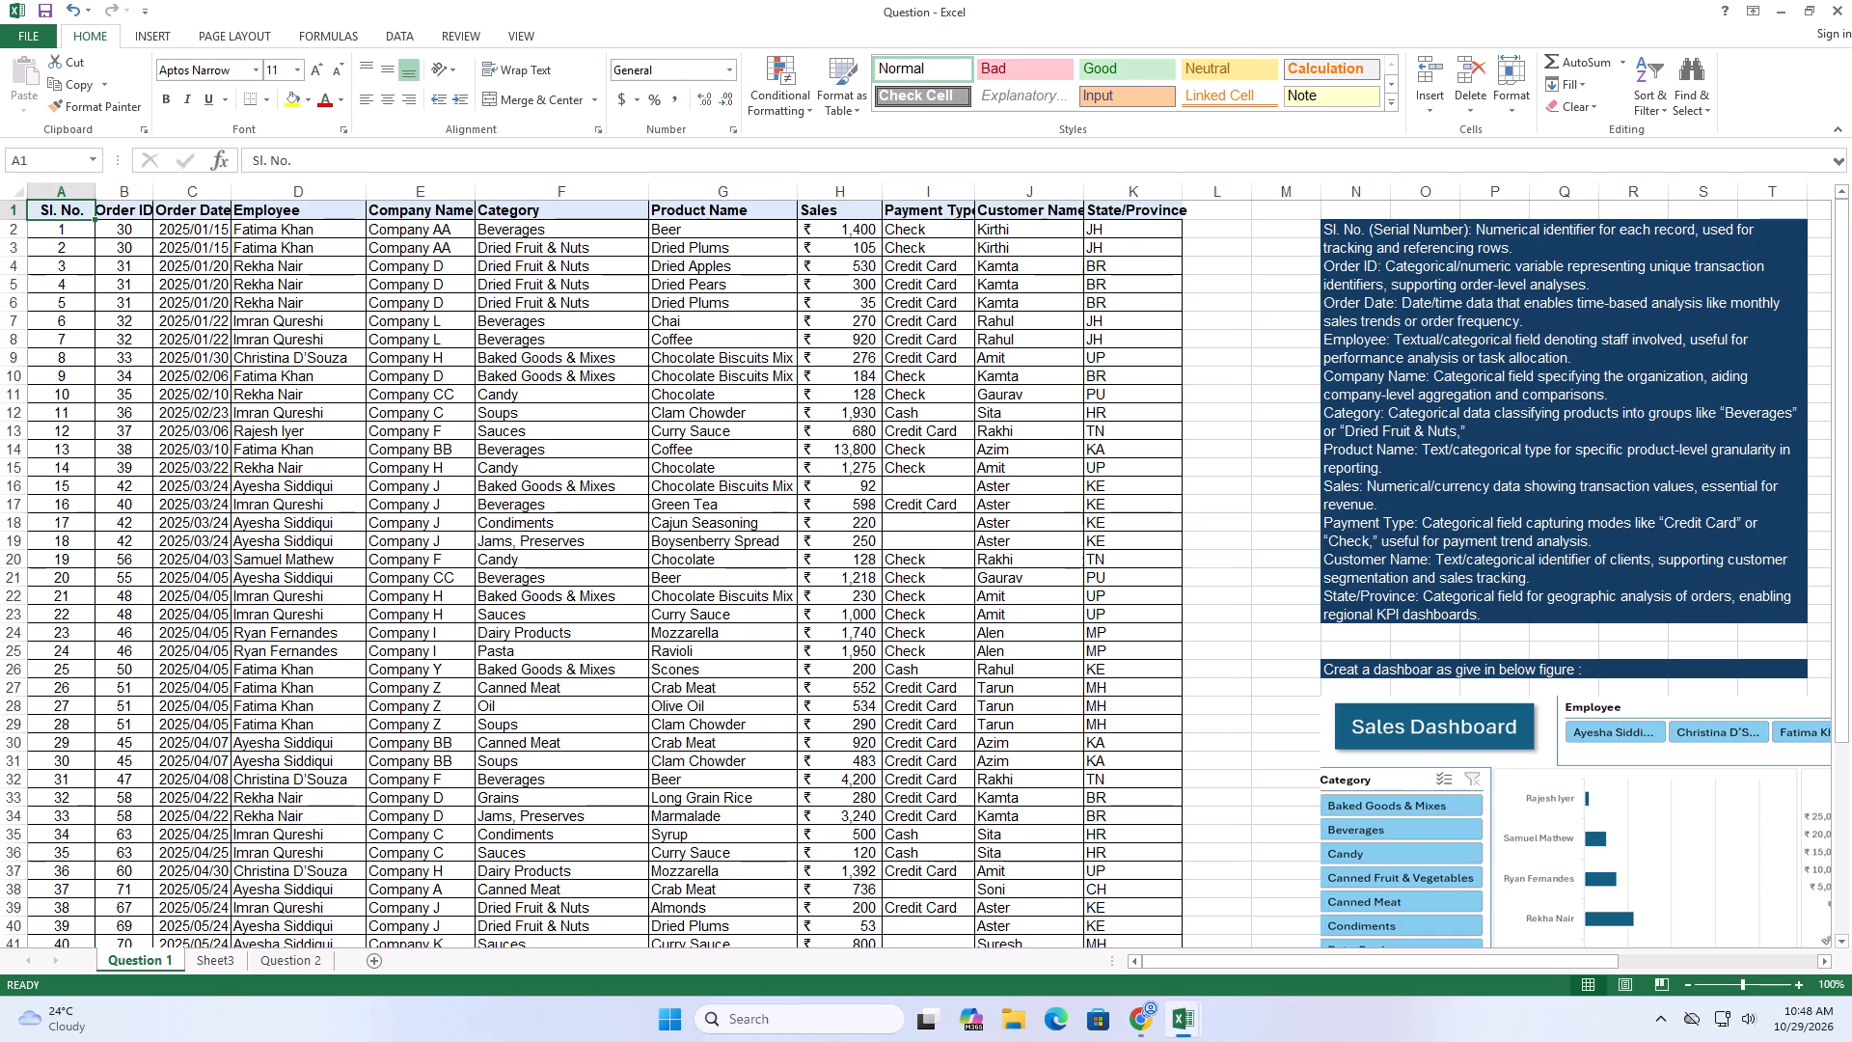
{"action": "left_click_drag", "start_coordinate": [51, 207], "coordinate": [1117, 401]}
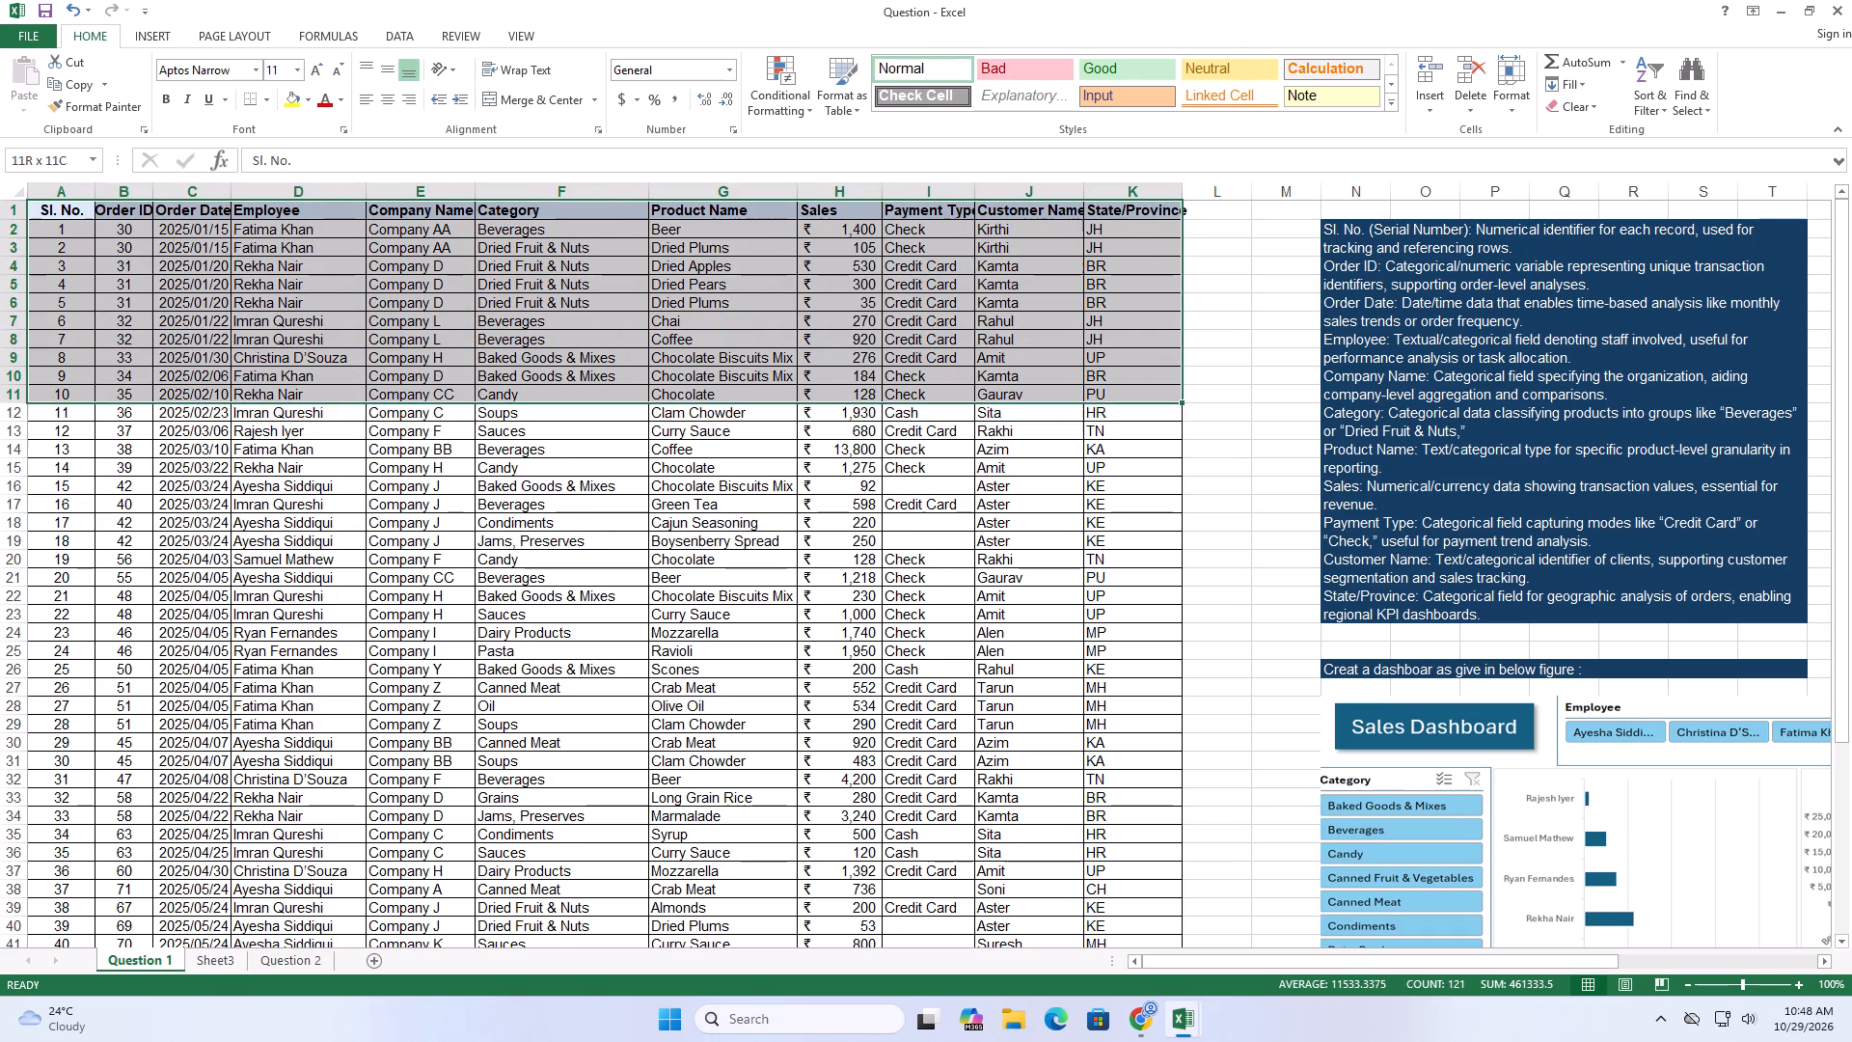
{"action": "left_click_drag", "start_coordinate": [1117, 401], "coordinate": [1118, 404]}
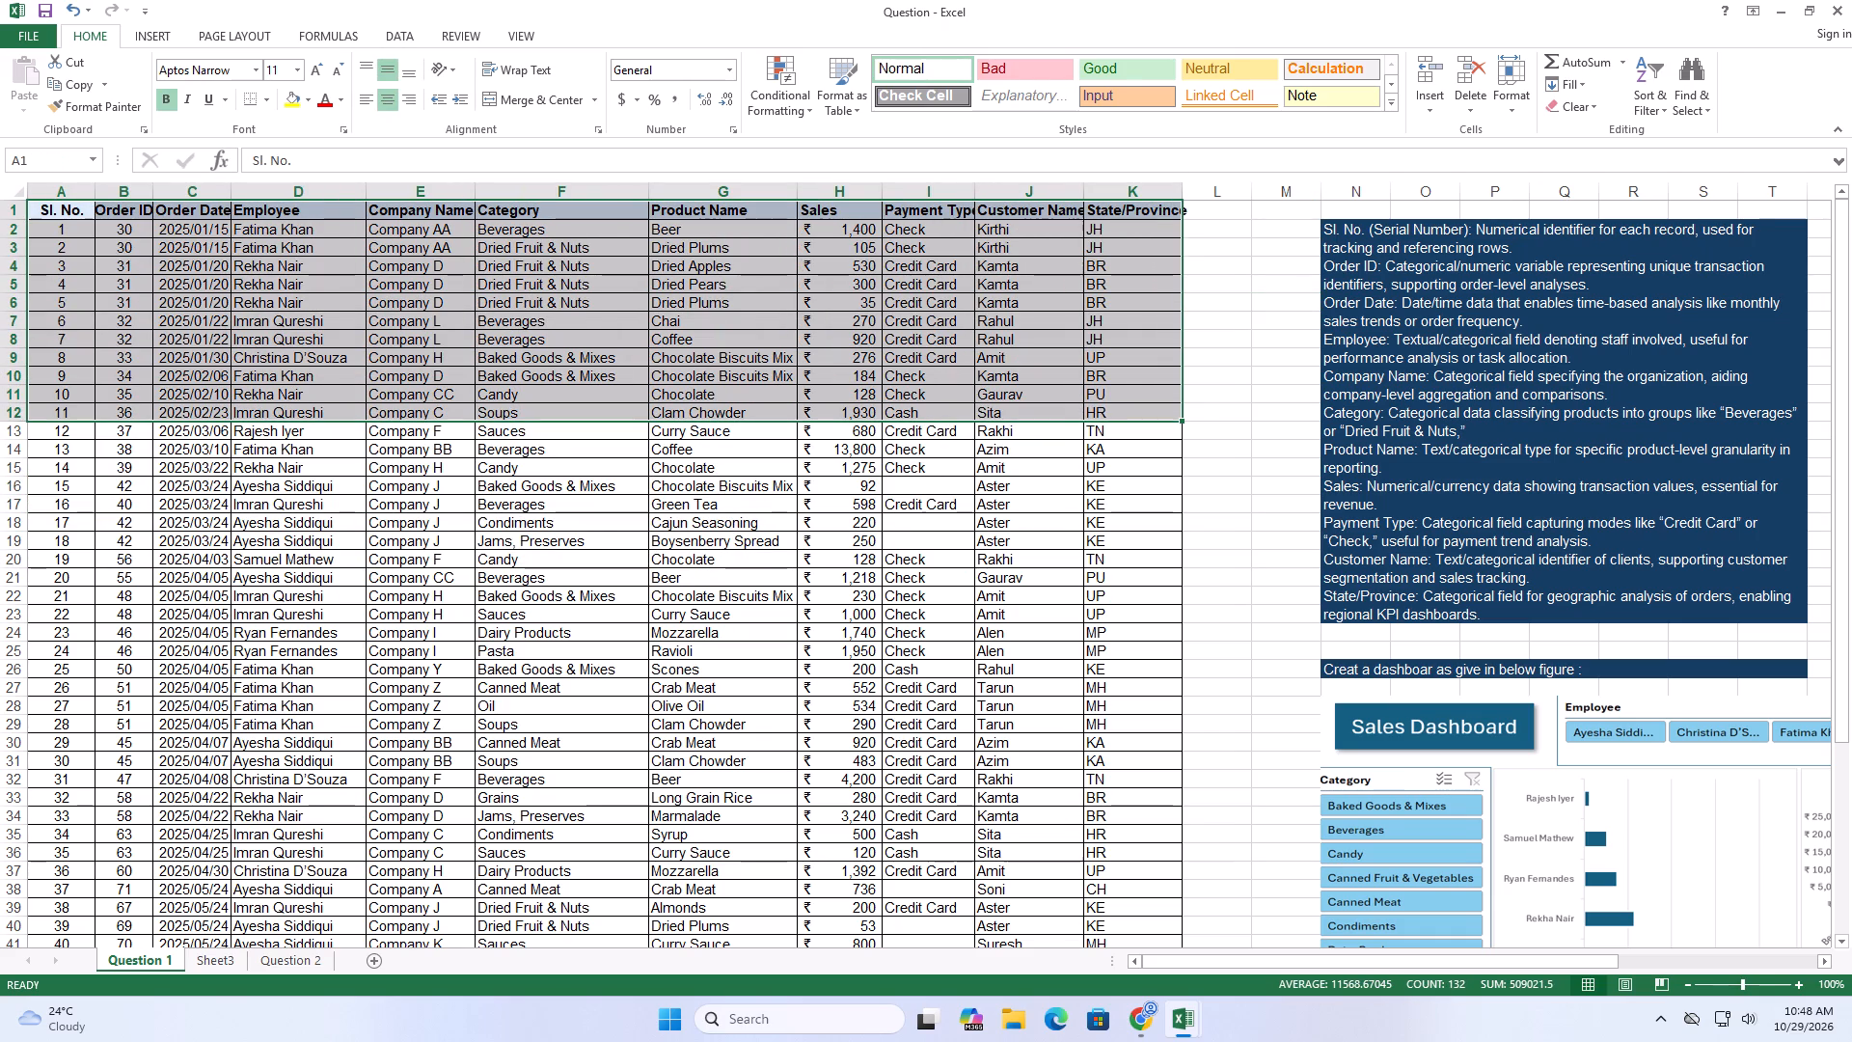
{"action": "key", "text": "ctrl+shift+Down"}
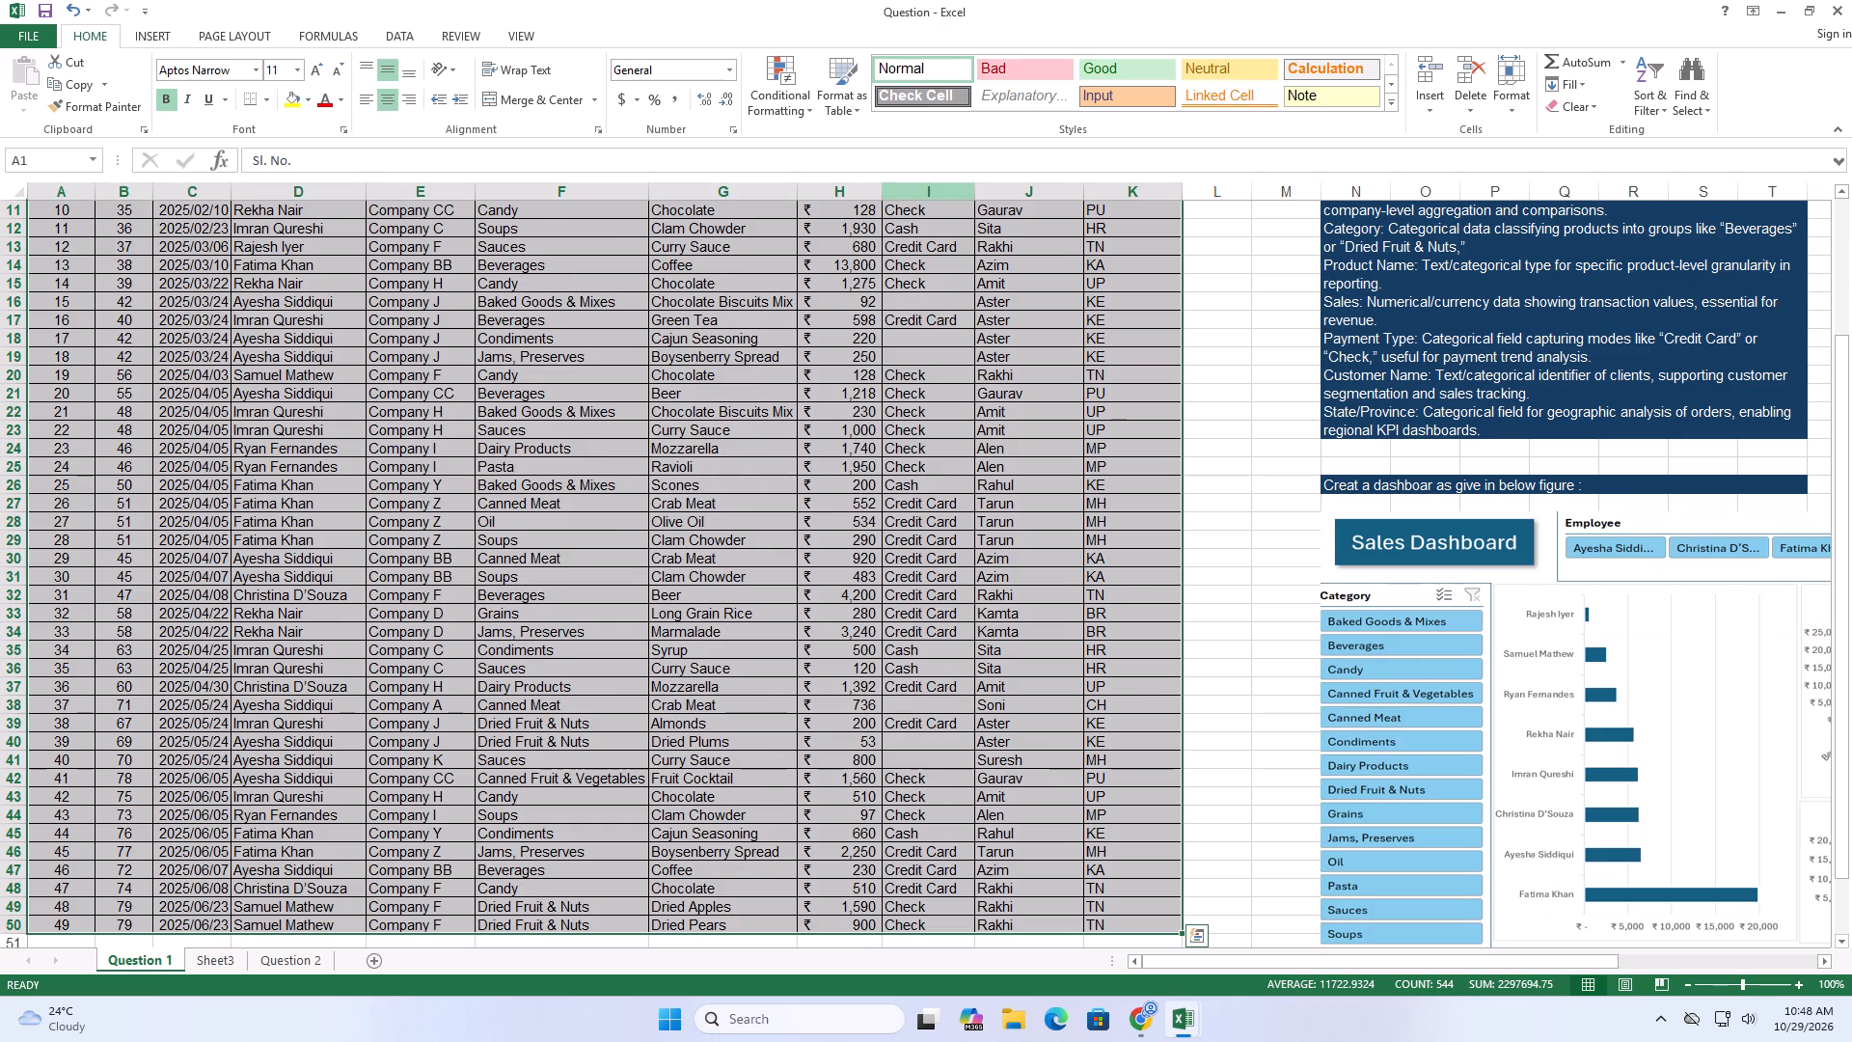
{"action": "key", "text": "ctrl+c"}
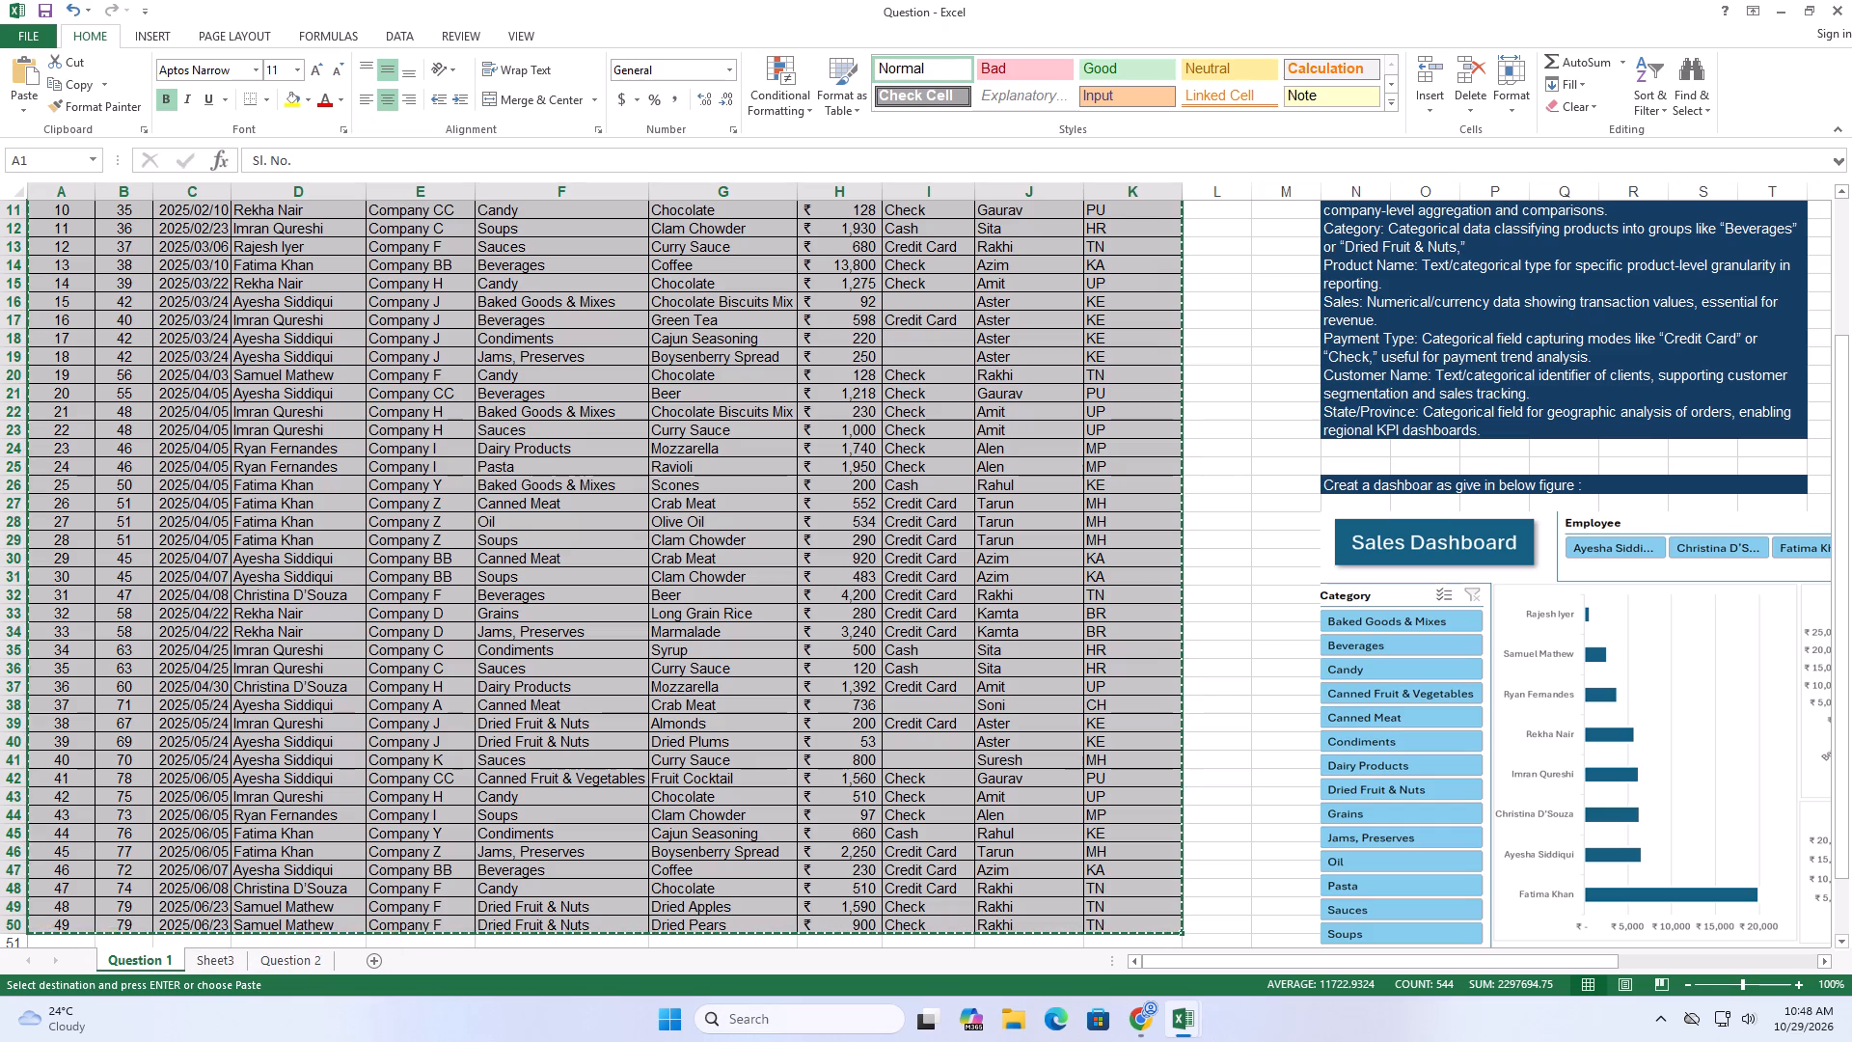
{"action": "left_click", "coordinate": [368, 963]}
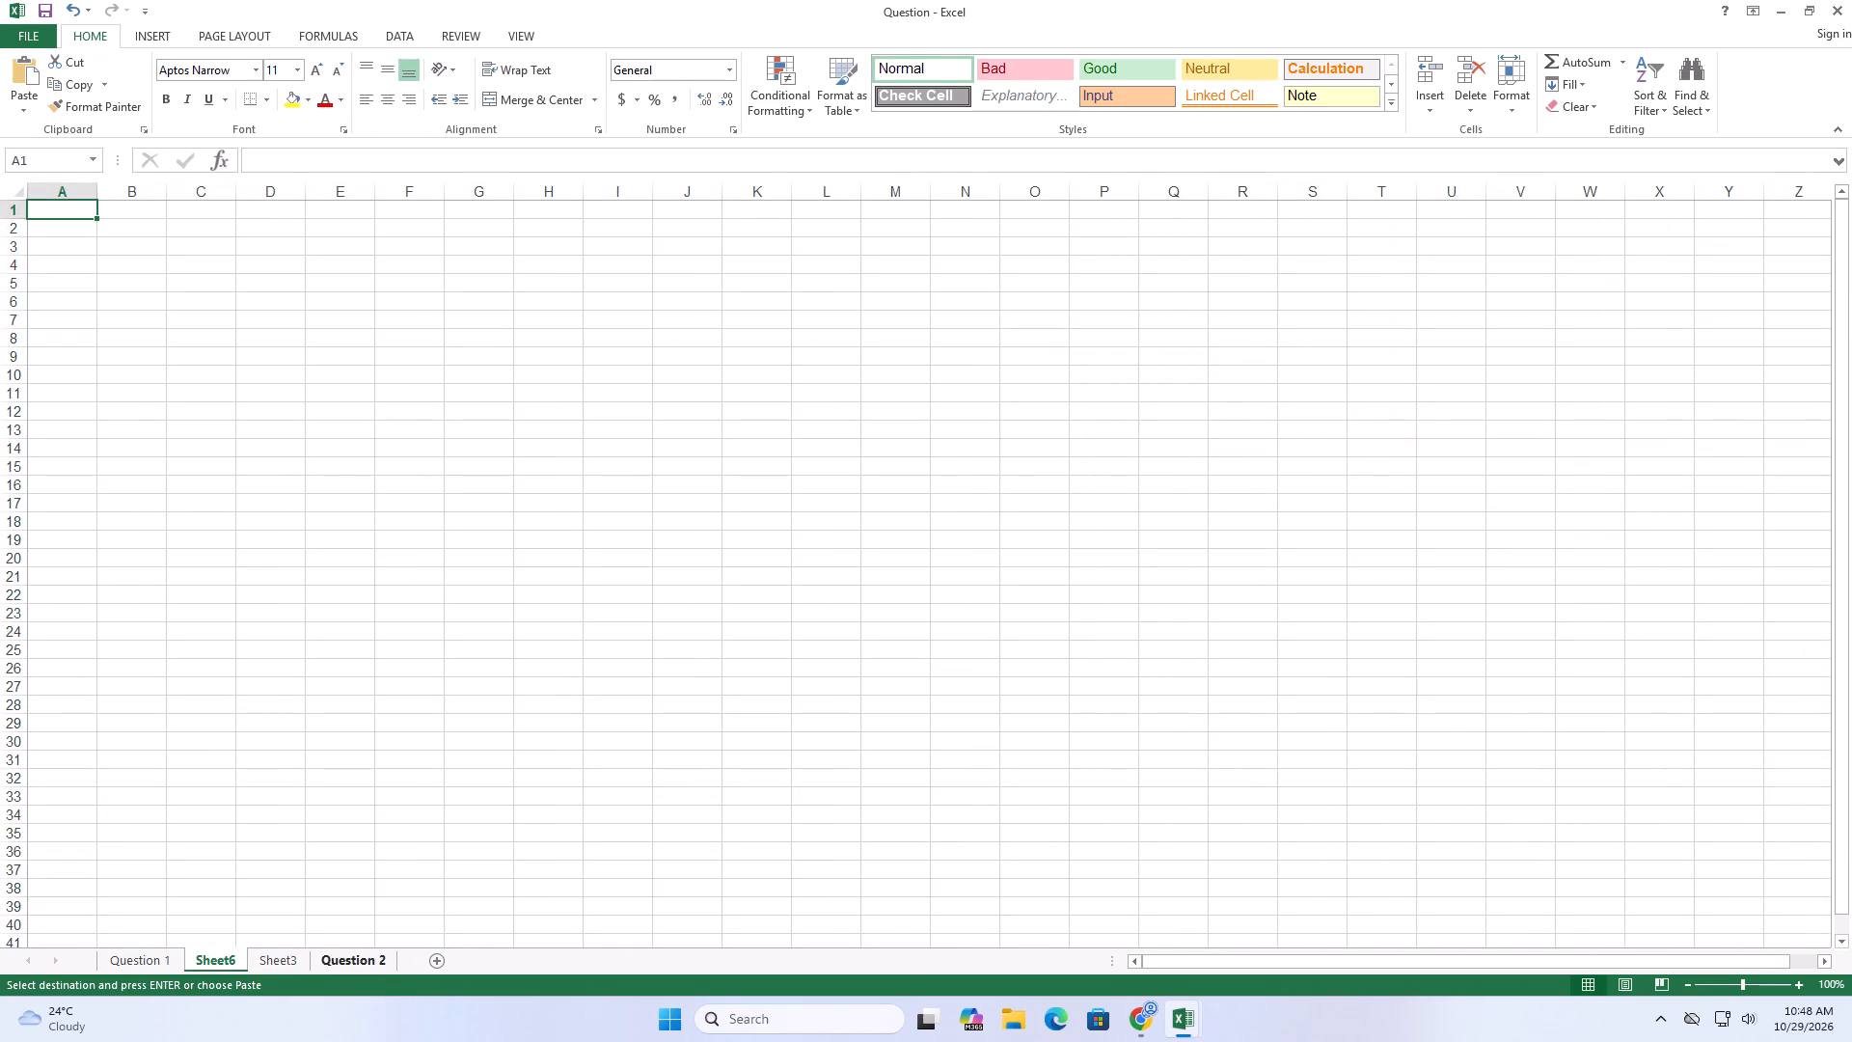
{"action": "left_click", "coordinate": [68, 212]}
{"action": "key", "text": "ctrl+v"}
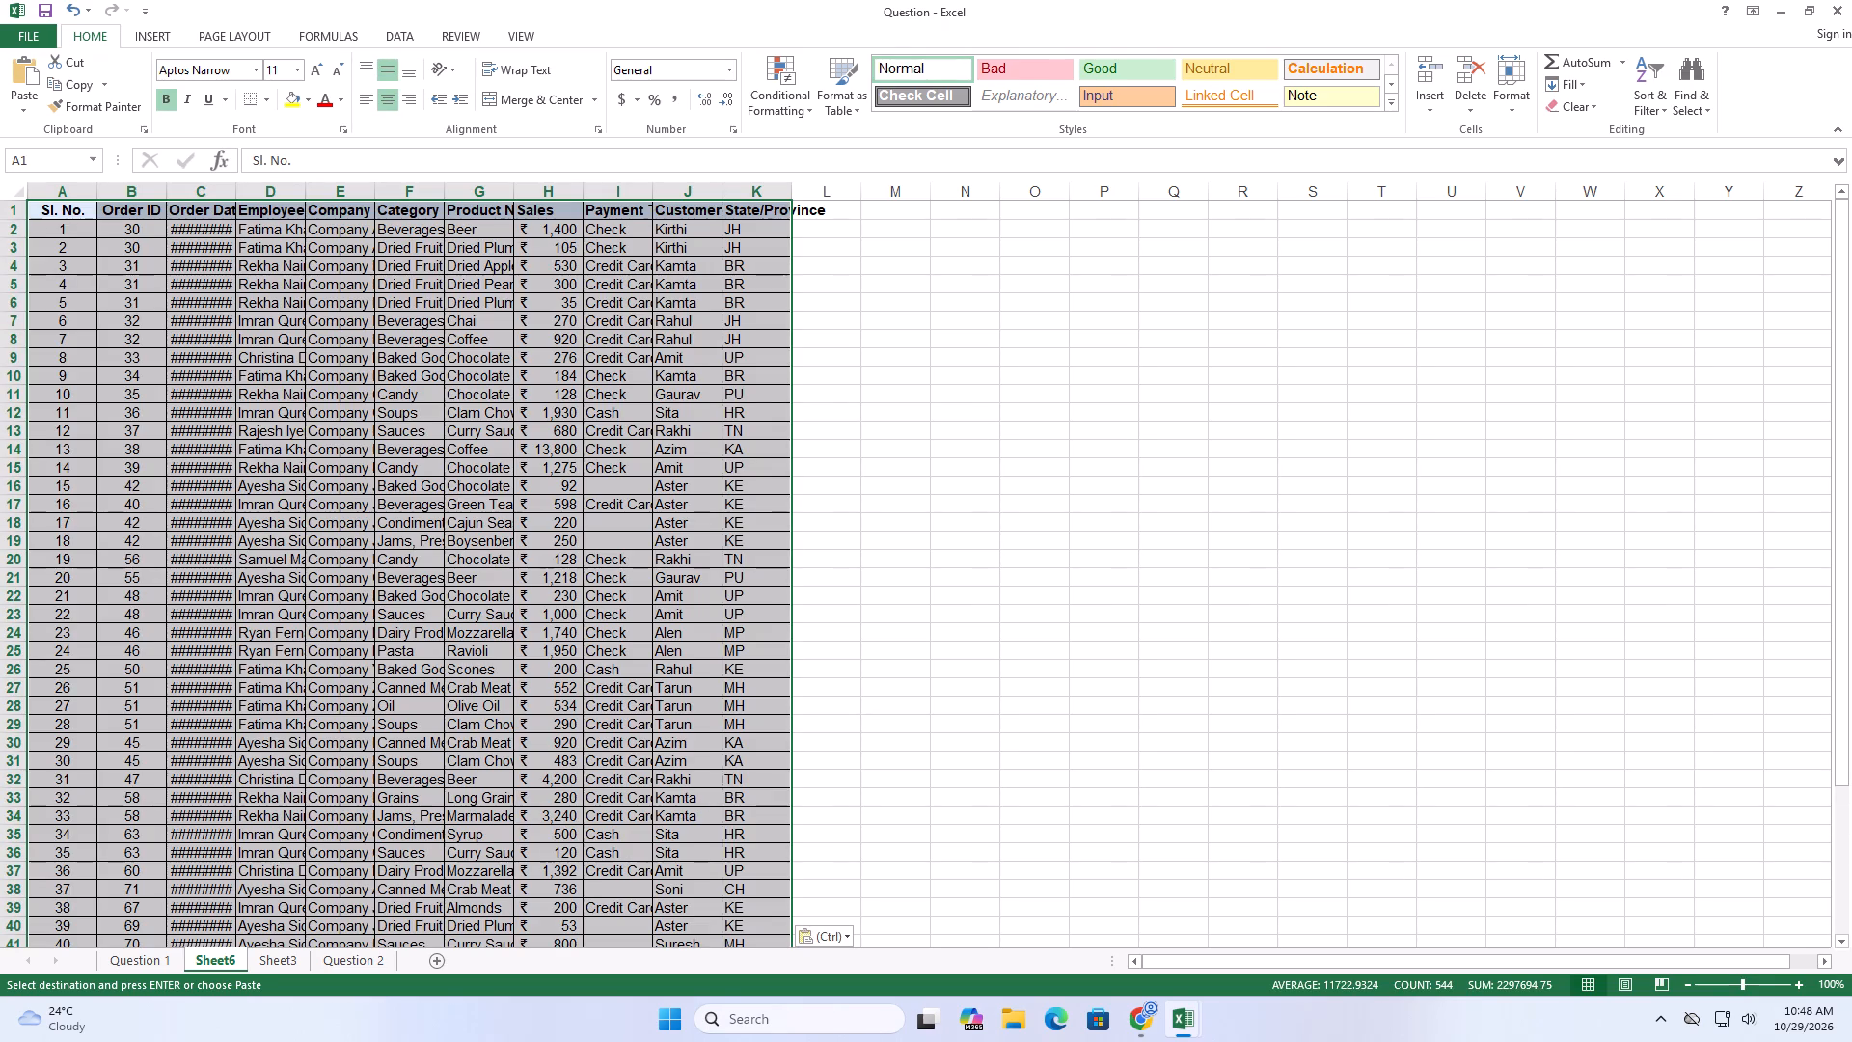
Make the Order Date column of the copied data wide enough to show its dates.
{"action": "left_click", "coordinate": [197, 231]}
{"action": "double_click", "coordinate": [197, 231]}
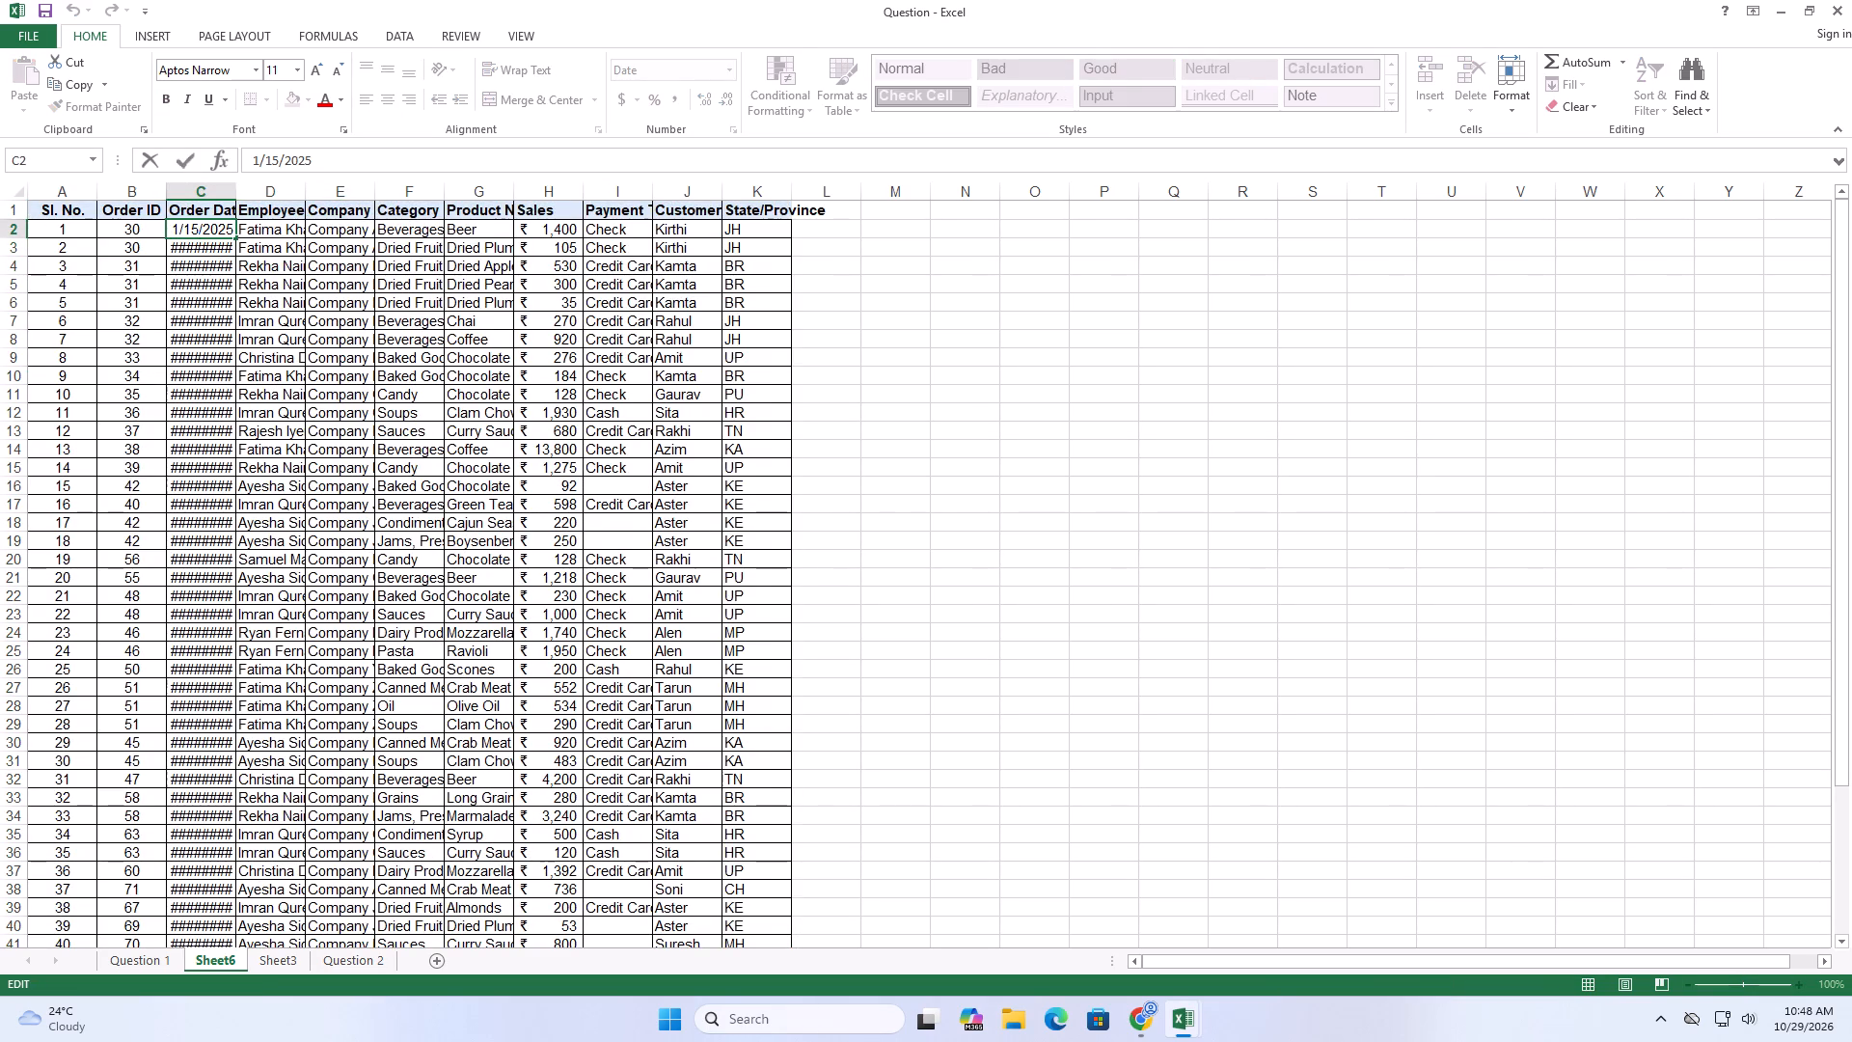
{"action": "left_click", "coordinate": [199, 252]}
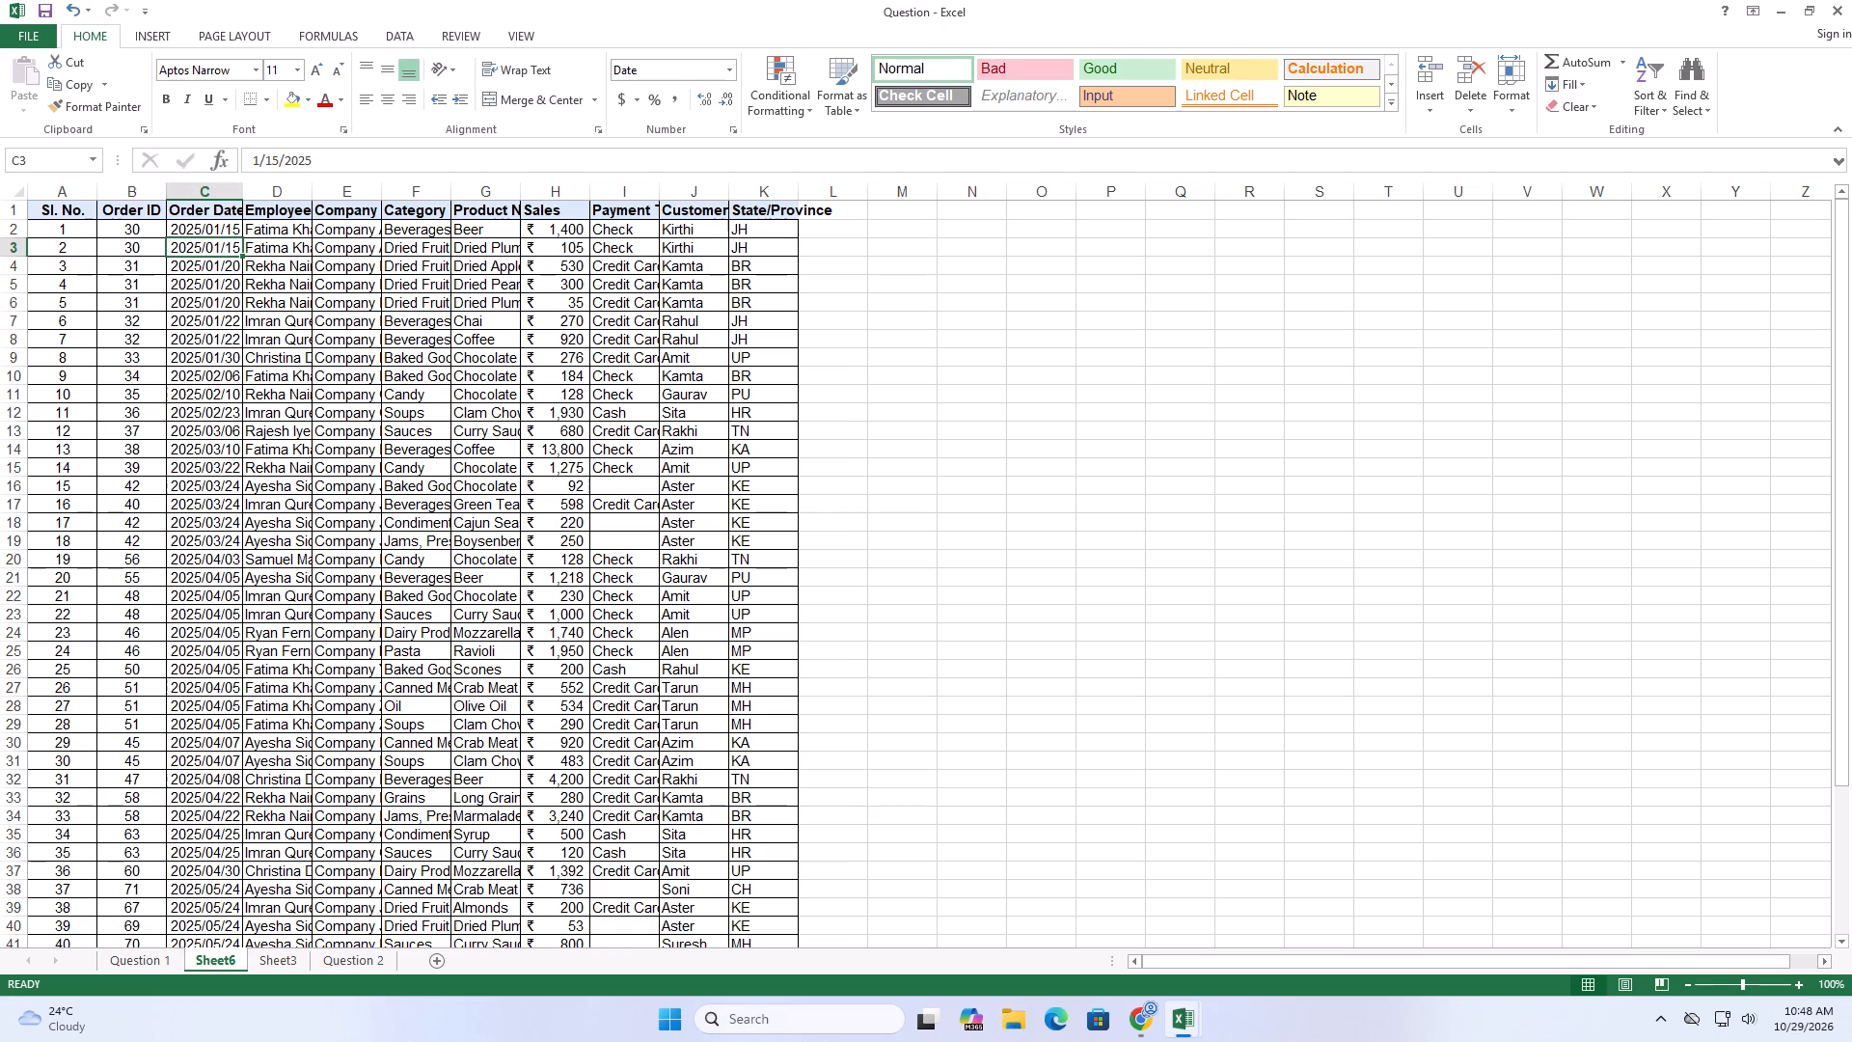
Create a PivotTable on a new worksheet from the copied order data, Sheet6 A1:K50.
{"action": "left_click_drag", "start_coordinate": [63, 207], "coordinate": [82, 215]}
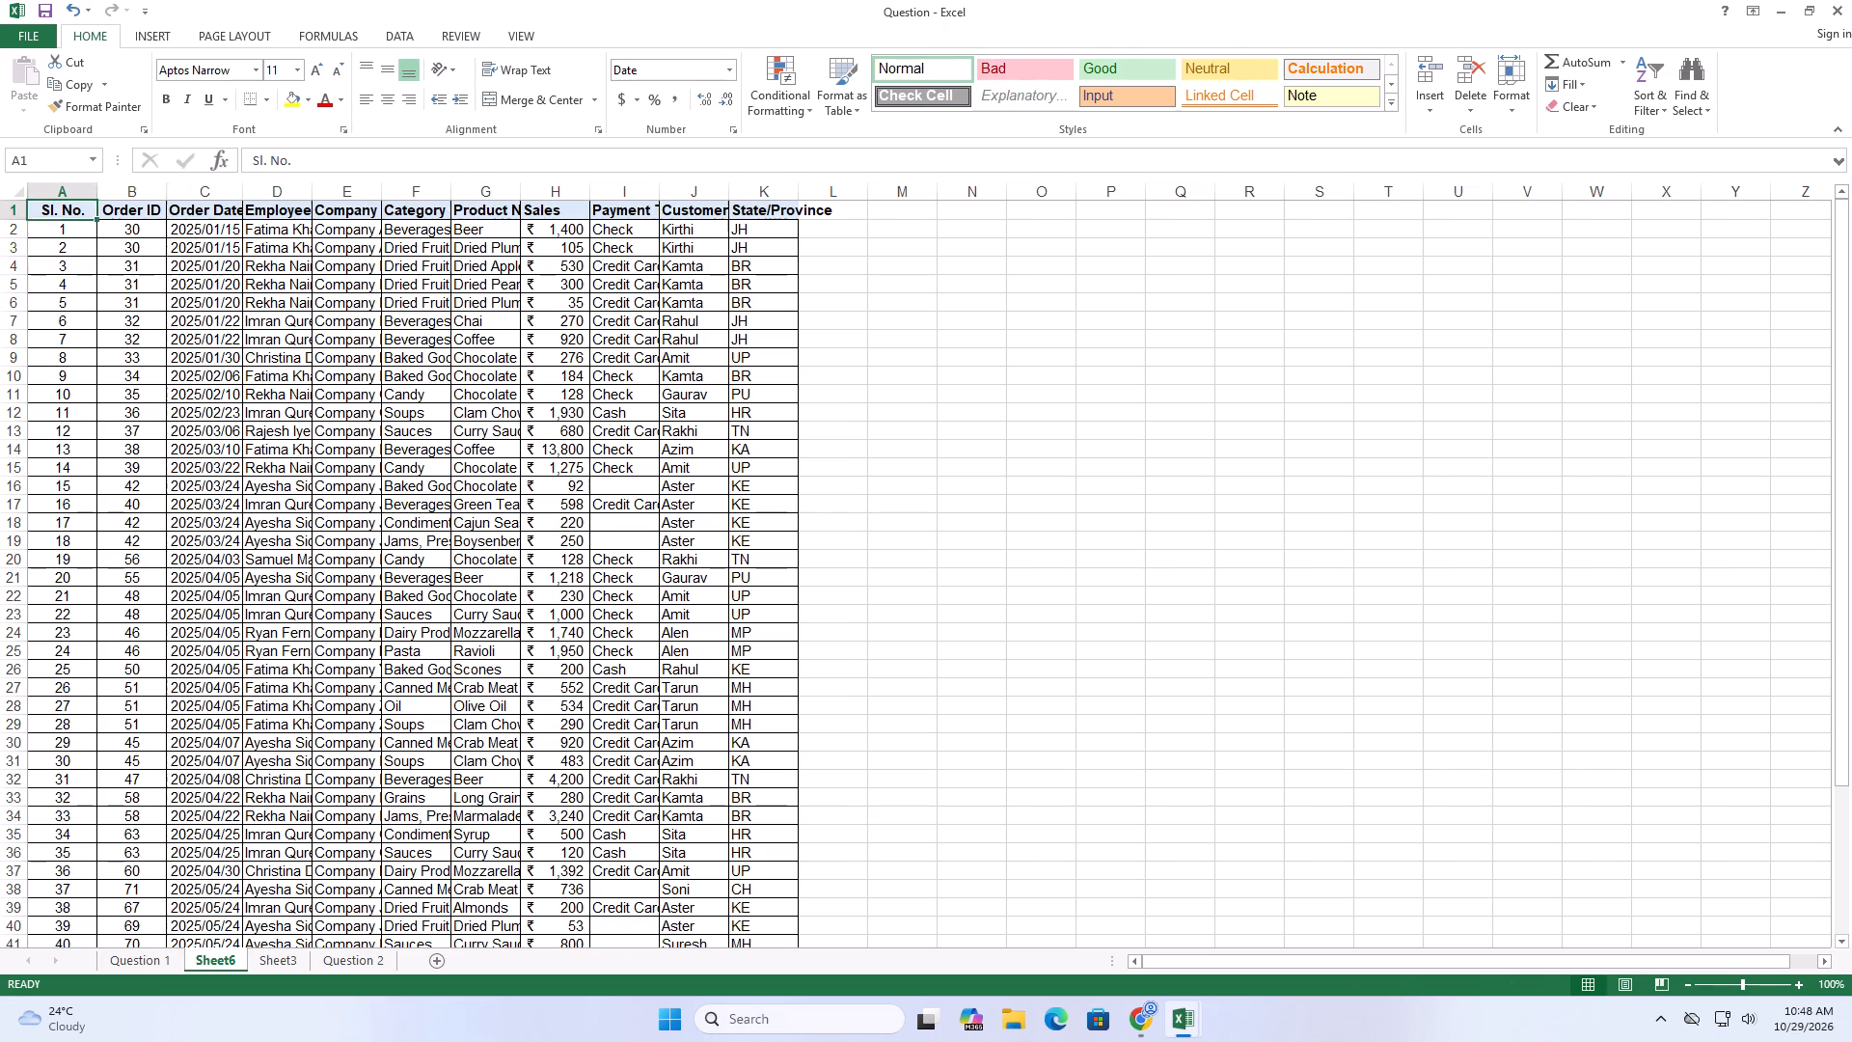
{"action": "left_click_drag", "start_coordinate": [82, 215], "coordinate": [749, 503]}
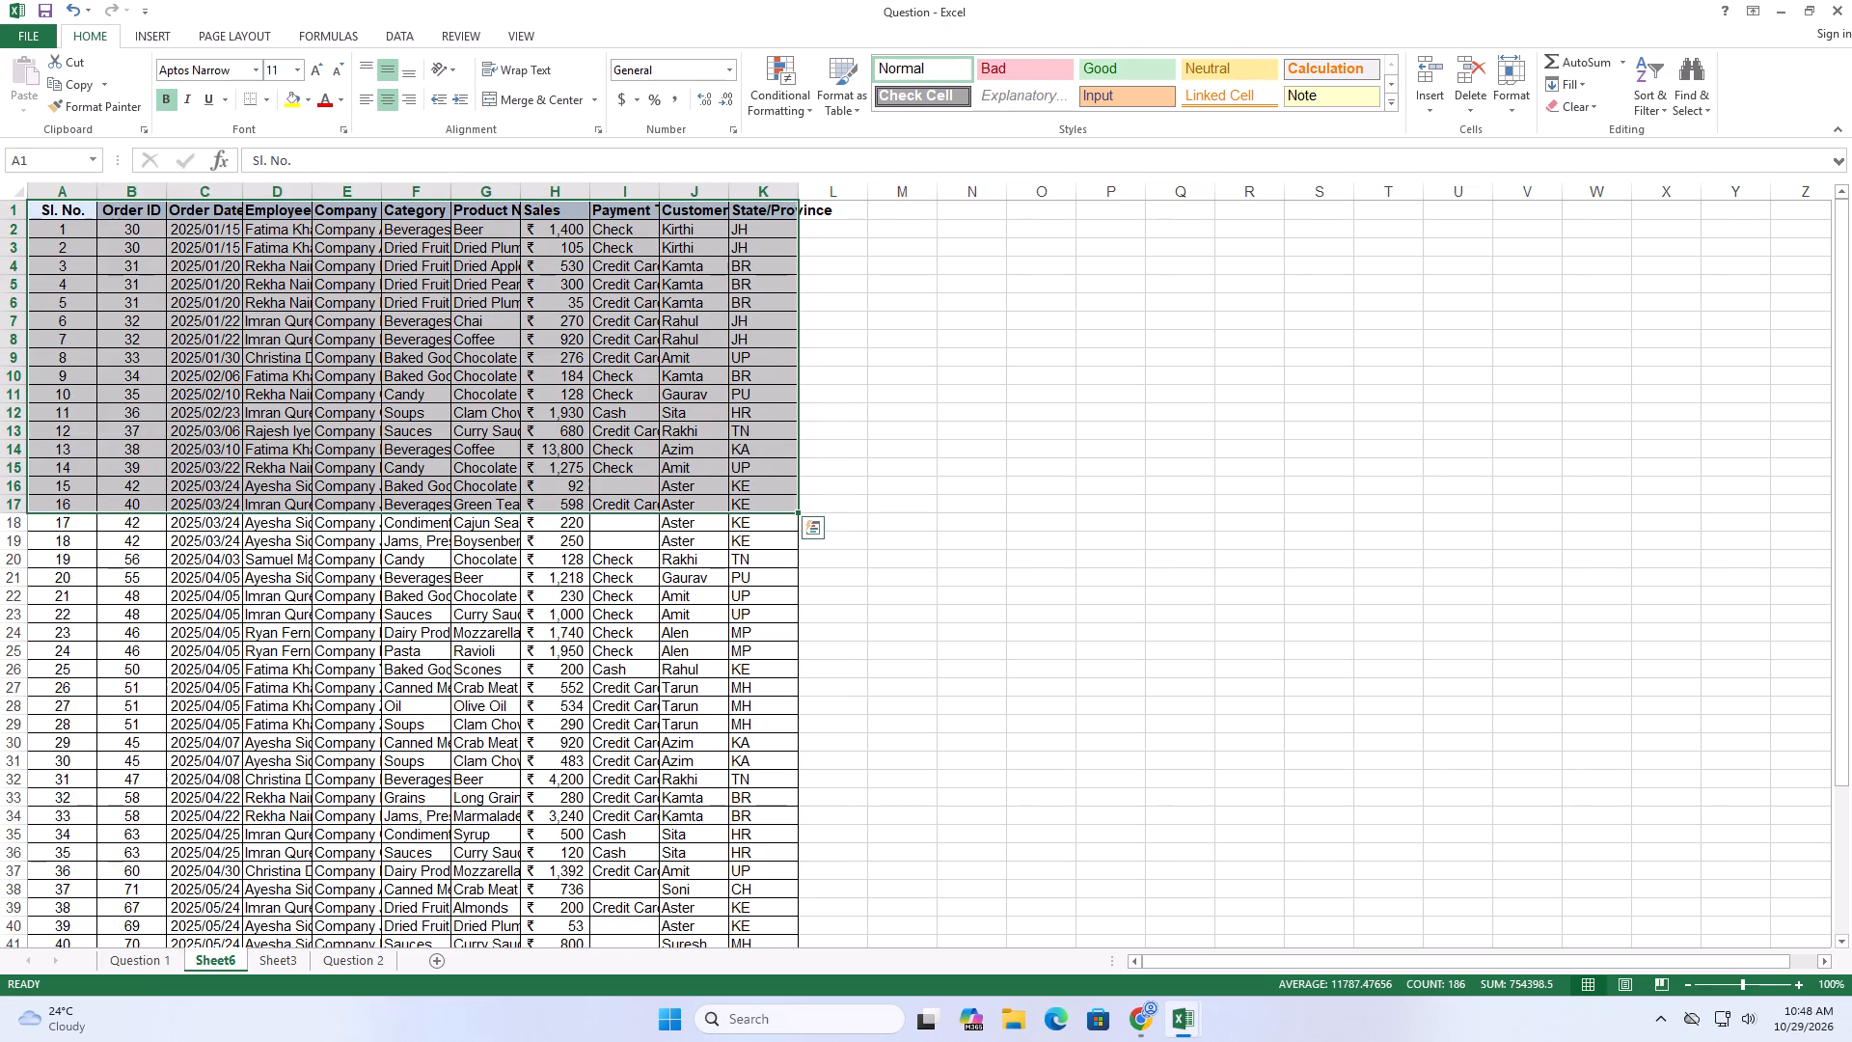
{"action": "key", "text": "ctrl+shift+Down"}
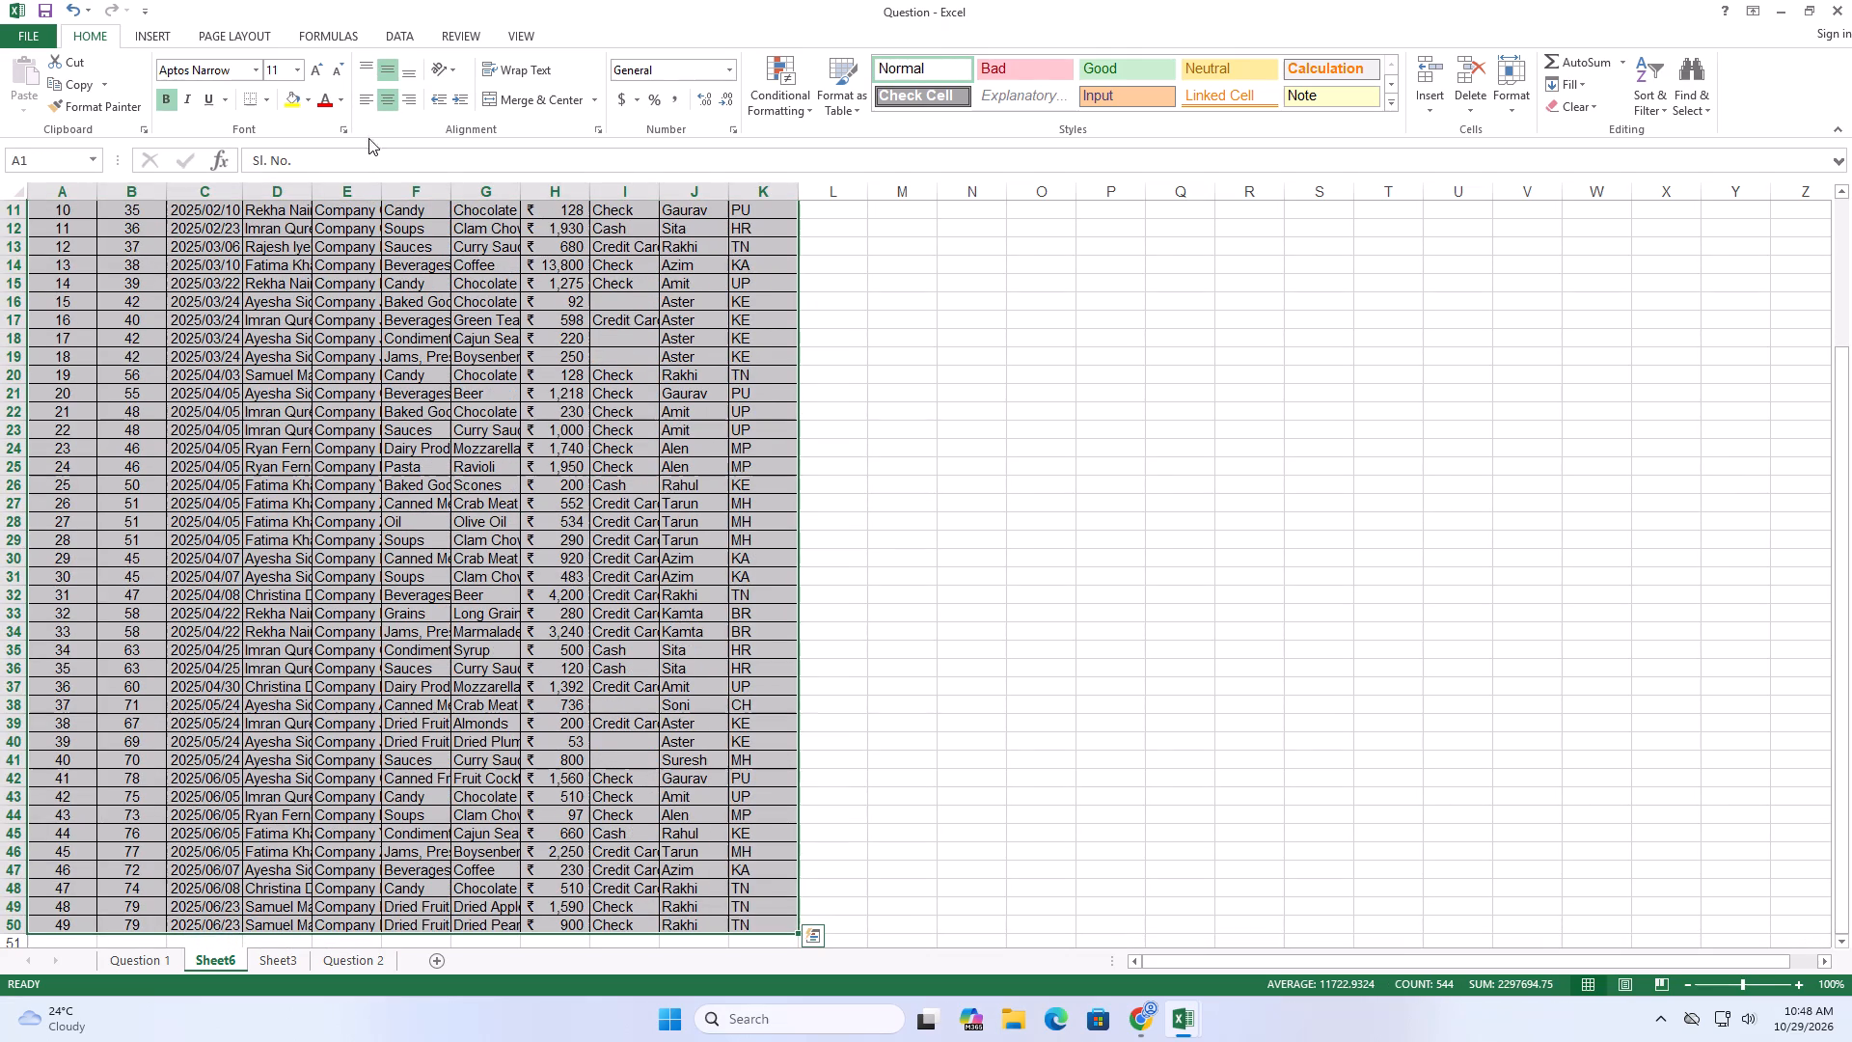
{"action": "left_click", "coordinate": [147, 29]}
{"action": "left_click", "coordinate": [146, 42]}
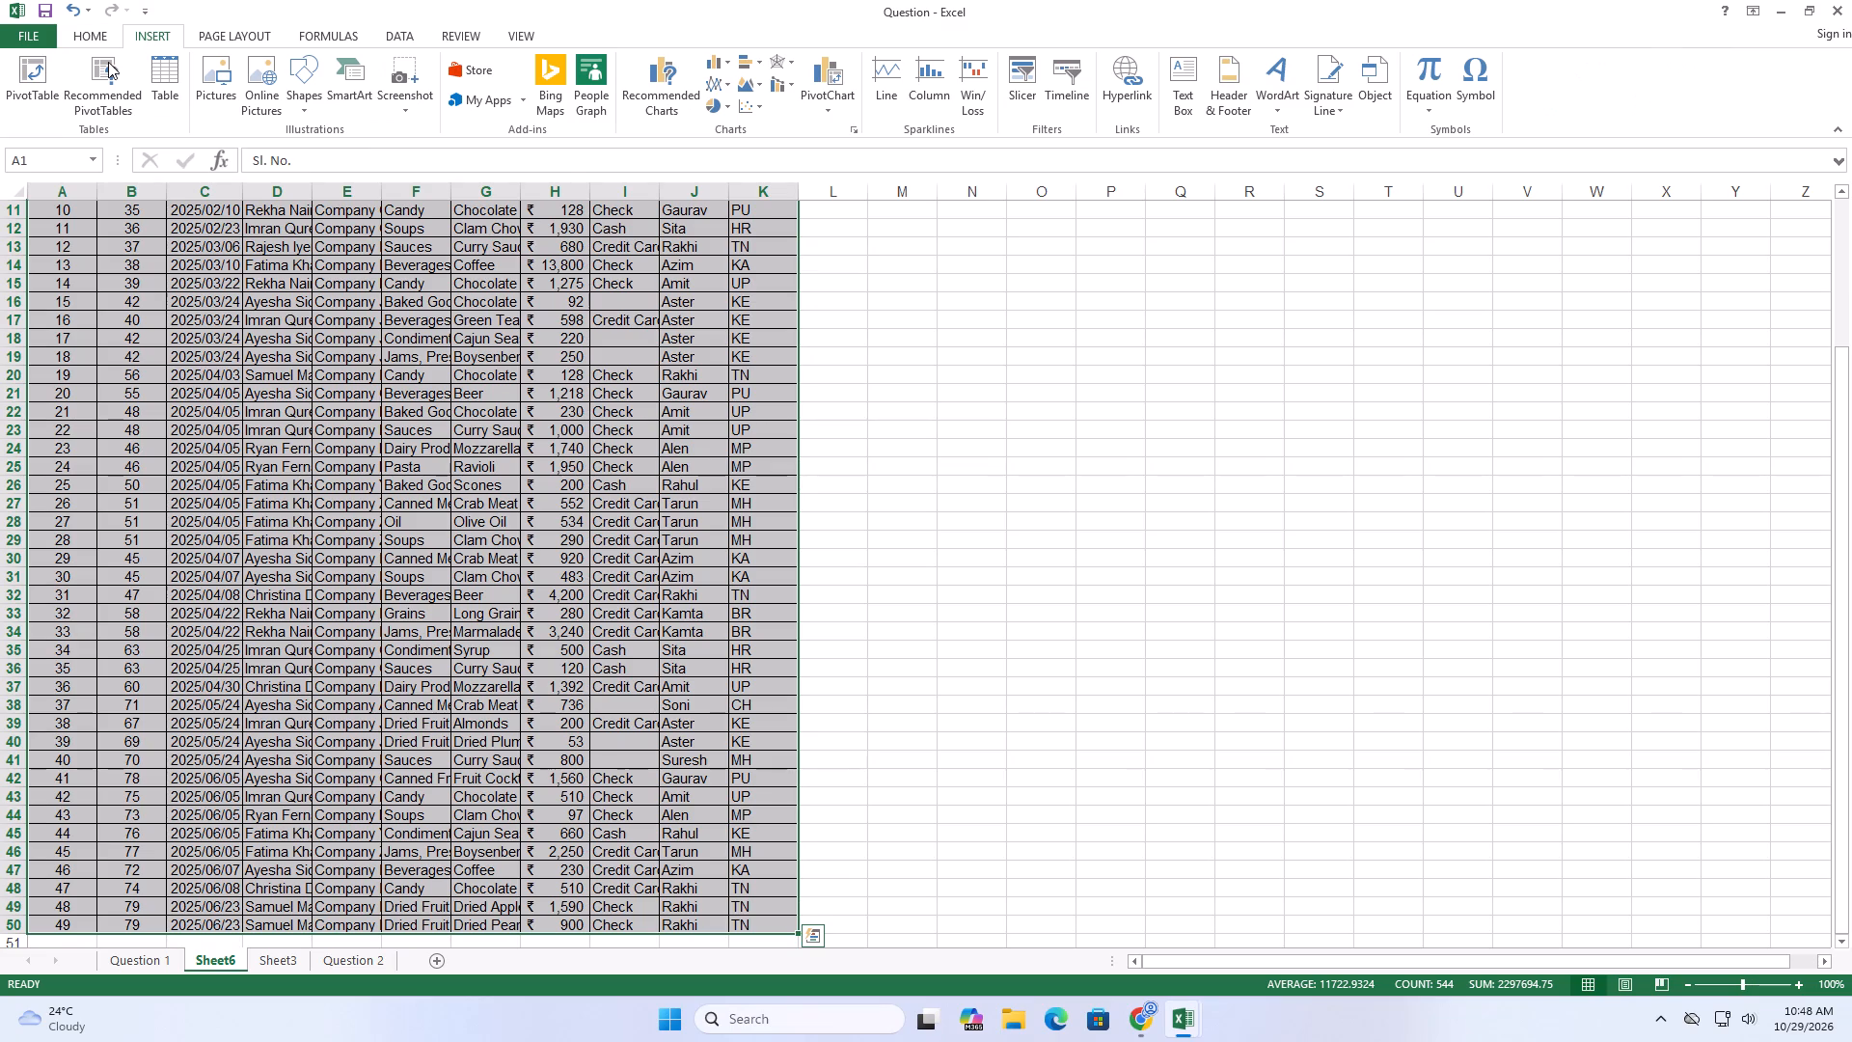
{"action": "left_click", "coordinate": [41, 85]}
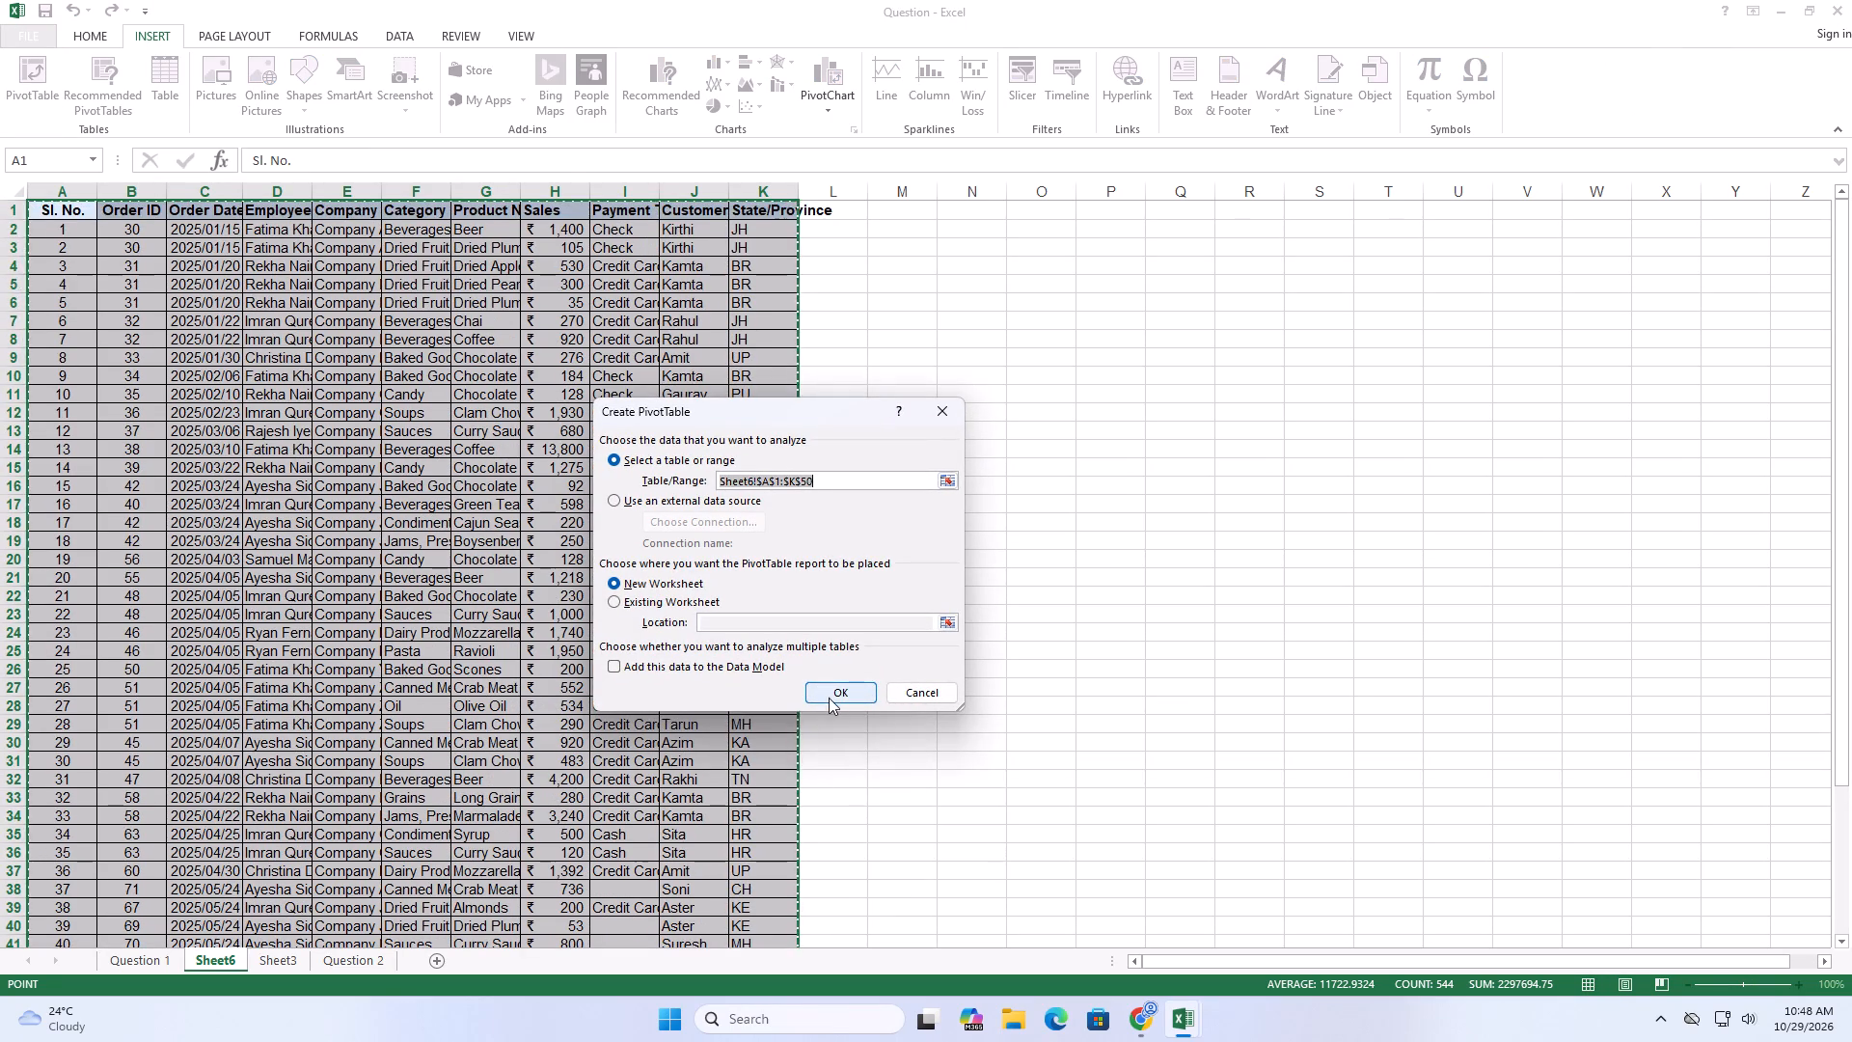
{"action": "left_click", "coordinate": [827, 688]}
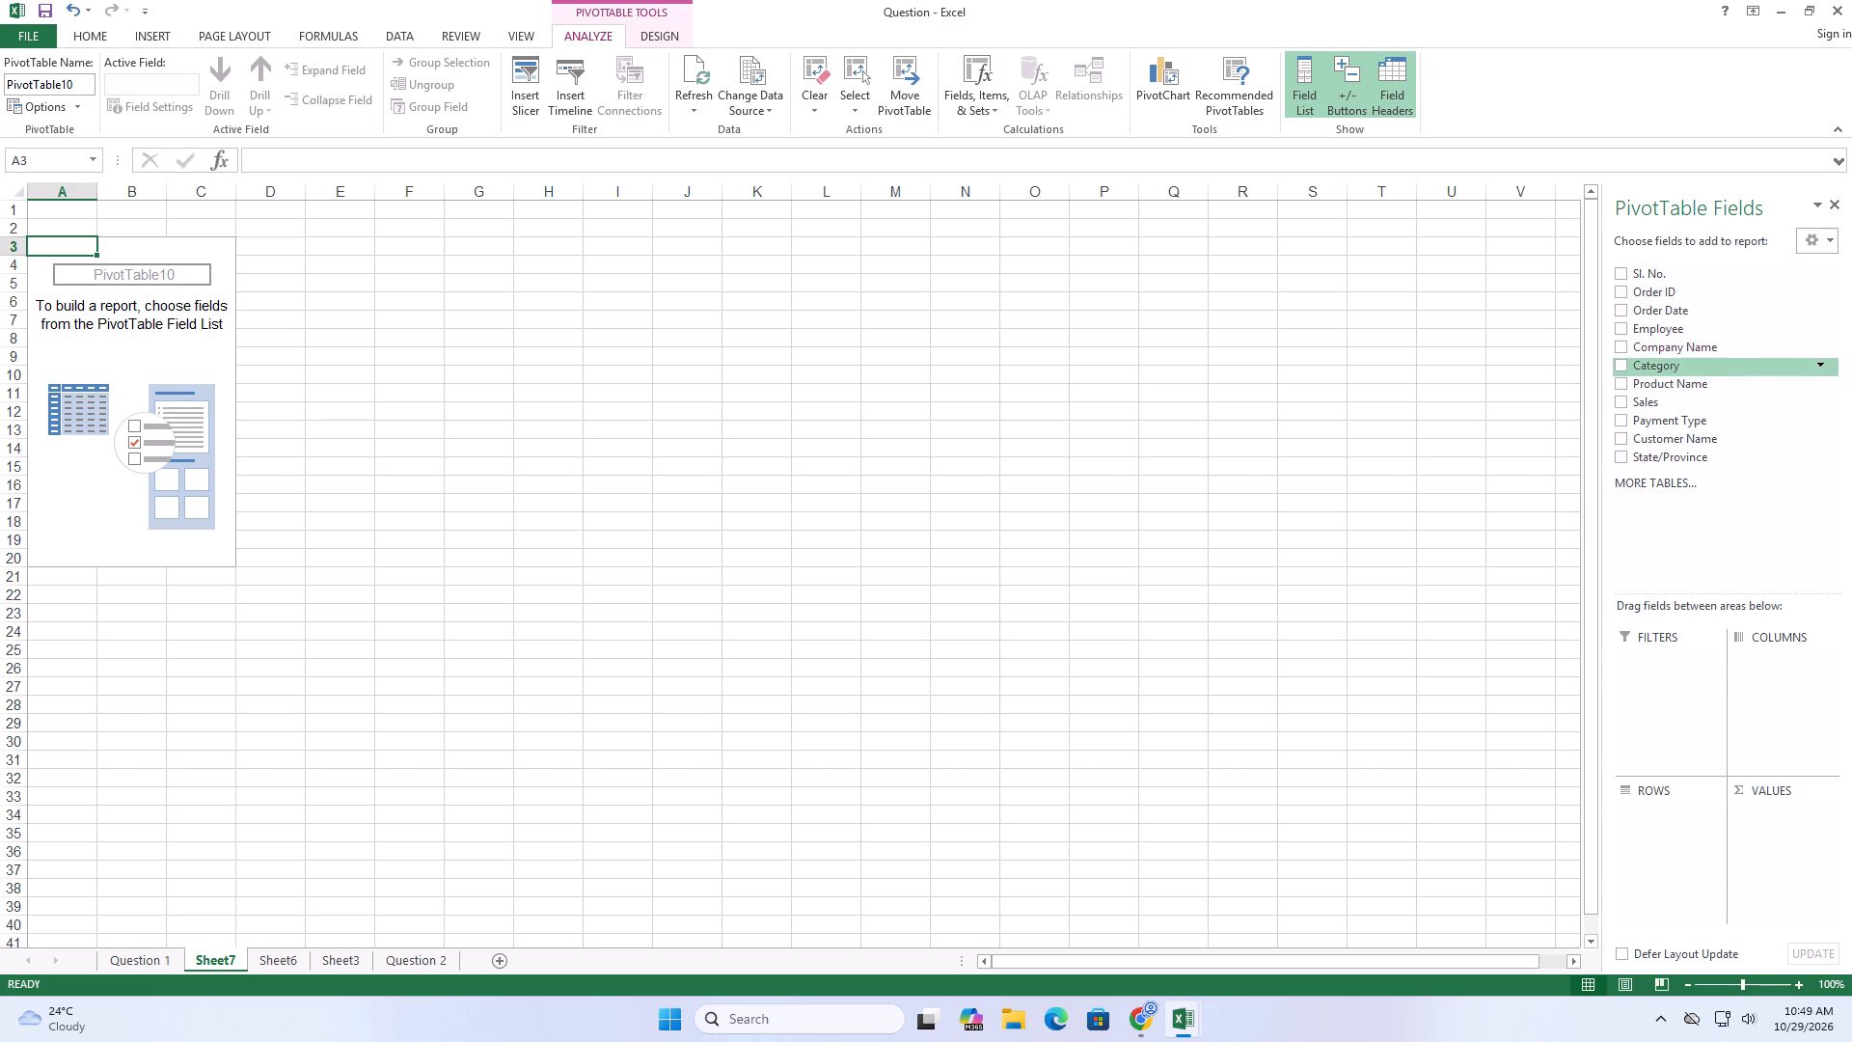
Set up the new PivotTable with Customer Name as rows and Sum of Sales as values.
{"action": "left_click", "coordinate": [1649, 441]}
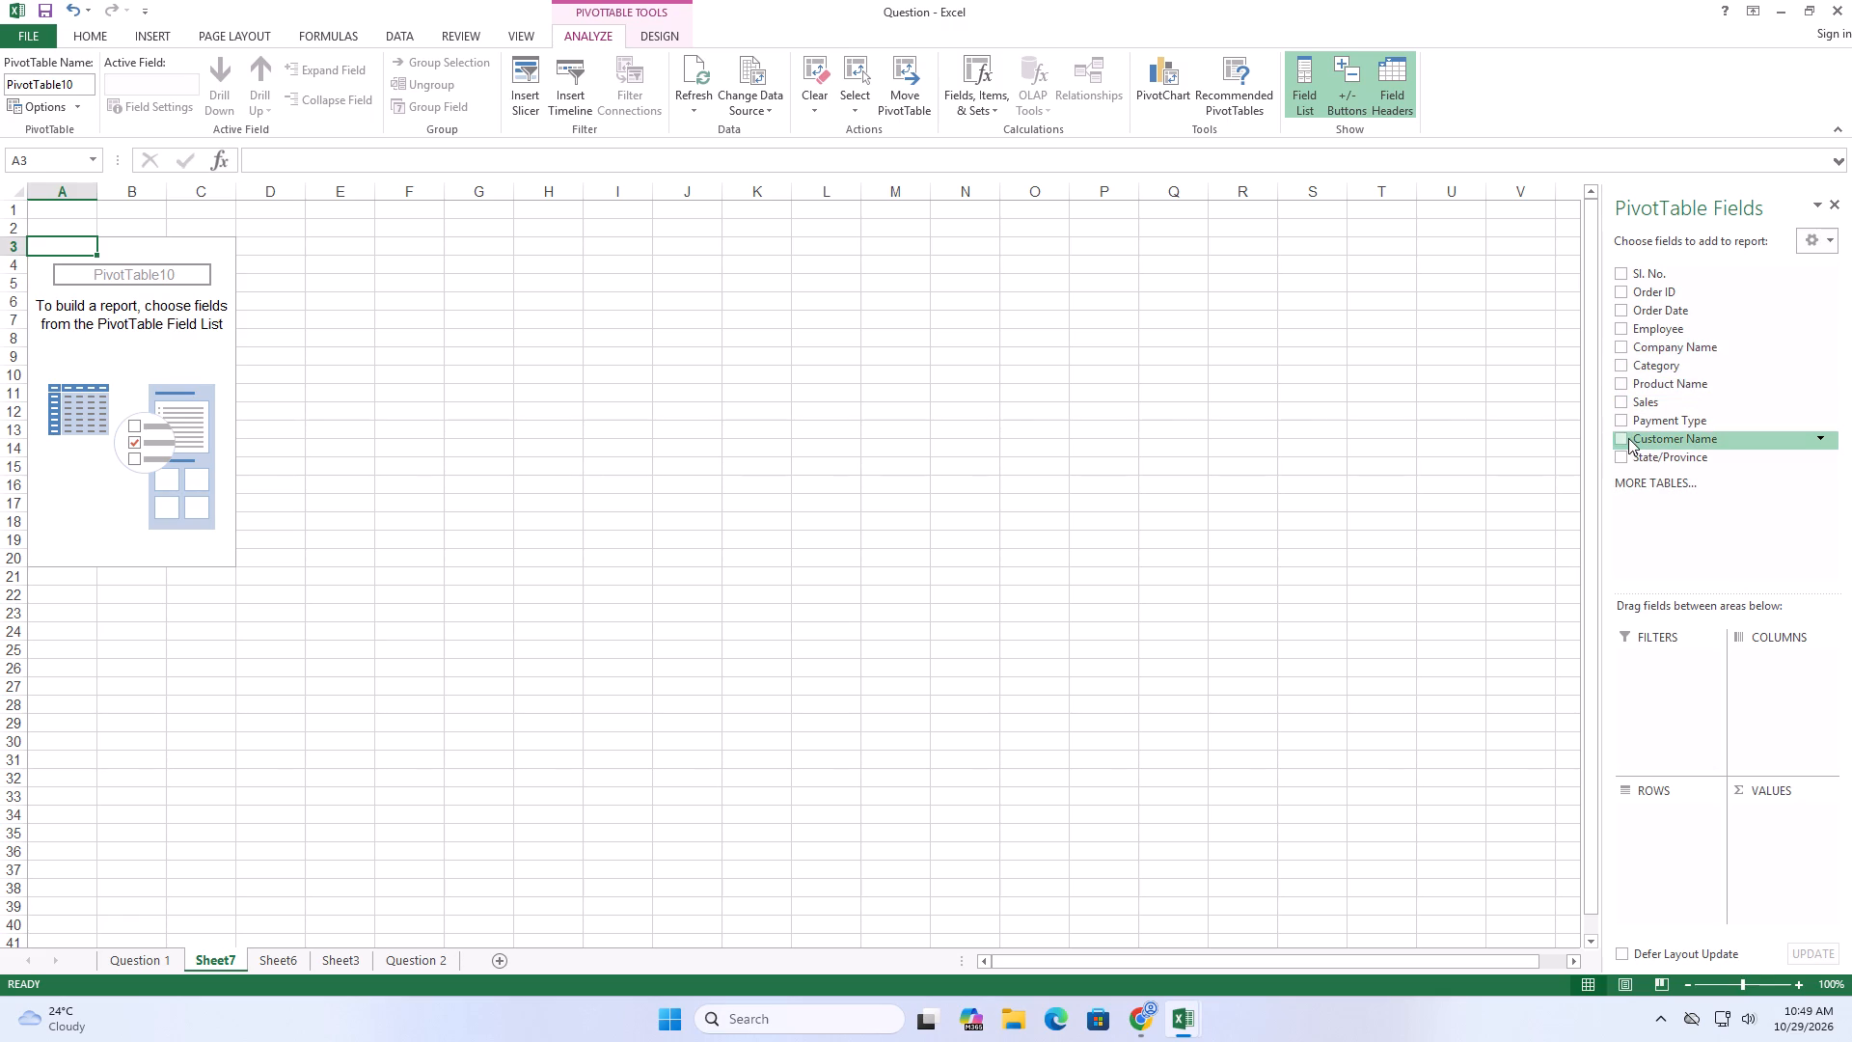
{"action": "left_click", "coordinate": [1621, 437]}
{"action": "left_click", "coordinate": [1621, 399]}
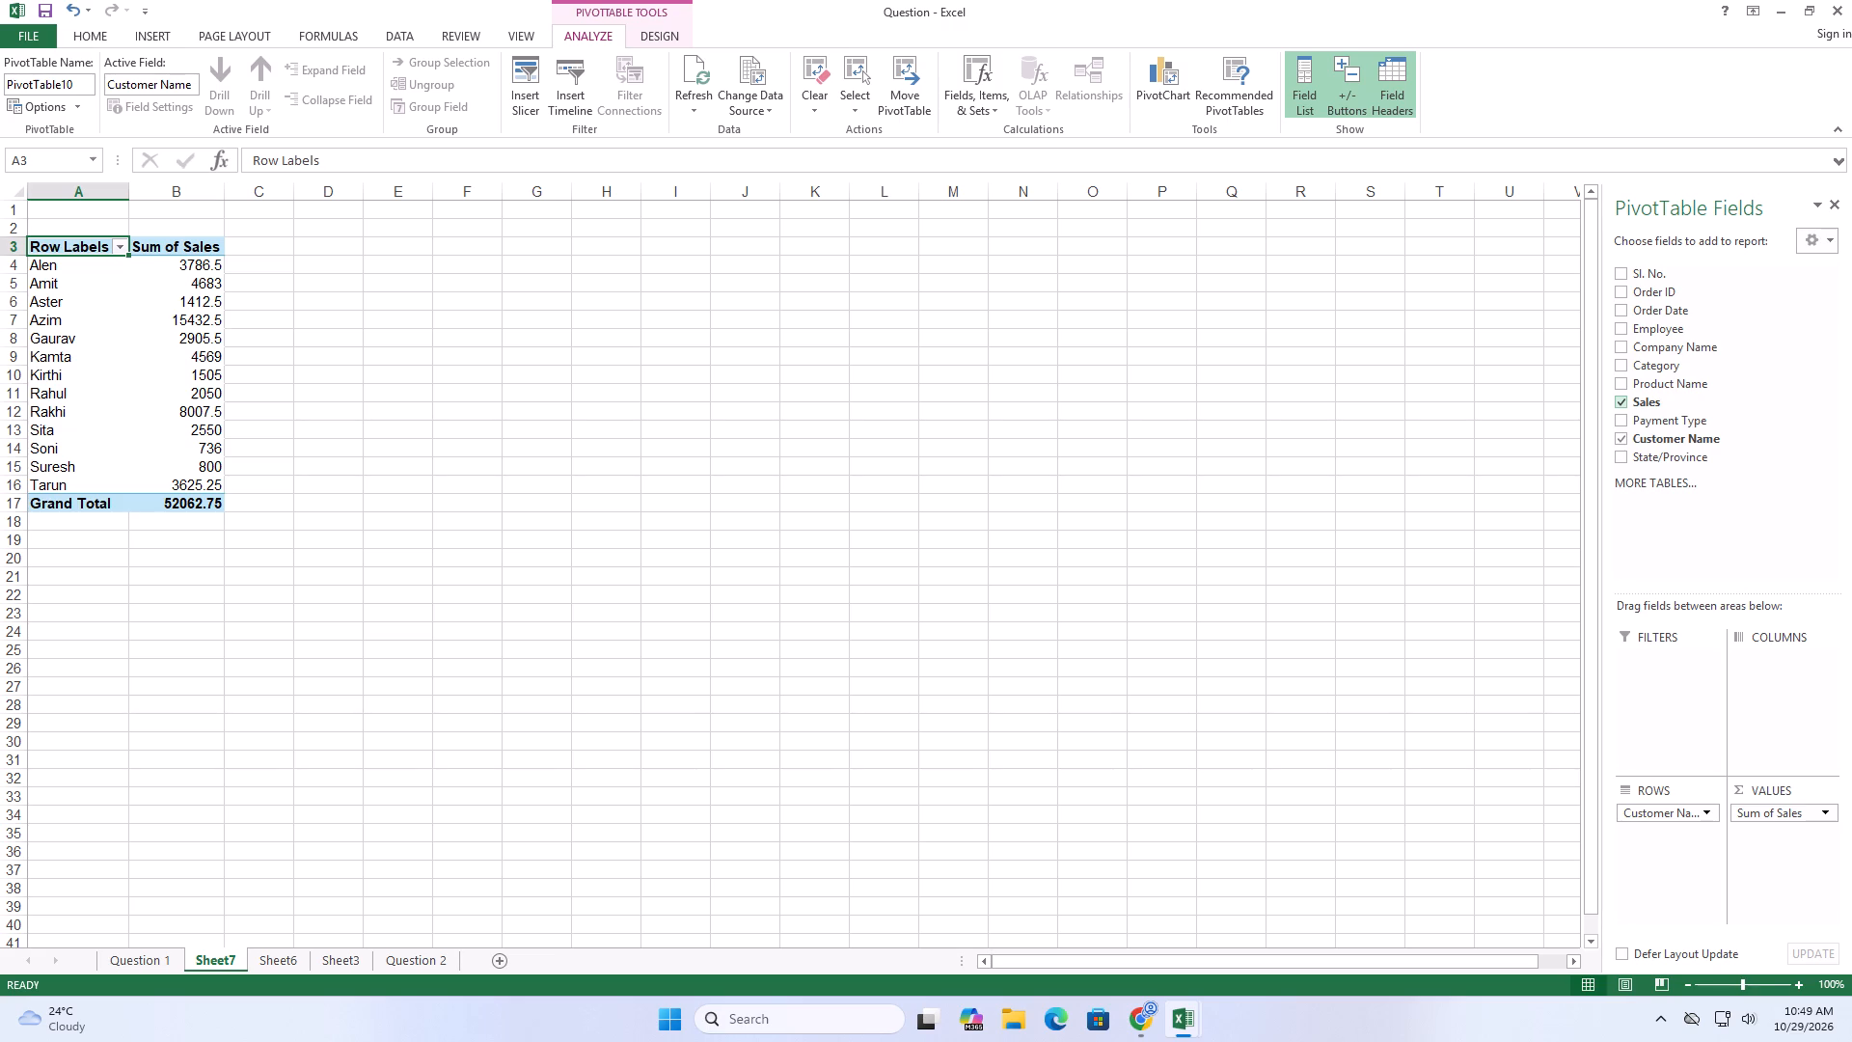
Delete Sheet3 with its two old PivotTables and slicers.
{"action": "left_click", "coordinate": [333, 967]}
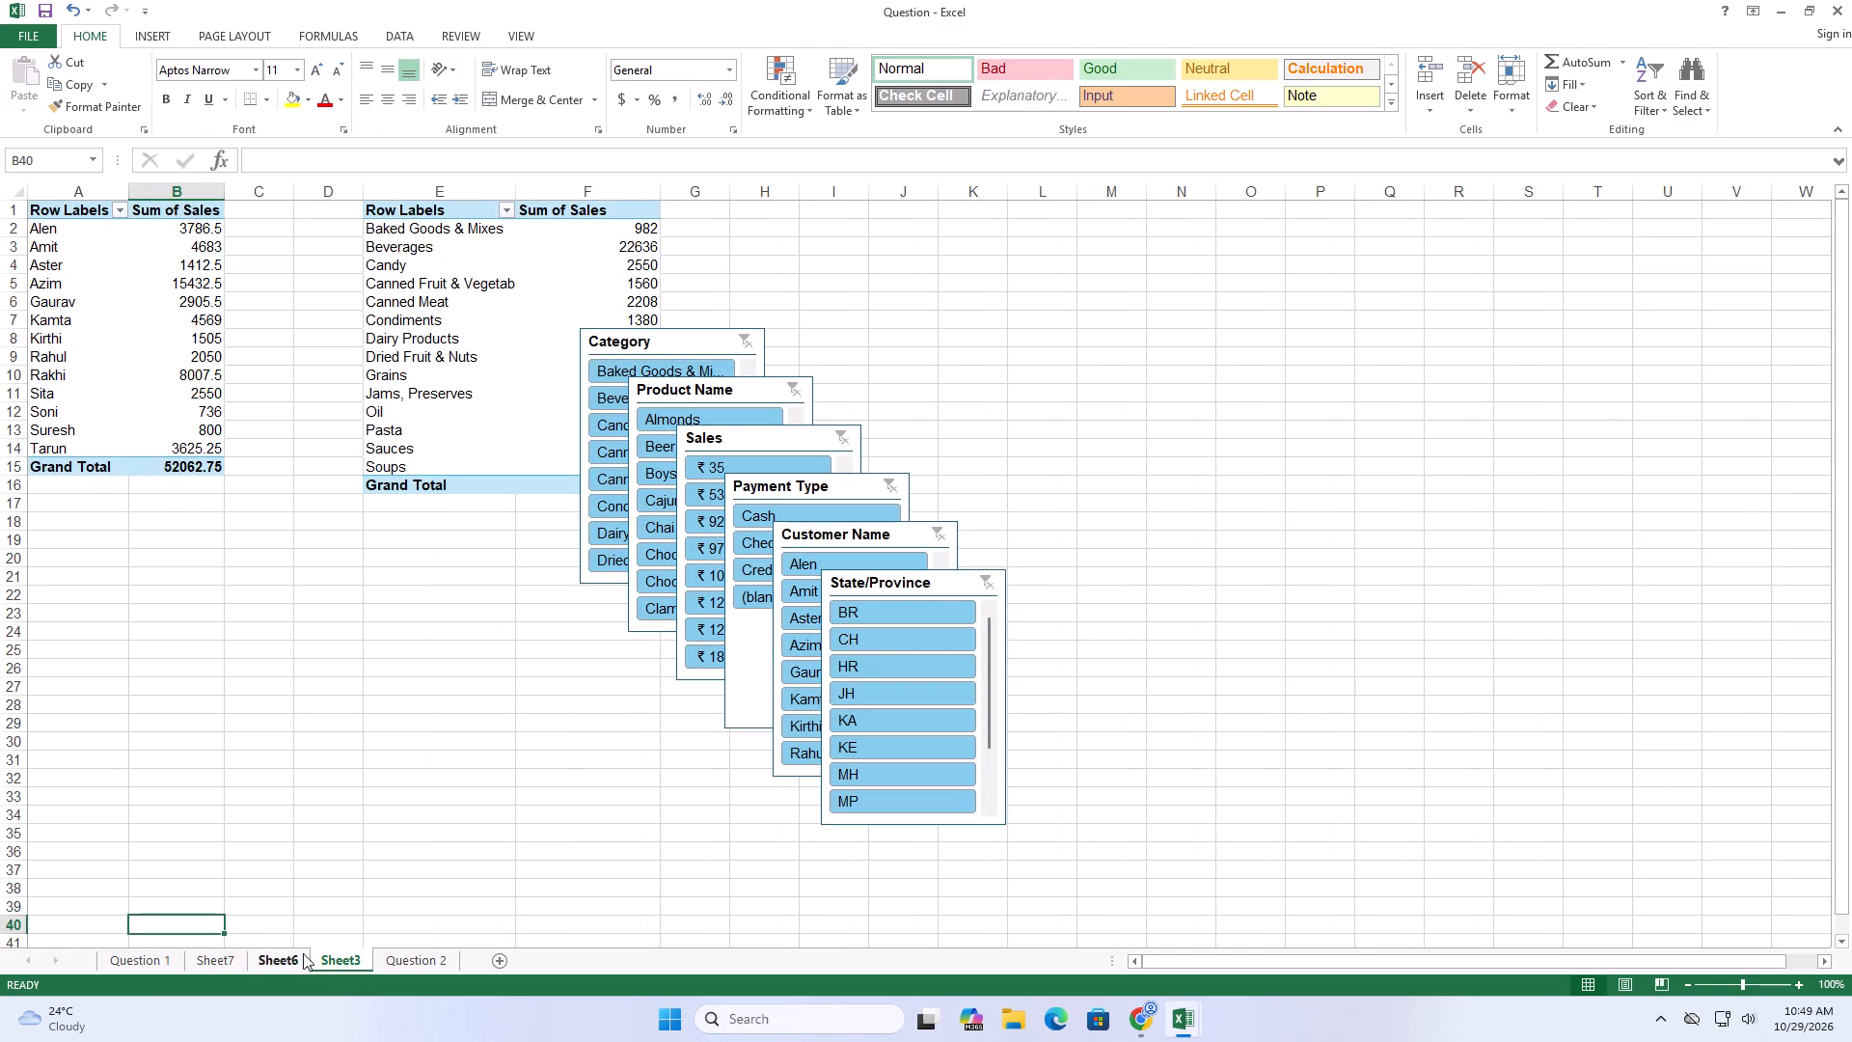
{"action": "right_click", "coordinate": [339, 958]}
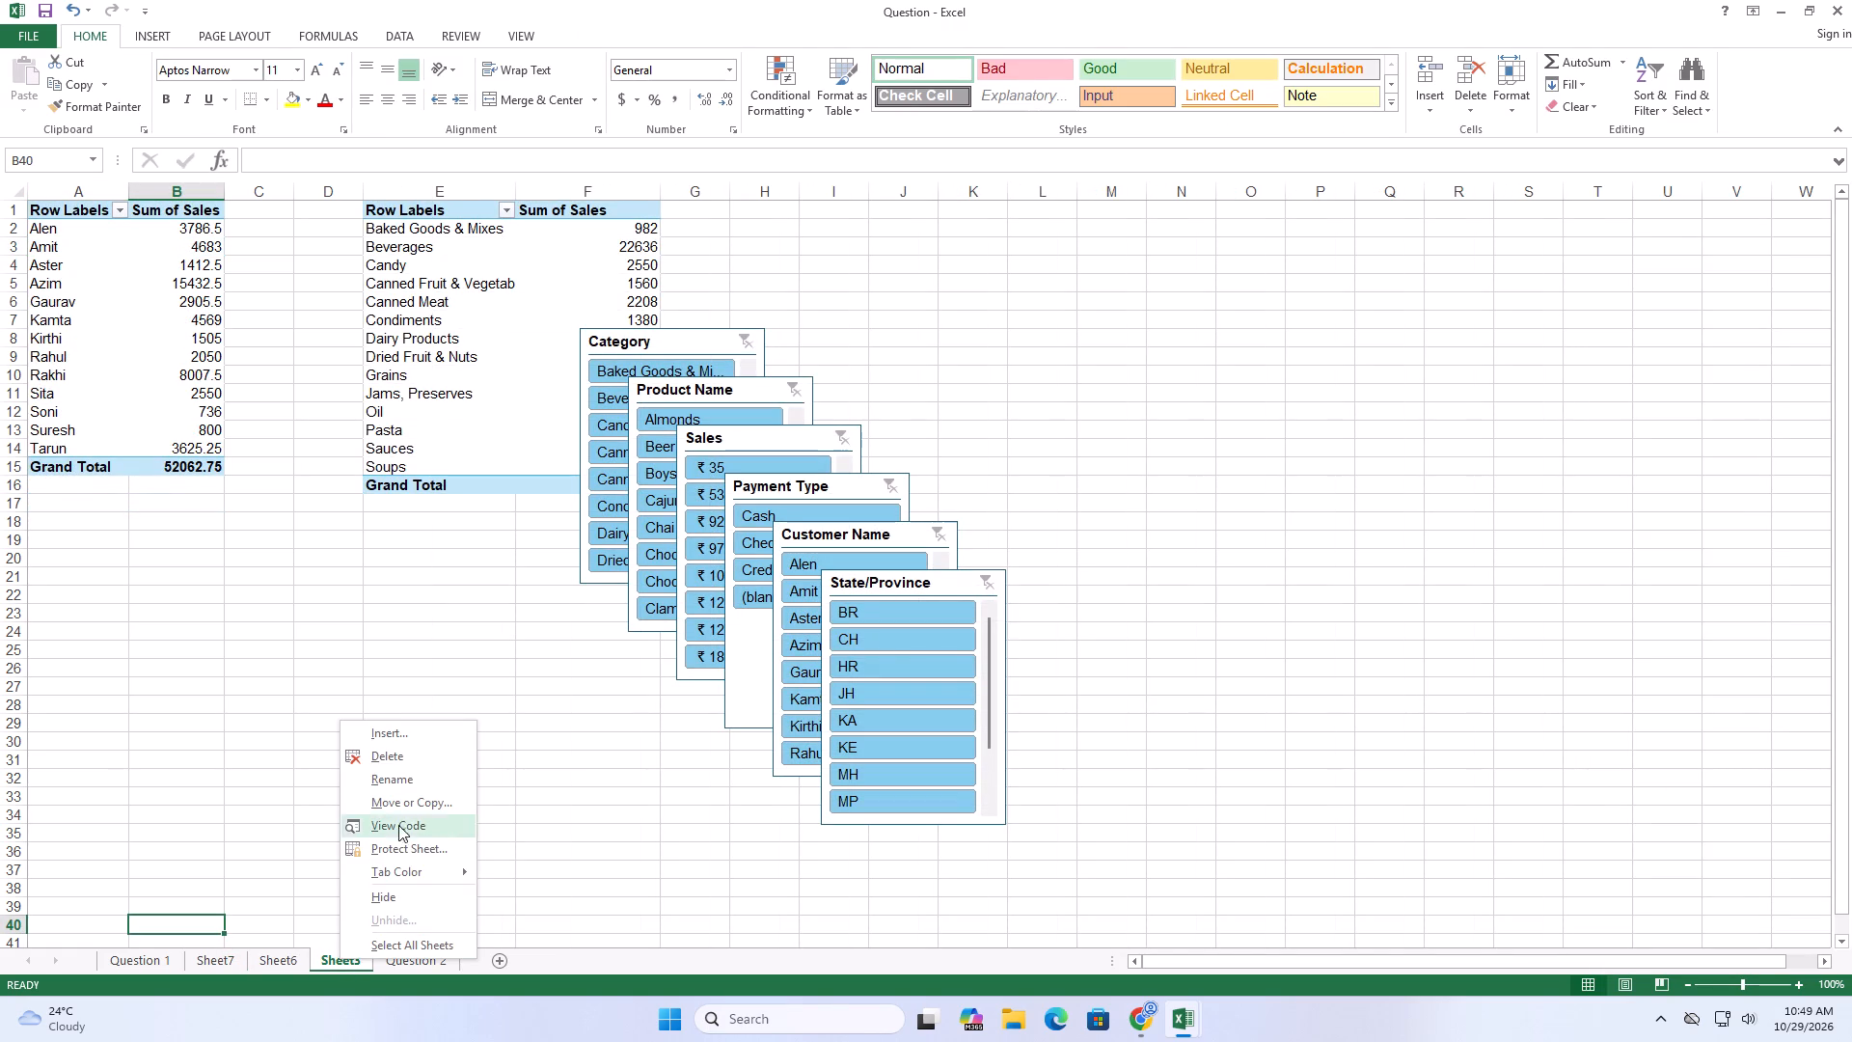
{"action": "left_click", "coordinate": [391, 754]}
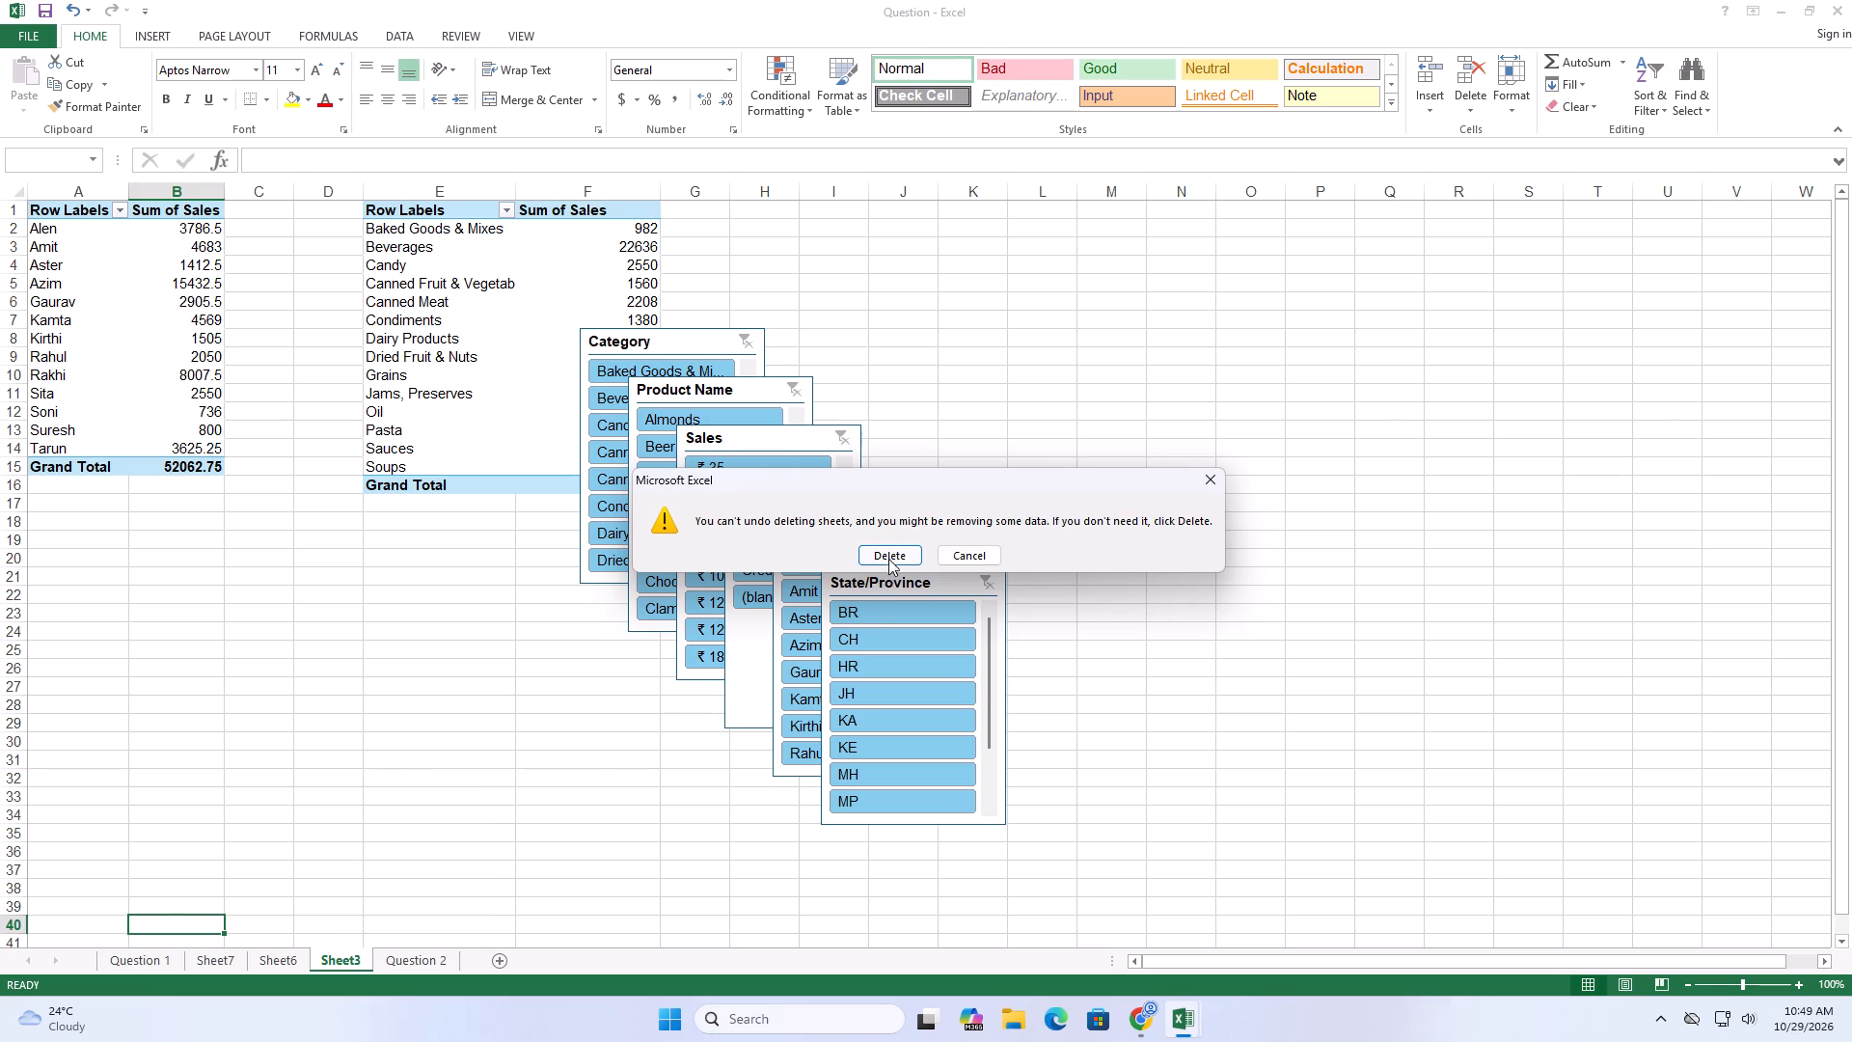
{"action": "left_click", "coordinate": [889, 555]}
Create a second PivotTable on another new worksheet from the Sheet6 order data A1:K50.
{"action": "left_click", "coordinate": [279, 957]}
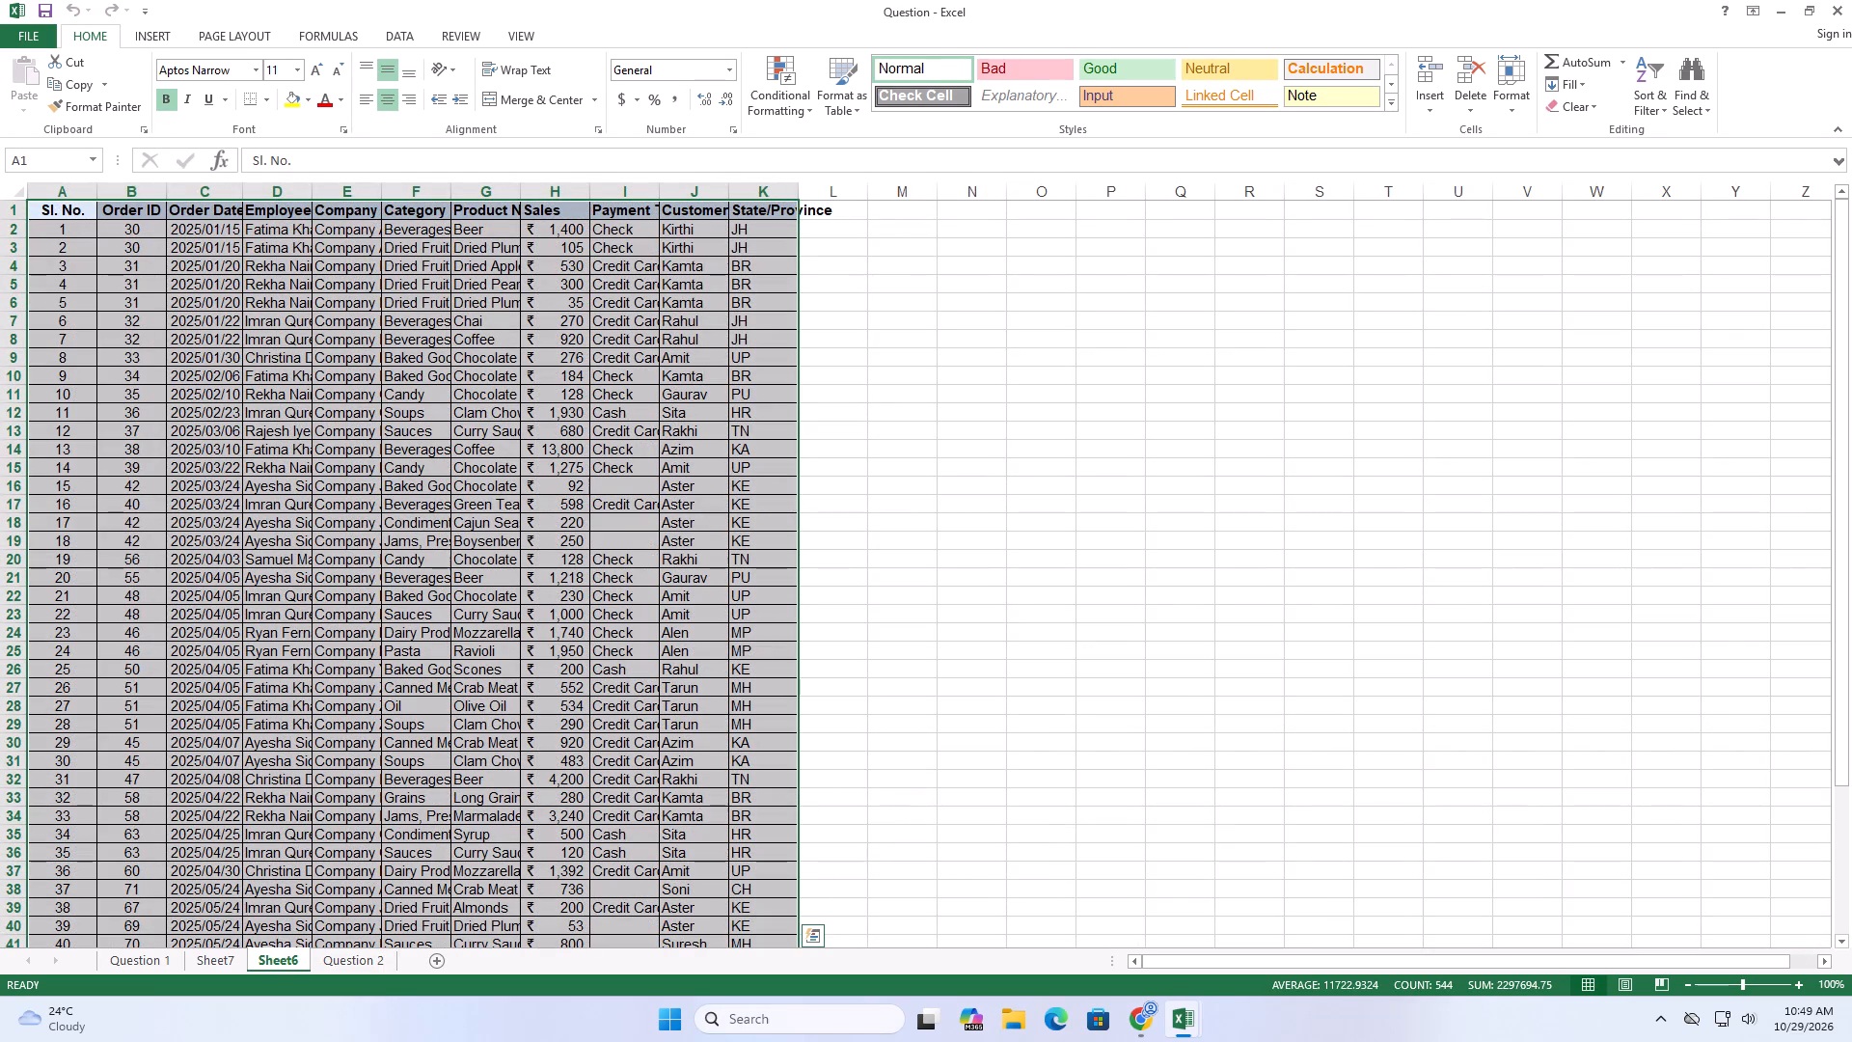
{"action": "left_click", "coordinate": [155, 36]}
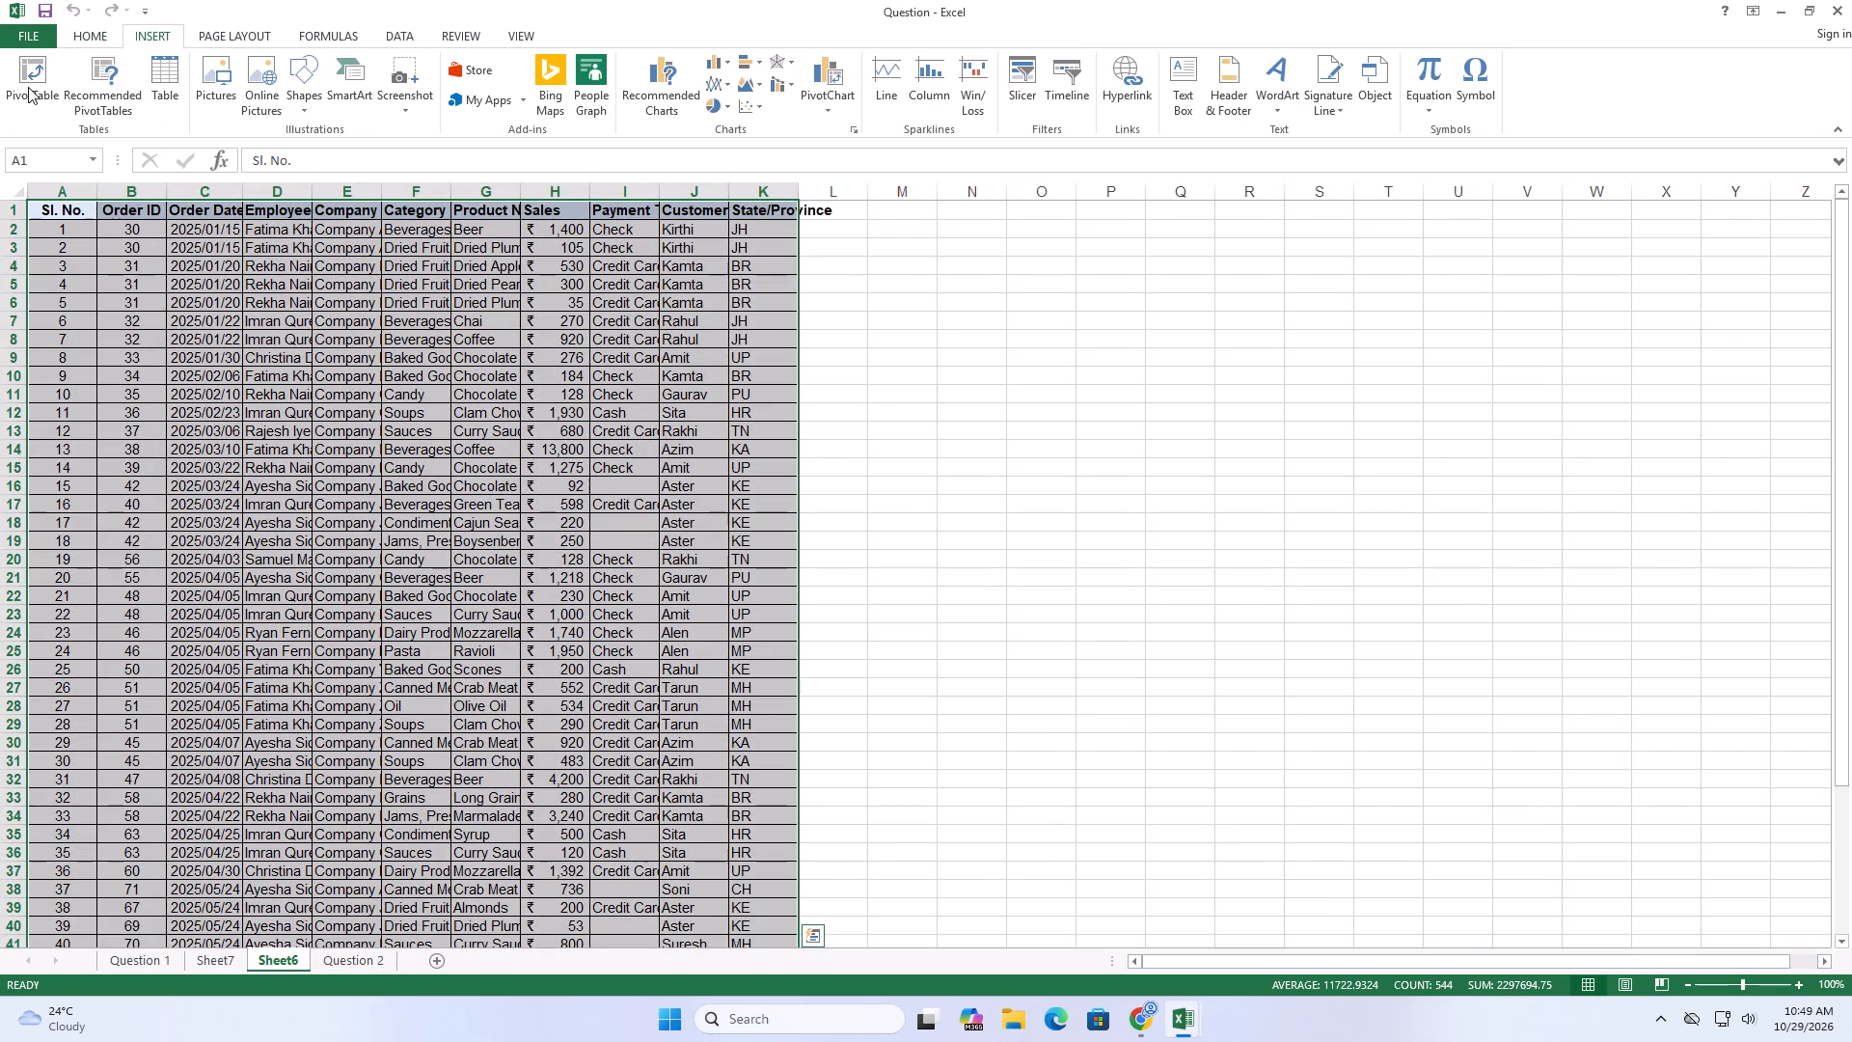
{"action": "left_click", "coordinate": [24, 88]}
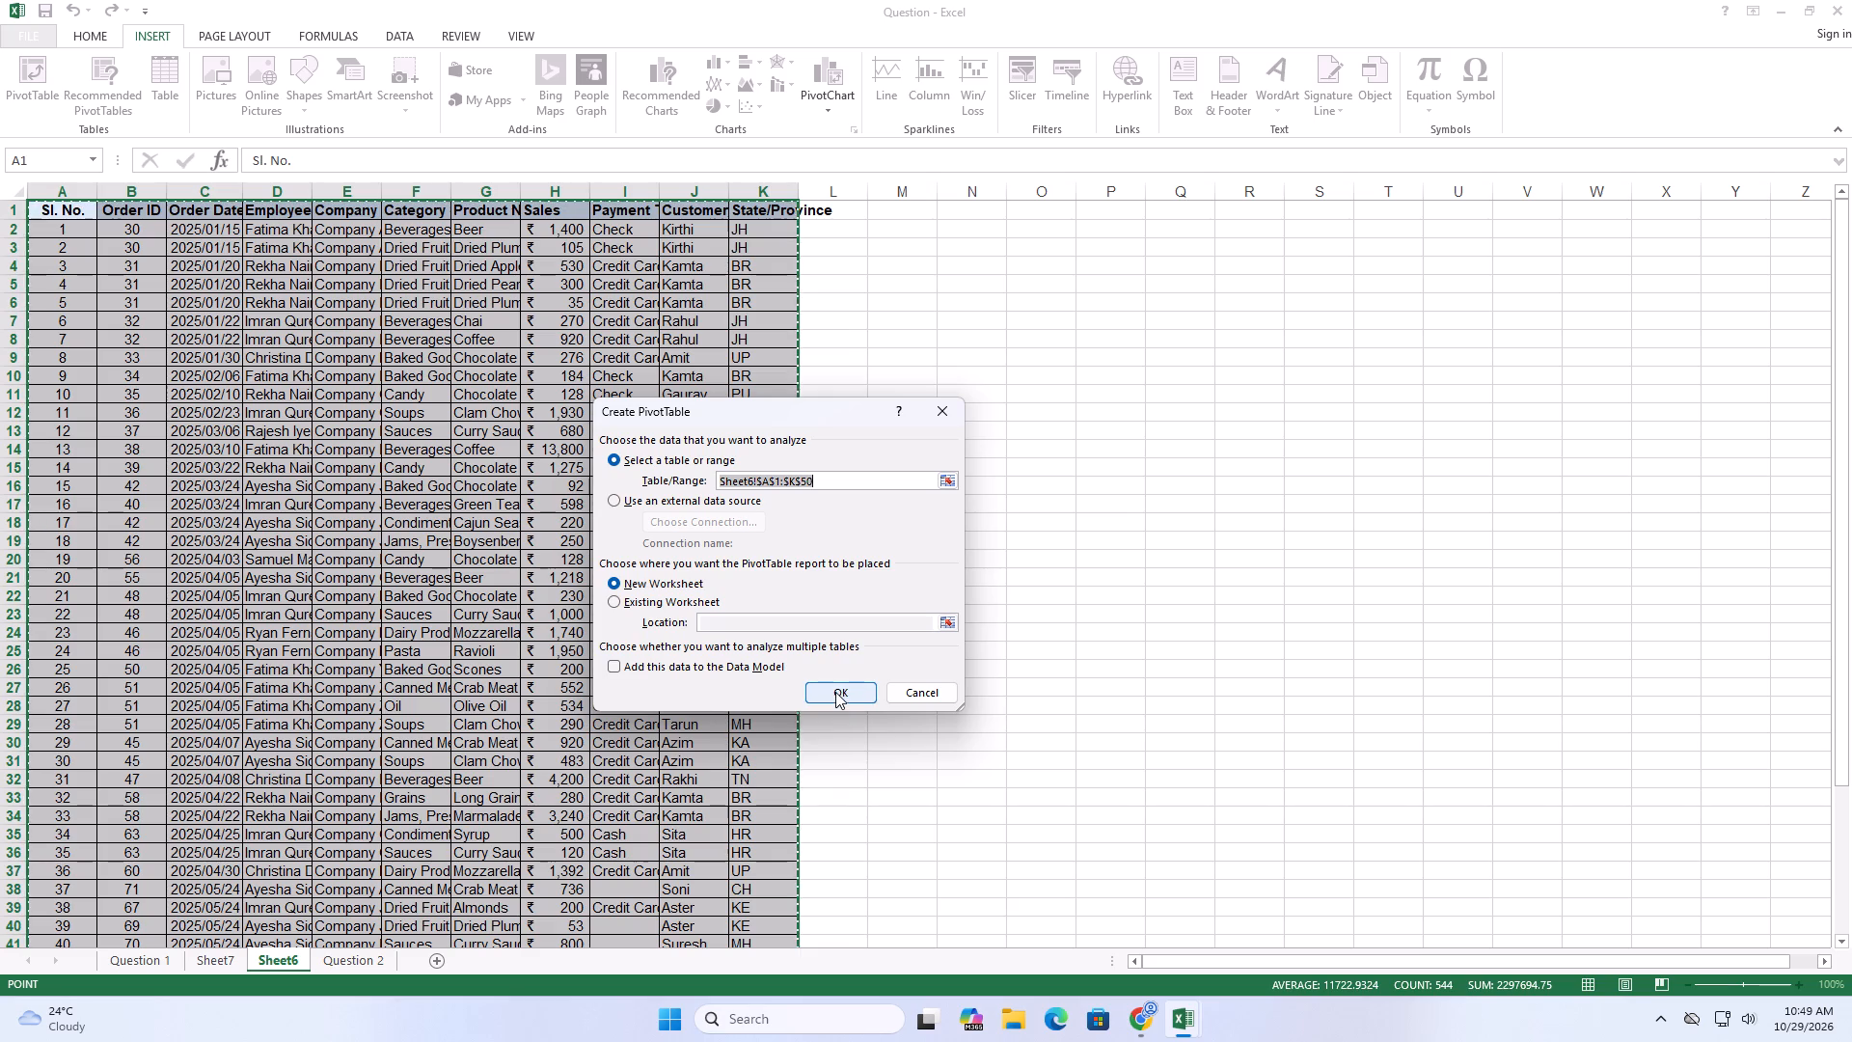
{"action": "left_click", "coordinate": [835, 692]}
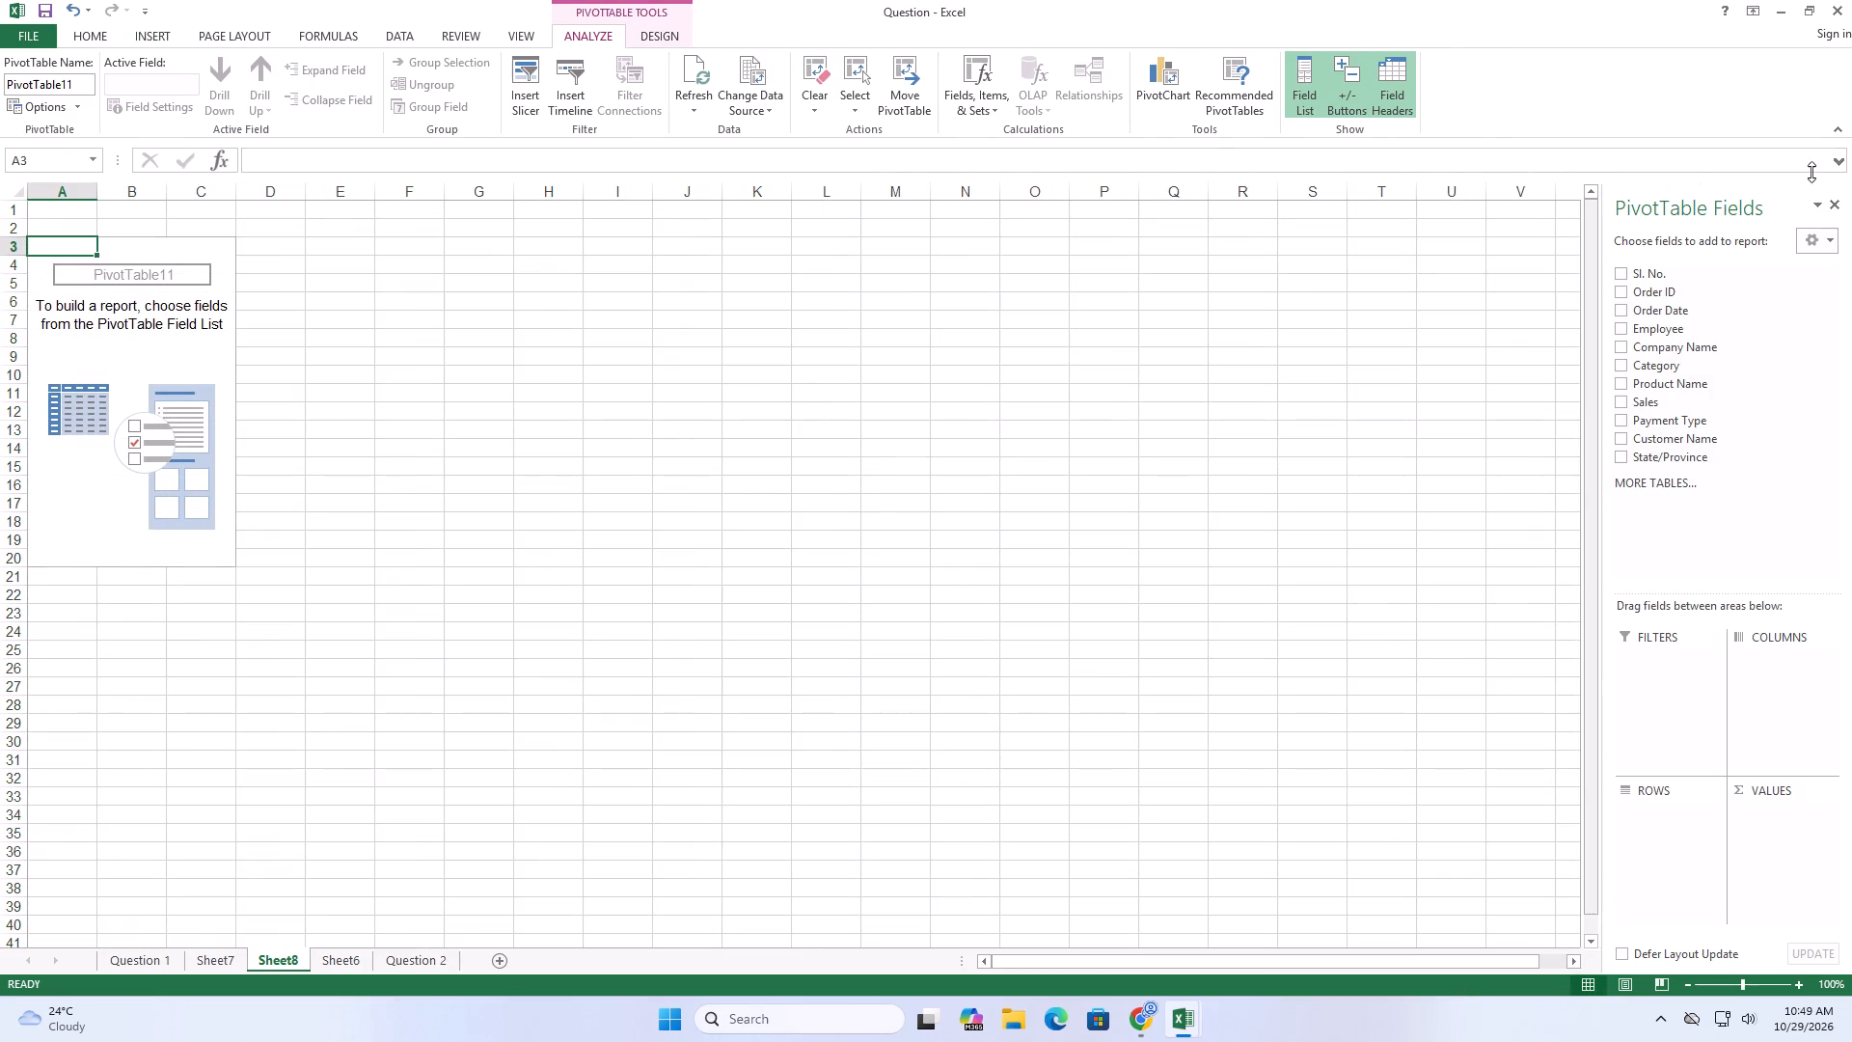
Set up the Sheet8 PivotTable with Employee as rows and Sum of Sales as values.
{"action": "left_click", "coordinate": [1620, 330]}
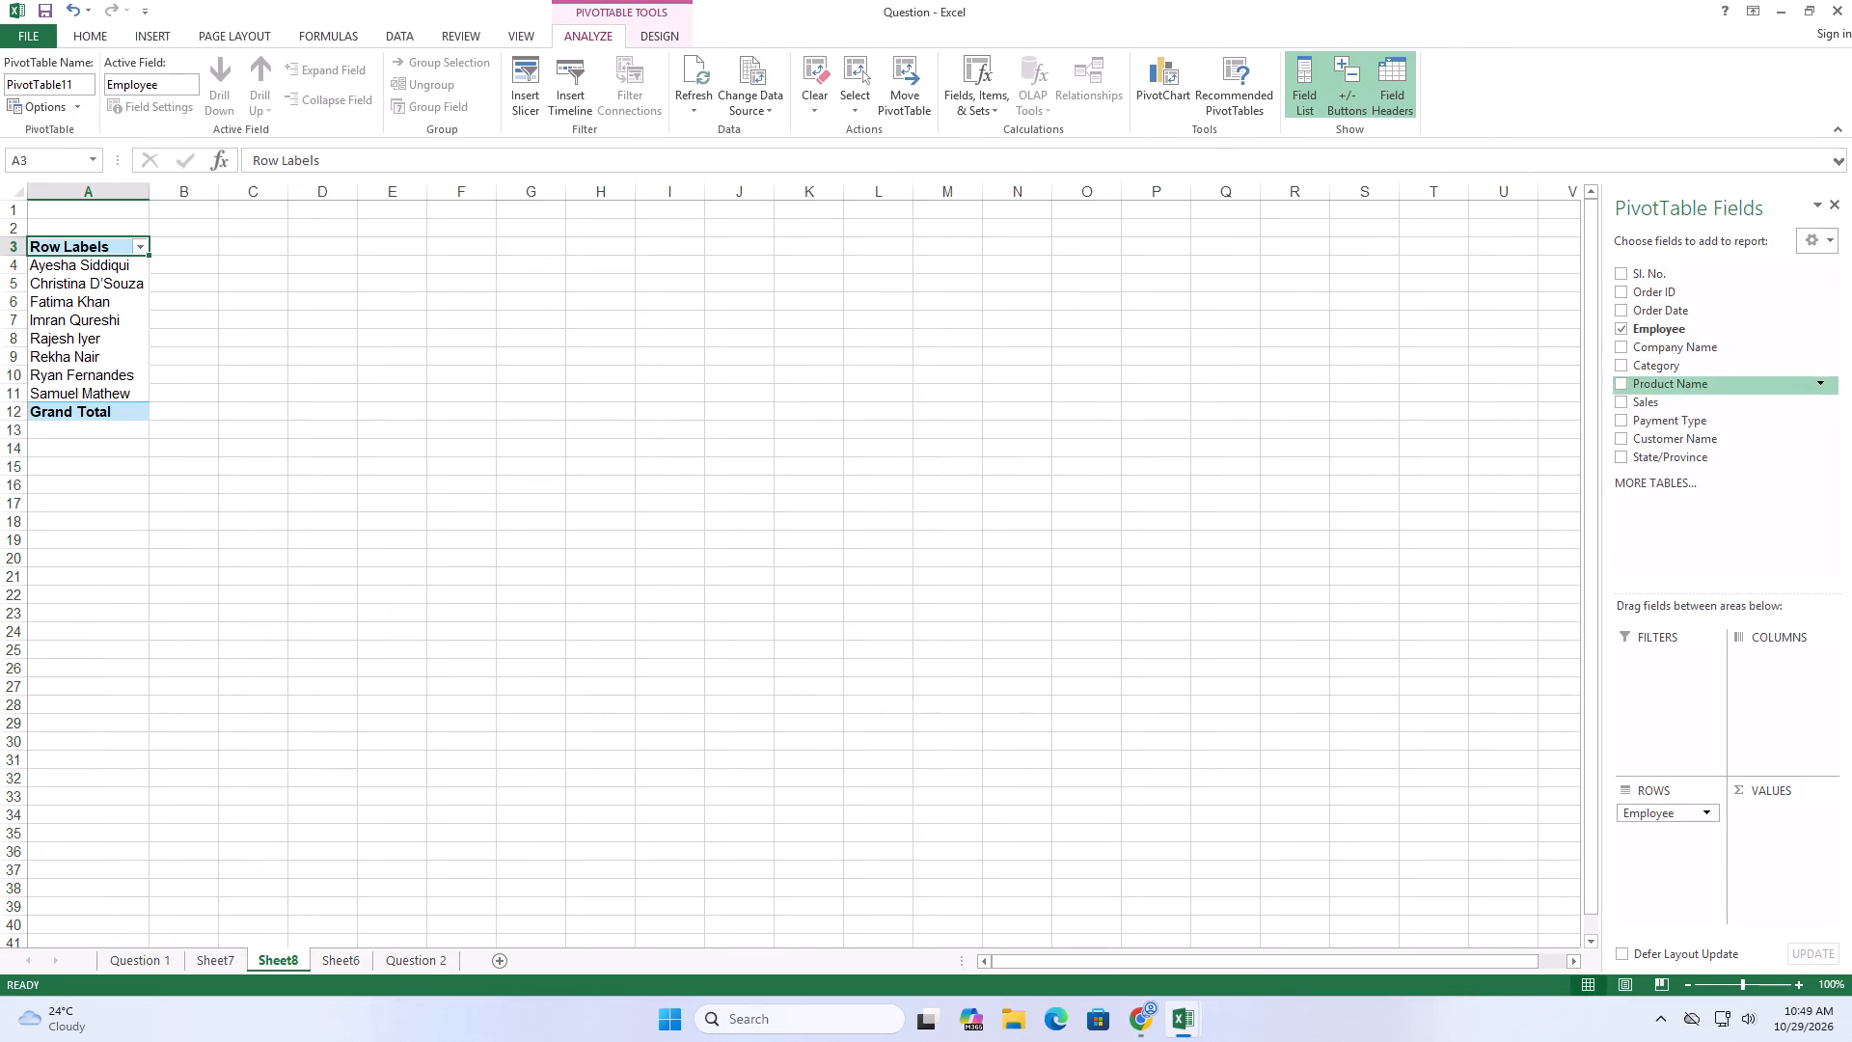
{"action": "left_click", "coordinate": [1634, 399]}
{"action": "left_click", "coordinate": [1625, 400]}
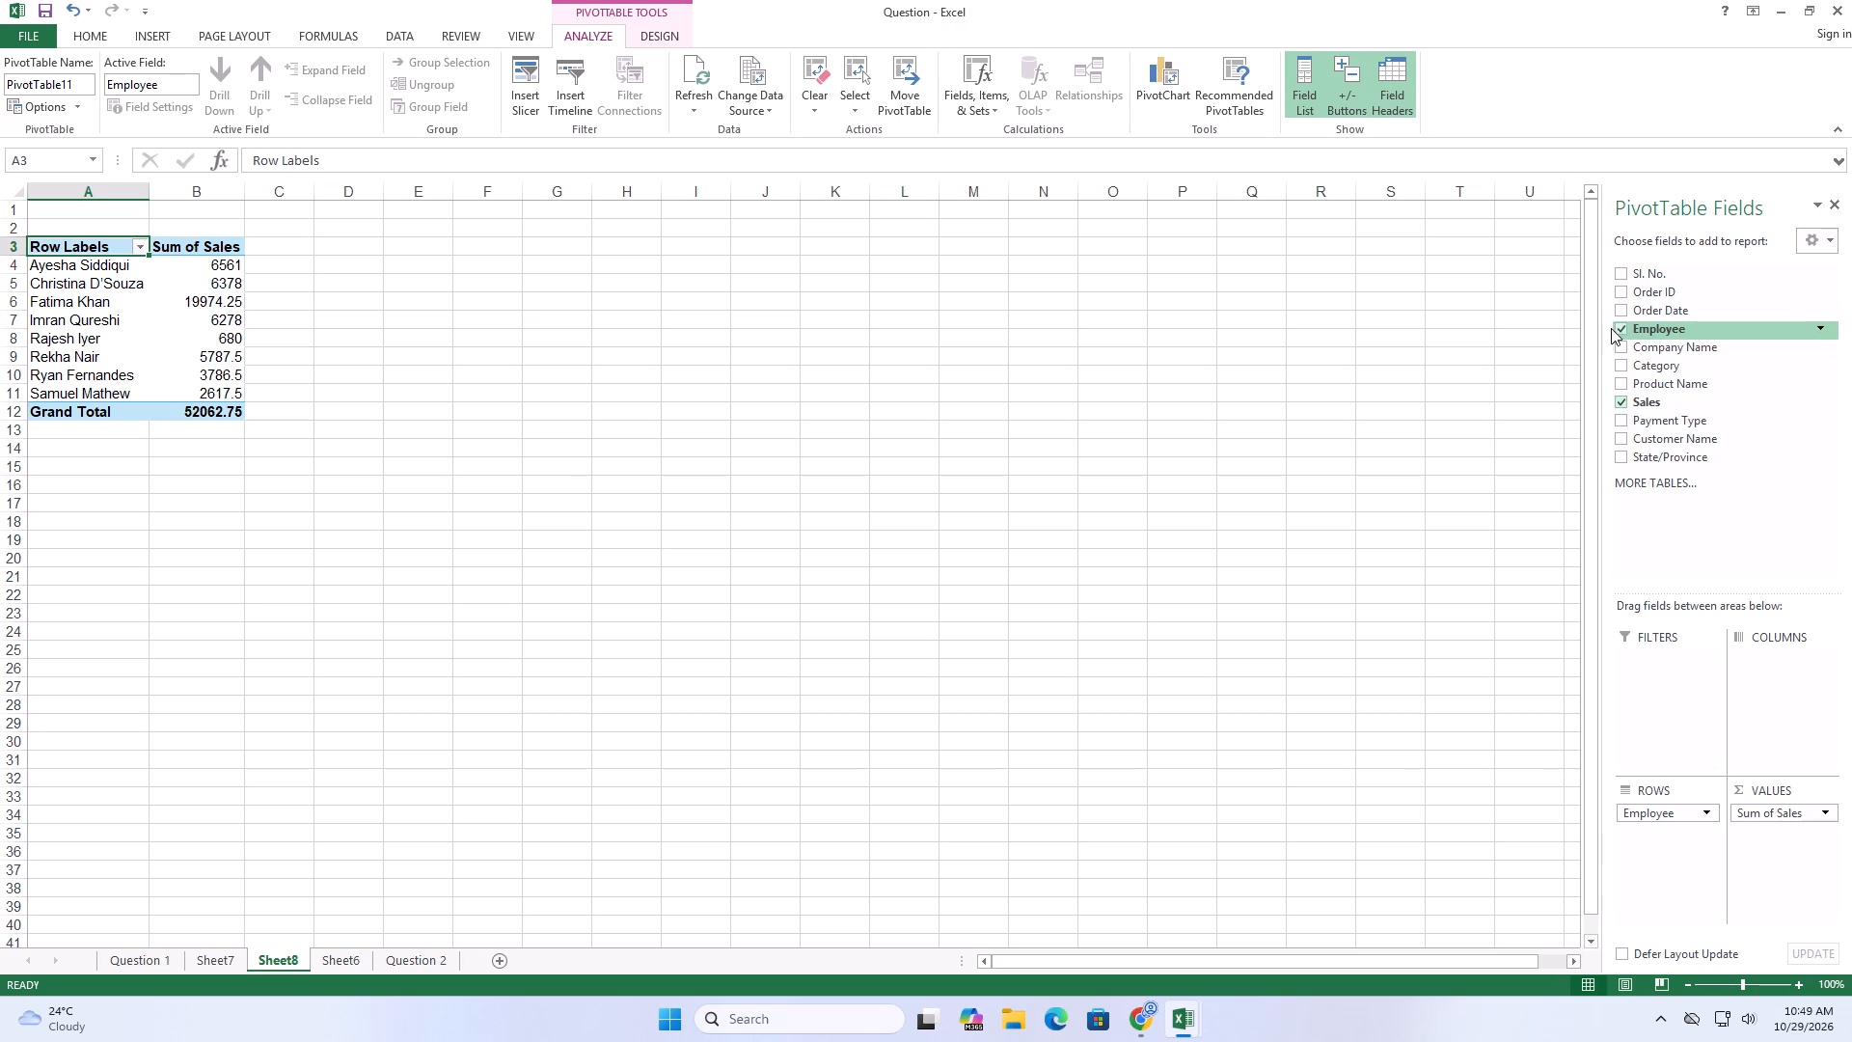
{"action": "left_click", "coordinate": [370, 327]}
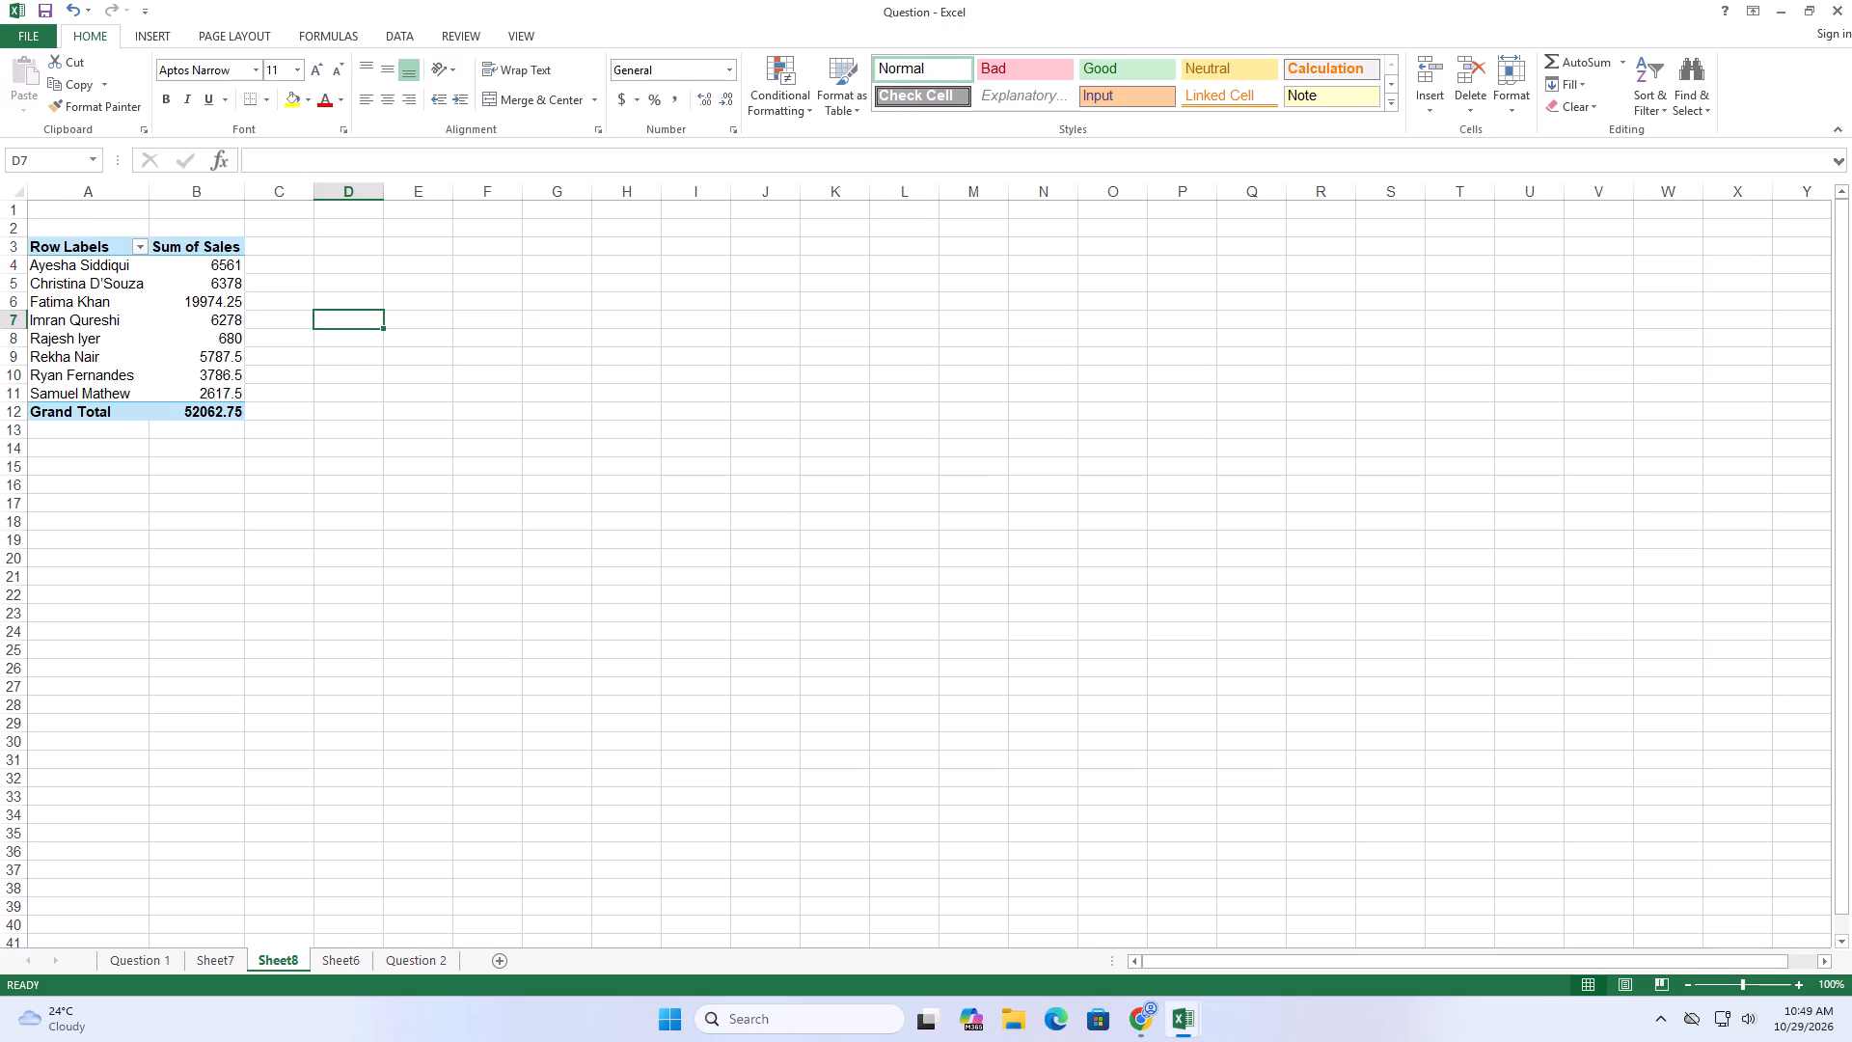
Add a blank worksheet directly after the Sheet6 order data.
{"action": "left_click", "coordinate": [336, 961]}
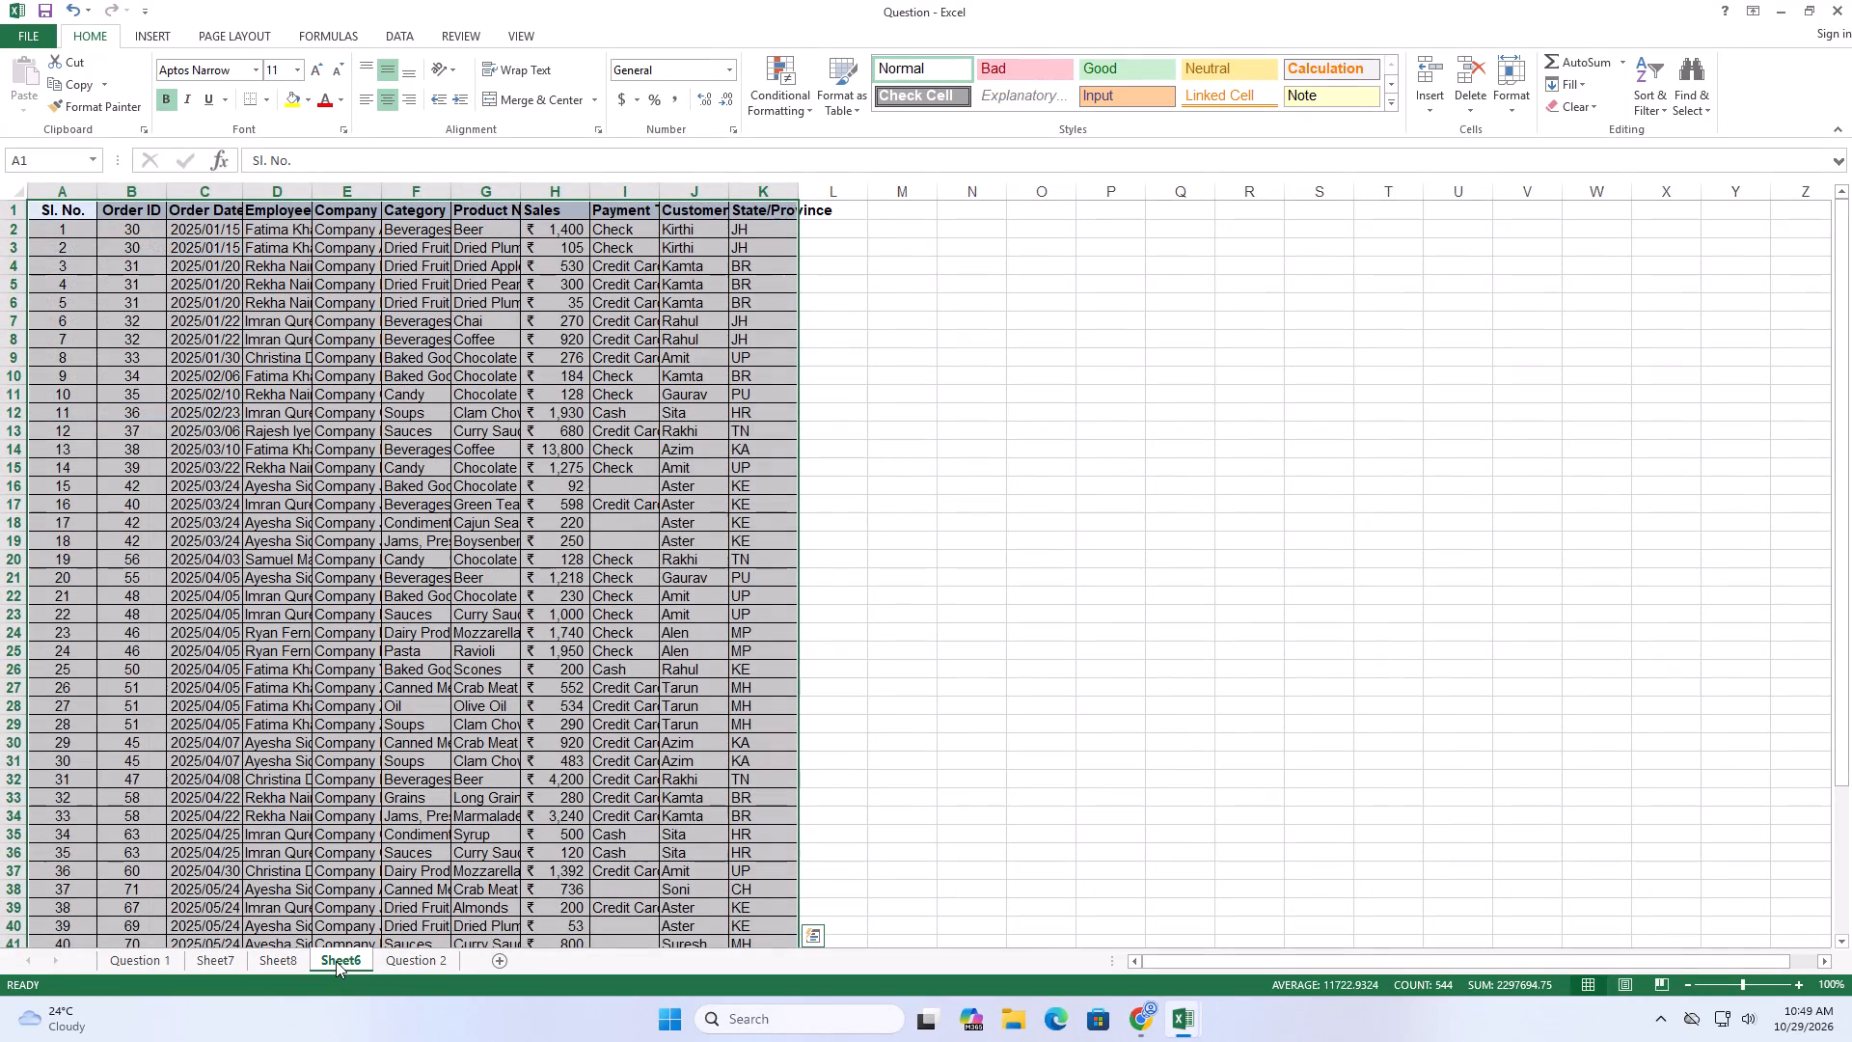
{"action": "left_click", "coordinate": [500, 956]}
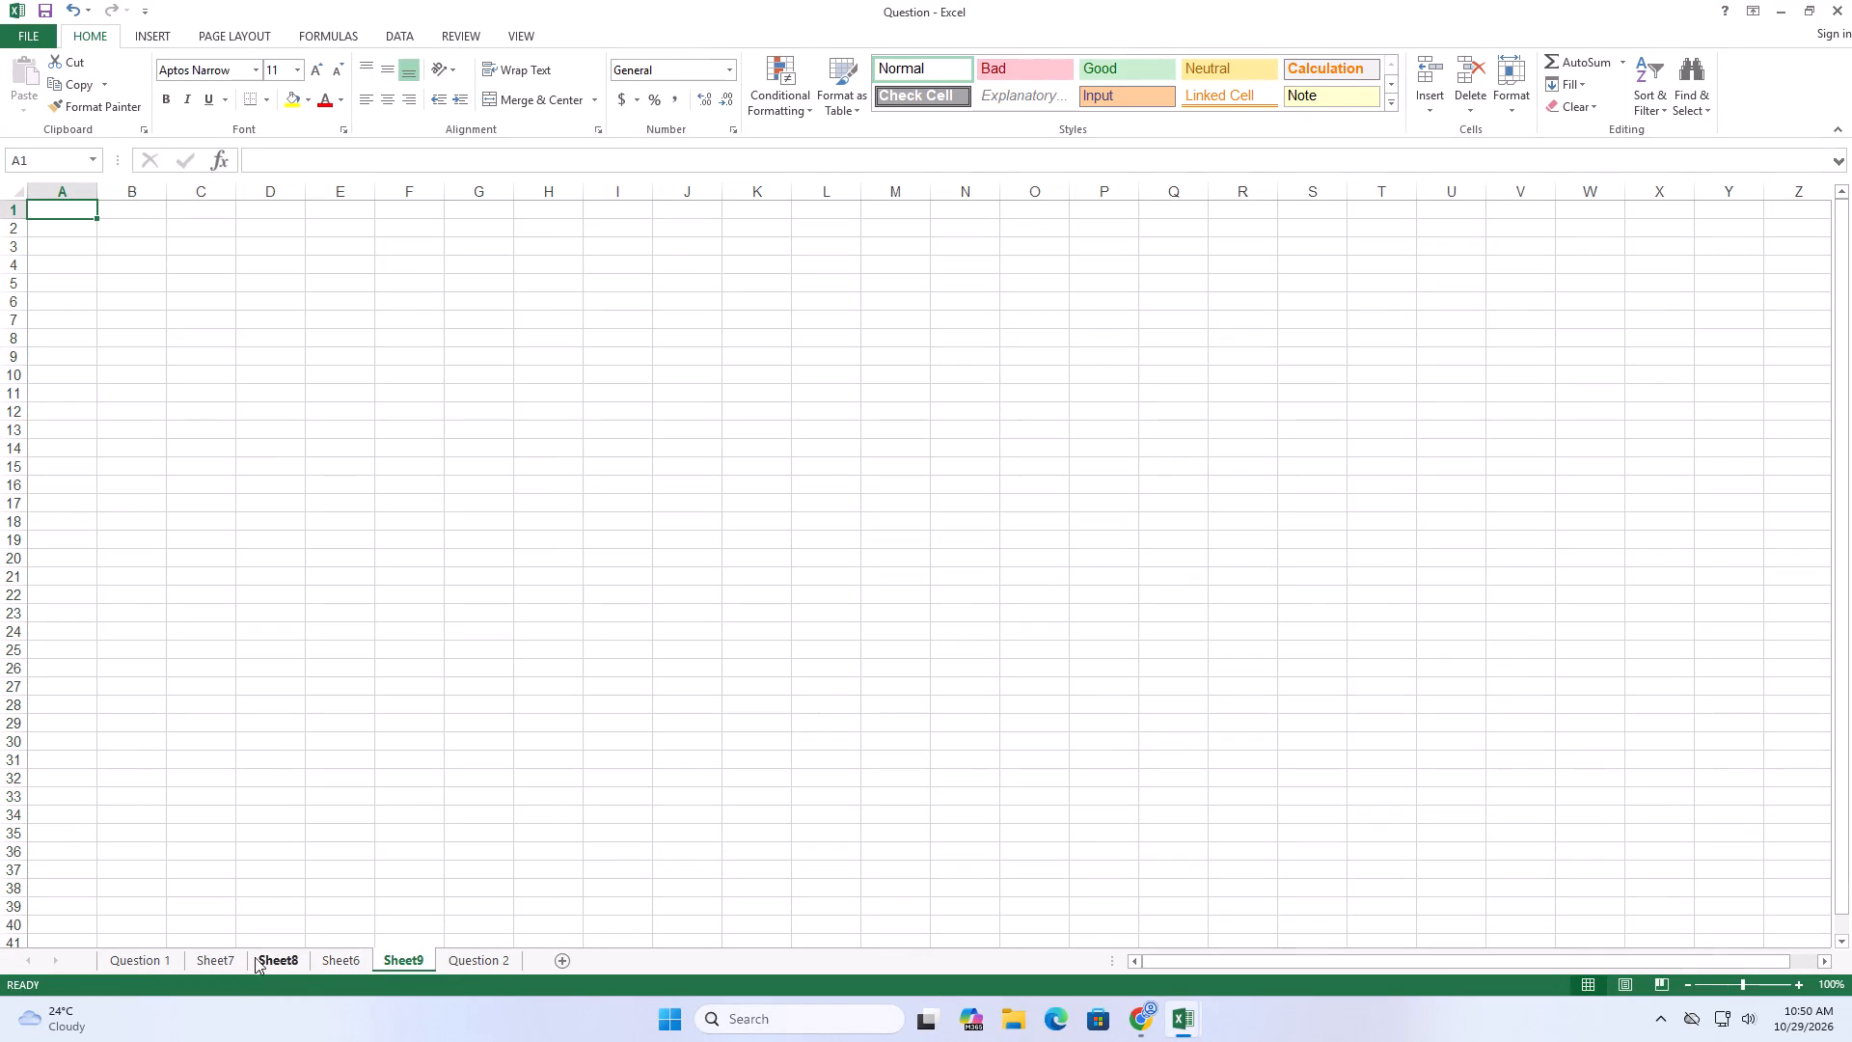
{"action": "left_click", "coordinate": [222, 956]}
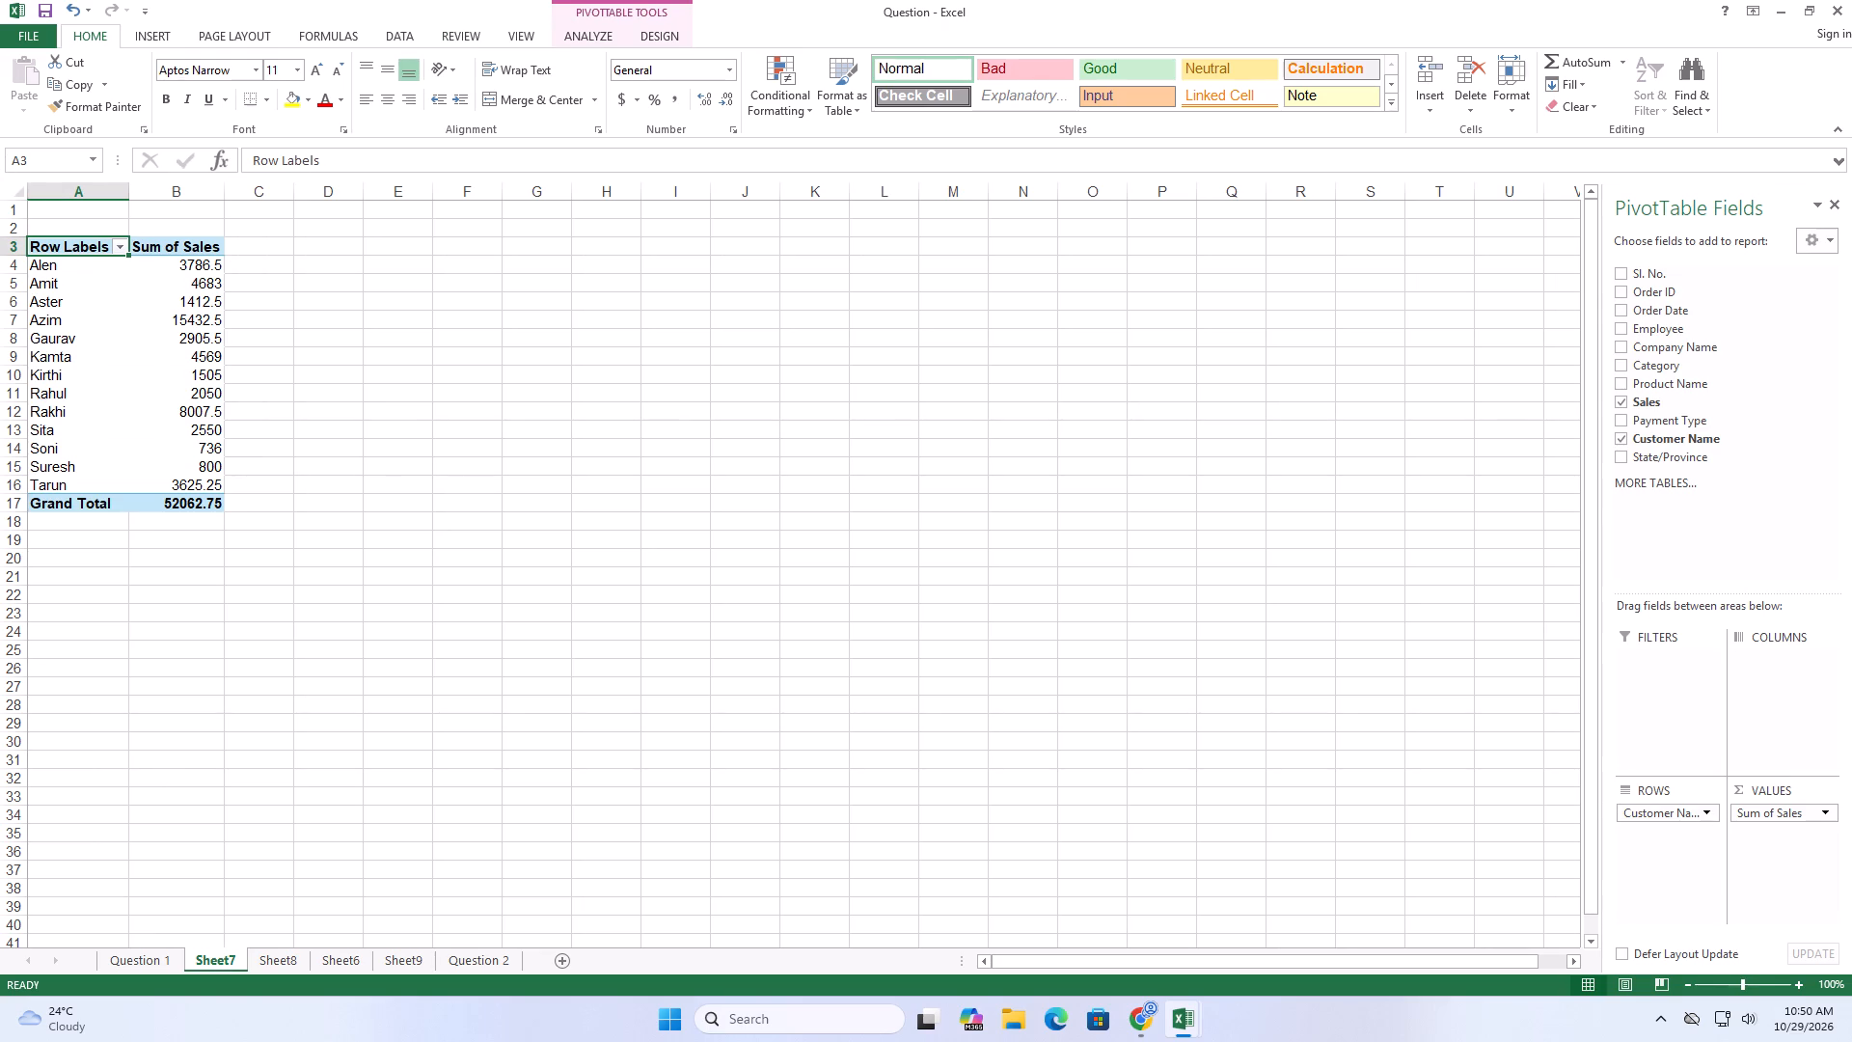
{"action": "left_click", "coordinate": [408, 962]}
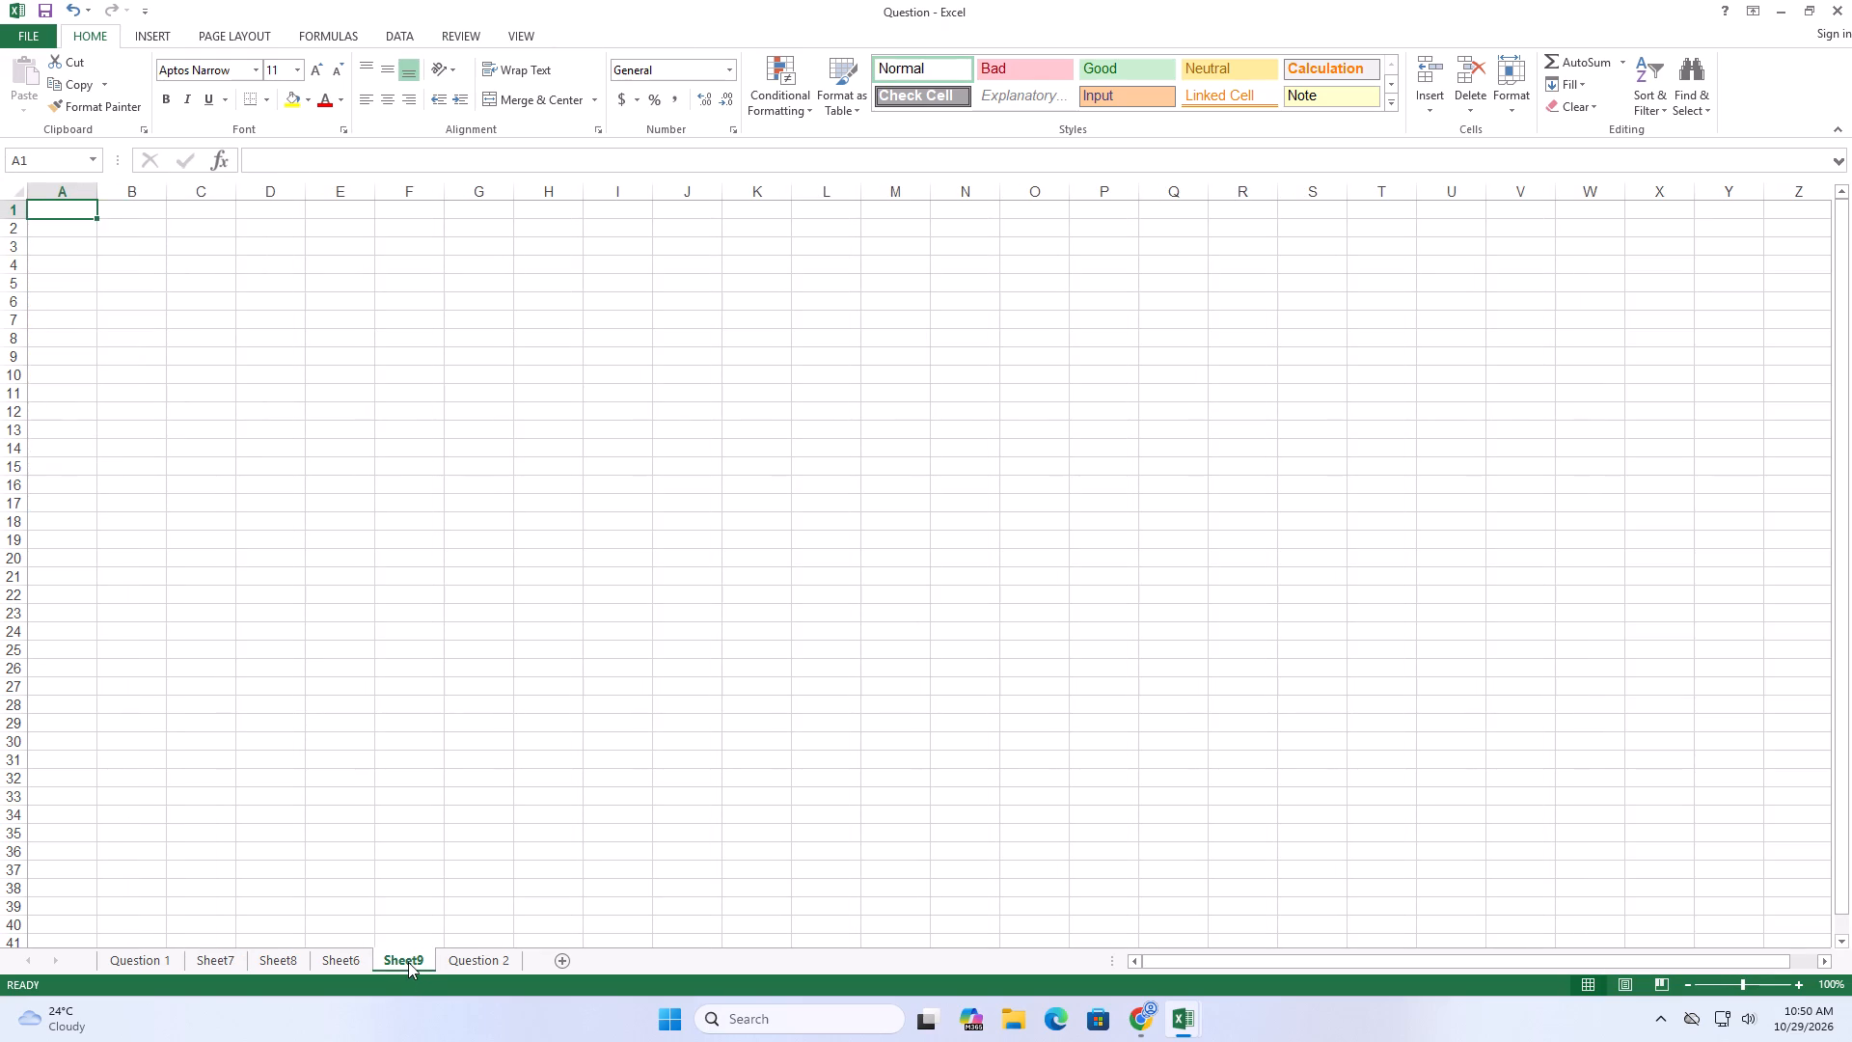
Create a third PivotTable on a new worksheet from the Sheet6 order data A1:K50.
{"action": "left_click", "coordinate": [340, 963]}
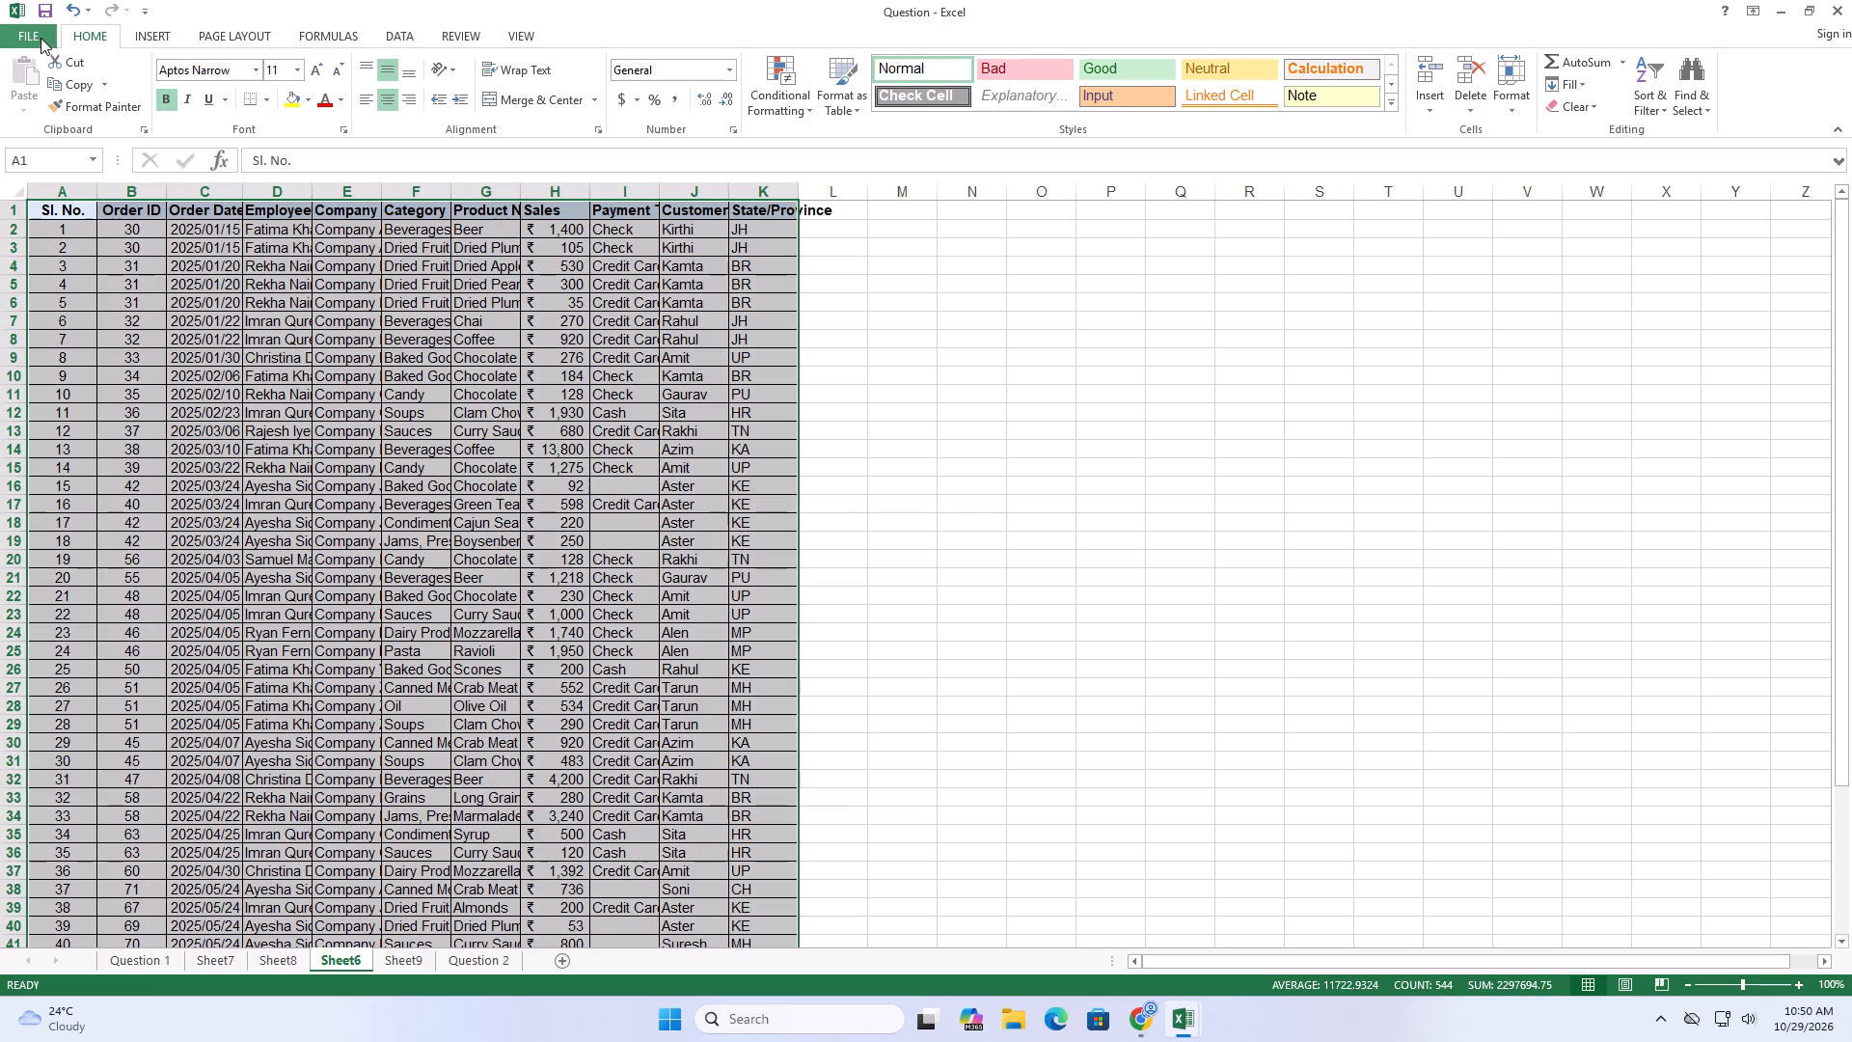
{"action": "left_click", "coordinate": [146, 35]}
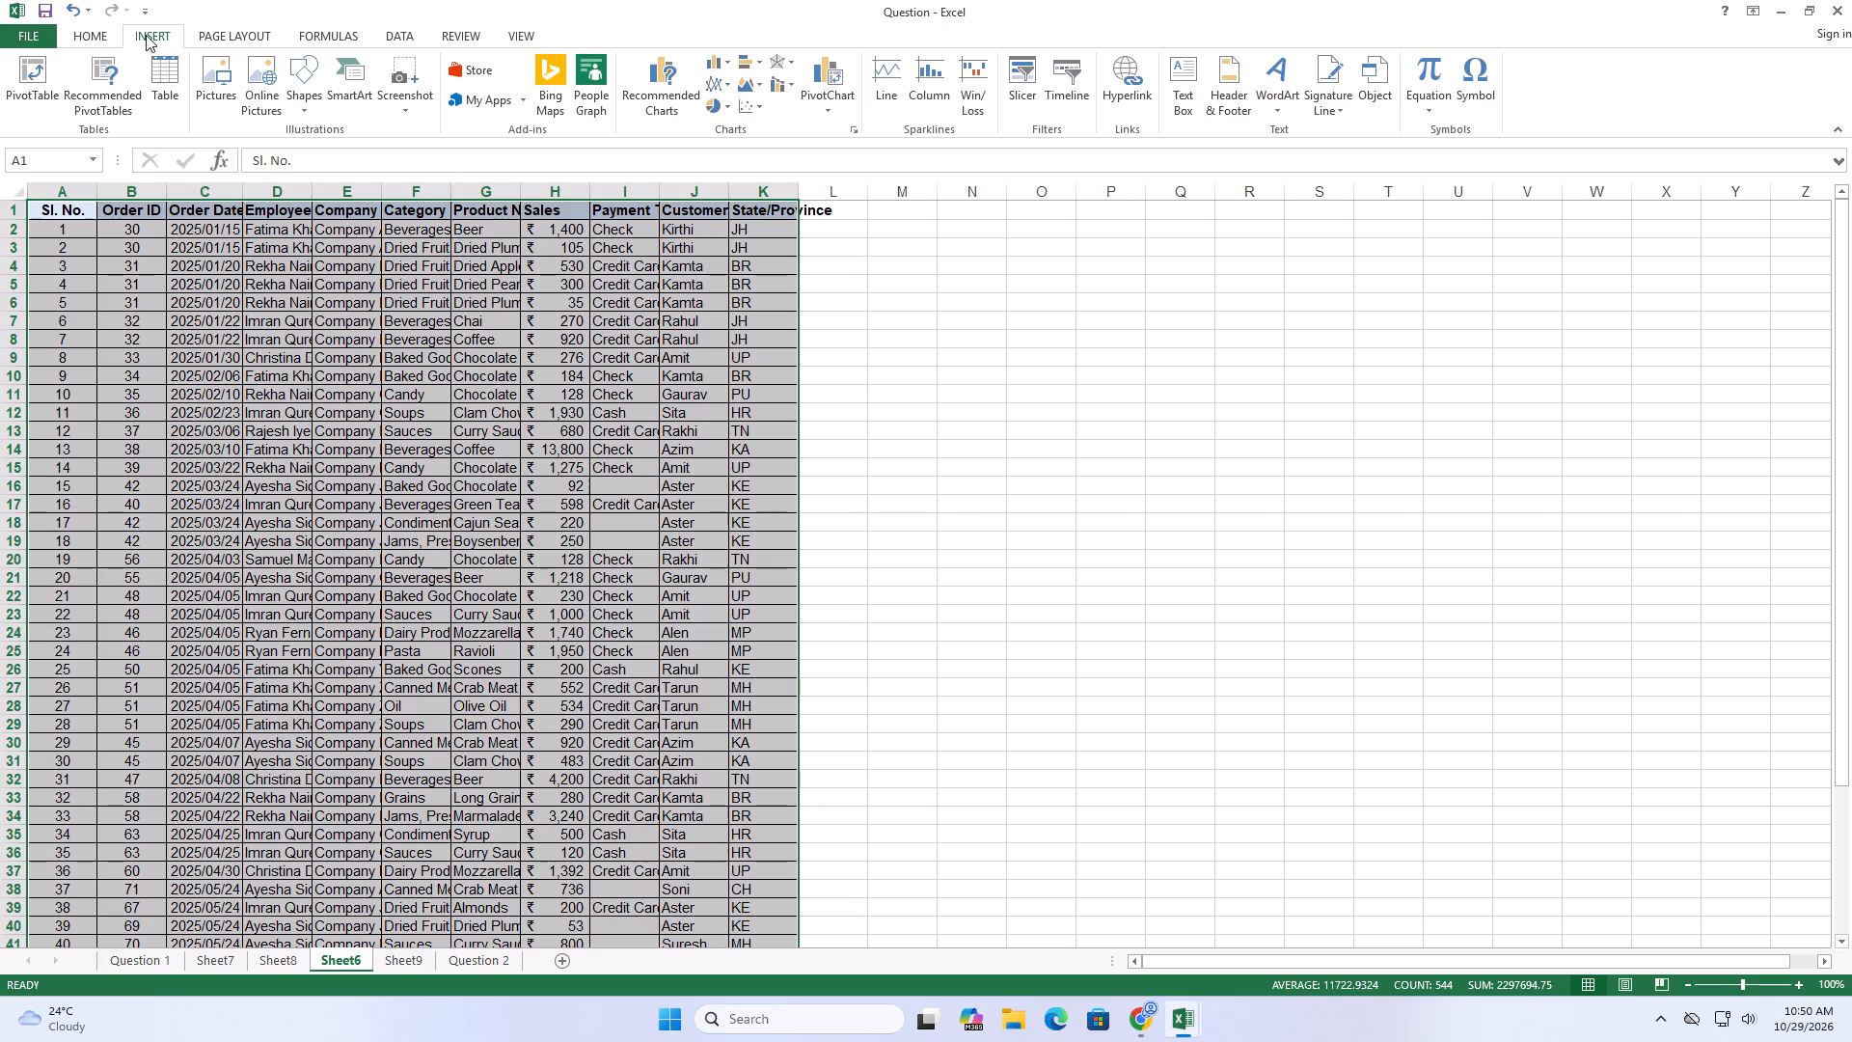
{"action": "left_click", "coordinate": [18, 91]}
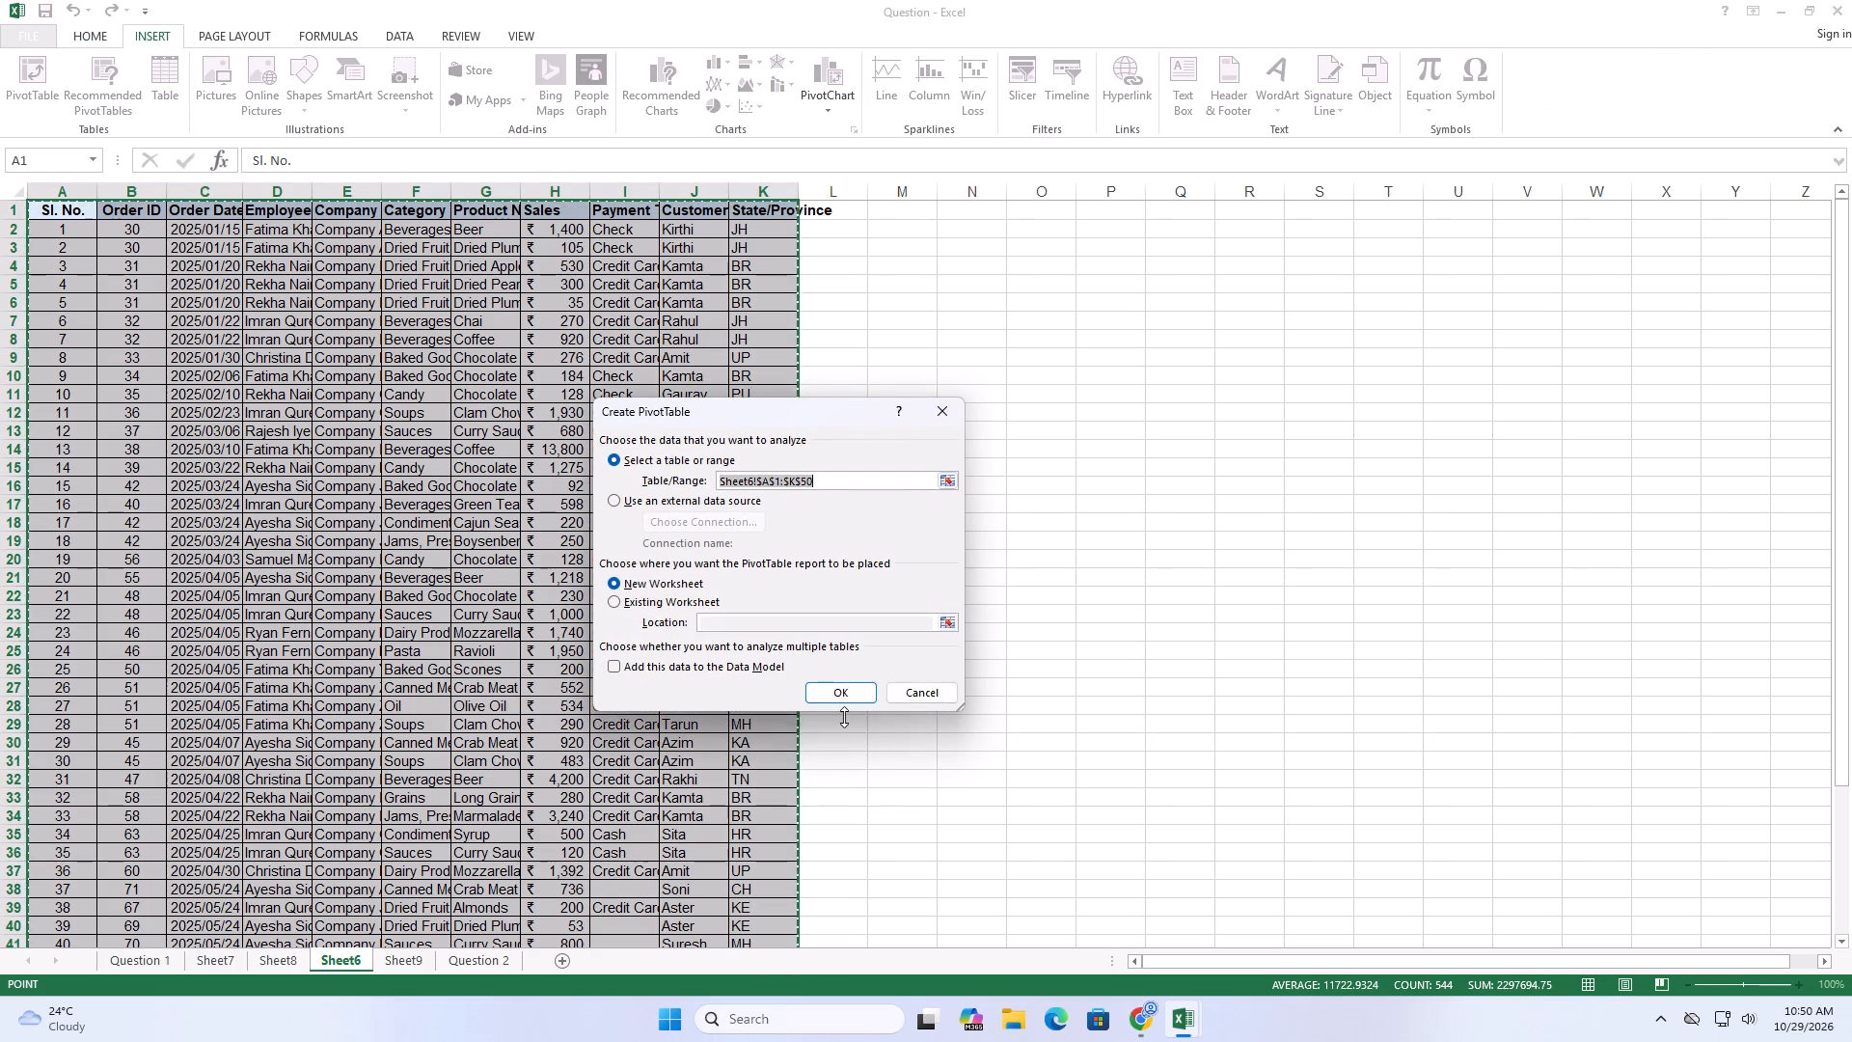
{"action": "left_click", "coordinate": [844, 699]}
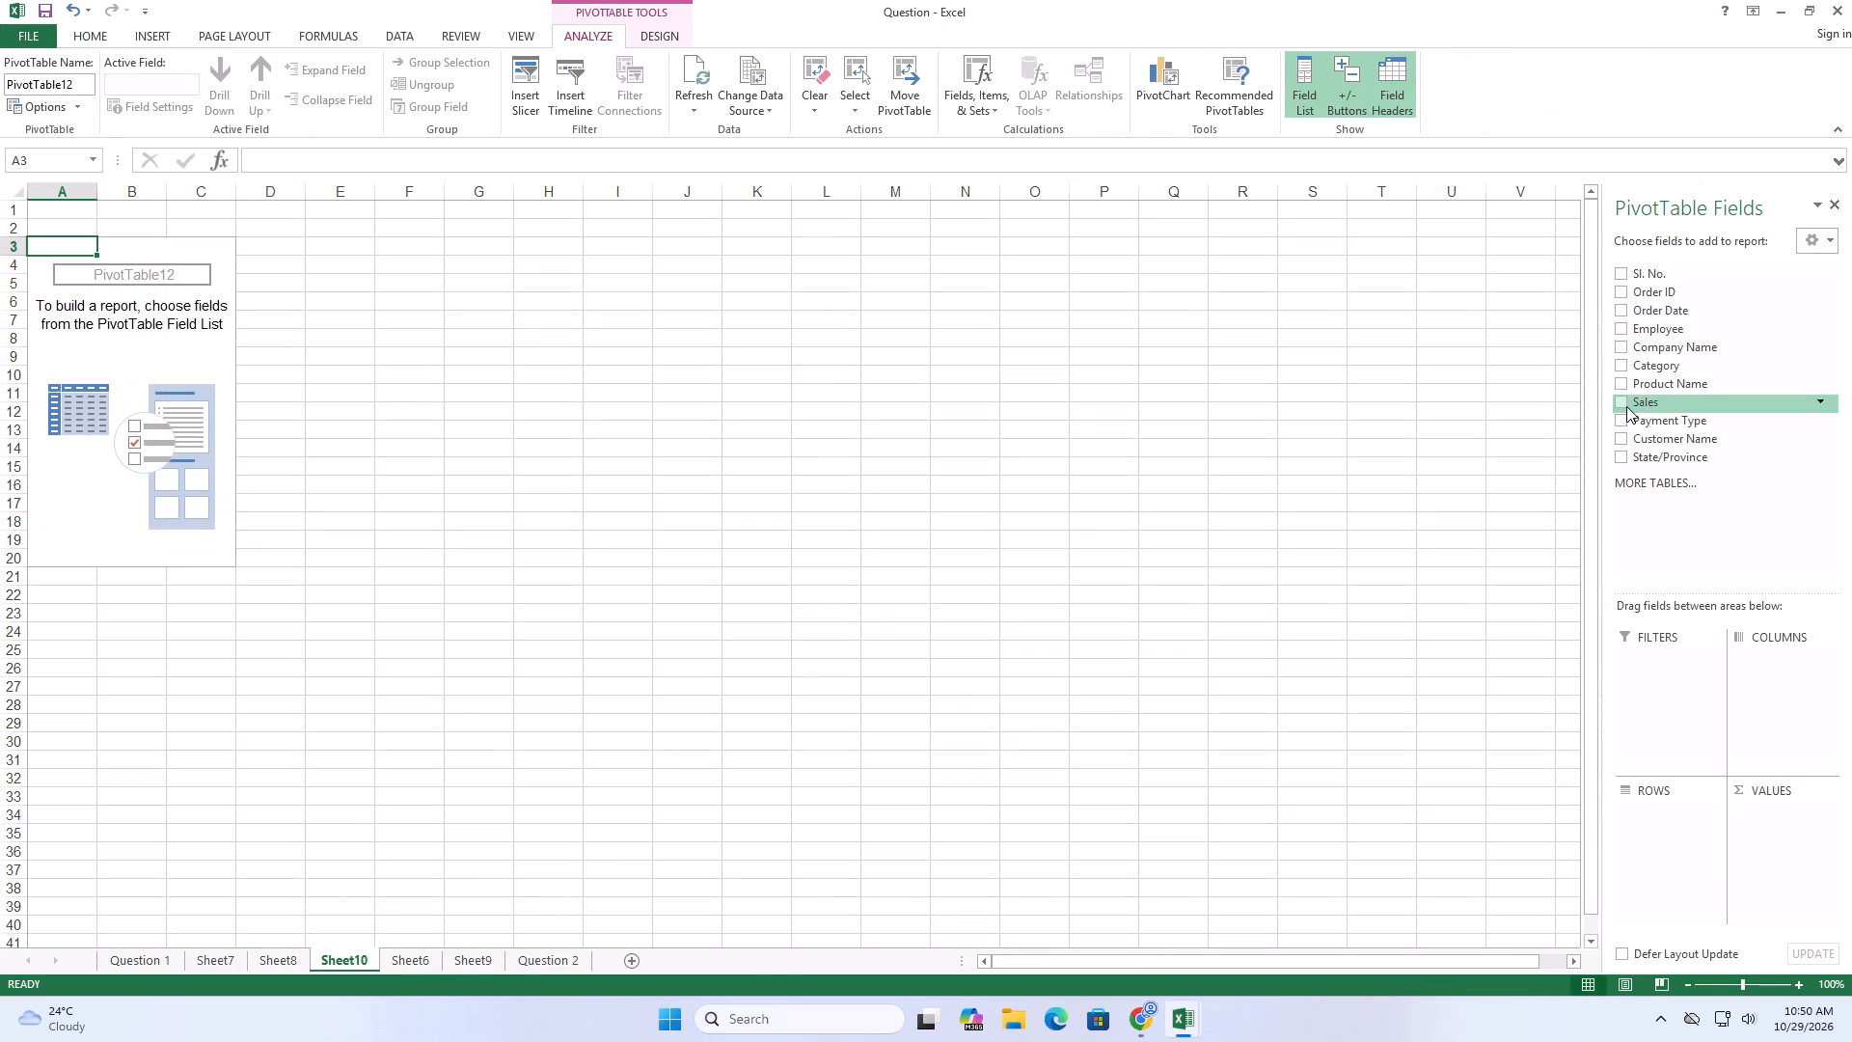
Set up the third PivotTable with Category as rows and Sum of Sales as values, and widen column A slightly.
{"action": "left_click", "coordinate": [1640, 364]}
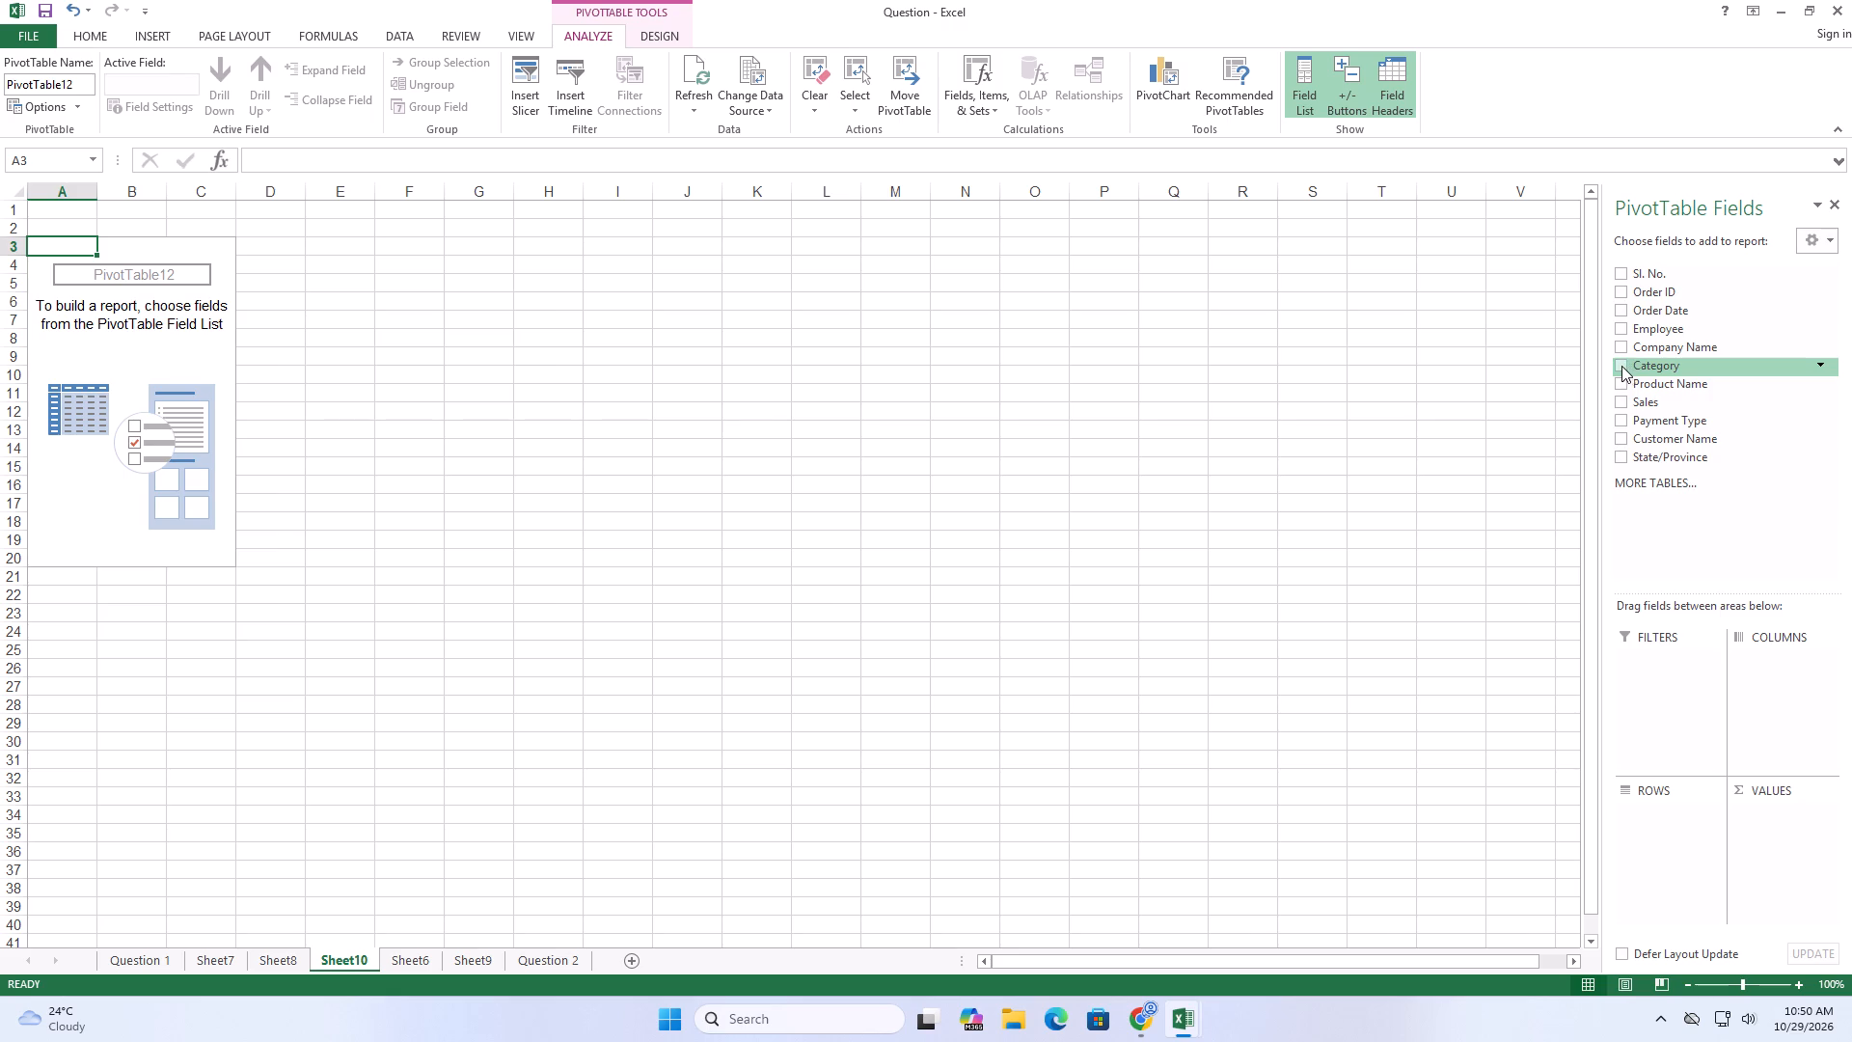
{"action": "left_click", "coordinate": [1620, 366]}
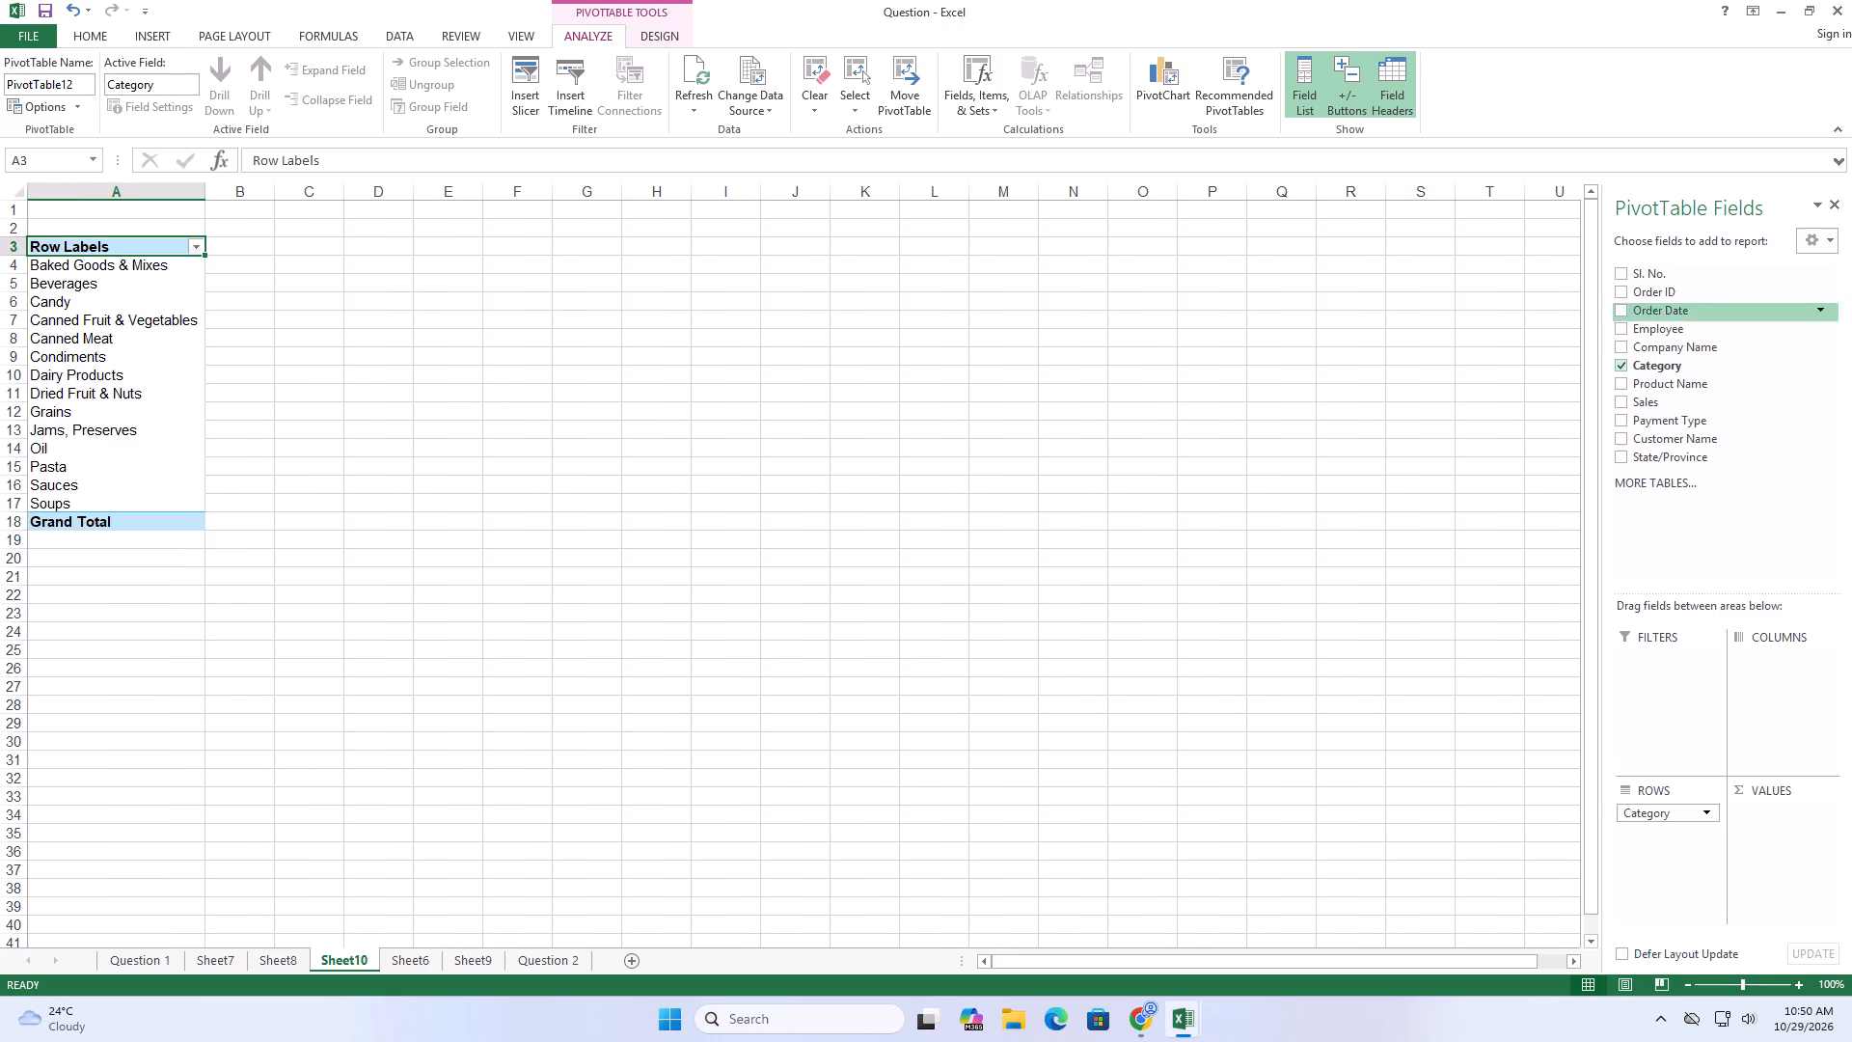
{"action": "left_click", "coordinate": [1648, 407]}
{"action": "left_click", "coordinate": [1631, 407]}
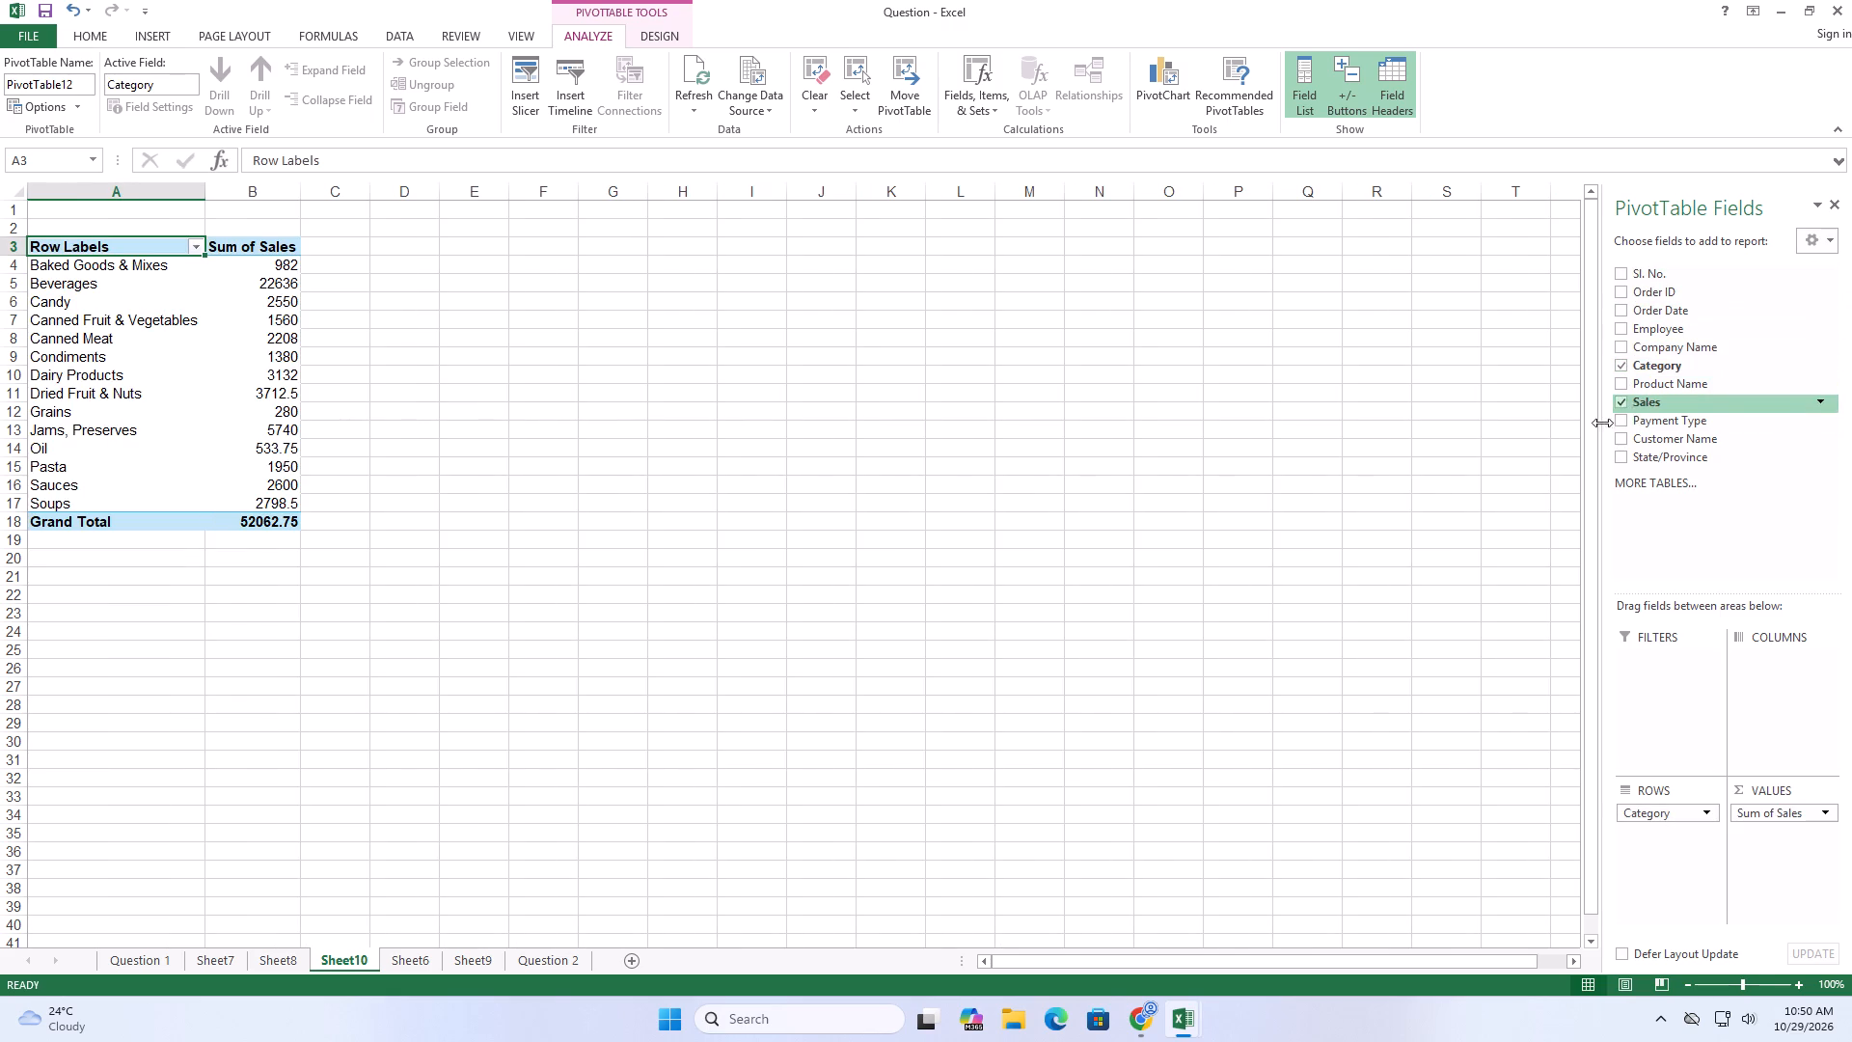
{"action": "left_click", "coordinate": [440, 320]}
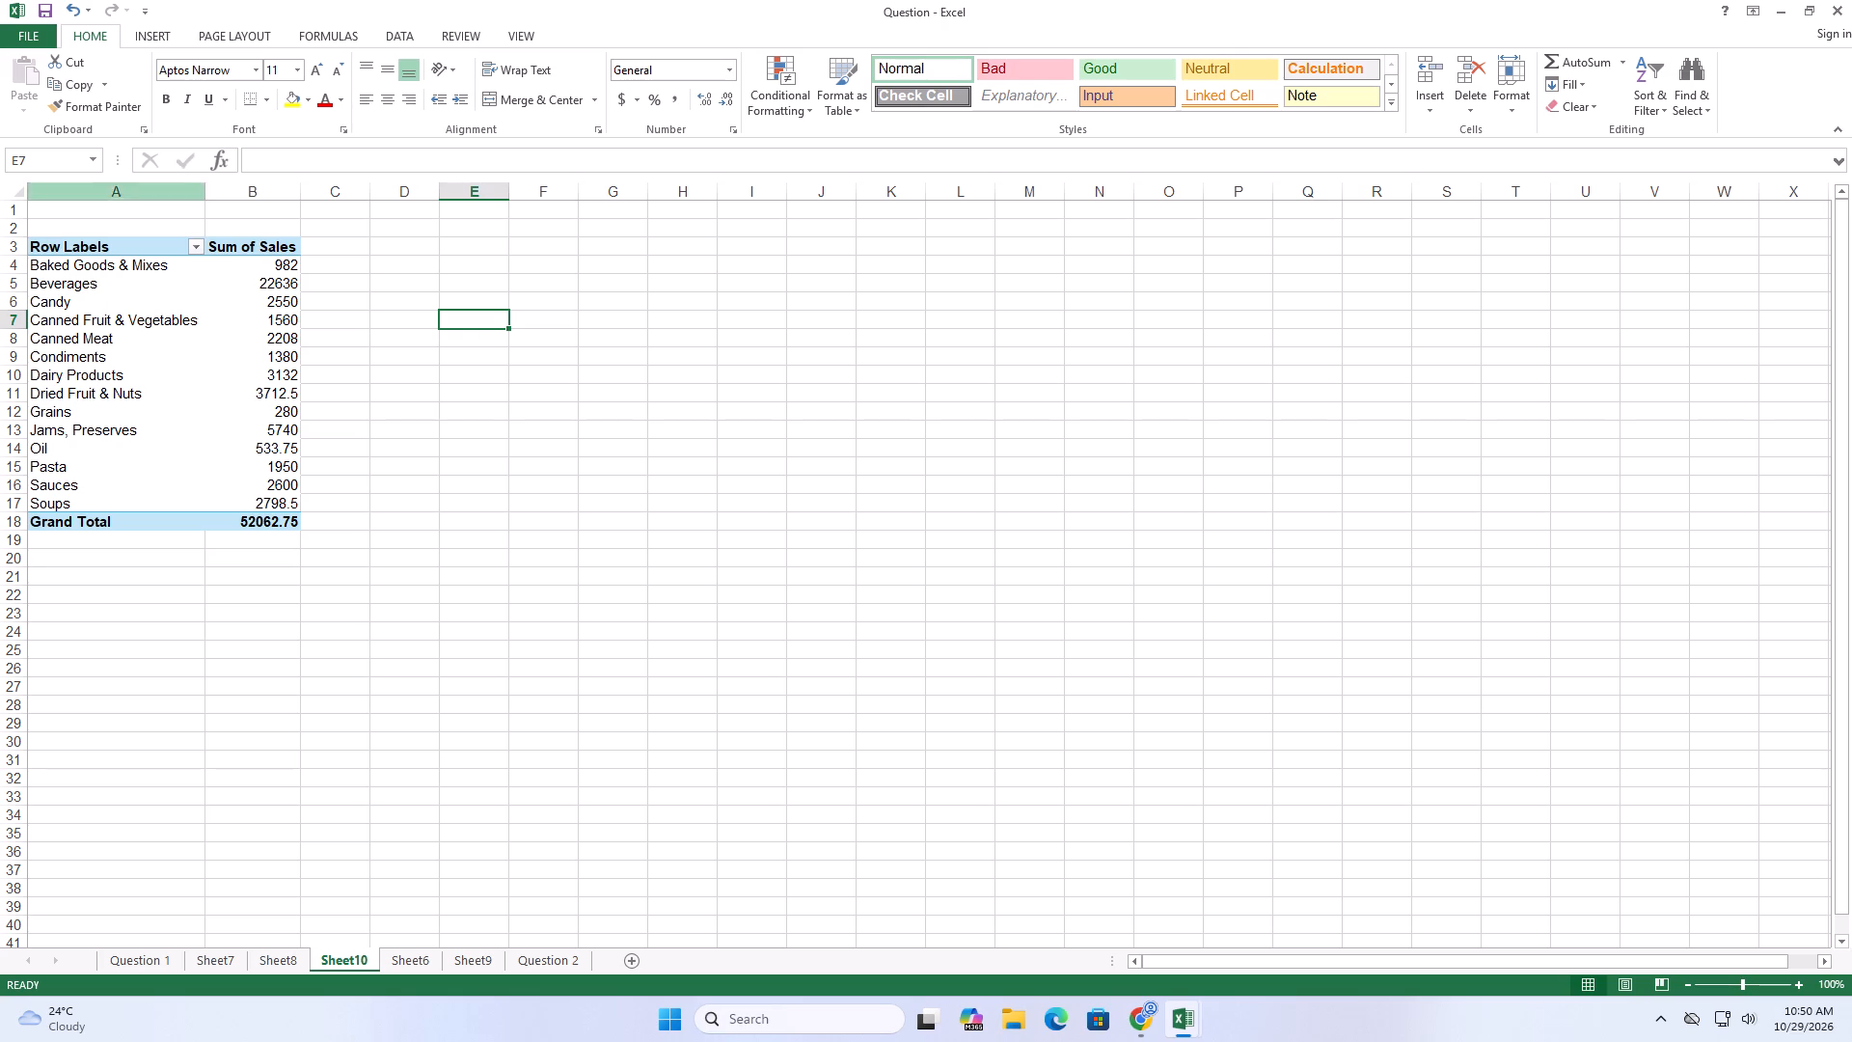
{"action": "left_click_drag", "start_coordinate": [204, 190], "coordinate": [236, 191]}
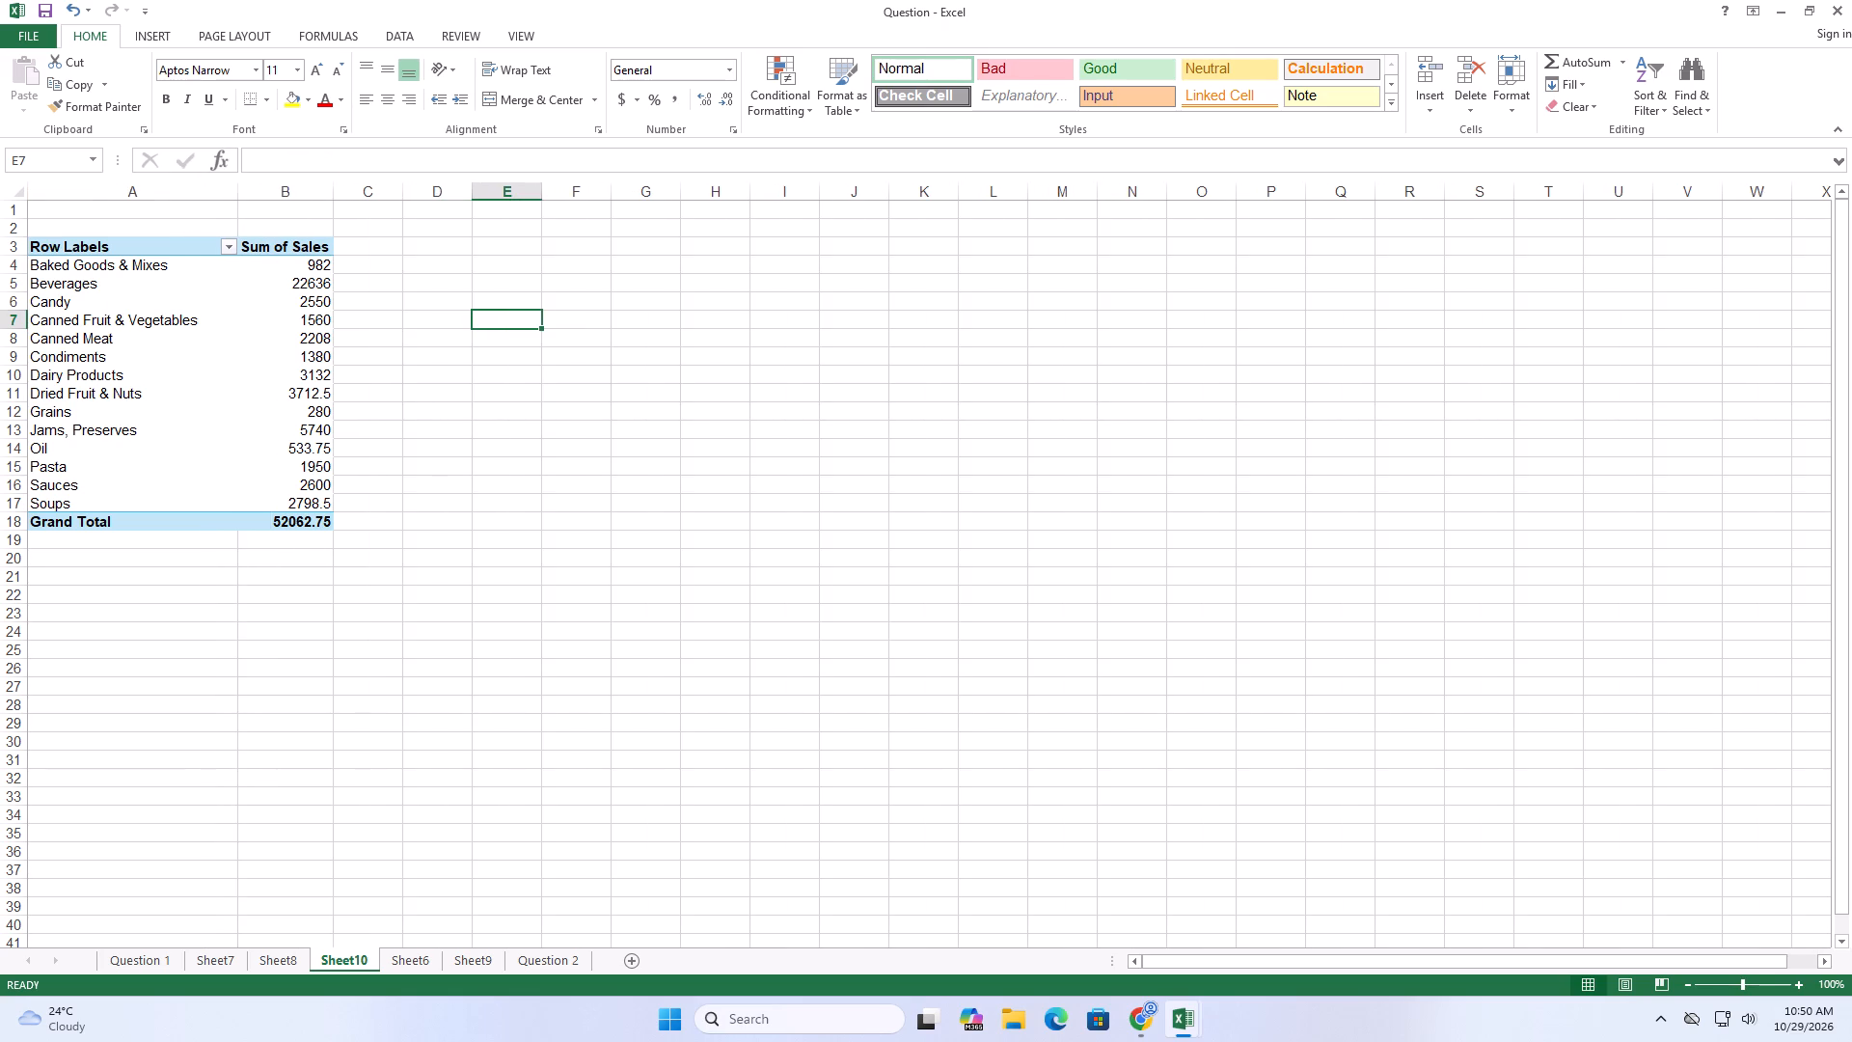
Copy the whole customer sales PivotTable from Sheet7 to cell A1 of the blank Sheet9.
{"action": "left_click", "coordinate": [459, 955]}
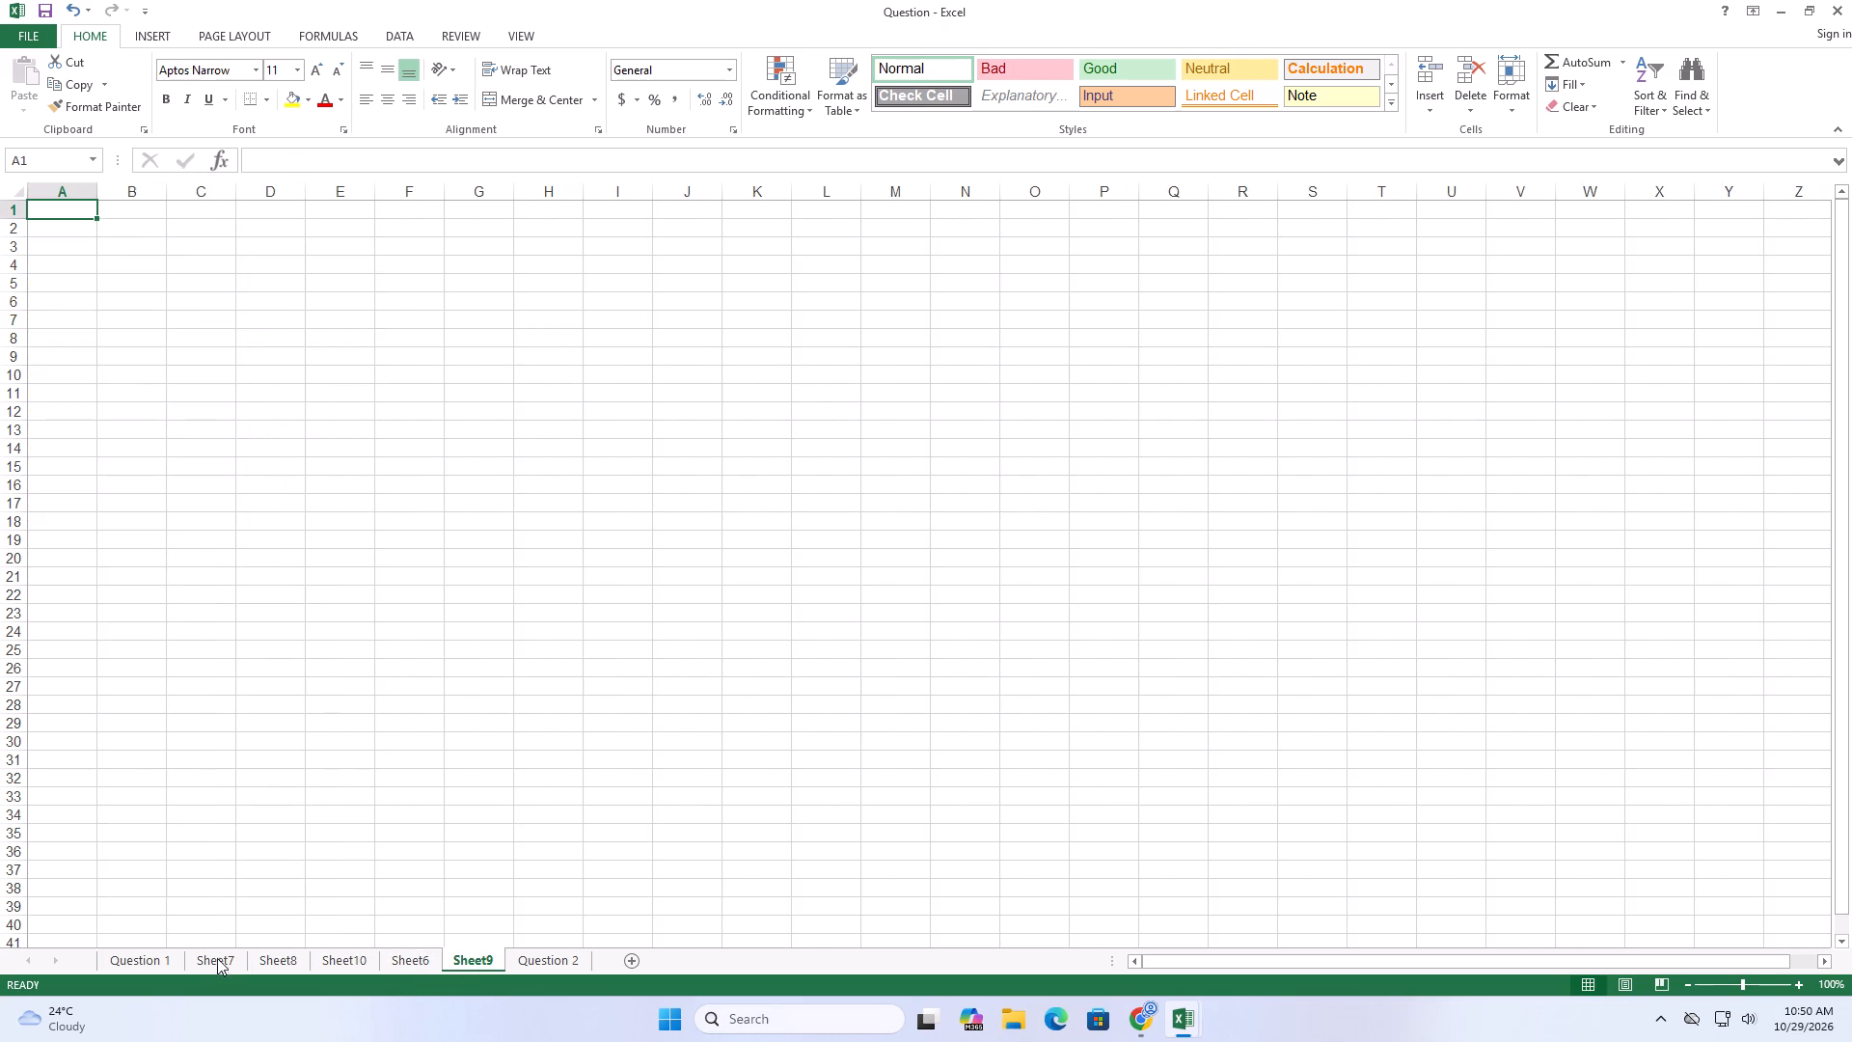
{"action": "left_click", "coordinate": [214, 959]}
{"action": "left_click_drag", "start_coordinate": [65, 246], "coordinate": [135, 299]}
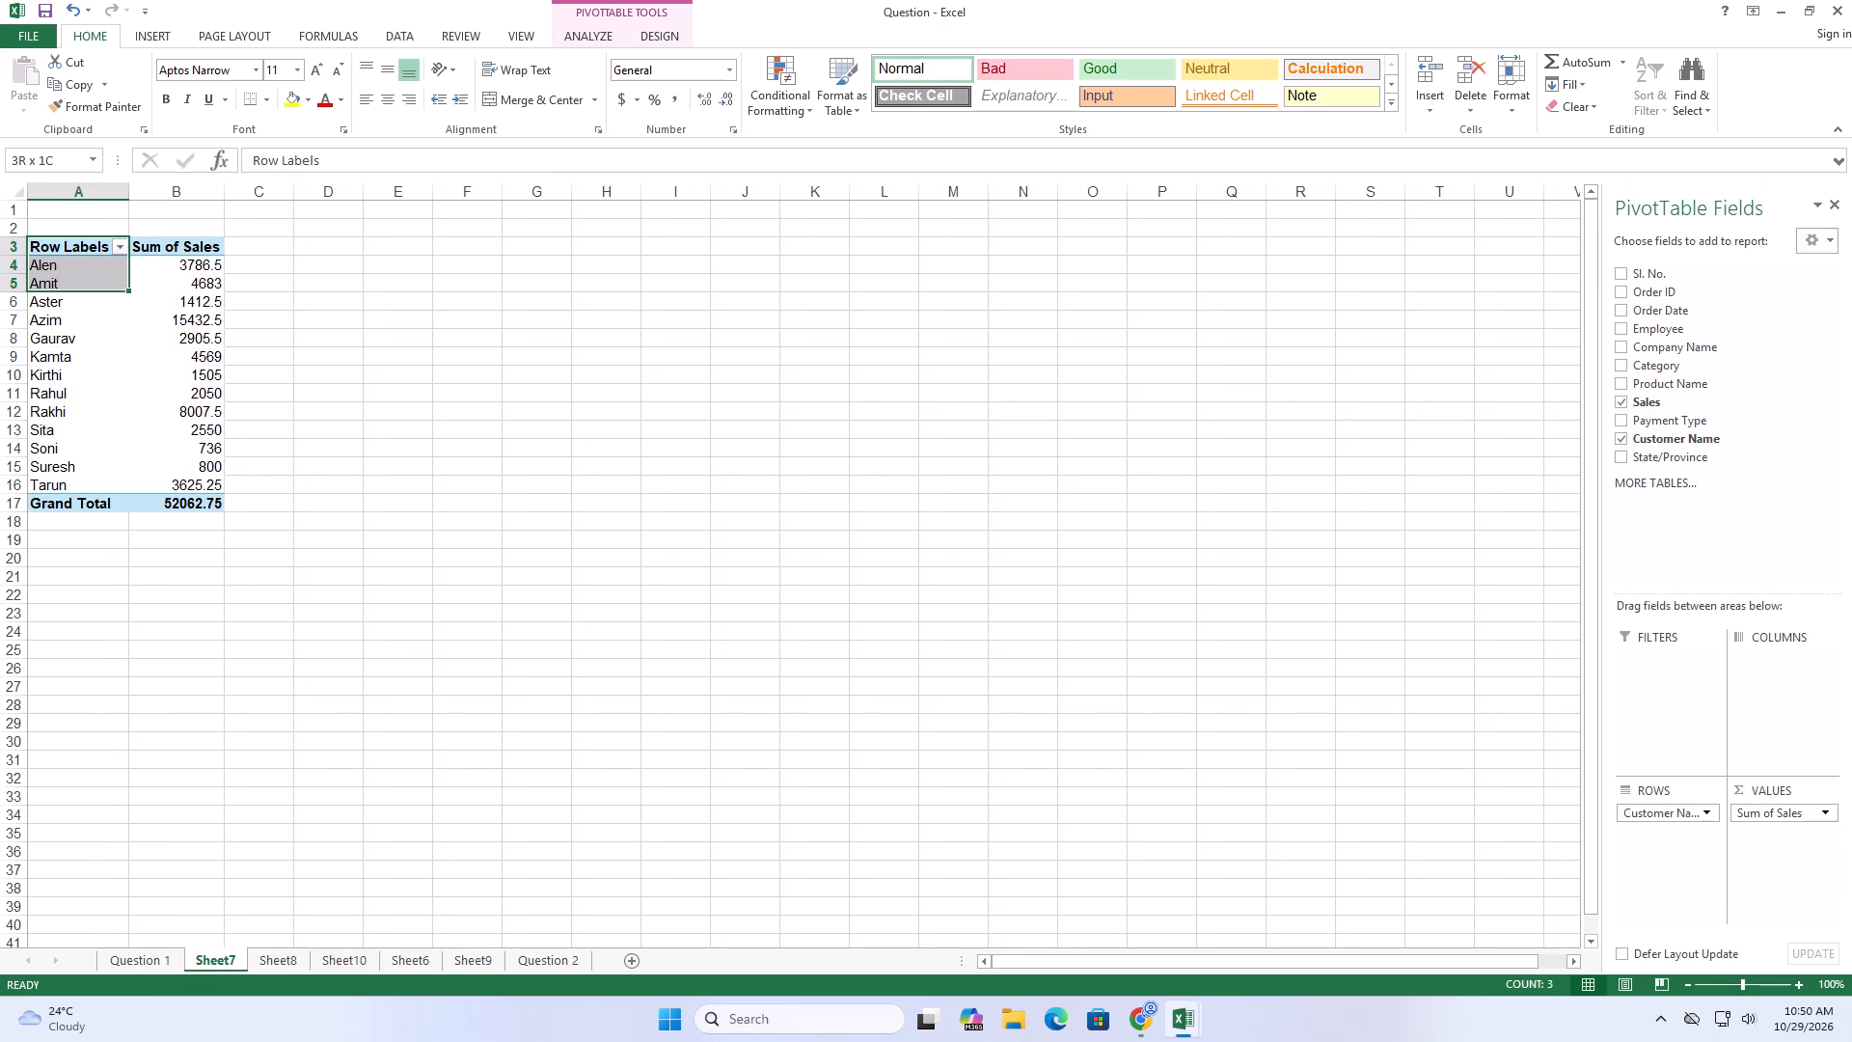
{"action": "left_click_drag", "start_coordinate": [135, 299], "coordinate": [192, 496]}
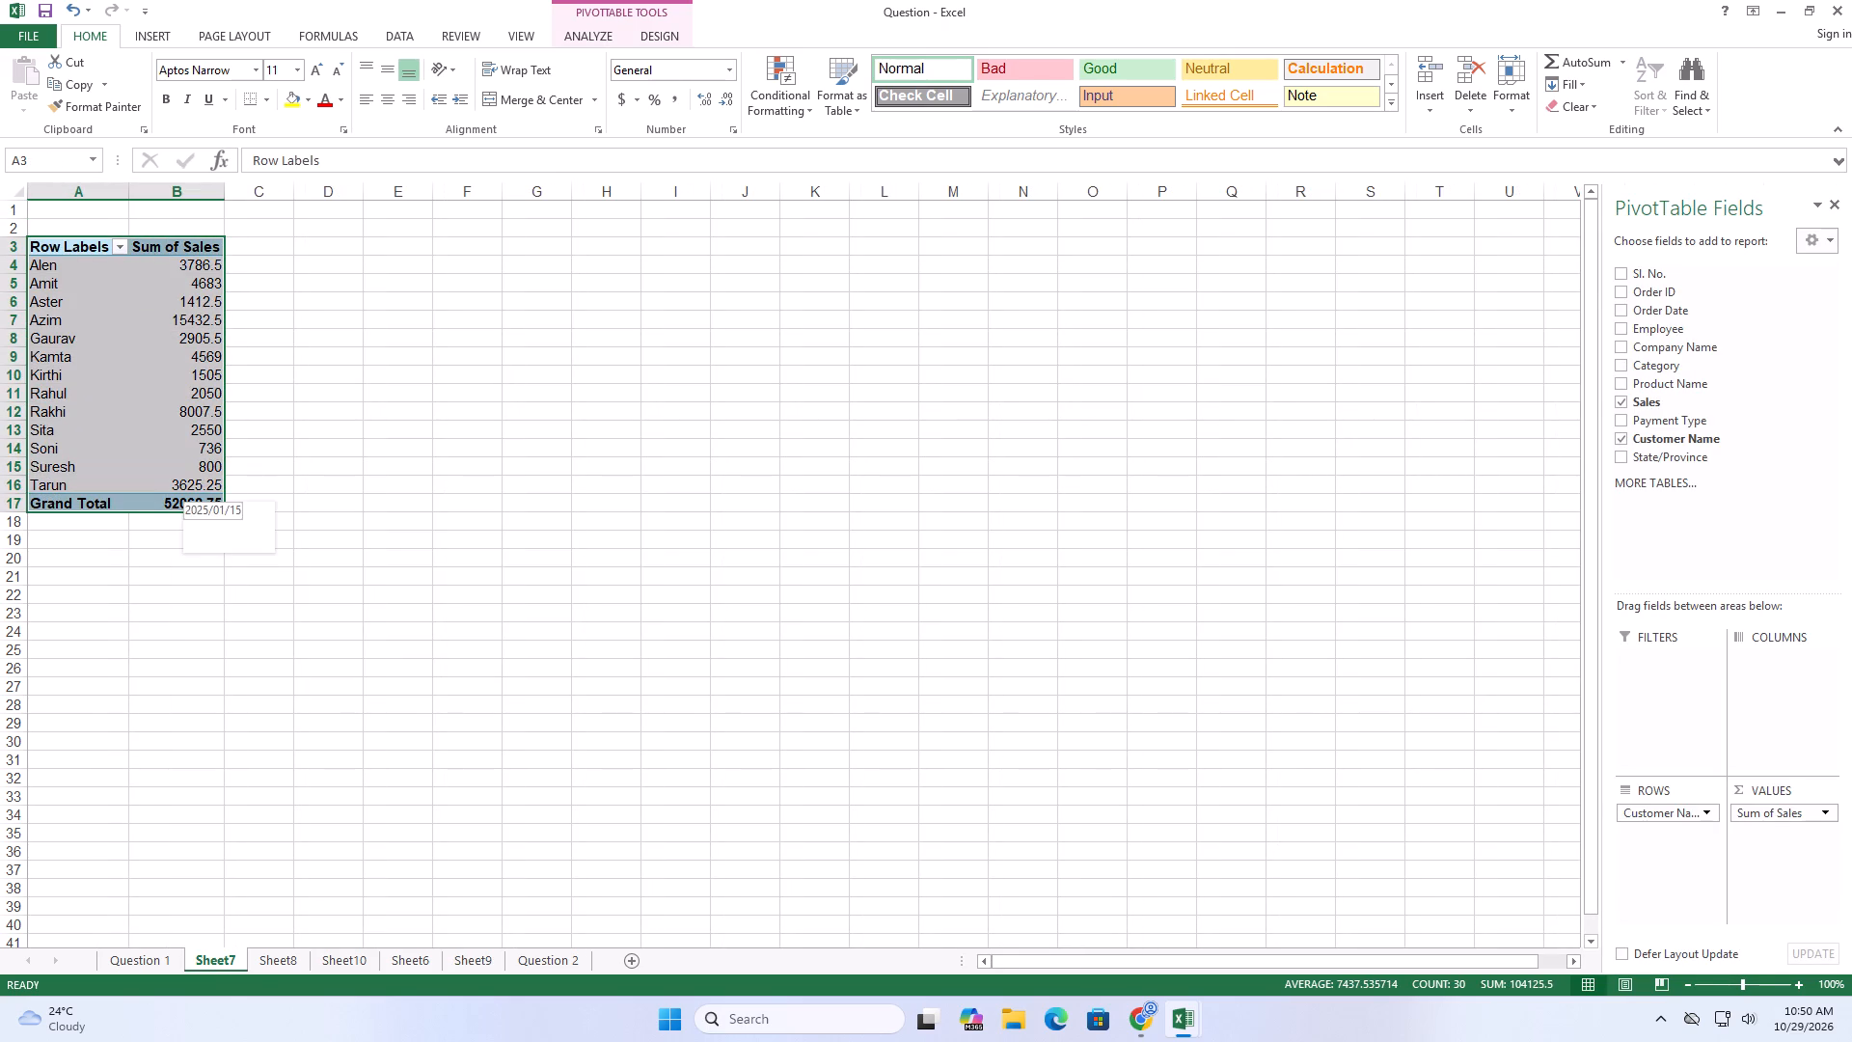
{"action": "key", "text": "ctrl+c"}
{"action": "left_click", "coordinate": [469, 956]}
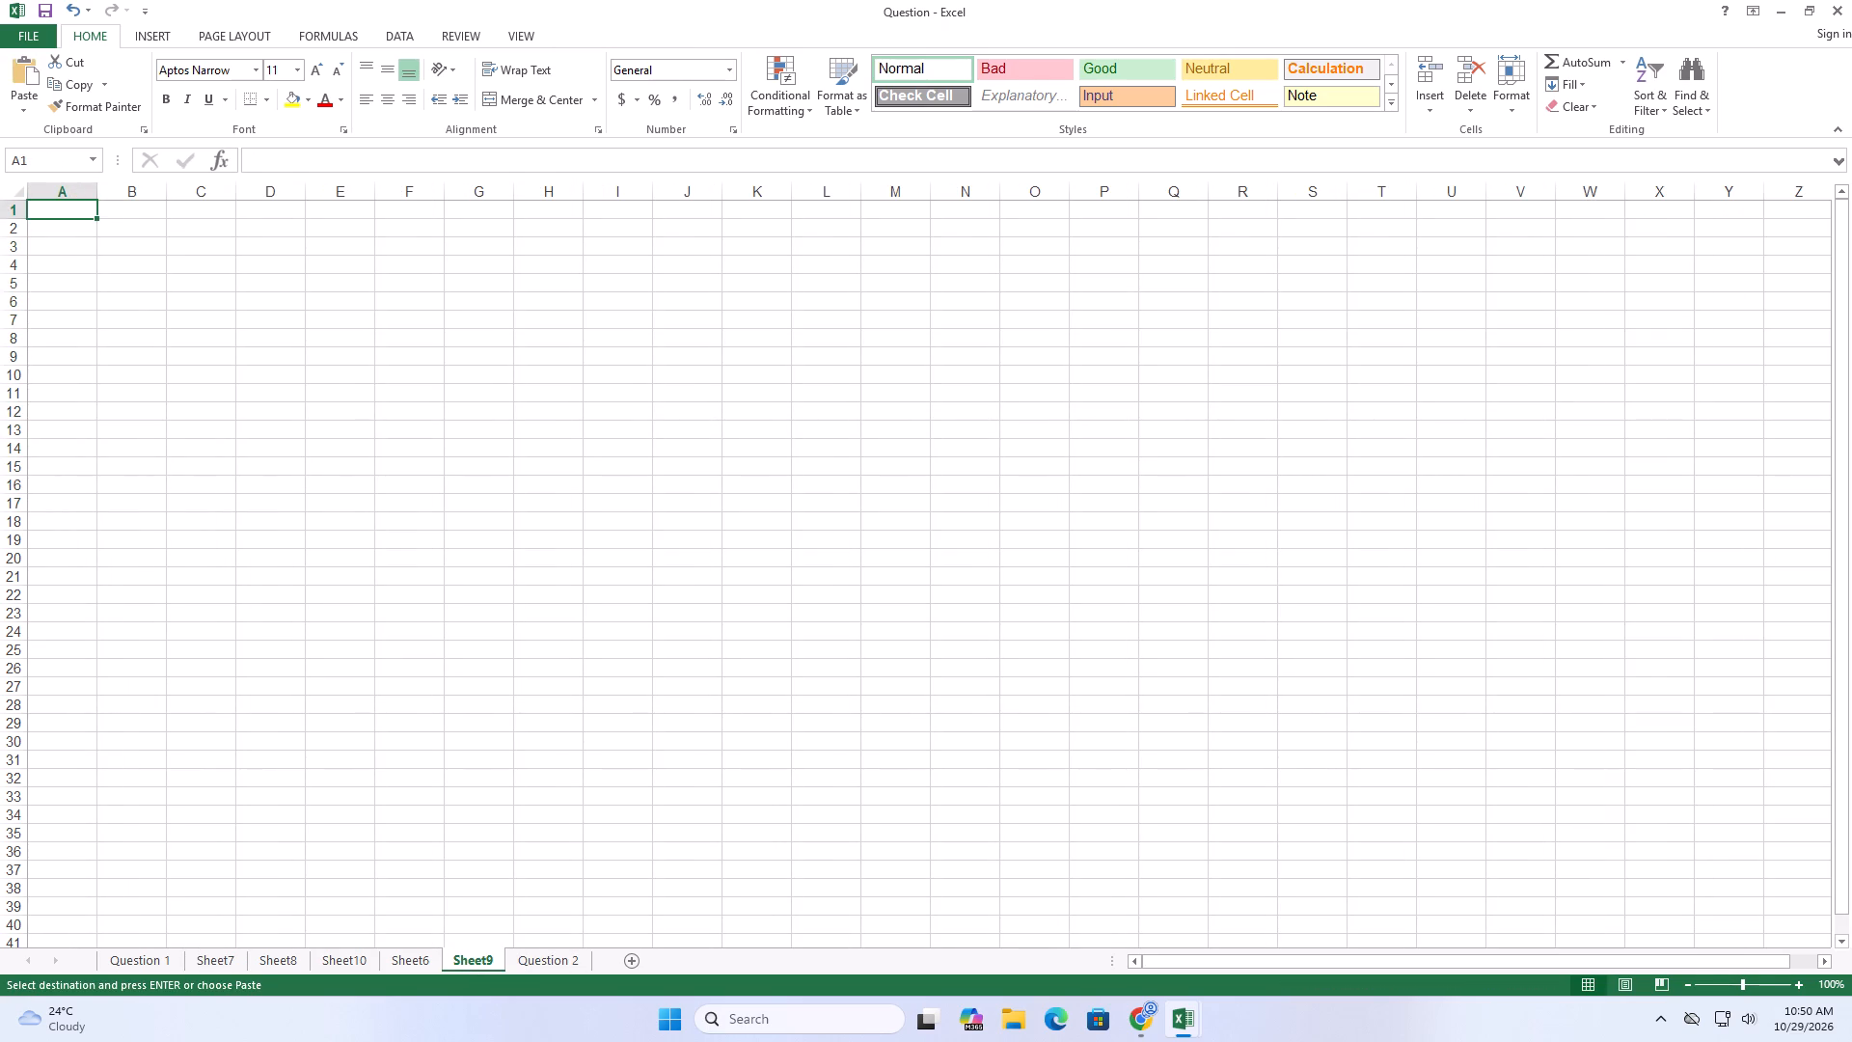
{"action": "key", "text": "ctrl+v"}
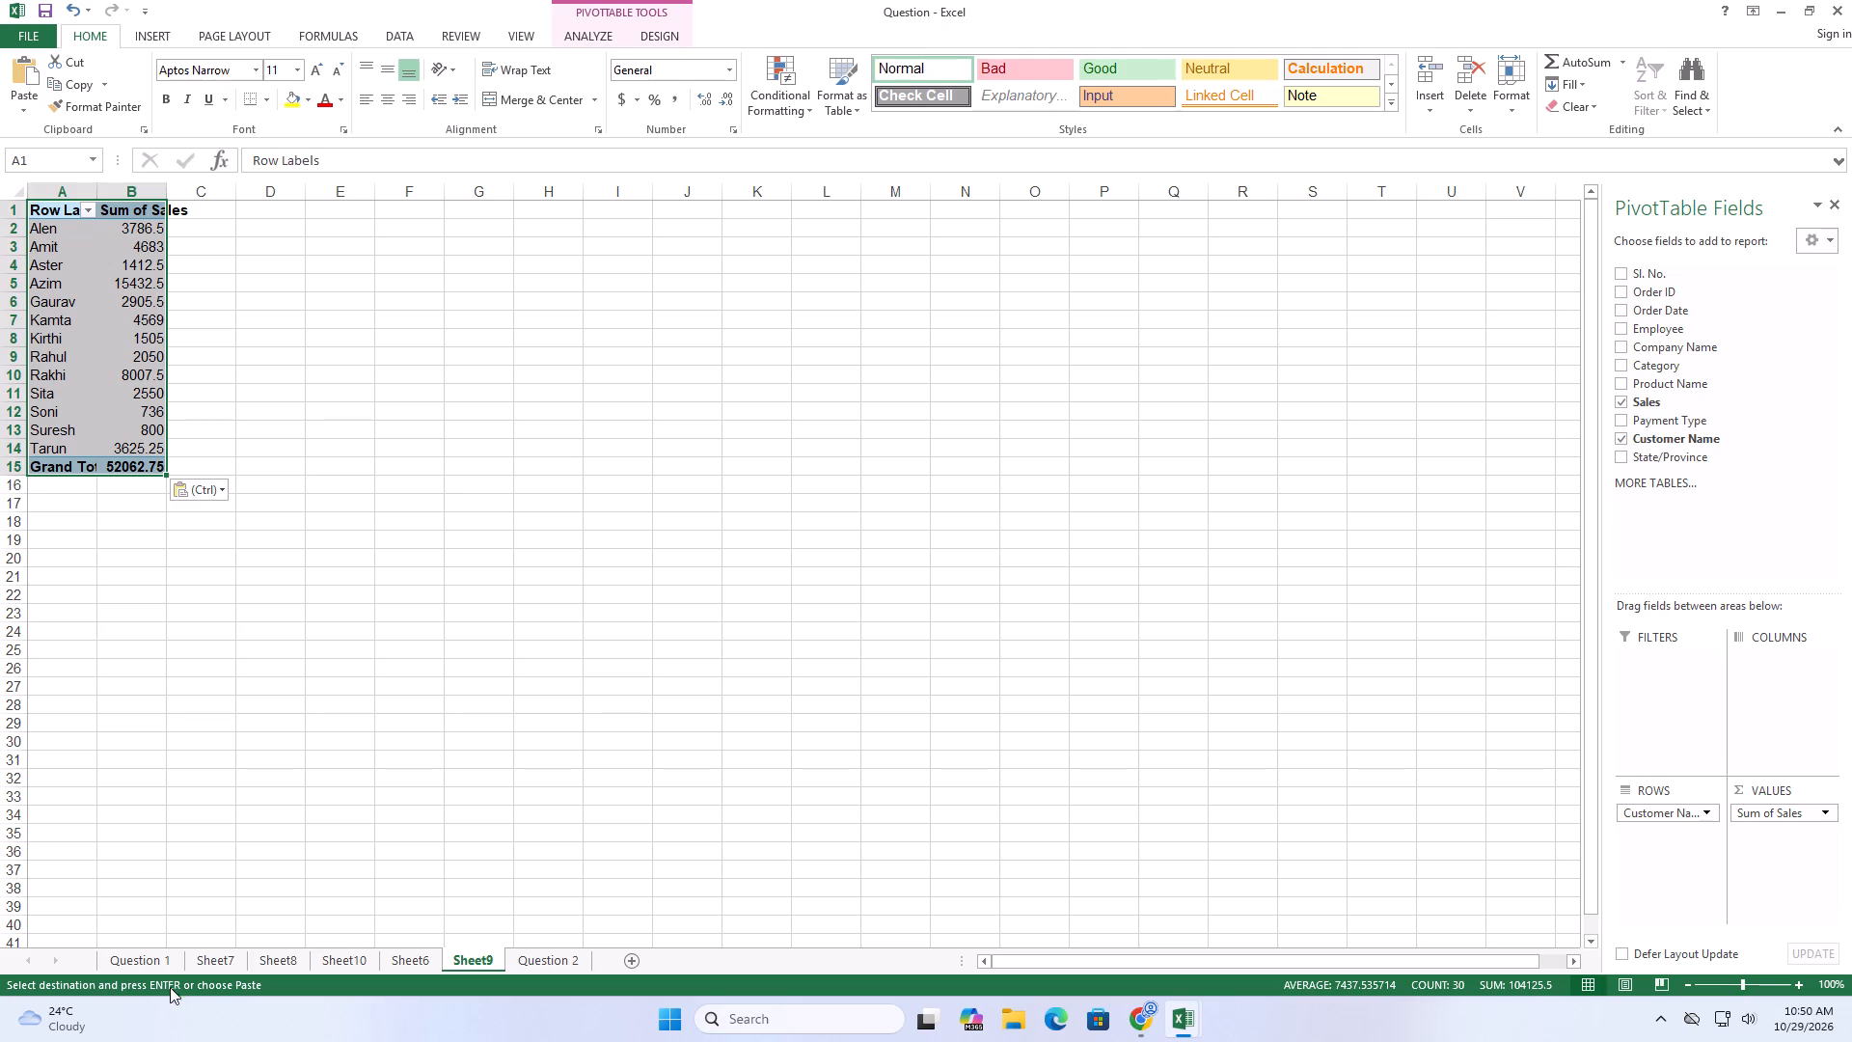
Copy the whole employee sales PivotTable from Sheet8 to cell E1 of Sheet9.
{"action": "left_click", "coordinate": [292, 960]}
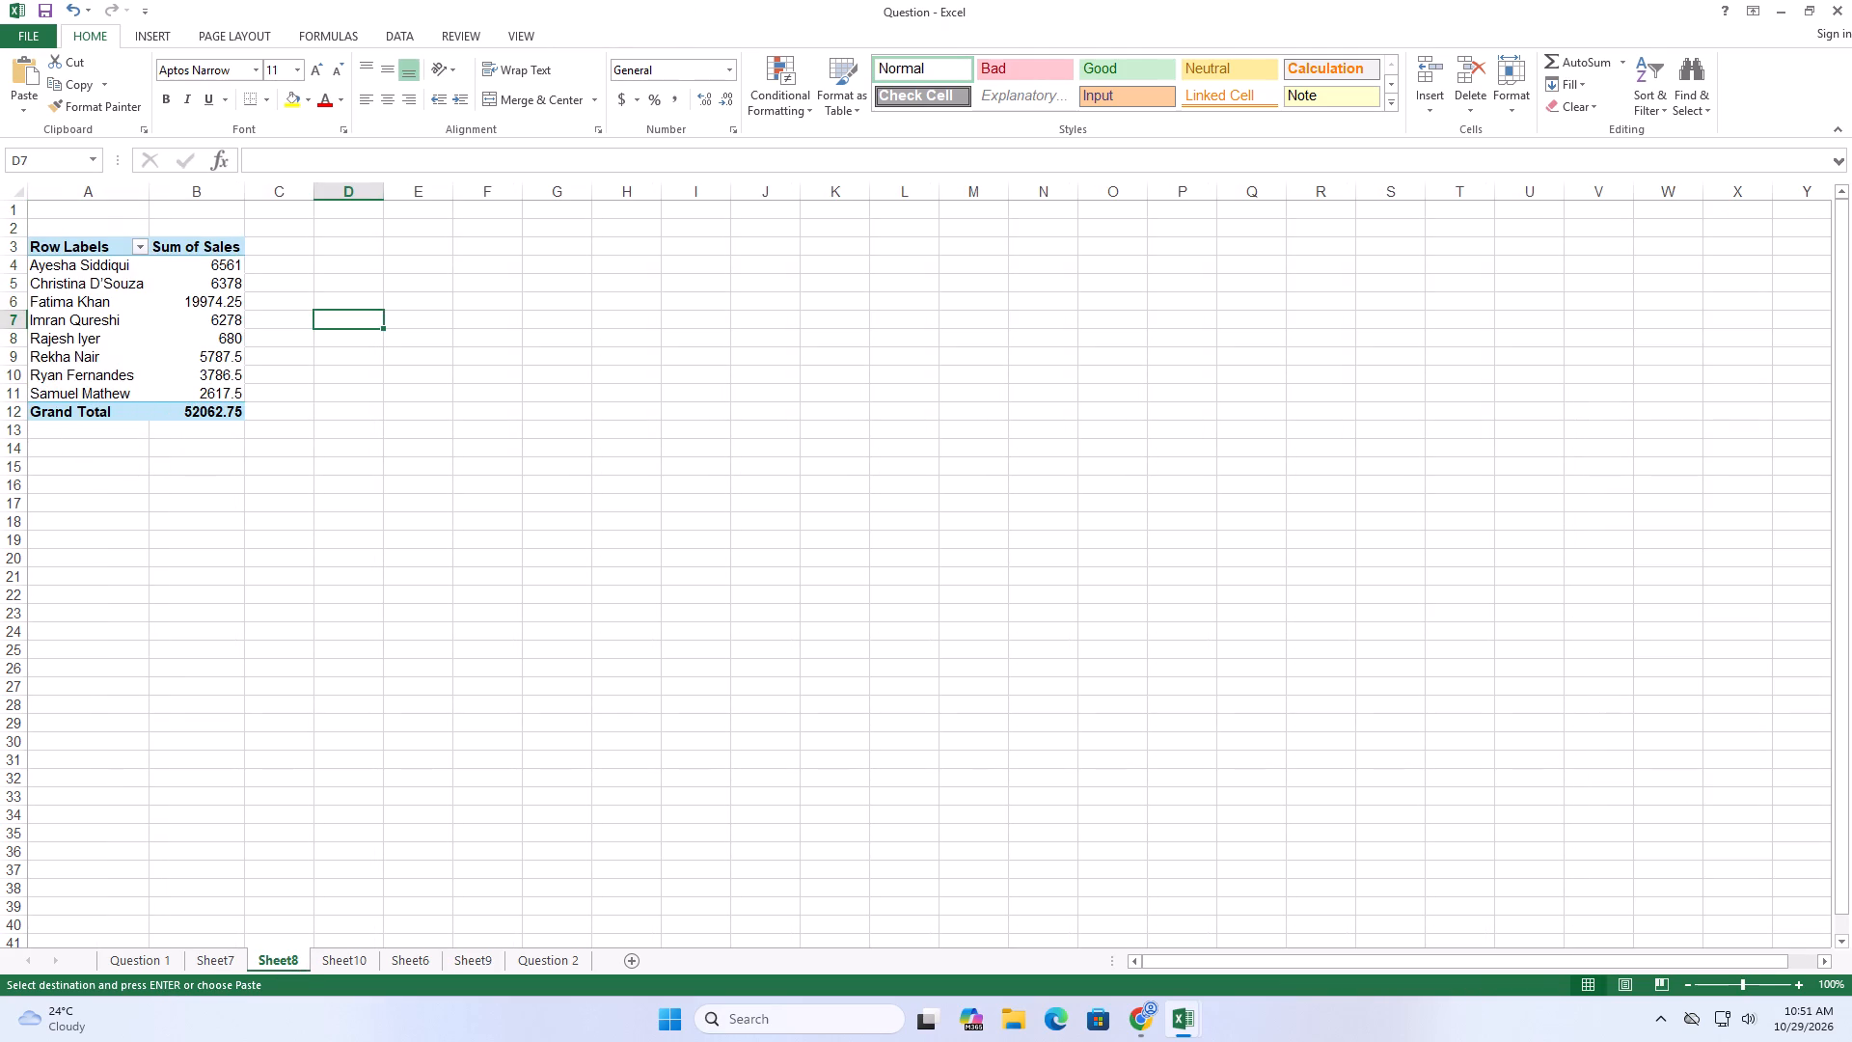
{"action": "left_click_drag", "start_coordinate": [81, 249], "coordinate": [194, 412]}
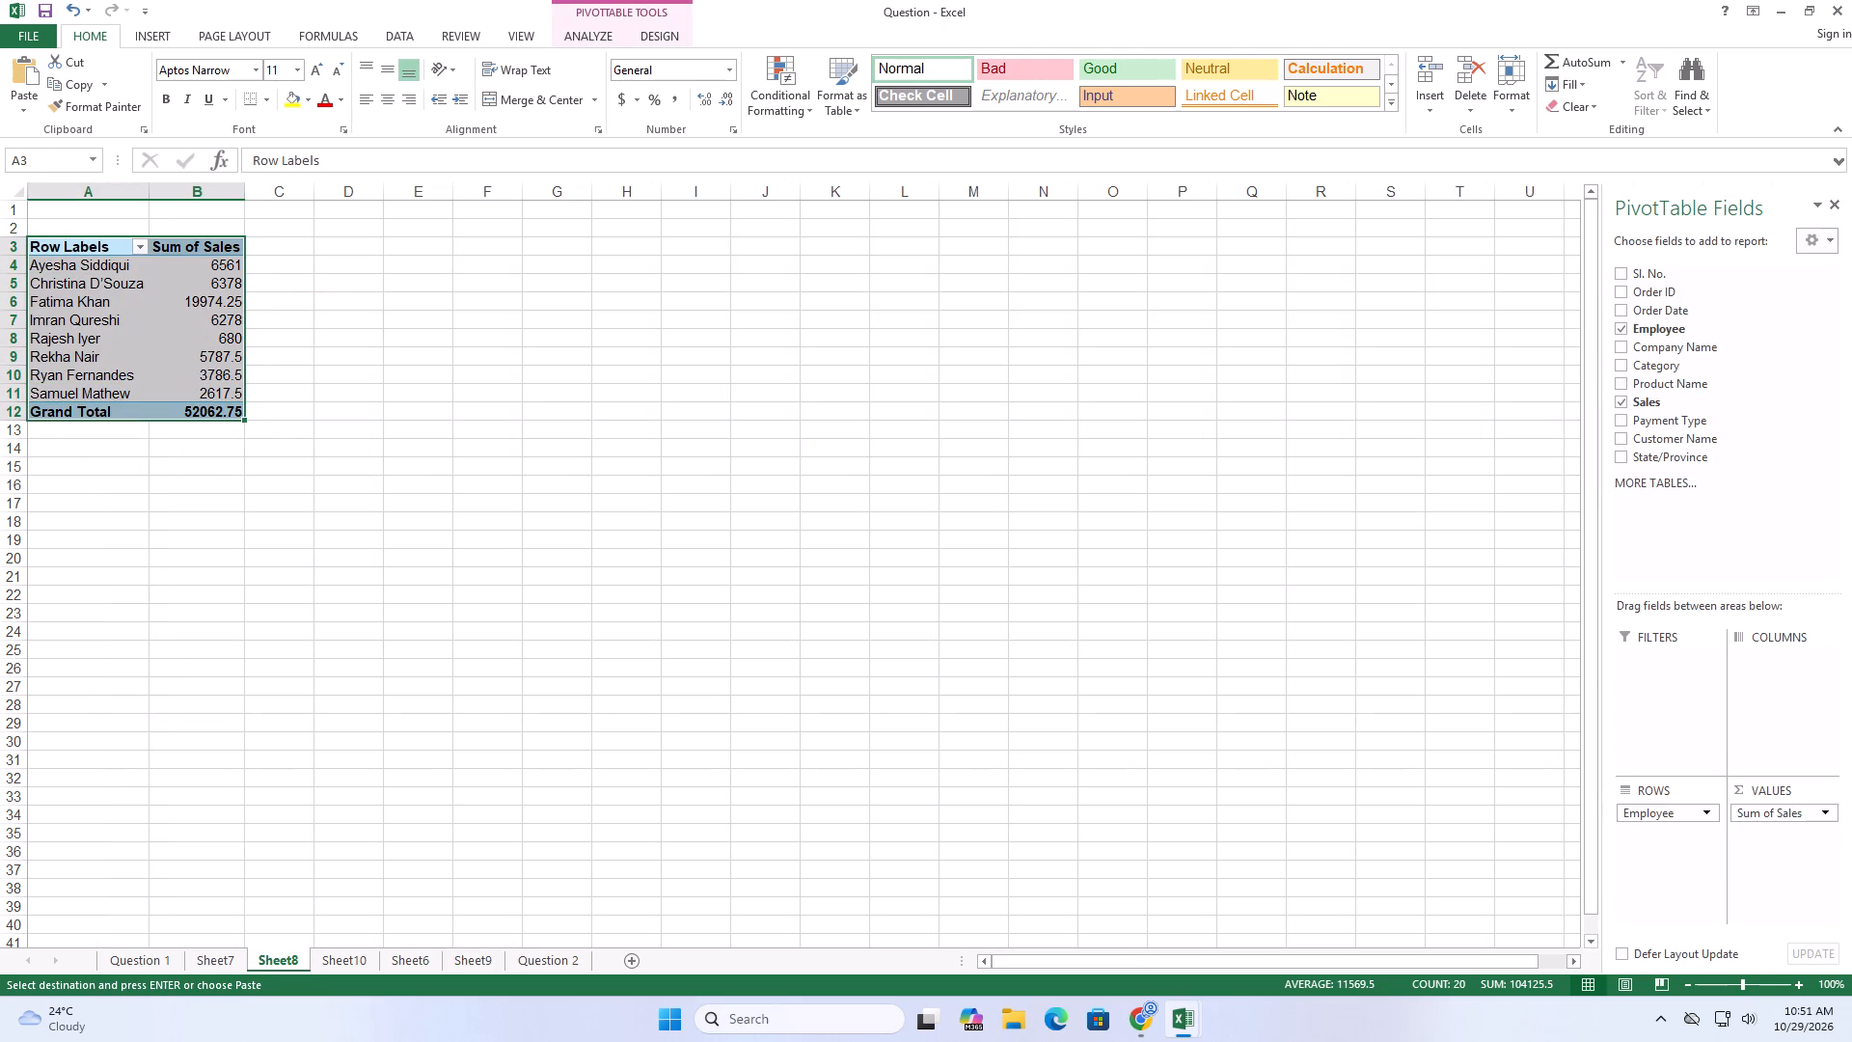
{"action": "key", "text": "ctrl+c"}
{"action": "left_click", "coordinate": [467, 961]}
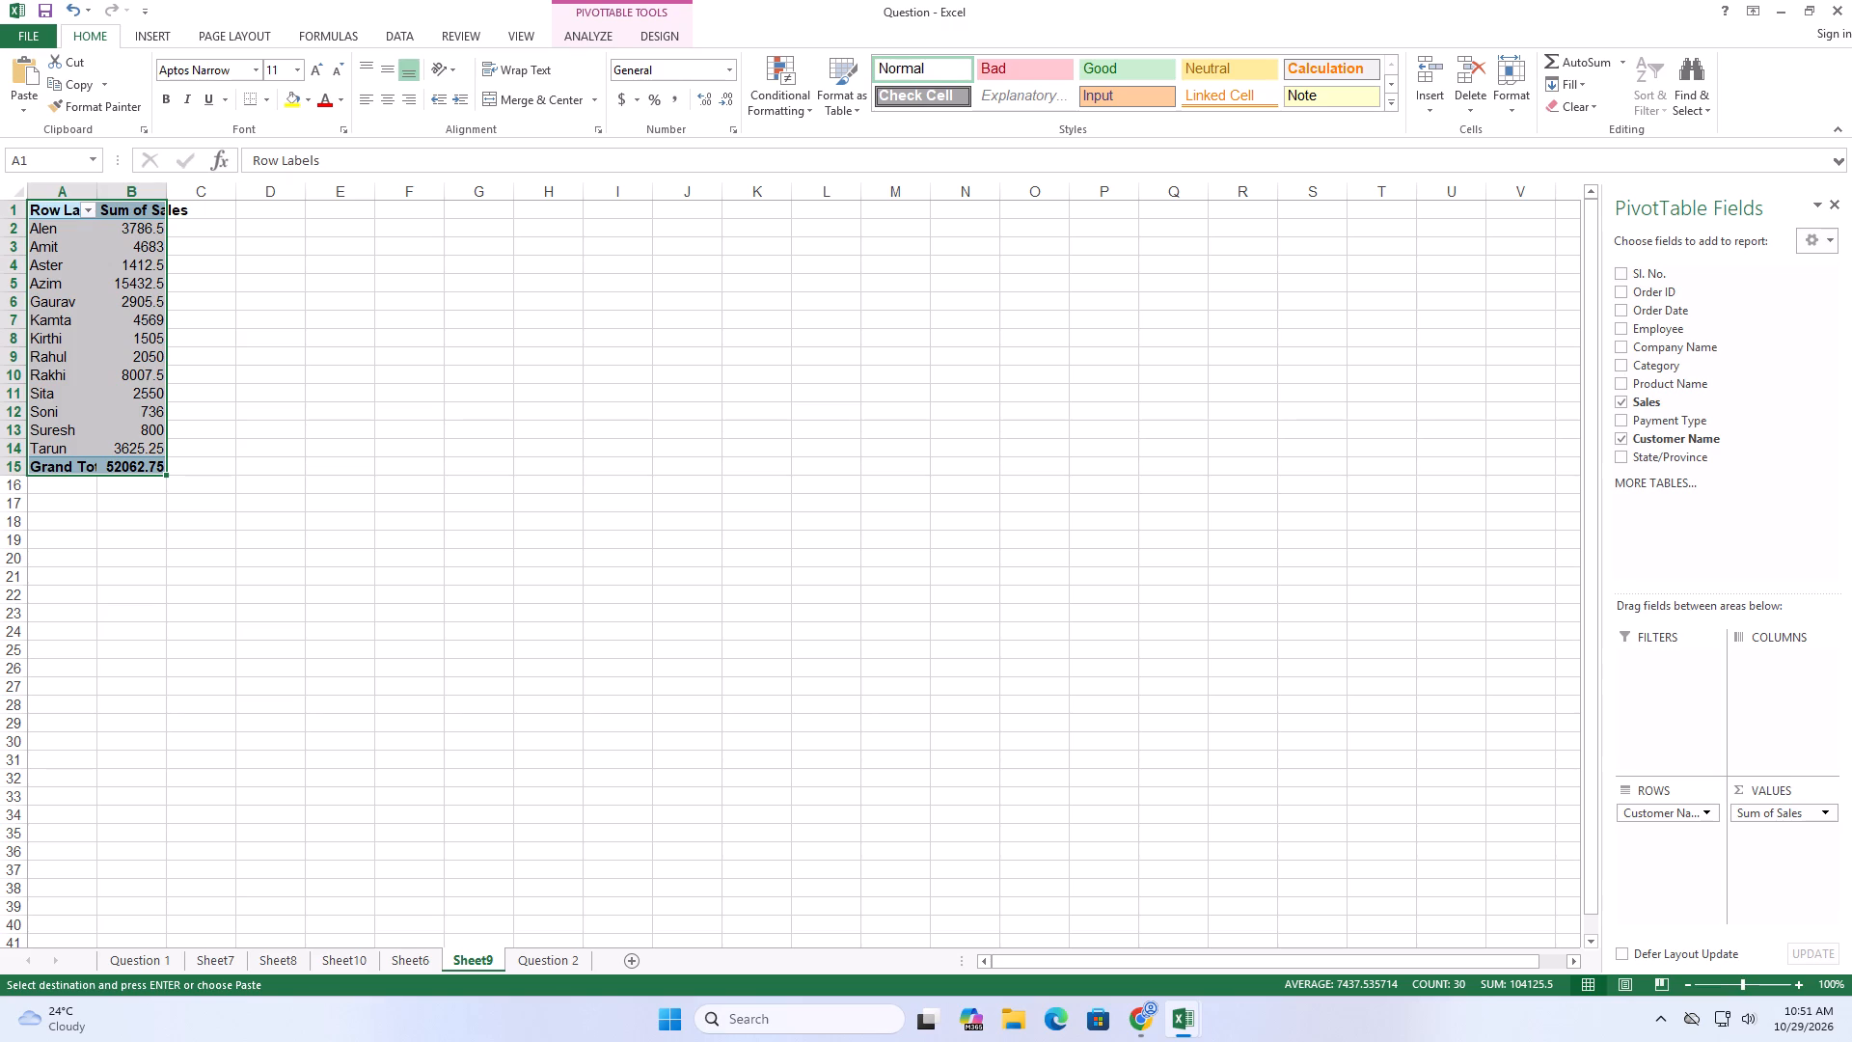
{"action": "left_click", "coordinate": [336, 214]}
{"action": "key", "text": "ctrl+v"}
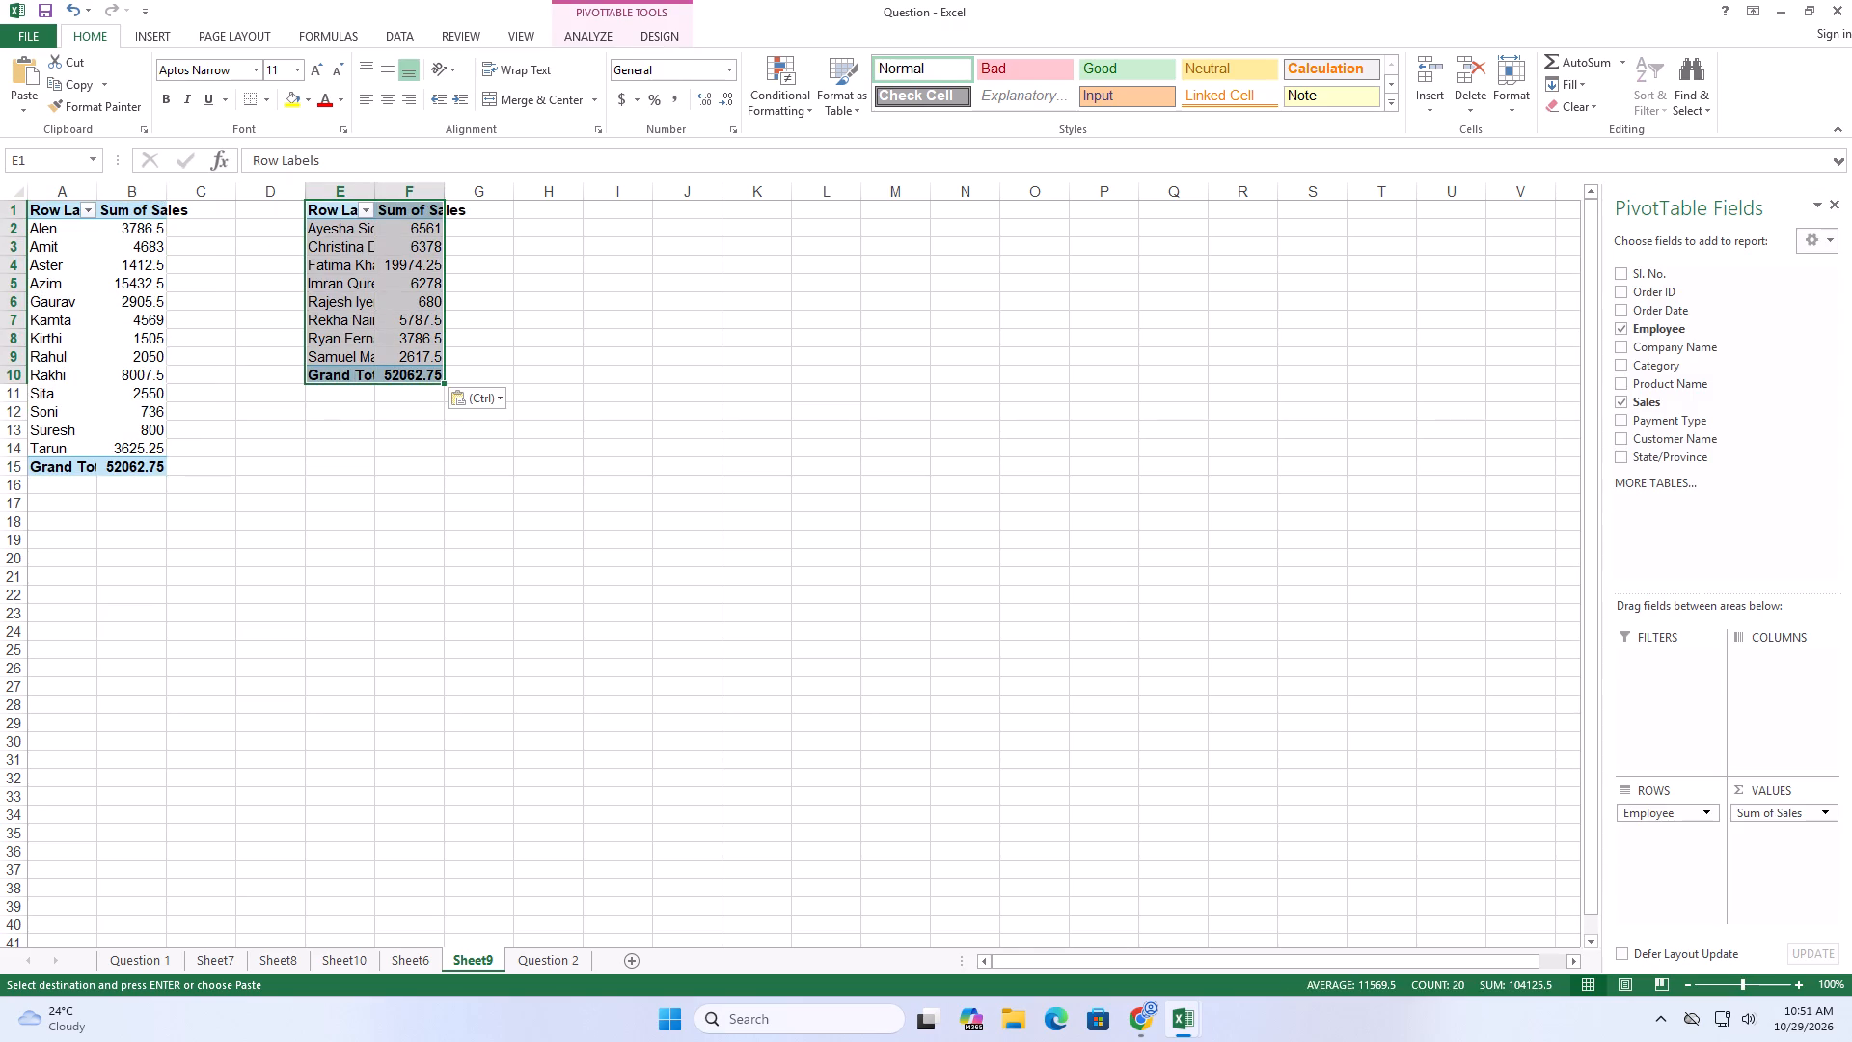
Copy the whole category sales PivotTable from Sheet10 to cell I1 of Sheet9.
{"action": "left_click", "coordinate": [284, 961]}
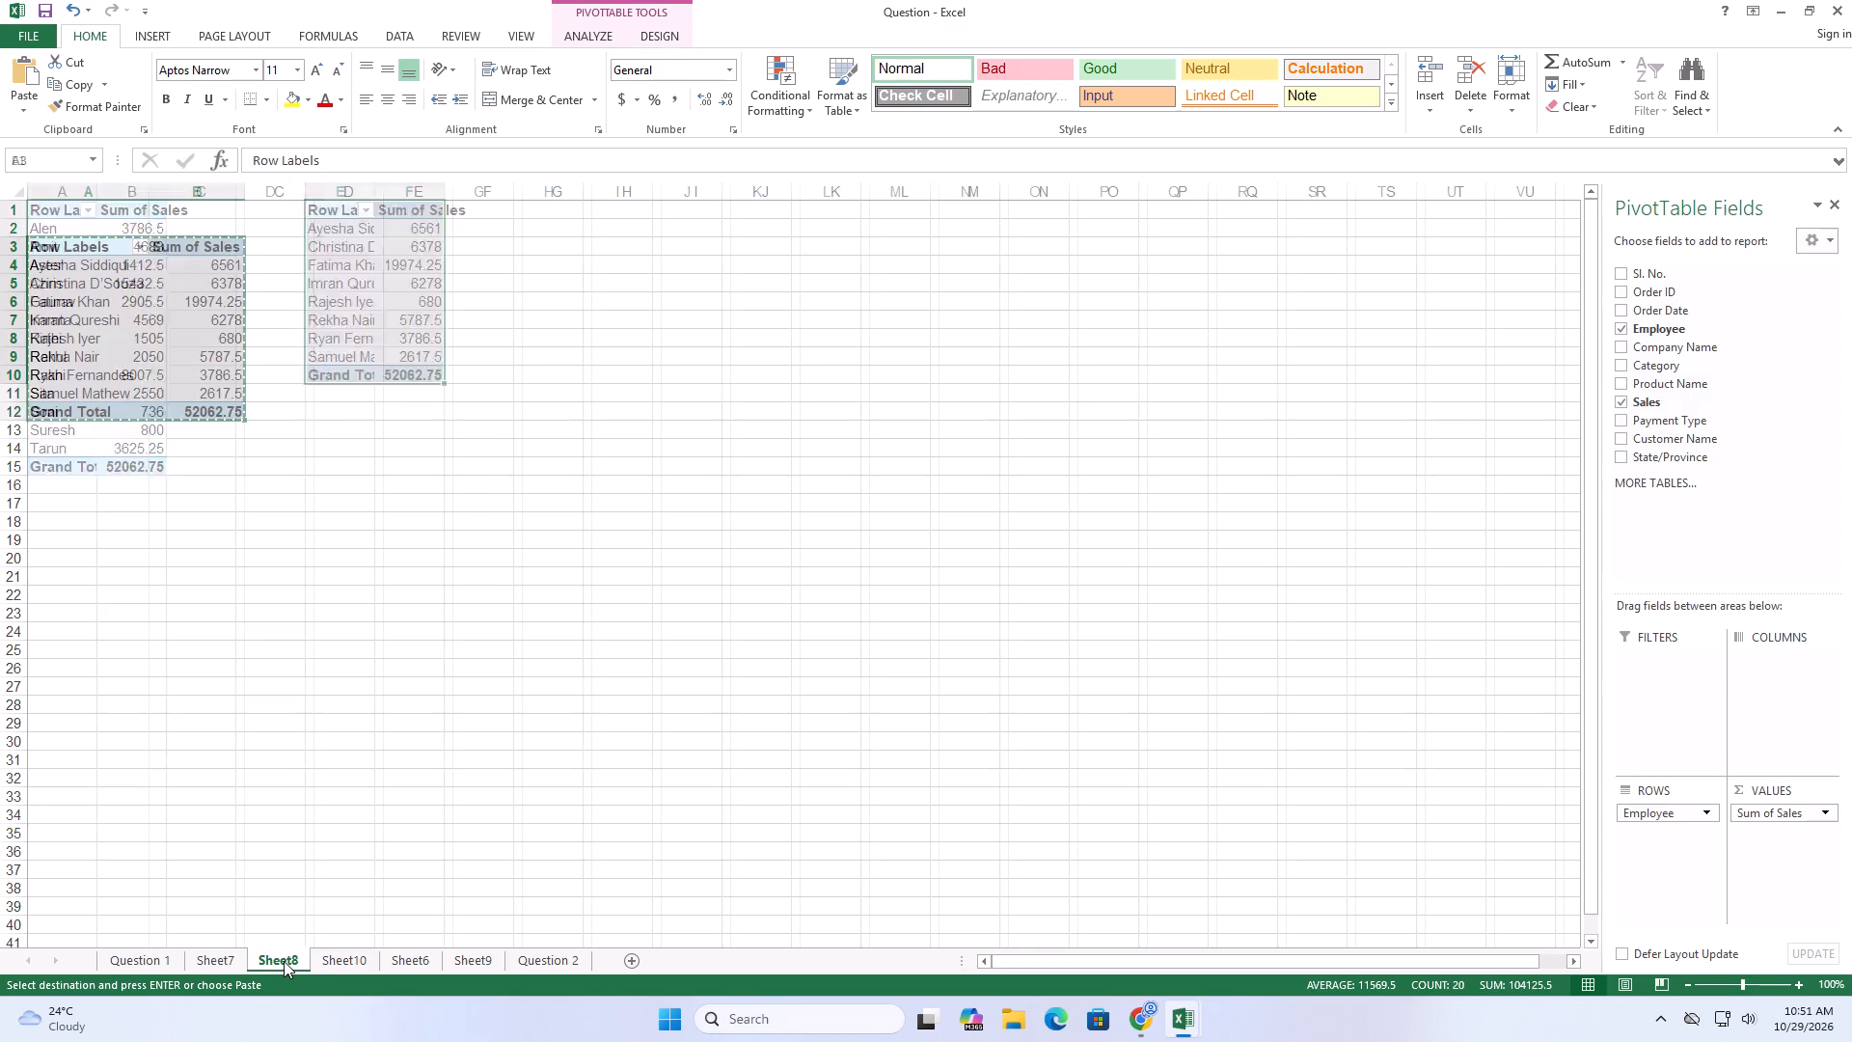
{"action": "left_click", "coordinate": [340, 963]}
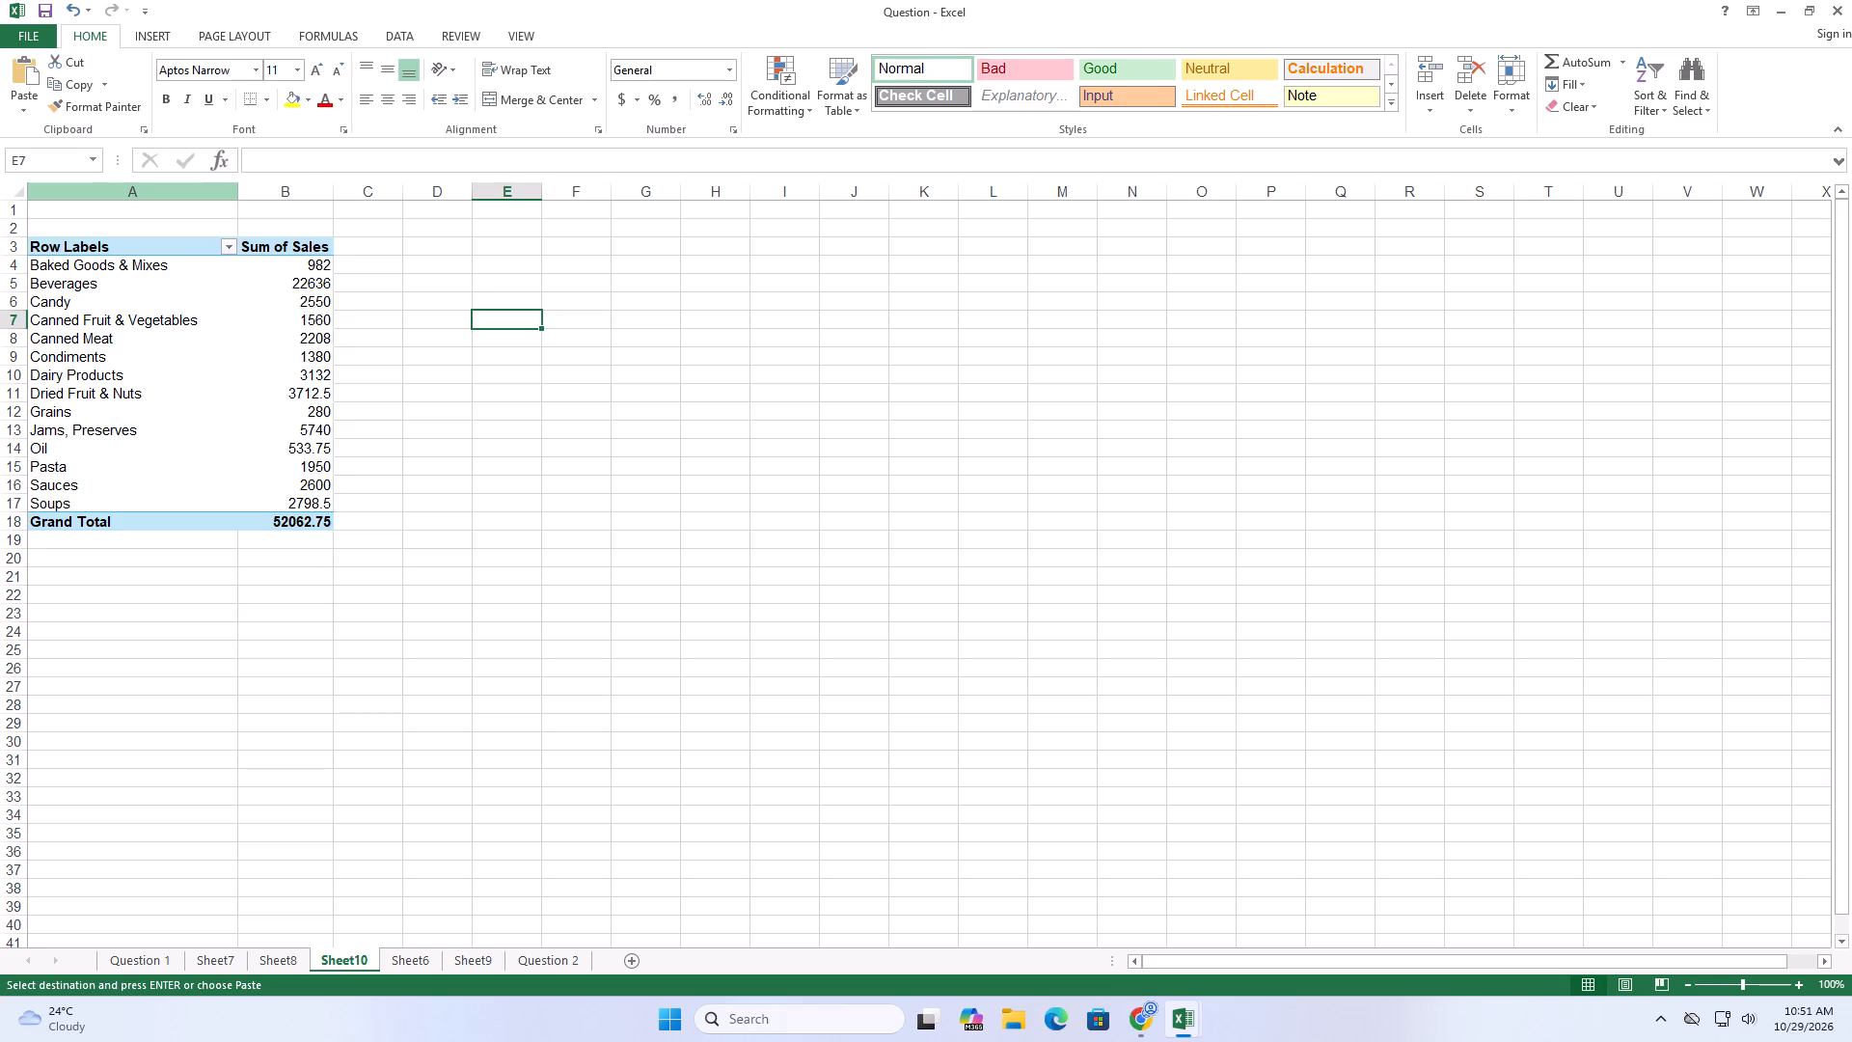
{"action": "left_click_drag", "start_coordinate": [70, 252], "coordinate": [268, 524]}
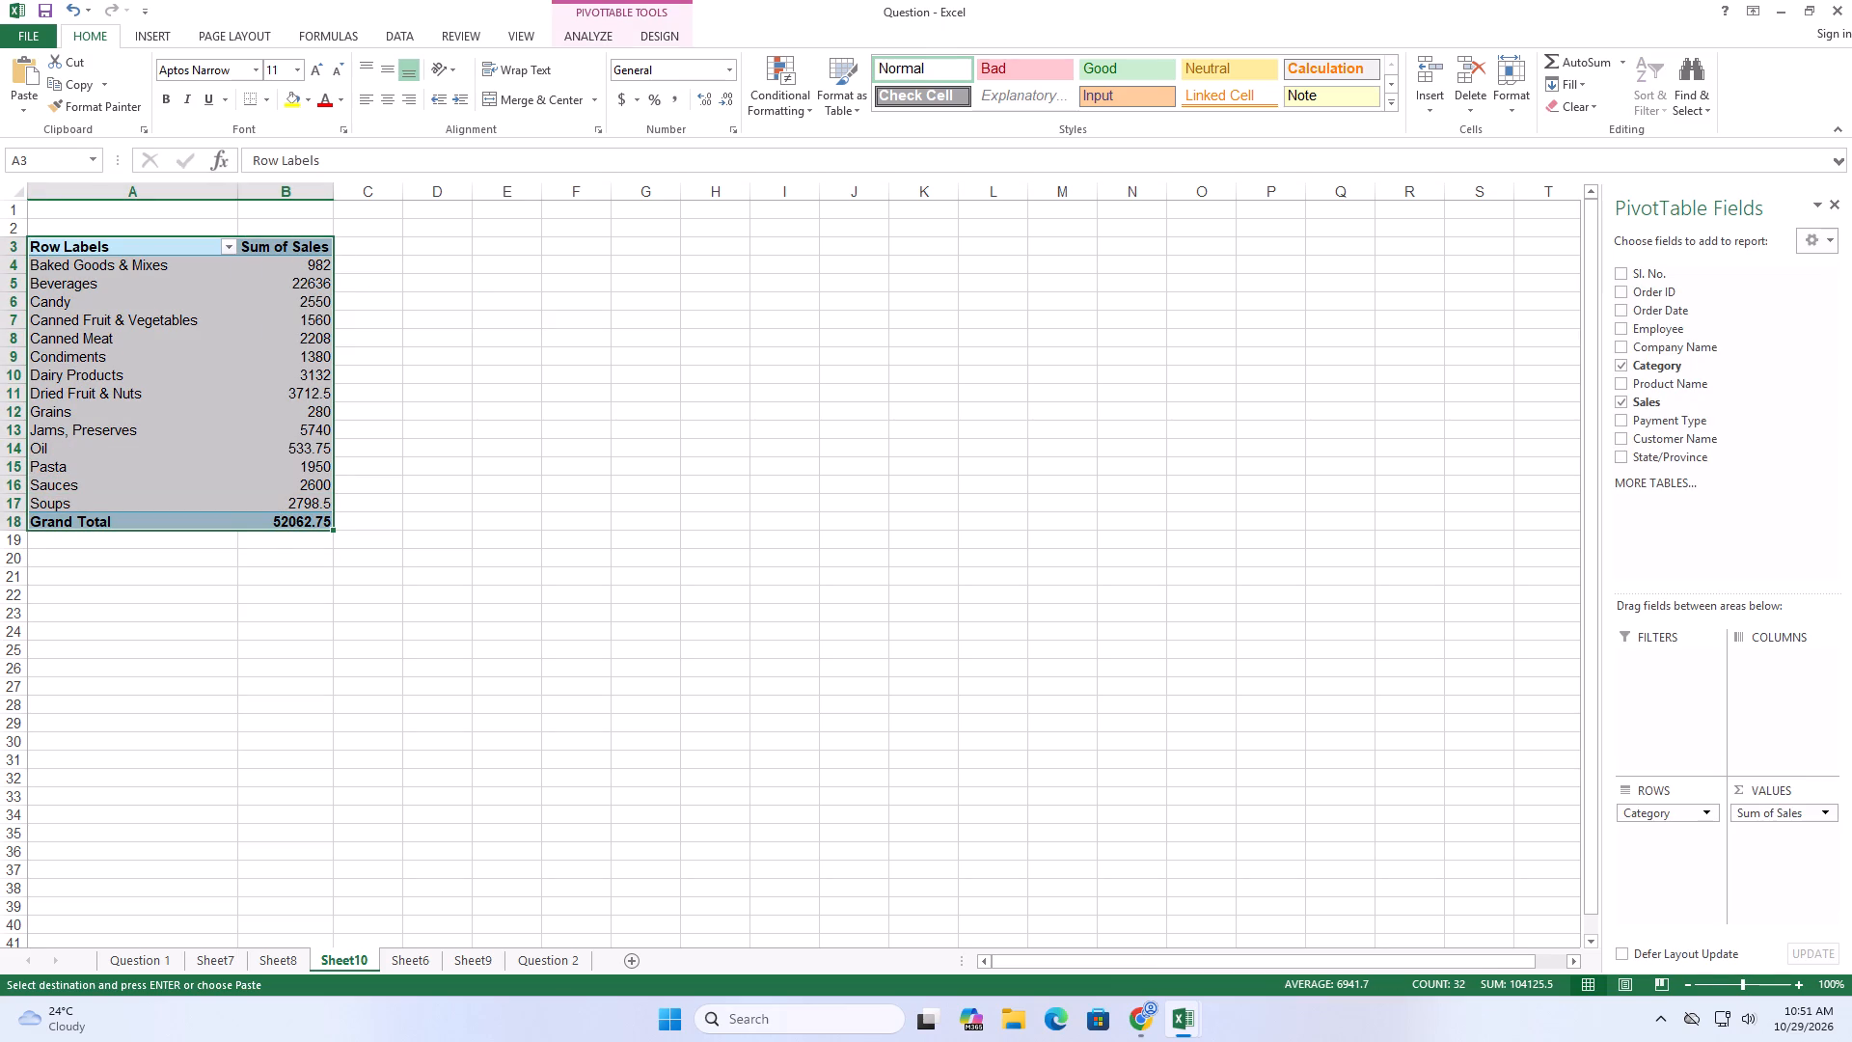
{"action": "key", "text": "ctrl+c"}
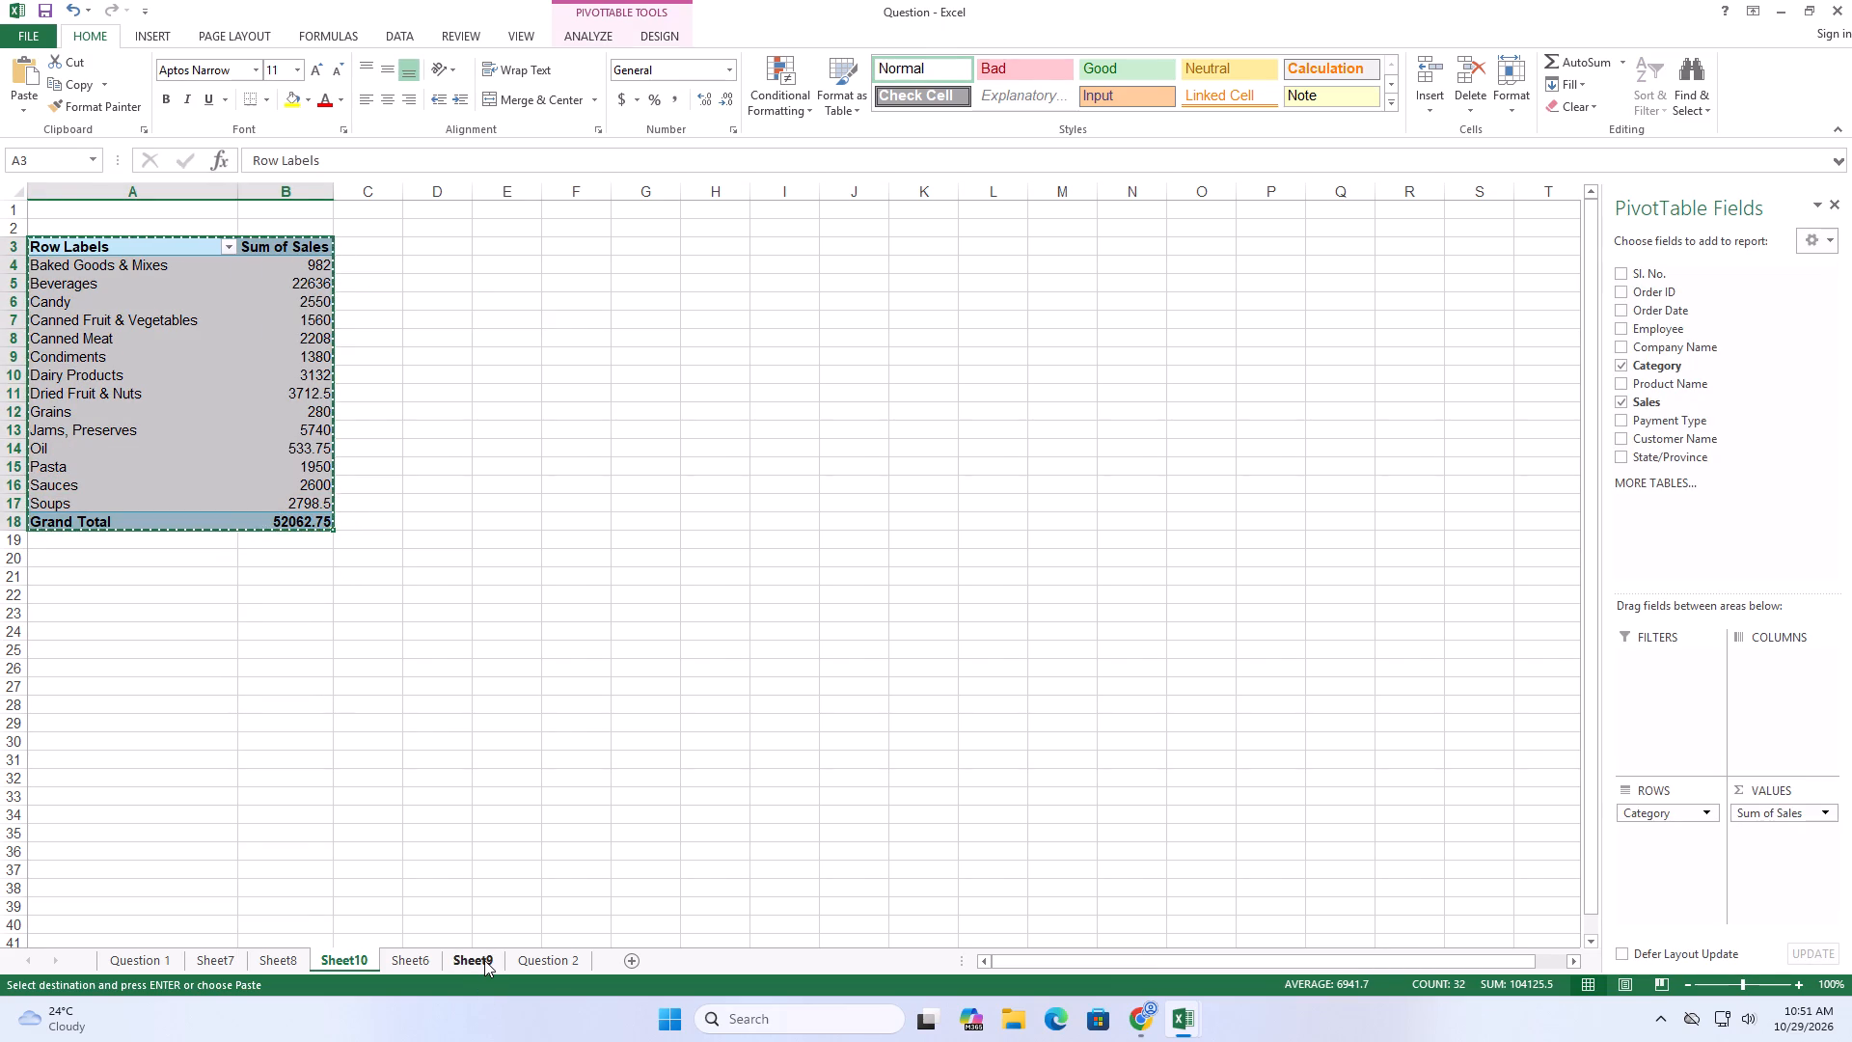
{"action": "left_click", "coordinate": [484, 960]}
{"action": "left_click", "coordinate": [608, 215]}
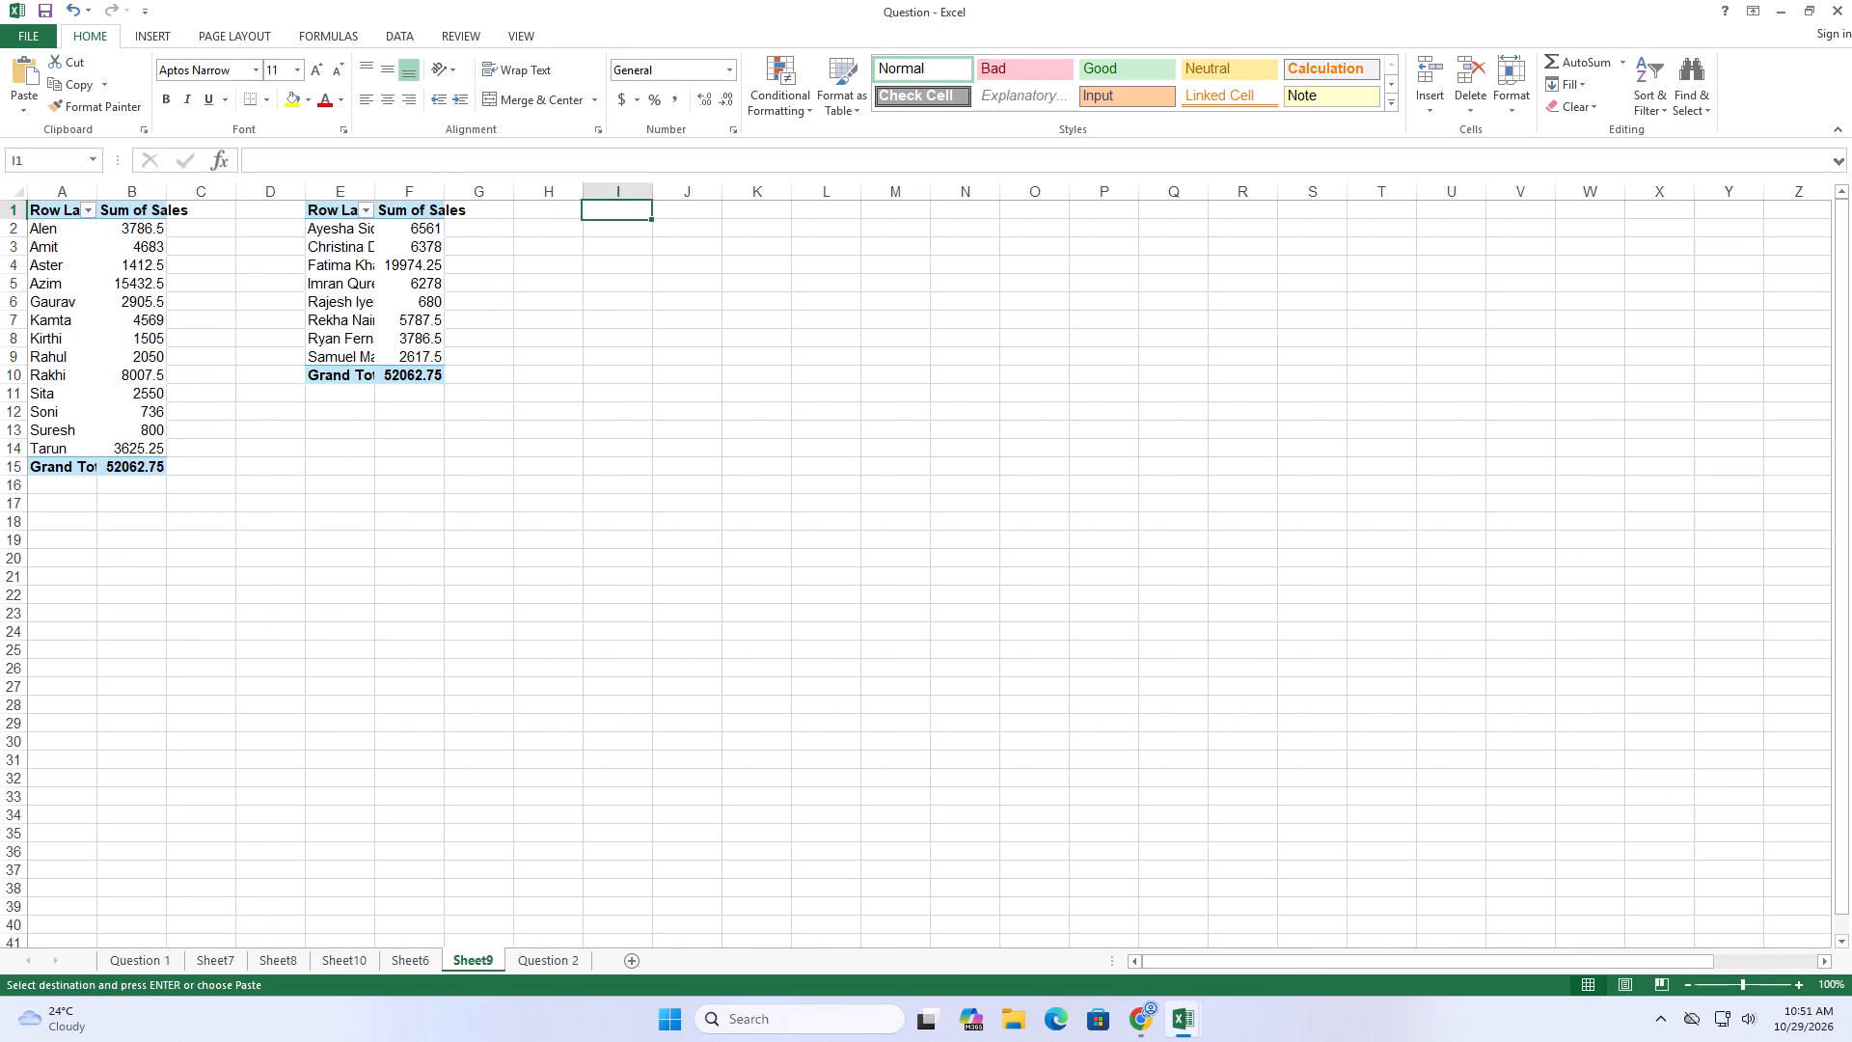
{"action": "key", "text": "ctrl+v"}
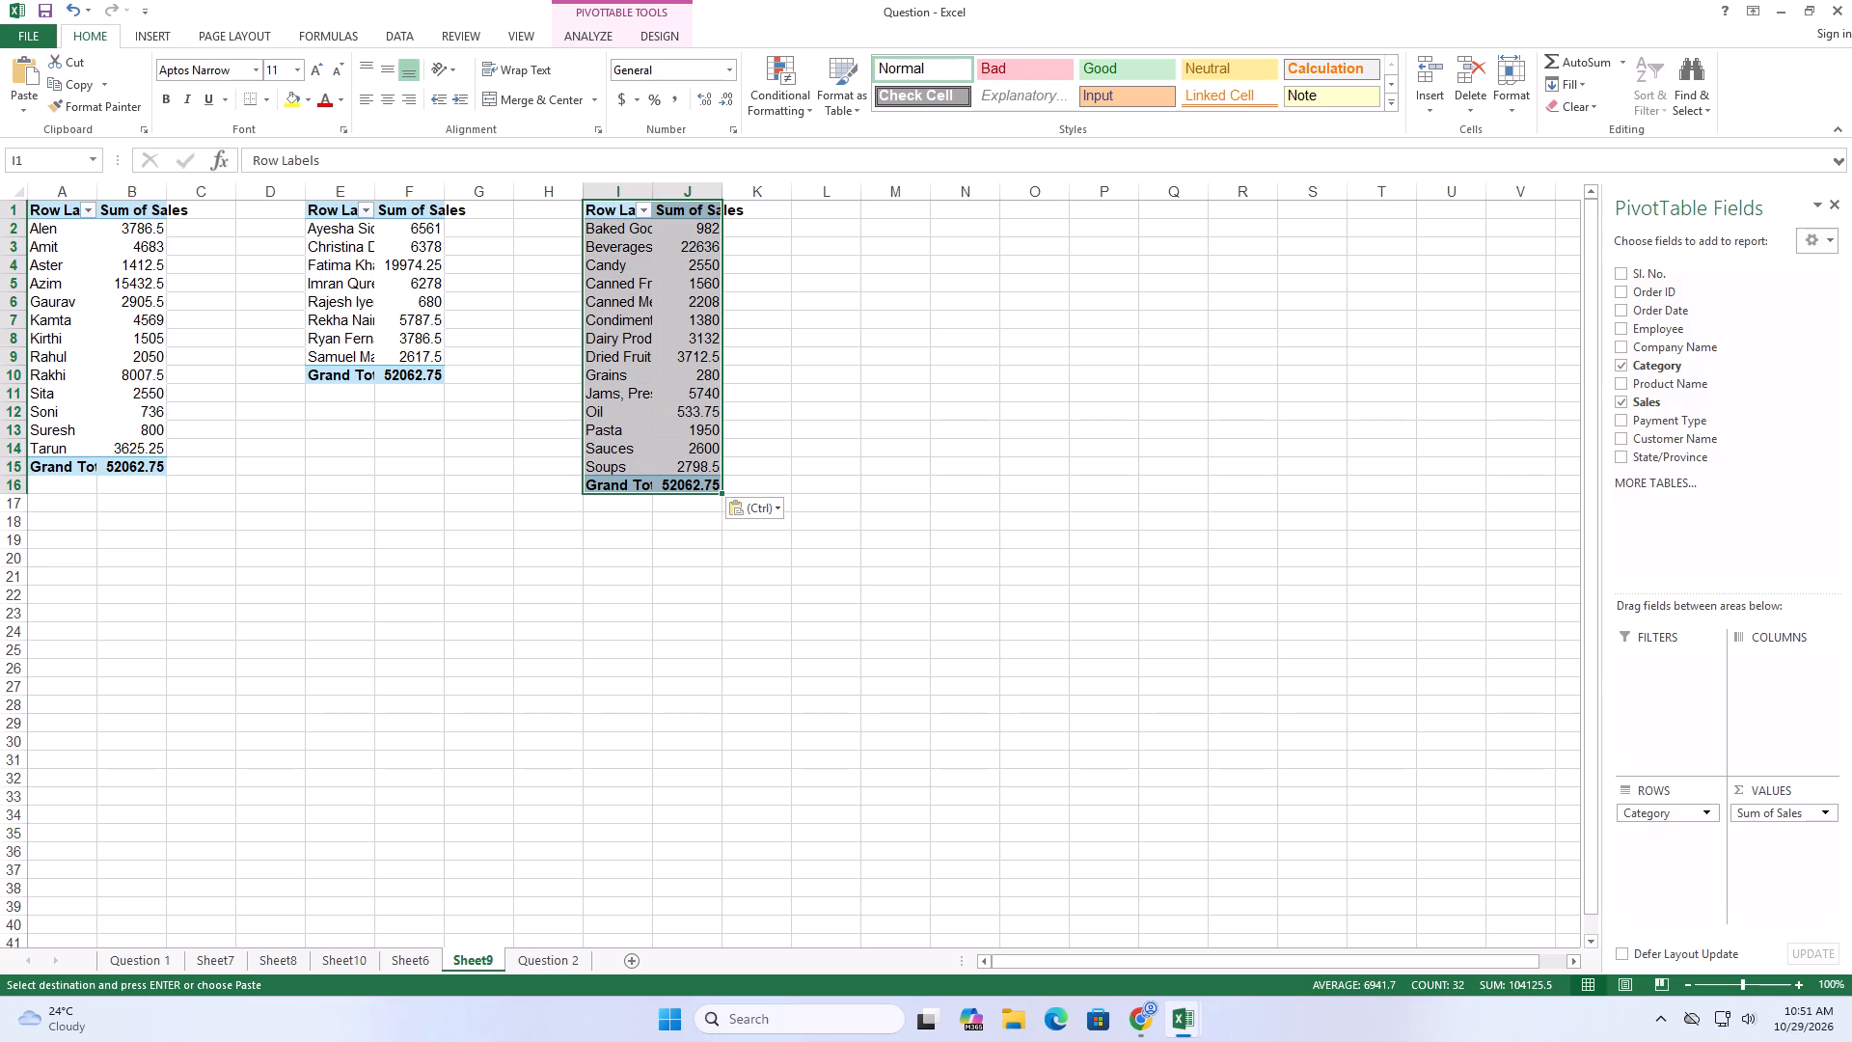
{"action": "left_click", "coordinate": [768, 292]}
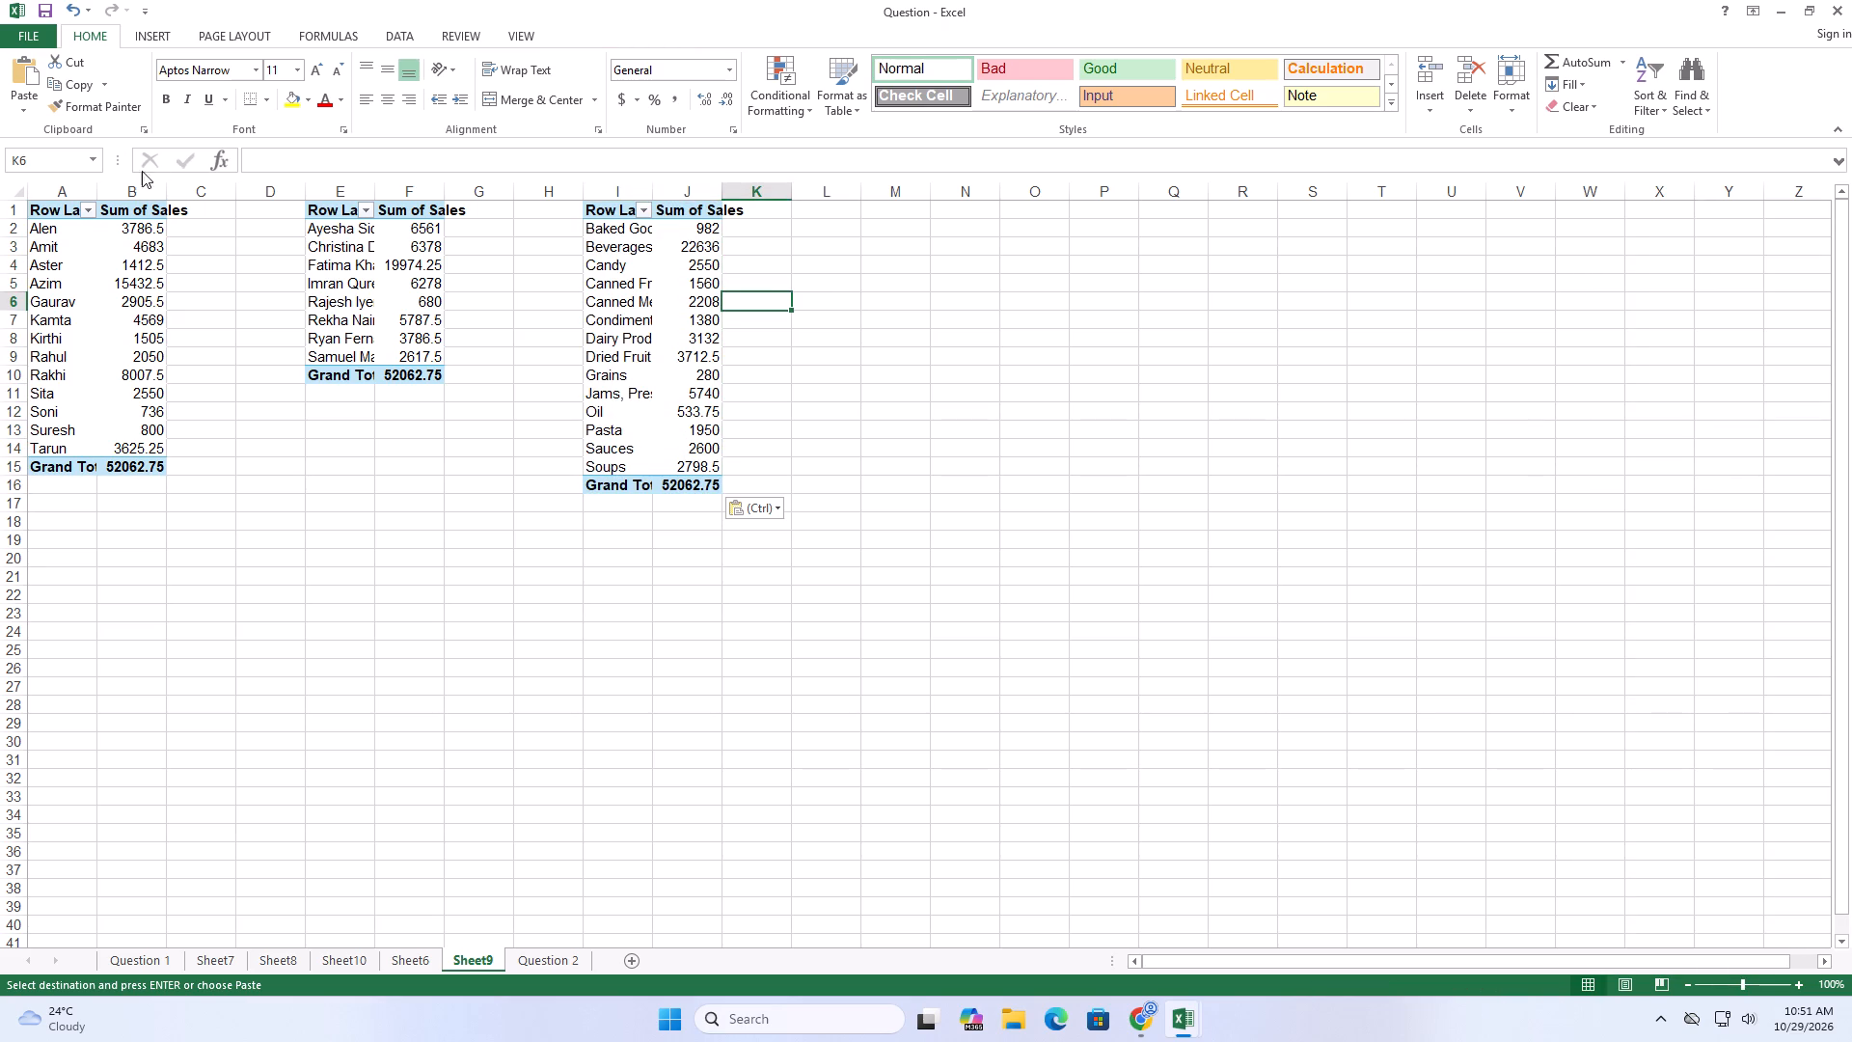
Widen columns A, E and I on Sheet9 to give the row labels of the three PivotTables more room.
{"action": "left_click_drag", "start_coordinate": [99, 194], "coordinate": [145, 190]}
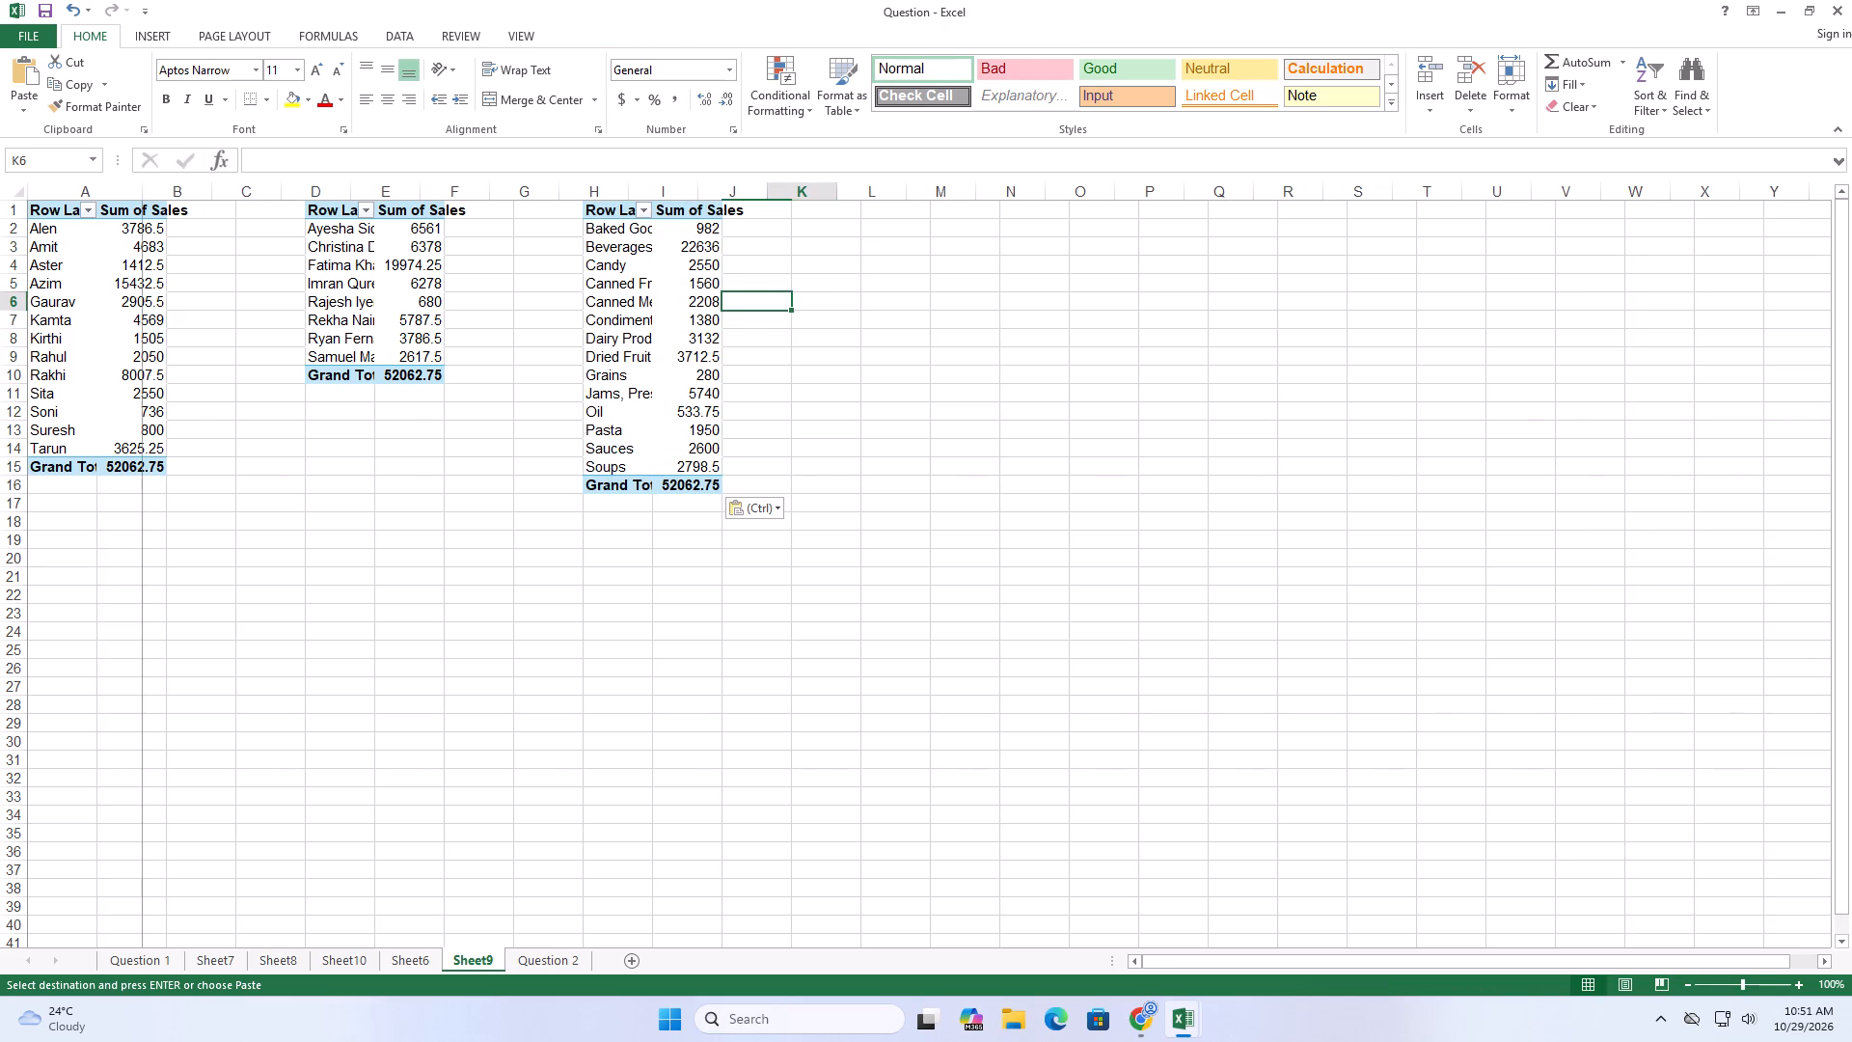
{"action": "left_click_drag", "start_coordinate": [418, 190], "coordinate": [427, 190]}
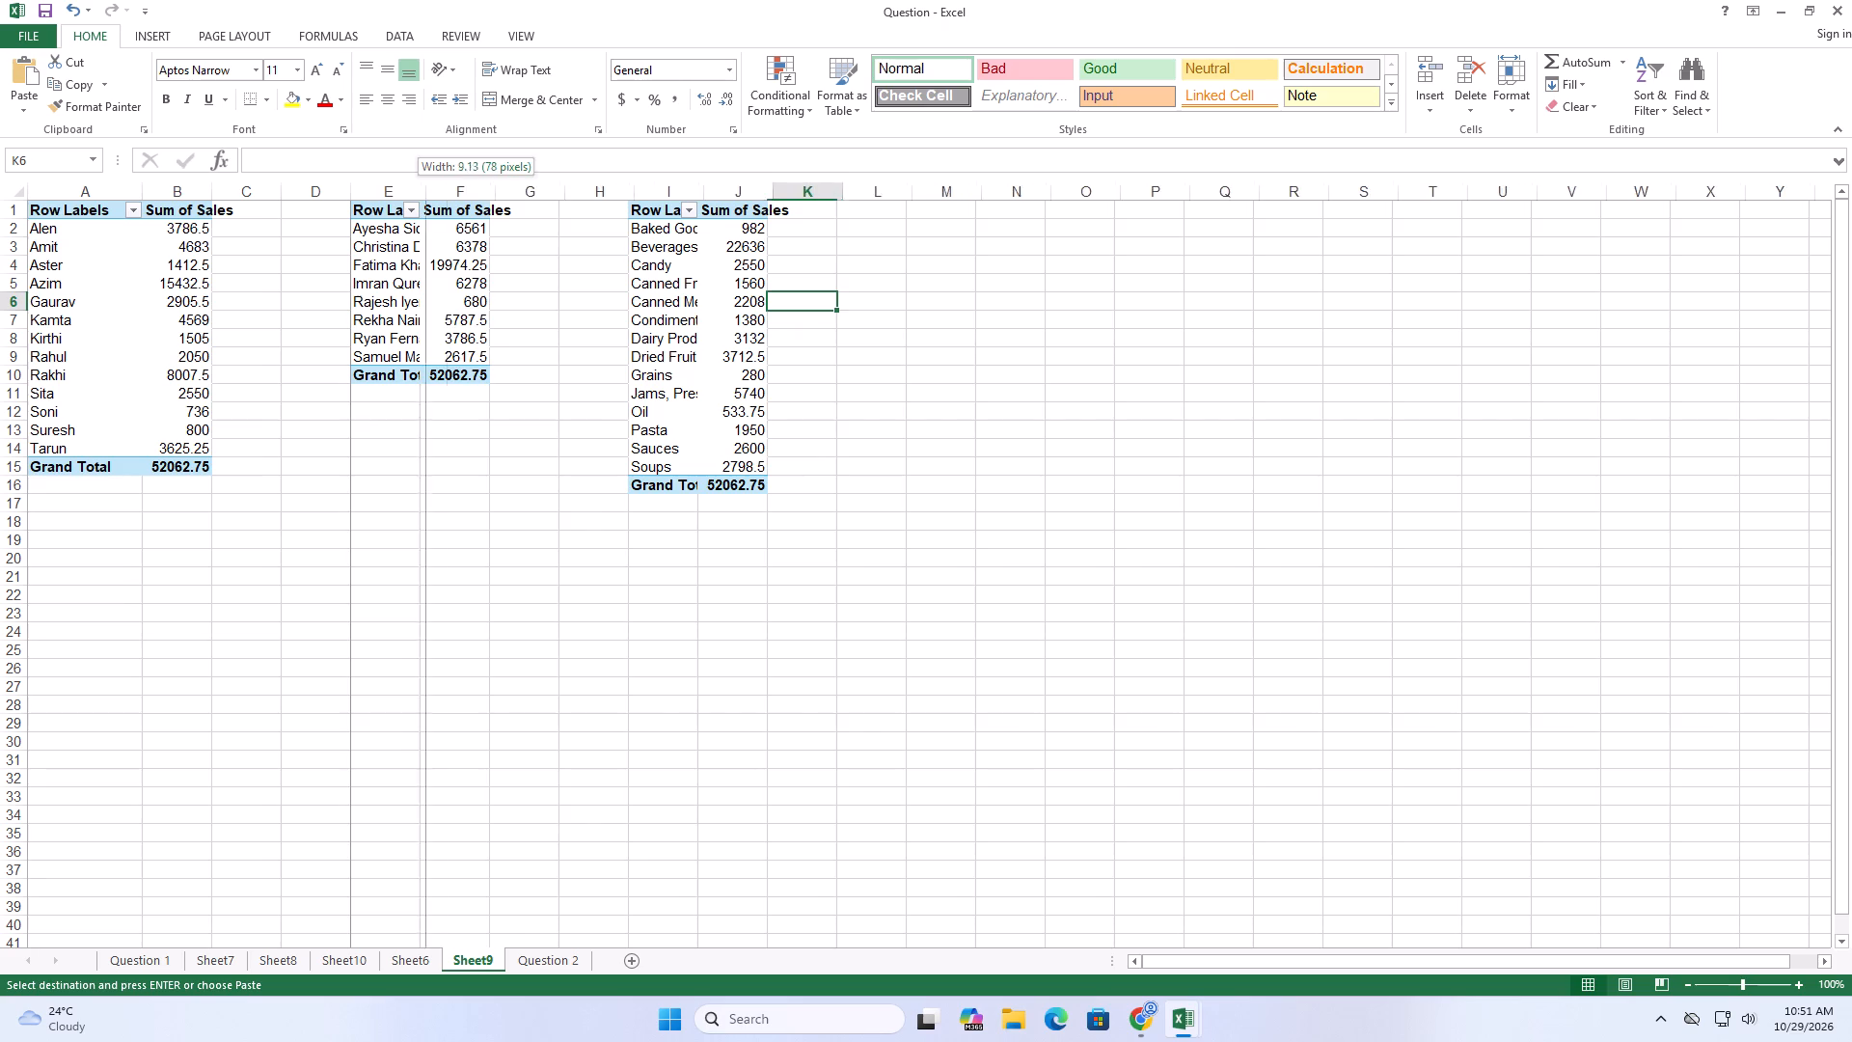
{"action": "left_click_drag", "start_coordinate": [427, 190], "coordinate": [458, 190]}
{"action": "left_click_drag", "start_coordinate": [740, 195], "coordinate": [779, 188]}
{"action": "left_click_drag", "start_coordinate": [777, 189], "coordinate": [804, 183]}
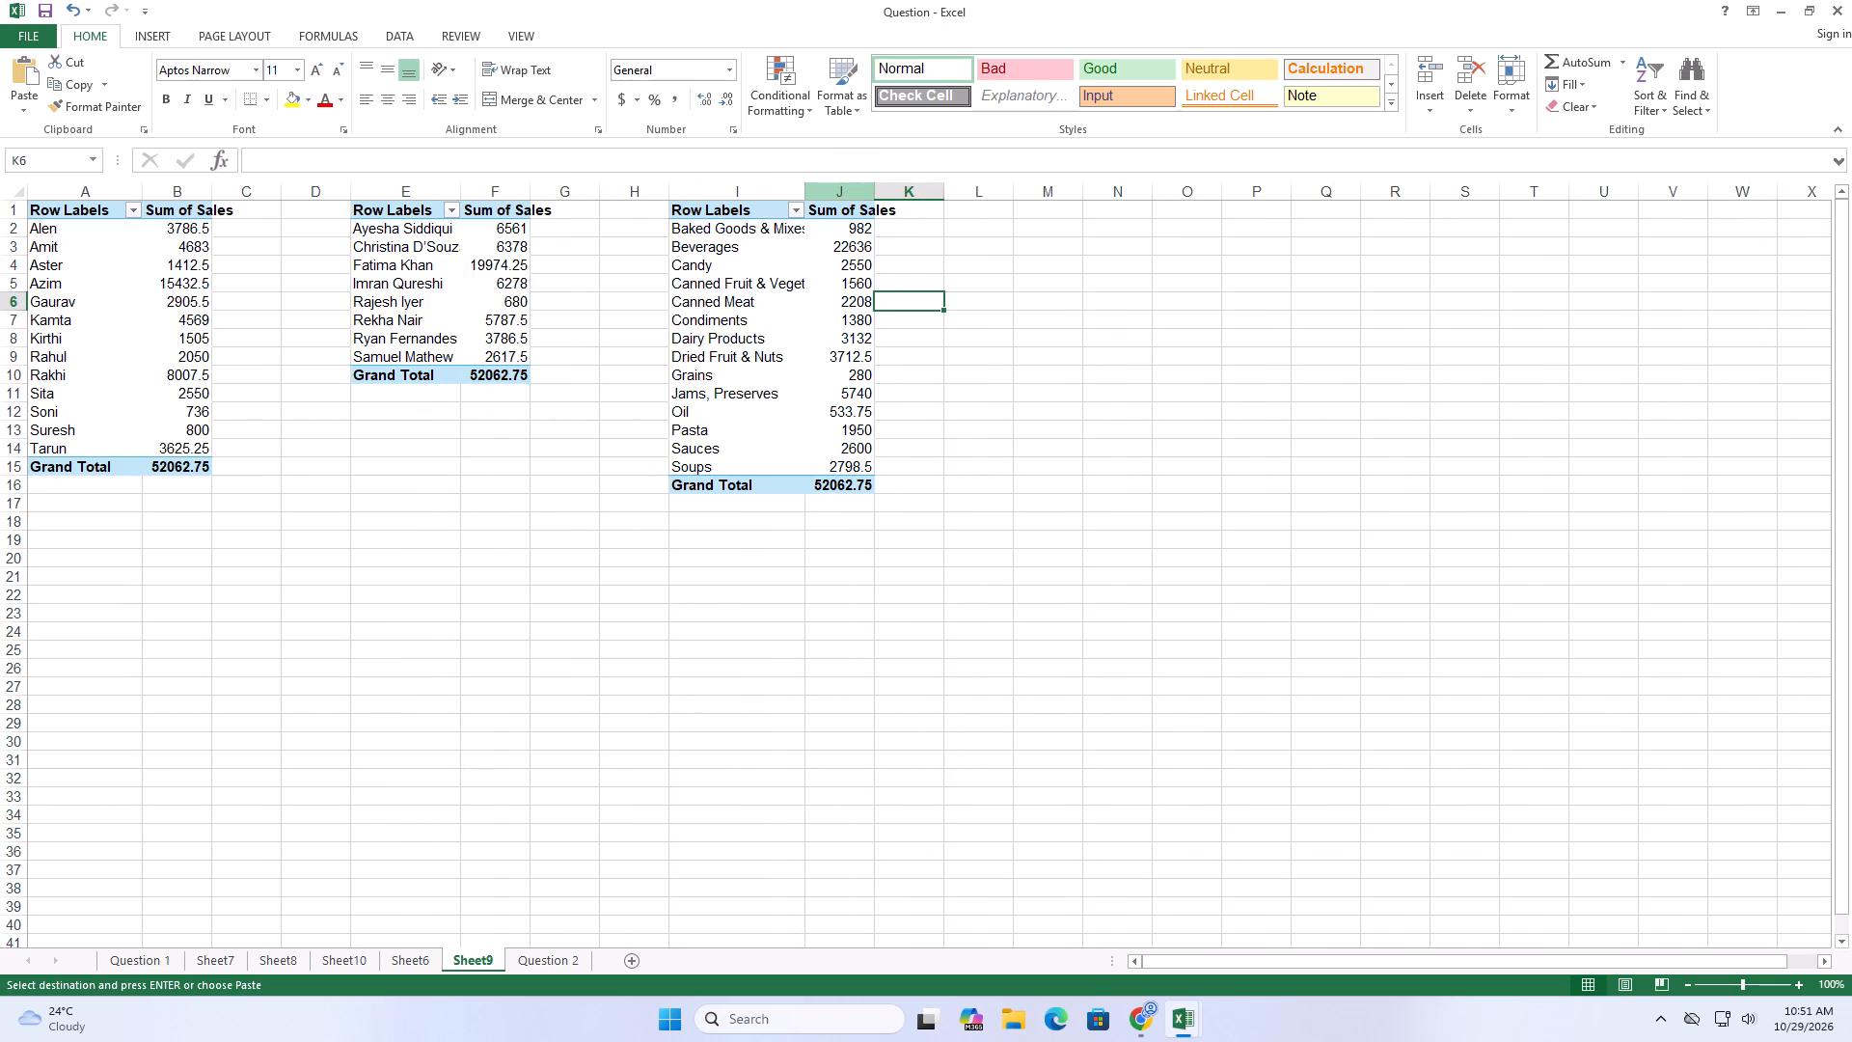
Widen column J on Sheet9 so the category PivotTable's Sum of Sales header fits.
{"action": "left_click_drag", "start_coordinate": [875, 189], "coordinate": [912, 182]}
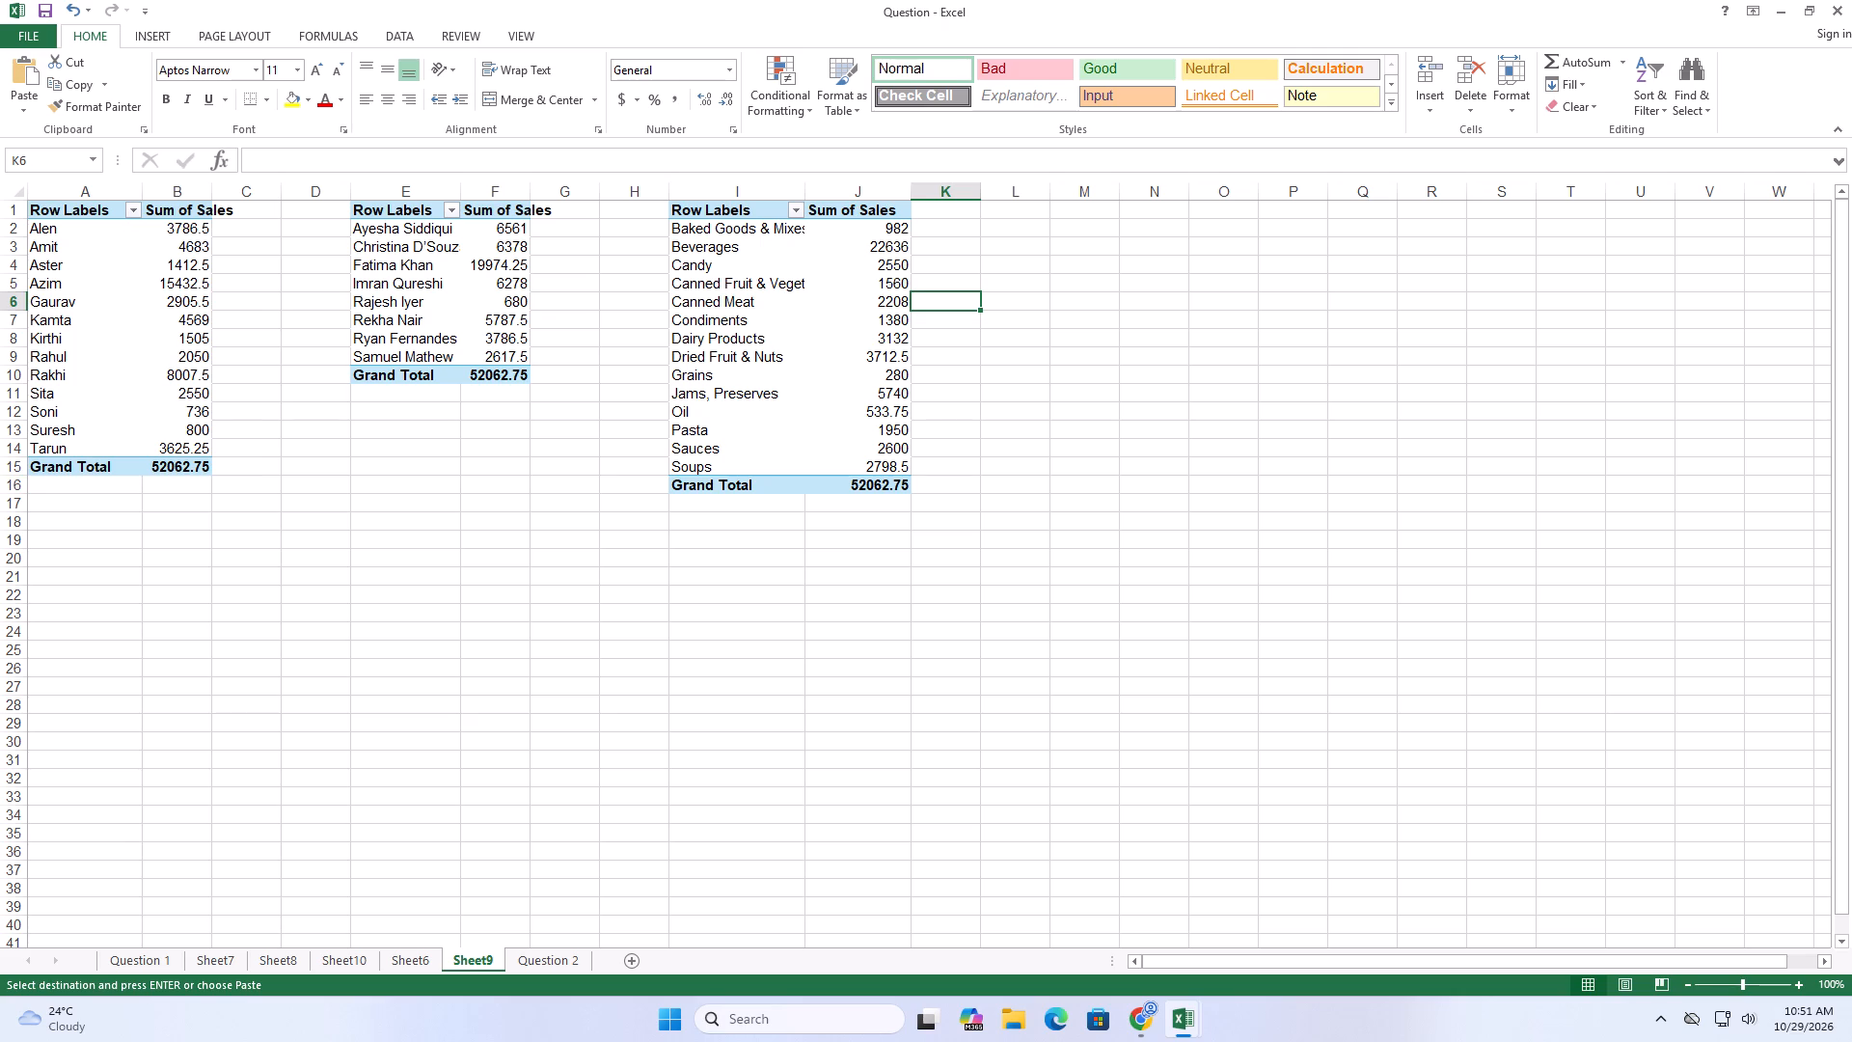
Insert slicers for Employee, Category and Product Name from the customer sales PivotTable on Sheet9.
{"action": "left_click_drag", "start_coordinate": [59, 211], "coordinate": [176, 413]}
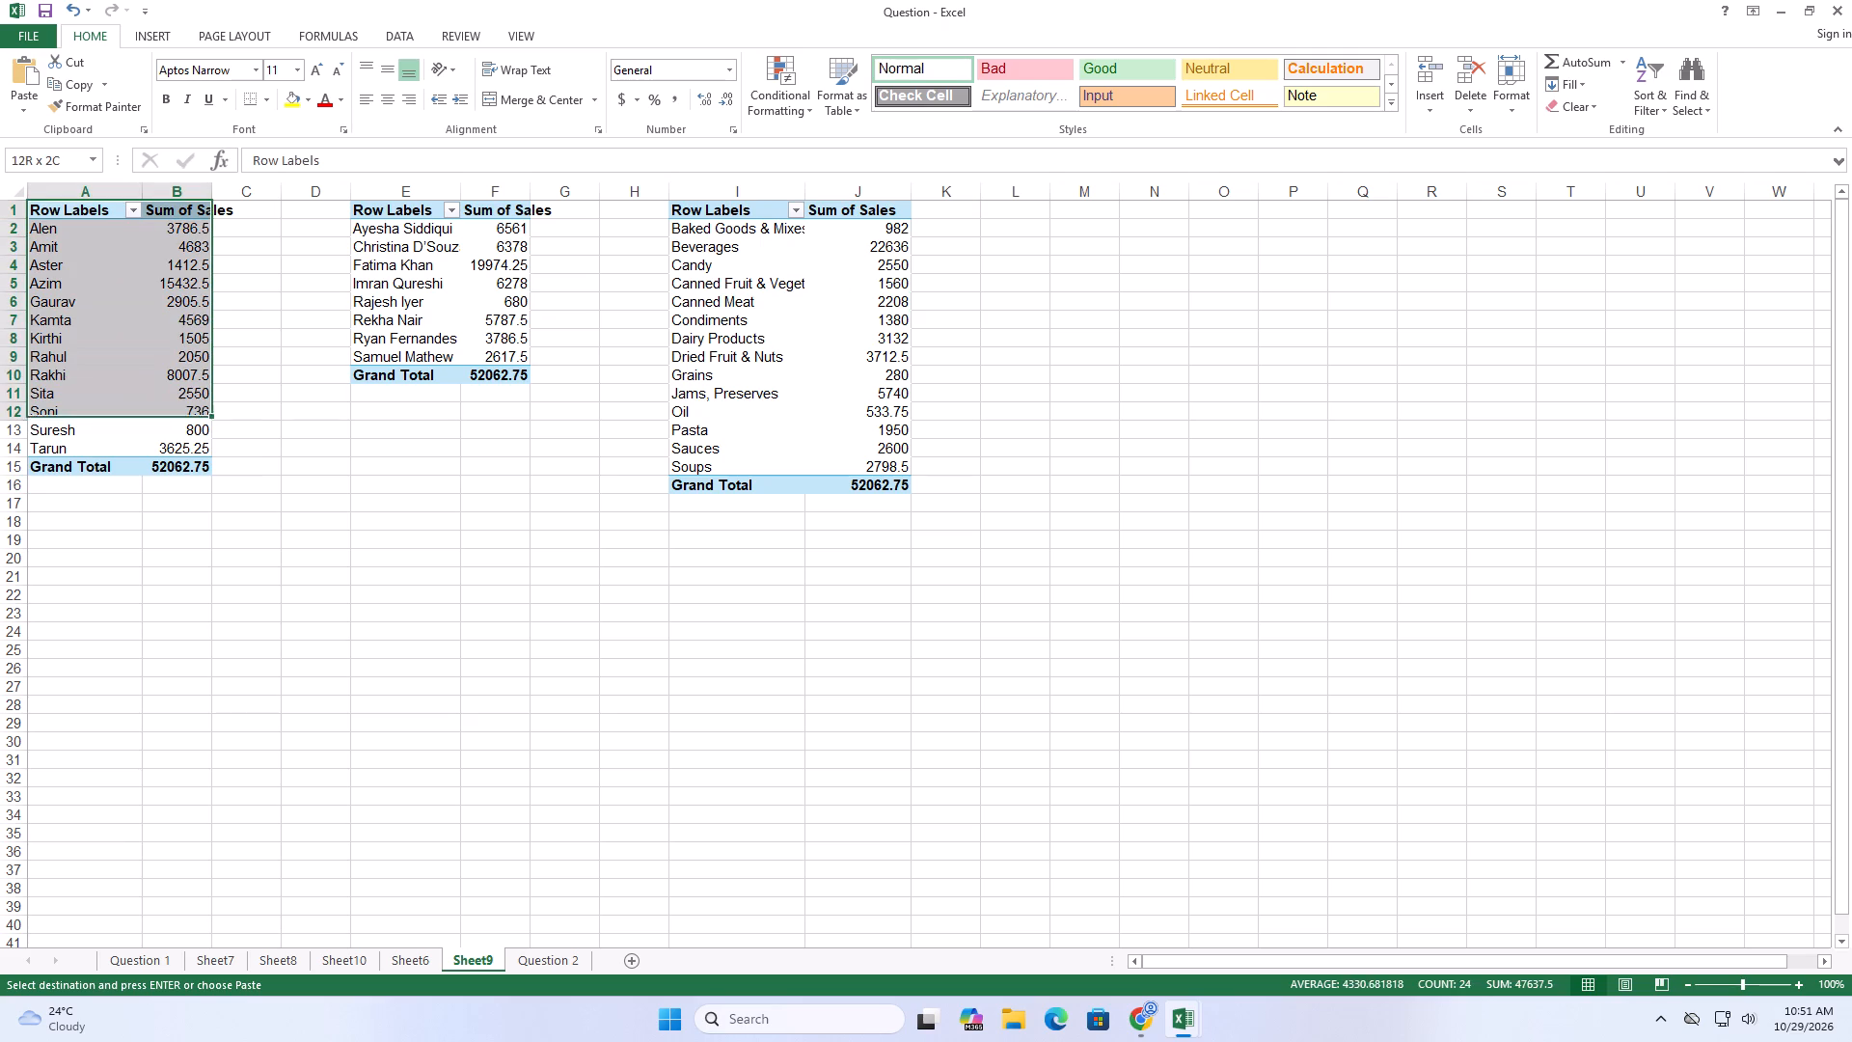
{"action": "left_click_drag", "start_coordinate": [176, 413], "coordinate": [186, 460]}
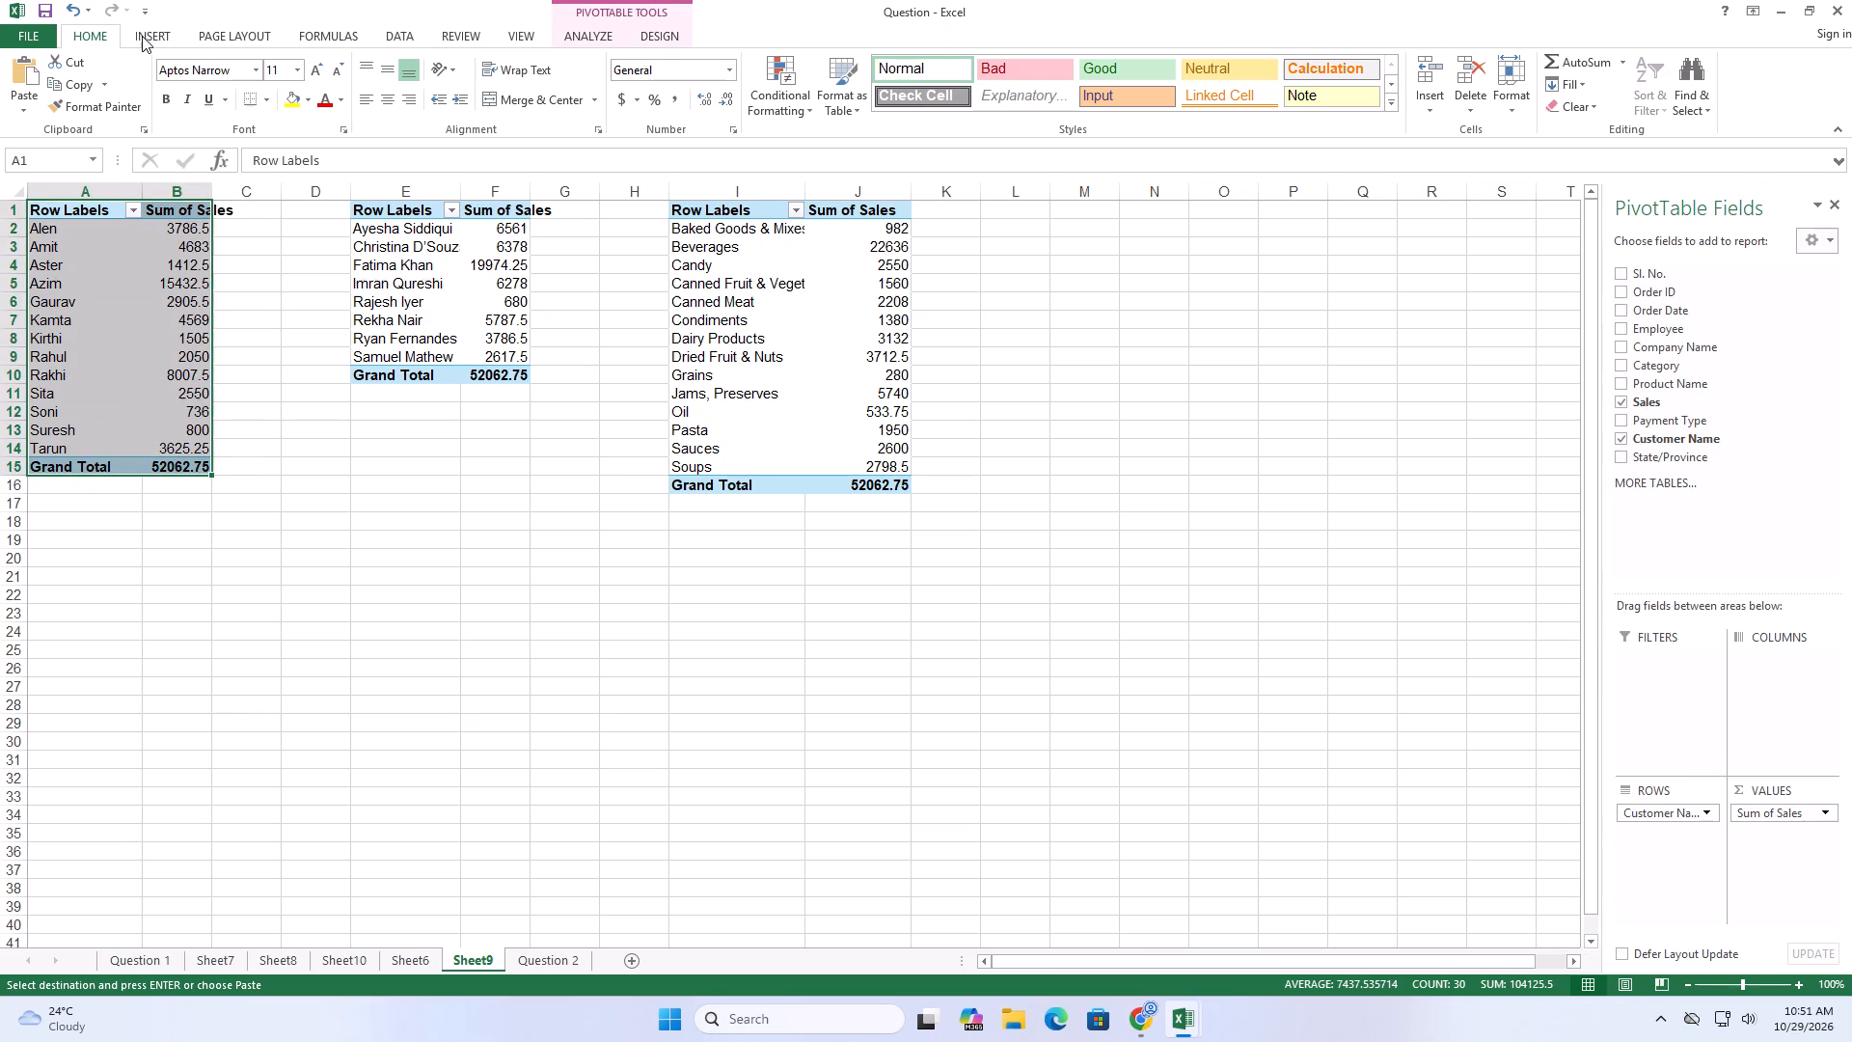
{"action": "left_click", "coordinate": [154, 32]}
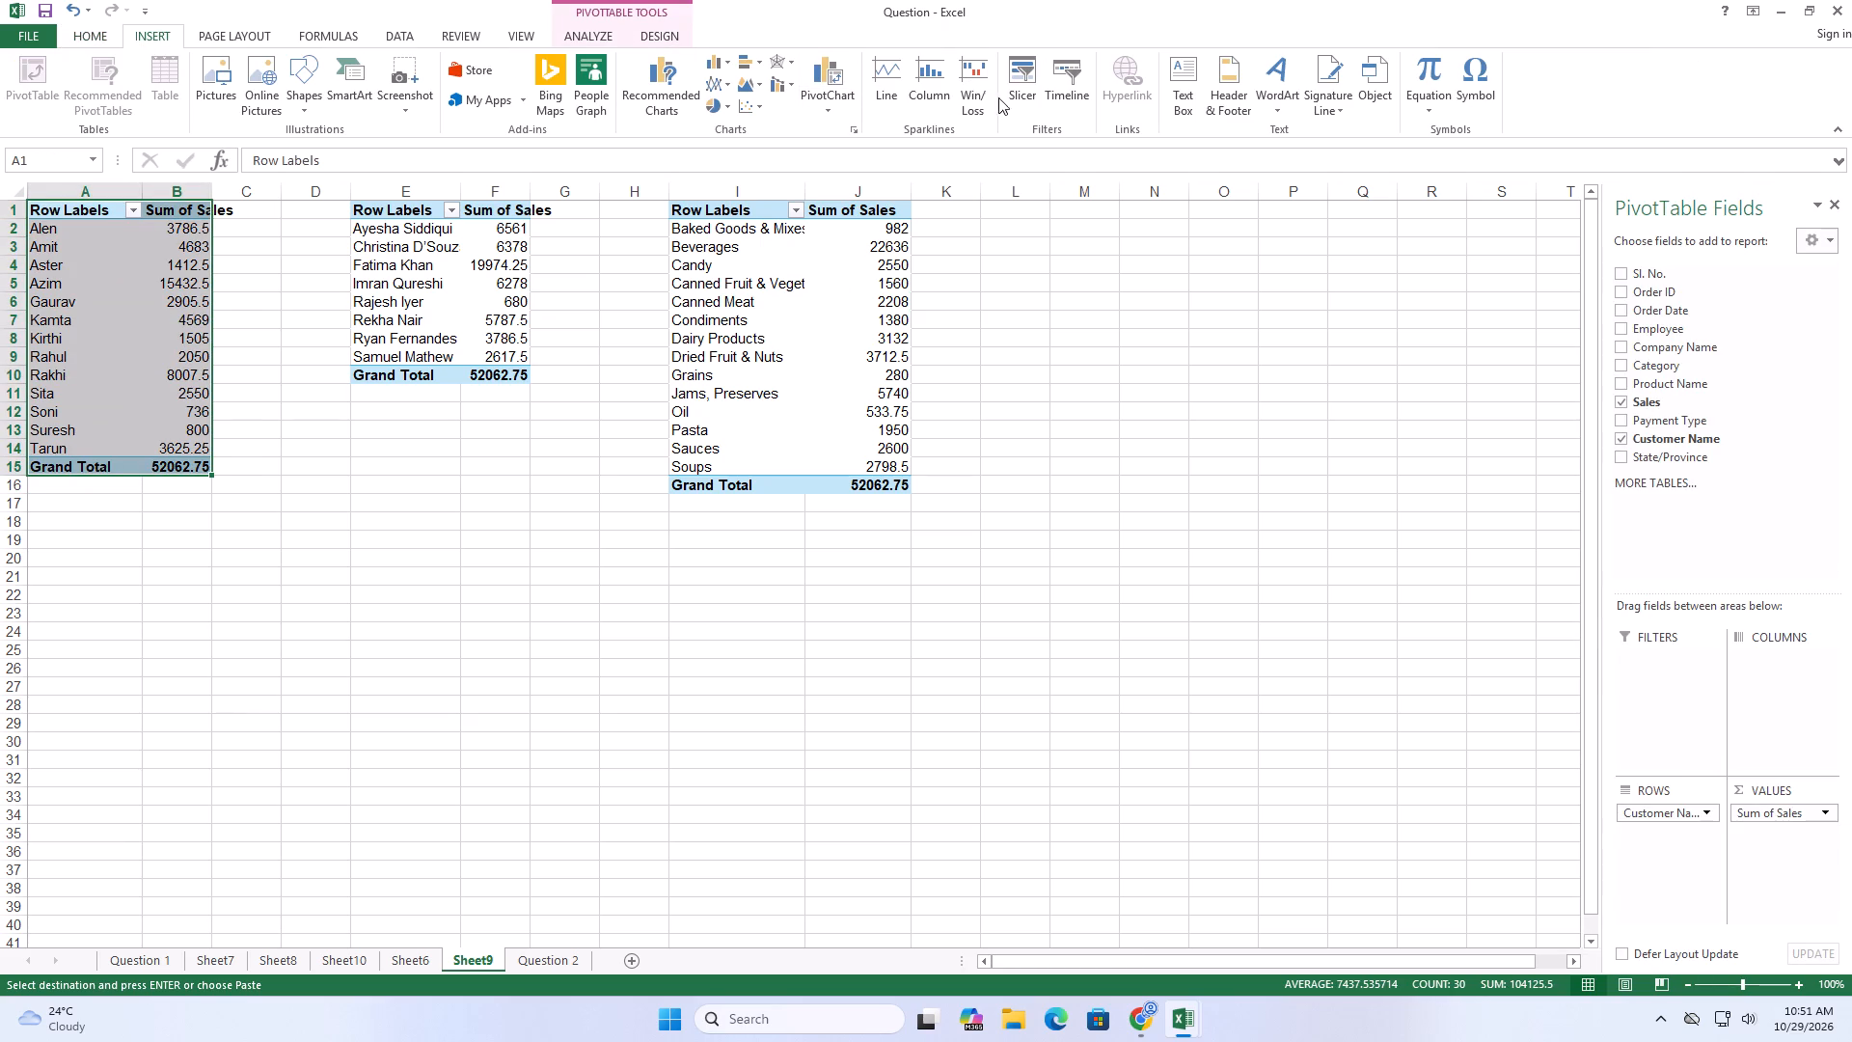
{"action": "left_click", "coordinate": [1011, 106]}
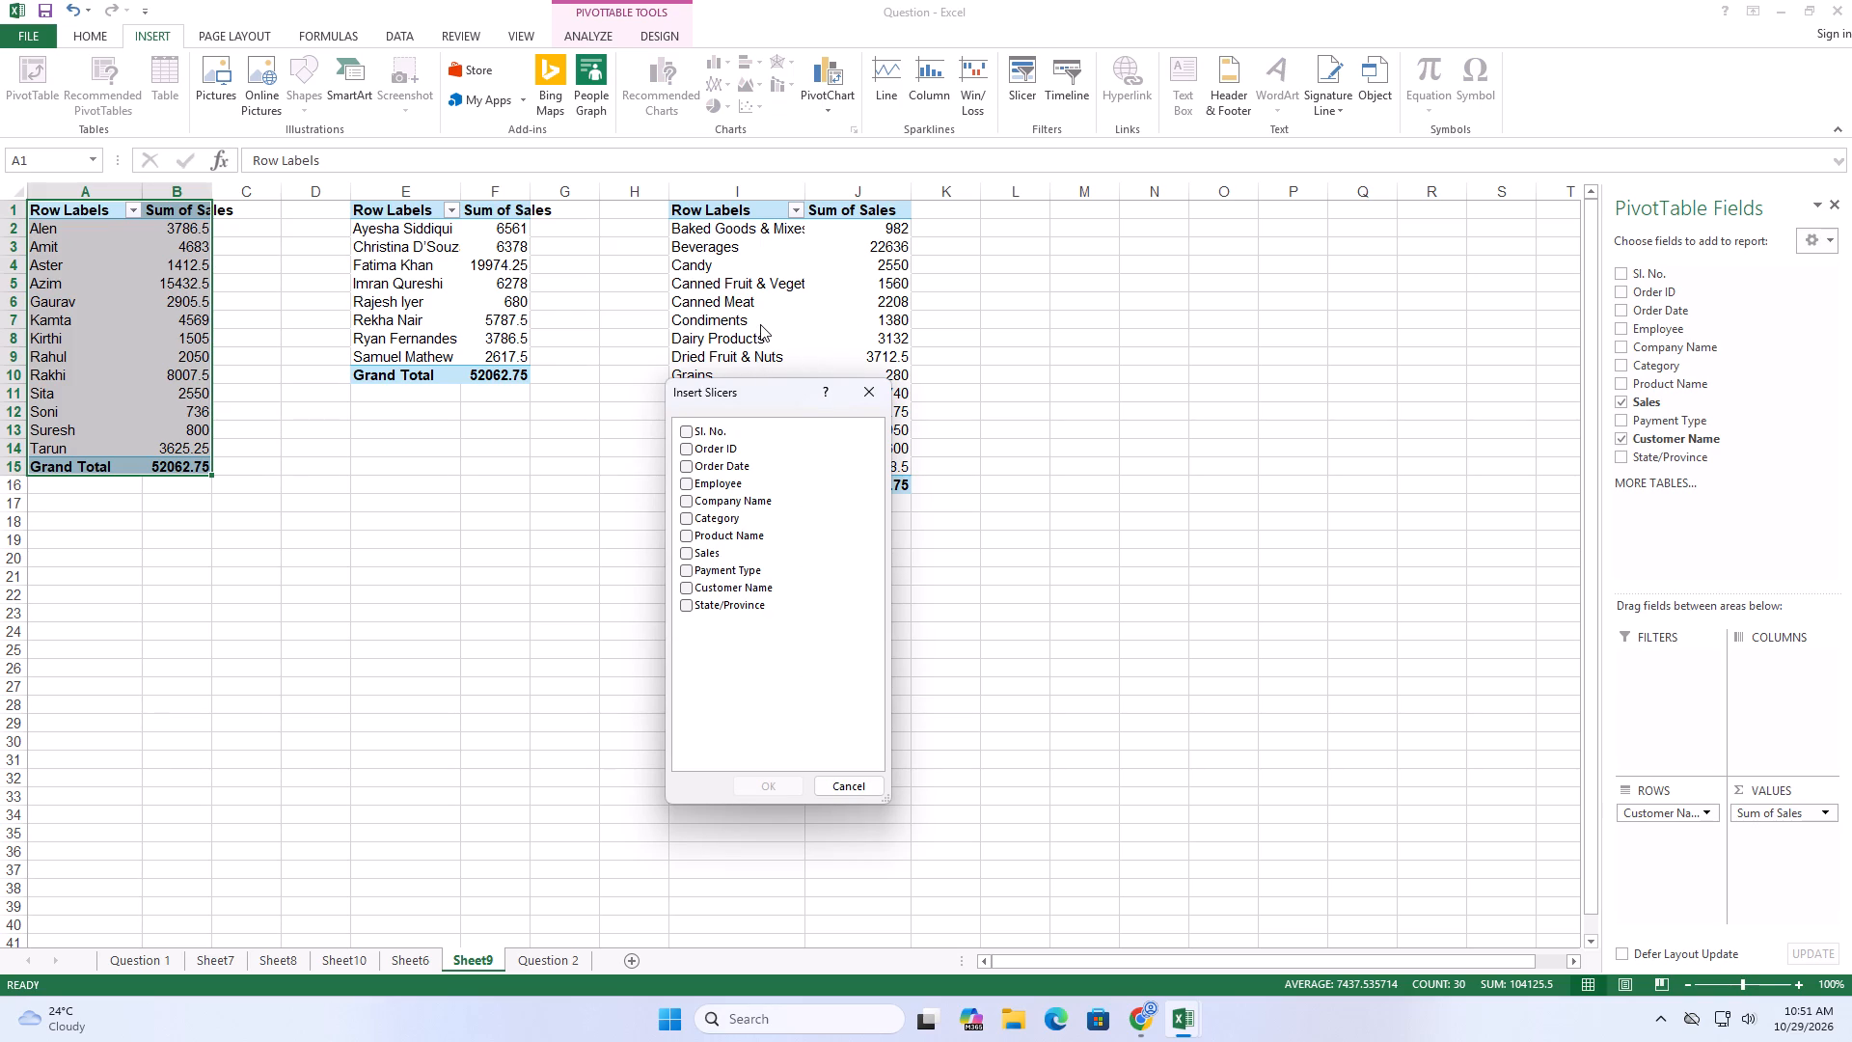
{"action": "left_click", "coordinate": [725, 480]}
{"action": "left_click", "coordinate": [691, 484]}
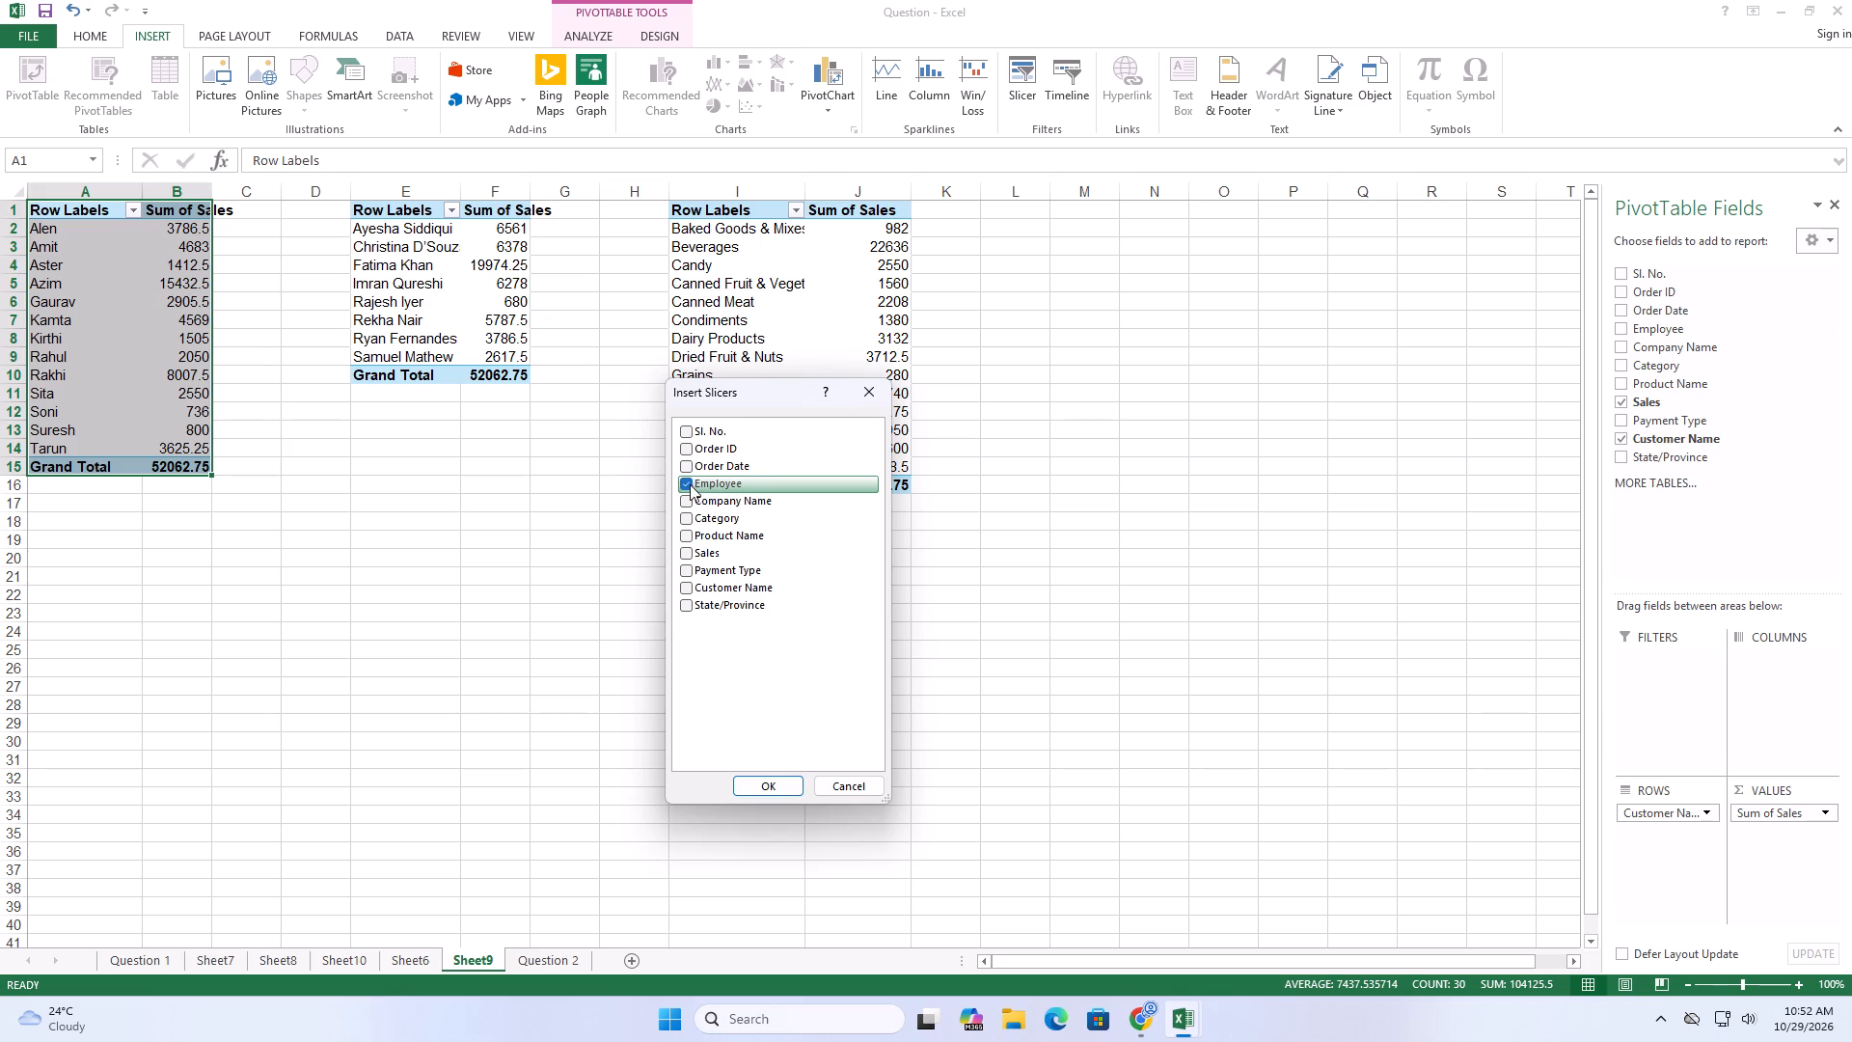
{"action": "left_click", "coordinate": [706, 517]}
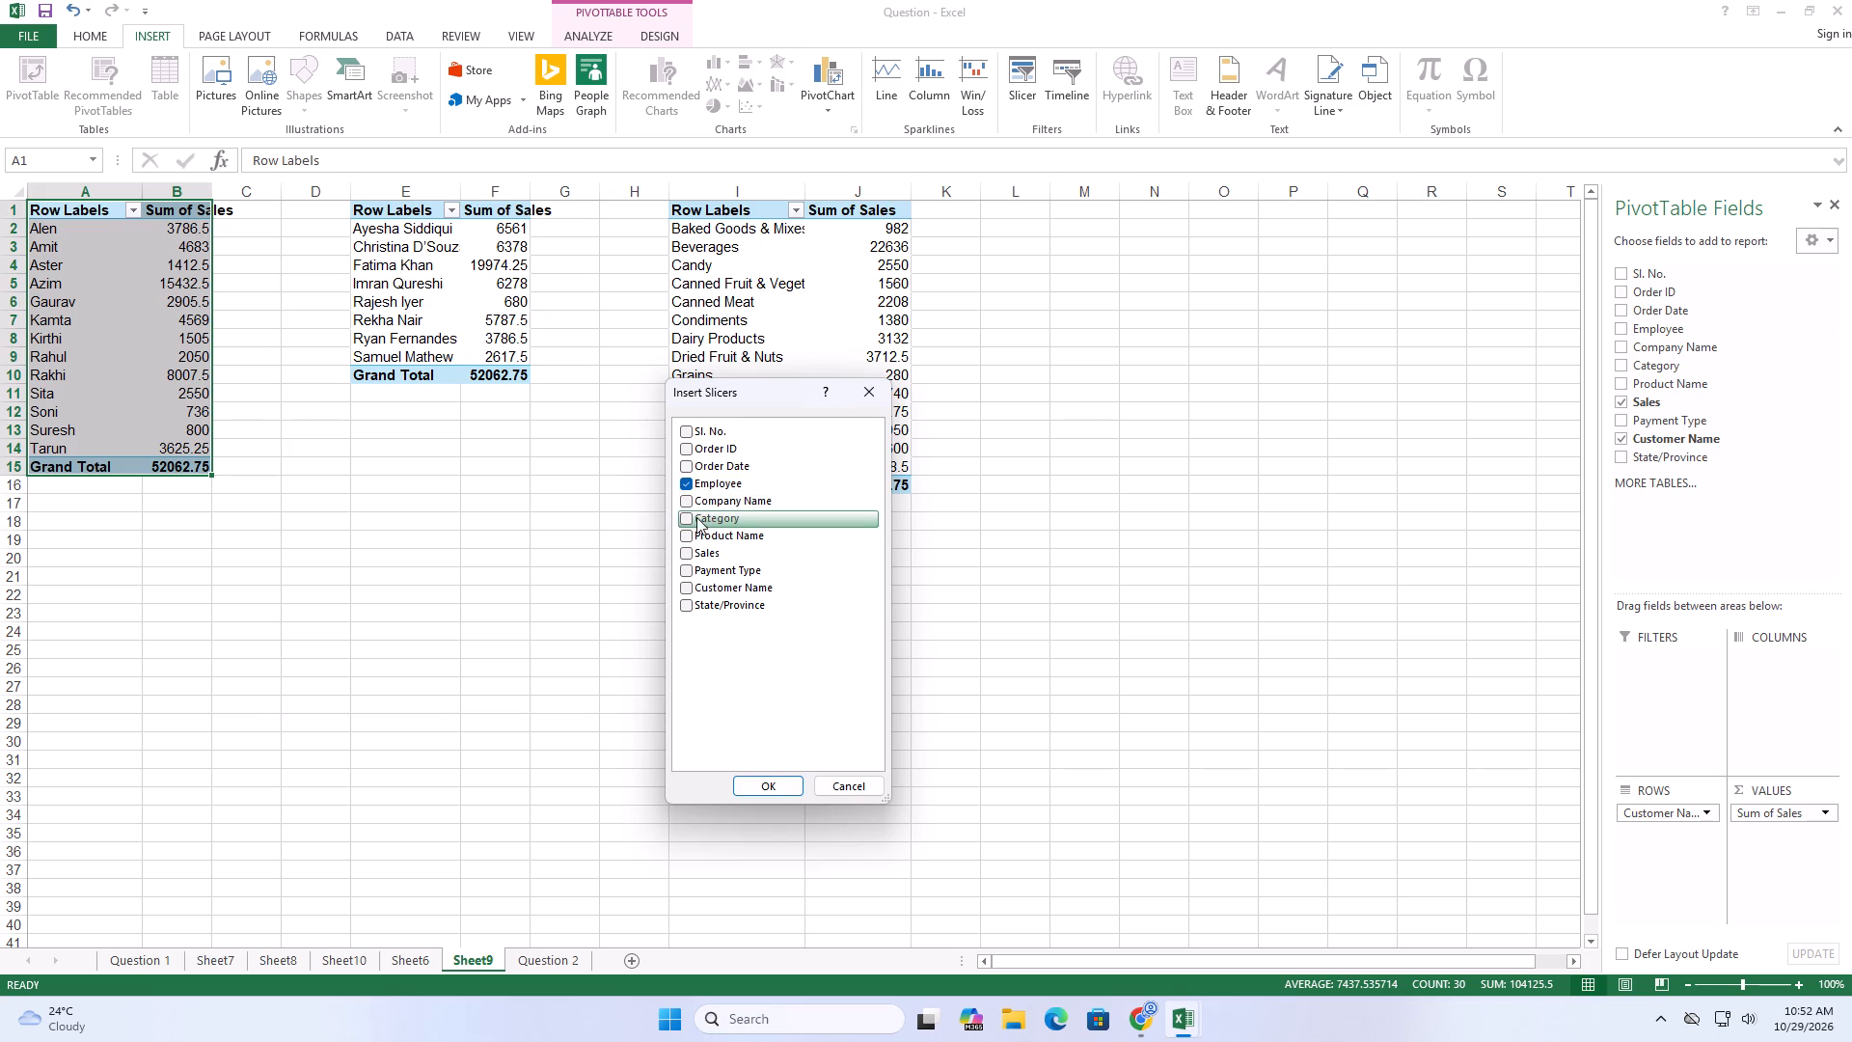
{"action": "left_click", "coordinate": [687, 518]}
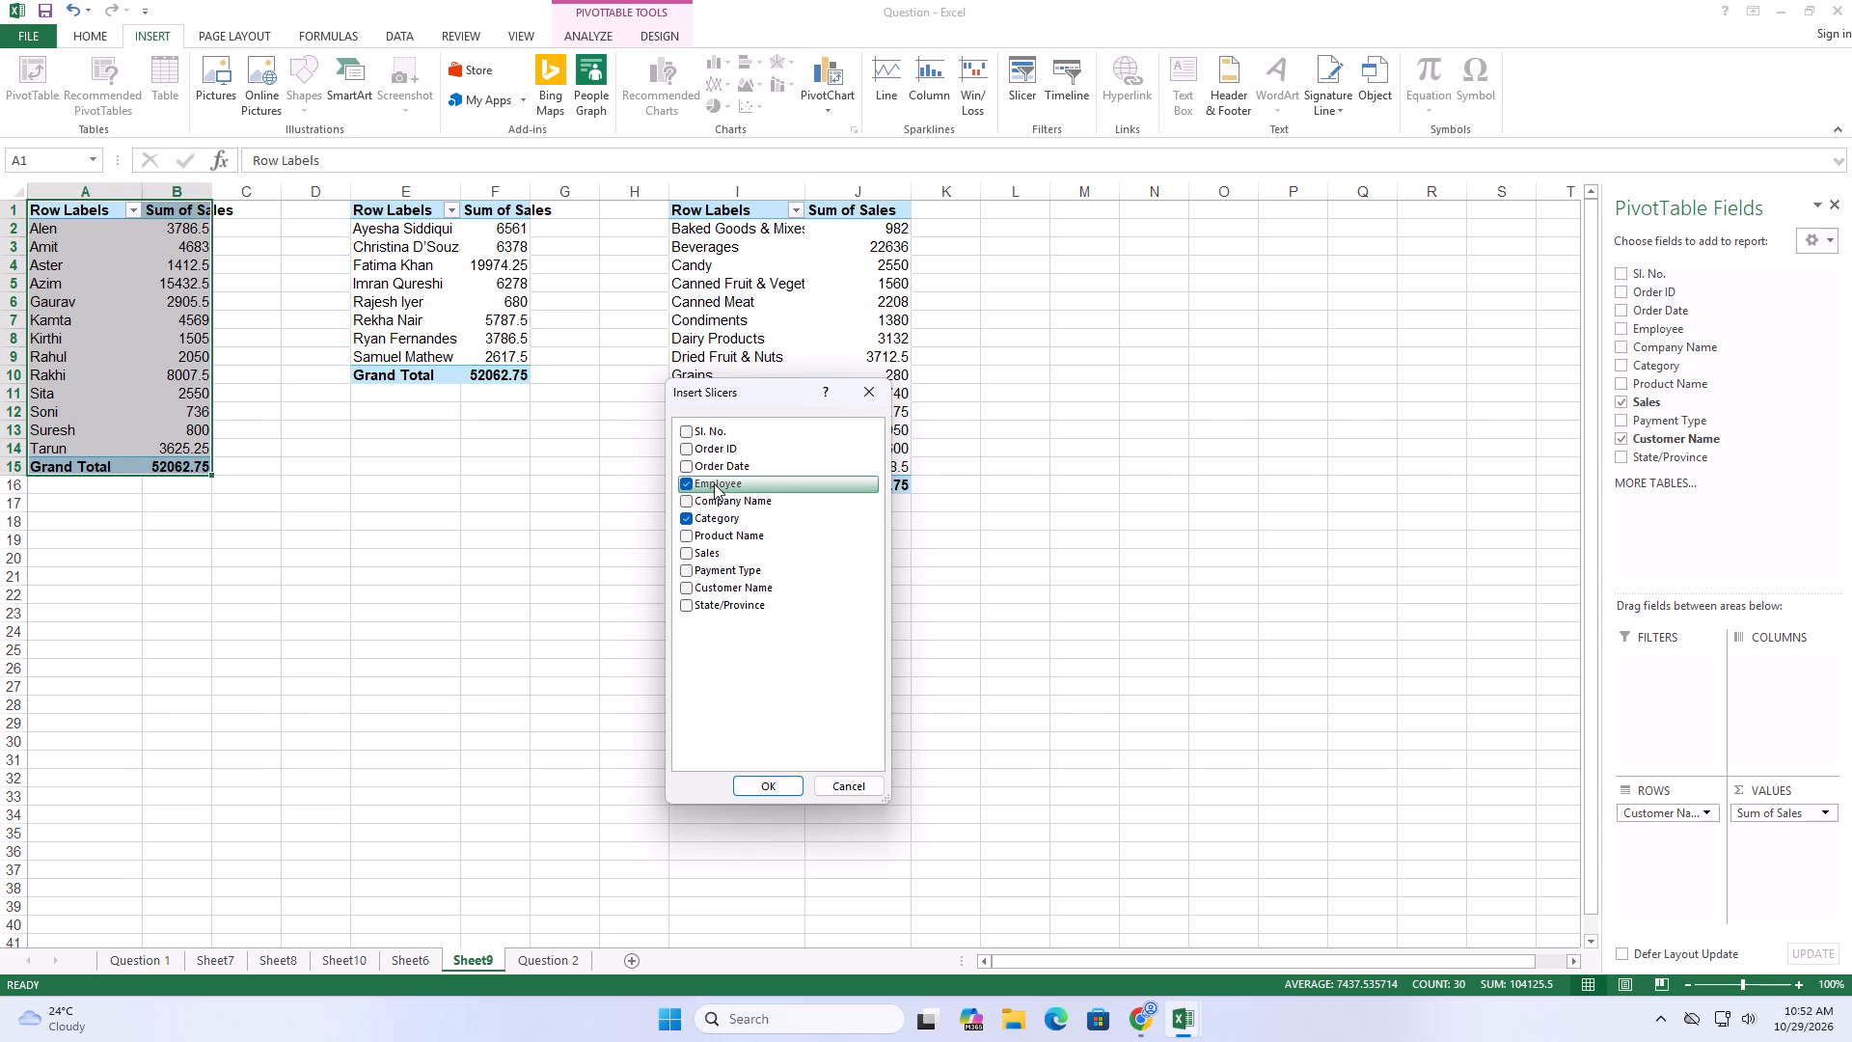
{"action": "left_click", "coordinate": [690, 533]}
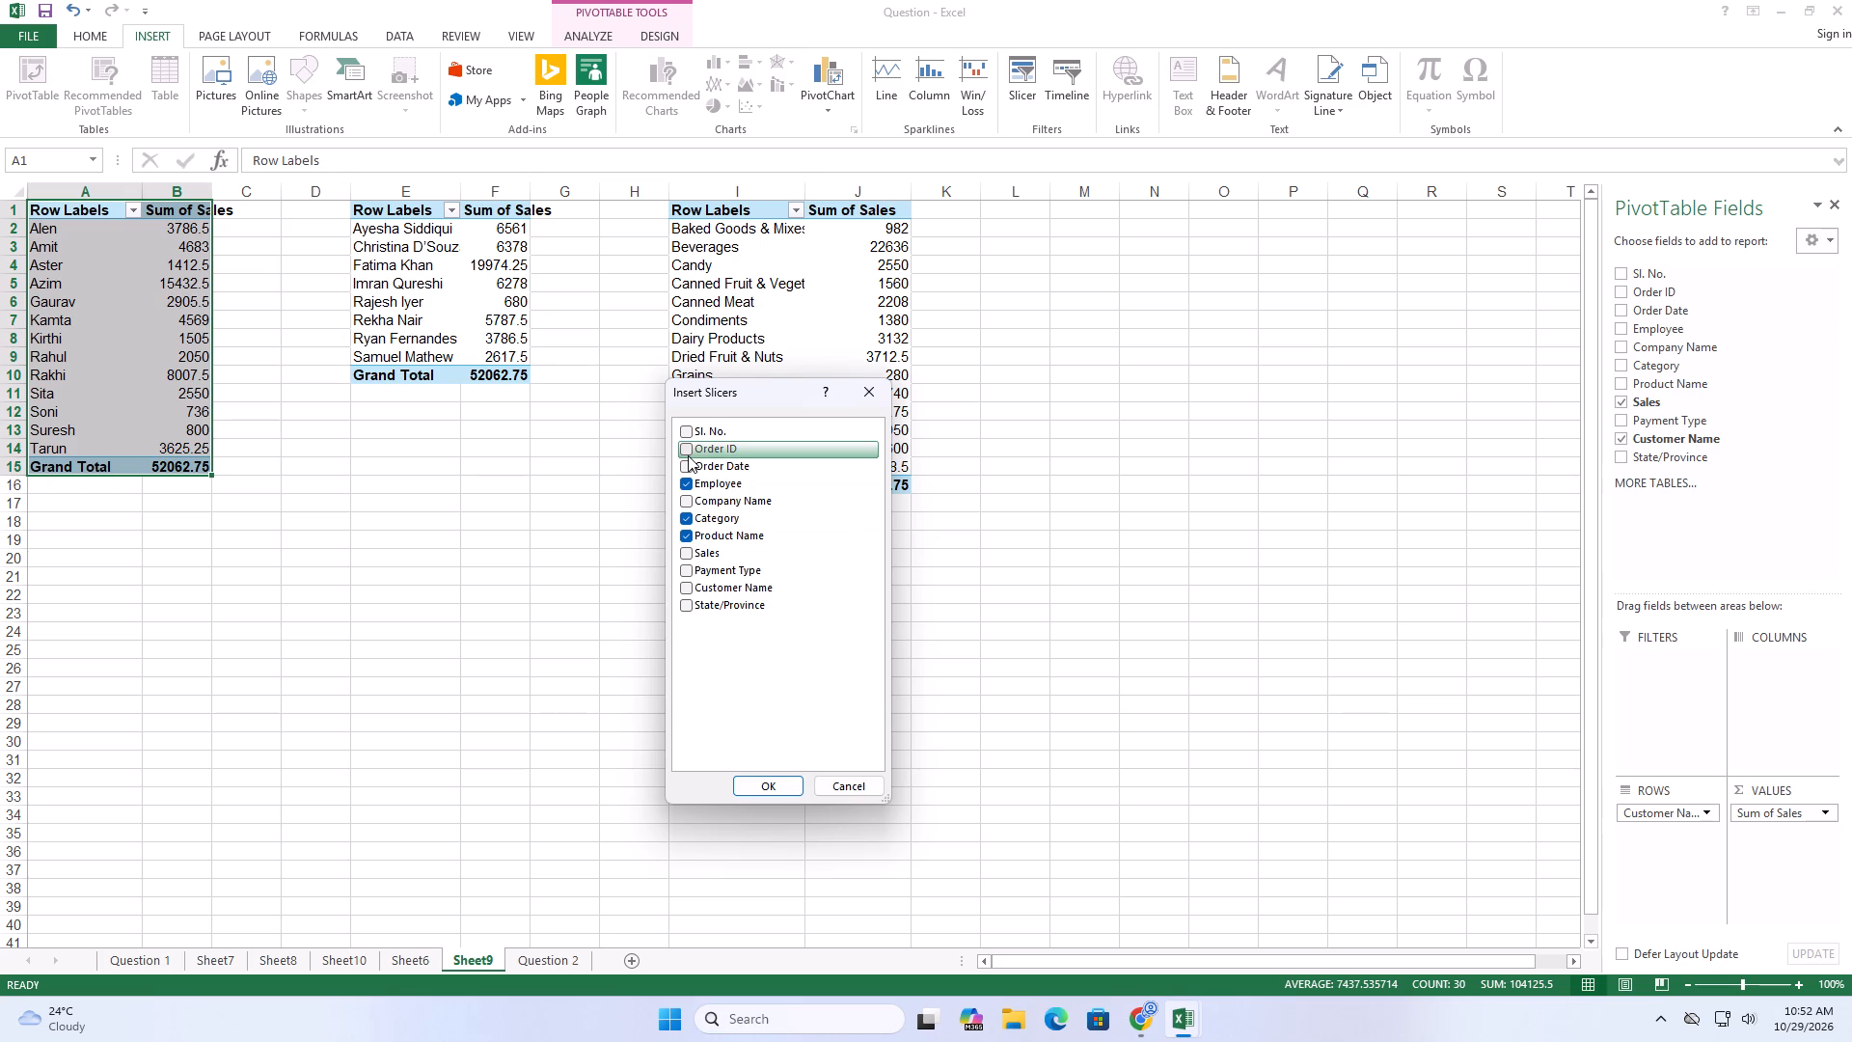
{"action": "left_click", "coordinate": [762, 782]}
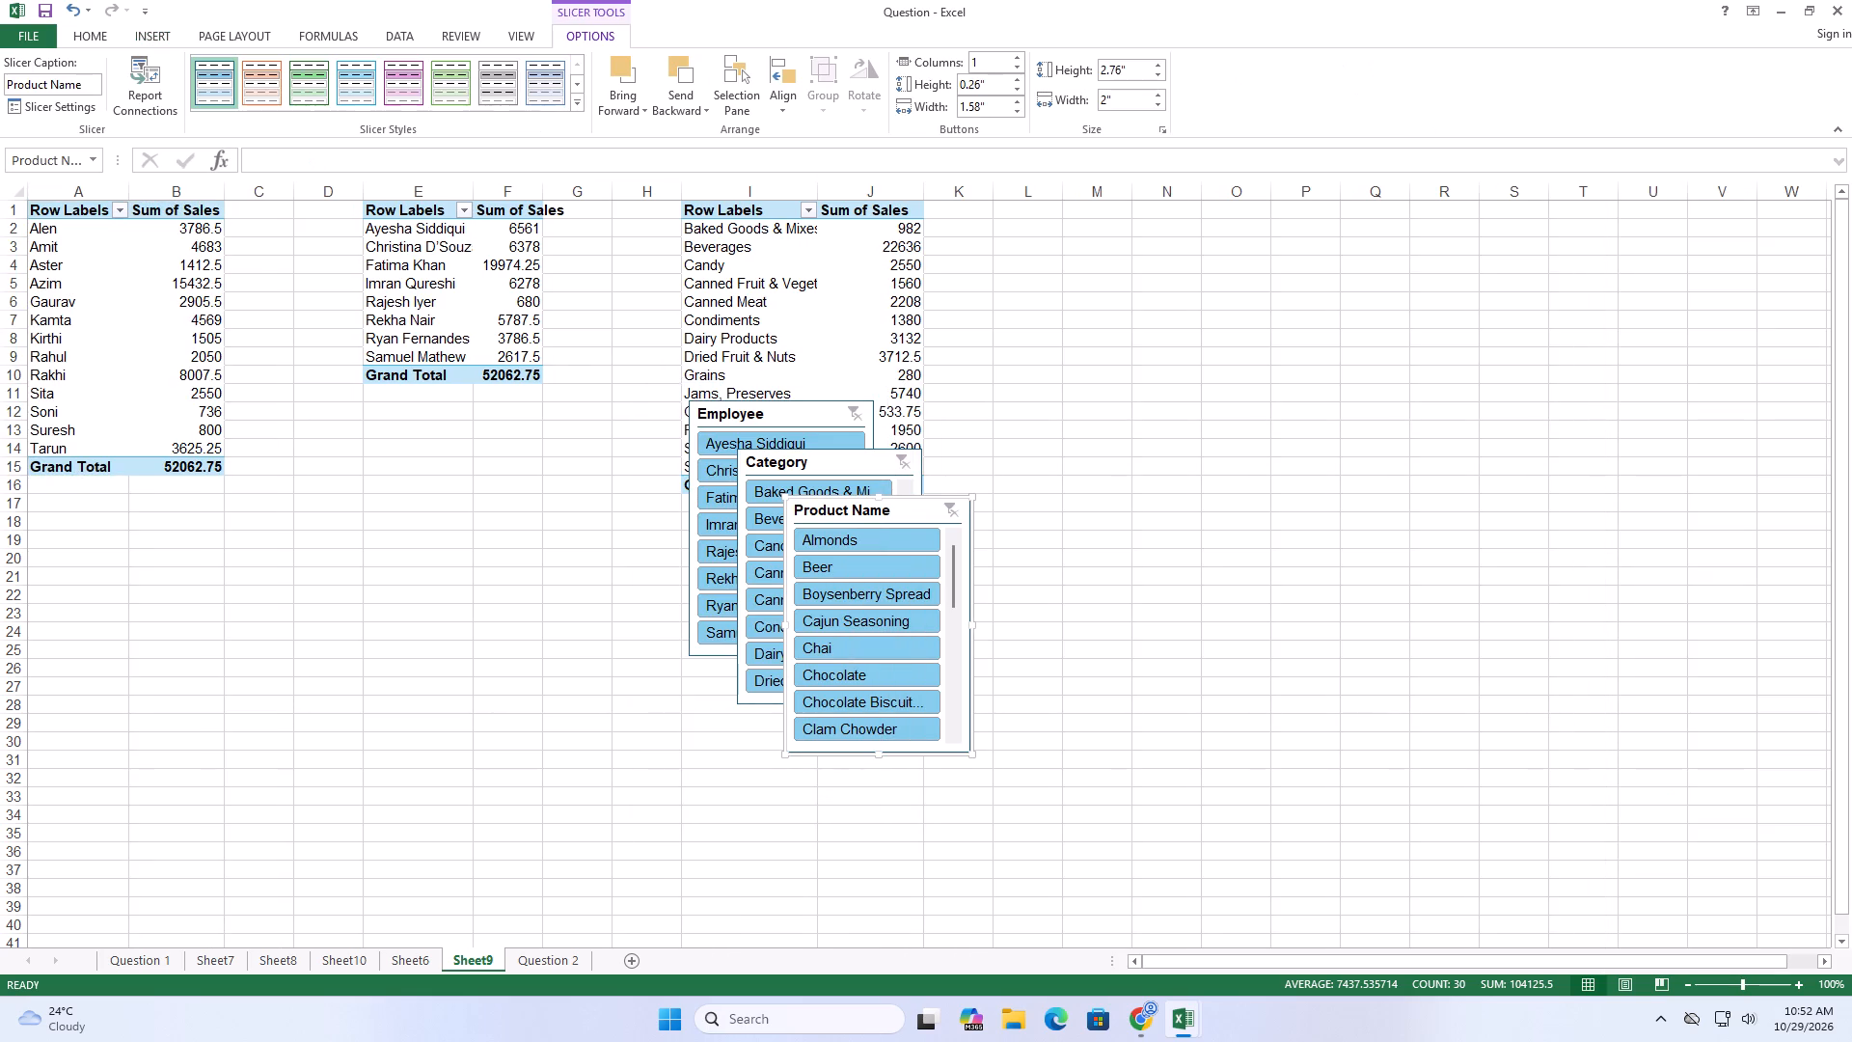
Separate the three slicers and line them up beneath the PivotTables in the order Employee, Category, Product Name.
{"action": "left_click_drag", "start_coordinate": [863, 507], "coordinate": [1190, 454]}
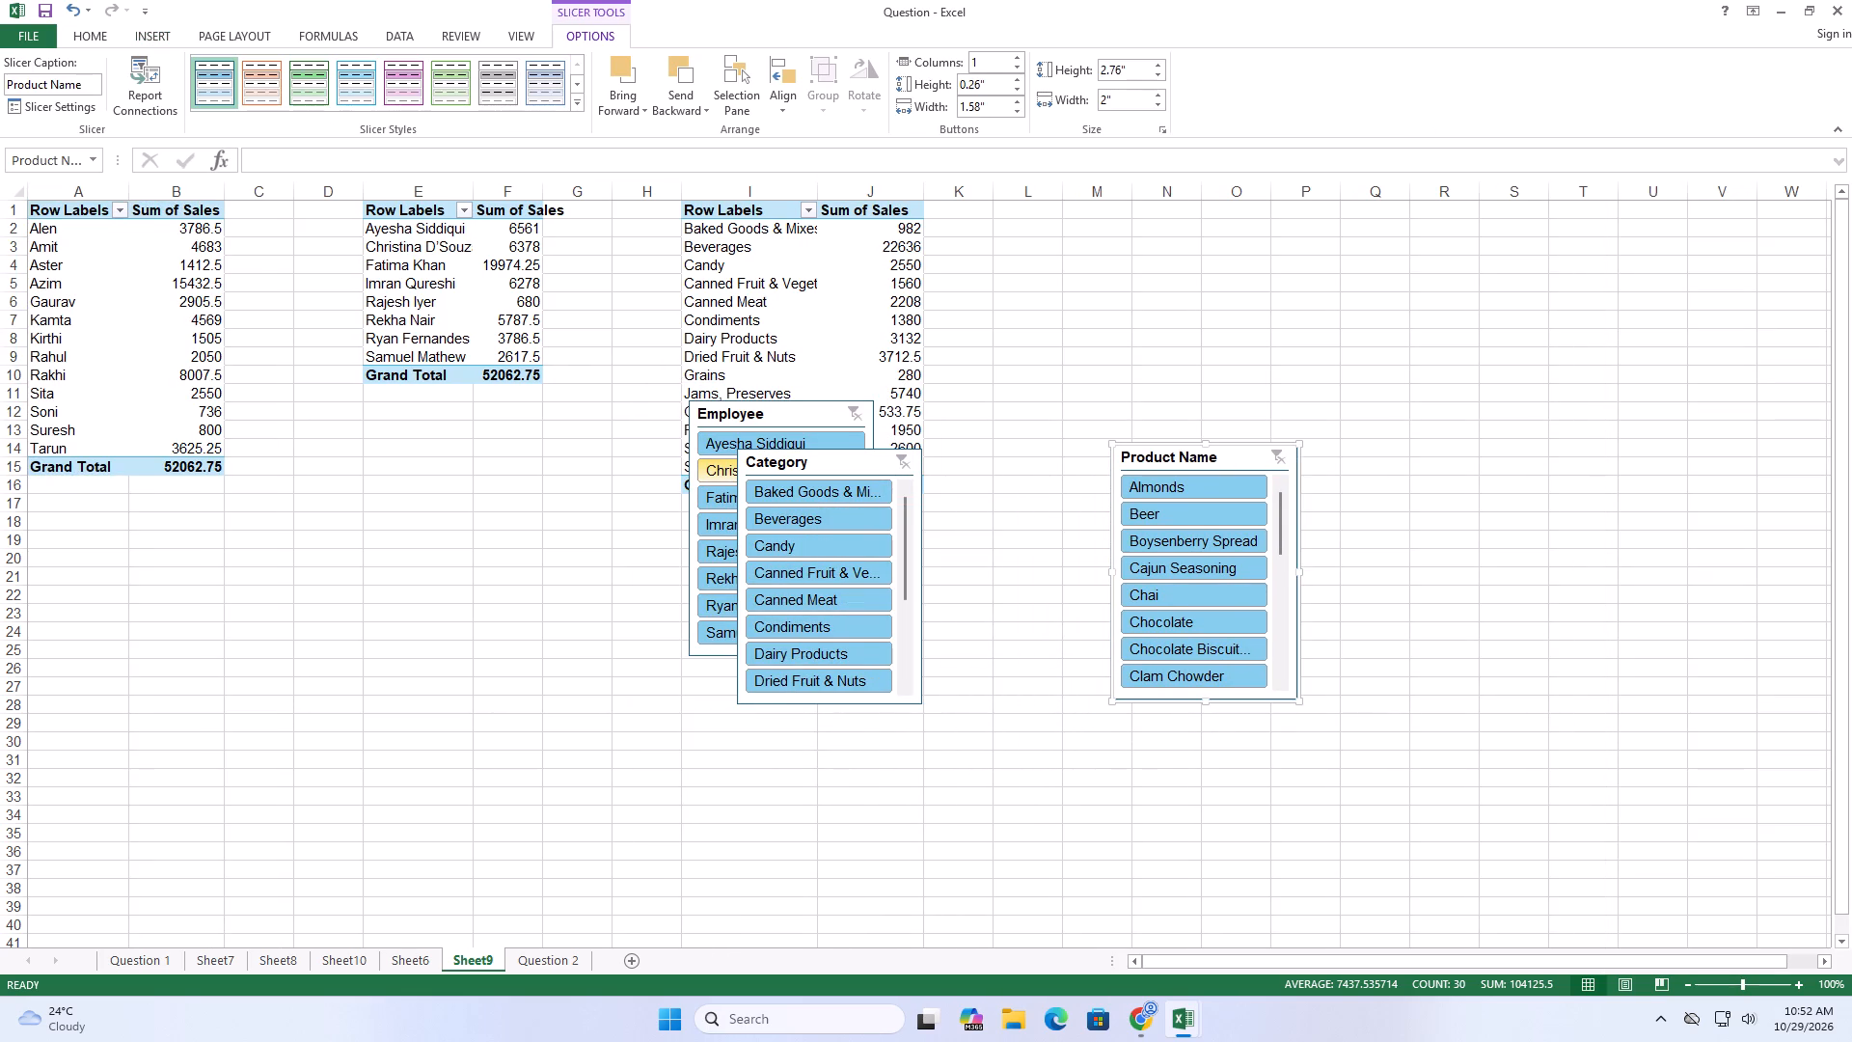
{"action": "left_click_drag", "start_coordinate": [773, 454], "coordinate": [956, 615]}
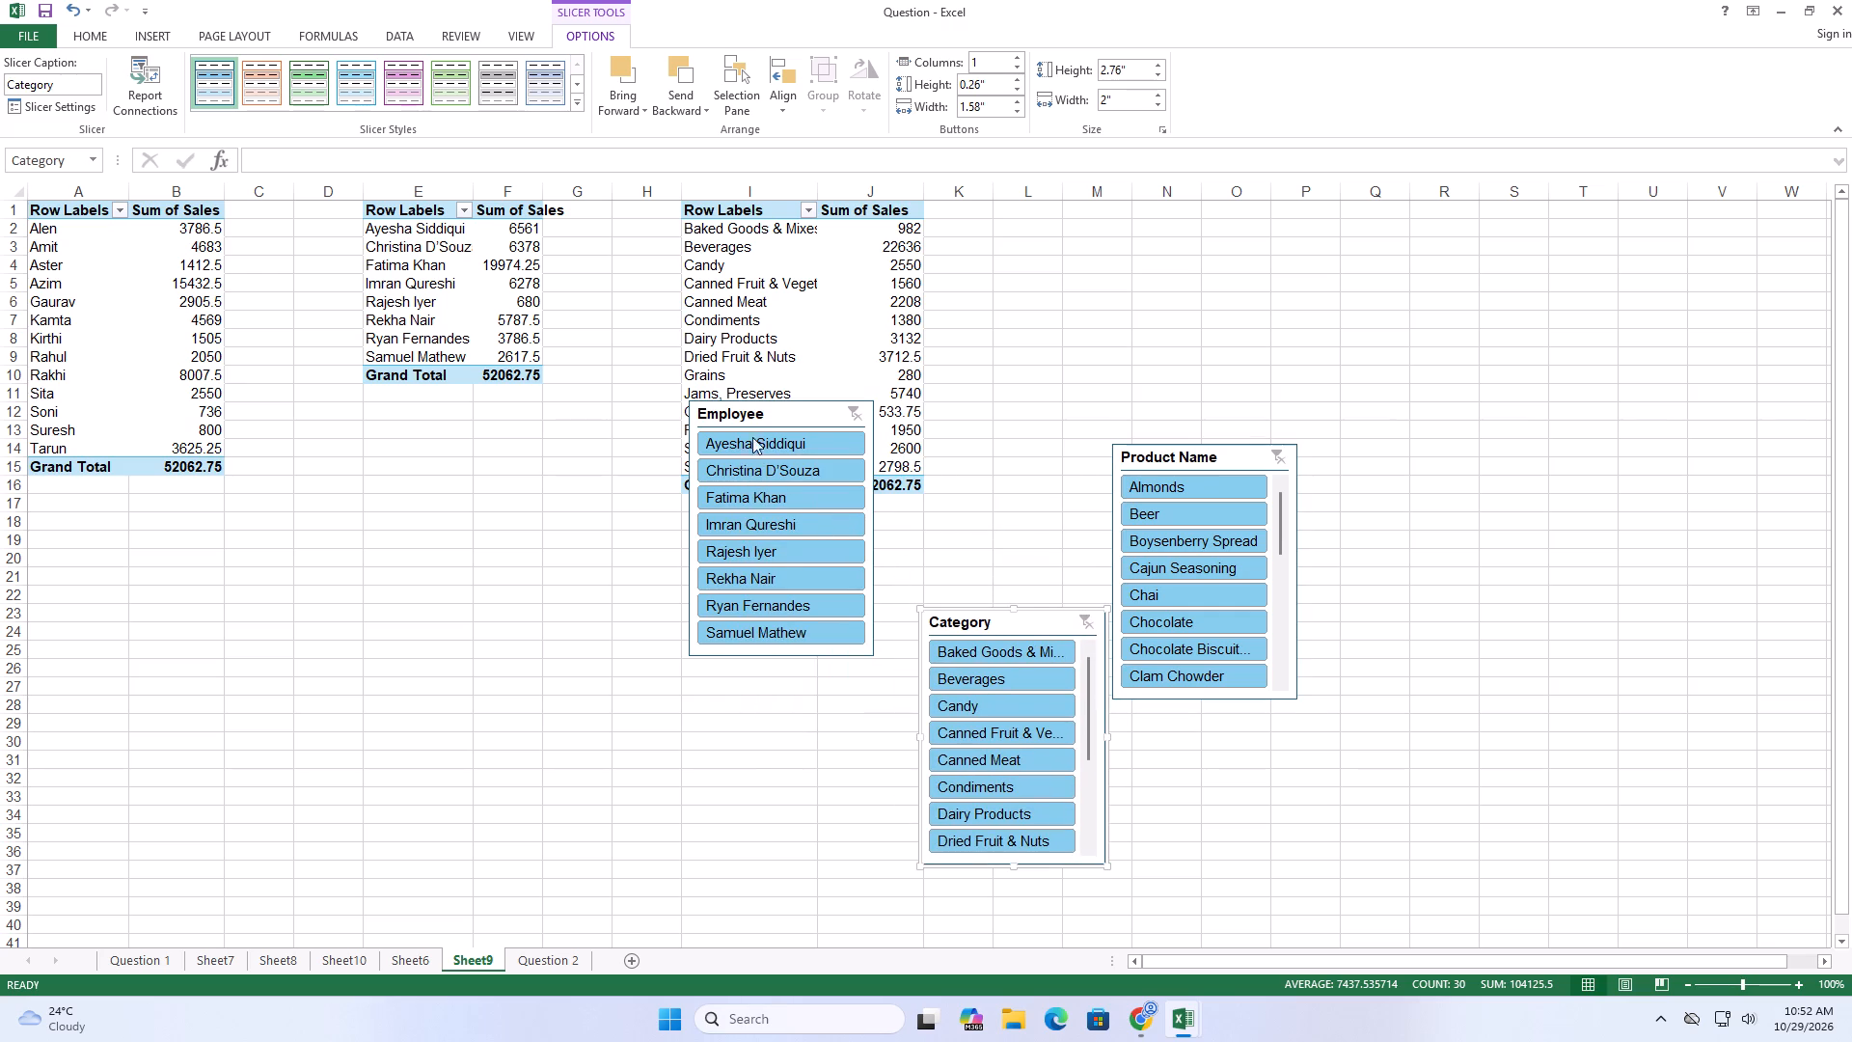
{"action": "left_click_drag", "start_coordinate": [743, 411], "coordinate": [586, 594]}
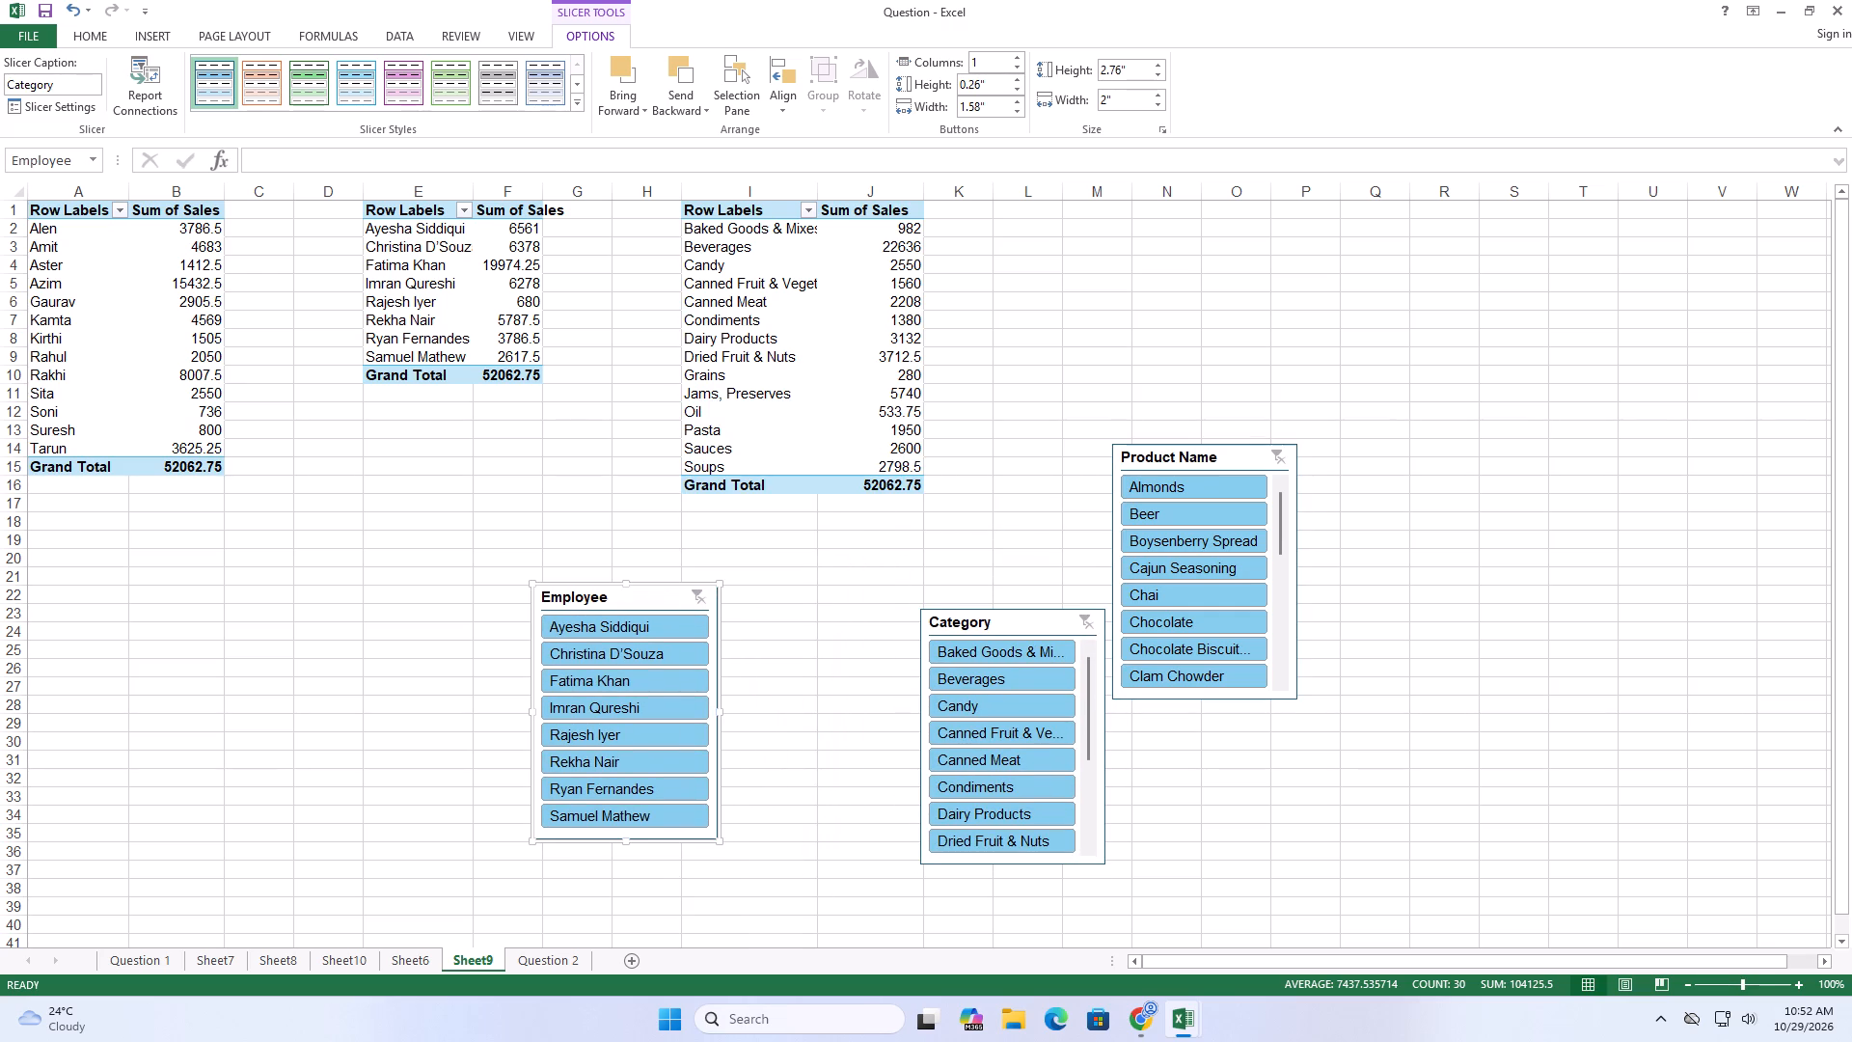
{"action": "left_click_drag", "start_coordinate": [954, 620], "coordinate": [825, 604]}
{"action": "left_click_drag", "start_coordinate": [1150, 460], "coordinate": [1151, 497]}
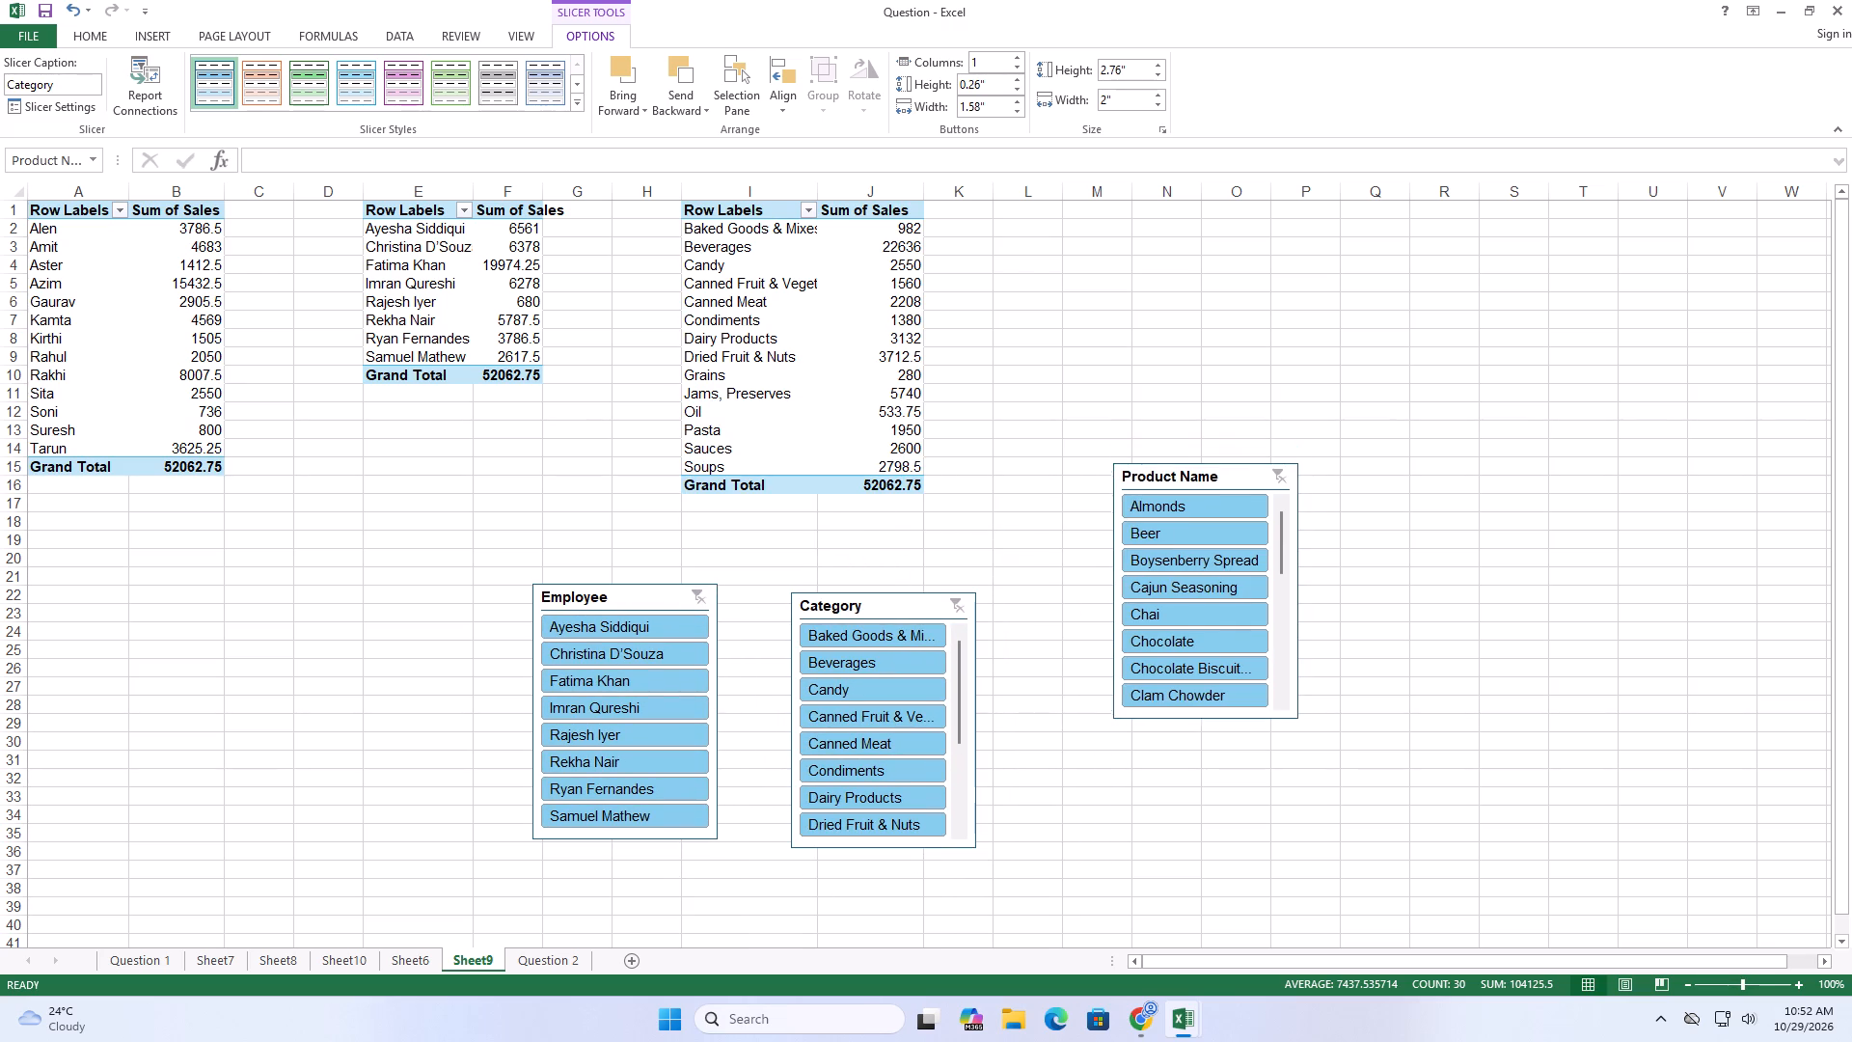
{"action": "left_click_drag", "start_coordinate": [1151, 497], "coordinate": [1086, 592]}
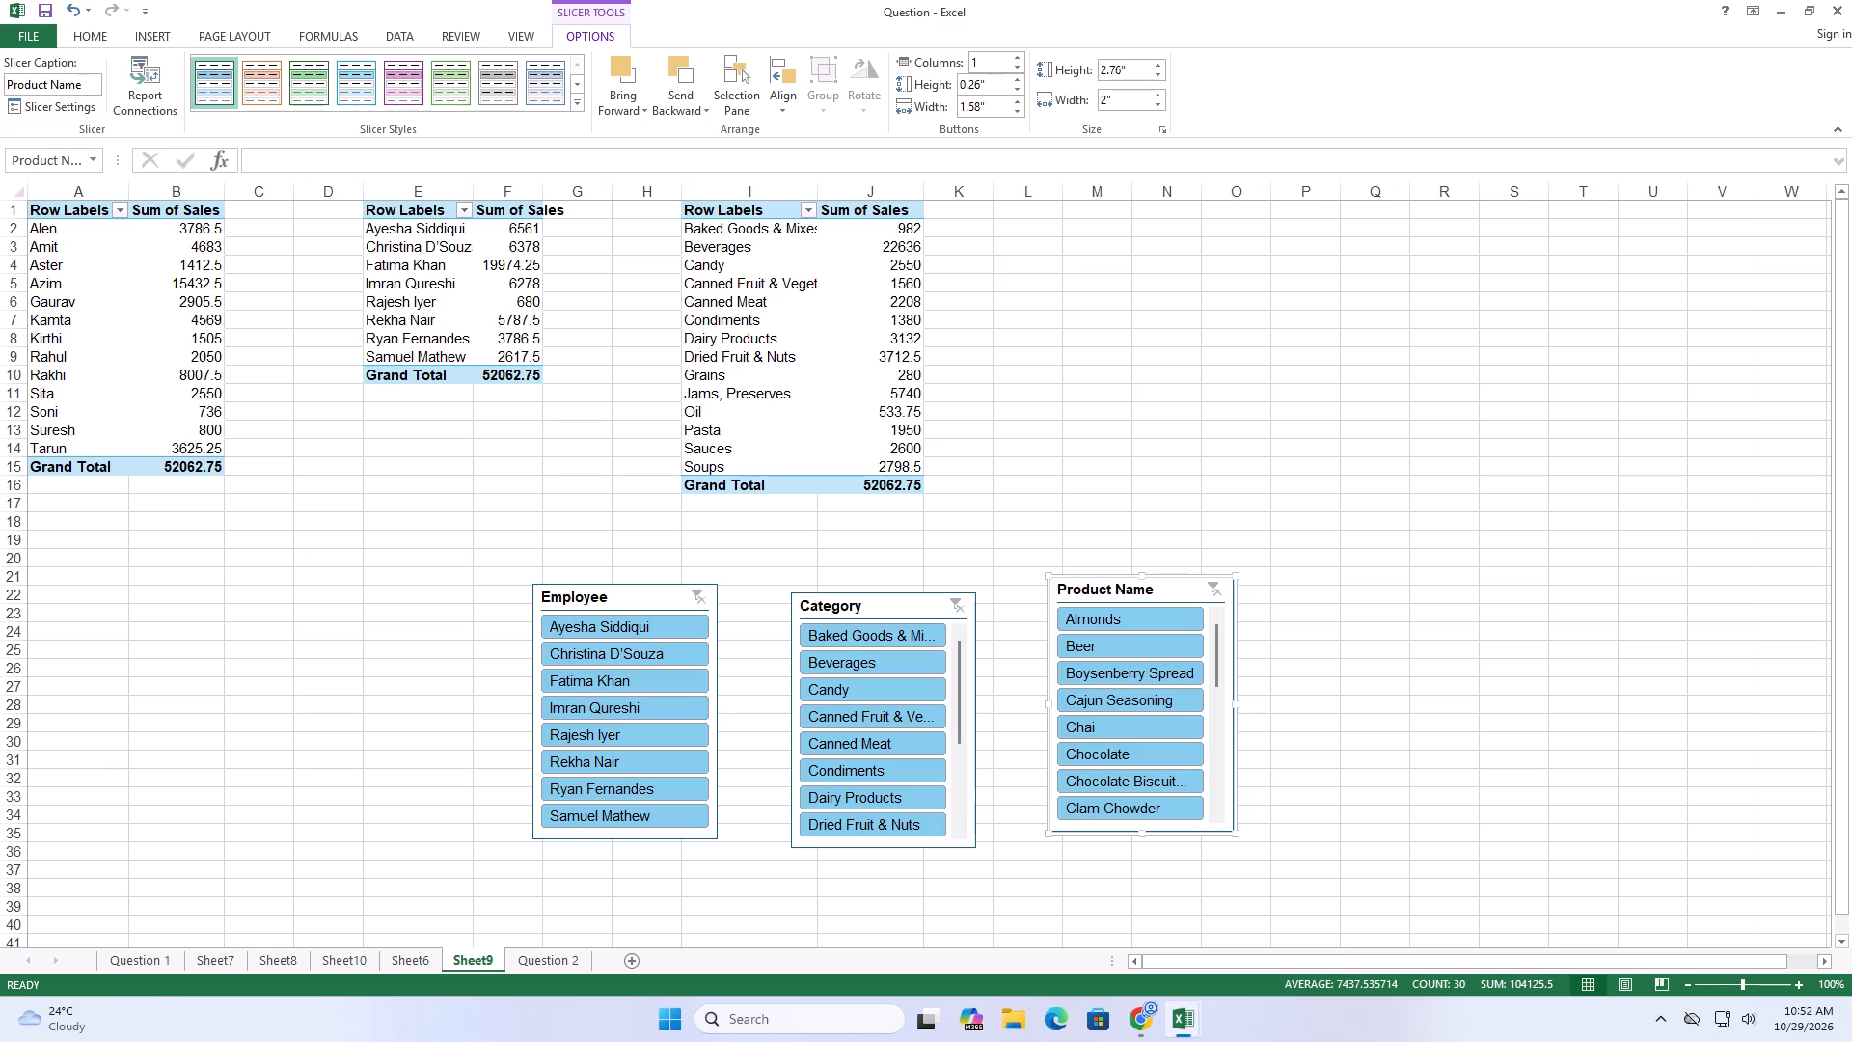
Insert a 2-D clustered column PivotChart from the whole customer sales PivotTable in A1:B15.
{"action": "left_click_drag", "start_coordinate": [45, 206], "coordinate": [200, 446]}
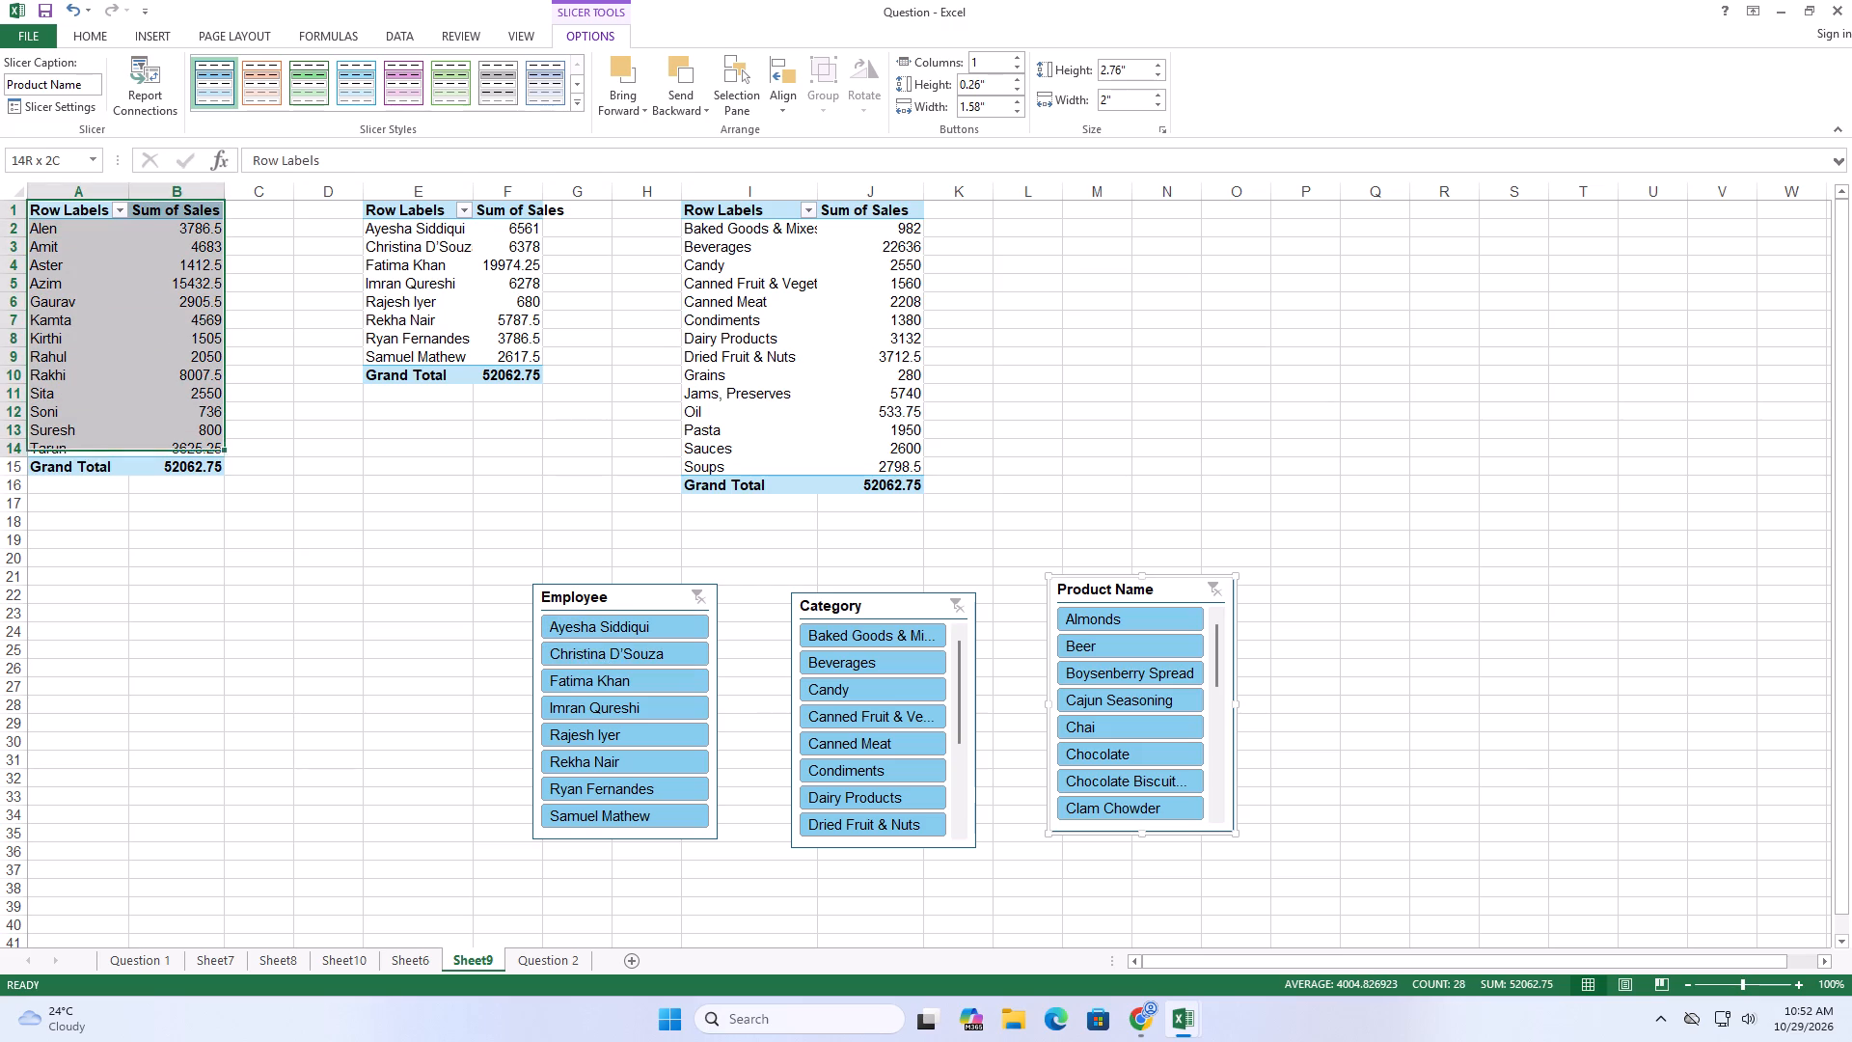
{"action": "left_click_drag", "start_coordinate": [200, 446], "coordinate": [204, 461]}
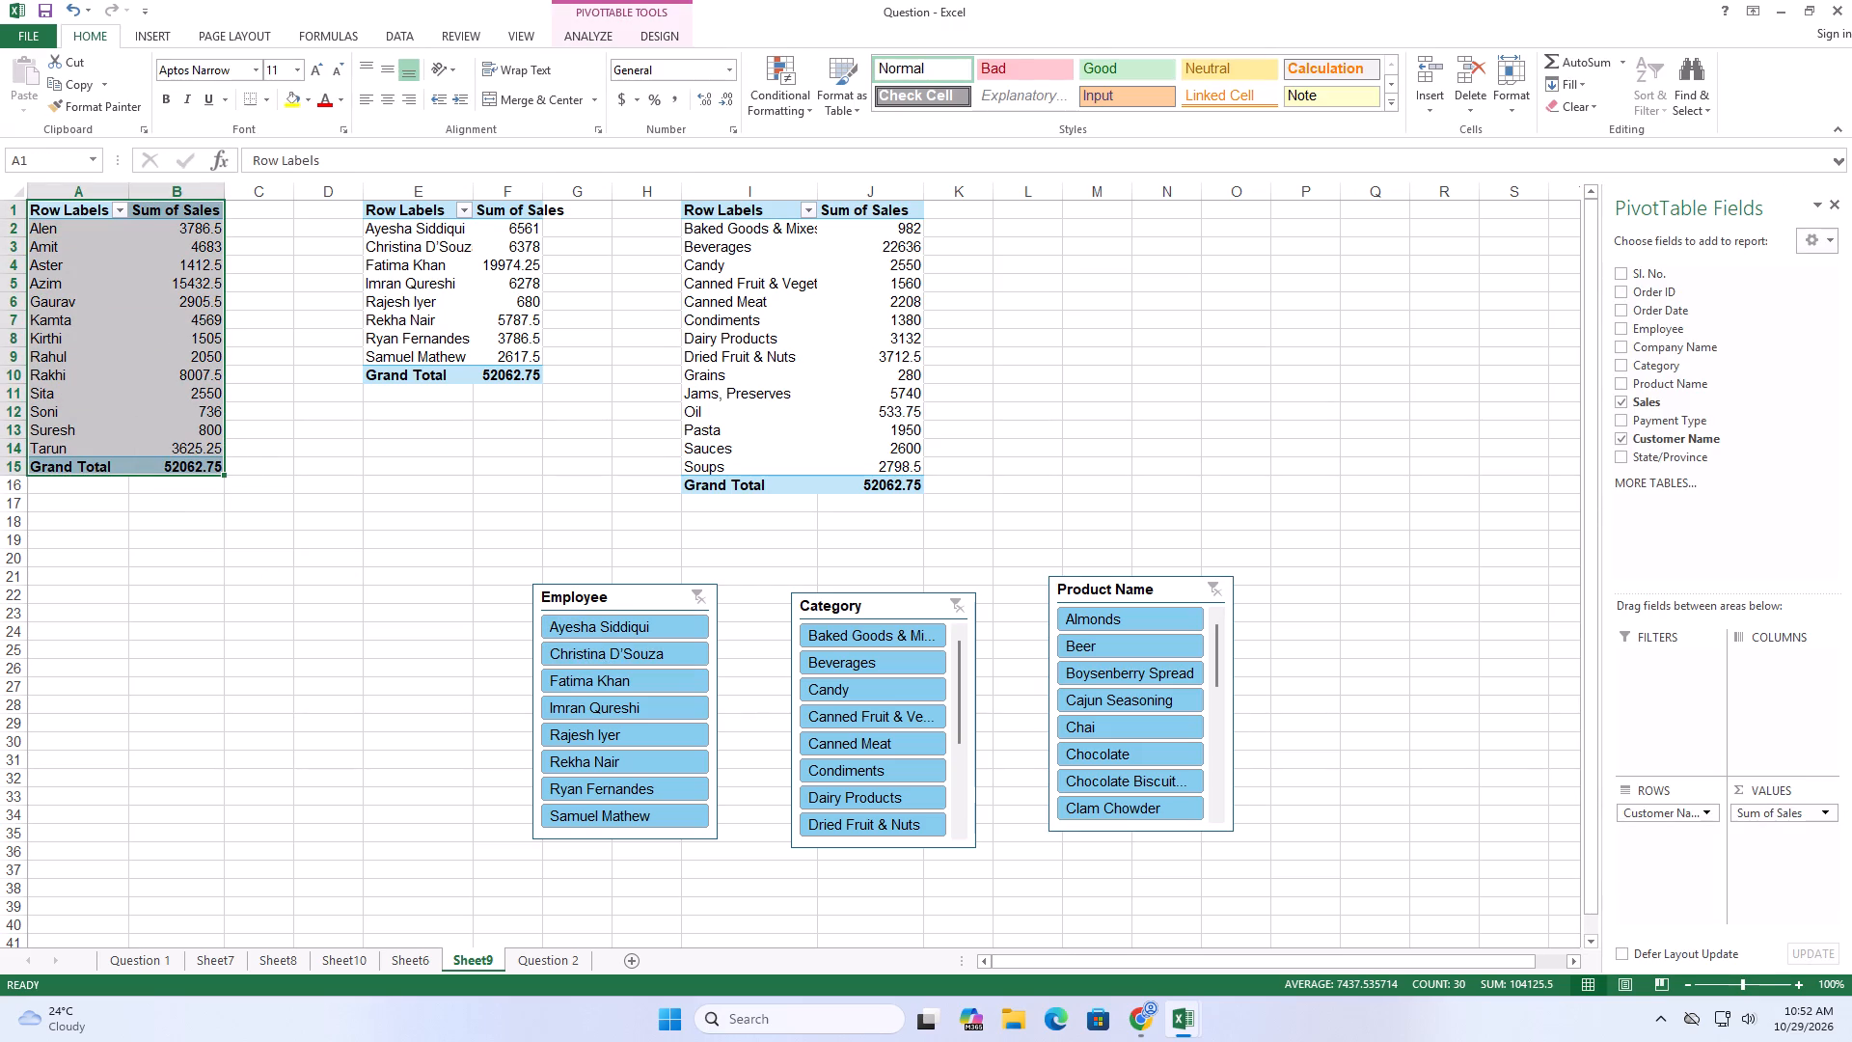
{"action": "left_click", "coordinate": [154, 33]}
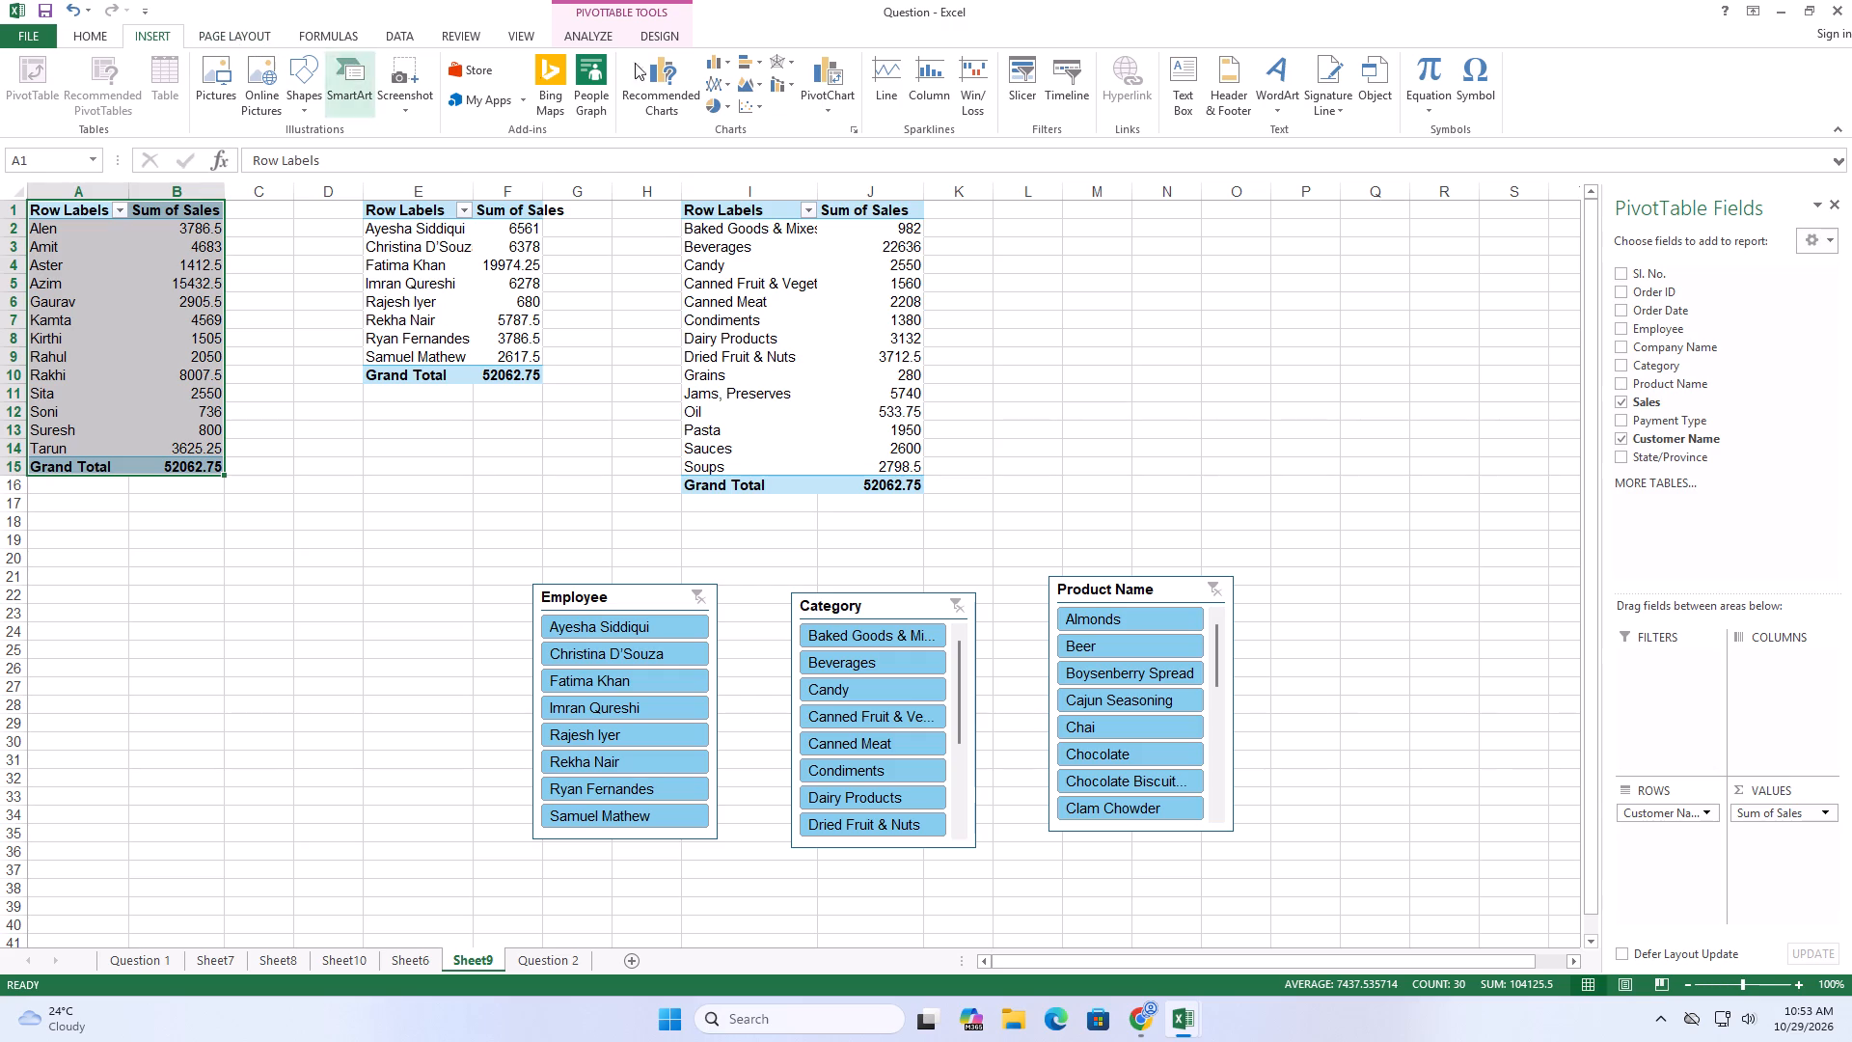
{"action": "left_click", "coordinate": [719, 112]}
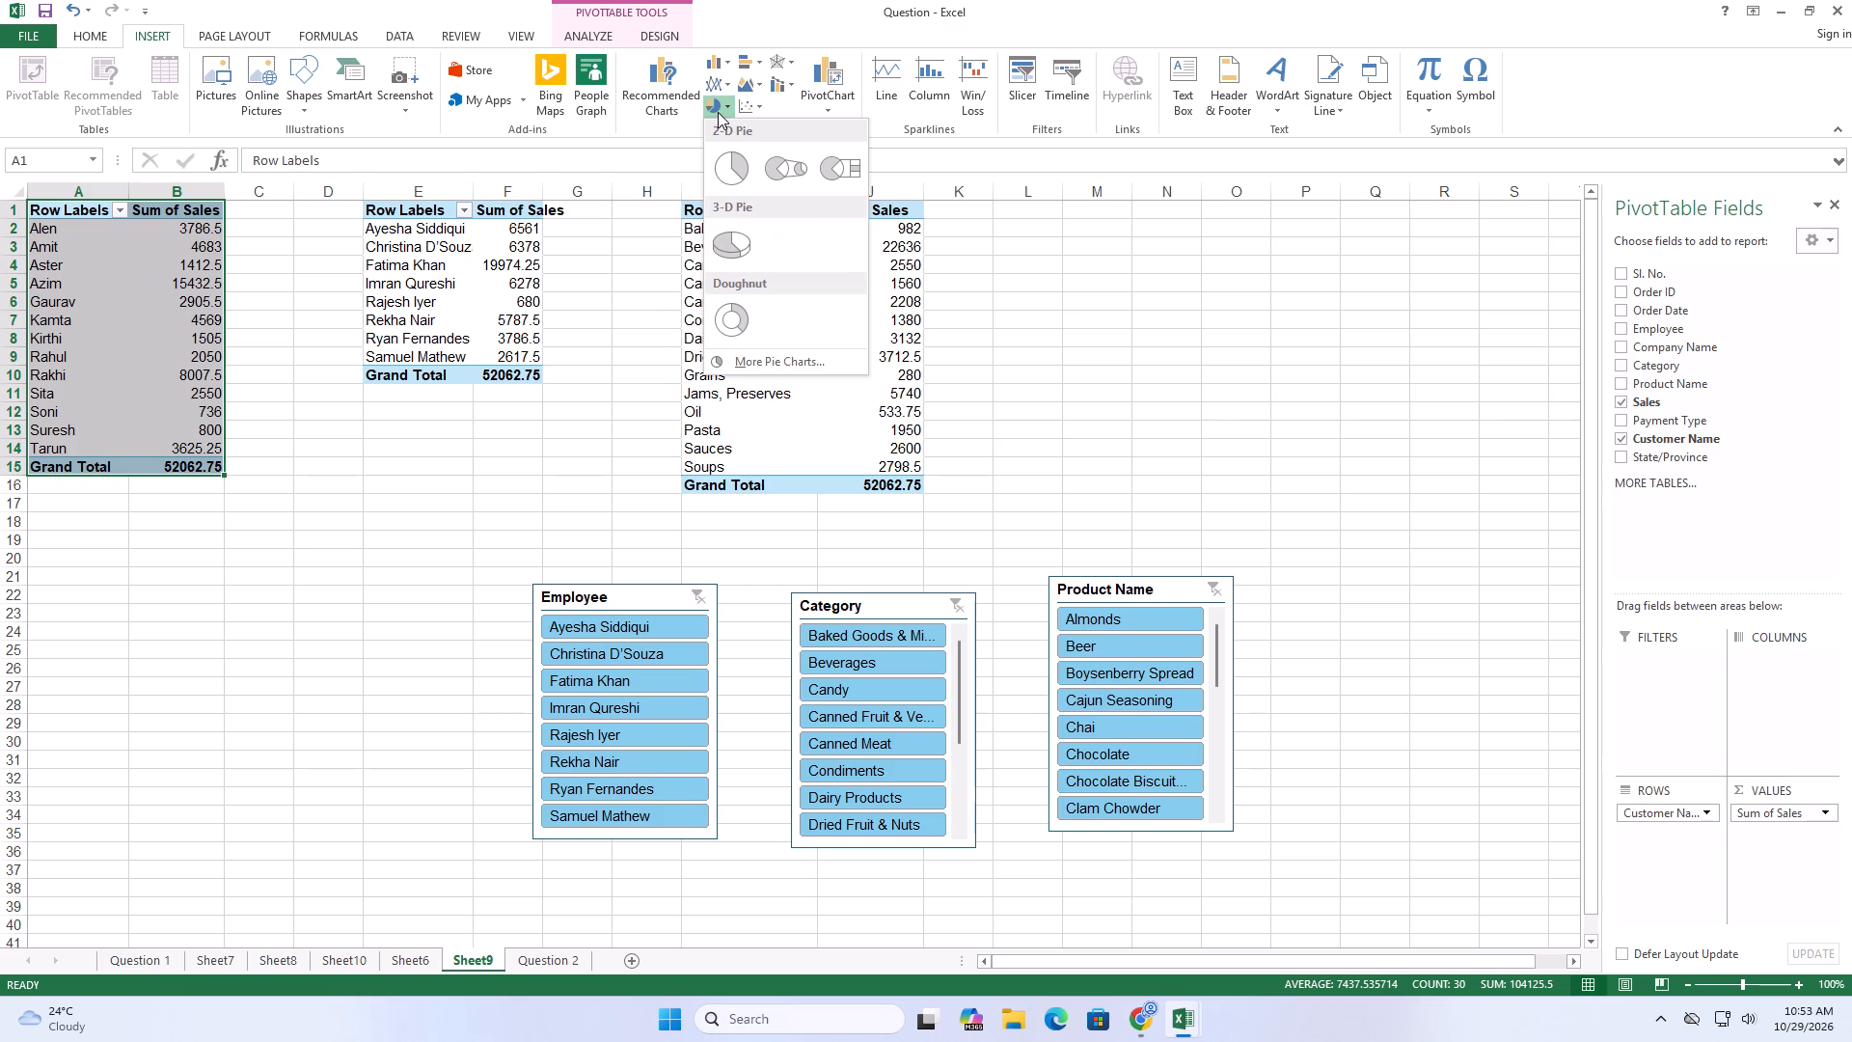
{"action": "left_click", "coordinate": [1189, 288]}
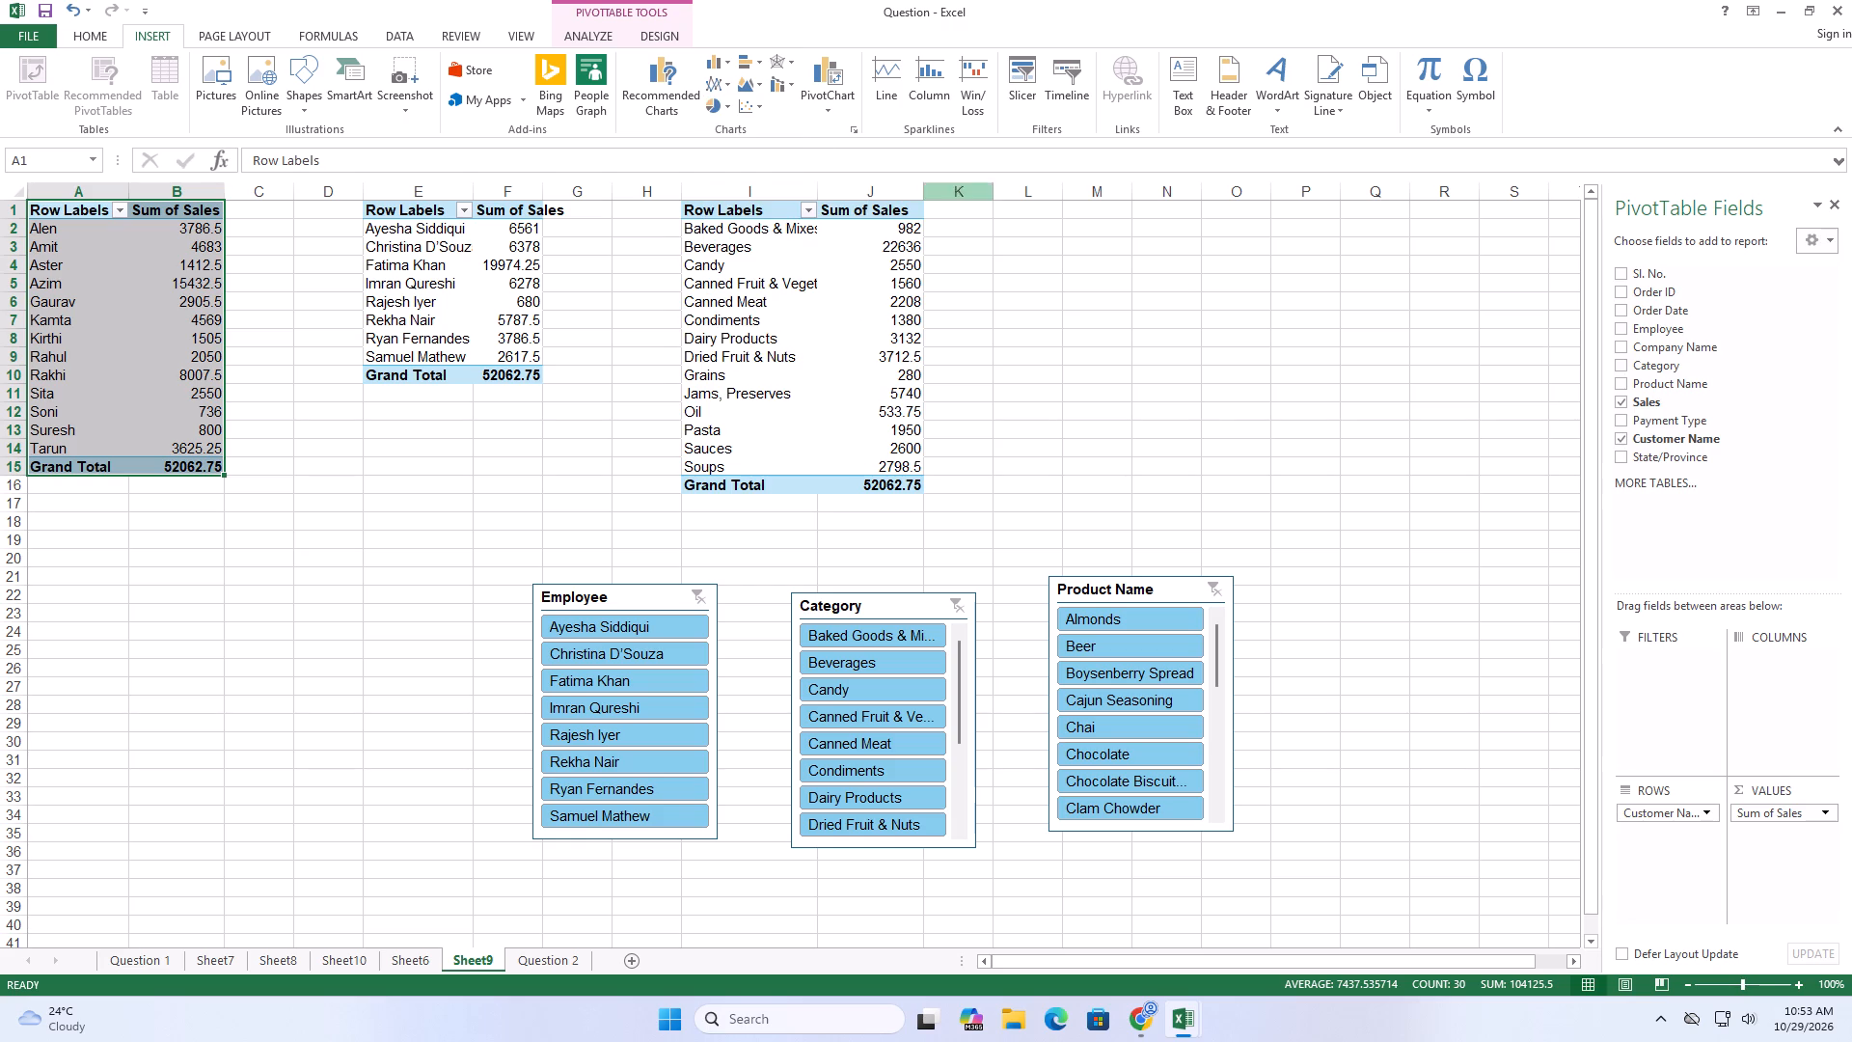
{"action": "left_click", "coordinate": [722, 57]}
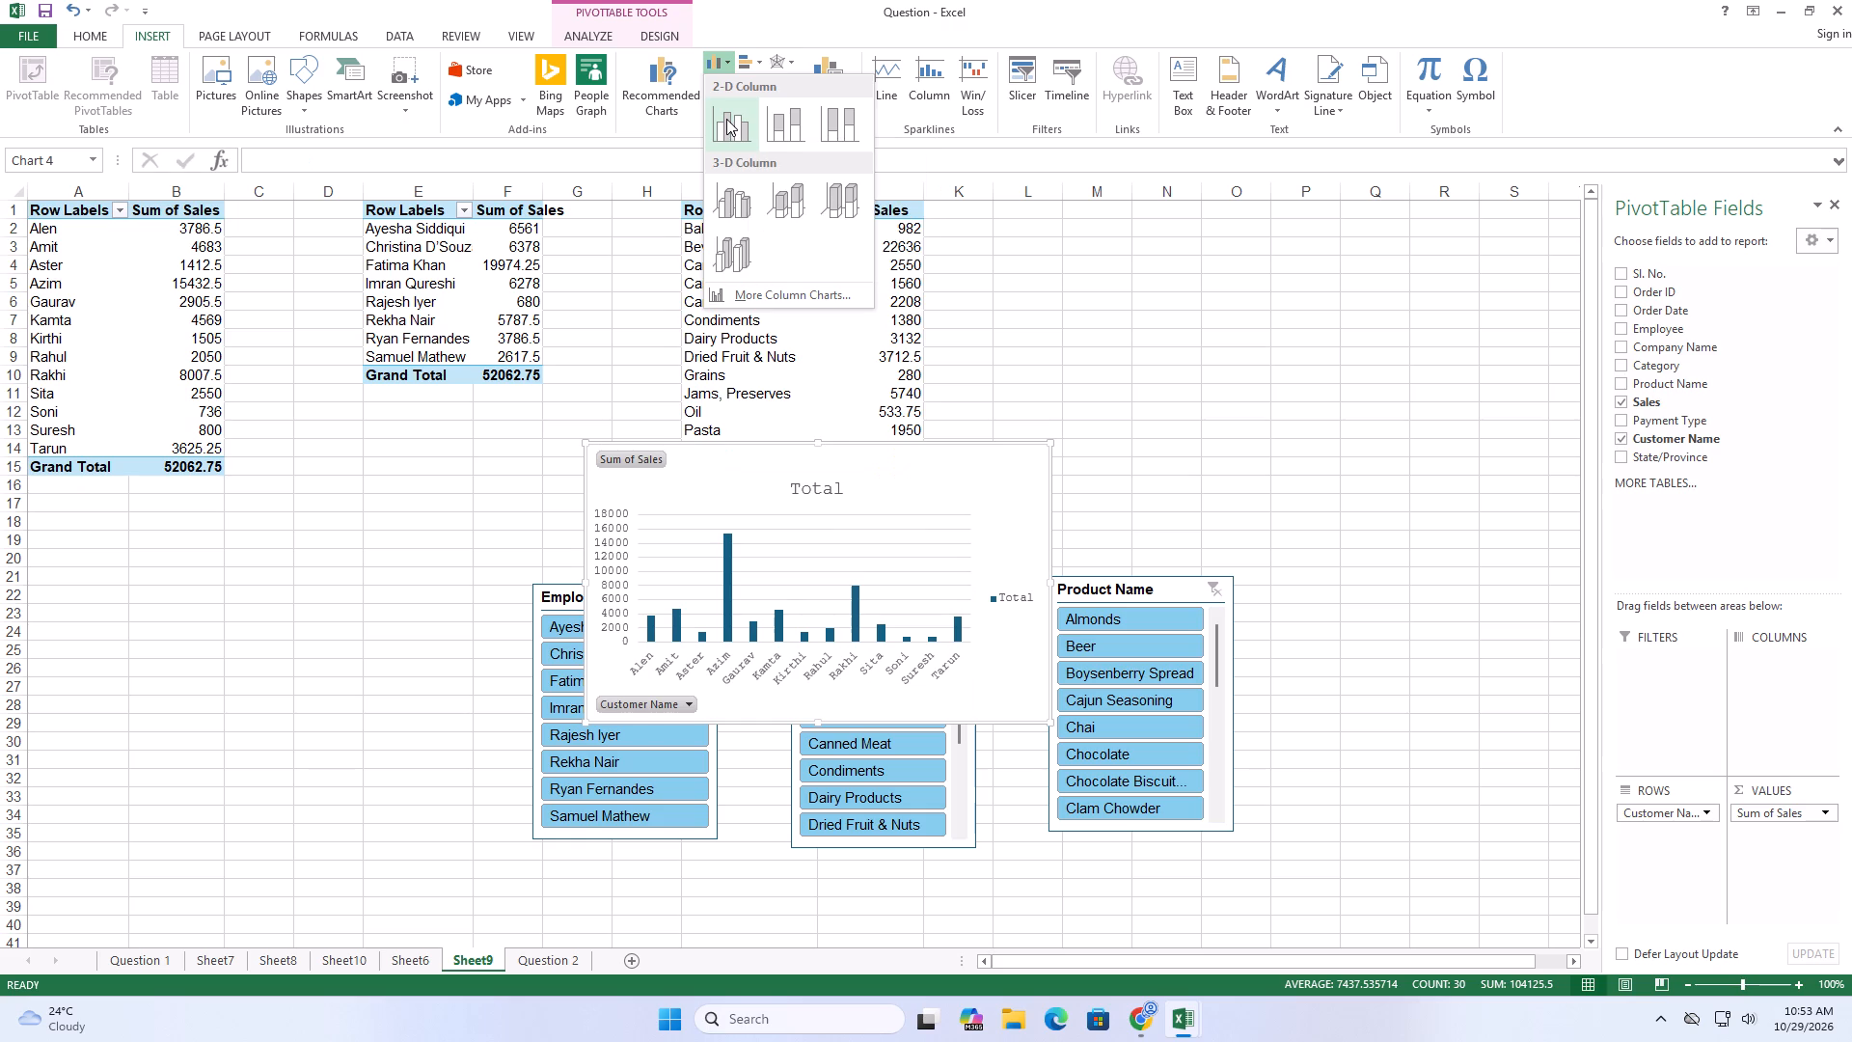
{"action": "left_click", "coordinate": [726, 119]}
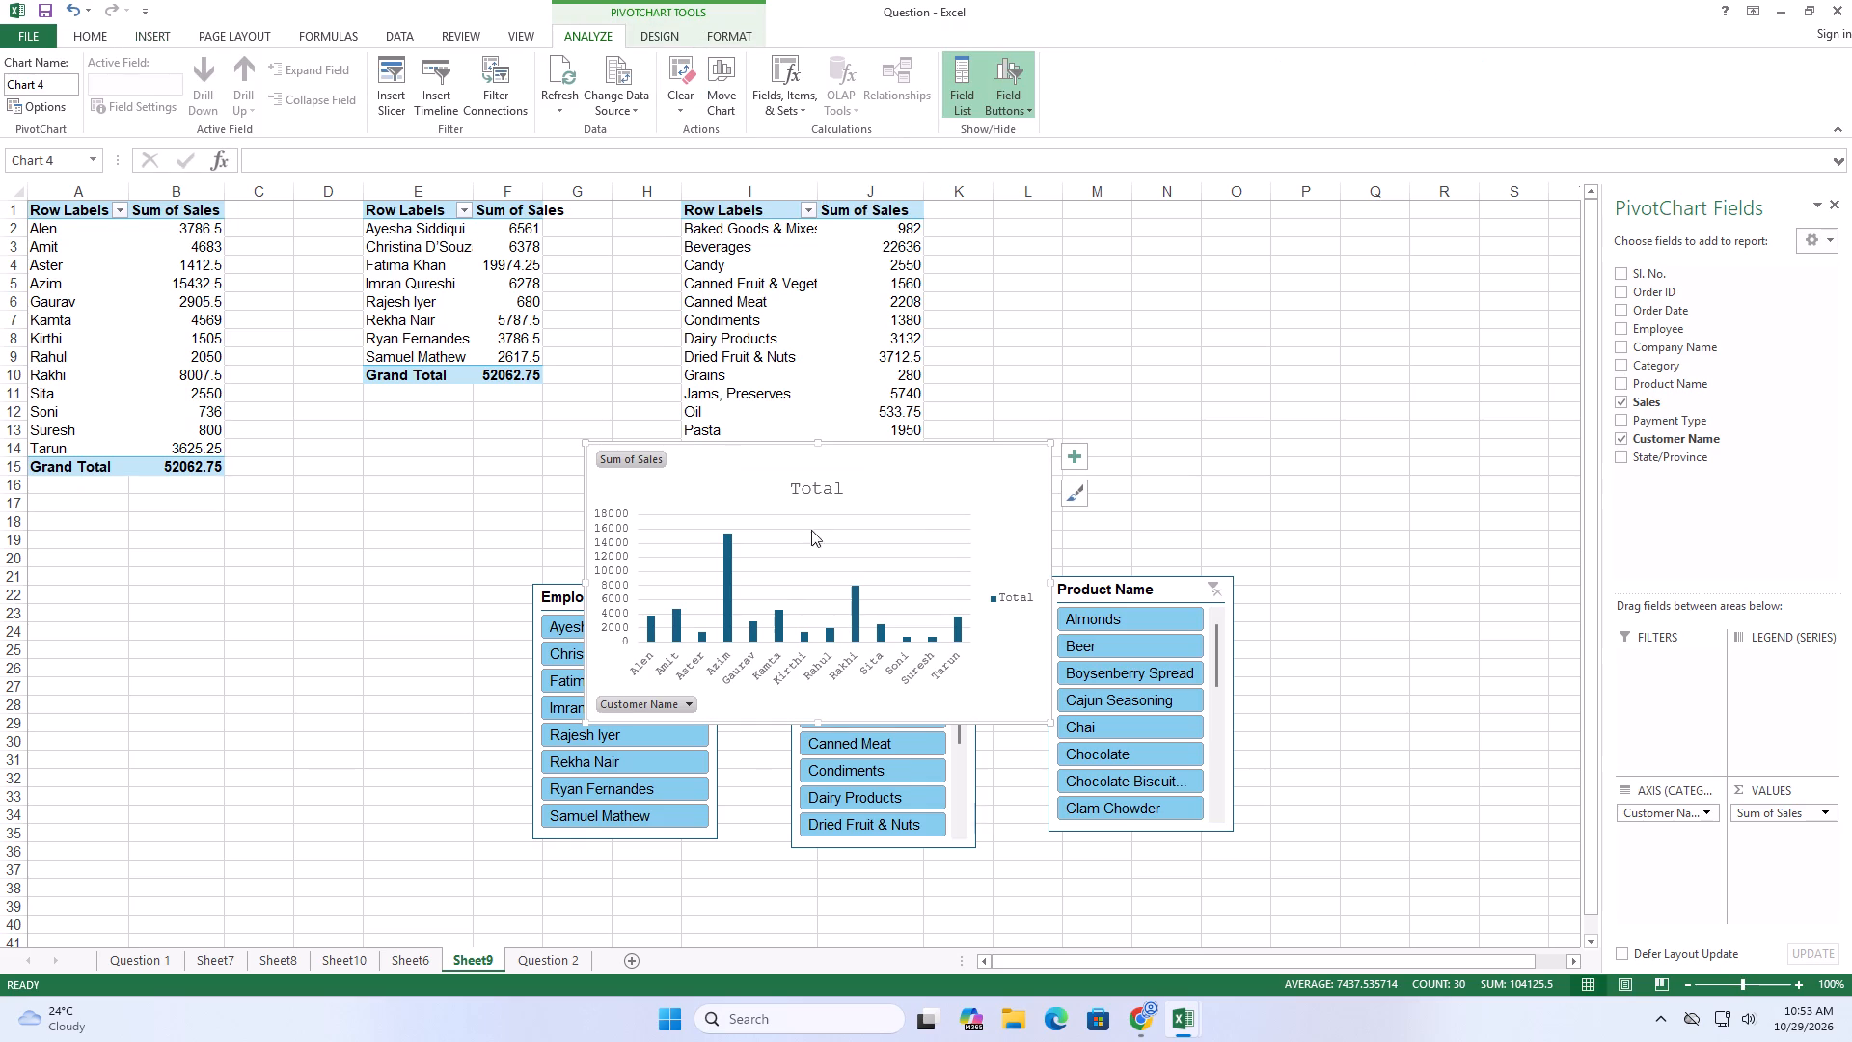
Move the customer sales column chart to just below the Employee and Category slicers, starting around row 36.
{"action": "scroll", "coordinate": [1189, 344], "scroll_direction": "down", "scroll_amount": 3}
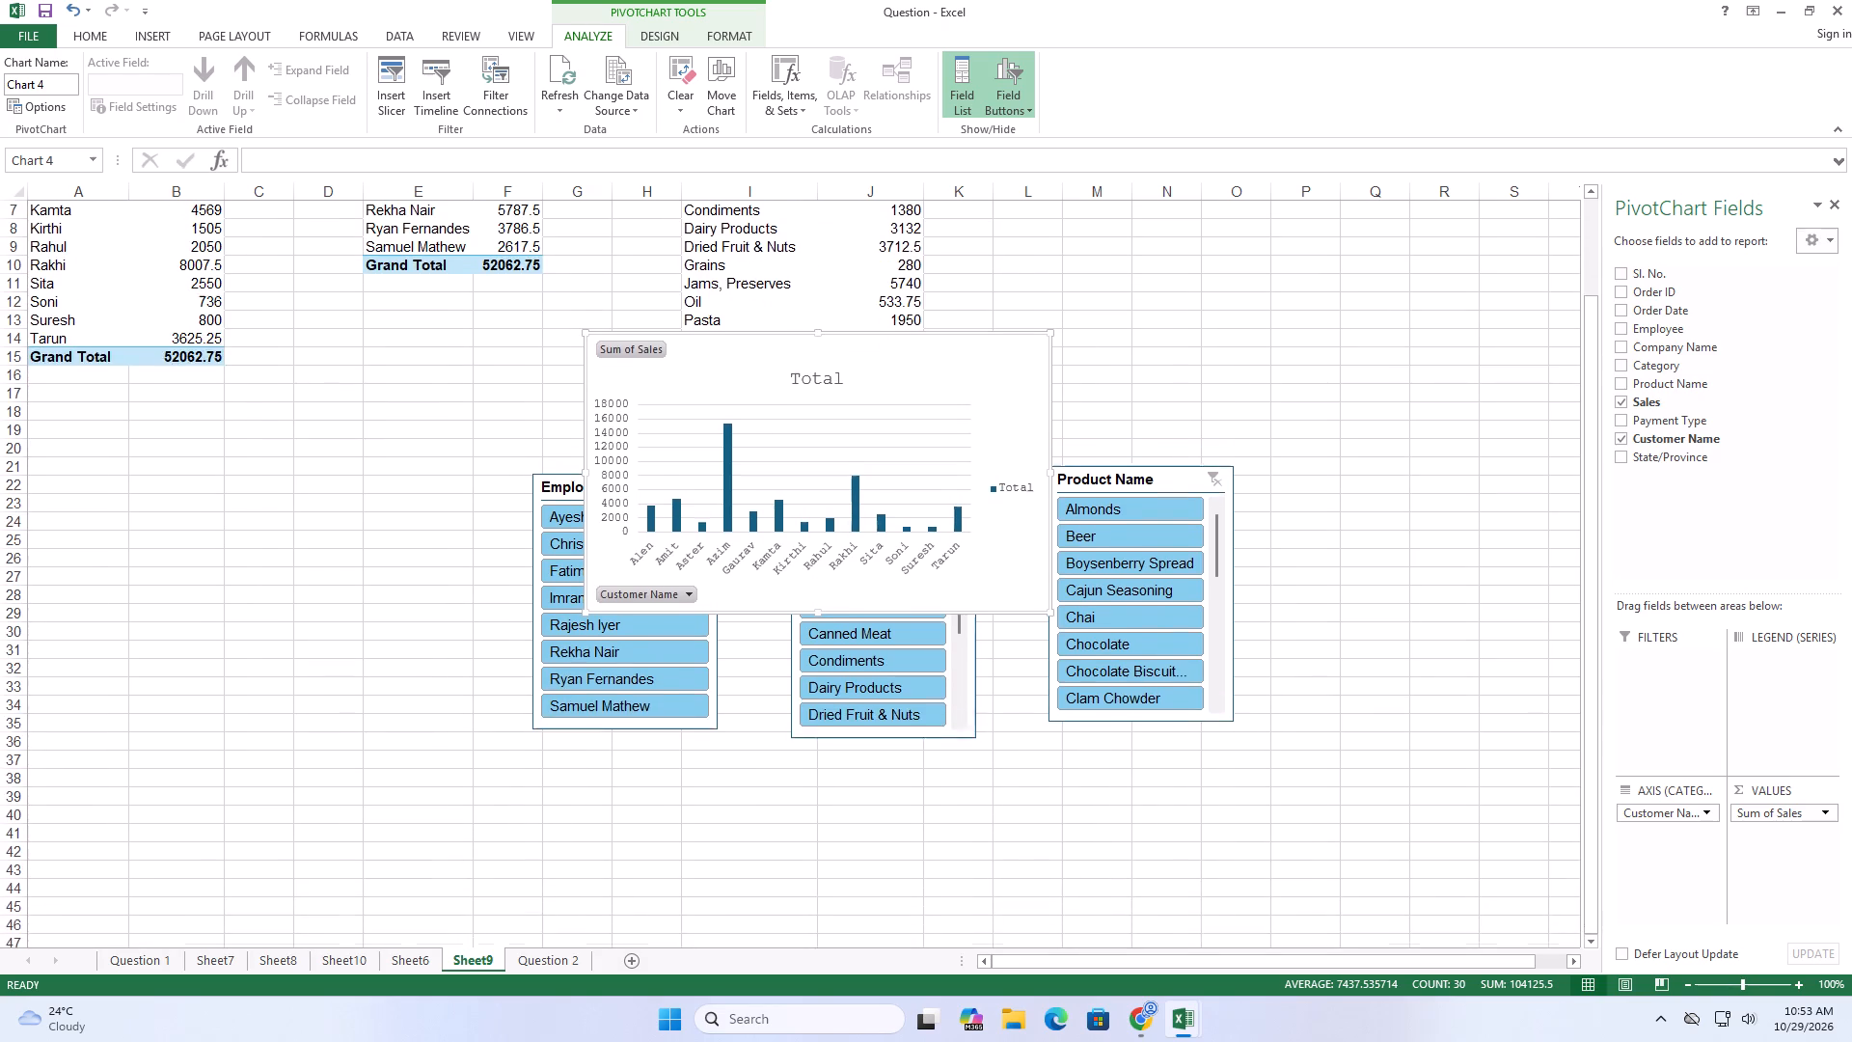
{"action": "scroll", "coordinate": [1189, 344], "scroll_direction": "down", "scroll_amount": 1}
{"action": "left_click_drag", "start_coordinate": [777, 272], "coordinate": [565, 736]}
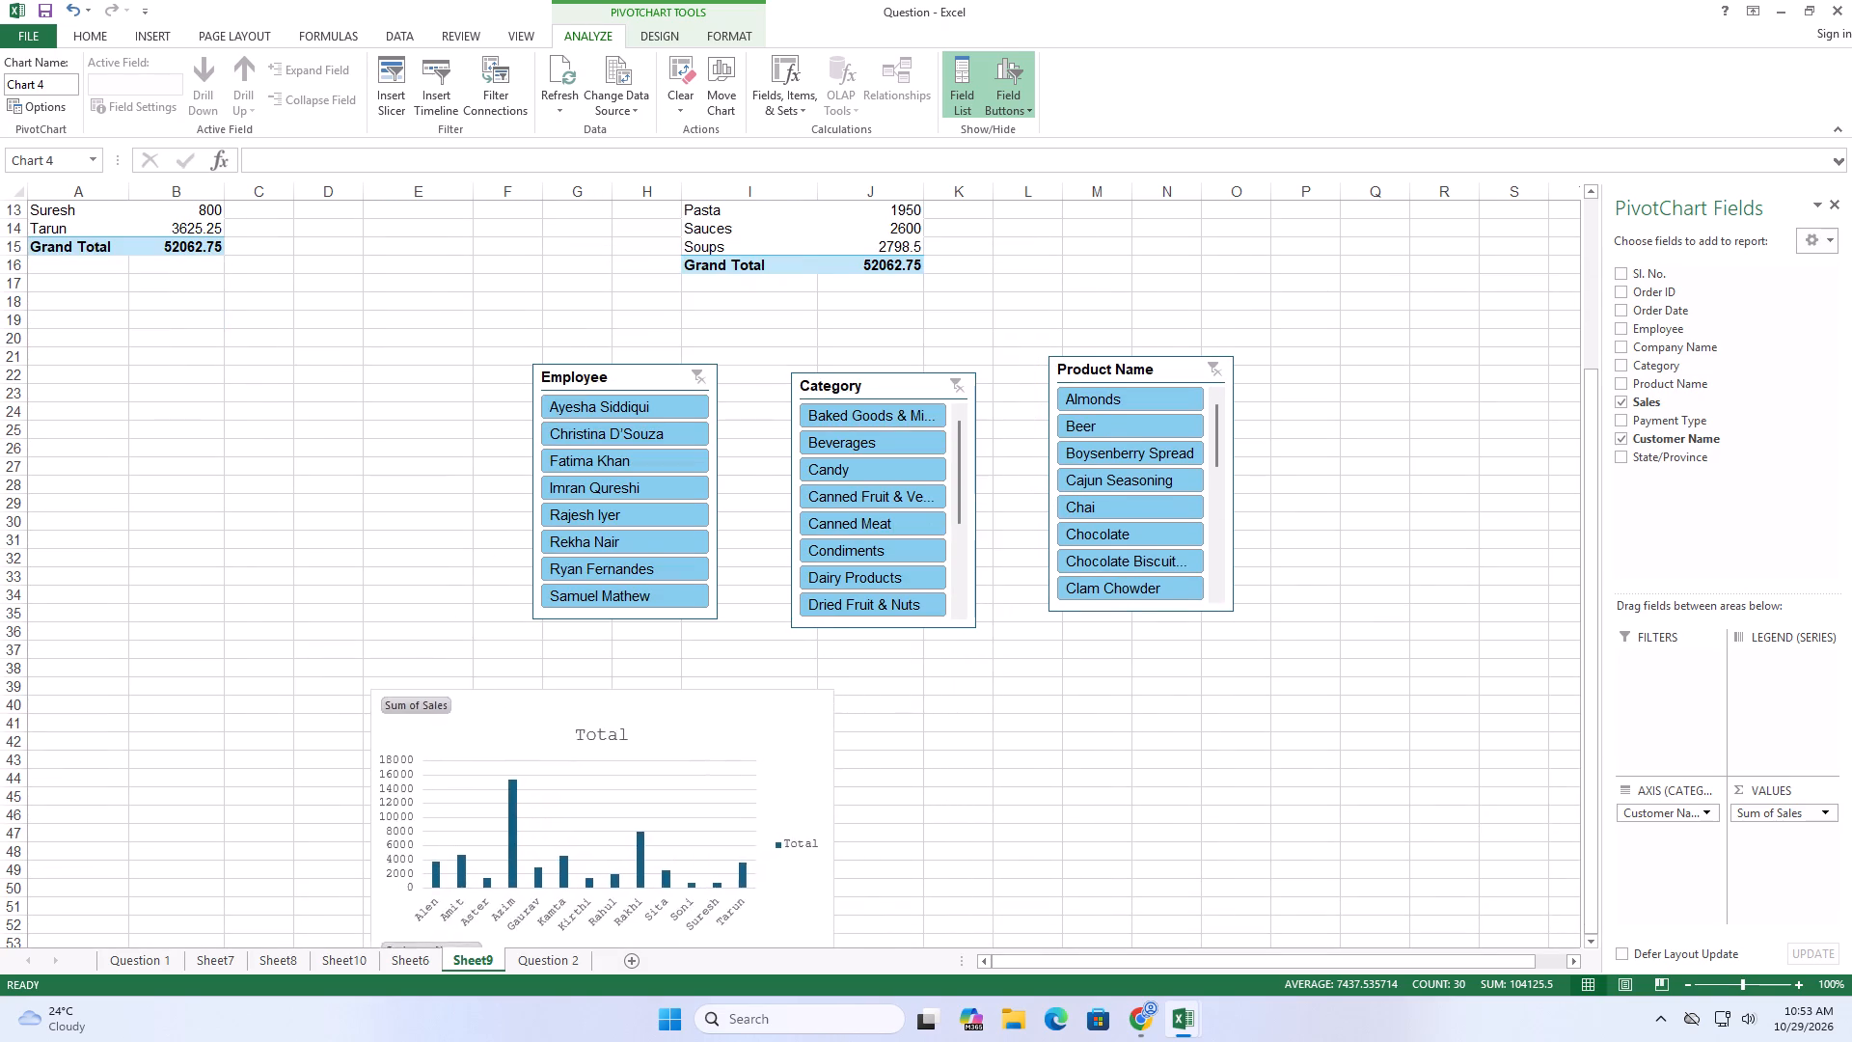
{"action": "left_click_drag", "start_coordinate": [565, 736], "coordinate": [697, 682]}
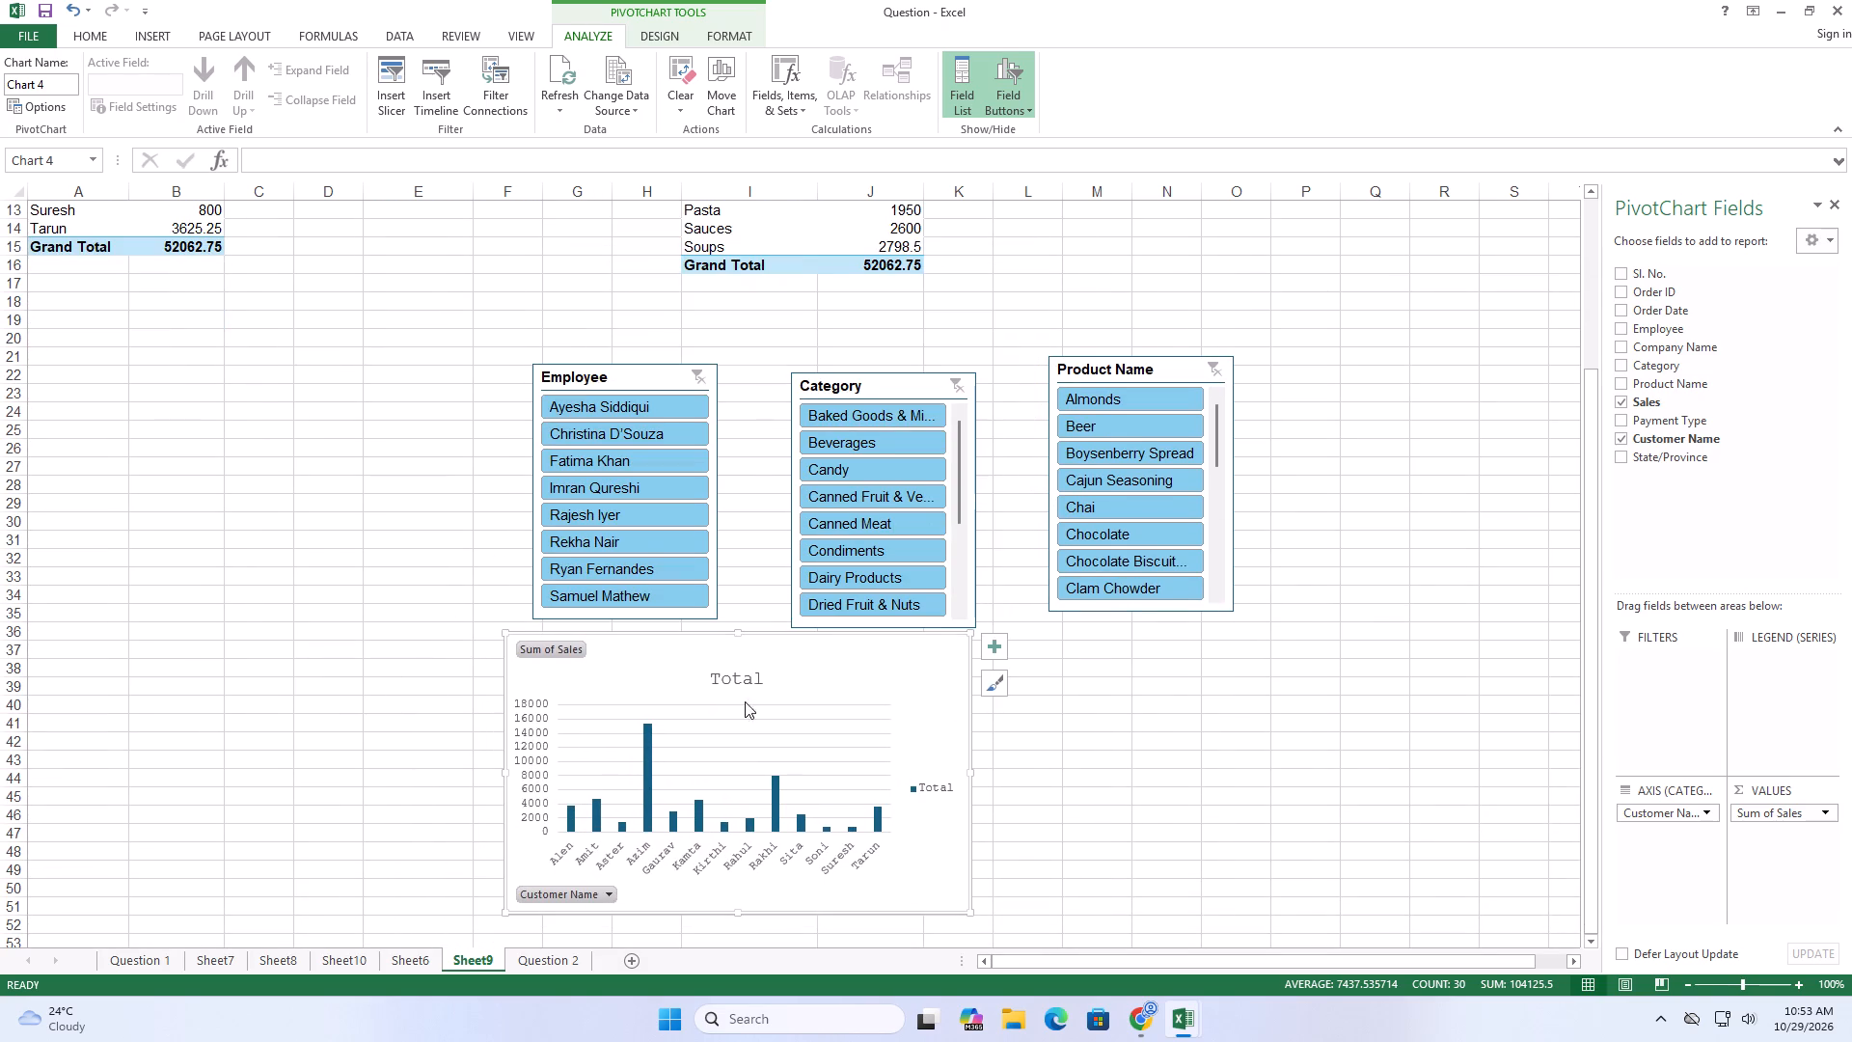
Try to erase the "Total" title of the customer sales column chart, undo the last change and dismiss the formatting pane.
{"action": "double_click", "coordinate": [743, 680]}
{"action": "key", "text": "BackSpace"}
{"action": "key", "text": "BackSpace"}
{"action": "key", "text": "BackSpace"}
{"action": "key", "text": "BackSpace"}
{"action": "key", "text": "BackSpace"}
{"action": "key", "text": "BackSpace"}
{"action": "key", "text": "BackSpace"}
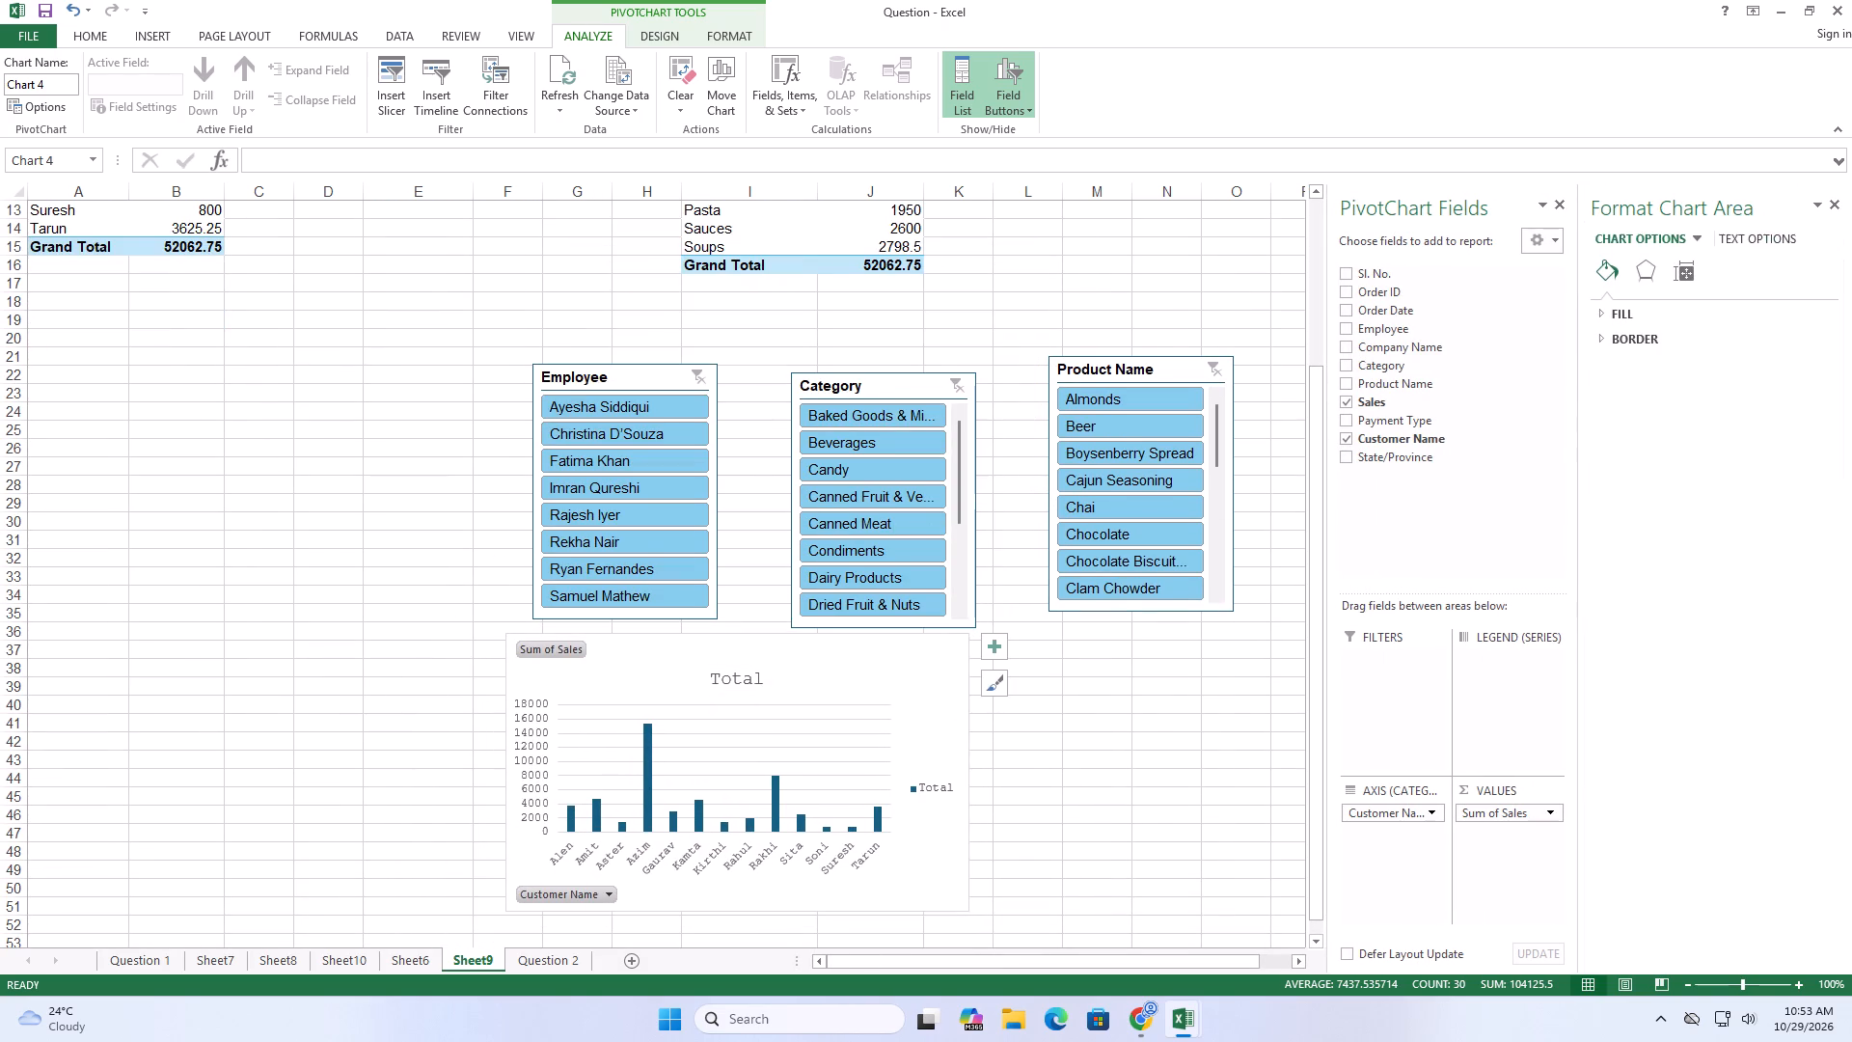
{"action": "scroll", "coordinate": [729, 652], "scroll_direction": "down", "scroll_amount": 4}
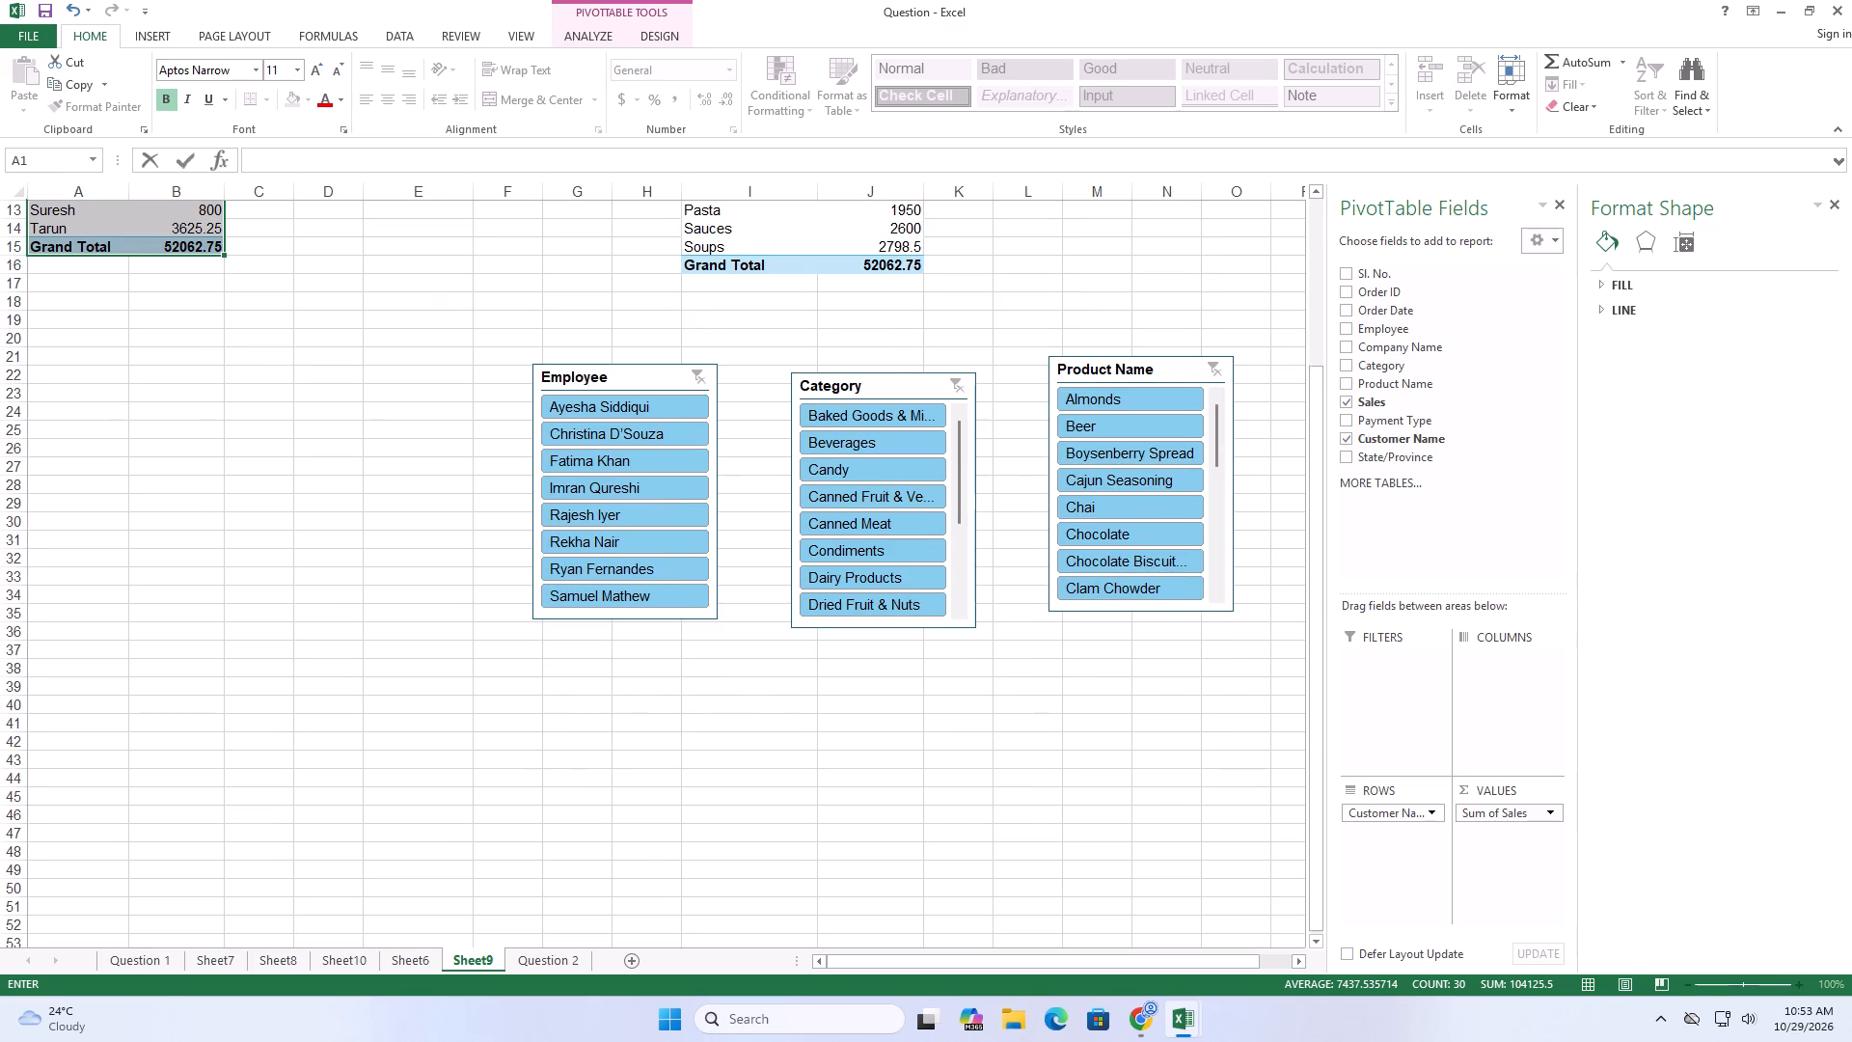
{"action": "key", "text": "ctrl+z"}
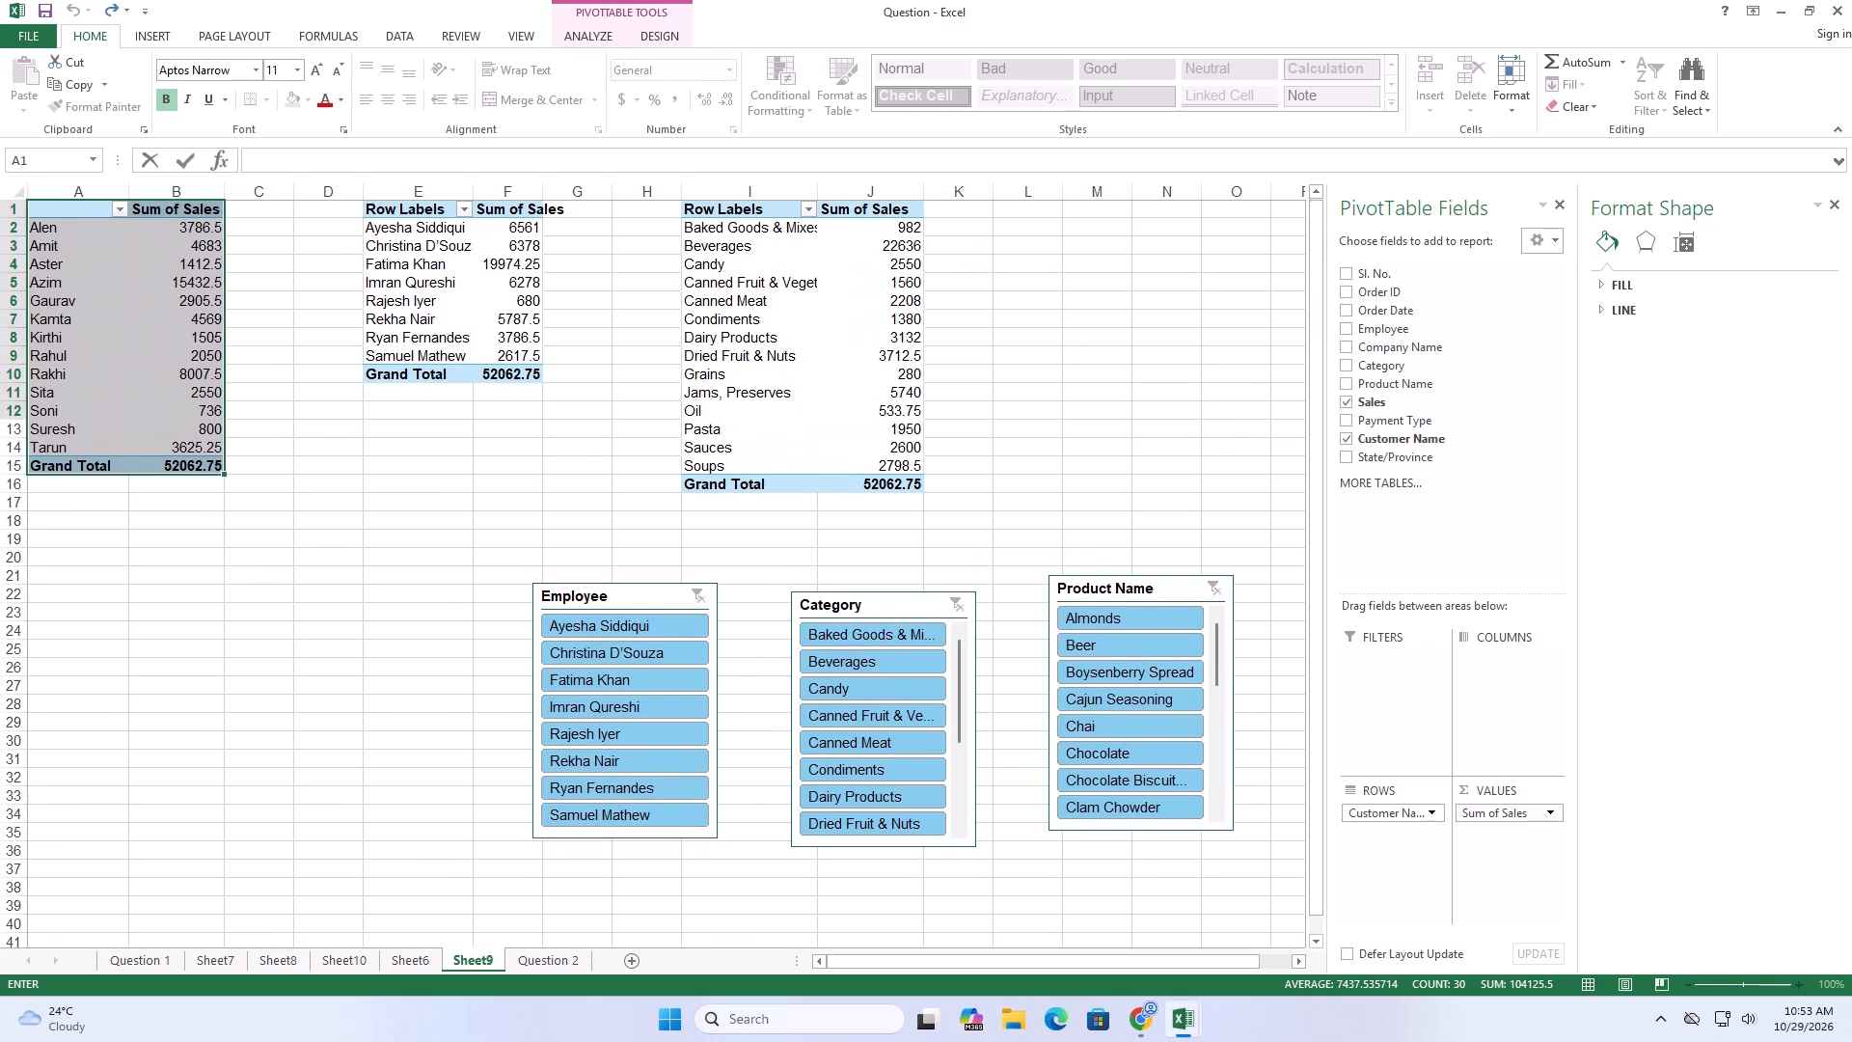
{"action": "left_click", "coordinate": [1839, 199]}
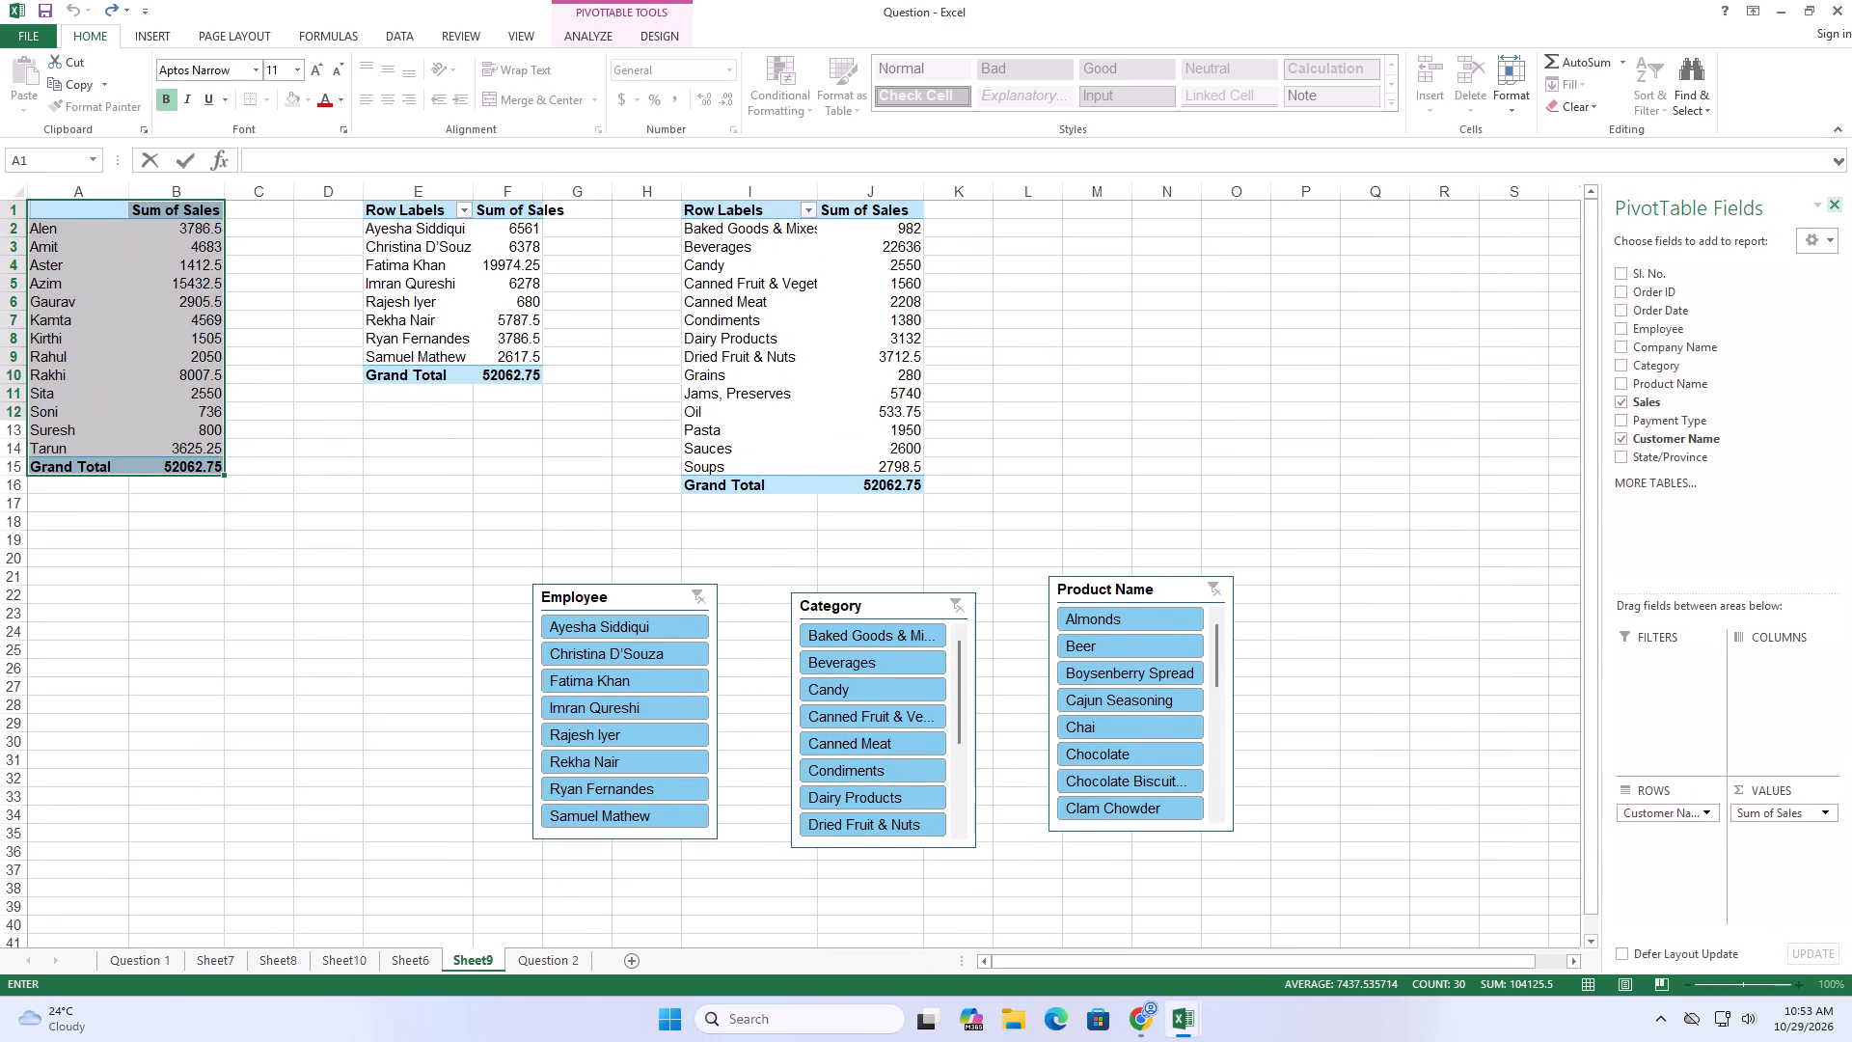
Look over Sheet9 around and below the slicers for the customer sales column chart.
{"action": "scroll", "coordinate": [1159, 387], "scroll_direction": "down", "scroll_amount": 6}
{"action": "scroll", "coordinate": [689, 618], "scroll_direction": "down", "scroll_amount": 3}
{"action": "scroll", "coordinate": [689, 618], "scroll_direction": "up", "scroll_amount": 1}
{"action": "scroll", "coordinate": [689, 618], "scroll_direction": "down", "scroll_amount": 2}
{"action": "scroll", "coordinate": [689, 618], "scroll_direction": "up", "scroll_amount": 3}
{"action": "scroll", "coordinate": [689, 615], "scroll_direction": "down", "scroll_amount": 1}
{"action": "scroll", "coordinate": [689, 606], "scroll_direction": "up", "scroll_amount": 2}
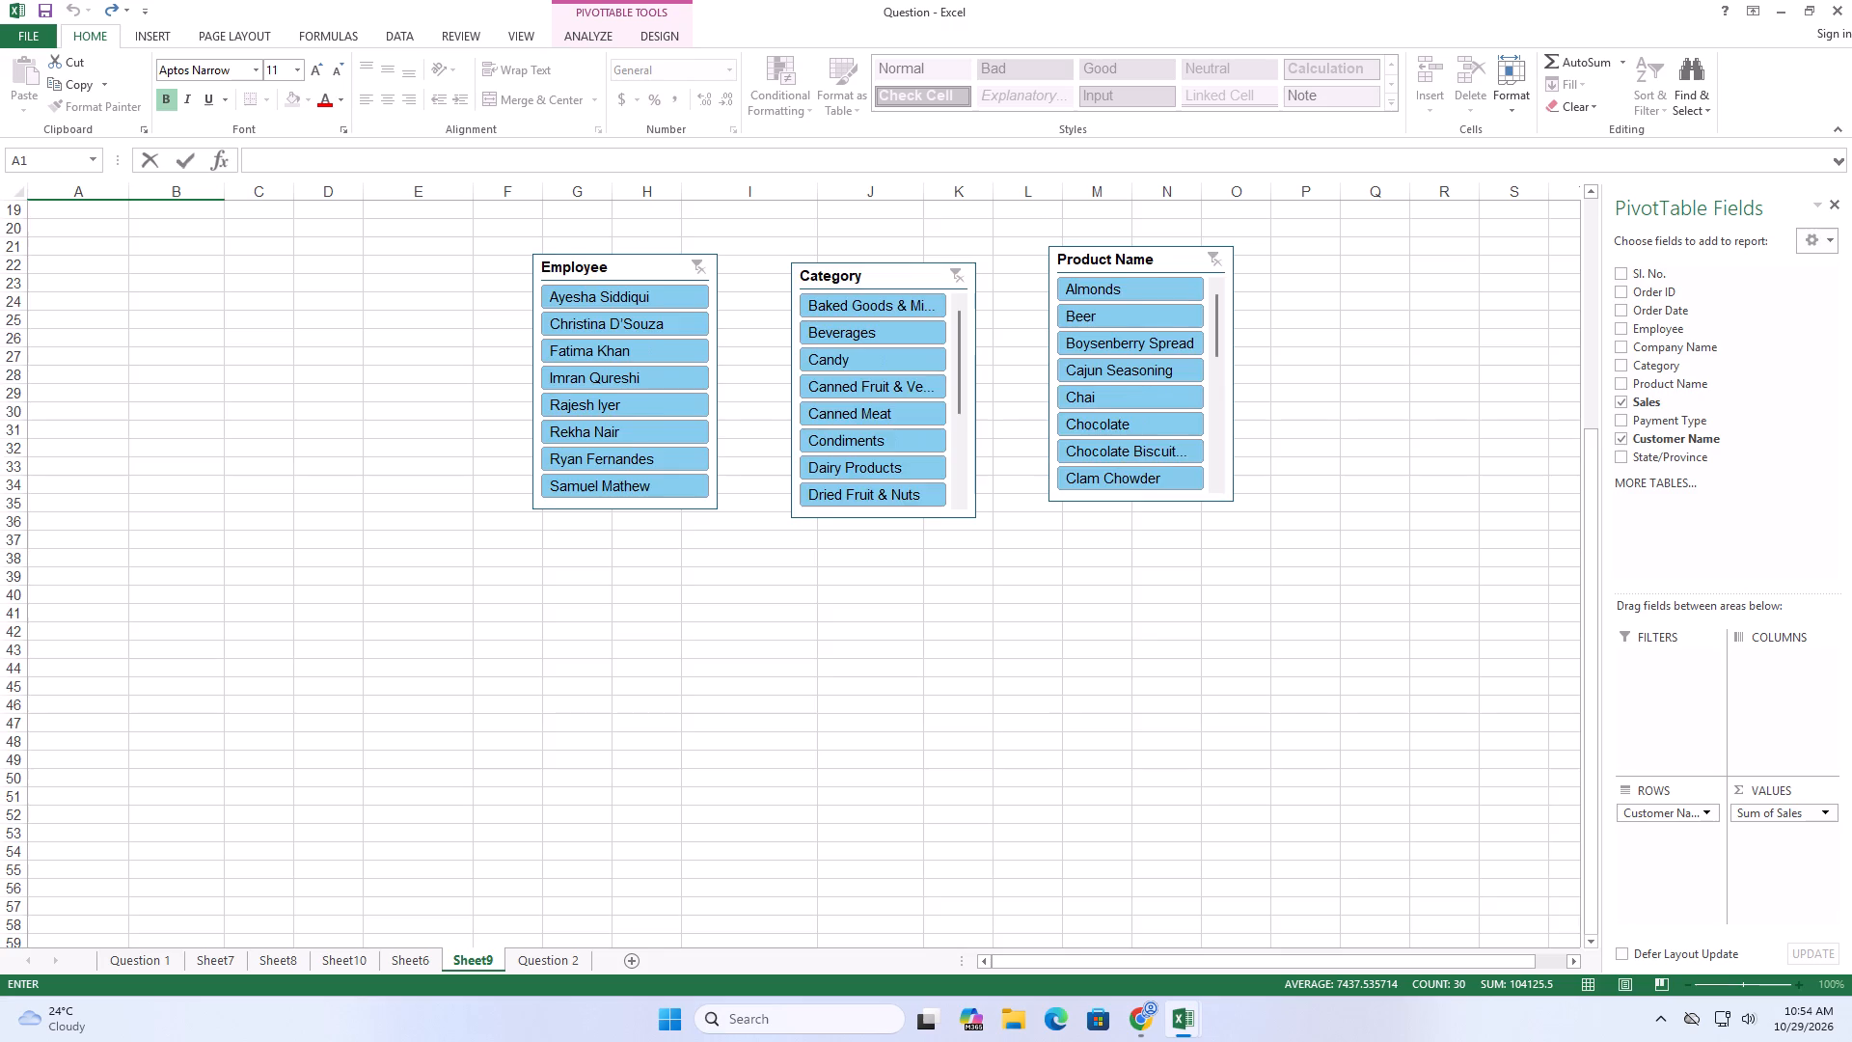
{"action": "scroll", "coordinate": [689, 570], "scroll_direction": "up", "scroll_amount": 11}
{"action": "scroll", "coordinate": [728, 521], "scroll_direction": "down", "scroll_amount": 1}
{"action": "scroll", "coordinate": [728, 521], "scroll_direction": "up", "scroll_amount": 1}
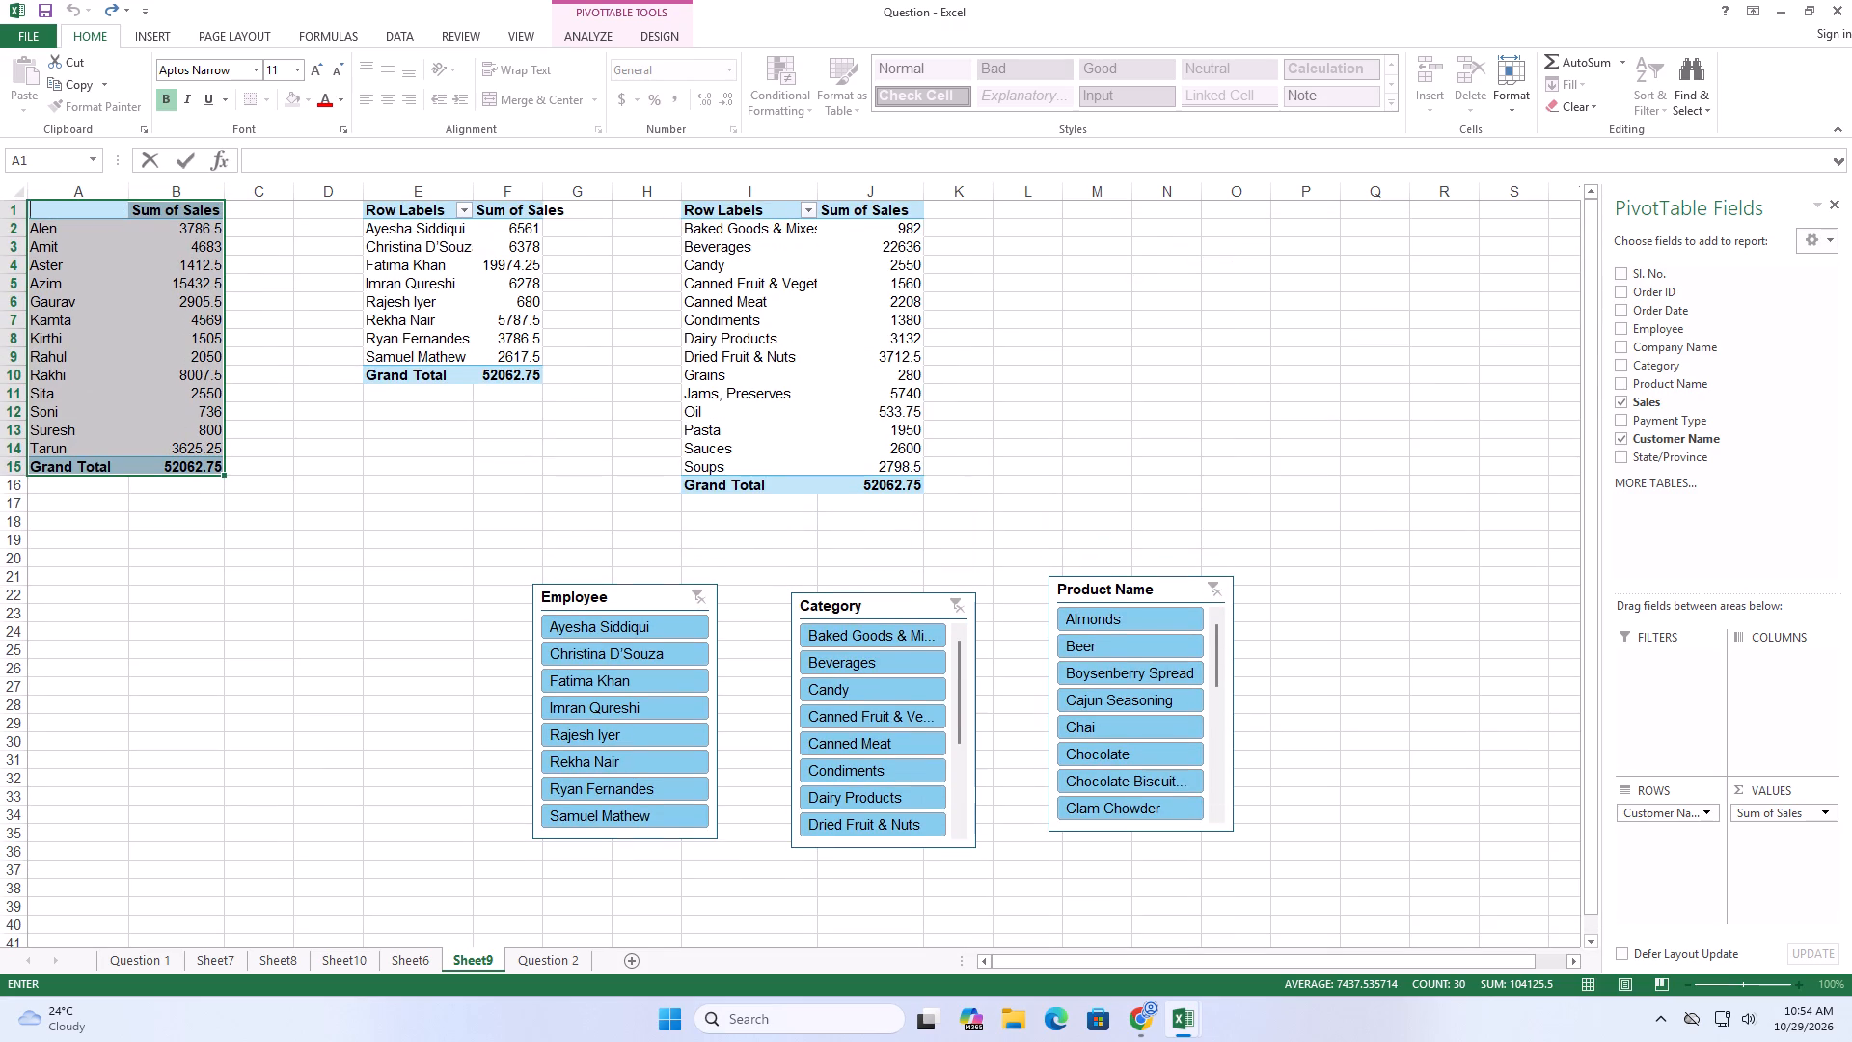
Undo the clearing of the "Row Labels" header in cell A1 of the customer sales PivotTable.
{"action": "left_click", "coordinate": [91, 27]}
{"action": "left_click", "coordinate": [142, 36]}
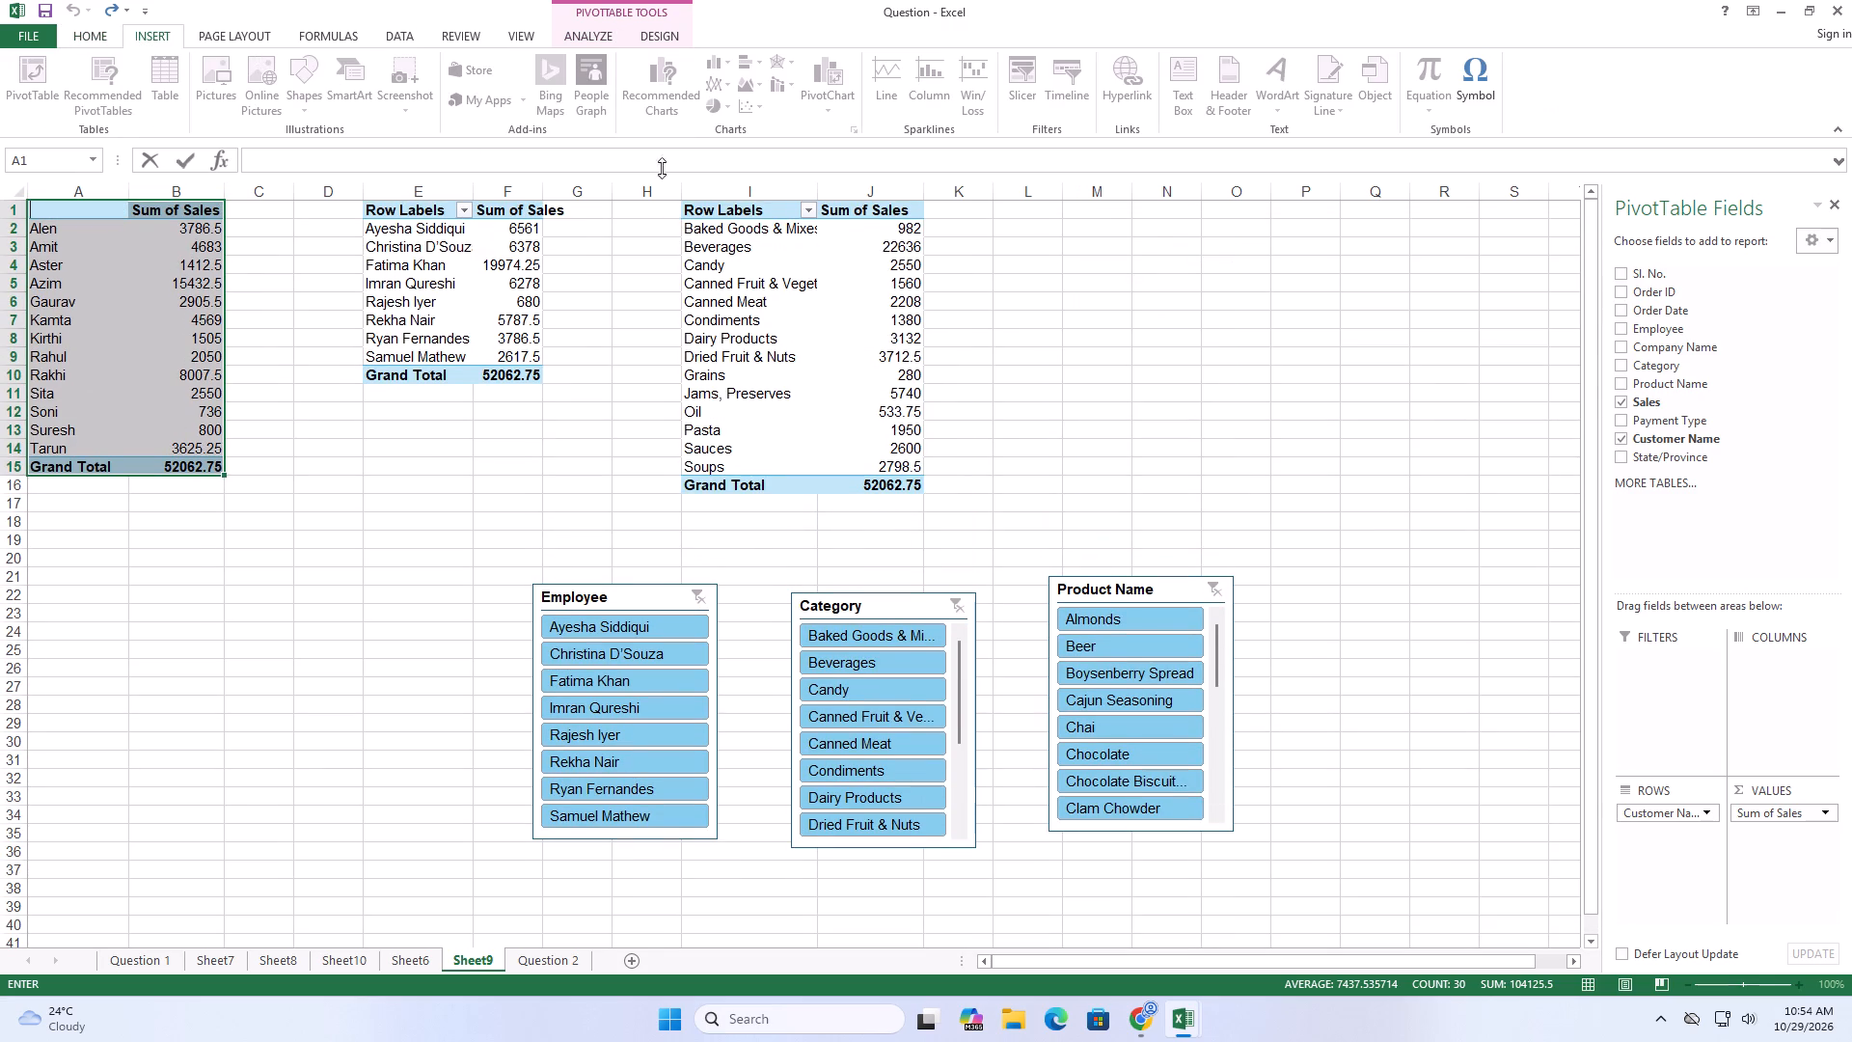
{"action": "left_click", "coordinate": [1348, 348]}
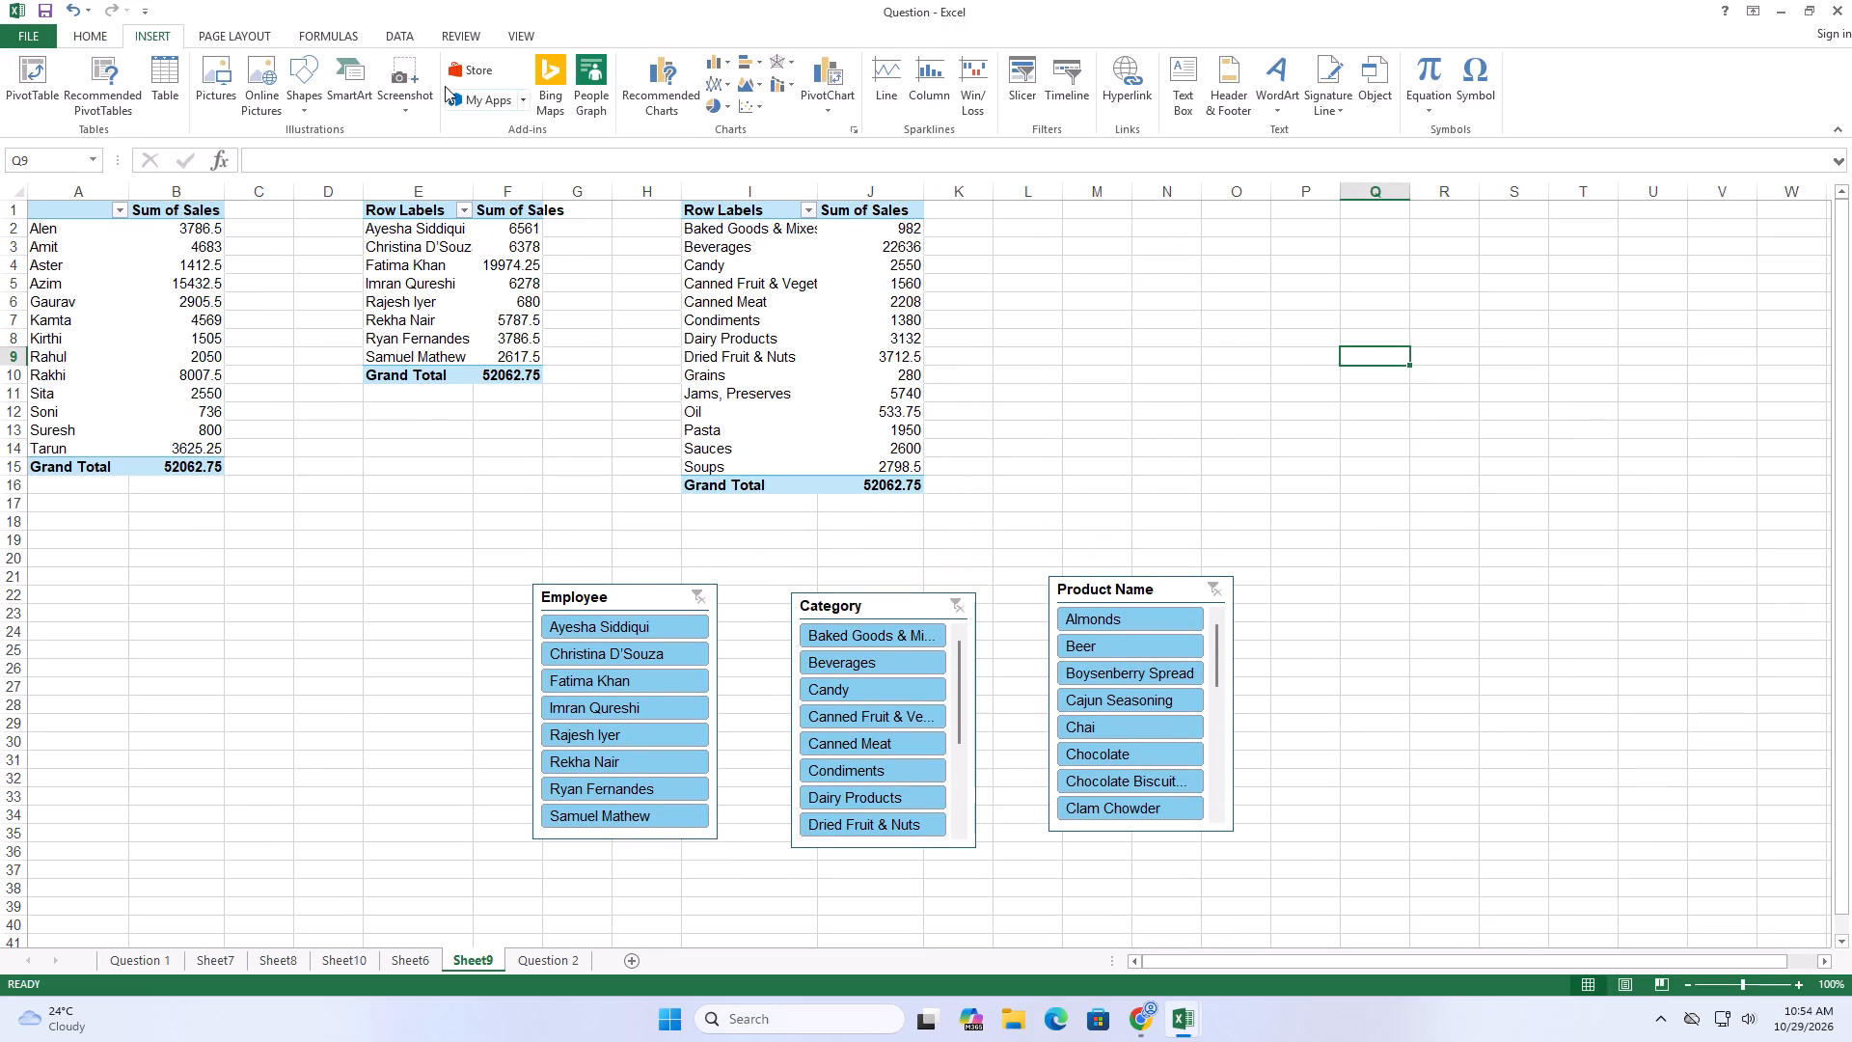
{"action": "left_click", "coordinate": [61, 209]}
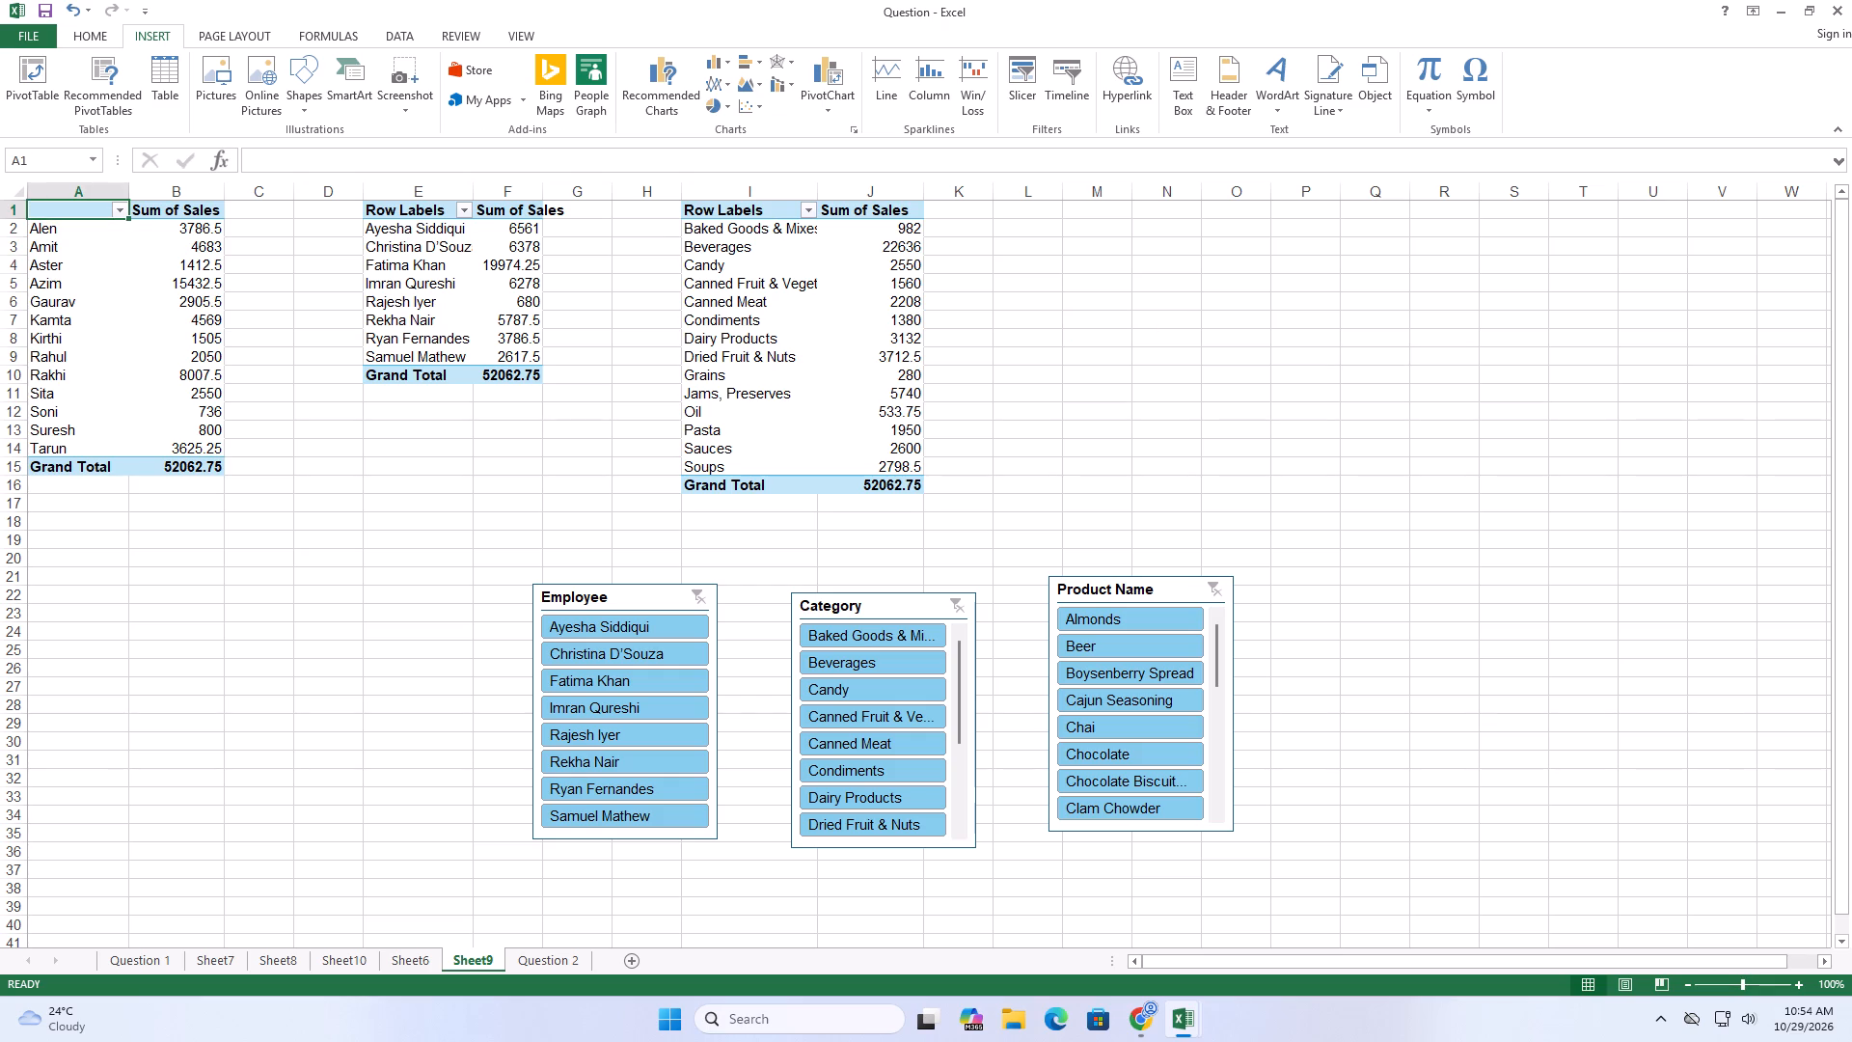
{"action": "scroll", "coordinate": [287, 418], "scroll_direction": "up", "scroll_amount": 2}
{"action": "scroll", "coordinate": [290, 417], "scroll_direction": "down", "scroll_amount": 1}
{"action": "scroll", "coordinate": [292, 416], "scroll_direction": "up", "scroll_amount": 2}
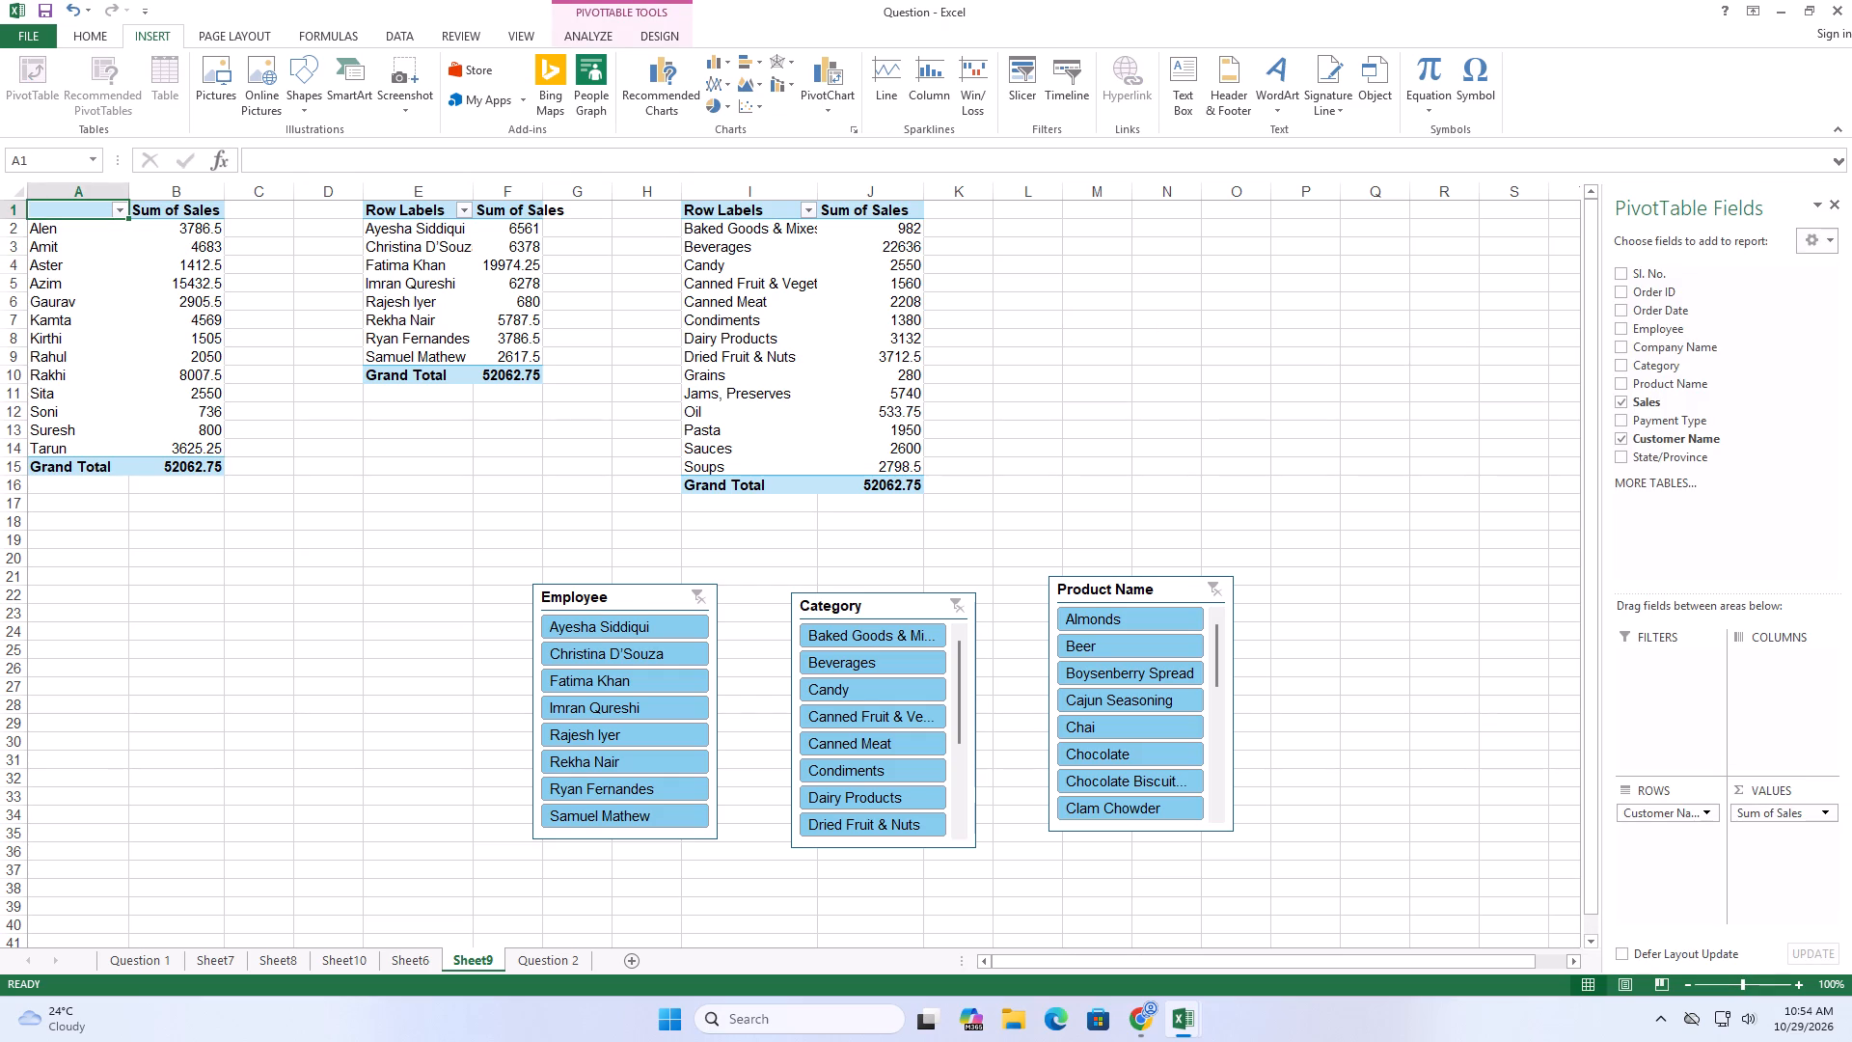
{"action": "left_click", "coordinate": [123, 213]}
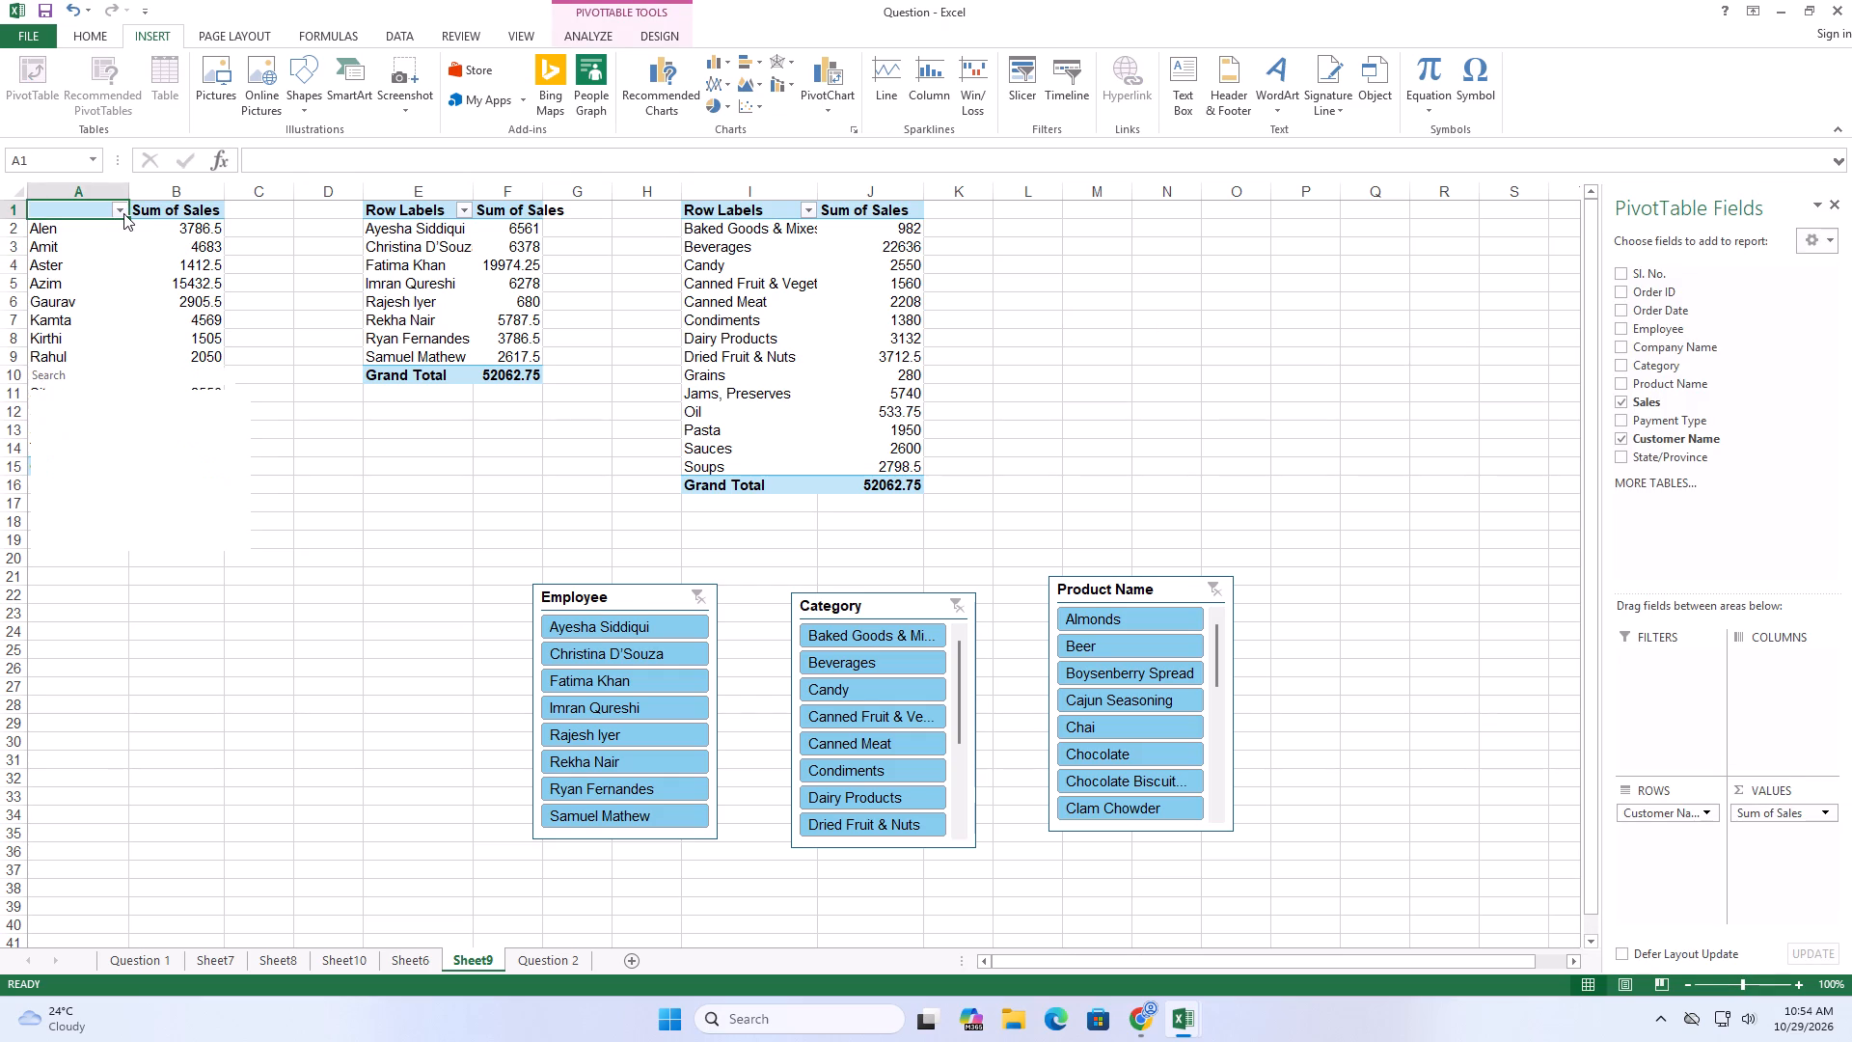
{"action": "left_click", "coordinate": [338, 390]}
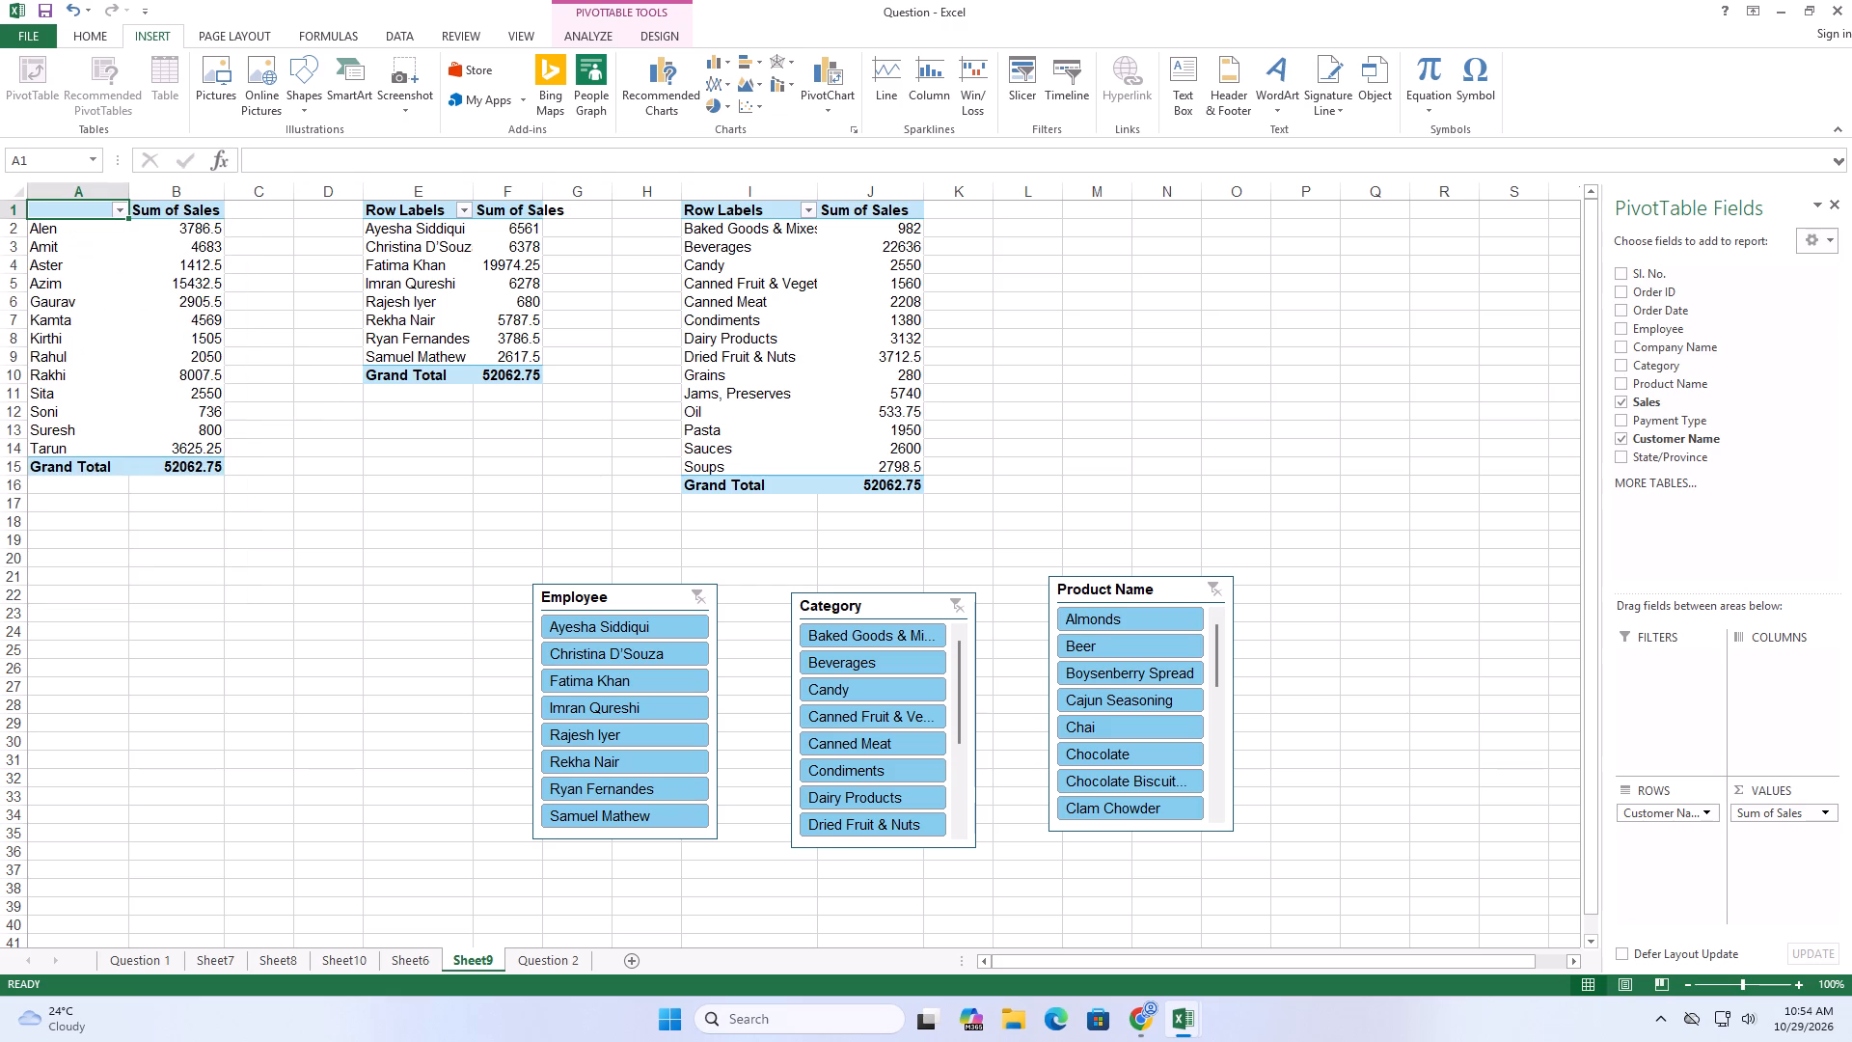
{"action": "key", "text": "ctrl+z"}
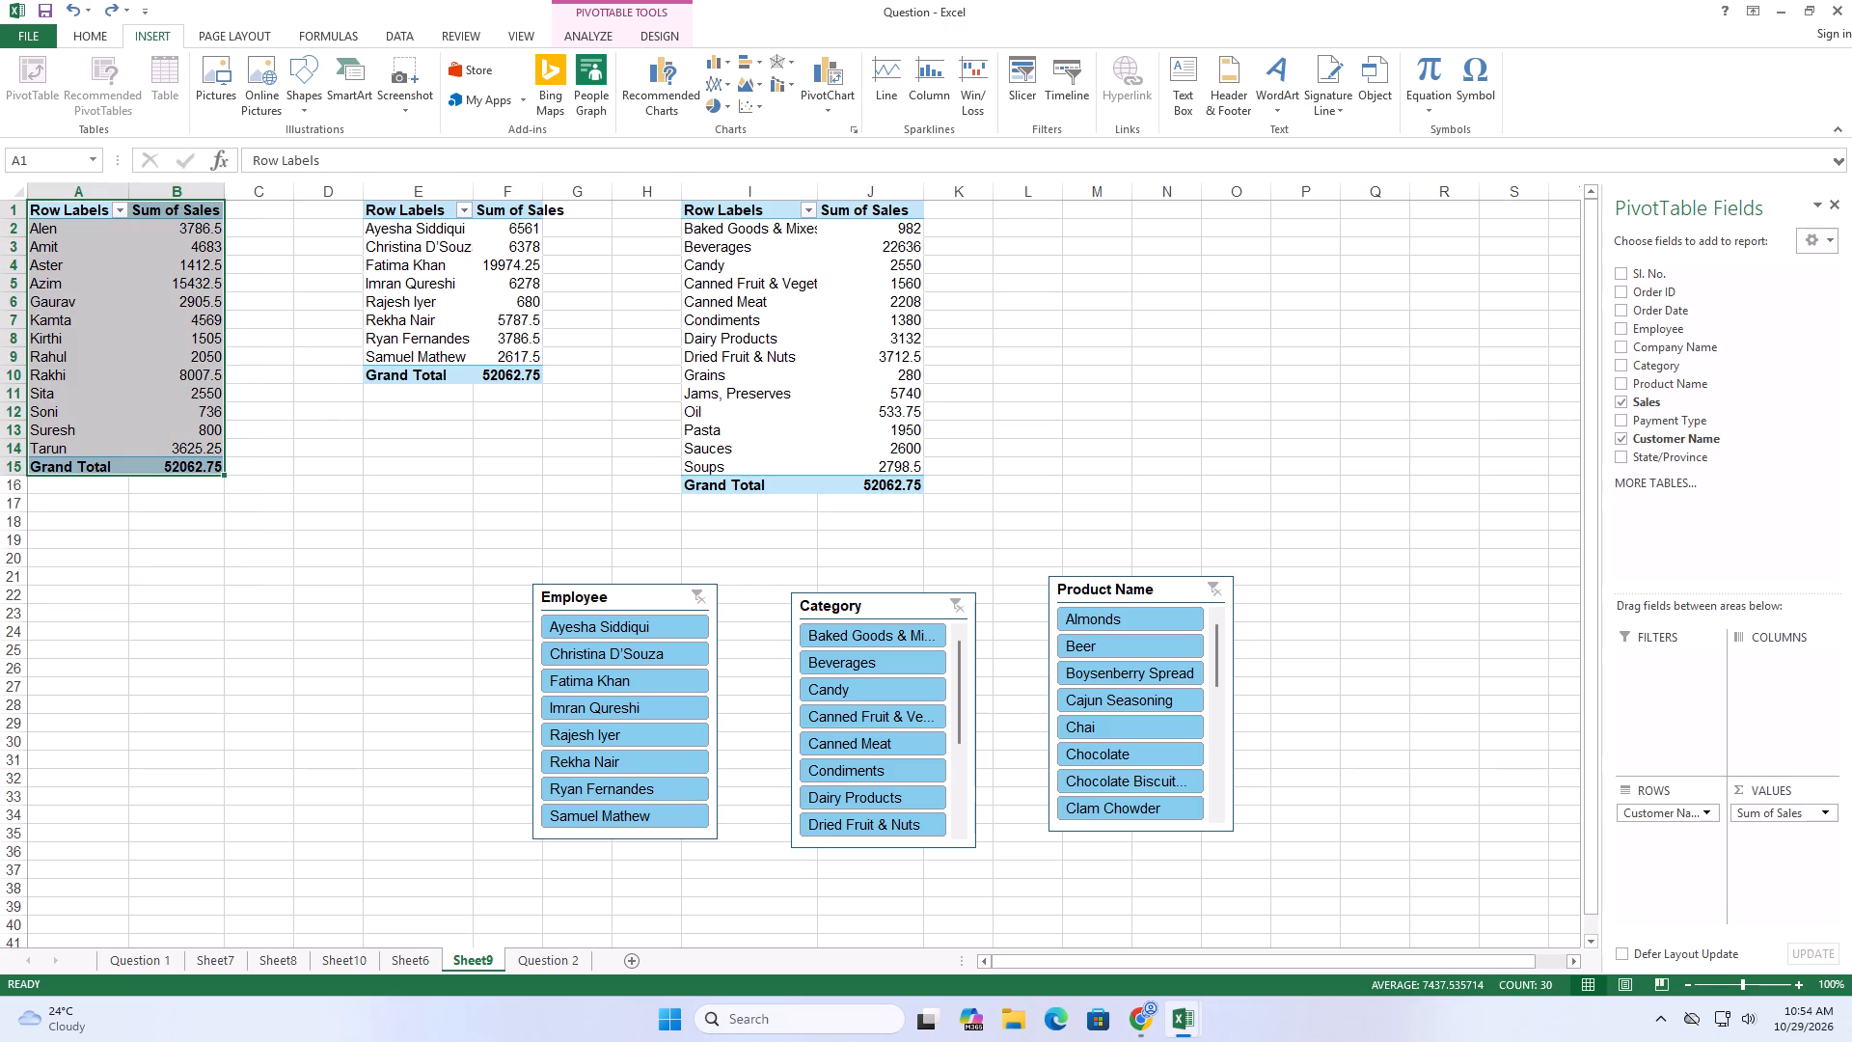
Insert a 2-D clustered column PivotChart from the customer sales PivotTable in A1:B15.
{"action": "left_click", "coordinate": [712, 66]}
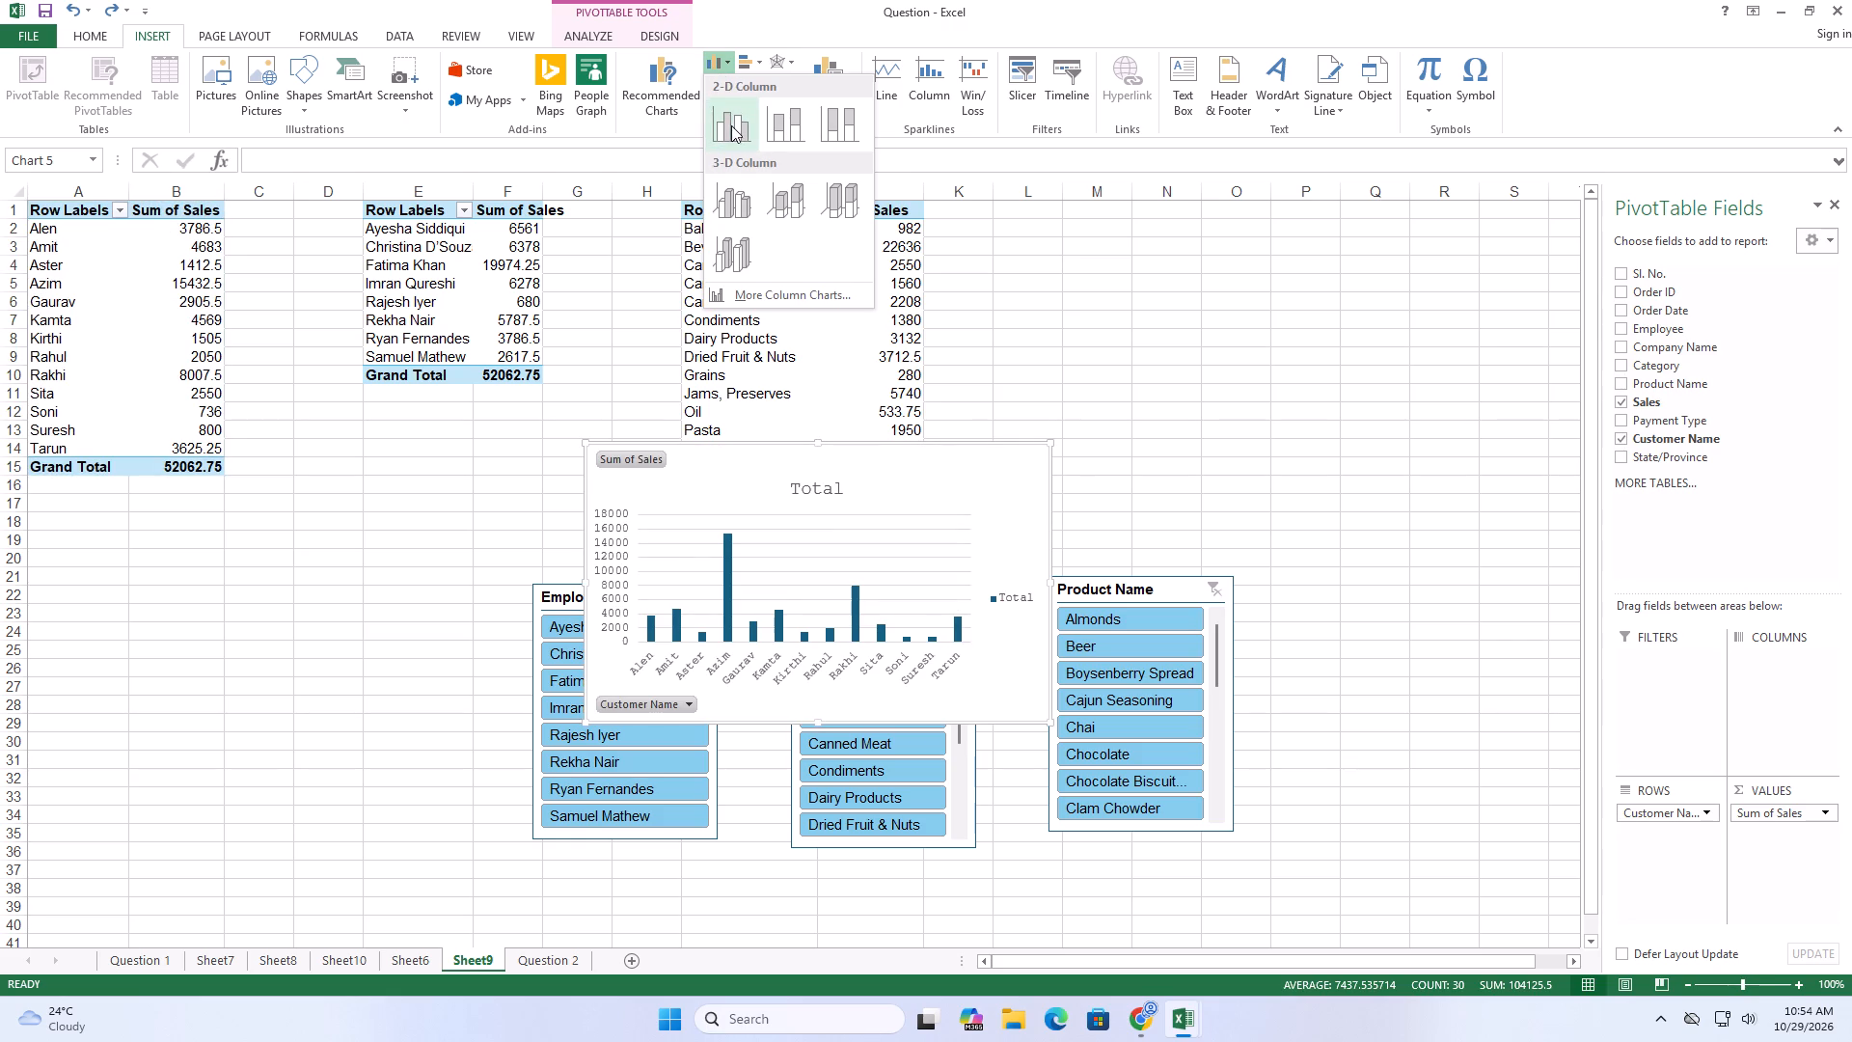
{"action": "left_click", "coordinate": [731, 125]}
Move the customer sales column chart below the Employee and Category slicers, with its top edge around row 37.
{"action": "scroll", "coordinate": [1109, 398], "scroll_direction": "down", "scroll_amount": 3}
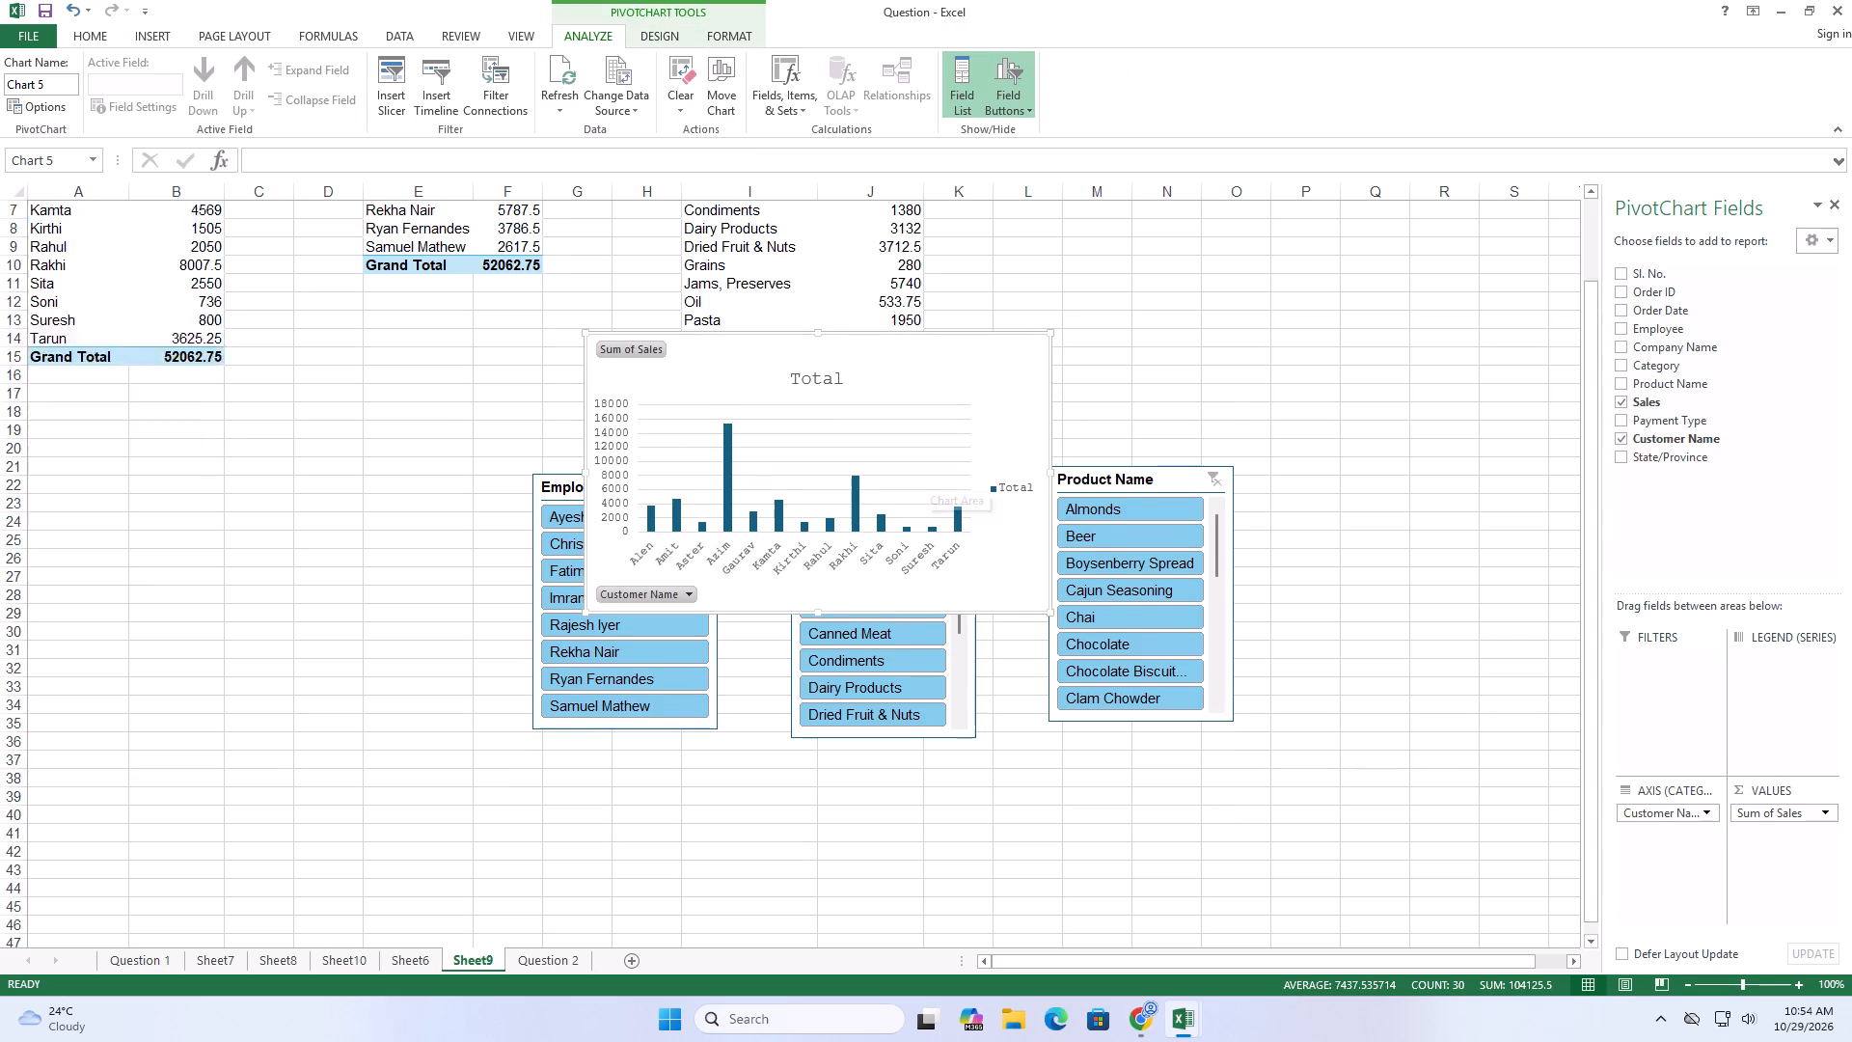
{"action": "left_click_drag", "start_coordinate": [884, 310], "coordinate": [691, 735]}
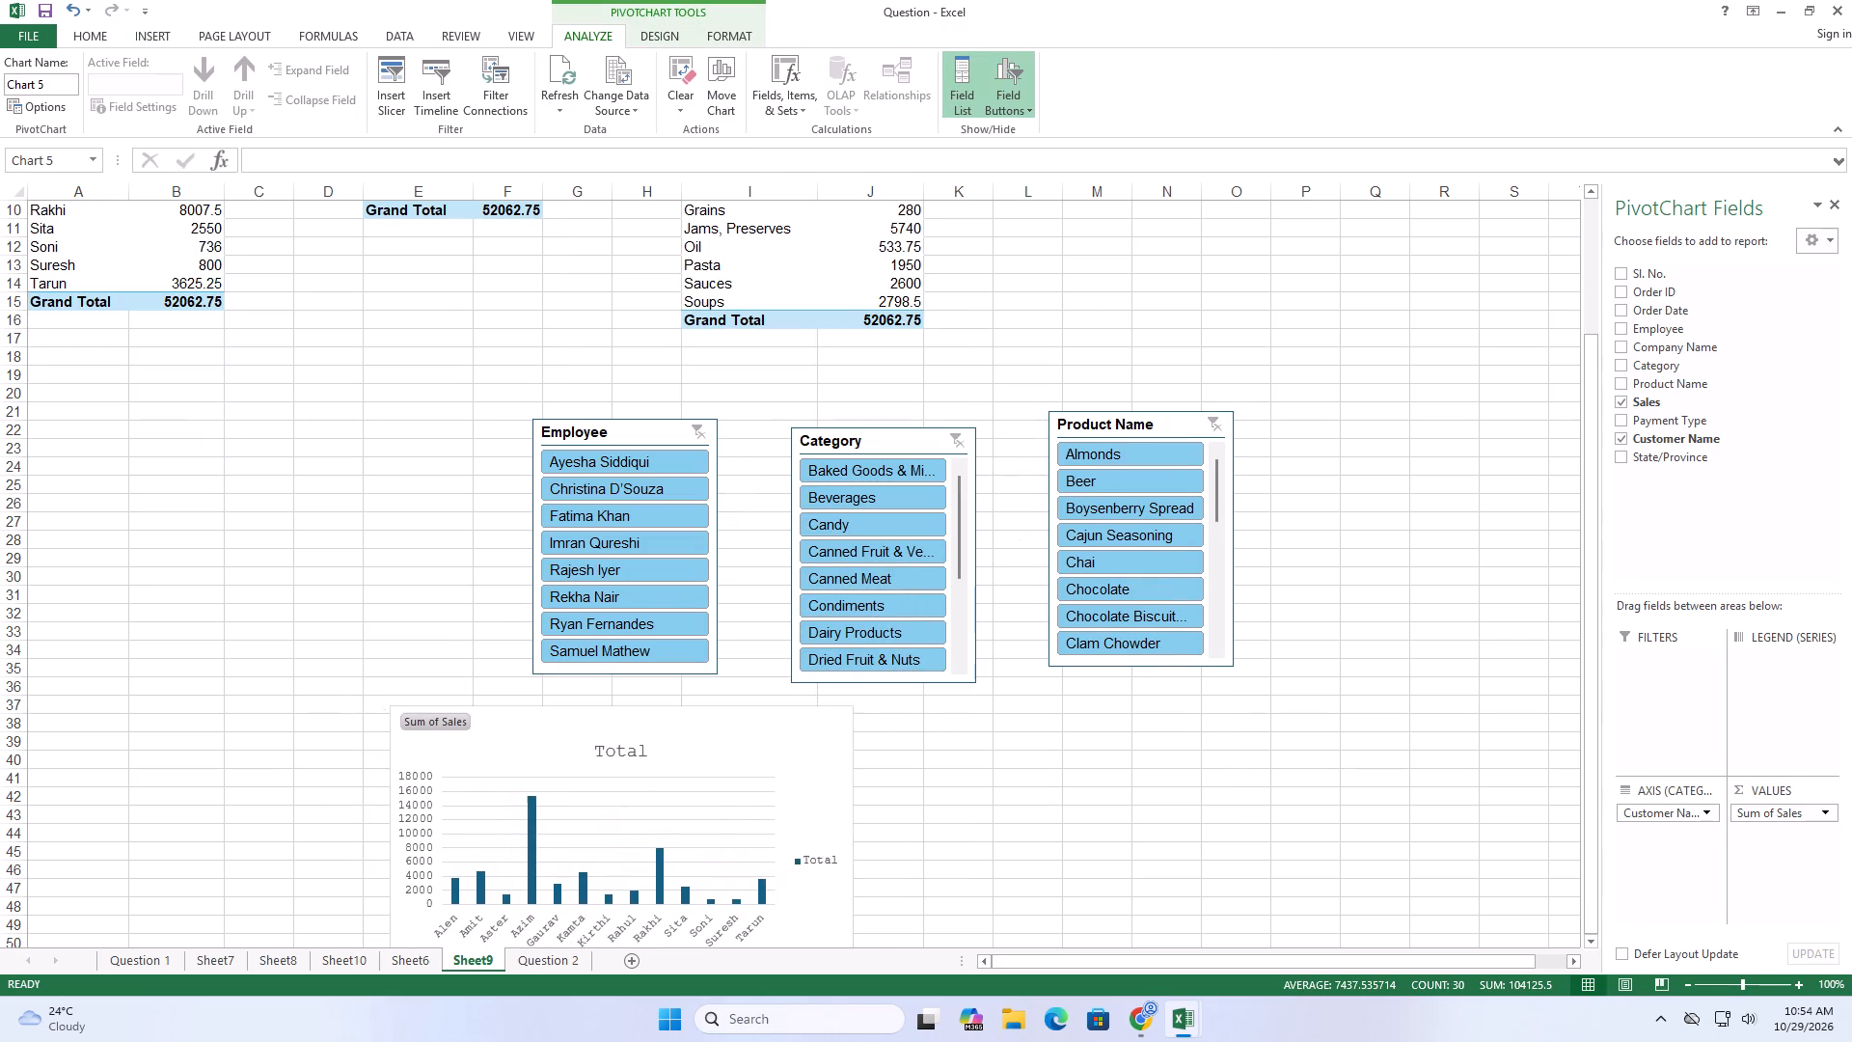
{"action": "left_click_drag", "start_coordinate": [691, 735], "coordinate": [700, 730]}
Replace the title of the customer sales column chart with "customer".
{"action": "left_click", "coordinate": [640, 740]}
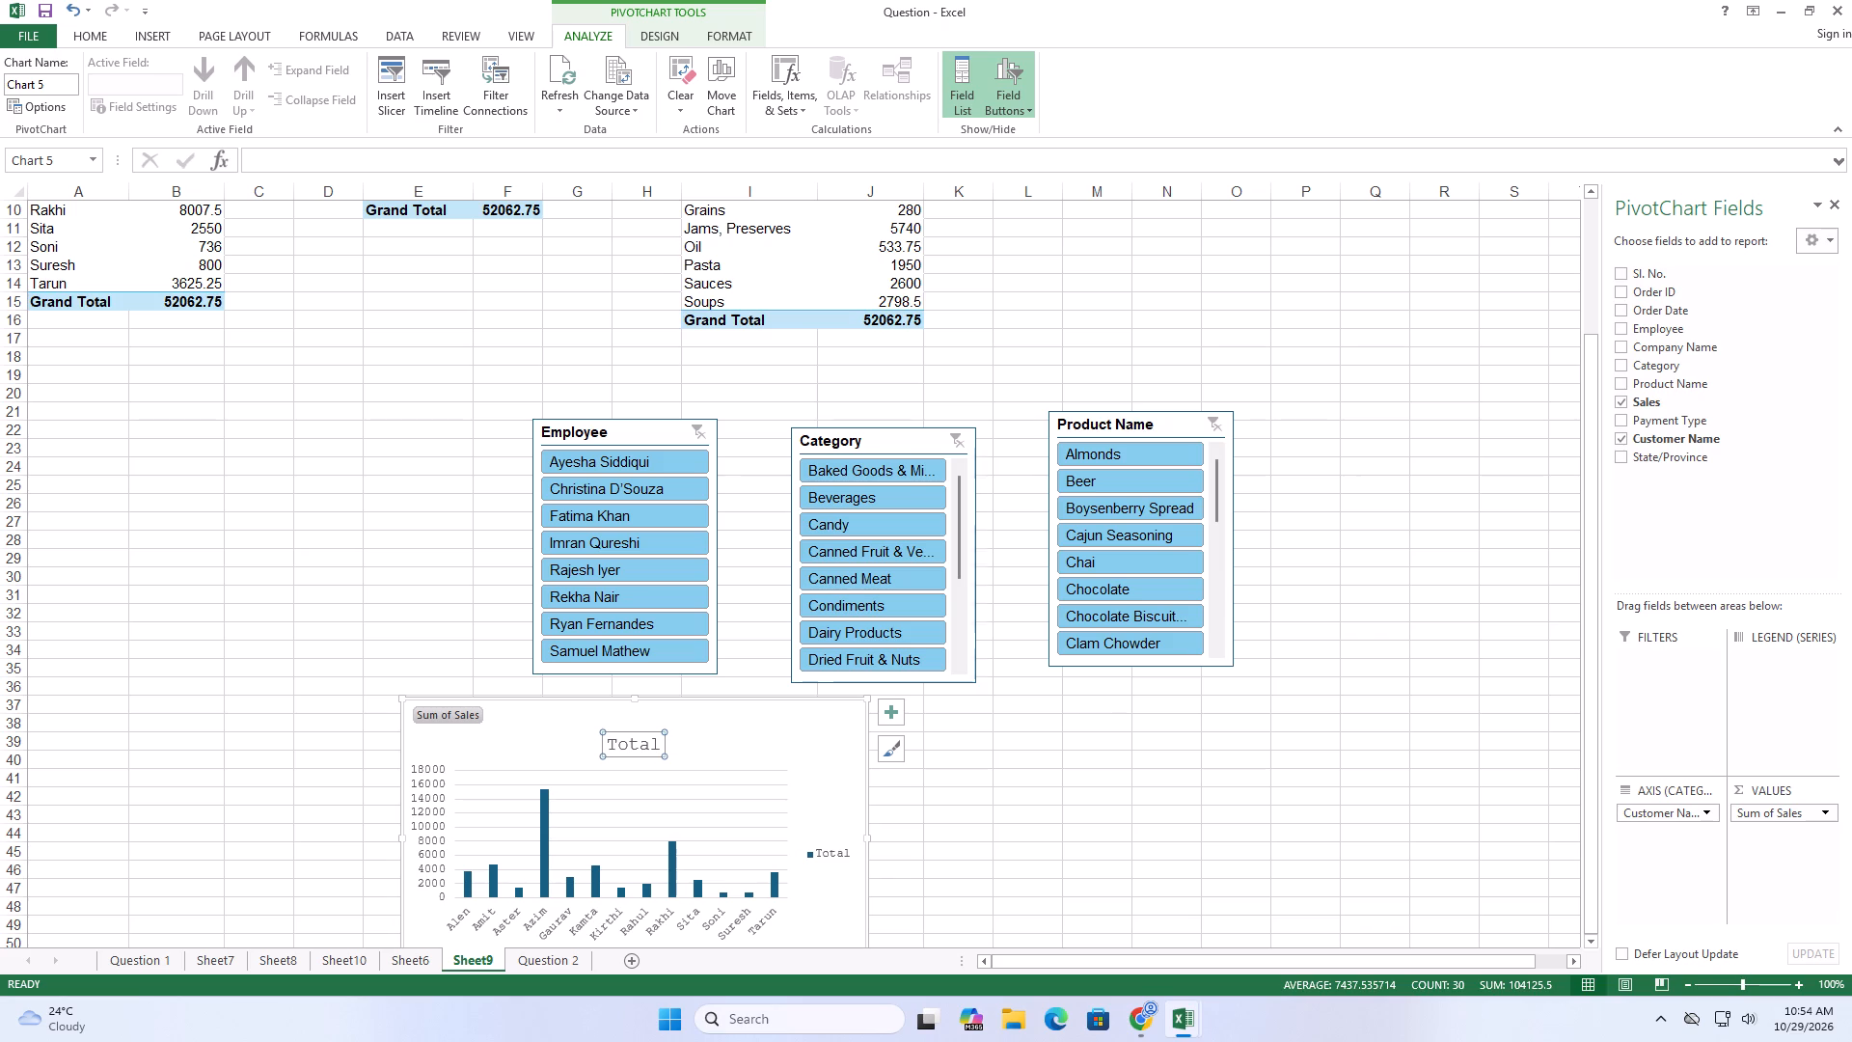
{"action": "left_click", "coordinate": [656, 746]}
{"action": "key", "text": "BackSpace"}
{"action": "key", "text": "BackSpace"}
{"action": "key", "text": "BackSpace"}
{"action": "key", "text": "BackSpace"}
{"action": "key", "text": "BackSpace"}
{"action": "key", "text": "BackSpace"}
{"action": "key", "text": "BackSpace"}
{"action": "key", "text": "BackSpace"}
{"action": "key", "text": "BackSpace"}
{"action": "key", "text": "BackSpace"}
{"action": "type", "text": "cus"}
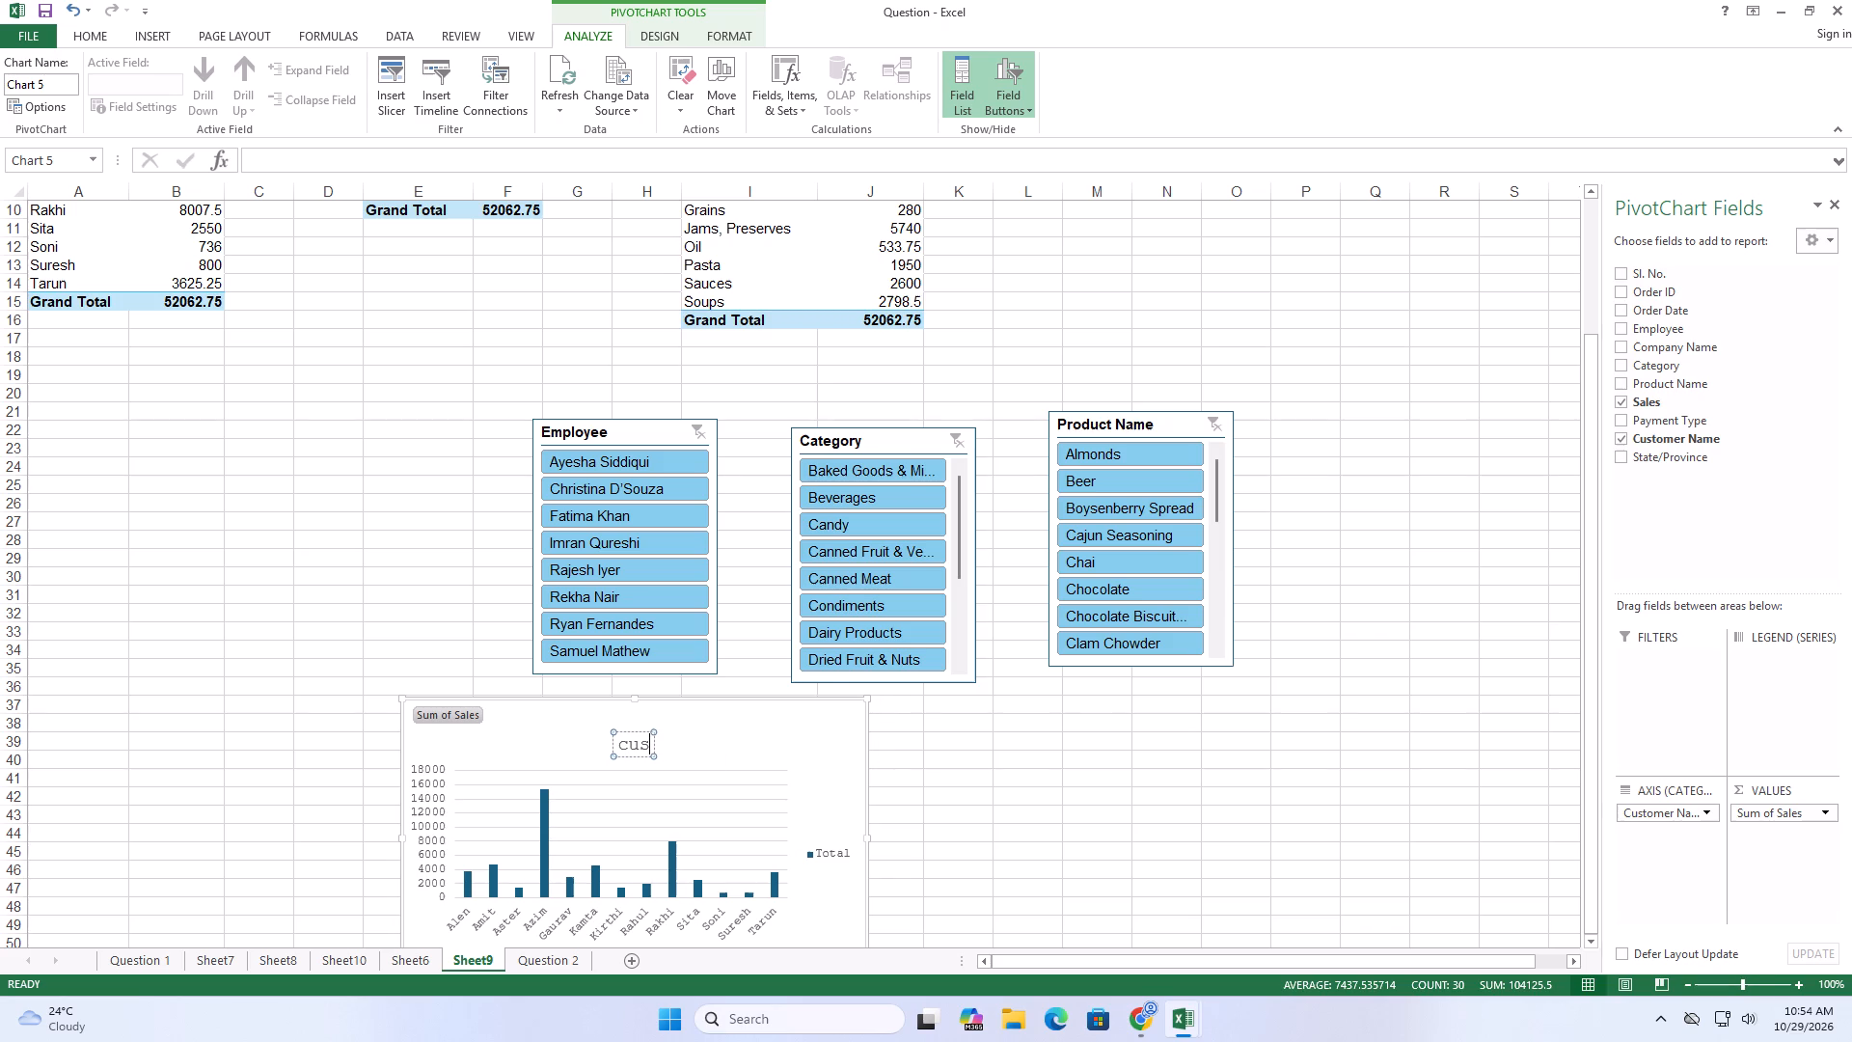
{"action": "type", "text": "tomer"}
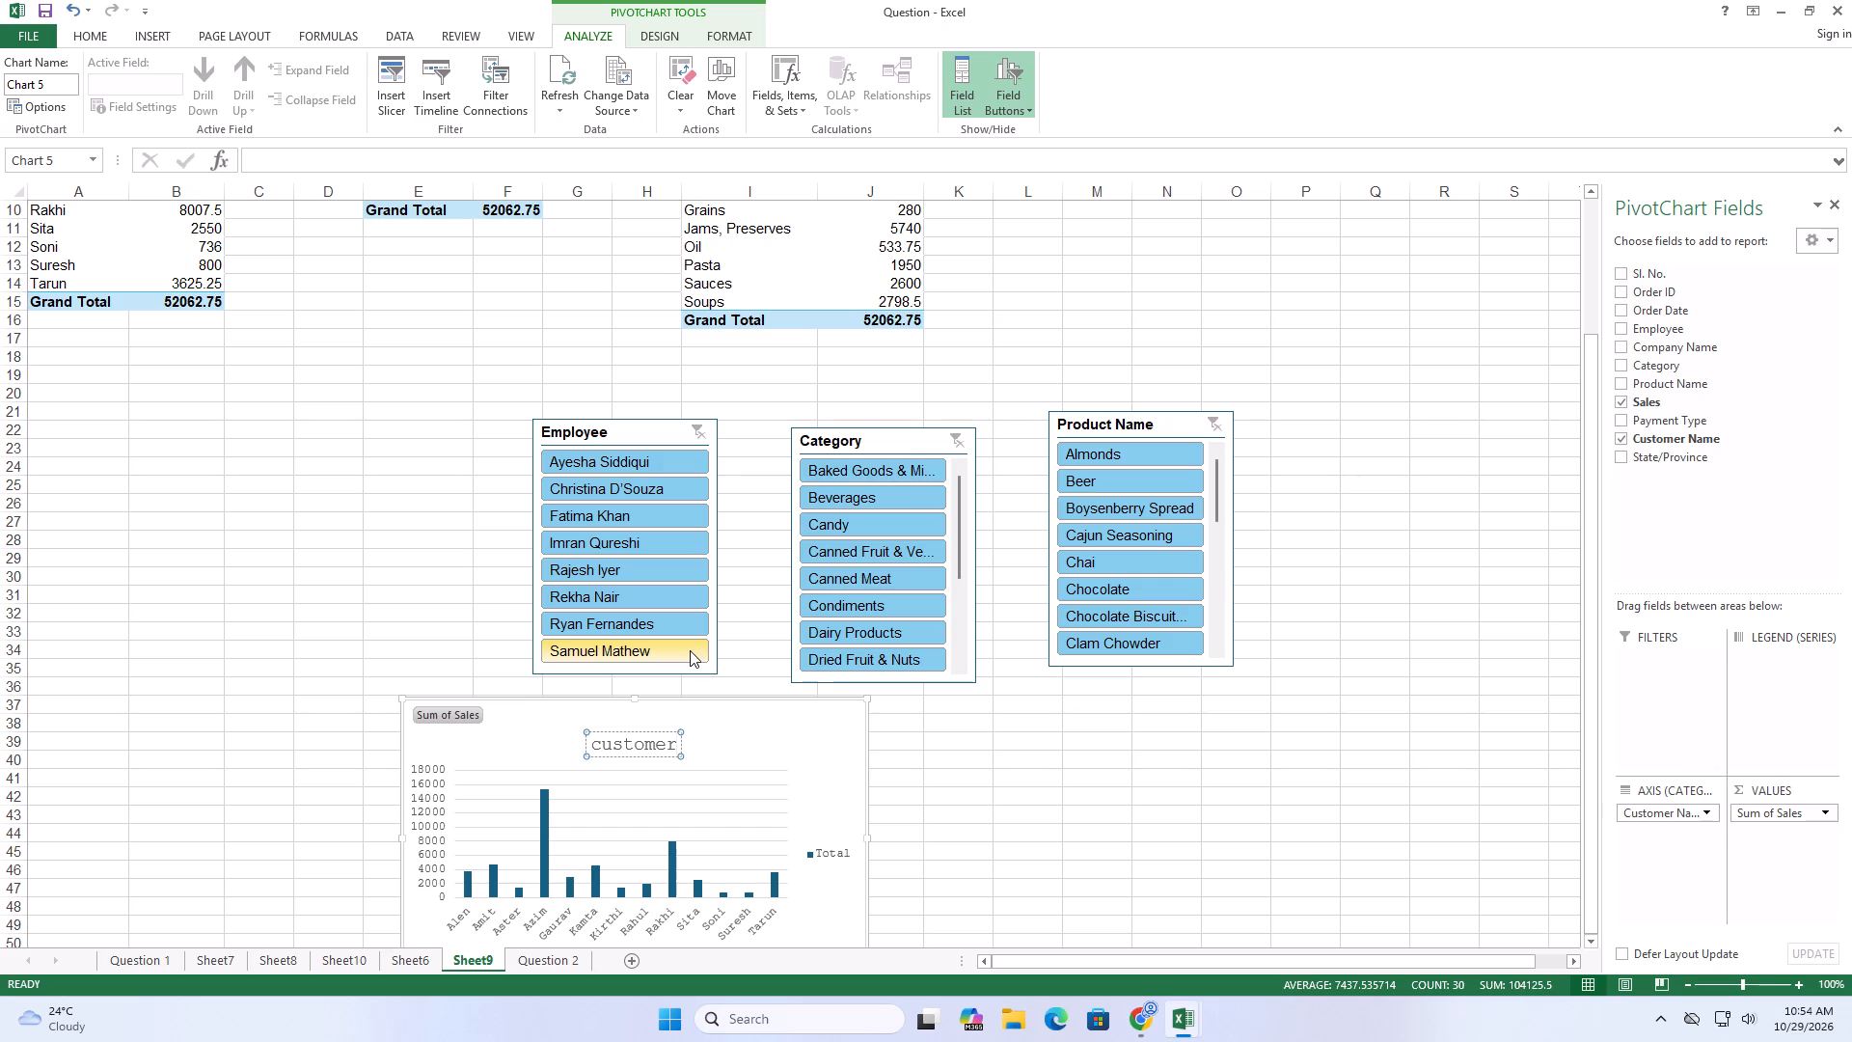
Insert a 2-D clustered bar PivotChart from the whole employee sales PivotTable in E1:F10.
{"action": "scroll", "coordinate": [571, 321], "scroll_direction": "down", "scroll_amount": 1}
{"action": "scroll", "coordinate": [572, 321], "scroll_direction": "up", "scroll_amount": 3}
{"action": "scroll", "coordinate": [572, 321], "scroll_direction": "down", "scroll_amount": 1}
{"action": "scroll", "coordinate": [572, 325], "scroll_direction": "up", "scroll_amount": 6}
{"action": "scroll", "coordinate": [576, 325], "scroll_direction": "down", "scroll_amount": 1}
{"action": "scroll", "coordinate": [607, 358], "scroll_direction": "up", "scroll_amount": 4}
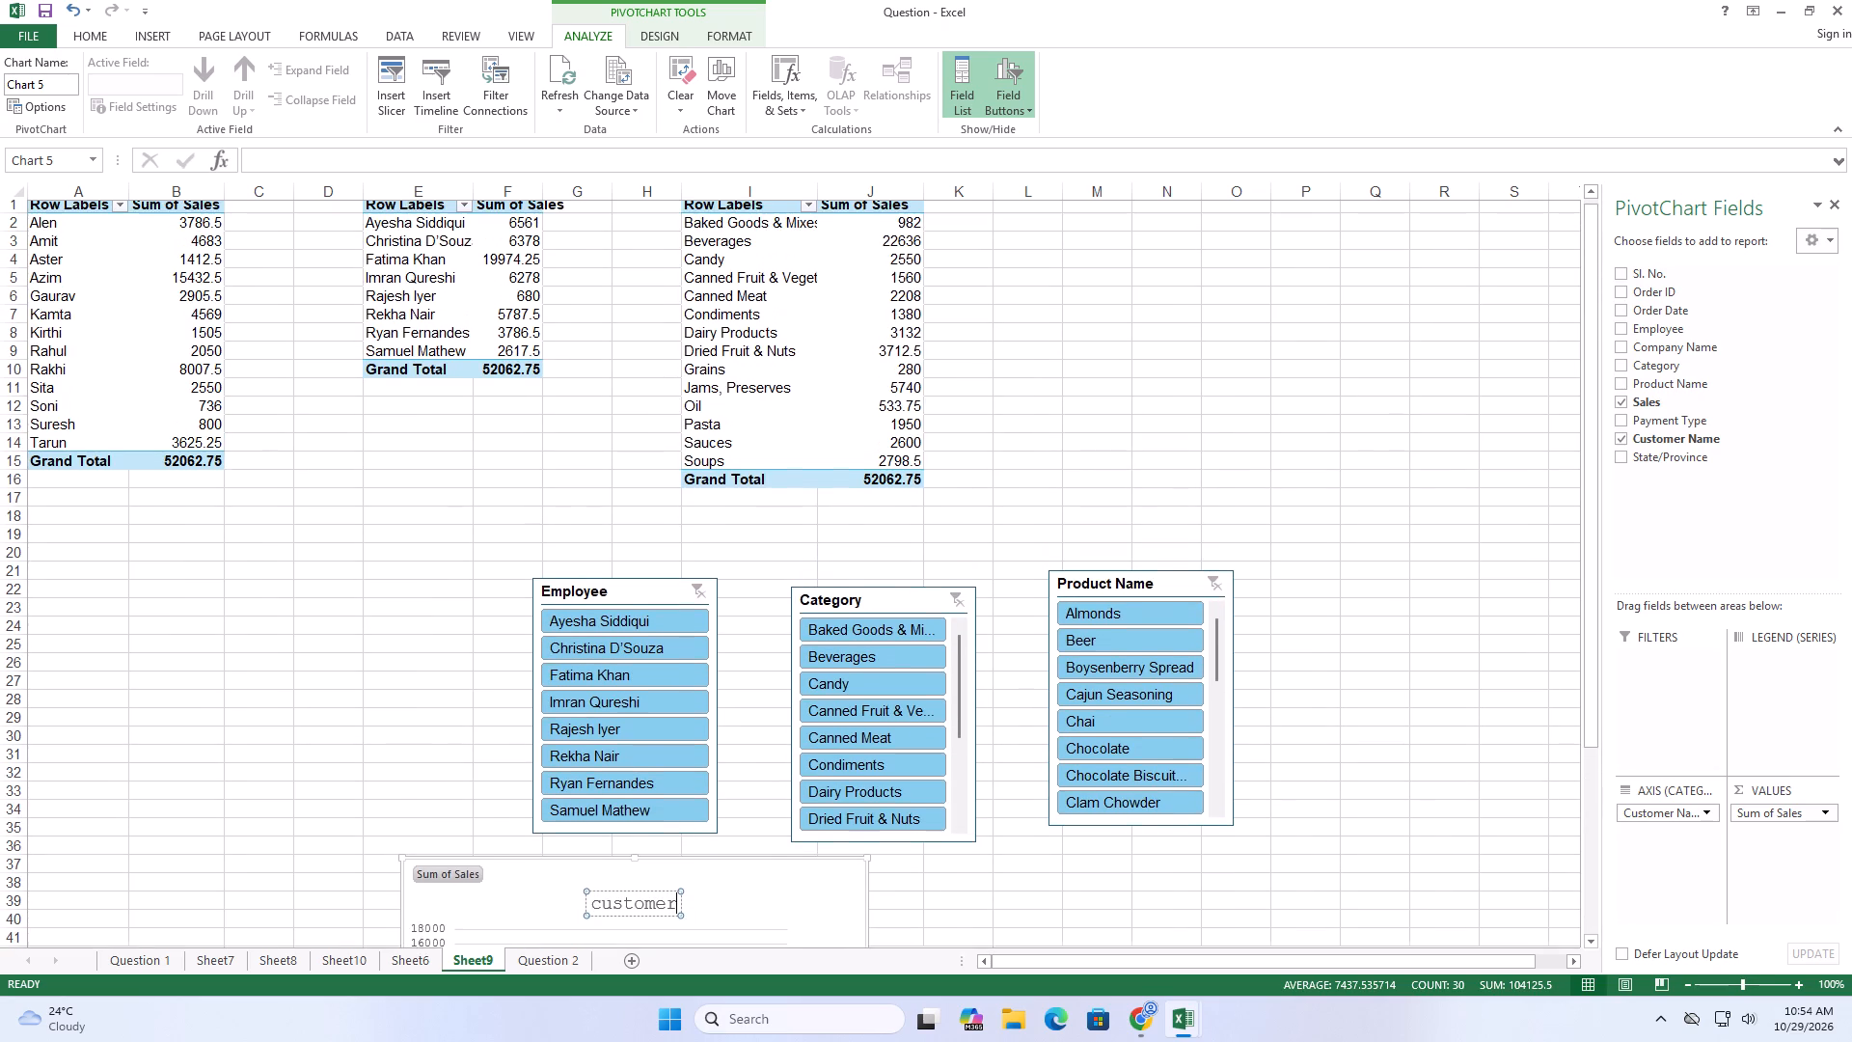
{"action": "left_click_drag", "start_coordinate": [388, 210], "coordinate": [497, 384]}
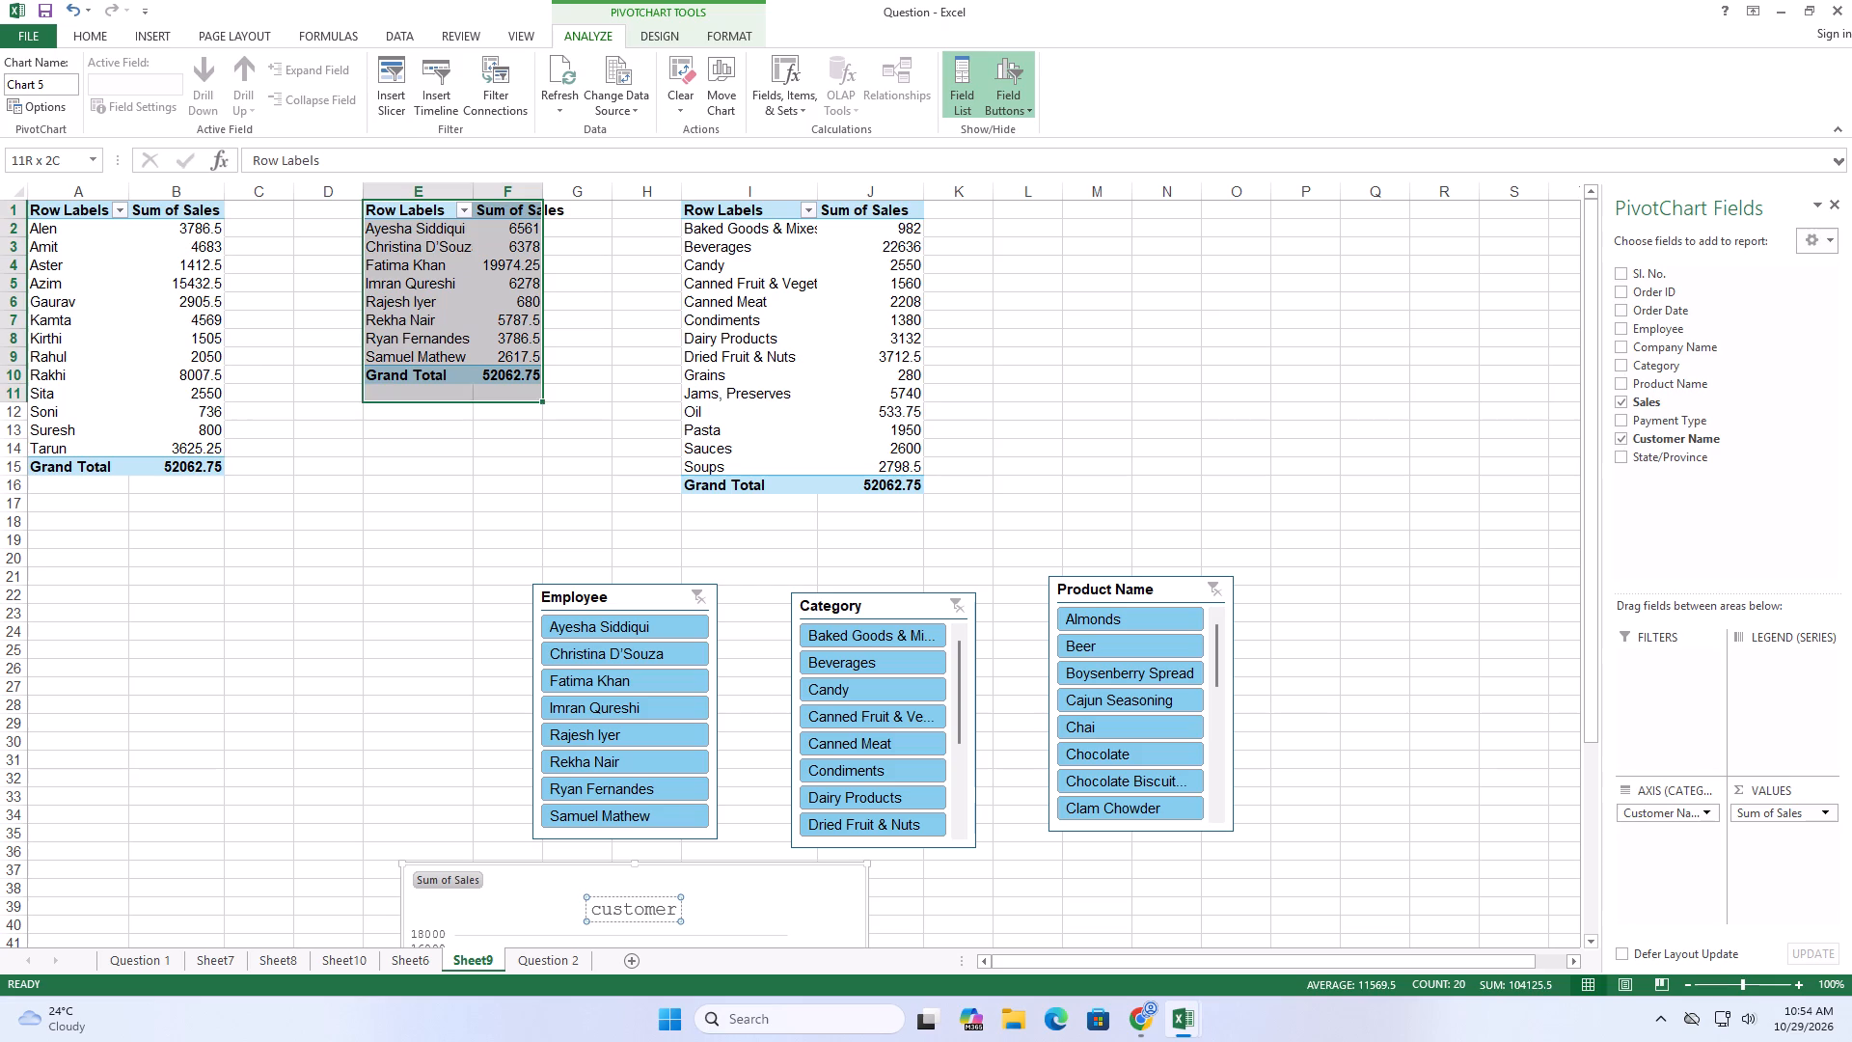
{"action": "left_click_drag", "start_coordinate": [497, 384], "coordinate": [504, 375]}
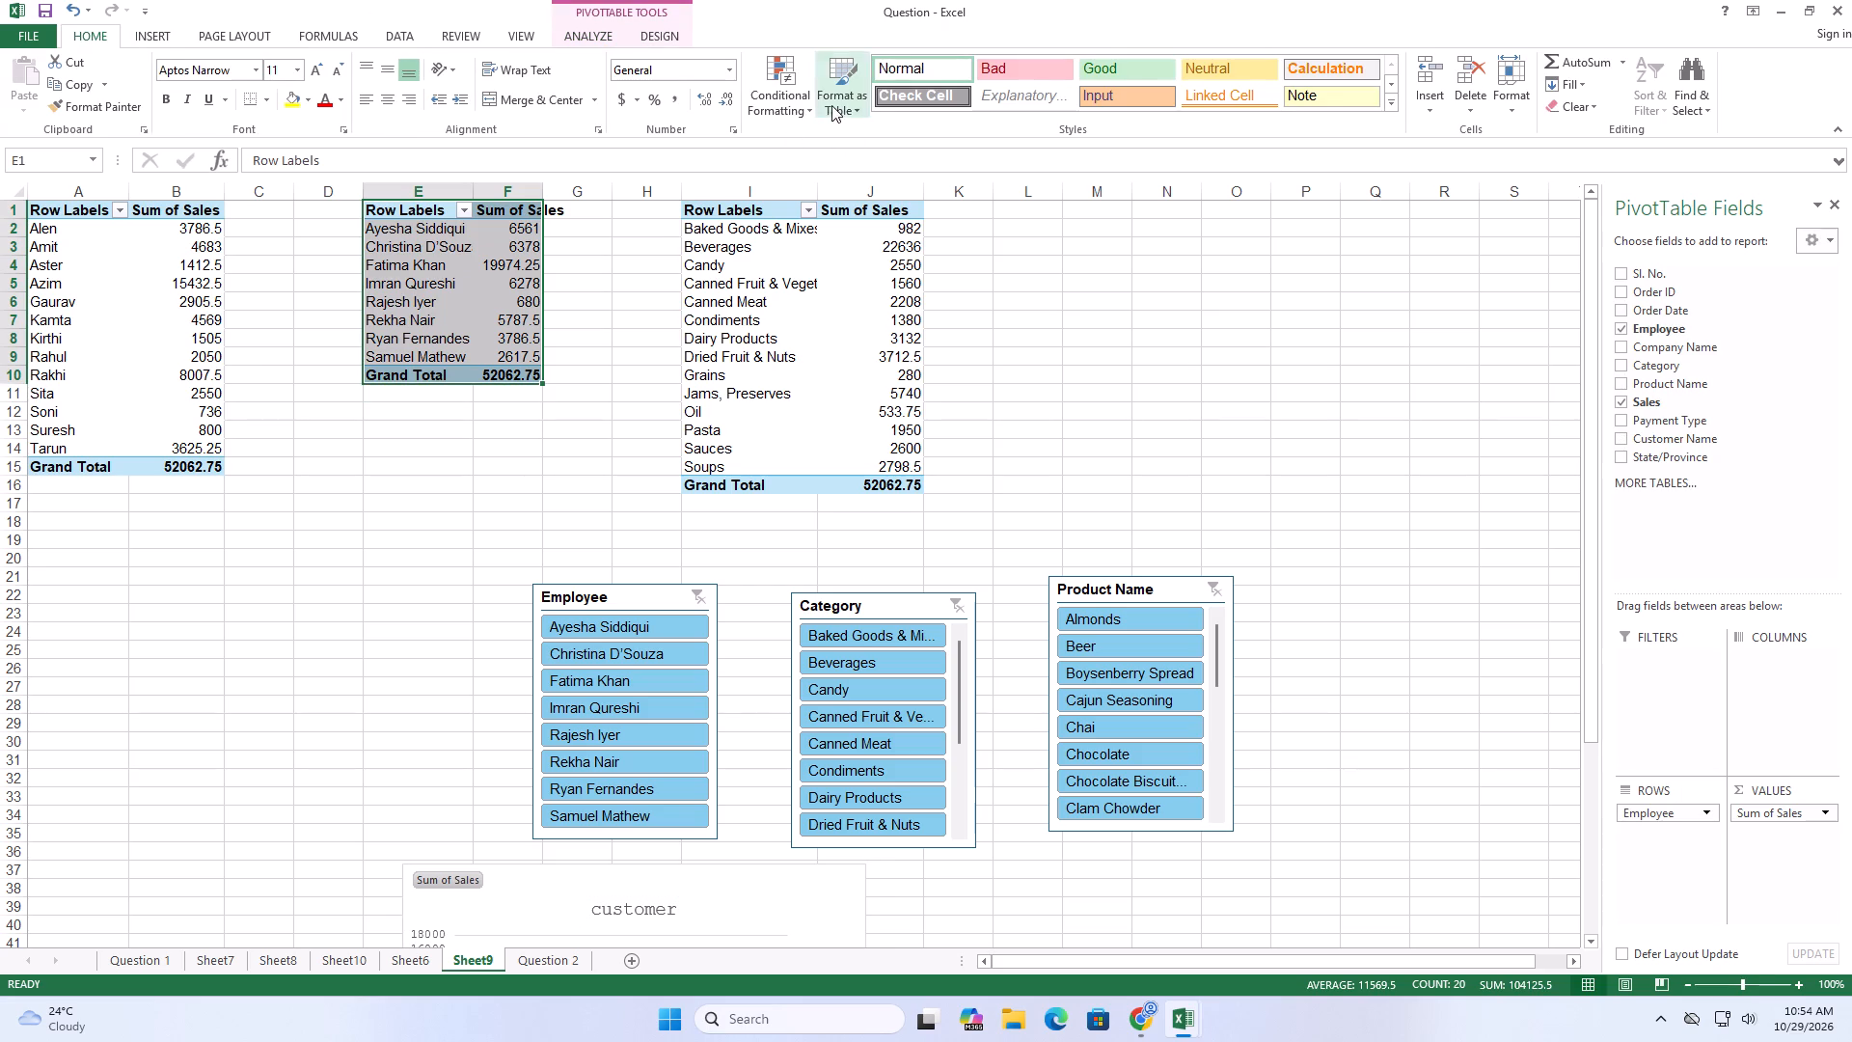
{"action": "left_click", "coordinate": [137, 36]}
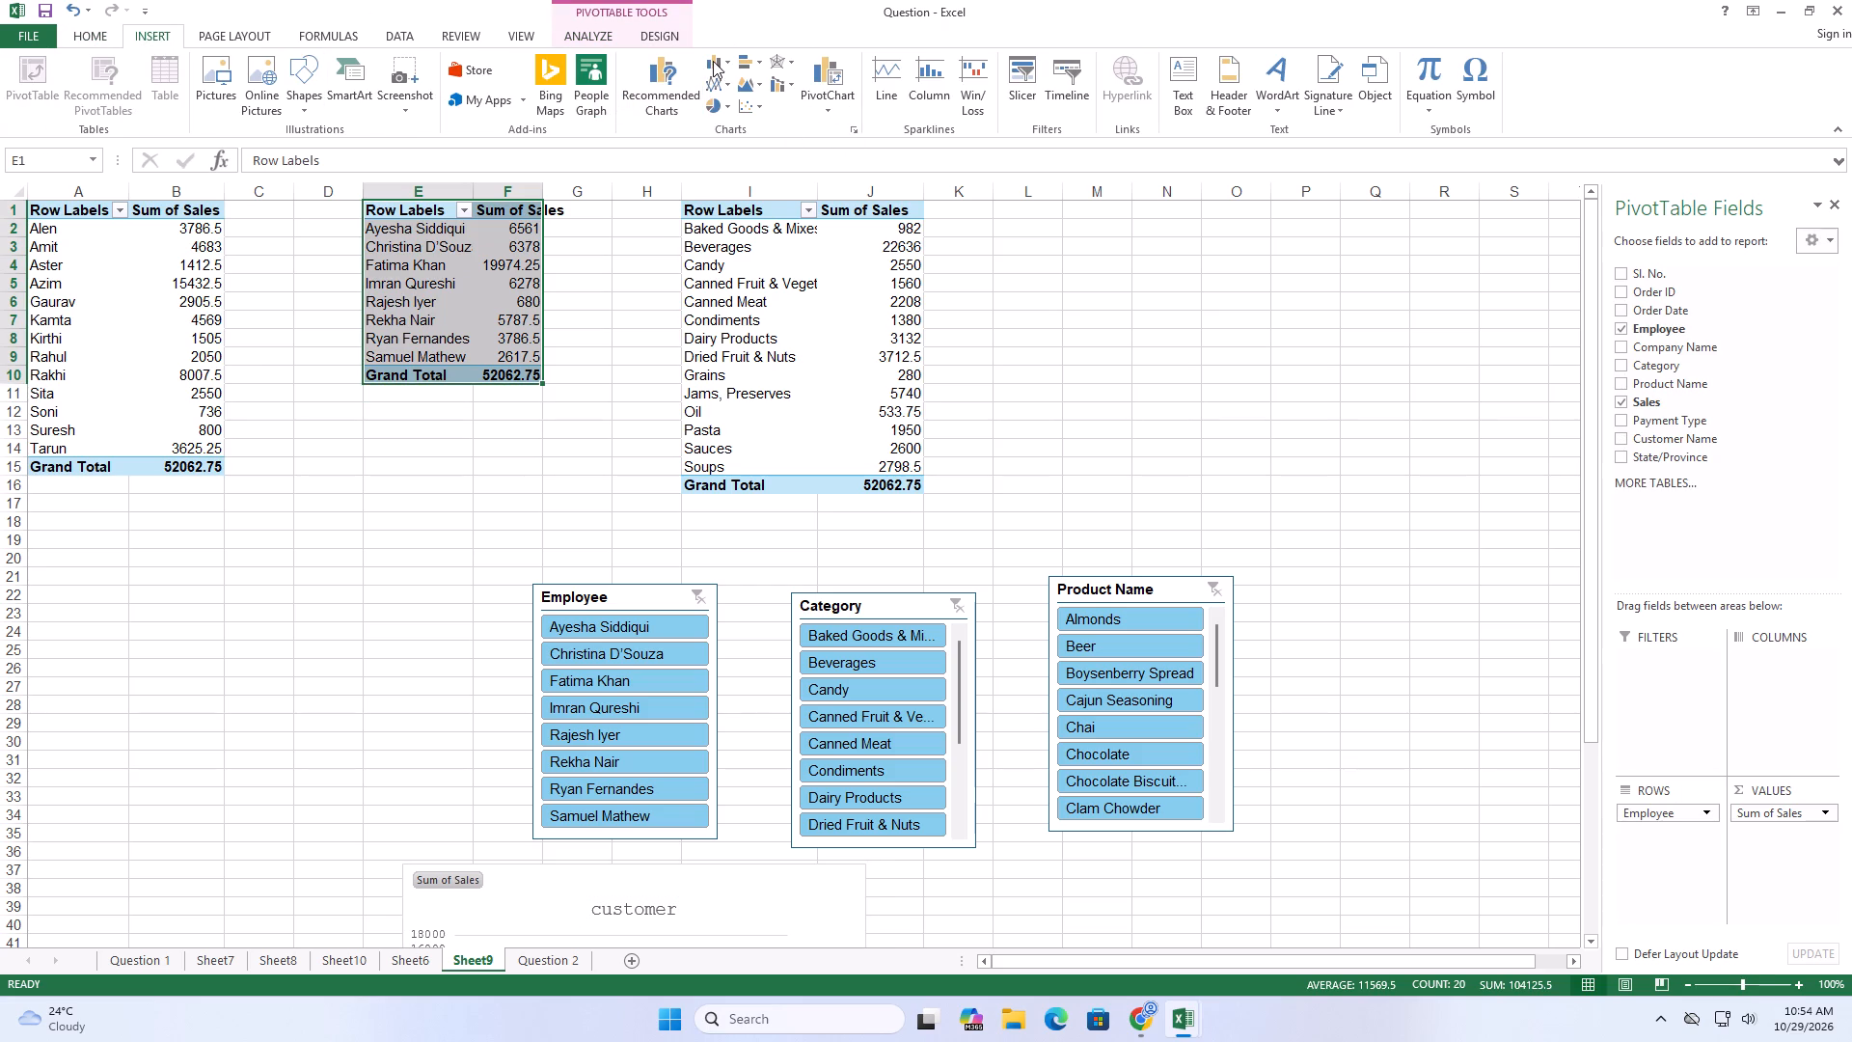
{"action": "left_click", "coordinate": [713, 61]}
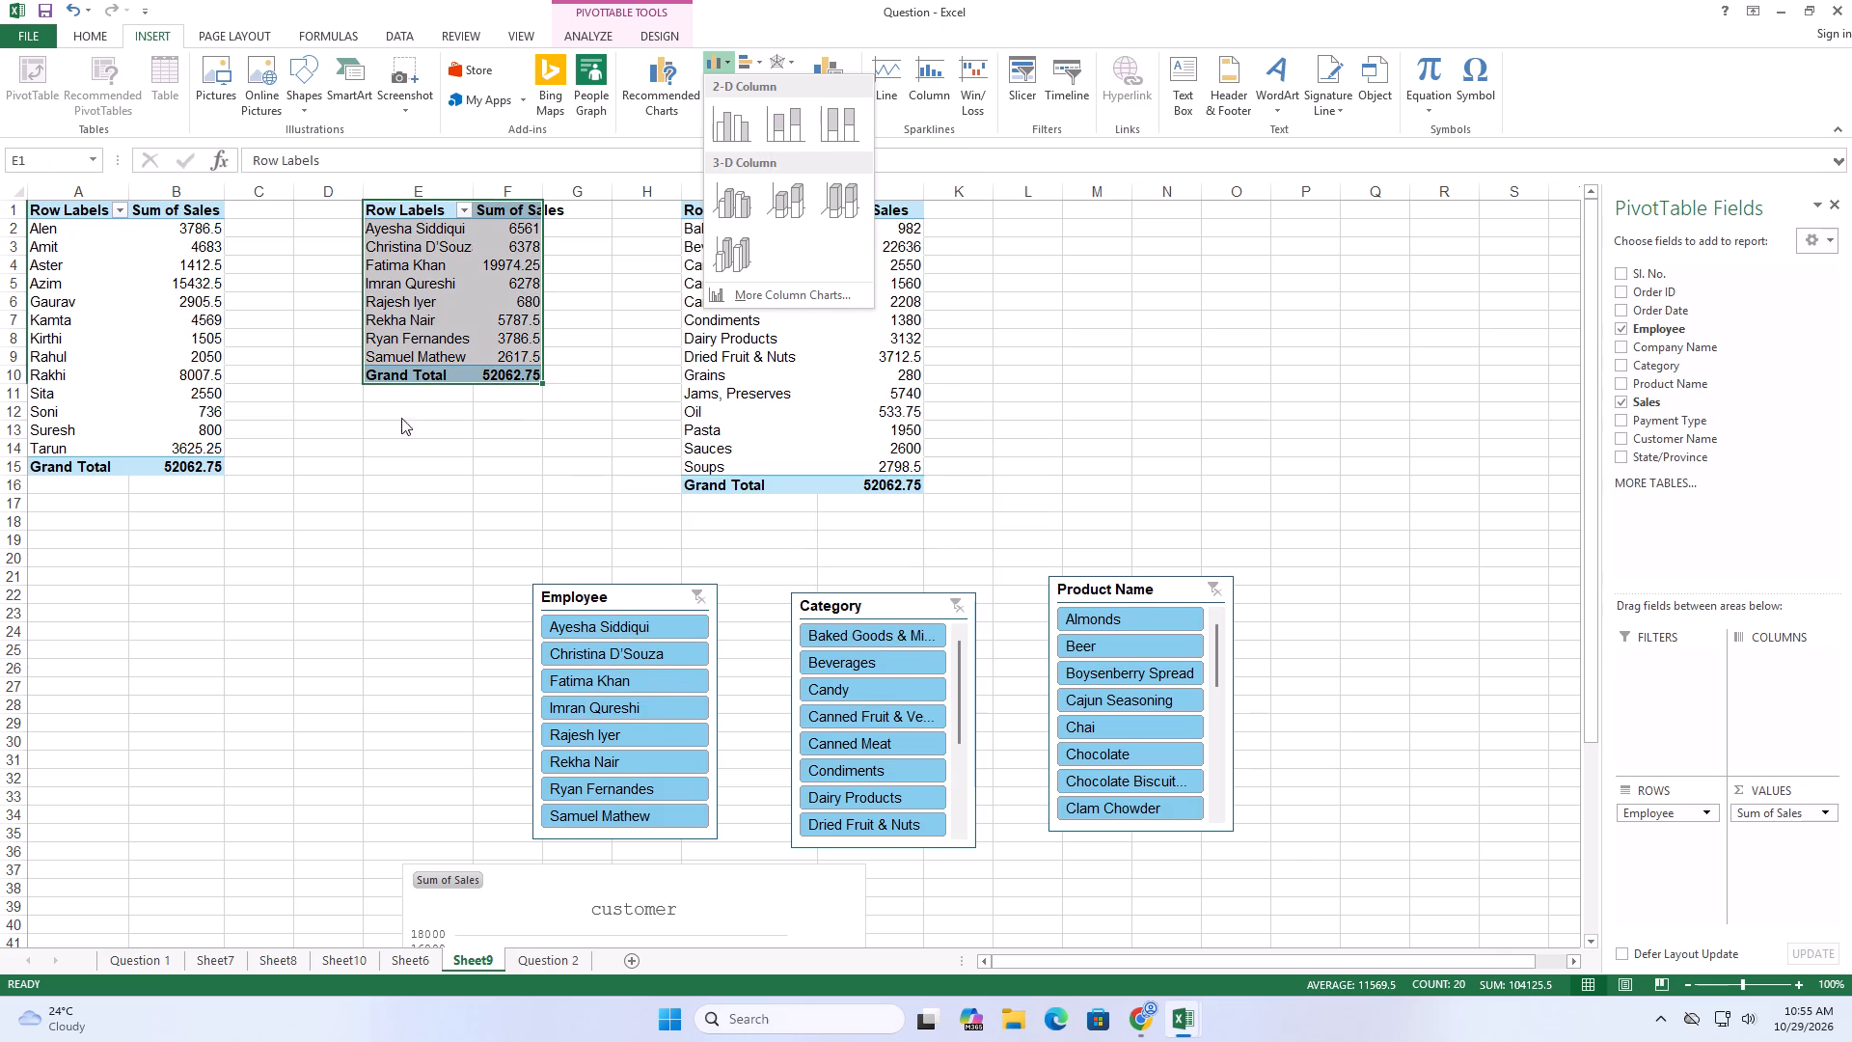
{"action": "scroll", "coordinate": [389, 428], "scroll_direction": "down", "scroll_amount": 4}
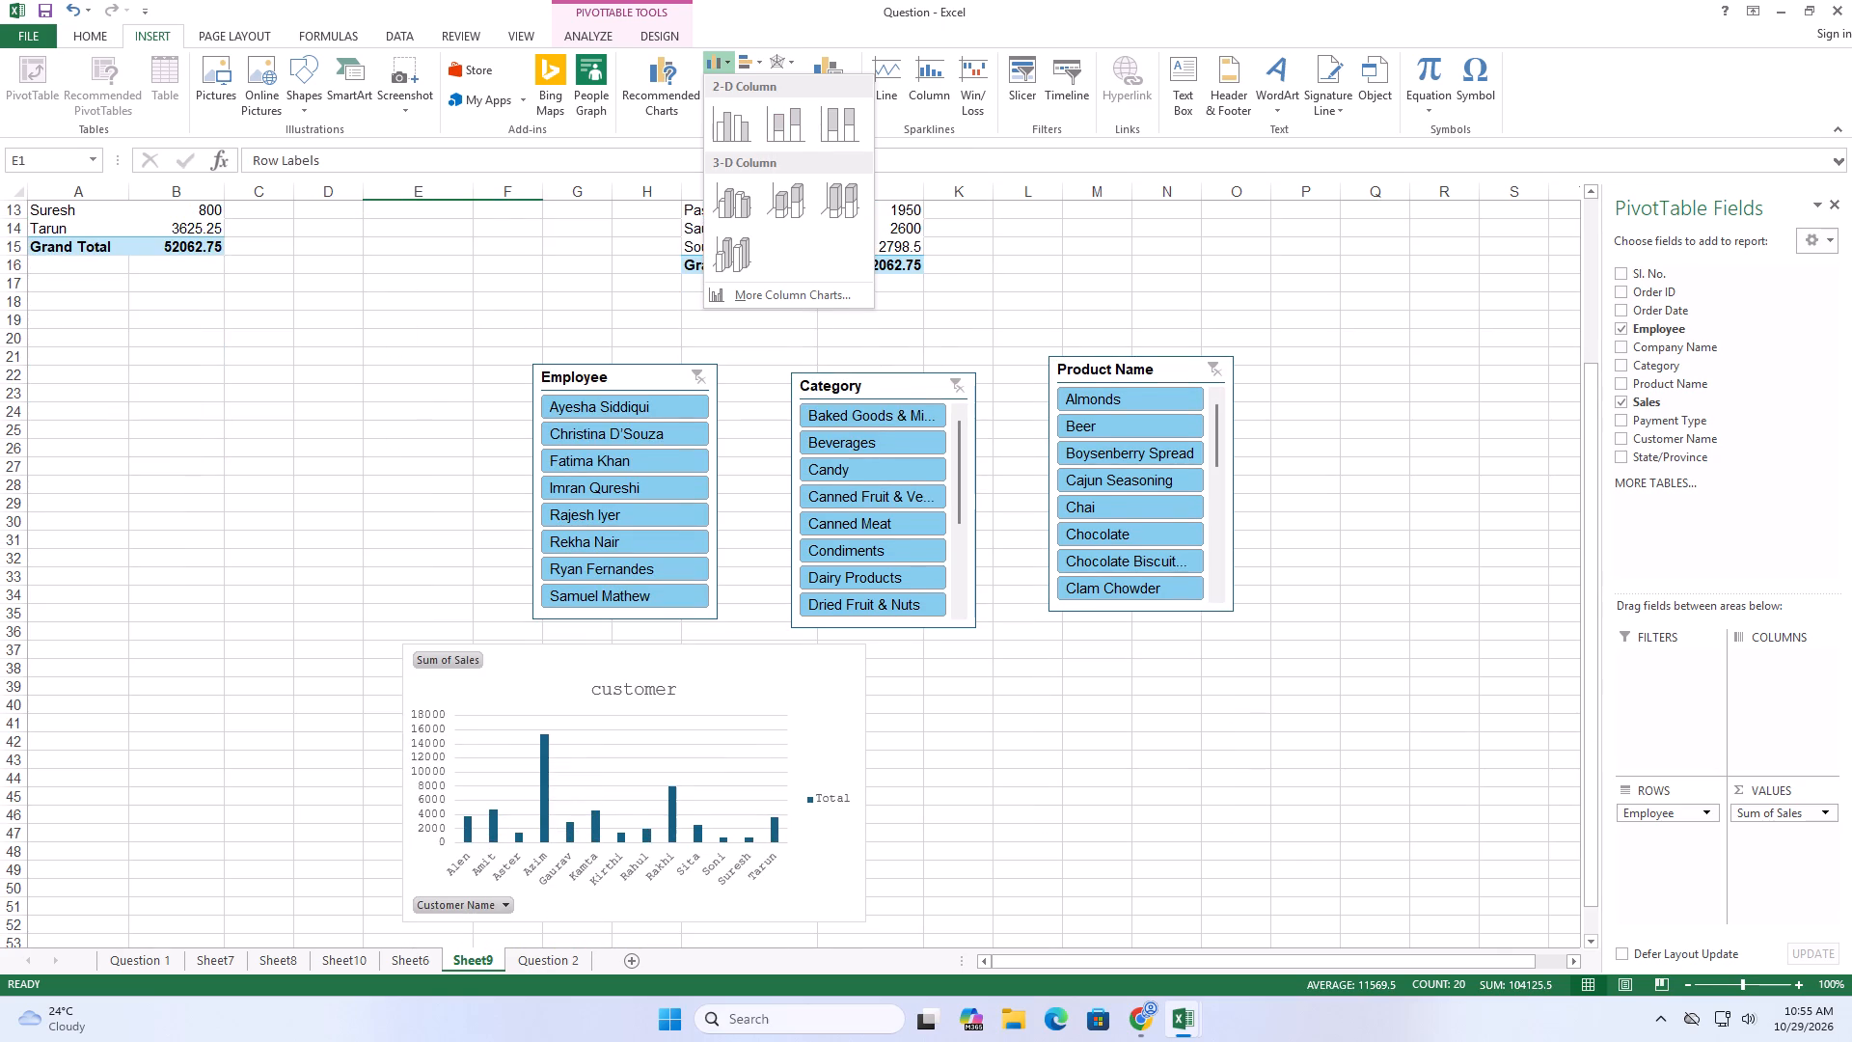
{"action": "scroll", "coordinate": [387, 428], "scroll_direction": "up", "scroll_amount": 5}
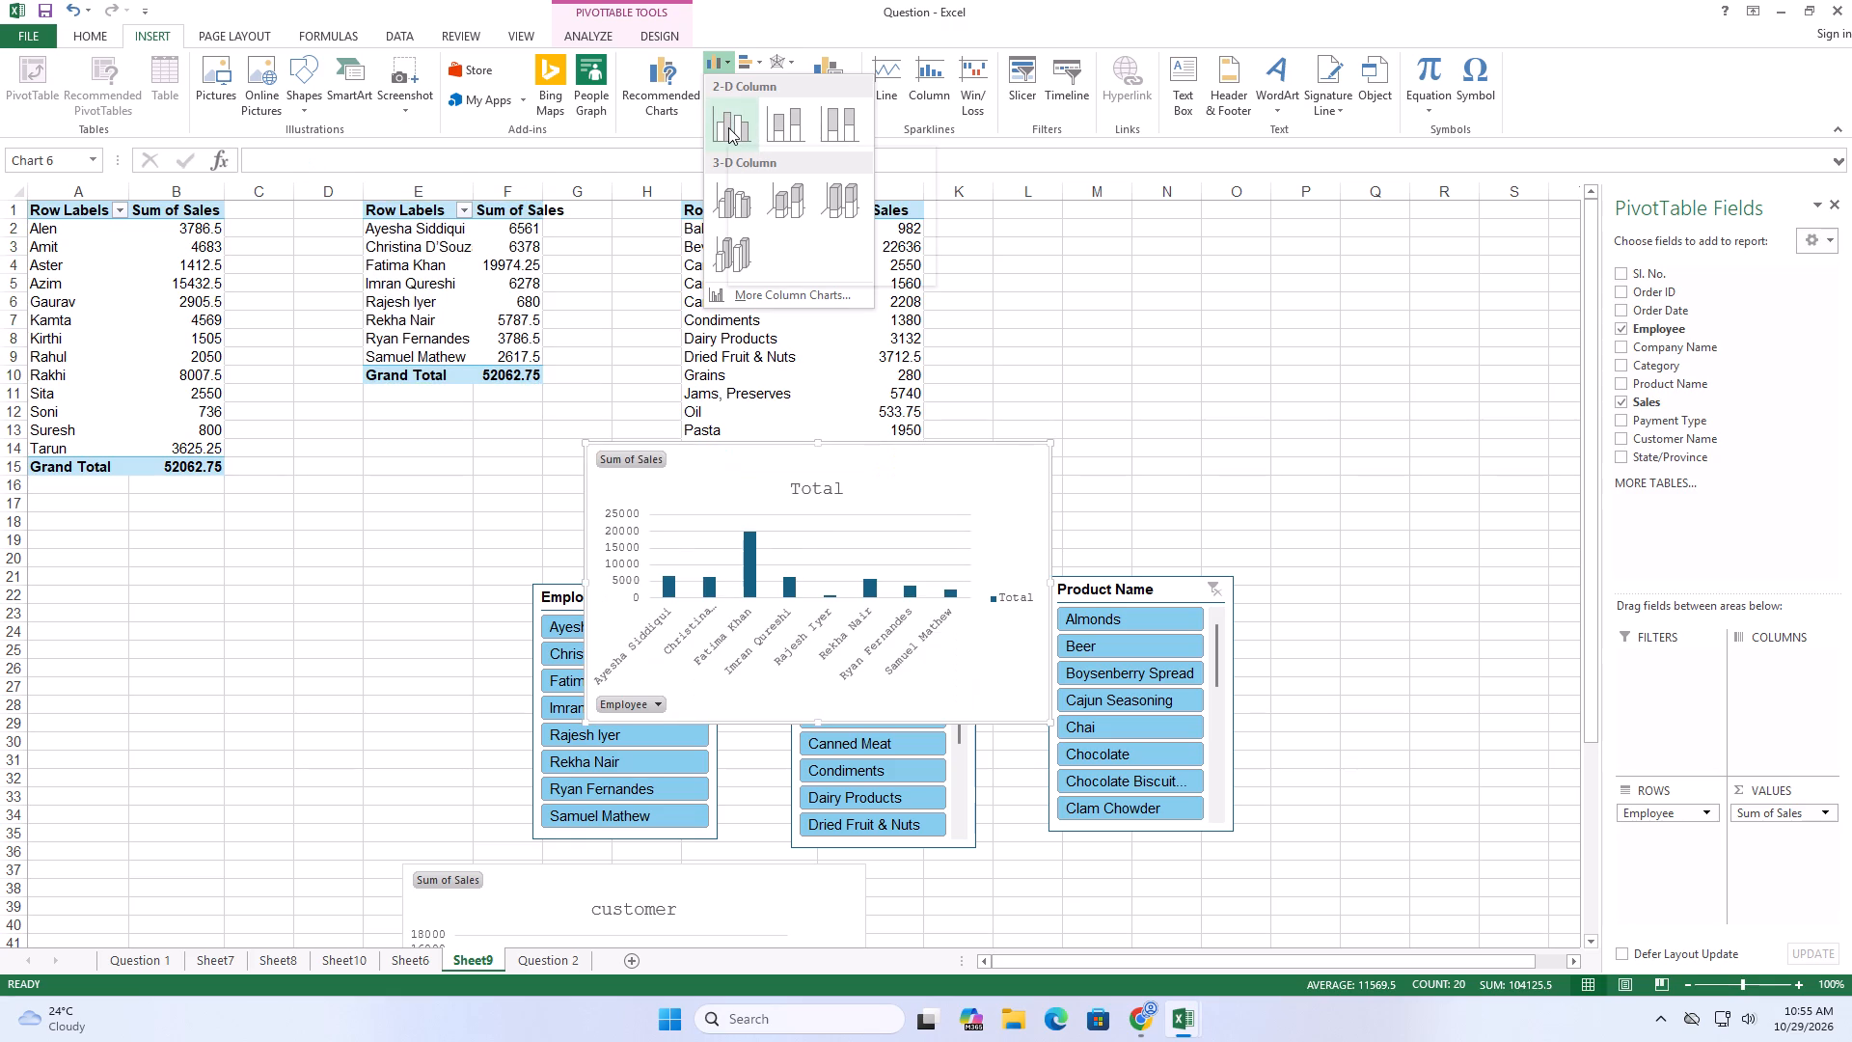
{"action": "left_click", "coordinate": [742, 64]}
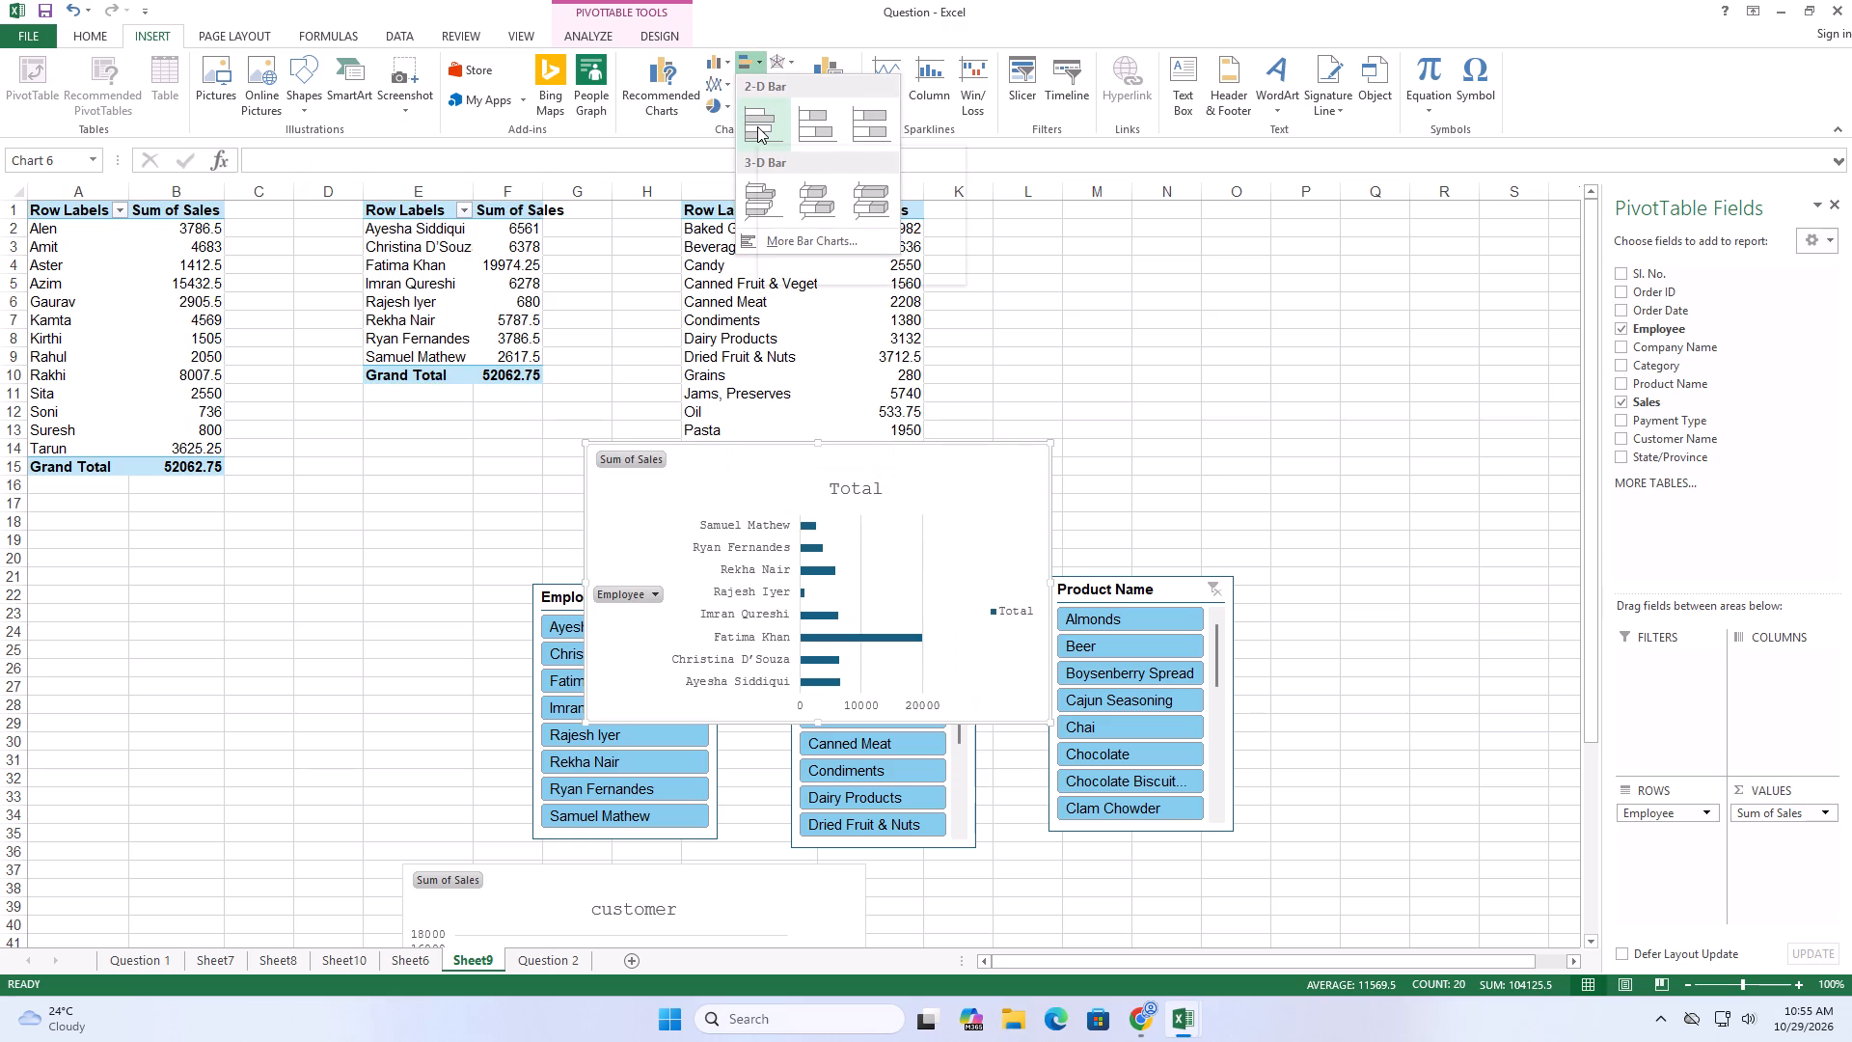
{"action": "left_click", "coordinate": [757, 126]}
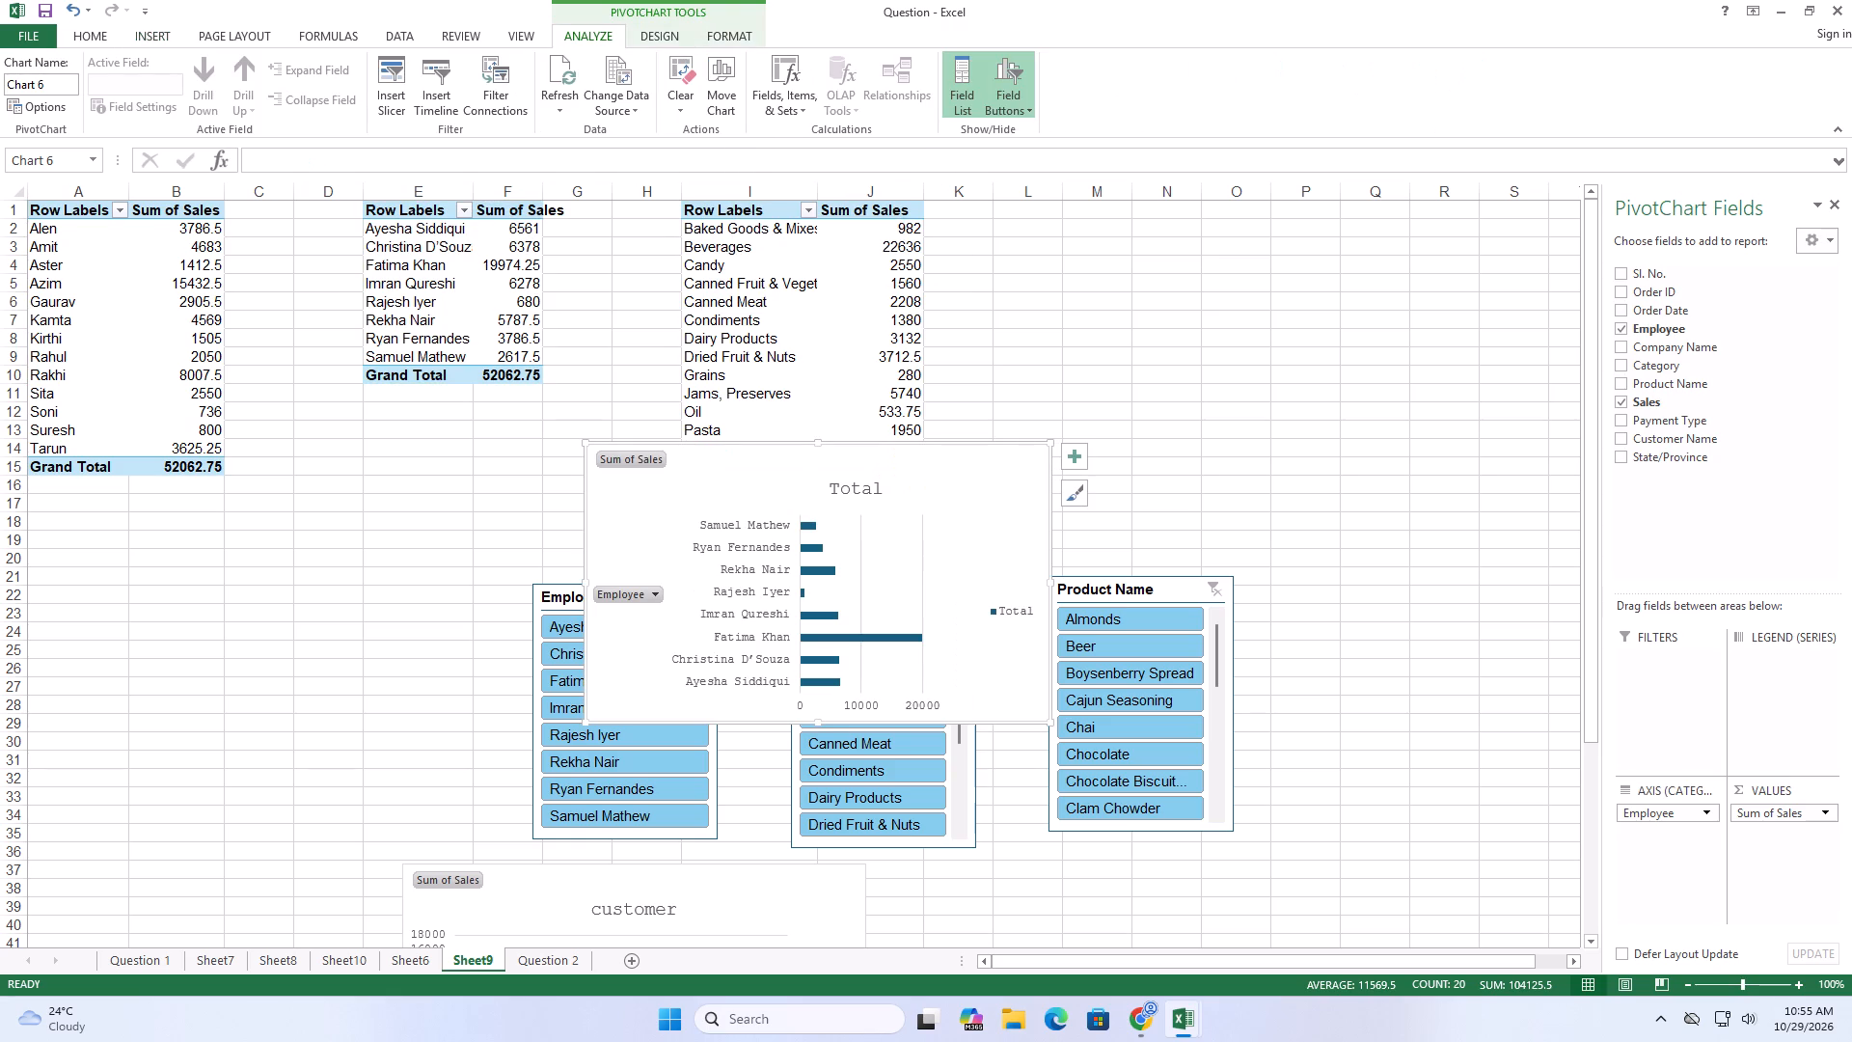
Move the employee sales bar chart beside the customer chart, aligned with its top at about row 37.
{"action": "scroll", "coordinate": [878, 398], "scroll_direction": "down", "scroll_amount": 4}
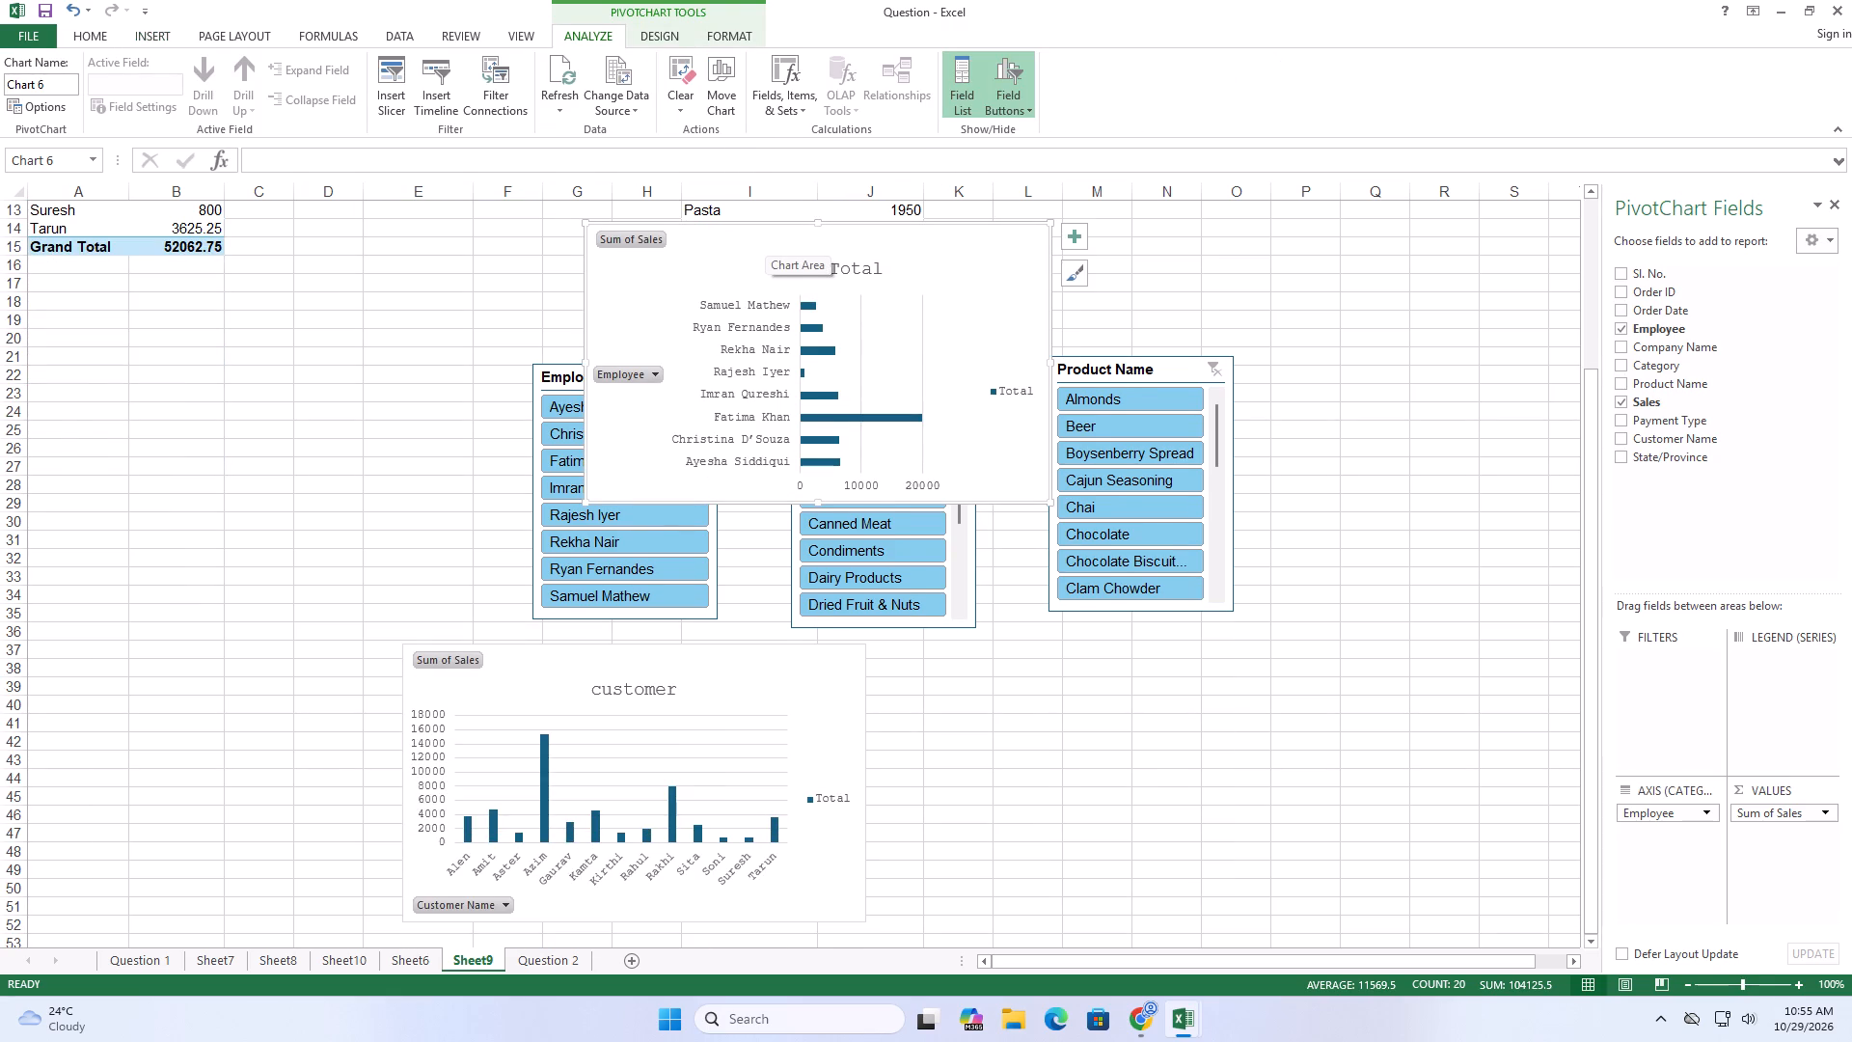
{"action": "left_click_drag", "start_coordinate": [758, 237], "coordinate": [1011, 661]}
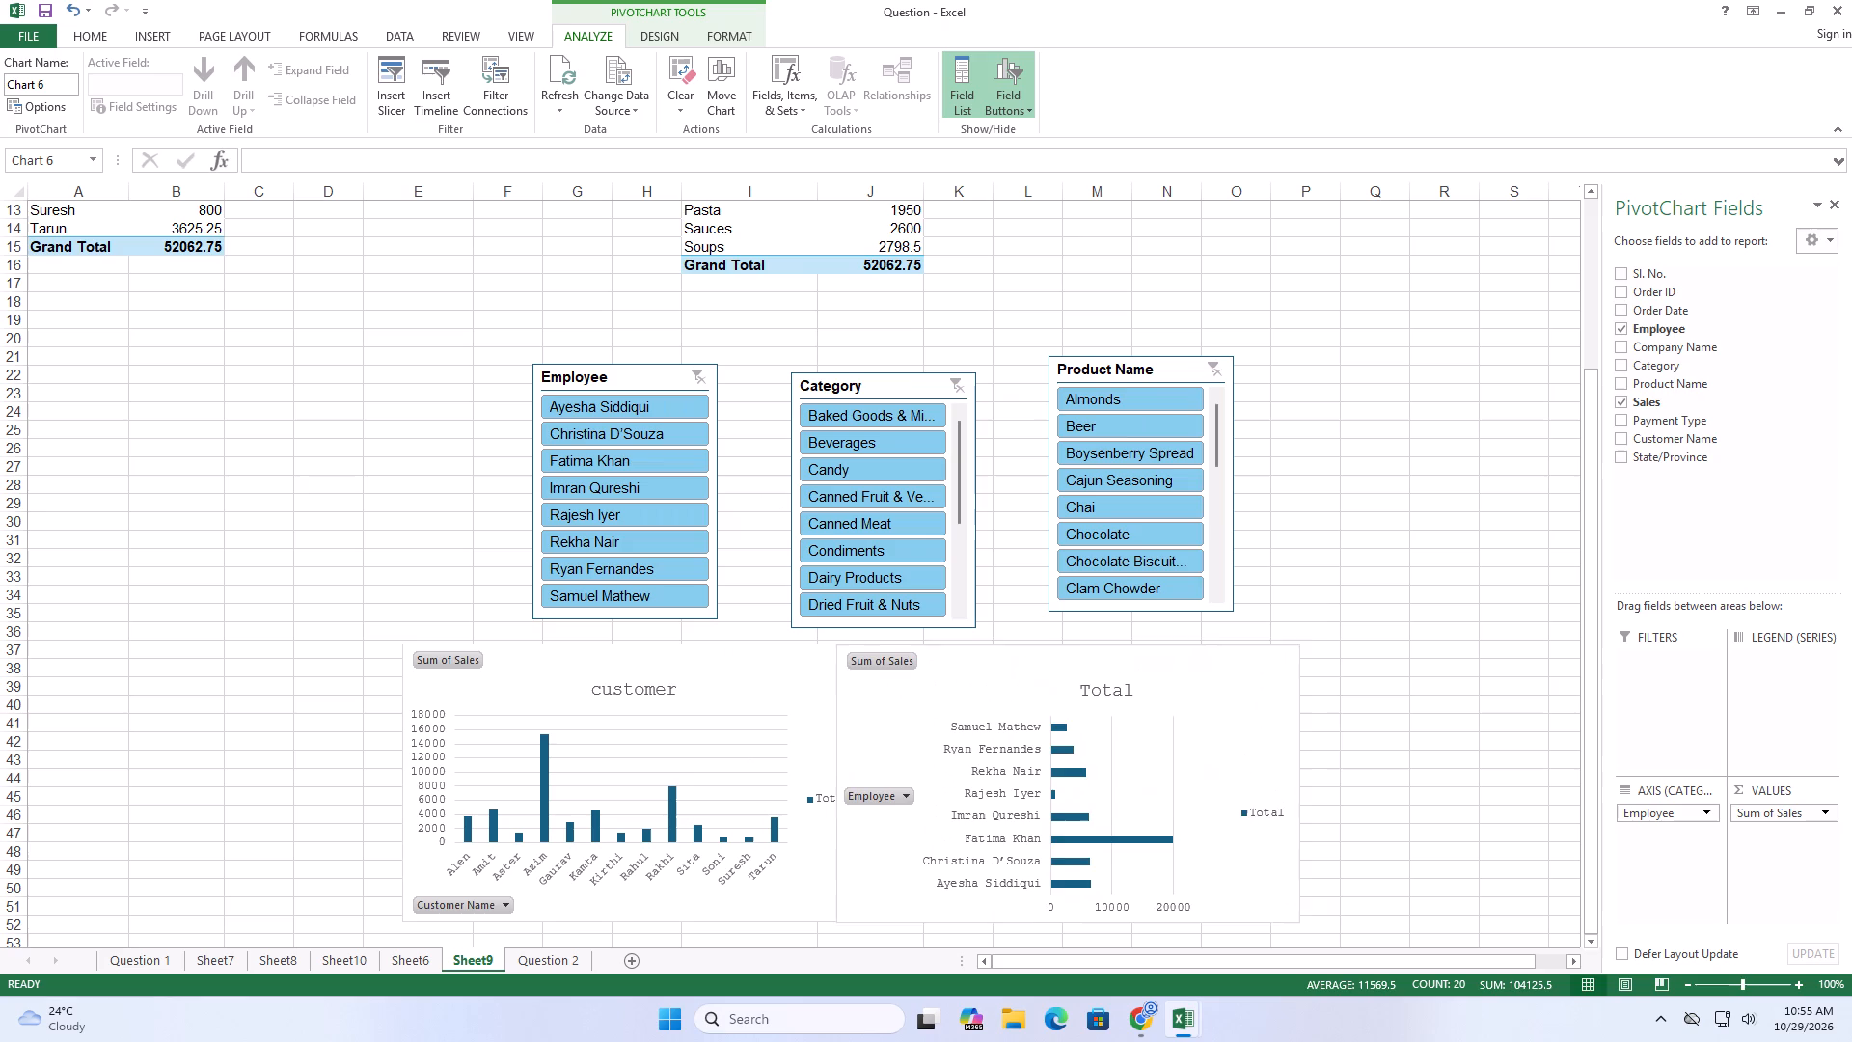
{"action": "left_click_drag", "start_coordinate": [1011, 661], "coordinate": [1051, 658]}
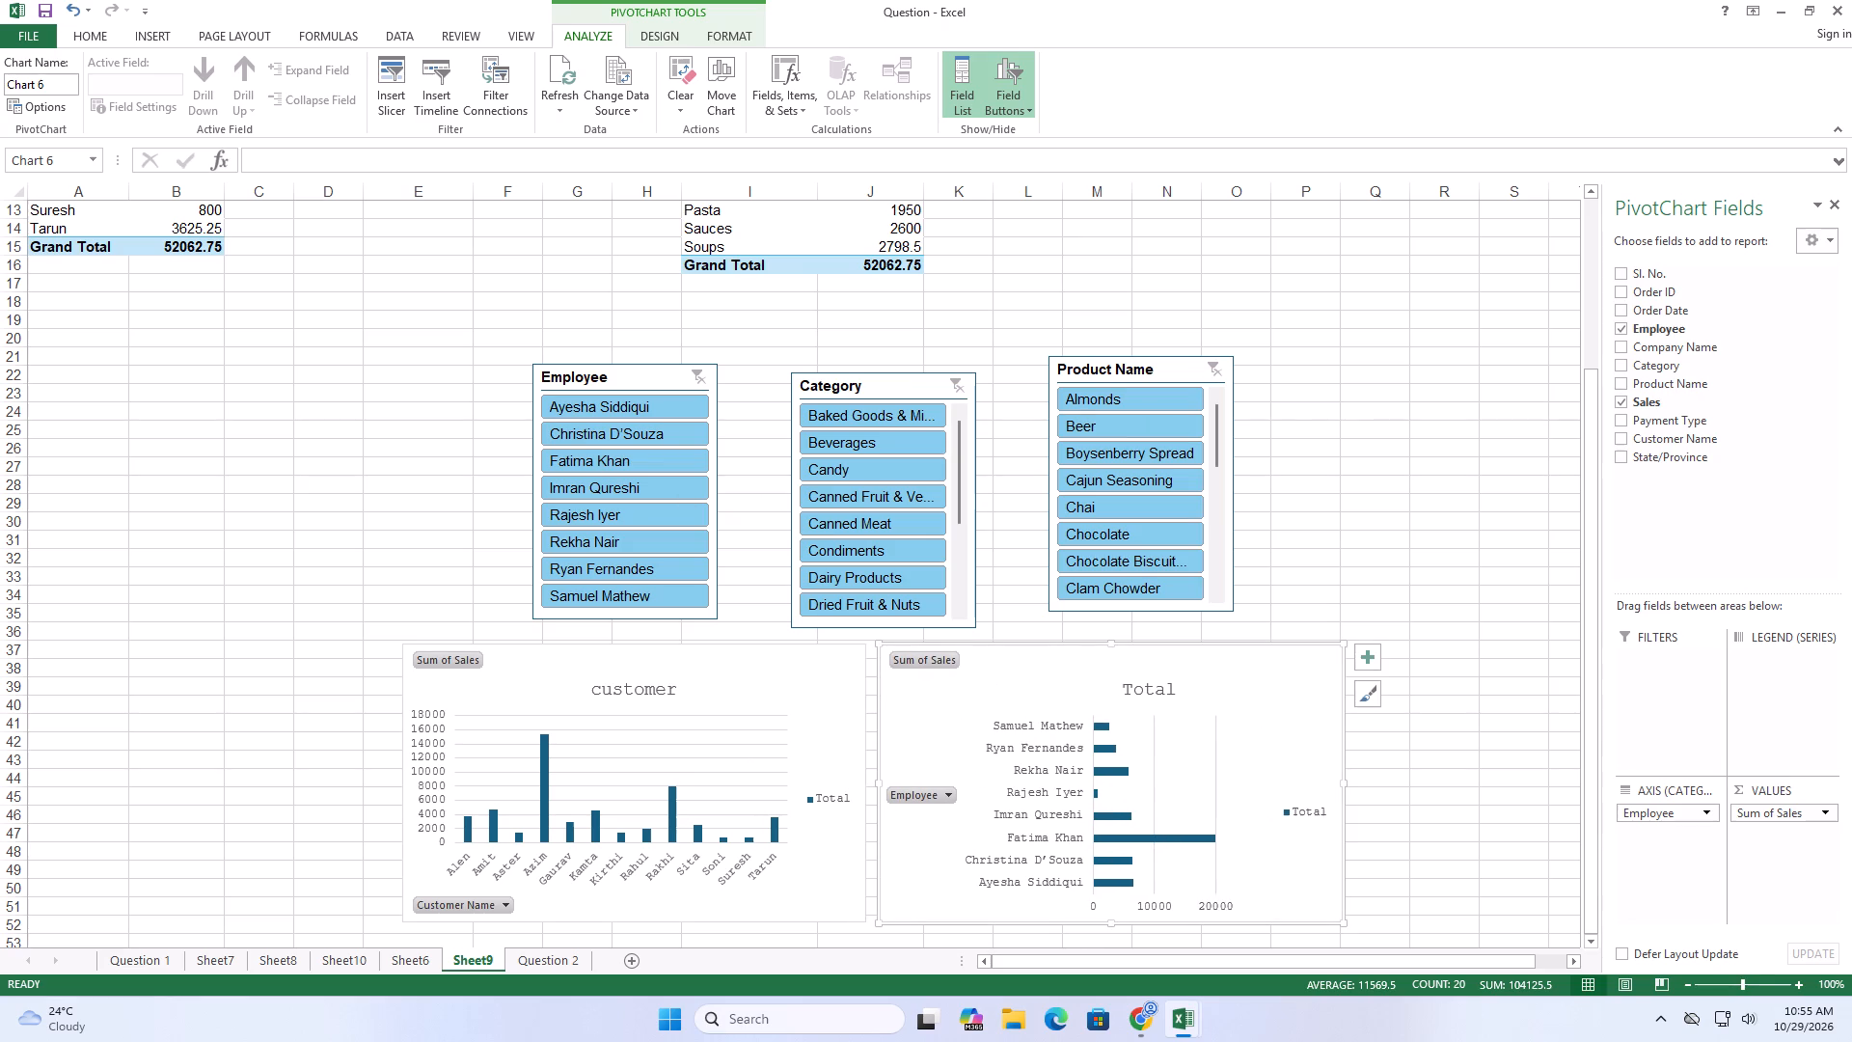
Examine the layout, charts and slicers of the reference Sales Dashboard figure on the Question 1 sheet, and return to Sheet9.
{"action": "left_click", "coordinate": [151, 962]}
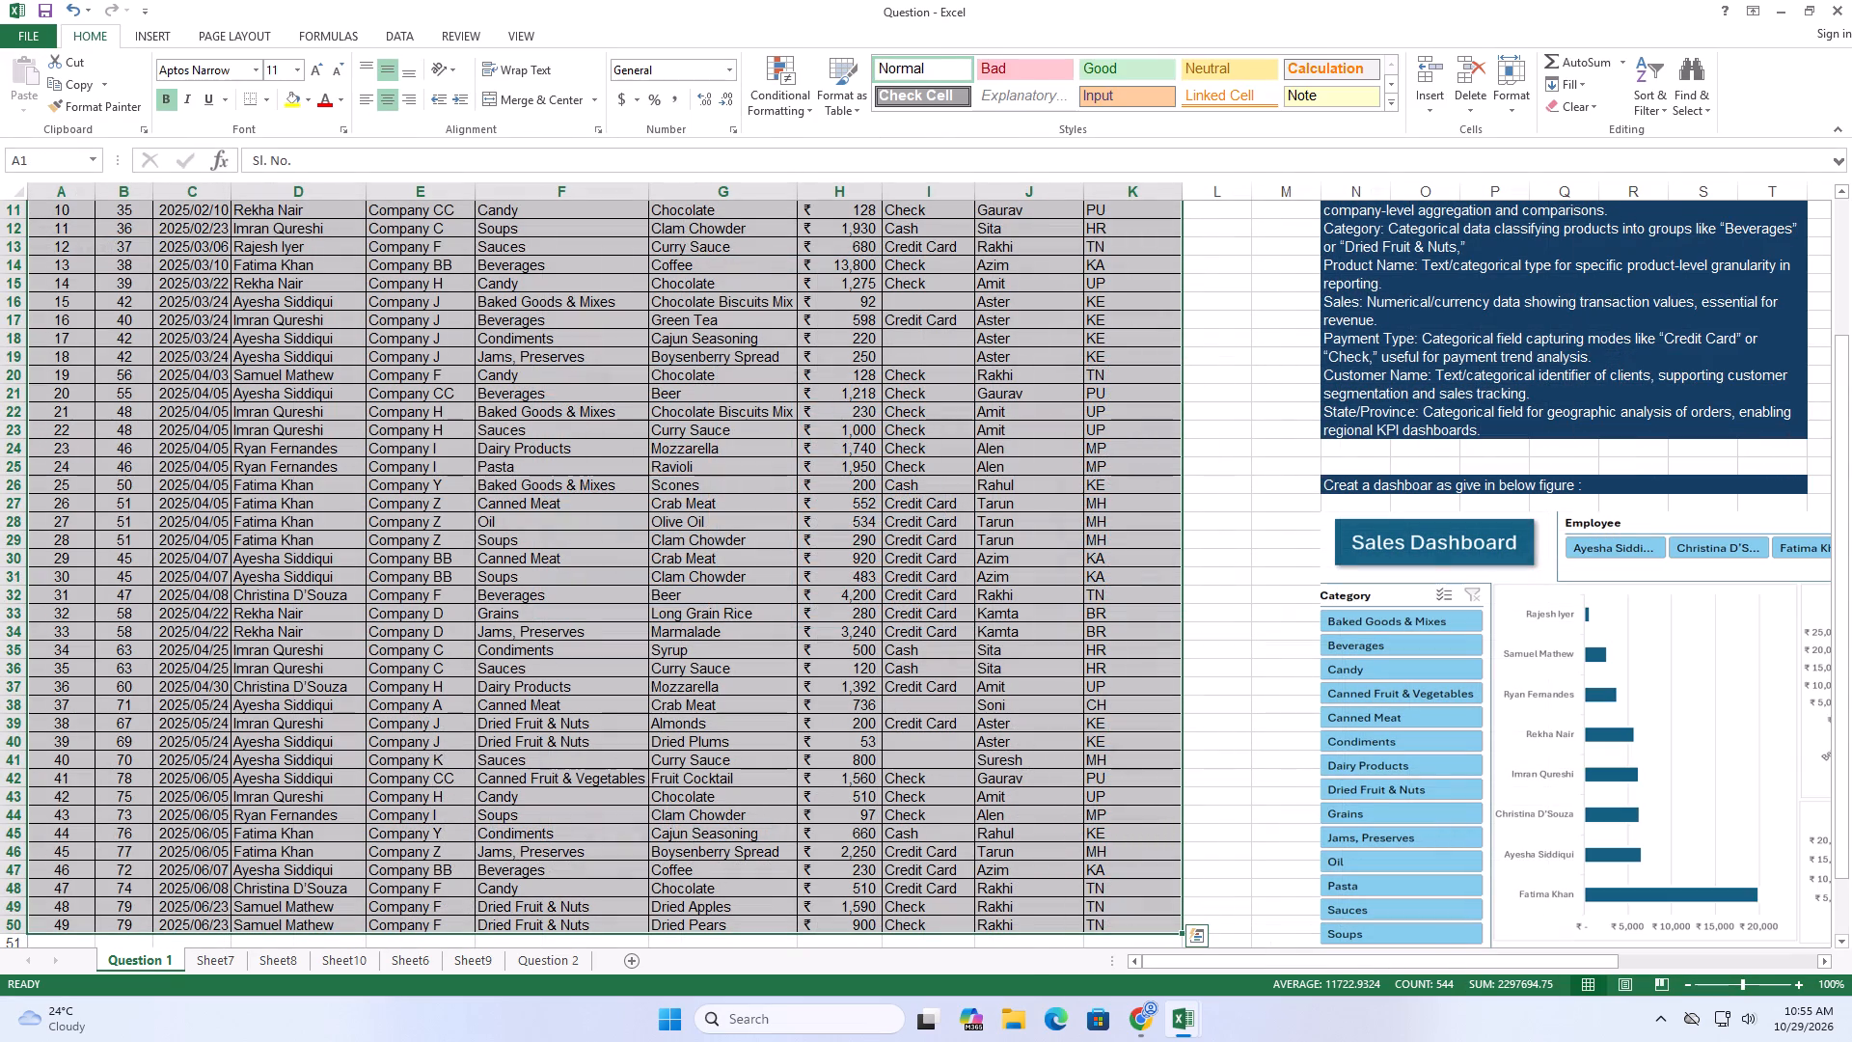
{"action": "left_click", "coordinate": [1271, 582]}
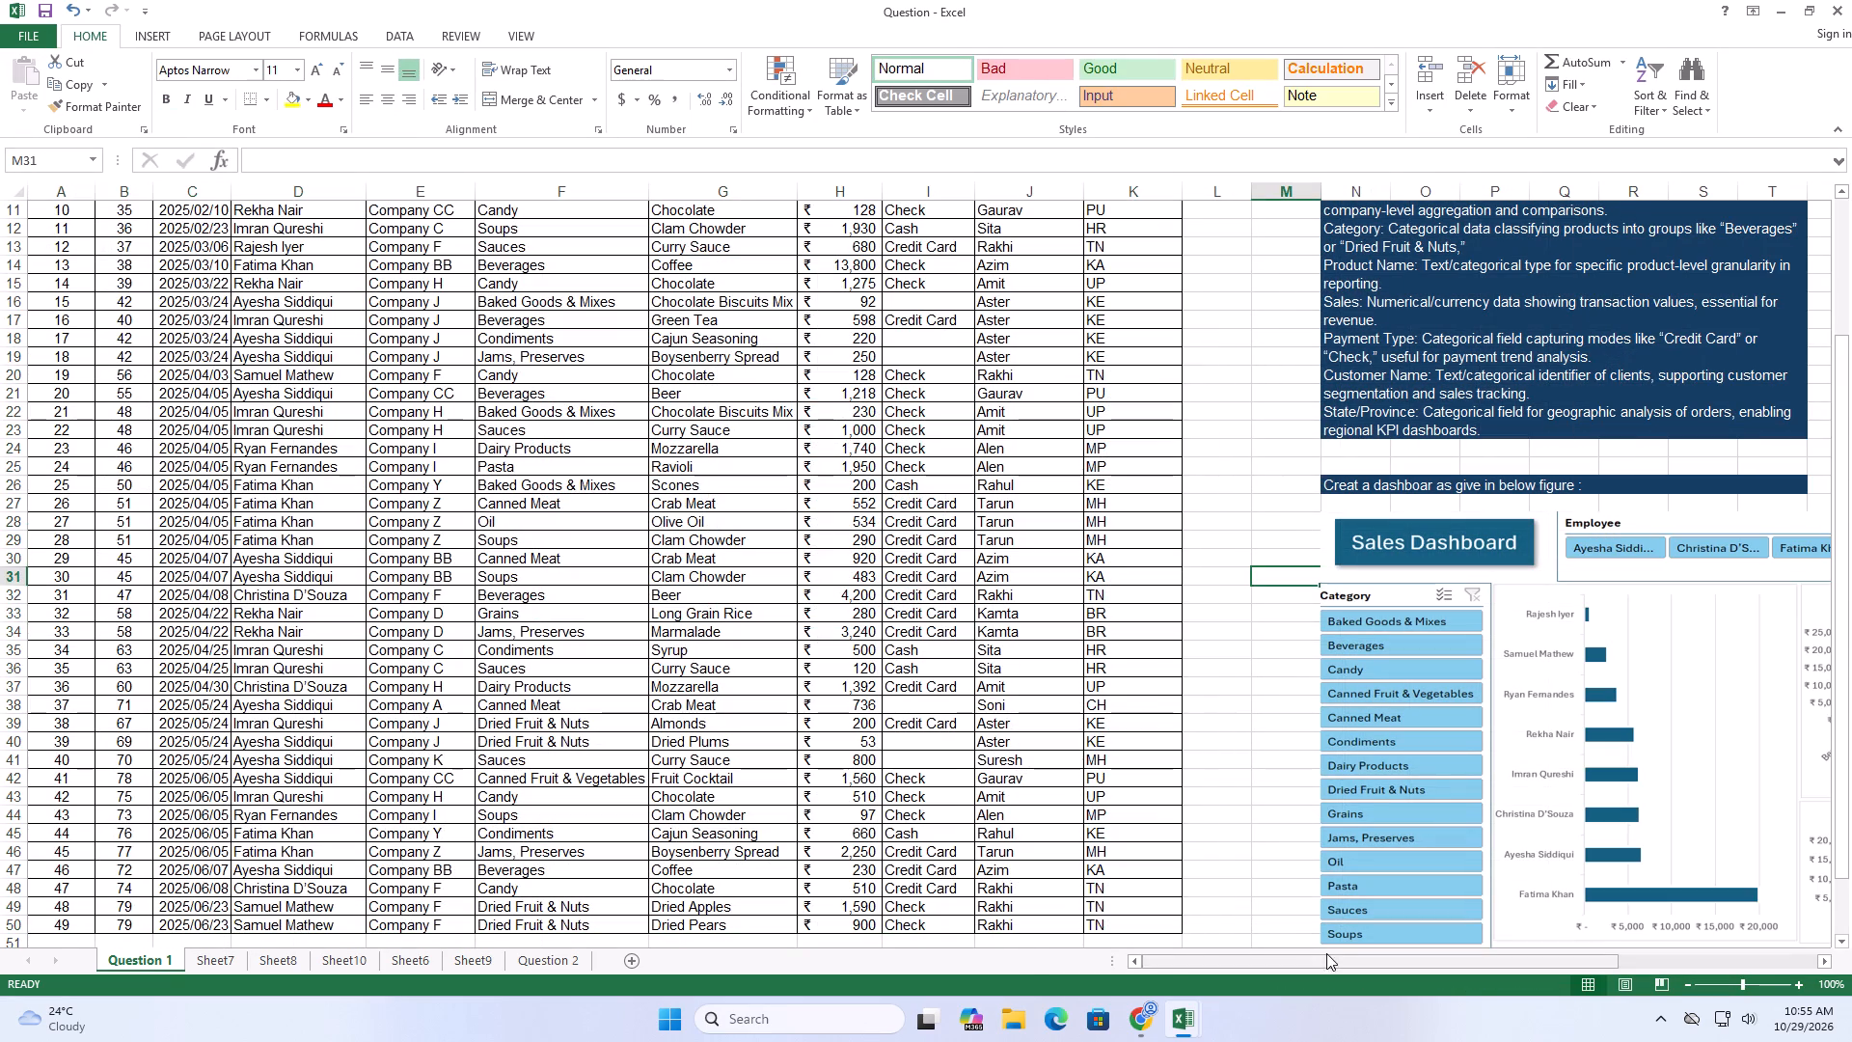
{"action": "left_click_drag", "start_coordinate": [1358, 955], "coordinate": [1451, 954]}
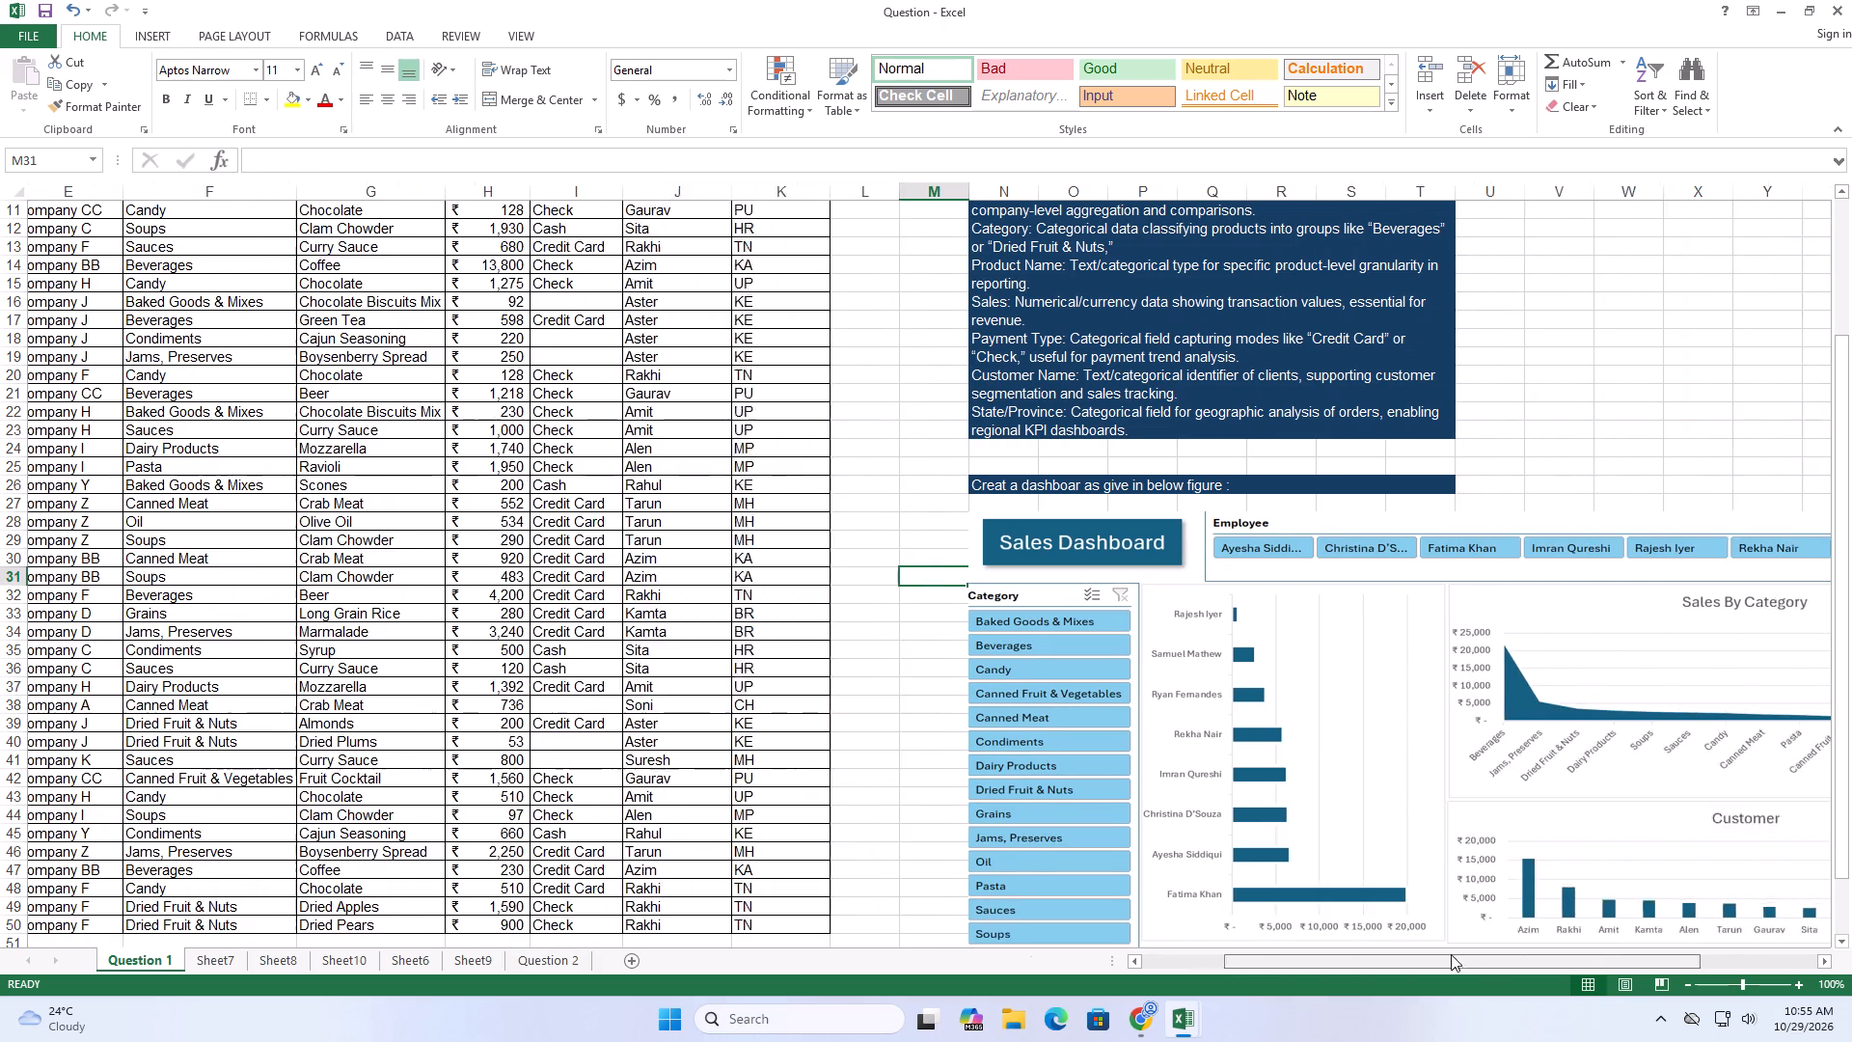
{"action": "left_click_drag", "start_coordinate": [1451, 954], "coordinate": [1523, 958]}
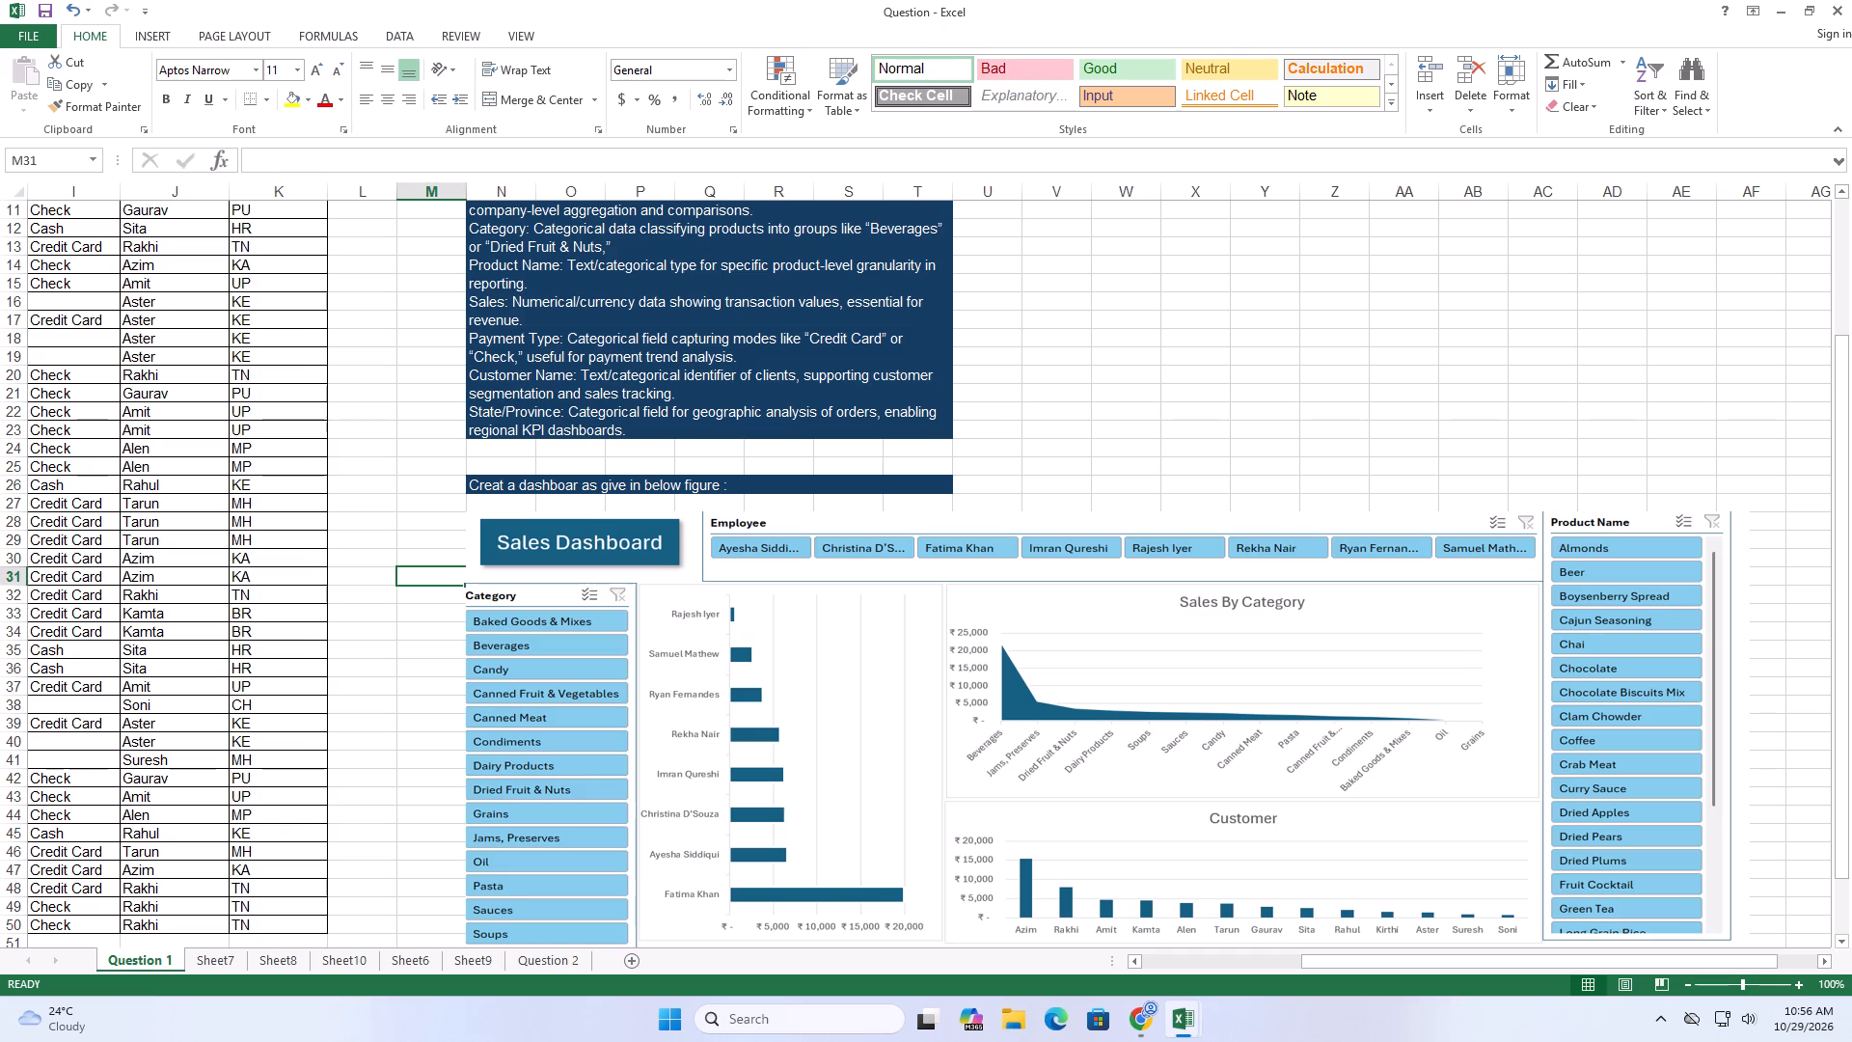
{"action": "left_click", "coordinate": [467, 965]}
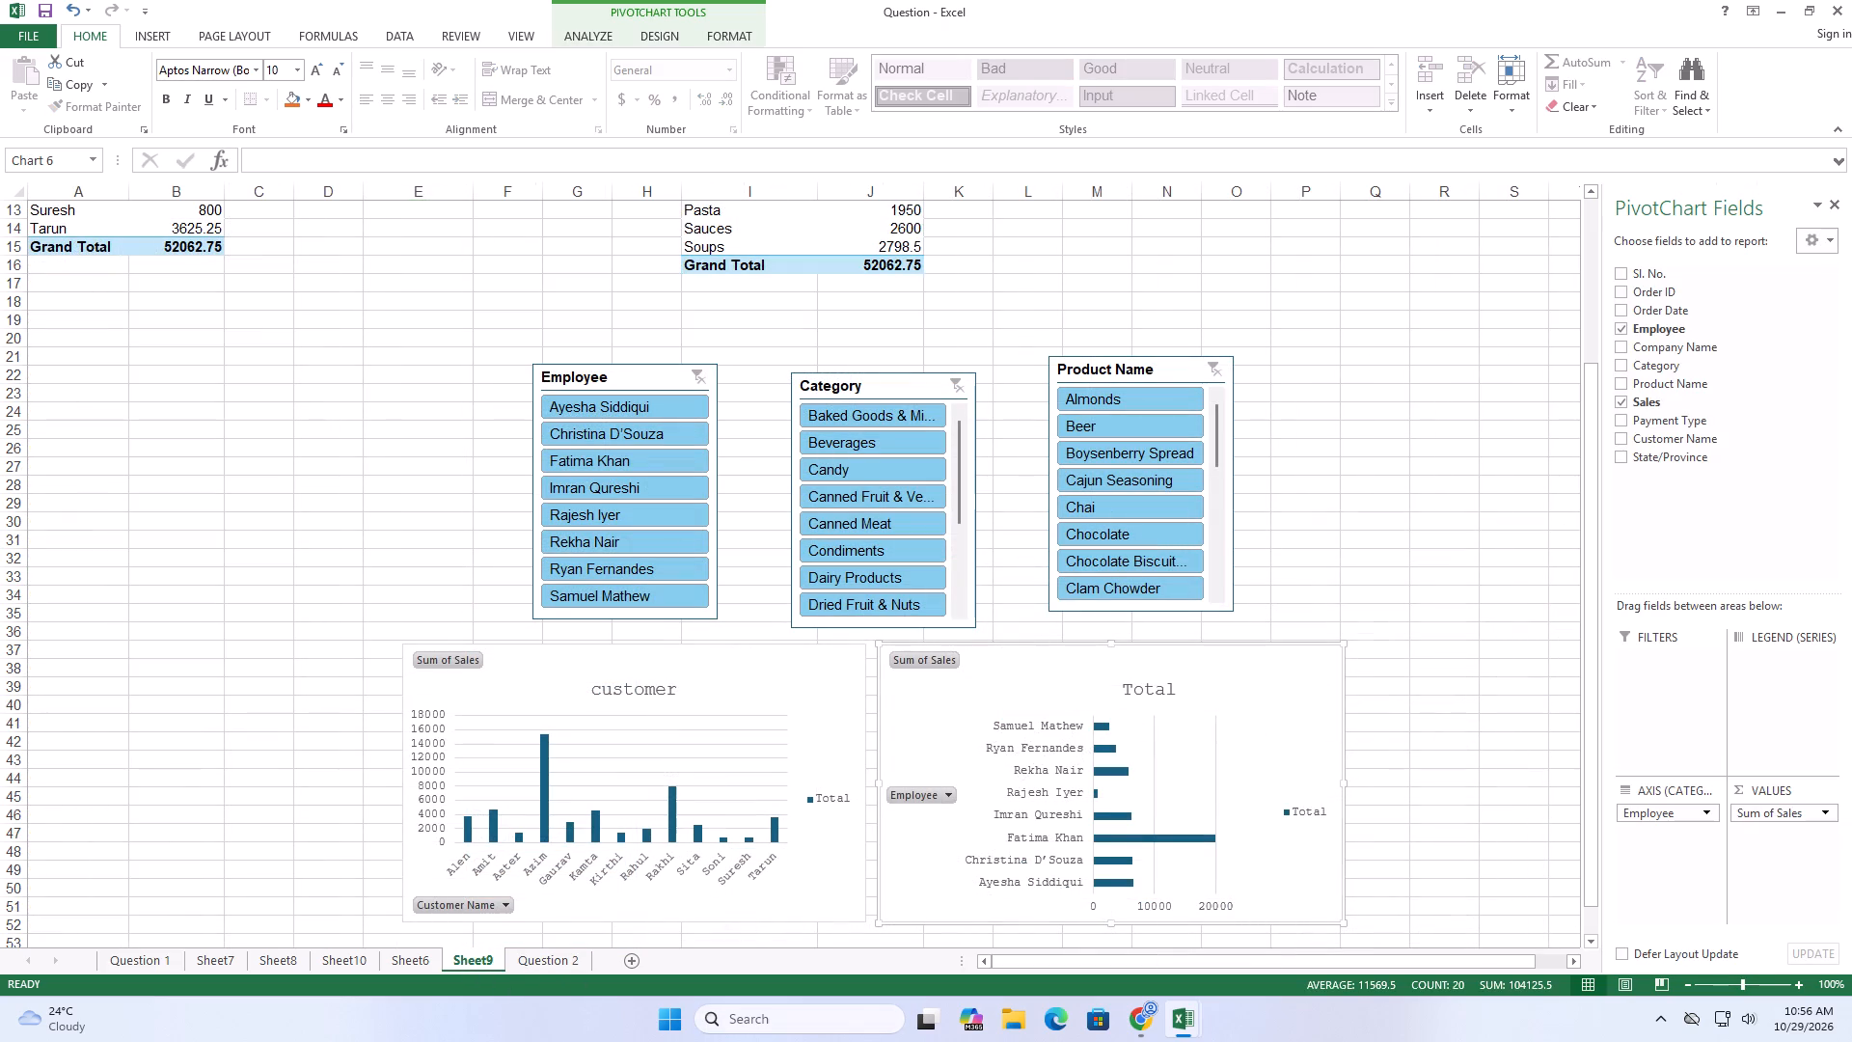
Shift the customer chart over to columns A to F and the employee bar chart to about columns H to L, both around row 37.
{"action": "left_click_drag", "start_coordinate": [1408, 512], "coordinate": [1298, 528]}
{"action": "left_click_drag", "start_coordinate": [608, 673], "coordinate": [313, 619]}
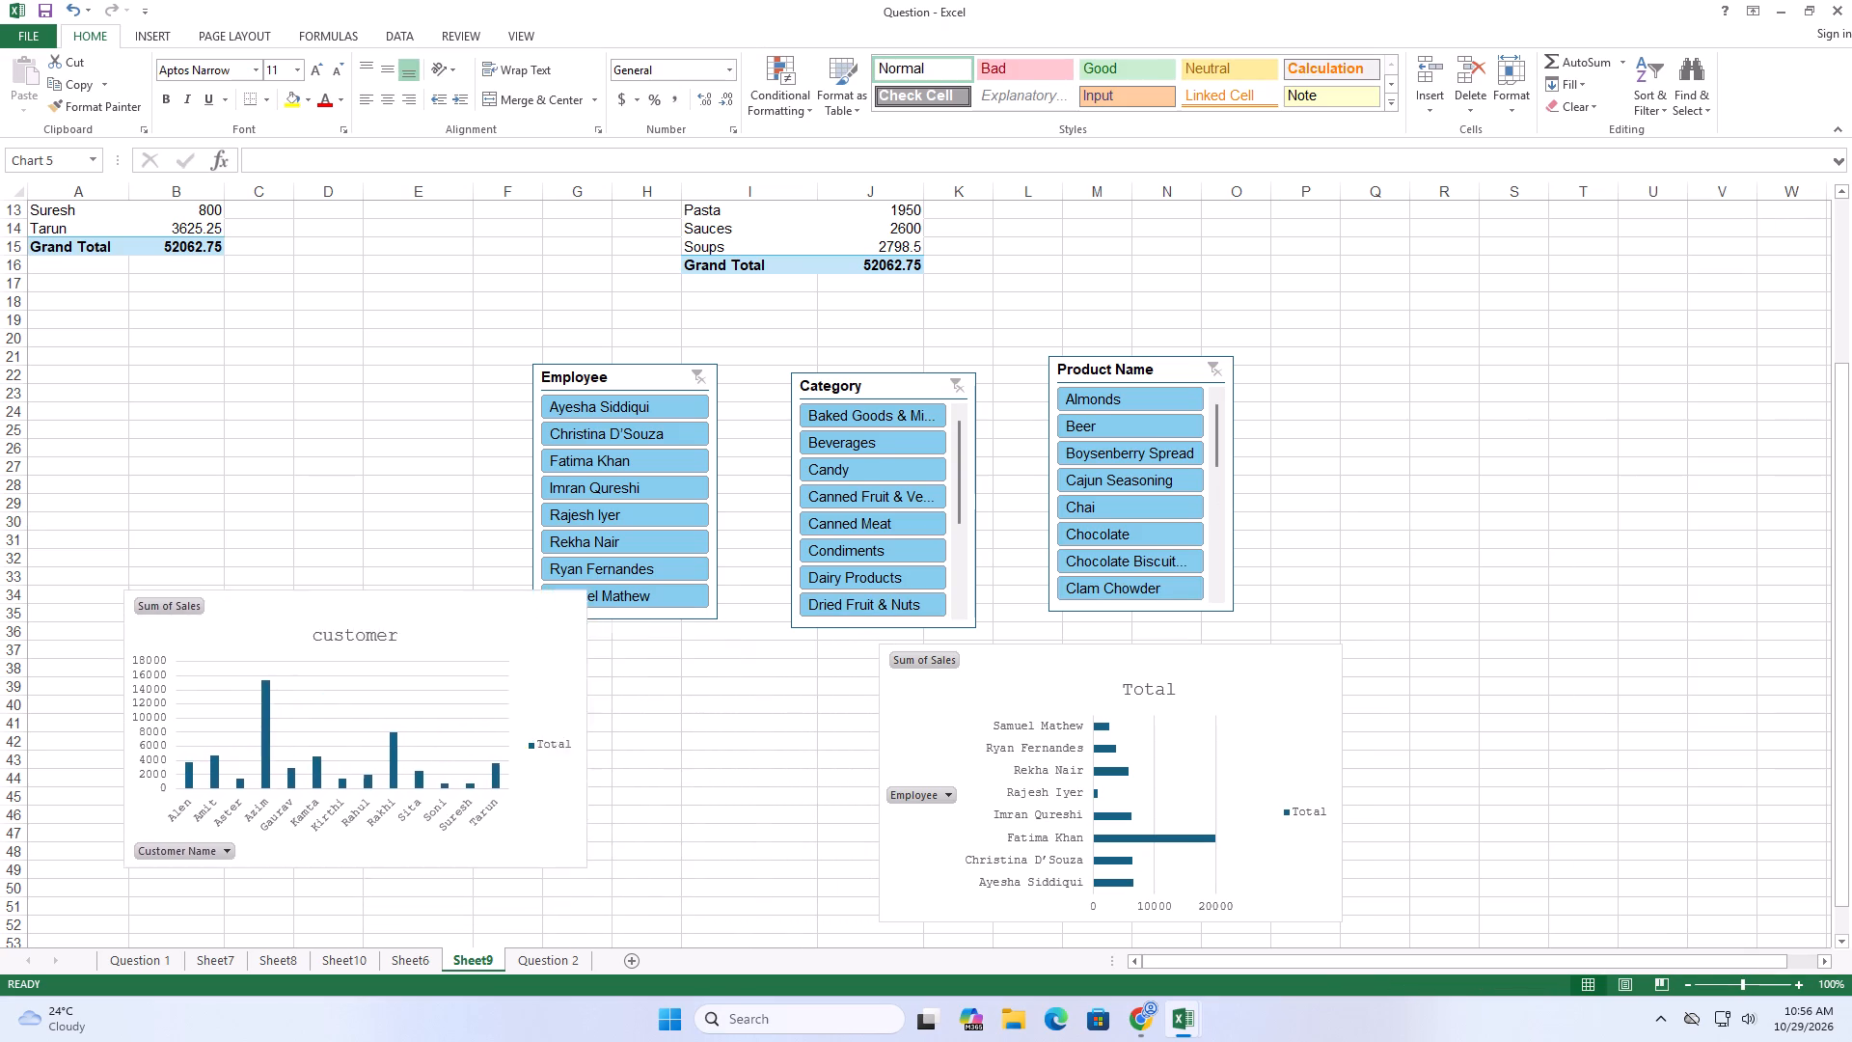
{"action": "left_click_drag", "start_coordinate": [313, 619], "coordinate": [252, 676]}
{"action": "left_click_drag", "start_coordinate": [1096, 665], "coordinate": [998, 665]}
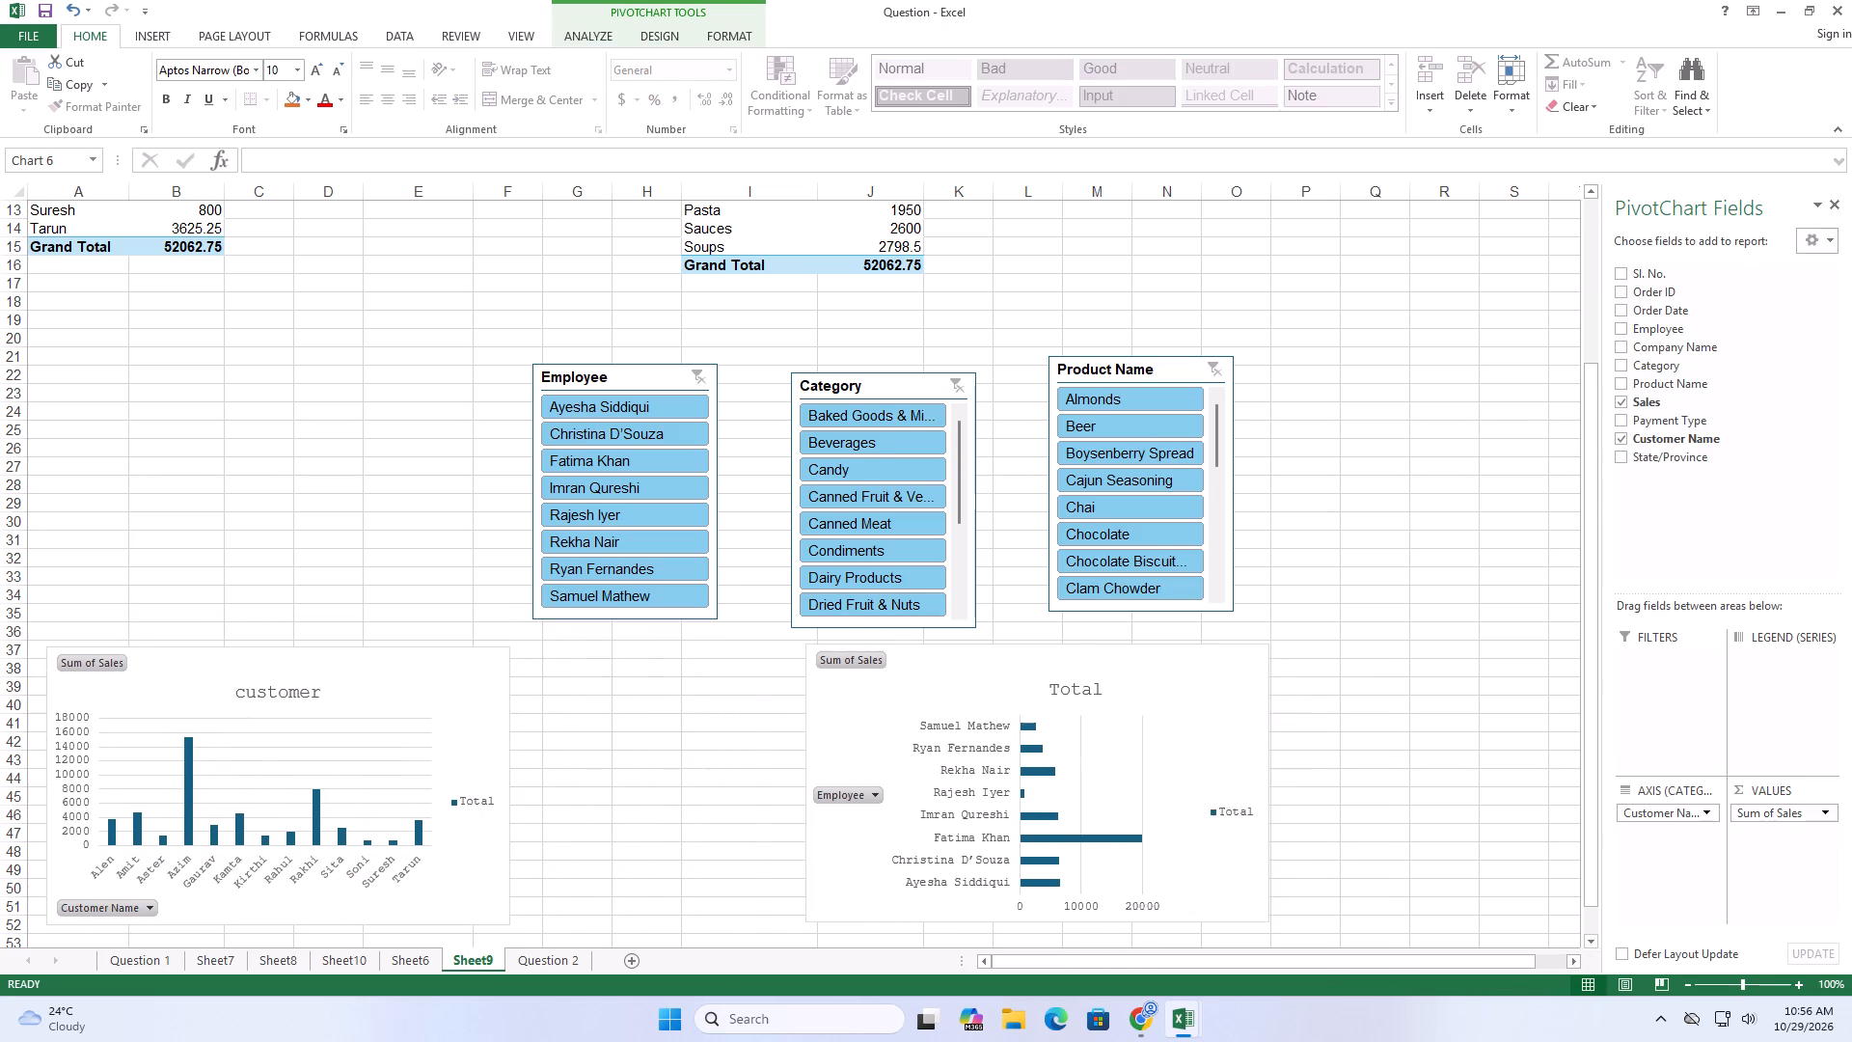
{"action": "left_click_drag", "start_coordinate": [998, 665], "coordinate": [815, 662]}
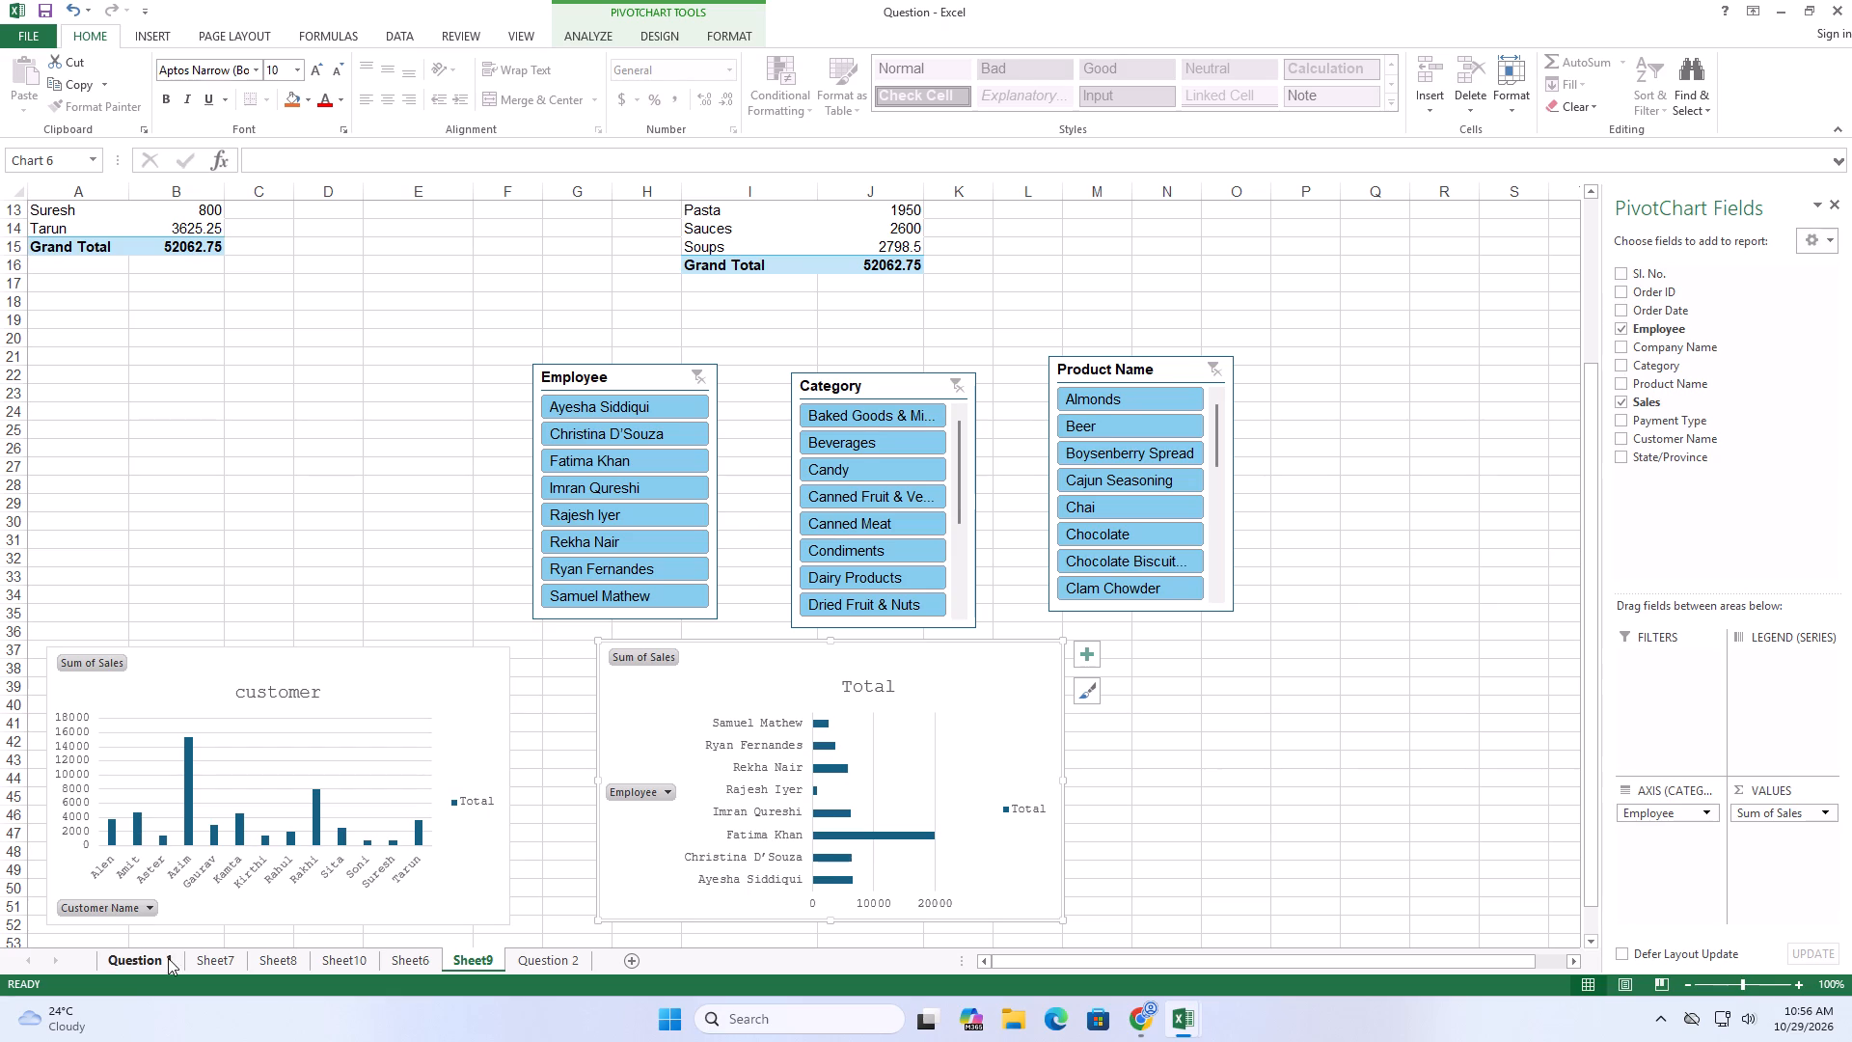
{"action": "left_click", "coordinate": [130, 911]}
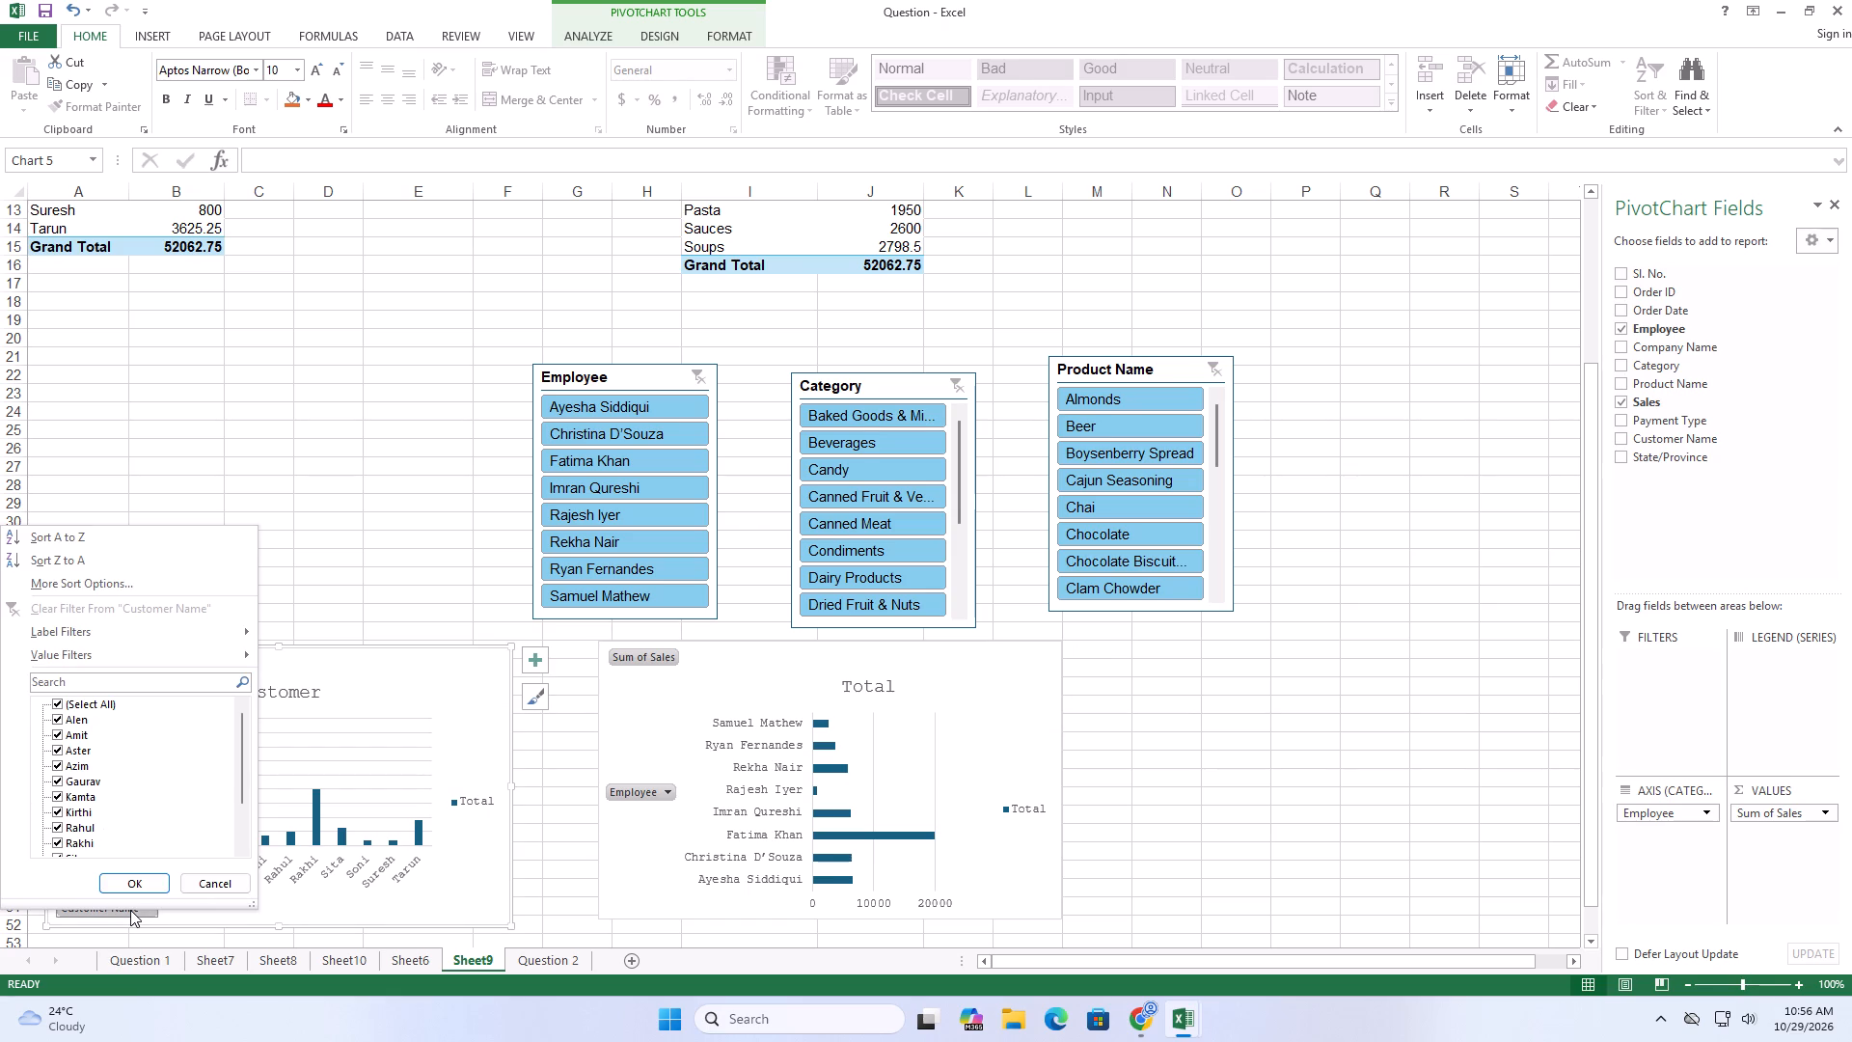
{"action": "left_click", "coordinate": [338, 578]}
Insert a basic 2-D area PivotChart from the whole category sales PivotTable in I1:J16.
{"action": "scroll", "coordinate": [338, 578], "scroll_direction": "up", "scroll_amount": 2}
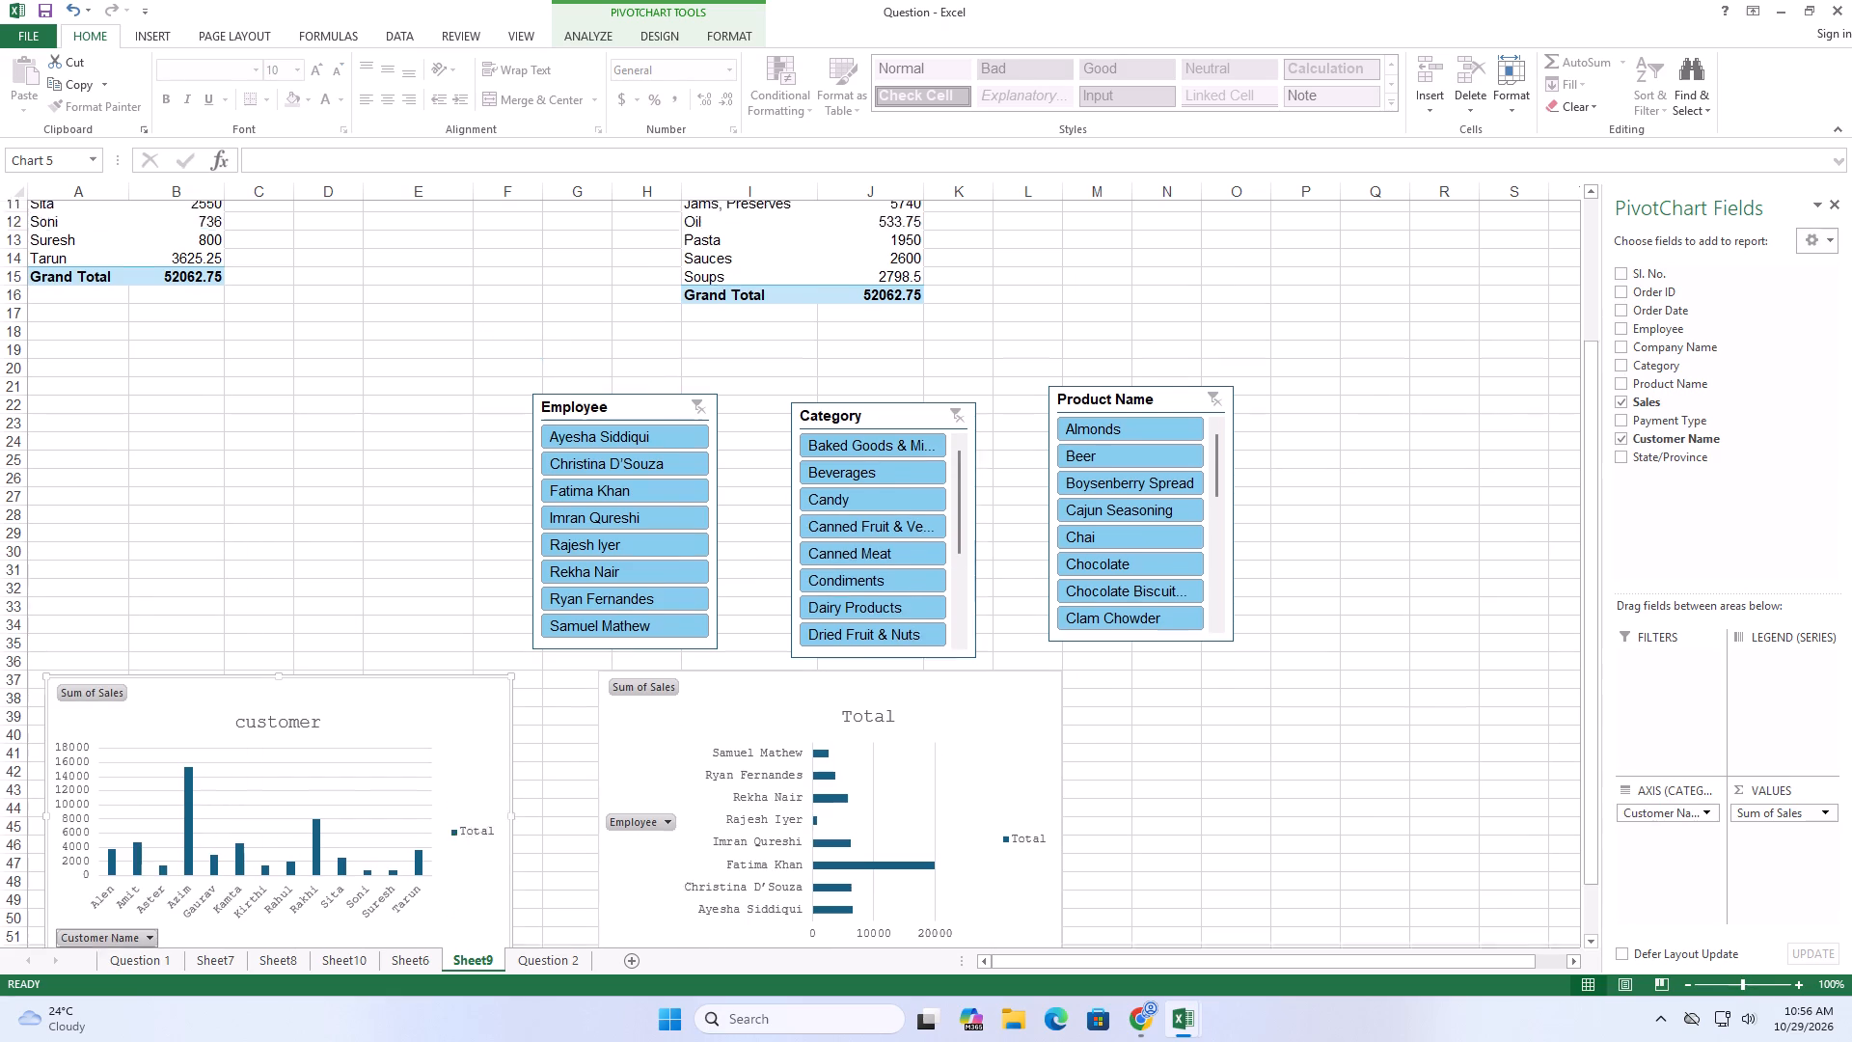
{"action": "scroll", "coordinate": [338, 578], "scroll_direction": "up", "scroll_amount": 6}
{"action": "left_click_drag", "start_coordinate": [710, 210], "coordinate": [714, 210]}
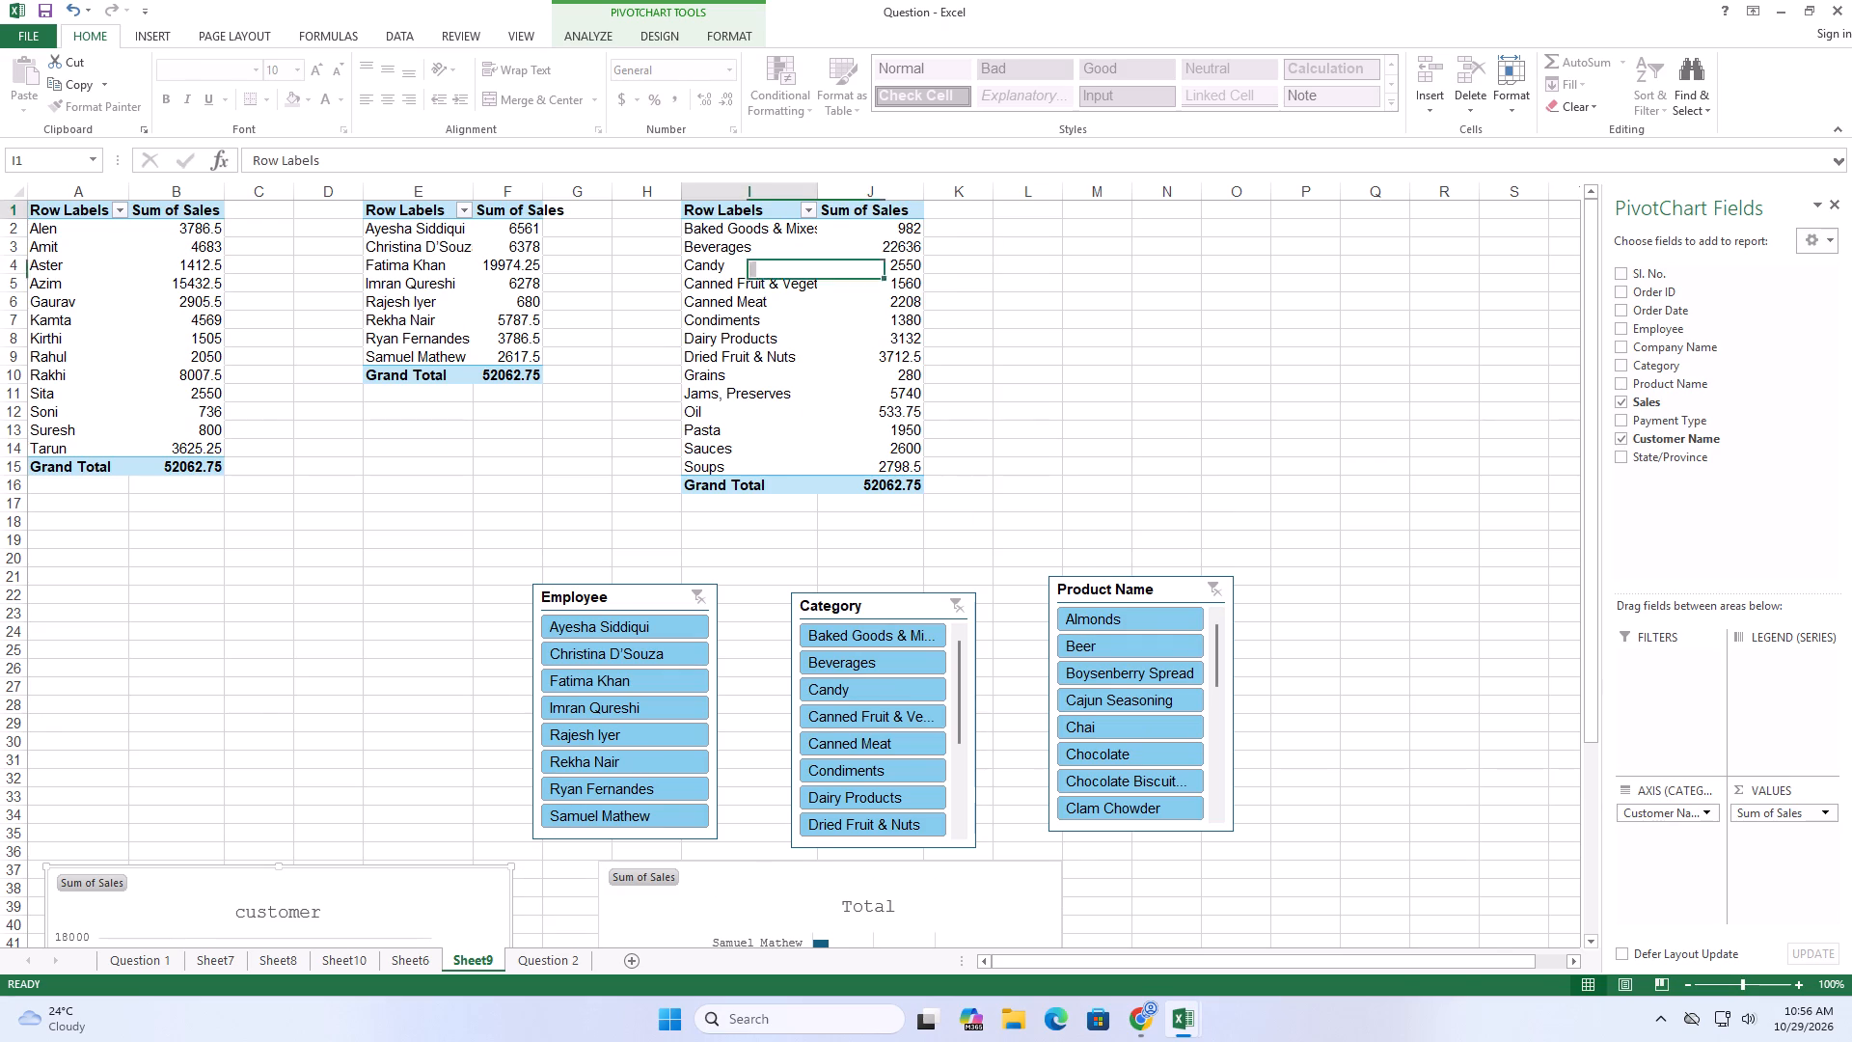
{"action": "left_click_drag", "start_coordinate": [714, 210], "coordinate": [871, 480]}
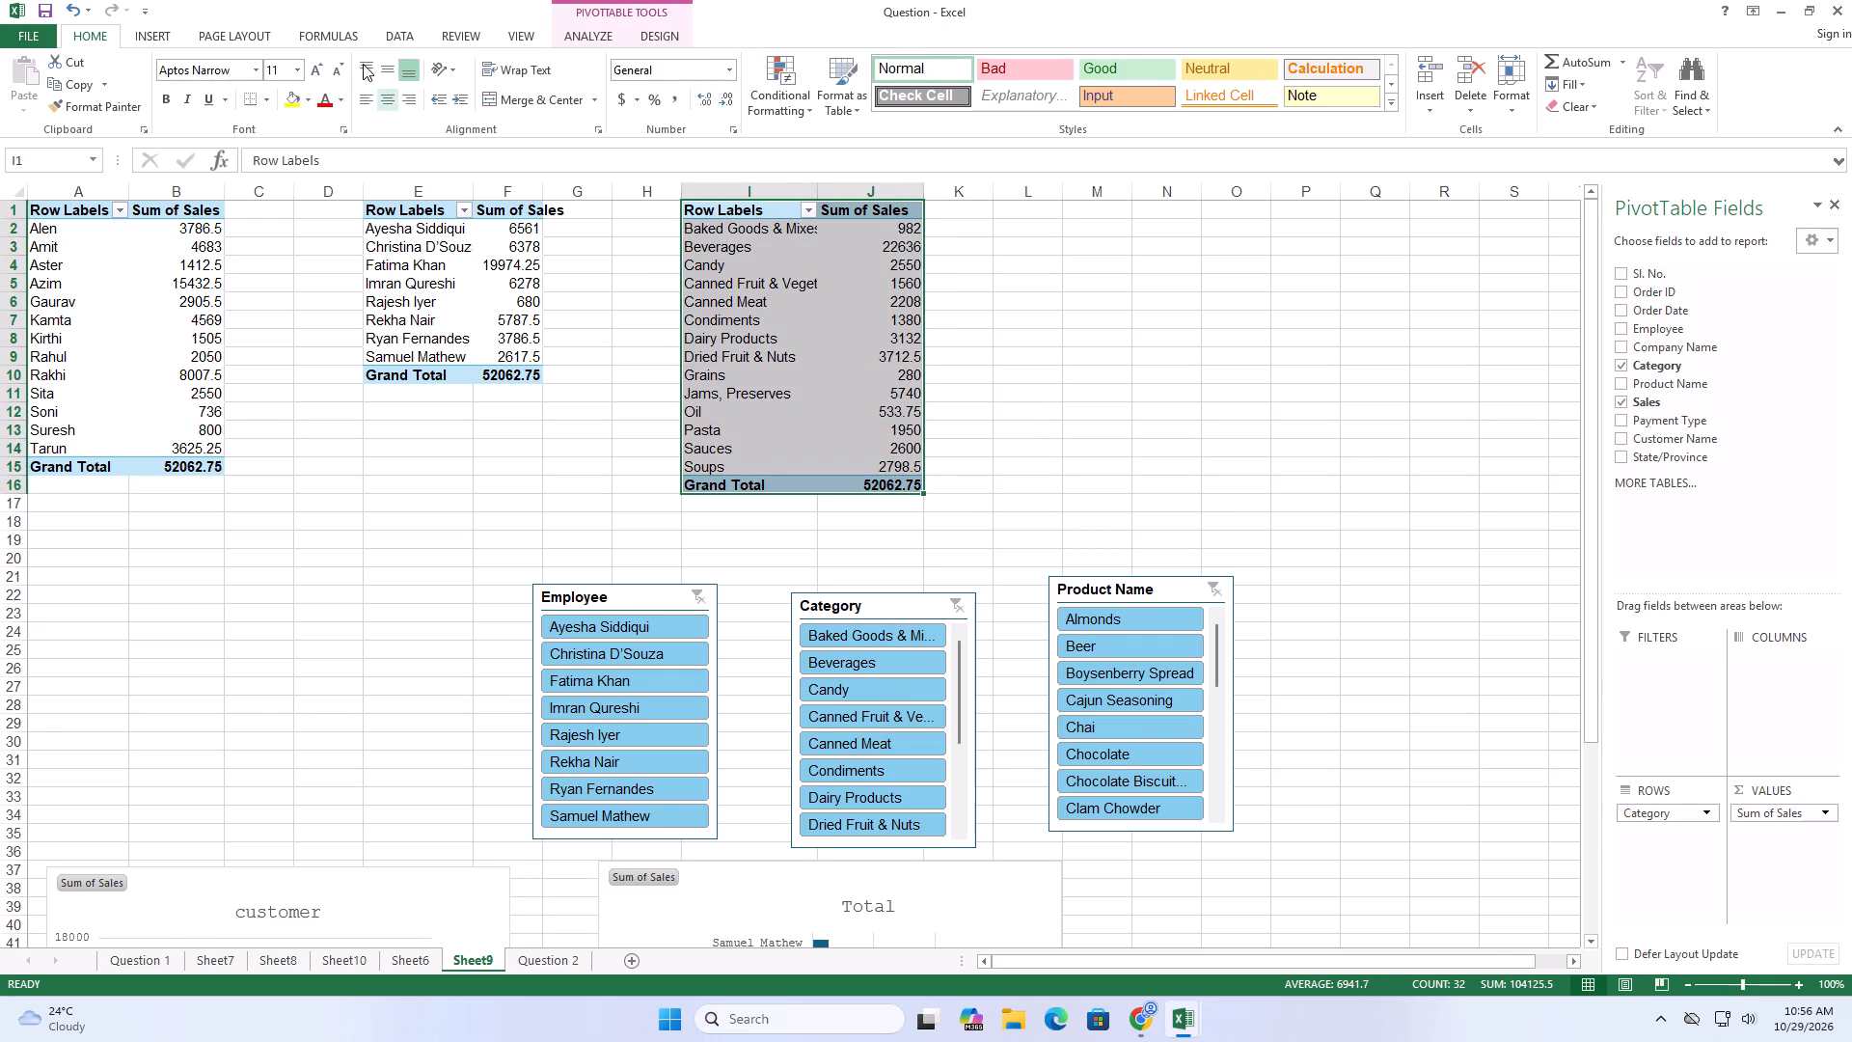
{"action": "left_click", "coordinate": [156, 35]}
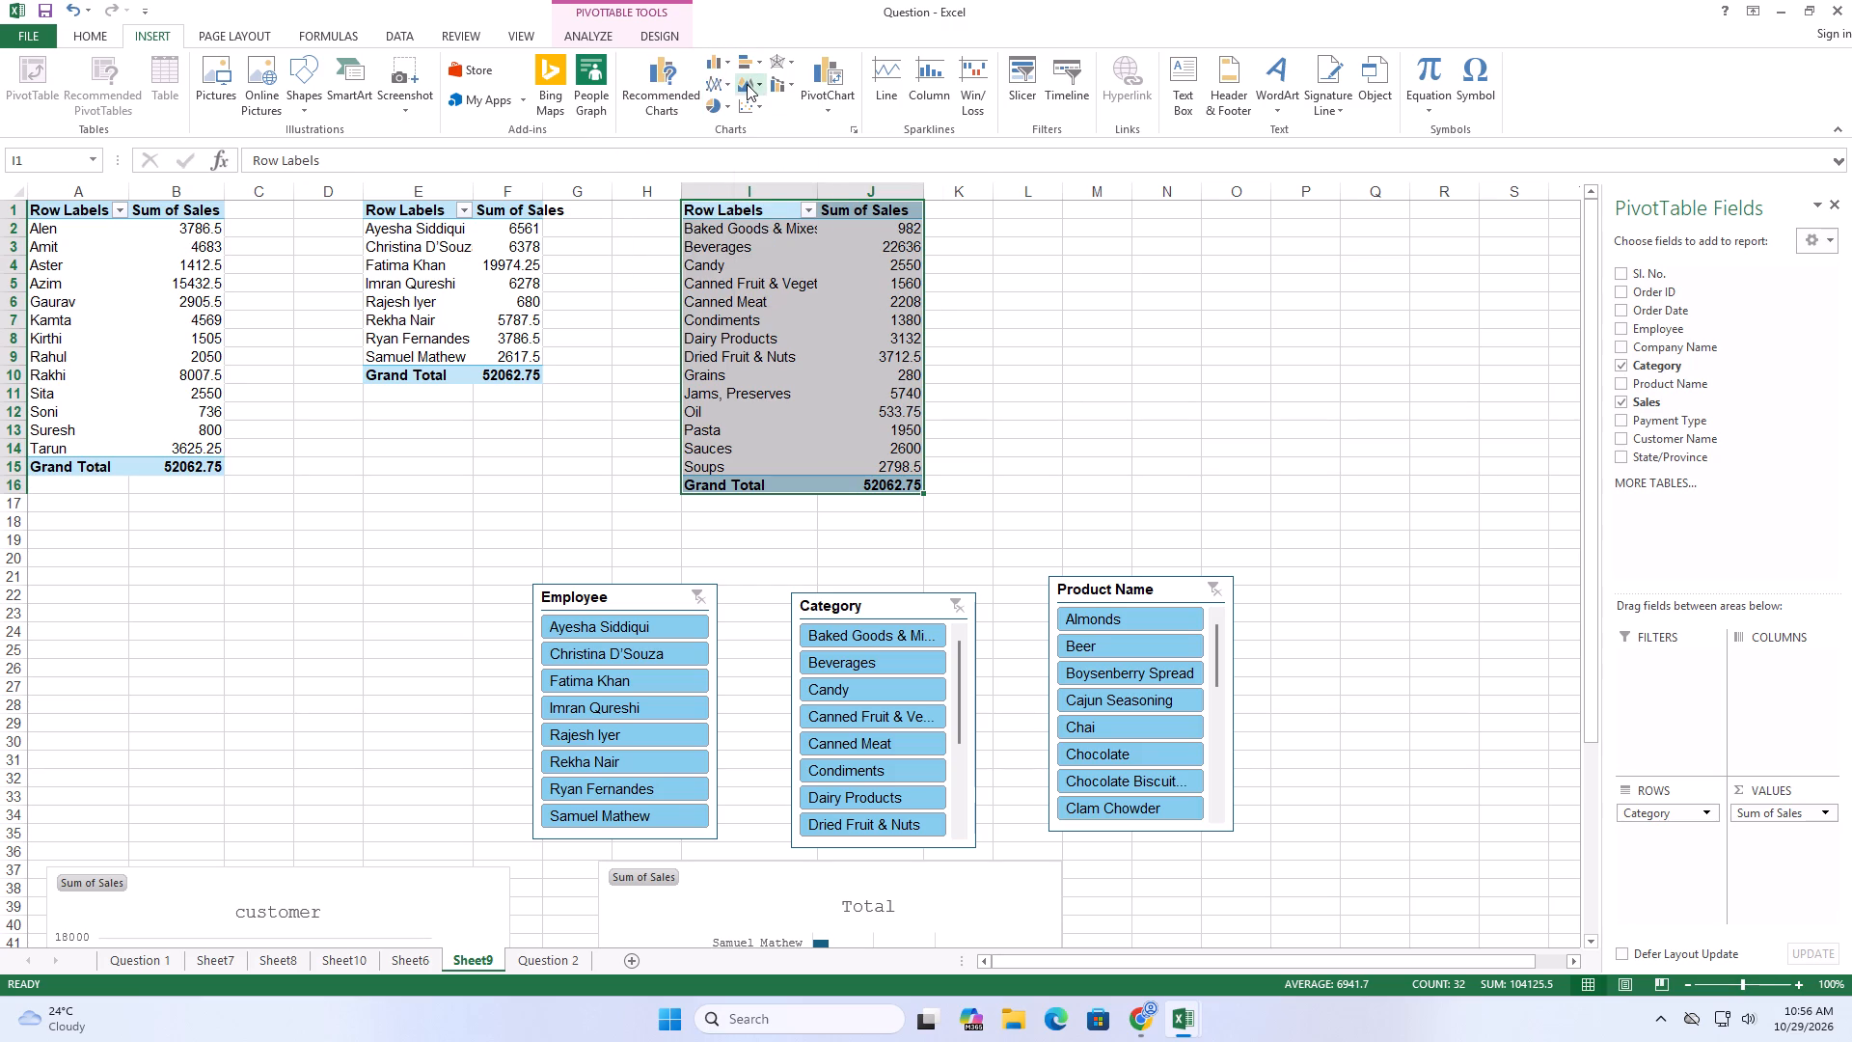
{"action": "left_click", "coordinate": [747, 84]}
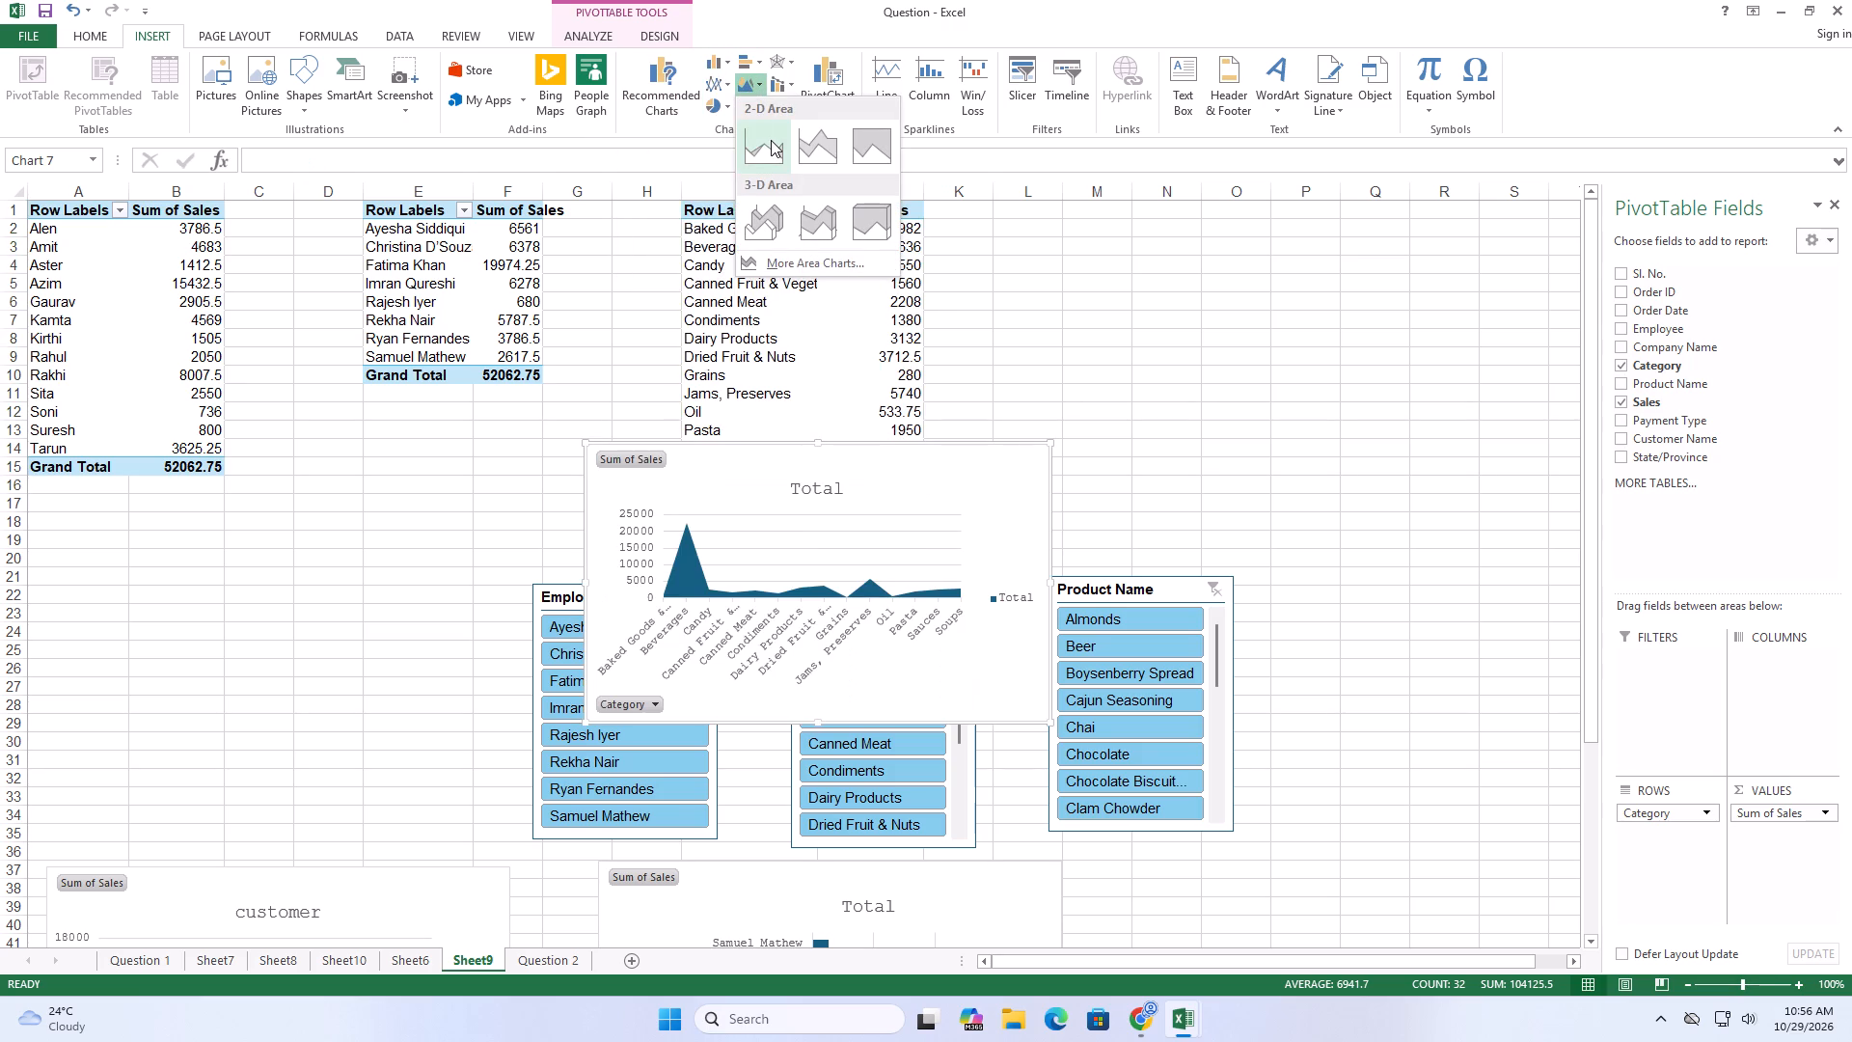
{"action": "left_click", "coordinate": [771, 140]}
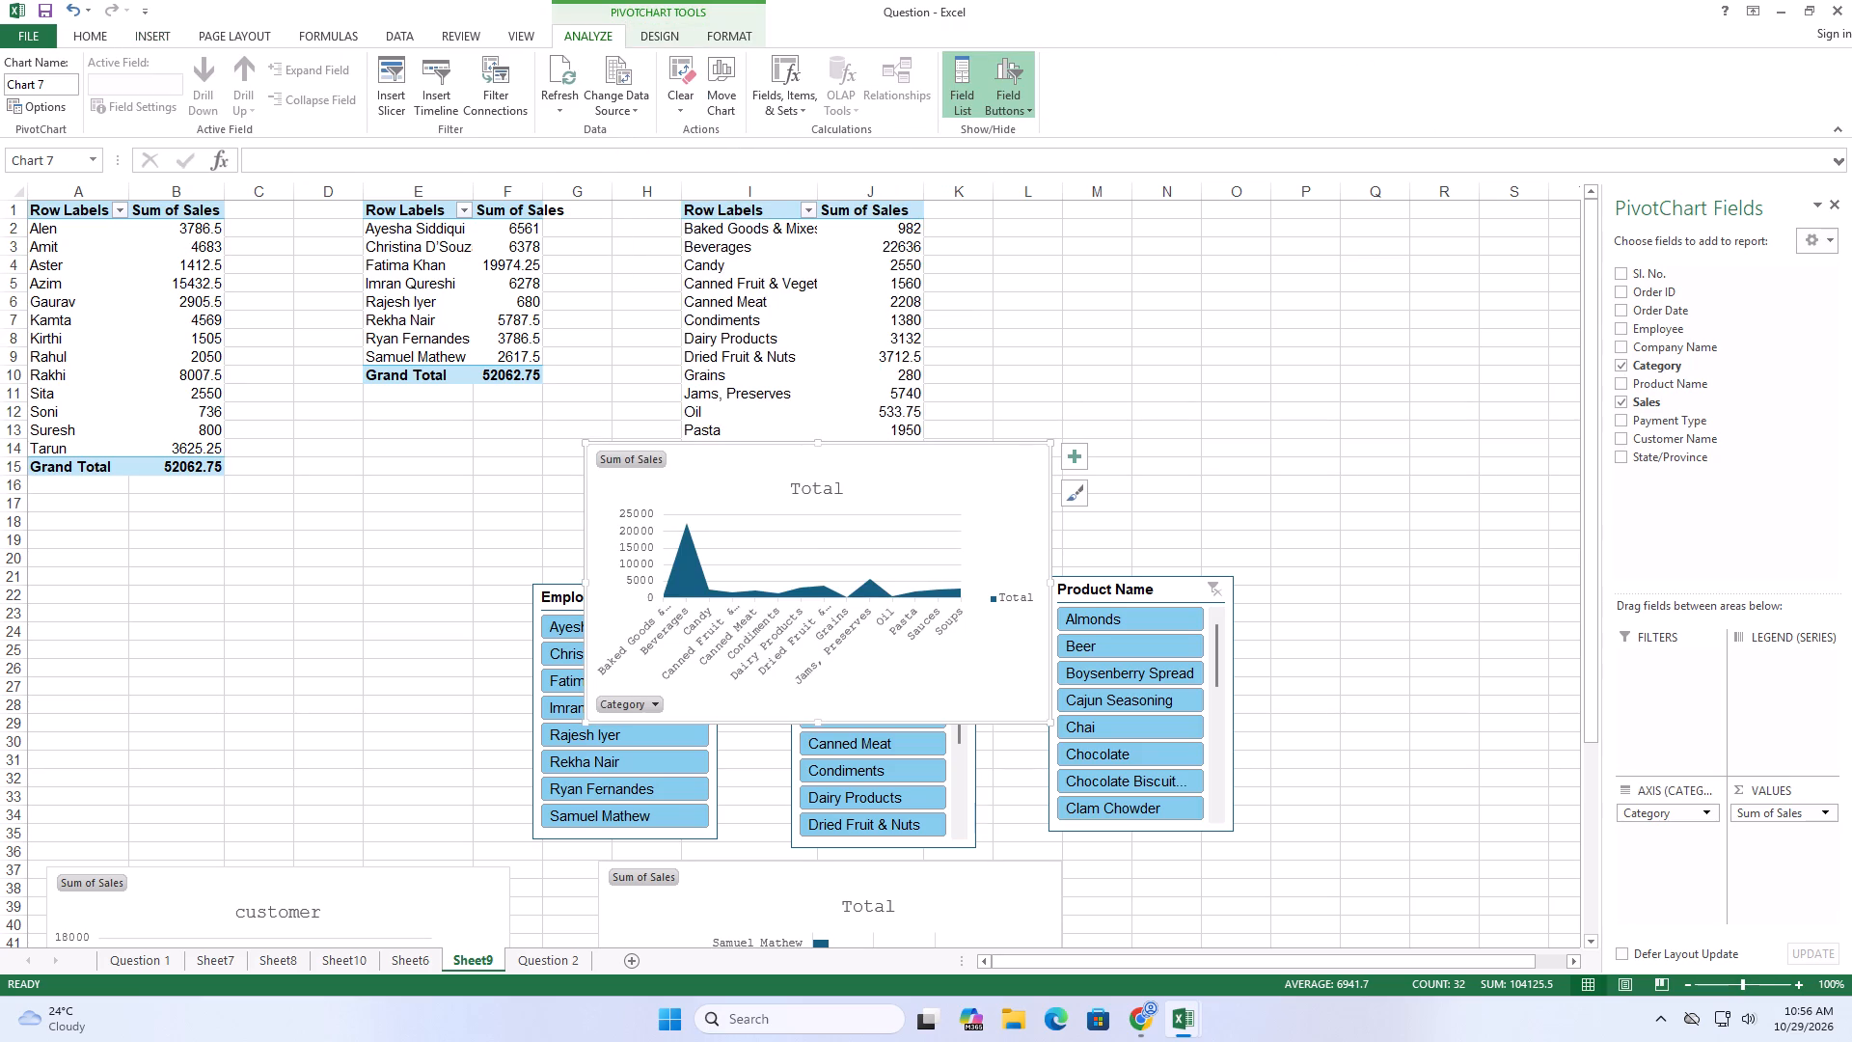
Move the category area chart beside the employee bar chart, at about columns M to S with its top near row 36.
{"action": "scroll", "coordinate": [1067, 282], "scroll_direction": "down", "scroll_amount": 1}
{"action": "left_click_drag", "start_coordinate": [837, 420], "coordinate": [1341, 817]}
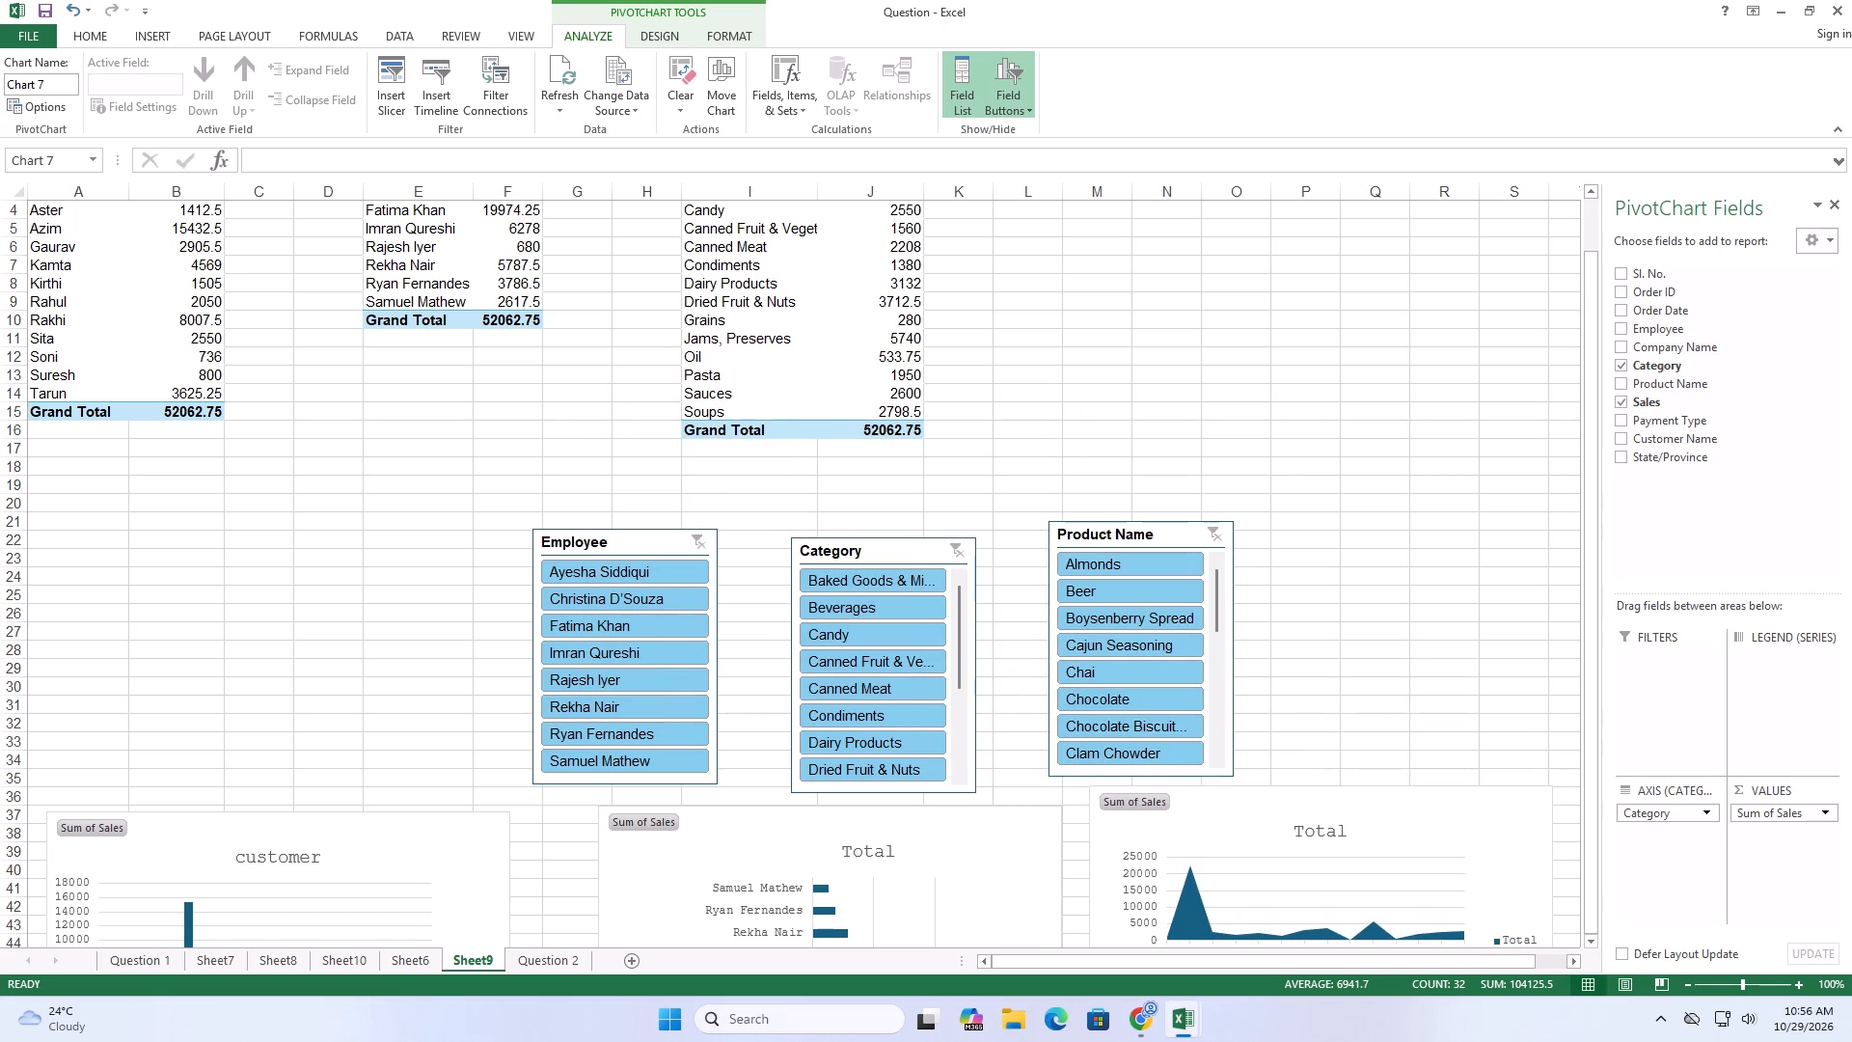
Change the category area chart's title to "Sales by category".
{"action": "scroll", "coordinate": [1296, 587], "scroll_direction": "down", "scroll_amount": 2}
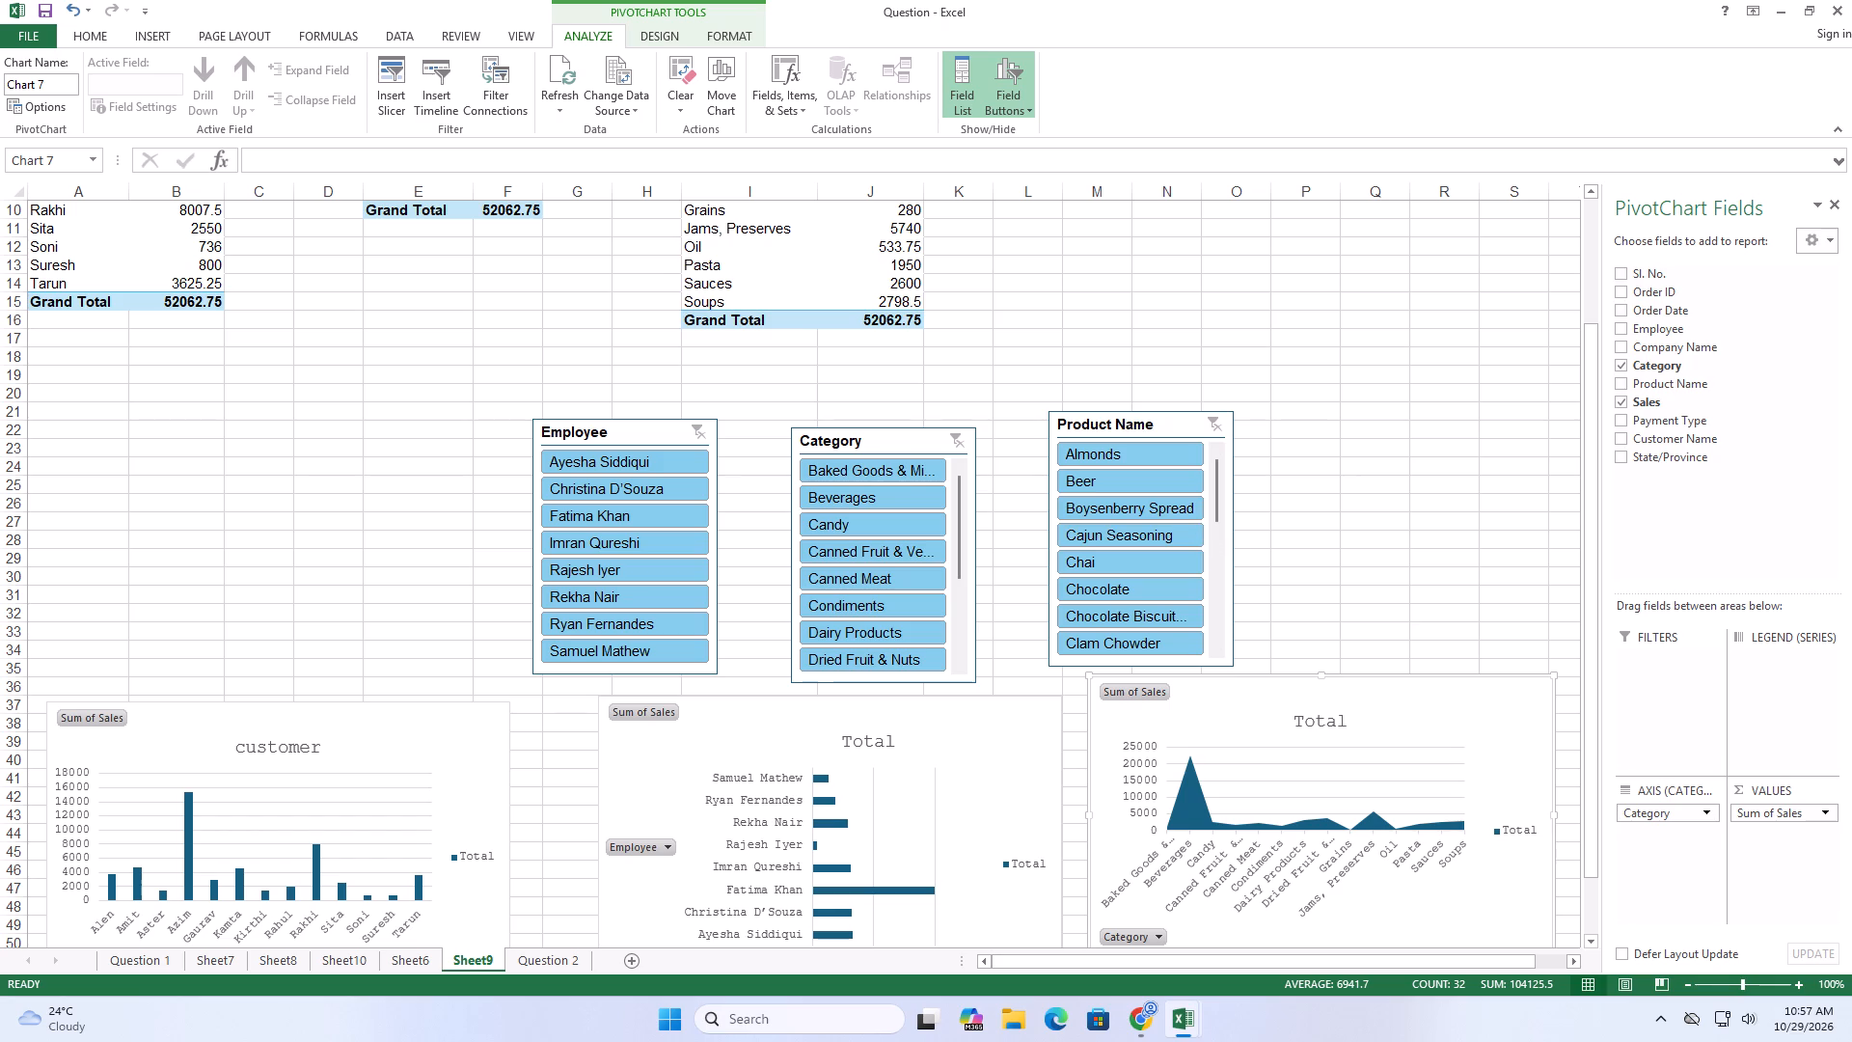
{"action": "double_click", "coordinate": [1329, 720]}
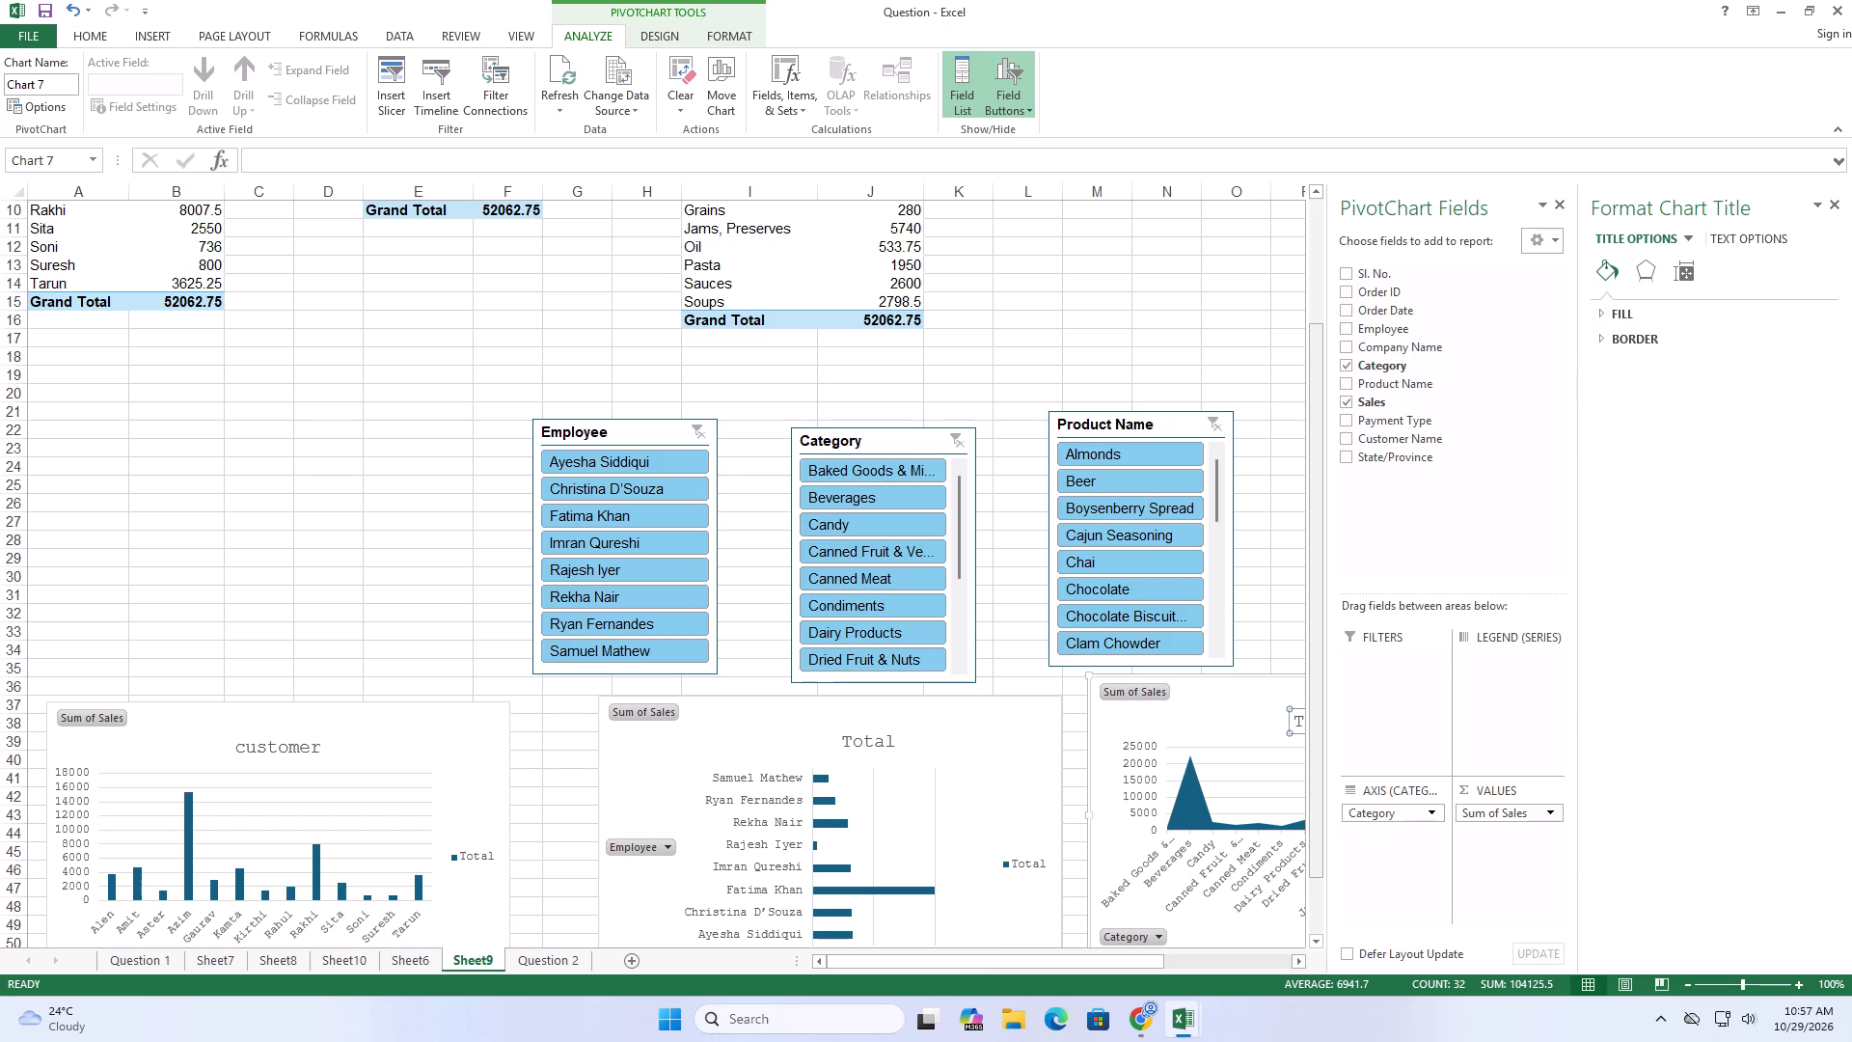
{"action": "left_click", "coordinate": [1254, 278]}
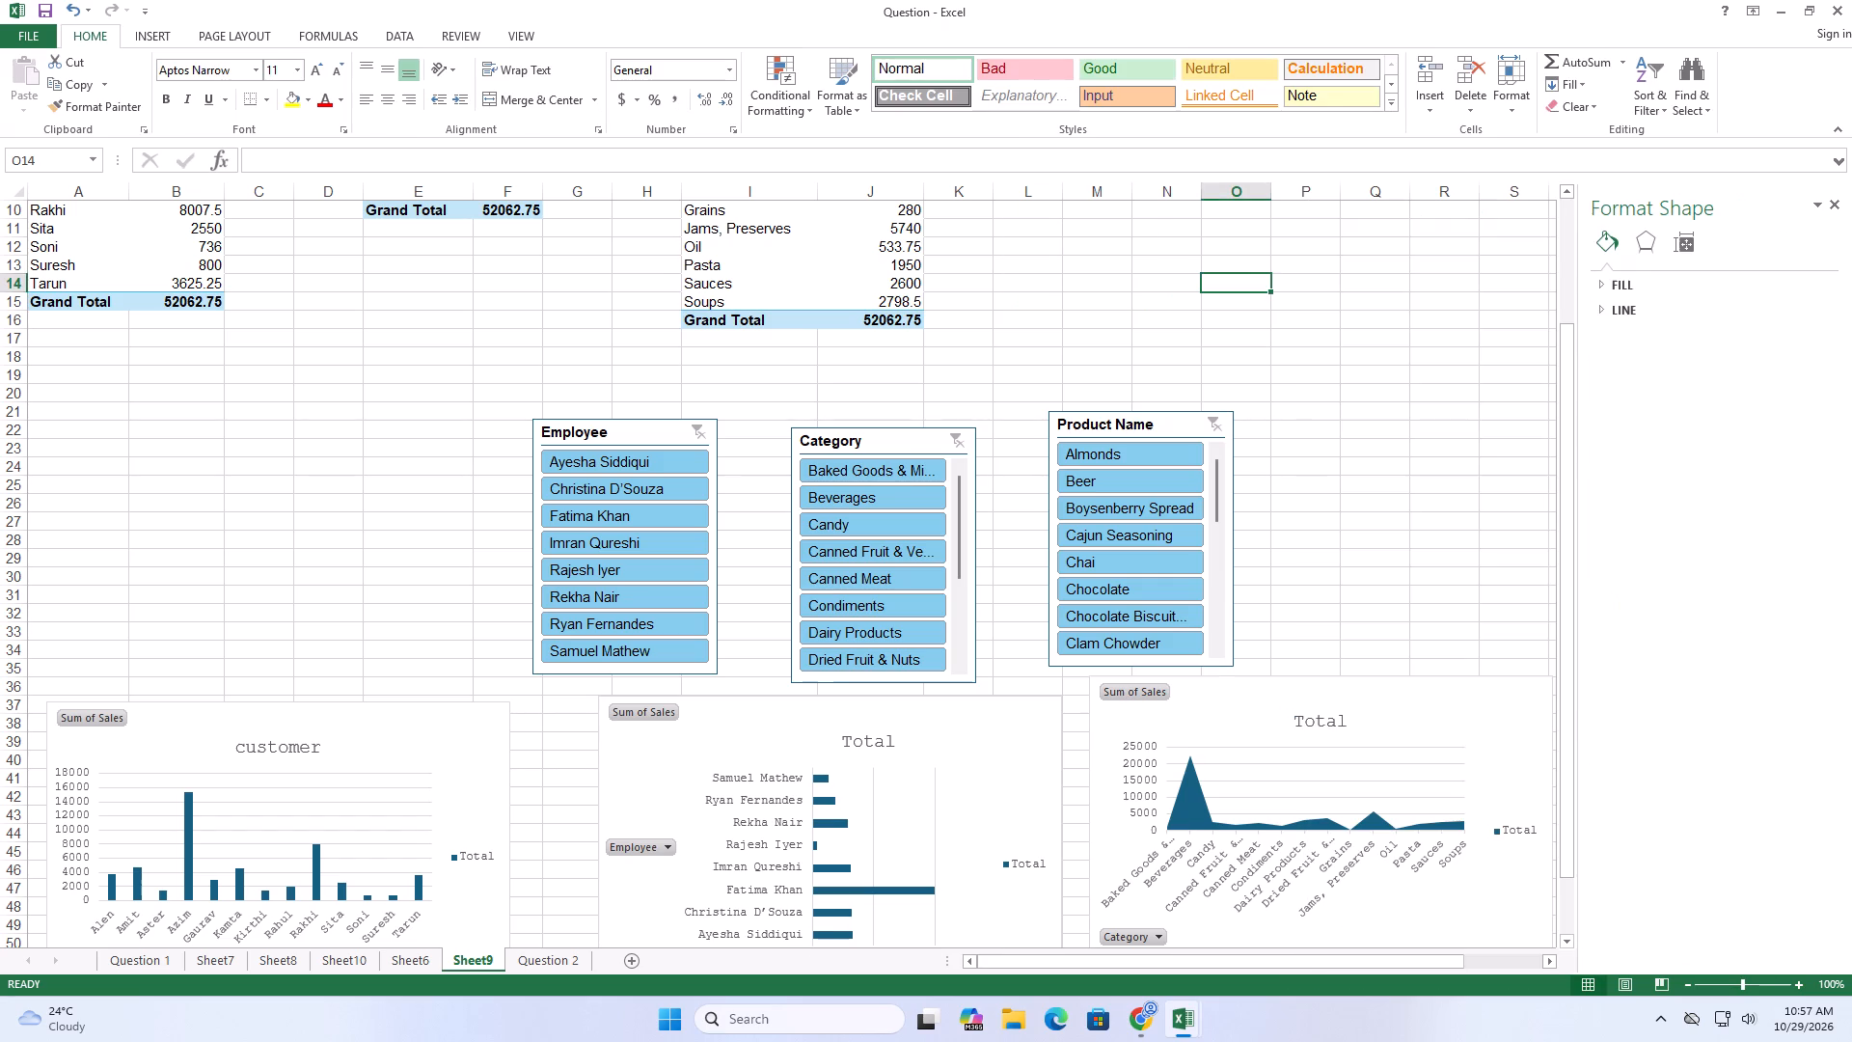
{"action": "double_click", "coordinate": [1329, 720]}
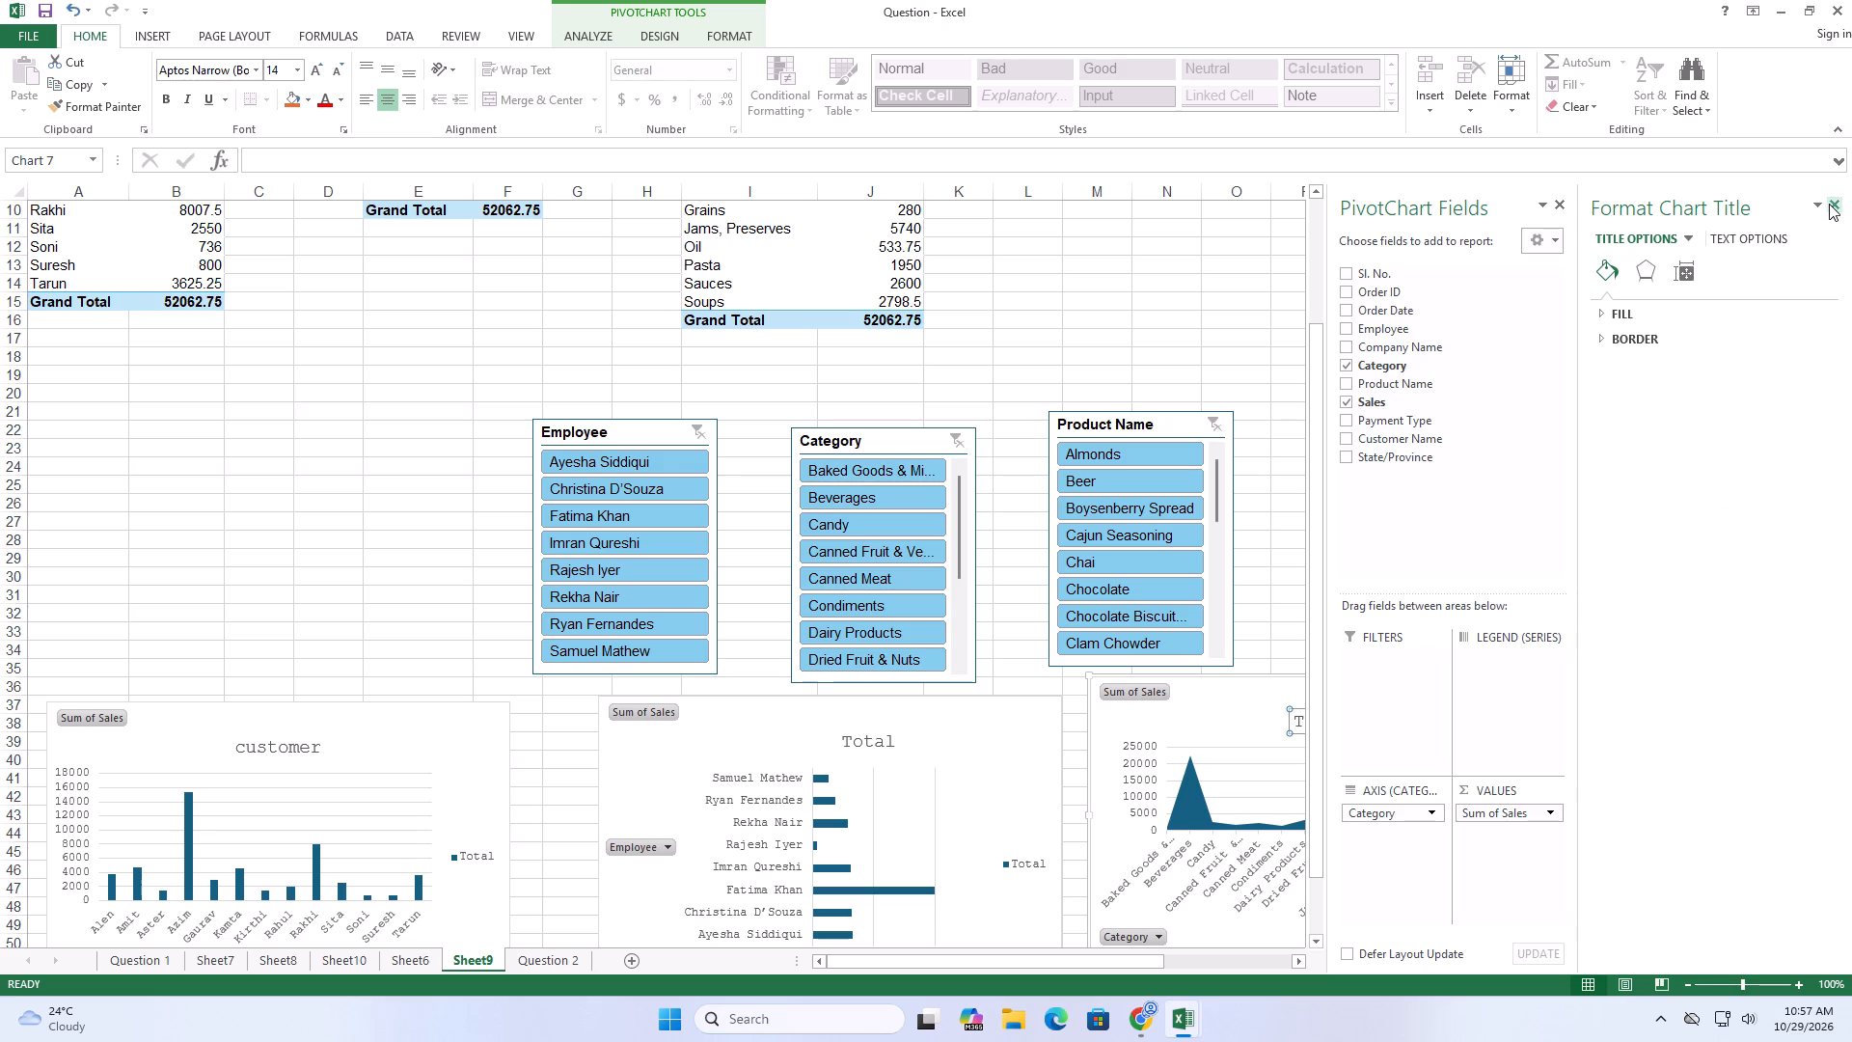
{"action": "left_click", "coordinate": [1829, 204]}
{"action": "double_click", "coordinate": [1332, 716]}
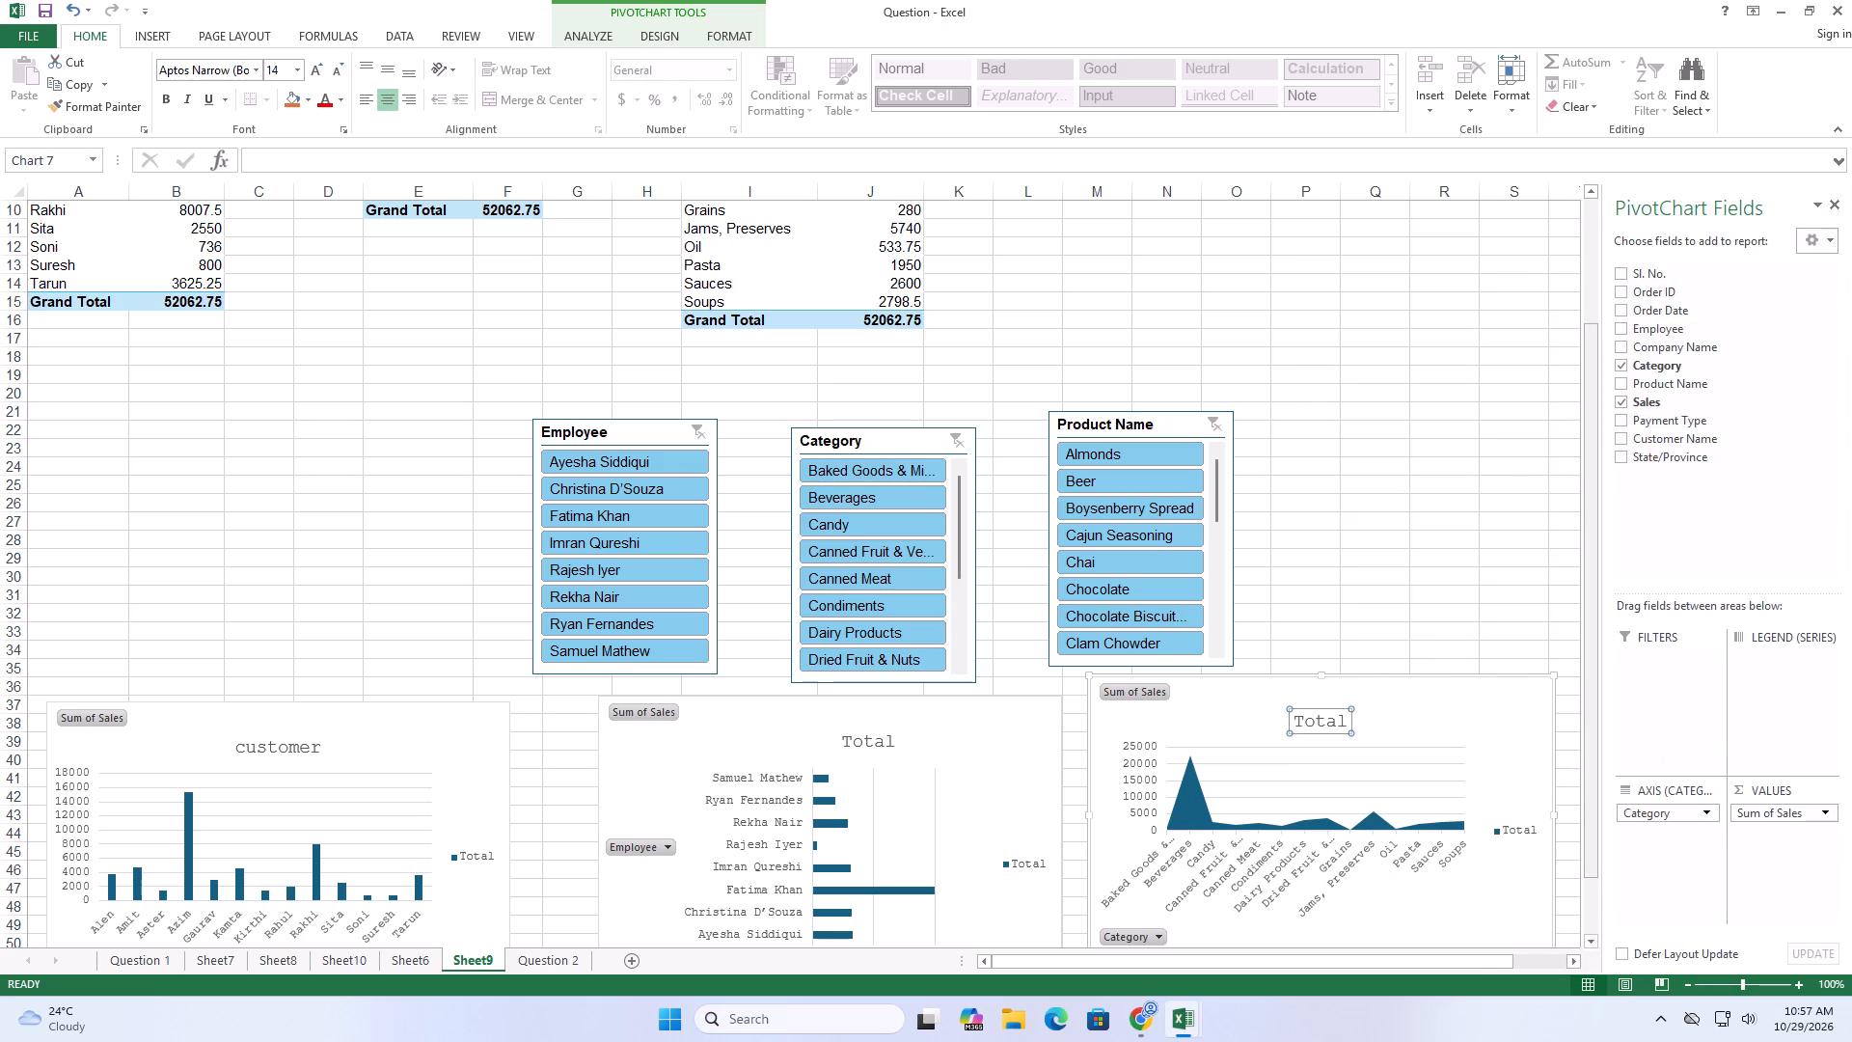
{"action": "key", "text": "BackSpace"}
{"action": "key", "text": "shift+s"}
{"action": "type", "text": "ales by"}
{"action": "key", "text": "space"}
{"action": "type", "text": "ca"}
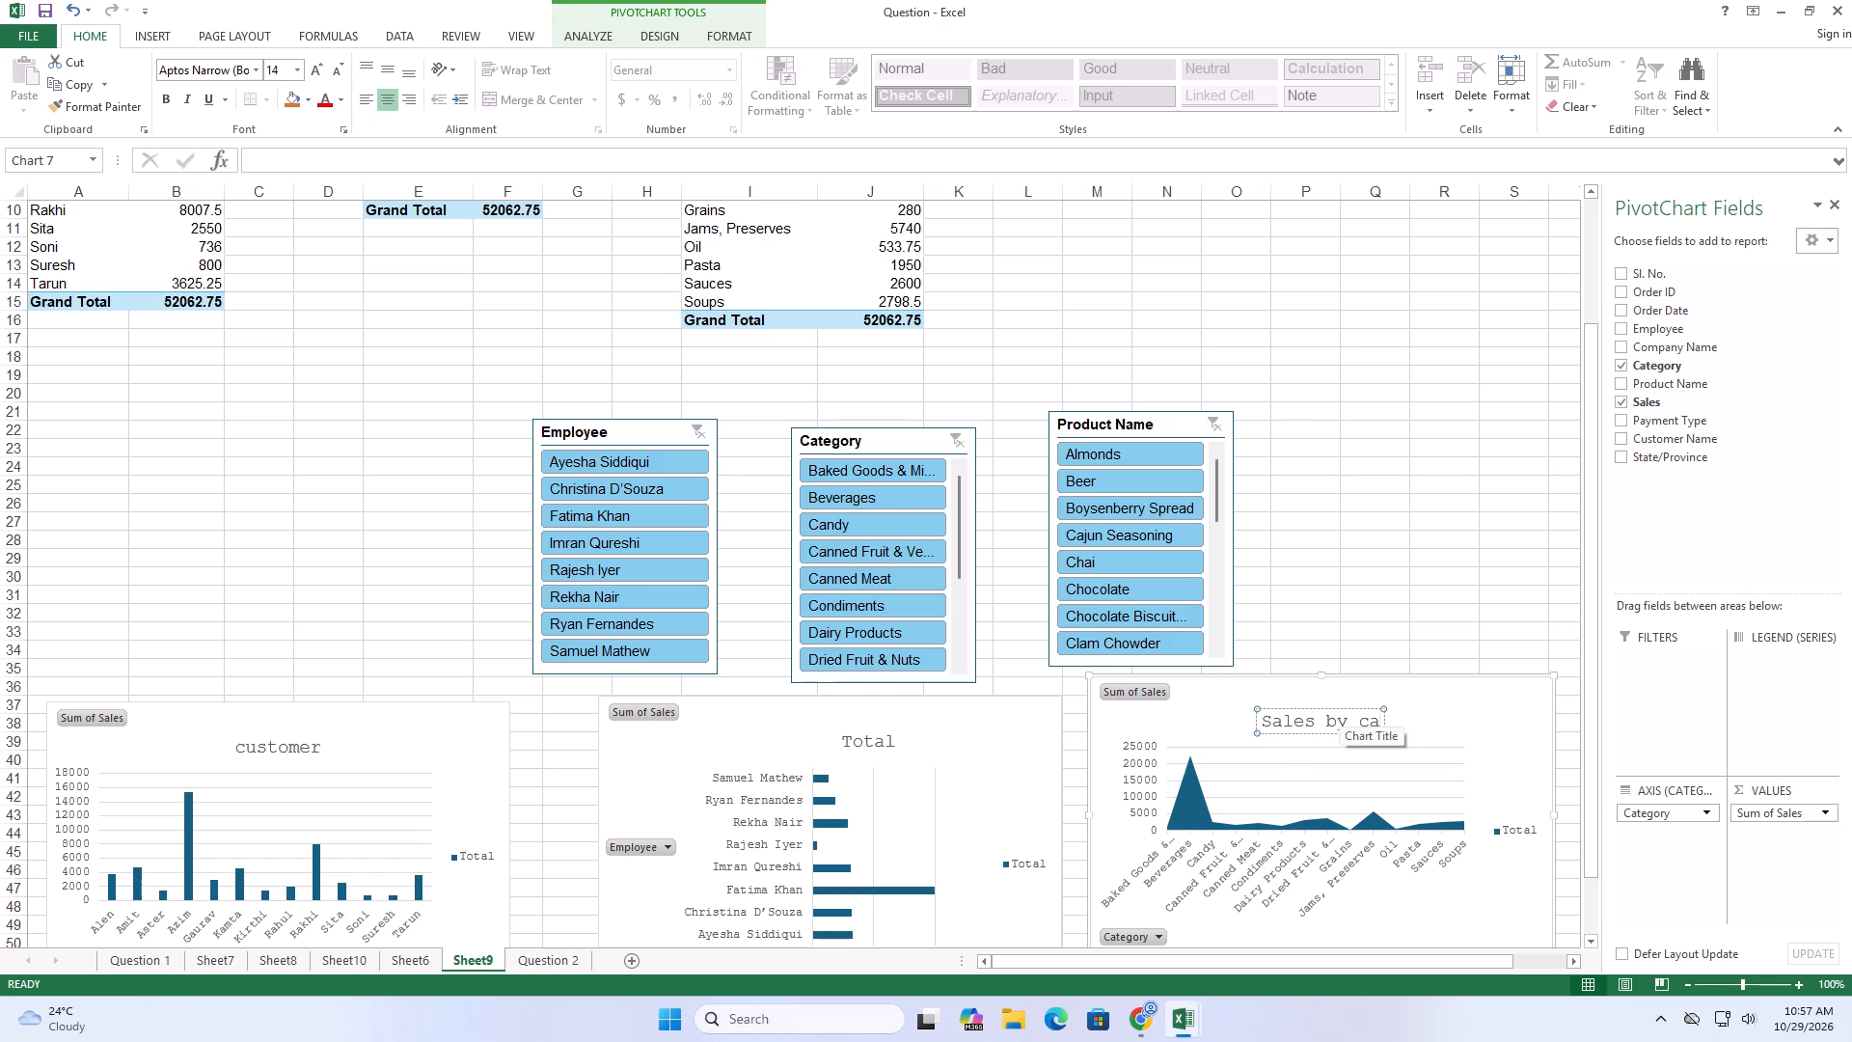
{"action": "type", "text": "teg"}
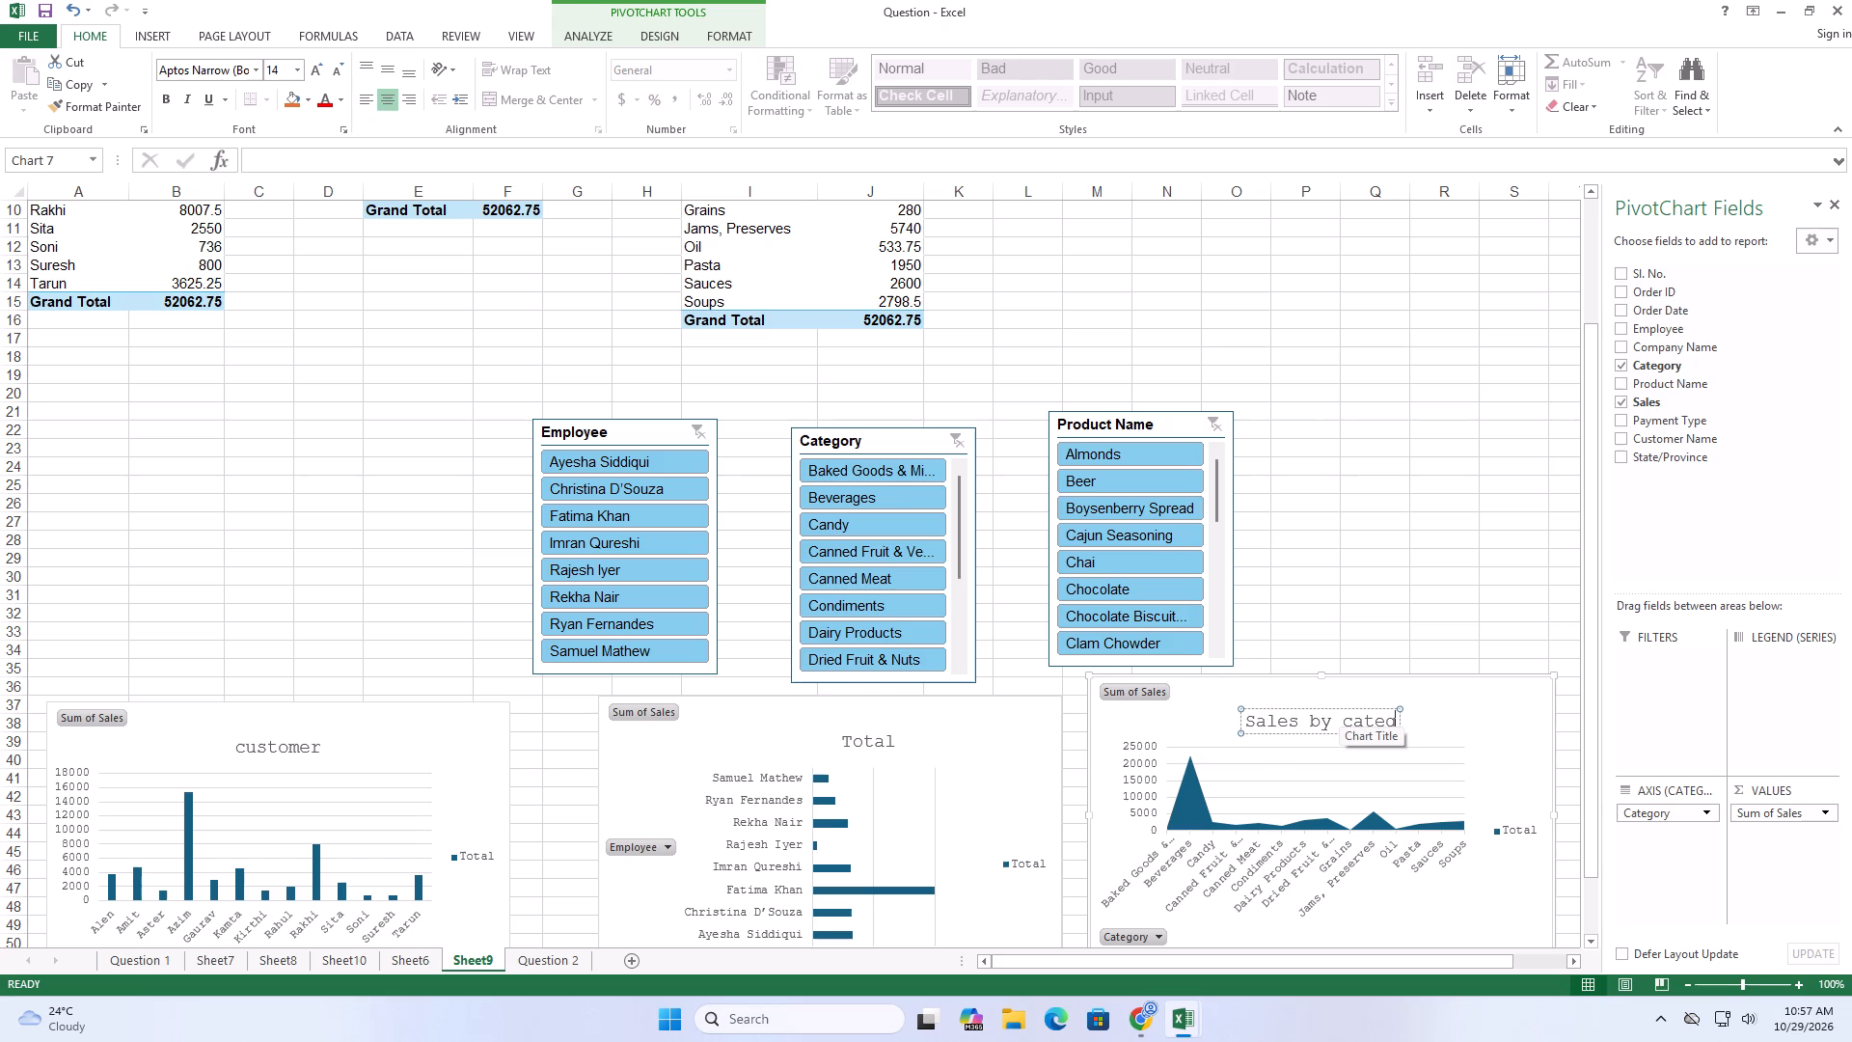
{"action": "type", "text": "ory"}
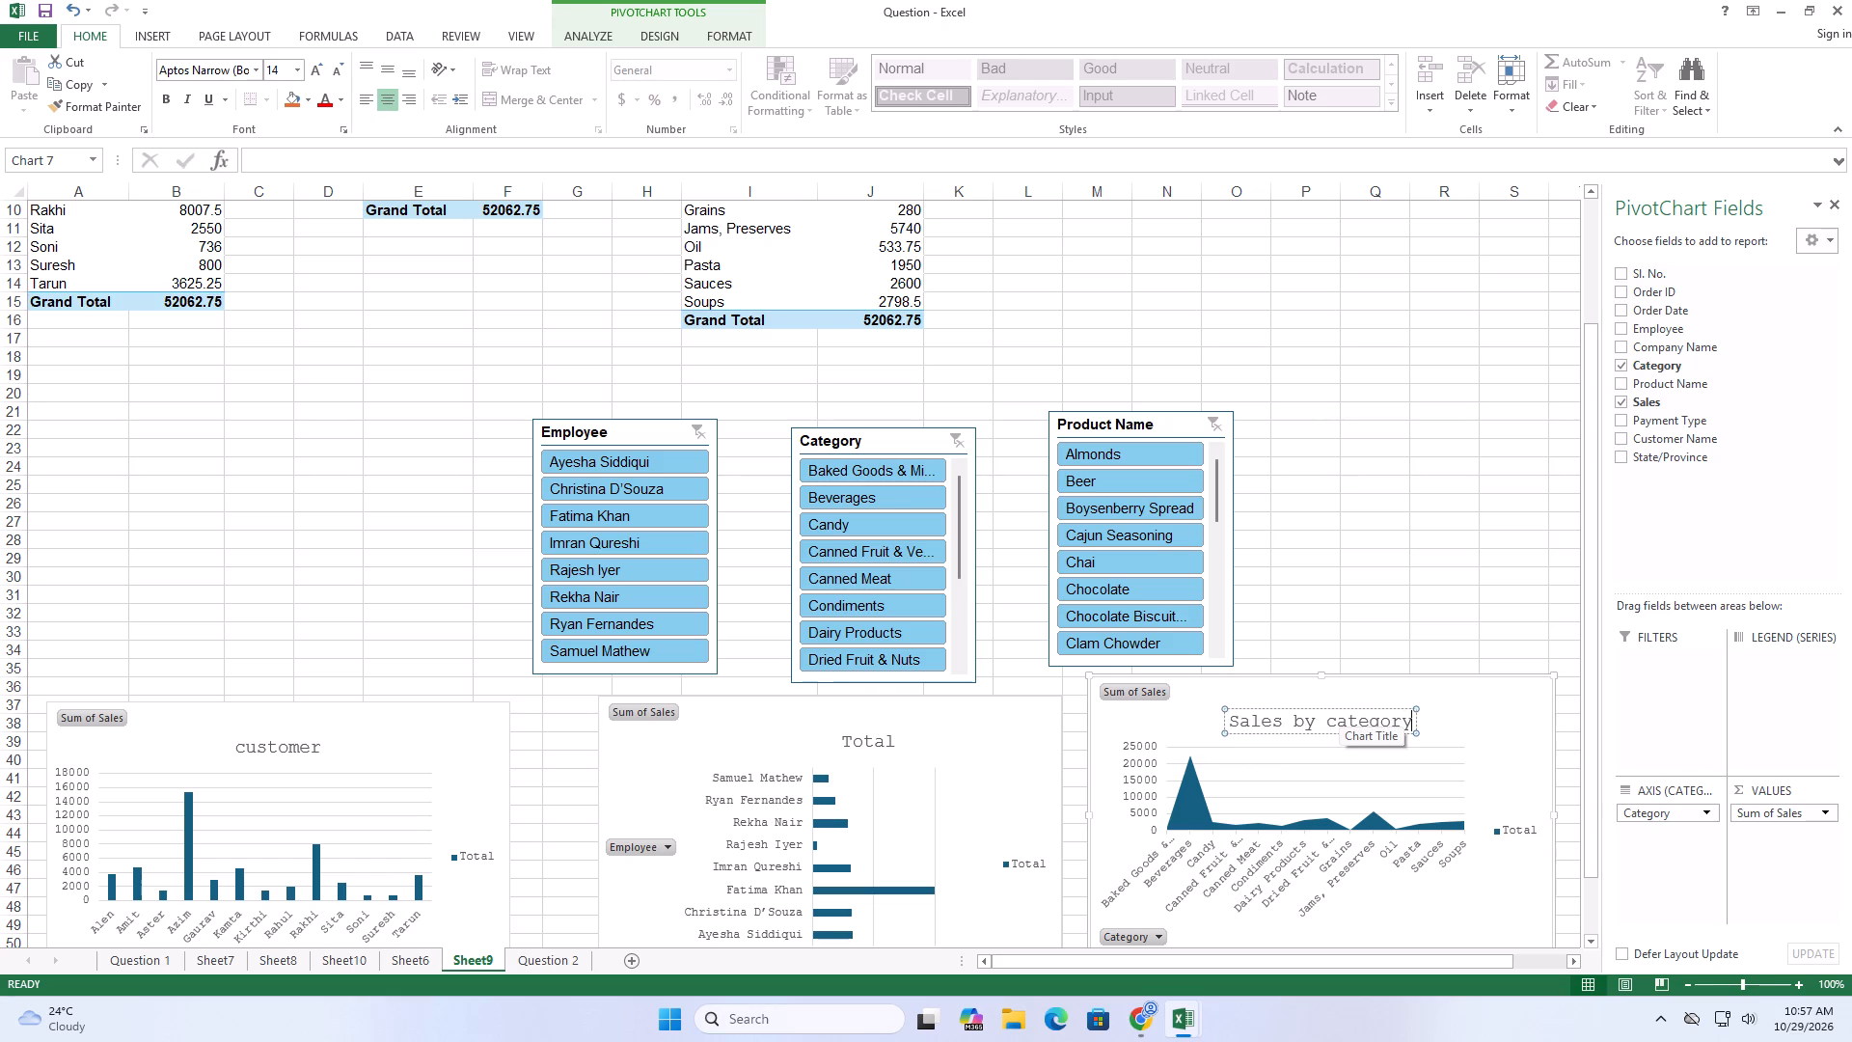
{"action": "key", "text": "Return"}
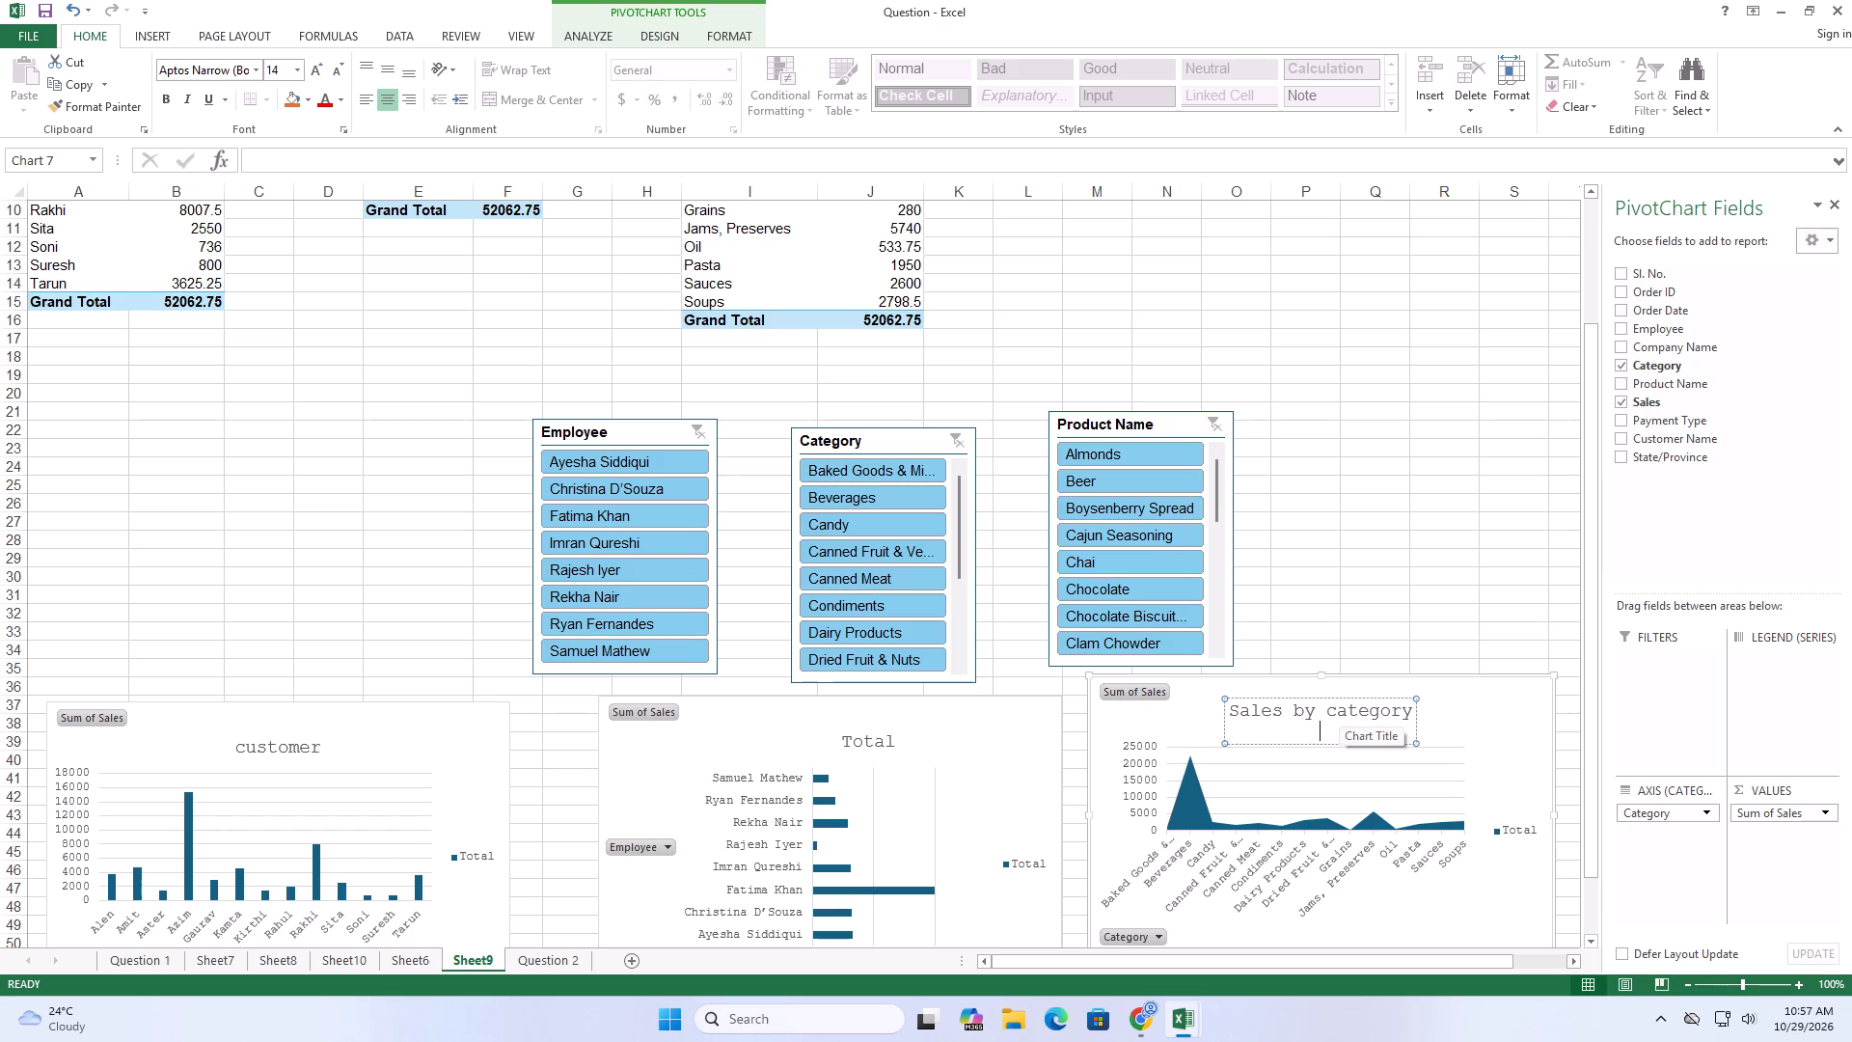
{"action": "left_click", "coordinate": [1493, 705]}
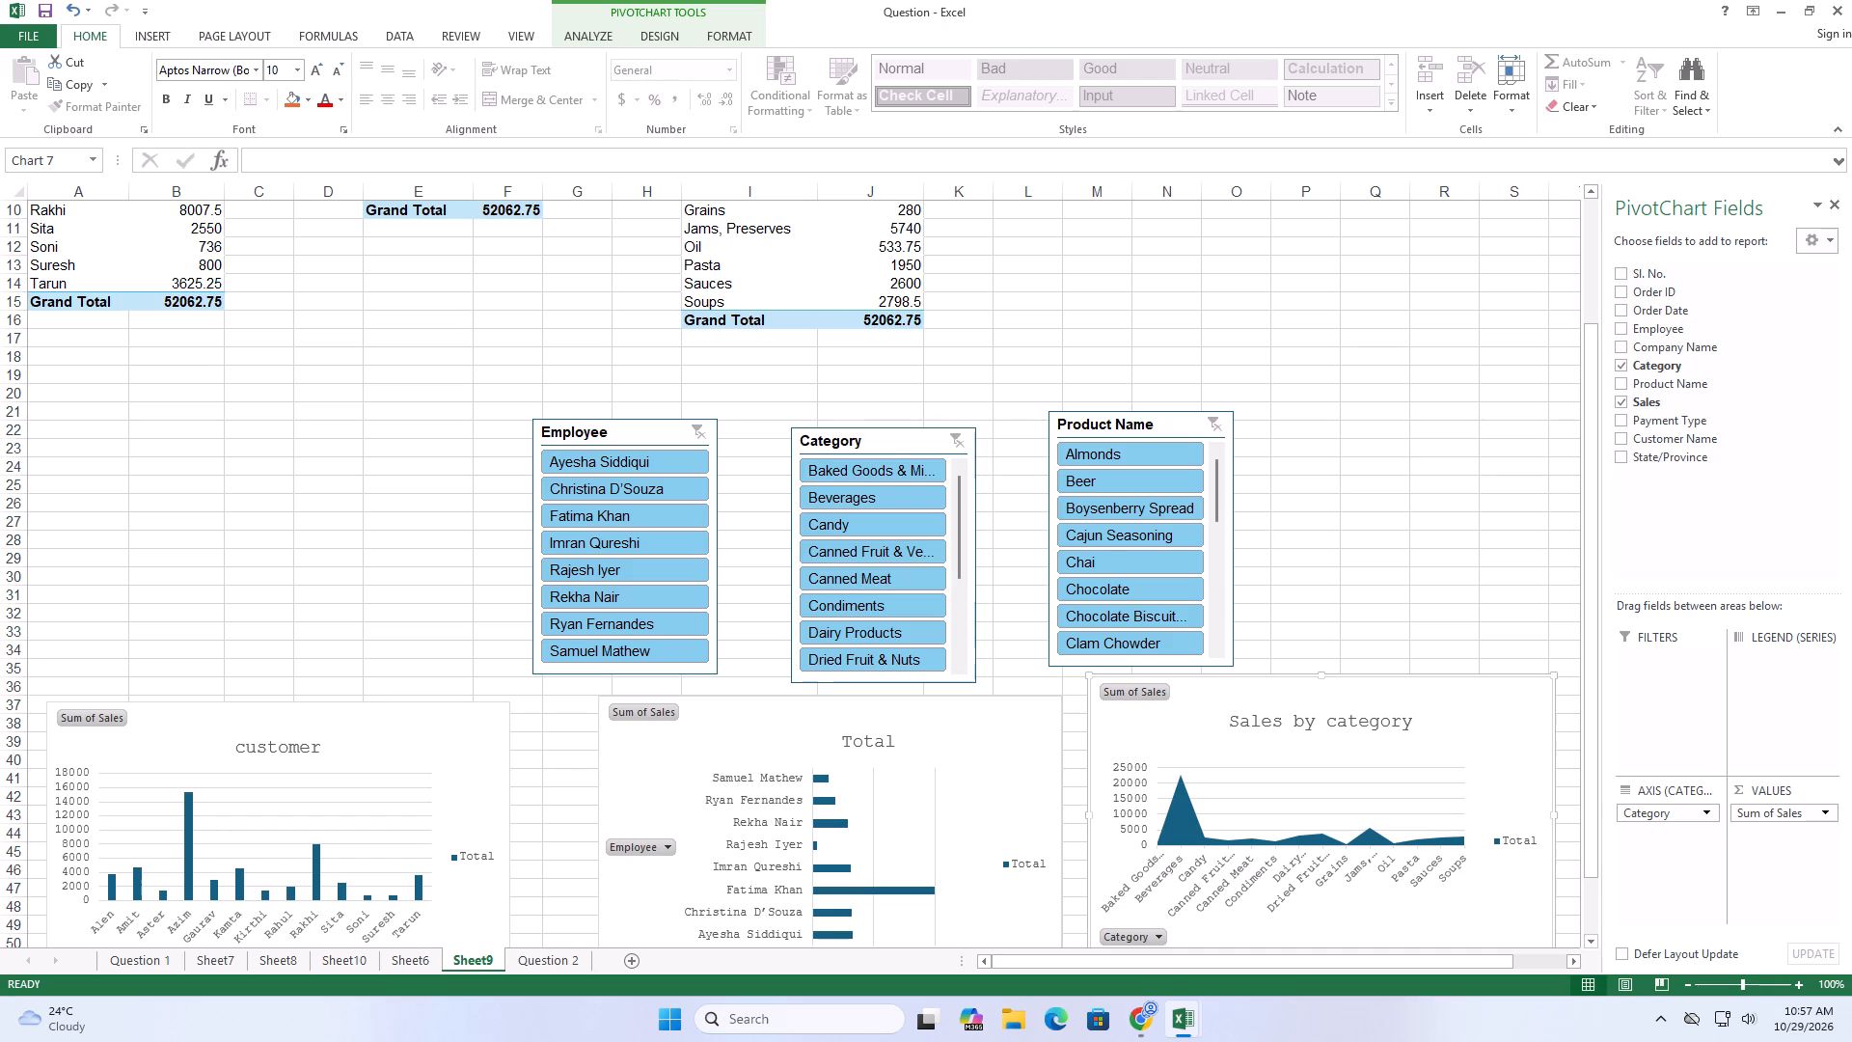
Add a new blank worksheet after Sheet9 and hide its gridlines.
{"action": "scroll", "coordinate": [1354, 584], "scroll_direction": "down", "scroll_amount": 3}
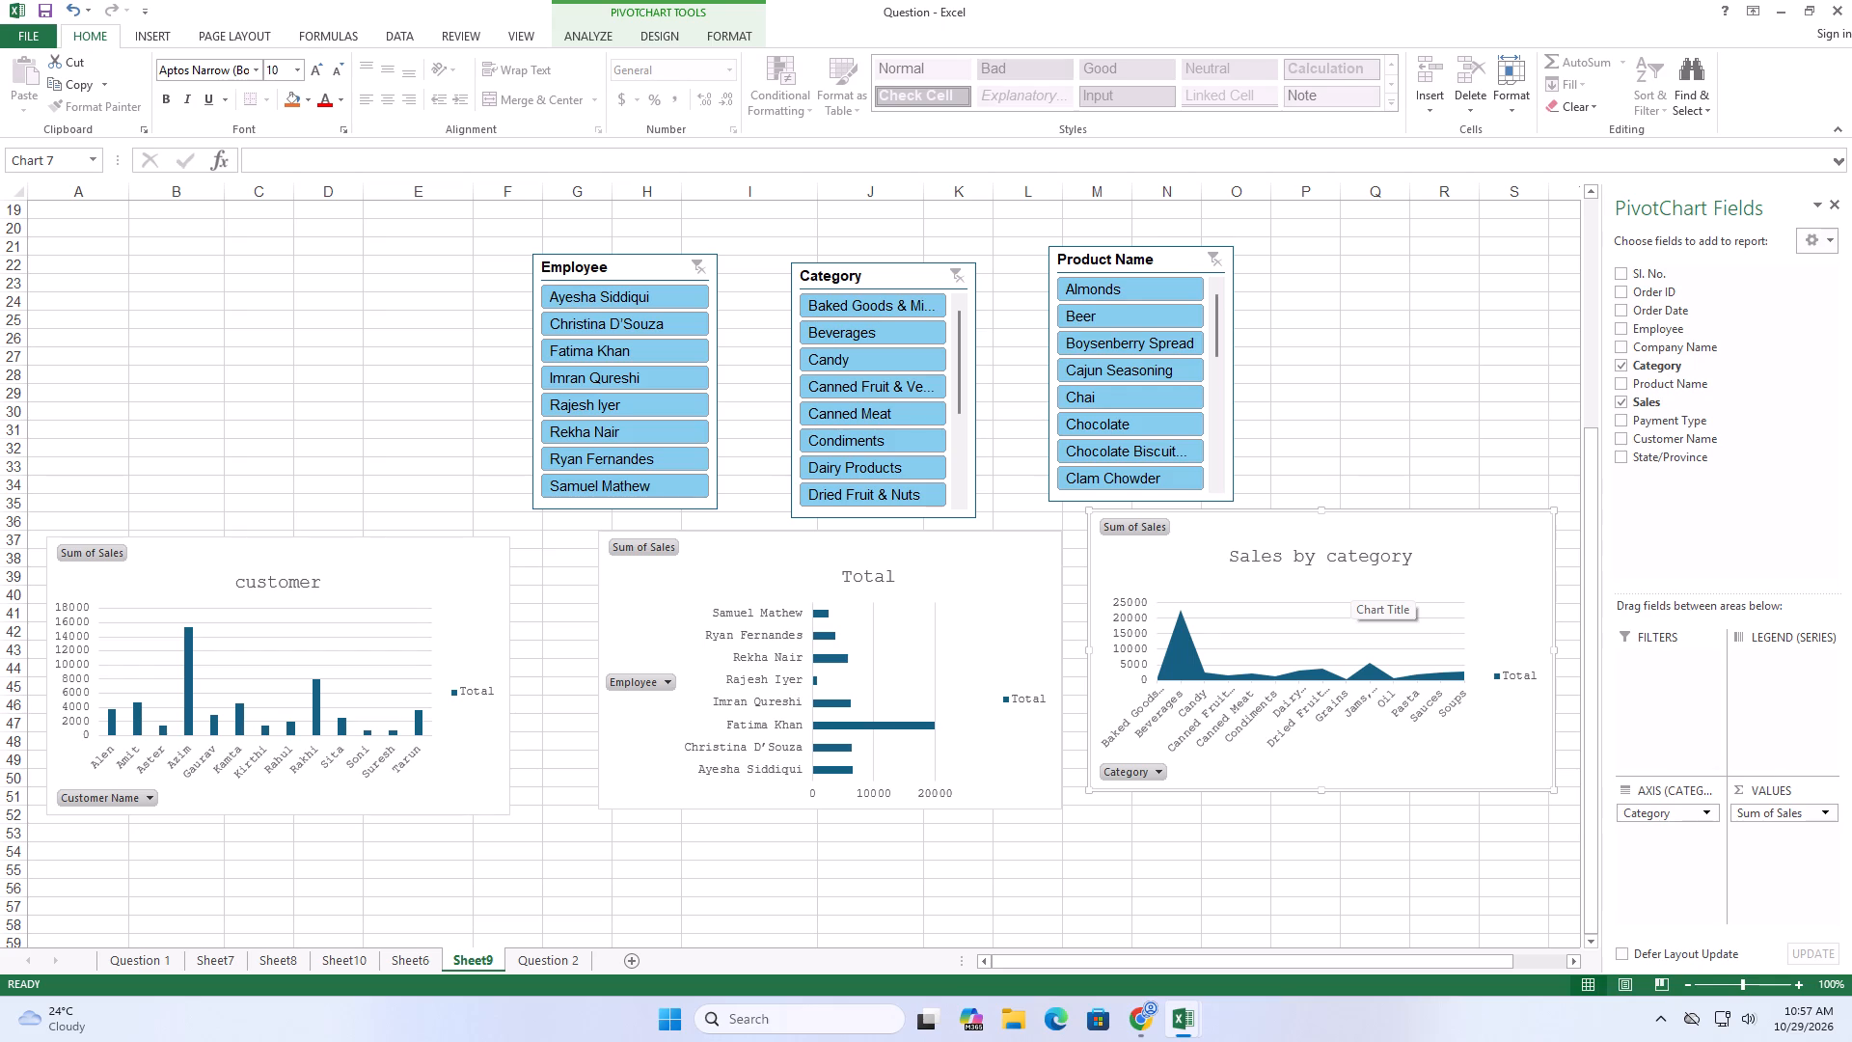
{"action": "left_click", "coordinate": [629, 959]}
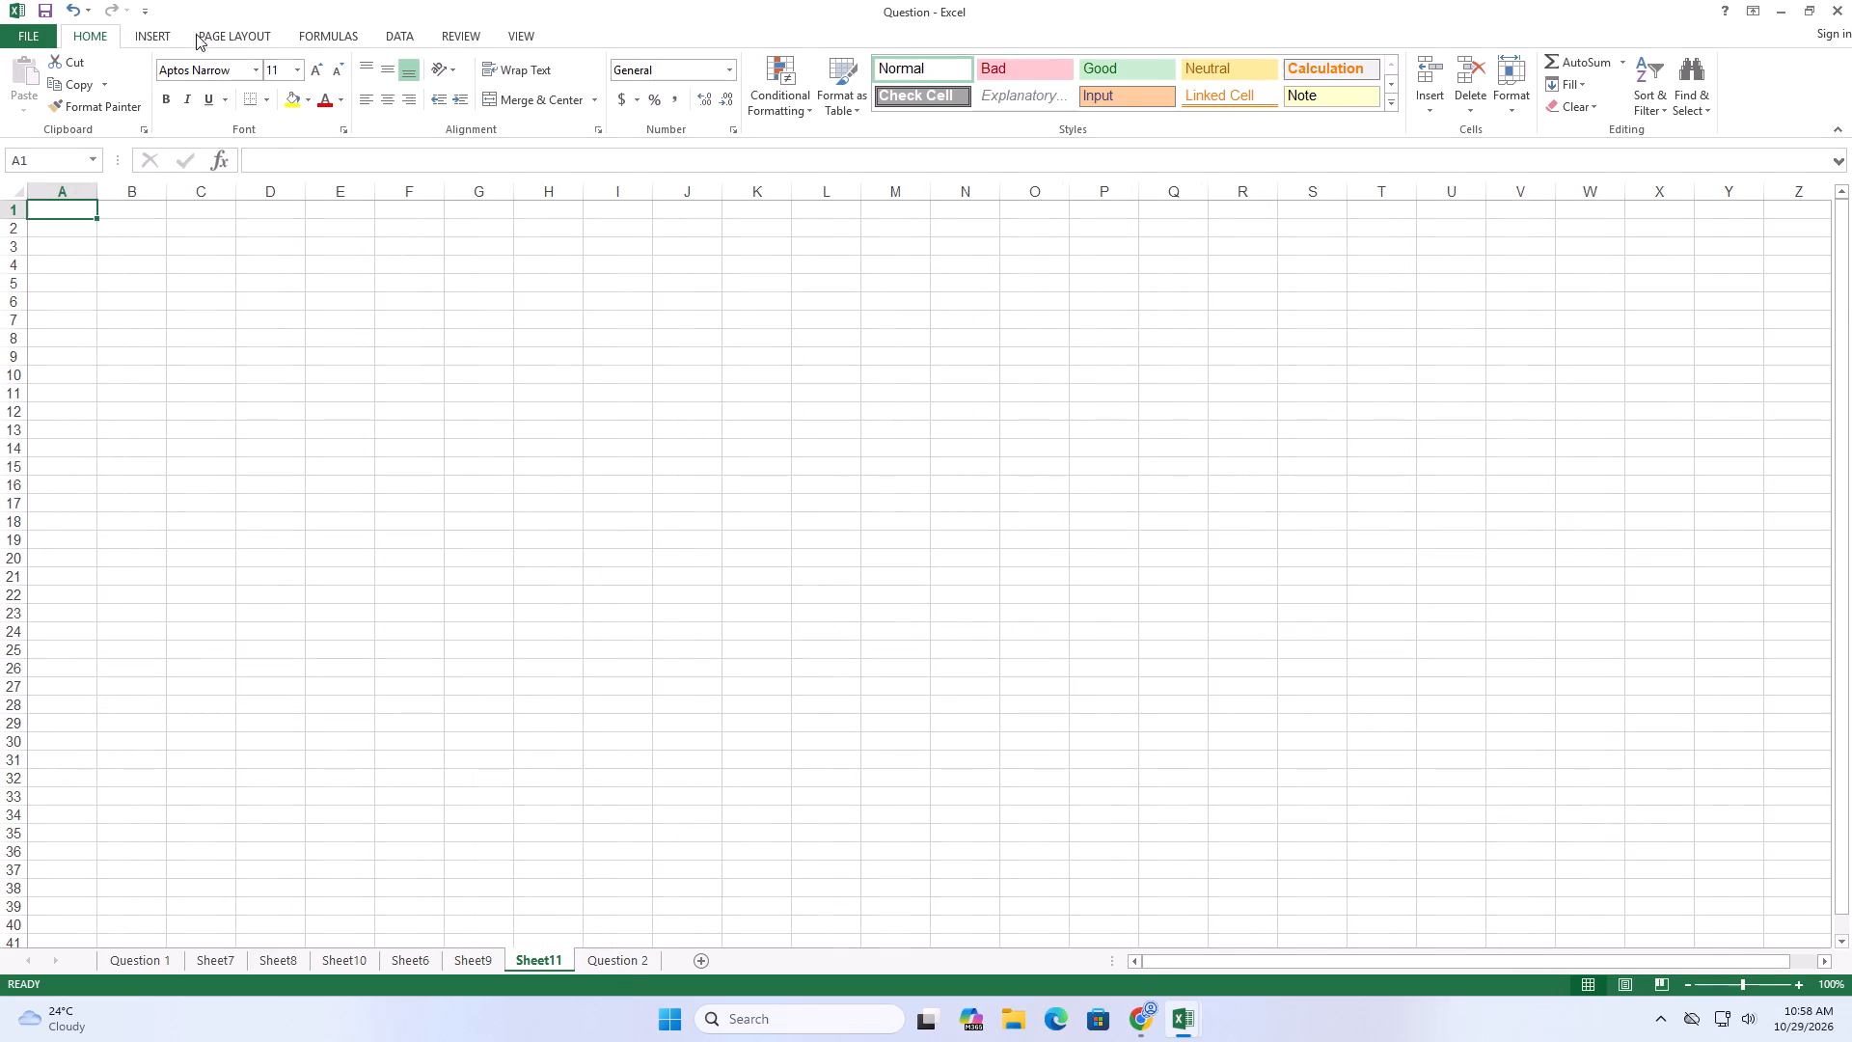
{"action": "left_click", "coordinate": [516, 32]}
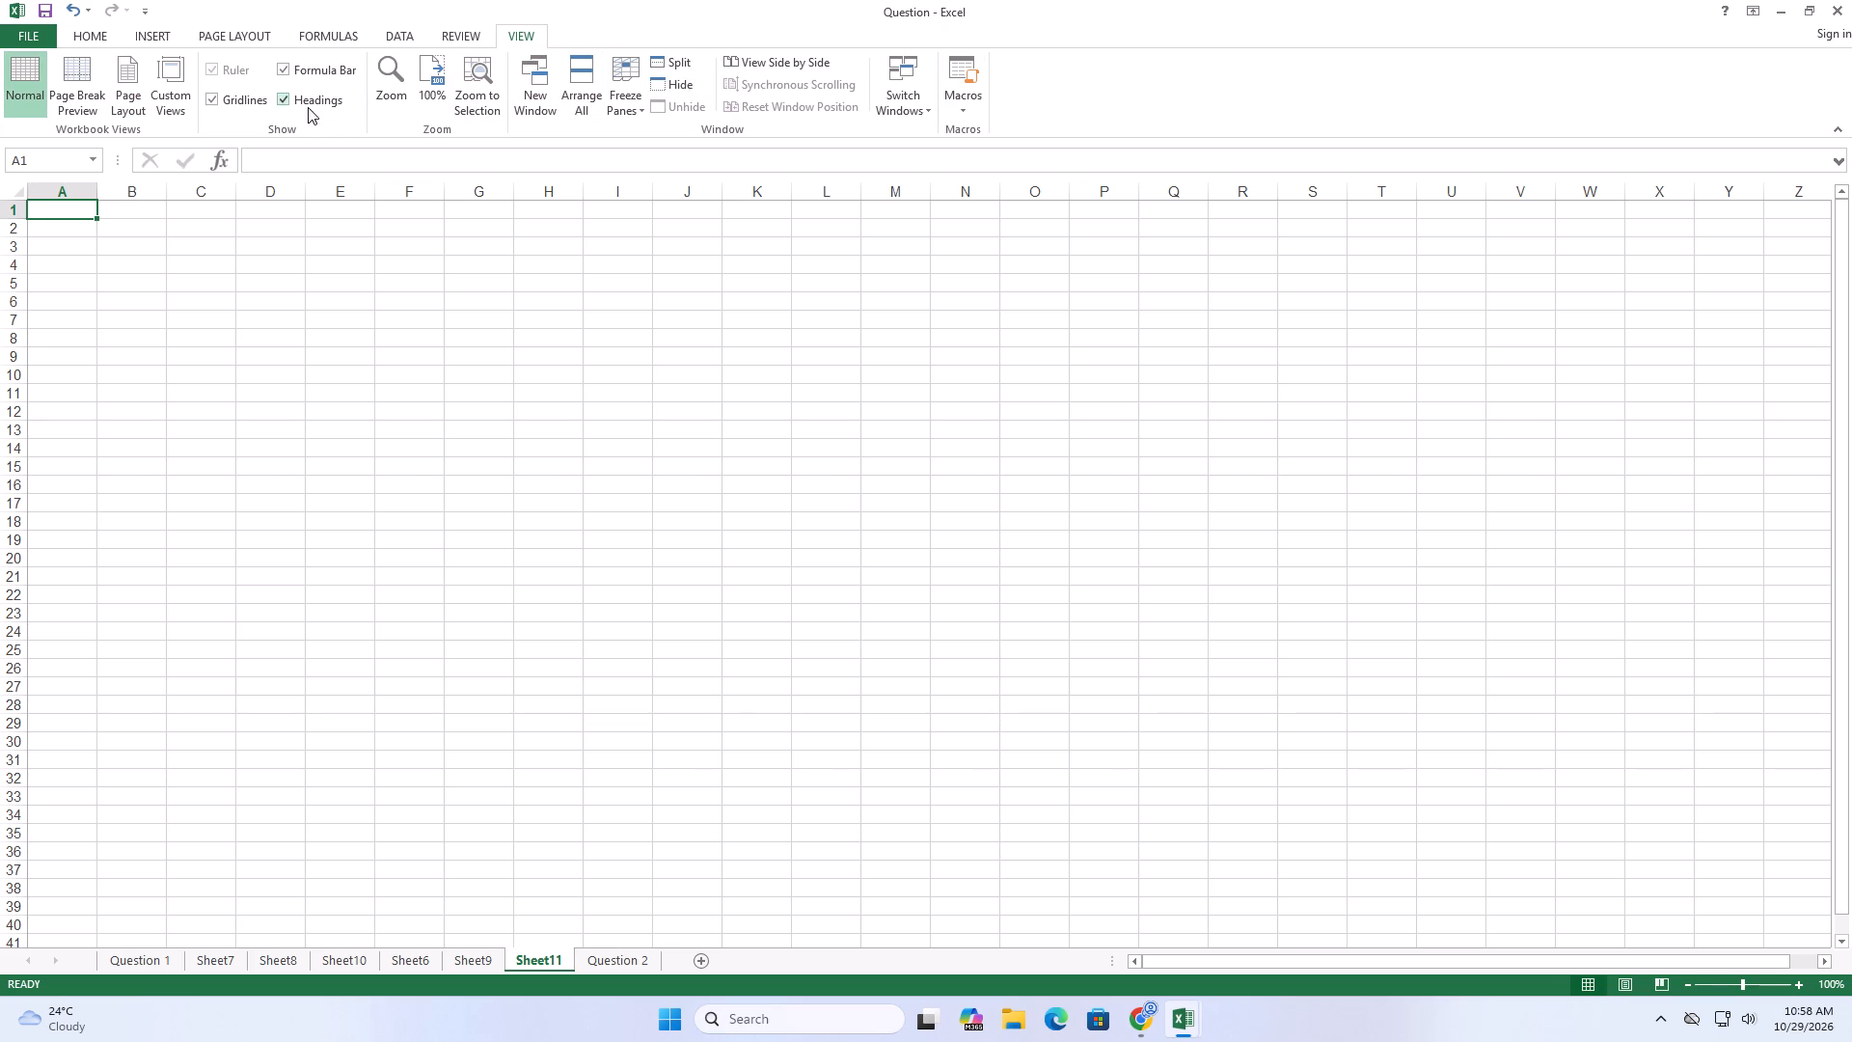
{"action": "left_click", "coordinate": [231, 102]}
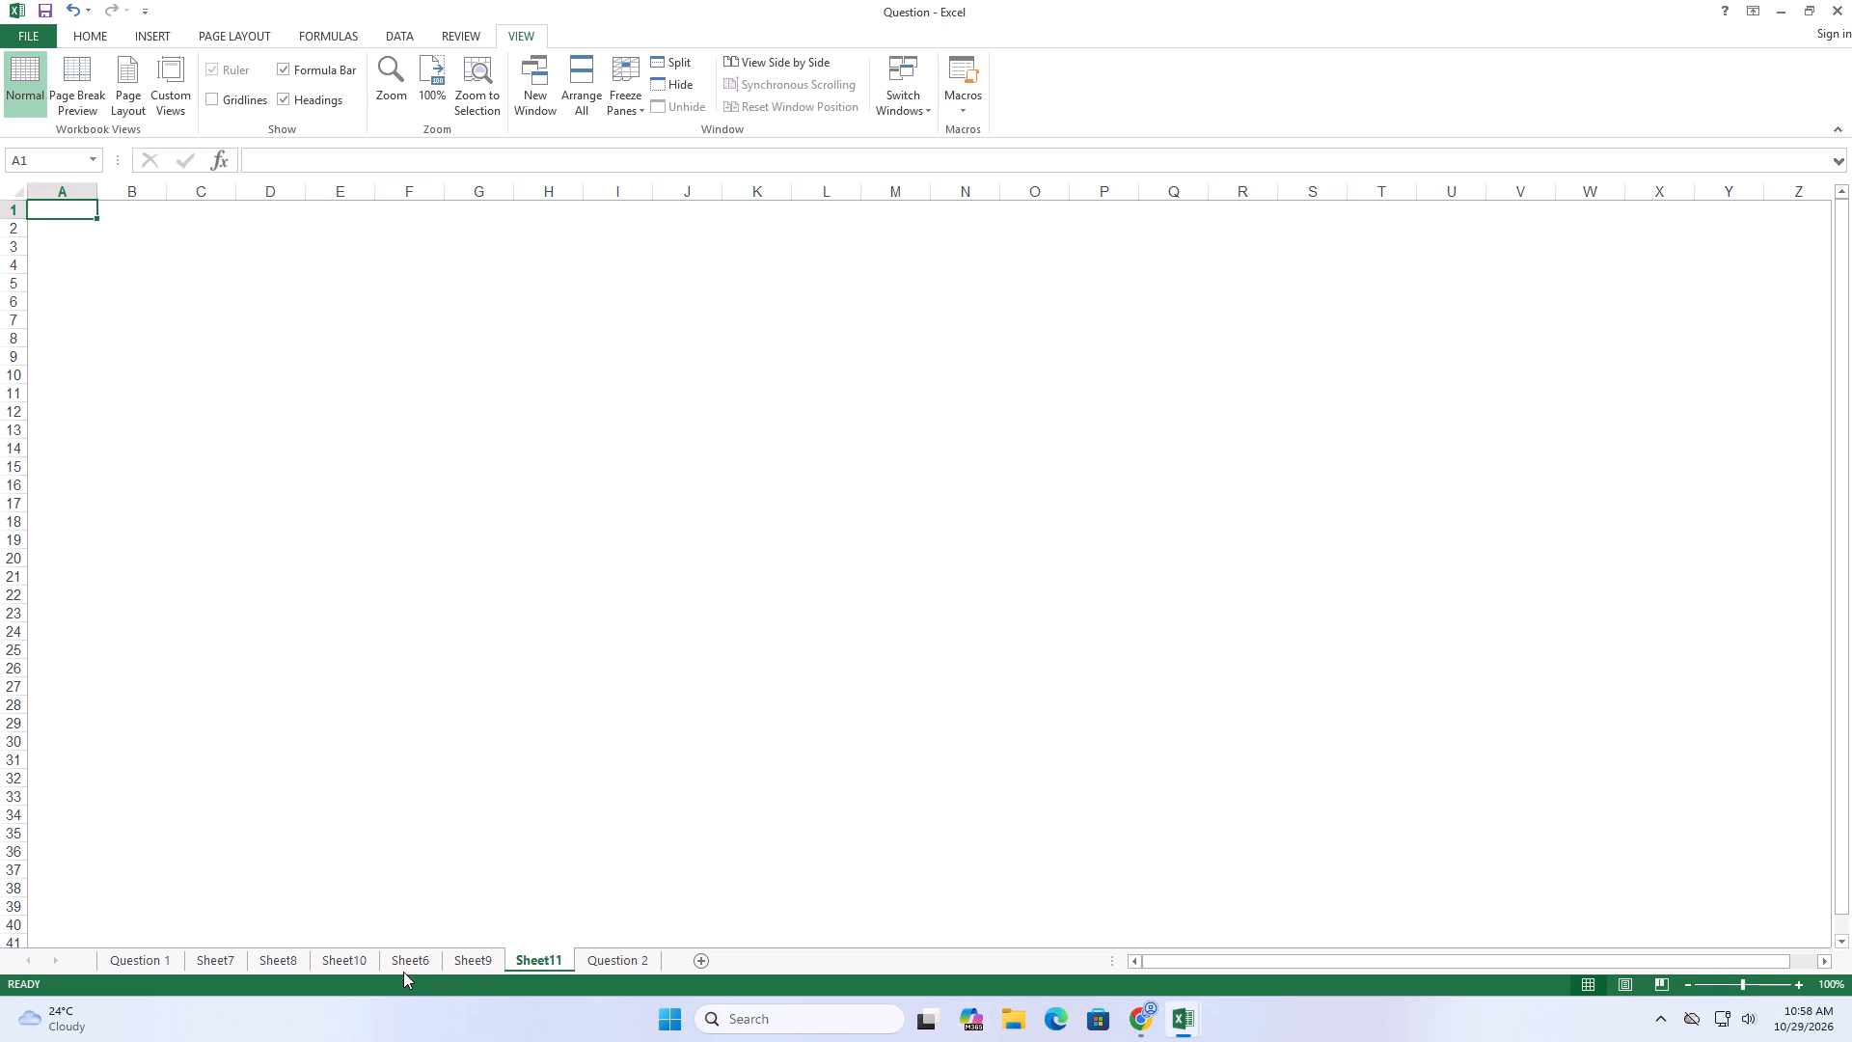
Copy the customer column chart from Sheet9 and paste it at cell A1 of Sheet11.
{"action": "left_click", "coordinate": [466, 958]}
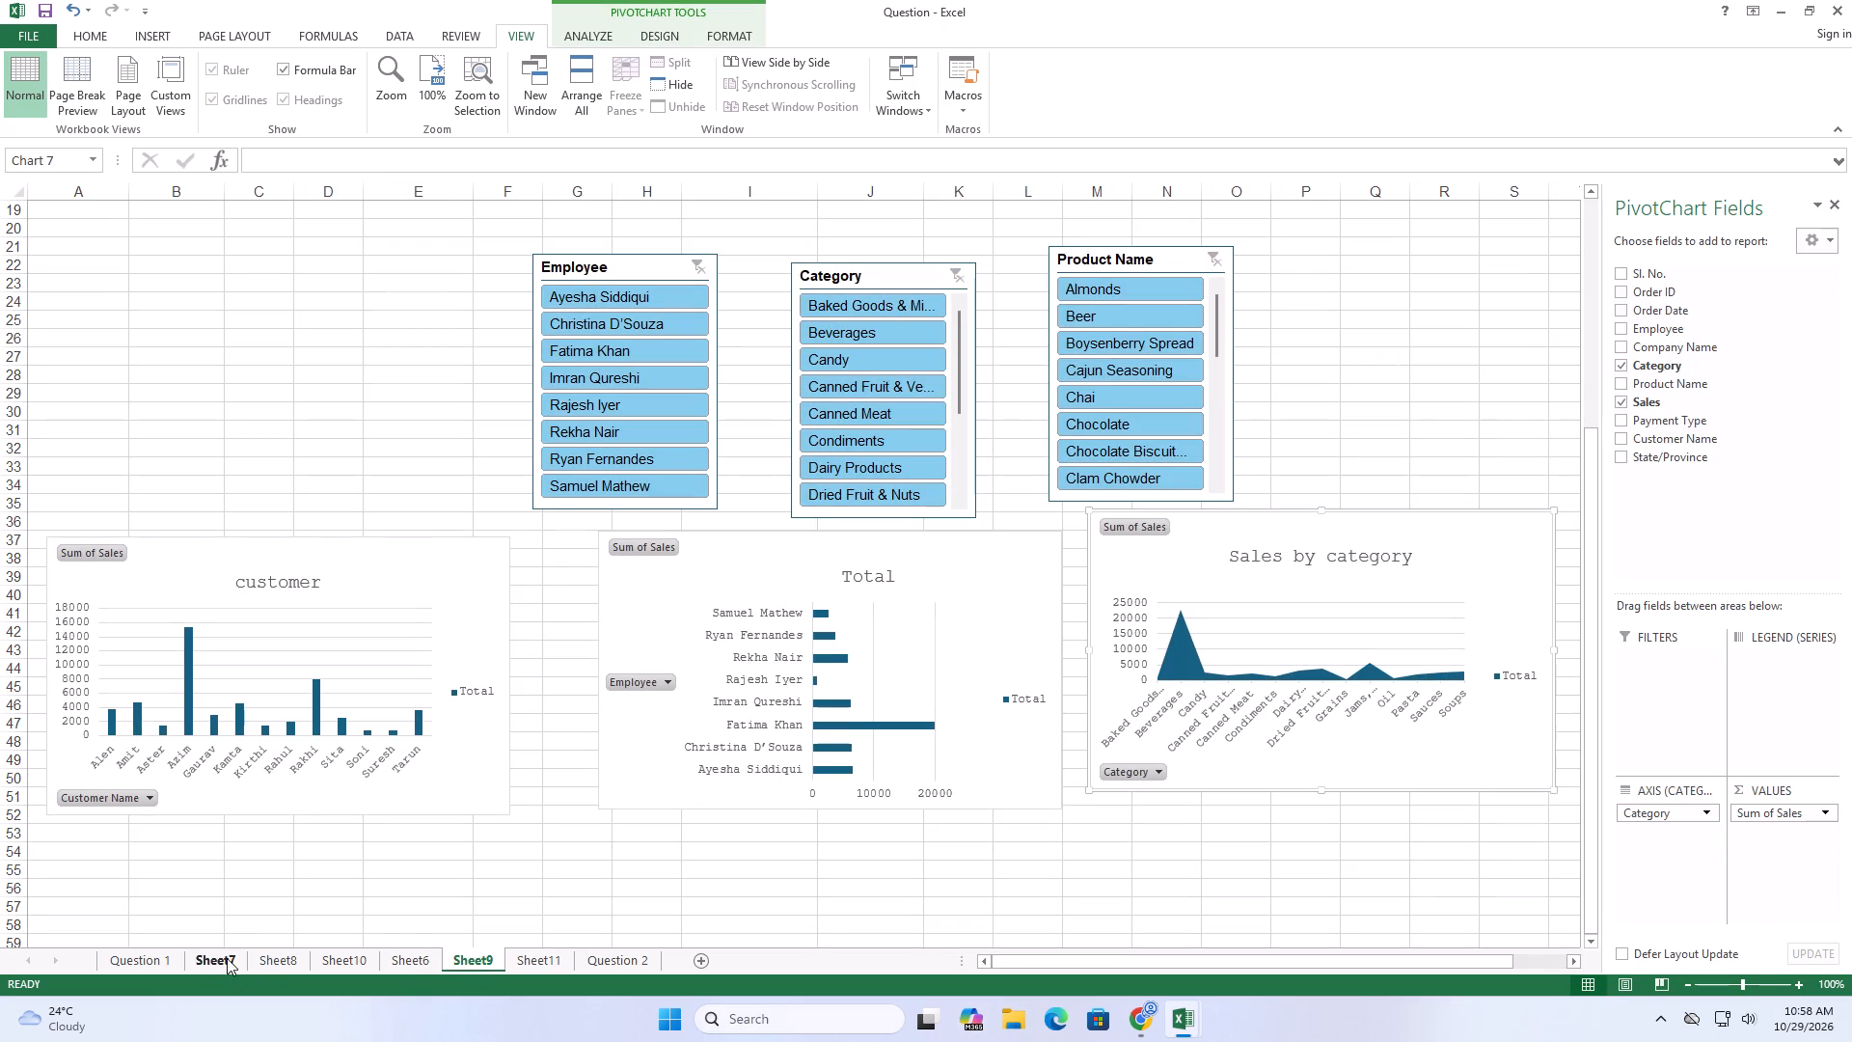
{"action": "left_click", "coordinate": [151, 548]}
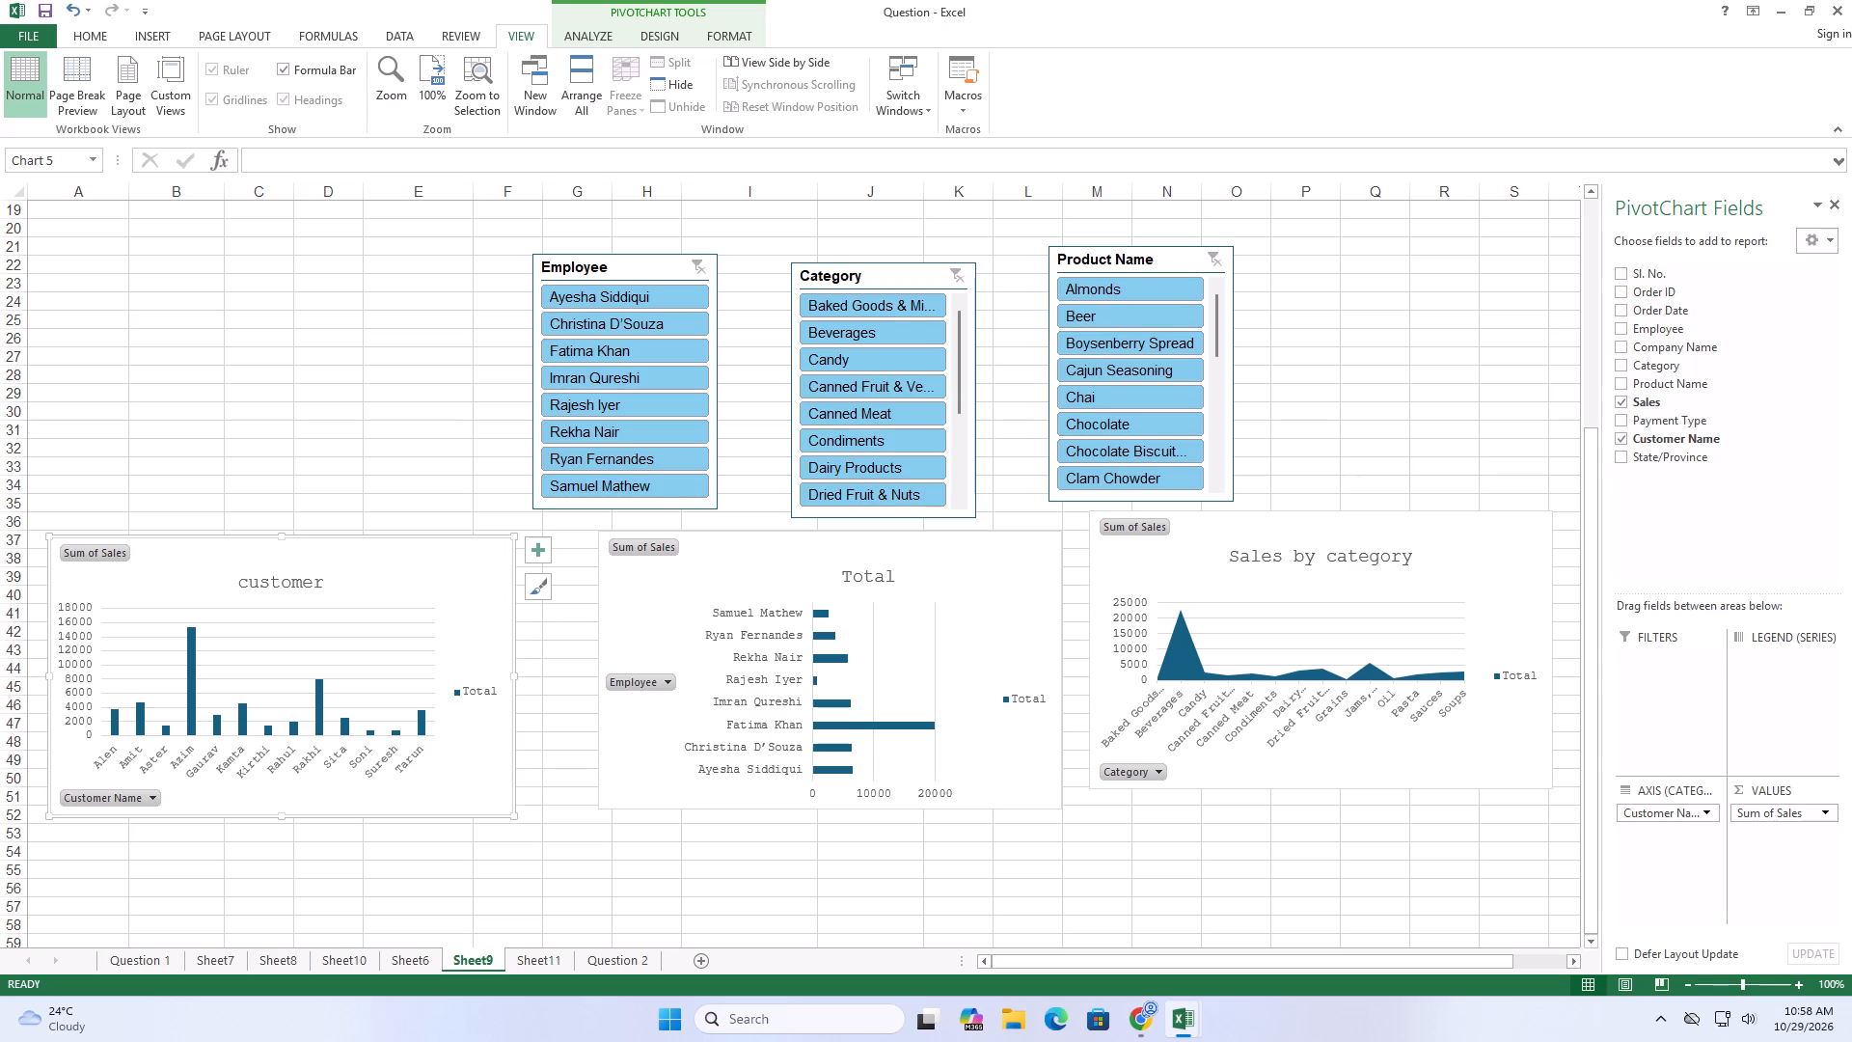
{"action": "key", "text": "ctrl+c"}
{"action": "left_click", "coordinate": [539, 965]}
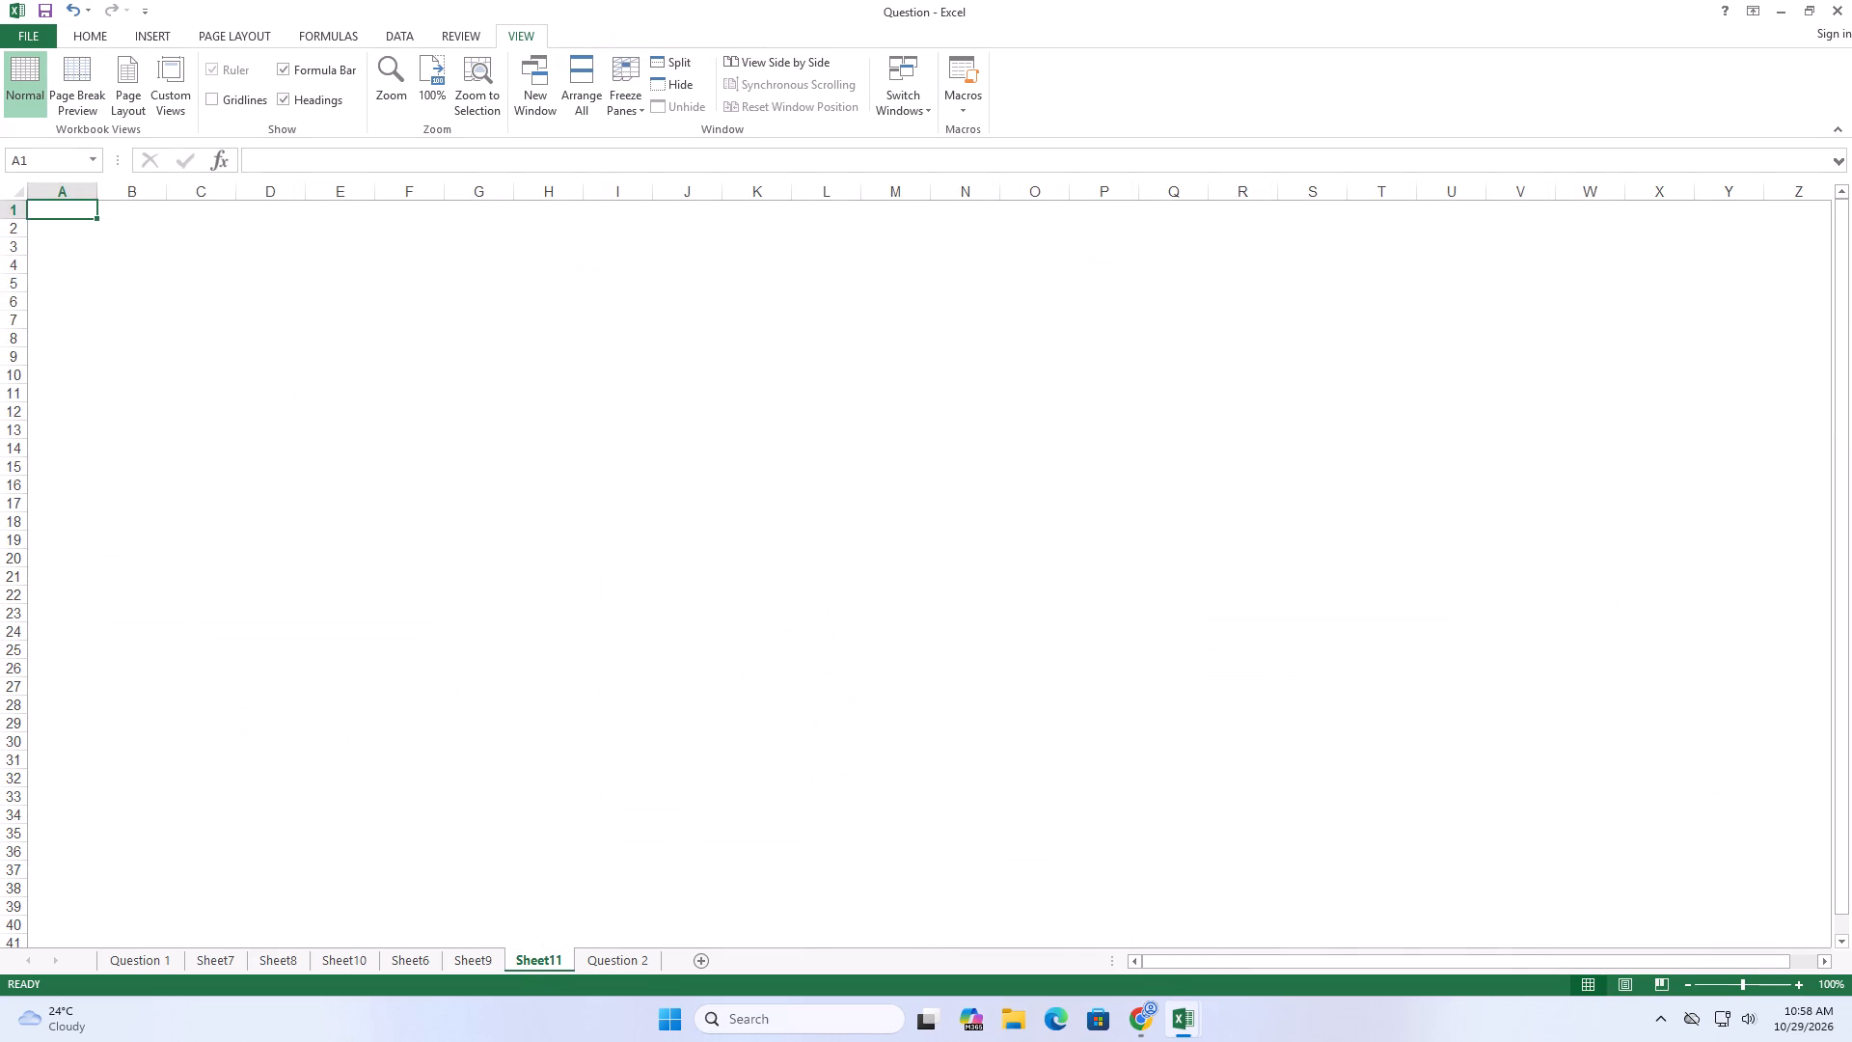
{"action": "key", "text": "ctrl+v"}
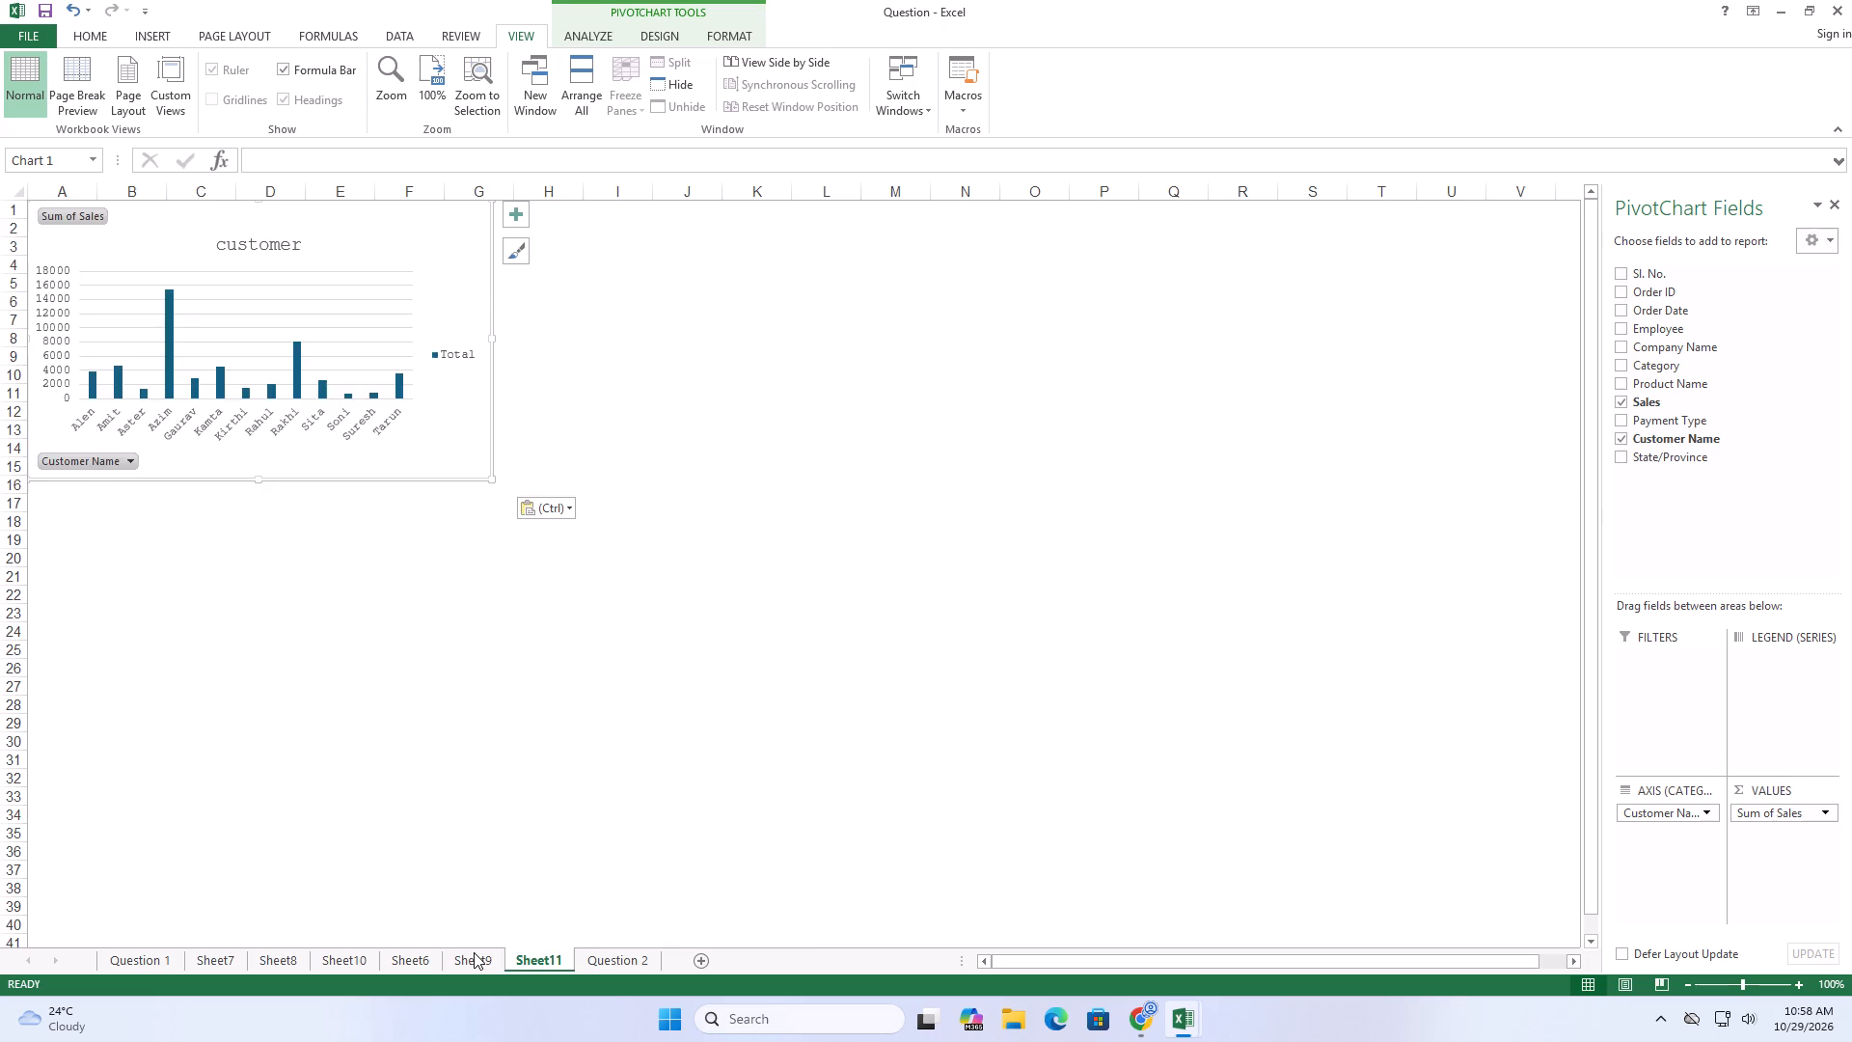
Copy the employee bar chart from Sheet9 and paste it at cell H1 of Sheet11, beside the customer chart.
{"action": "left_click", "coordinate": [474, 952]}
{"action": "left_click", "coordinate": [707, 655]}
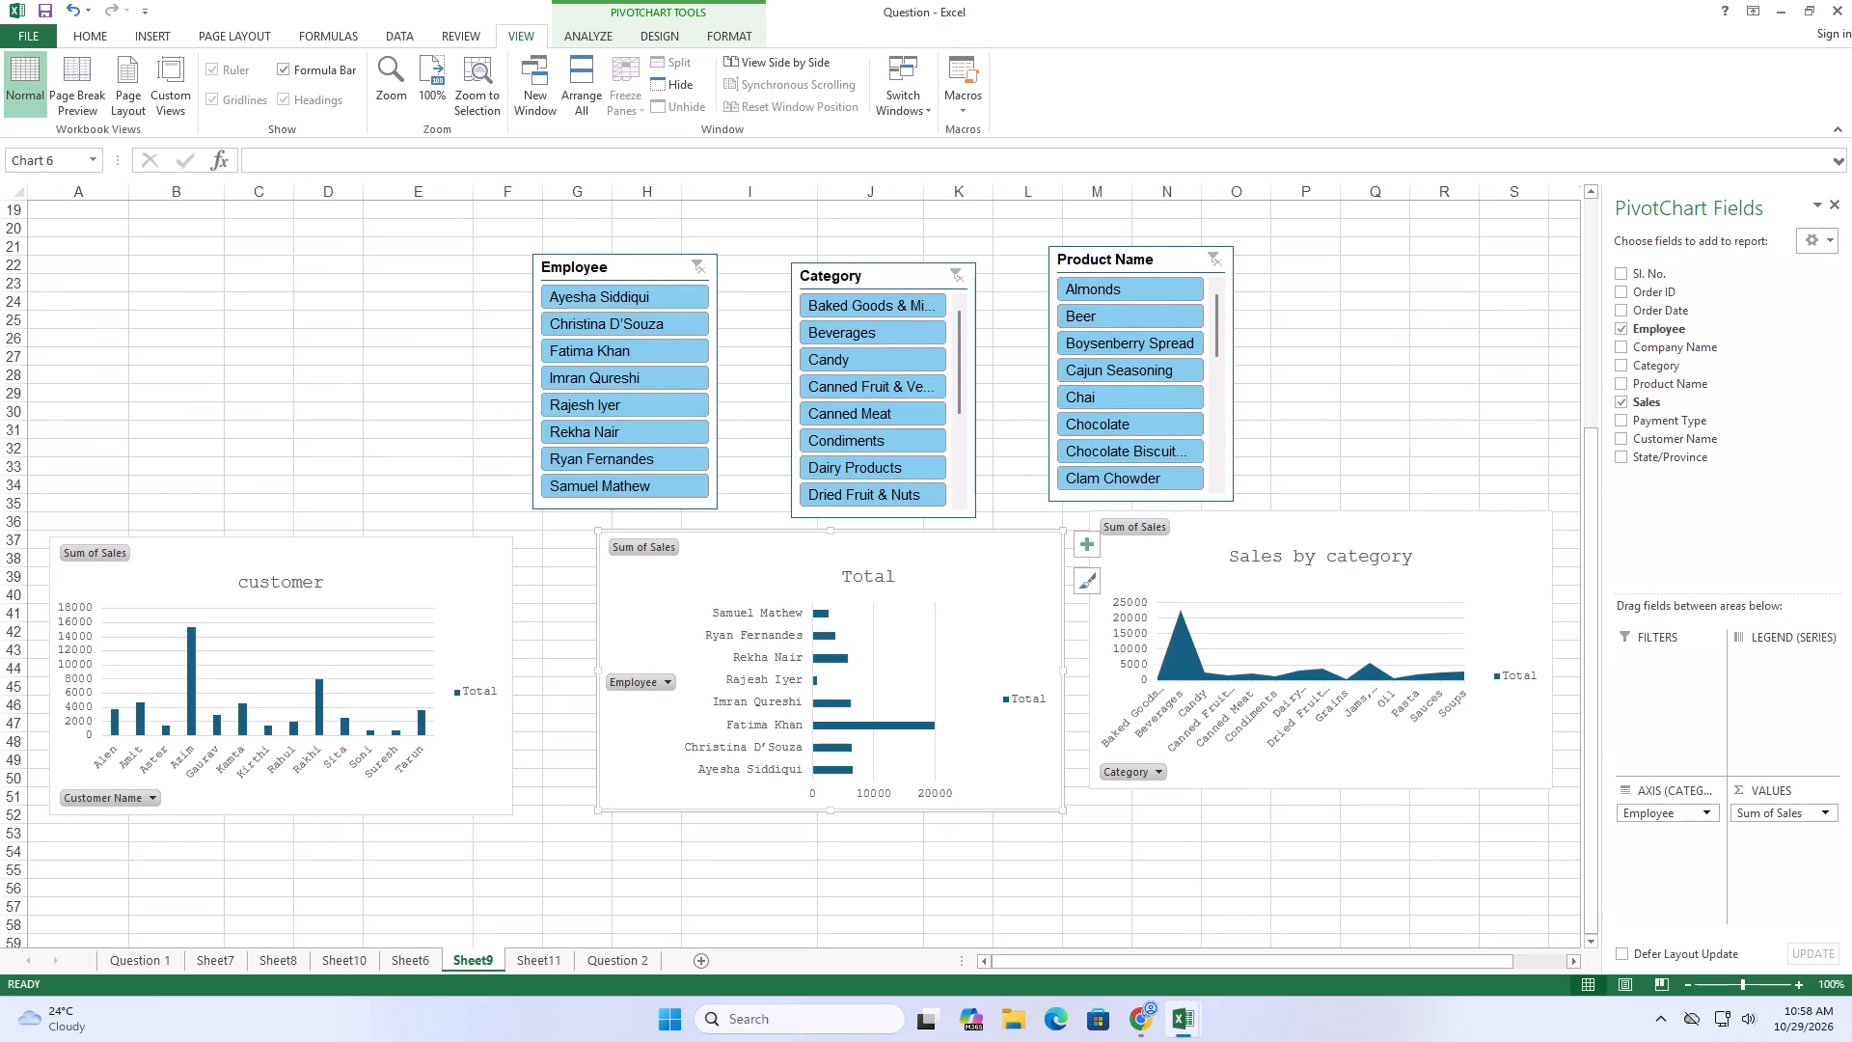
{"action": "key", "text": "ctrl+c"}
{"action": "left_click", "coordinate": [540, 959]}
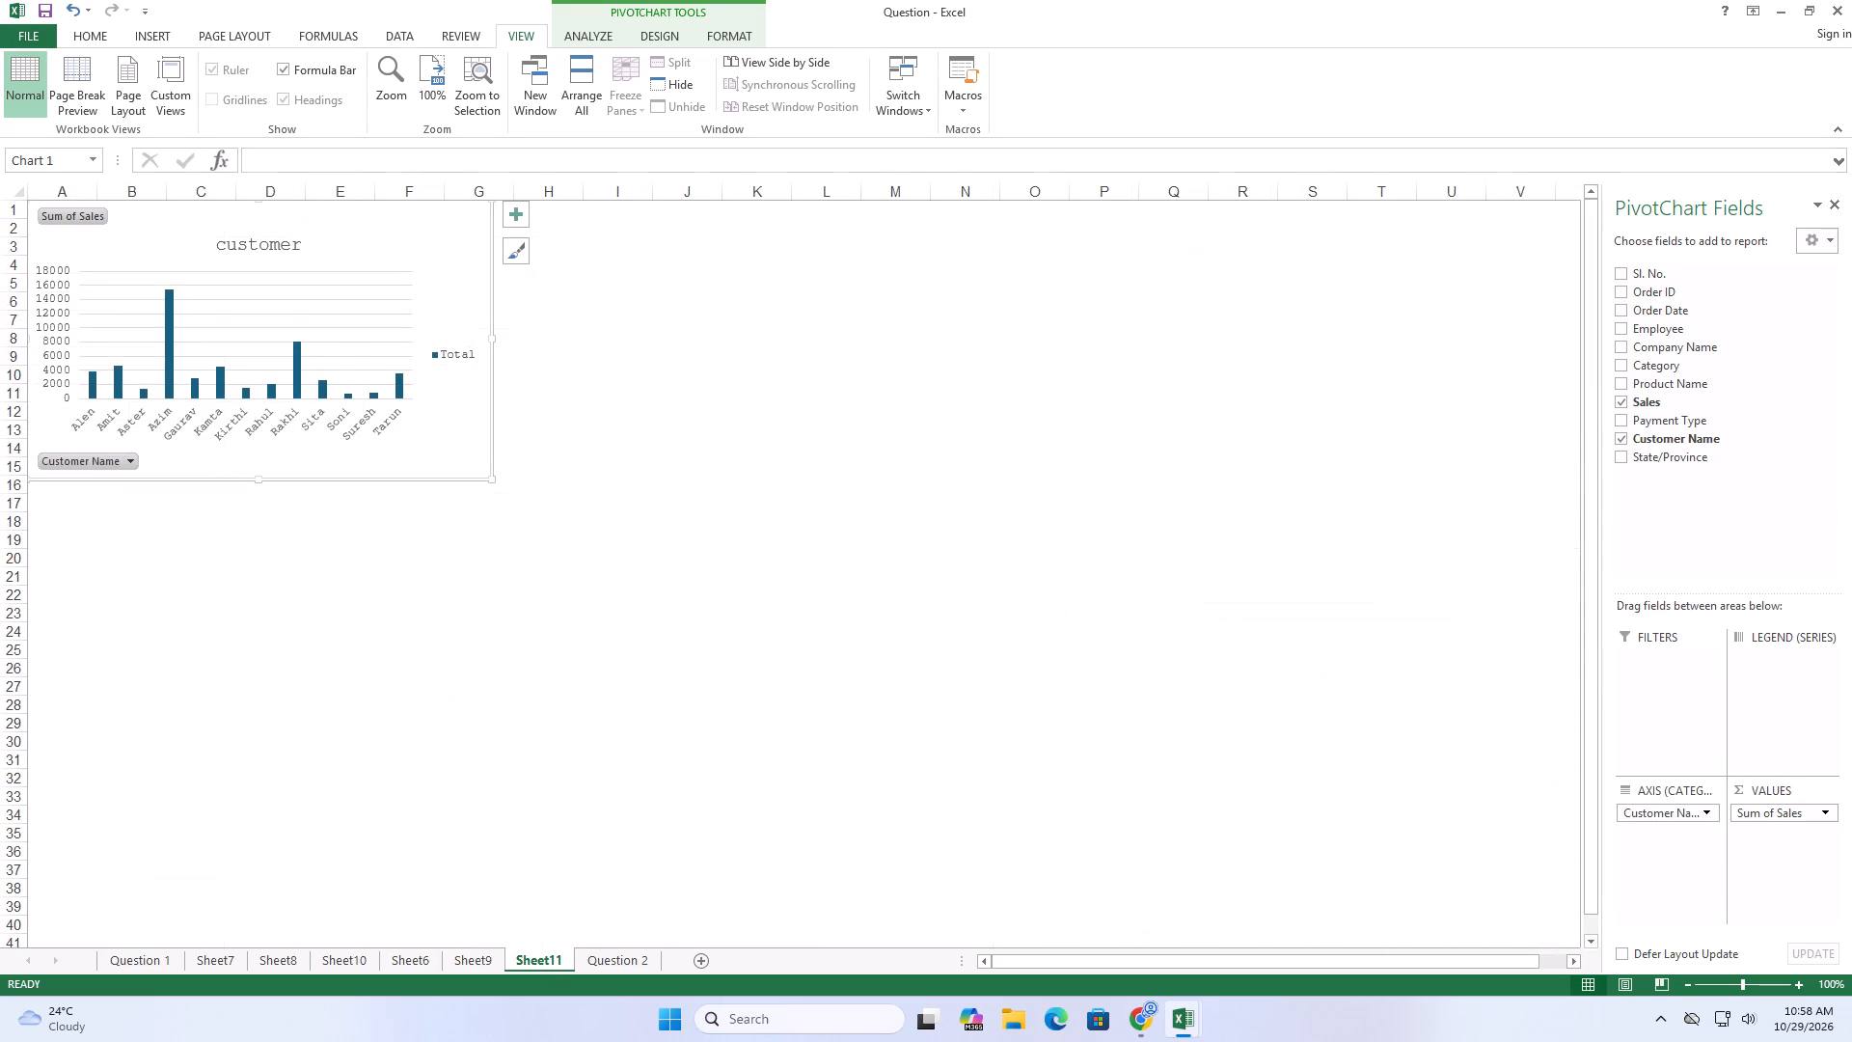
{"action": "left_click", "coordinate": [657, 387]}
{"action": "left_click", "coordinate": [593, 226]}
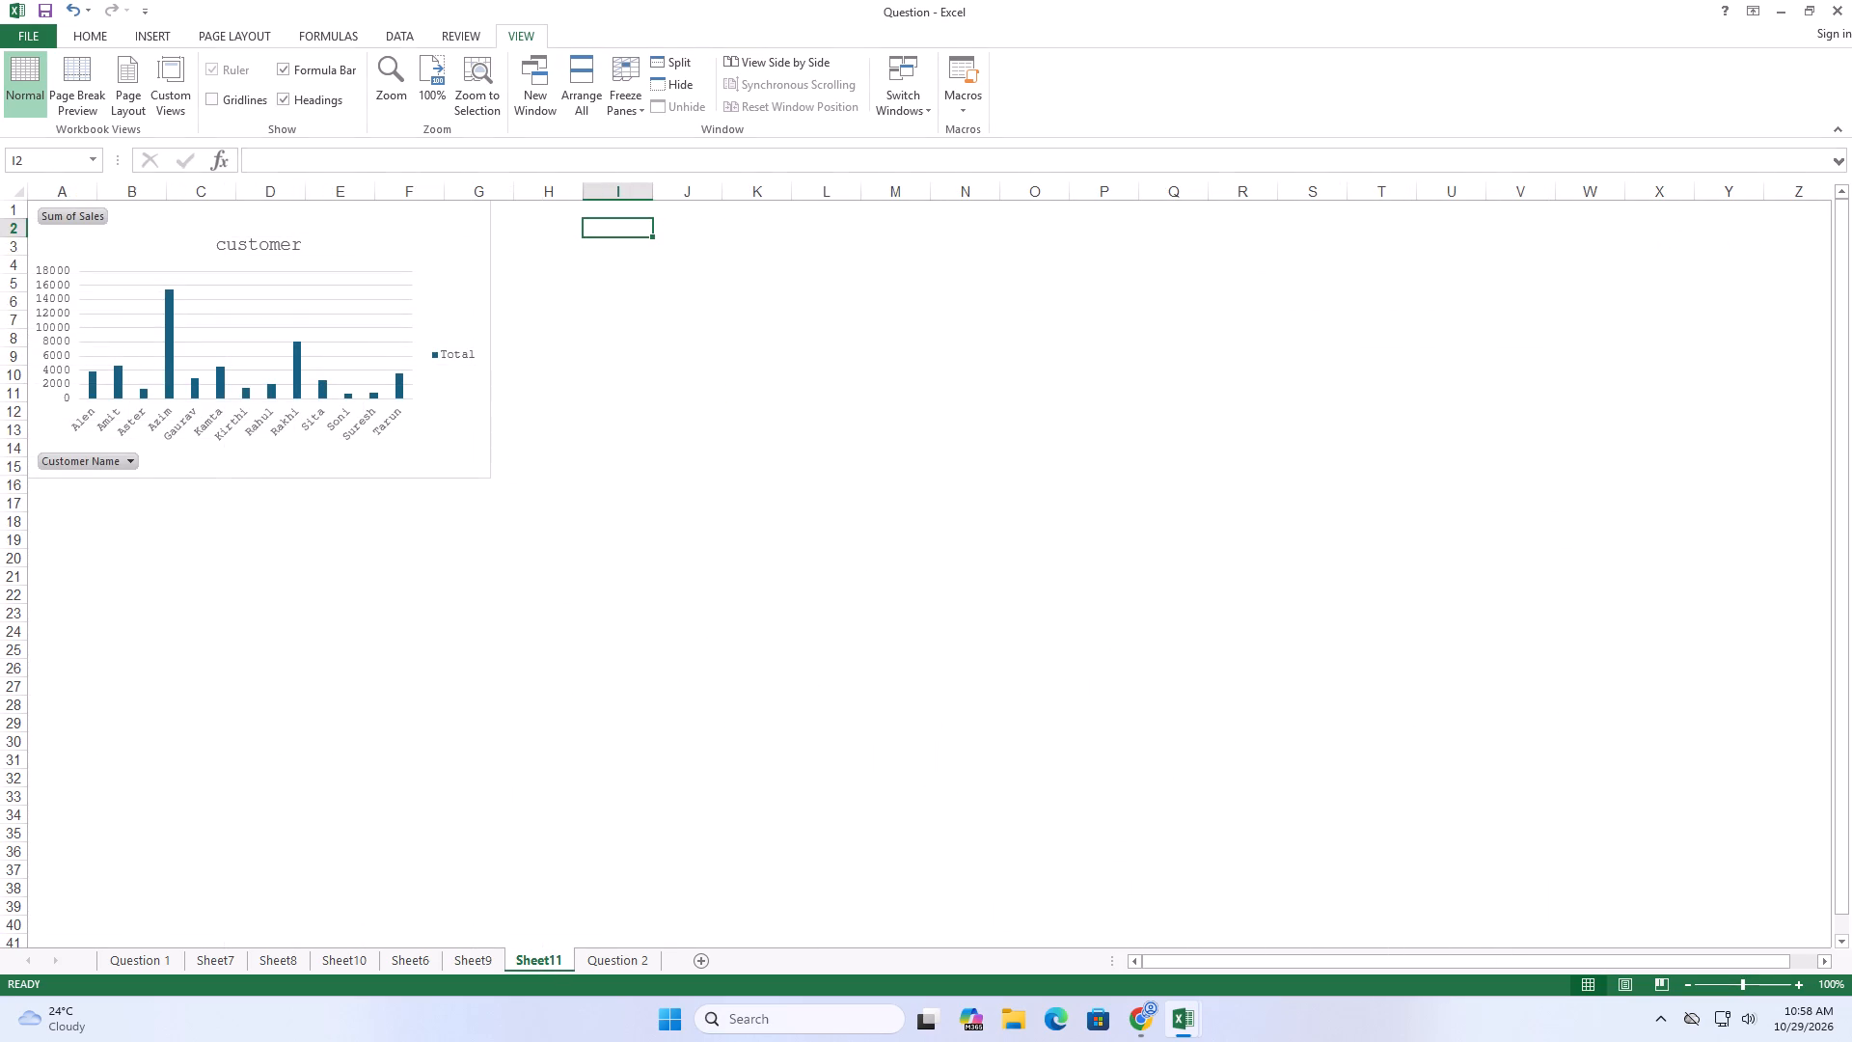
{"action": "left_click", "coordinate": [571, 213]}
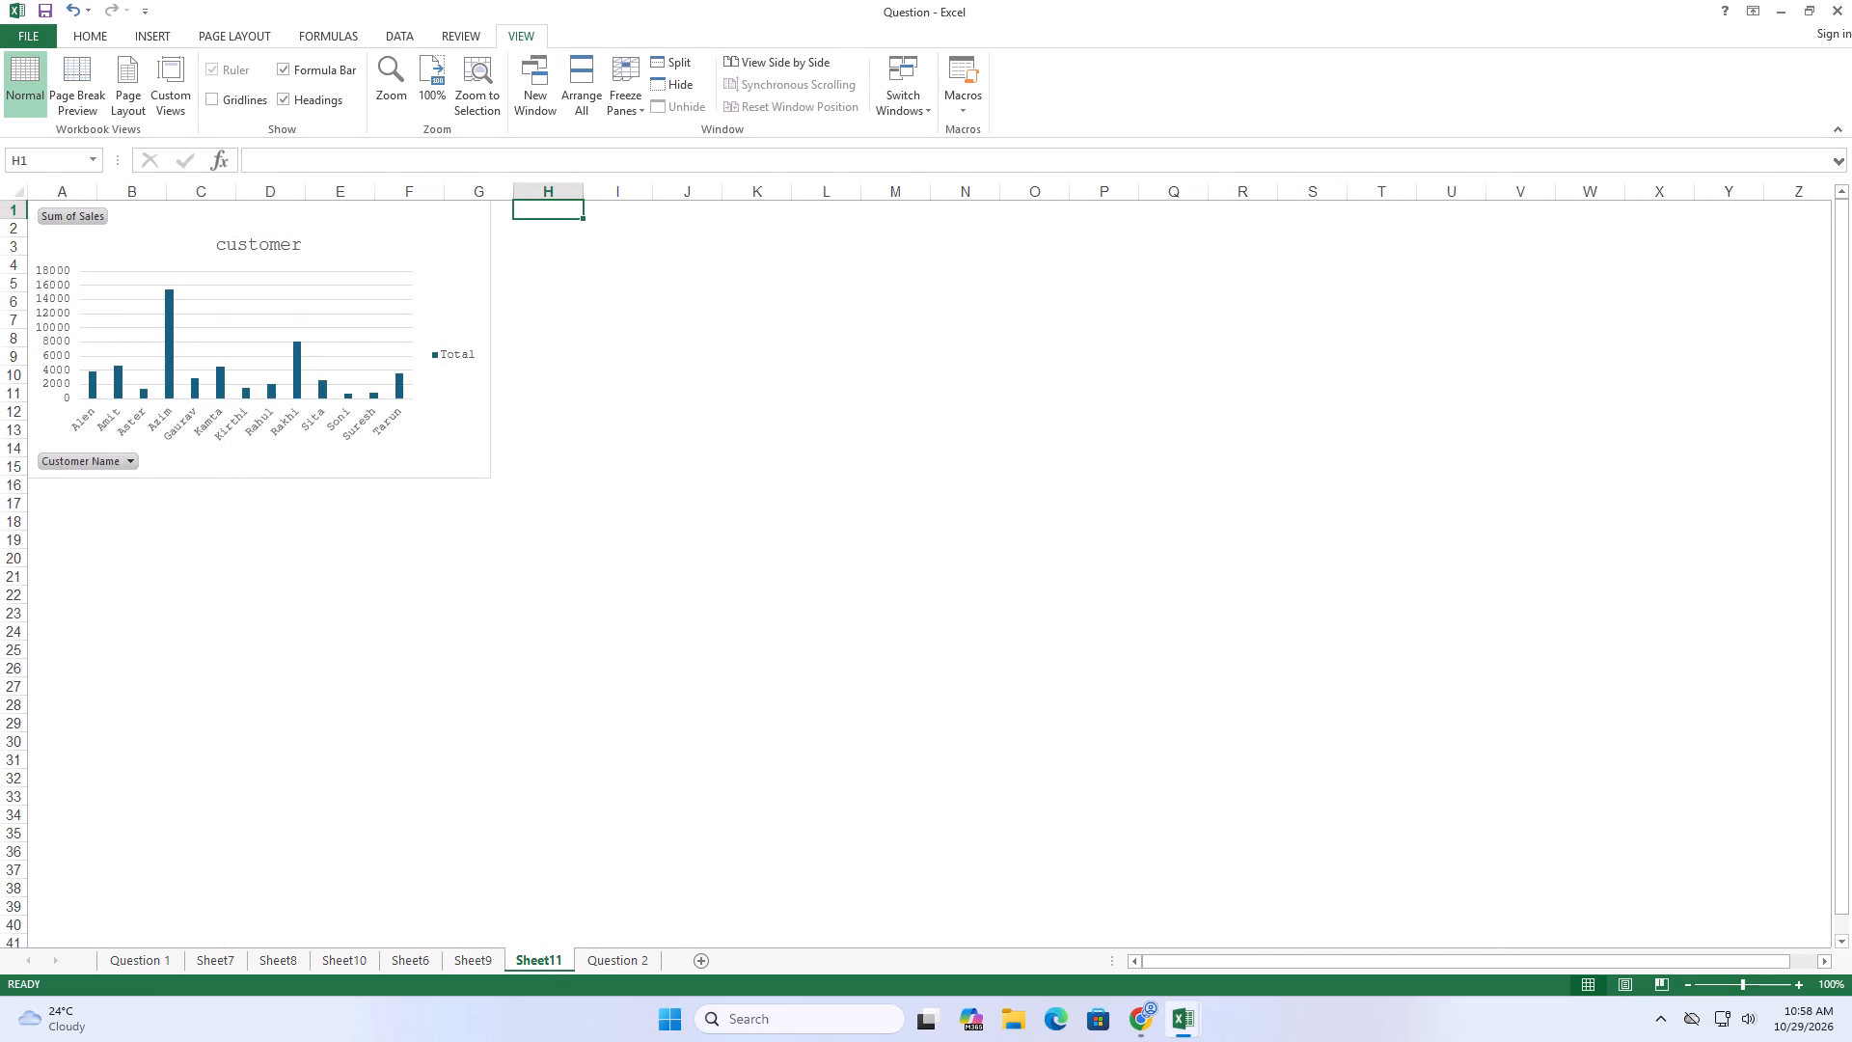
{"action": "key", "text": "ctrl+v"}
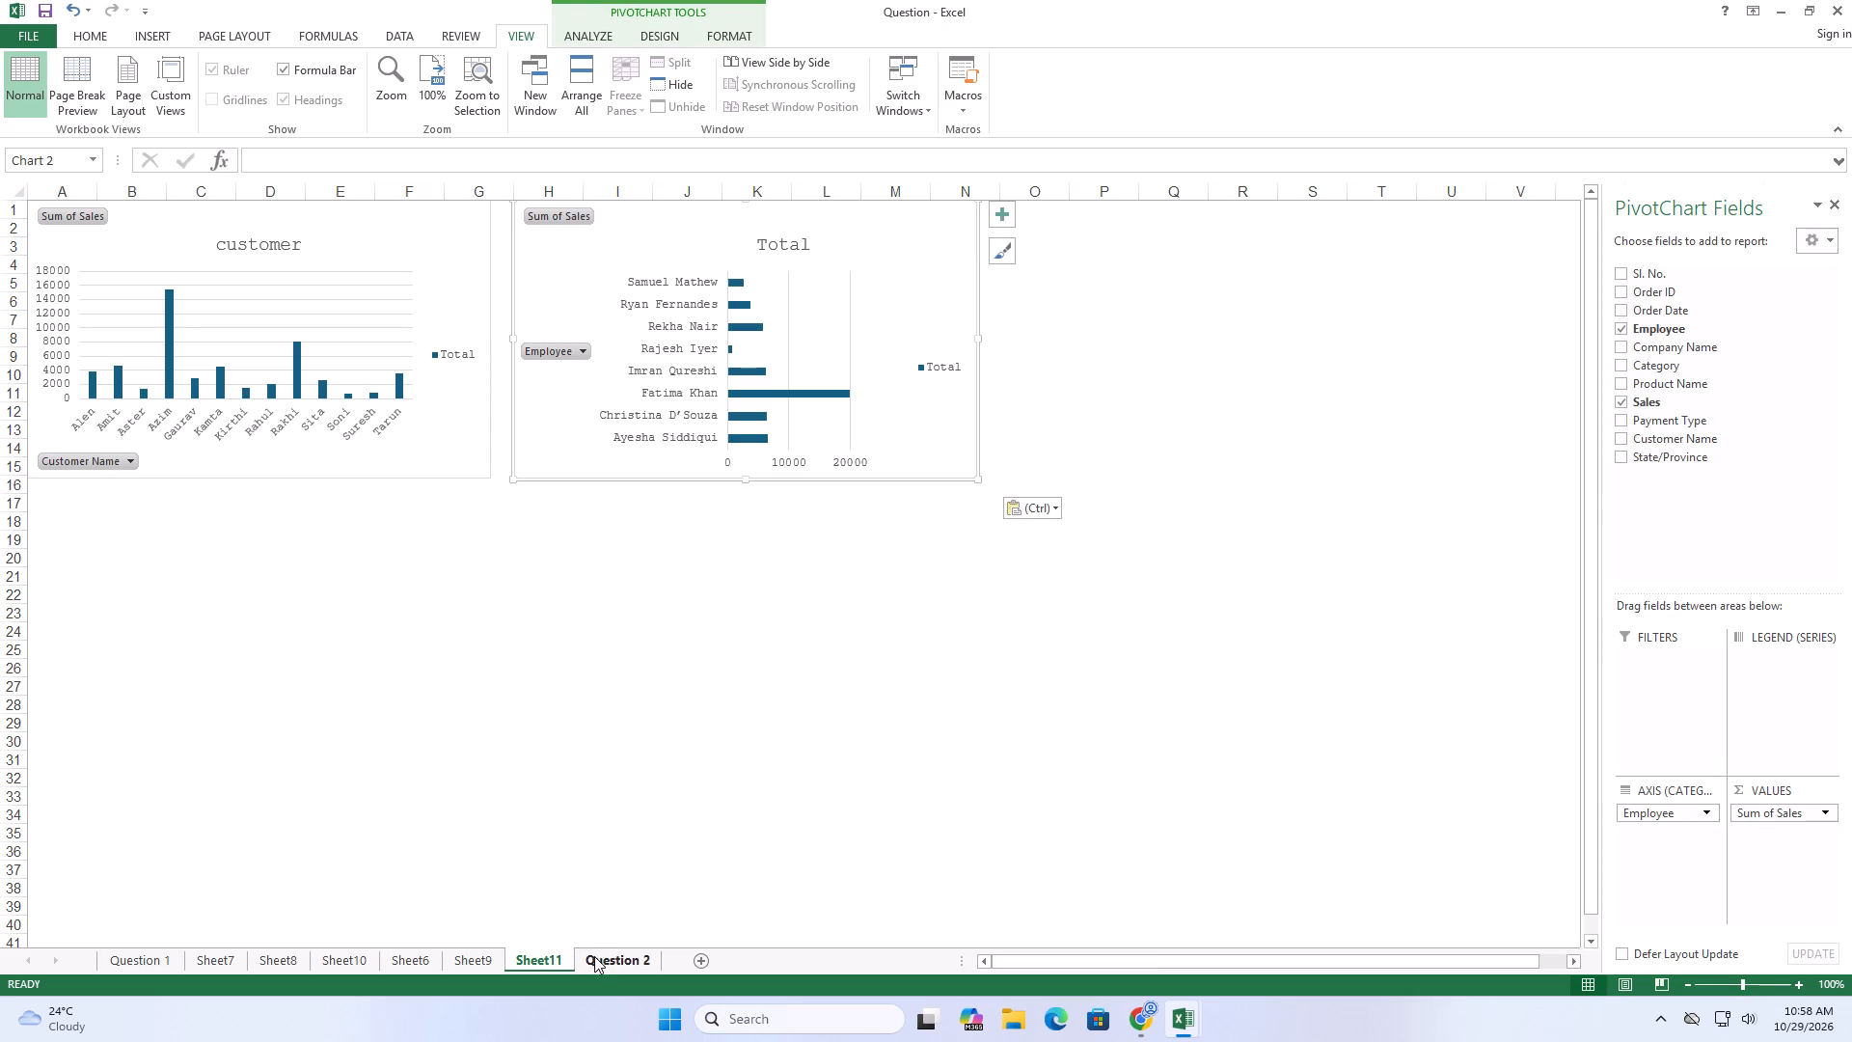
Copy the "Sales by category" area chart from Sheet9 and paste it at cell O1 of Sheet11, beside the employee chart.
{"action": "left_click", "coordinate": [467, 959]}
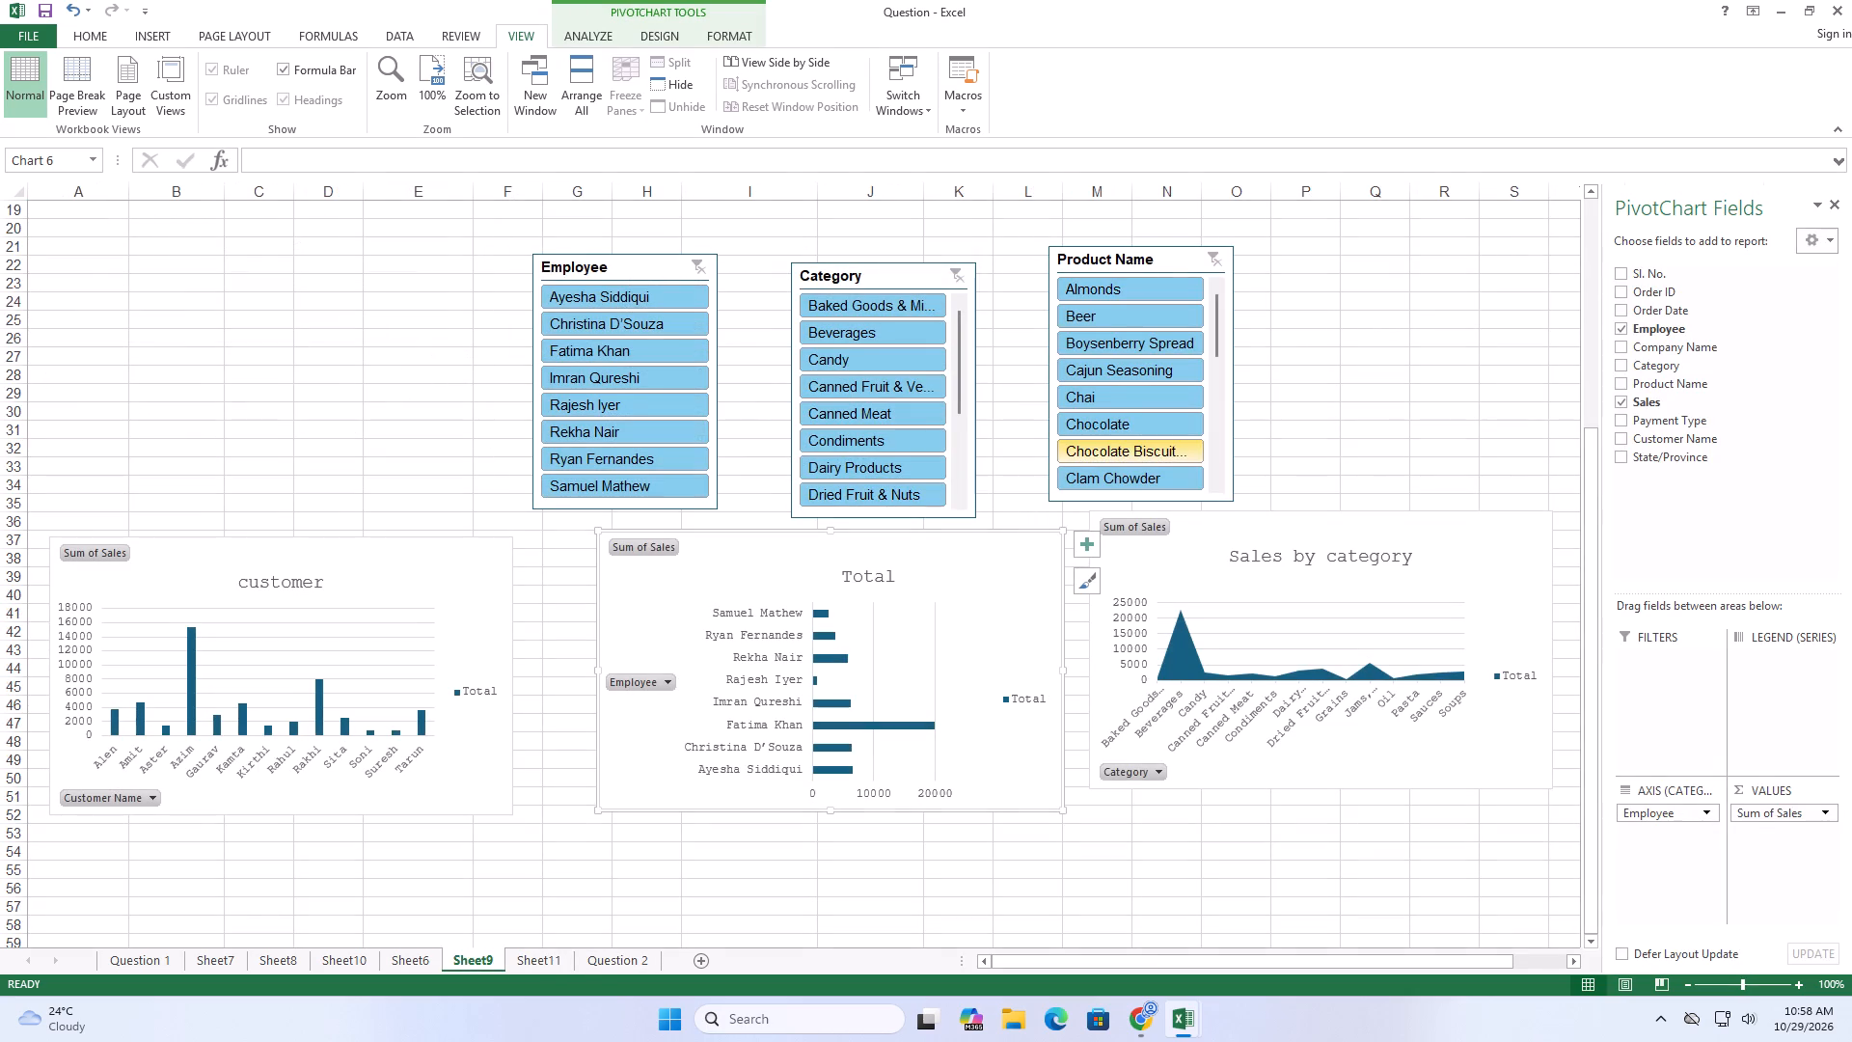
{"action": "left_click", "coordinate": [1166, 549]}
{"action": "key", "text": "ctrl+c"}
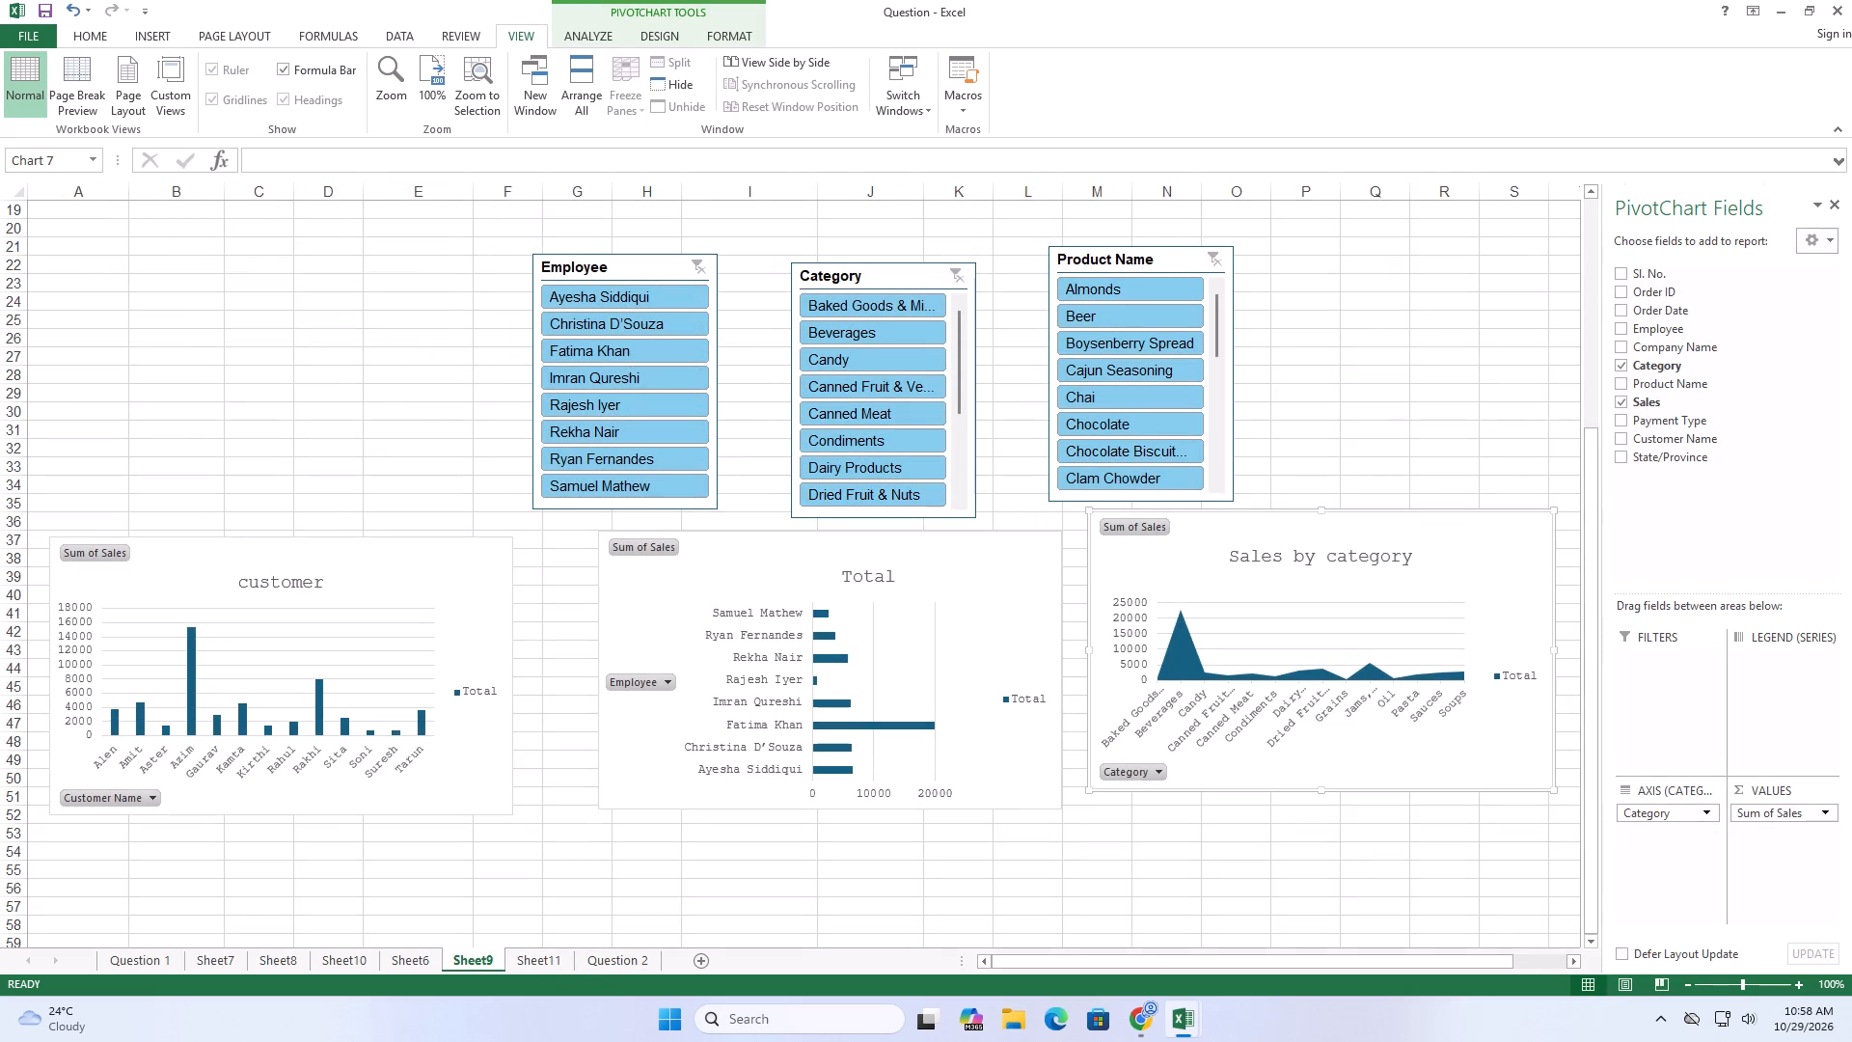
{"action": "left_click", "coordinate": [541, 963]}
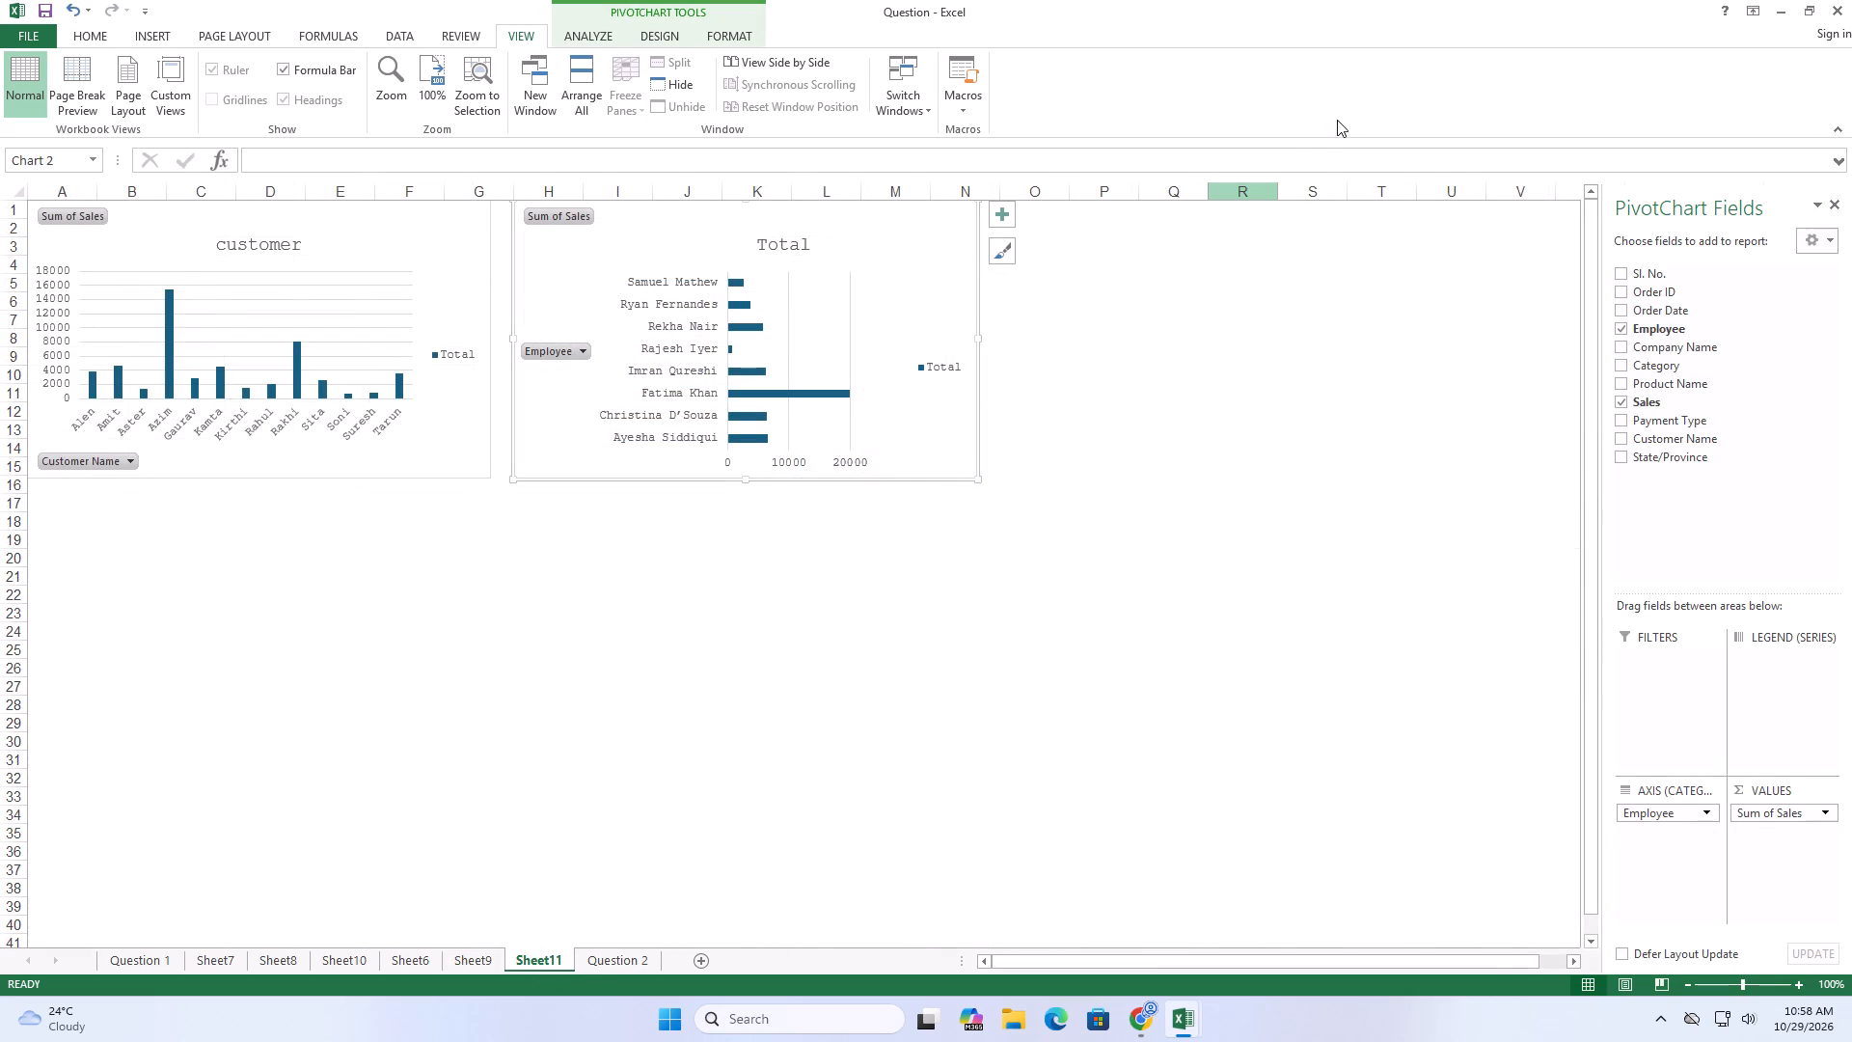
{"action": "left_click", "coordinate": [1059, 210]}
{"action": "key", "text": "ctrl+v"}
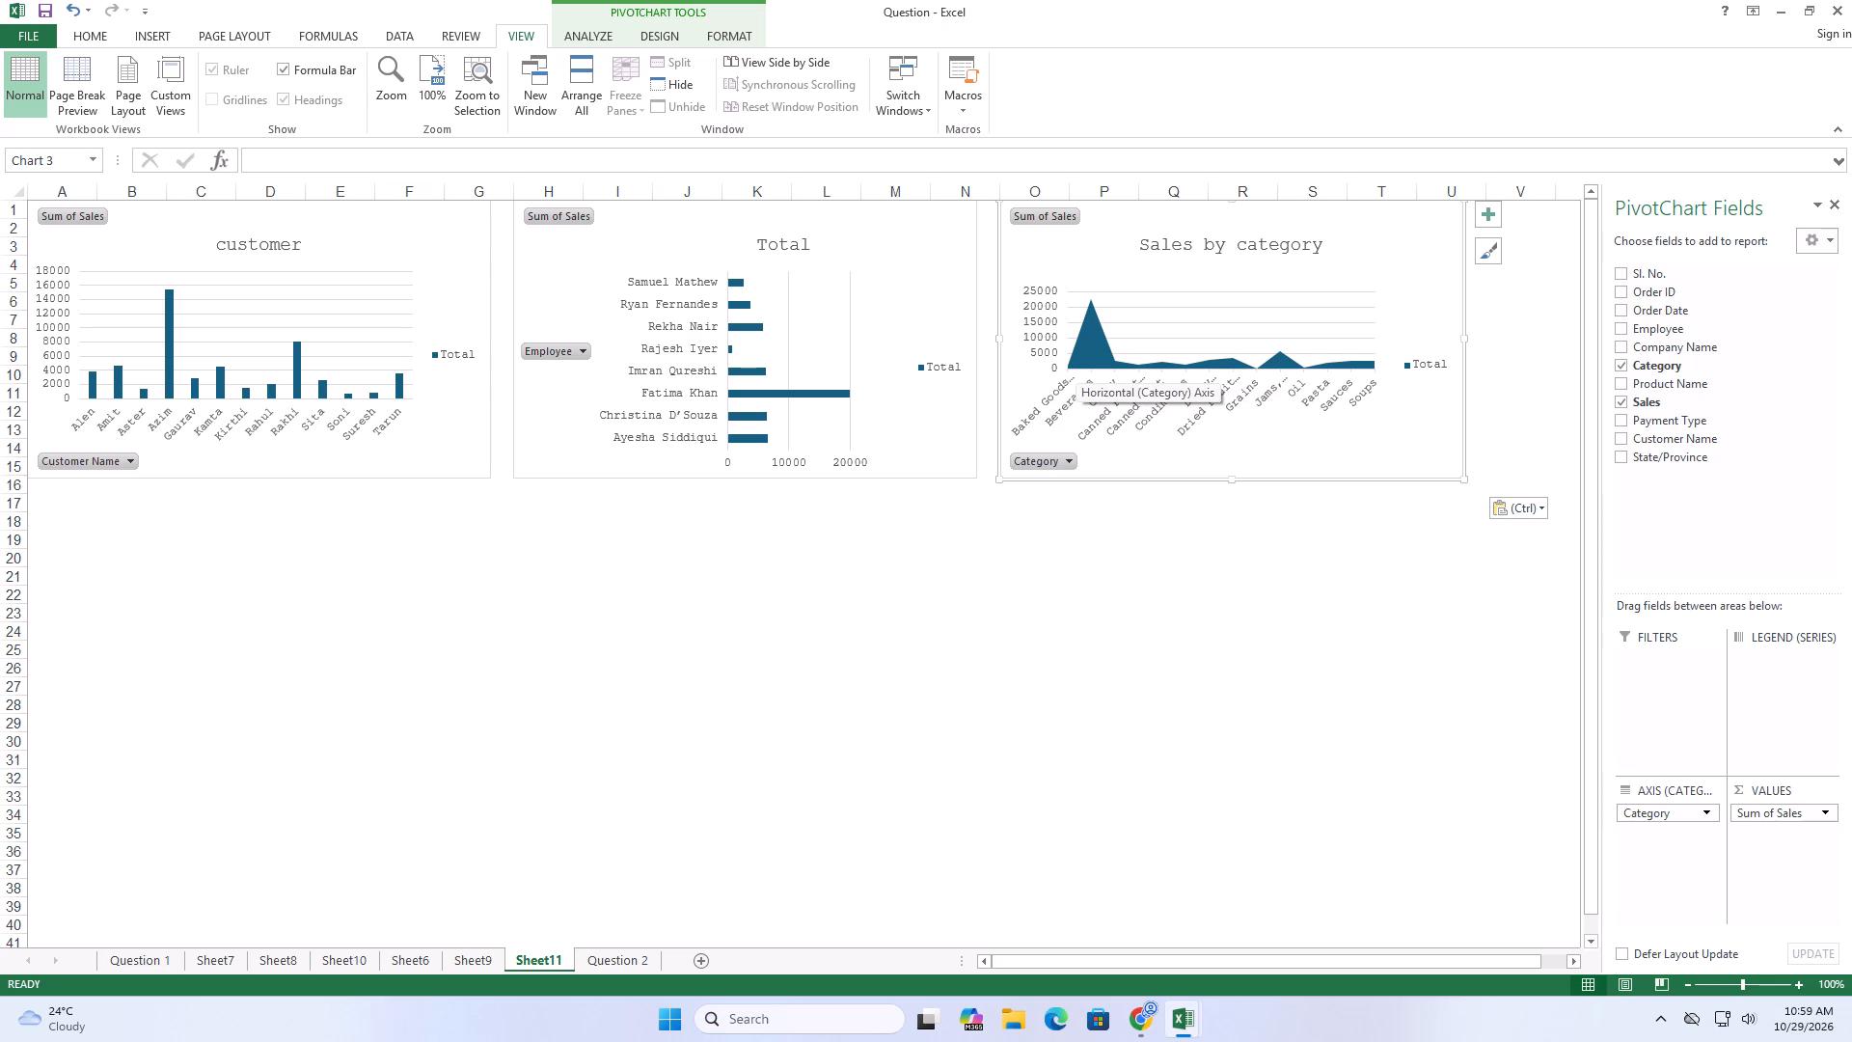
Copy the Employee slicer from Sheet9 and paste it at cell B18 of Sheet11, below the customer chart.
{"action": "left_click", "coordinate": [464, 960]}
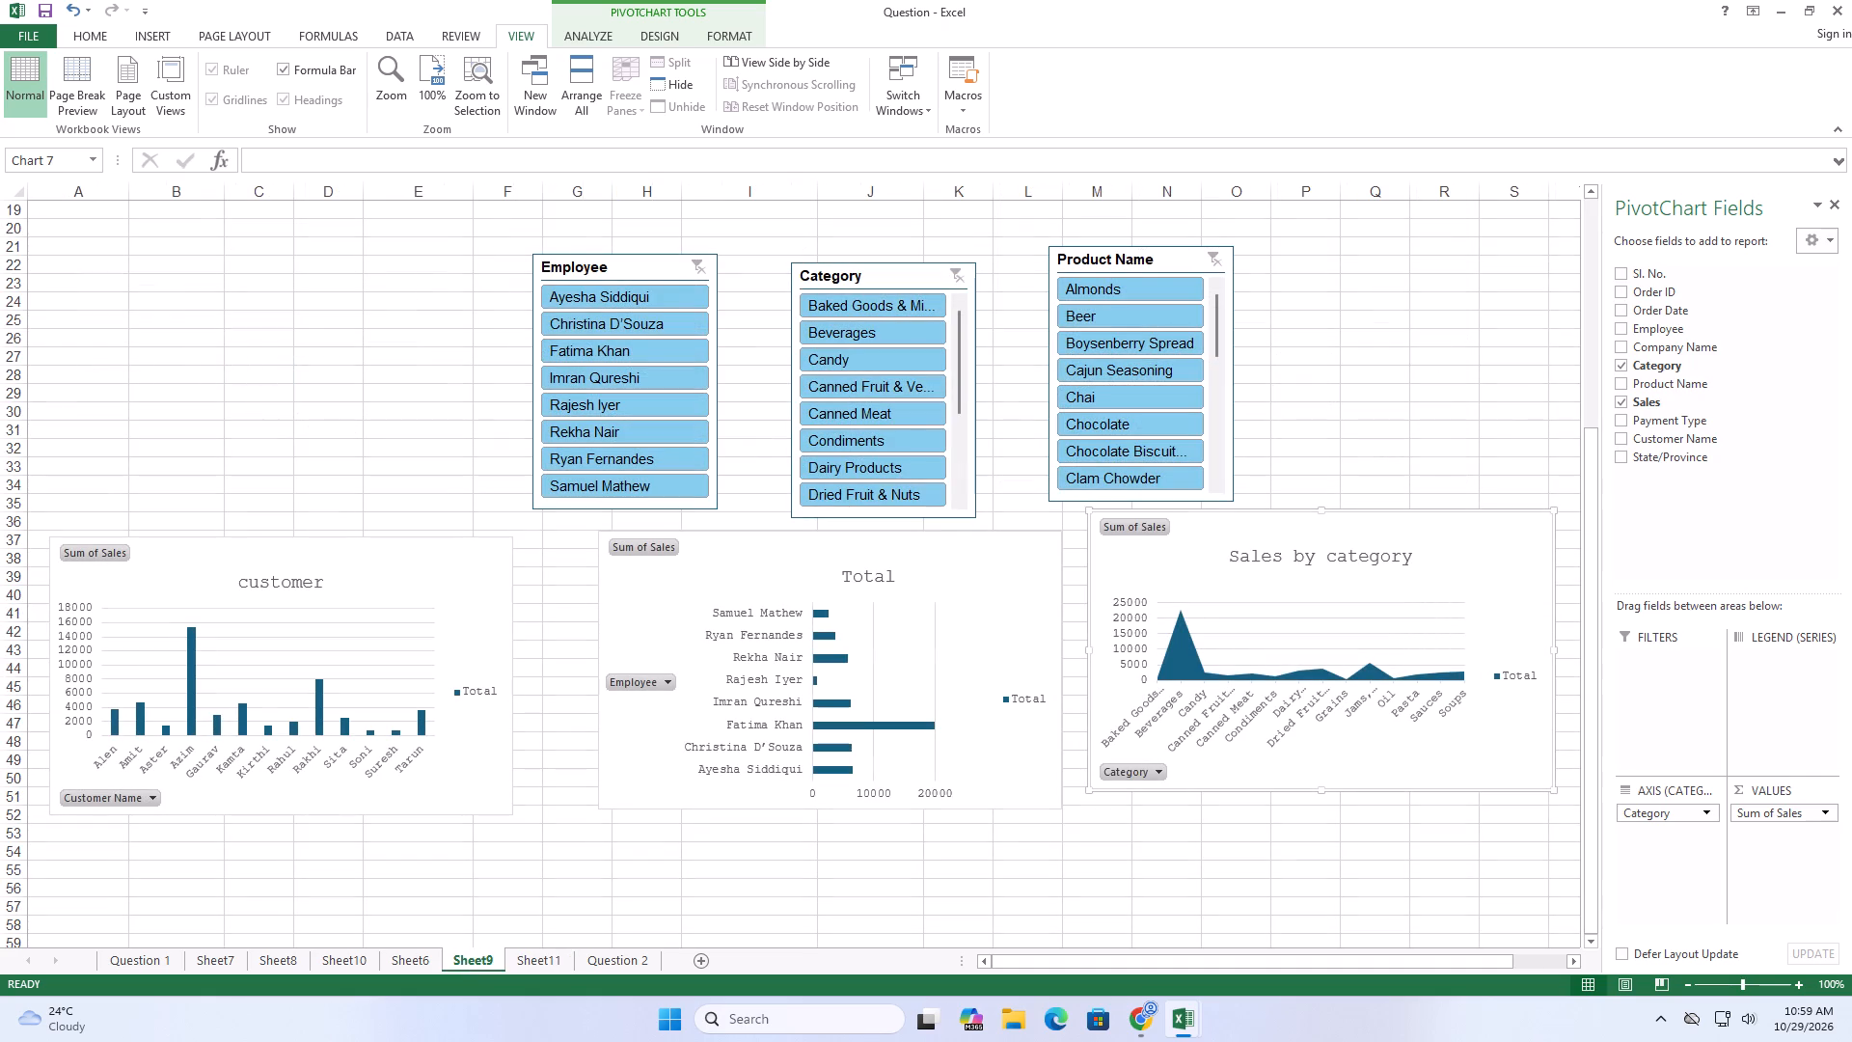
{"action": "left_click", "coordinate": [628, 260]}
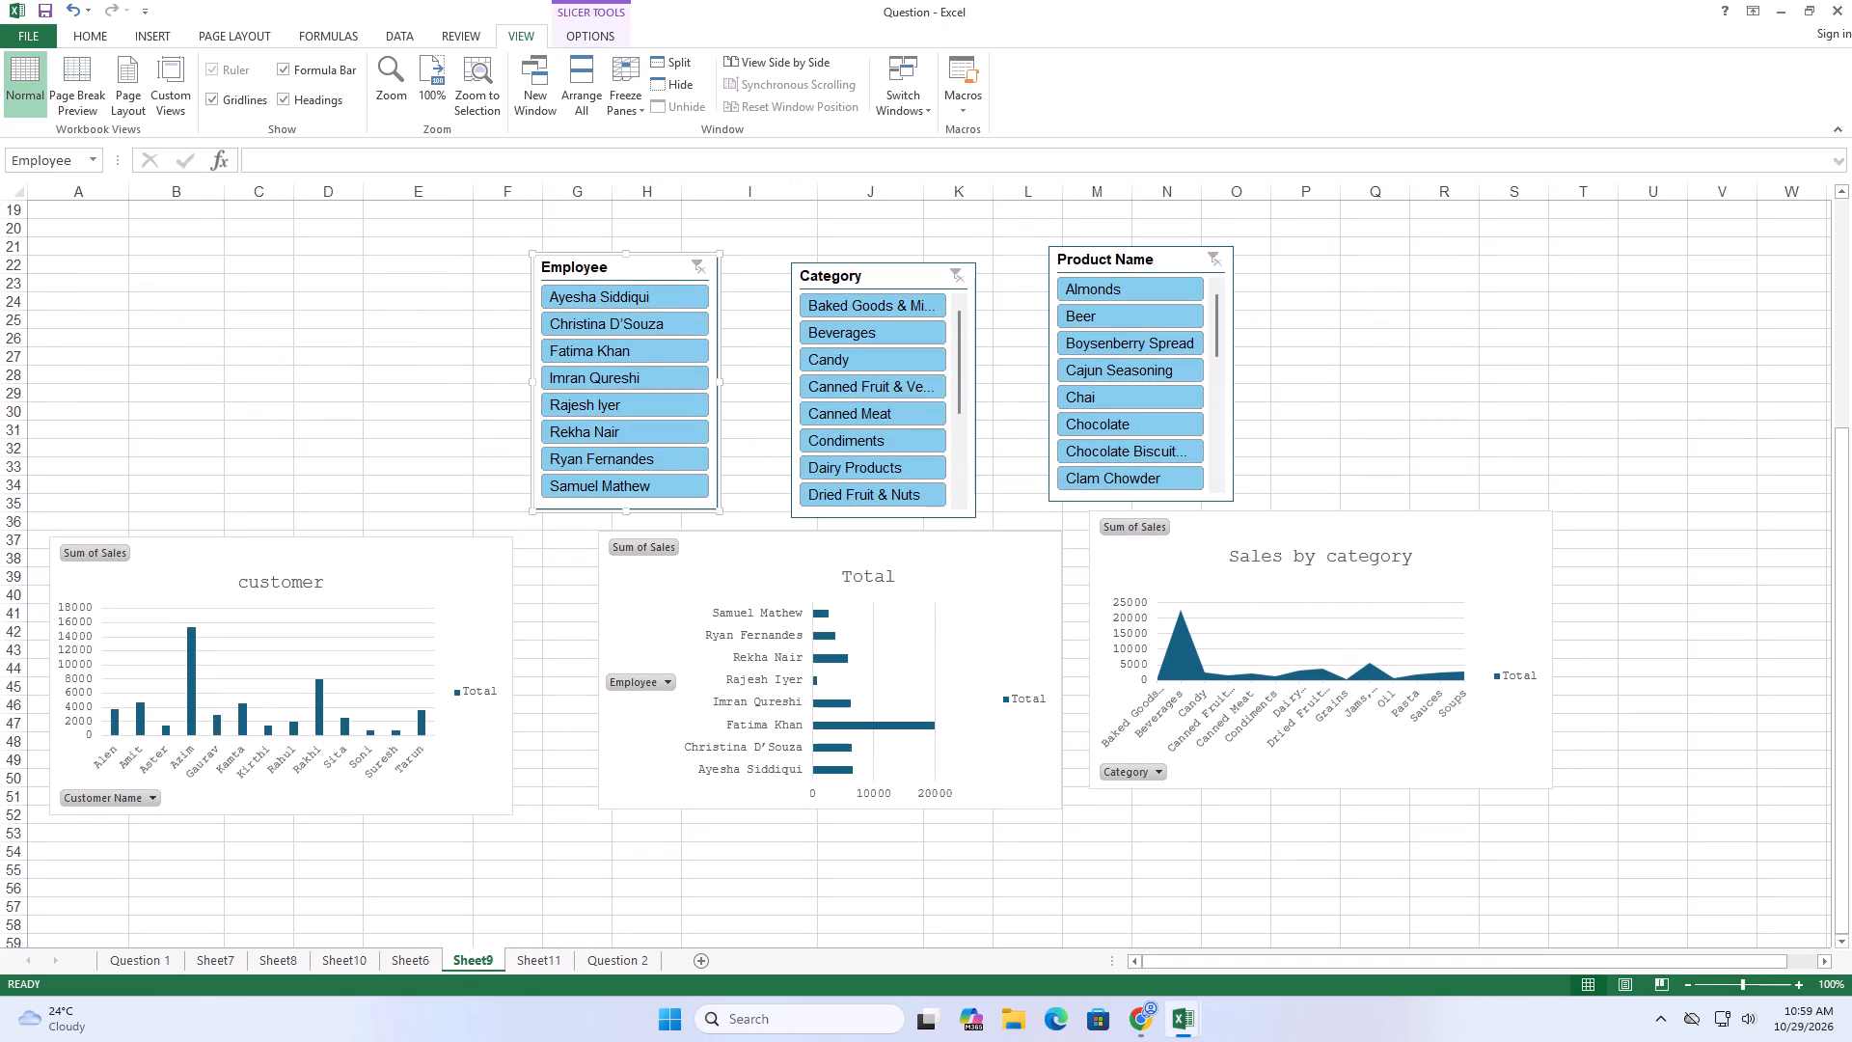
{"action": "key", "text": "ctrl+c"}
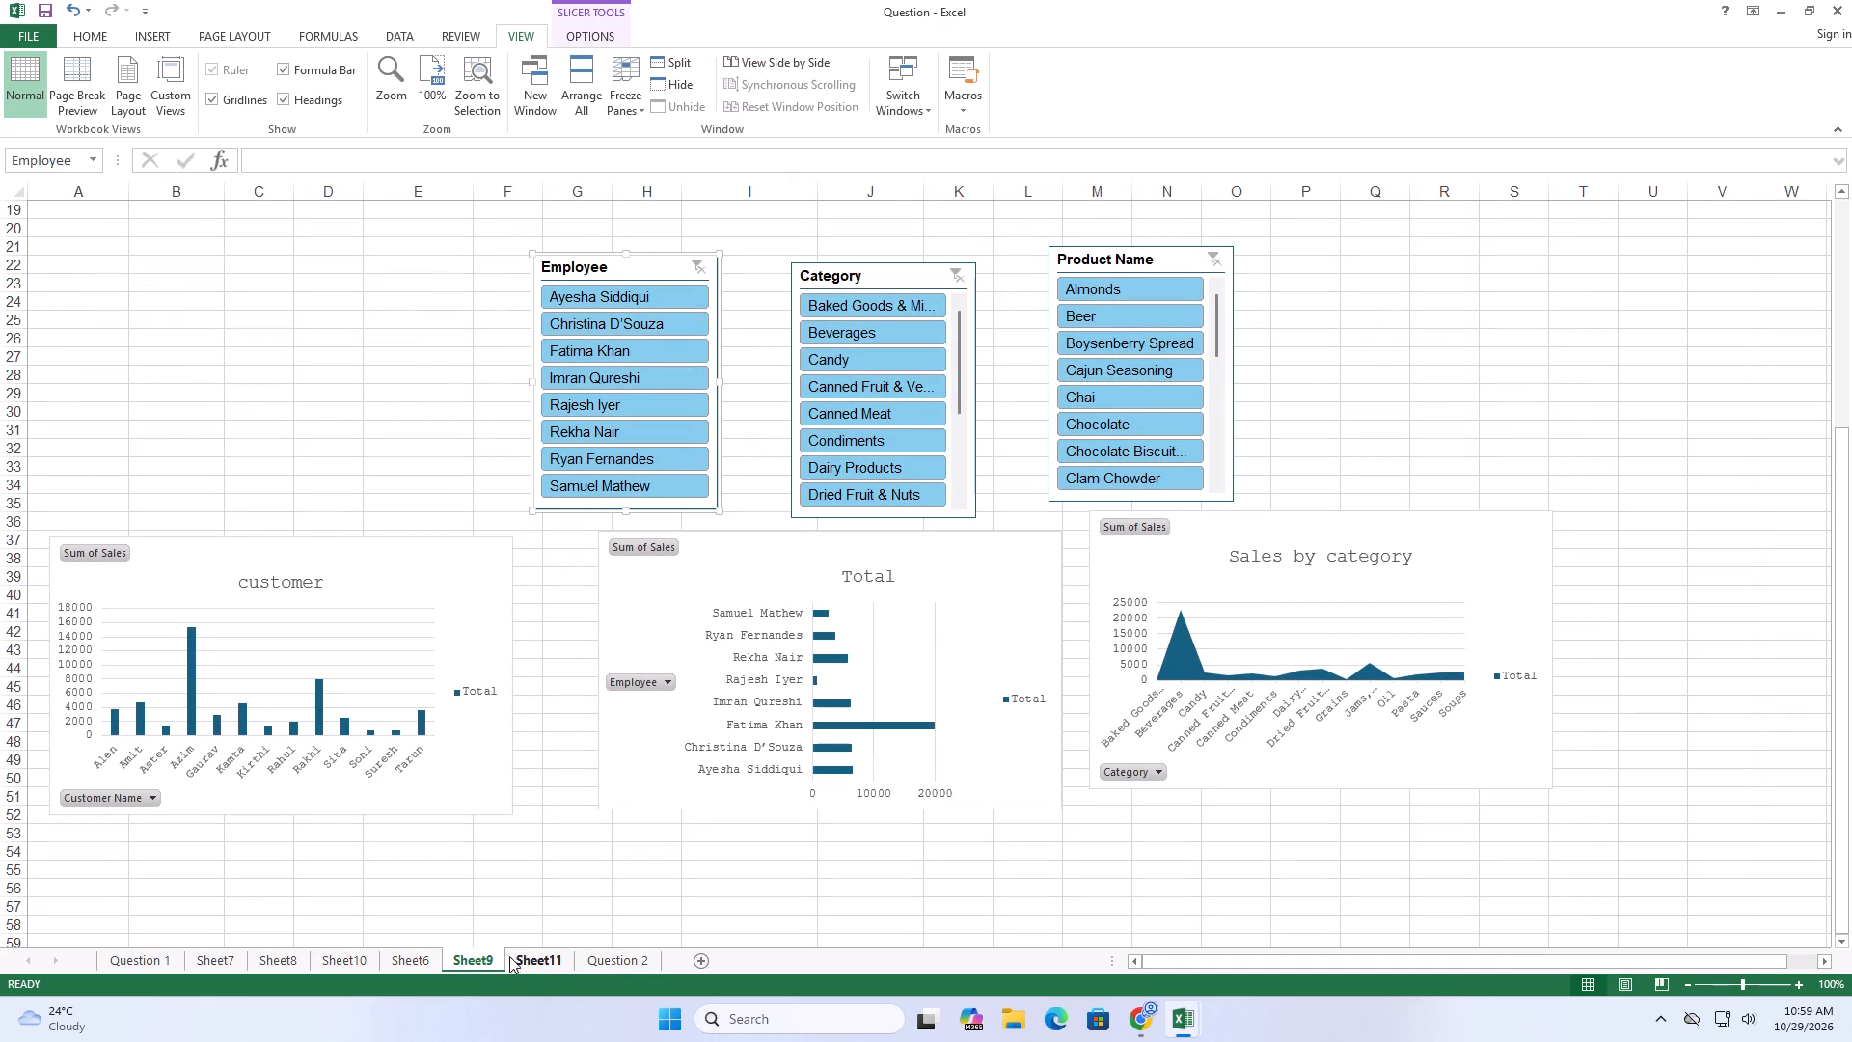
{"action": "left_click", "coordinate": [520, 961]}
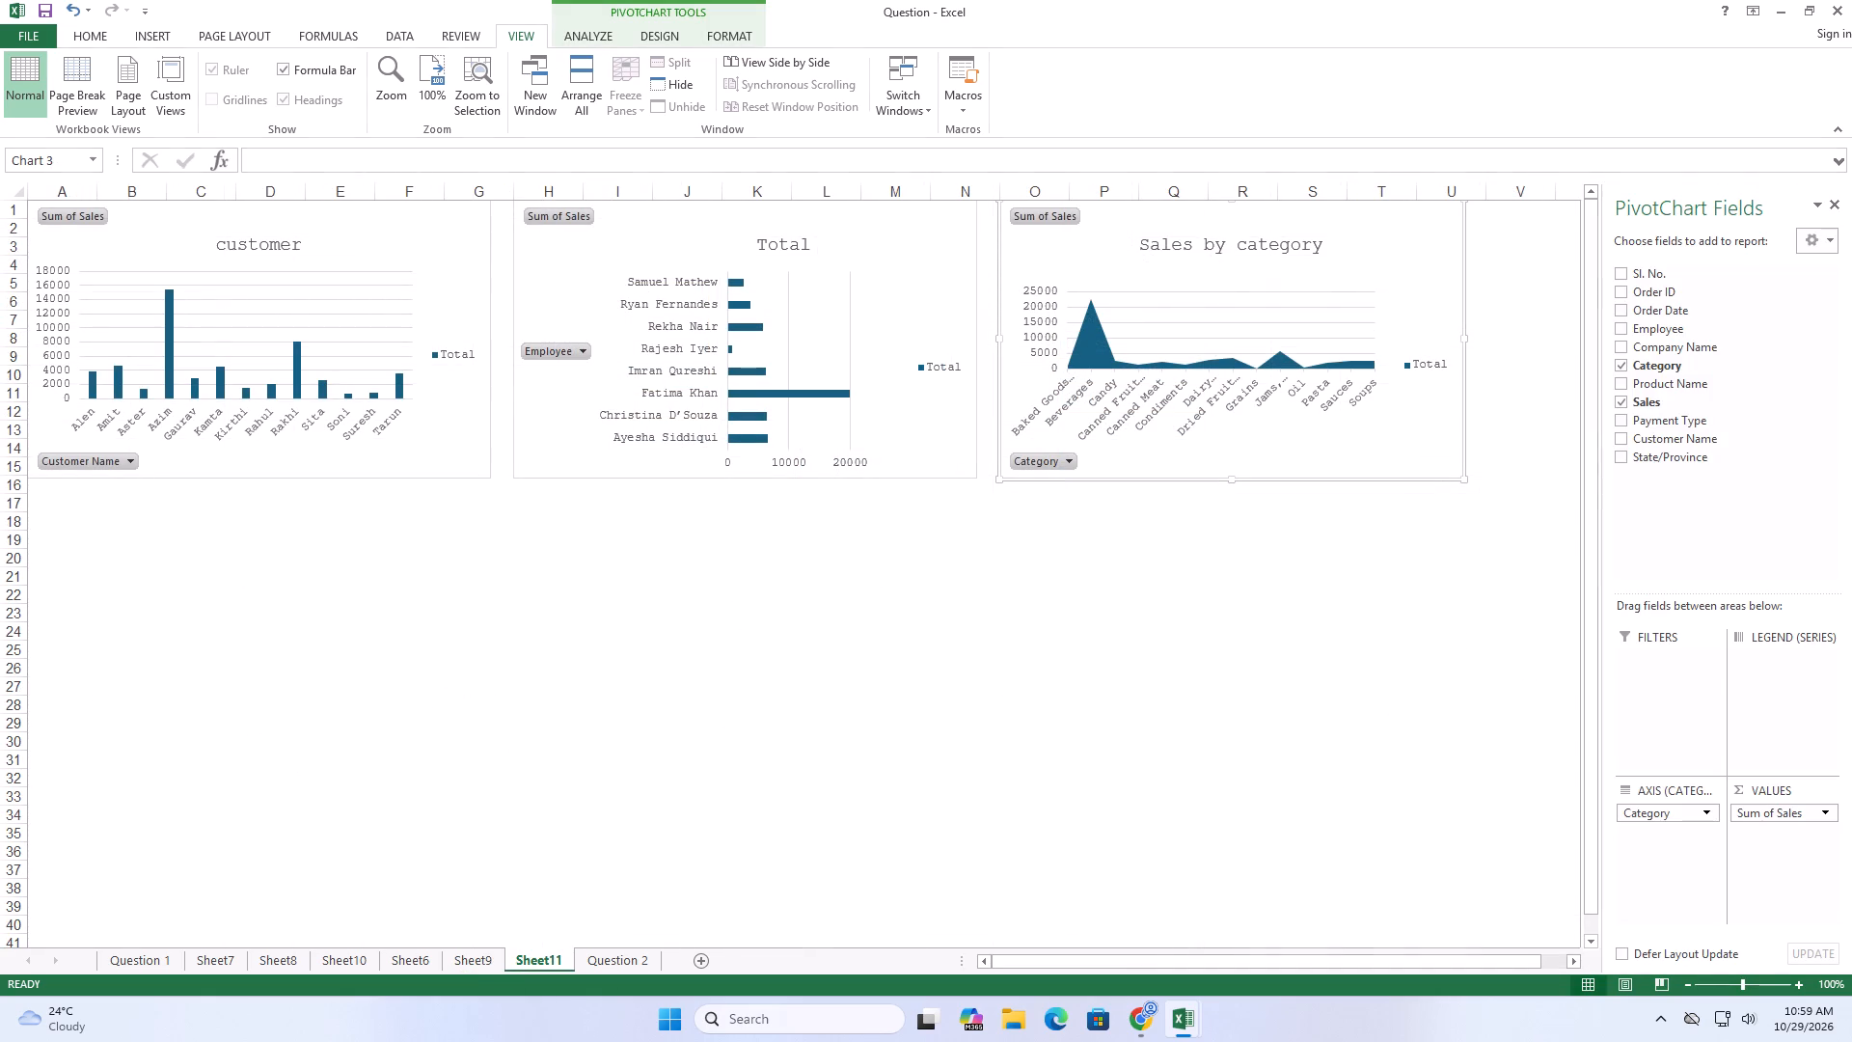
{"action": "left_click", "coordinate": [113, 518]}
{"action": "key", "text": "ctrl+v"}
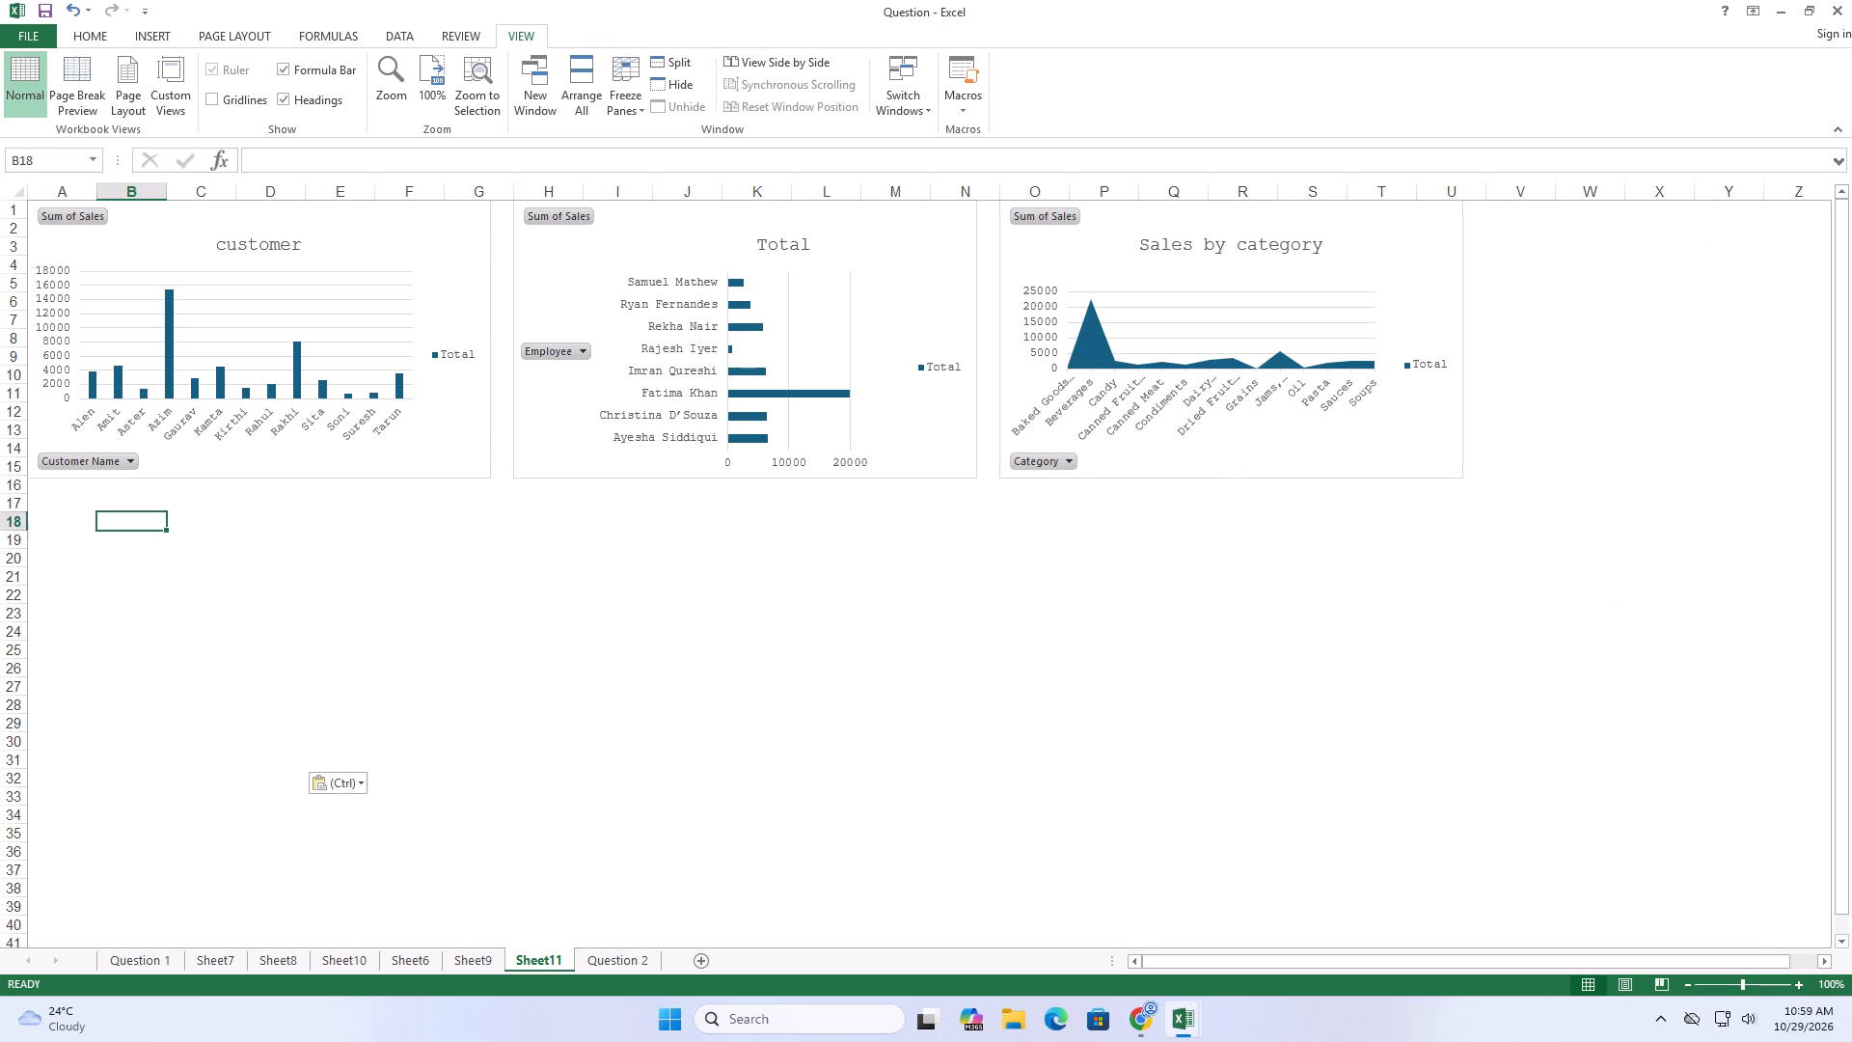
Copy the Category slicer from Sheet9 and paste it at cell I17 of Sheet11, below the employee chart.
{"action": "left_click", "coordinate": [474, 959]}
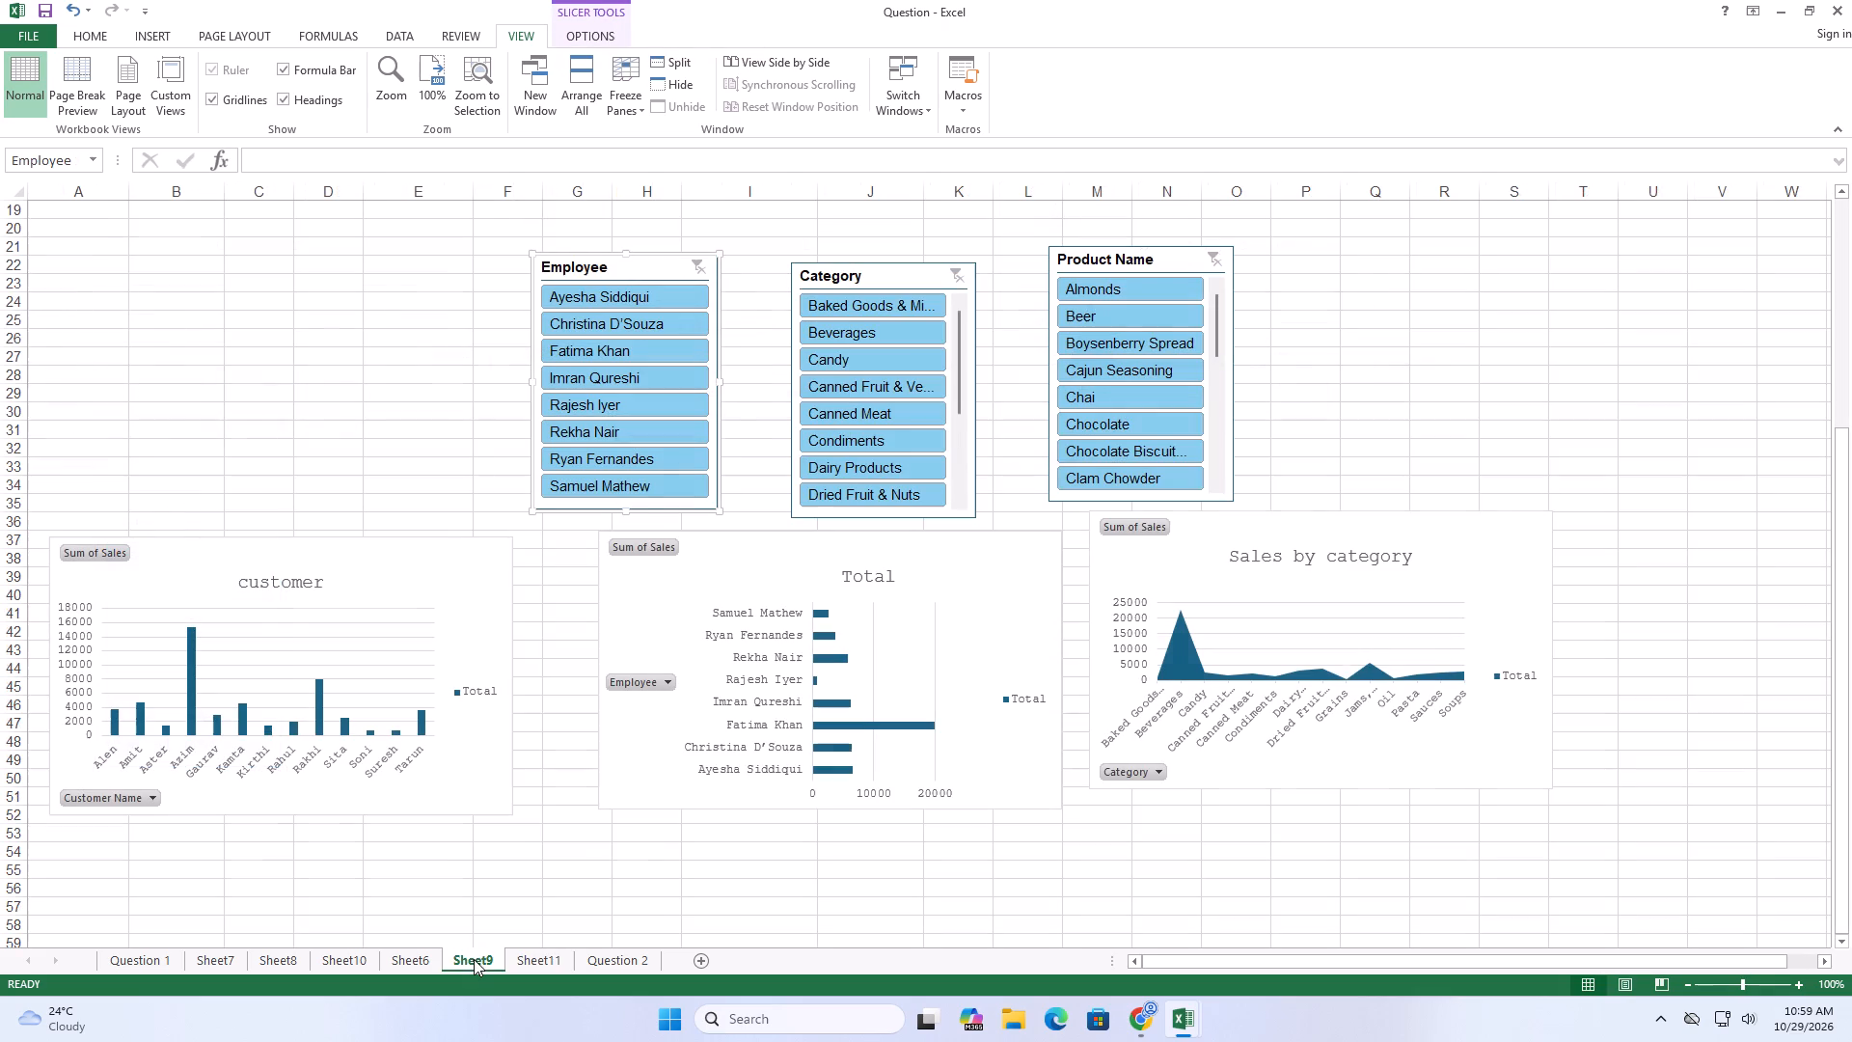
{"action": "left_click", "coordinate": [893, 310]}
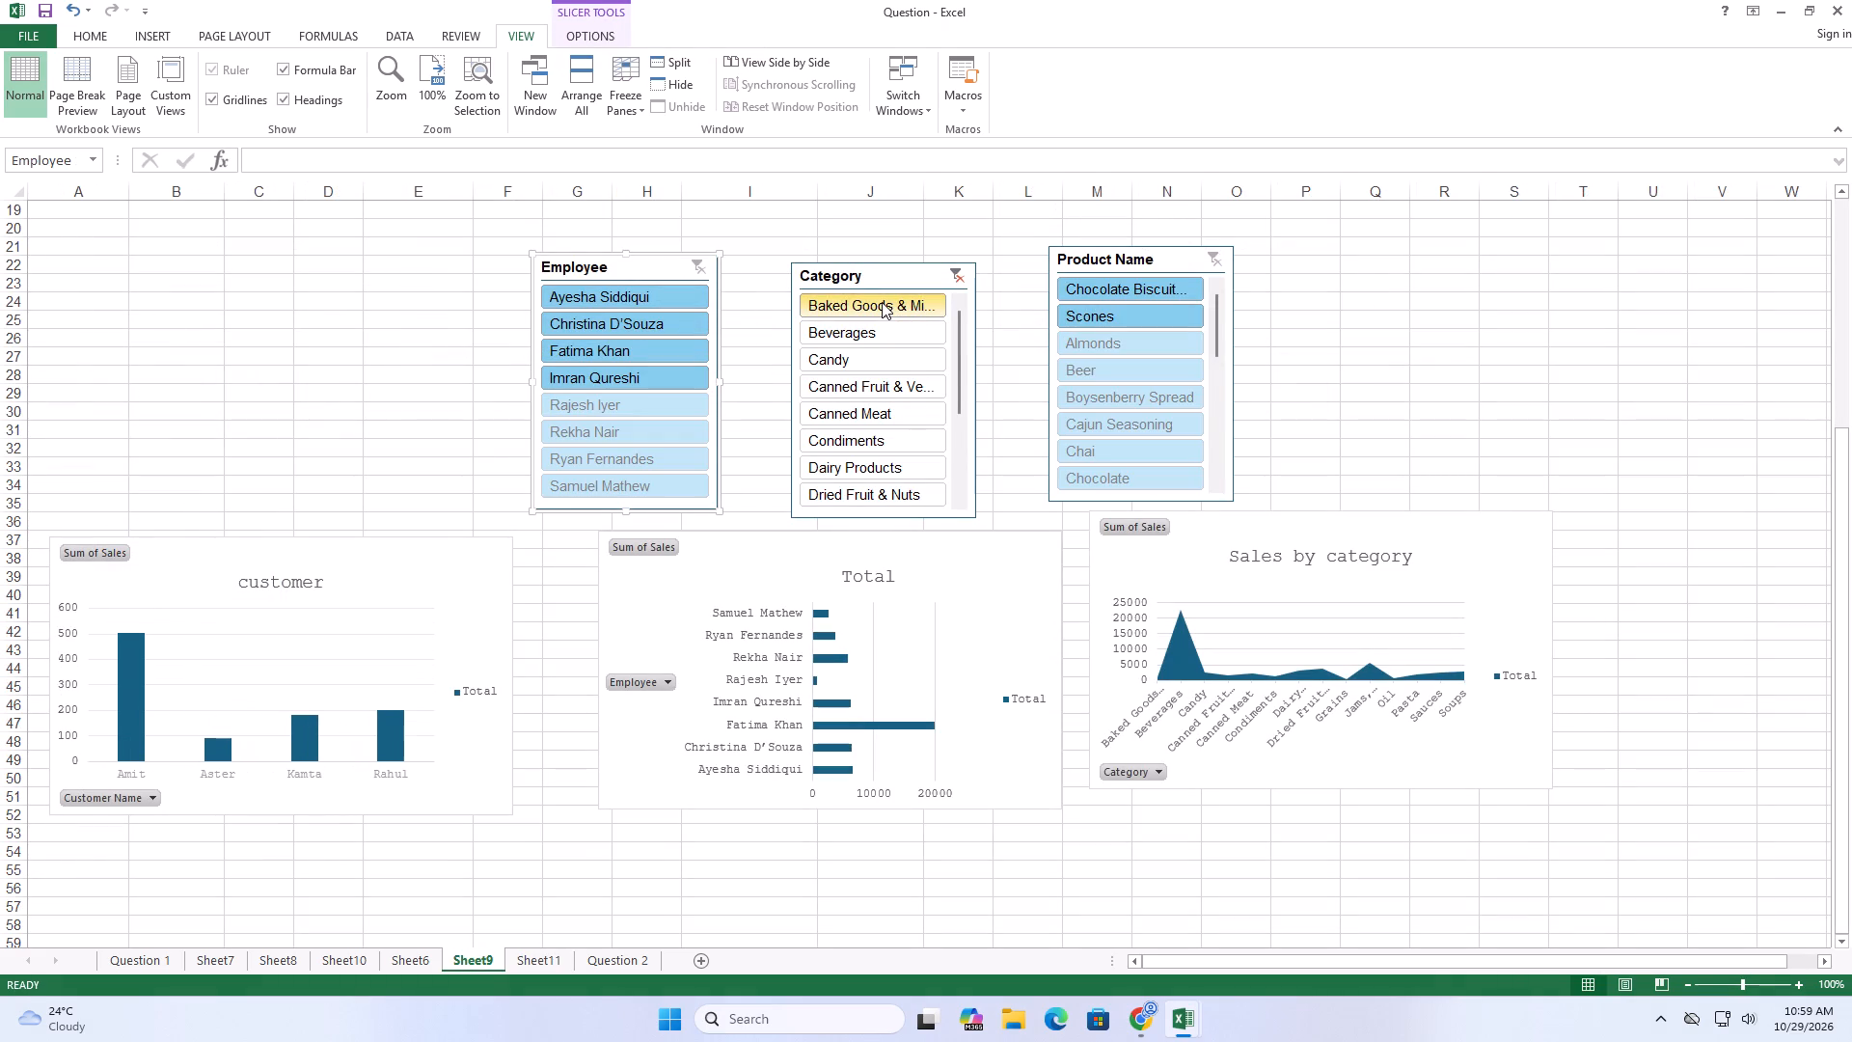
{"action": "left_click", "coordinate": [1320, 334]}
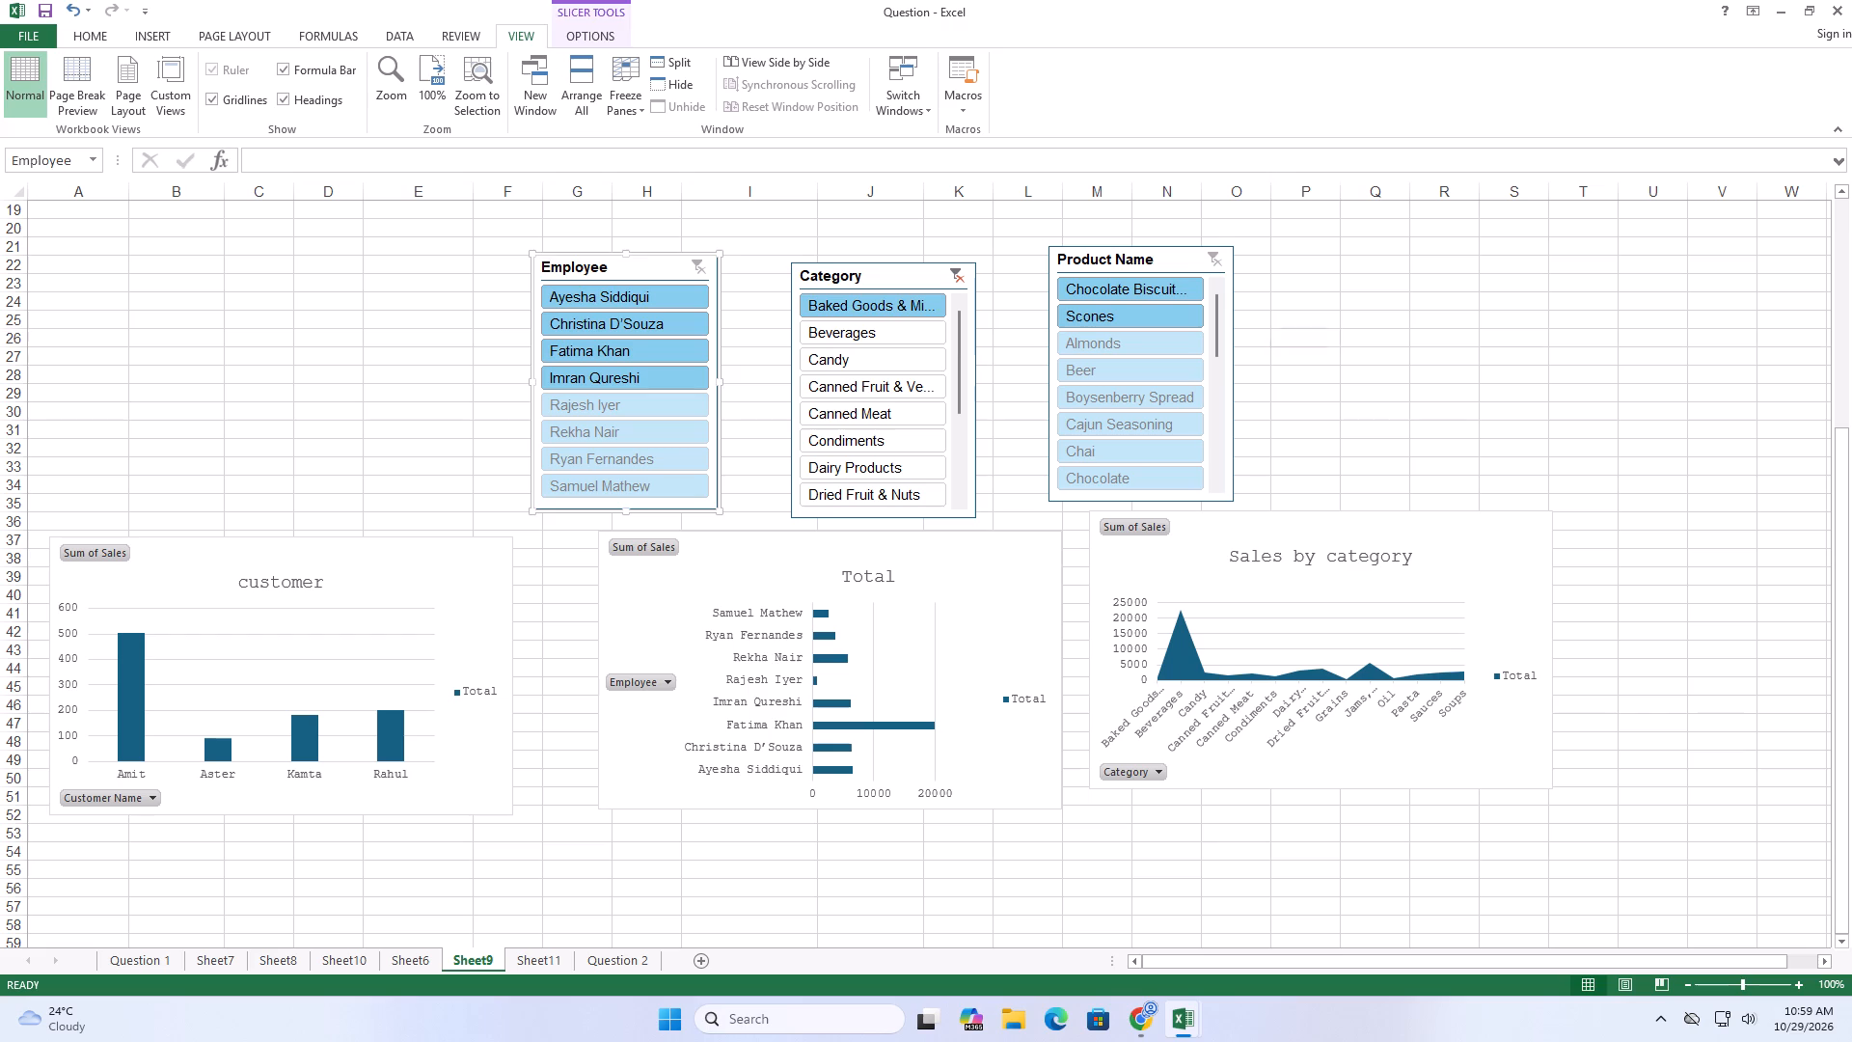
{"action": "left_click", "coordinate": [861, 273]}
{"action": "key", "text": "ctrl+c"}
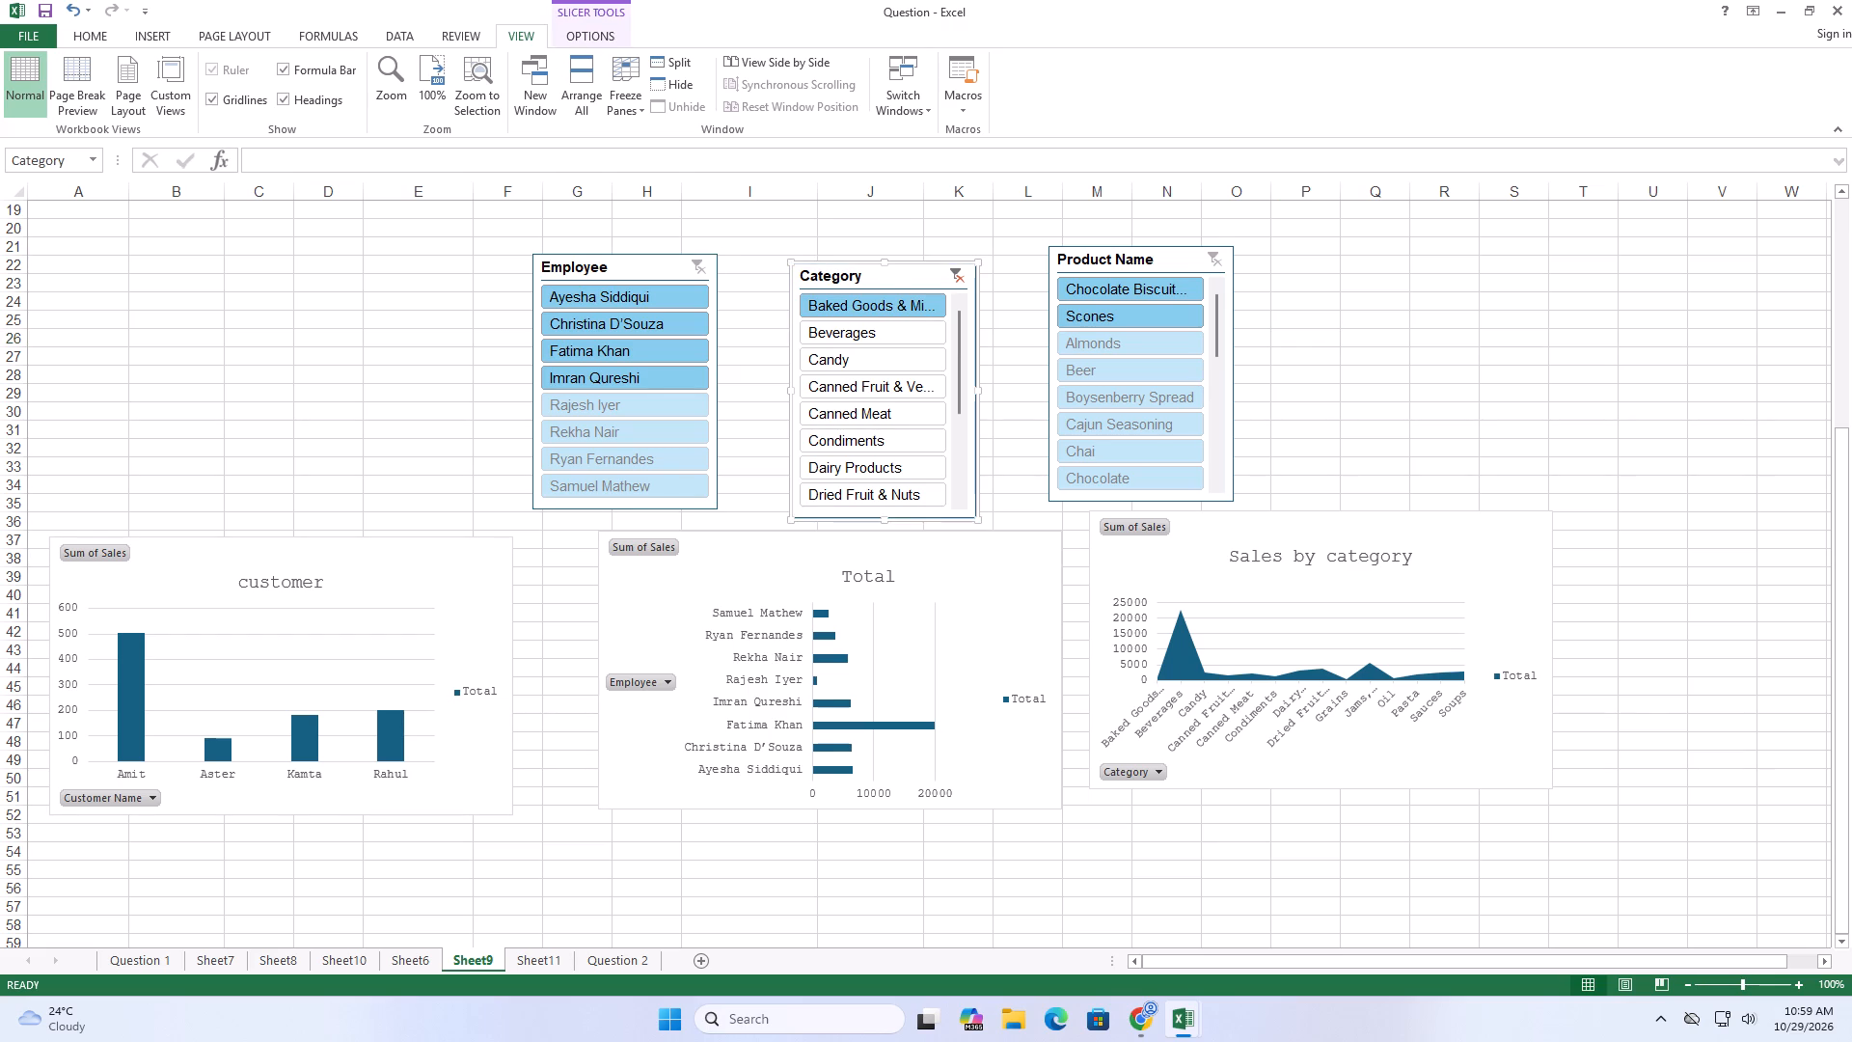
{"action": "left_click", "coordinate": [532, 969]}
{"action": "left_click", "coordinate": [613, 507]}
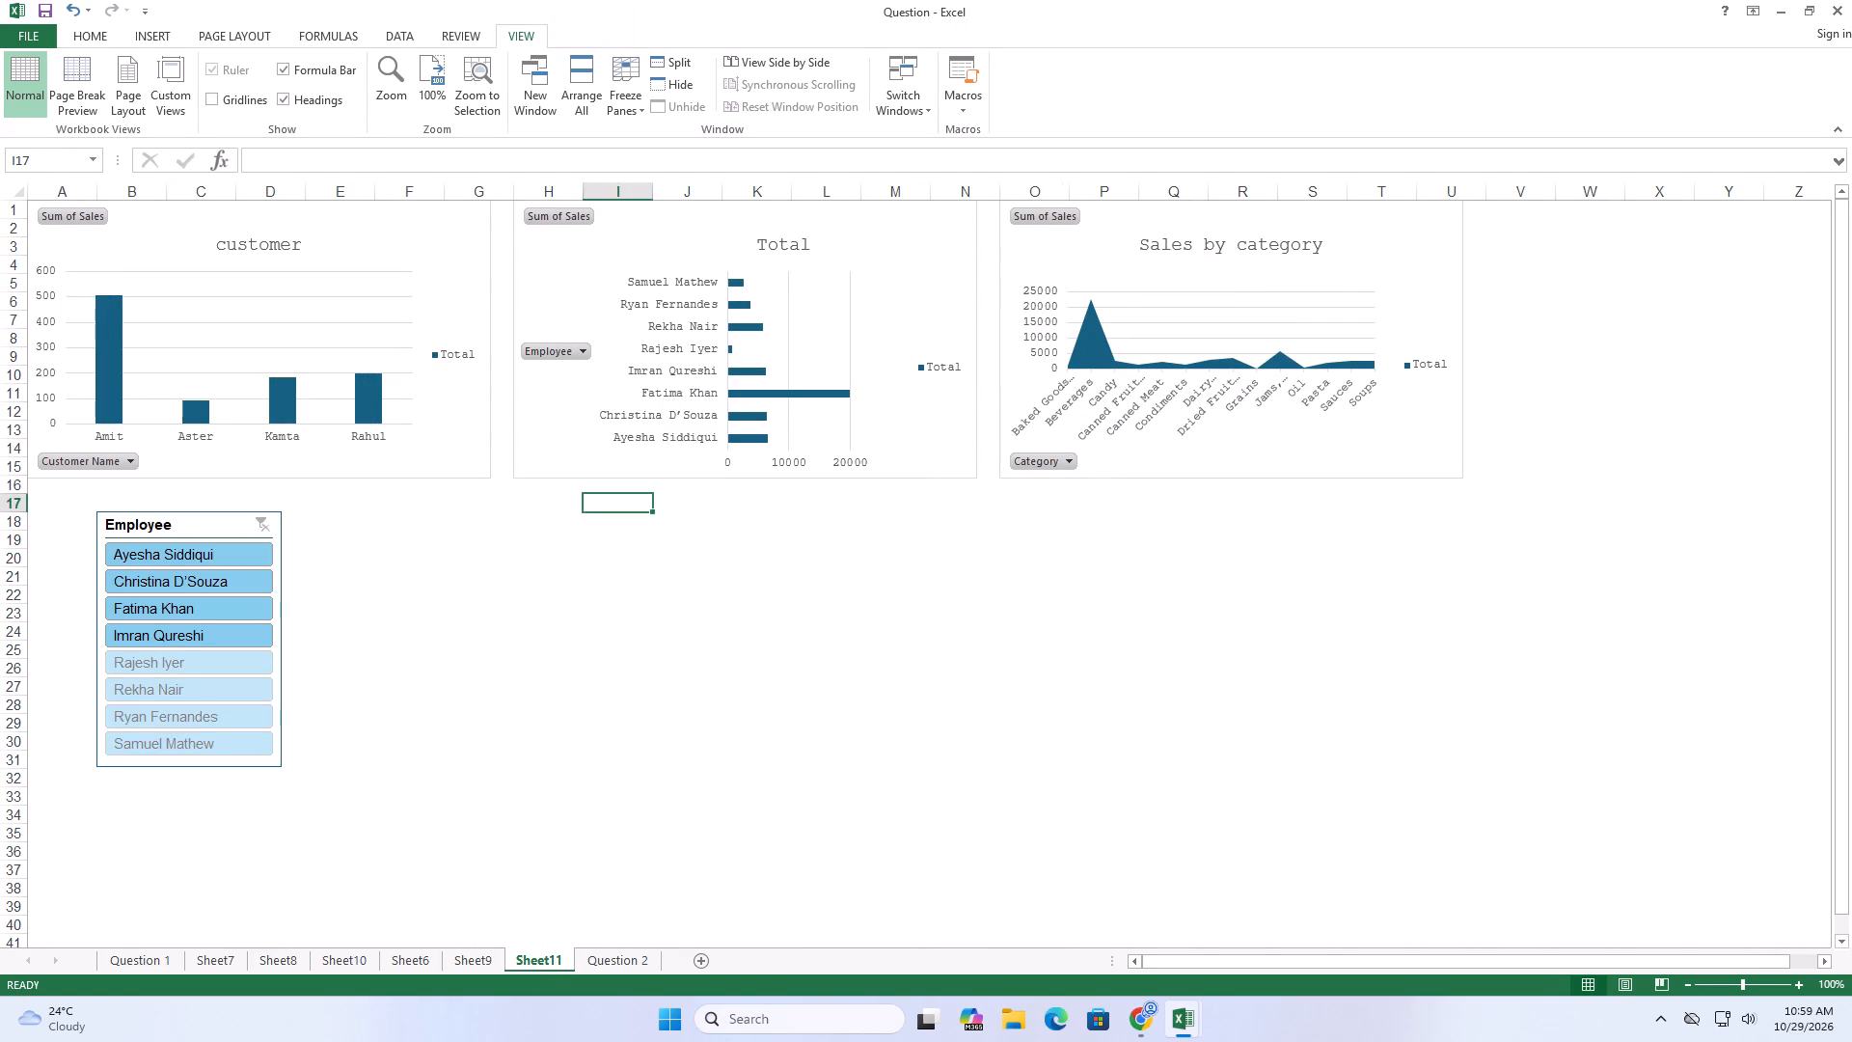
{"action": "key", "text": "ctrl+v"}
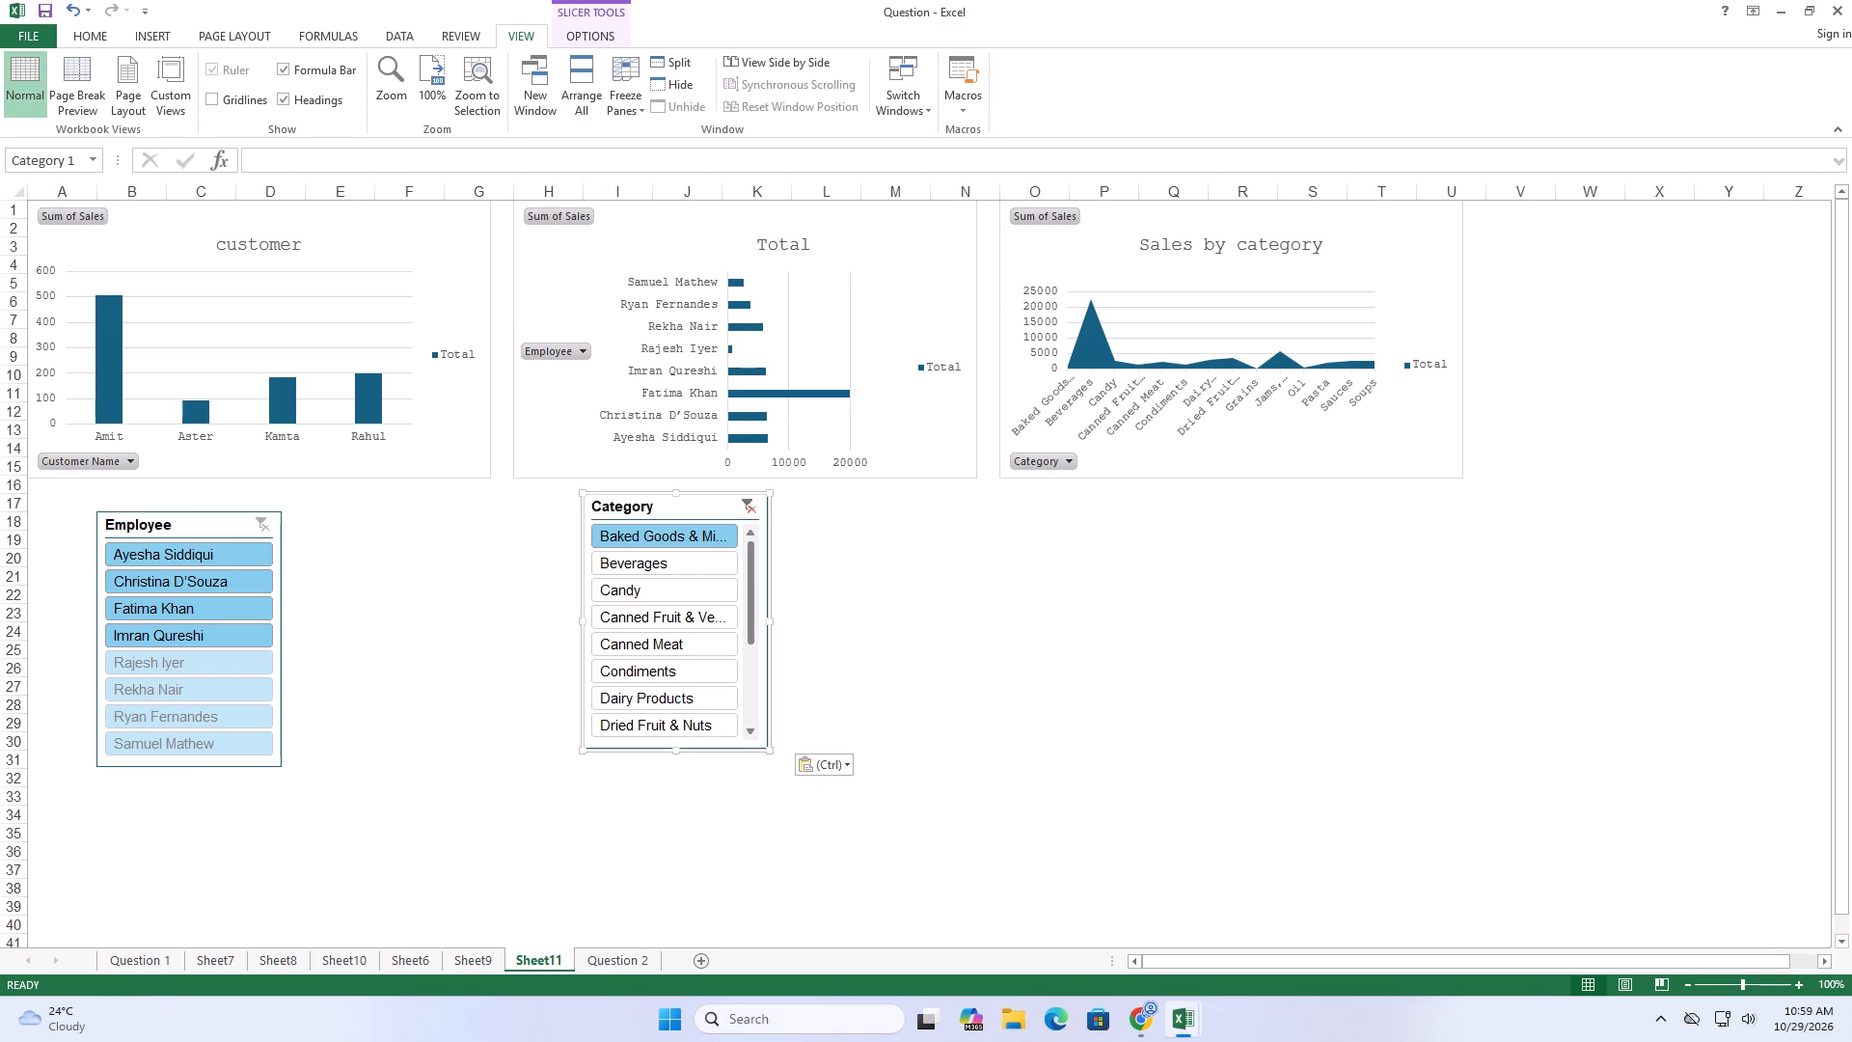
{"action": "left_click", "coordinate": [1079, 563]}
{"action": "left_click", "coordinate": [207, 528]}
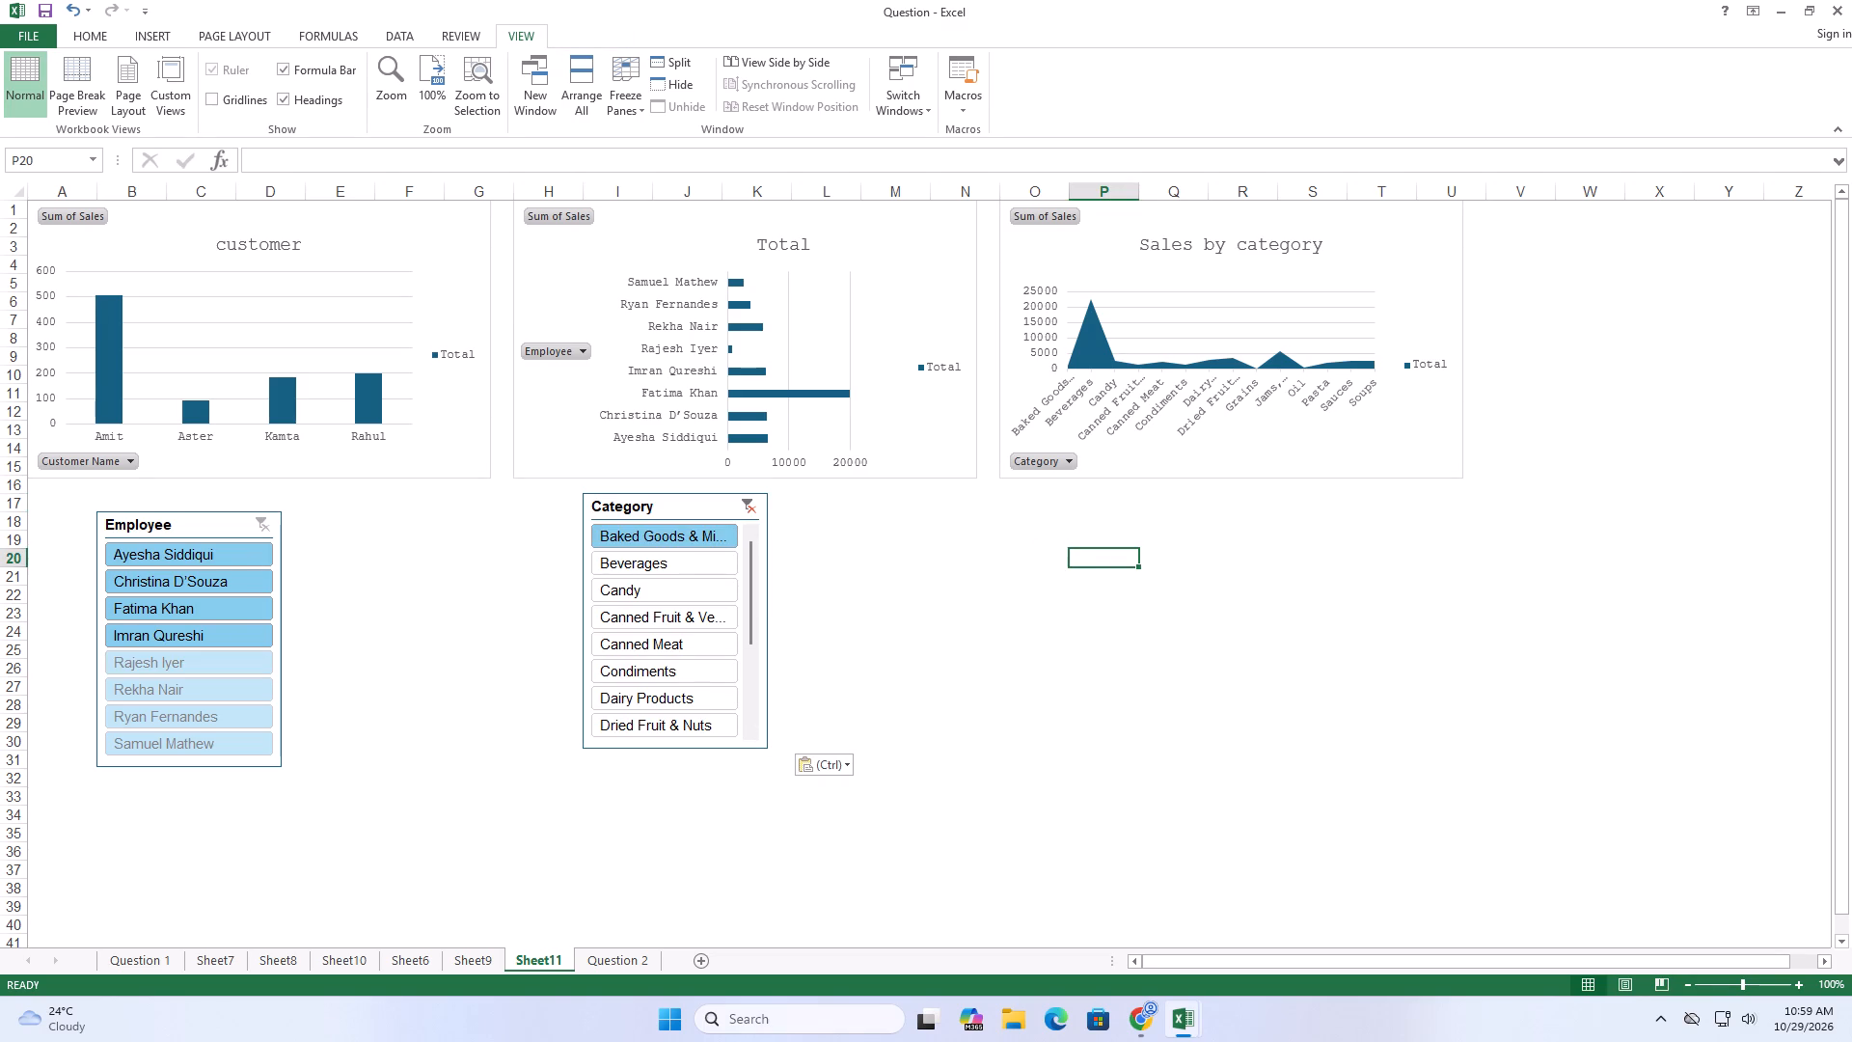
Copy the Product Name slicer from Sheet9 and paste it at cell P17 of Sheet11, below the category chart.
{"action": "left_click", "coordinate": [442, 956]}
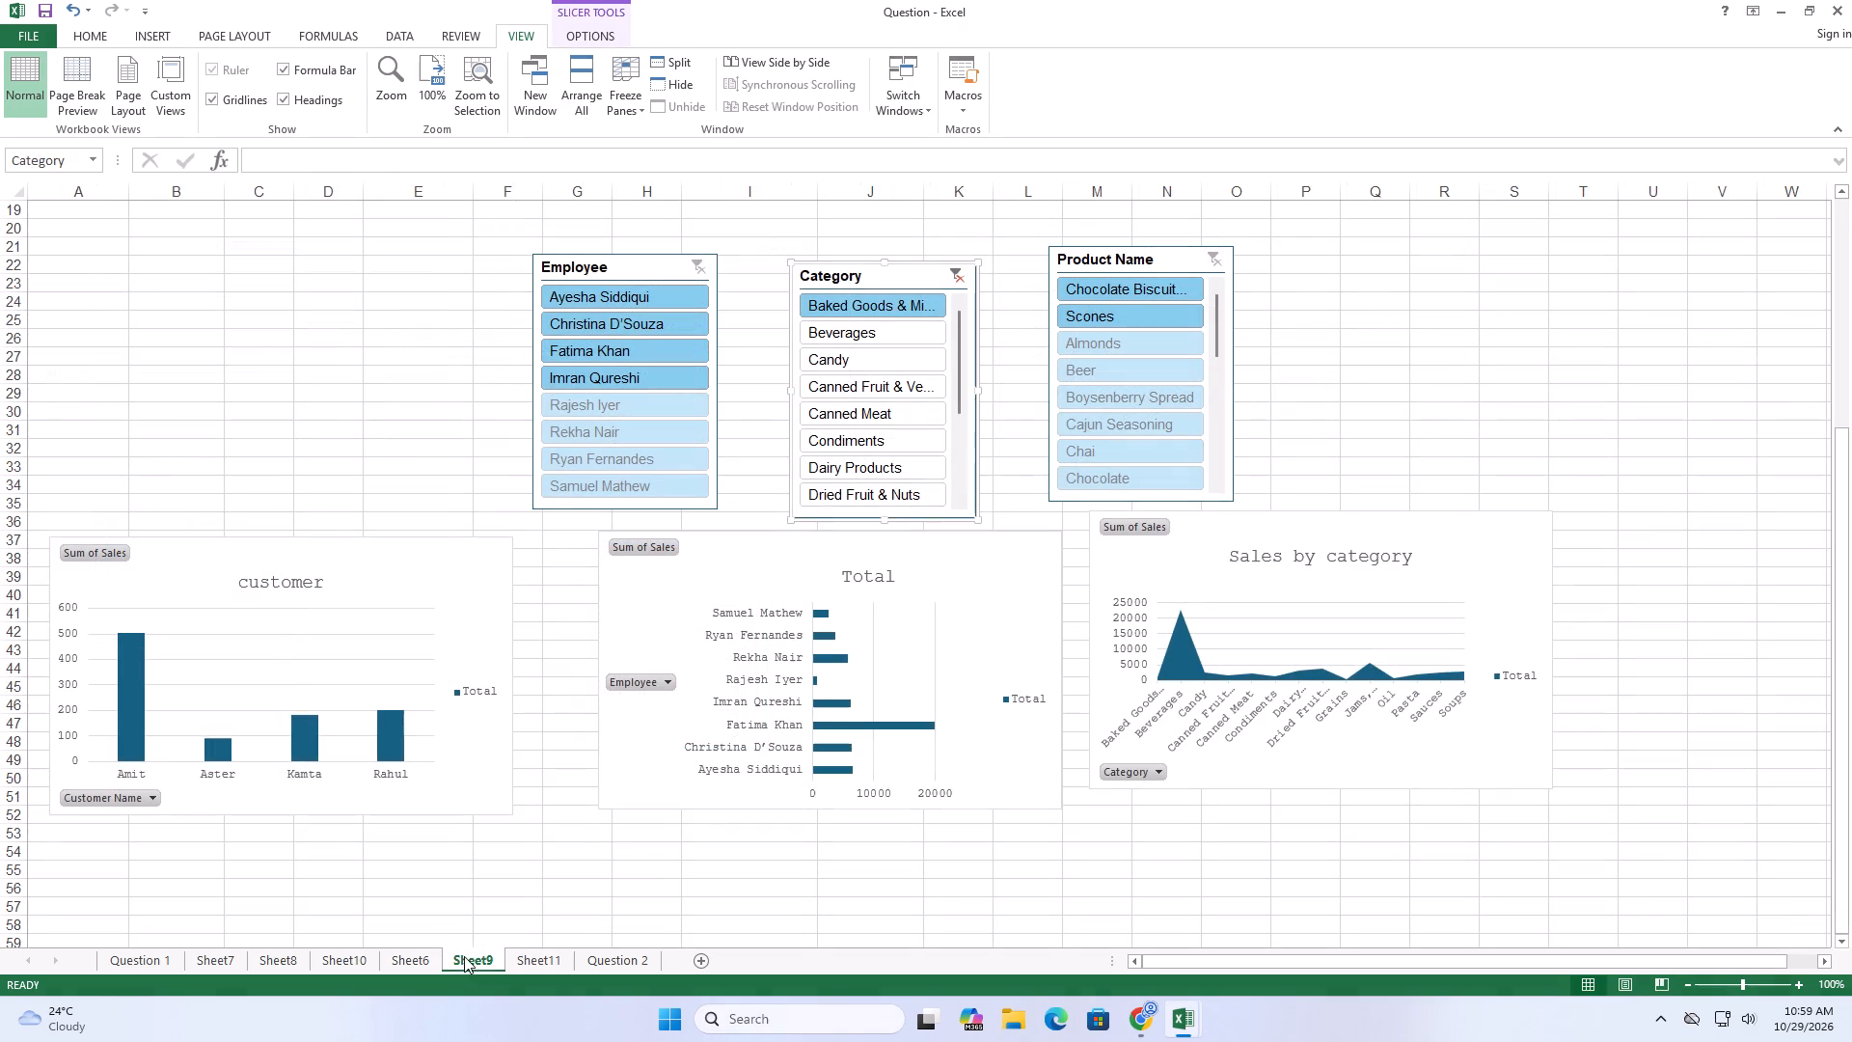
{"action": "left_click", "coordinate": [1147, 262]}
{"action": "key", "text": "ctrl+c"}
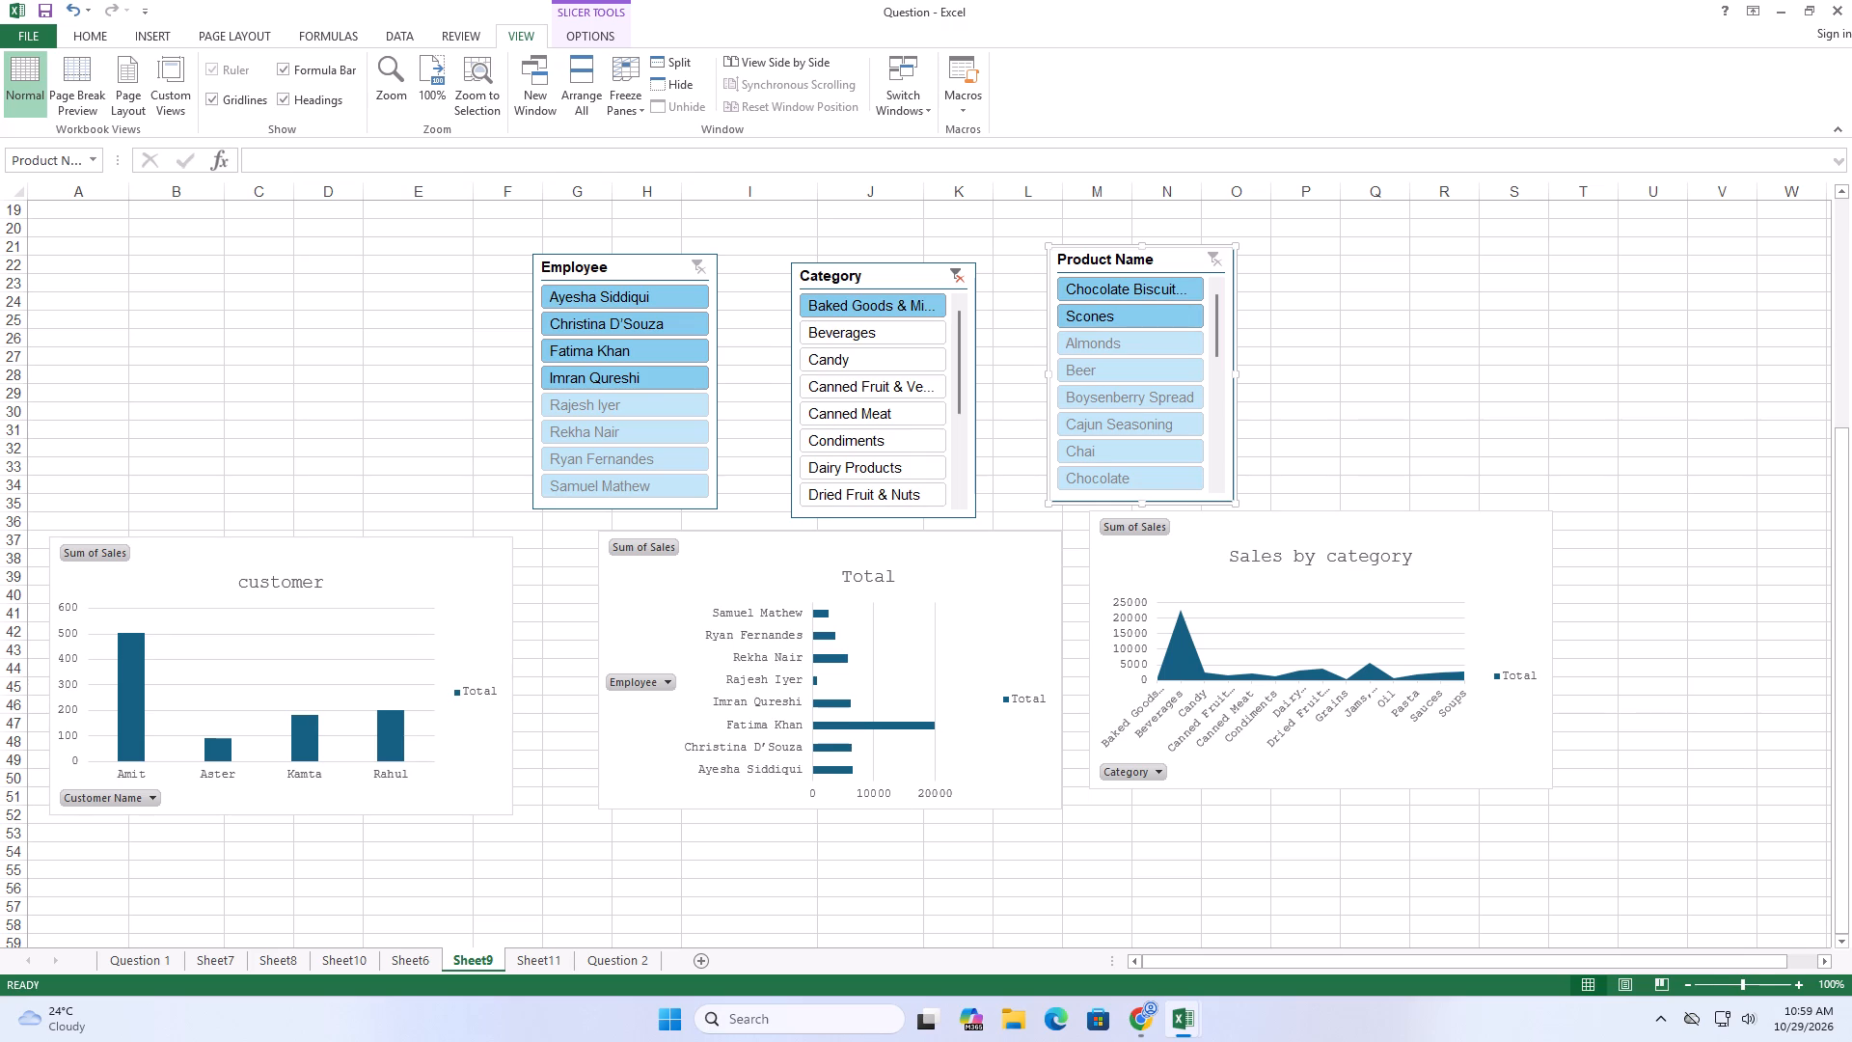
{"action": "left_click", "coordinate": [534, 957]}
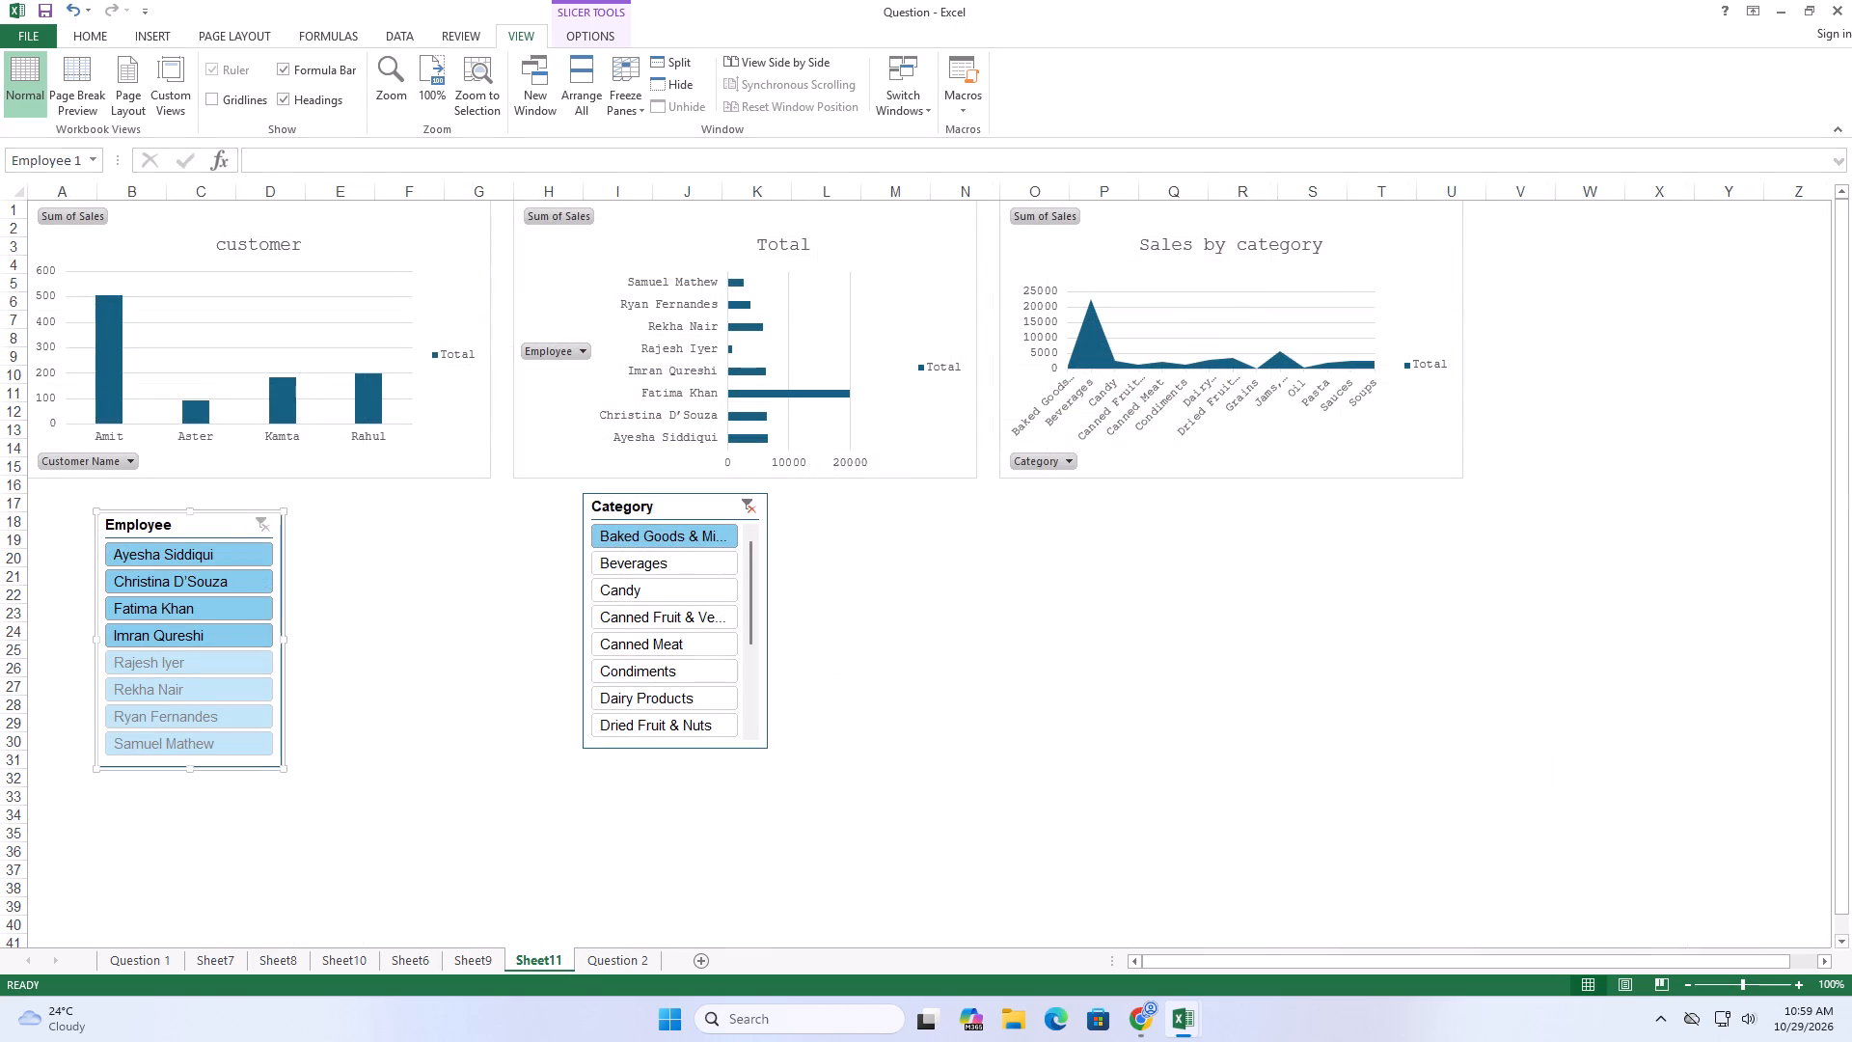
{"action": "left_click", "coordinate": [1109, 506]}
{"action": "key", "text": "ctrl+v"}
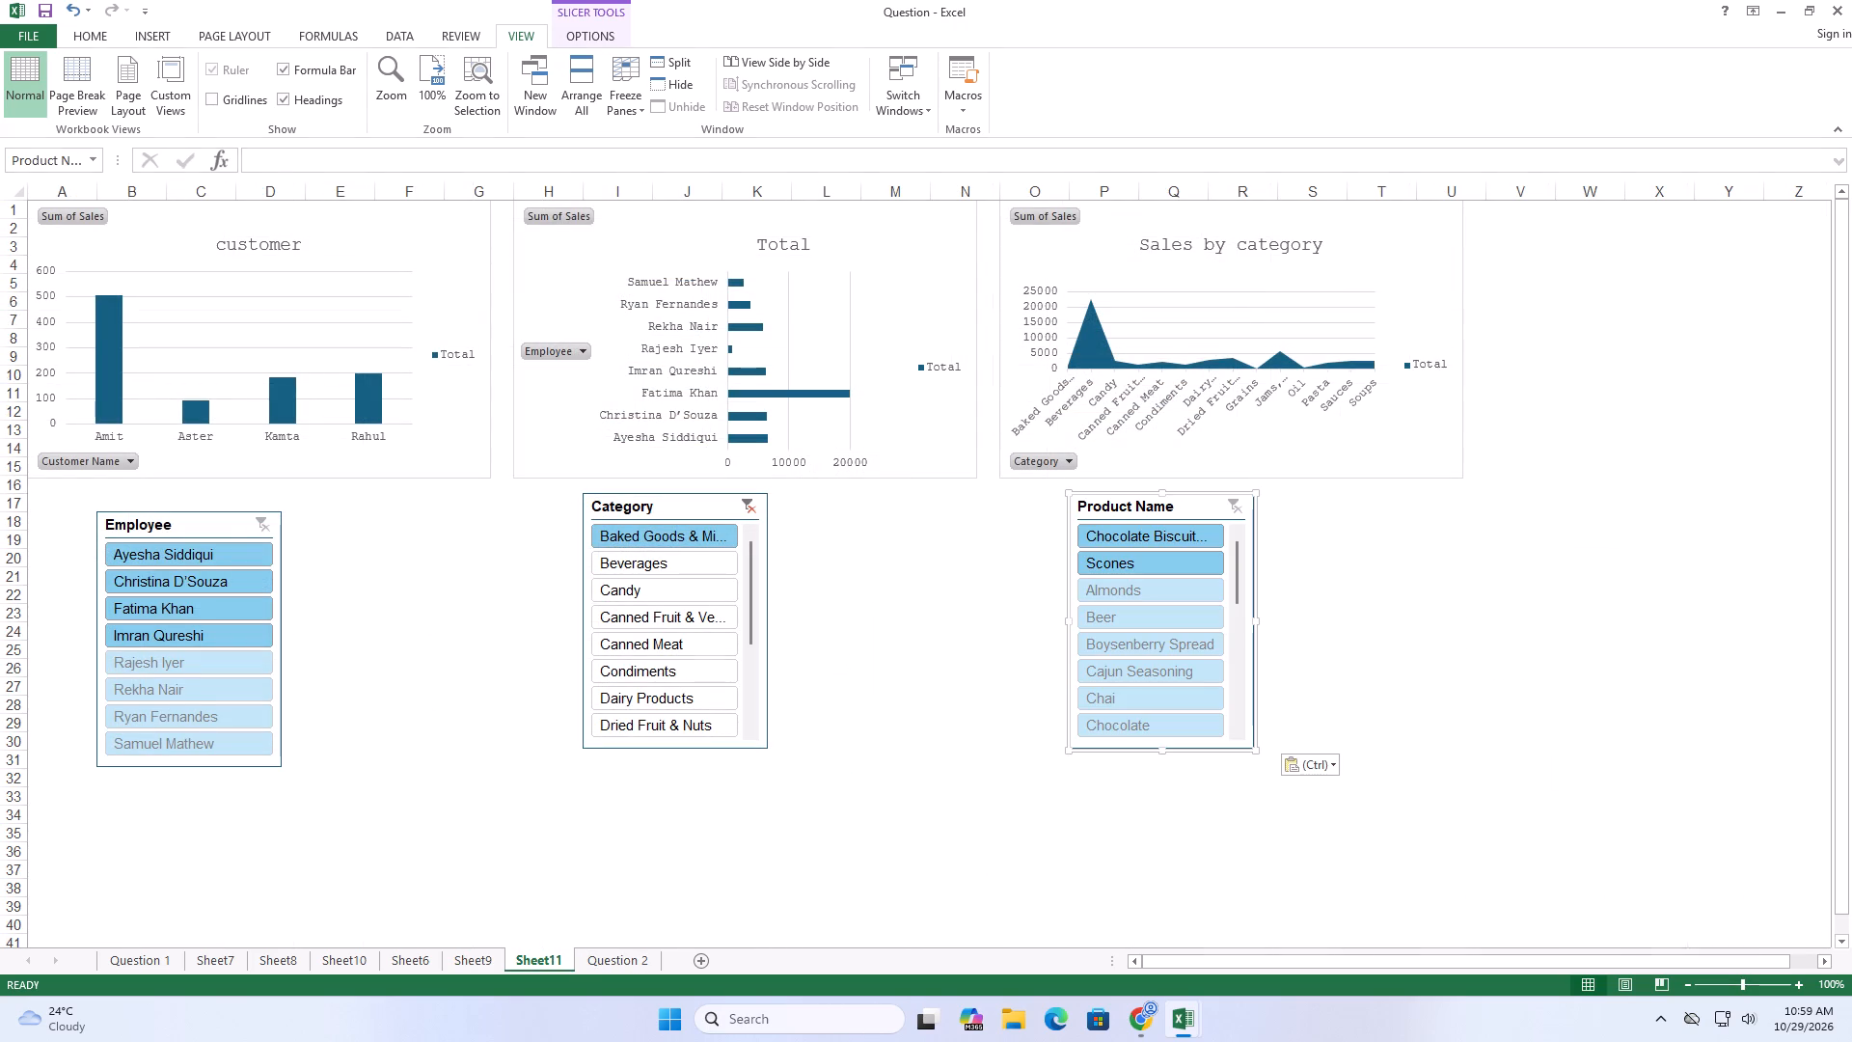
{"action": "left_click", "coordinate": [1409, 590]}
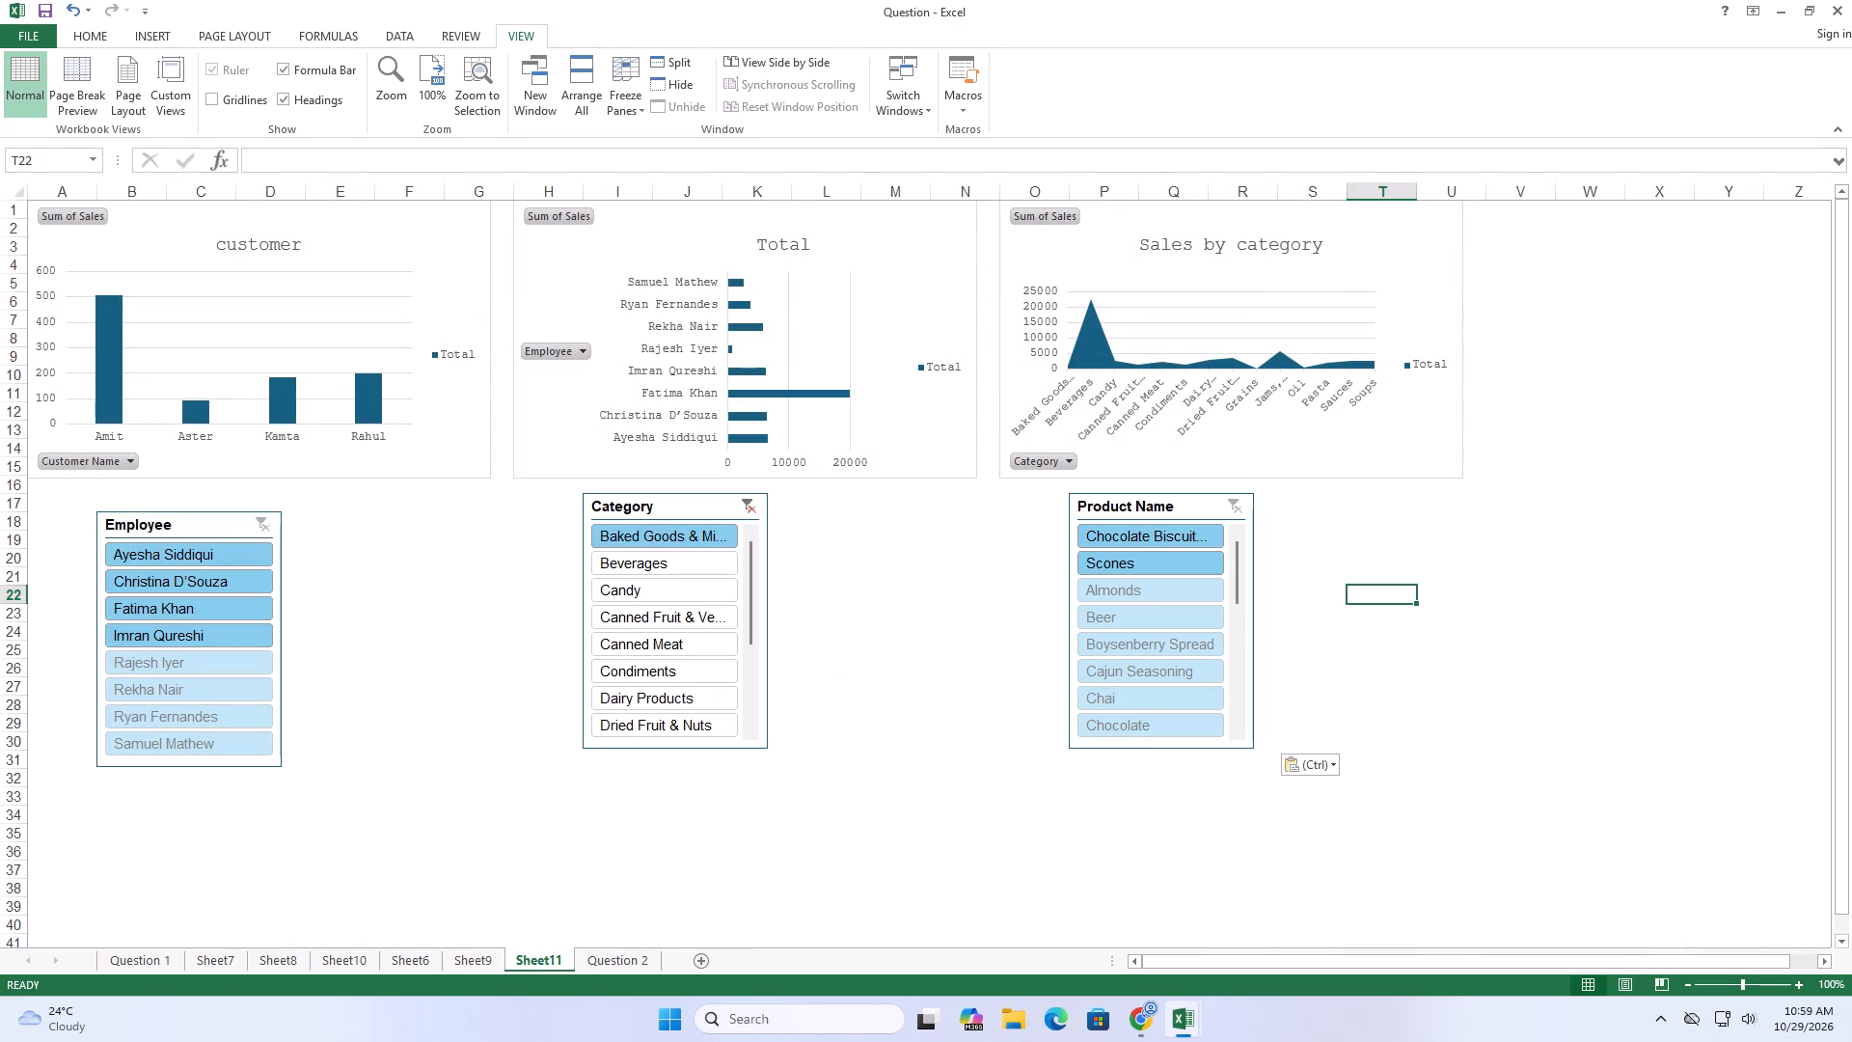
Test the pasted Category slicer on Sheet11 by filtering to Beverages and back to Baked Goods.
{"action": "left_click", "coordinate": [655, 561]}
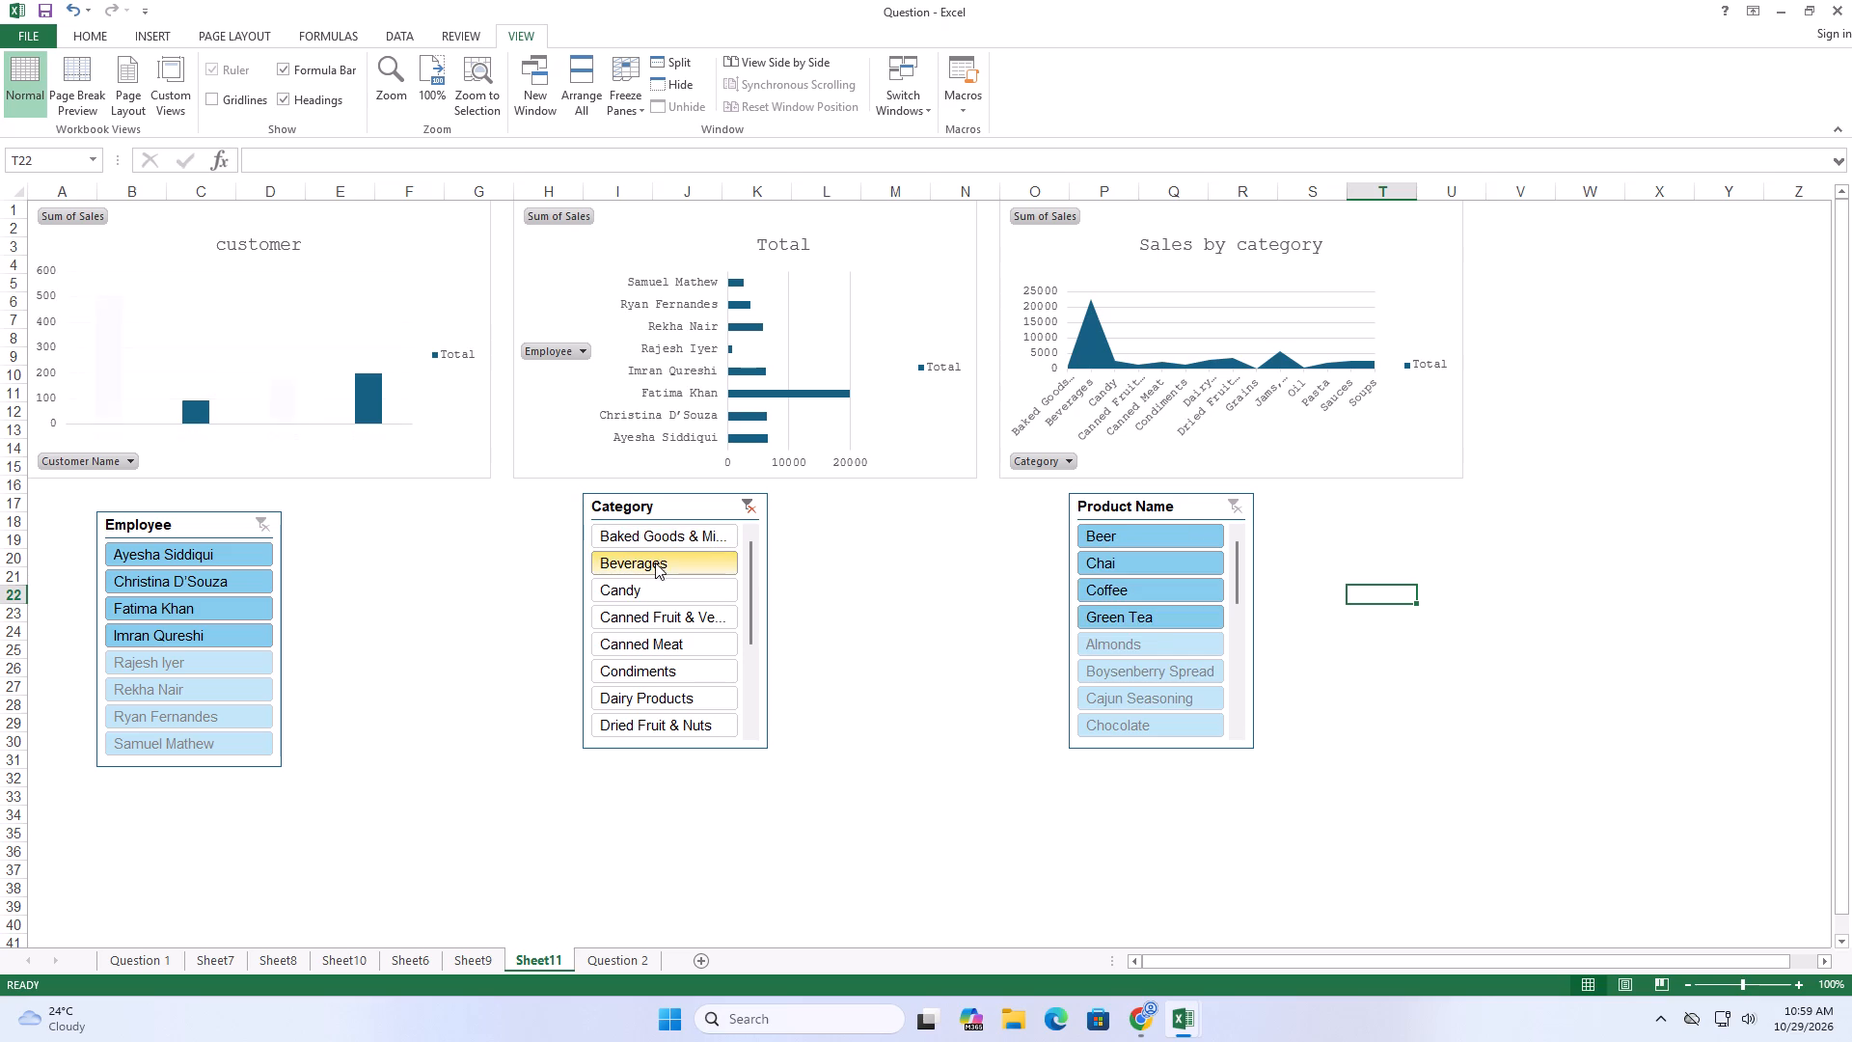
{"action": "left_click", "coordinate": [670, 530]}
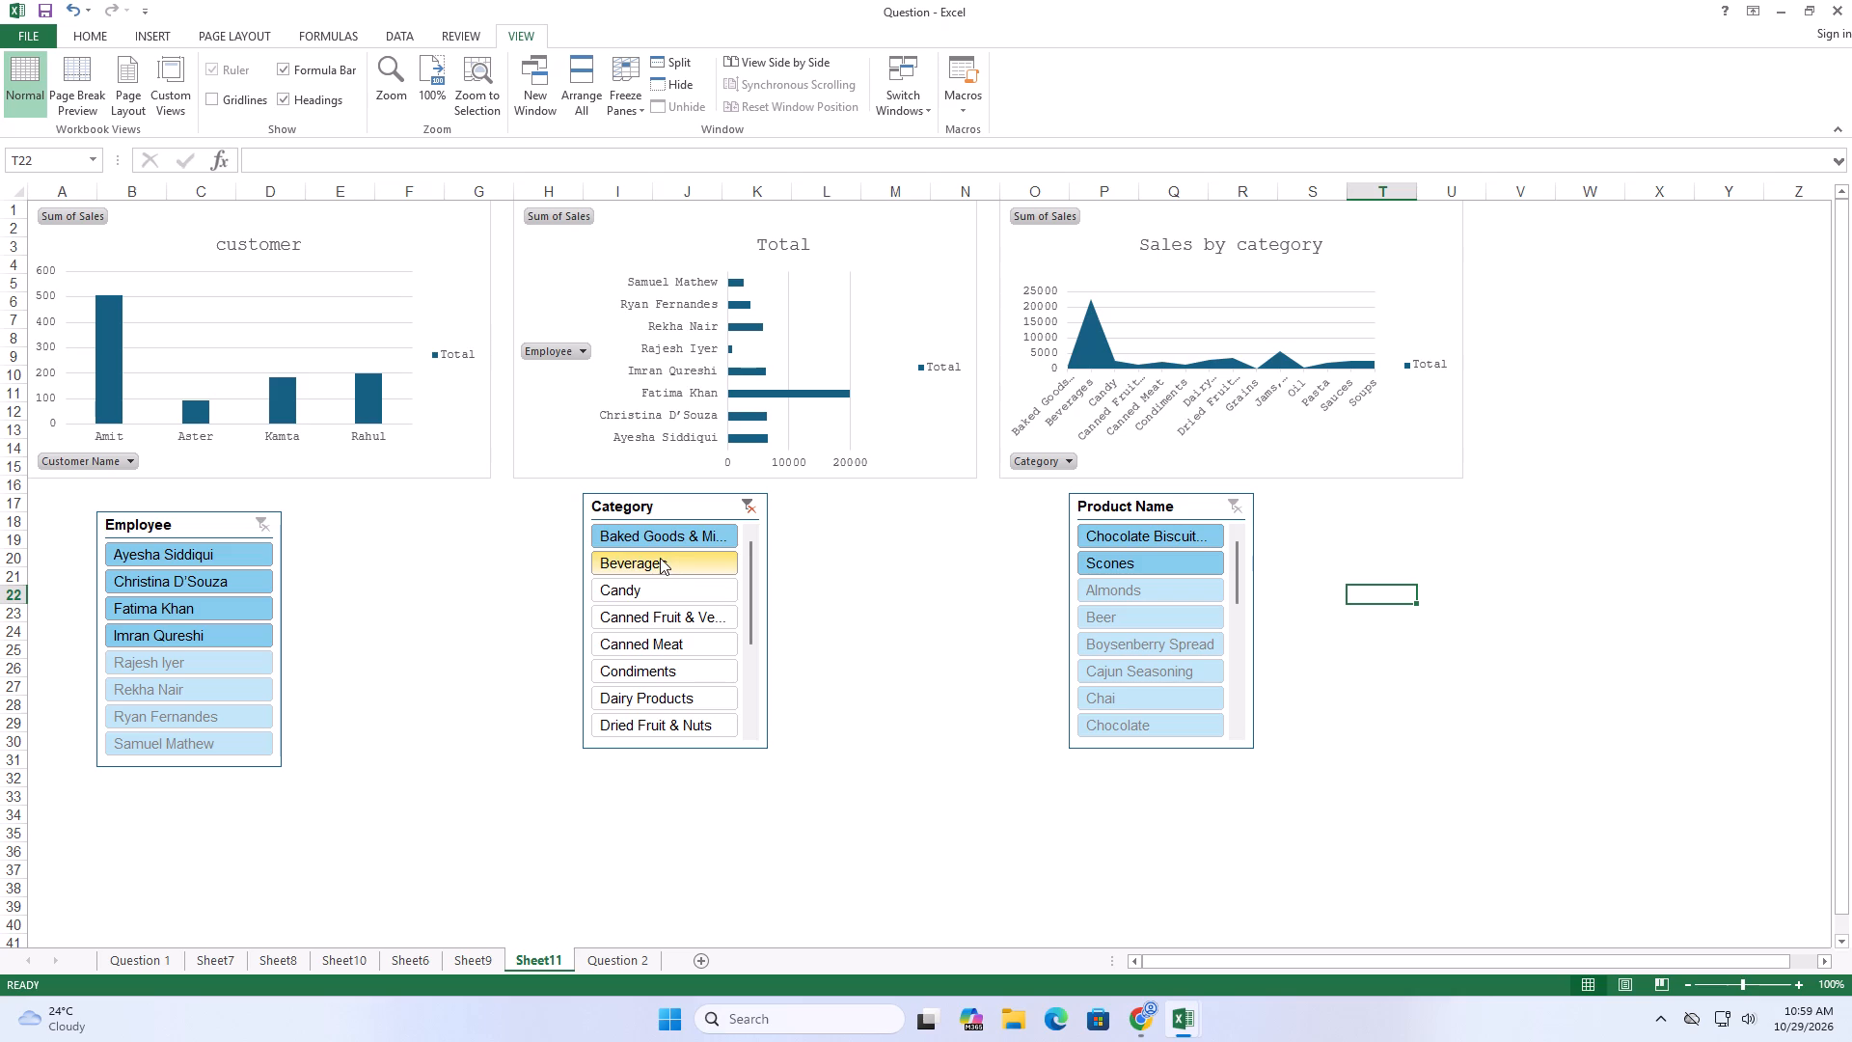
{"action": "left_click", "coordinate": [661, 533]}
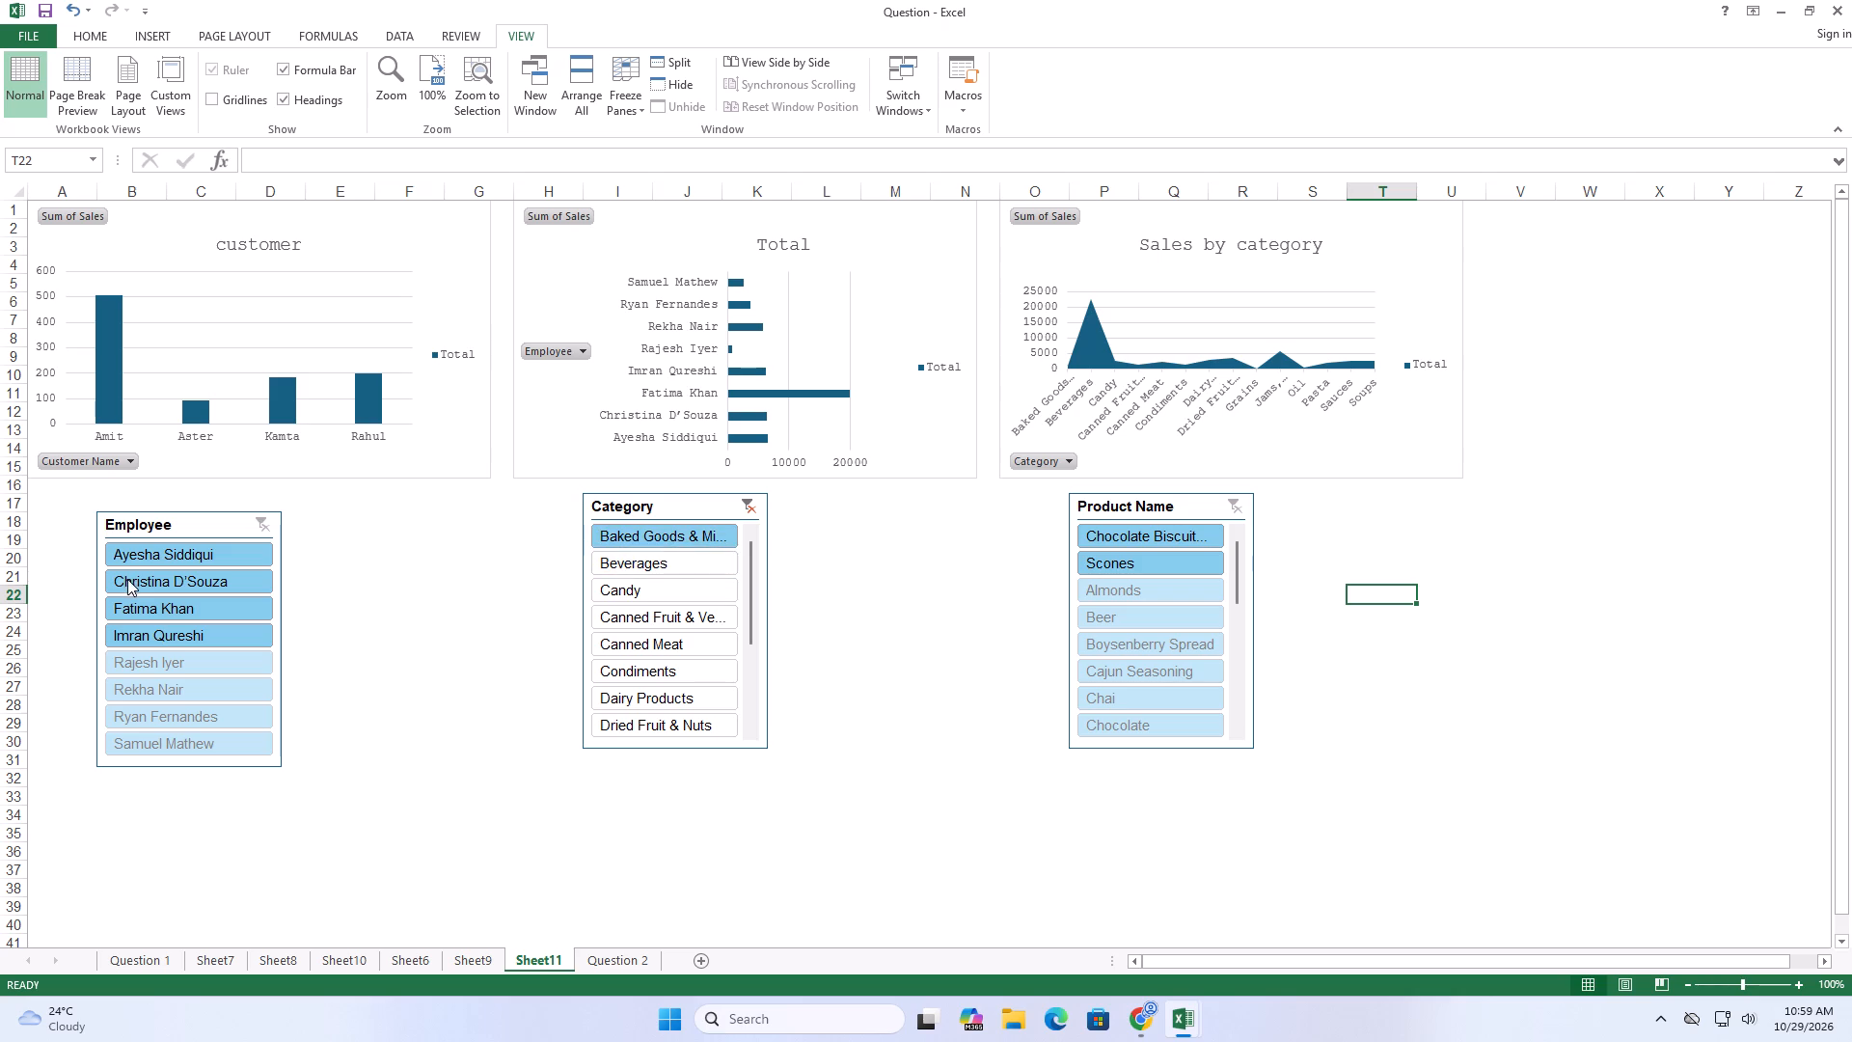
Test the Employee slicer with the second and first employees, and compare the filtered charts on Sheet9 and Sheet11.
{"action": "left_click", "coordinate": [133, 587]}
{"action": "left_click", "coordinate": [204, 548]}
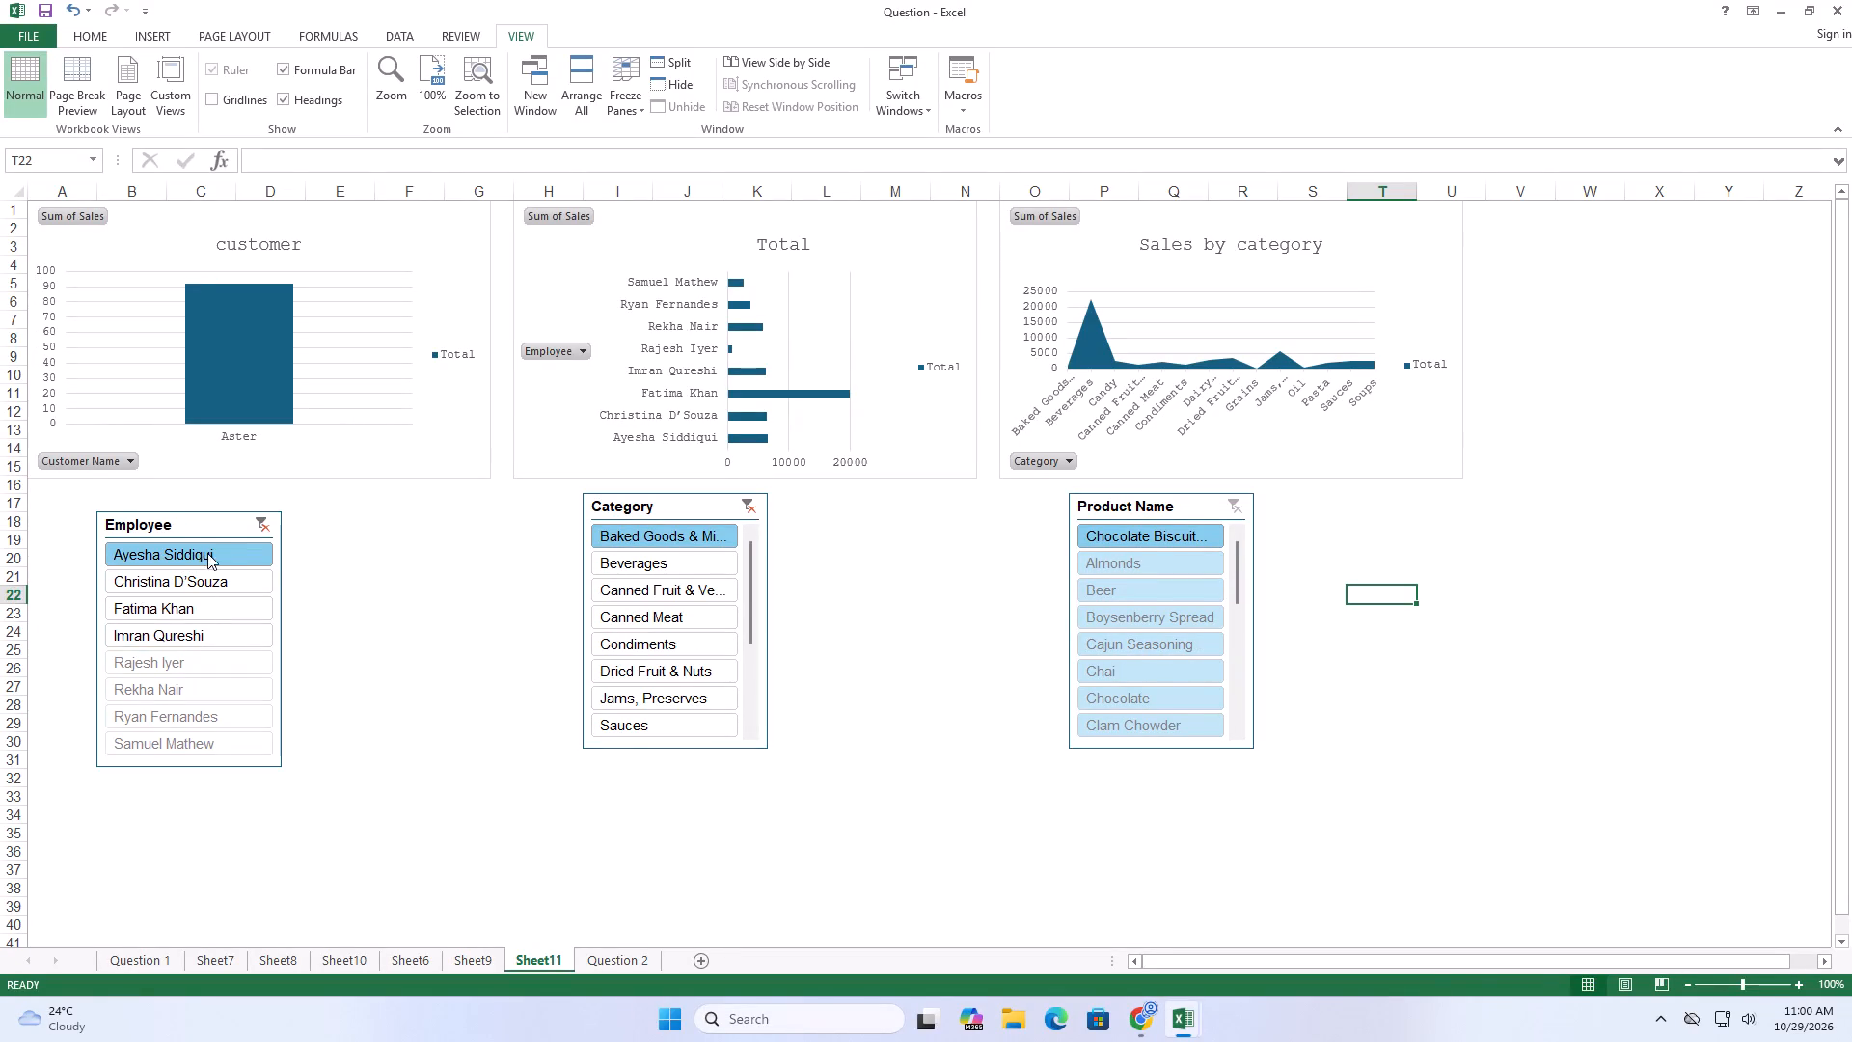
{"action": "left_click", "coordinate": [480, 958]}
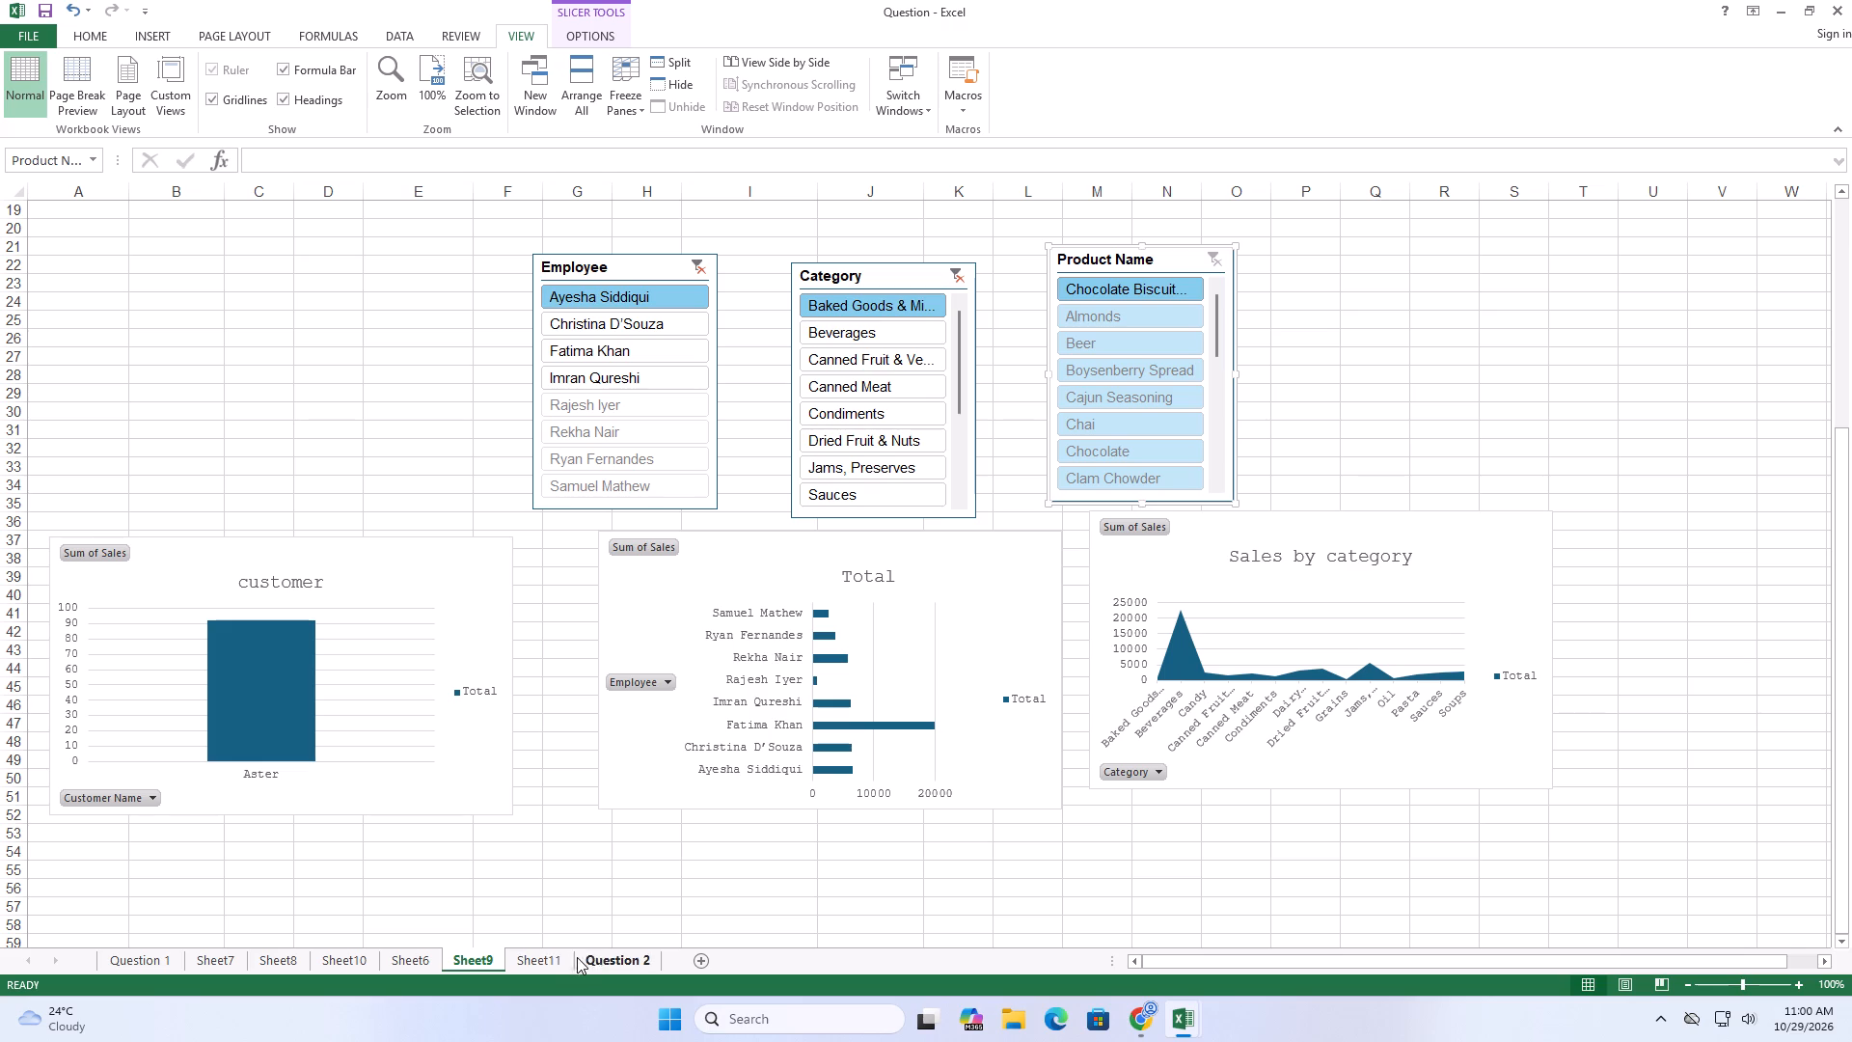
{"action": "left_click", "coordinate": [541, 955]}
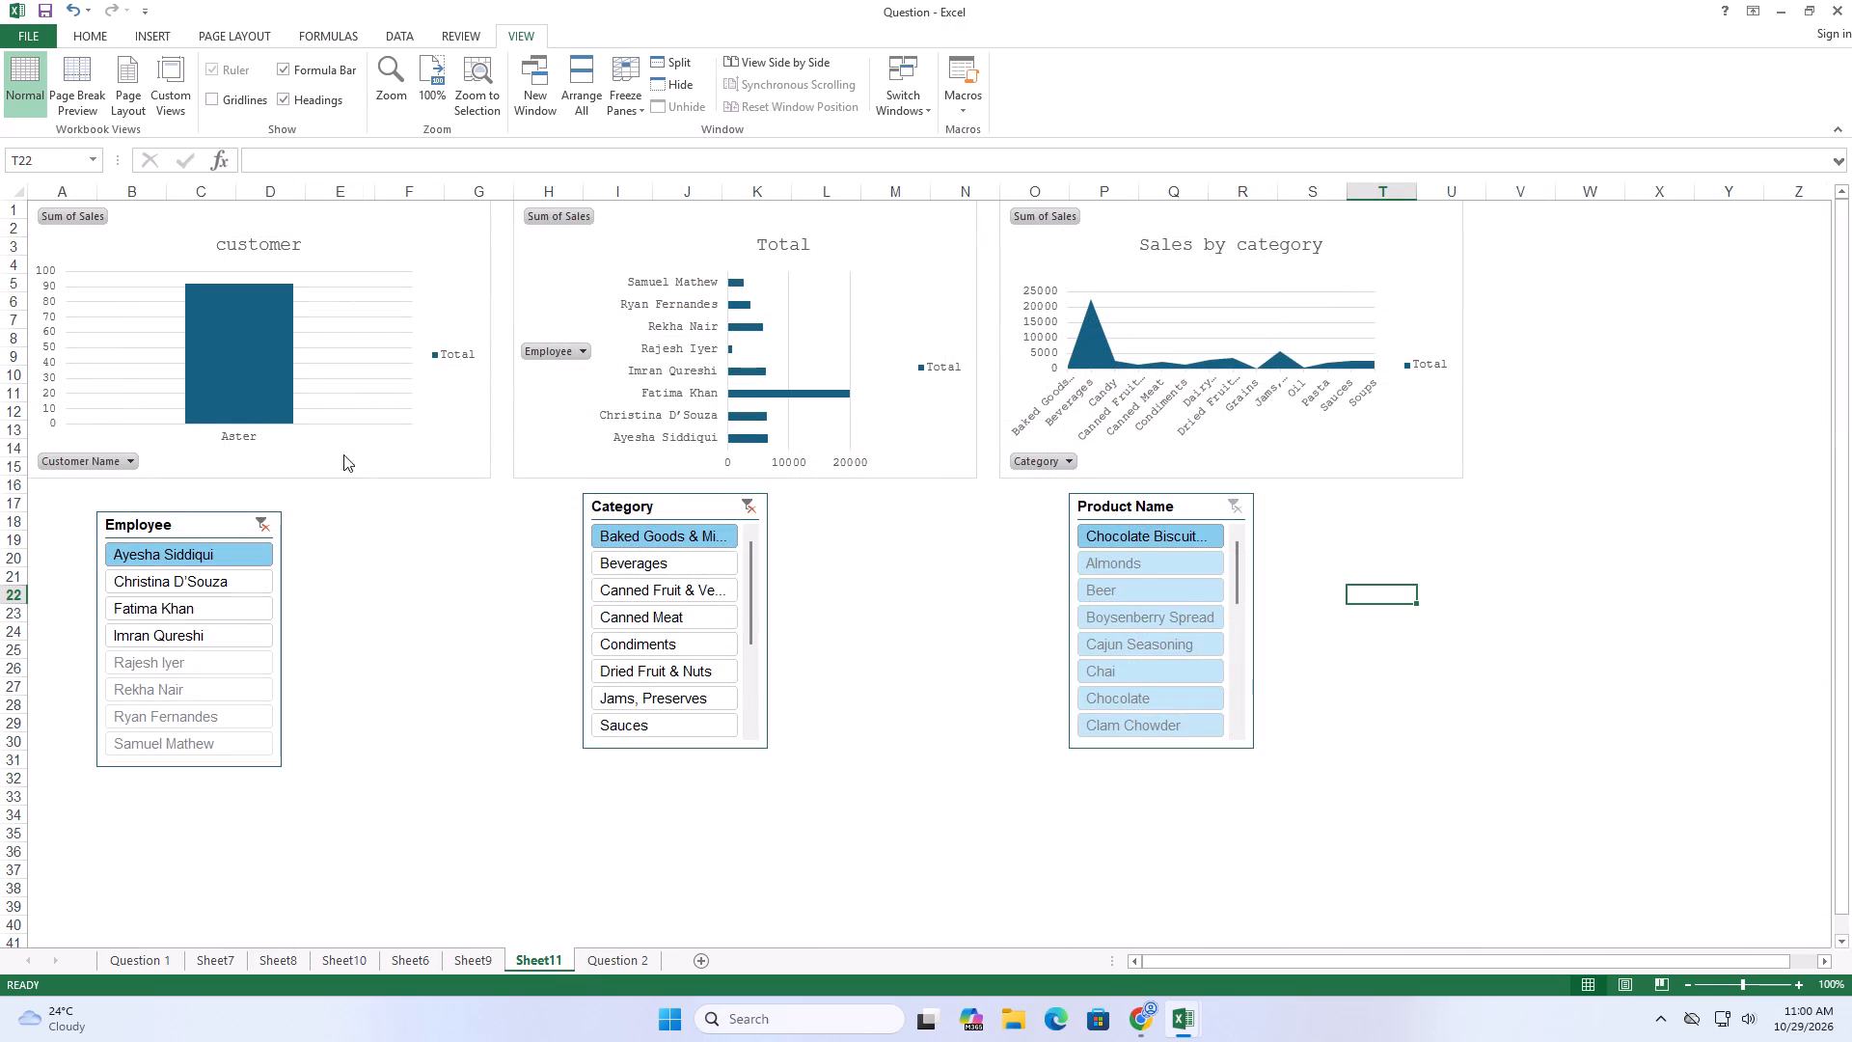
Filter Sheet11 by the second through sixth employees in turn with the Employee slicer to check how the charts respond.
{"action": "scroll", "coordinate": [234, 606], "scroll_direction": "down", "scroll_amount": 3}
{"action": "scroll", "coordinate": [232, 594], "scroll_direction": "up", "scroll_amount": 2}
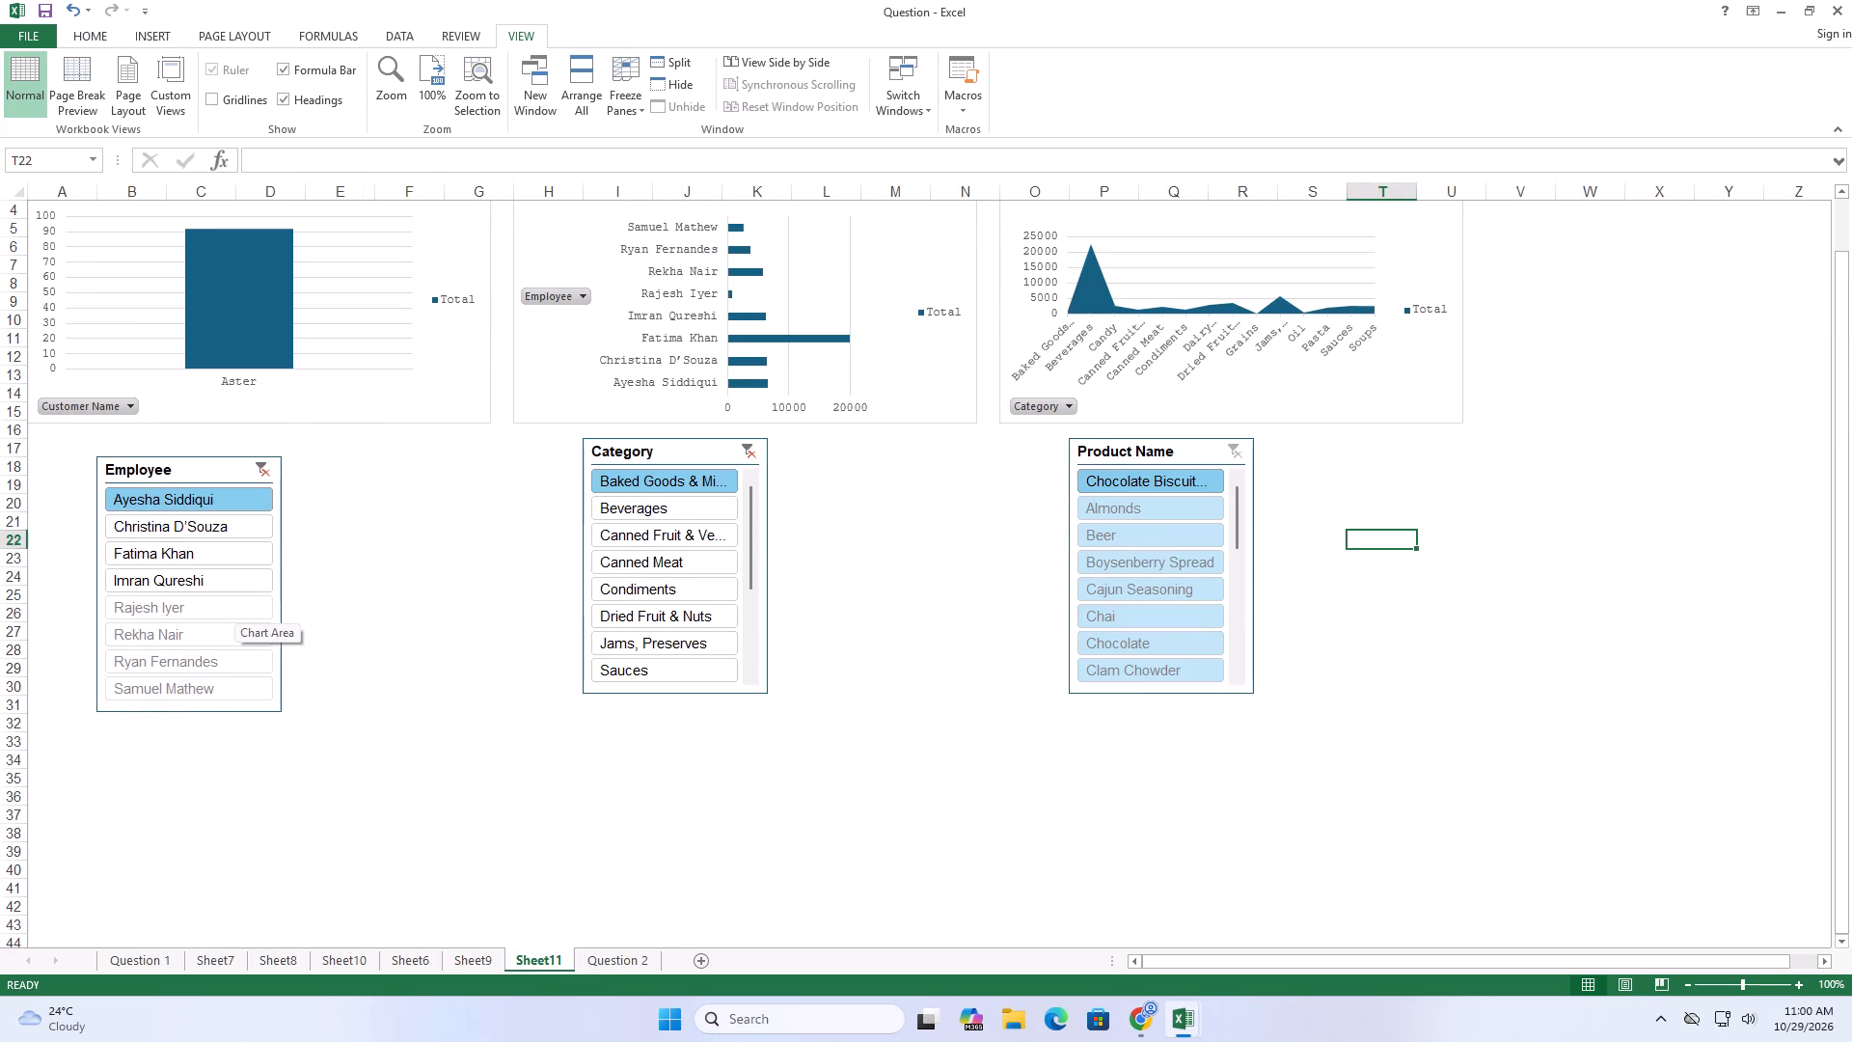
{"action": "left_click", "coordinate": [171, 472]}
{"action": "double_click", "coordinate": [171, 472]}
{"action": "scroll", "coordinate": [451, 527], "scroll_direction": "up", "scroll_amount": 3}
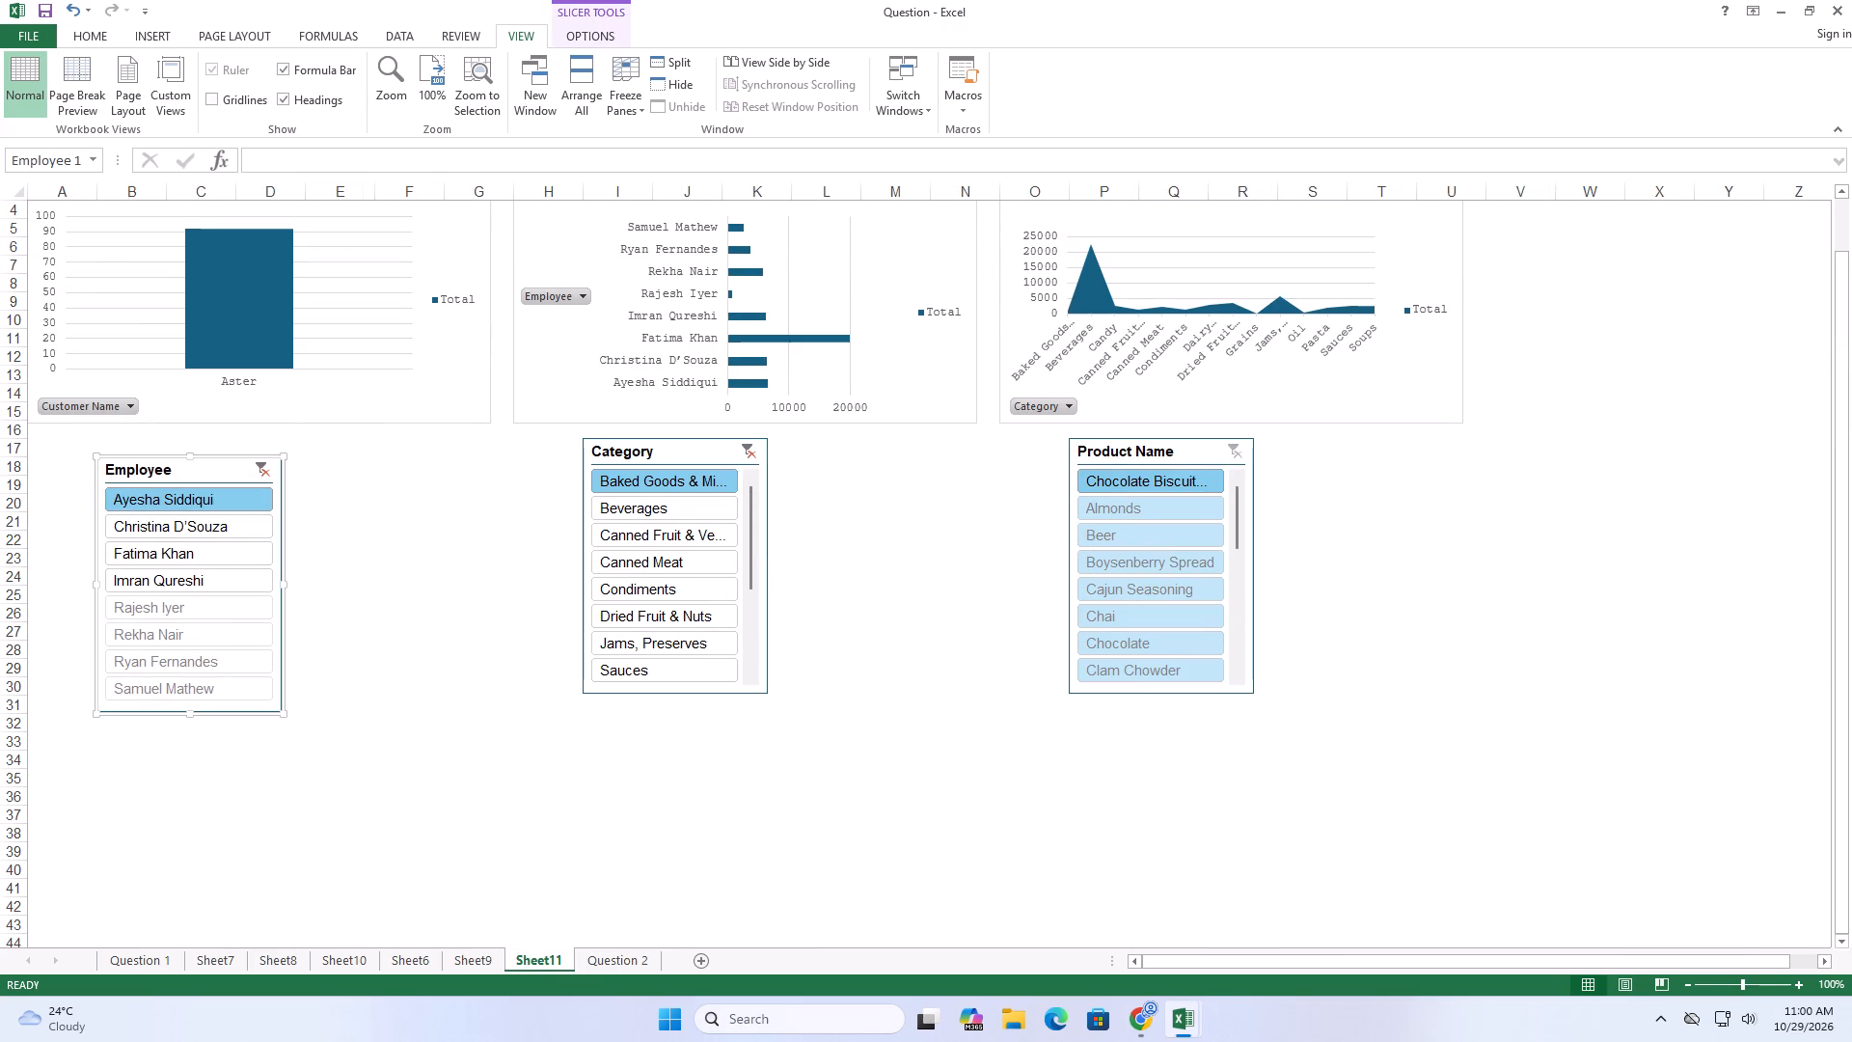
{"action": "scroll", "coordinate": [452, 525], "scroll_direction": "up", "scroll_amount": 7}
{"action": "scroll", "coordinate": [999, 510], "scroll_direction": "down", "scroll_amount": 1}
{"action": "scroll", "coordinate": [999, 510], "scroll_direction": "up", "scroll_amount": 4}
{"action": "scroll", "coordinate": [961, 389], "scroll_direction": "up", "scroll_amount": 5}
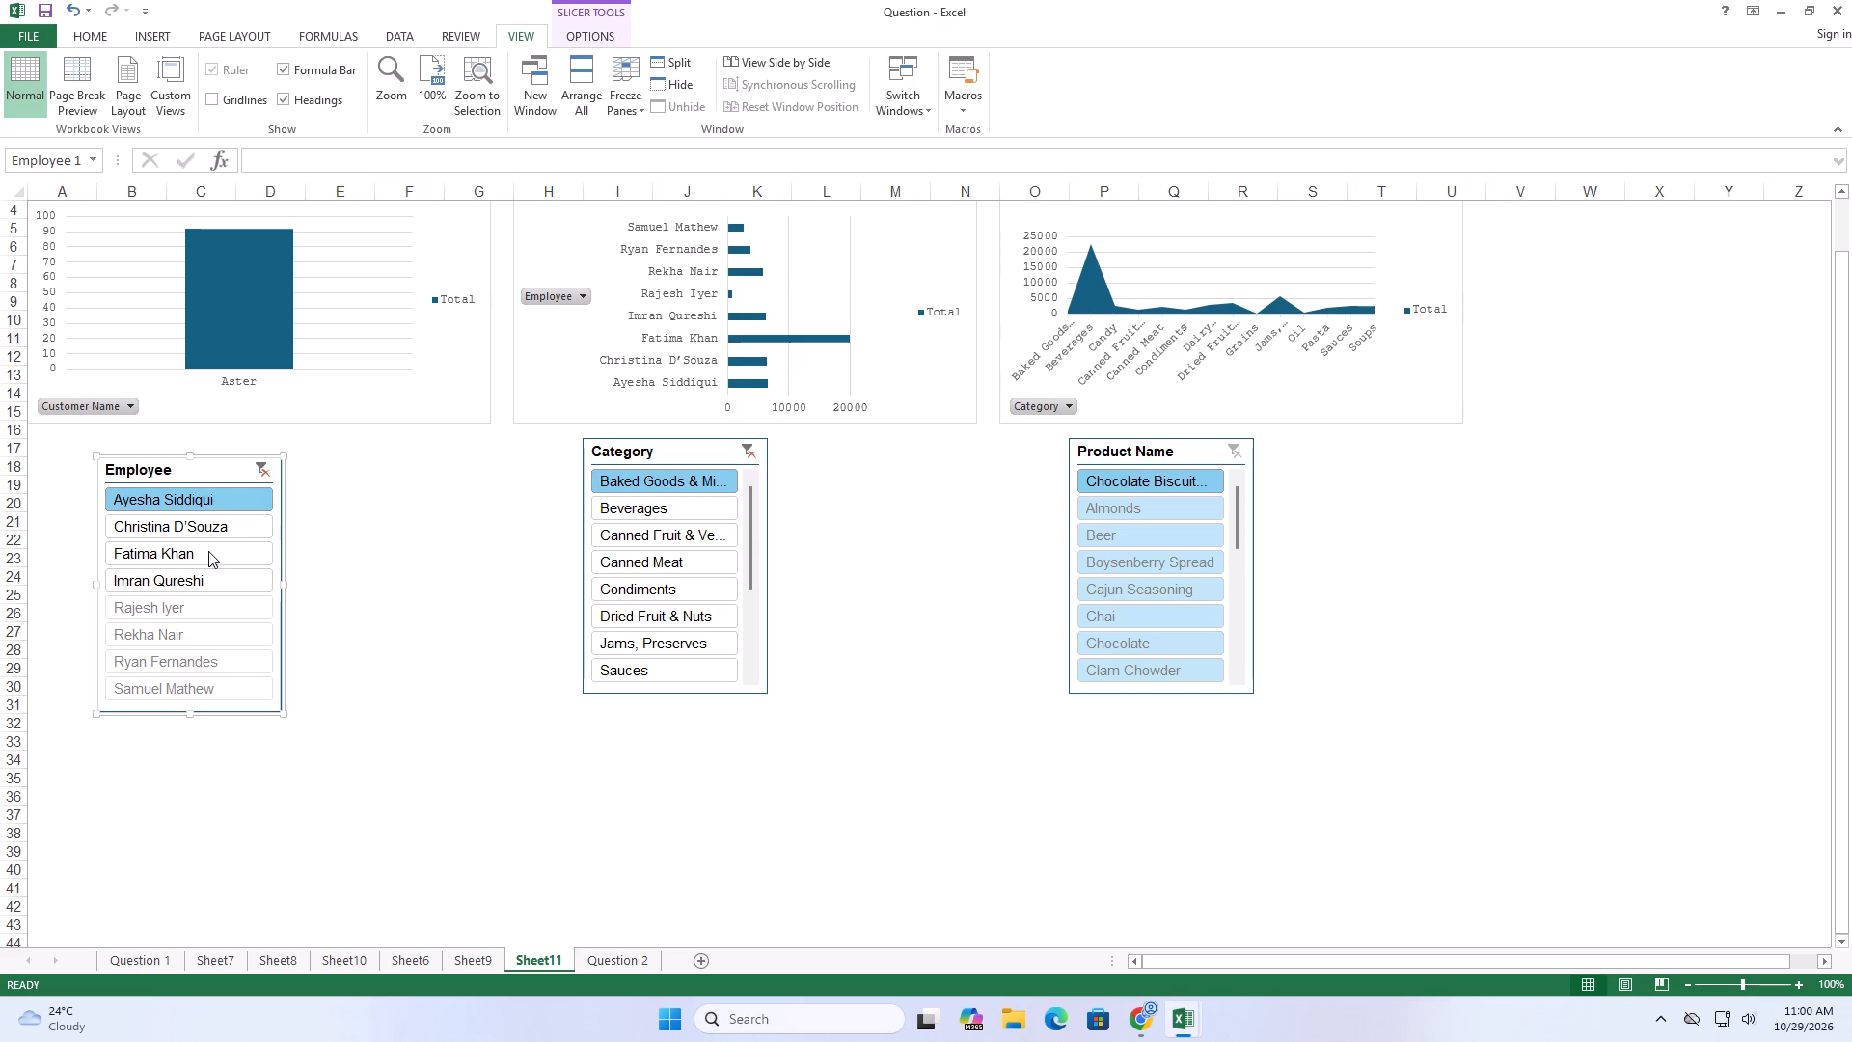
{"action": "left_click", "coordinate": [213, 528]}
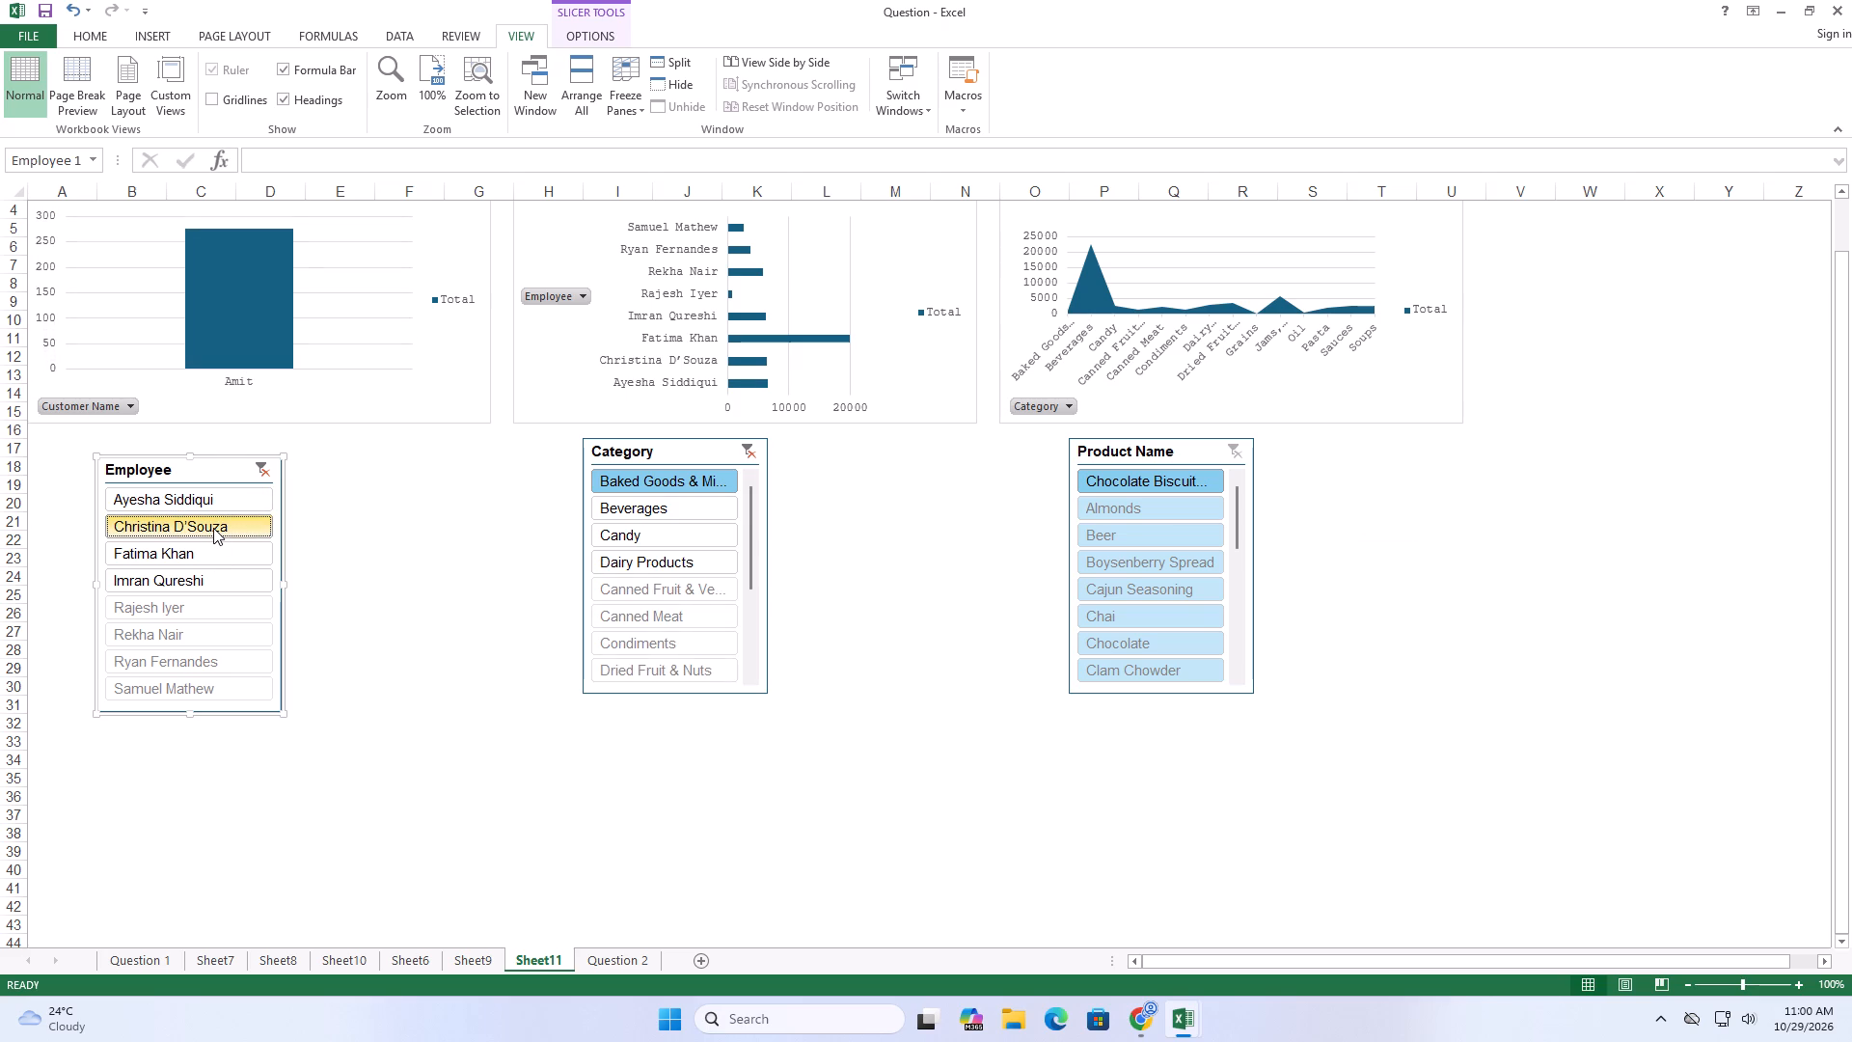
{"action": "left_click", "coordinate": [204, 554]}
{"action": "left_click", "coordinate": [195, 584]}
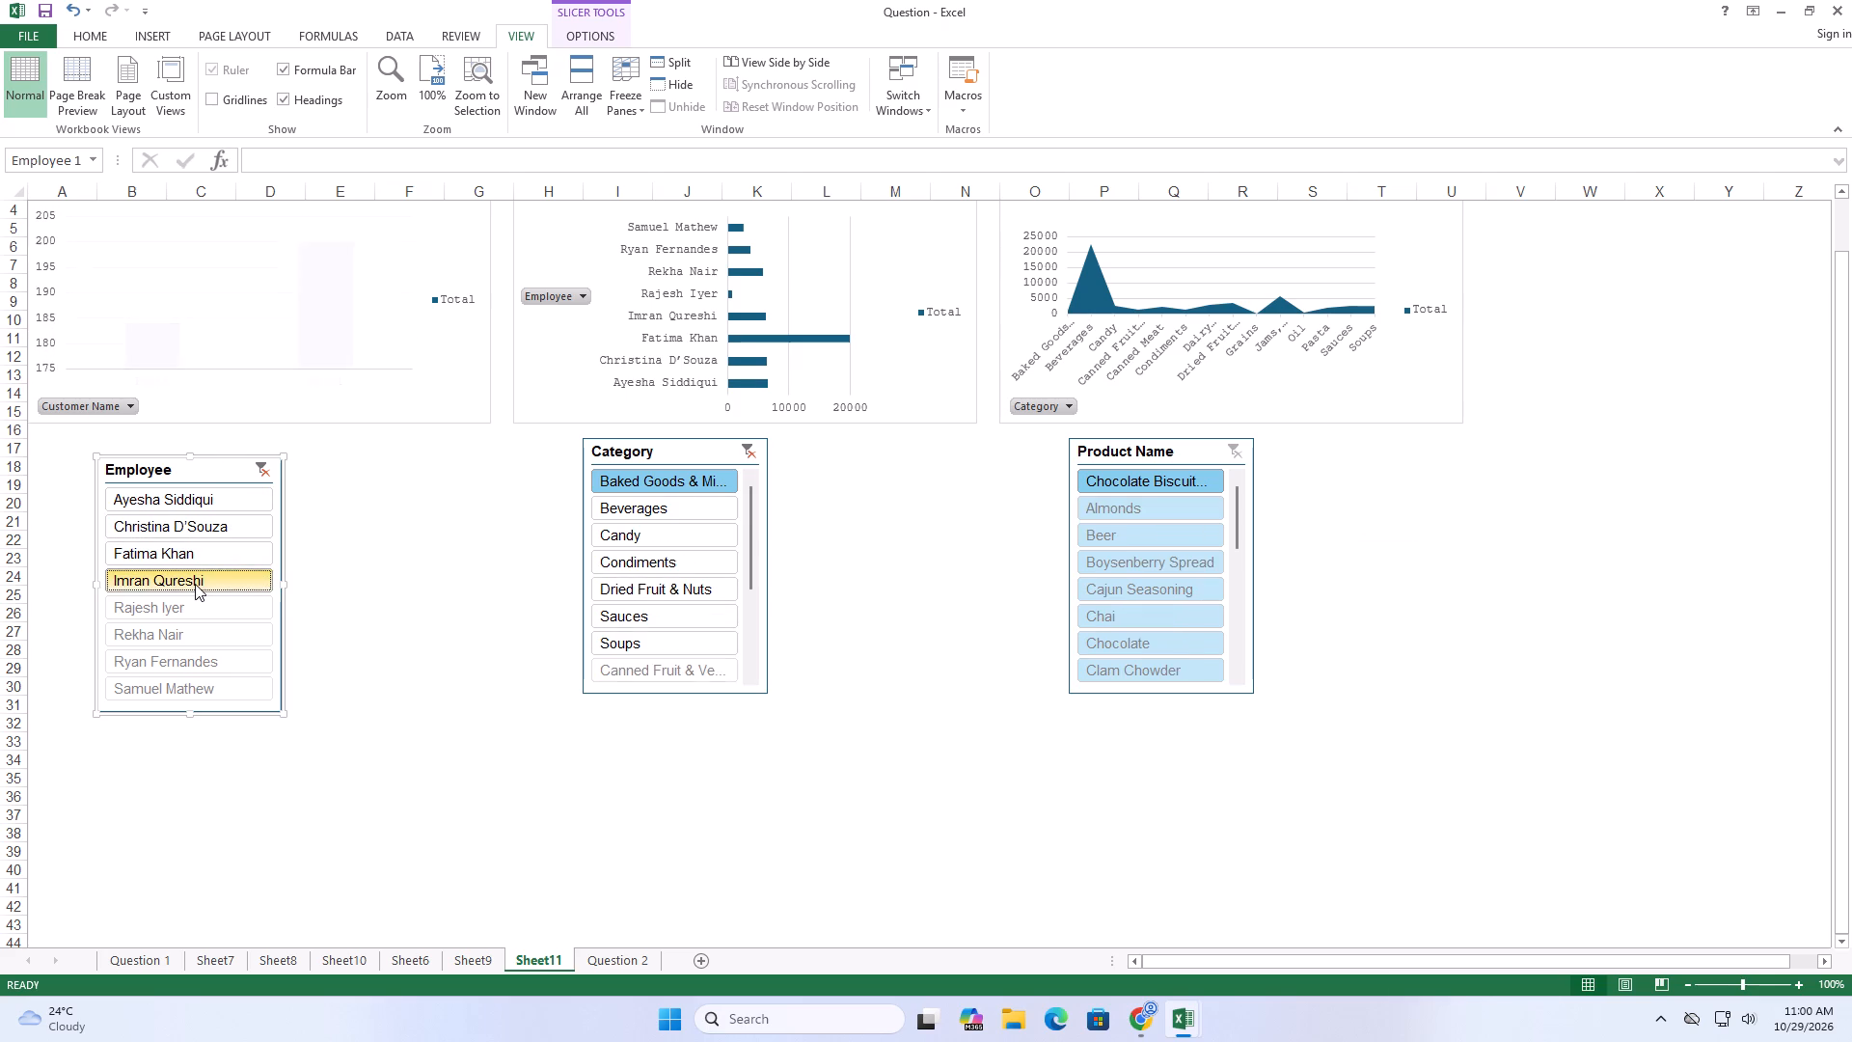
{"action": "left_click", "coordinate": [174, 609]}
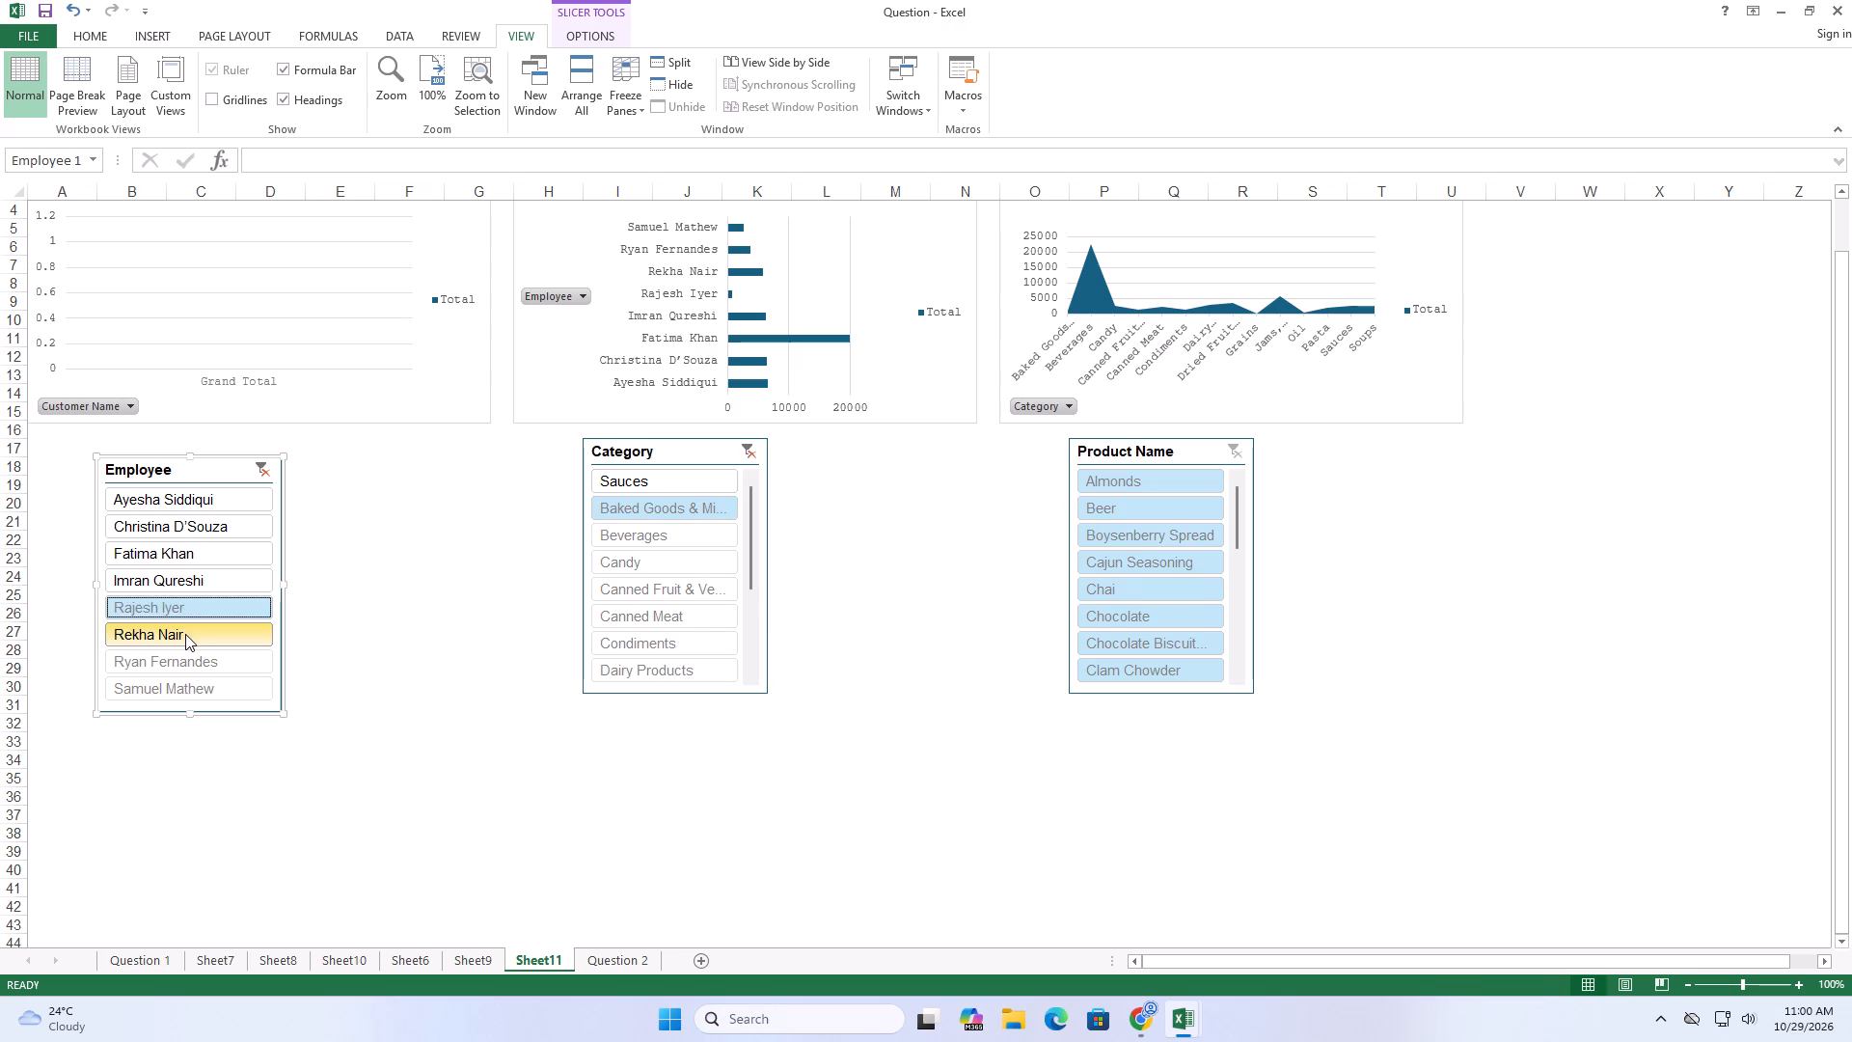
{"action": "left_click", "coordinate": [185, 635]}
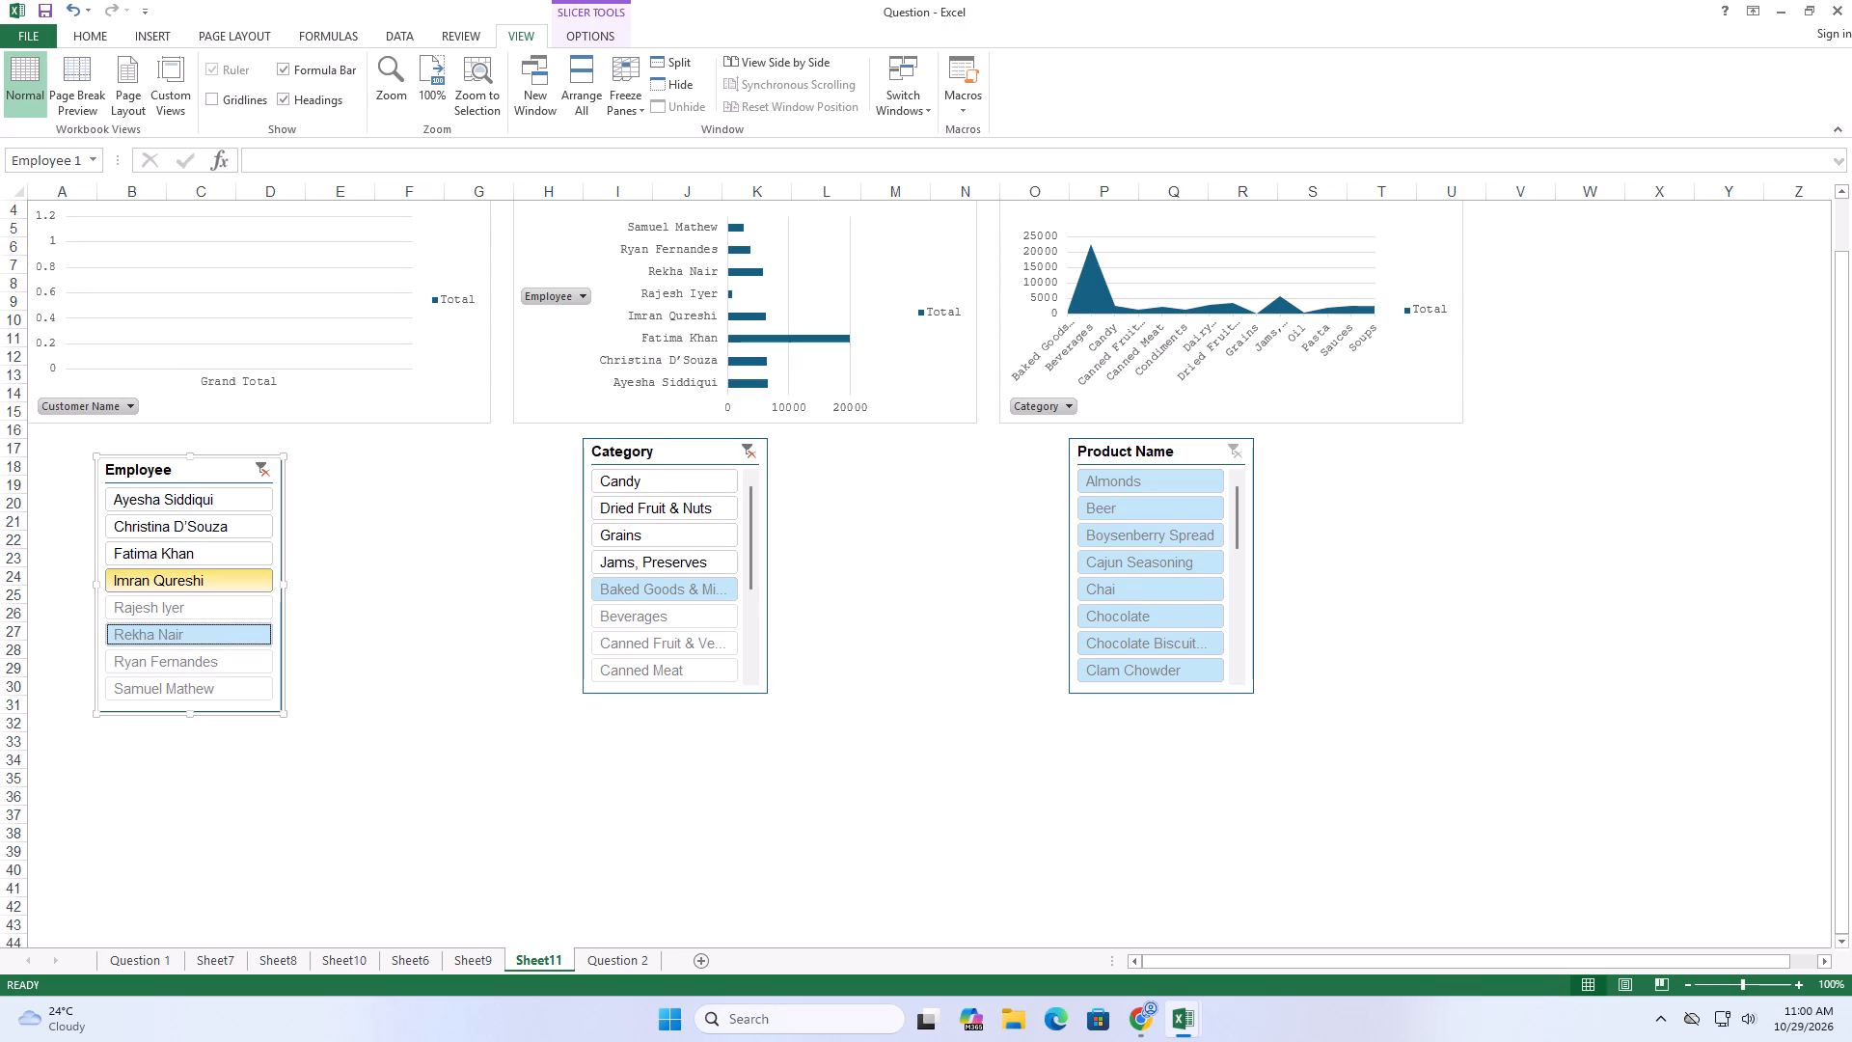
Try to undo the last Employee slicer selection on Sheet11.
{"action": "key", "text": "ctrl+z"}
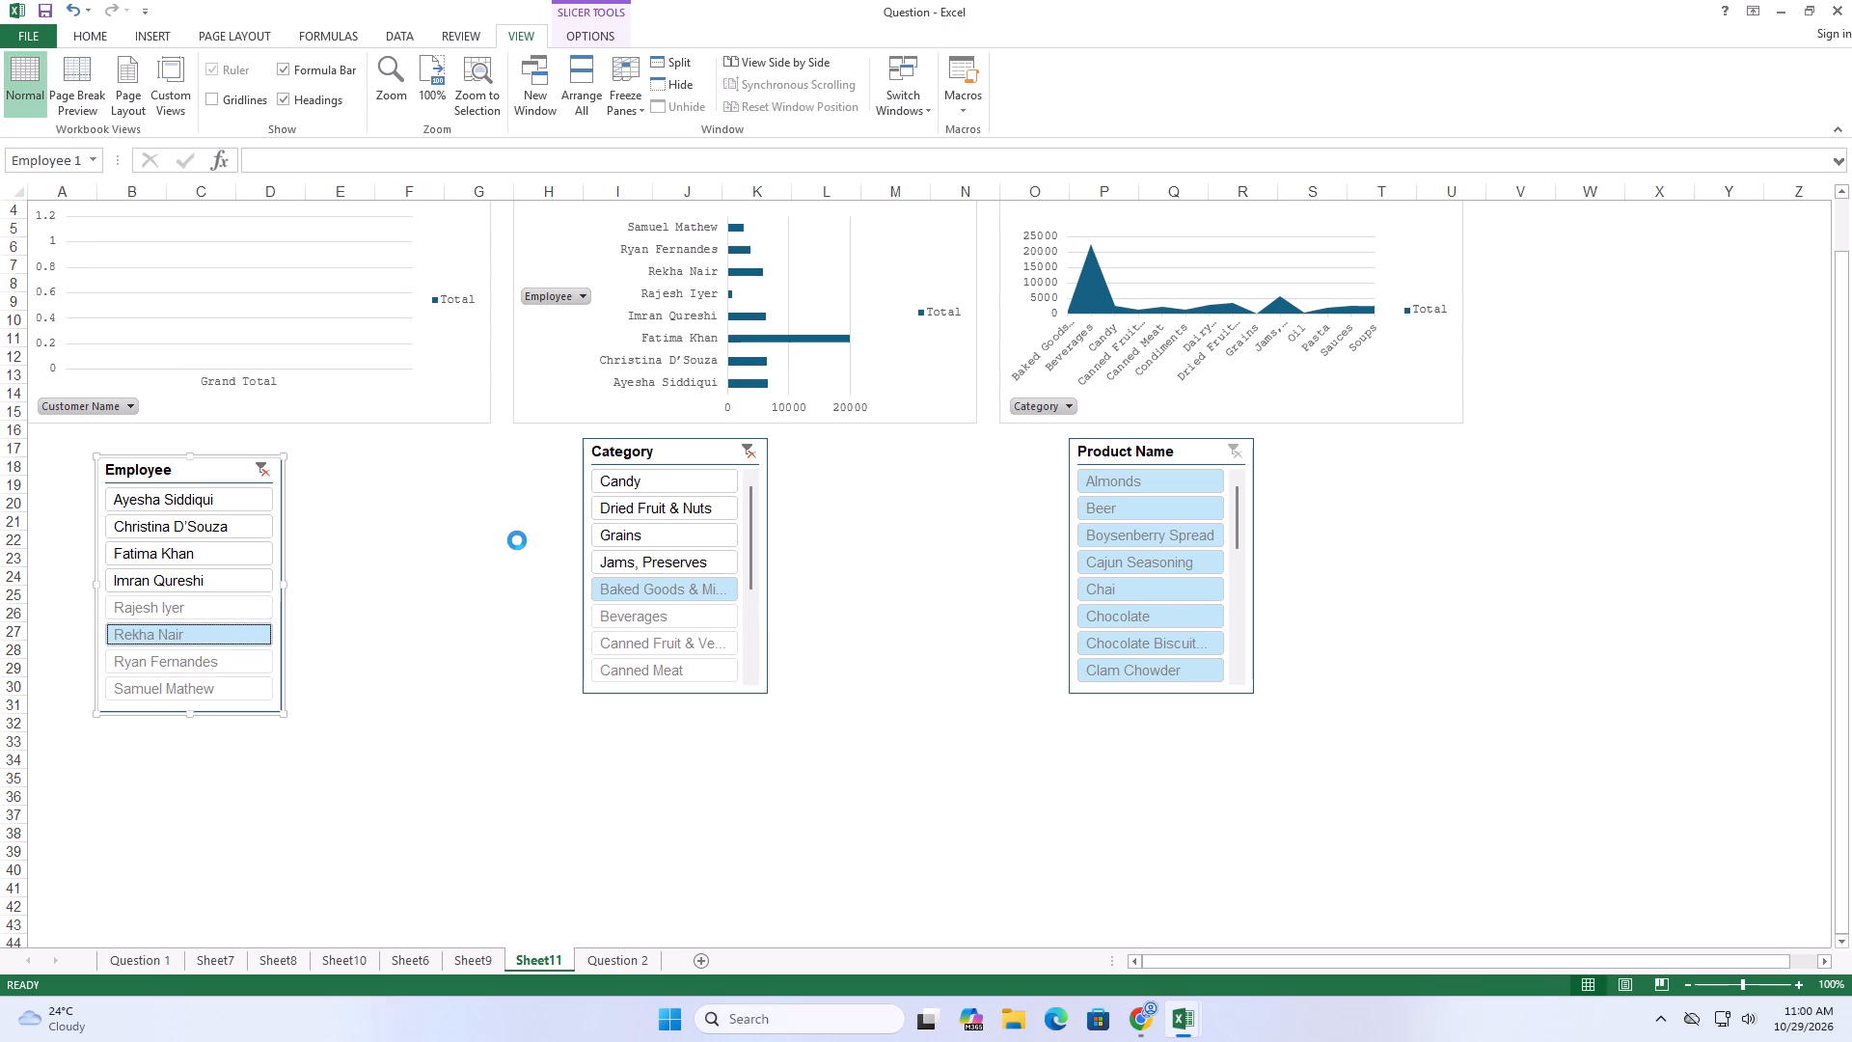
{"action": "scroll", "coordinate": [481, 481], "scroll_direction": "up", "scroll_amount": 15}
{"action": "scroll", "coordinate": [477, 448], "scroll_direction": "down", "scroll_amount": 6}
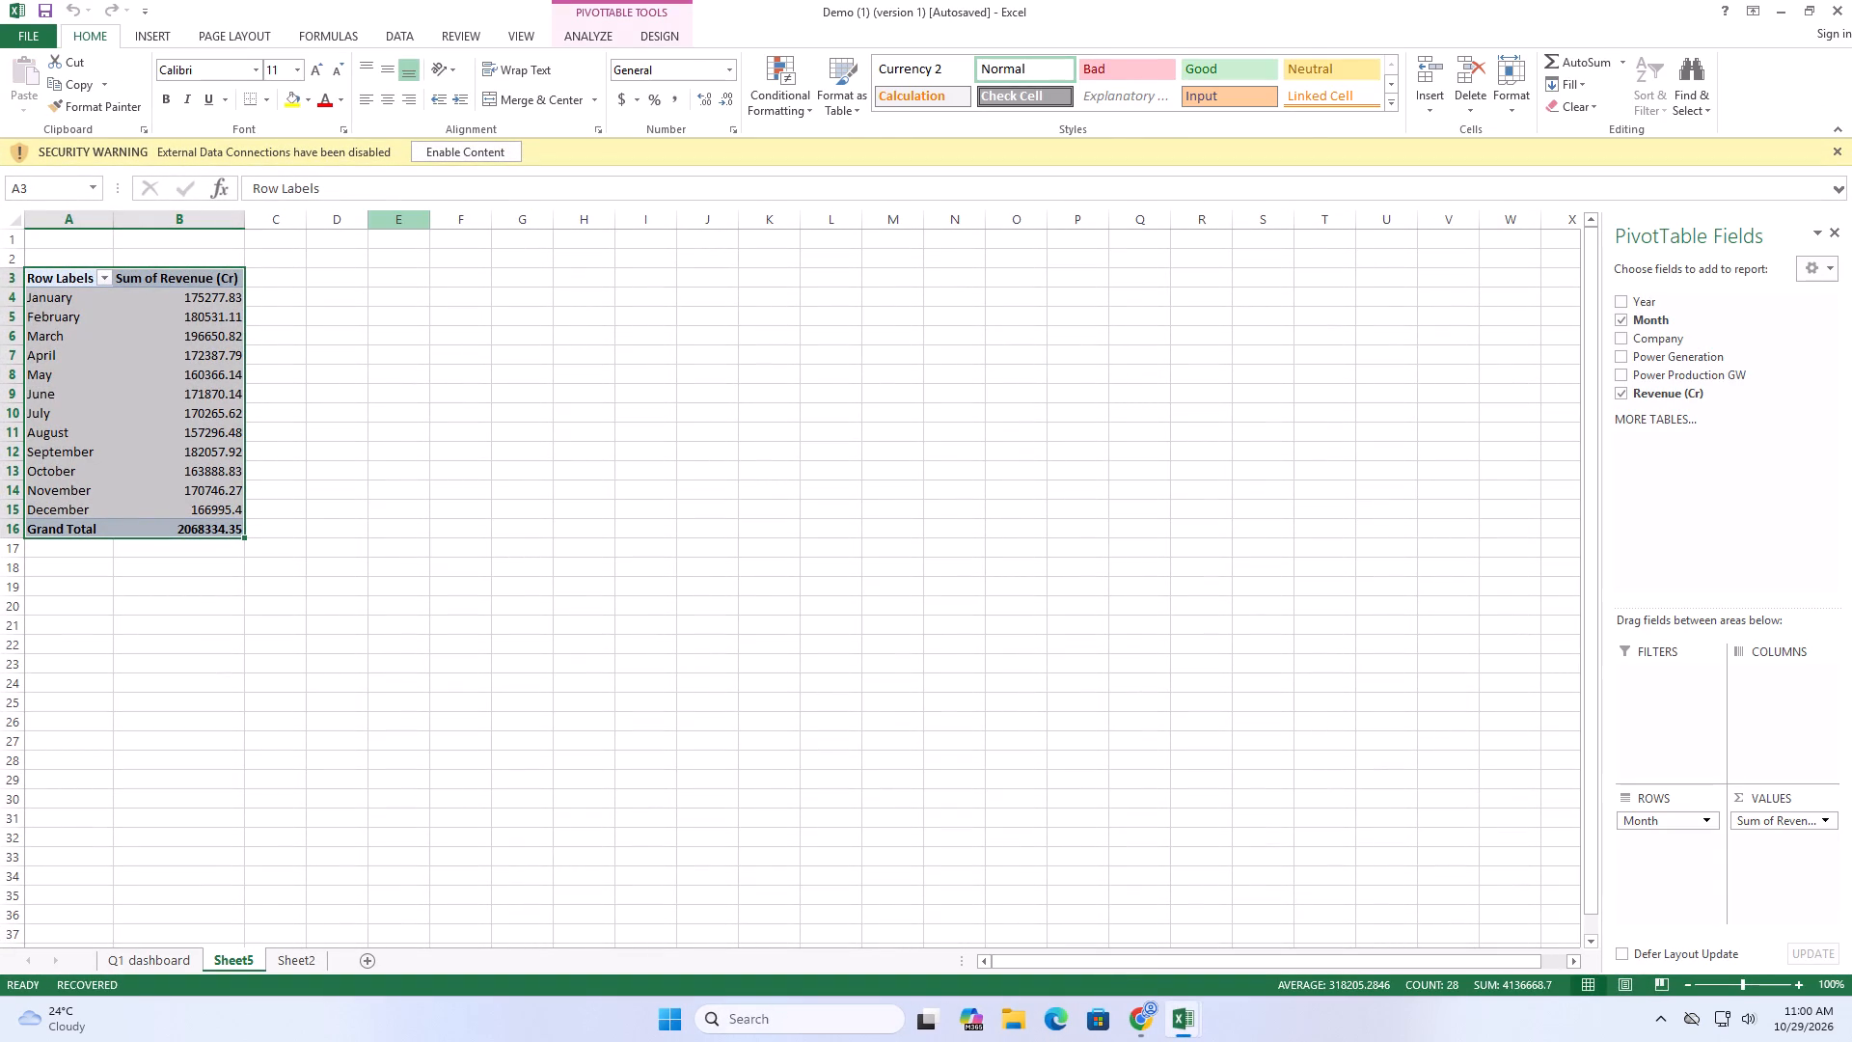
Dismiss the security warning in the Demo workbook and switch to Sheet11 of the recovered Question workbook.
{"action": "left_click", "coordinate": [478, 151]}
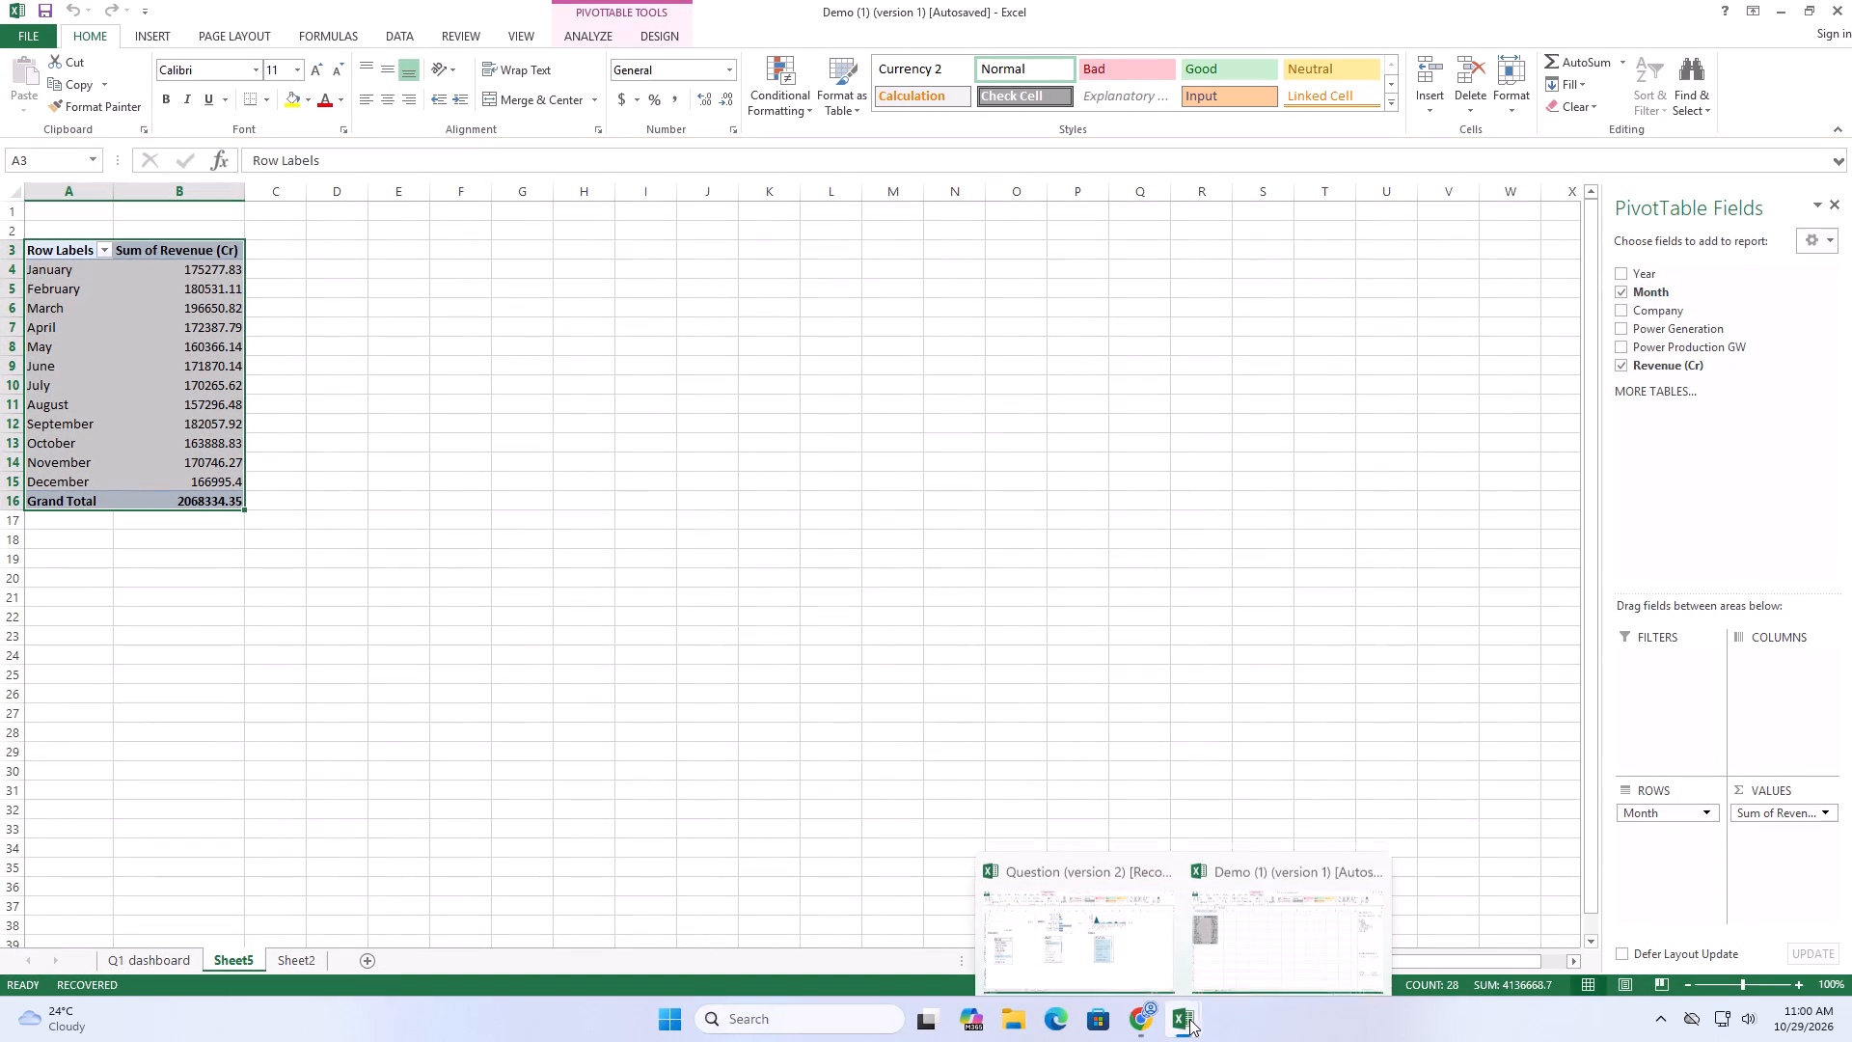
{"action": "left_click", "coordinate": [1124, 945]}
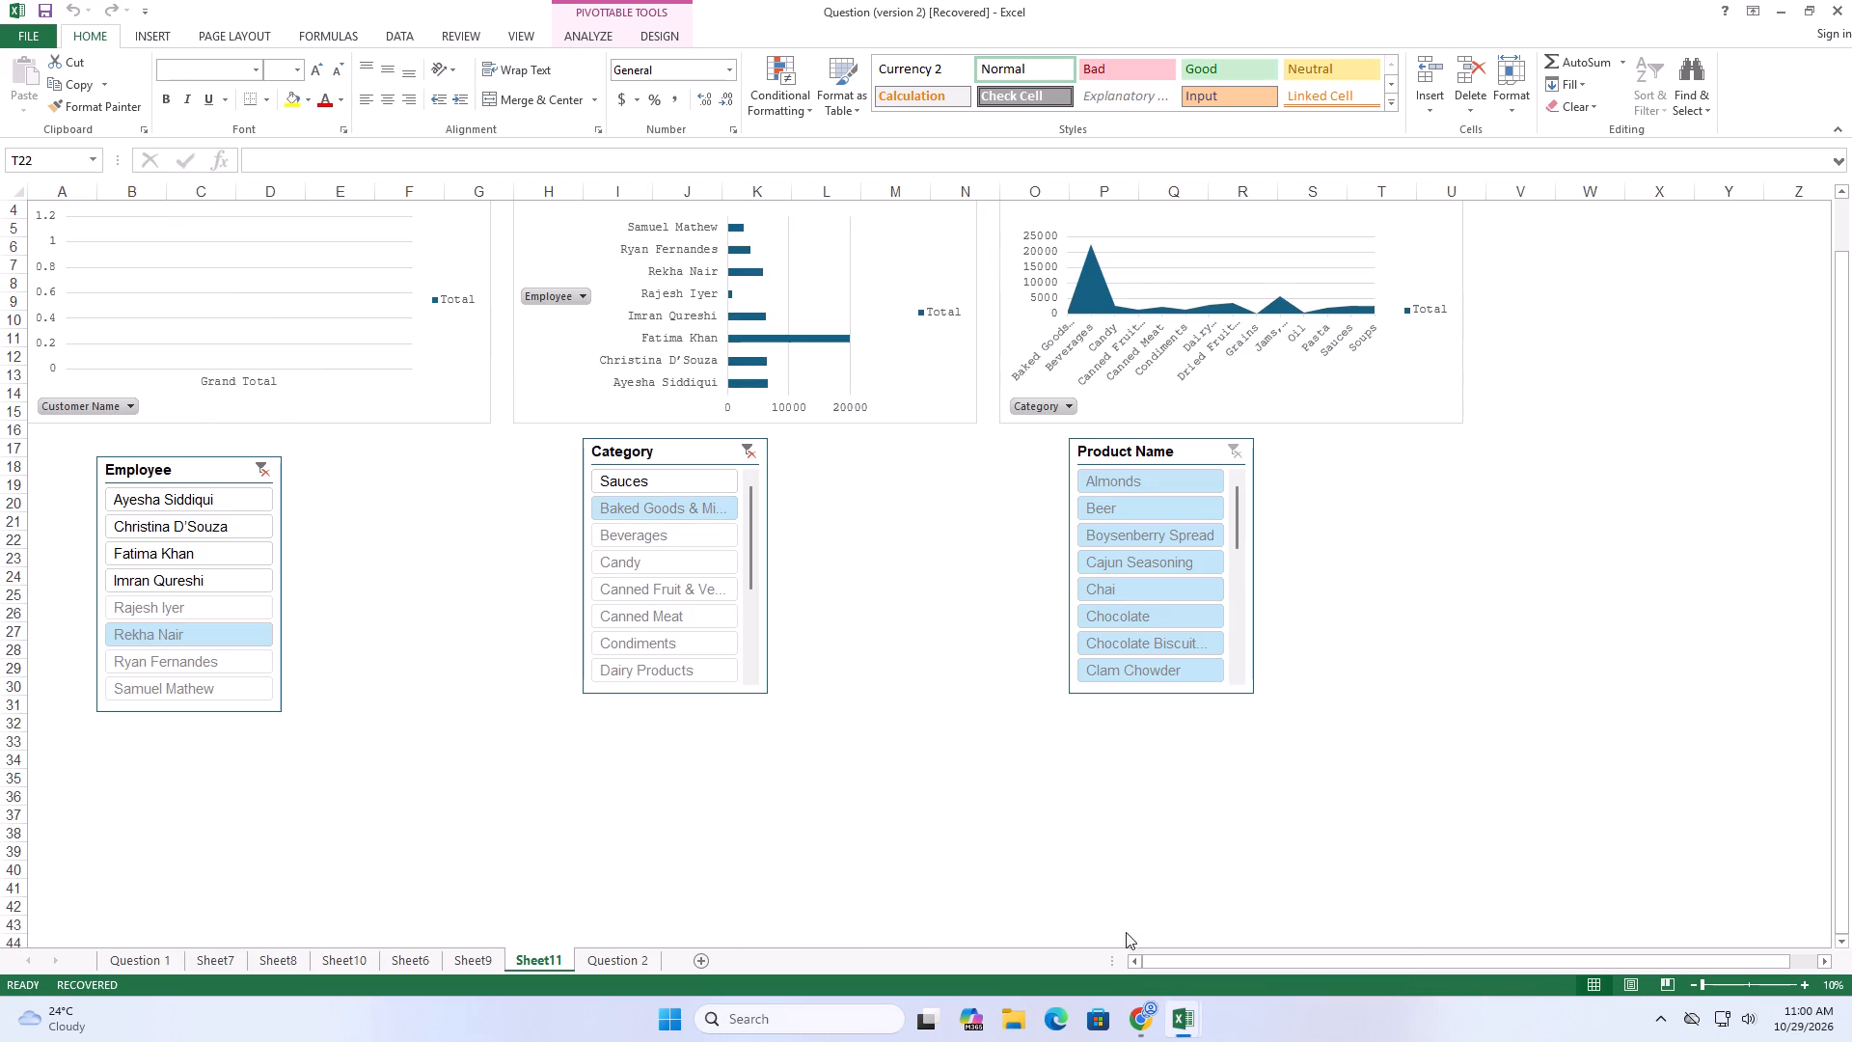
{"action": "scroll", "coordinate": [1424, 590], "scroll_direction": "up", "scroll_amount": 1}
{"action": "scroll", "coordinate": [1416, 604], "scroll_direction": "down", "scroll_amount": 1}
{"action": "scroll", "coordinate": [1416, 606], "scroll_direction": "up", "scroll_amount": 3}
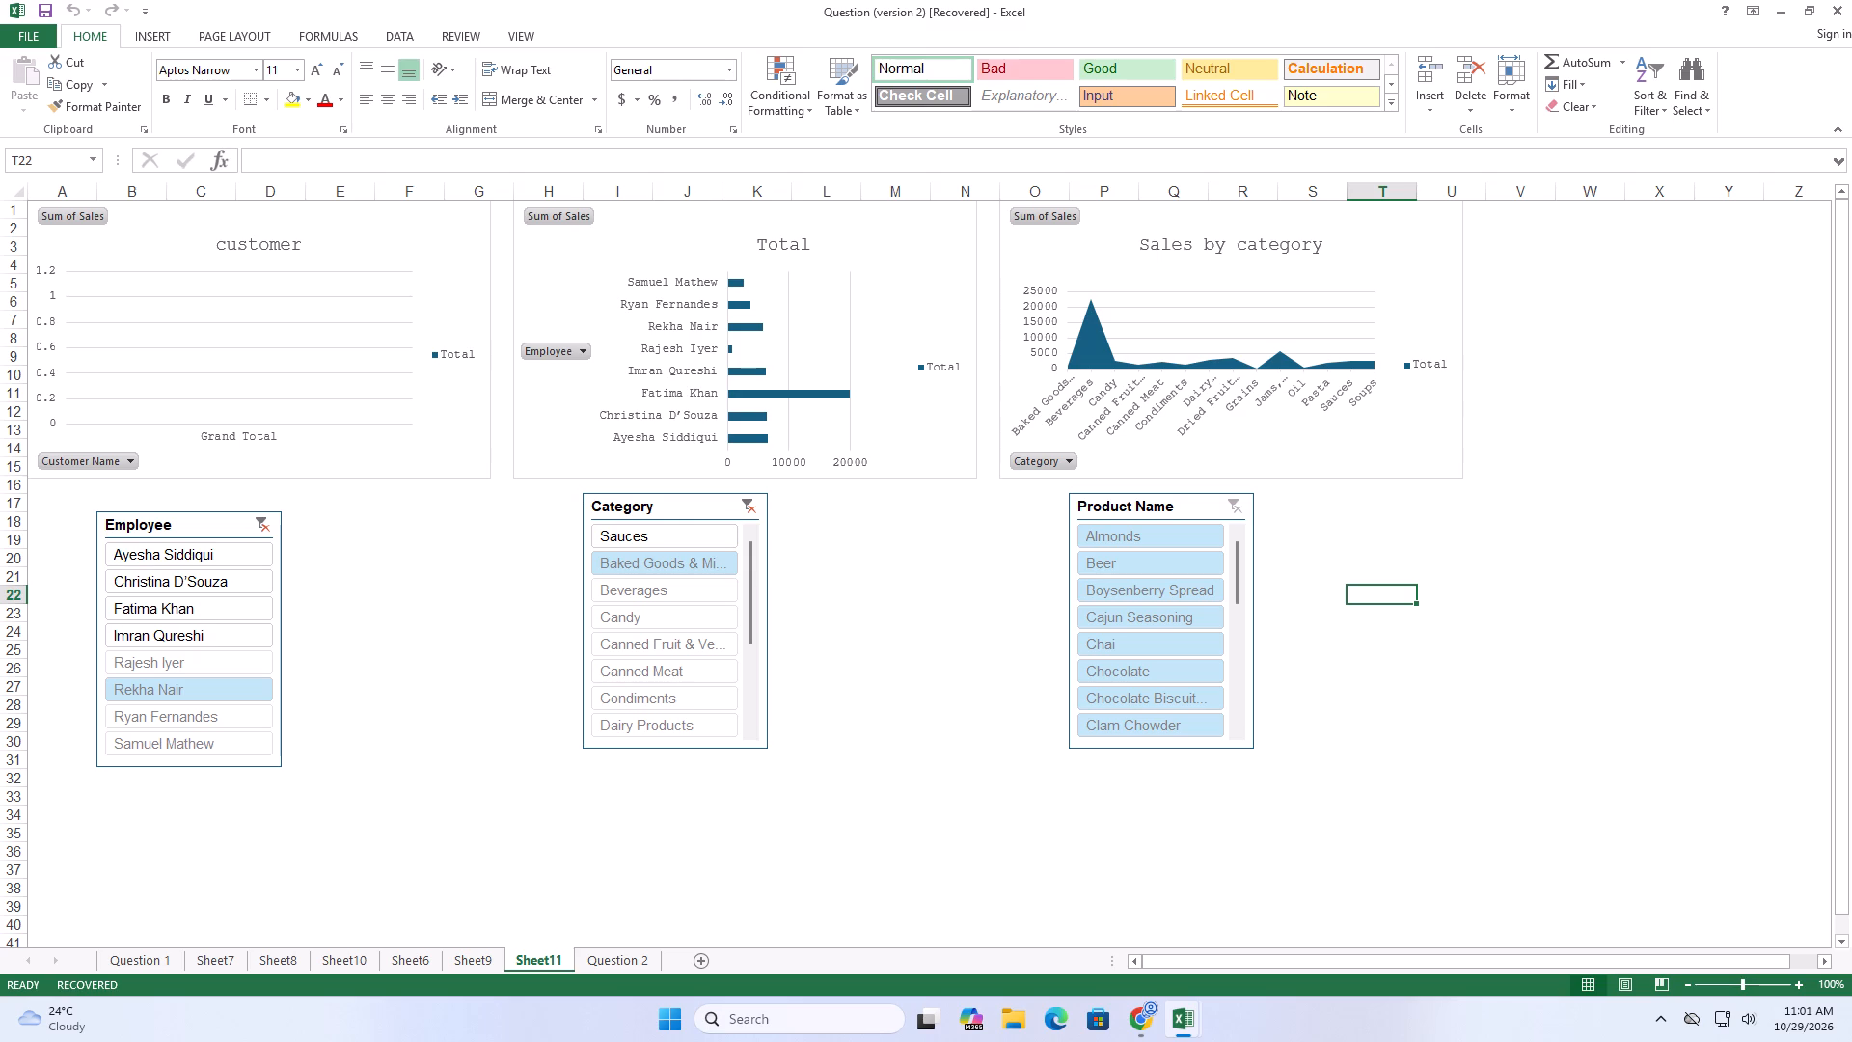
Compare the charts and slicers on Sheet9 with the copies on Sheet11 in the recovered workbook.
{"action": "left_click", "coordinate": [428, 647]}
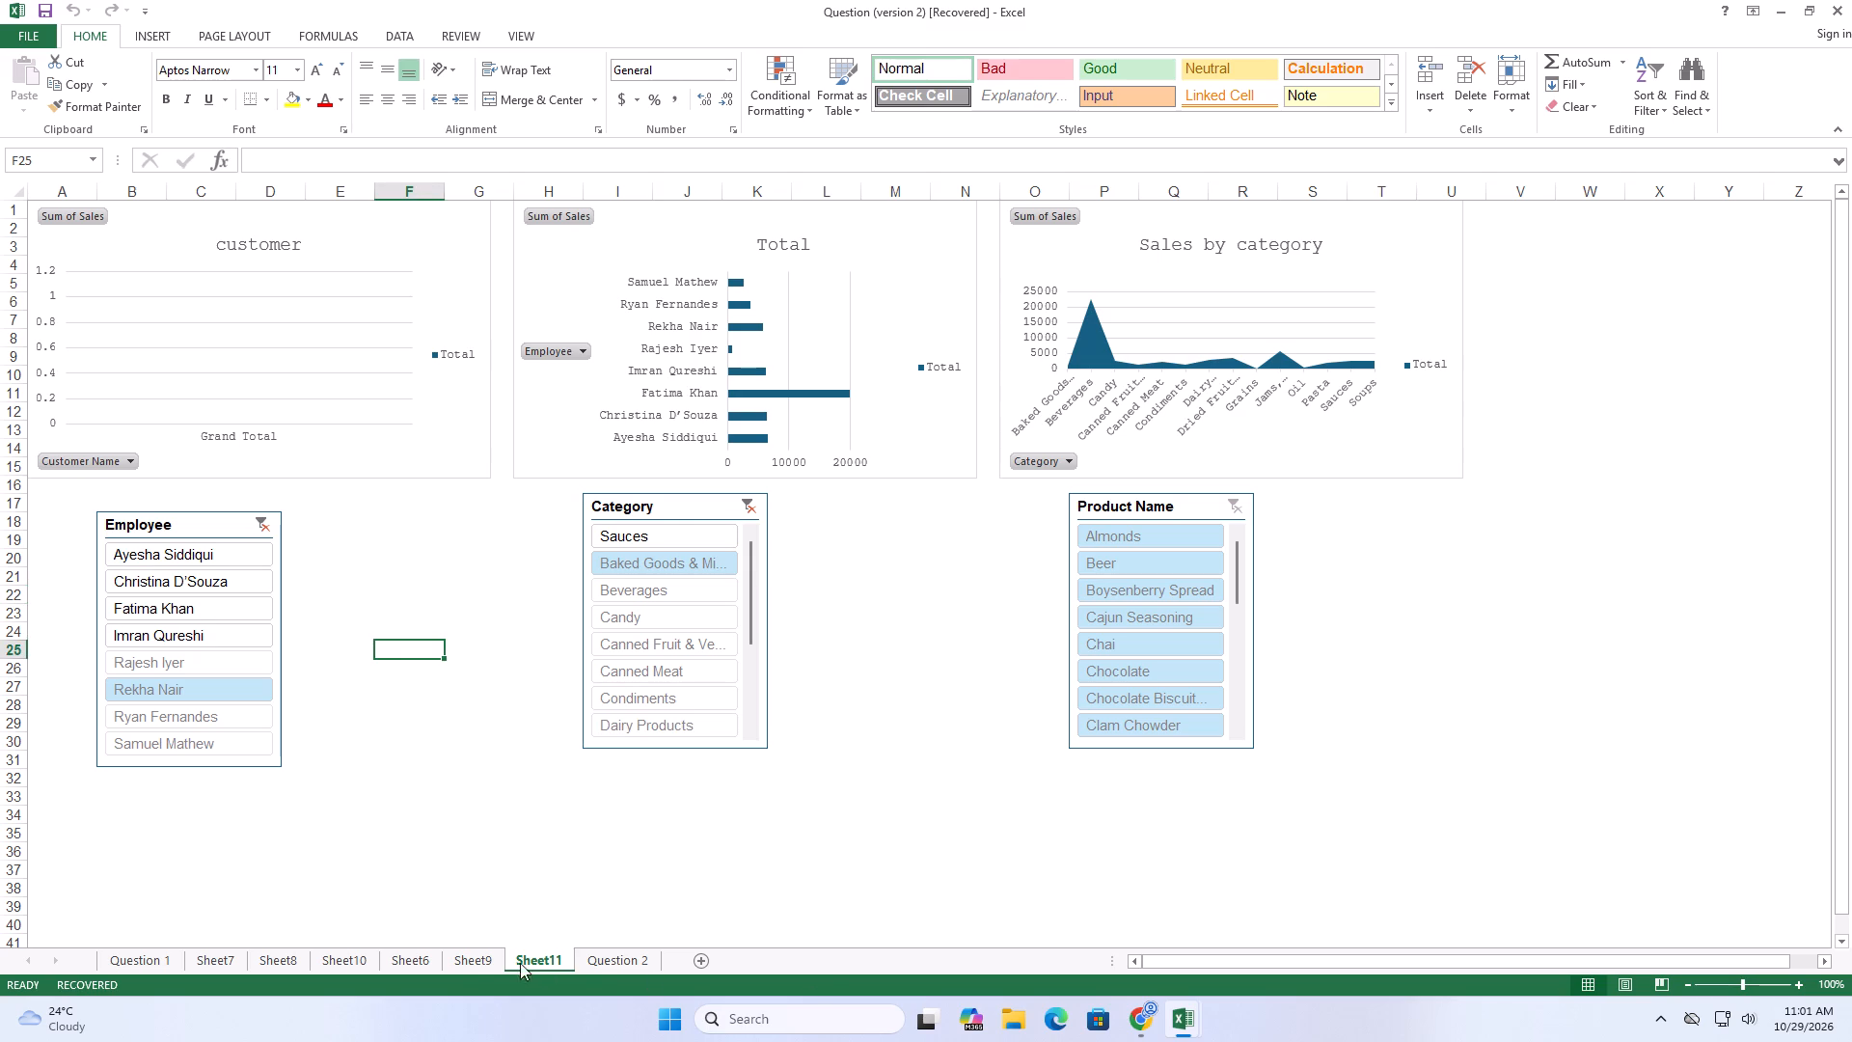
{"action": "left_click", "coordinate": [474, 957]}
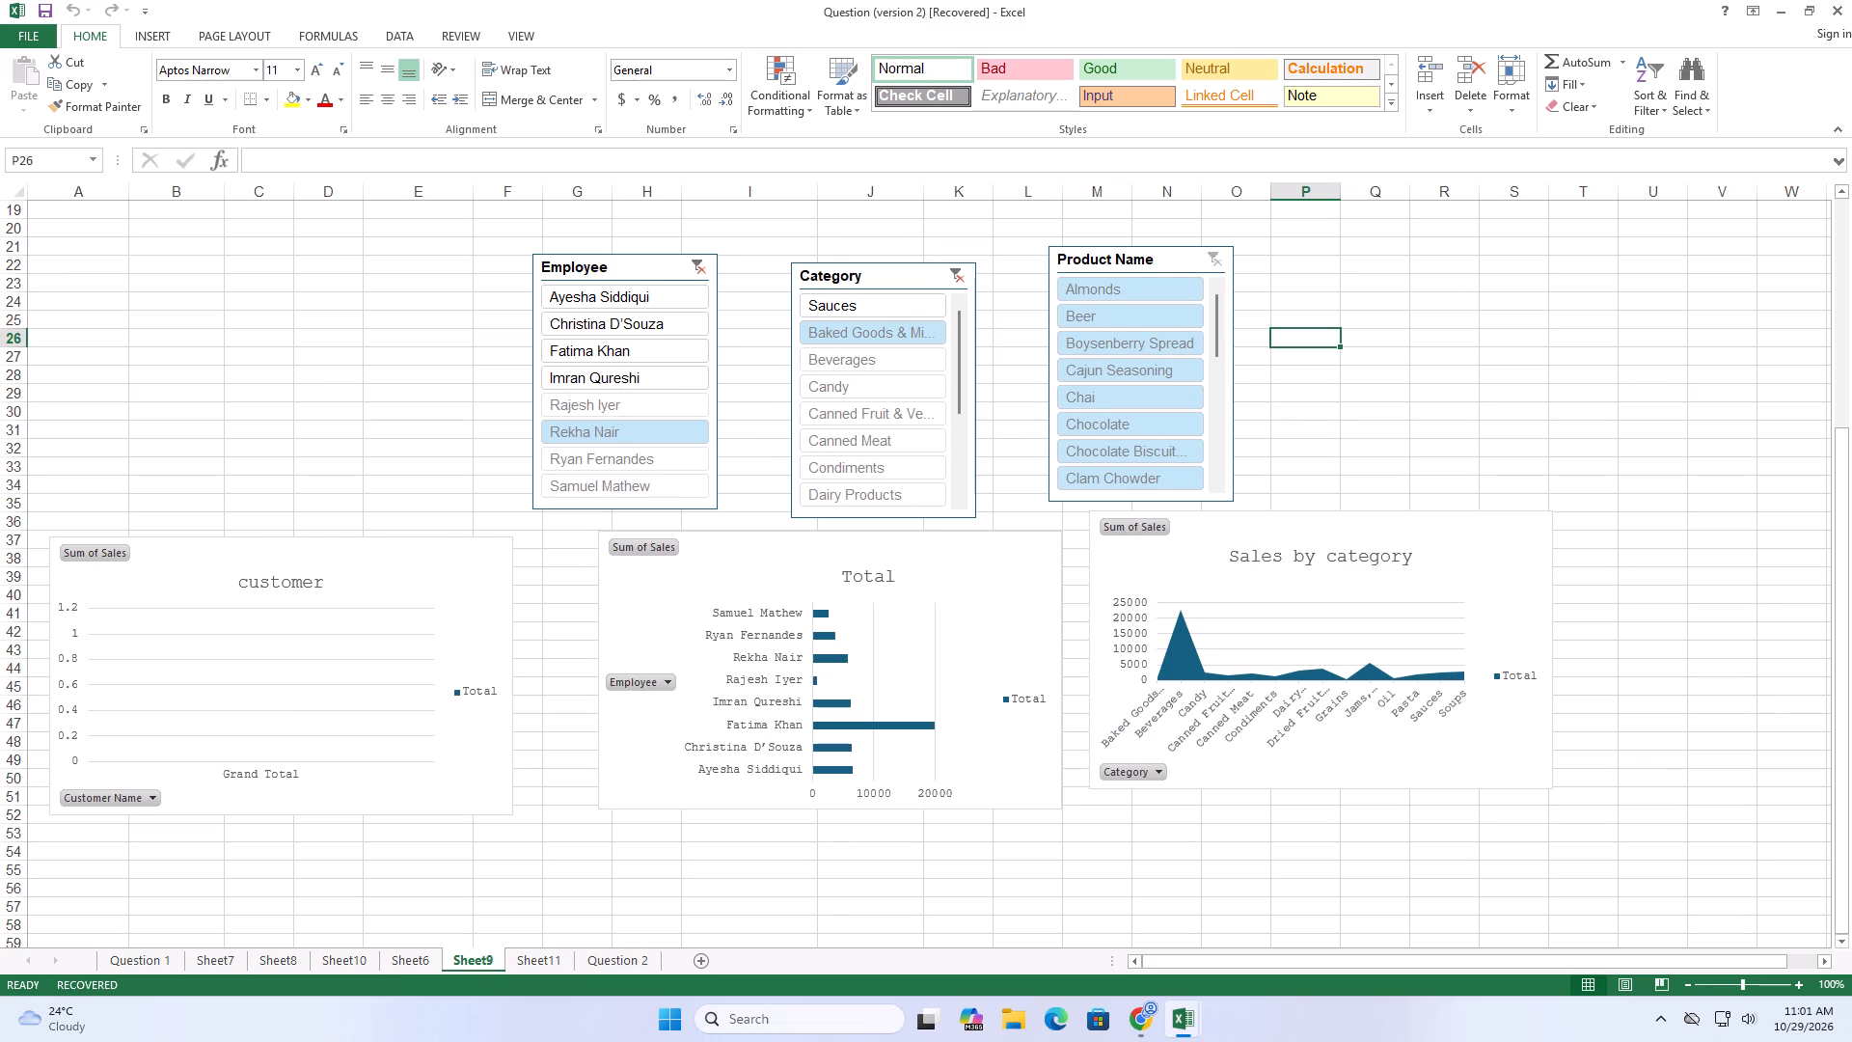
{"action": "left_click", "coordinate": [408, 968]}
{"action": "left_click", "coordinate": [467, 968]}
{"action": "left_click", "coordinate": [545, 963]}
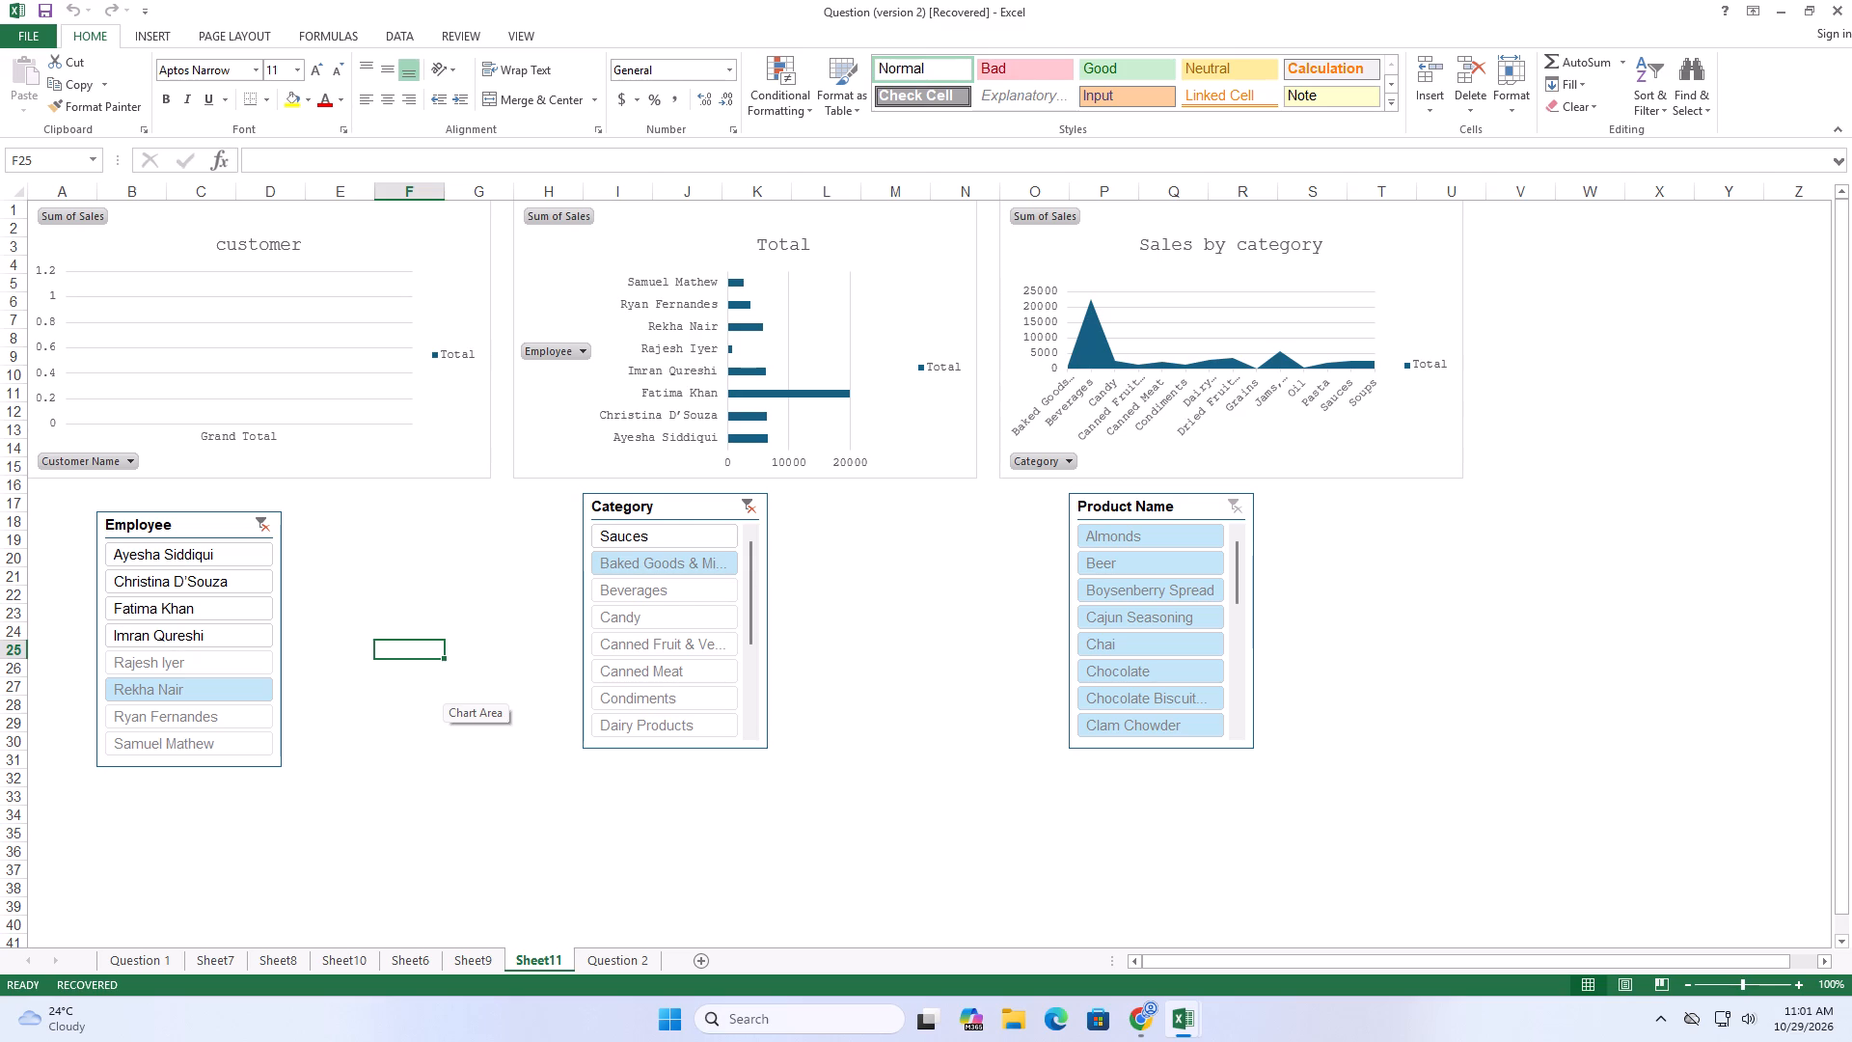
{"action": "left_click", "coordinate": [177, 525]}
{"action": "scroll", "coordinate": [257, 420], "scroll_direction": "down", "scroll_amount": 1}
{"action": "scroll", "coordinate": [259, 419], "scroll_direction": "up", "scroll_amount": 3}
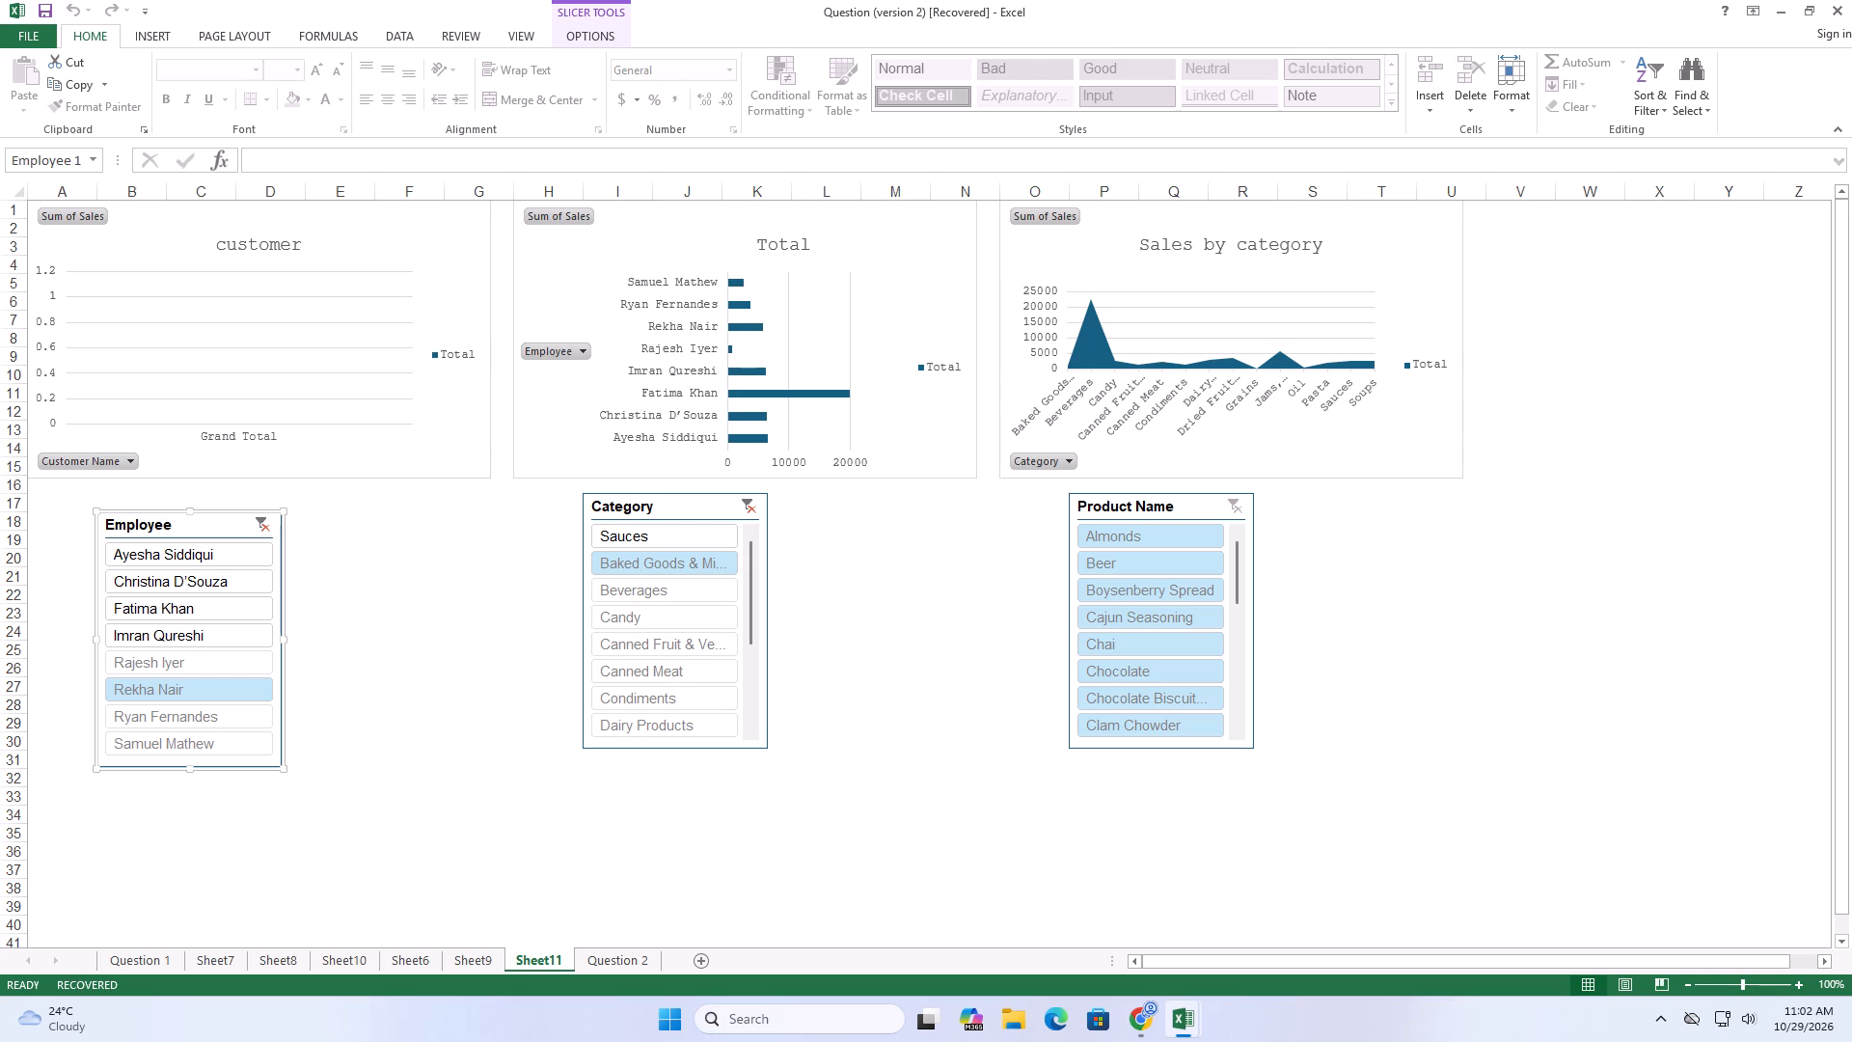
Examine the Question 2 sheet's data and dashboard brief alongside the Sheet11 dashboard.
{"action": "left_click", "coordinate": [624, 963]}
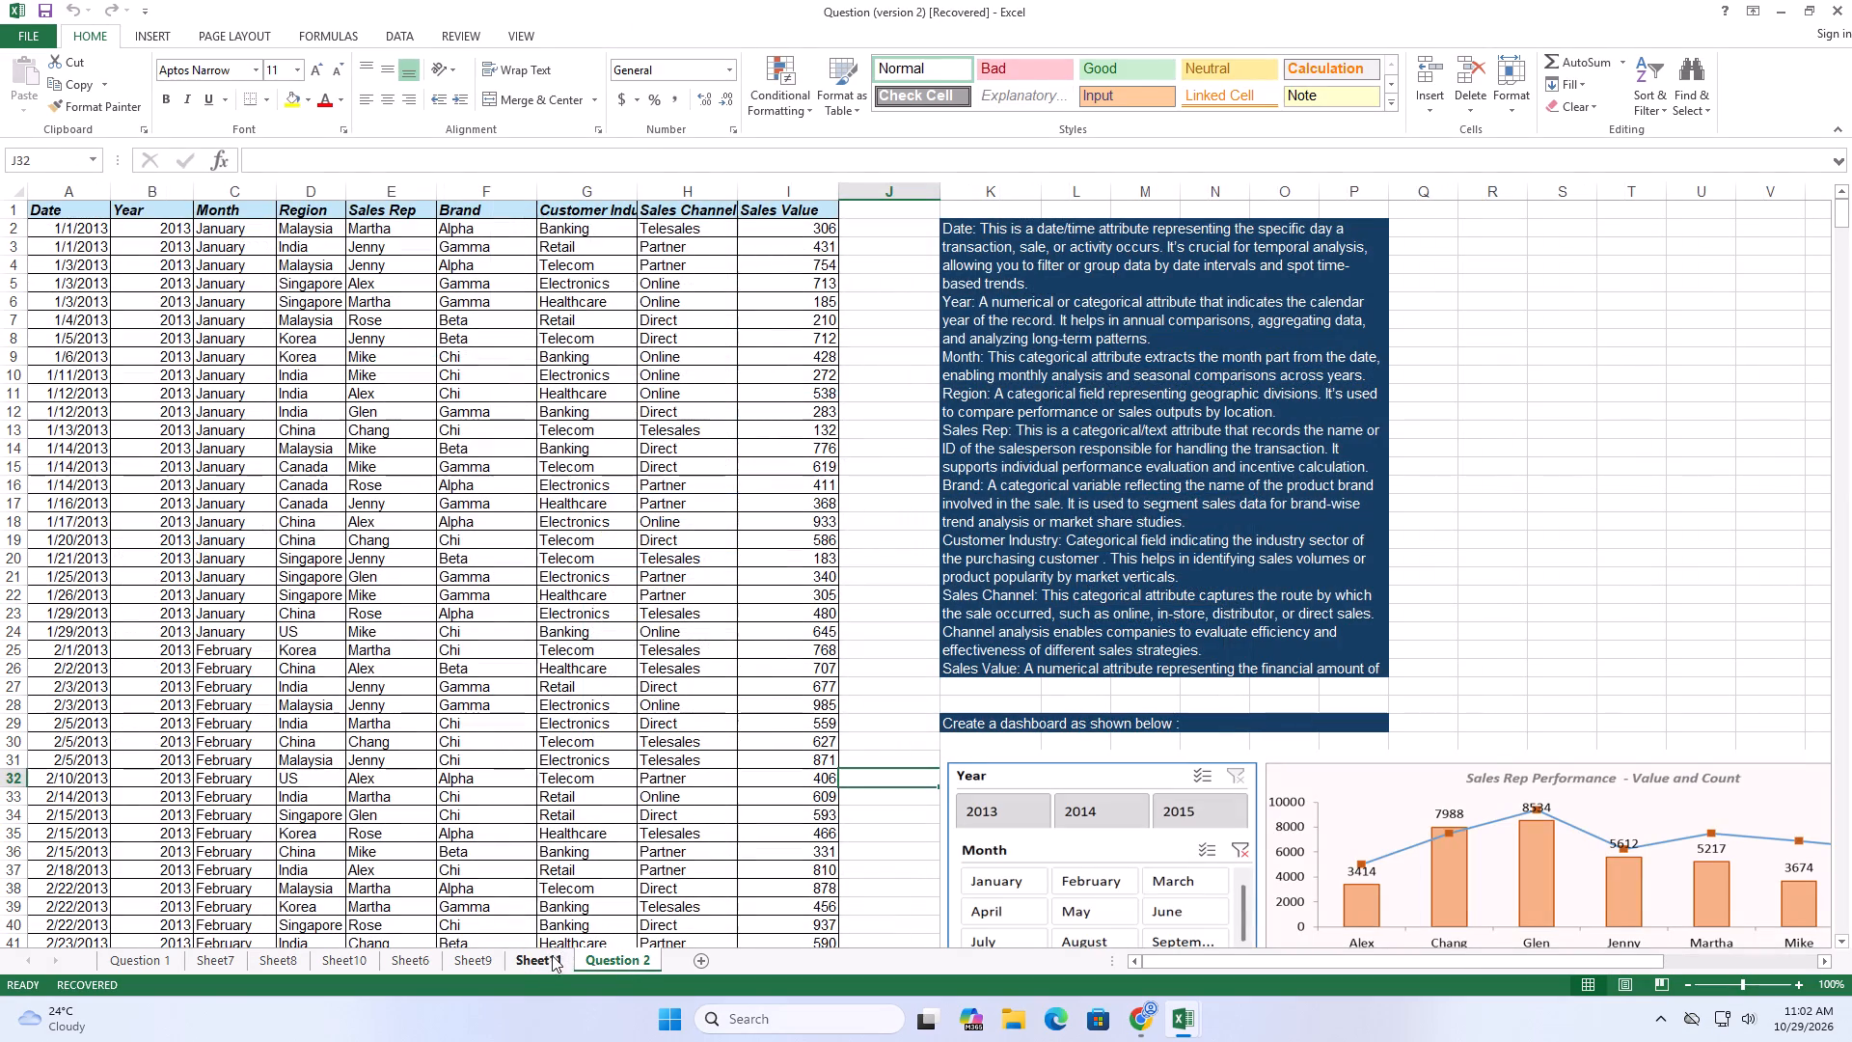
{"action": "left_click", "coordinate": [543, 963]}
{"action": "left_click", "coordinate": [604, 956]}
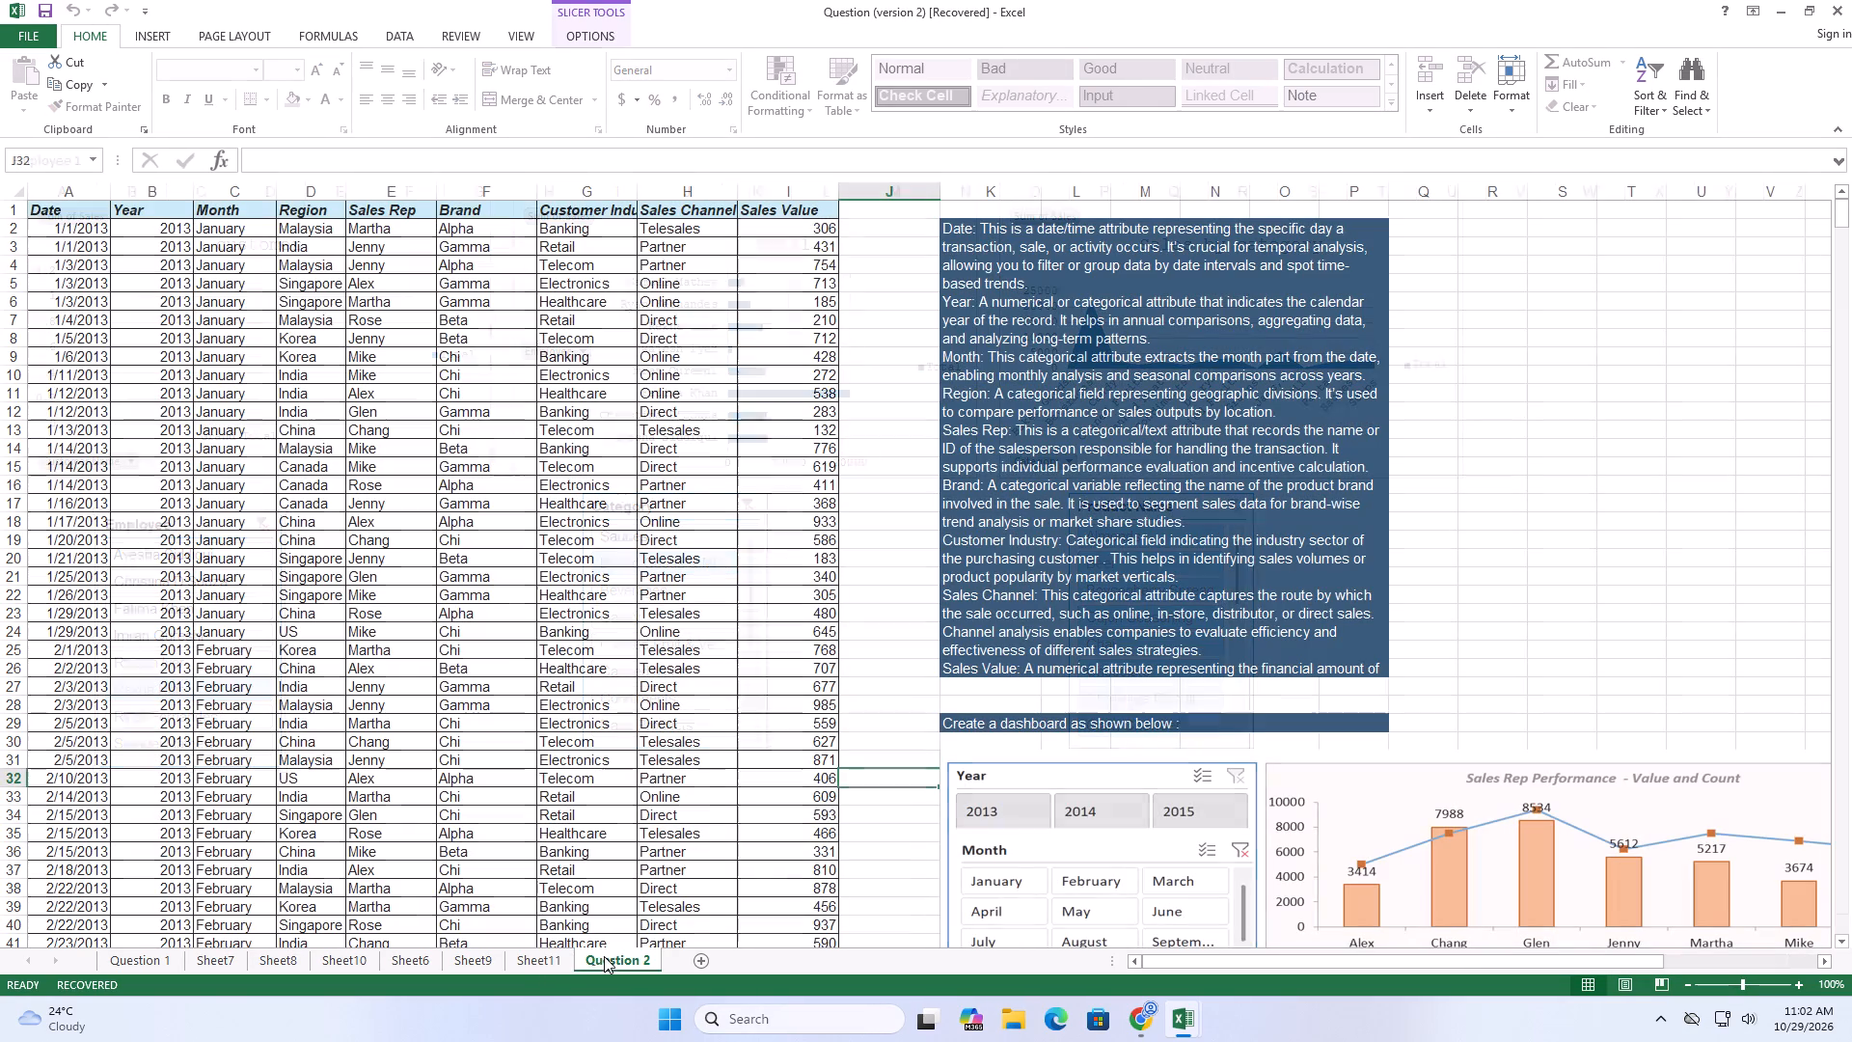
{"action": "left_click", "coordinate": [542, 959]}
{"action": "left_click", "coordinate": [596, 957]}
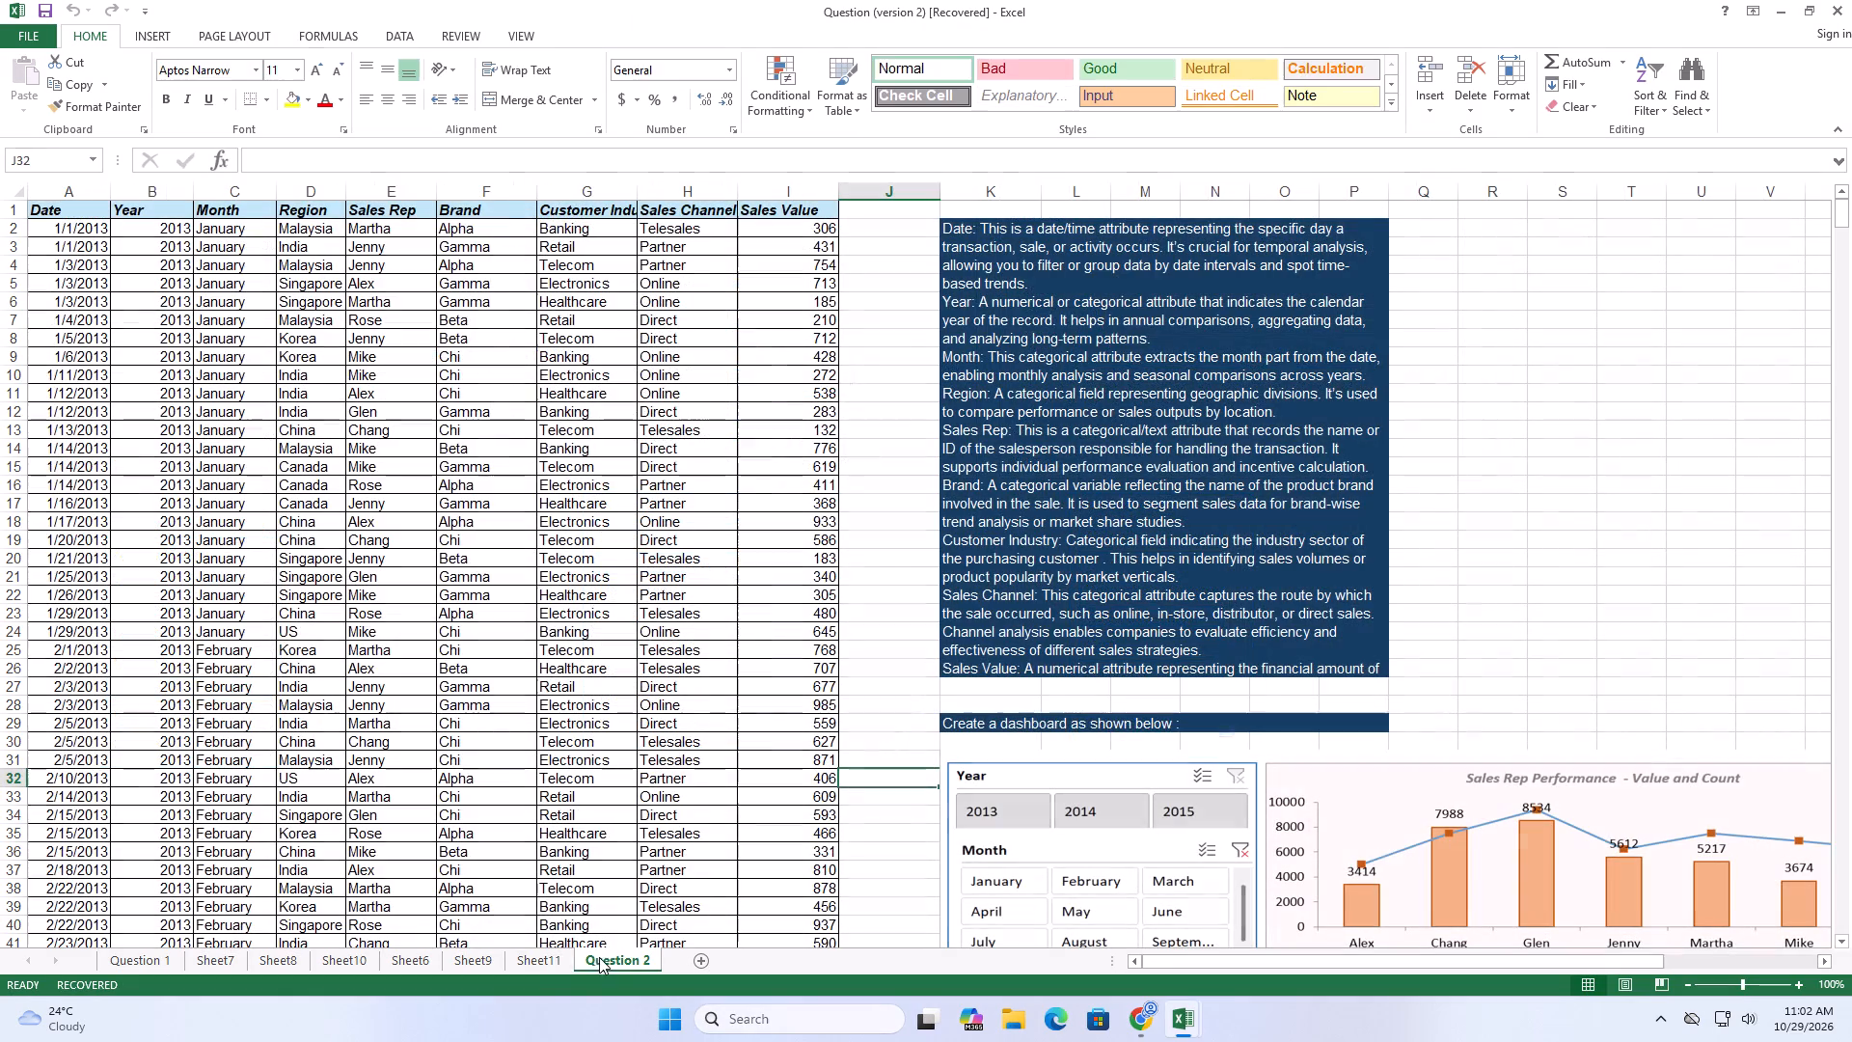
{"action": "left_click", "coordinate": [549, 962]}
{"action": "left_click", "coordinate": [589, 963]}
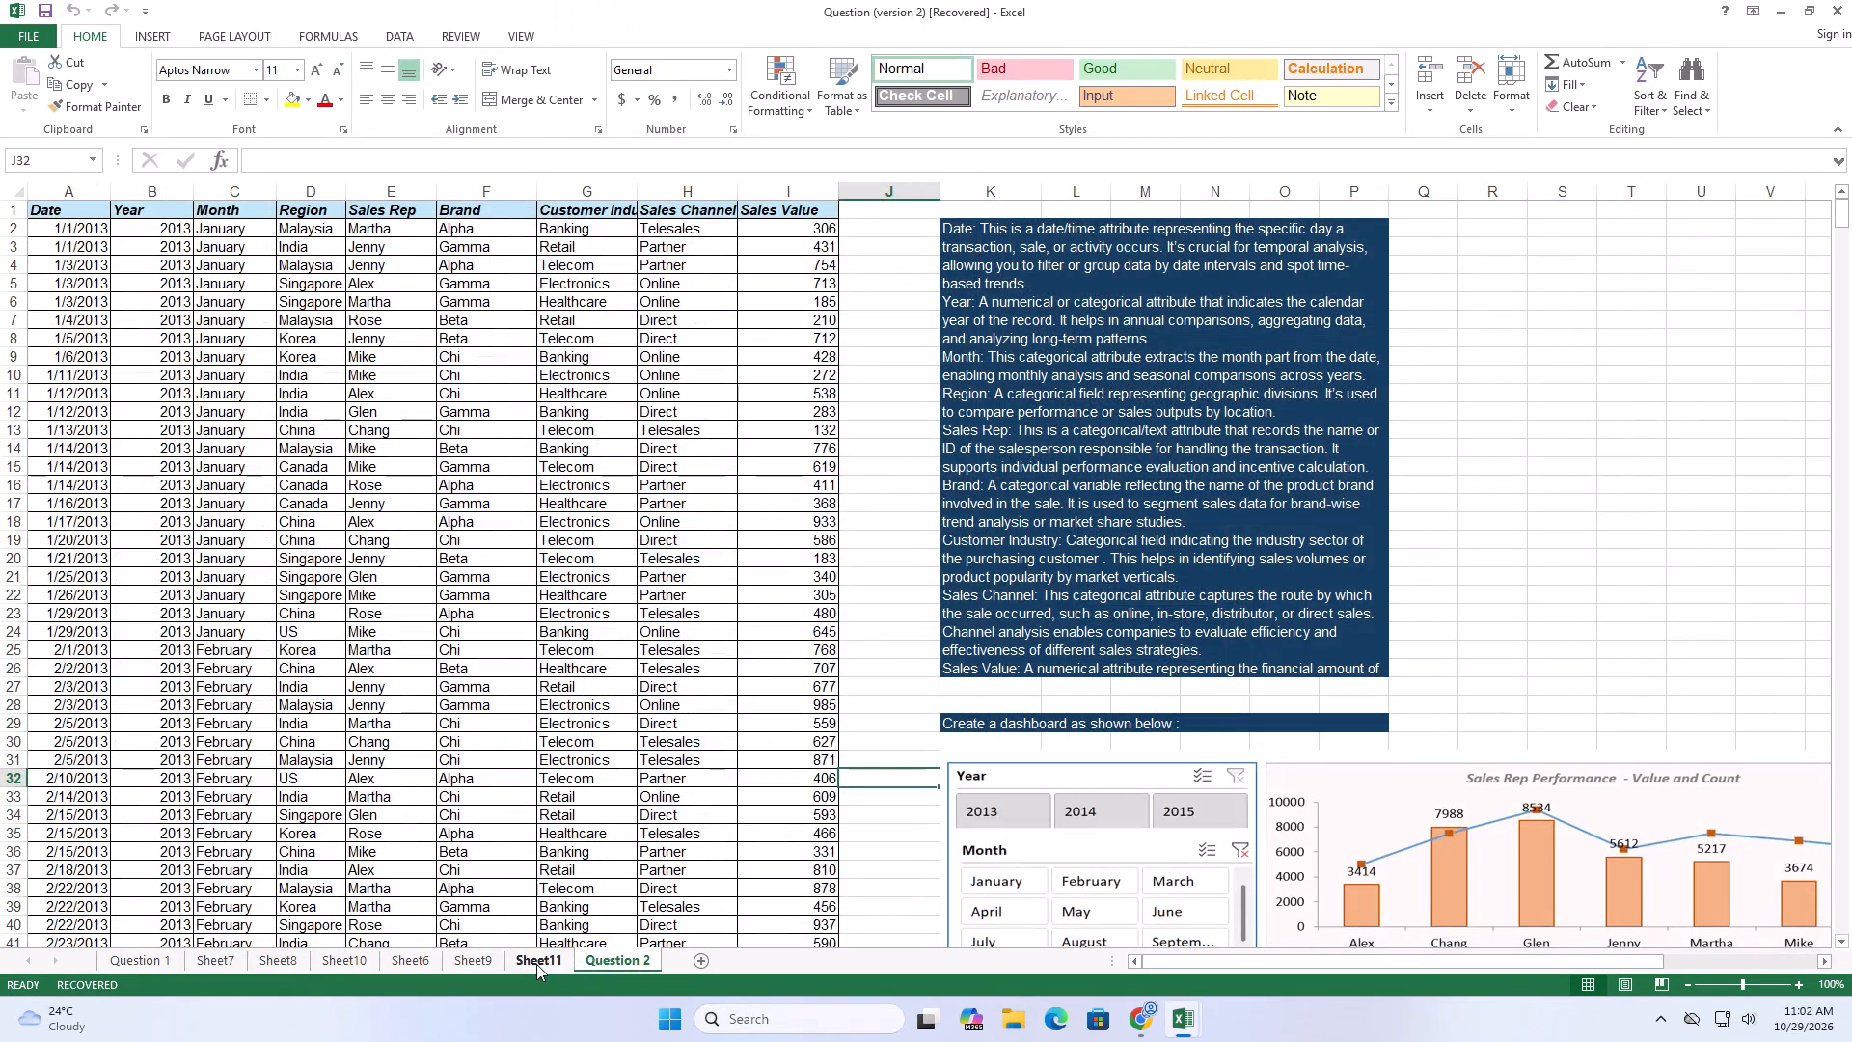
{"action": "left_click", "coordinate": [536, 964]}
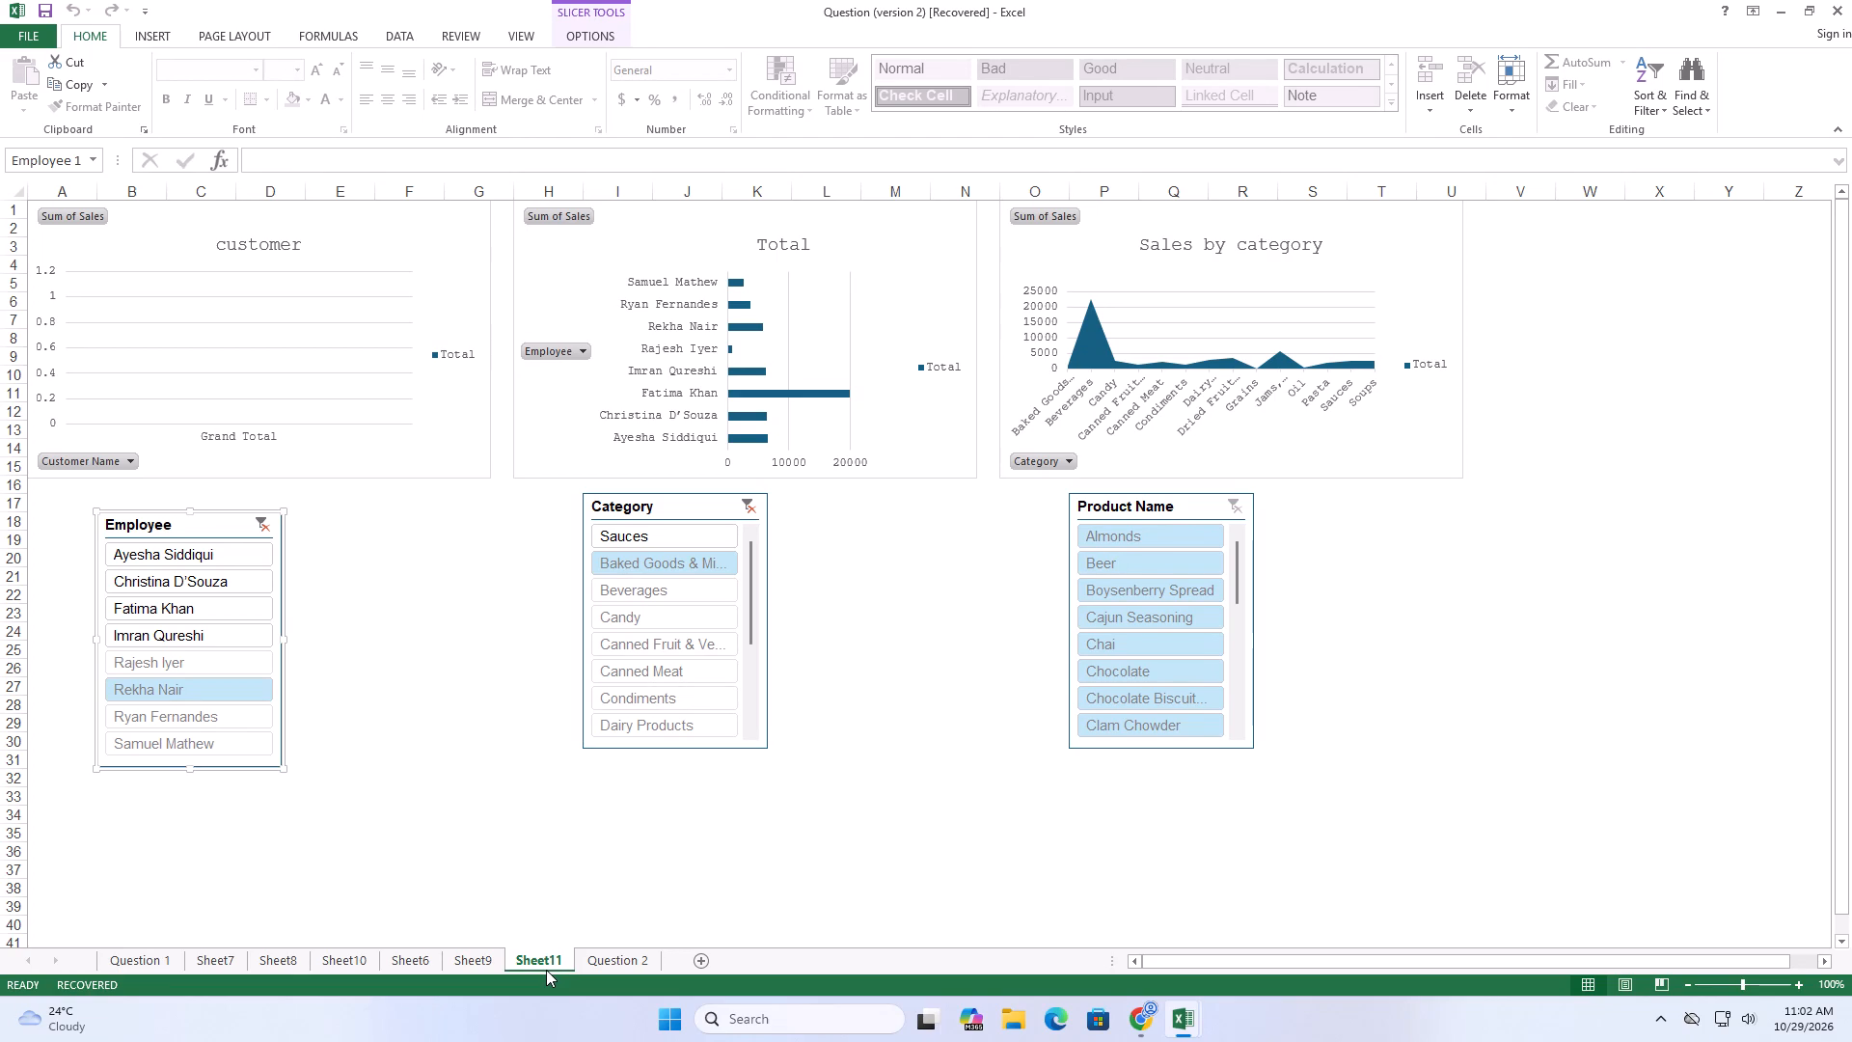
{"action": "scroll", "coordinate": [471, 780], "scroll_direction": "up", "scroll_amount": 3}
Compare Sheet11 with the reference Sales Dashboard on the Question 1 sheet and the source charts on Sheet9.
{"action": "left_click", "coordinate": [135, 964]}
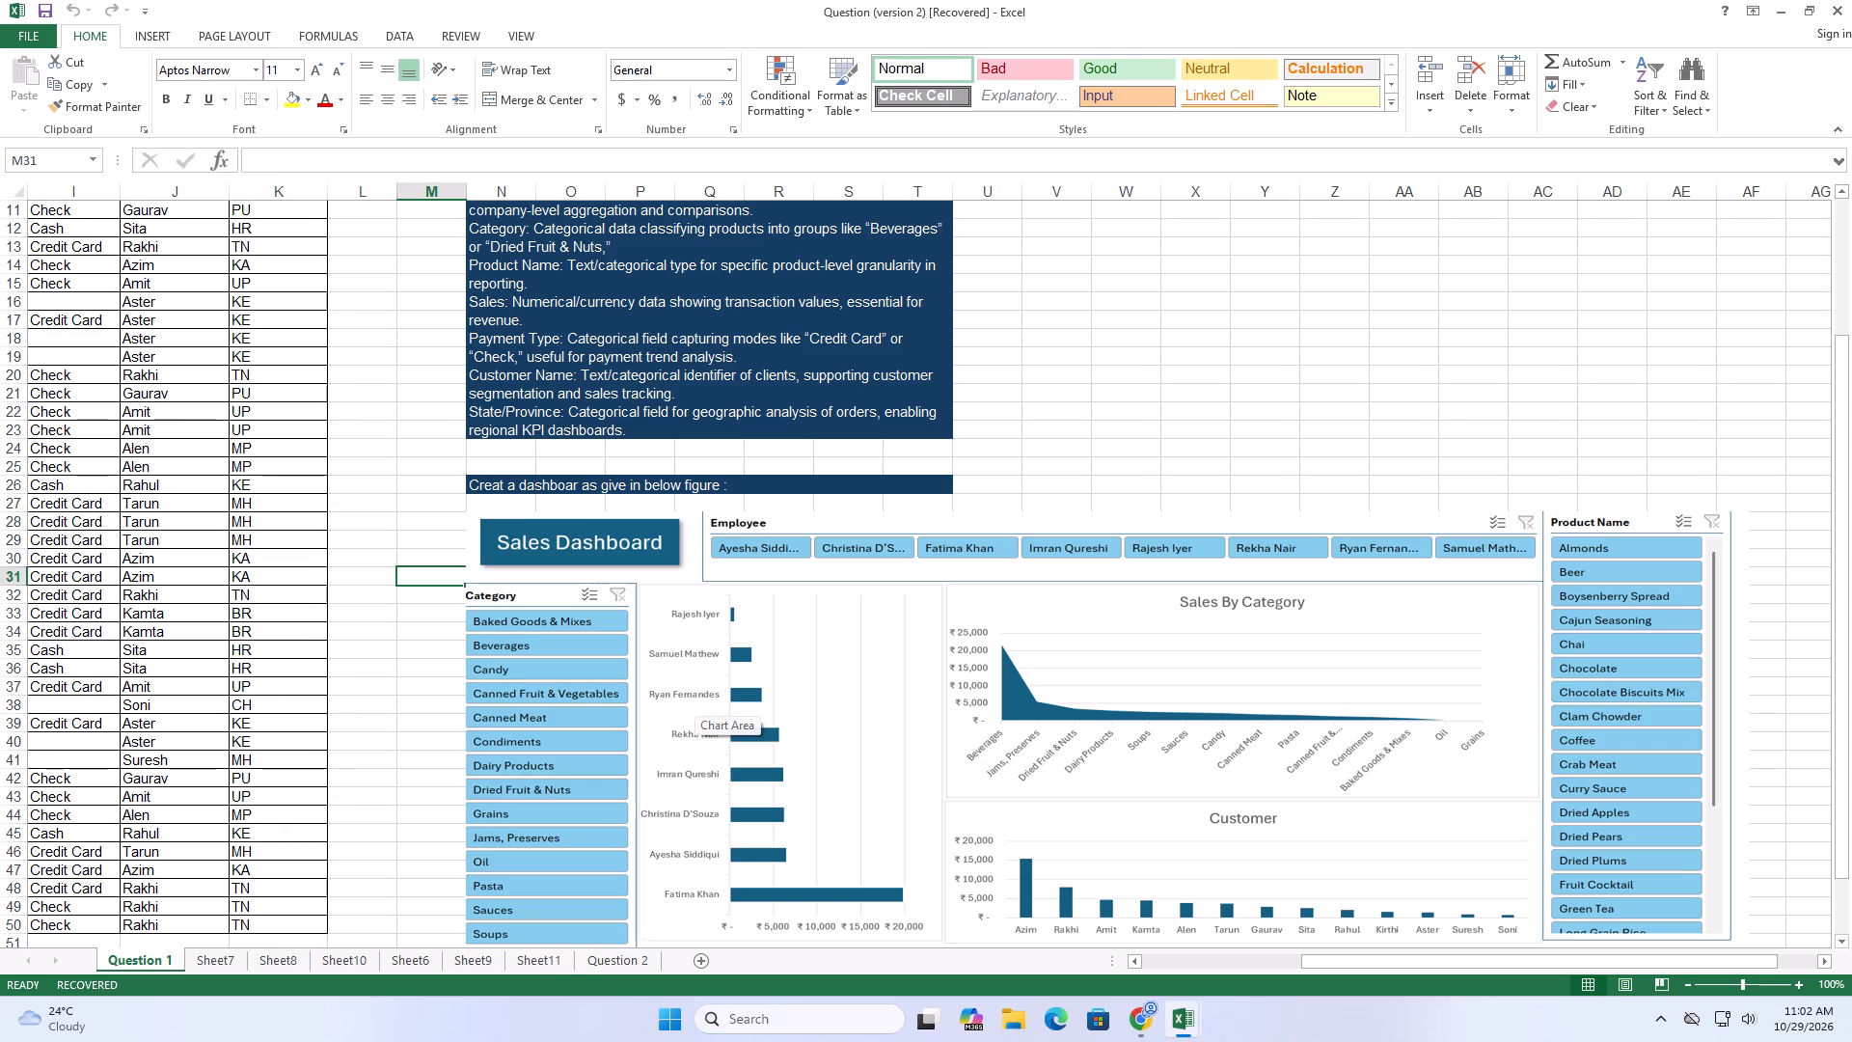
{"action": "left_click", "coordinate": [531, 961]}
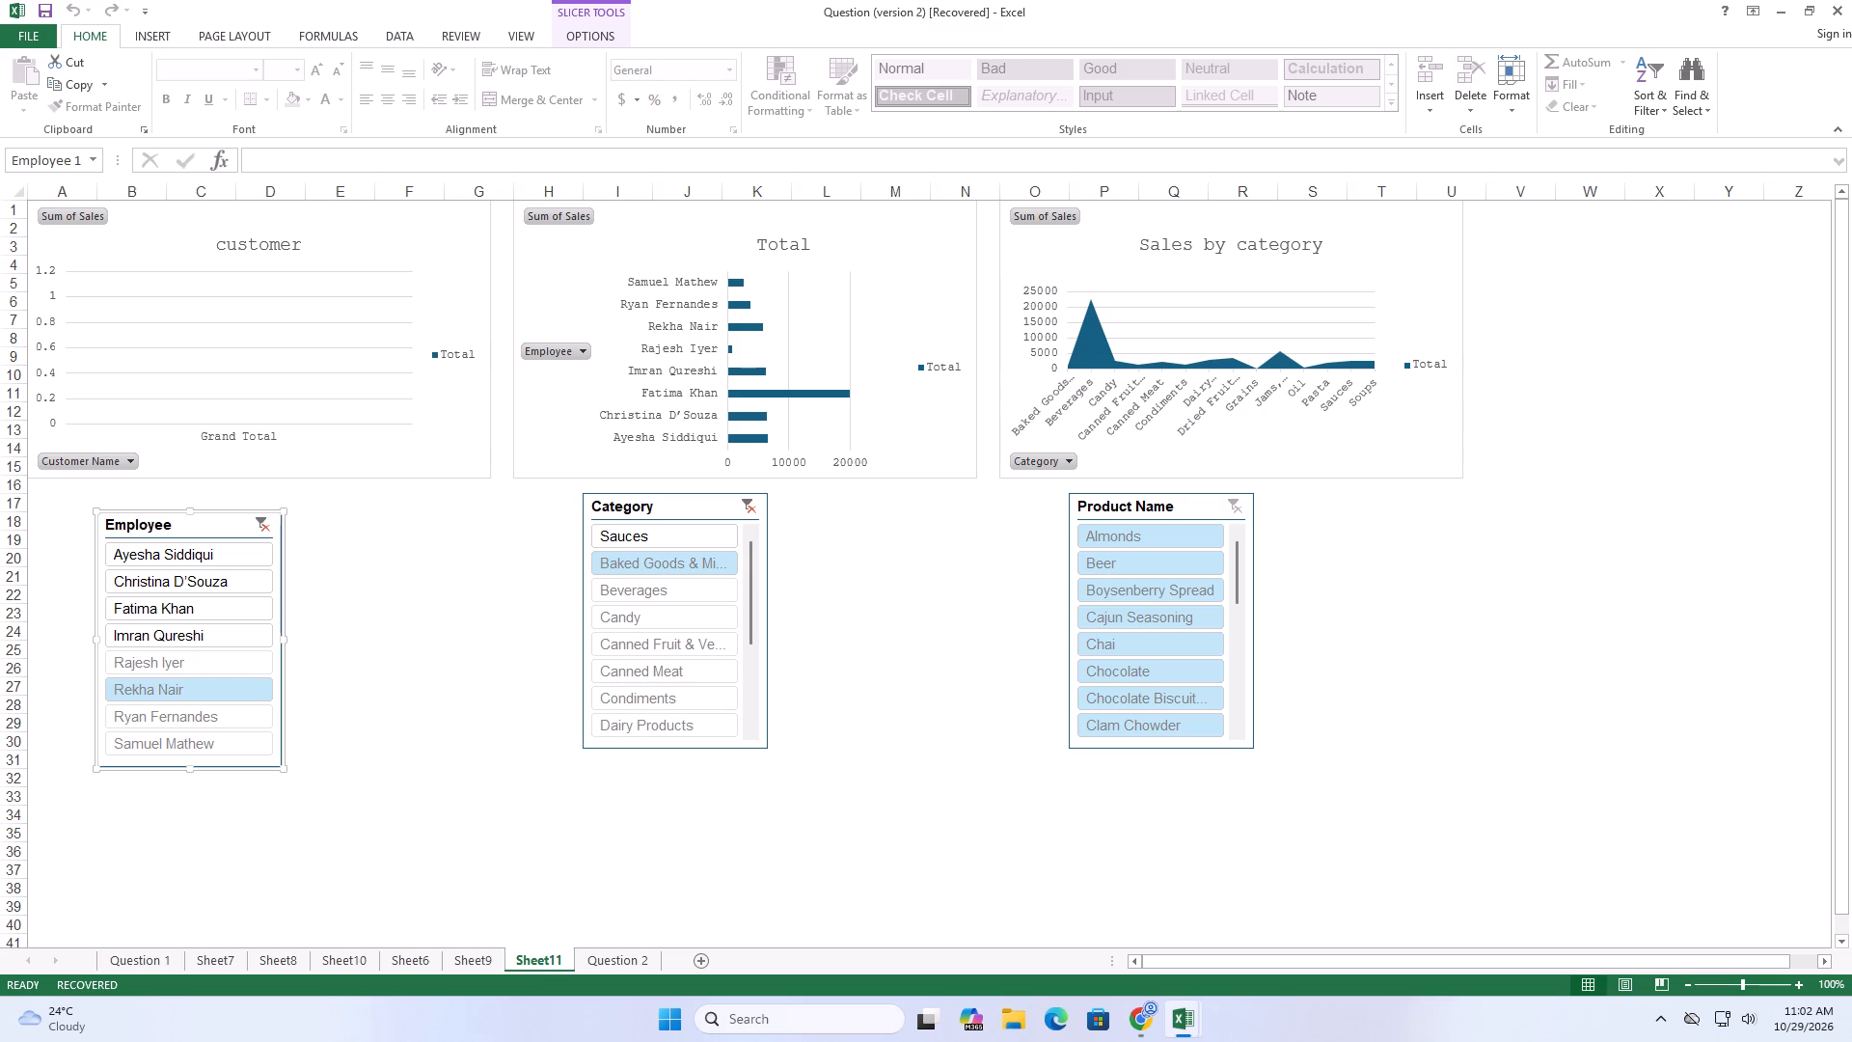
{"action": "scroll", "coordinate": [450, 743], "scroll_direction": "up", "scroll_amount": 4}
{"action": "scroll", "coordinate": [579, 876], "scroll_direction": "down", "scroll_amount": 1}
{"action": "scroll", "coordinate": [579, 876], "scroll_direction": "up", "scroll_amount": 2}
{"action": "left_click", "coordinate": [460, 962]}
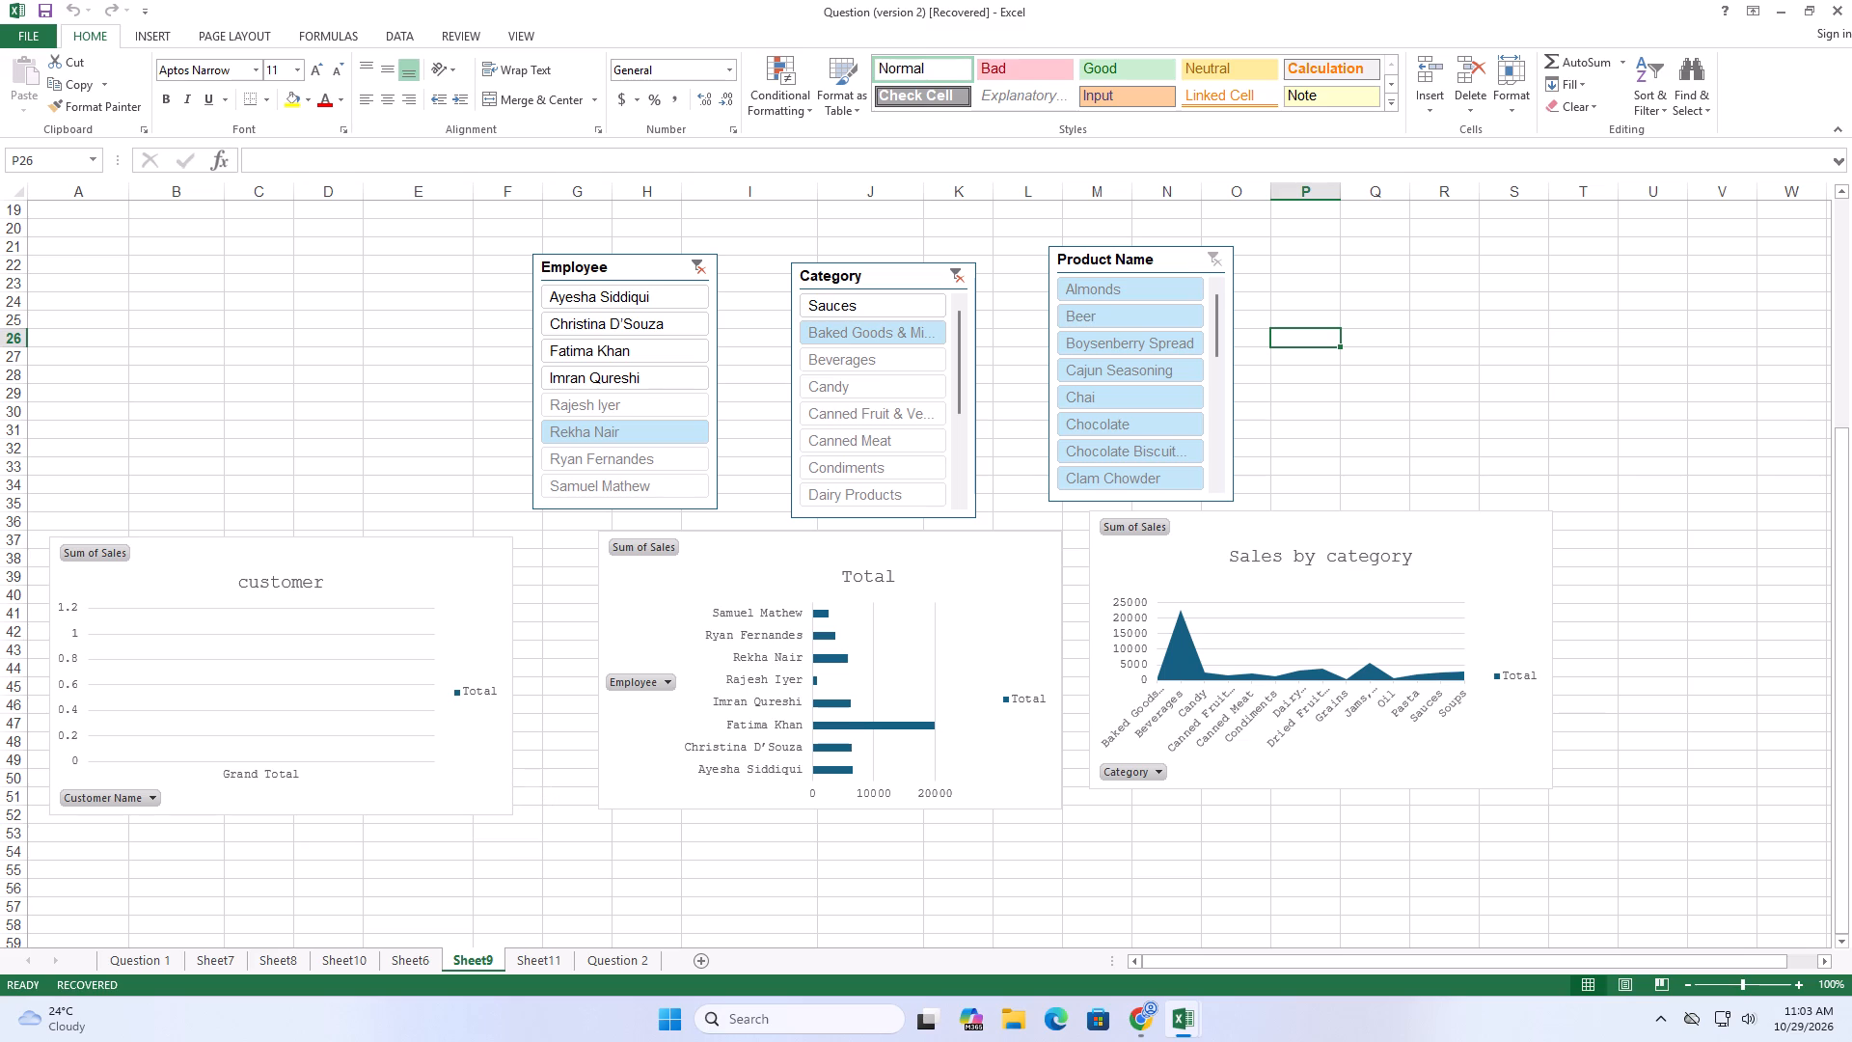
{"action": "left_click", "coordinate": [541, 967]}
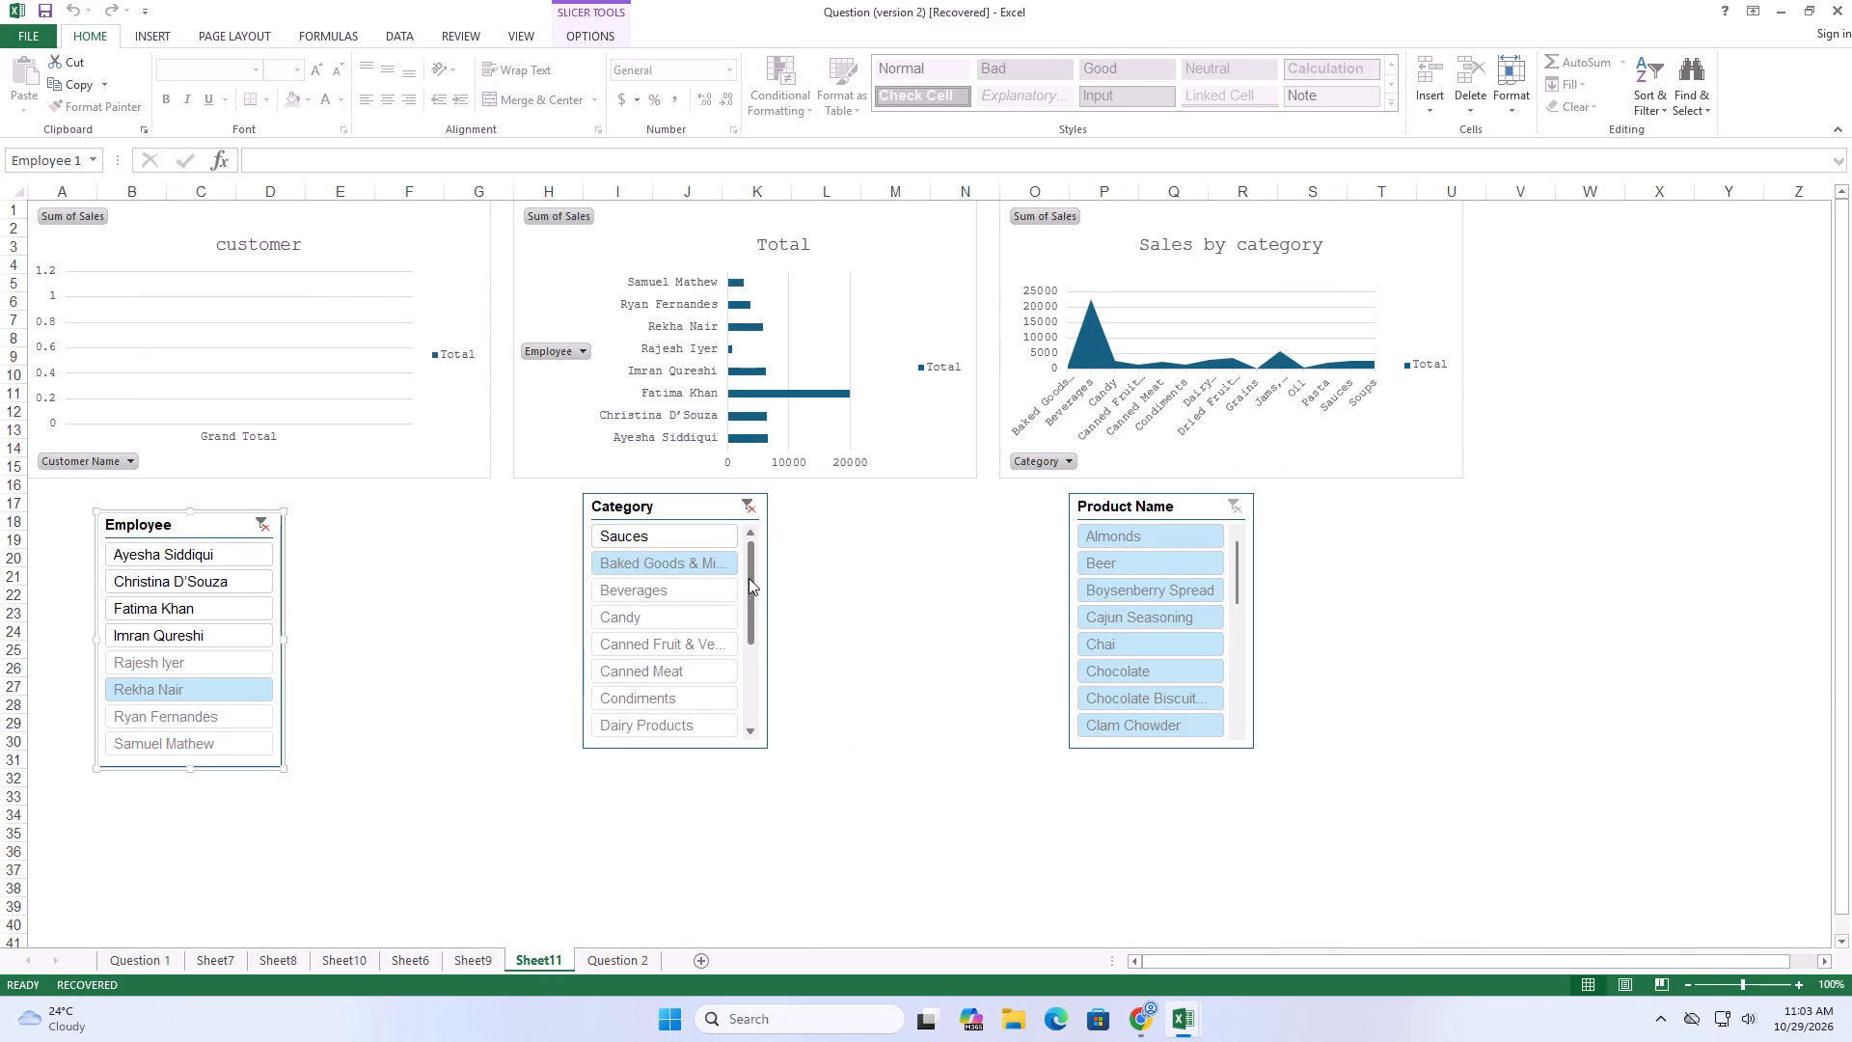
Move the Category slicer on Sheet11 to about cell E28, just beyond the Employee slicer.
{"action": "left_click_drag", "start_coordinate": [749, 578], "coordinate": [737, 506]}
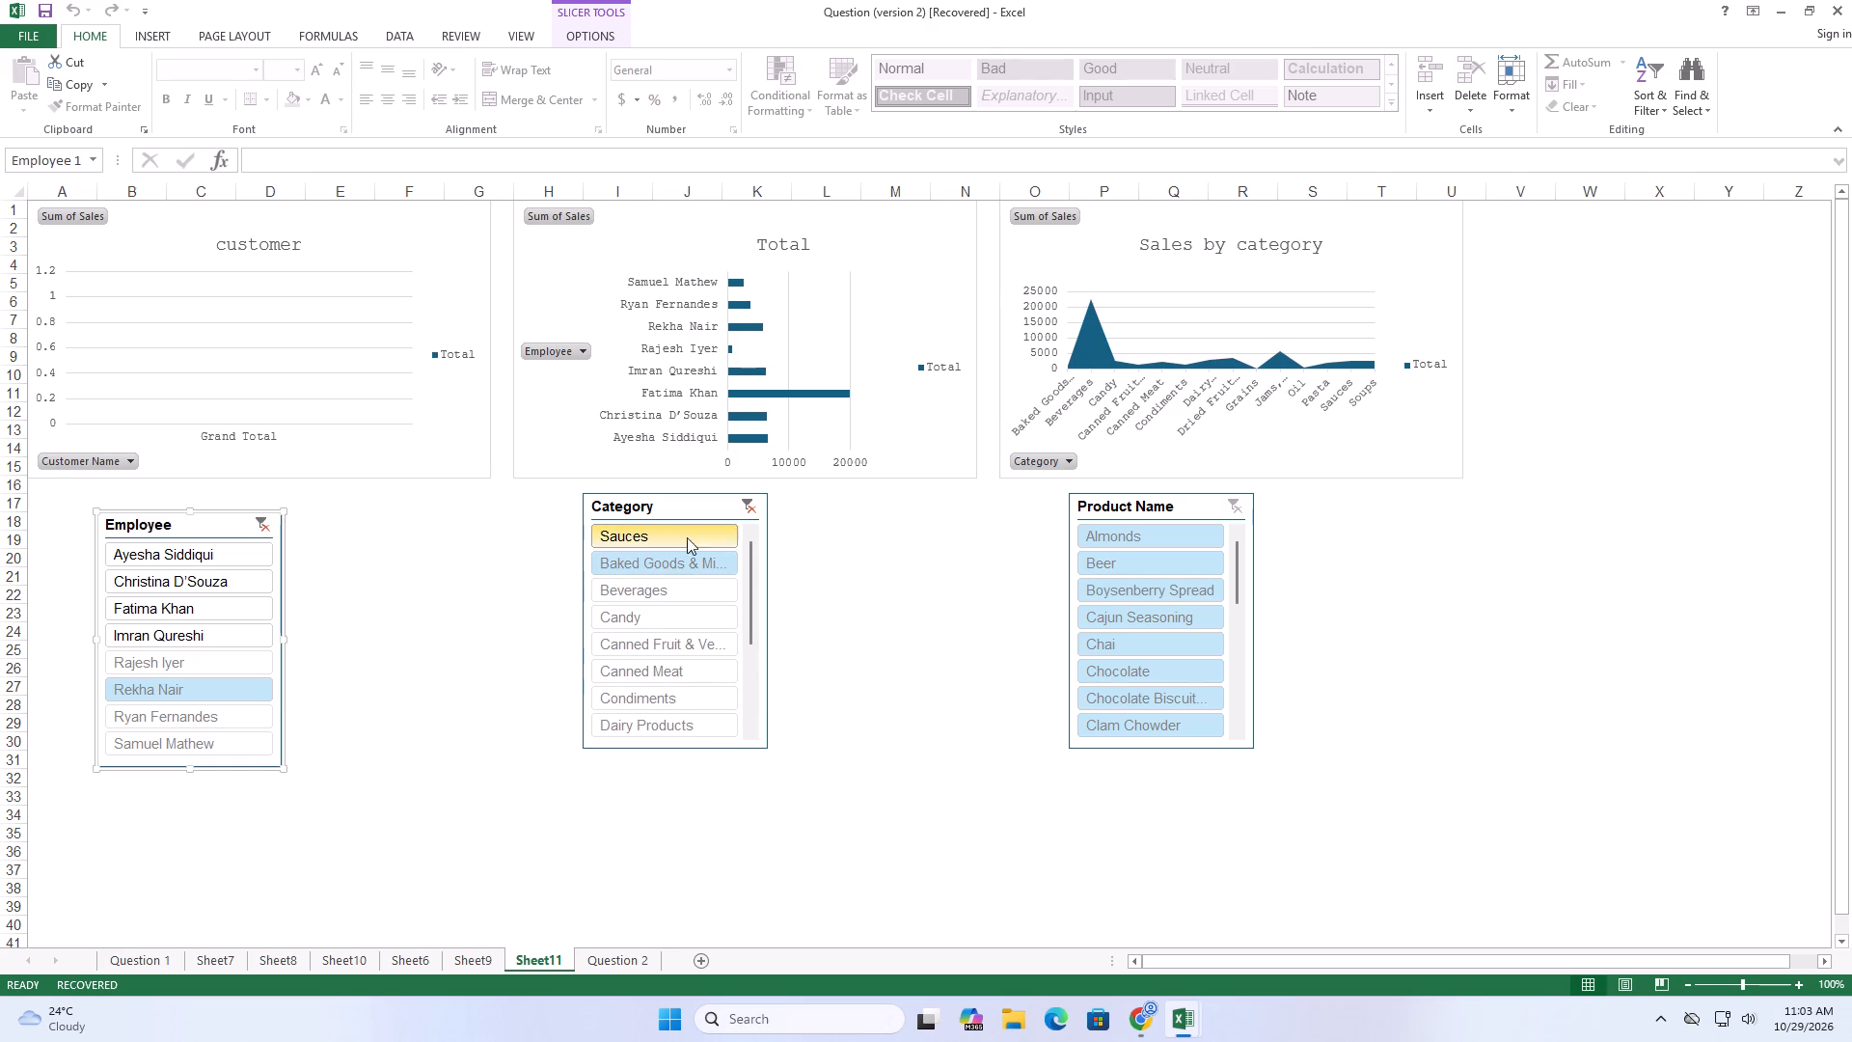
{"action": "left_click", "coordinate": [681, 506]}
{"action": "scroll", "coordinate": [504, 668], "scroll_direction": "up", "scroll_amount": 5}
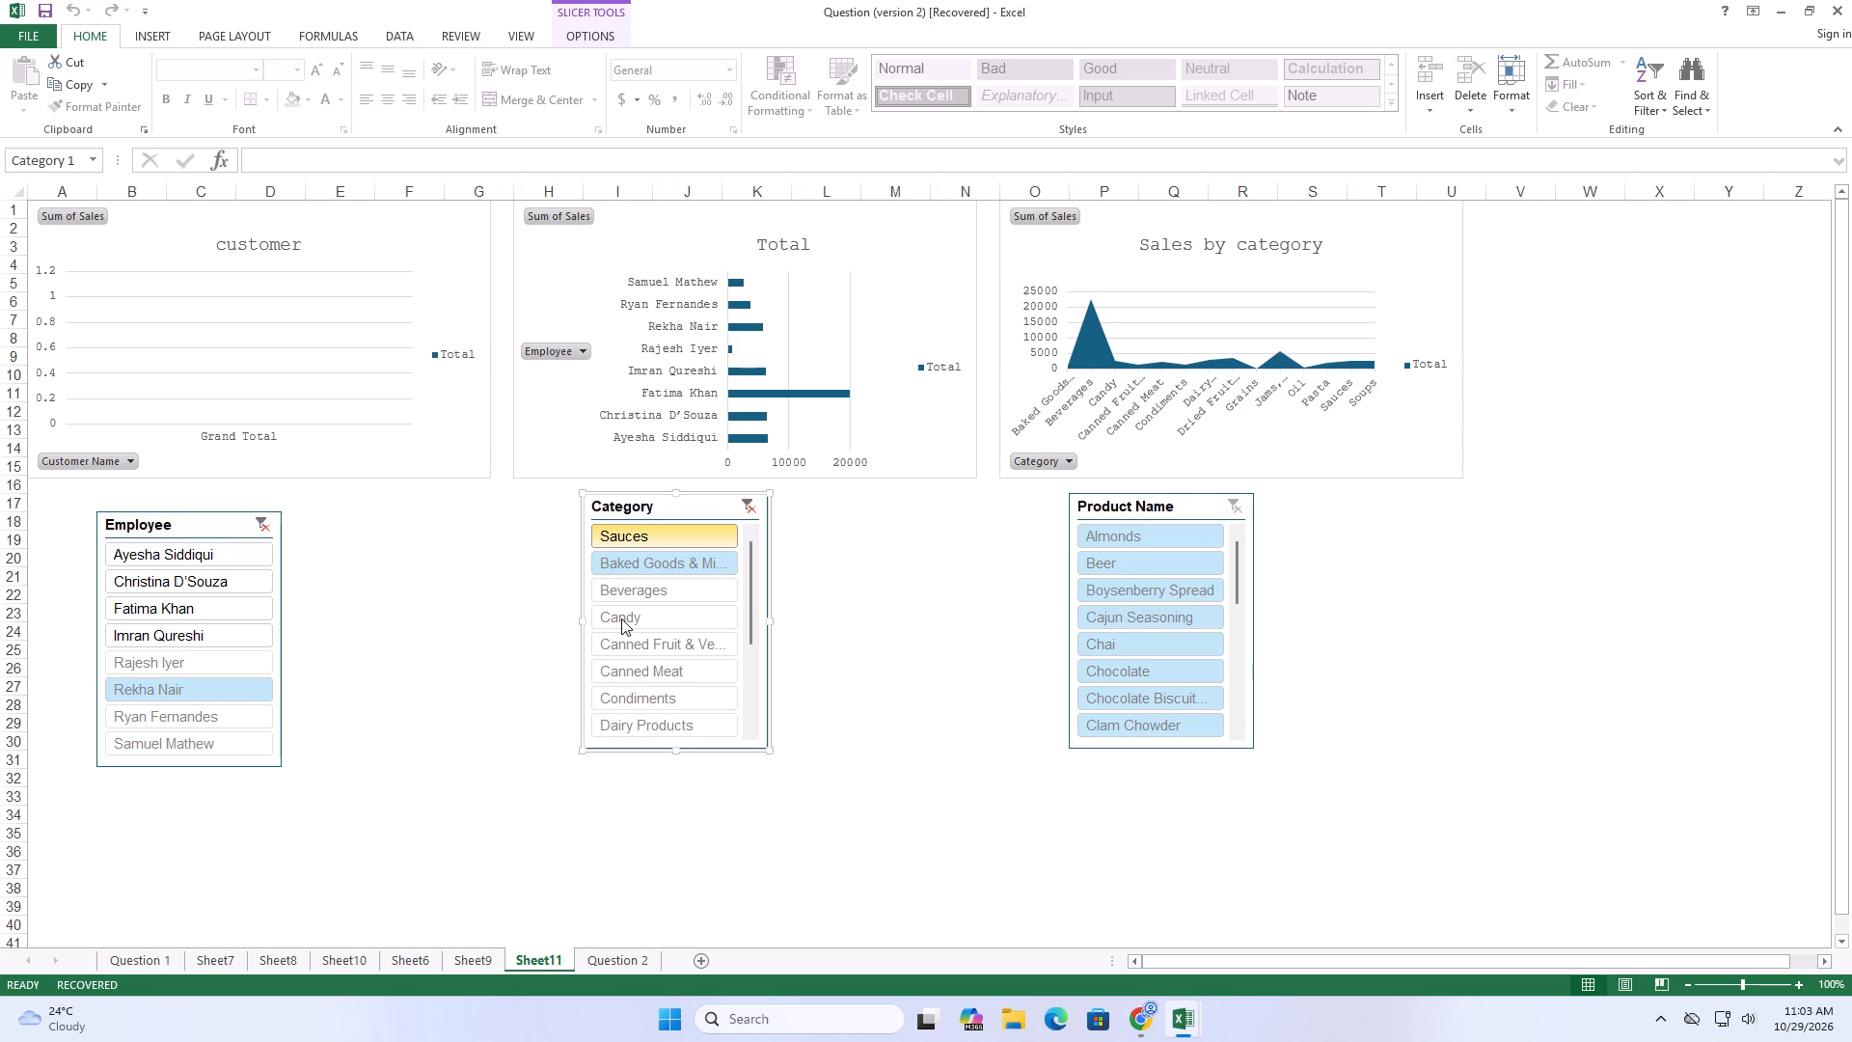
{"action": "left_click_drag", "start_coordinate": [643, 501], "coordinate": [412, 719]}
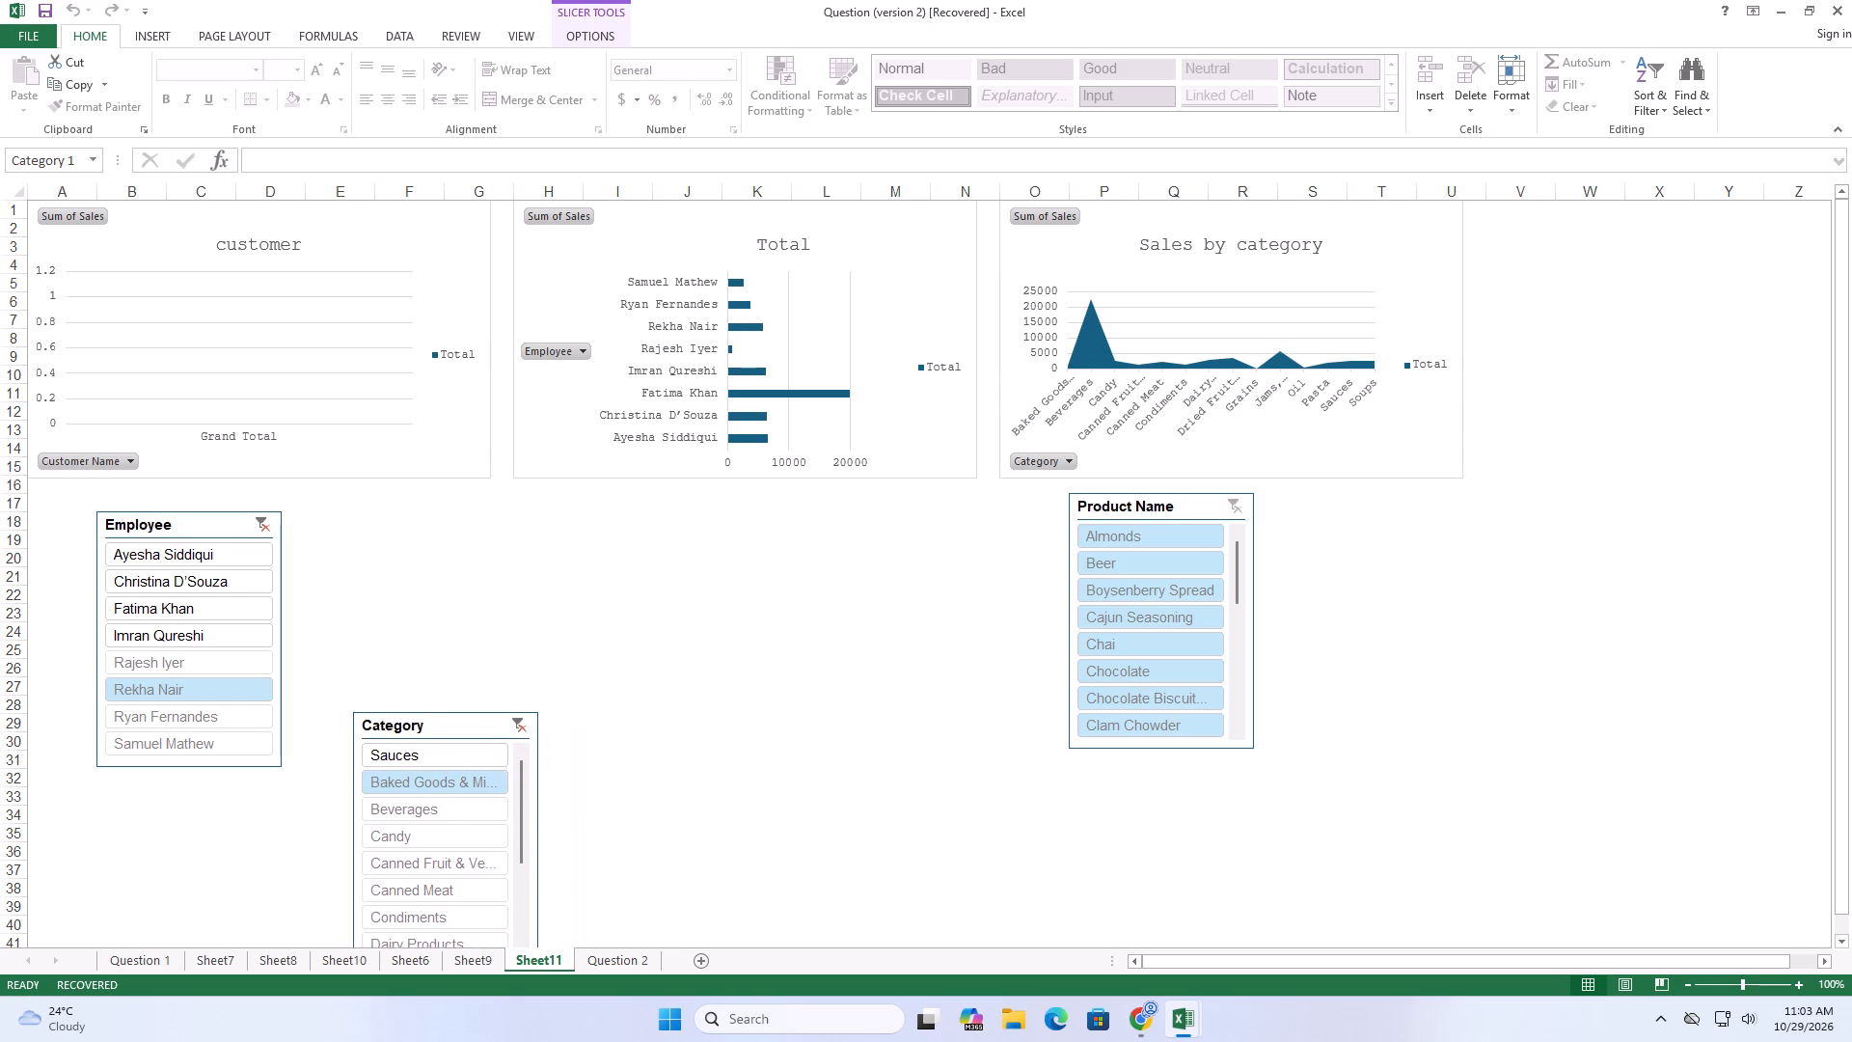
{"action": "left_click_drag", "start_coordinate": [412, 719], "coordinate": [403, 716]}
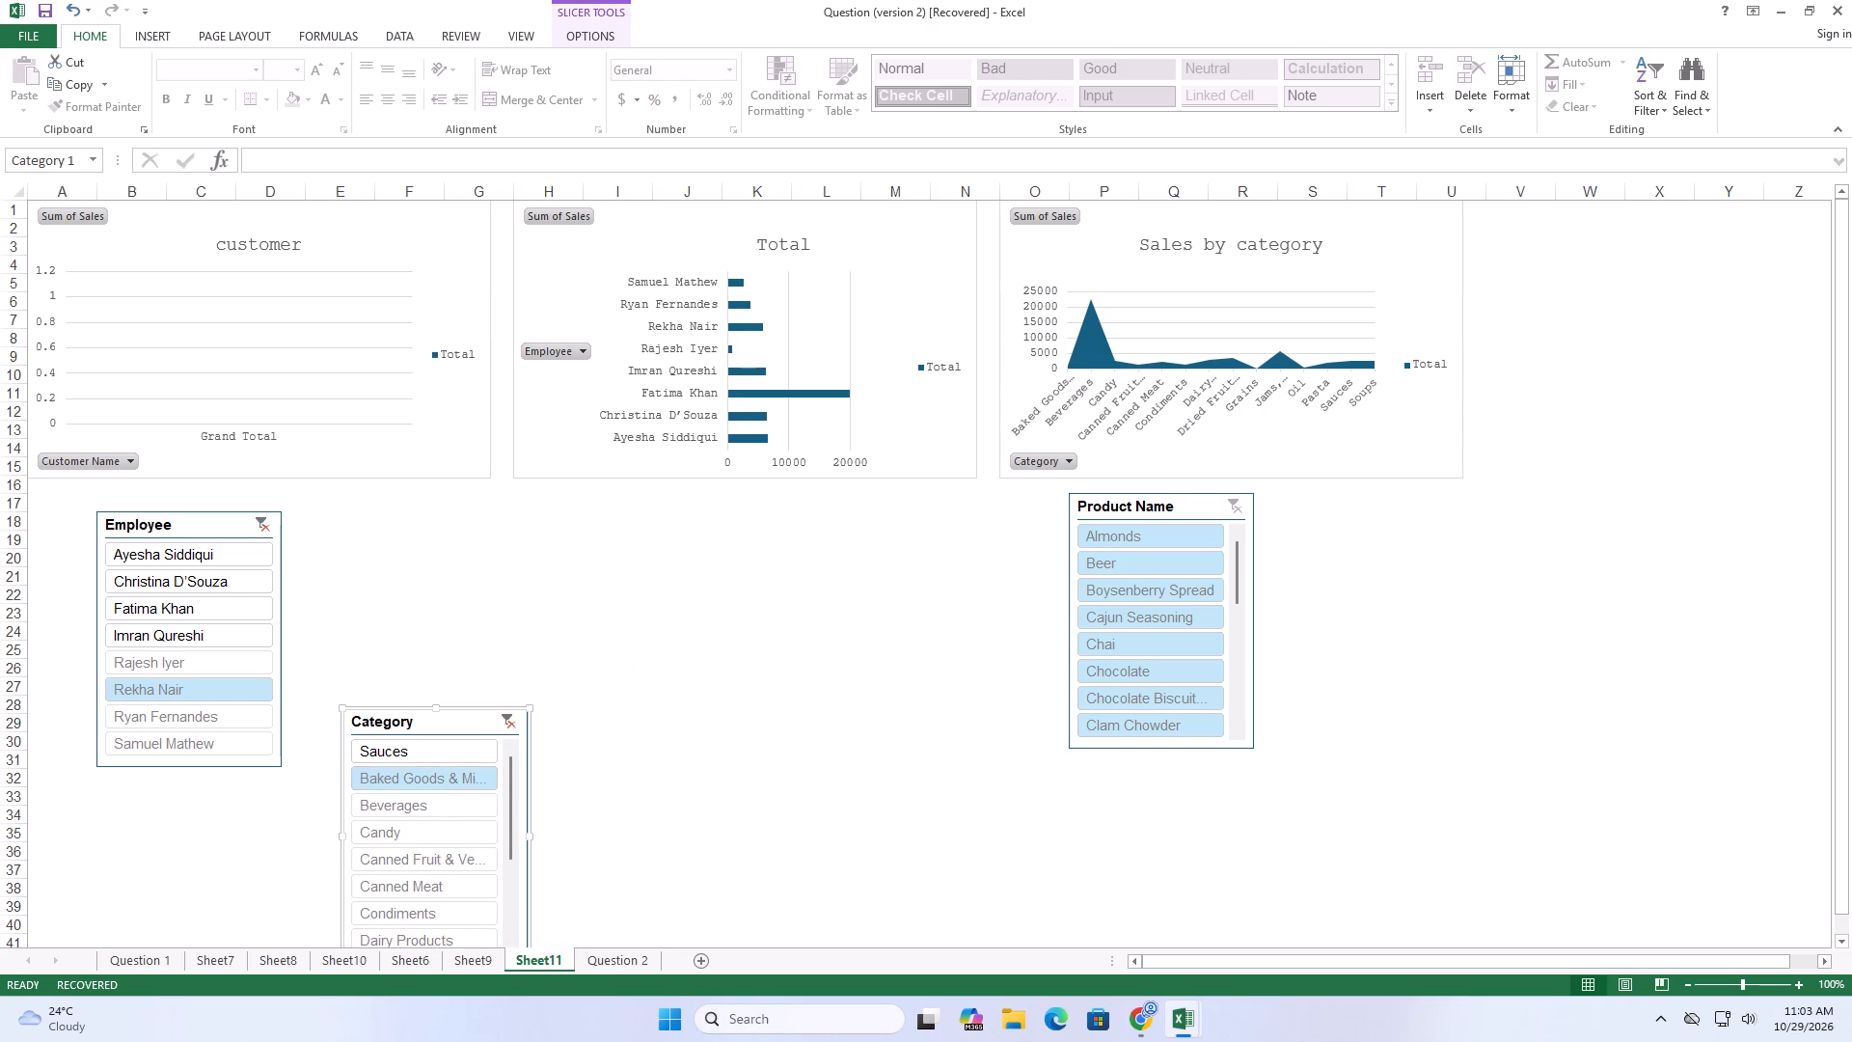
Move the Product Name slicer on Sheet11 away from the charts to about cell V24.
{"action": "left_click_drag", "start_coordinate": [1111, 506], "coordinate": [1526, 645]}
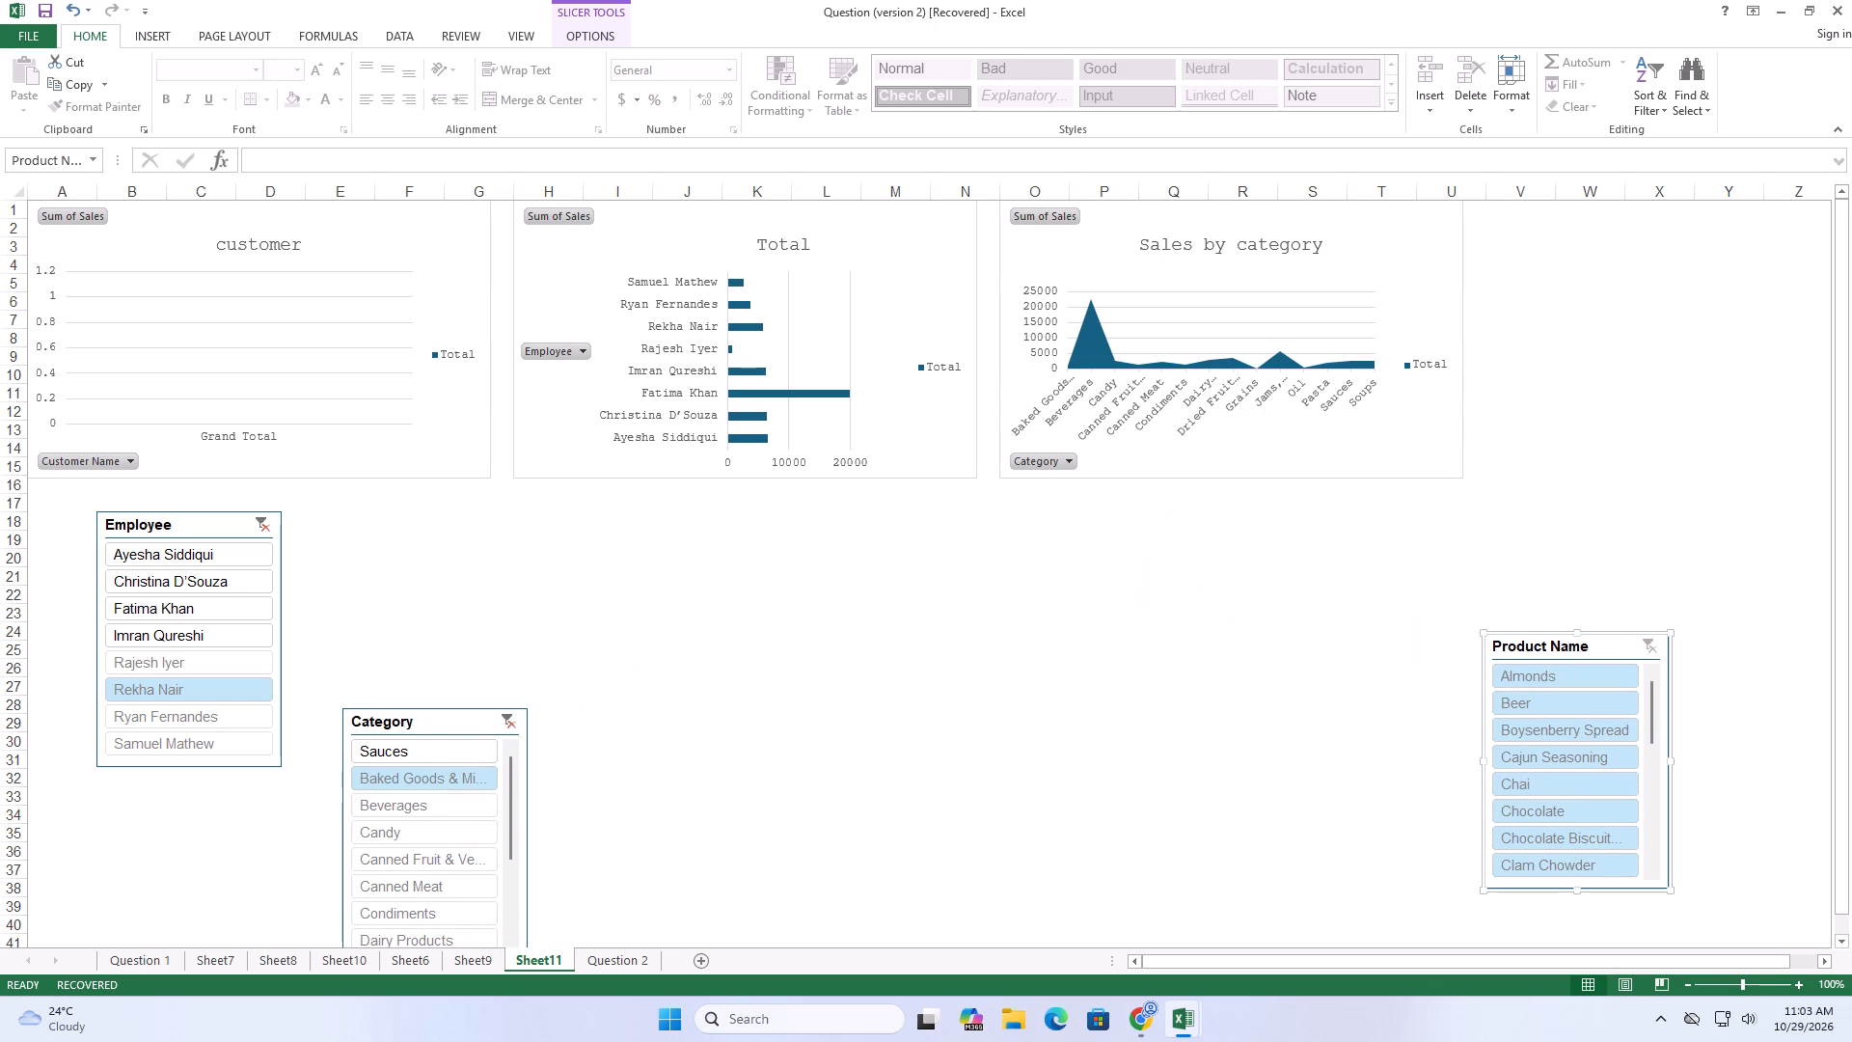
Filter Sheet11 by the first and then the second employee with the Employee slicer to check how the charts respond.
{"action": "scroll", "coordinate": [616, 651], "scroll_direction": "up", "scroll_amount": 4}
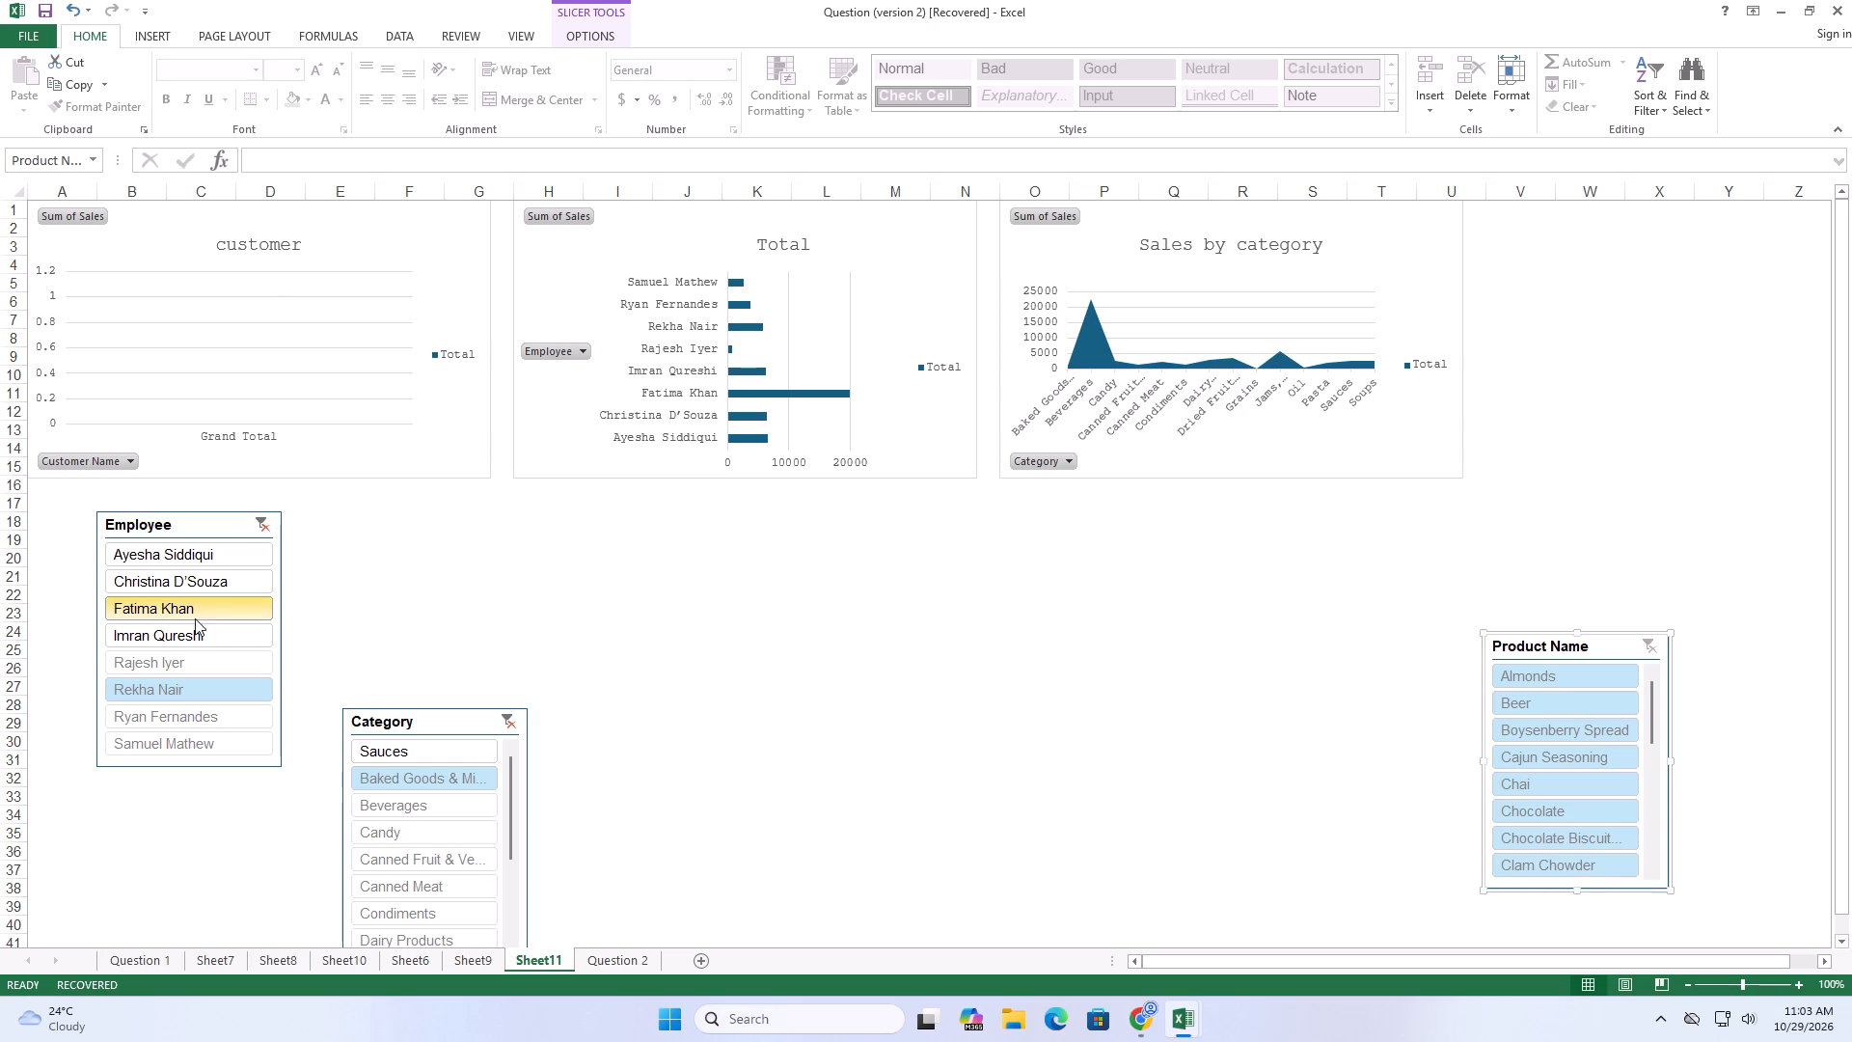
{"action": "left_click", "coordinate": [171, 556]}
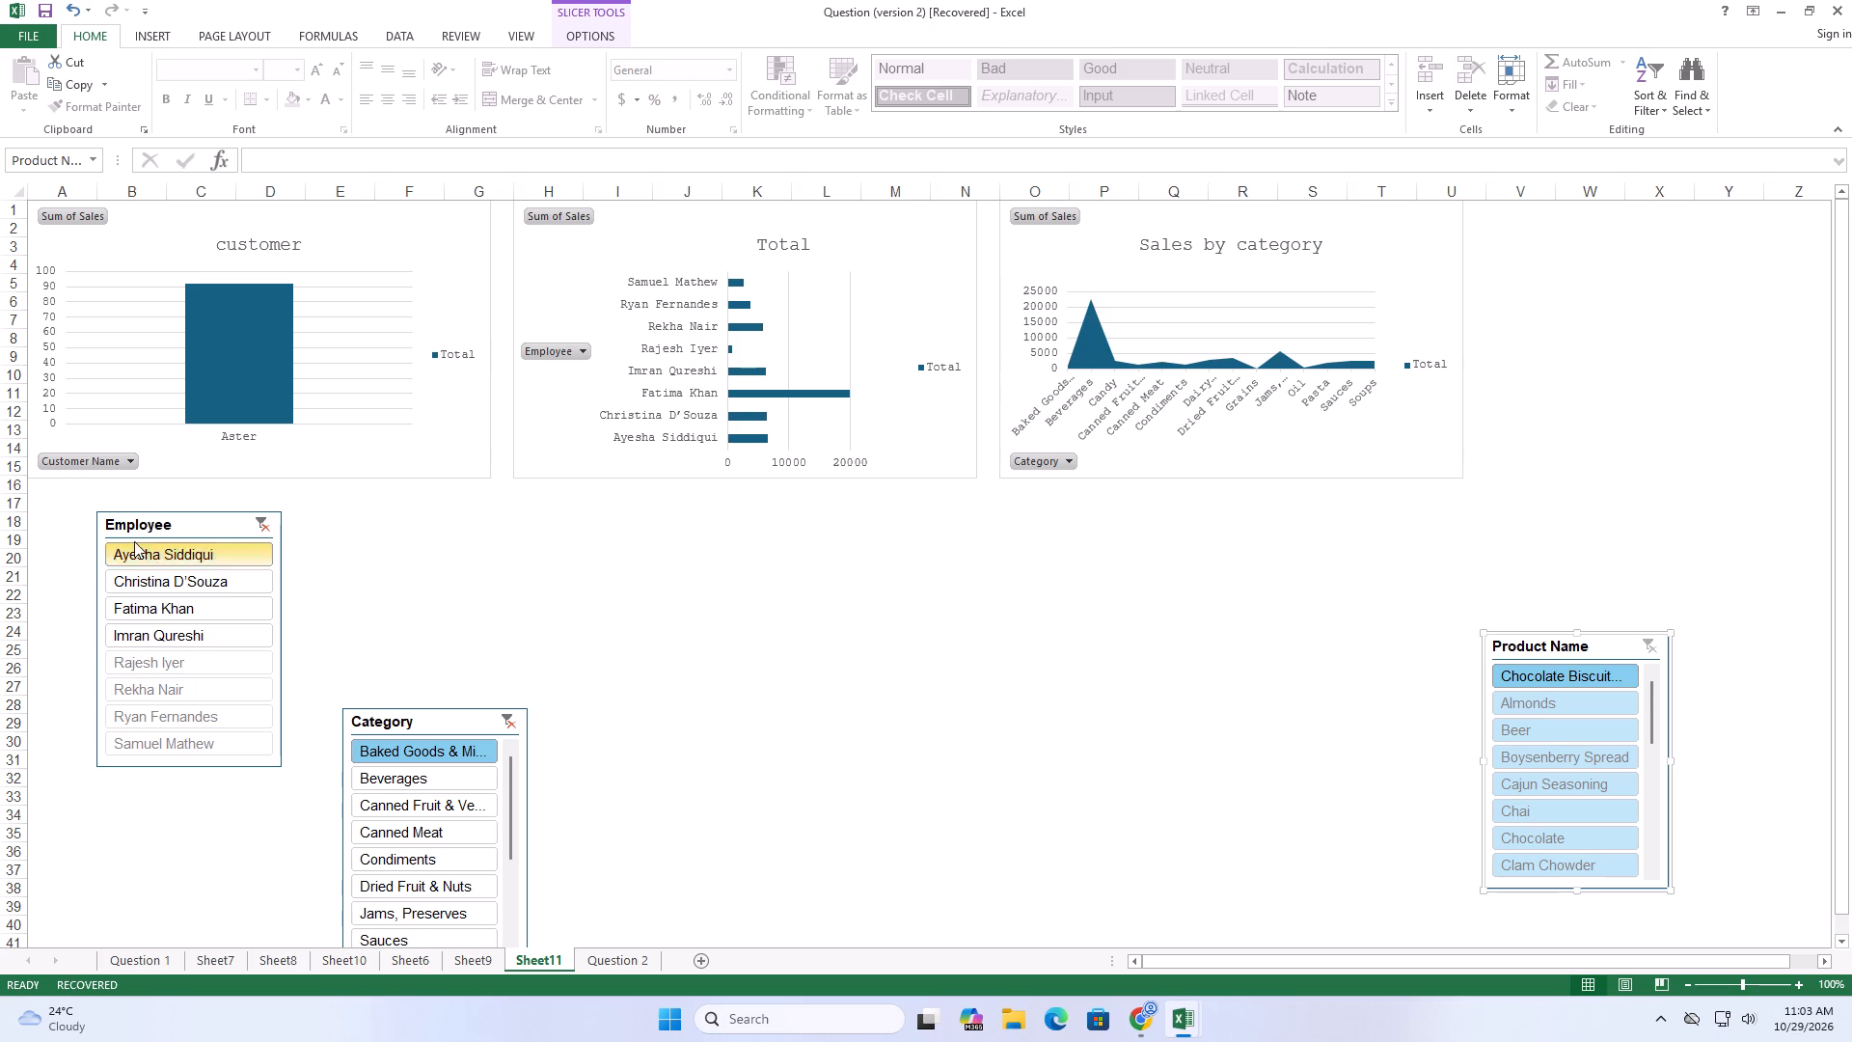
{"action": "scroll", "coordinate": [204, 605], "scroll_direction": "down", "scroll_amount": 1}
{"action": "scroll", "coordinate": [204, 605], "scroll_direction": "up", "scroll_amount": 2}
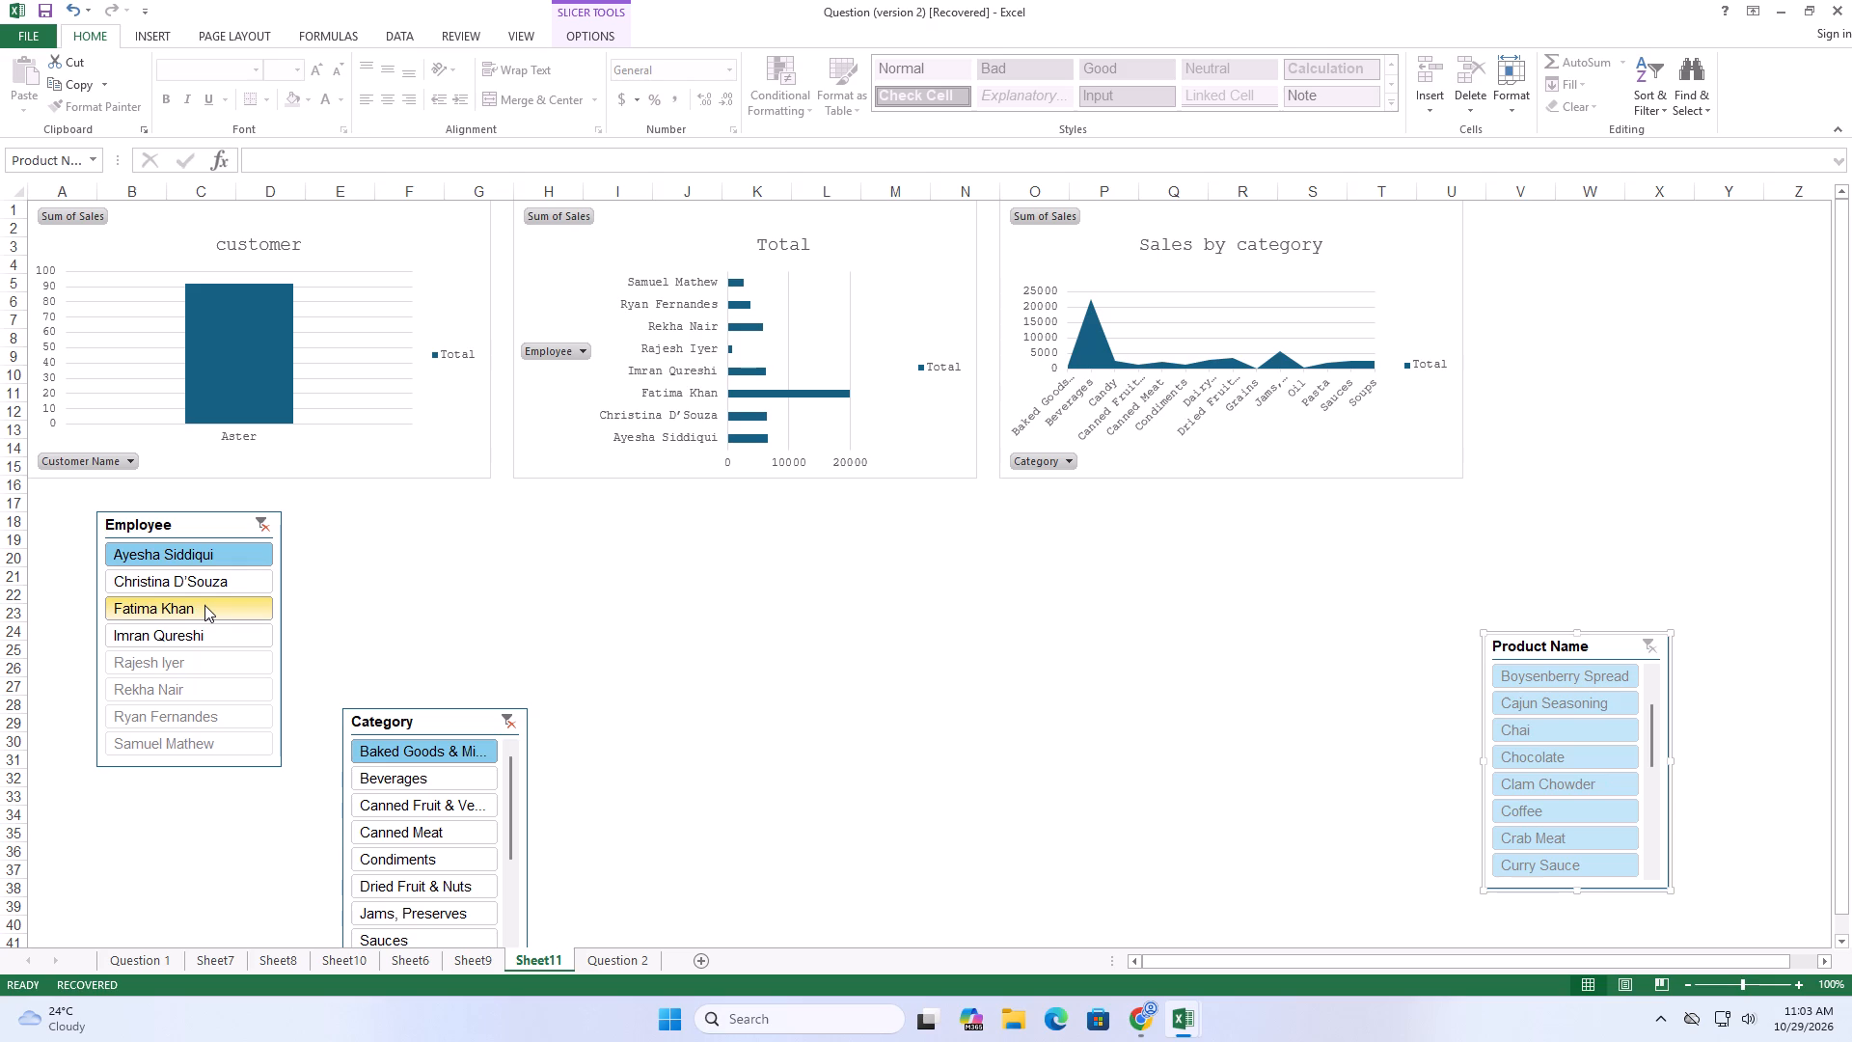
{"action": "scroll", "coordinate": [204, 605], "scroll_direction": "up", "scroll_amount": 1}
{"action": "left_click", "coordinate": [192, 549]}
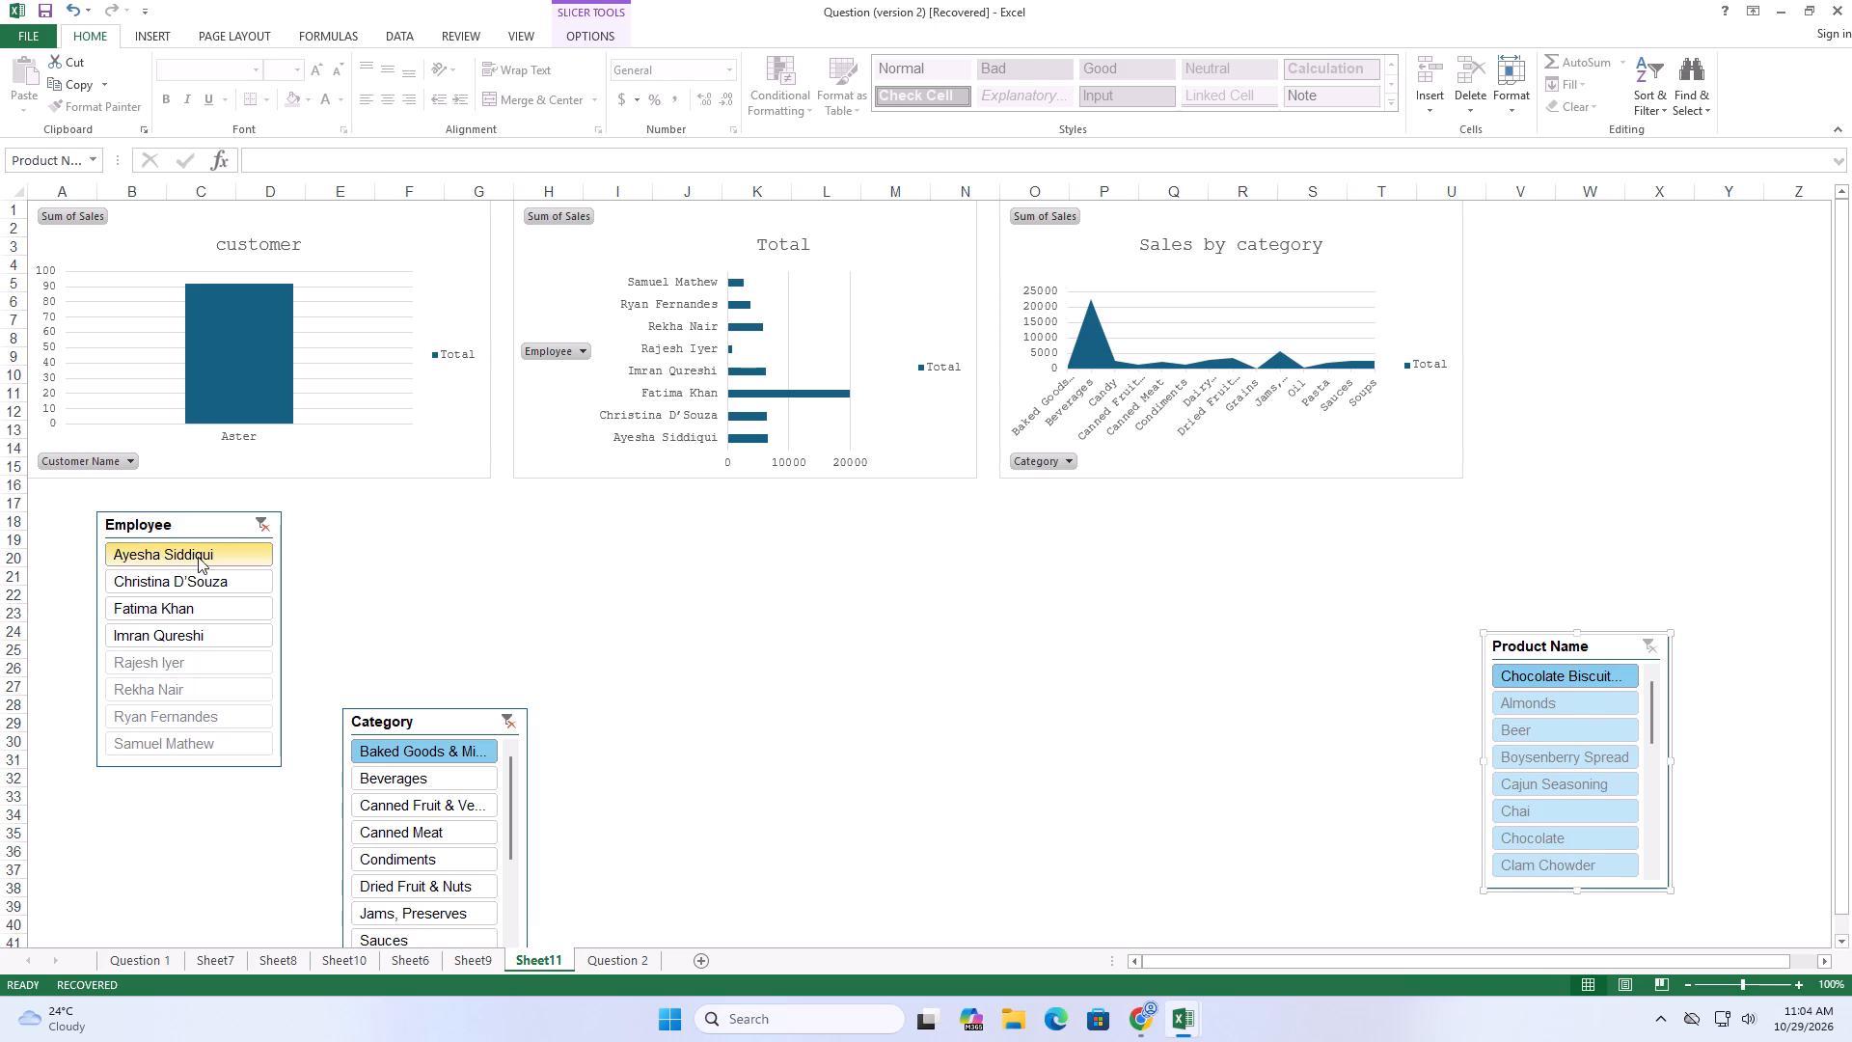
{"action": "left_click", "coordinate": [204, 597]}
{"action": "left_click", "coordinate": [203, 582]}
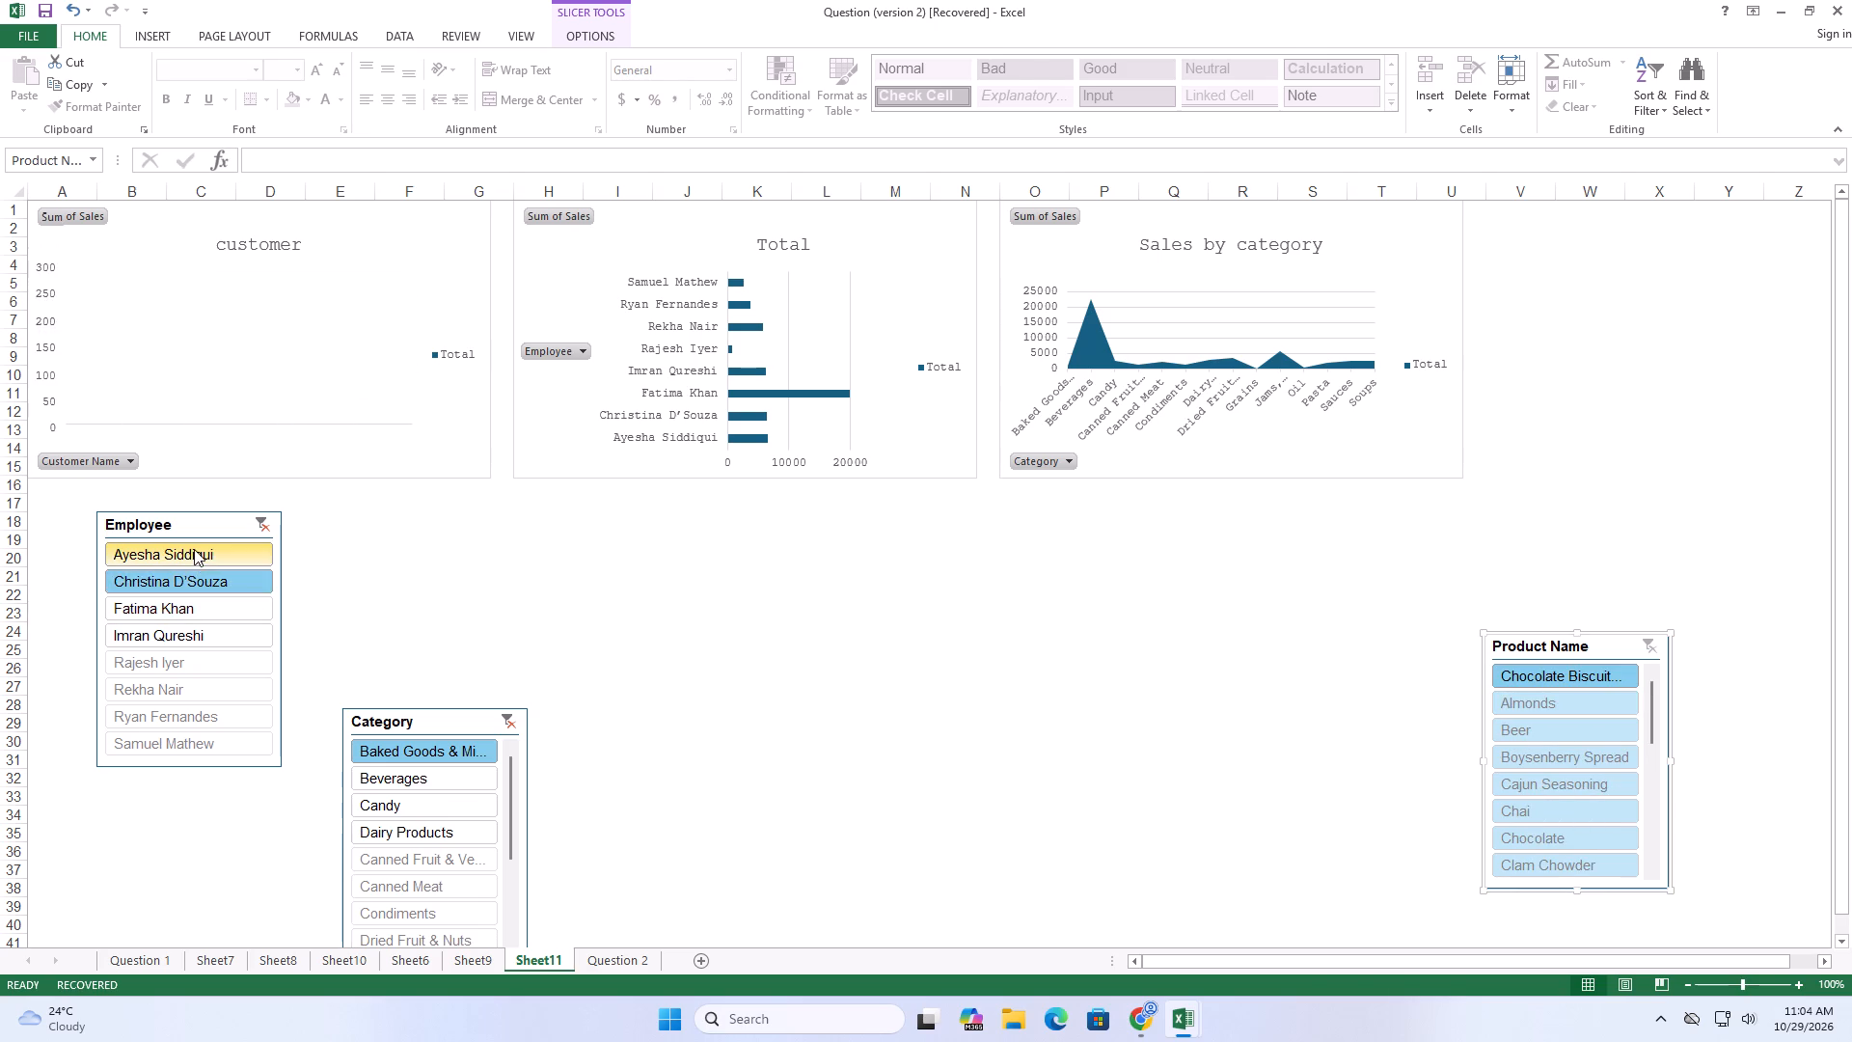
Filter Sheet11 by each of the first three employees in the Employee slicer, comparing how the customer chart responds.
{"action": "left_click", "coordinate": [194, 545]}
{"action": "left_click", "coordinate": [190, 581]}
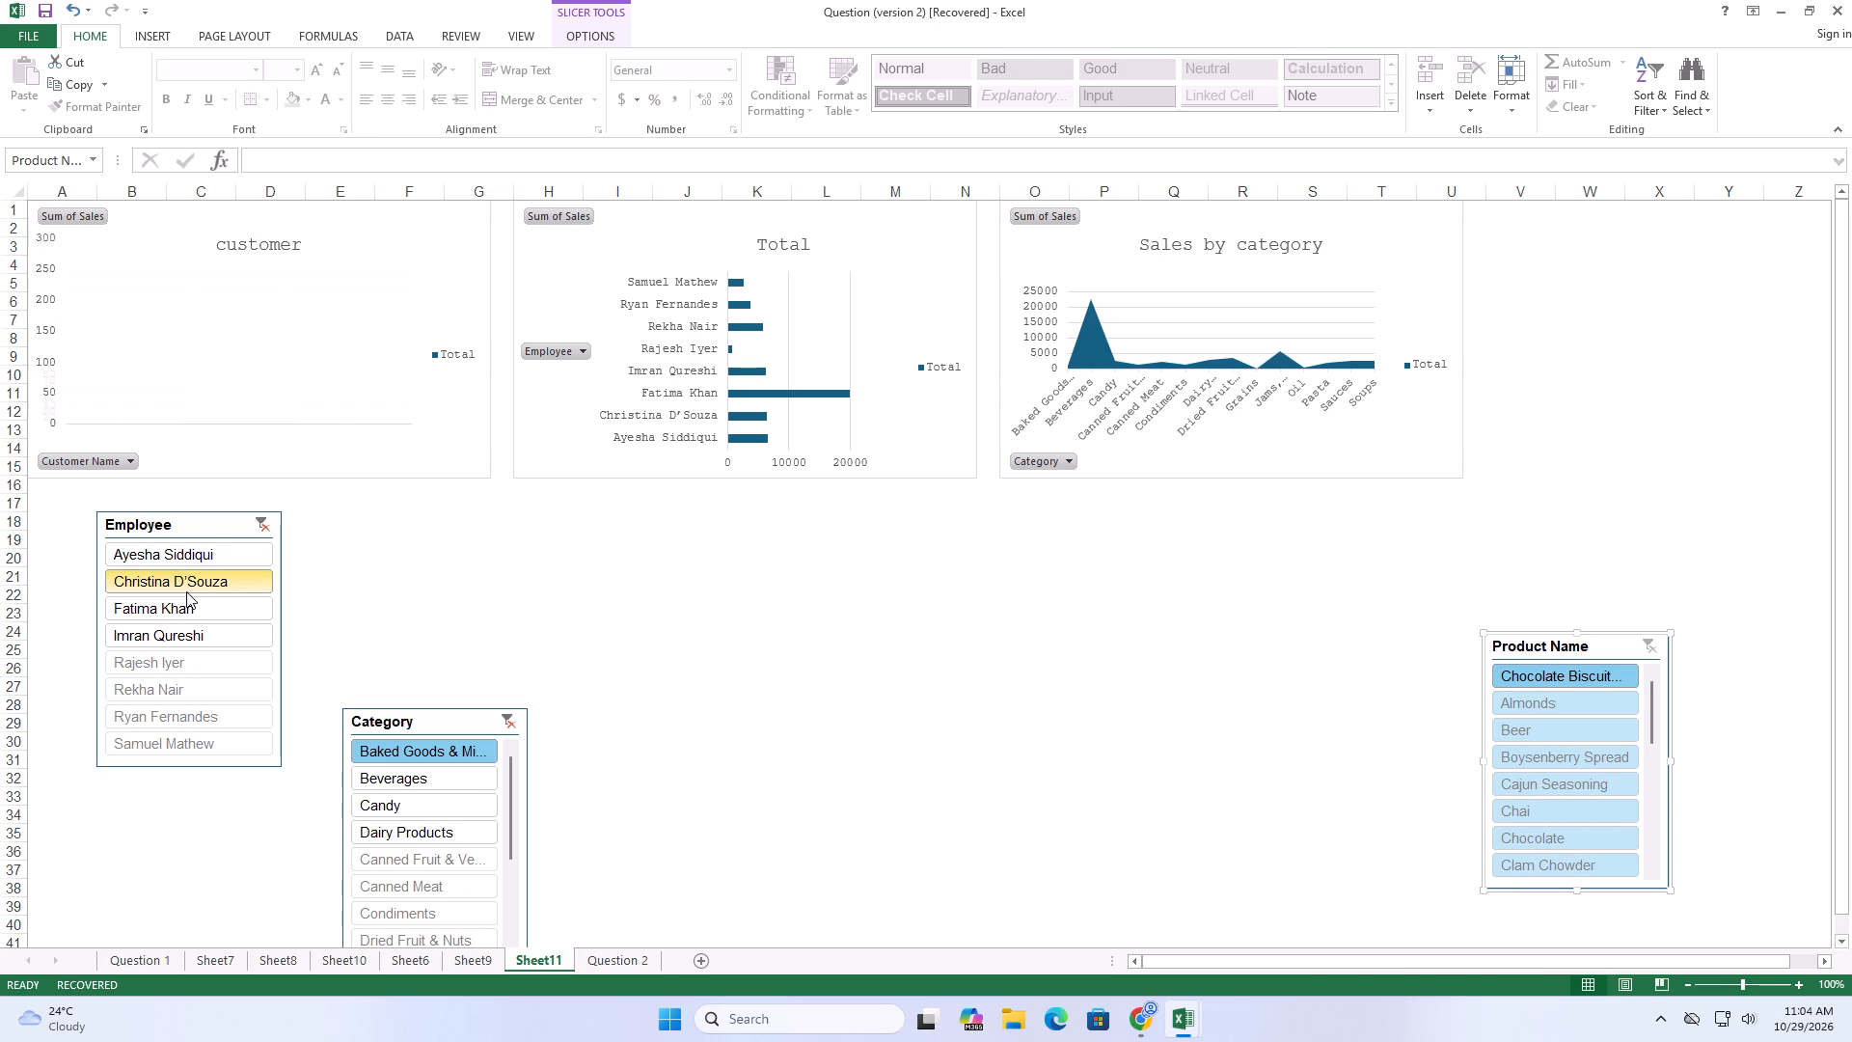
{"action": "left_click", "coordinate": [179, 603]}
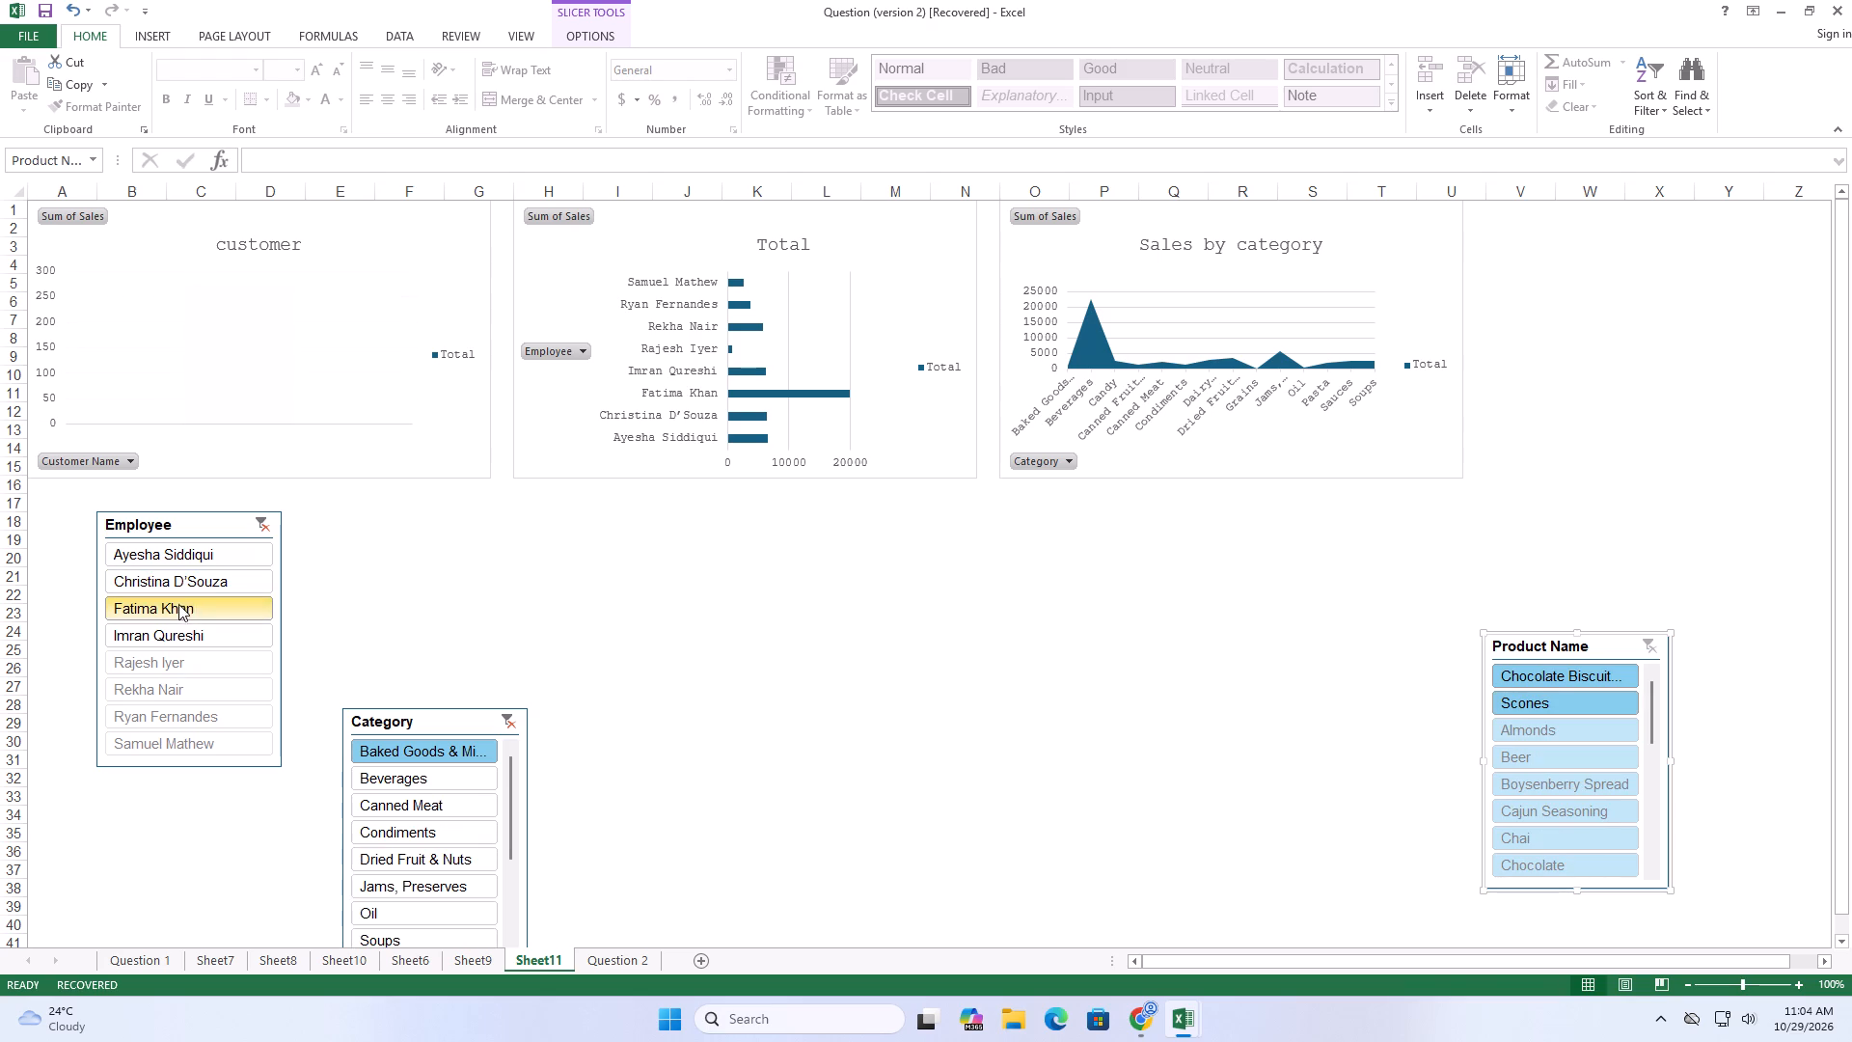
{"action": "left_click", "coordinate": [177, 548]}
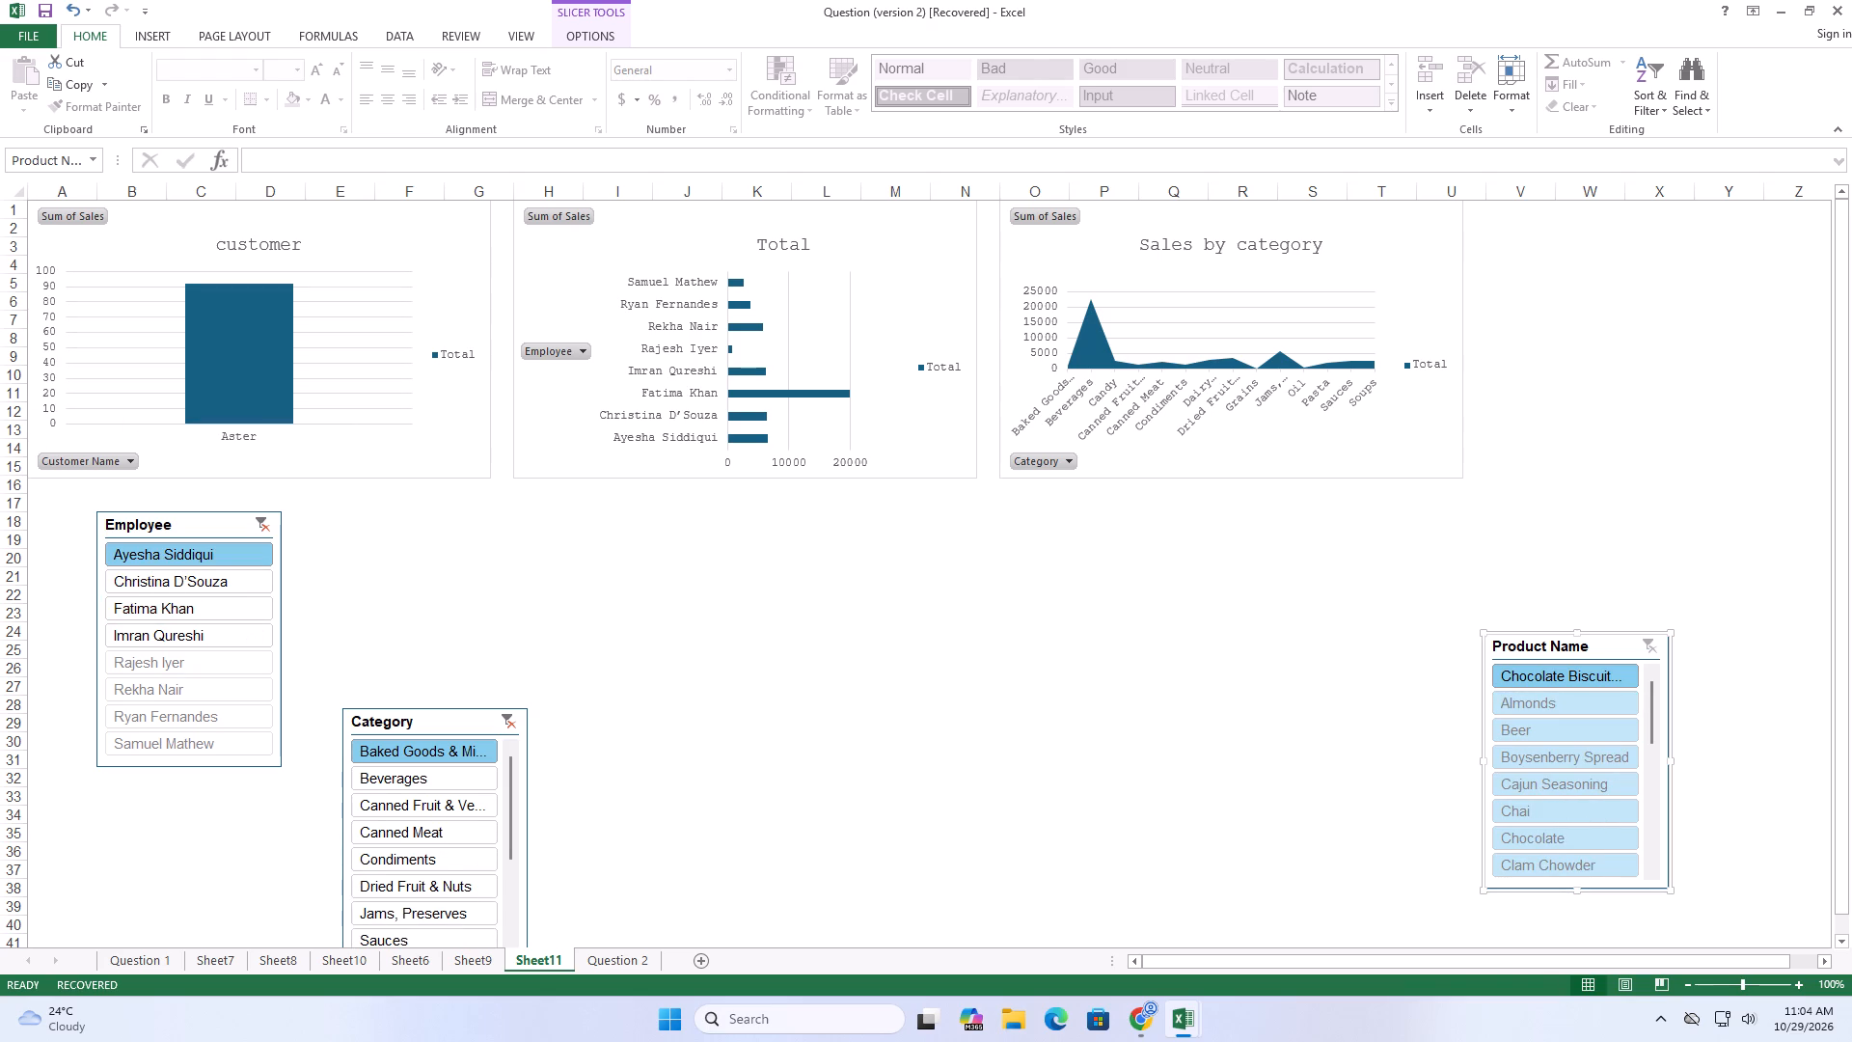
{"action": "left_click", "coordinate": [178, 574]}
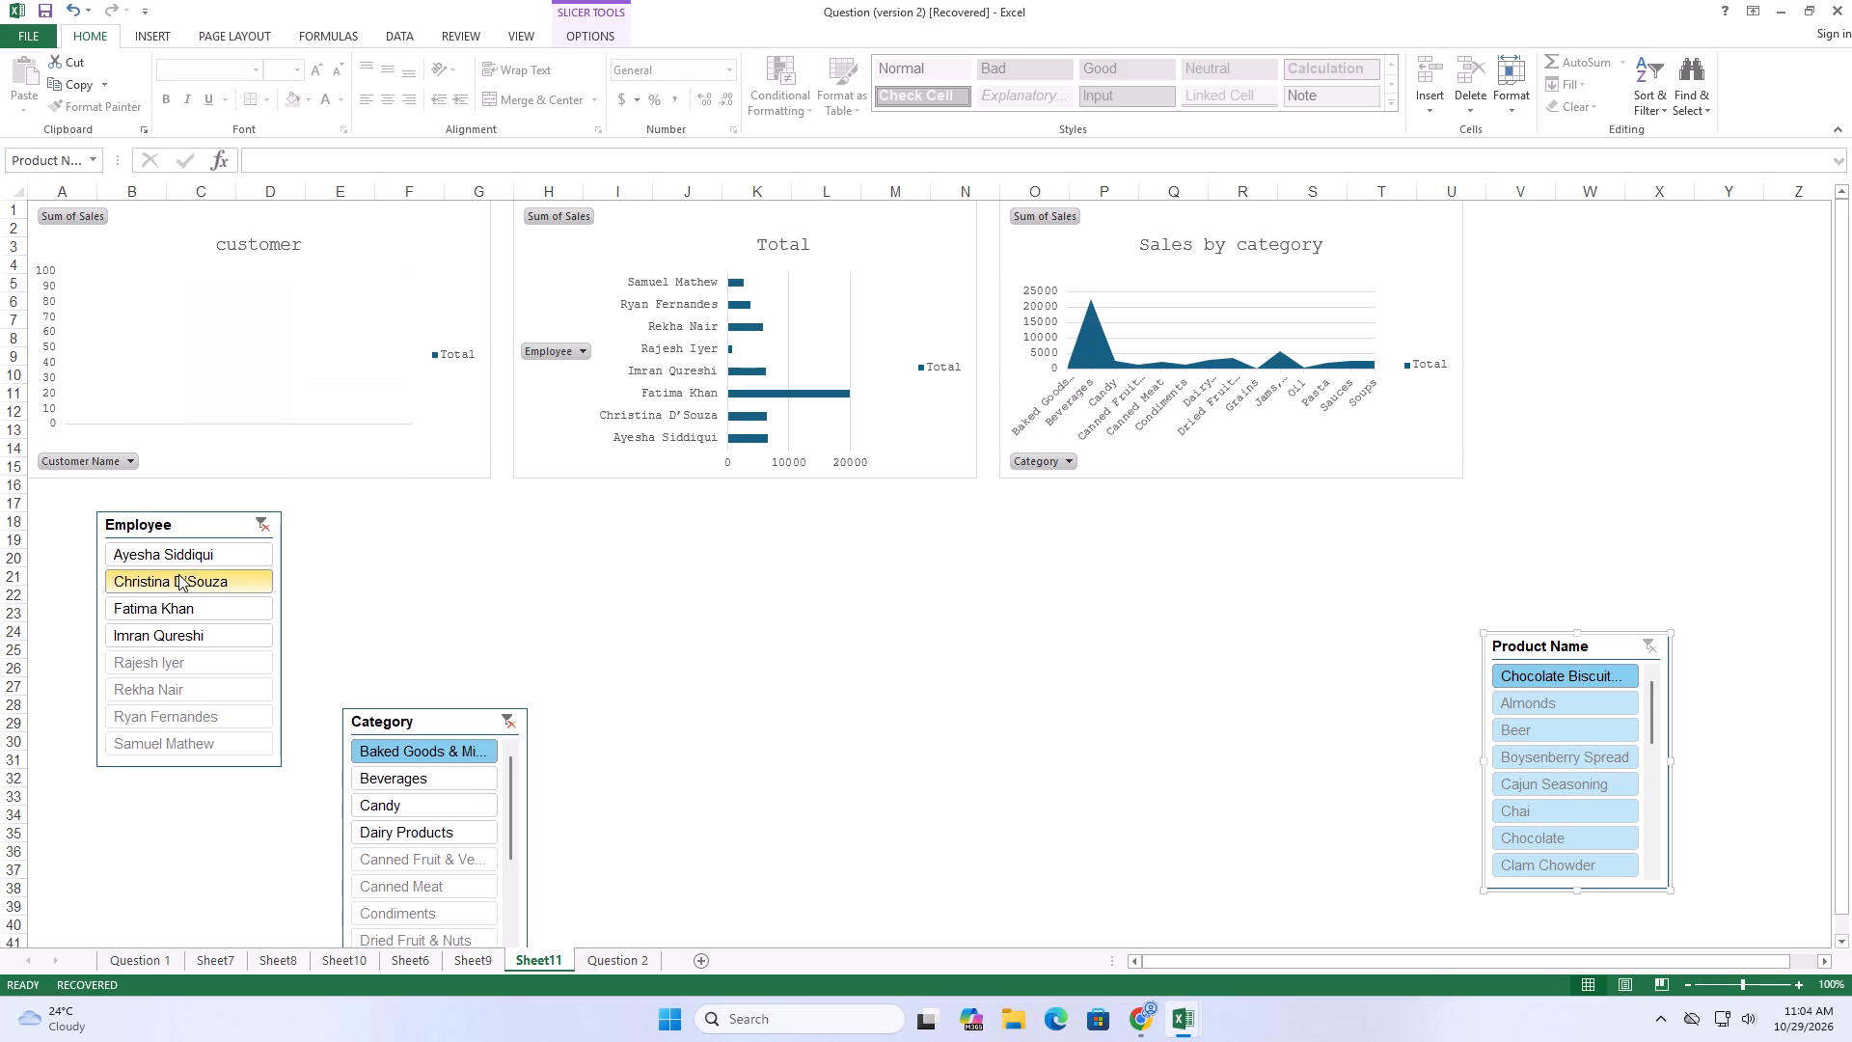
{"action": "left_click", "coordinate": [181, 558]}
{"action": "left_click", "coordinate": [181, 558]}
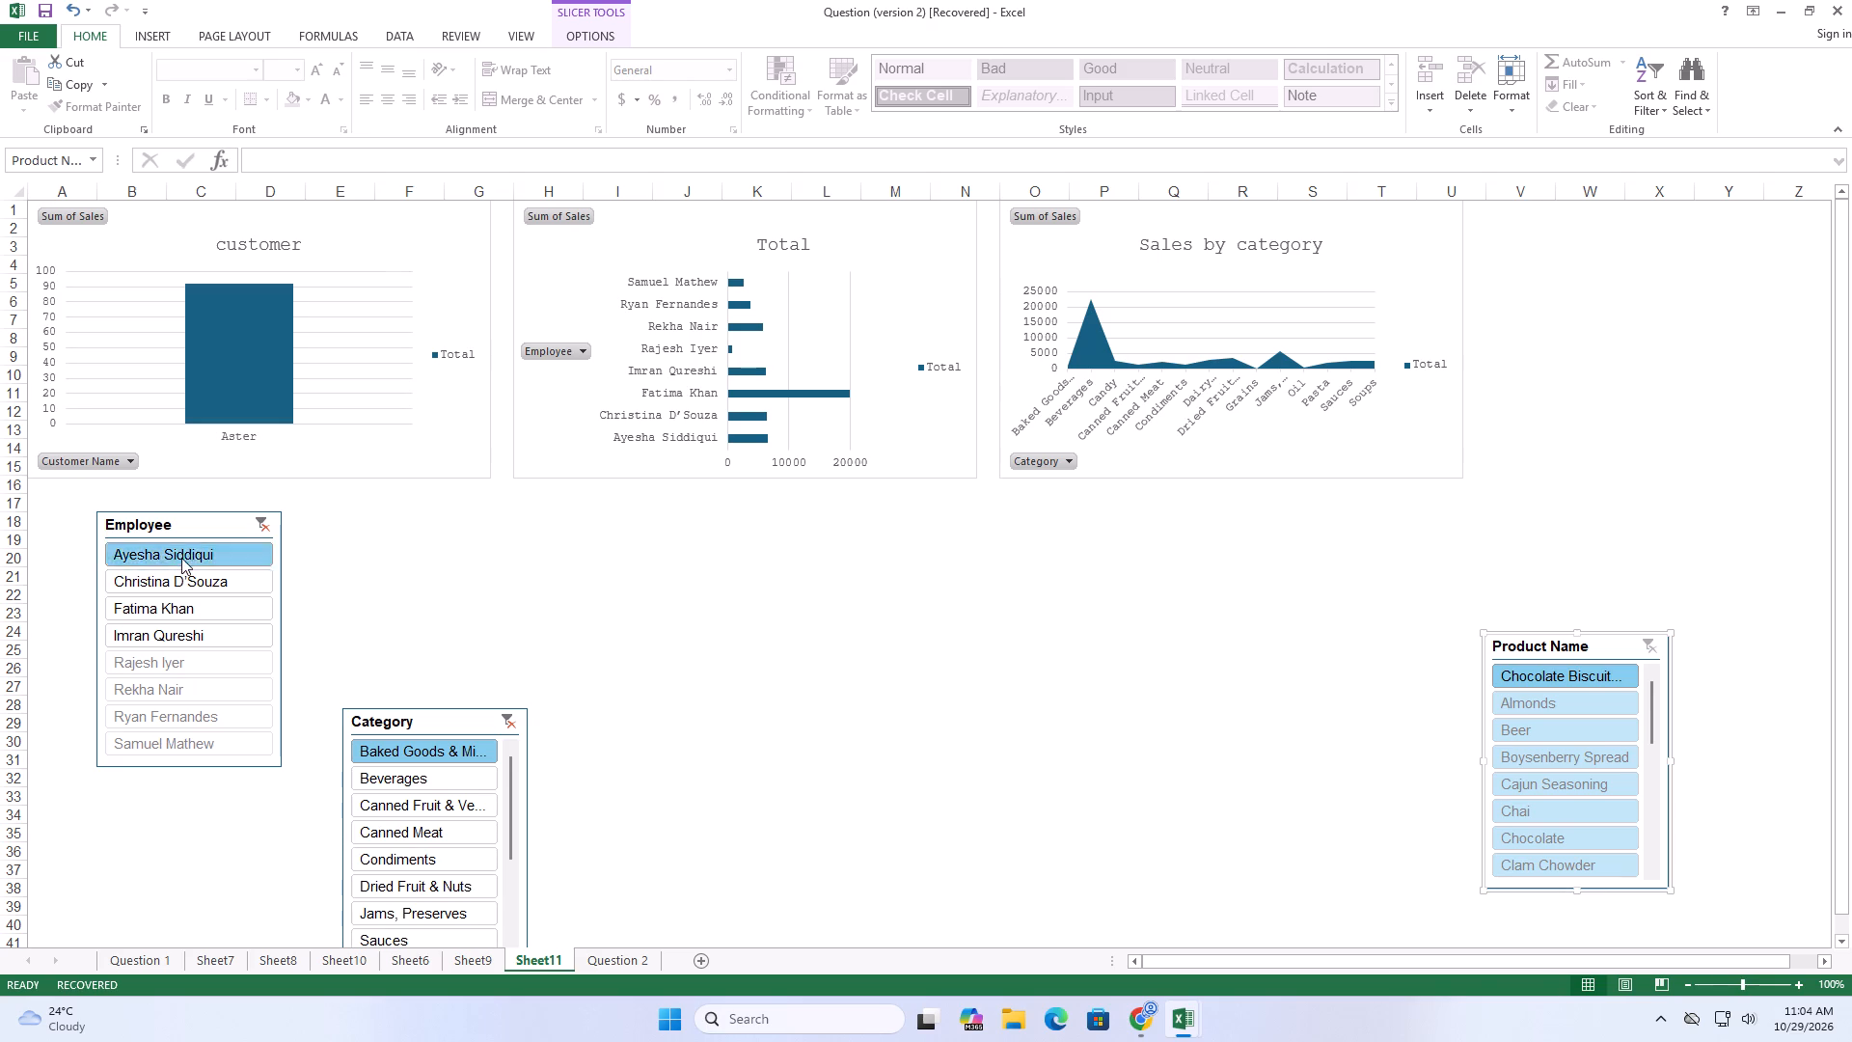
{"action": "left_click", "coordinate": [181, 558]}
{"action": "left_click", "coordinate": [197, 578]}
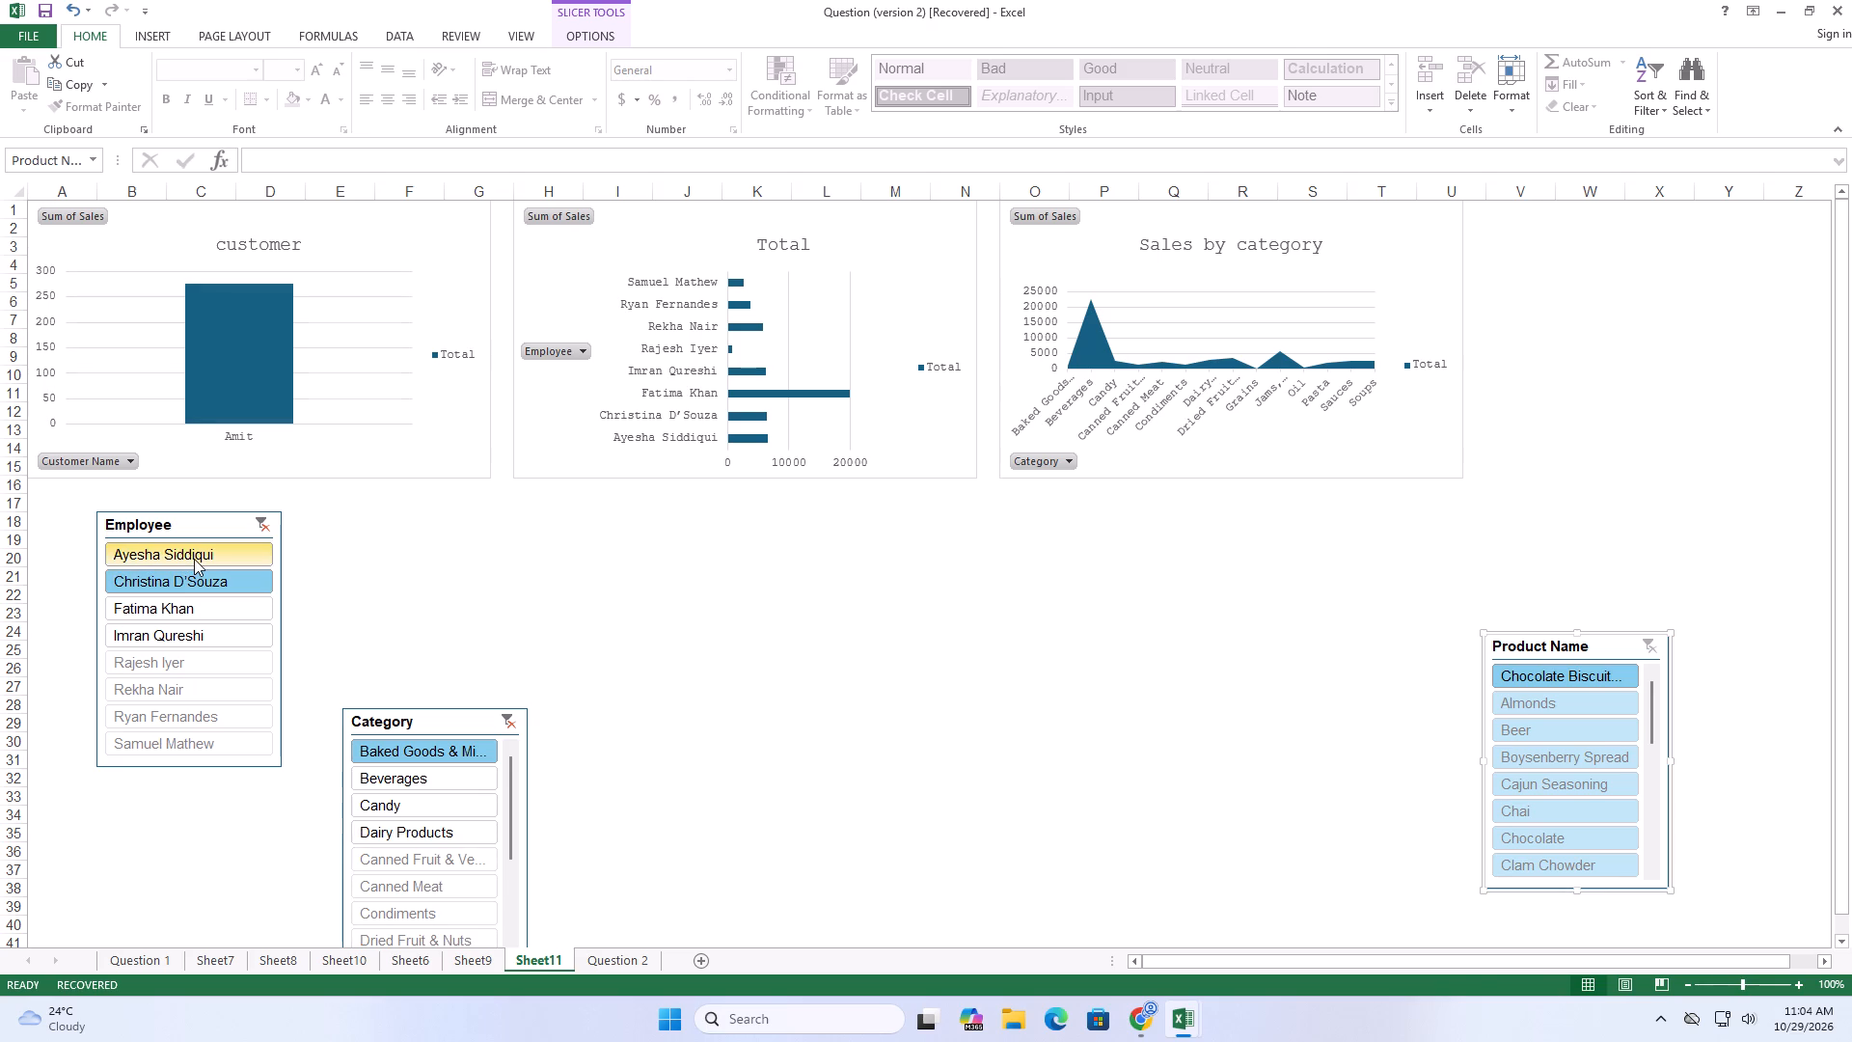
Clear the filters on the Employee and Category slicers.
{"action": "left_click", "coordinate": [261, 529]}
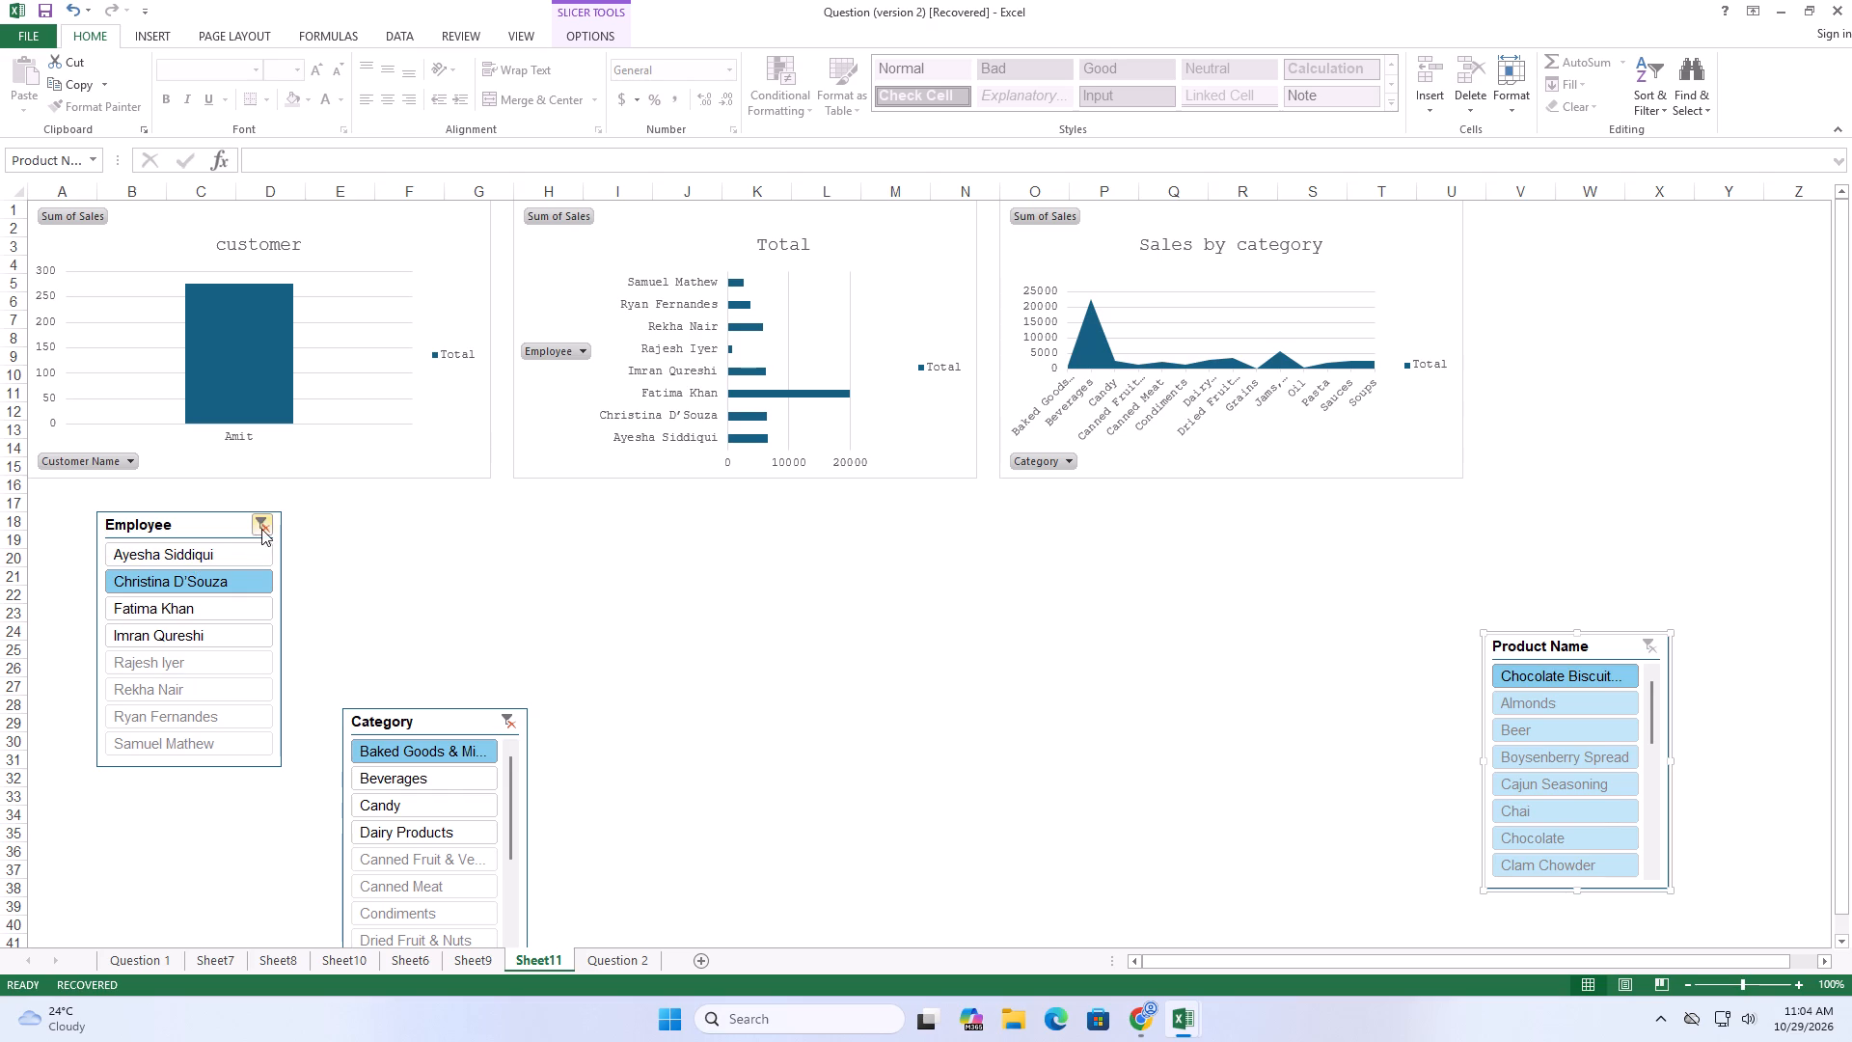
{"action": "left_click", "coordinate": [512, 728]}
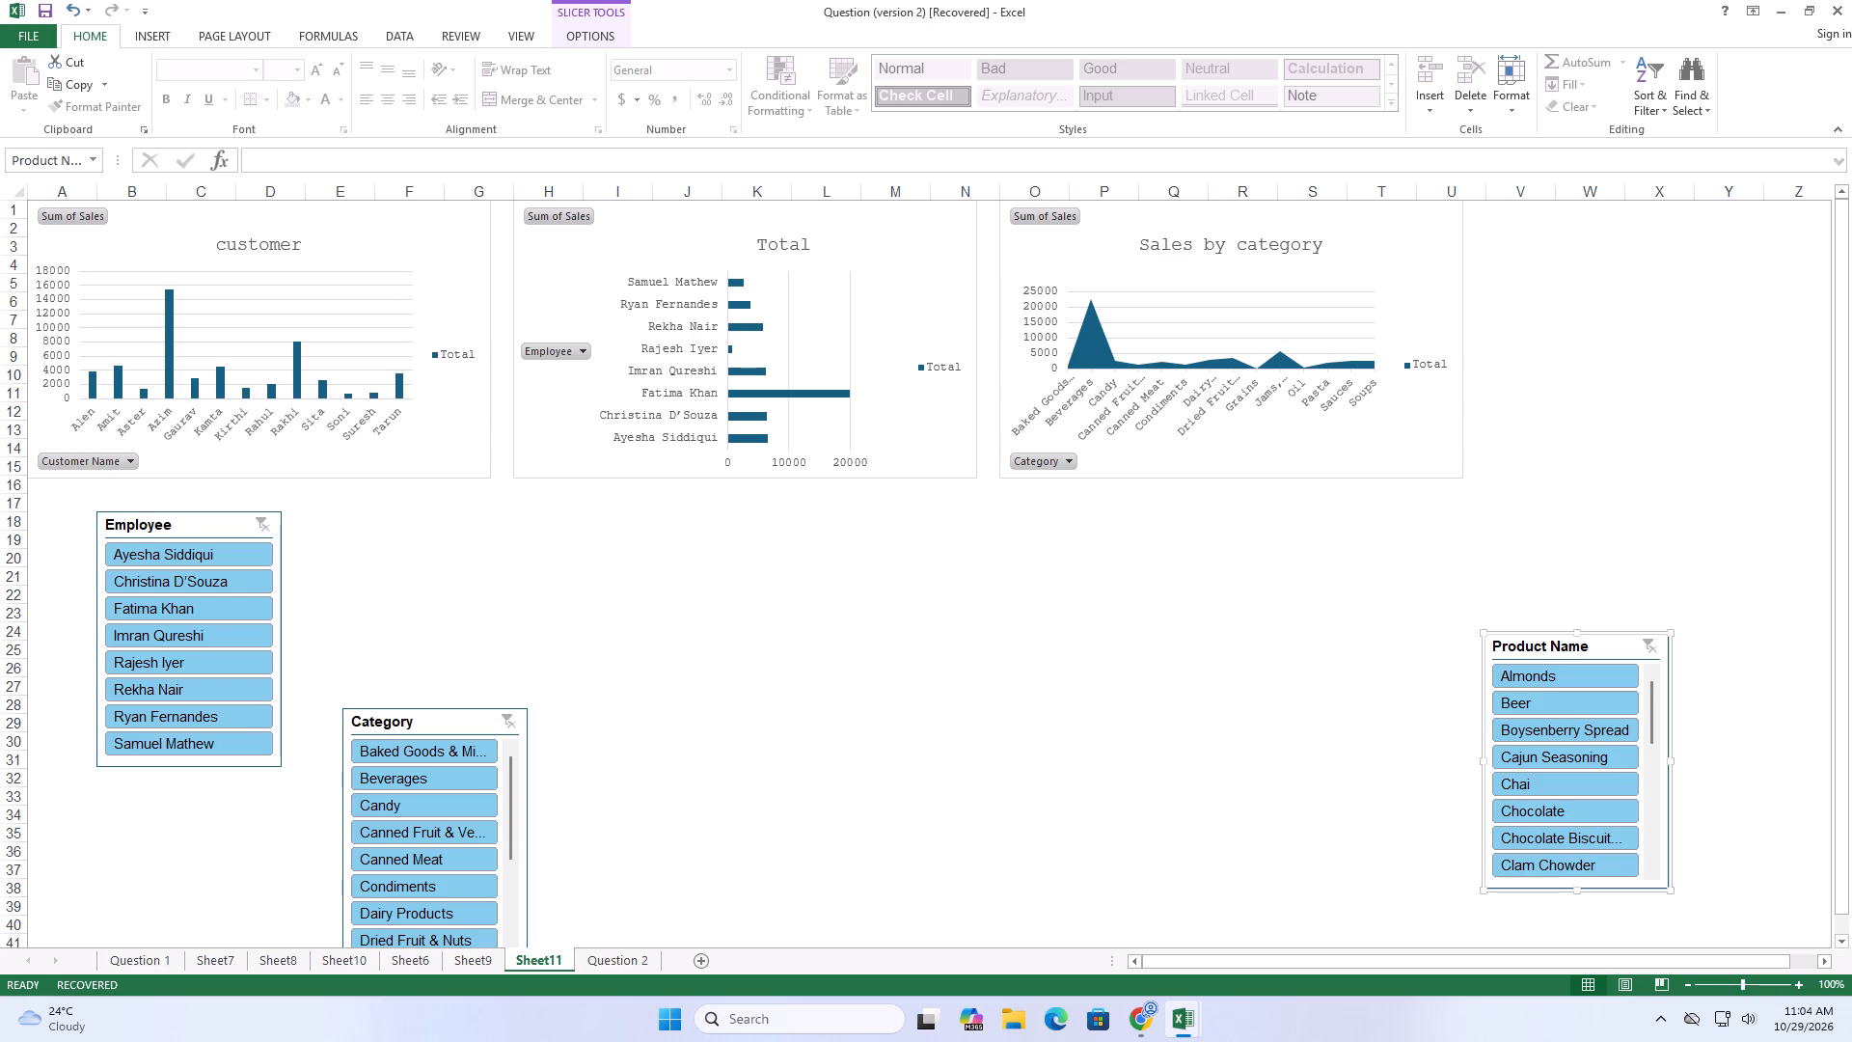
Set the Employee slicer to show its buttons in 8 columns.
{"action": "left_click", "coordinate": [205, 533]}
{"action": "left_click", "coordinate": [576, 37]}
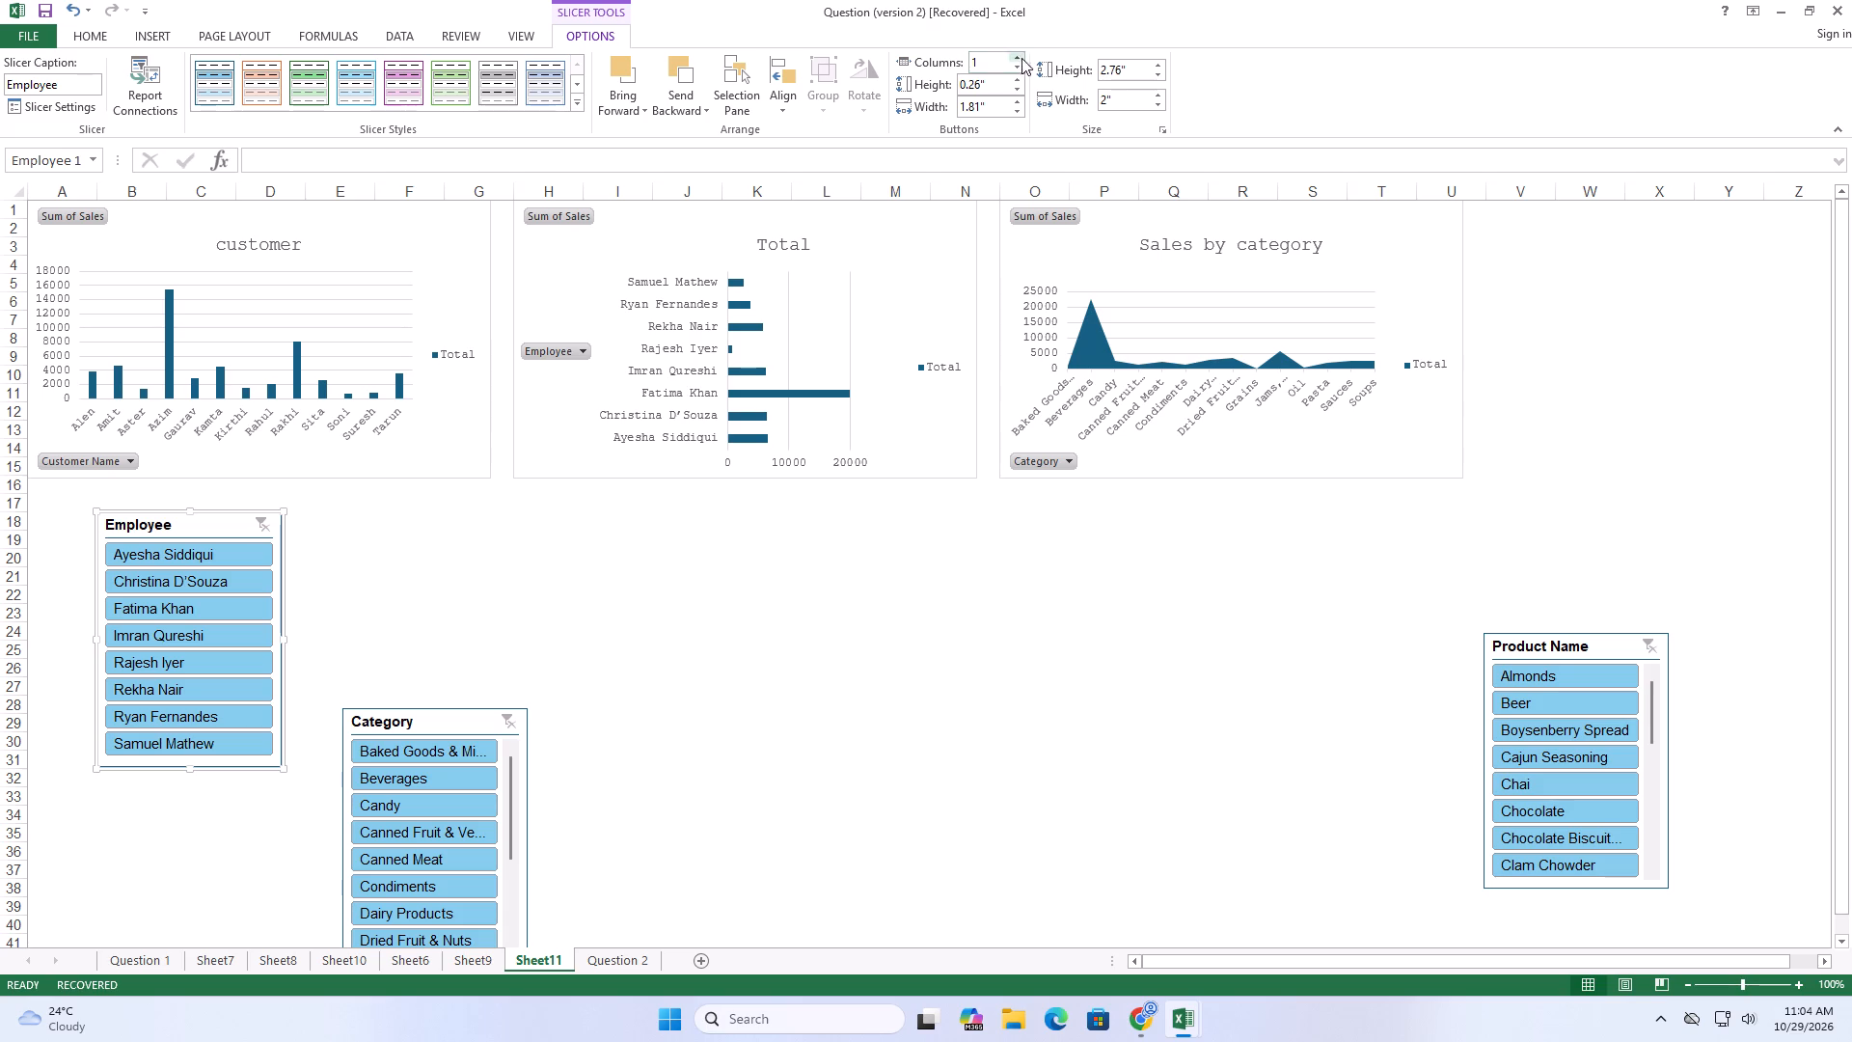
{"action": "triple_click", "coordinate": [1017, 57]}
{"action": "left_click", "coordinate": [1017, 57]}
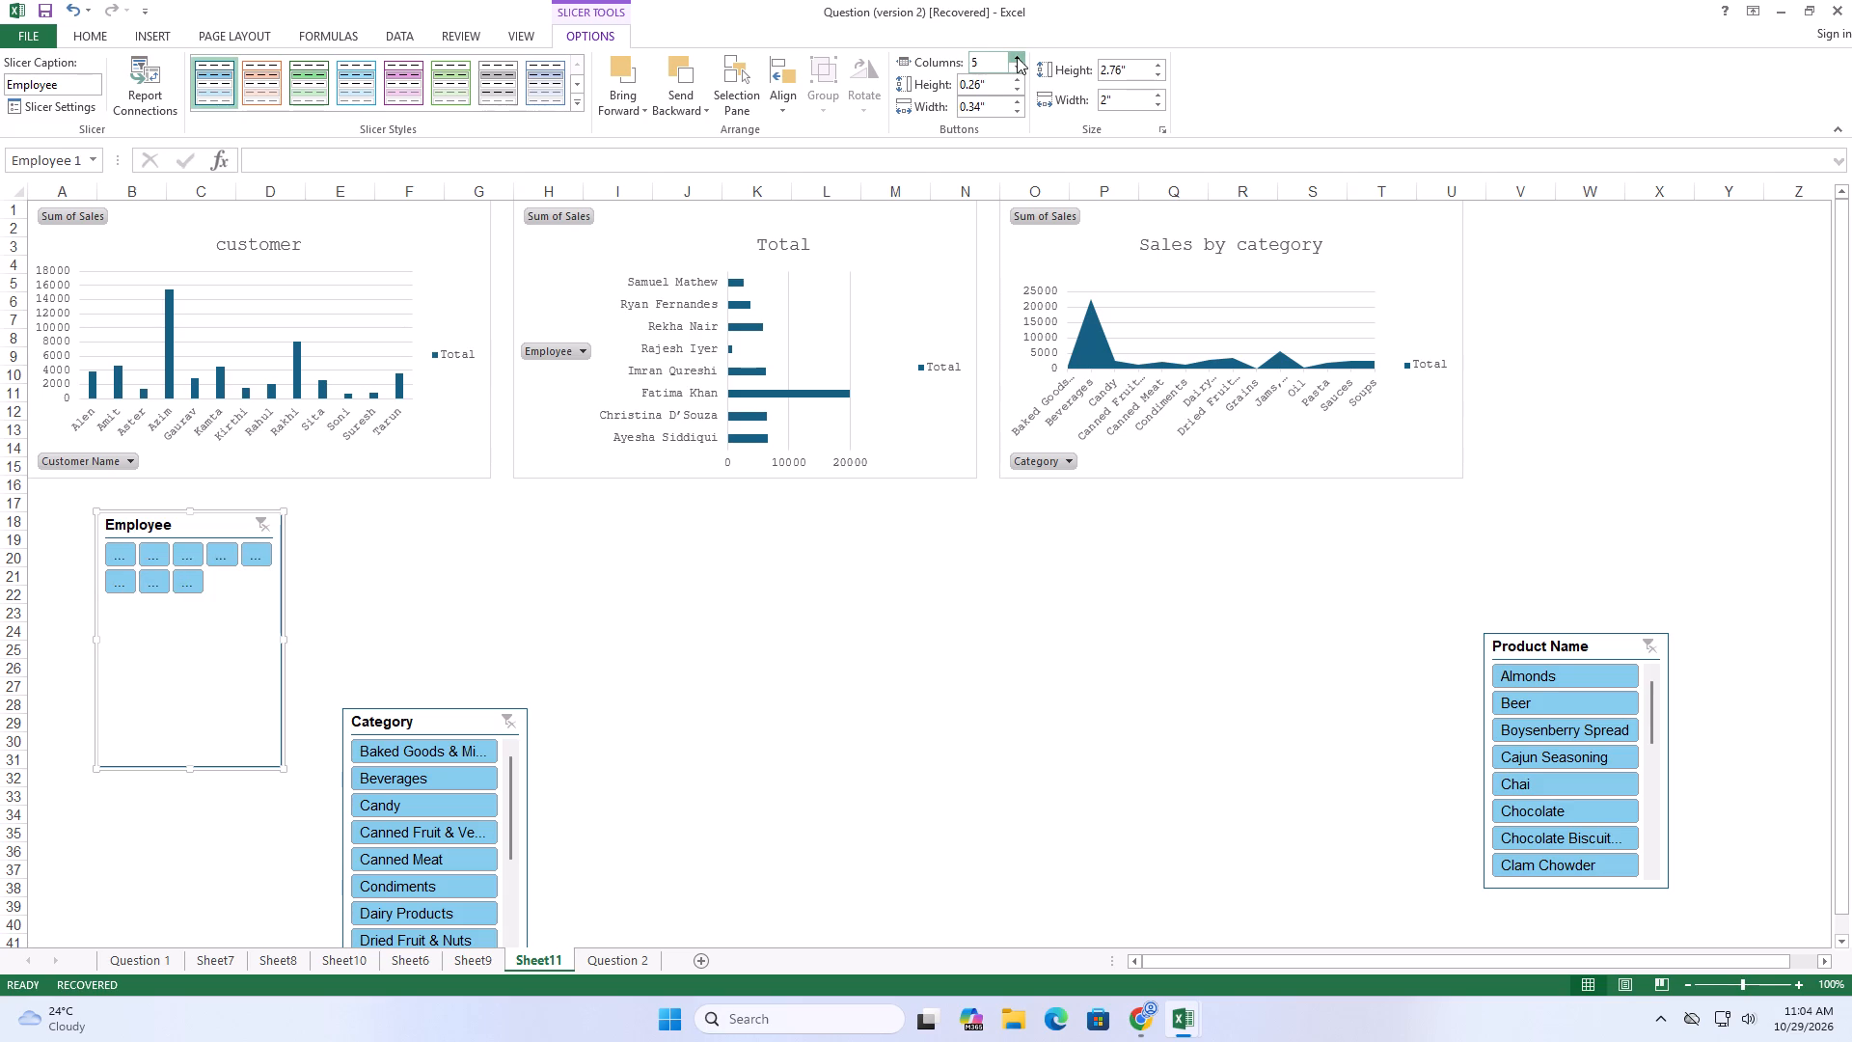
{"action": "left_click", "coordinate": [1020, 55]}
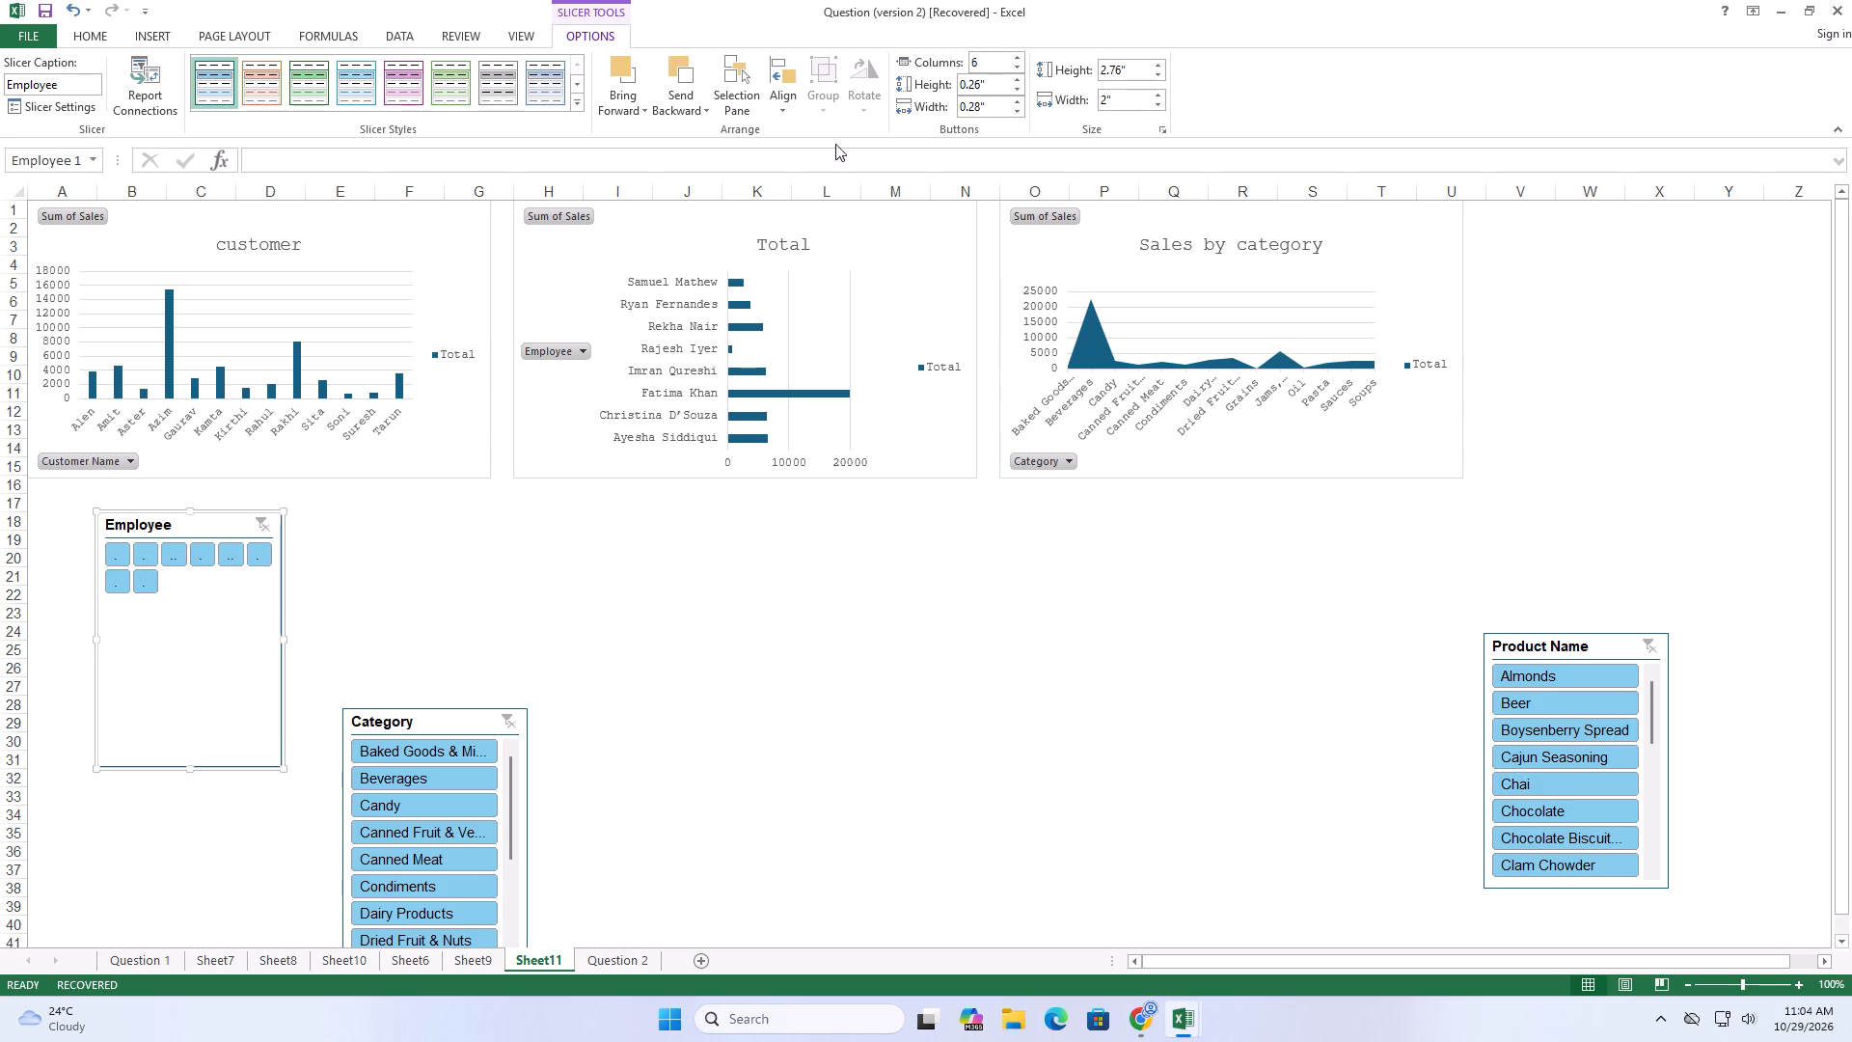
{"action": "left_click", "coordinate": [1010, 62]}
{"action": "double_click", "coordinate": [1017, 57]}
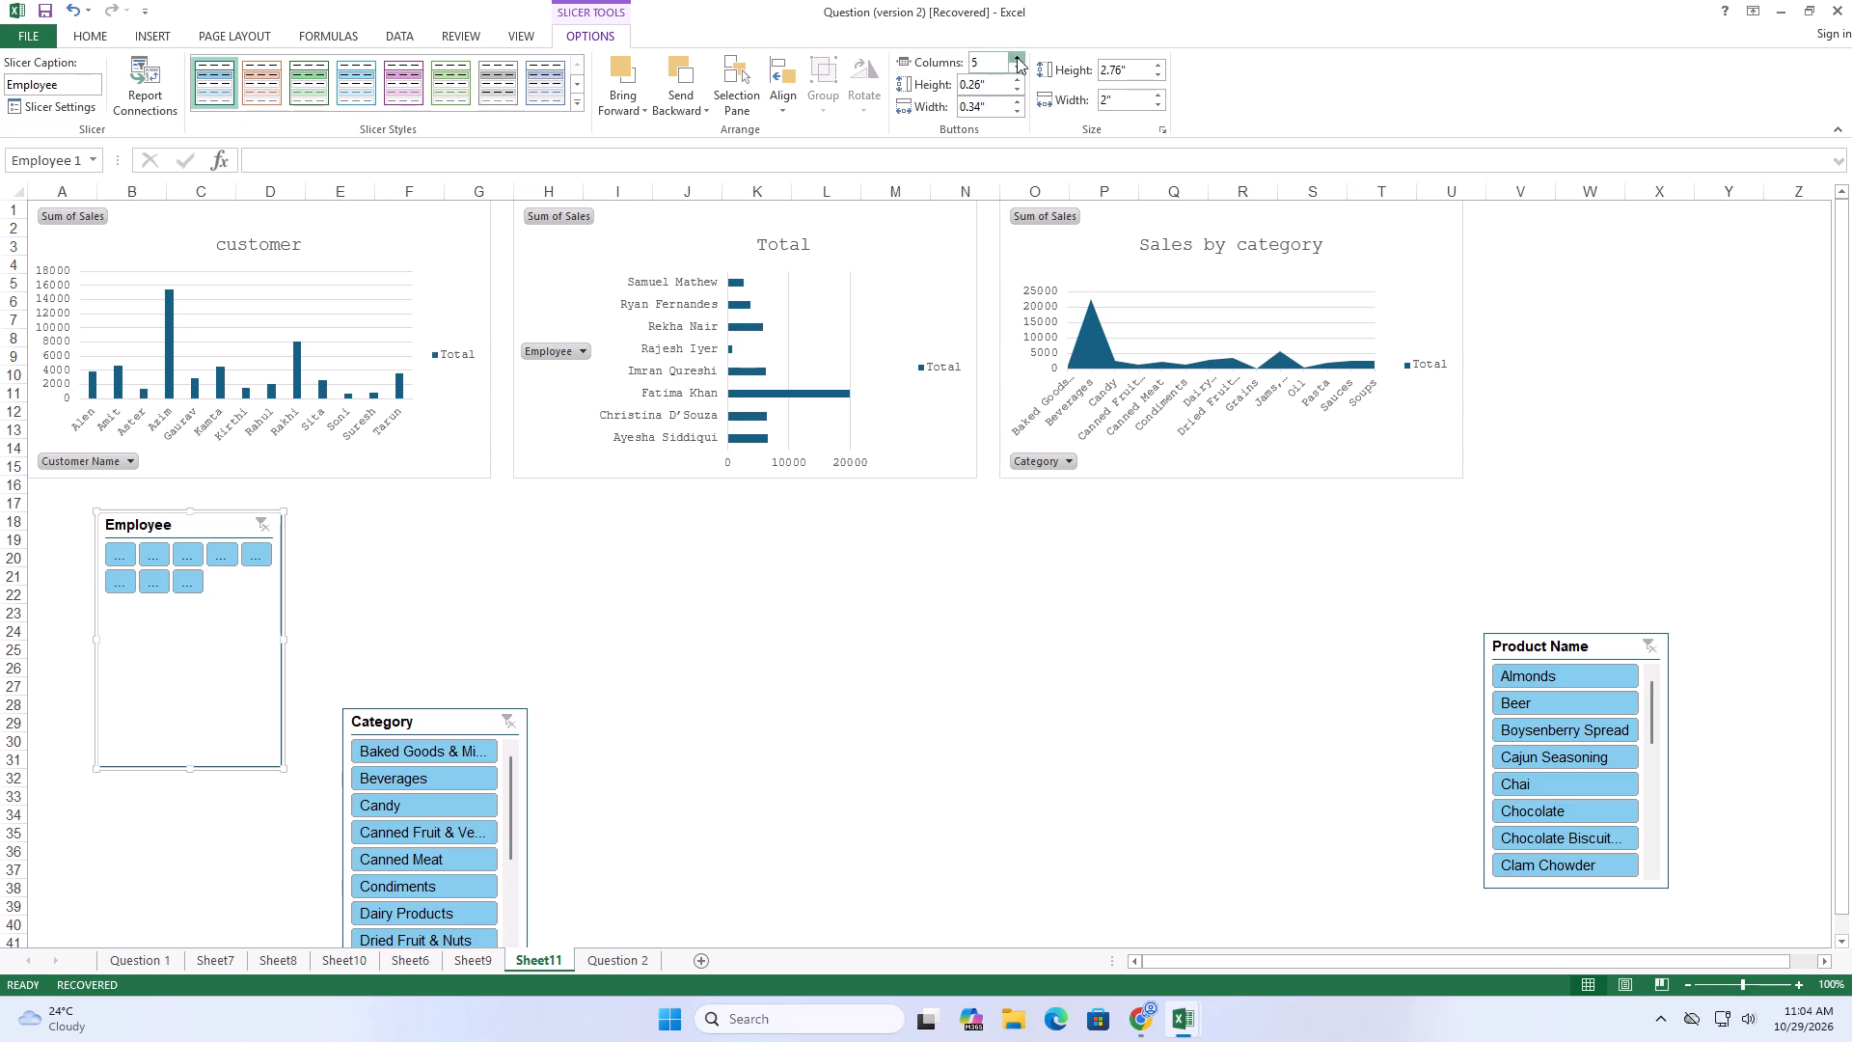
{"action": "left_click", "coordinate": [1017, 57]}
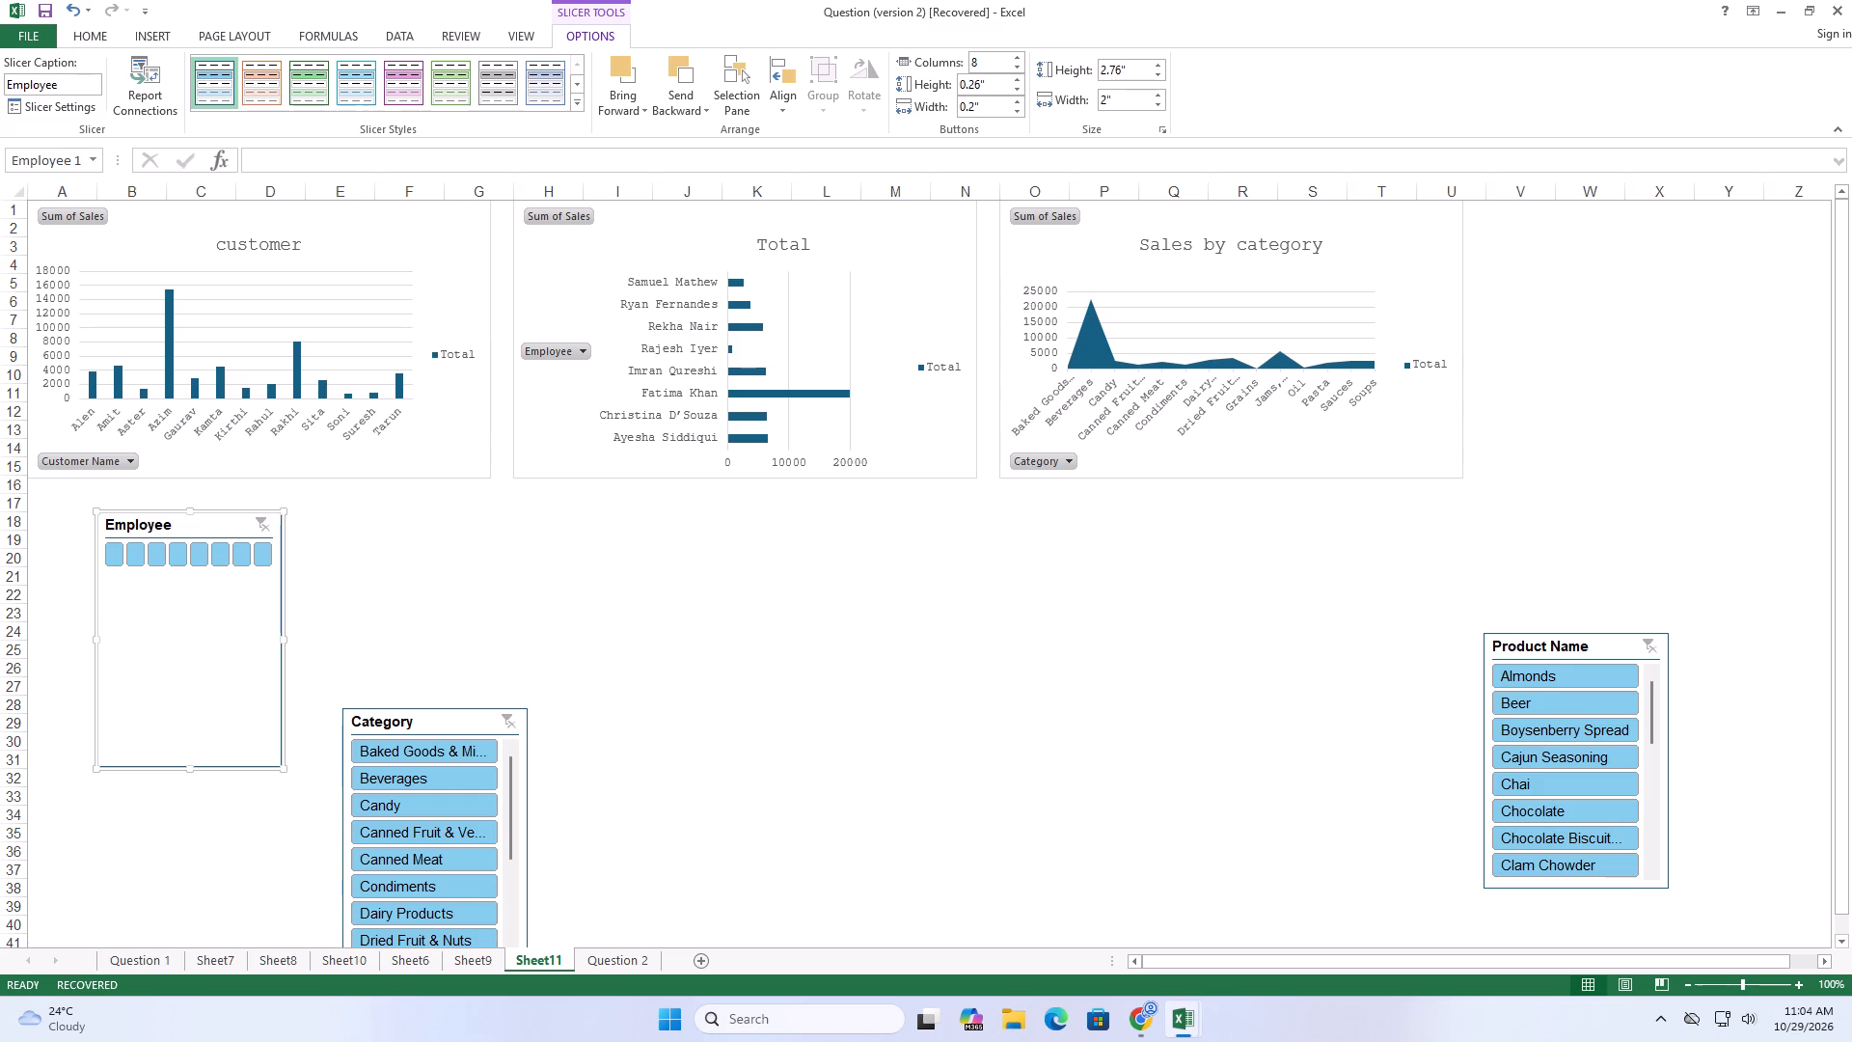
Resize the Employee slicer into a horizontal strip about 10.55" wide and 0.84" high.
{"action": "left_click", "coordinate": [261, 640]}
{"action": "left_click_drag", "start_coordinate": [283, 641], "coordinate": [912, 601]}
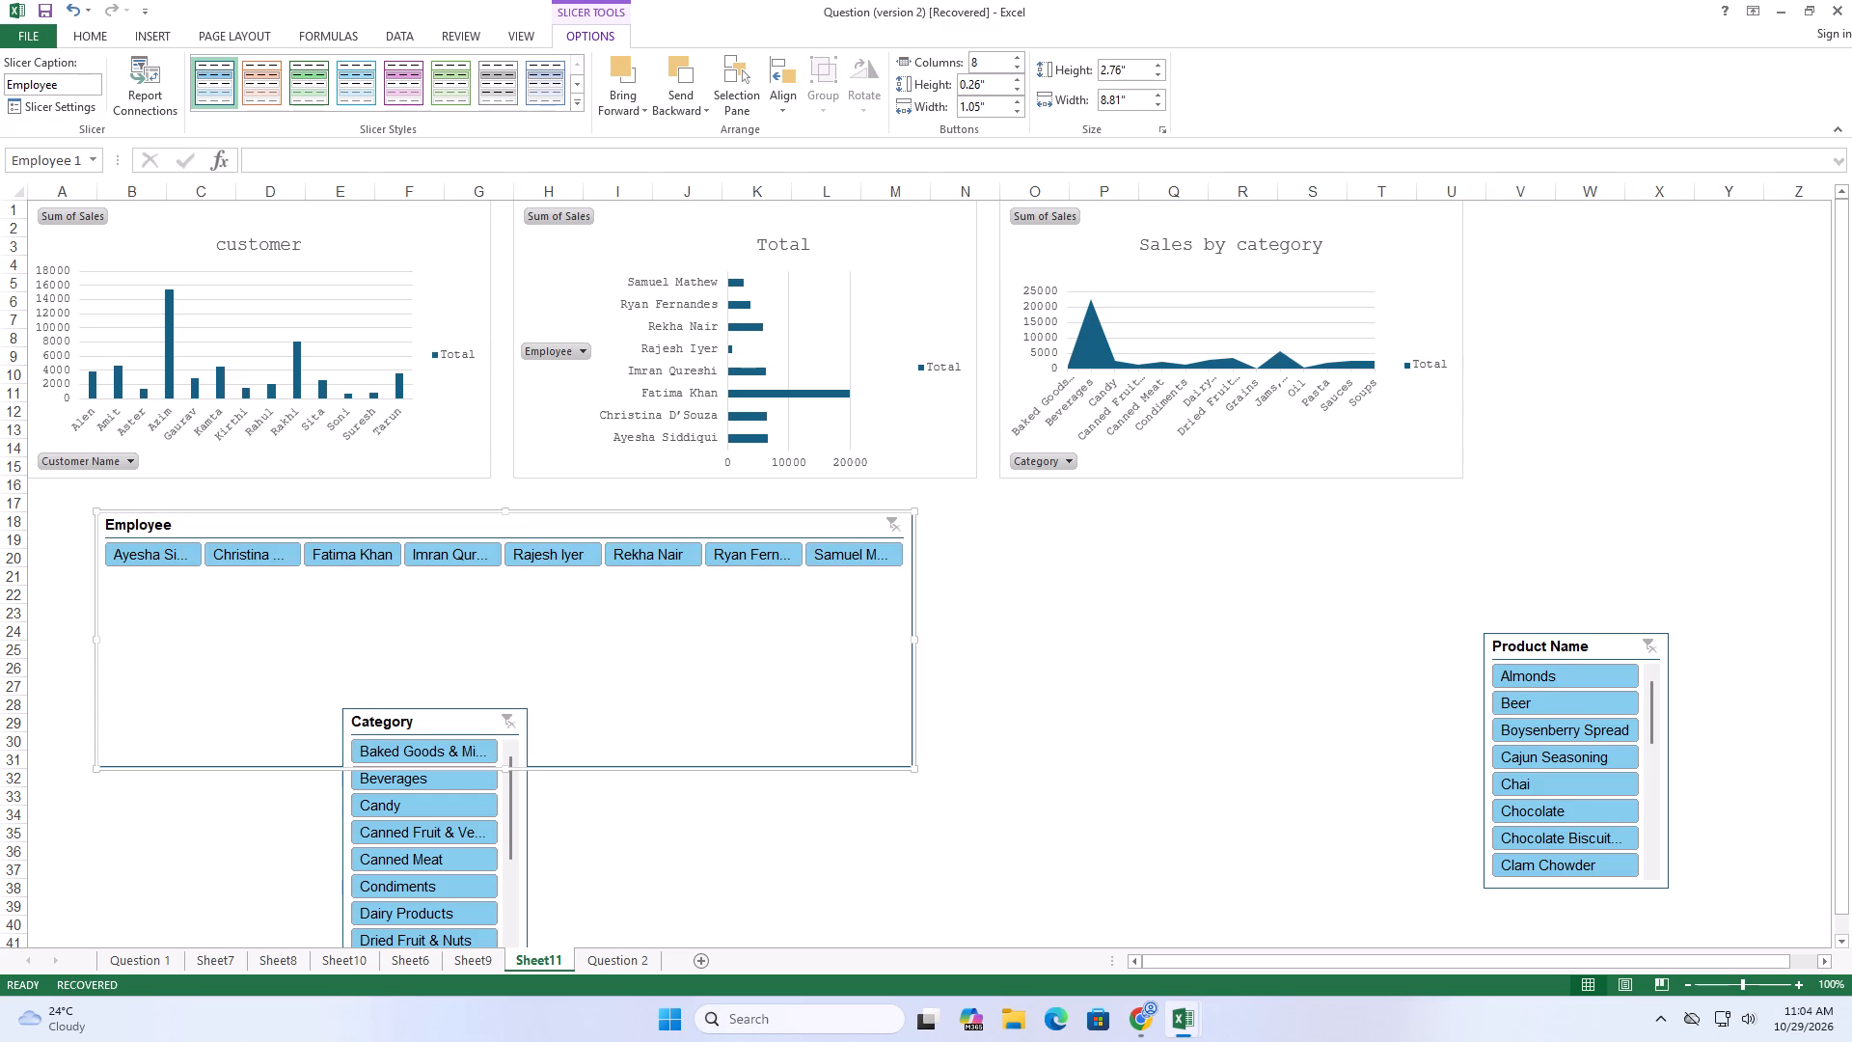
{"action": "left_click_drag", "start_coordinate": [508, 771], "coordinate": [552, 608]}
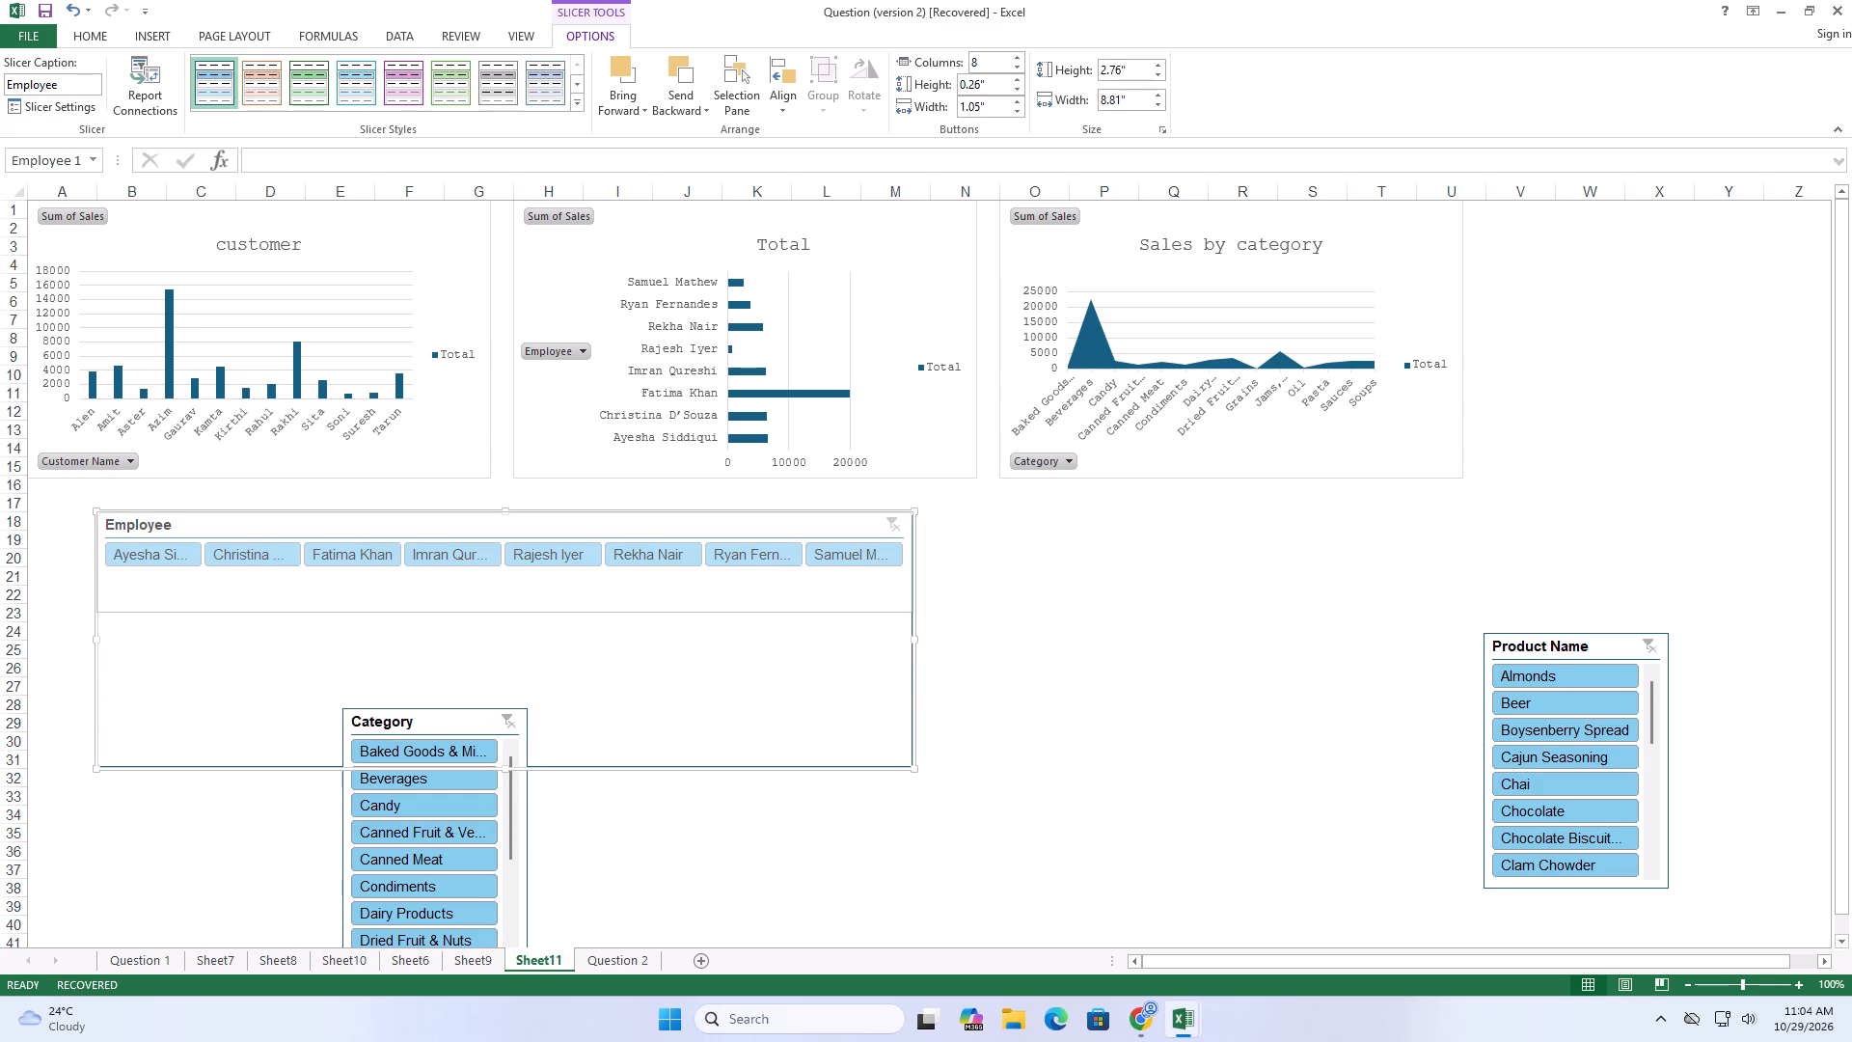
{"action": "left_click_drag", "start_coordinate": [552, 608], "coordinate": [557, 590]}
{"action": "left_click_drag", "start_coordinate": [916, 553], "coordinate": [1074, 523]}
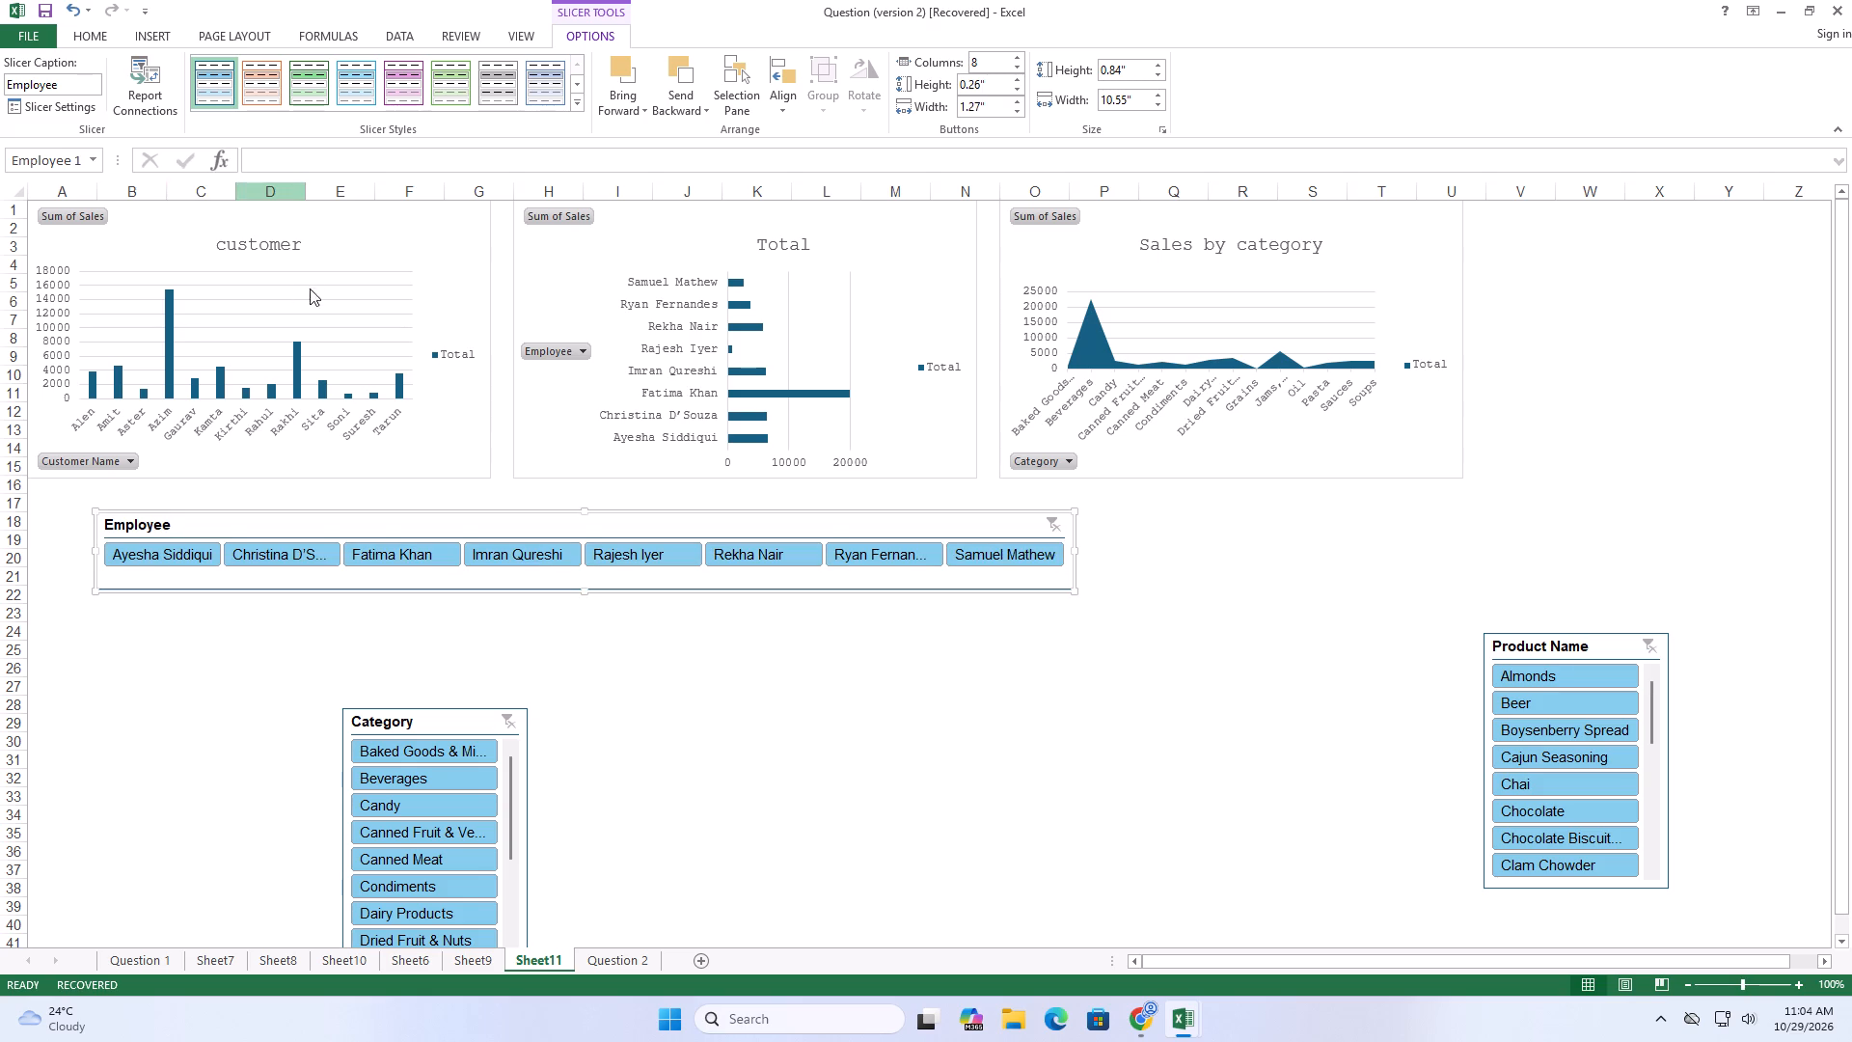
Move the employee Total bar chart below the Employee slicer, with its corner at about cell H22.
{"action": "left_click_drag", "start_coordinate": [724, 313], "coordinate": [806, 523]}
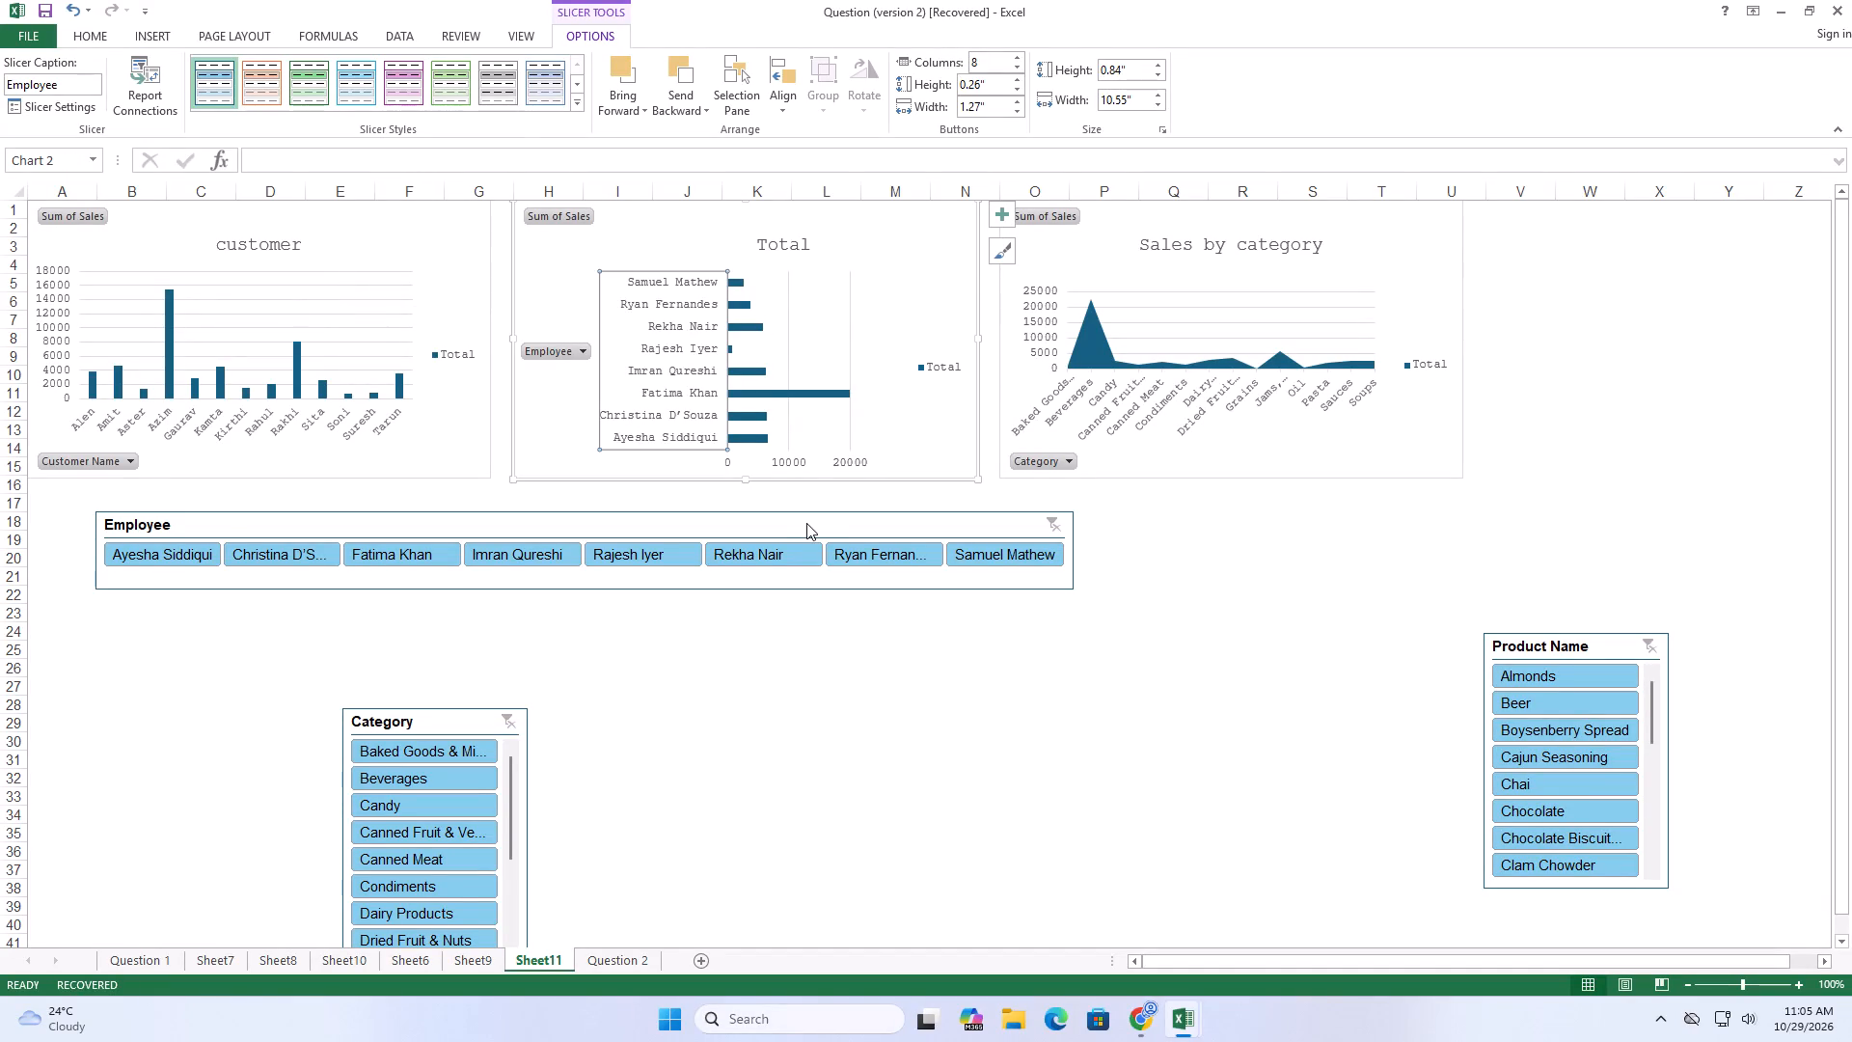
{"action": "left_click_drag", "start_coordinate": [806, 523], "coordinate": [722, 389]}
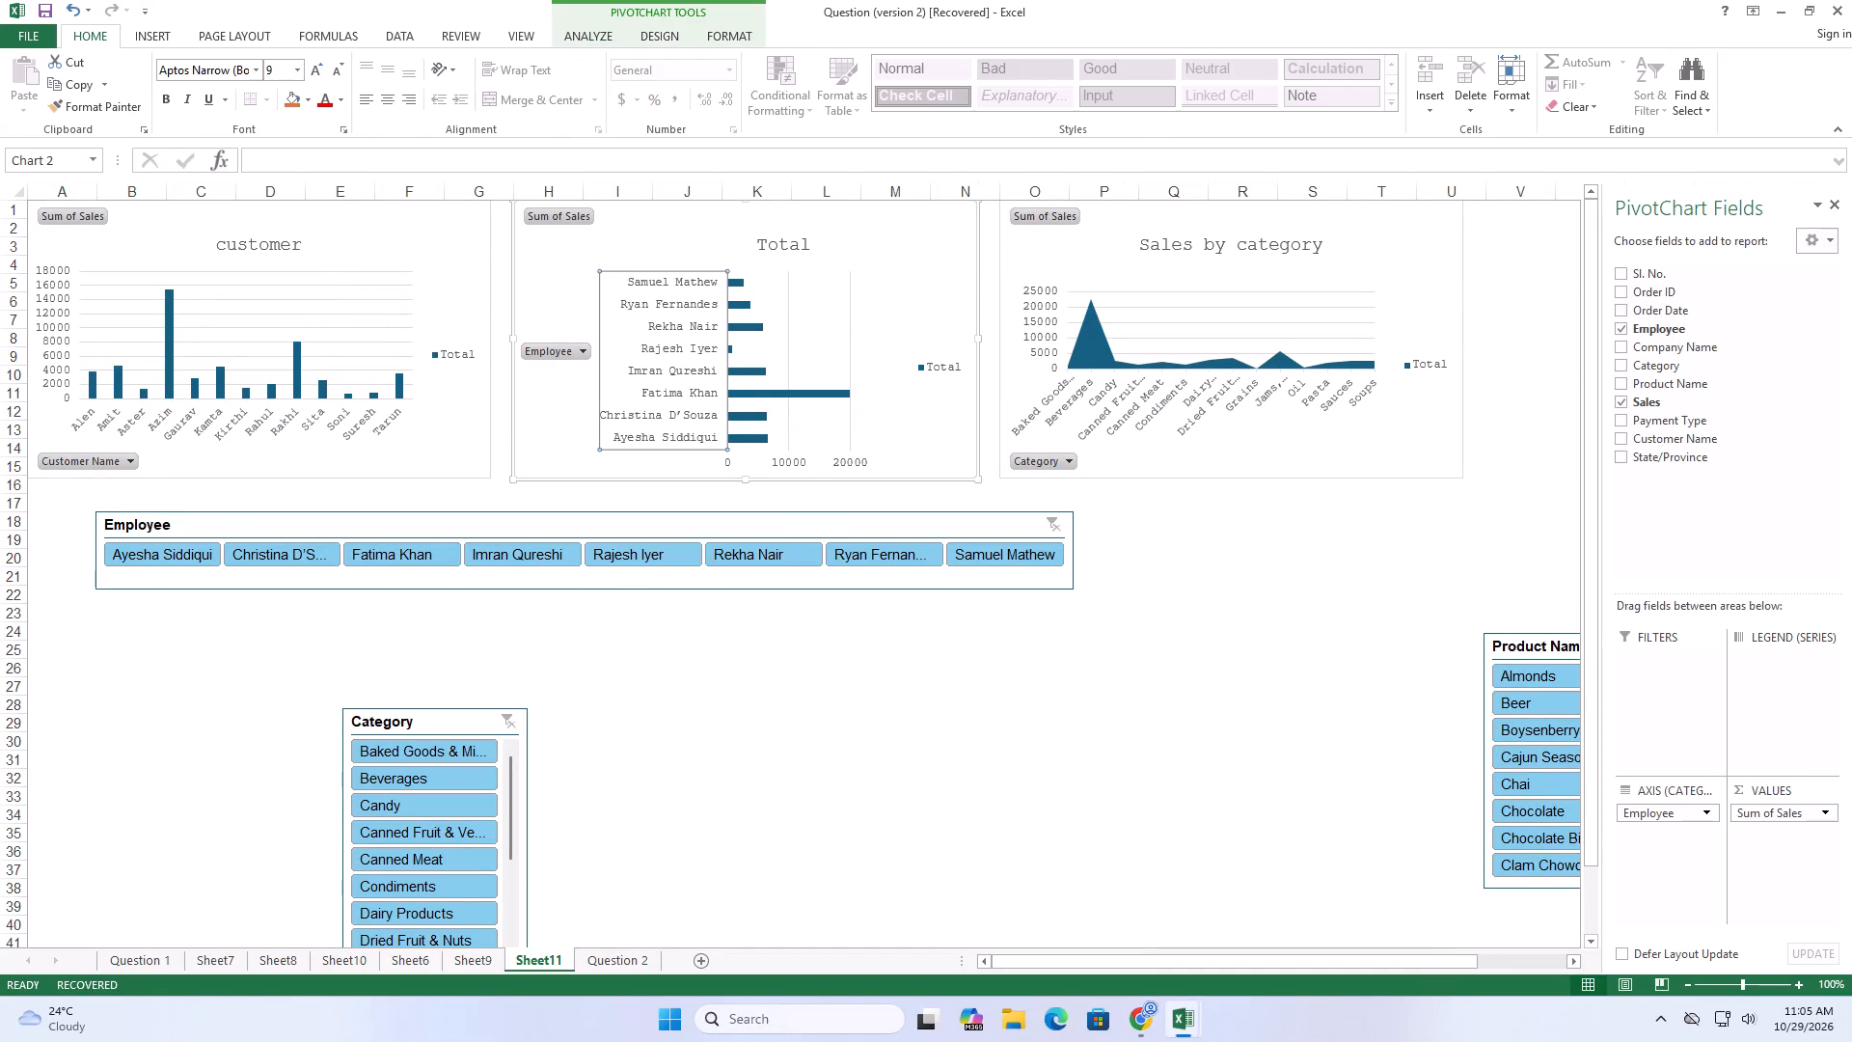
{"action": "left_click", "coordinate": [856, 231]}
{"action": "left_click_drag", "start_coordinate": [810, 221], "coordinate": [853, 620]}
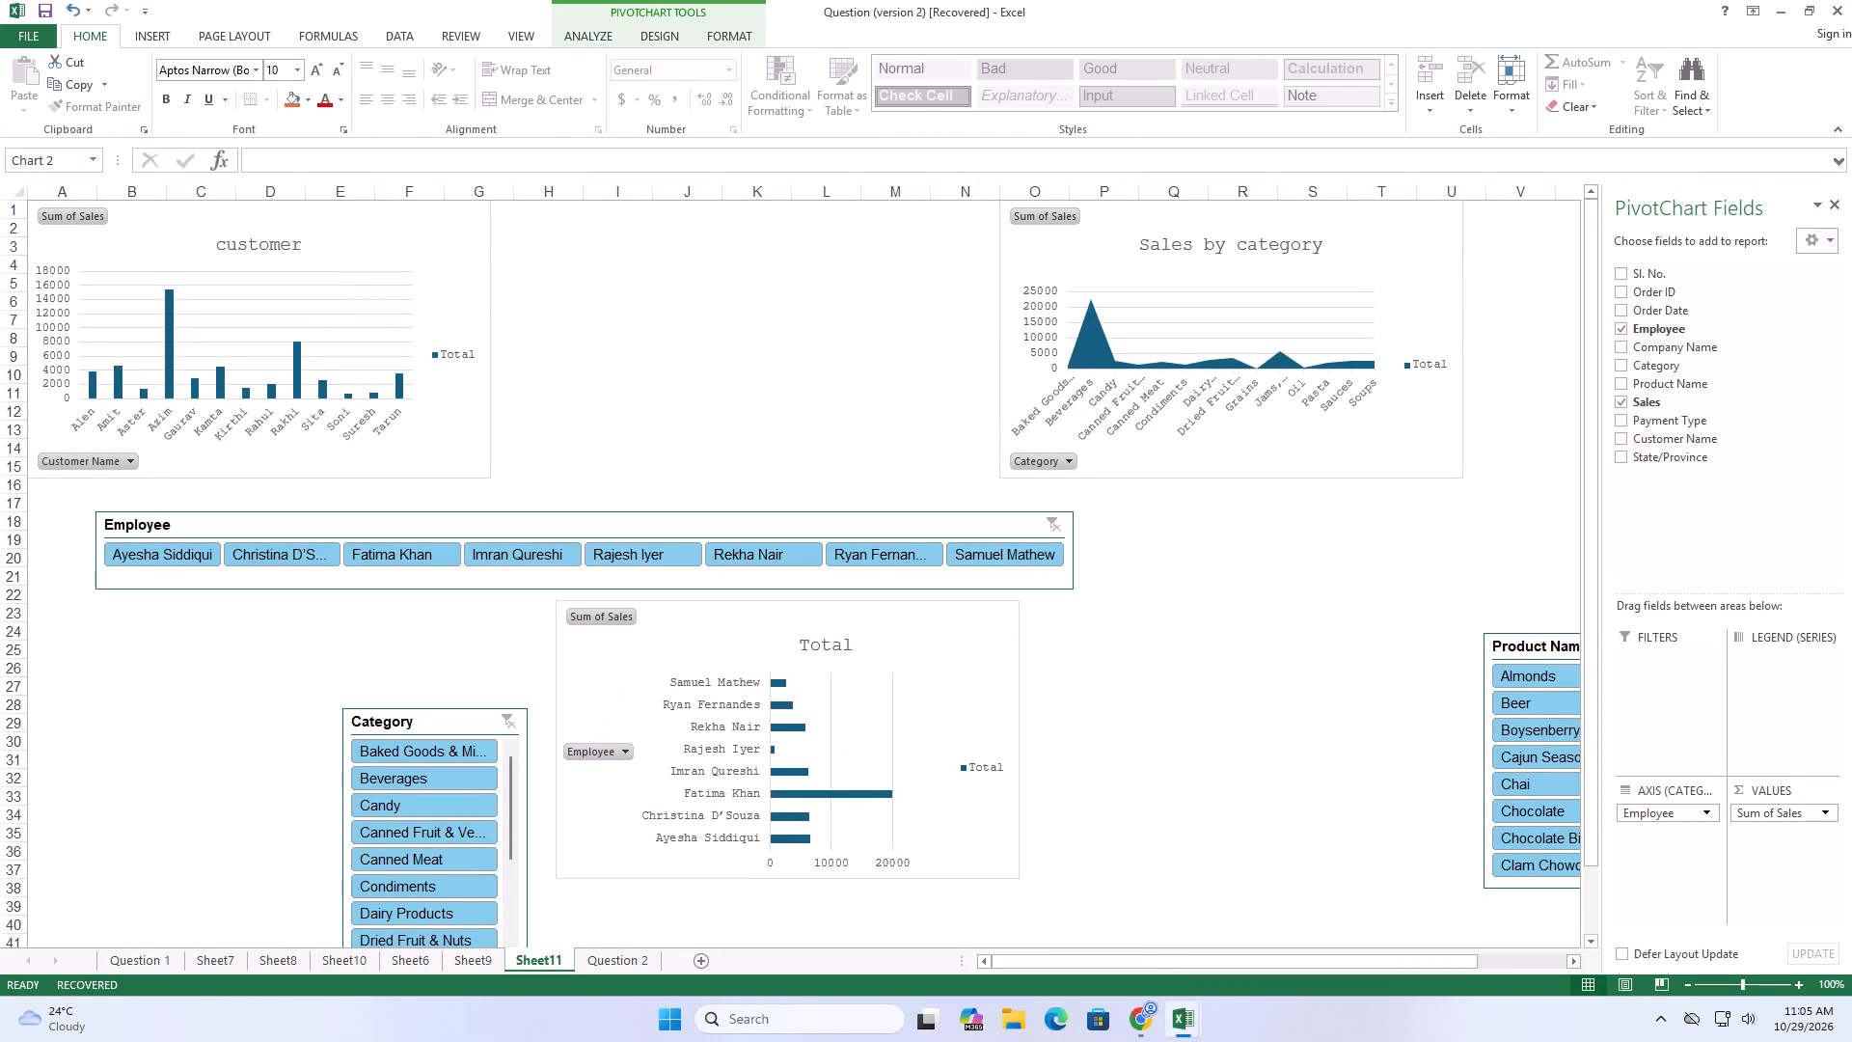
{"action": "left_click_drag", "start_coordinate": [853, 620], "coordinate": [852, 619]}
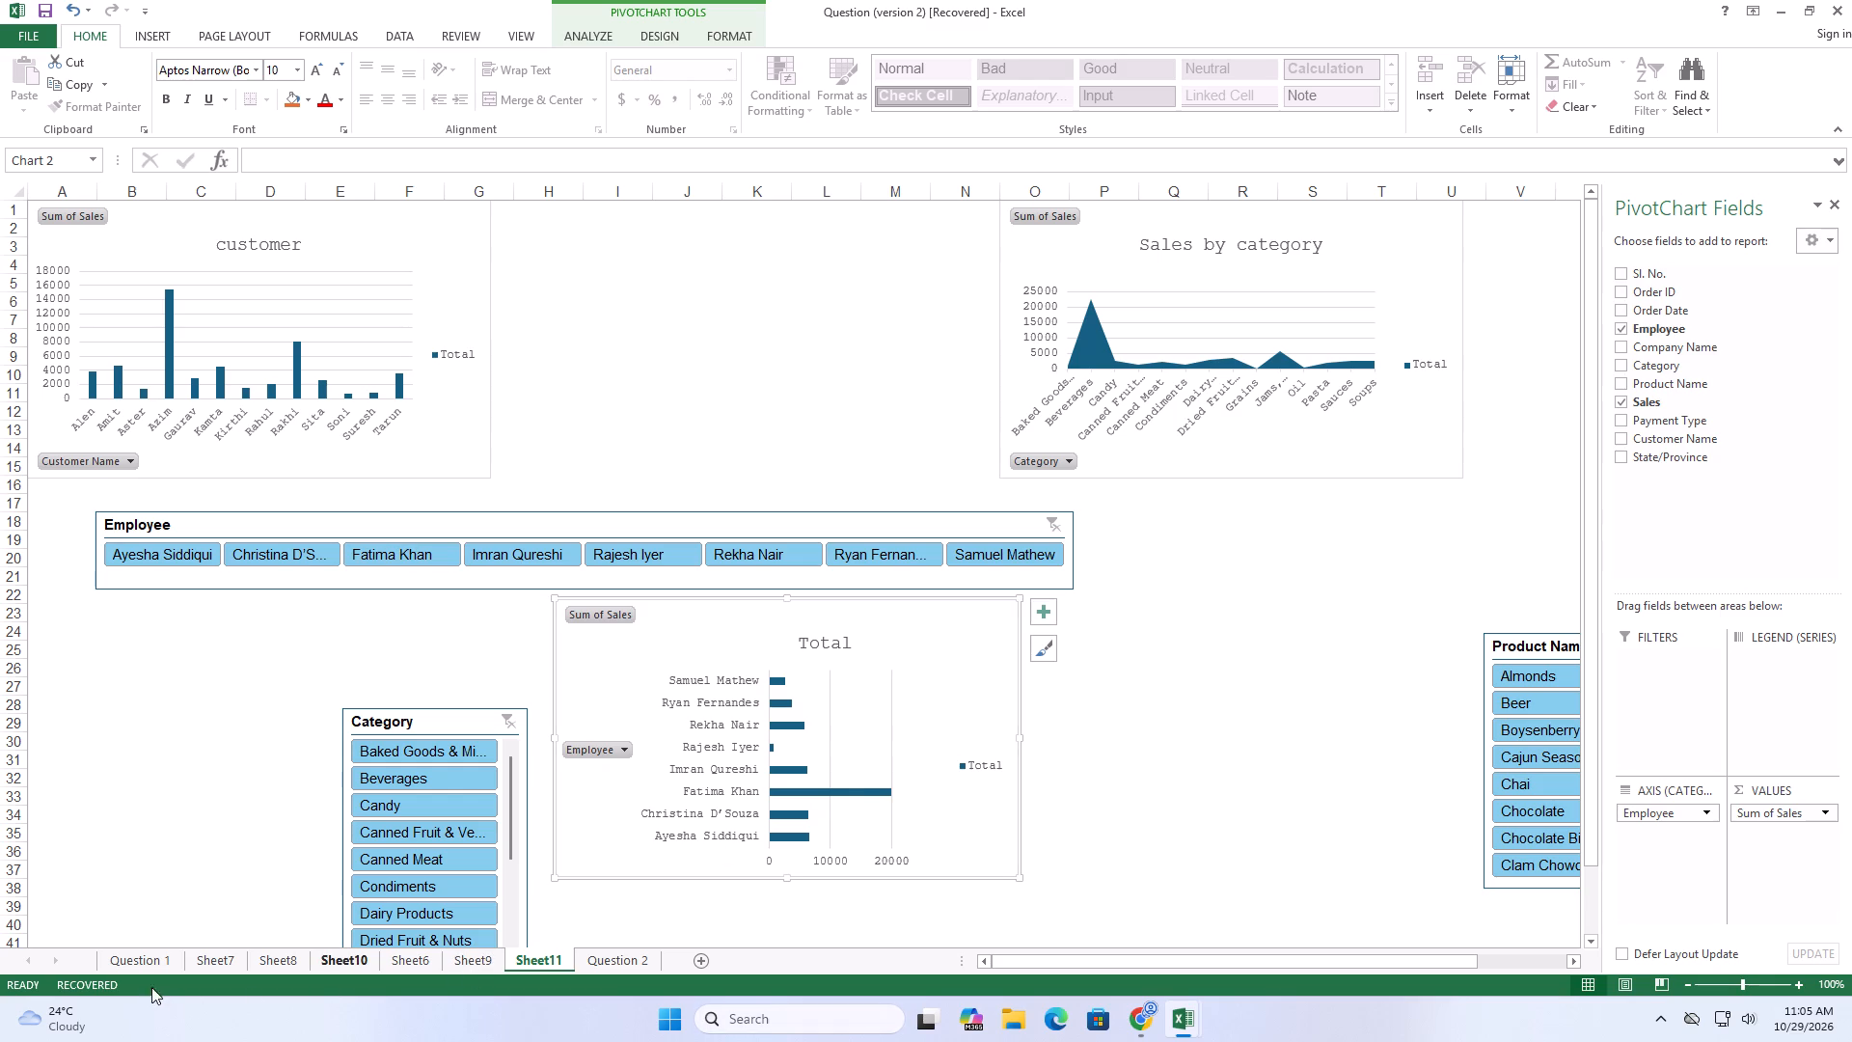
Check the reference dashboard on Question 1 and move Sheet11's Category slicer up to about cell E23, beside the employee chart.
{"action": "left_click", "coordinate": [137, 961]}
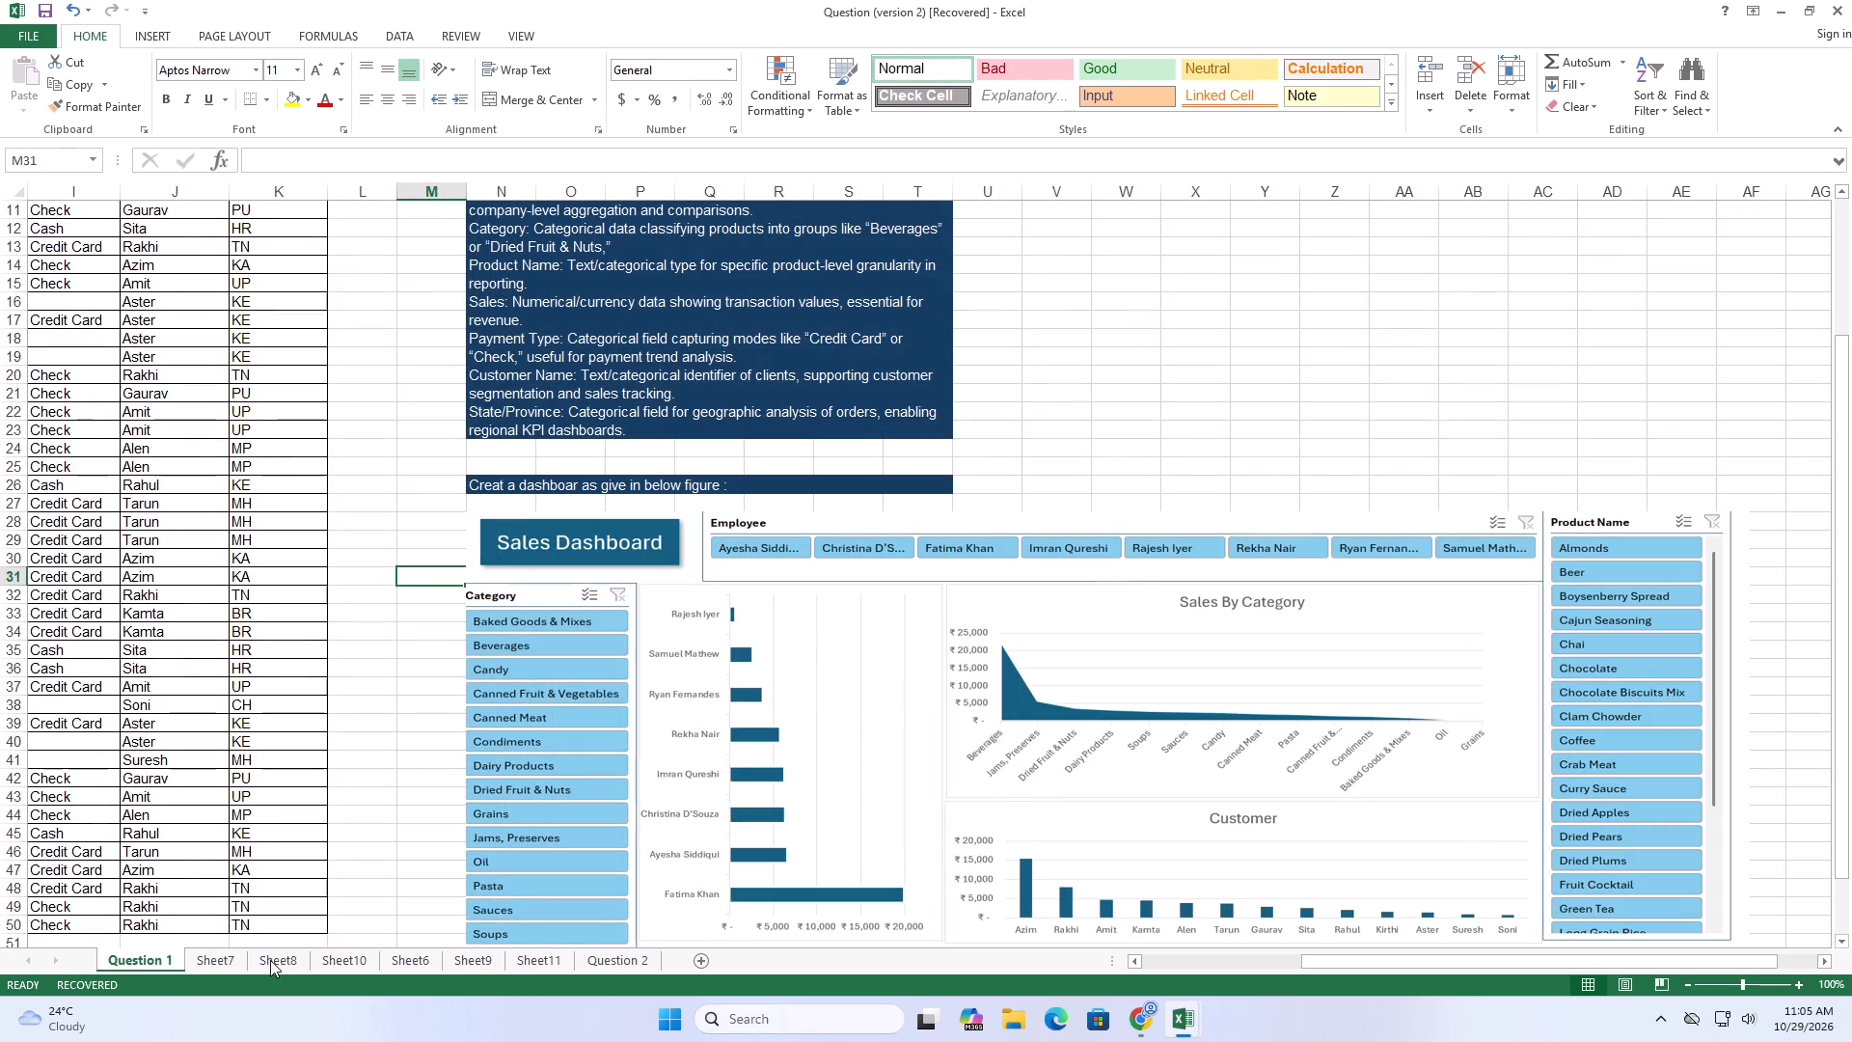
{"action": "left_click", "coordinate": [540, 960]}
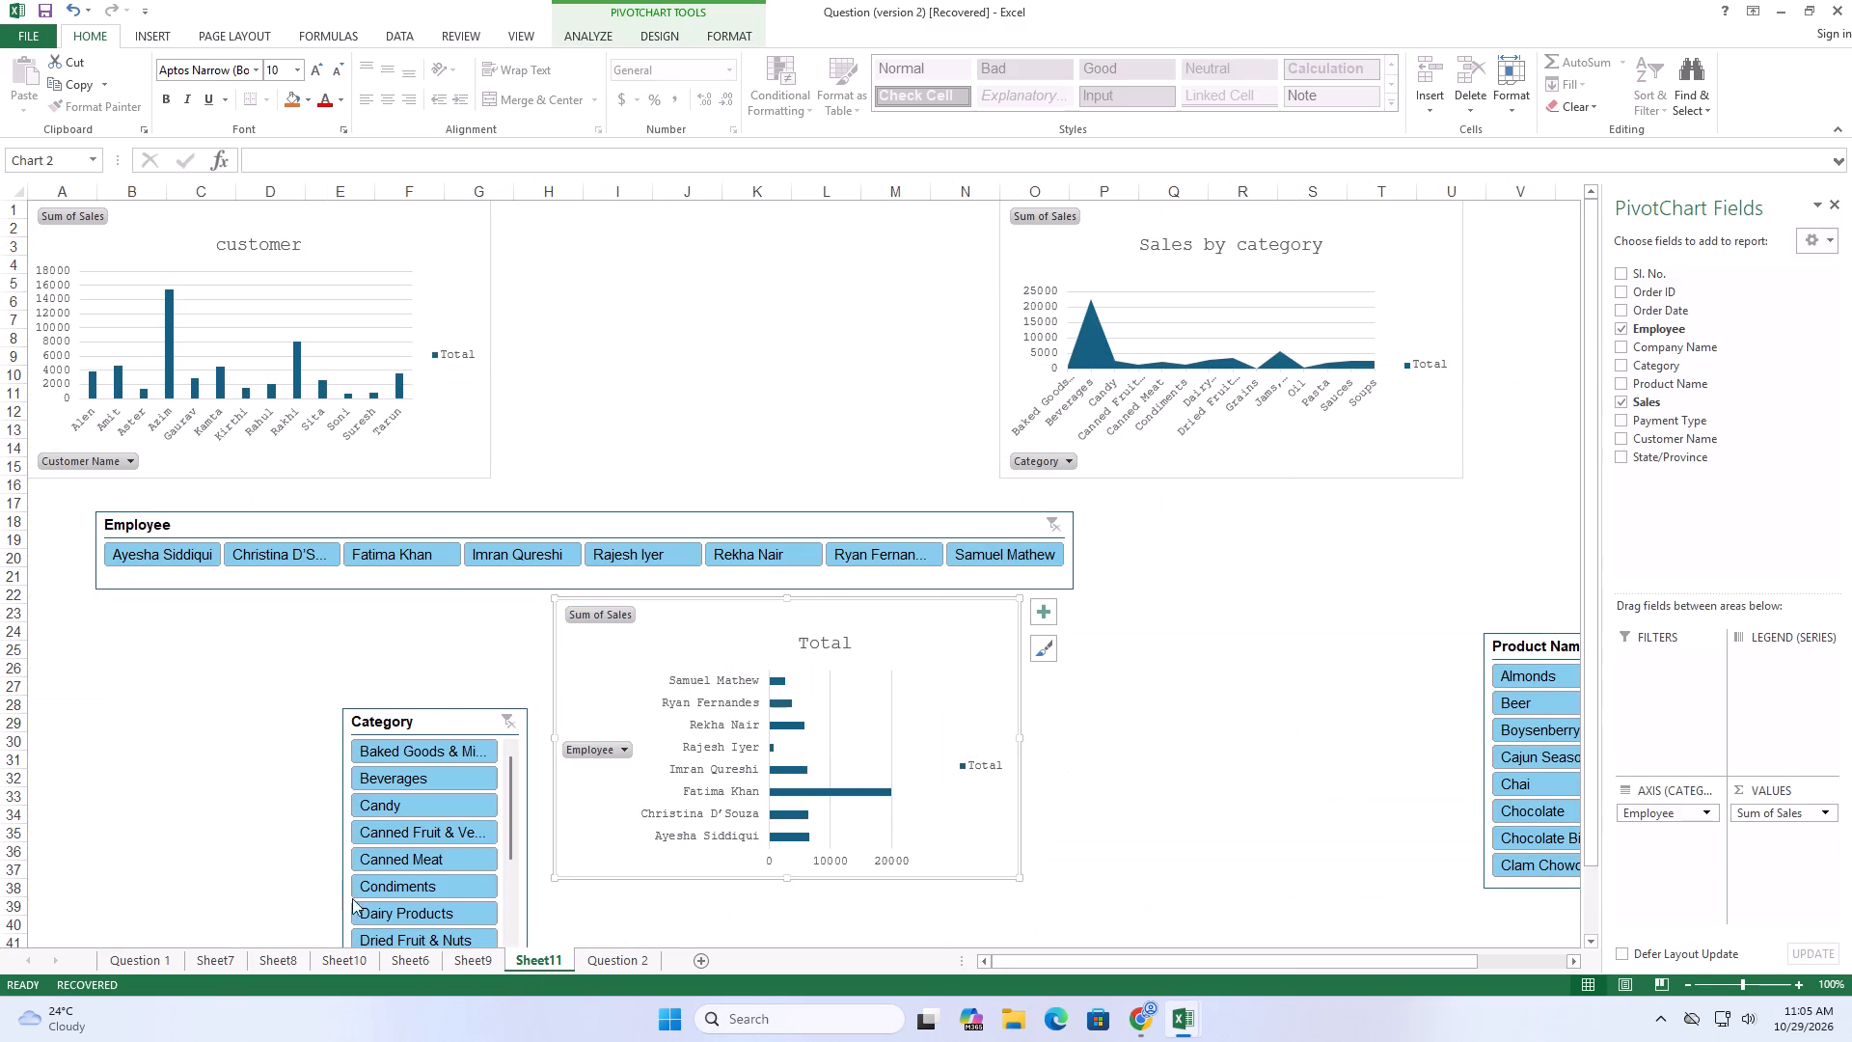
{"action": "left_click_drag", "start_coordinate": [422, 718], "coordinate": [430, 625]}
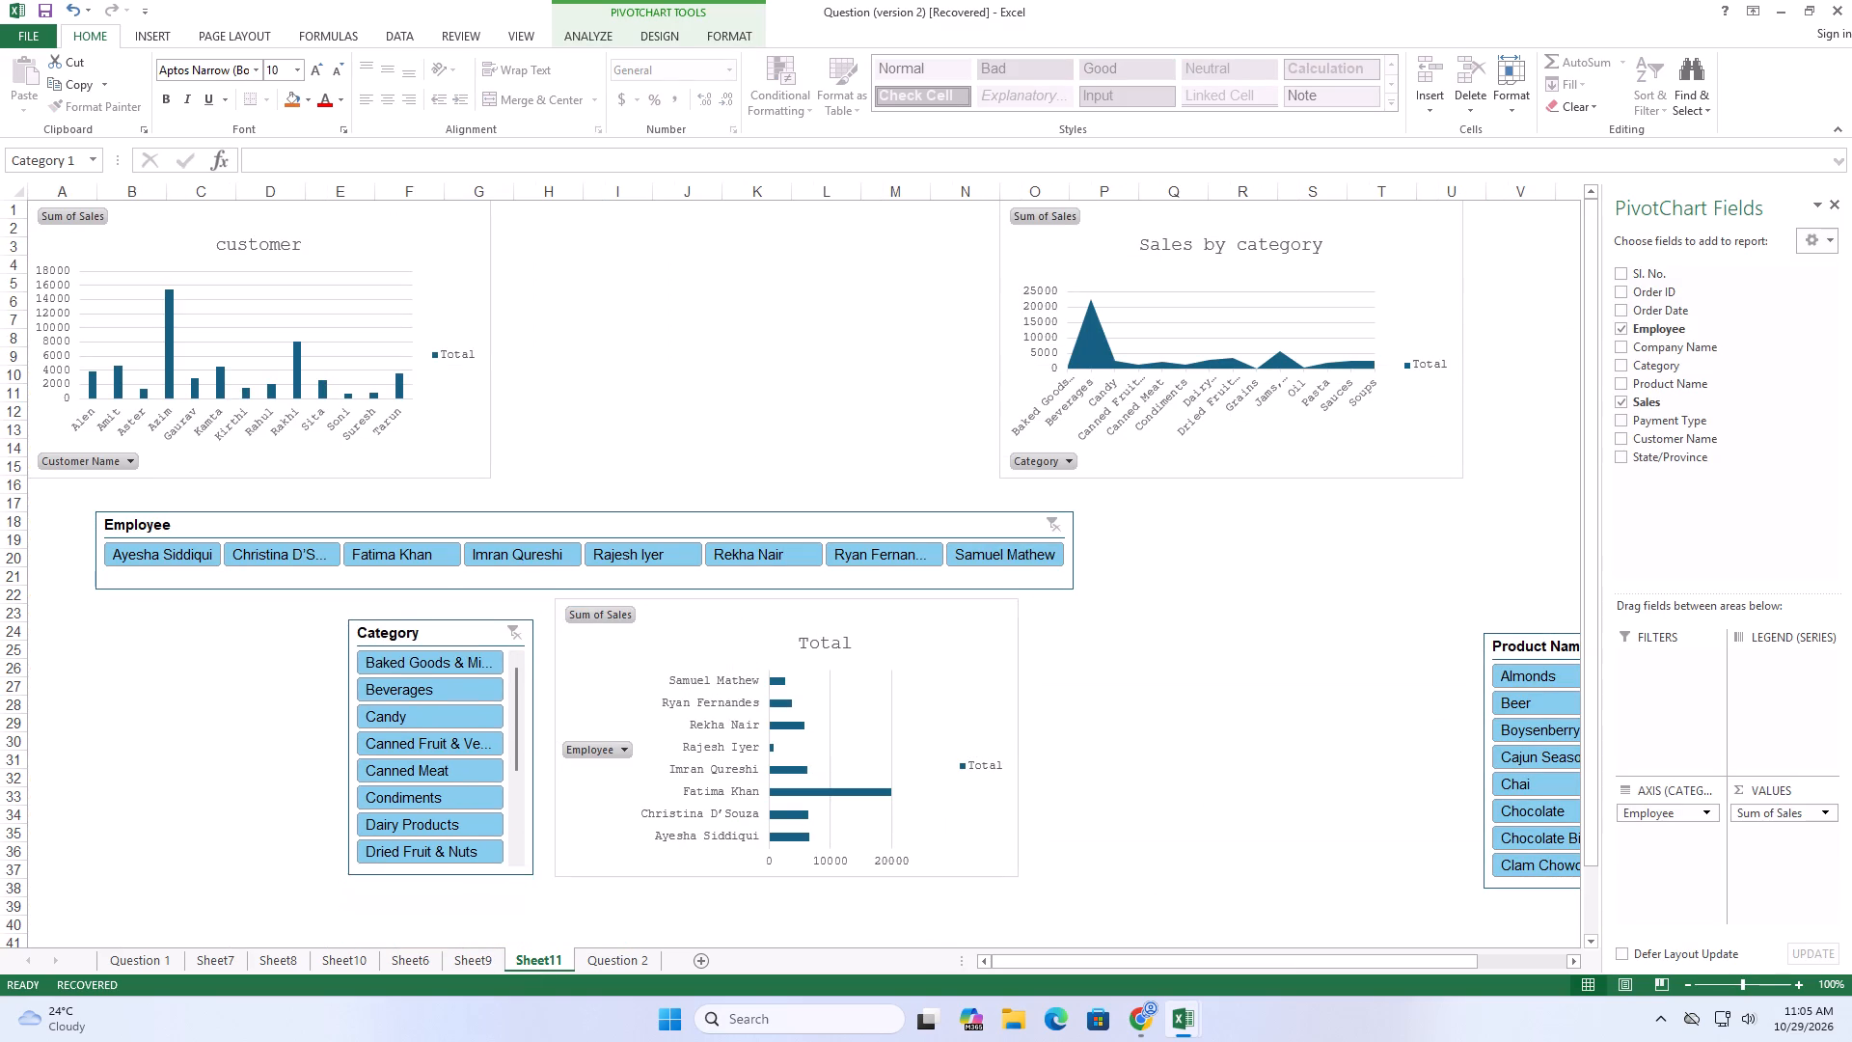
{"action": "left_click_drag", "start_coordinate": [430, 625], "coordinate": [432, 615]}
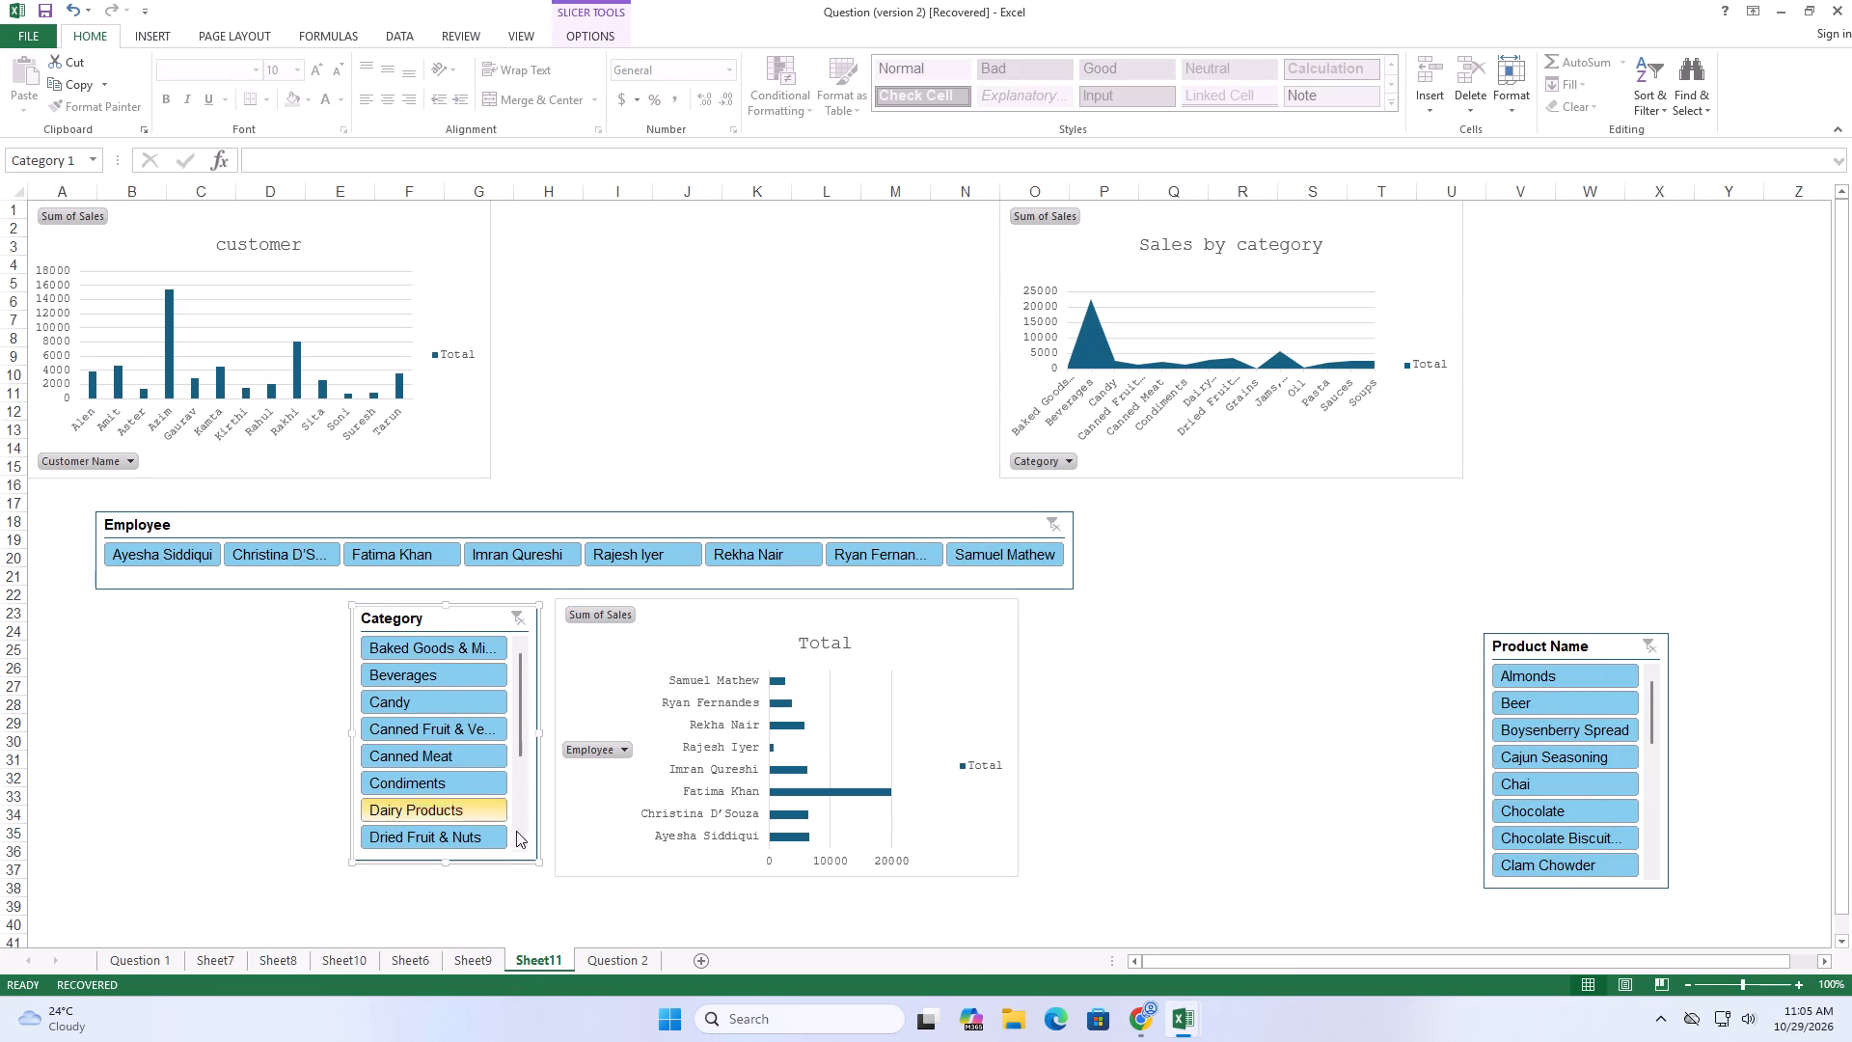
Move the Employee slicer to about cell H18 so it starts directly above the employee Total chart.
{"action": "left_click_drag", "start_coordinate": [470, 518], "coordinate": [475, 518]}
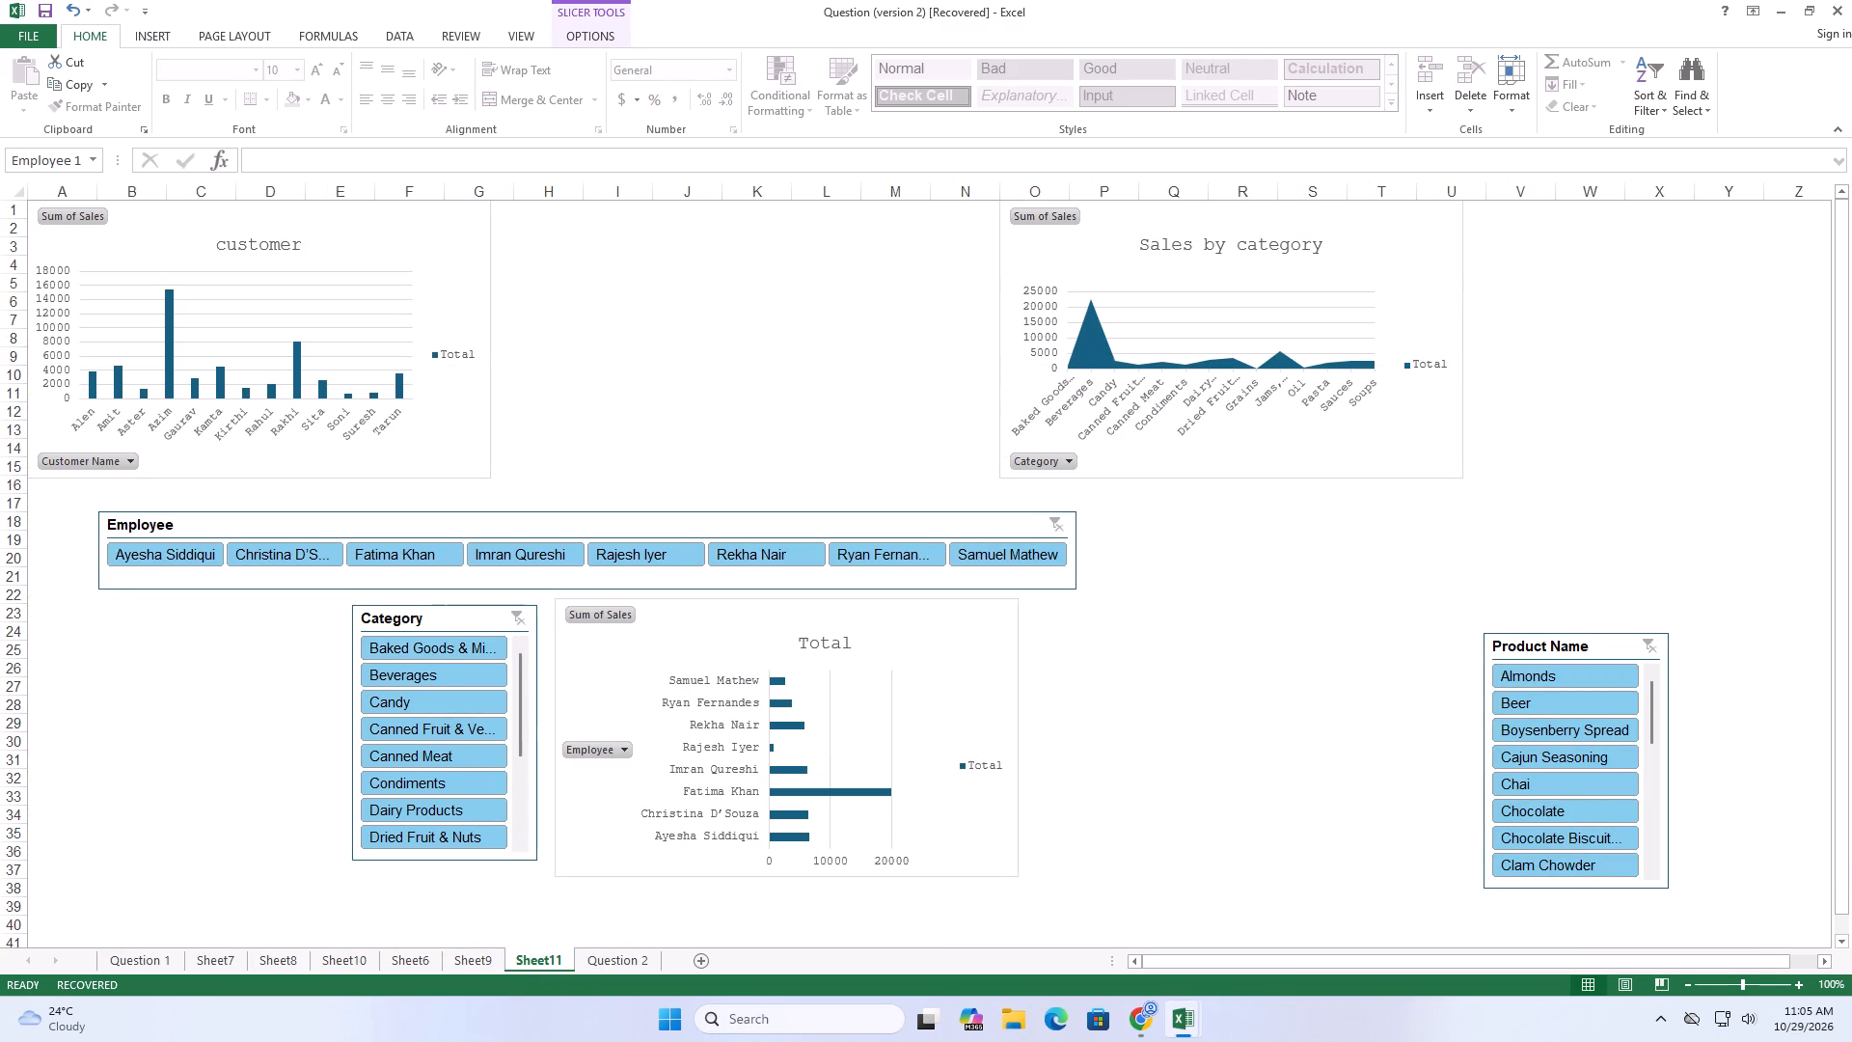
{"action": "left_click_drag", "start_coordinate": [475, 518], "coordinate": [920, 532]}
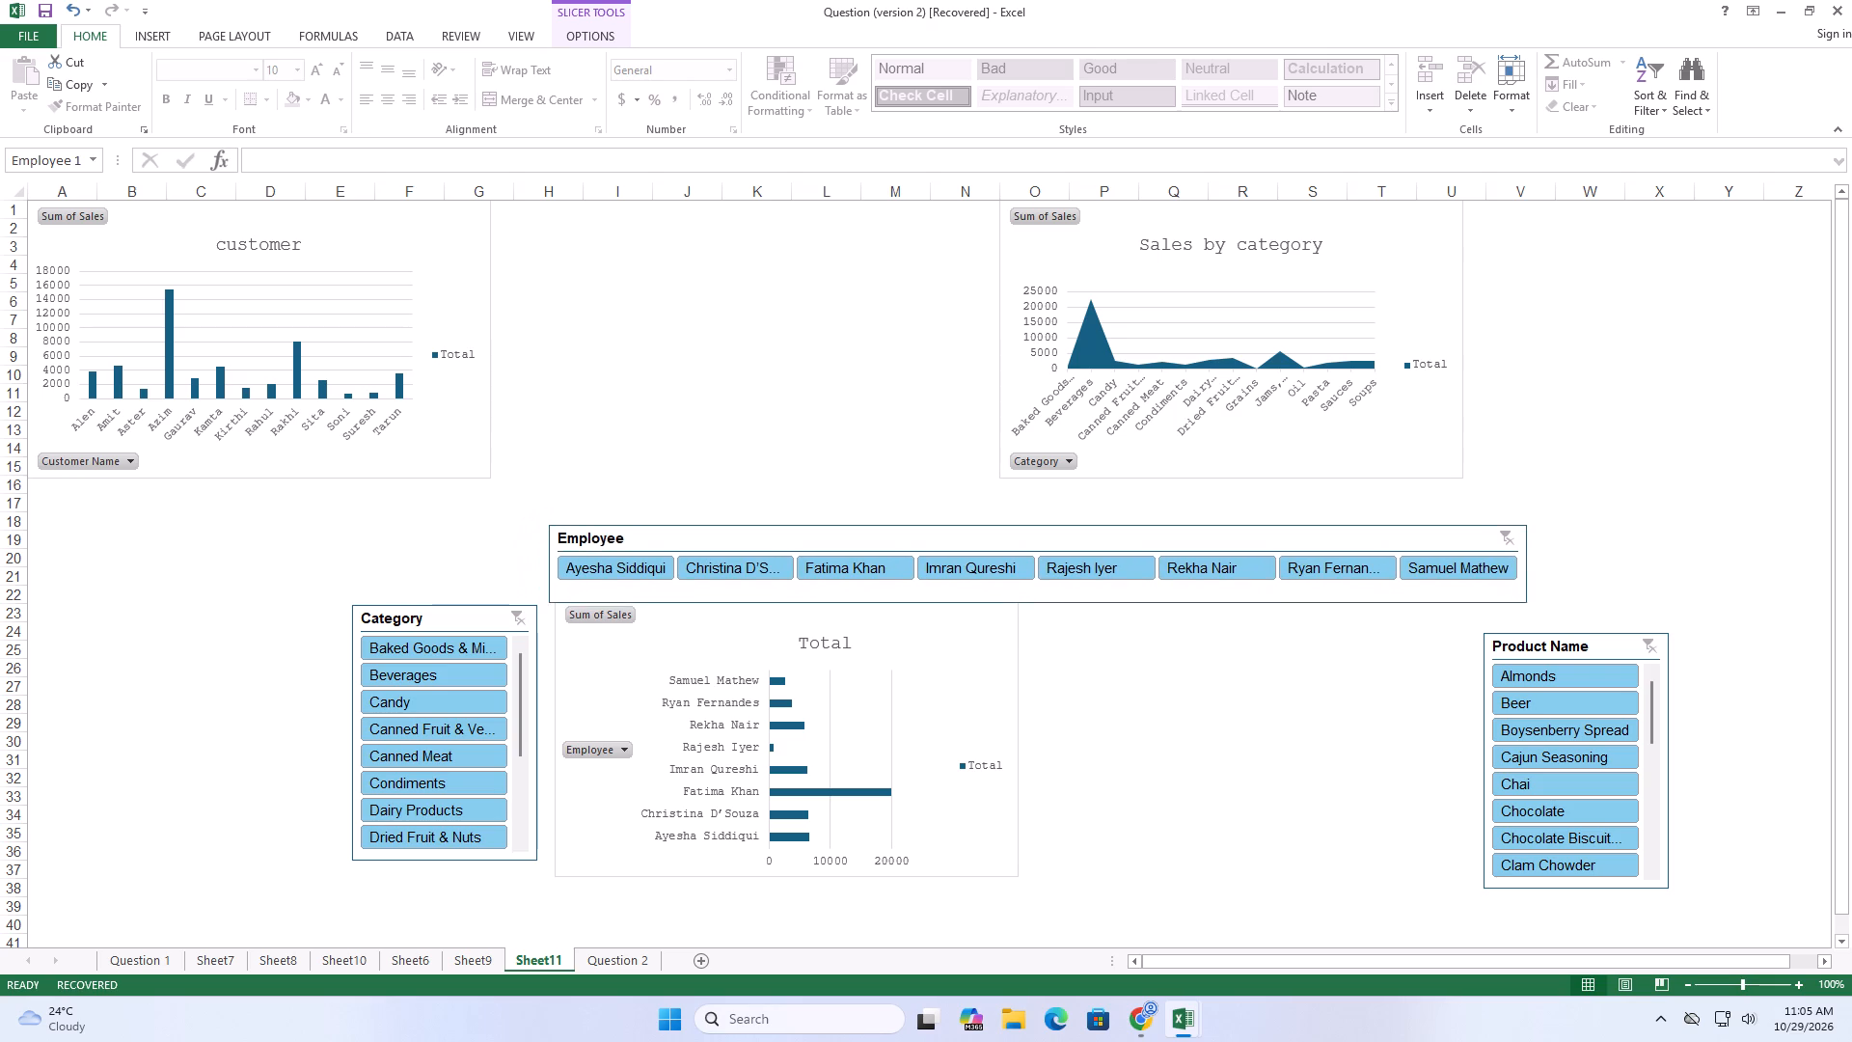
{"action": "left_click_drag", "start_coordinate": [920, 532], "coordinate": [913, 524]}
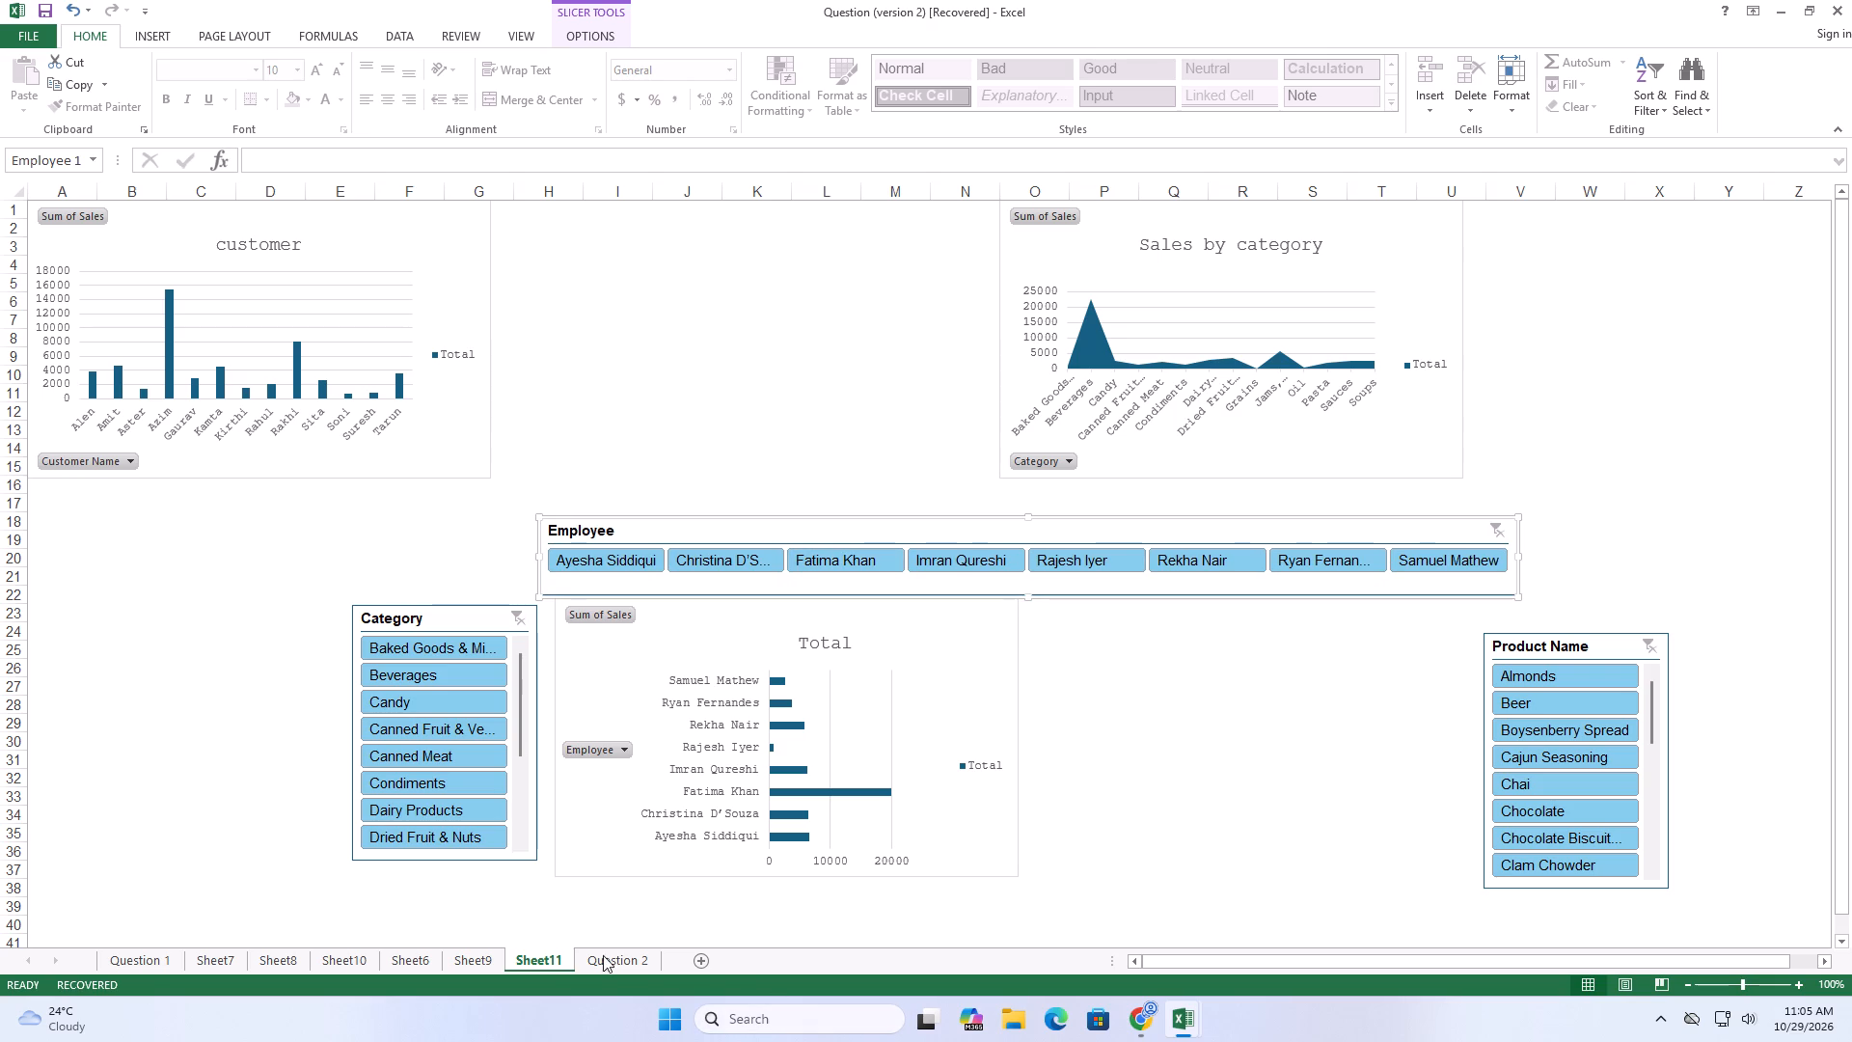
Check the reference dashboard on Question 1 and move Sheet11's Sales by category chart to about cell O22, beside the employee chart.
{"action": "left_click", "coordinate": [150, 967]}
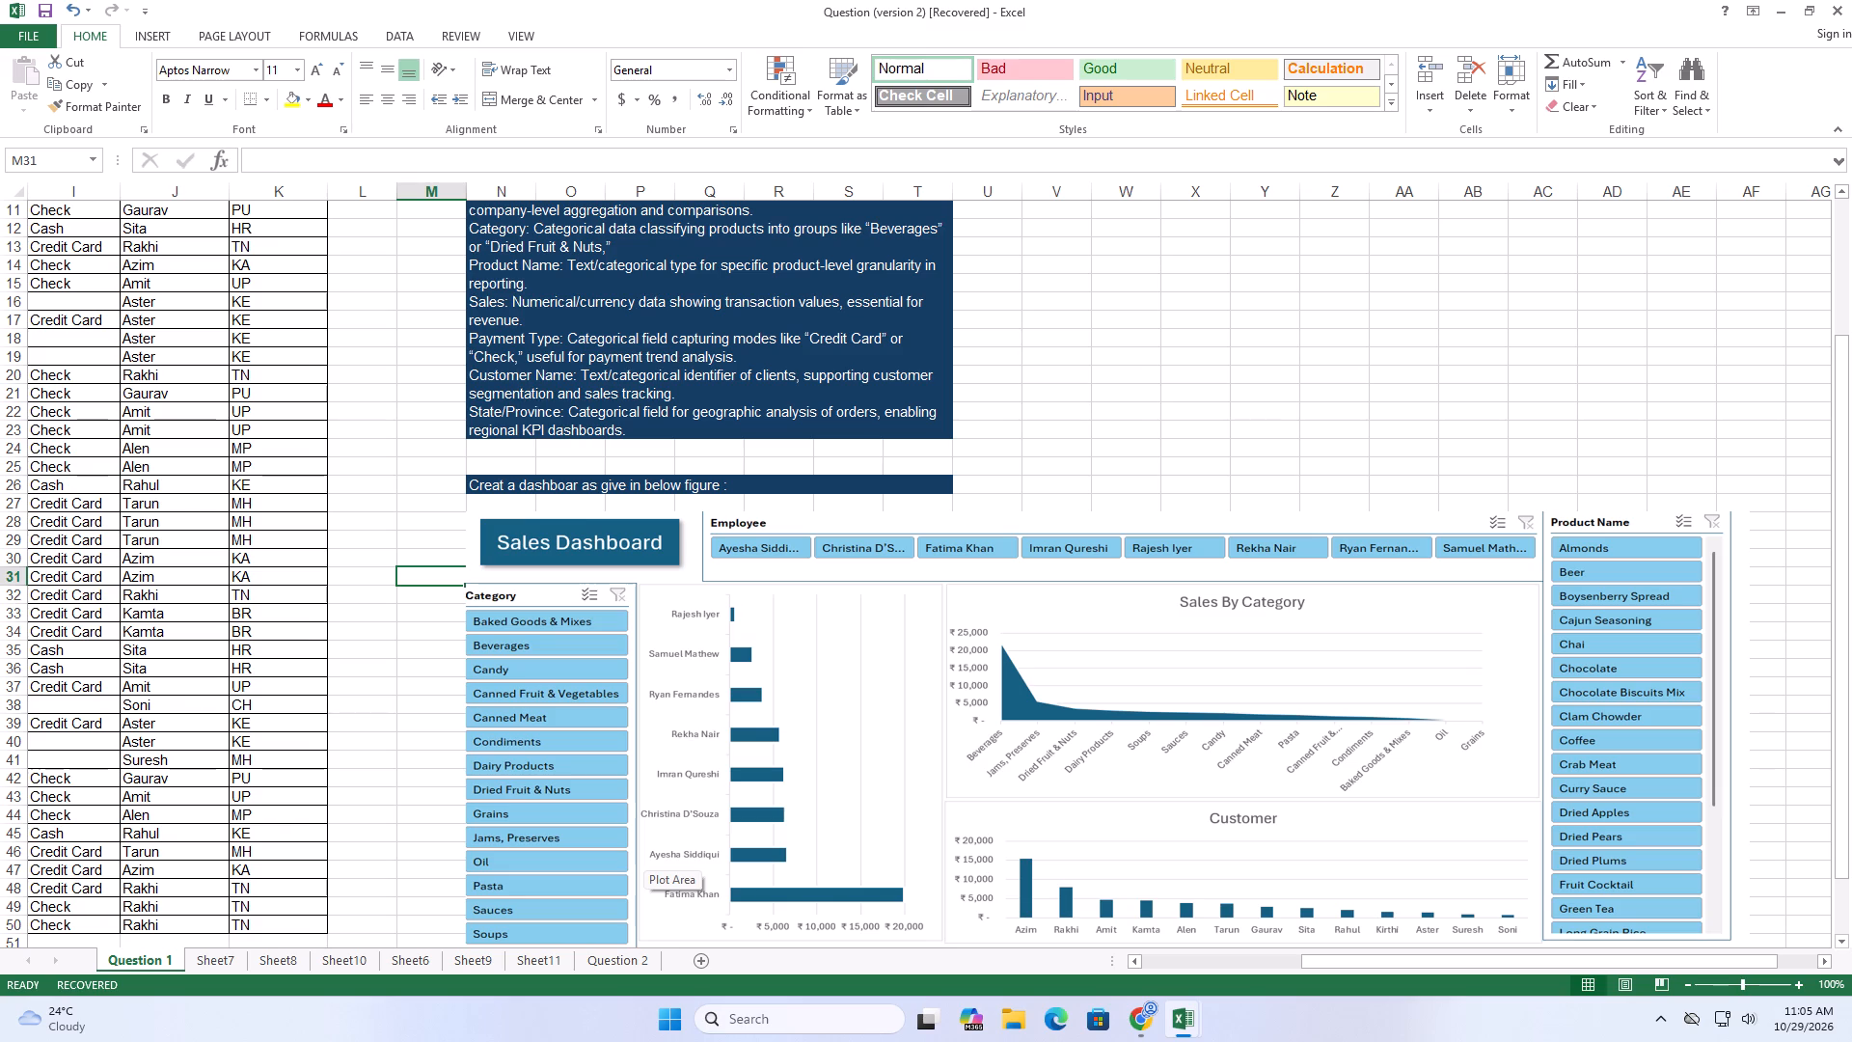
{"action": "left_click", "coordinate": [531, 959]}
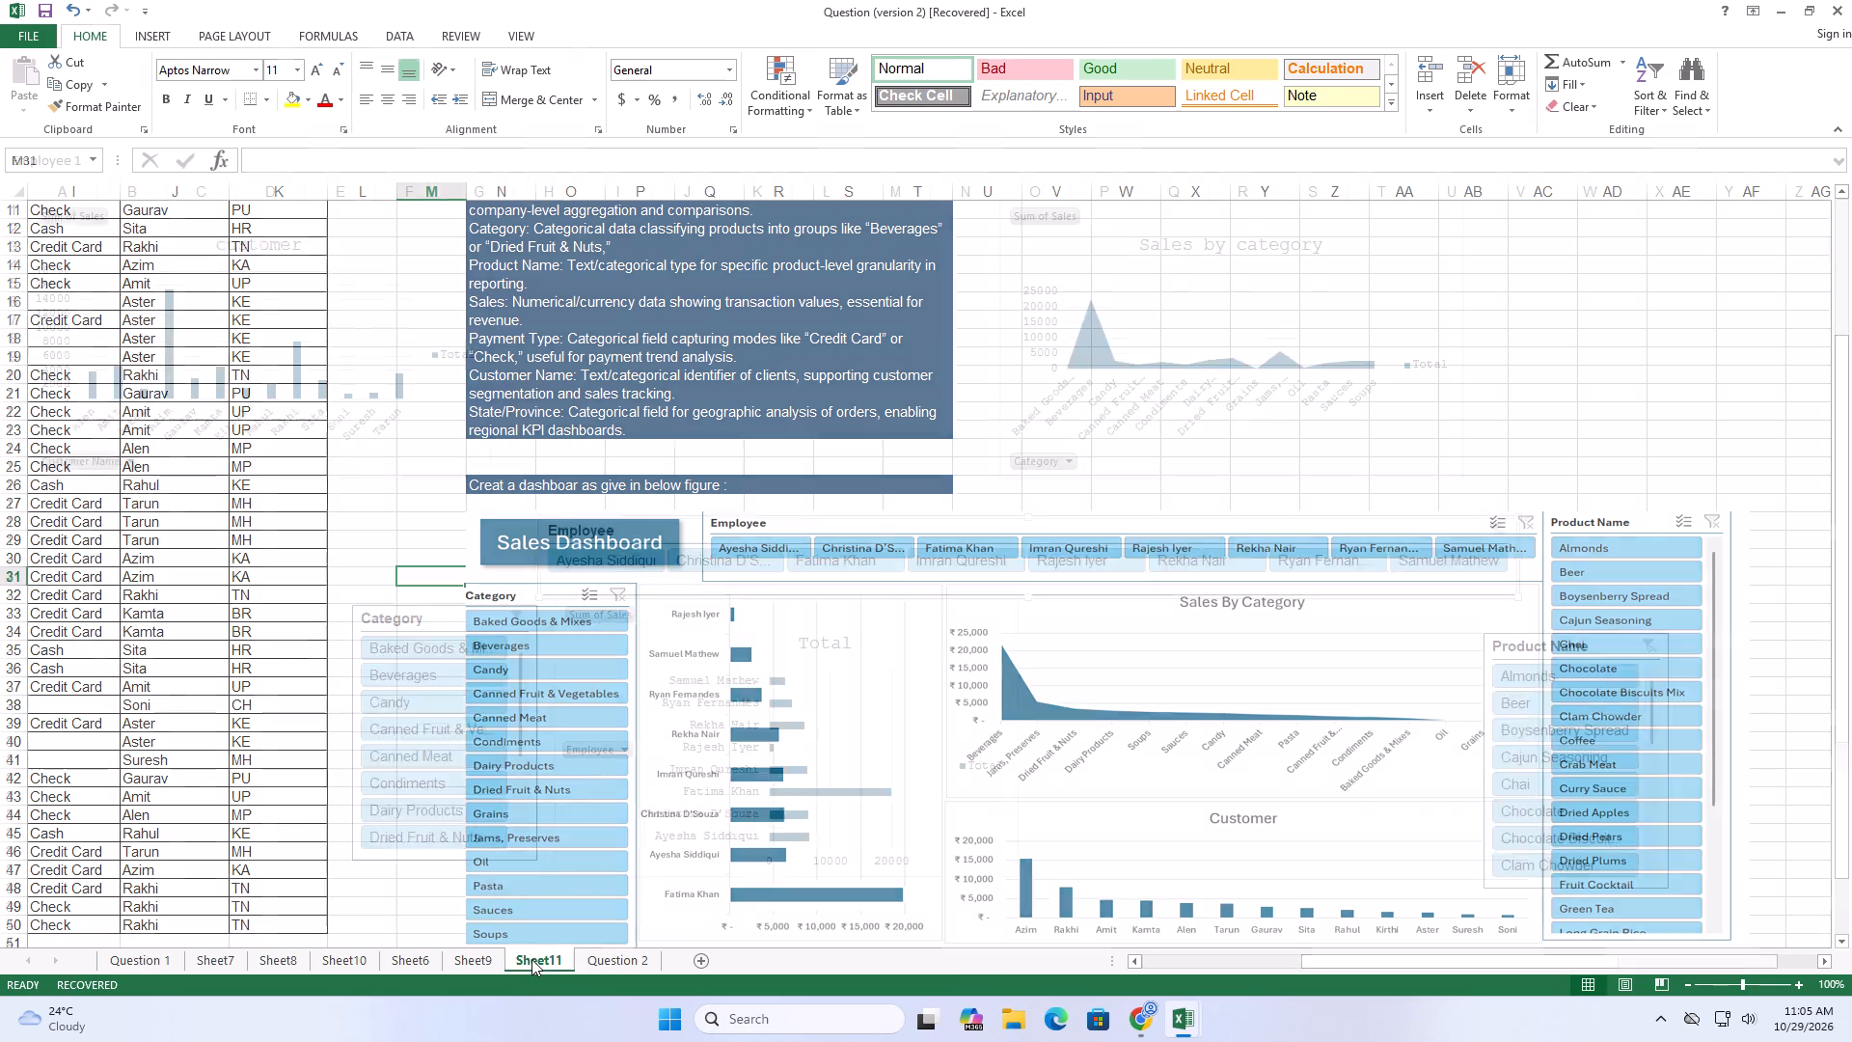
{"action": "scroll", "coordinate": [776, 302], "scroll_direction": "down", "scroll_amount": 1}
{"action": "scroll", "coordinate": [776, 302], "scroll_direction": "up", "scroll_amount": 2}
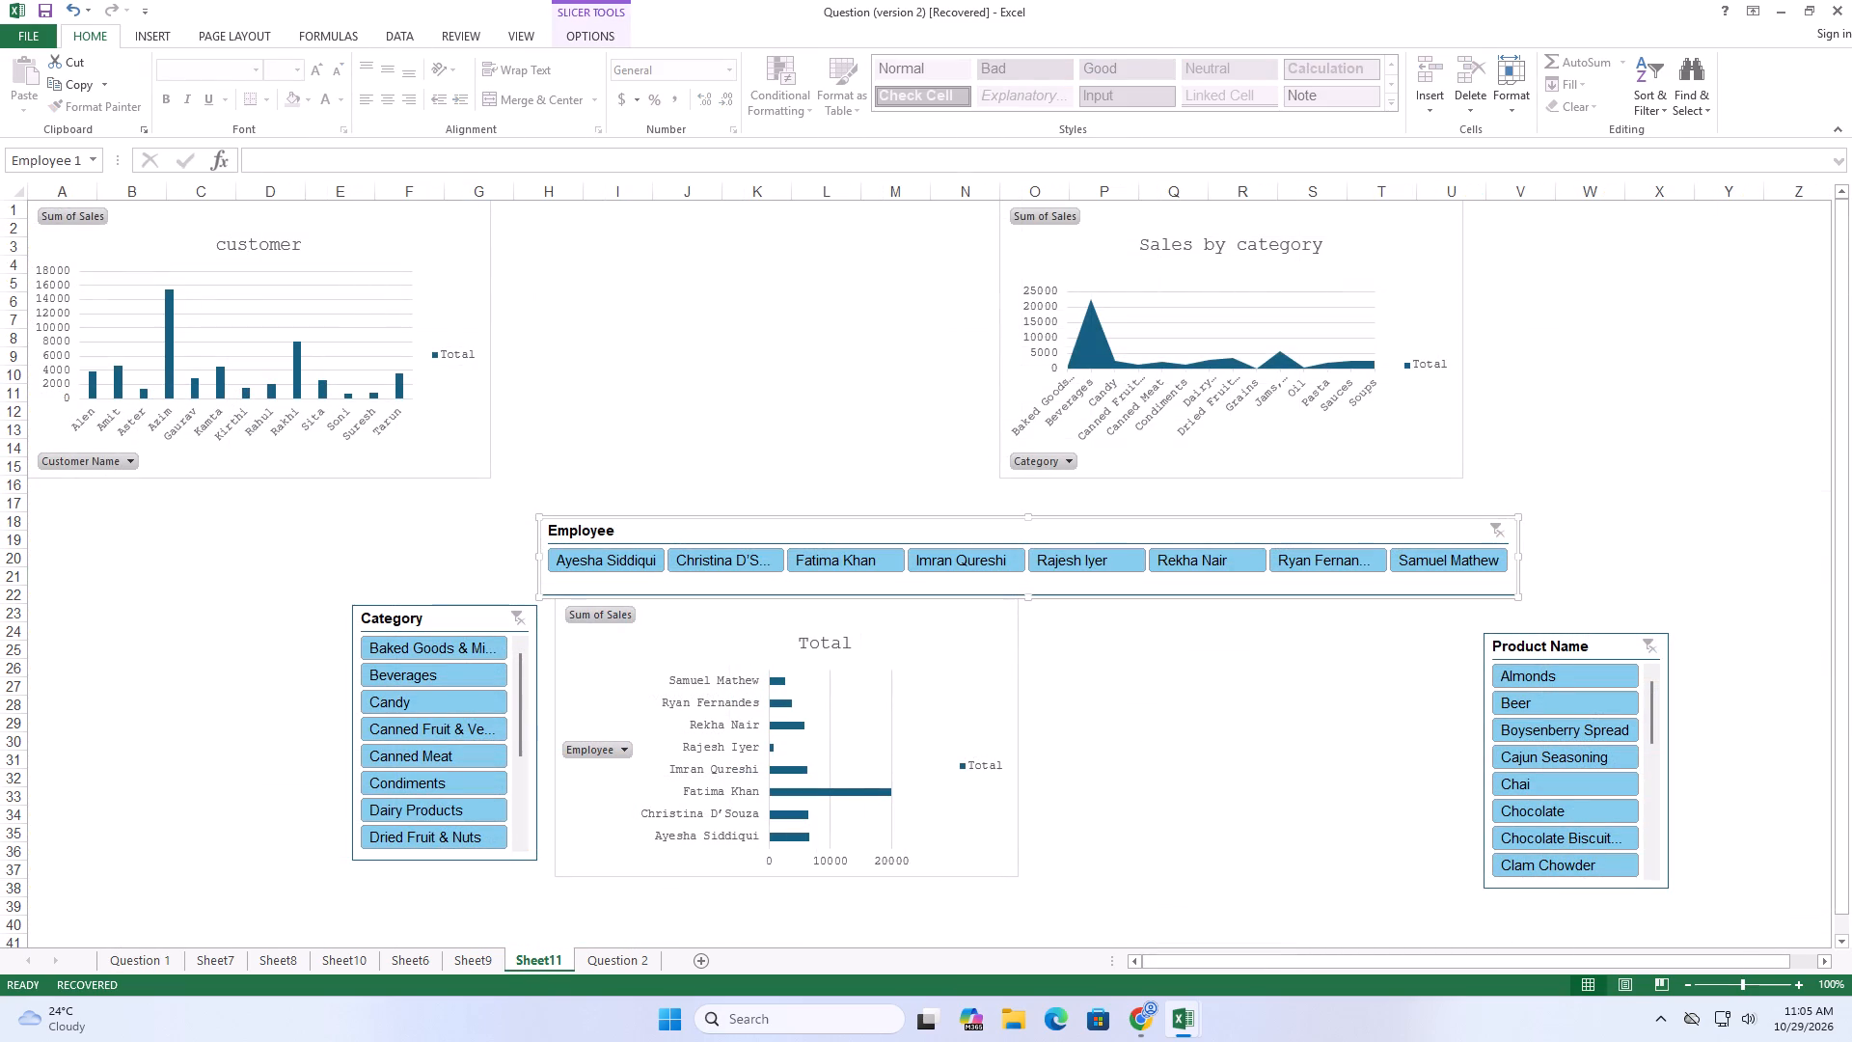
{"action": "left_click_drag", "start_coordinate": [1145, 216], "coordinate": [1169, 545]}
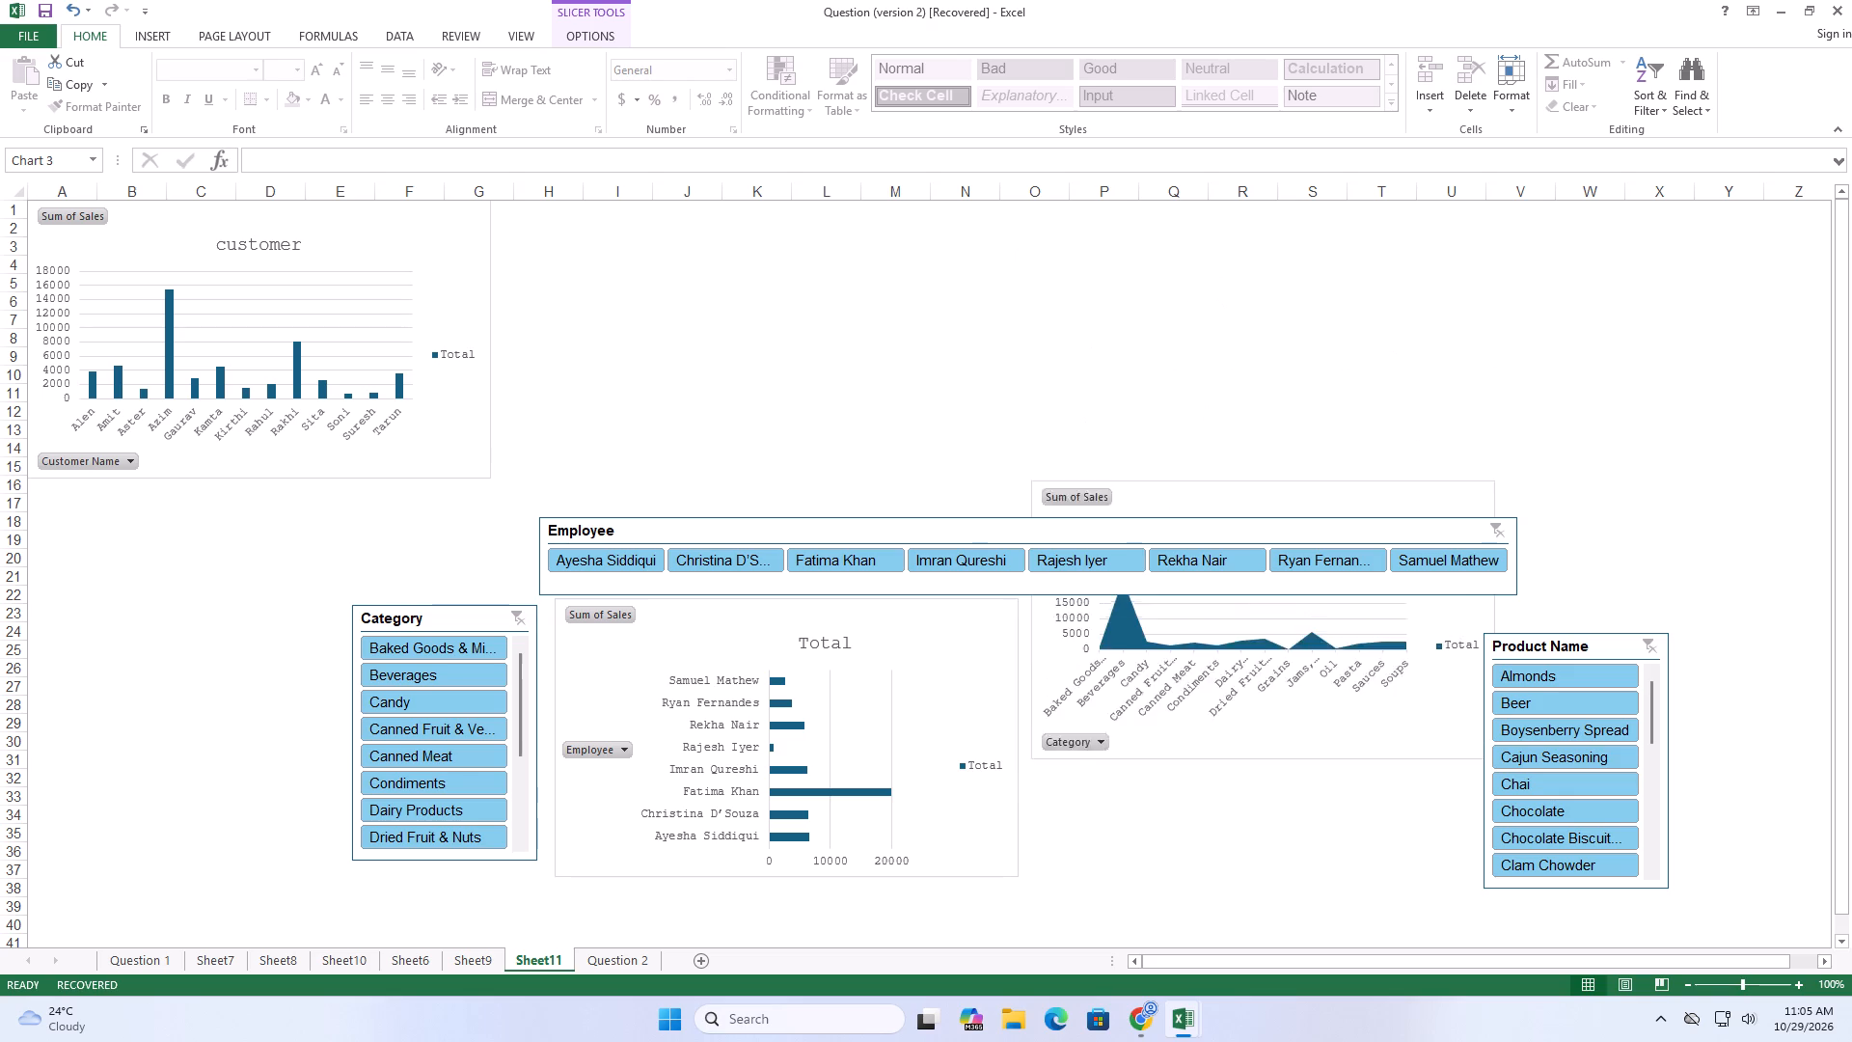
{"action": "left_click_drag", "start_coordinate": [1169, 545], "coordinate": [1165, 614]}
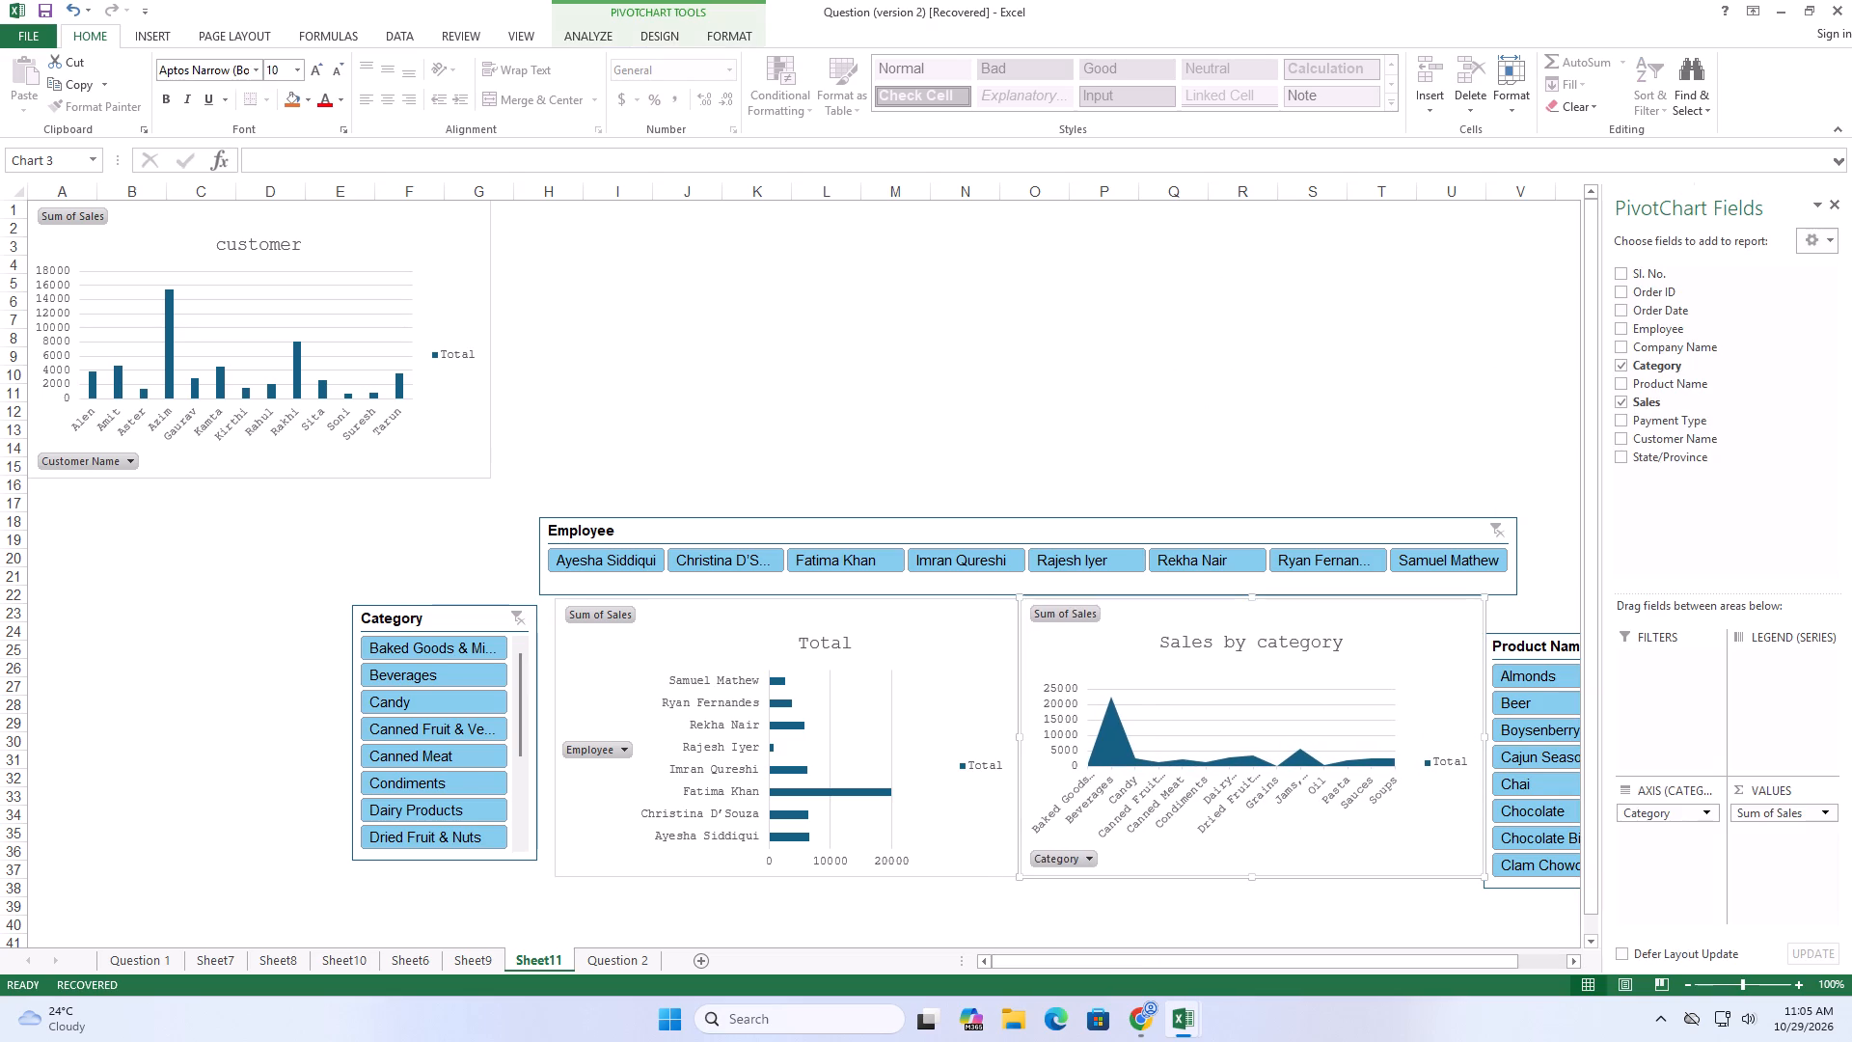
Move the Product Name slicer to about cell V23, just beyond the Sales by category chart.
{"action": "left_click_drag", "start_coordinate": [1539, 644], "coordinate": [1552, 616]}
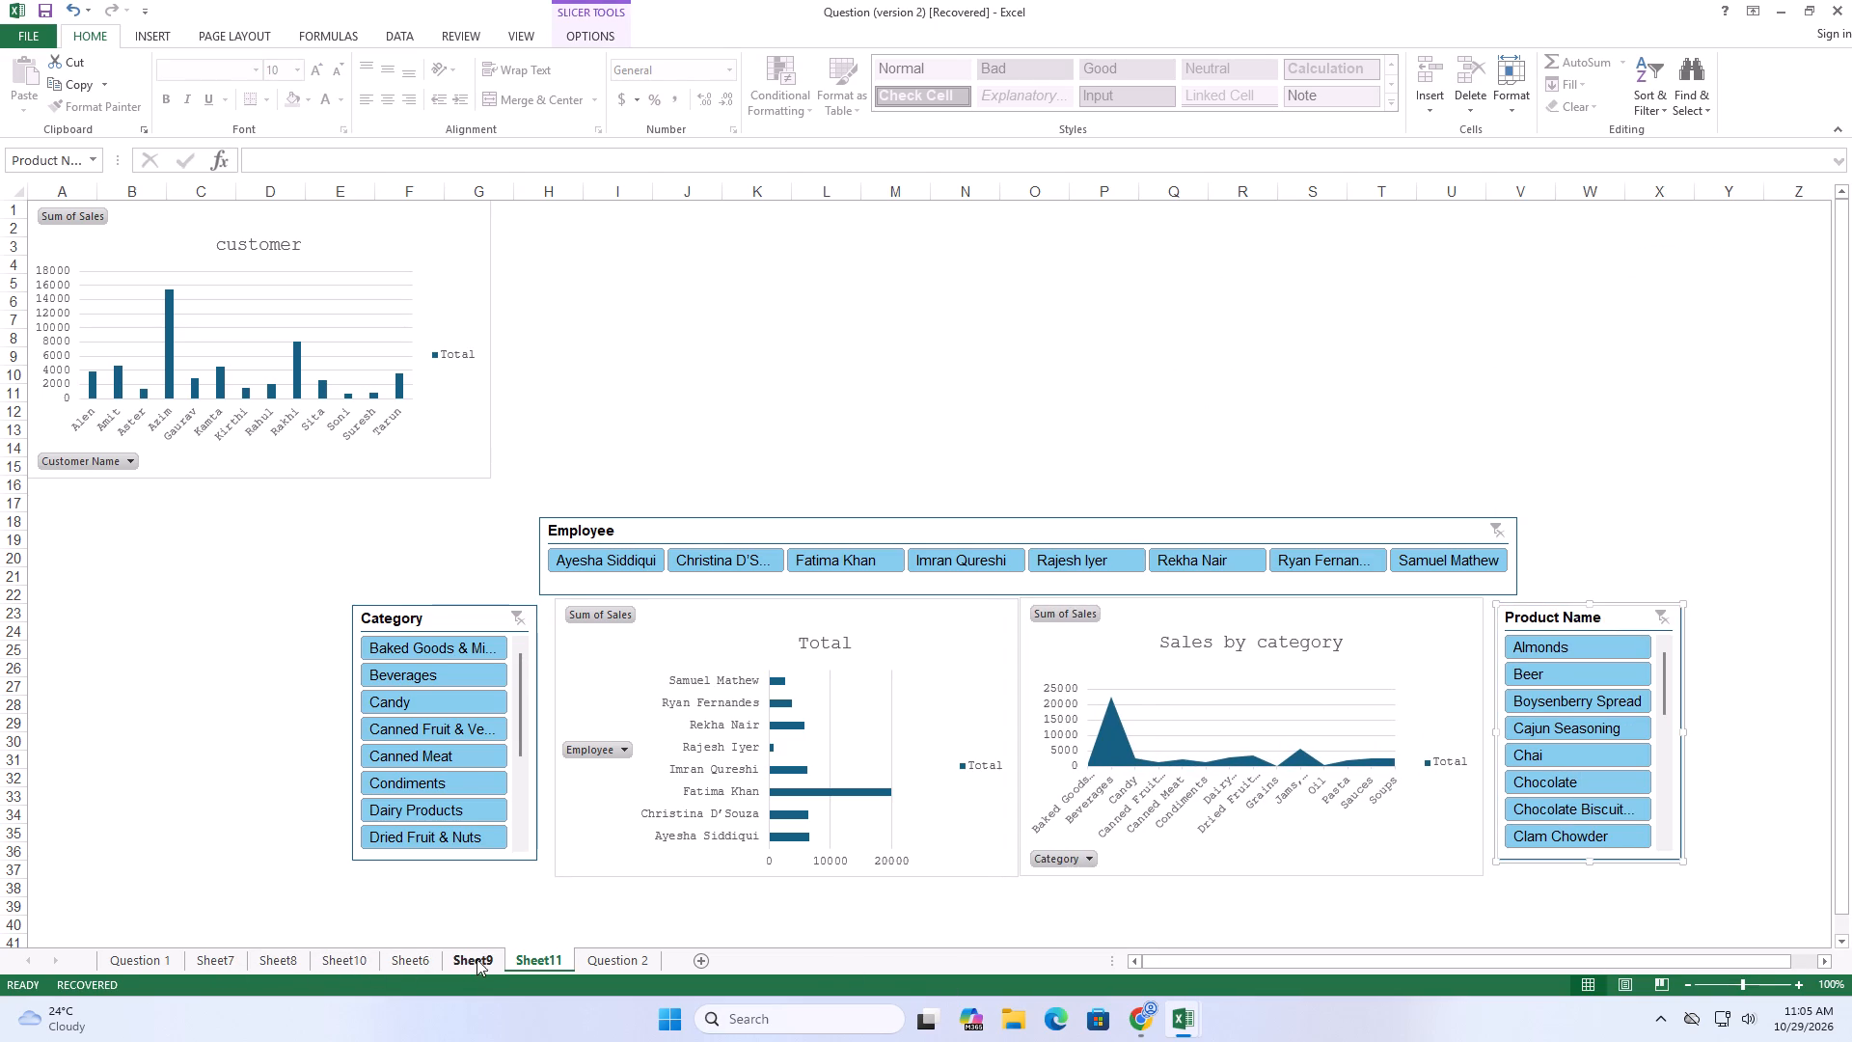
Check the reference dashboard on Question 1 and the Sheet9 and Sheet11 dashboards, then delete the copied source data sheet, Sheet6.
{"action": "left_click", "coordinate": [116, 960]}
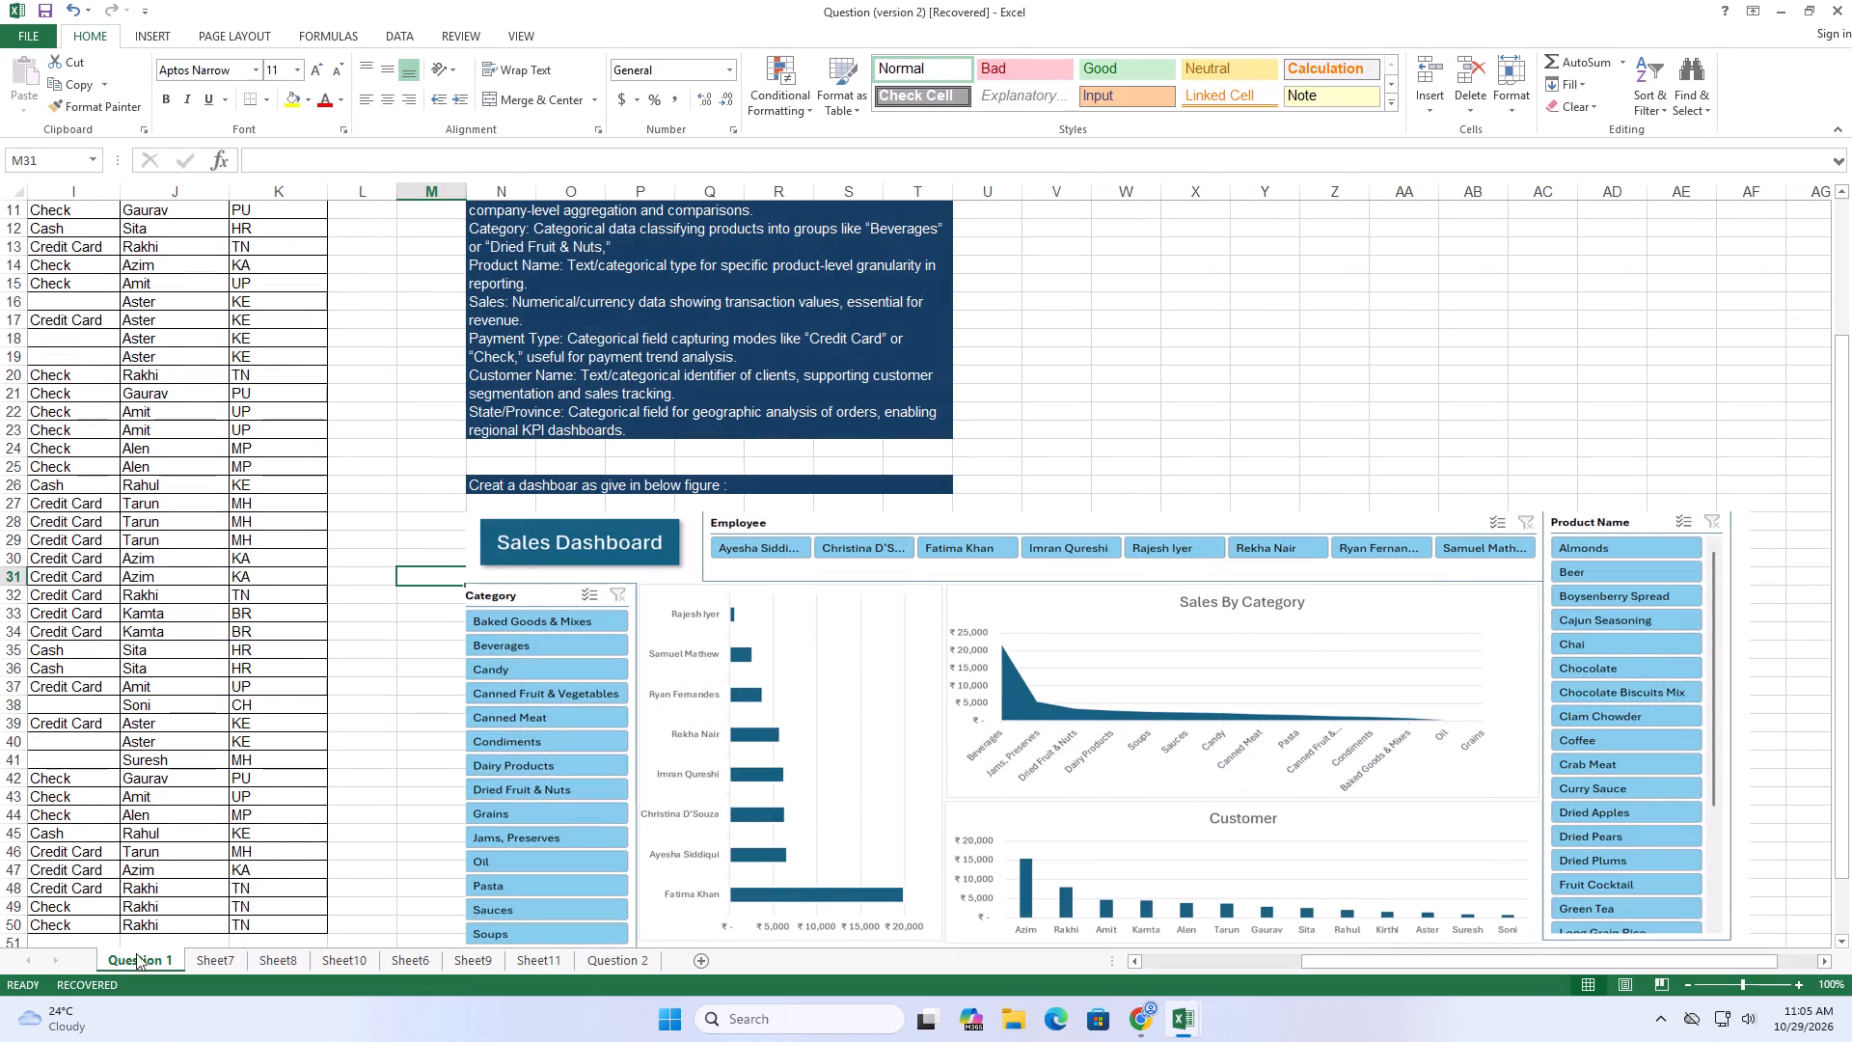
{"action": "left_click", "coordinate": [514, 959]}
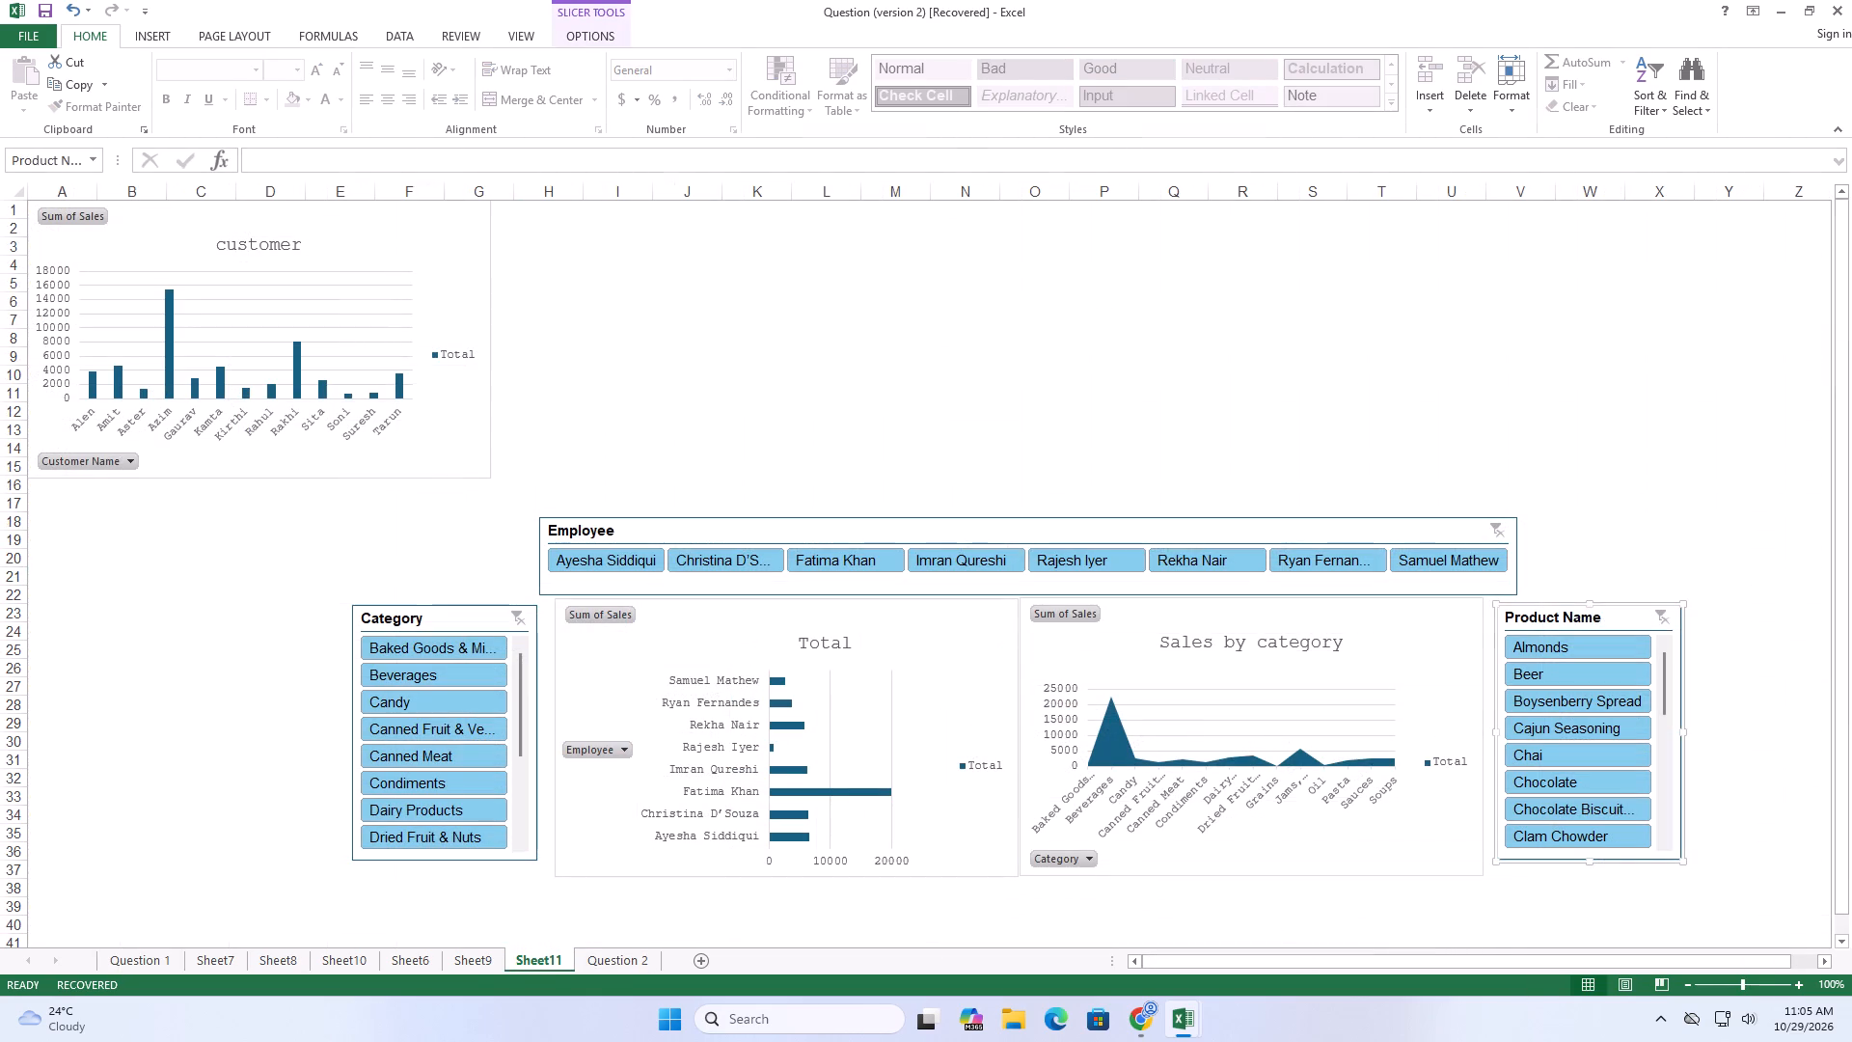
{"action": "left_click", "coordinate": [454, 962]}
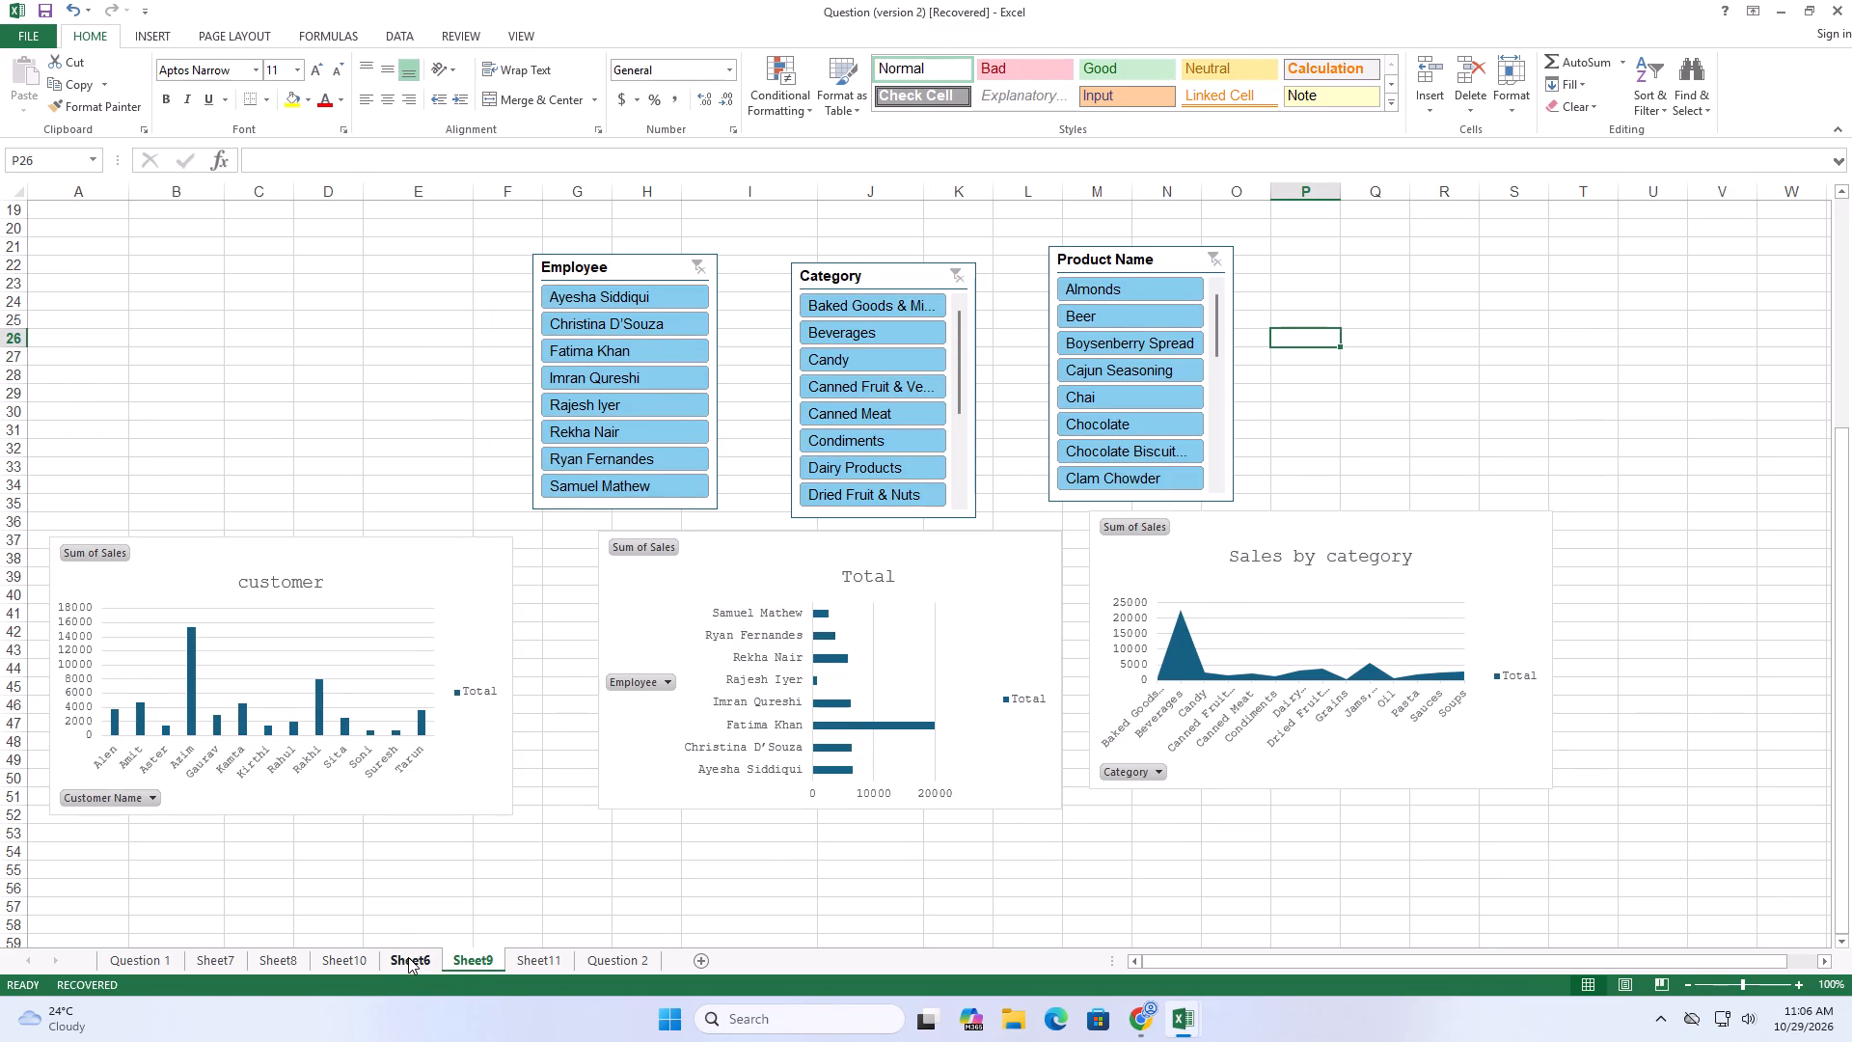
{"action": "right_click", "coordinate": [408, 957]}
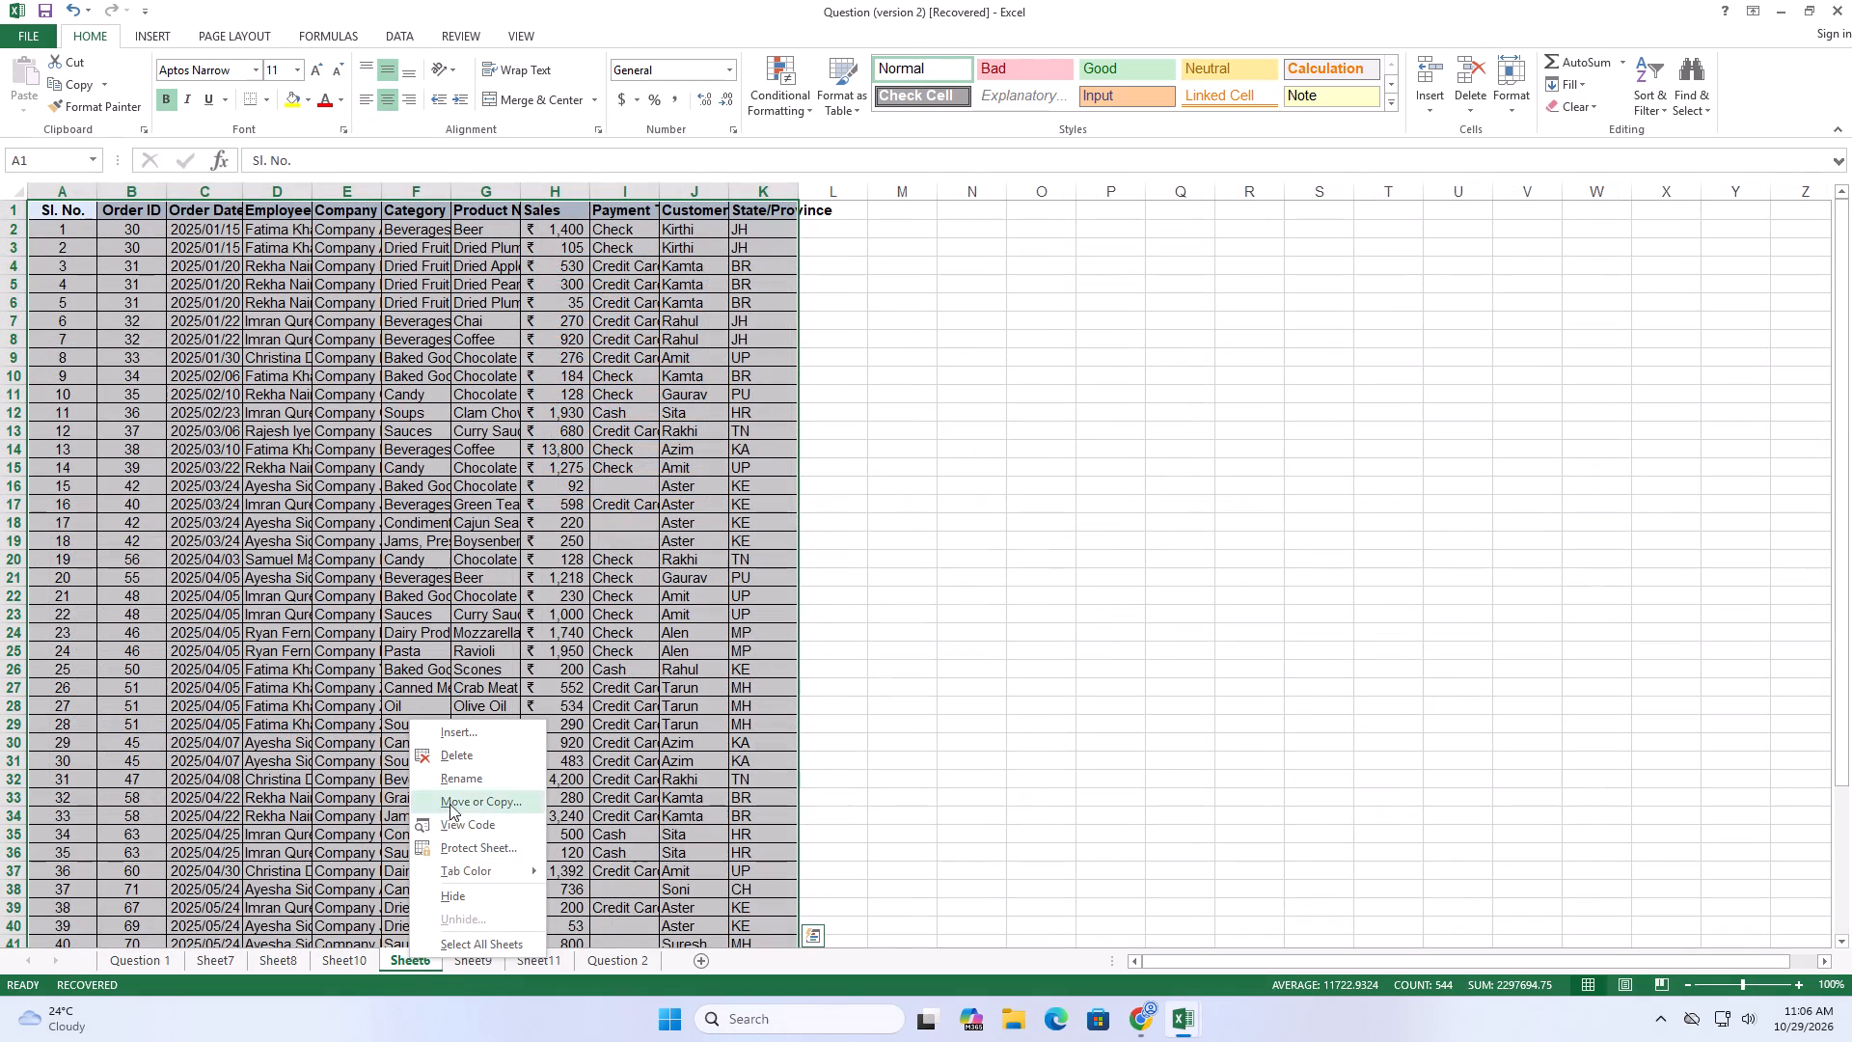
{"action": "left_click", "coordinate": [457, 753]}
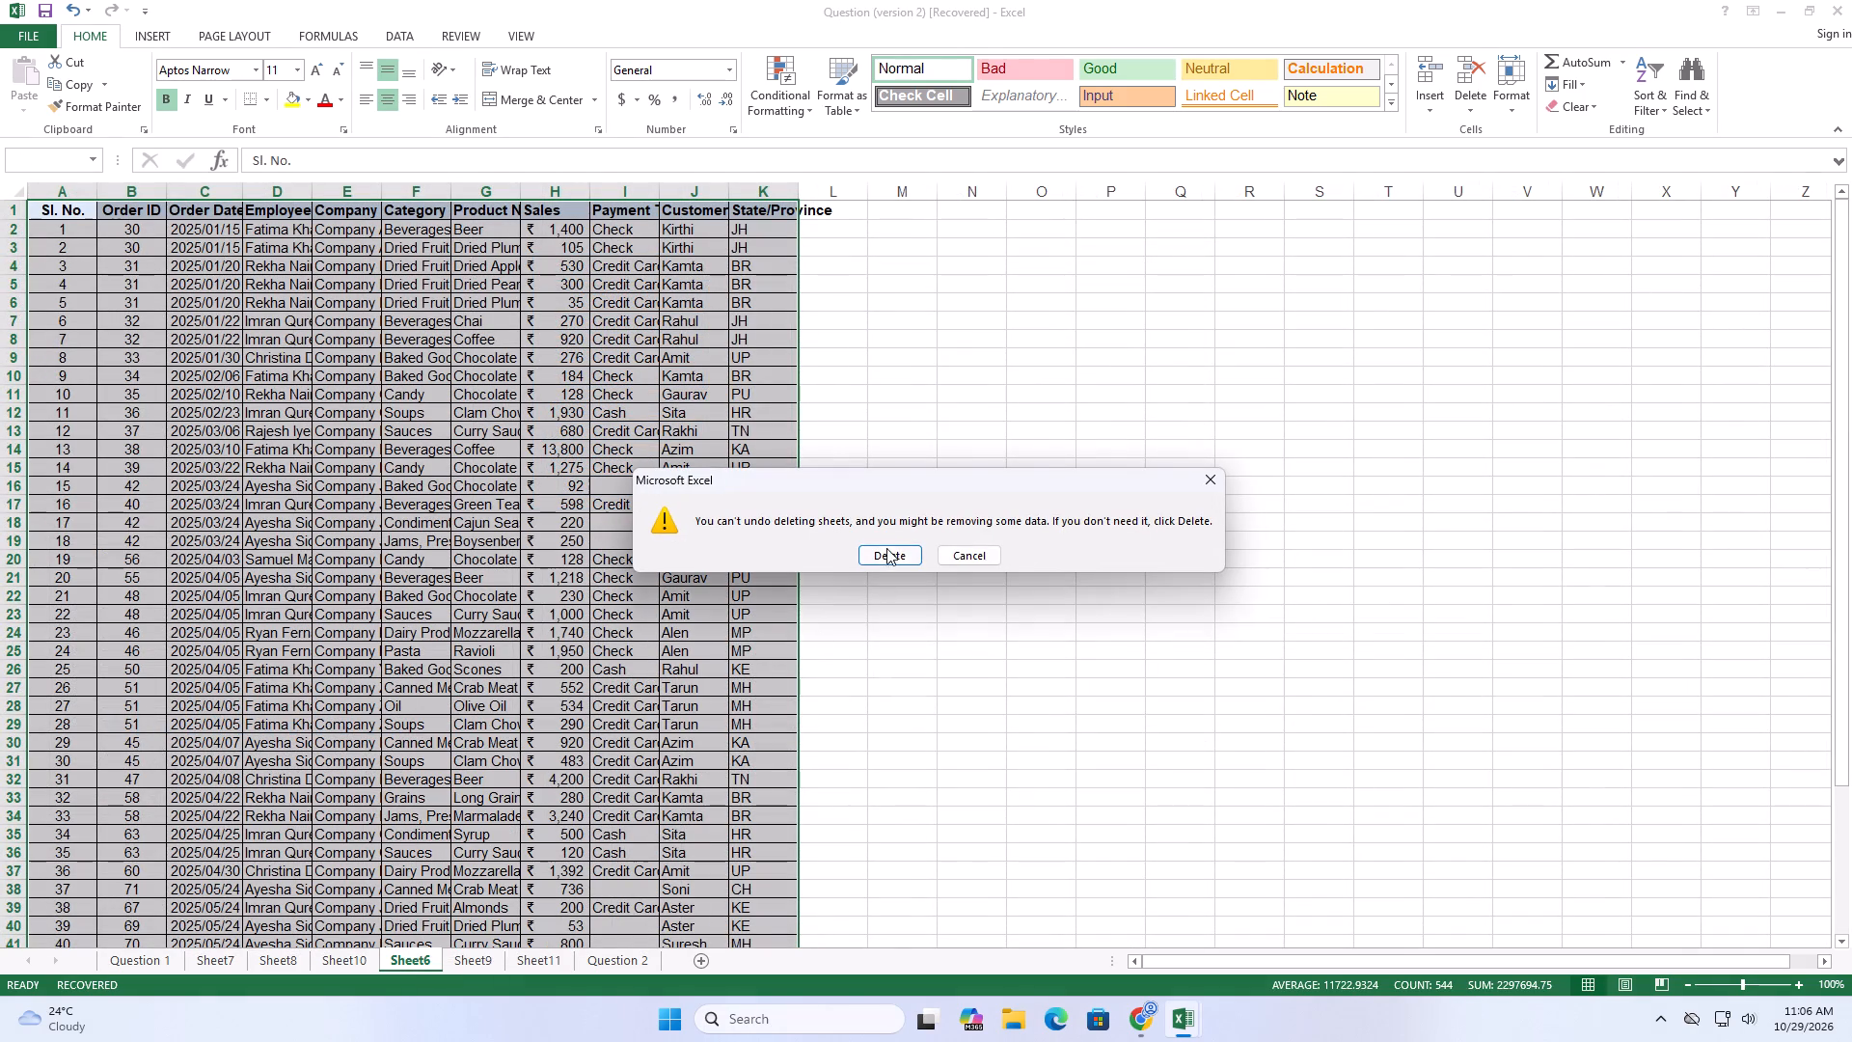
{"action": "left_click", "coordinate": [883, 554]}
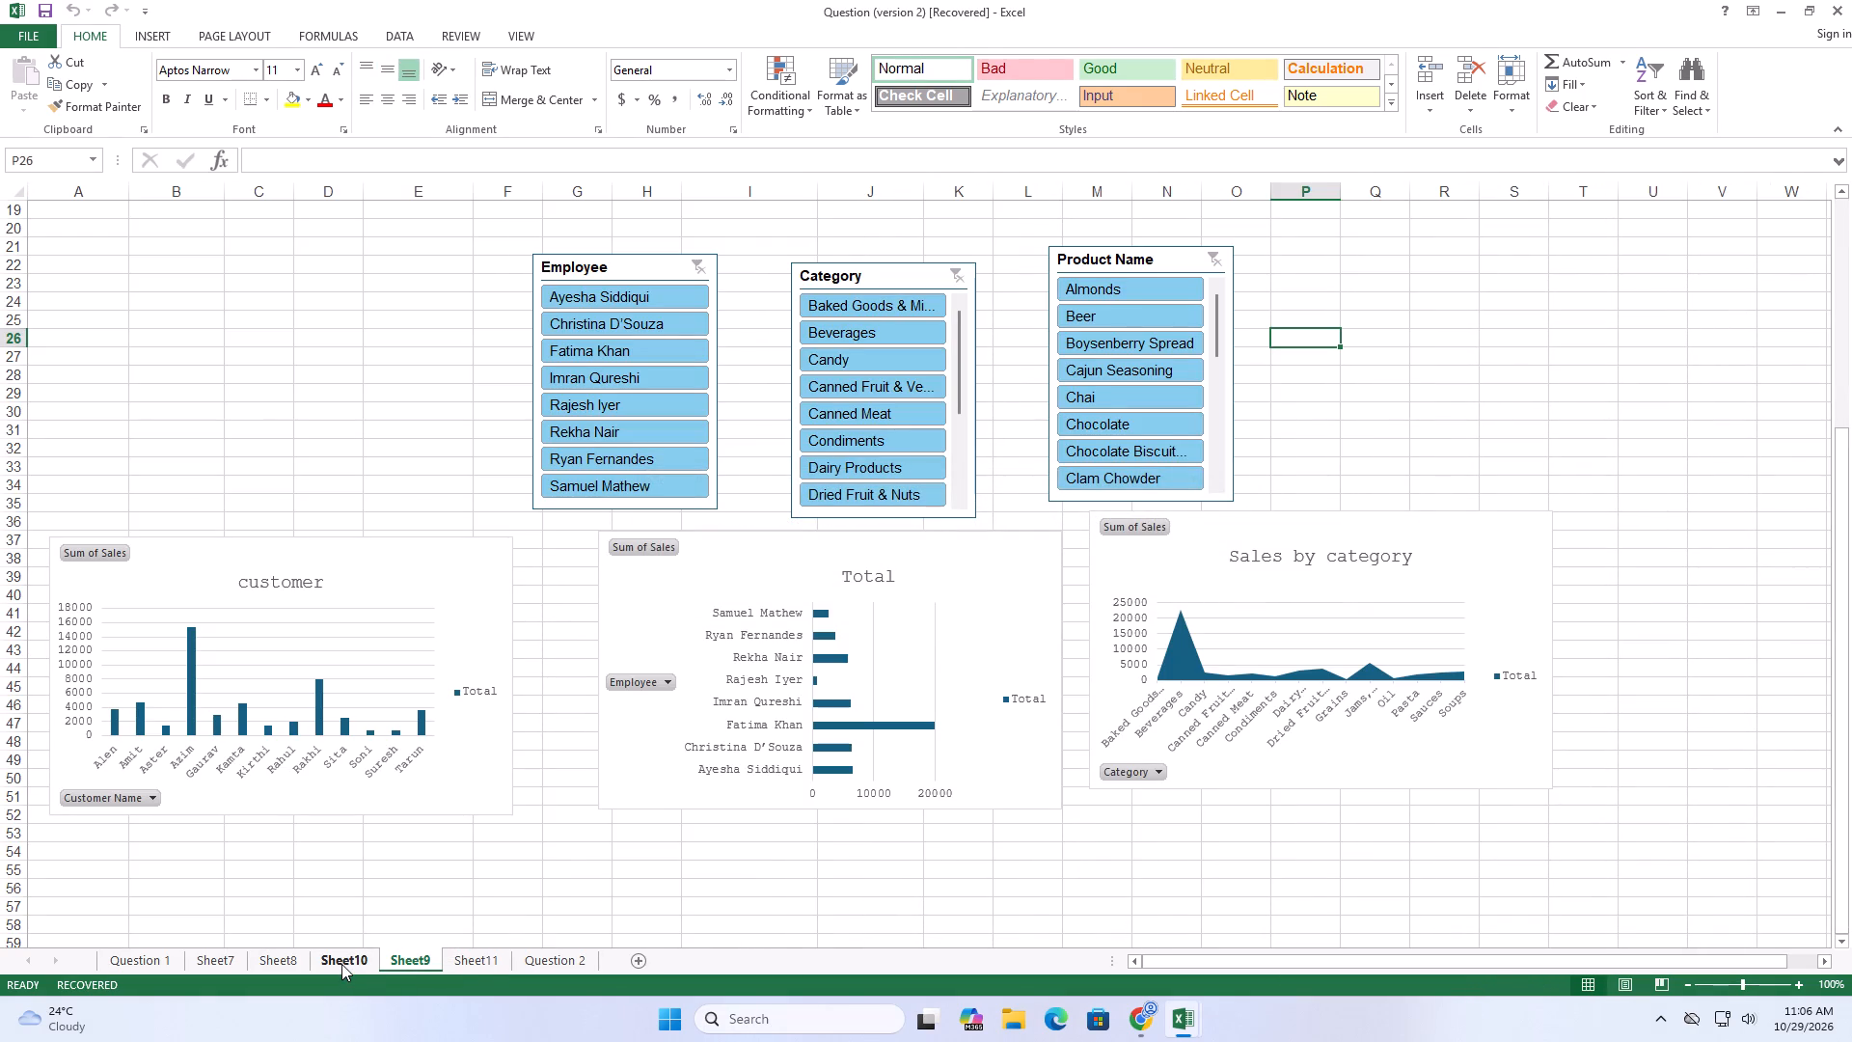
Delete the three pivot table sheets: Sheet10, Sheet8 and Sheet7.
{"action": "left_click", "coordinate": [341, 964]}
{"action": "right_click", "coordinate": [340, 961]}
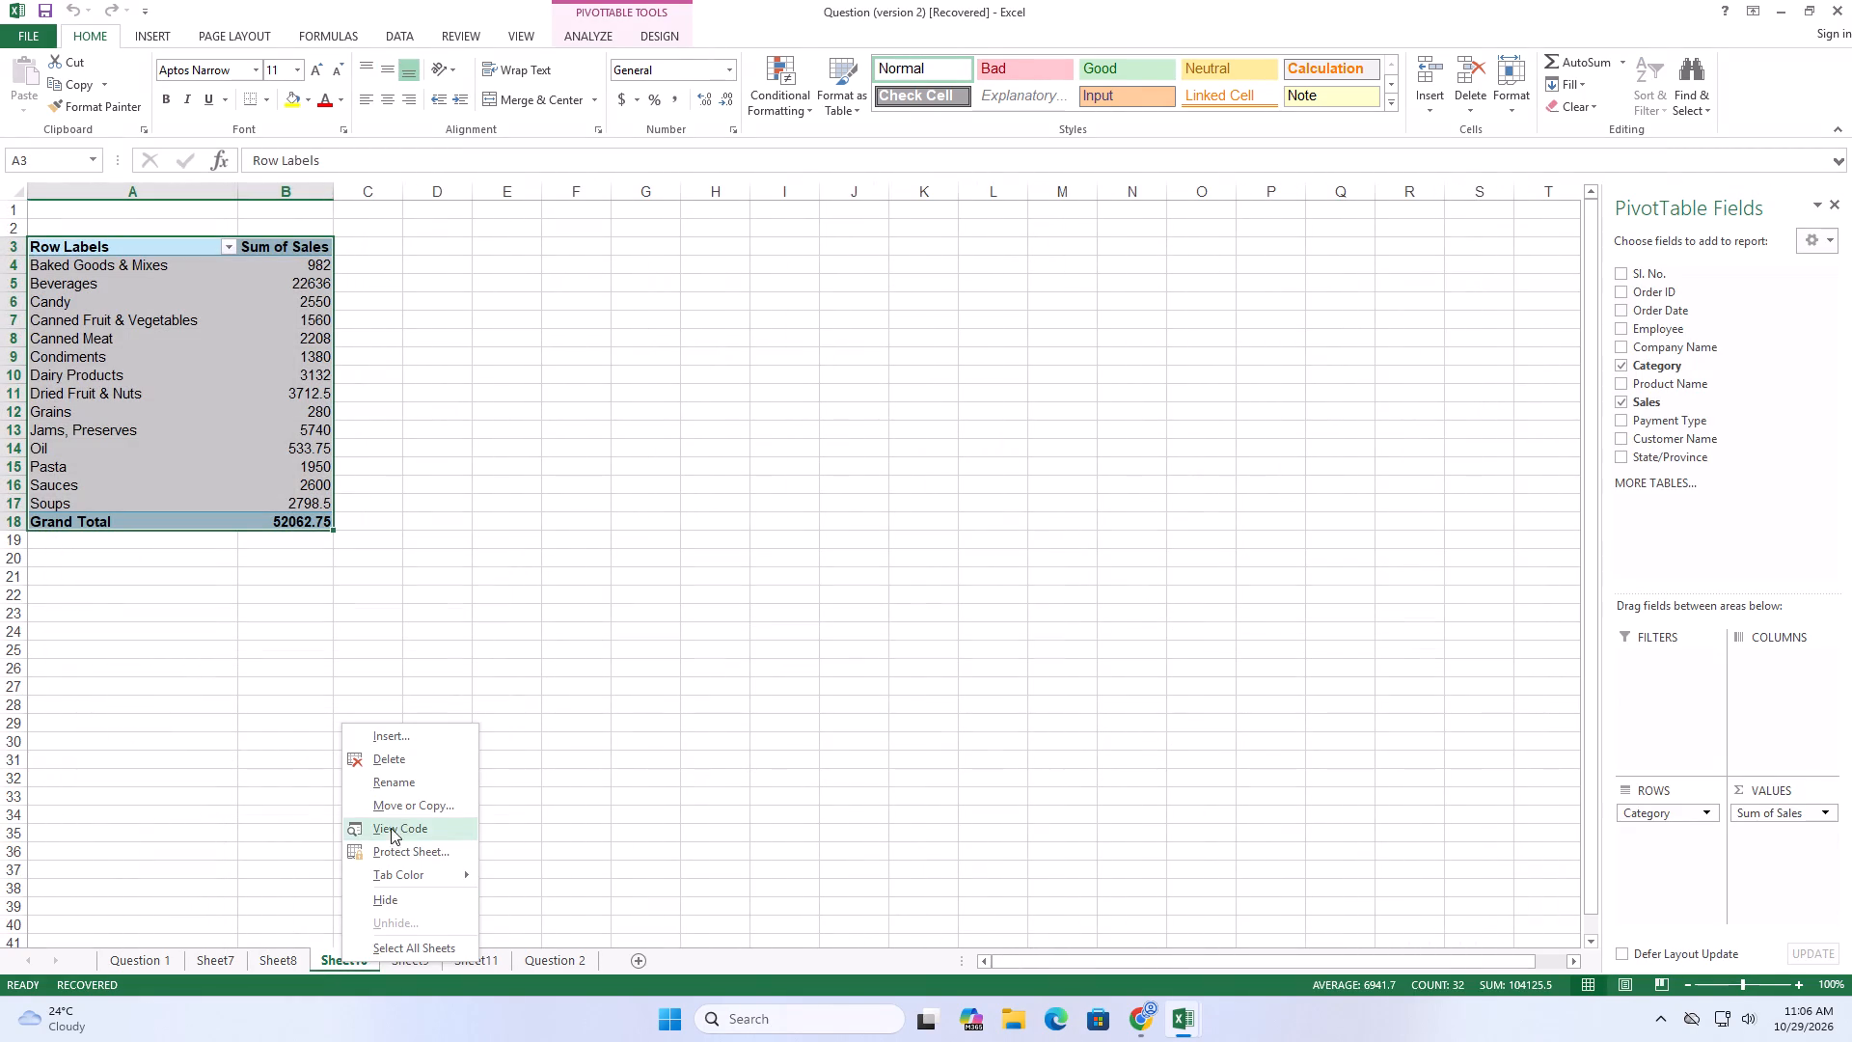
{"action": "left_click", "coordinate": [396, 763]}
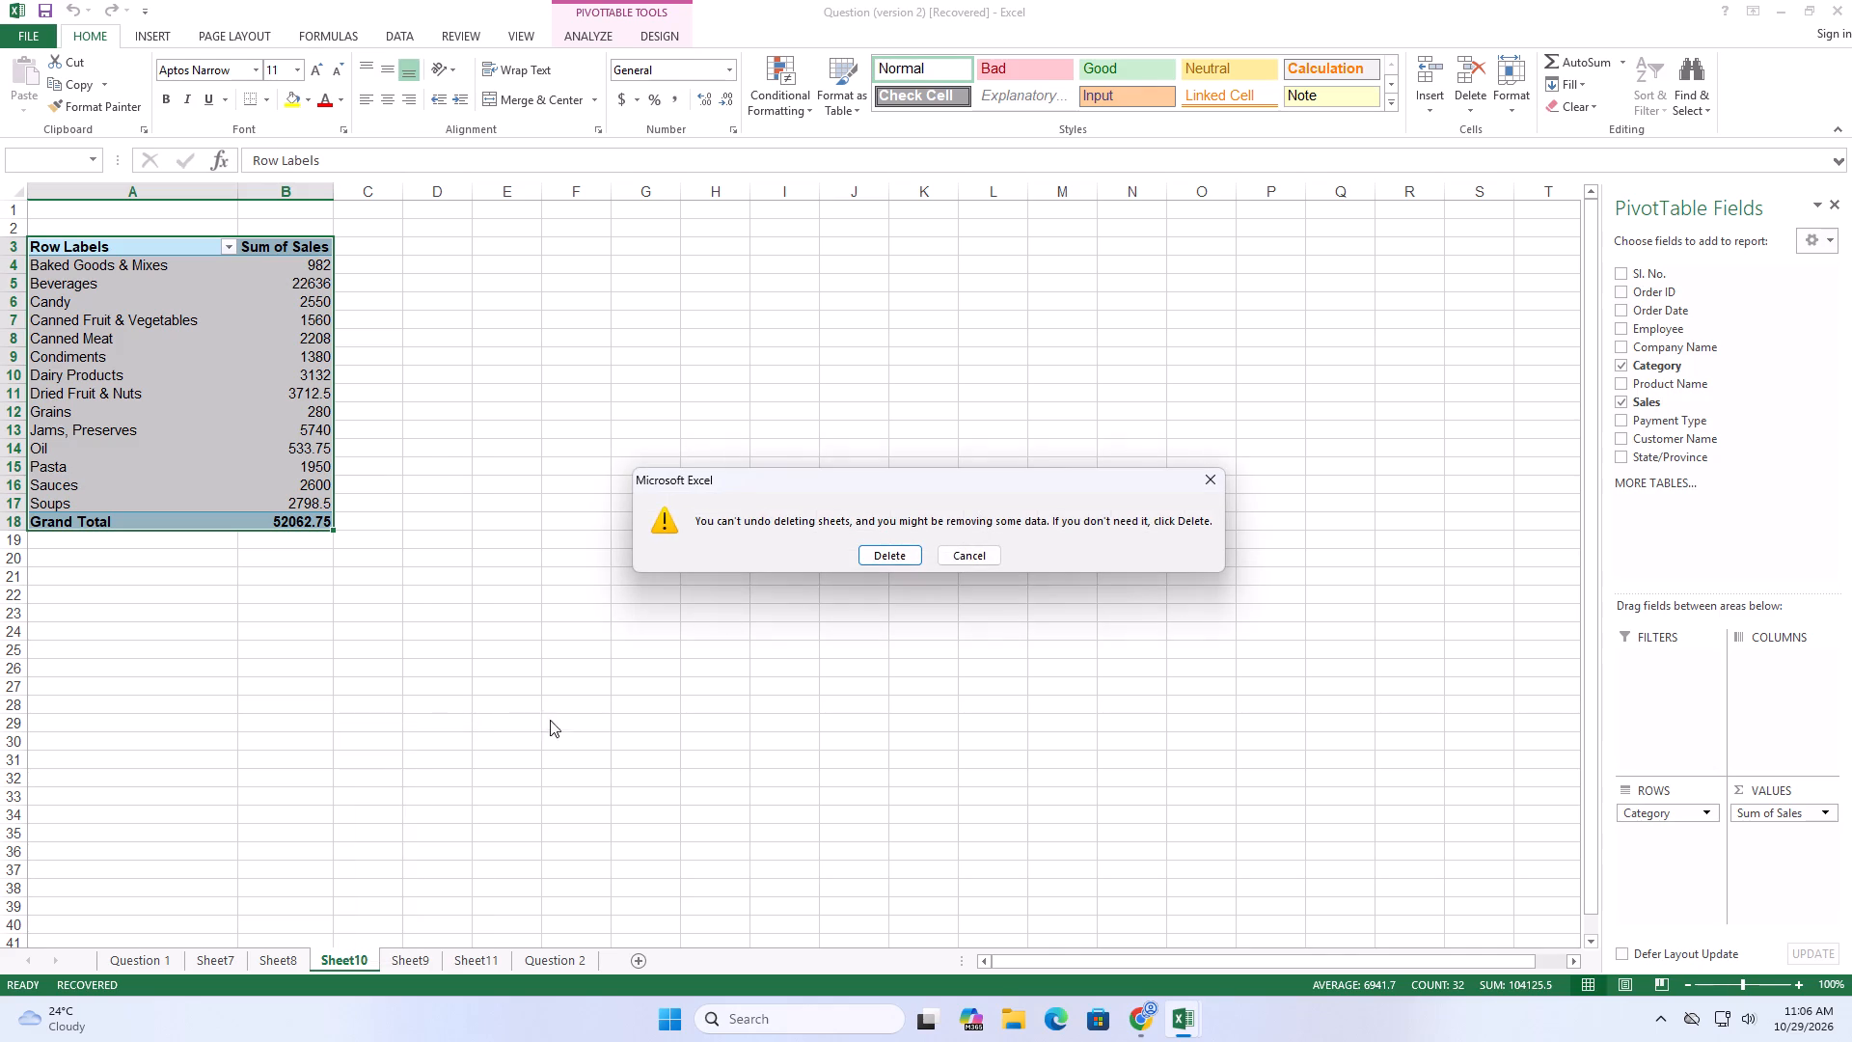
{"action": "left_click", "coordinate": [885, 545]}
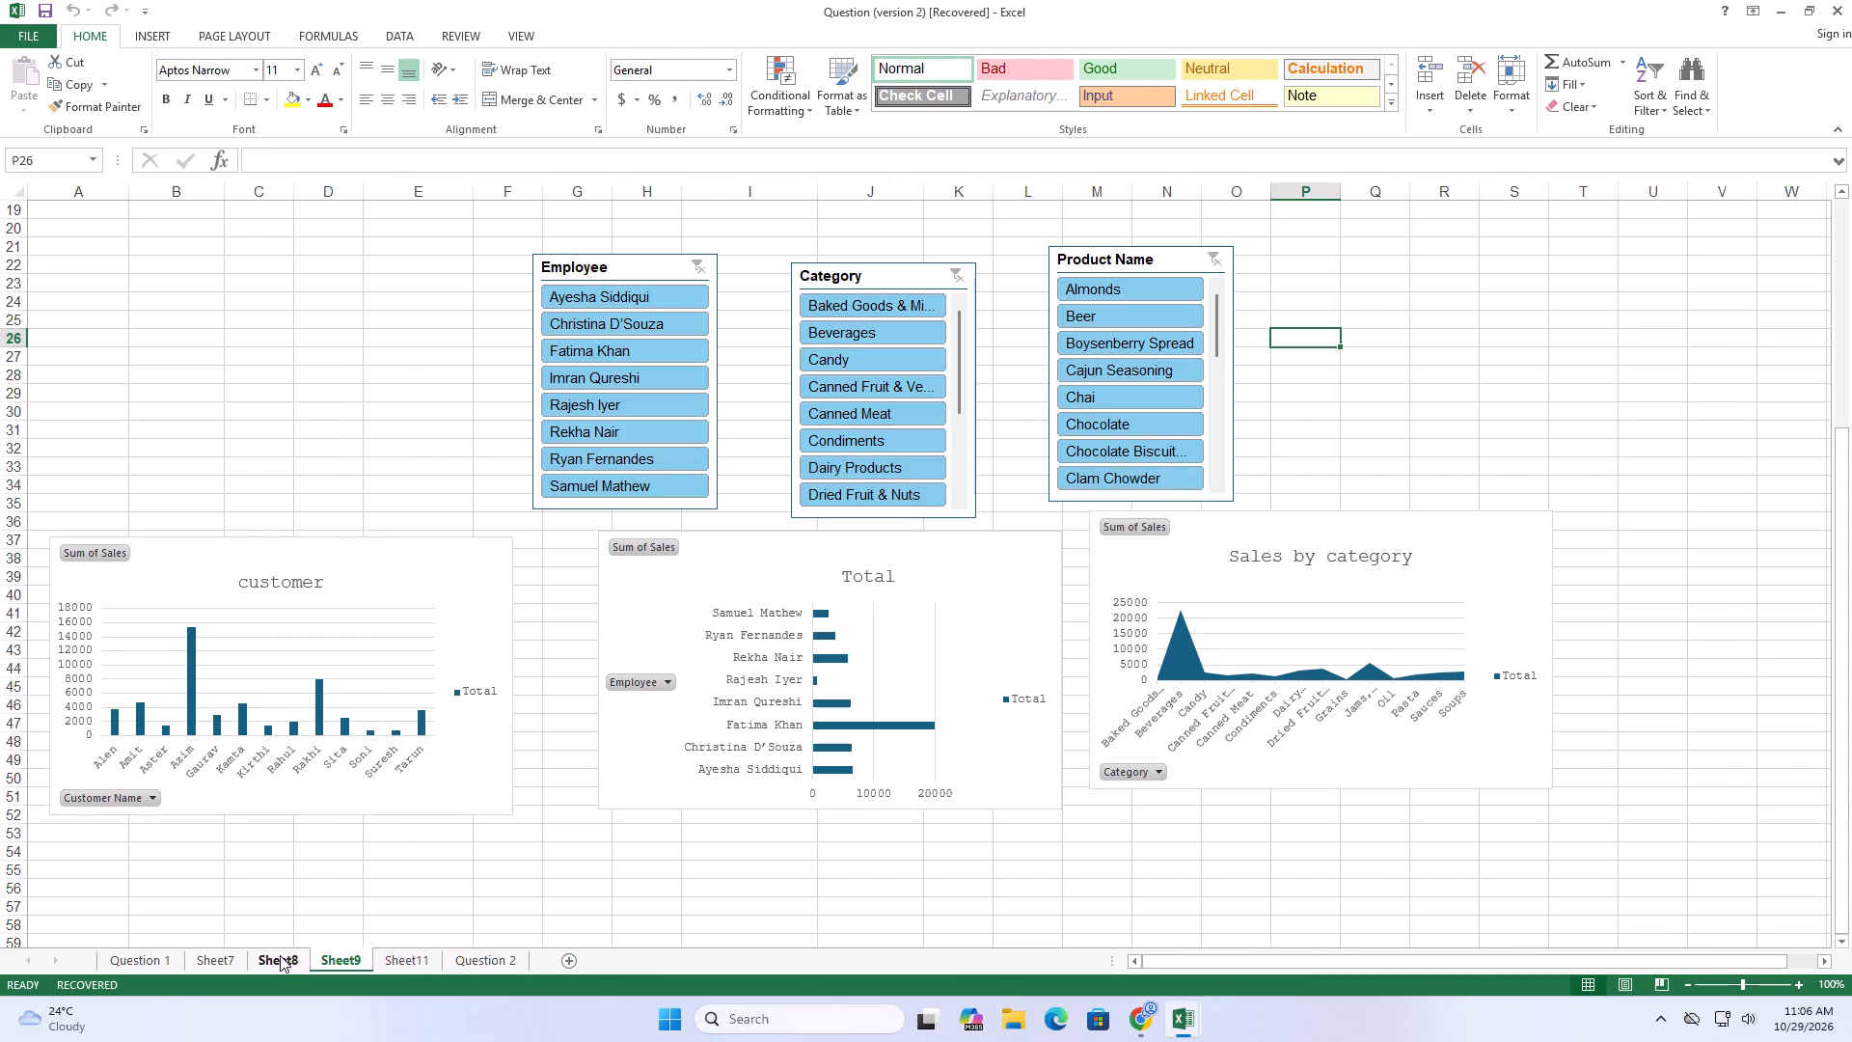
{"action": "right_click", "coordinate": [279, 957]}
{"action": "left_click", "coordinate": [338, 754]}
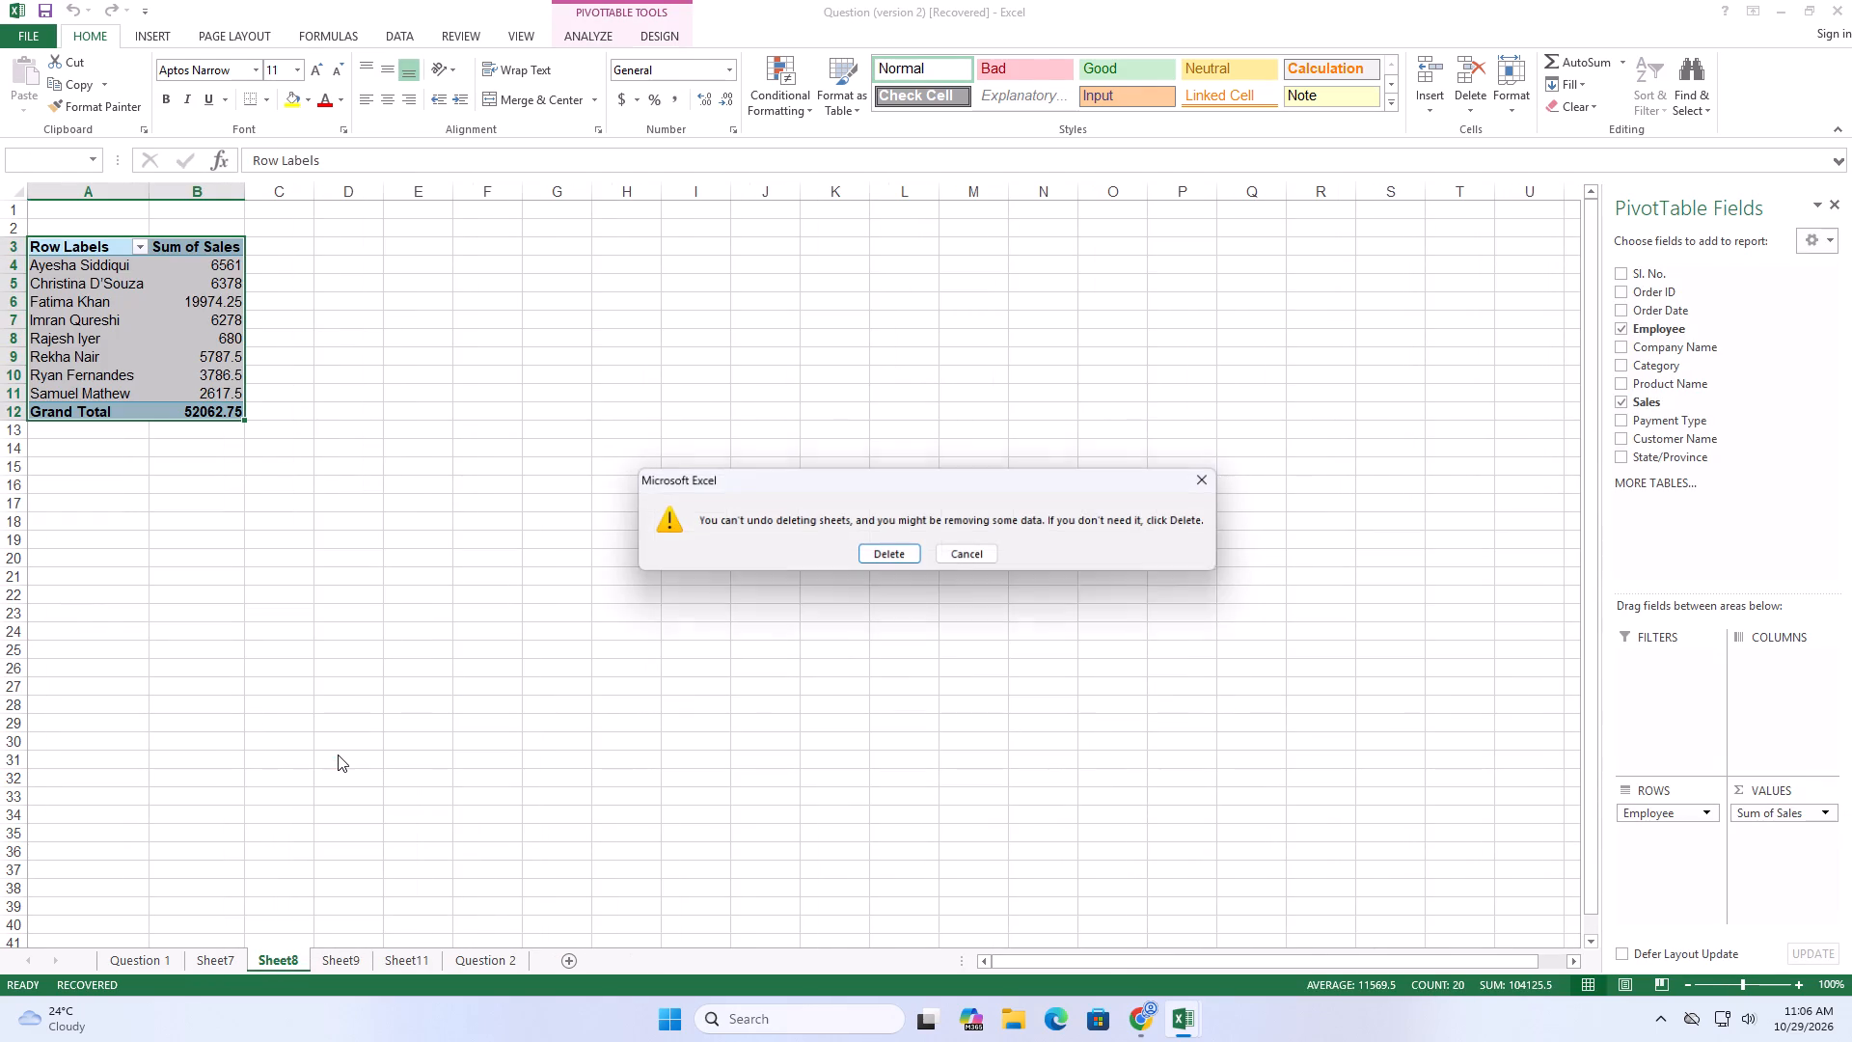
{"action": "left_click", "coordinate": [873, 552]}
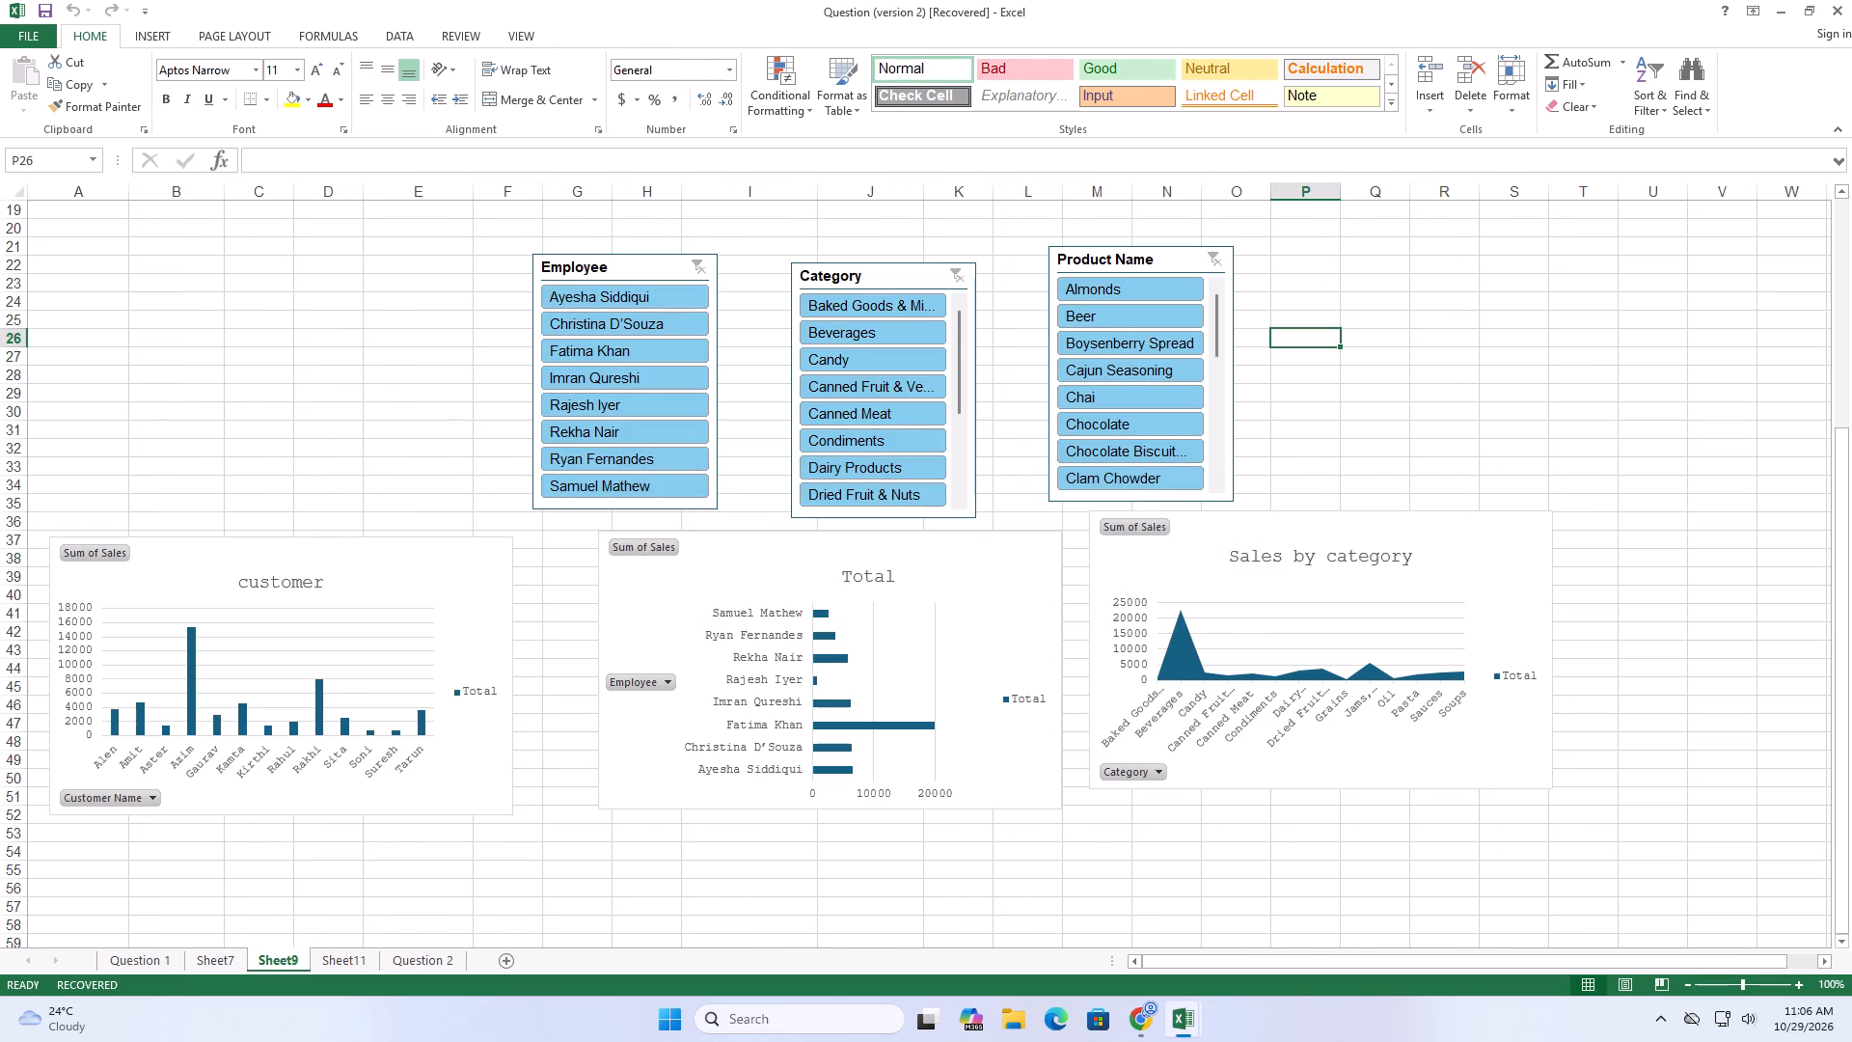
{"action": "left_click", "coordinate": [203, 964]}
{"action": "right_click", "coordinate": [204, 964]}
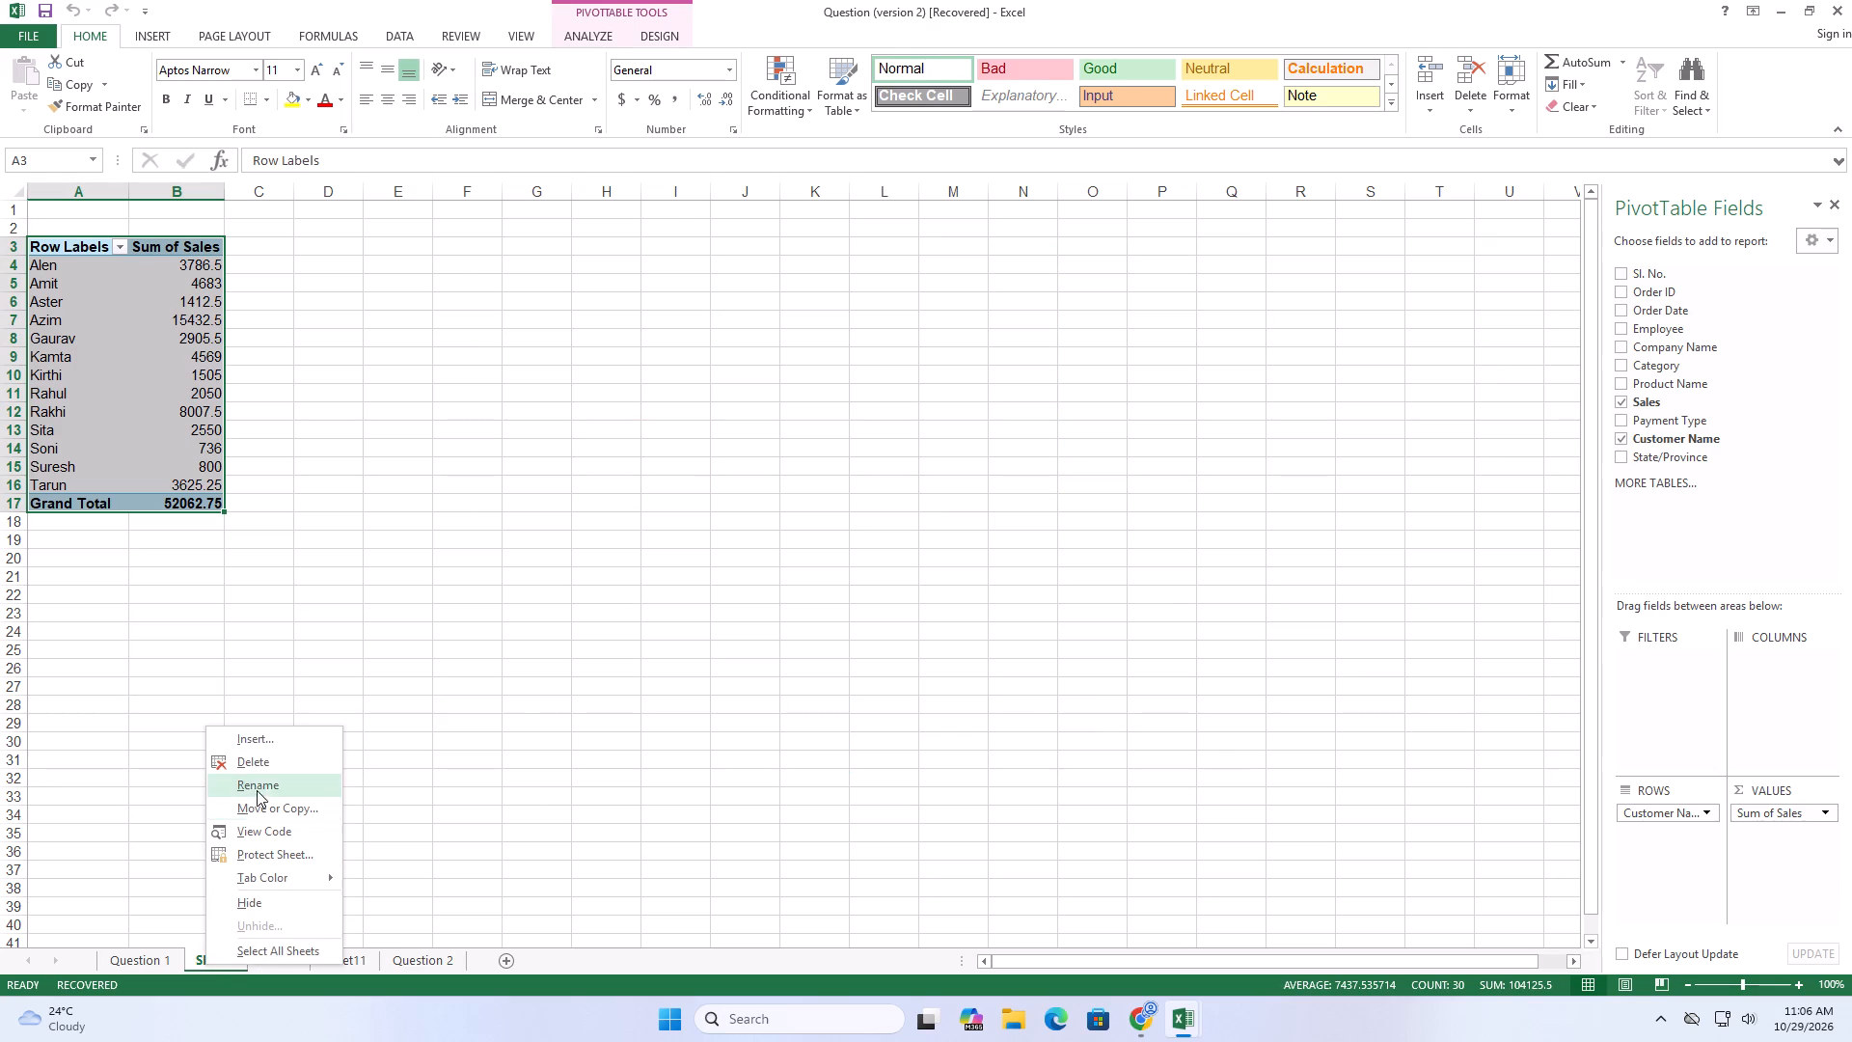
{"action": "left_click", "coordinate": [261, 767]}
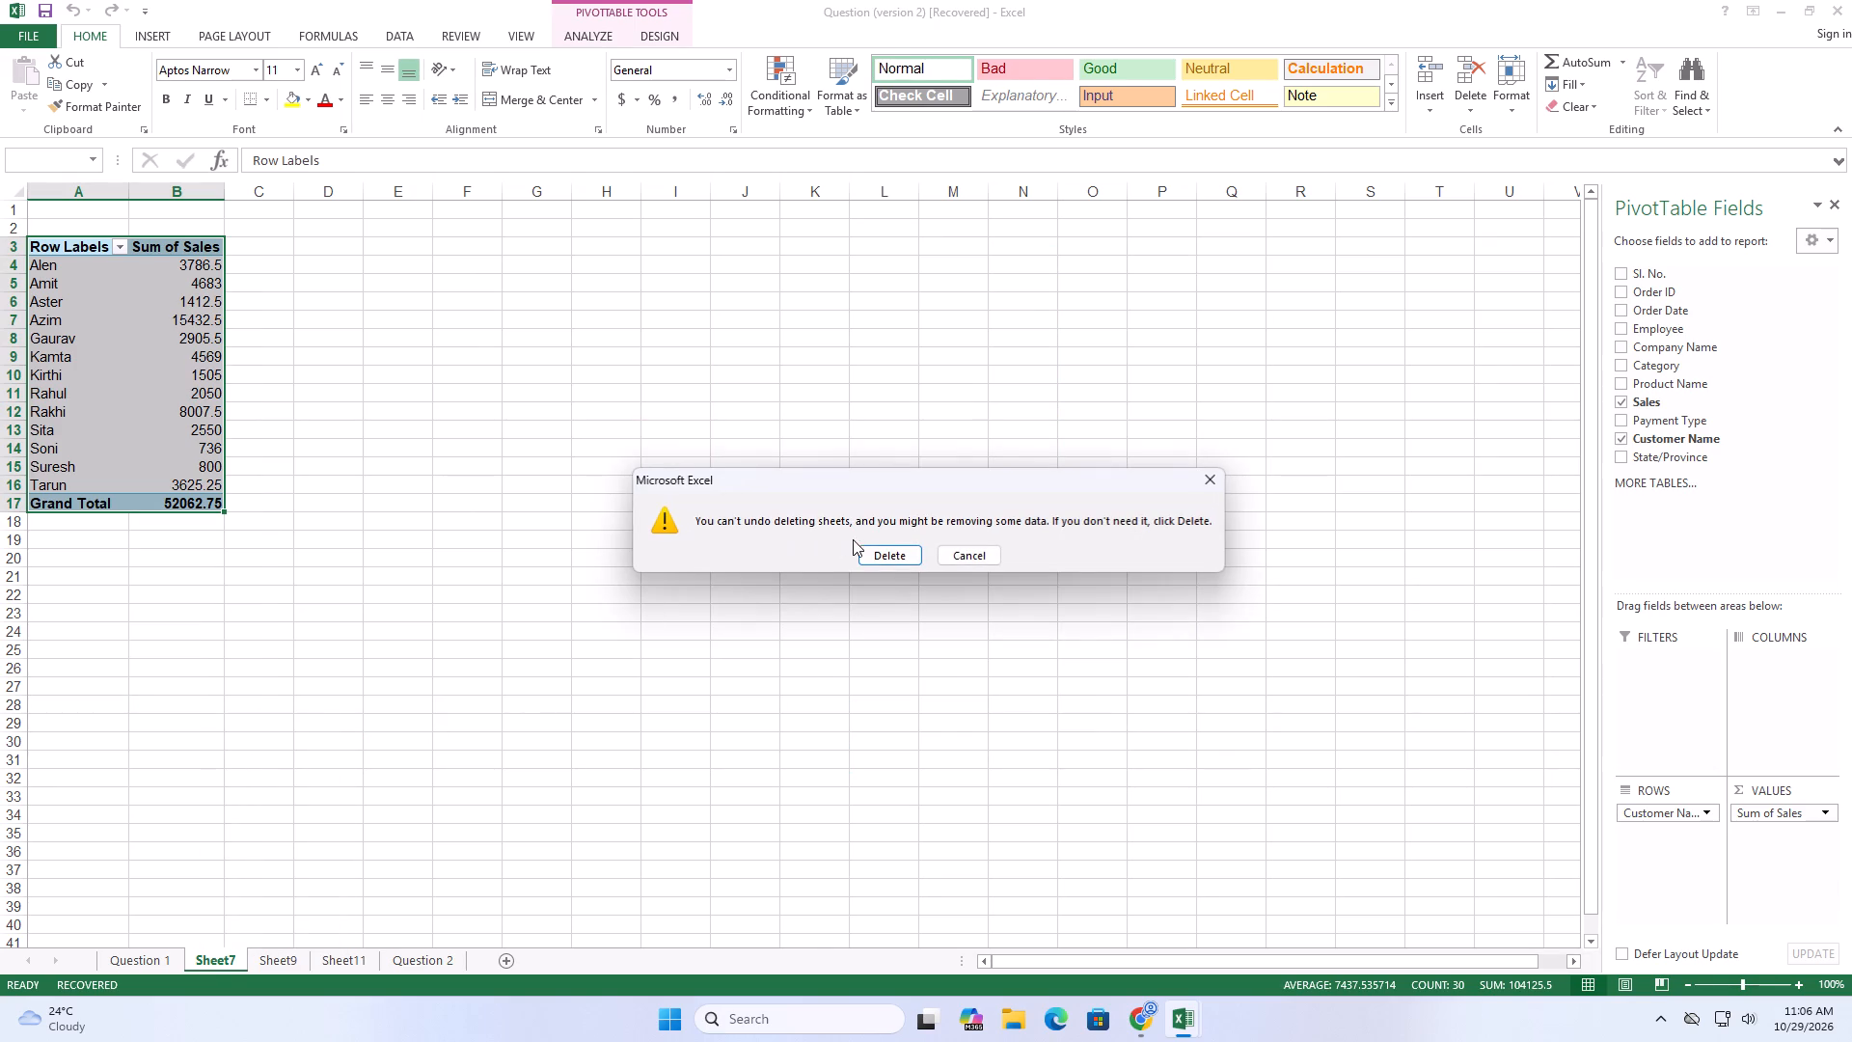
{"action": "left_click", "coordinate": [871, 552]}
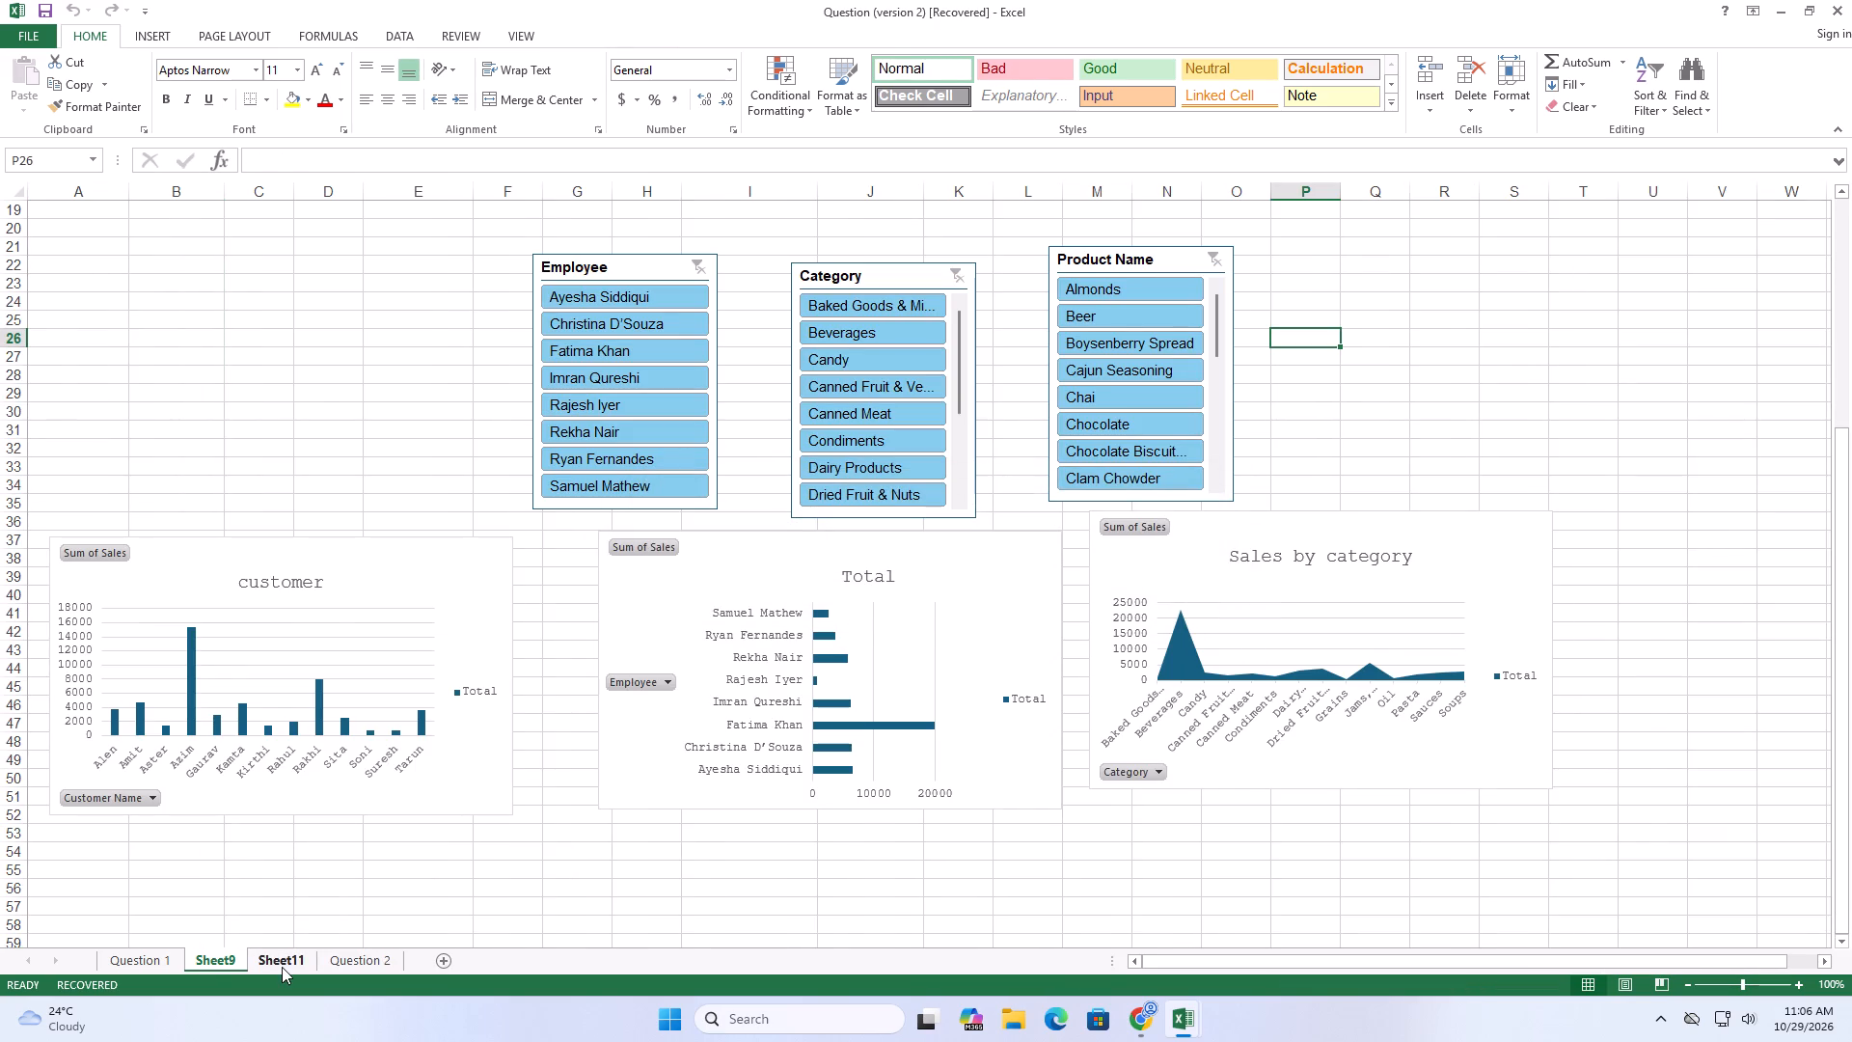
On Sheet11, move the customer chart down to about cell I36, below the employee Total chart.
{"action": "left_click", "coordinate": [282, 967]}
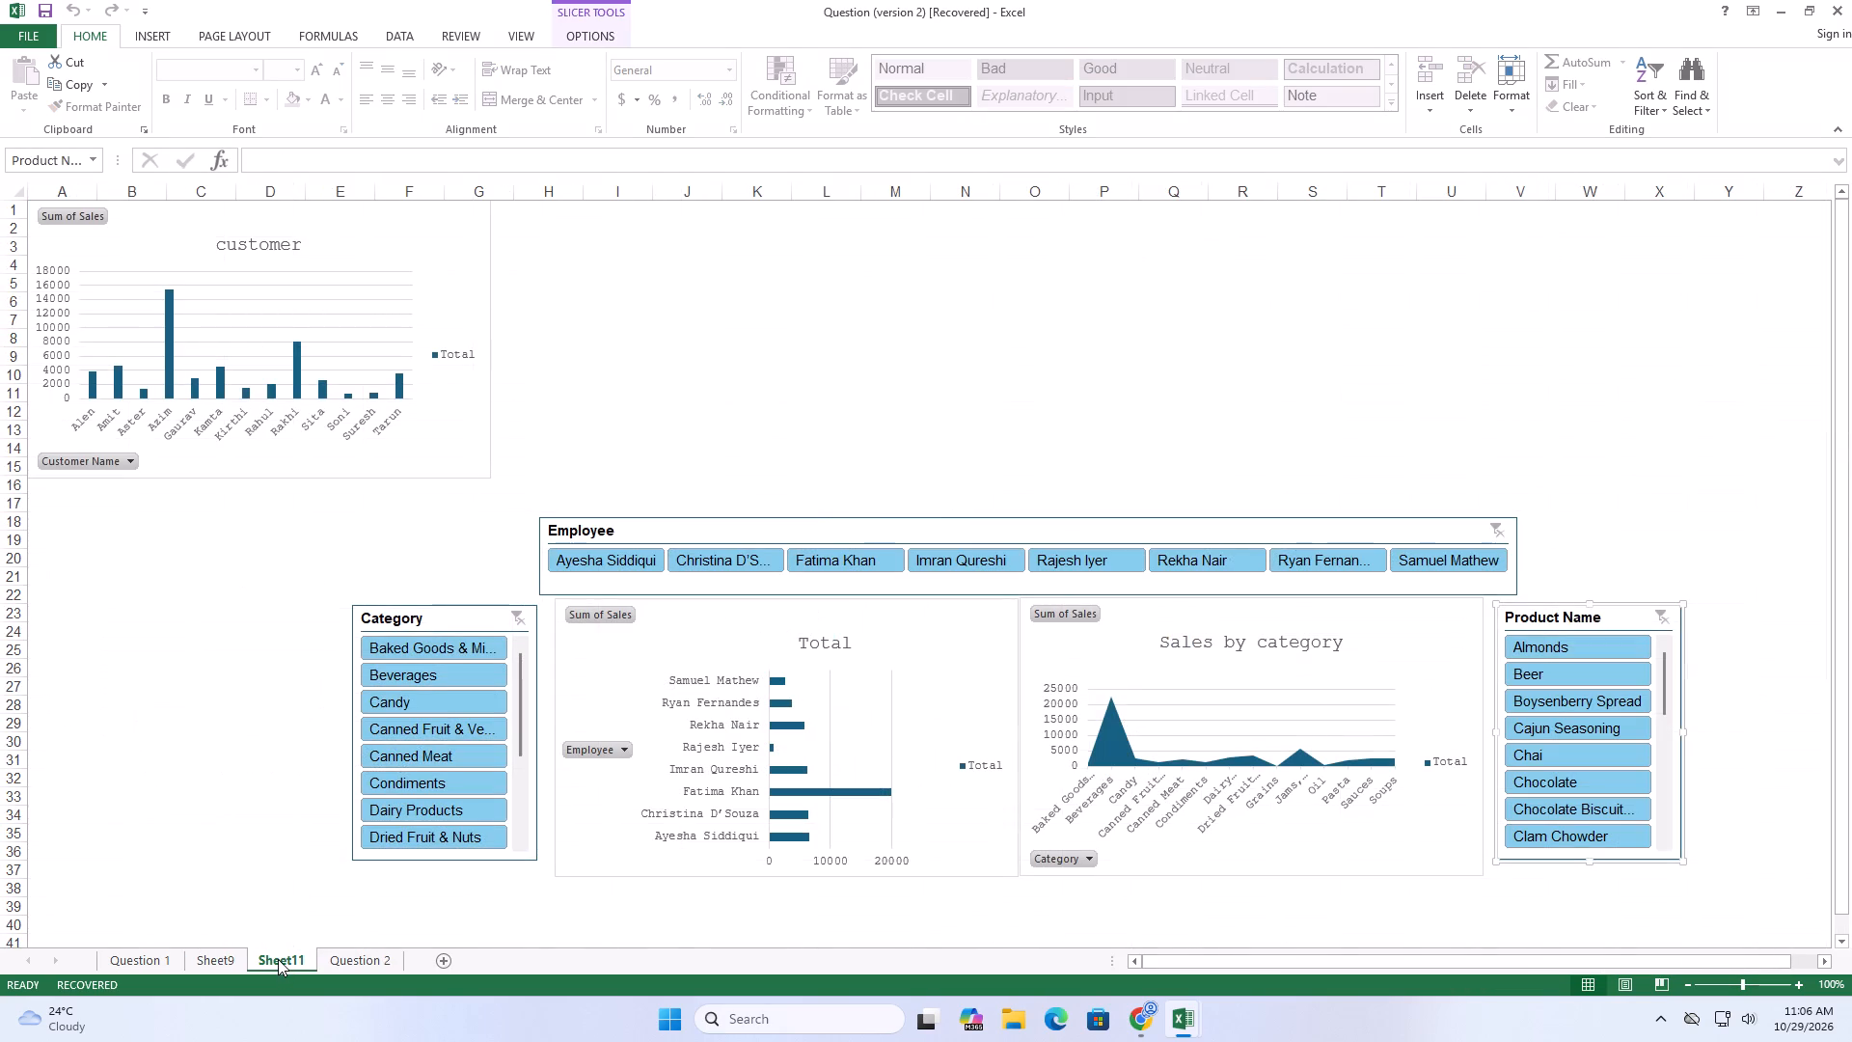
{"action": "scroll", "coordinate": [815, 342], "scroll_direction": "down", "scroll_amount": 1}
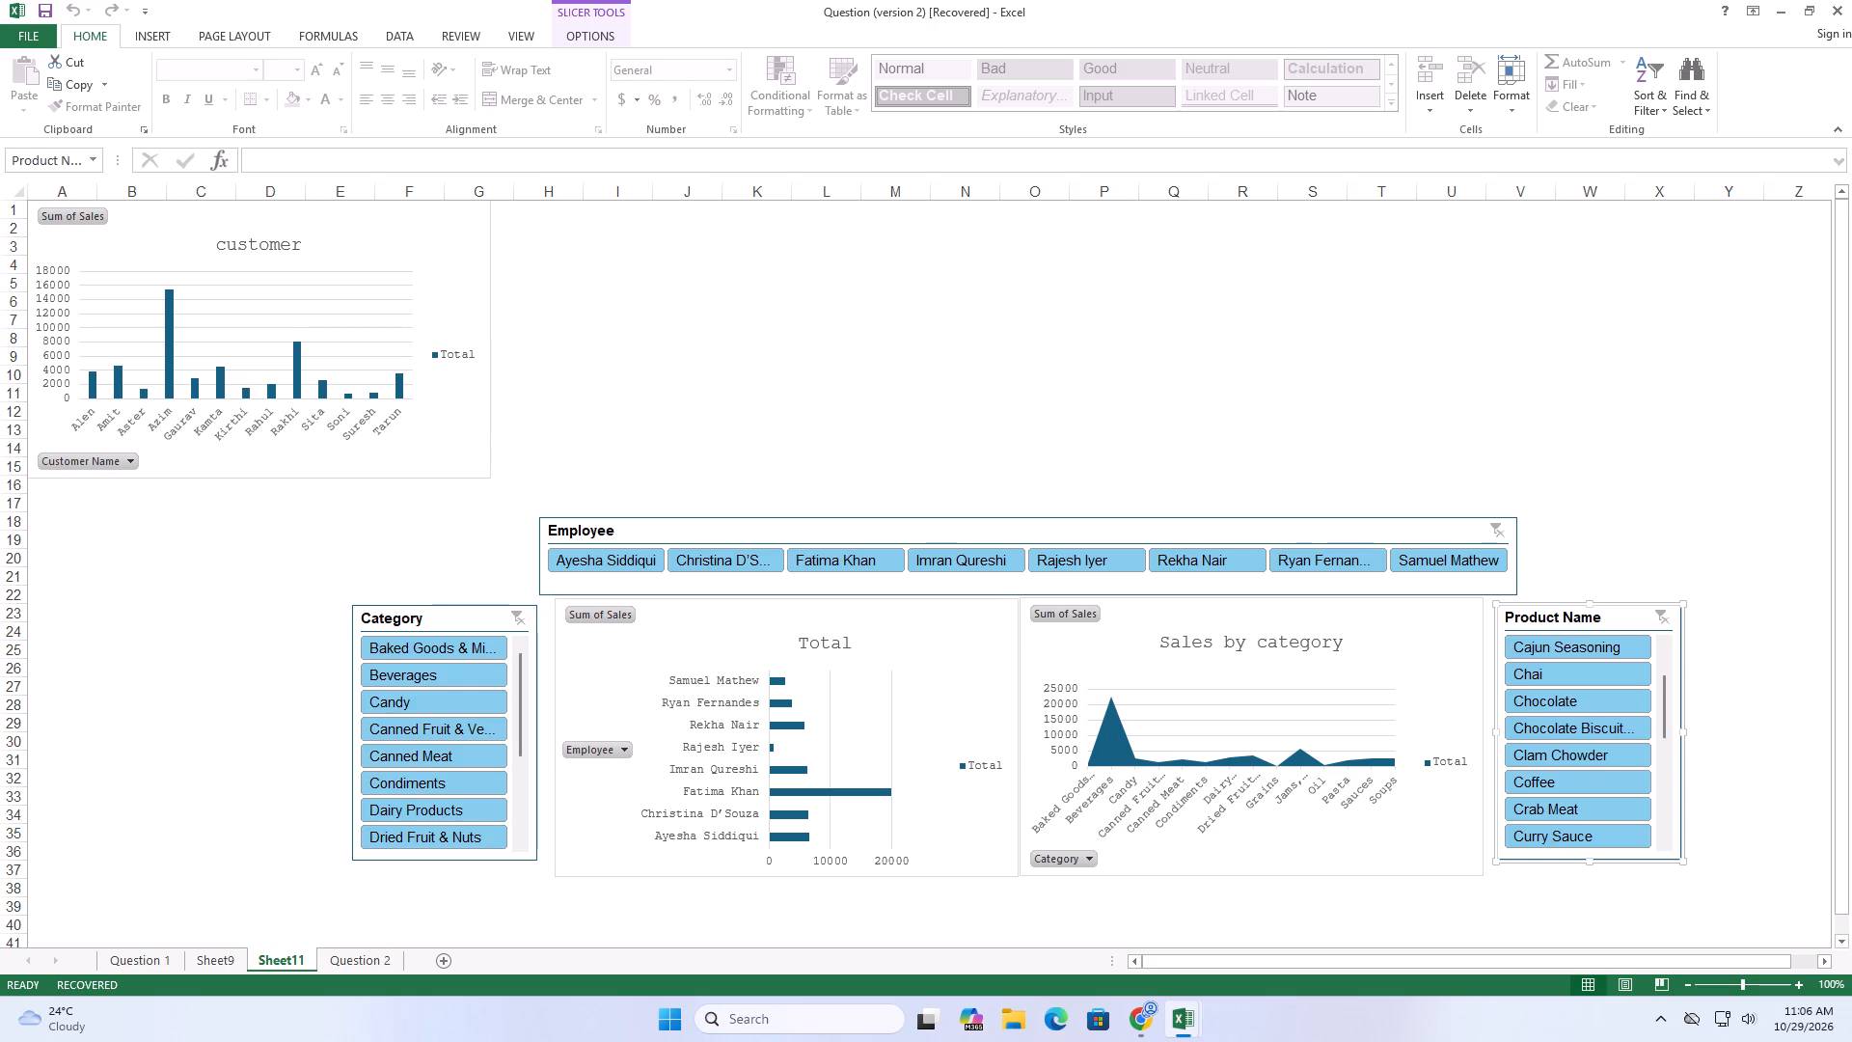
{"action": "scroll", "coordinate": [815, 342], "scroll_direction": "down", "scroll_amount": 4}
{"action": "left_click_drag", "start_coordinate": [275, 224], "coordinate": [375, 325]}
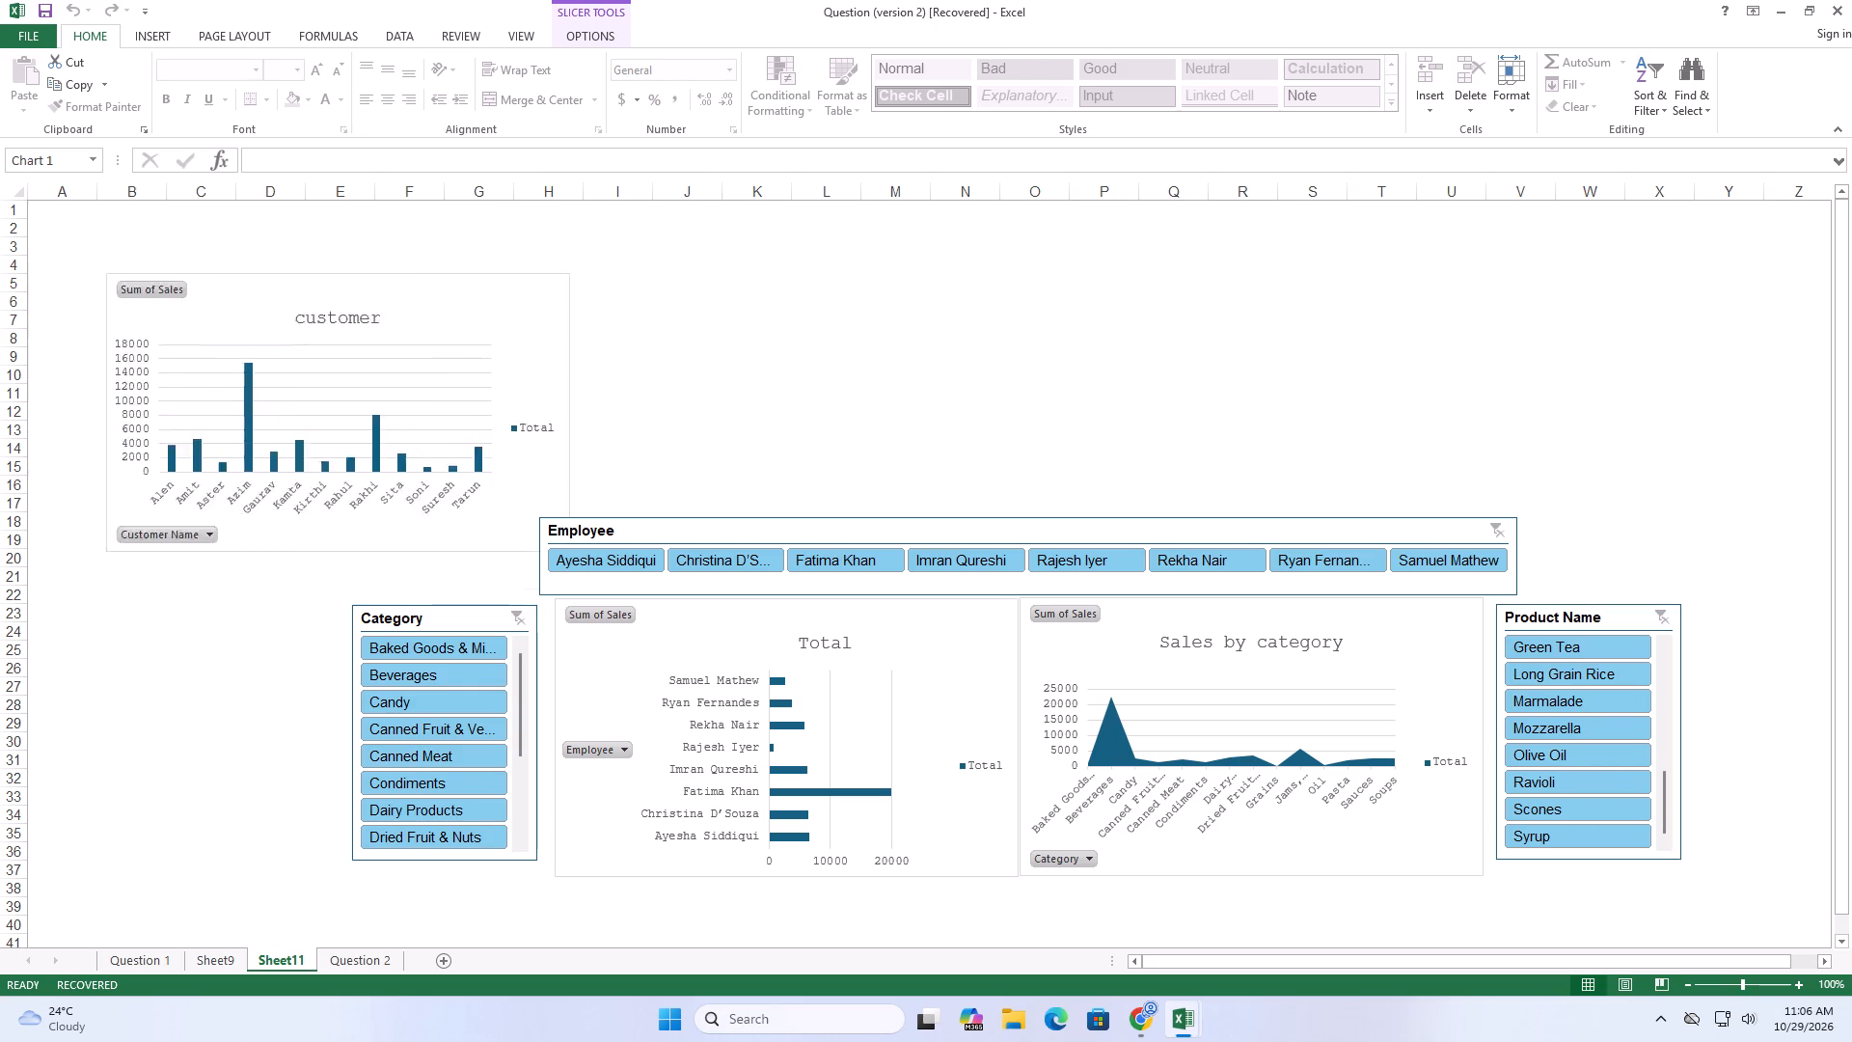
{"action": "left_click_drag", "start_coordinate": [375, 325], "coordinate": [858, 871]}
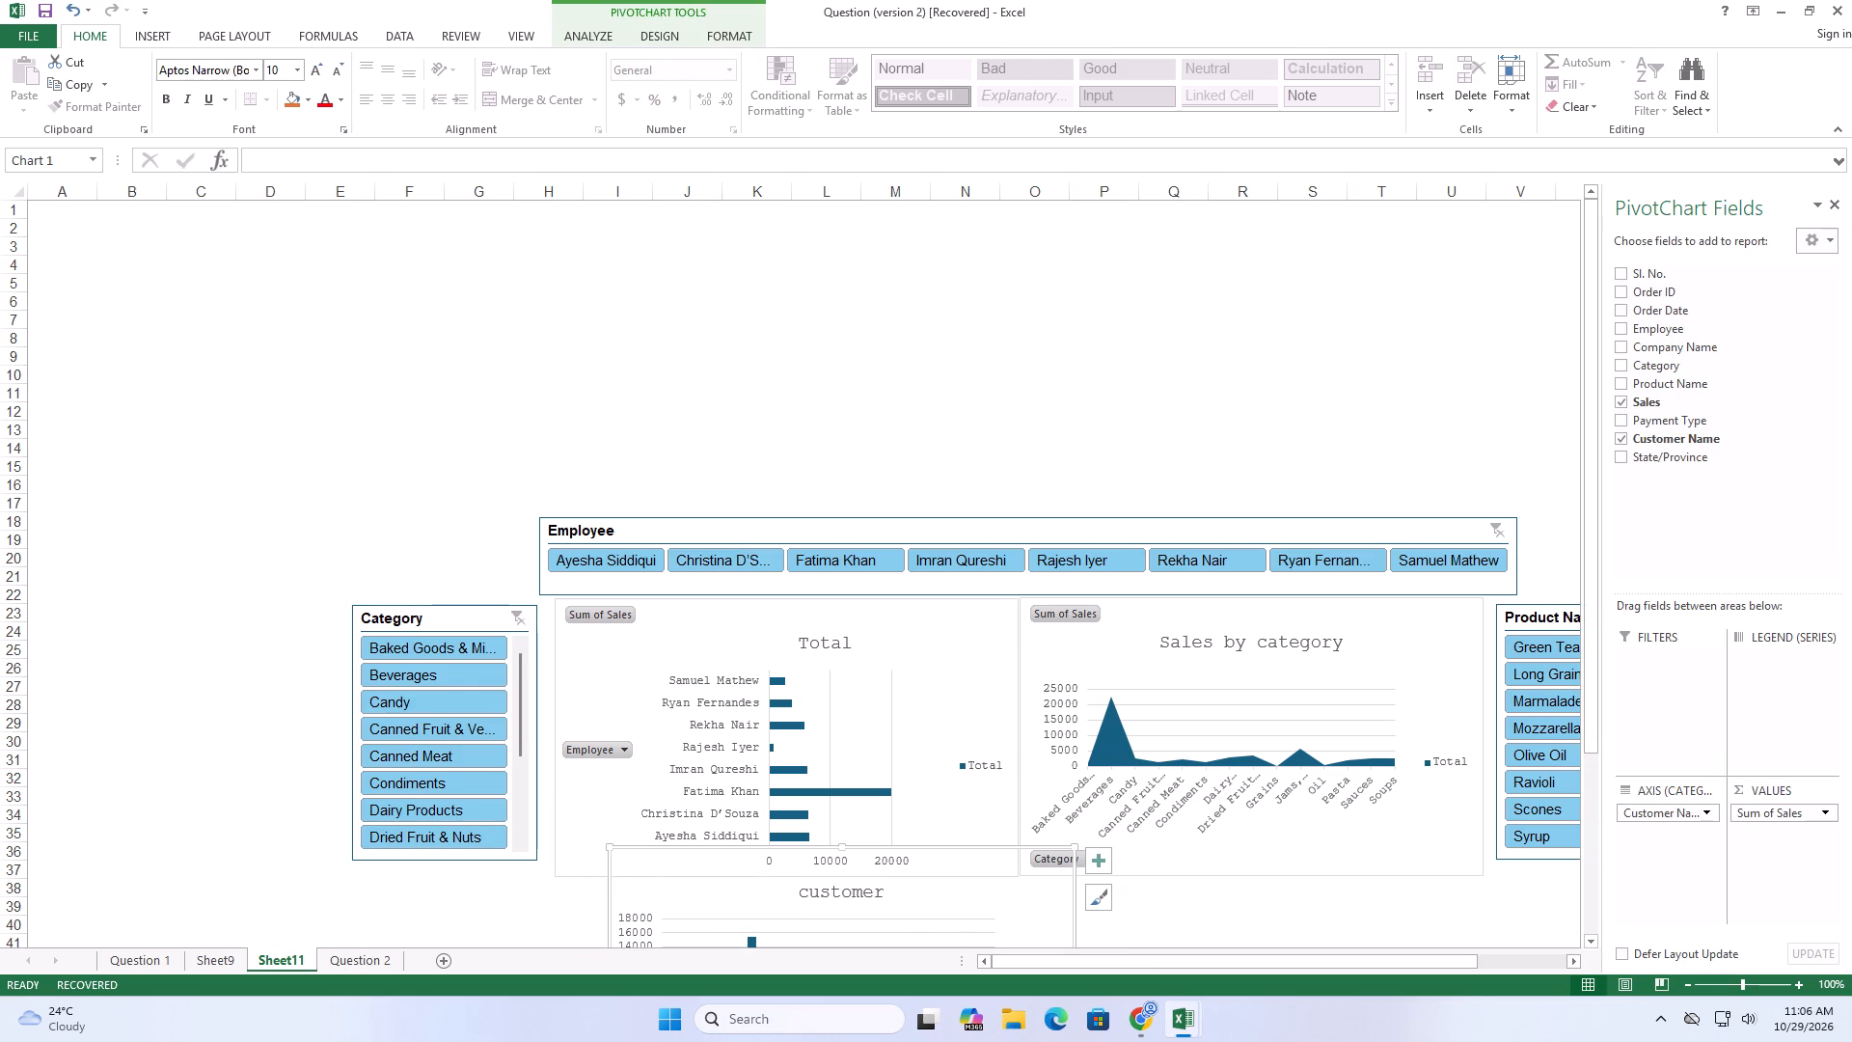
Move the Employee slicer up to about cell G4 and place the employee Total and Sales by category charts side by side beneath it, at row 8.
{"action": "left_click_drag", "start_coordinate": [716, 523], "coordinate": [640, 259]}
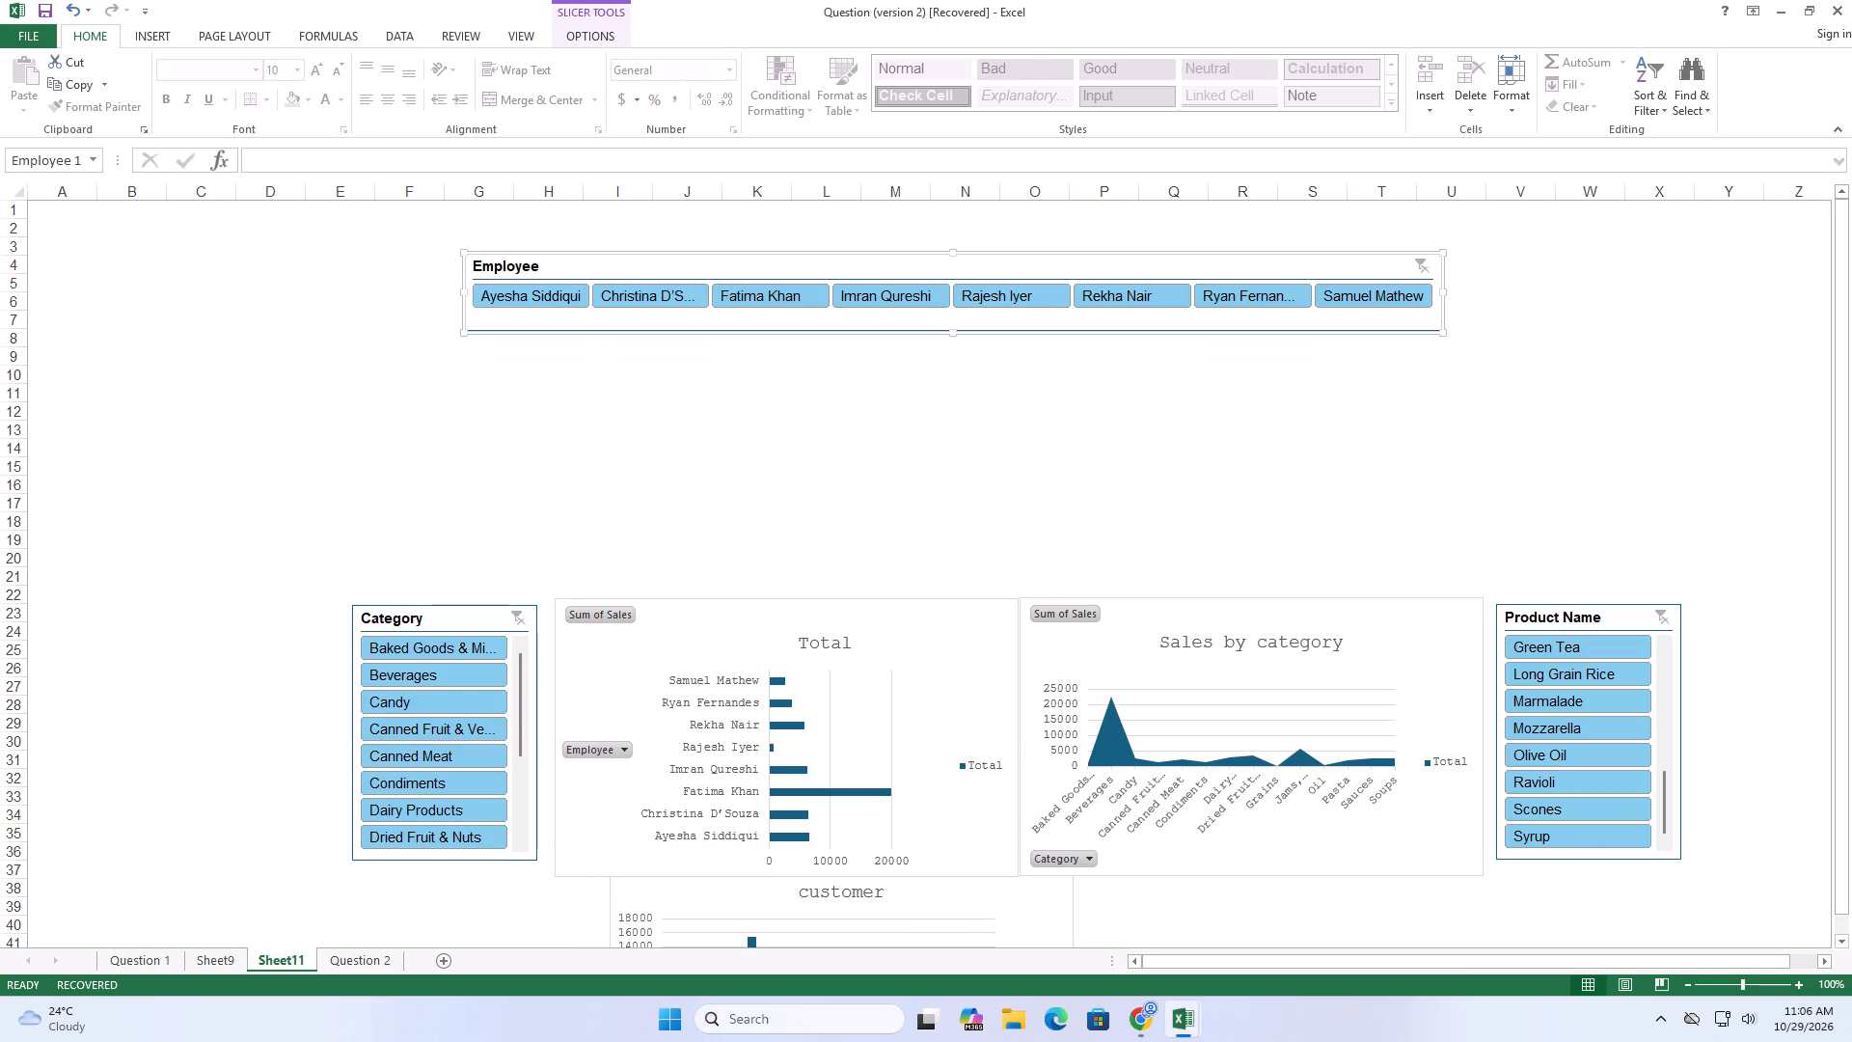
{"action": "left_click_drag", "start_coordinate": [666, 626], "coordinate": [579, 365]}
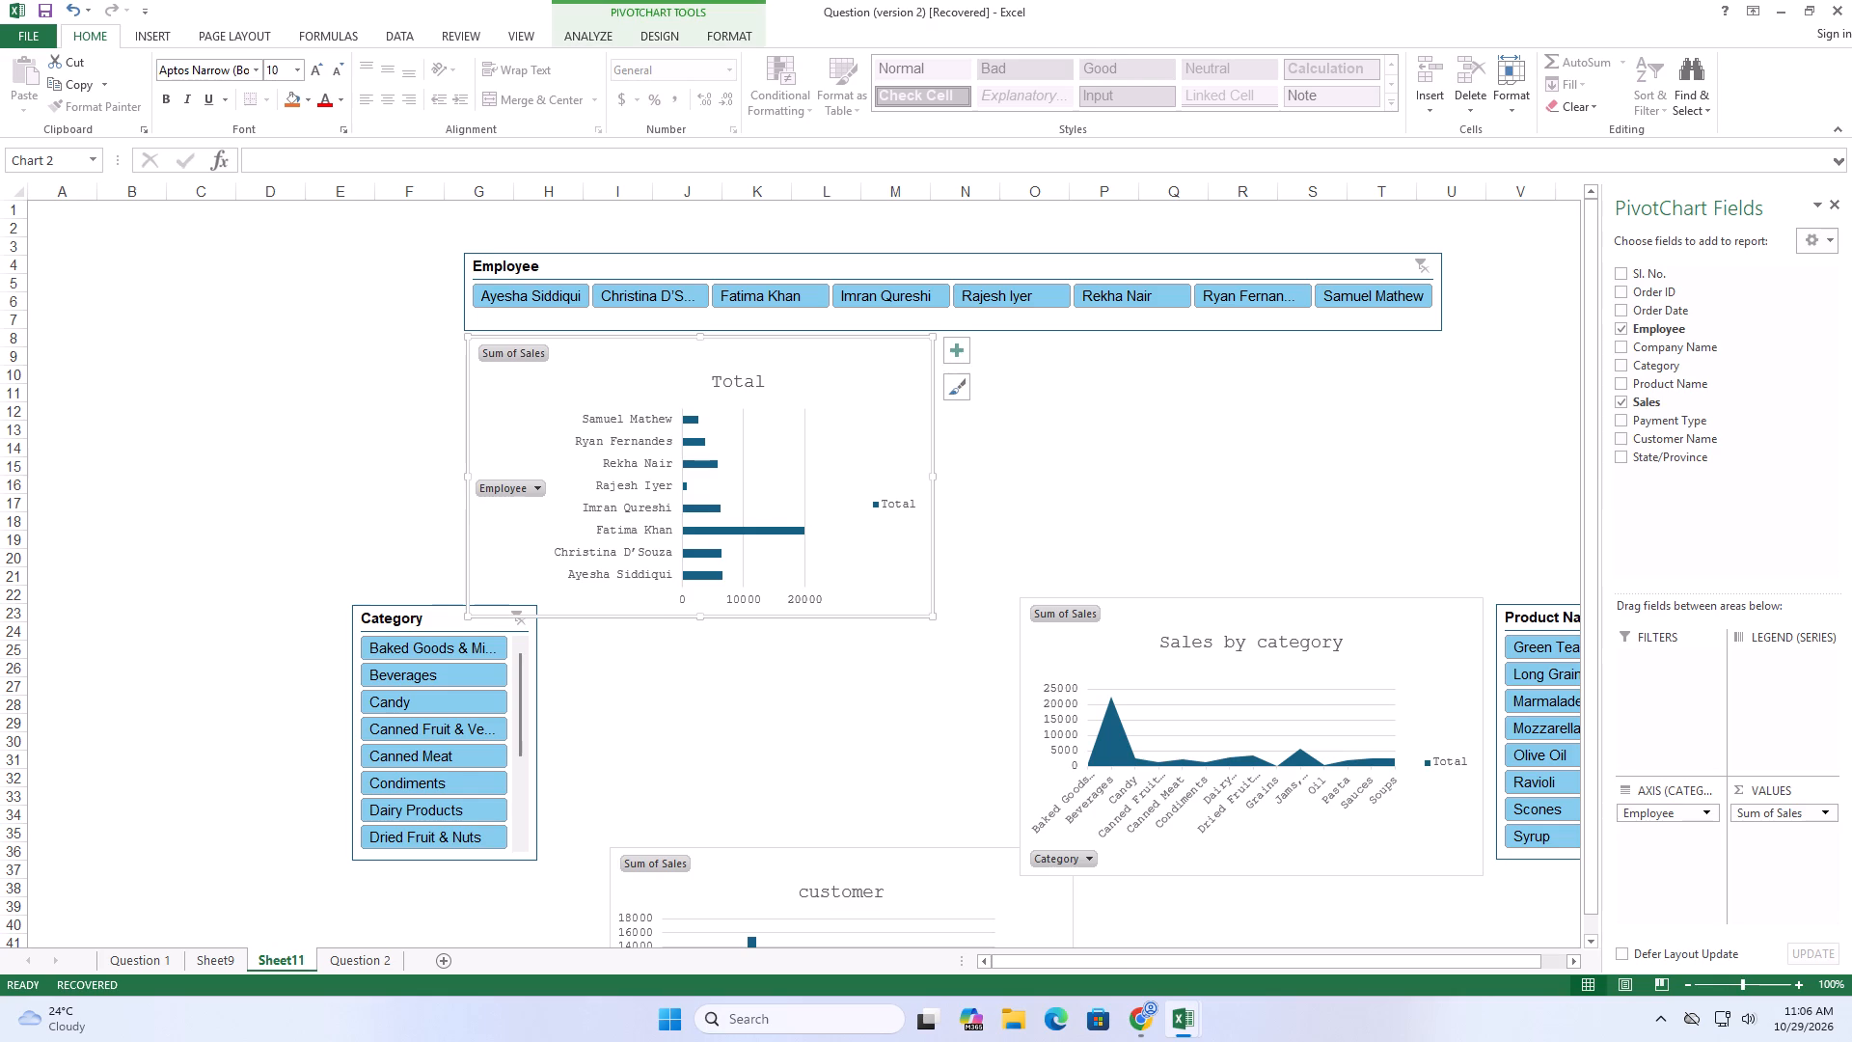
{"action": "left_click_drag", "start_coordinate": [1147, 619], "coordinate": [1065, 360]}
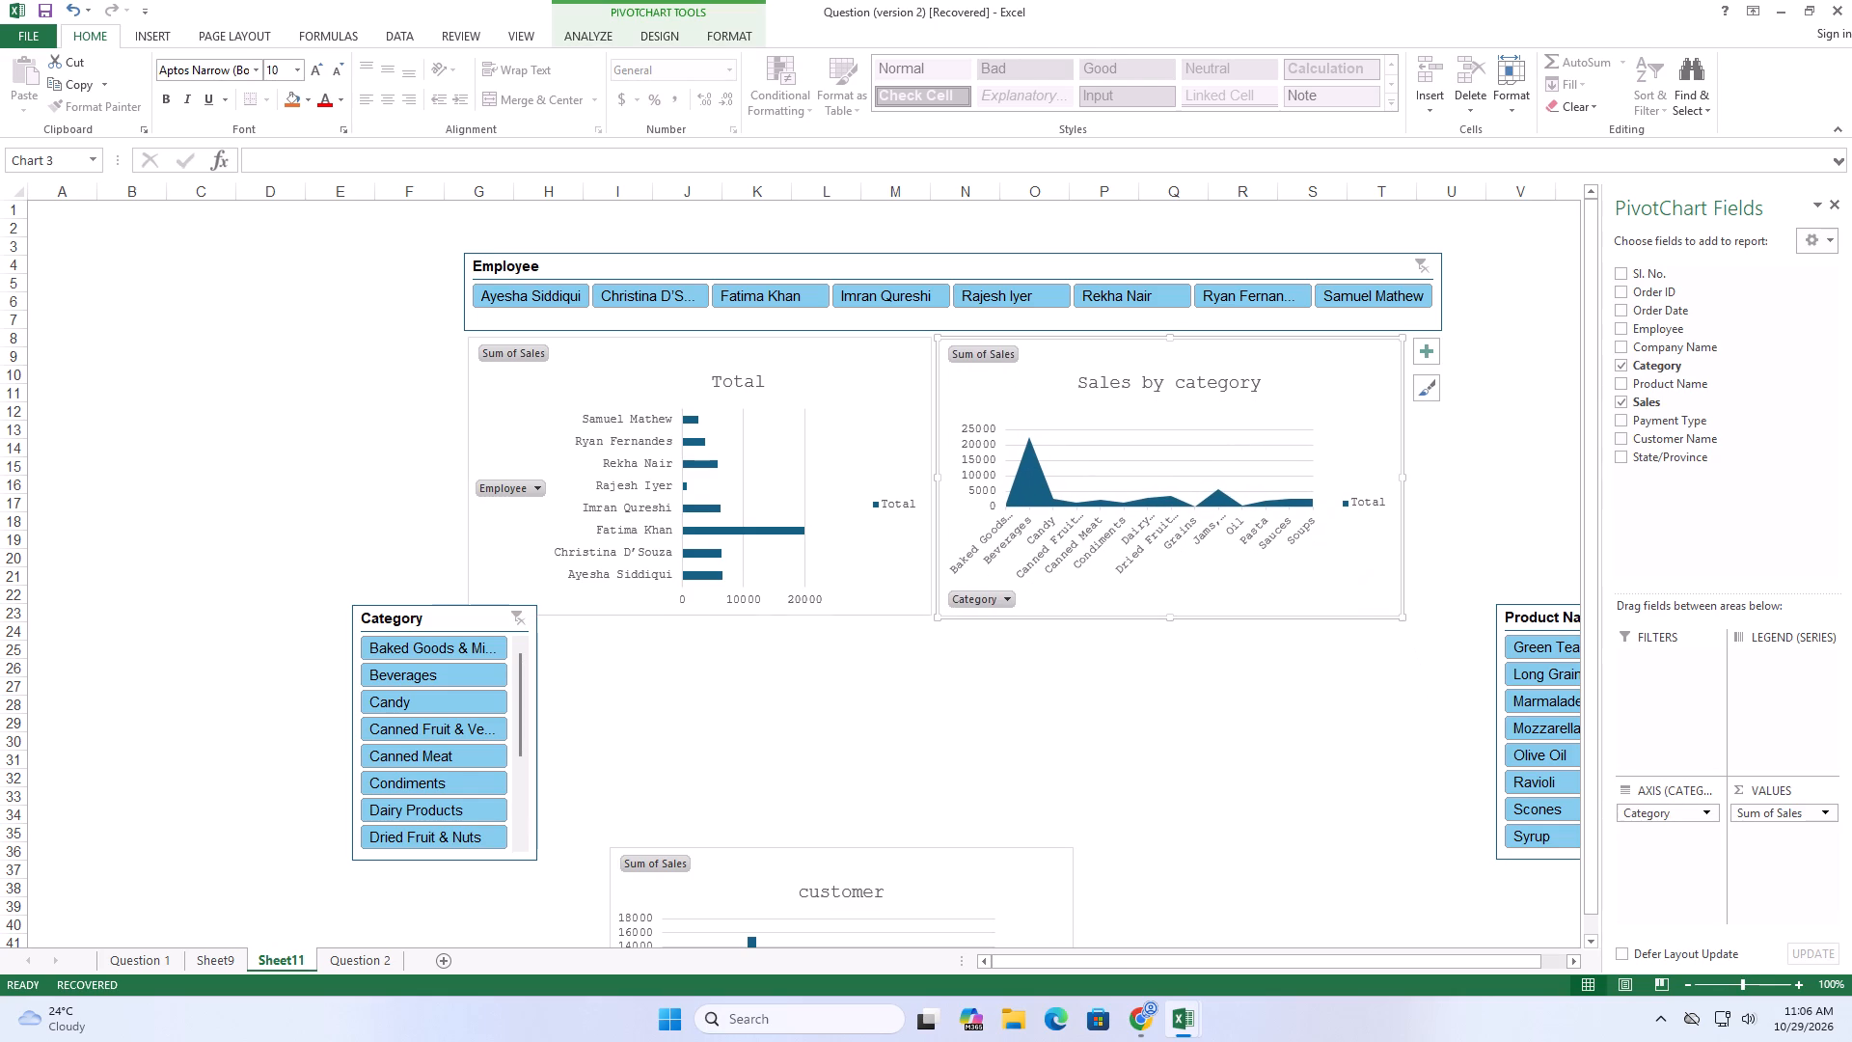
Move the Category slicer to about cell D8 and the Product Name slicer to about cell U8, flanking the two charts.
{"action": "left_click_drag", "start_coordinate": [424, 619], "coordinate": [350, 346]}
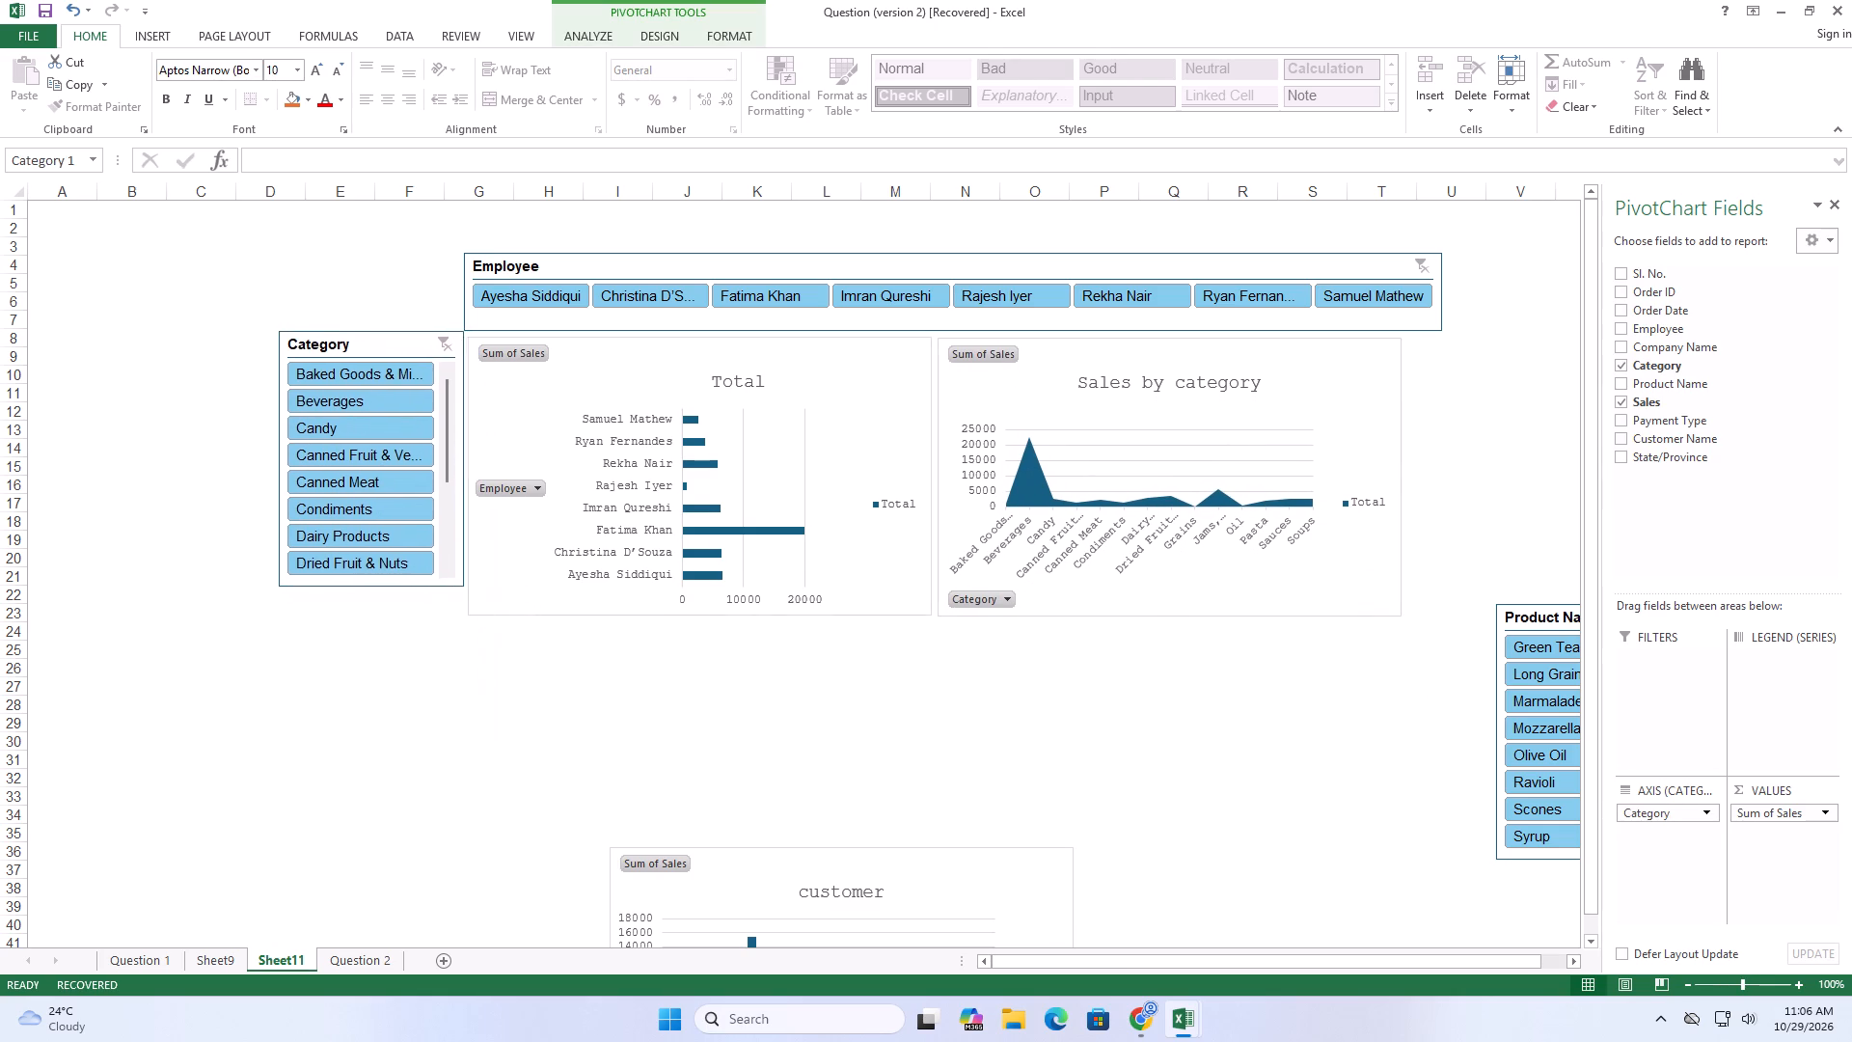
{"action": "left_click_drag", "start_coordinate": [350, 346], "coordinate": [345, 351]}
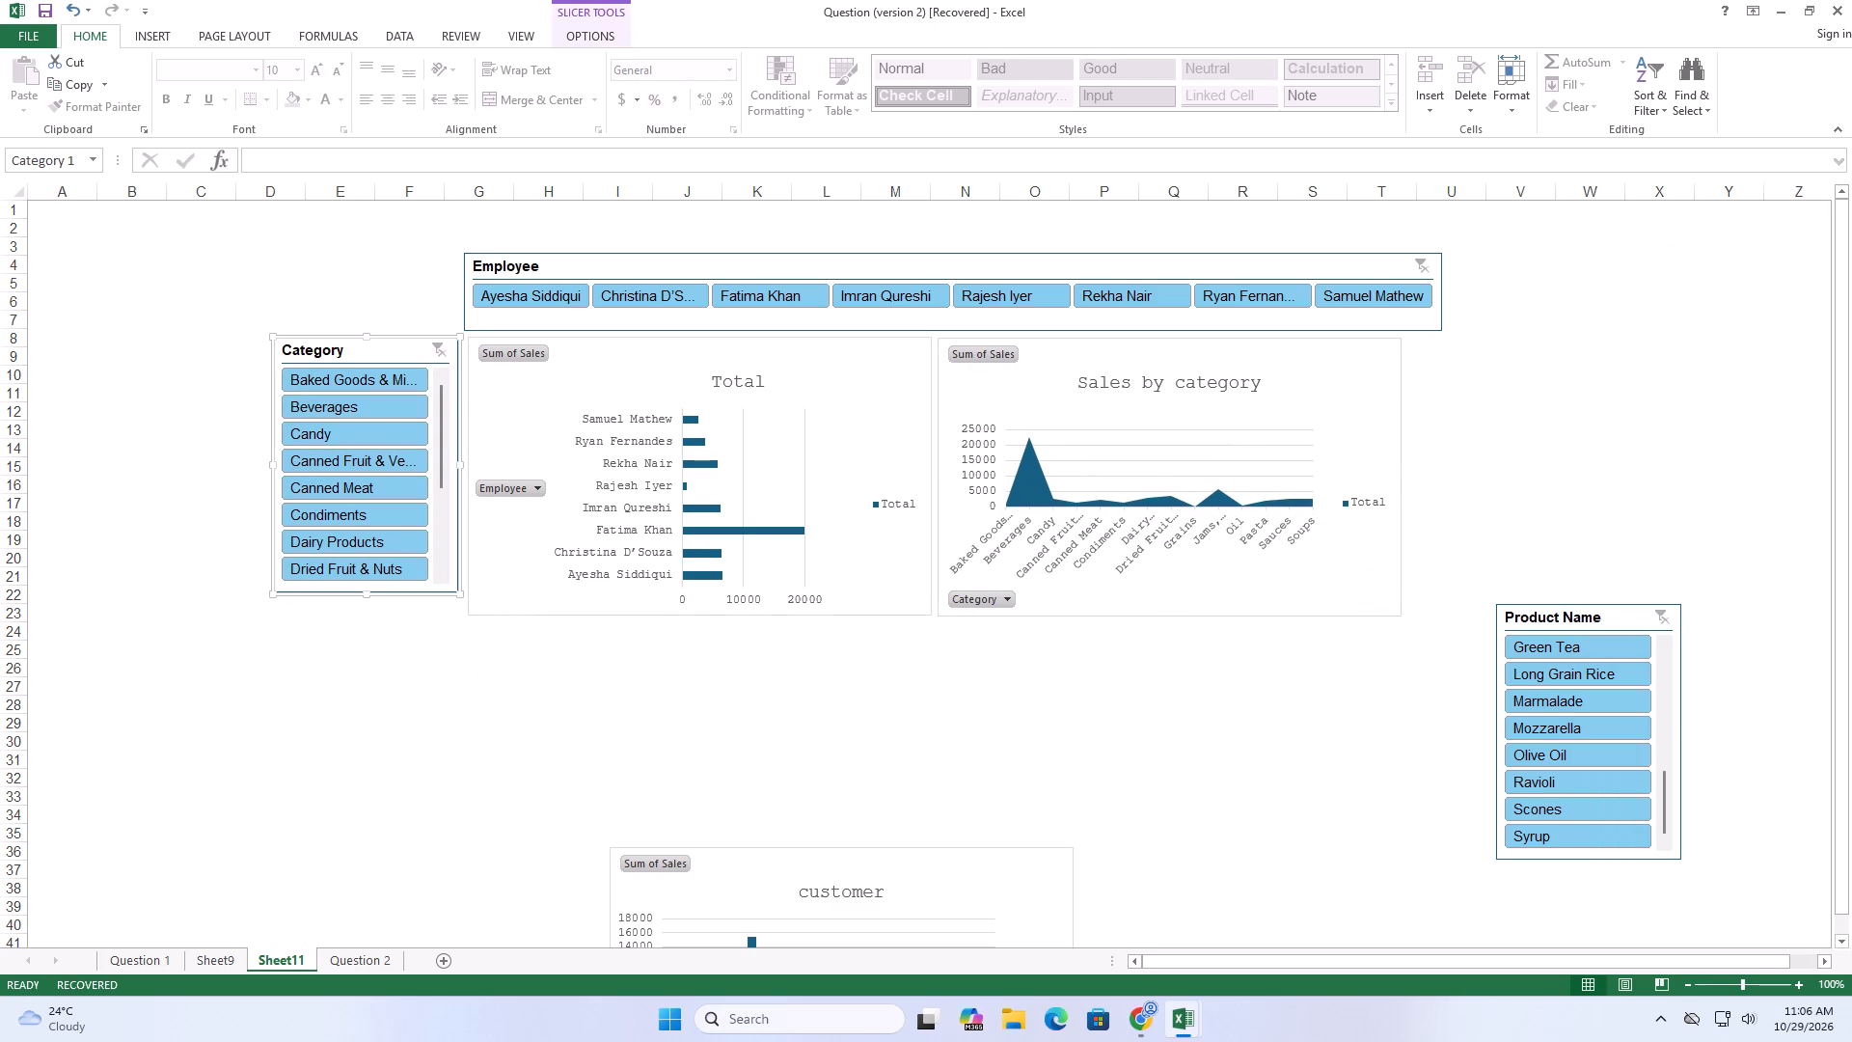
{"action": "left_click_drag", "start_coordinate": [1534, 606], "coordinate": [1475, 342]}
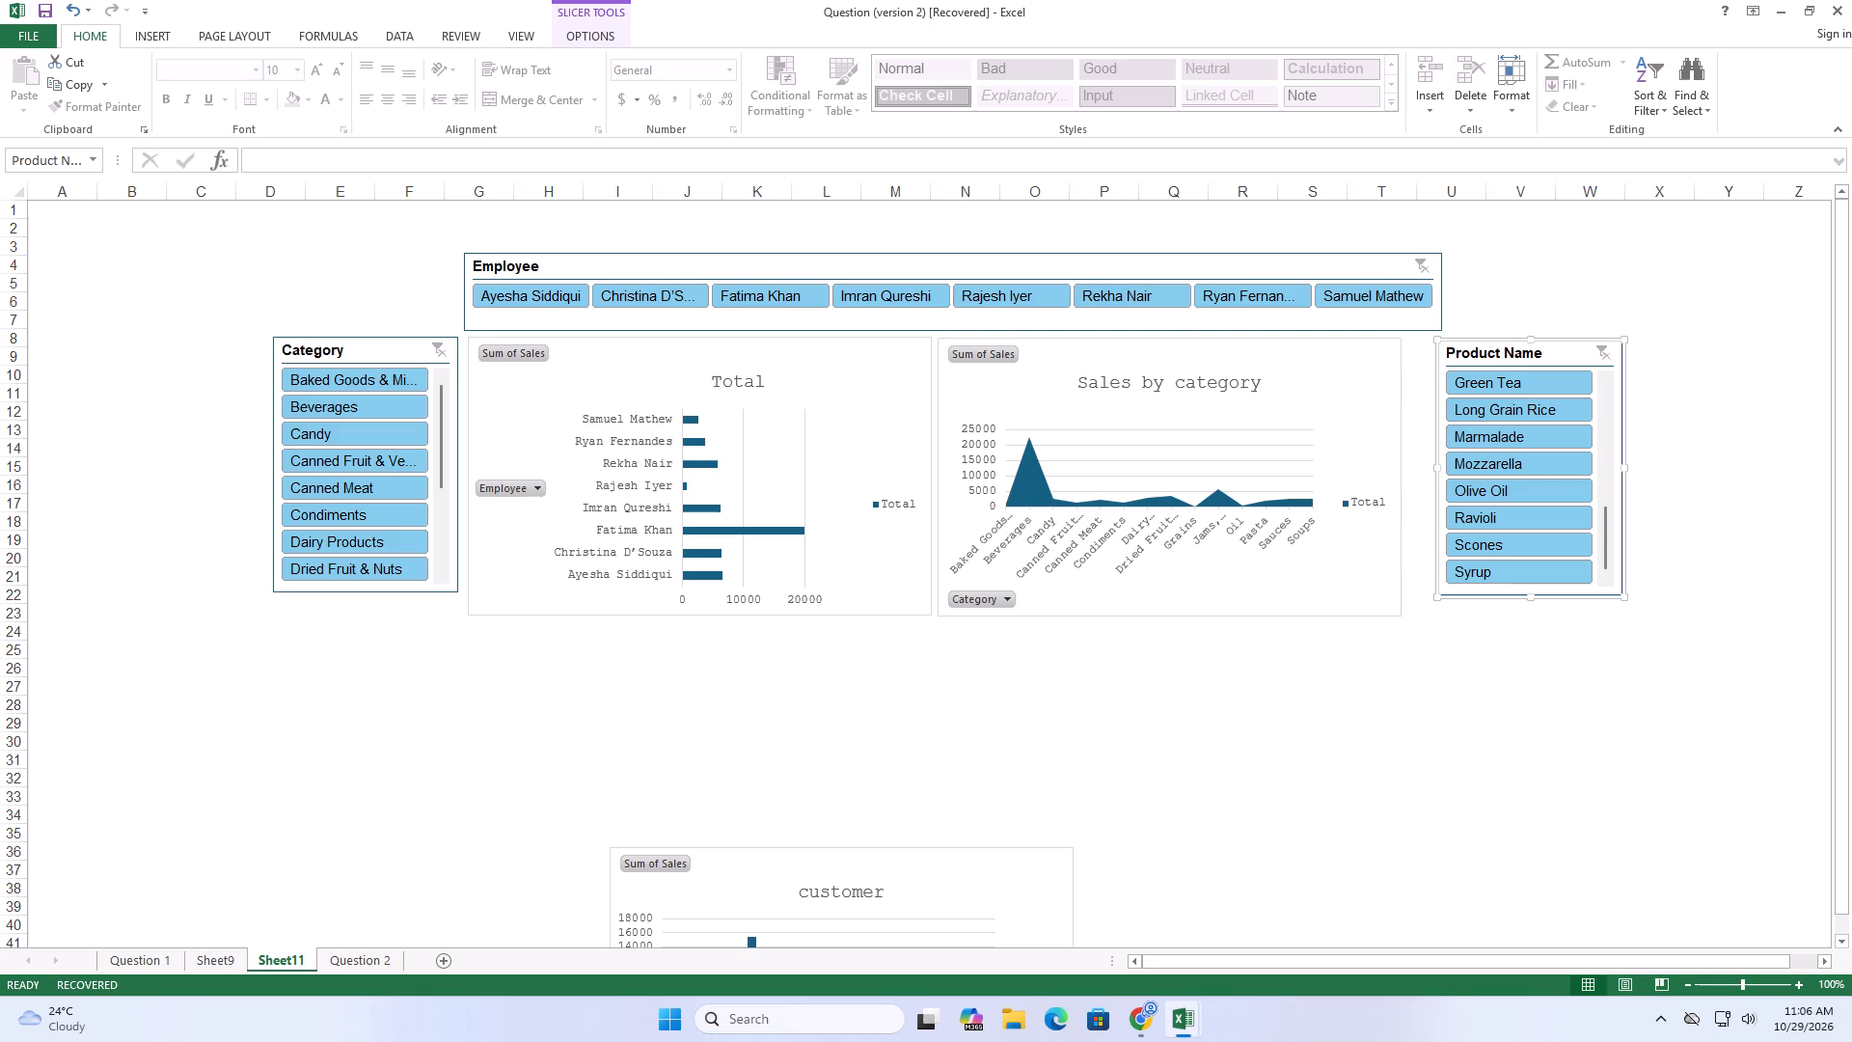
Check the reference dashboard on Question 1 and move Sheet11's customer chart to about cell N23, directly beneath the Sales by category chart.
{"action": "left_click_drag", "start_coordinate": [722, 871], "coordinate": [586, 653]}
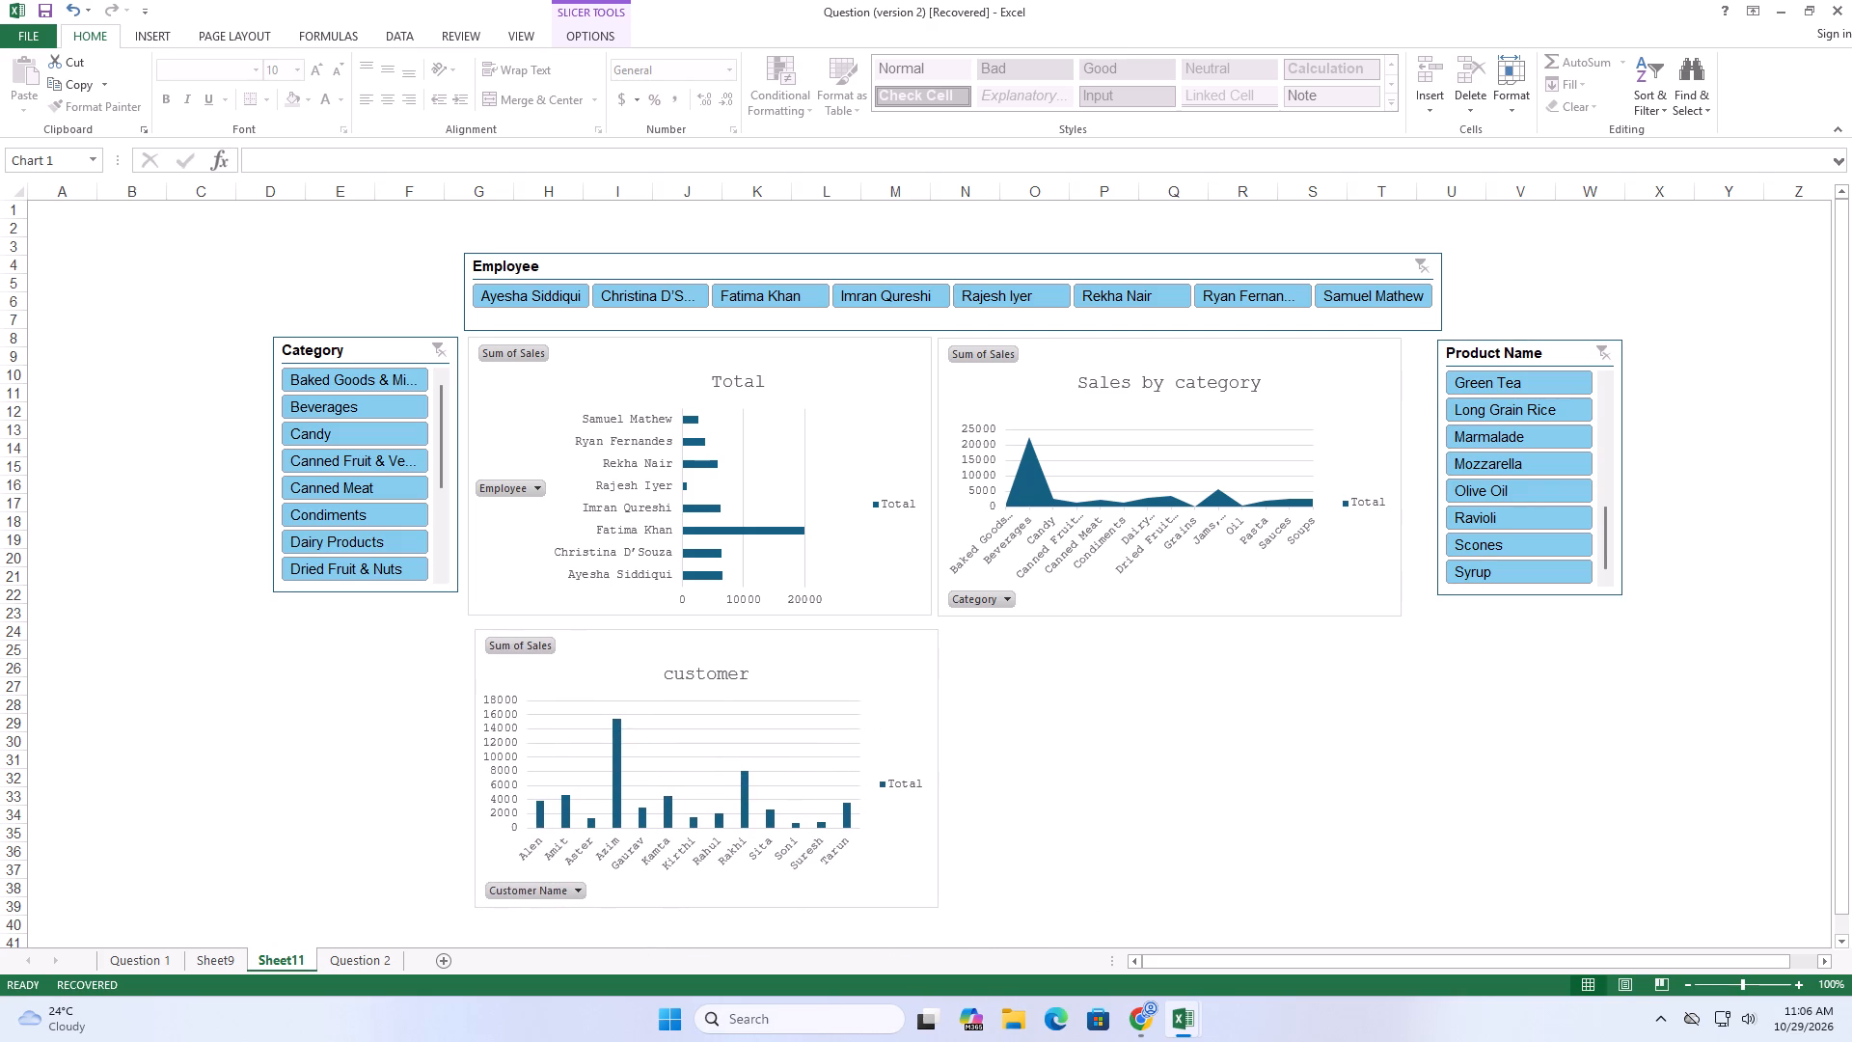
{"action": "left_click_drag", "start_coordinate": [586, 653], "coordinate": [585, 653]}
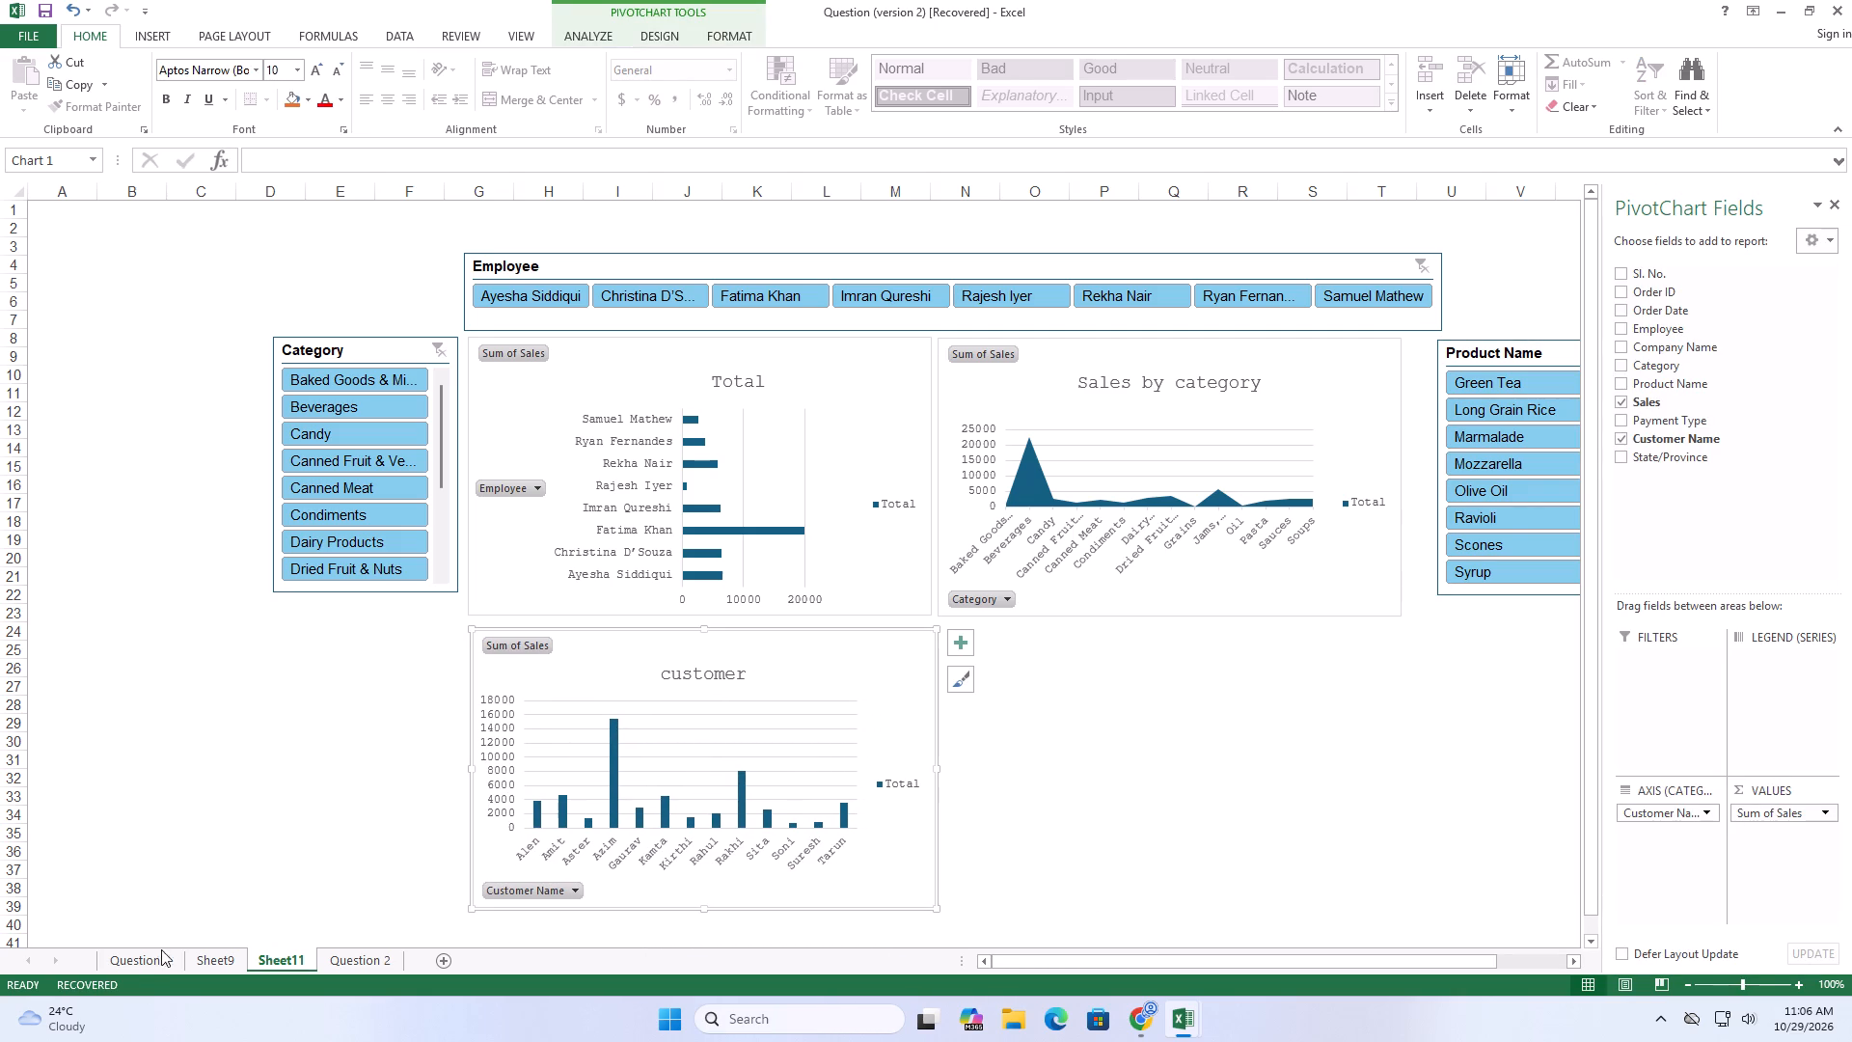
{"action": "left_click", "coordinate": [145, 957]}
{"action": "scroll", "coordinate": [968, 735], "scroll_direction": "down", "scroll_amount": 3}
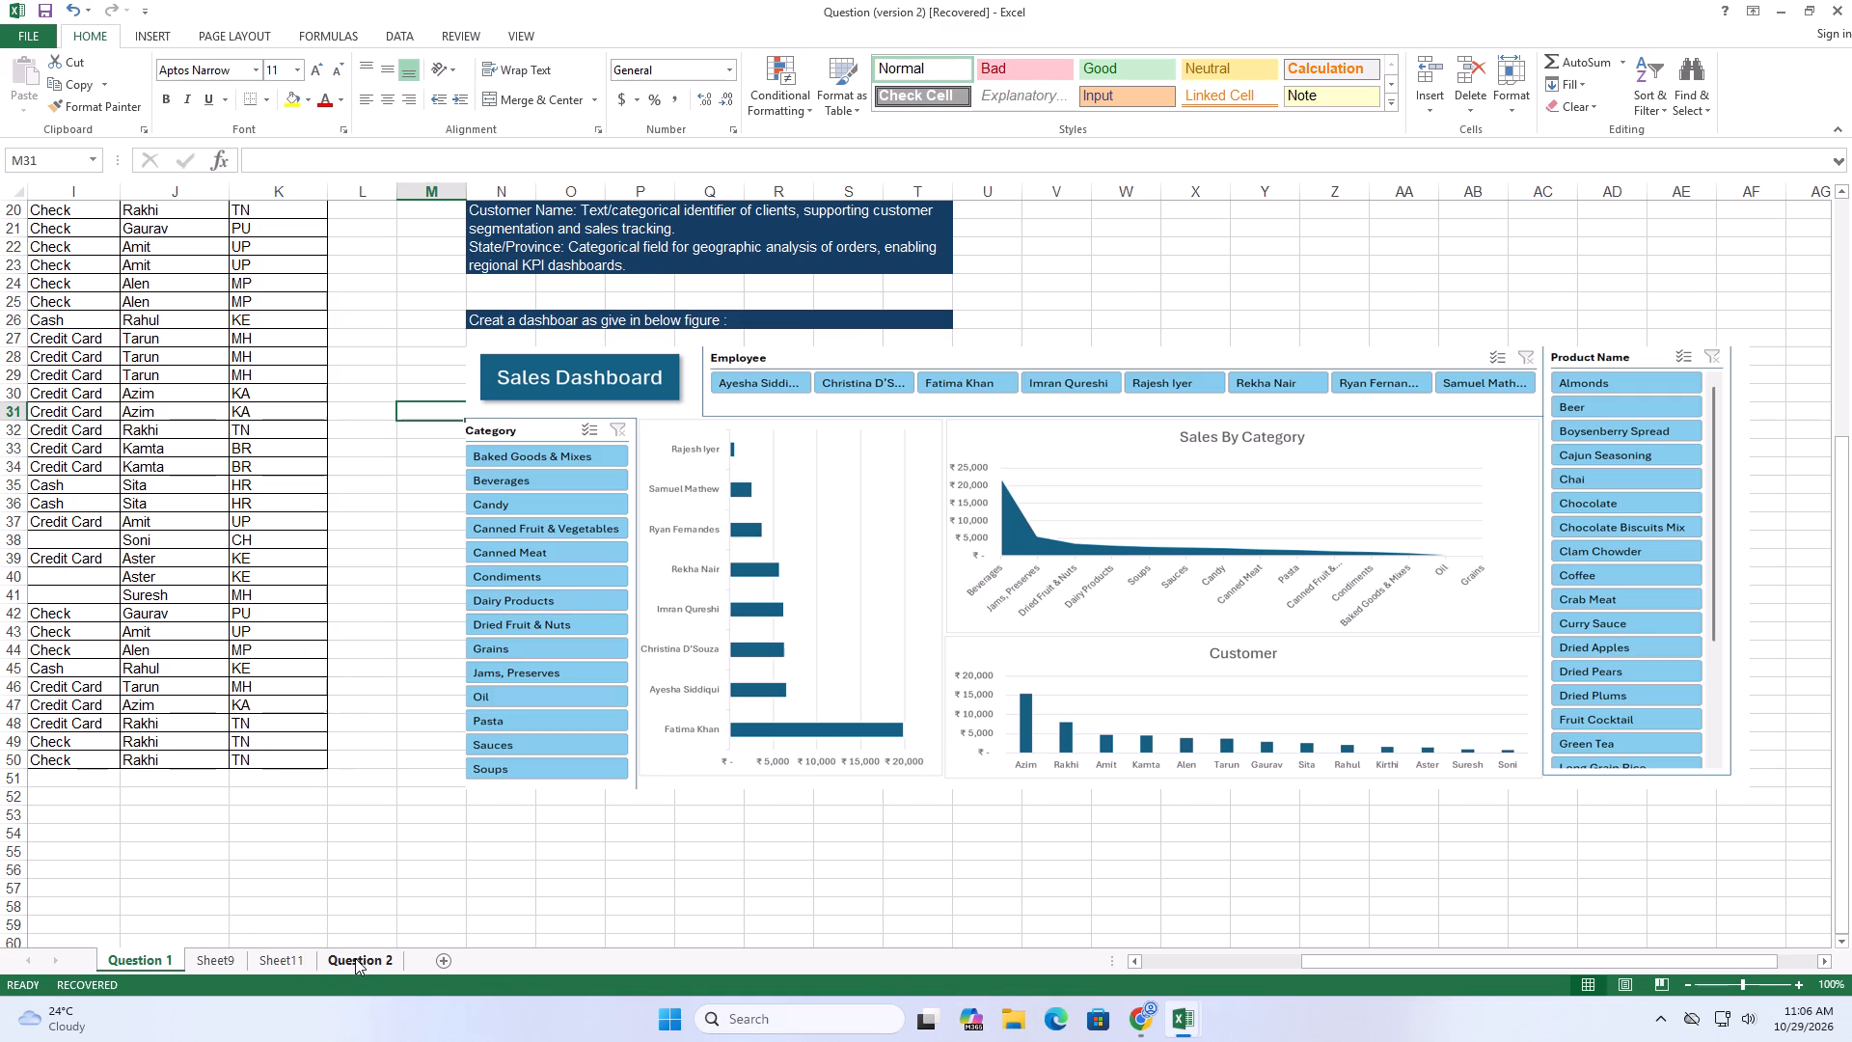
{"action": "left_click", "coordinate": [272, 958]}
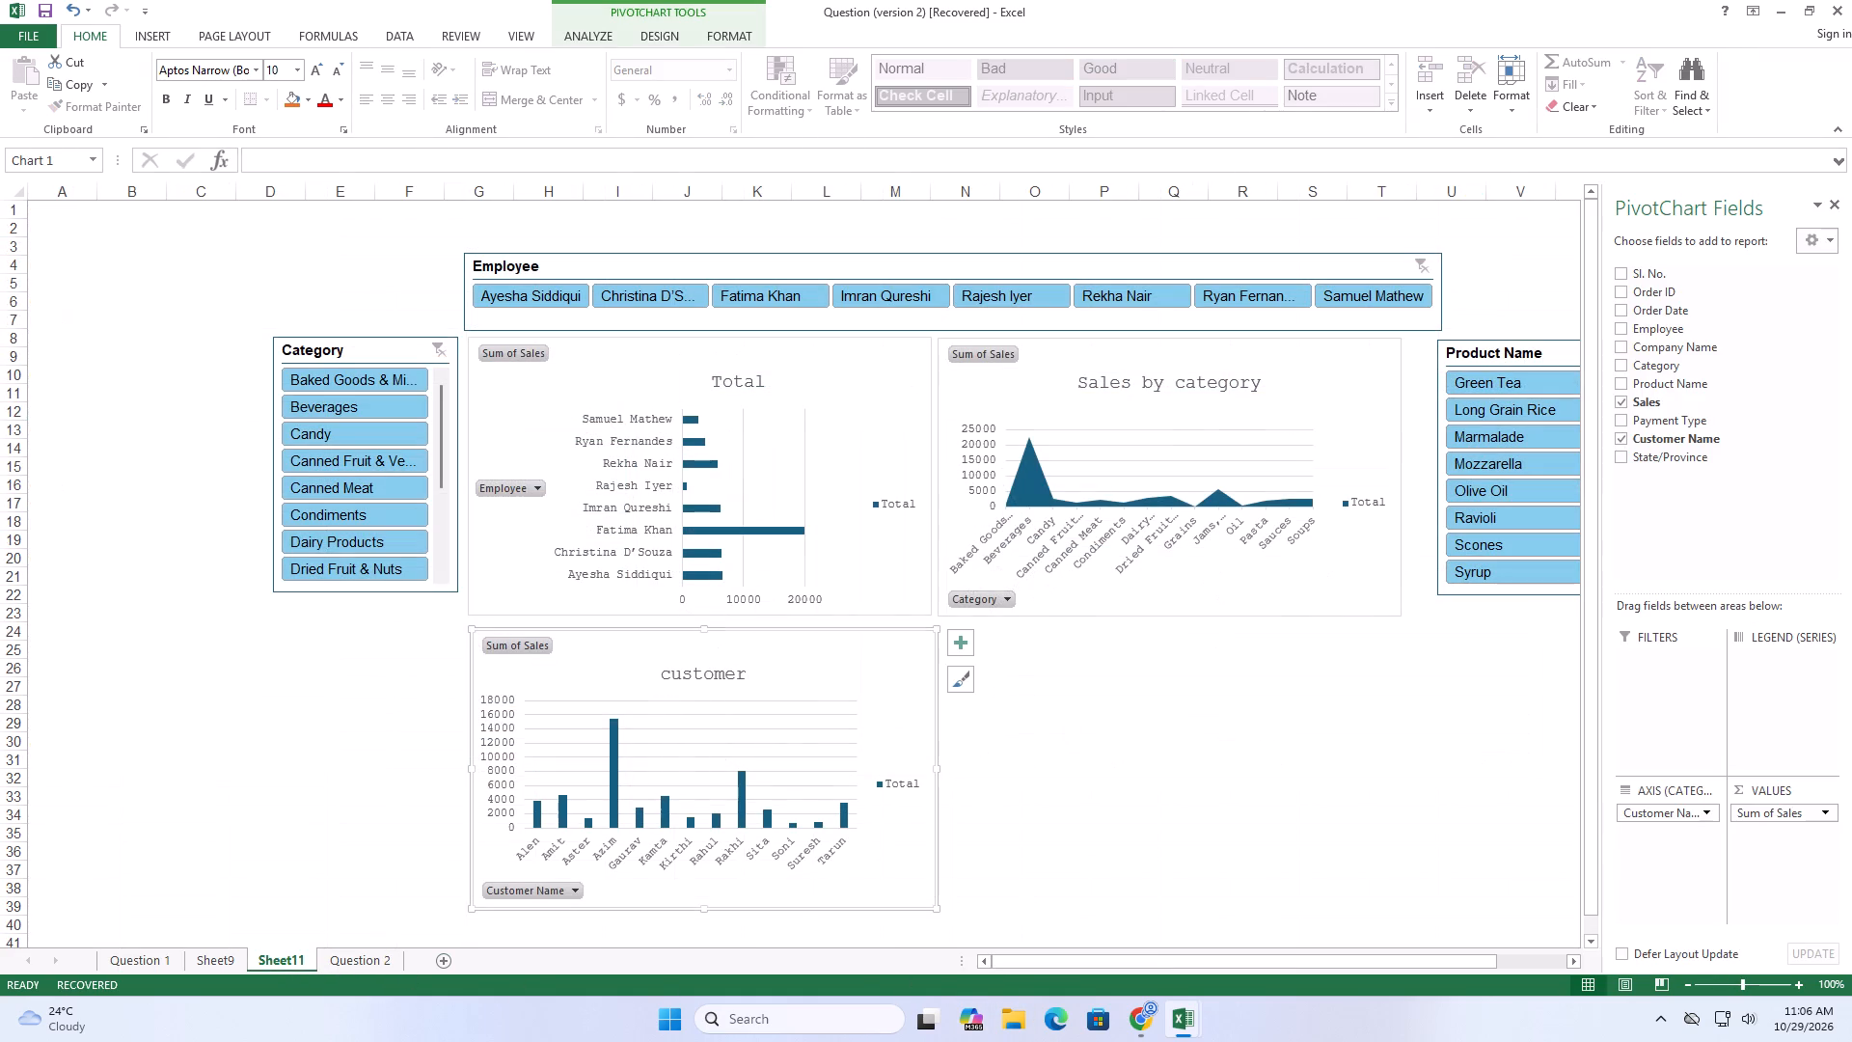
{"action": "left_click_drag", "start_coordinate": [768, 658], "coordinate": [1221, 642]}
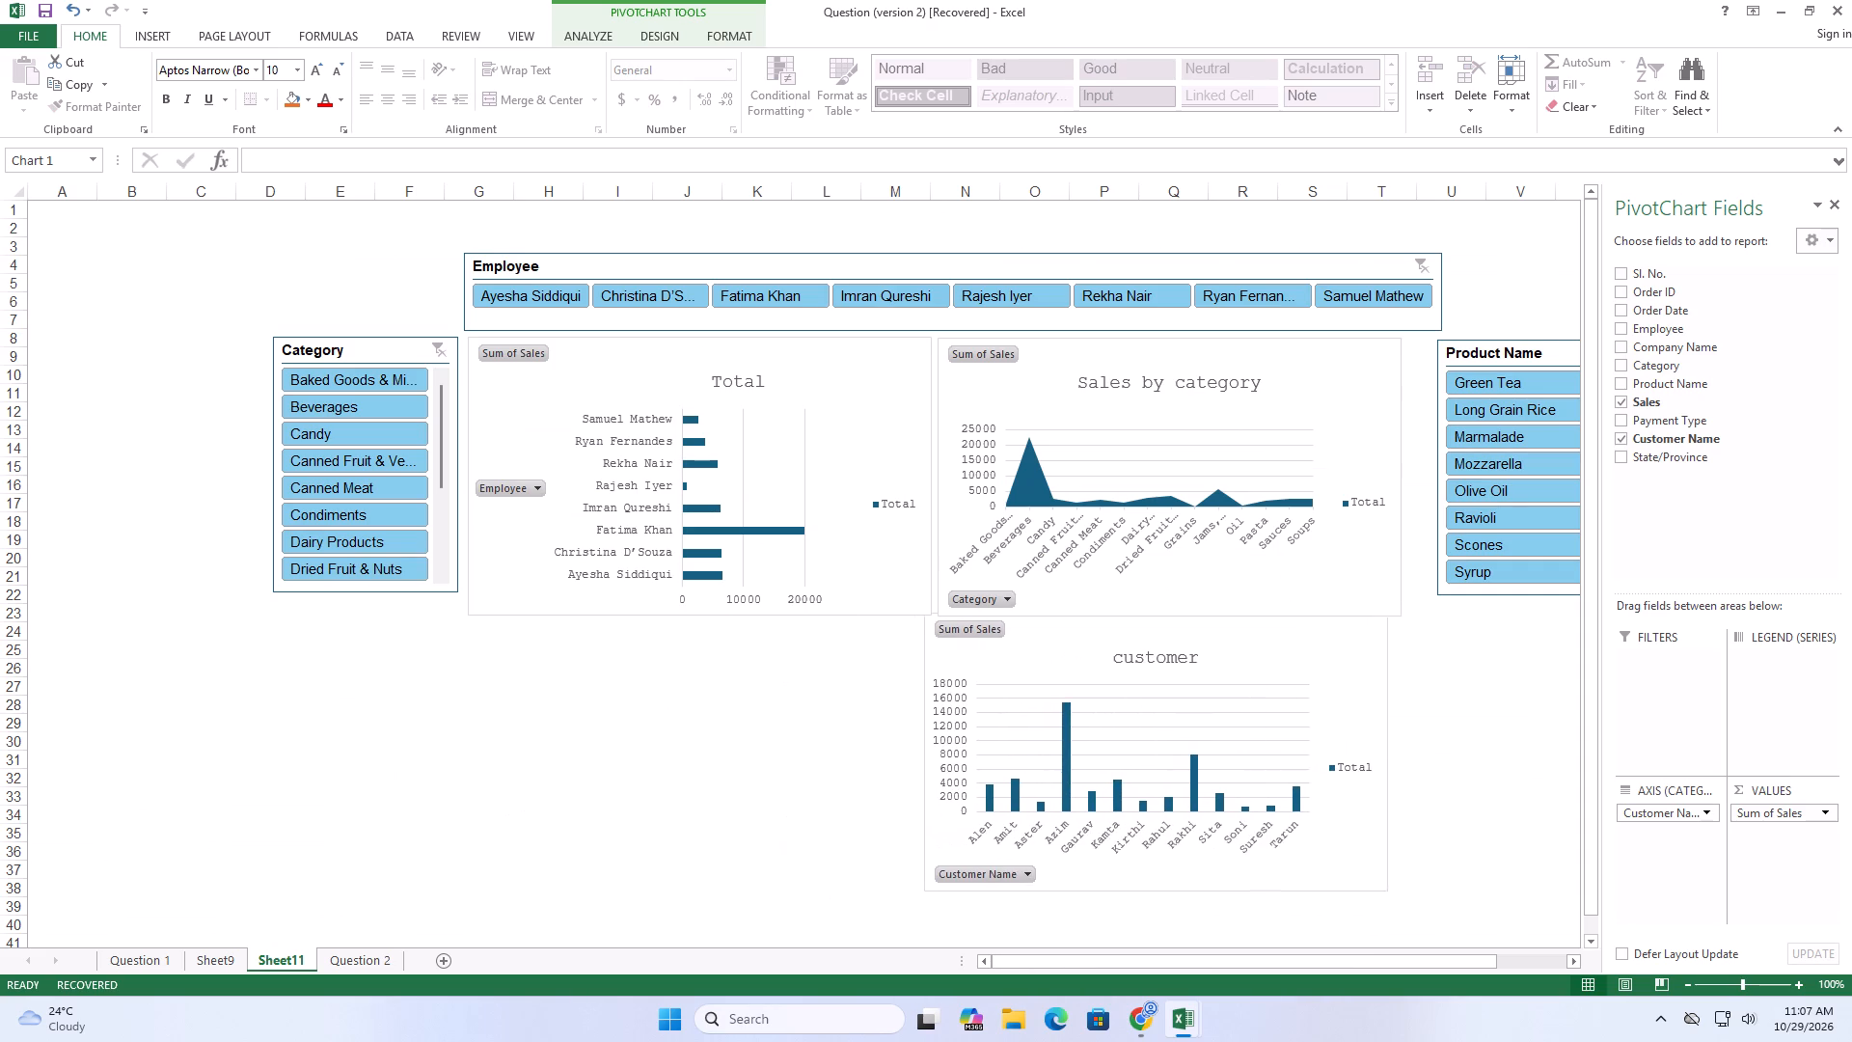
{"action": "left_click_drag", "start_coordinate": [1221, 642], "coordinate": [1237, 642]}
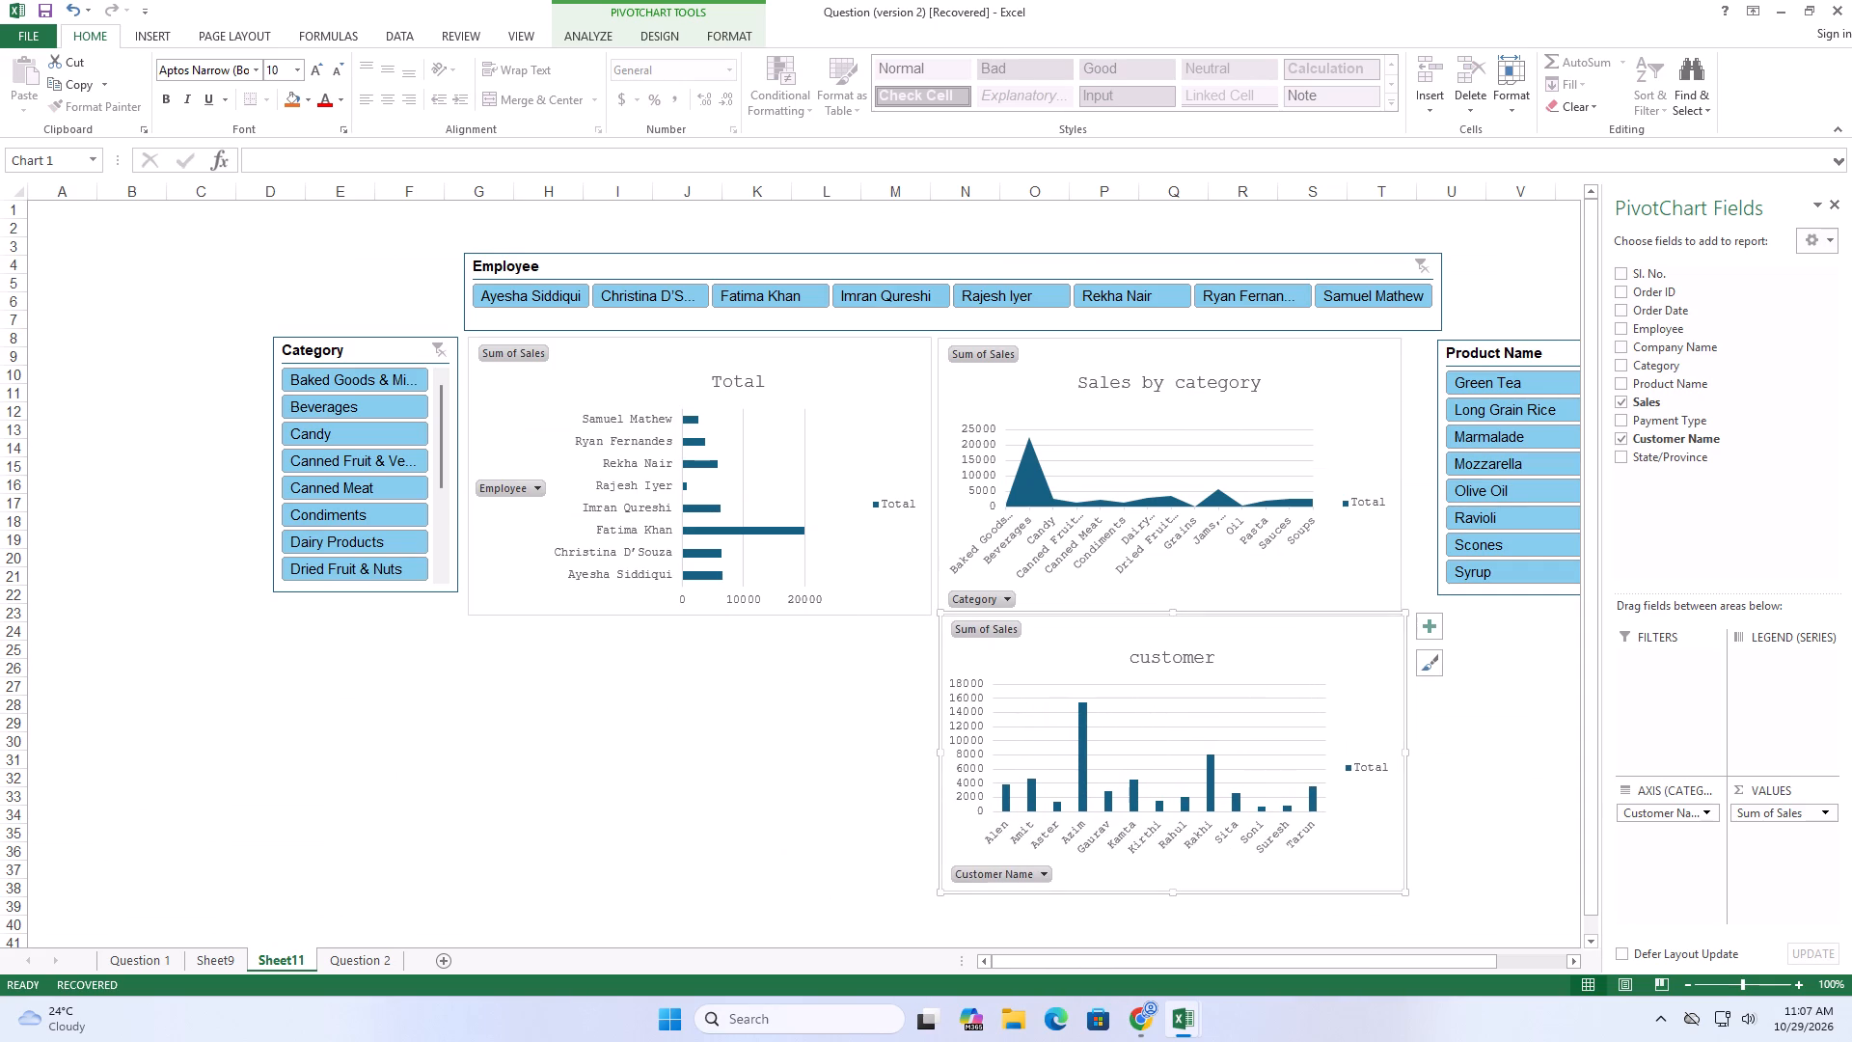
Nudge the employee Total chart up against the Employee slicer and stretch it down to about row 38, level with the customer chart's bottom edge.
{"action": "left_click_drag", "start_coordinate": [676, 614], "coordinate": [675, 622]}
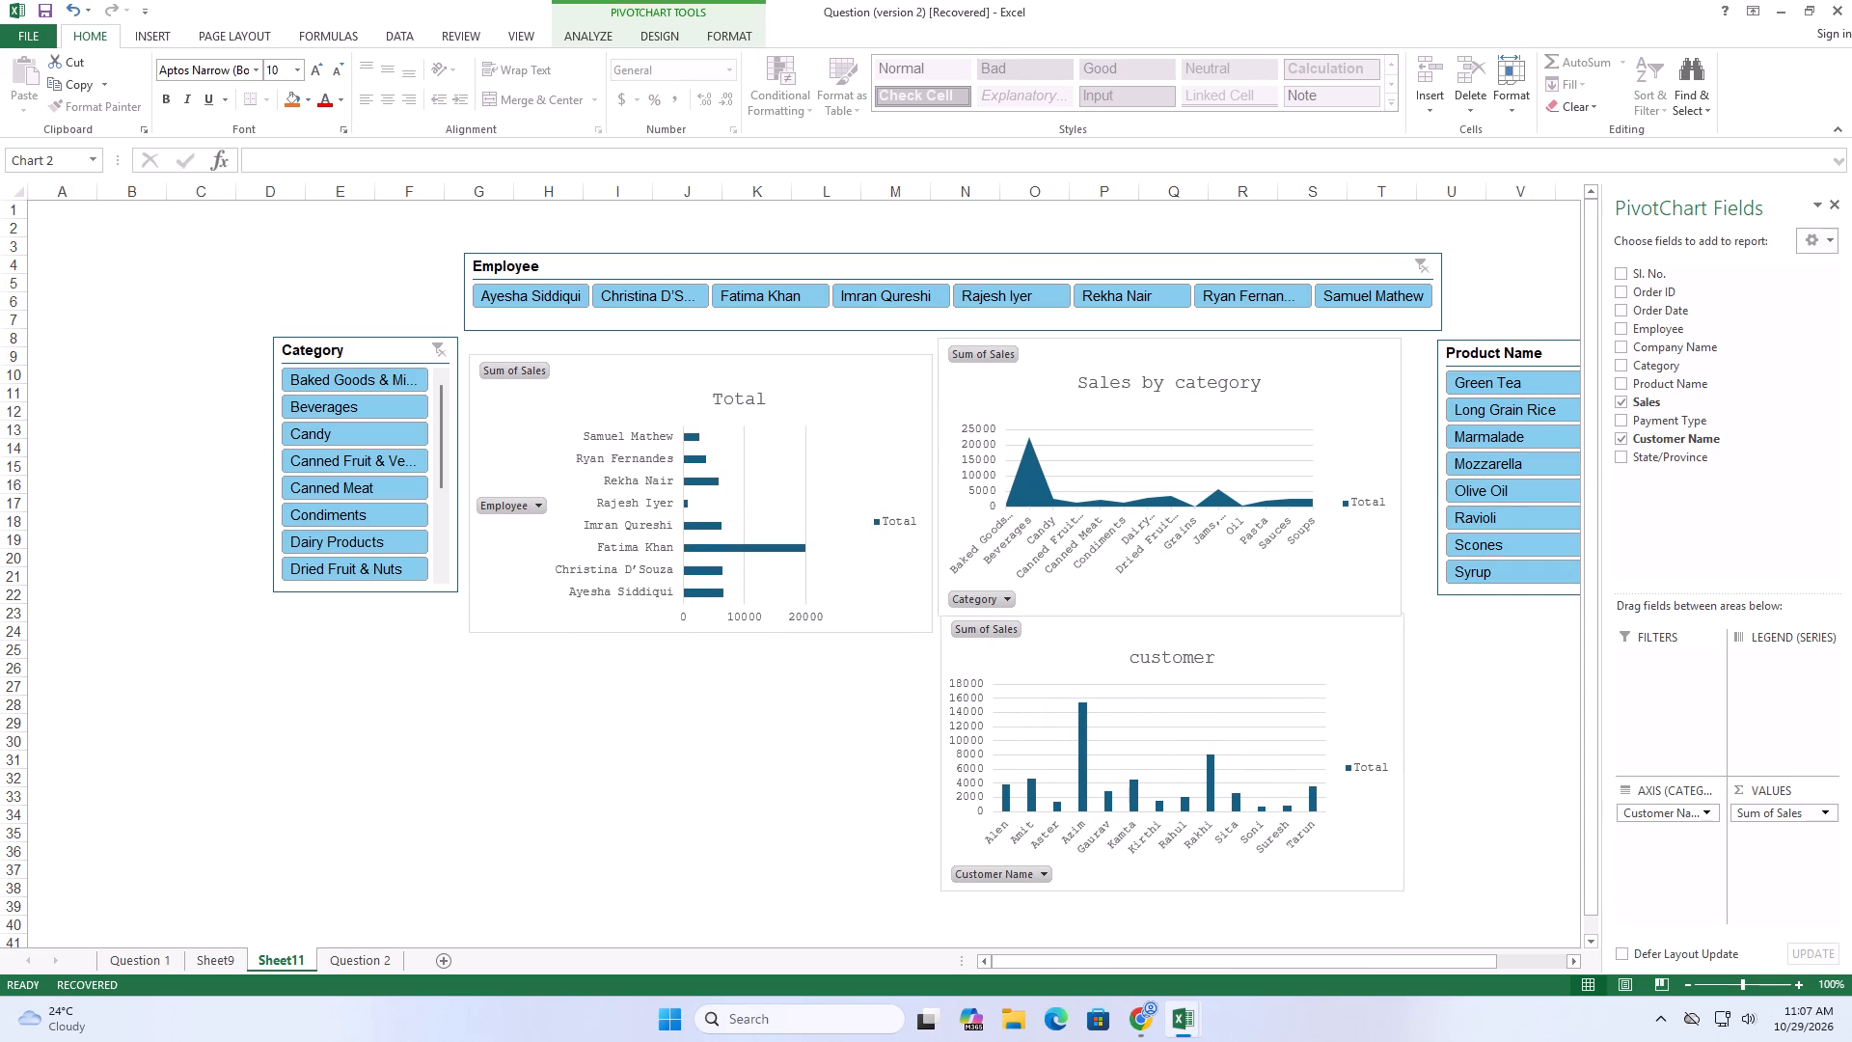
{"action": "left_click_drag", "start_coordinate": [675, 622], "coordinate": [670, 603]}
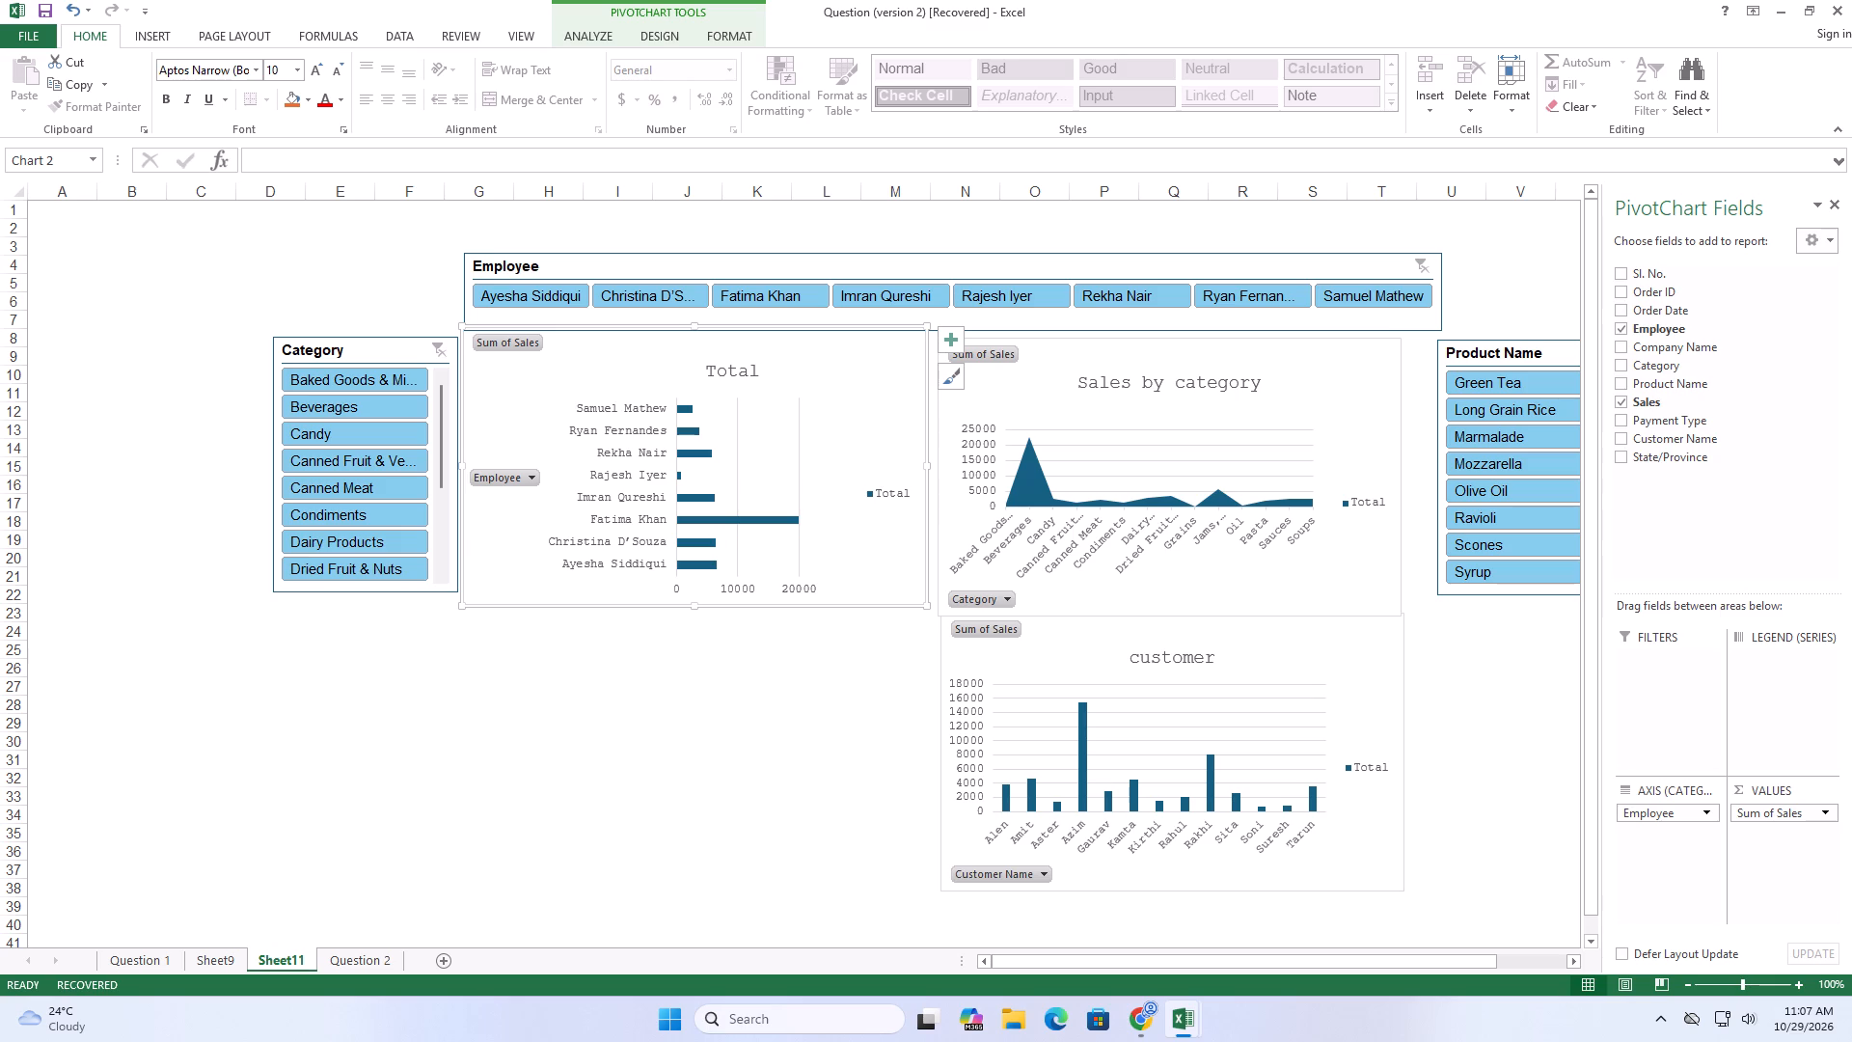
{"action": "left_click_drag", "start_coordinate": [925, 608], "coordinate": [927, 694]}
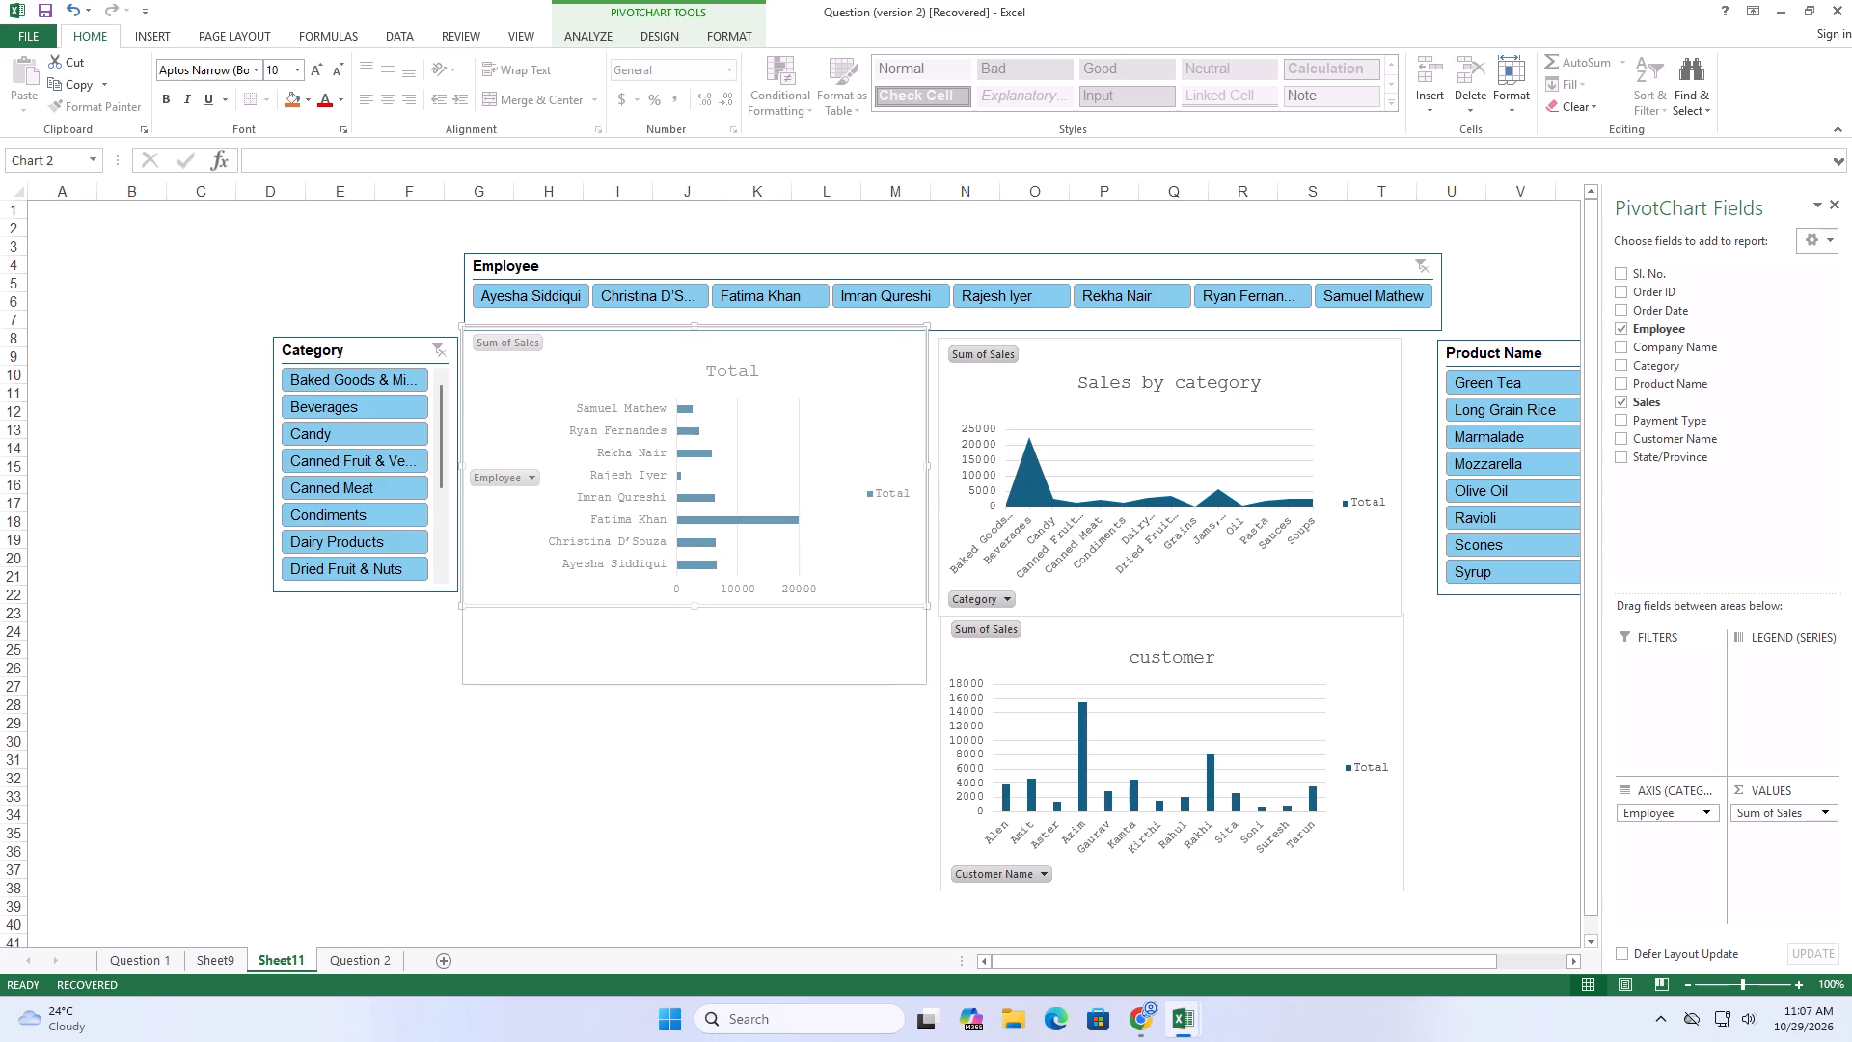
{"action": "left_click_drag", "start_coordinate": [927, 694], "coordinate": [933, 891]}
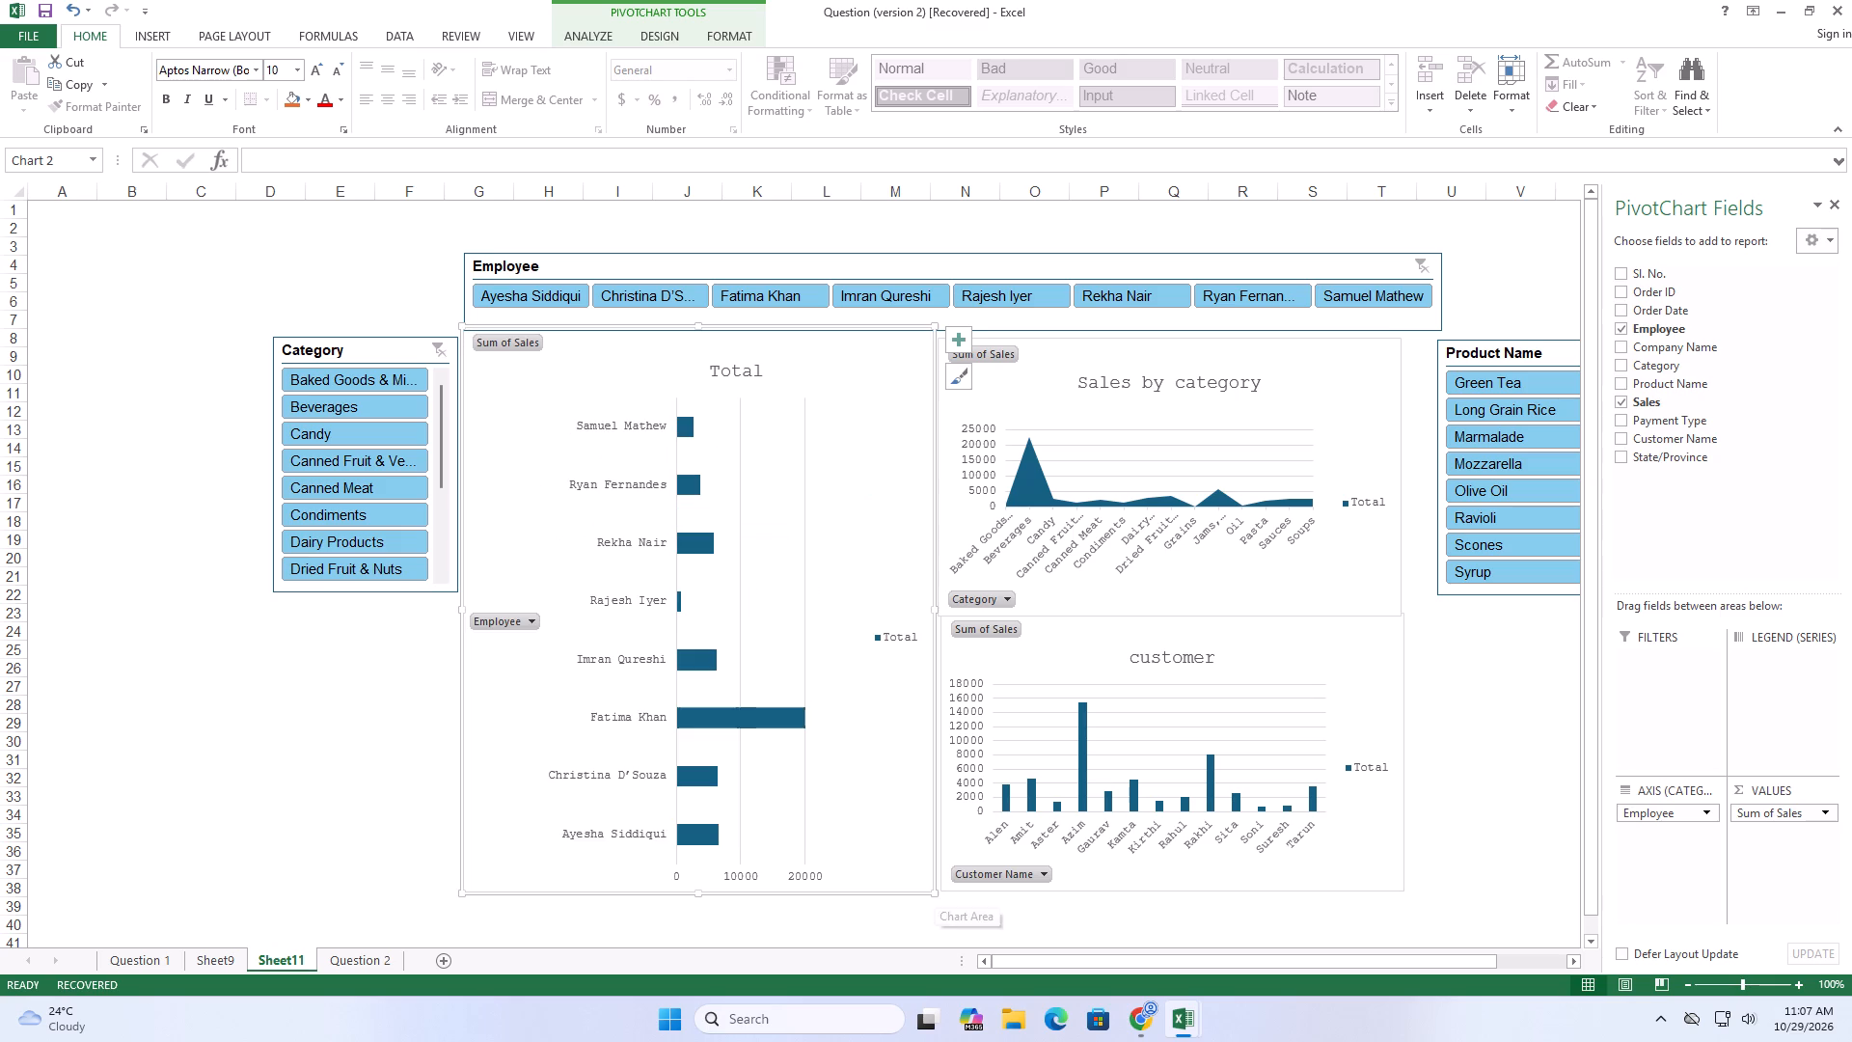
Stretch the Category and Product Name slicers down to about row 38, roughly level with the bottom edges of the charts.
{"action": "left_click", "coordinate": [382, 584]}
{"action": "left_click_drag", "start_coordinate": [364, 596], "coordinate": [381, 842]}
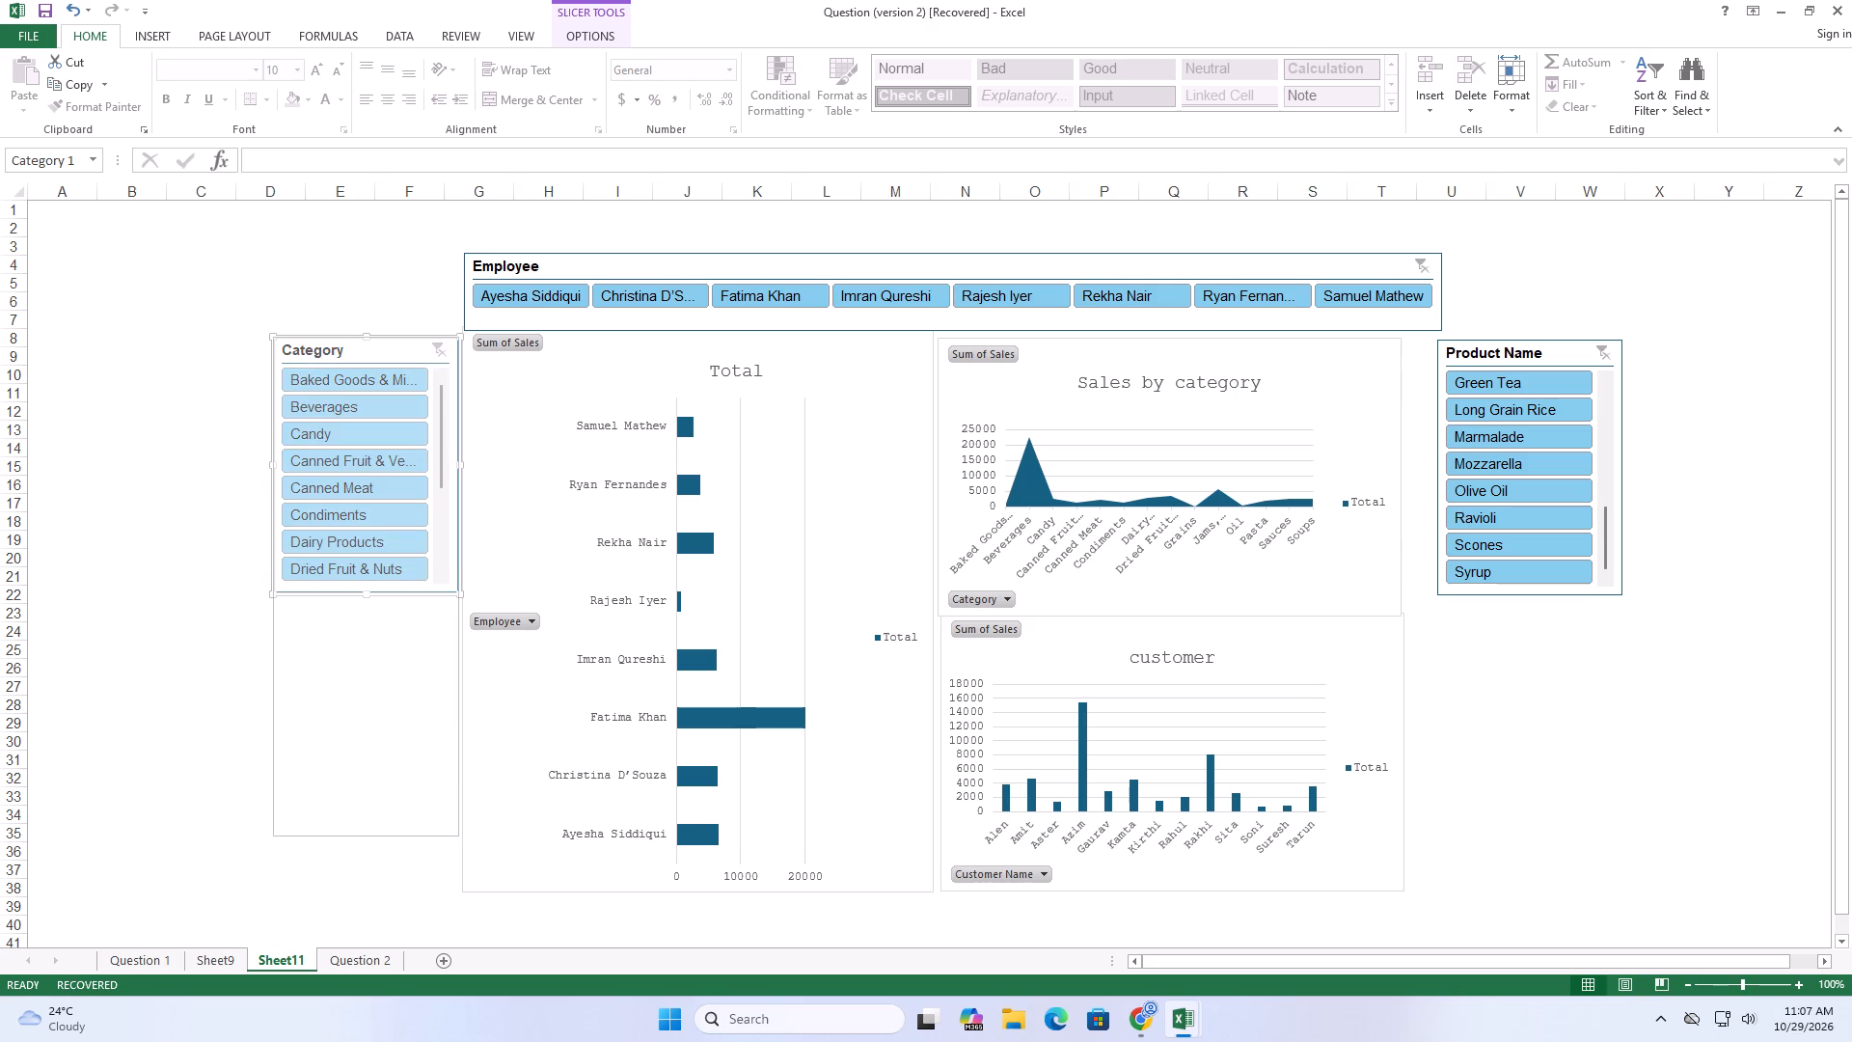
{"action": "left_click_drag", "start_coordinate": [381, 842], "coordinate": [384, 883]}
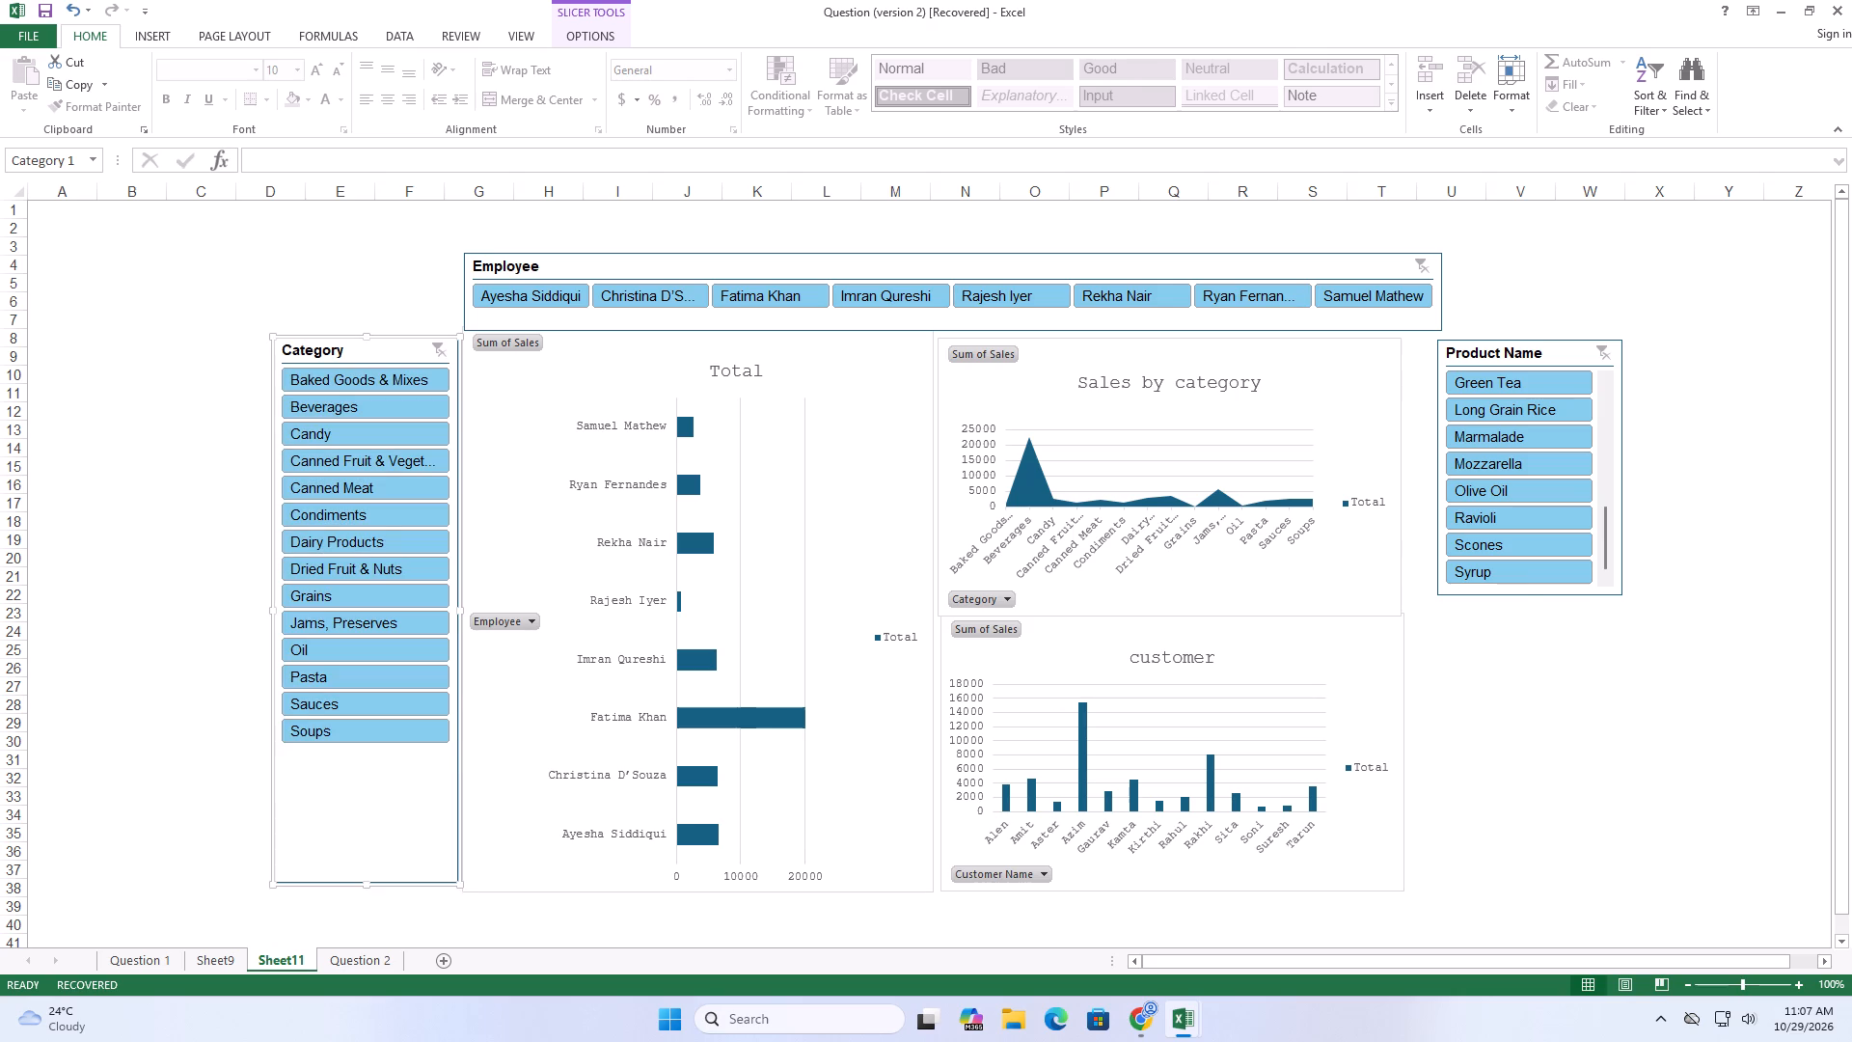
{"action": "left_click", "coordinate": [1513, 585]}
{"action": "left_click", "coordinate": [1554, 354]}
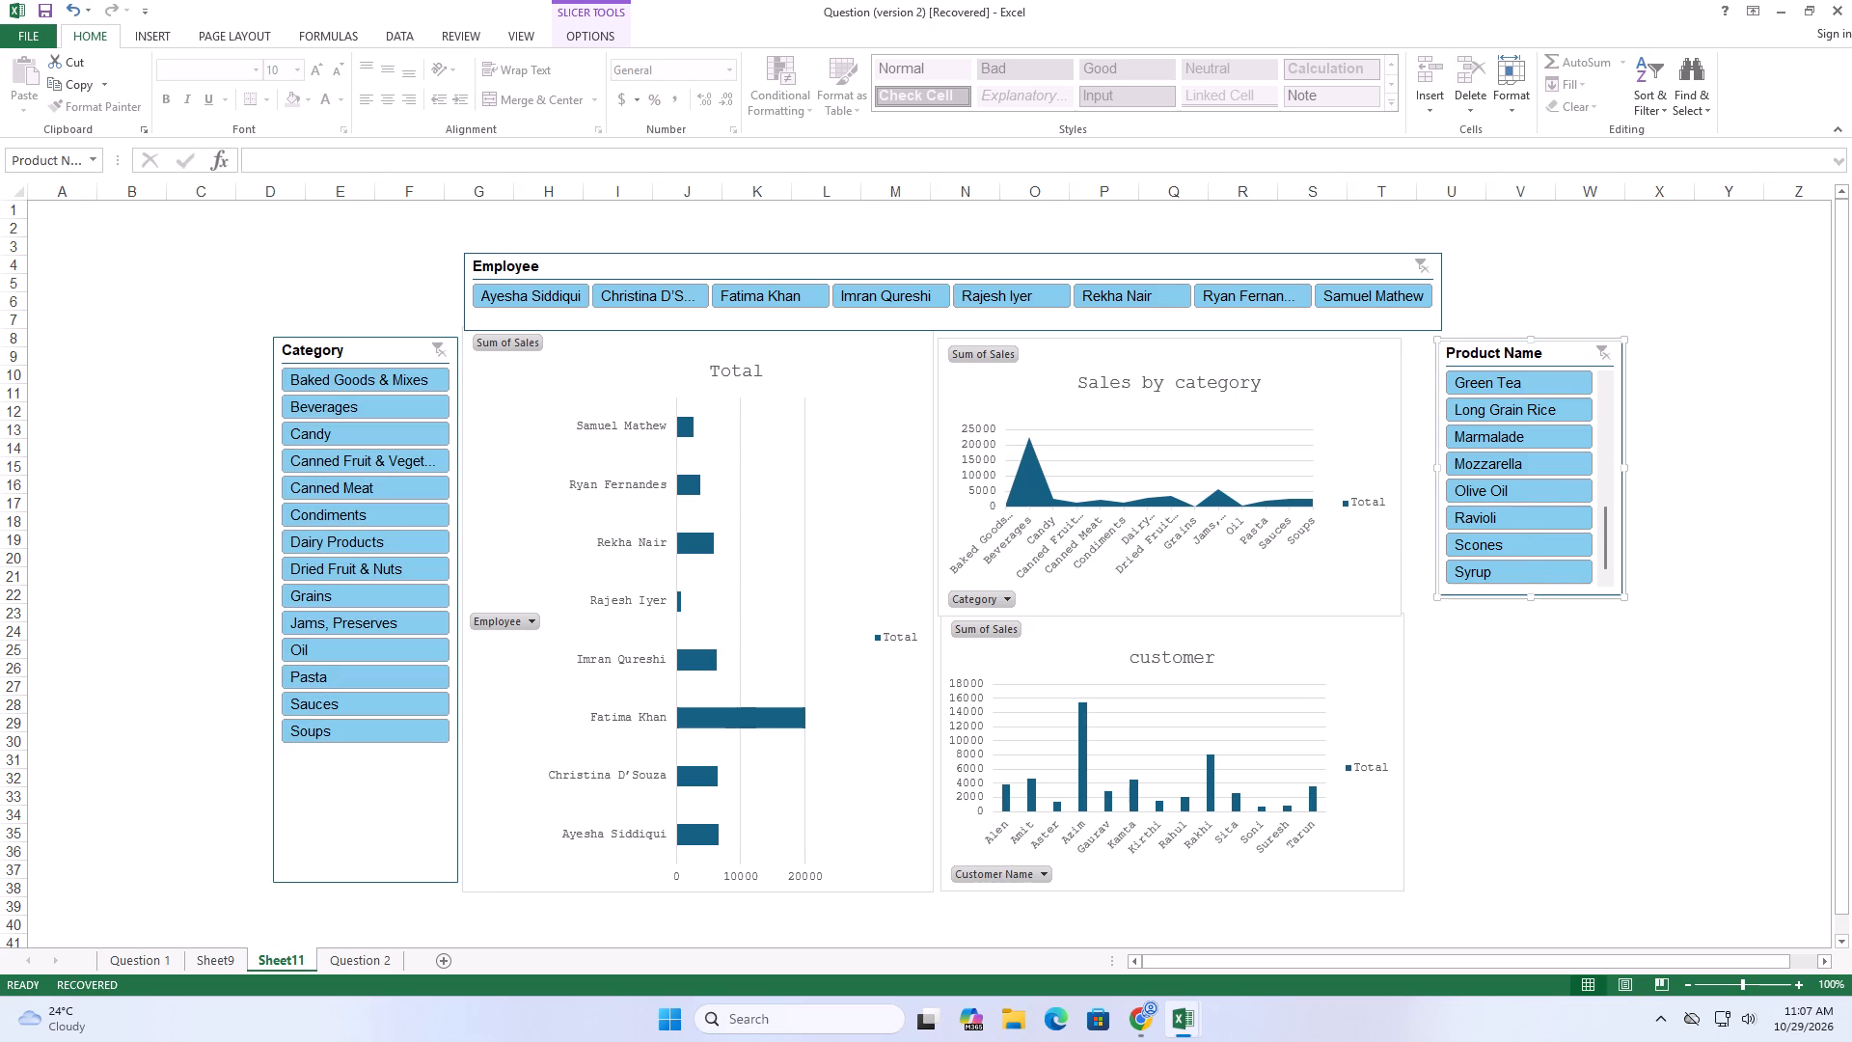
{"action": "left_click_drag", "start_coordinate": [1530, 595], "coordinate": [1507, 854]}
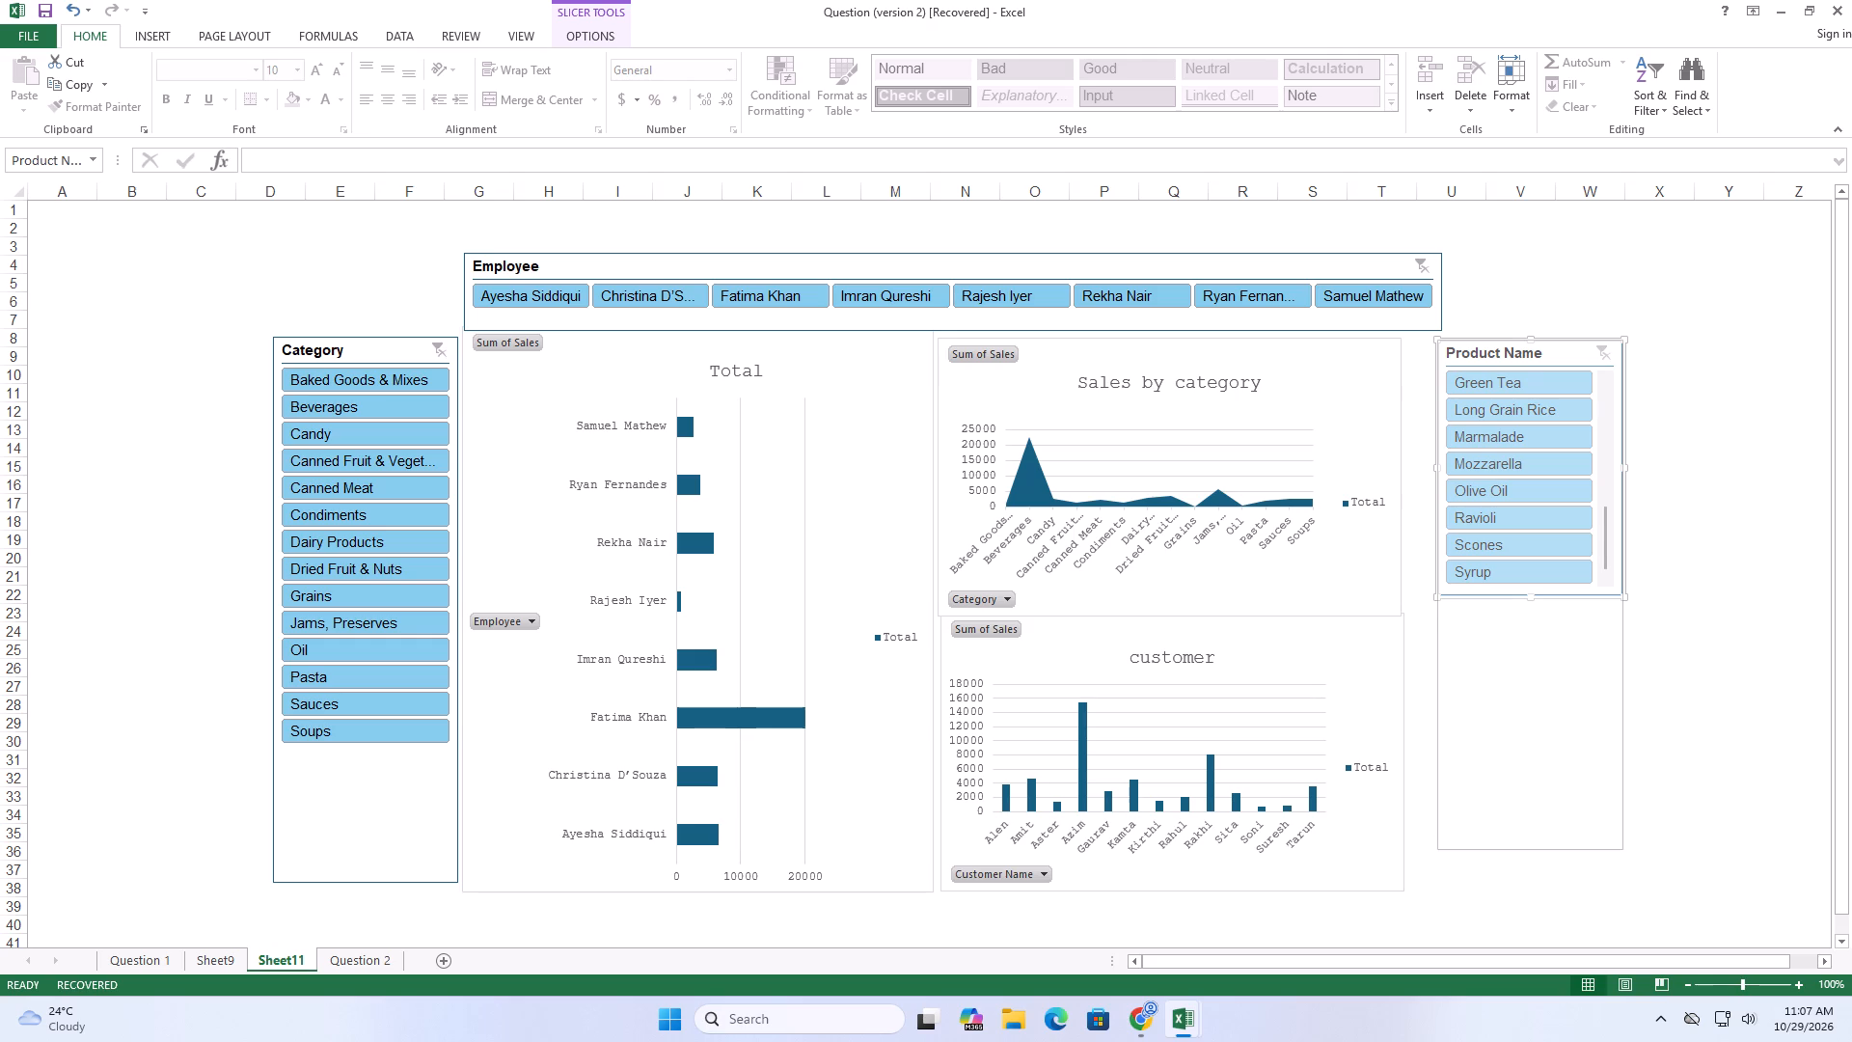
{"action": "left_click_drag", "start_coordinate": [1507, 854], "coordinate": [1501, 879]}
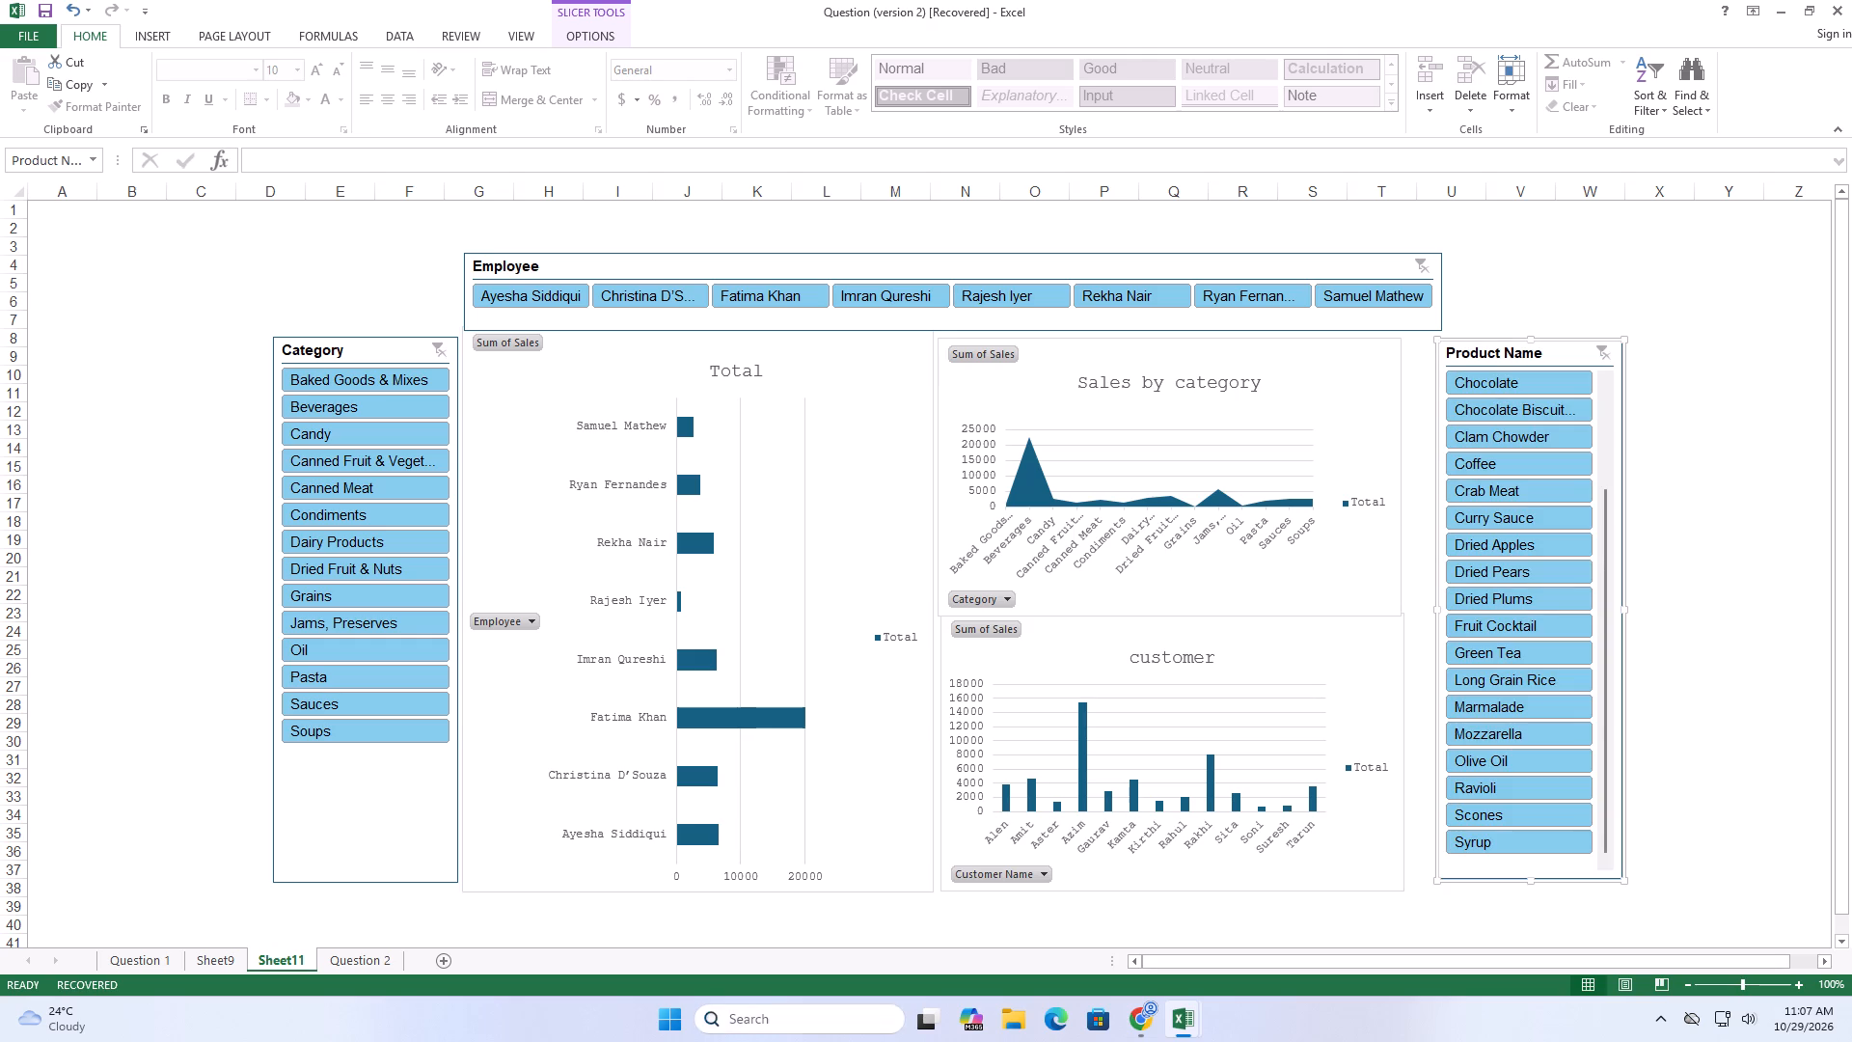
Compare Sheet11's layout with the reference Sales Dashboard on Question 1 and look through the Product Name slicer's items.
{"action": "left_click", "coordinate": [148, 958]}
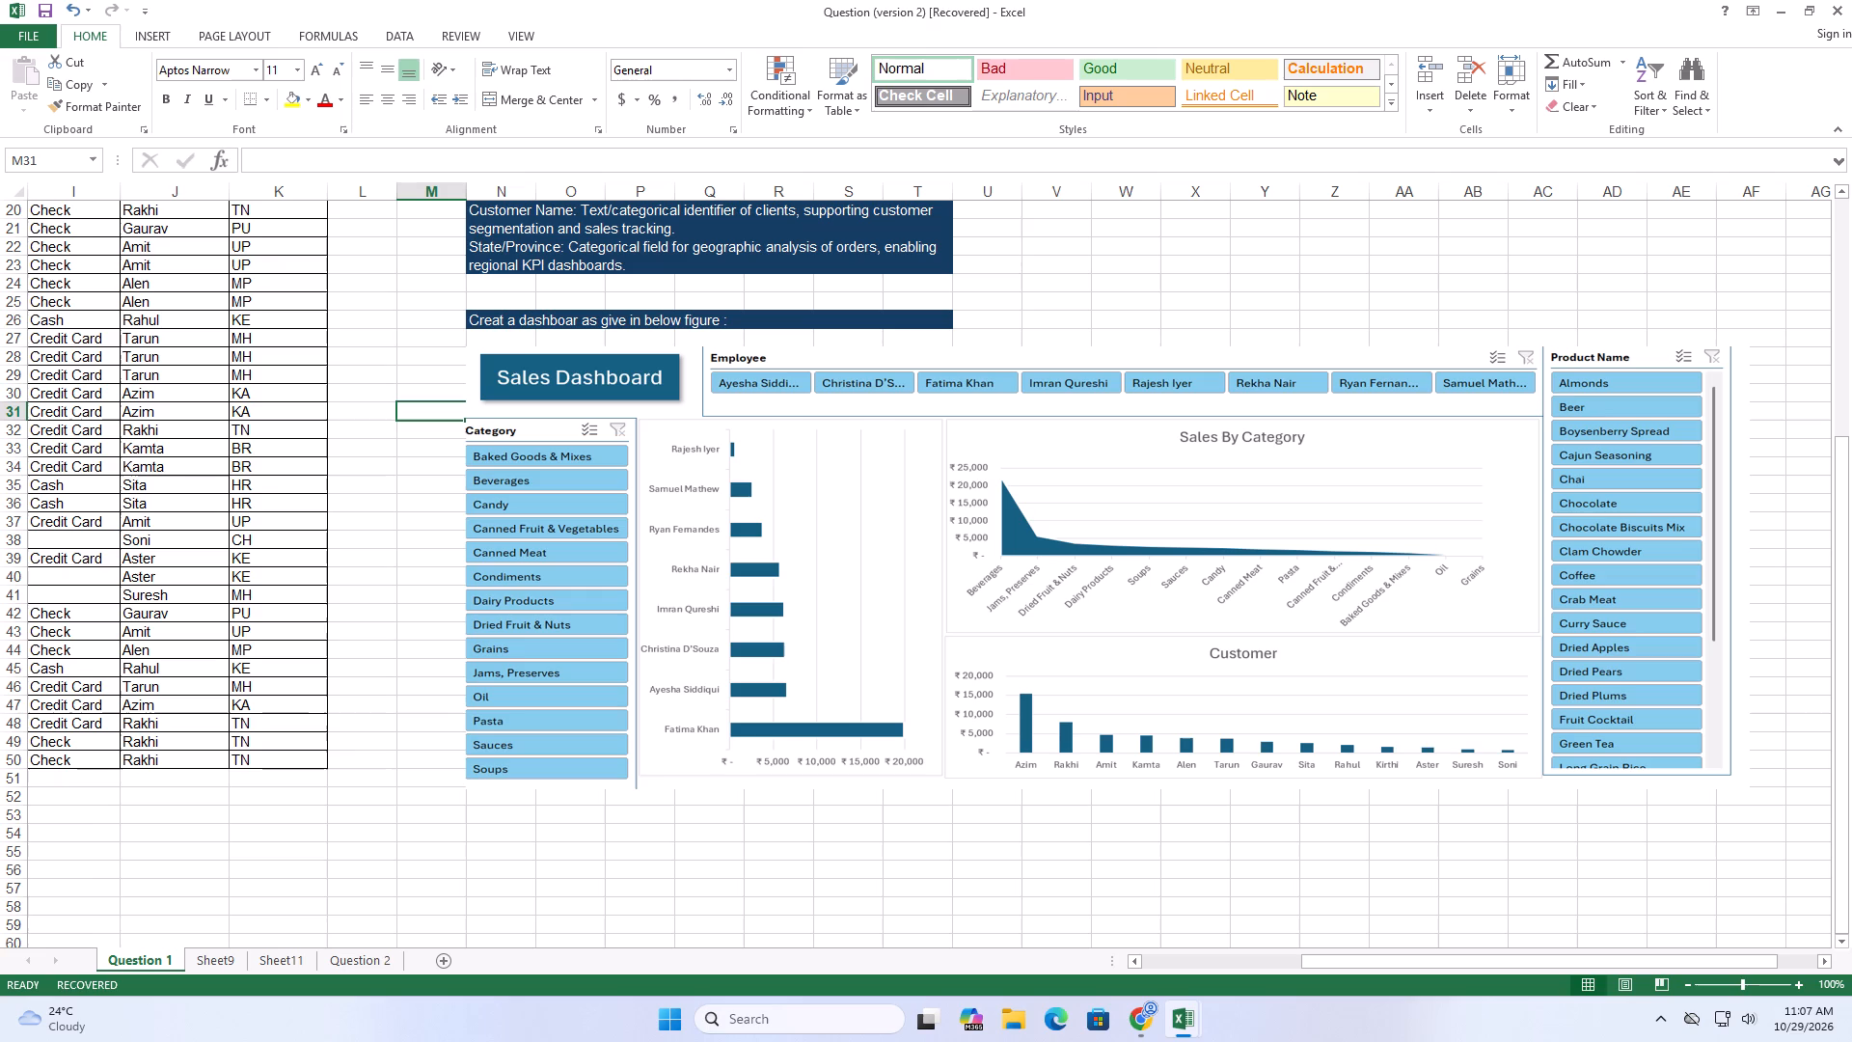
{"action": "left_click", "coordinate": [273, 961]}
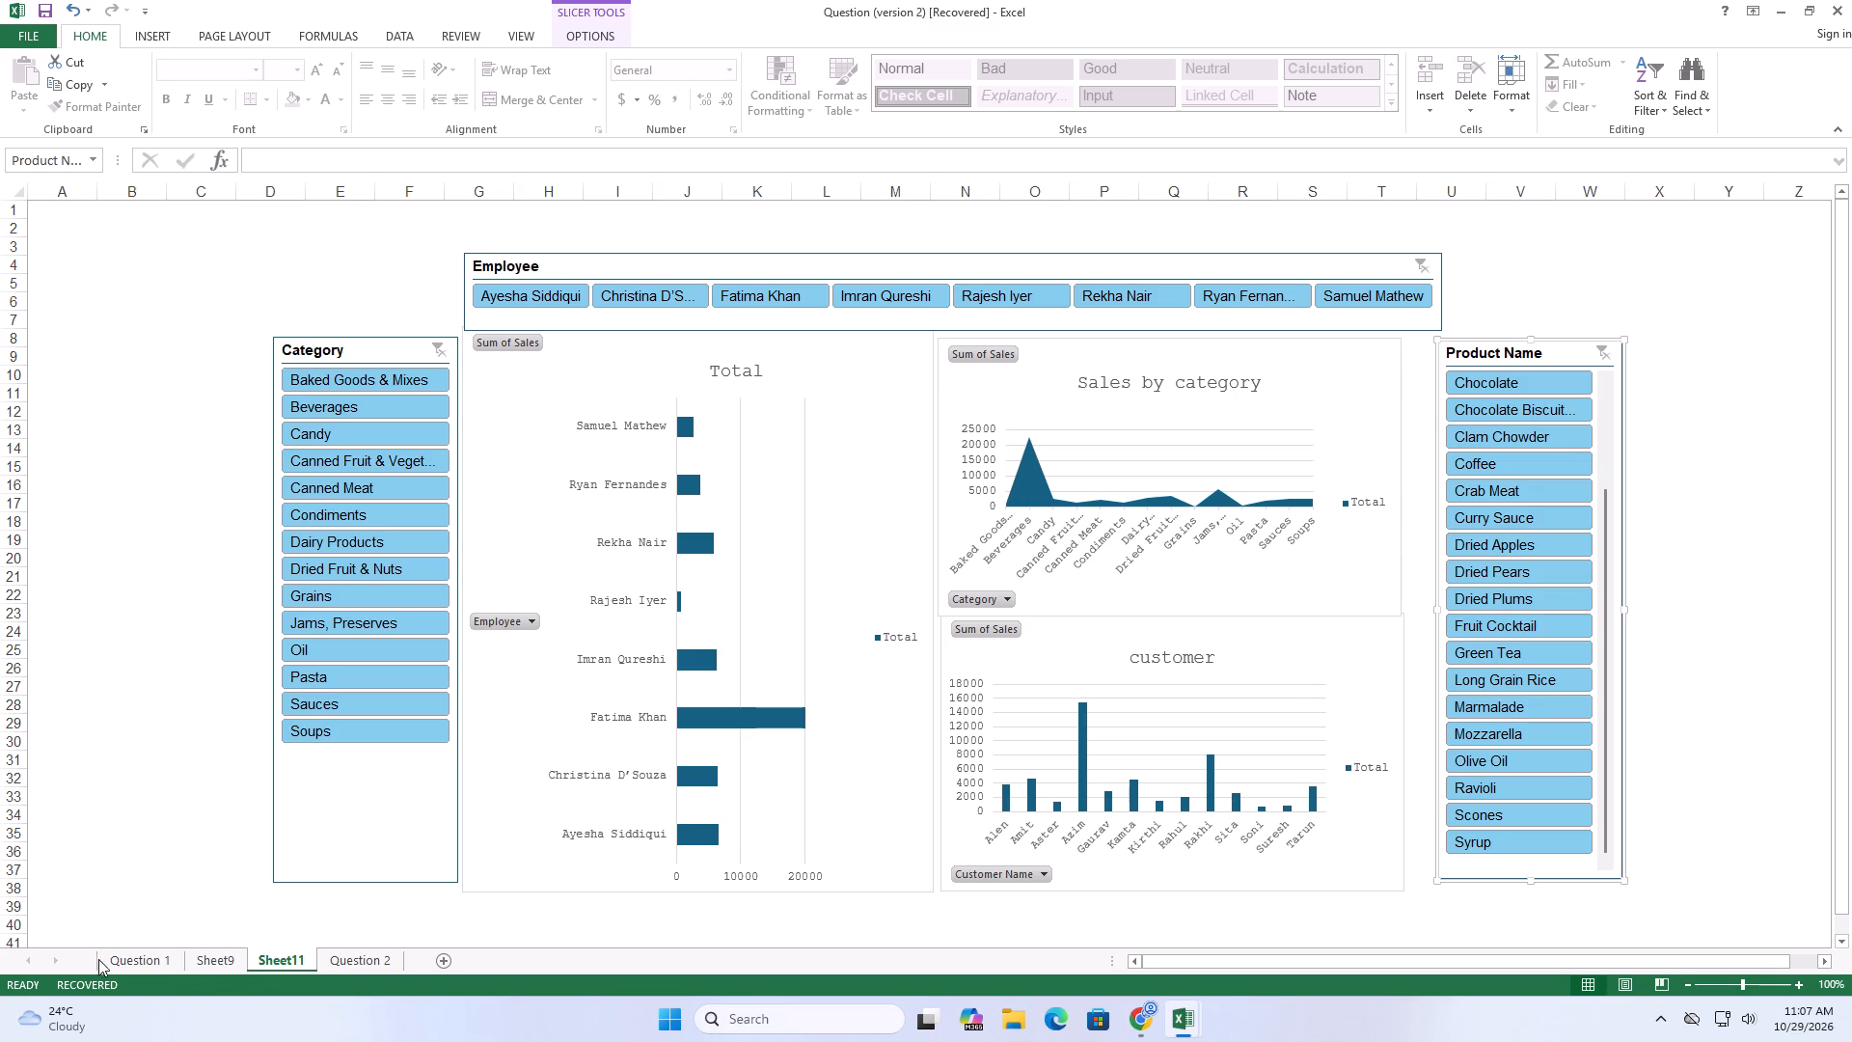
{"action": "left_click", "coordinate": [150, 966]}
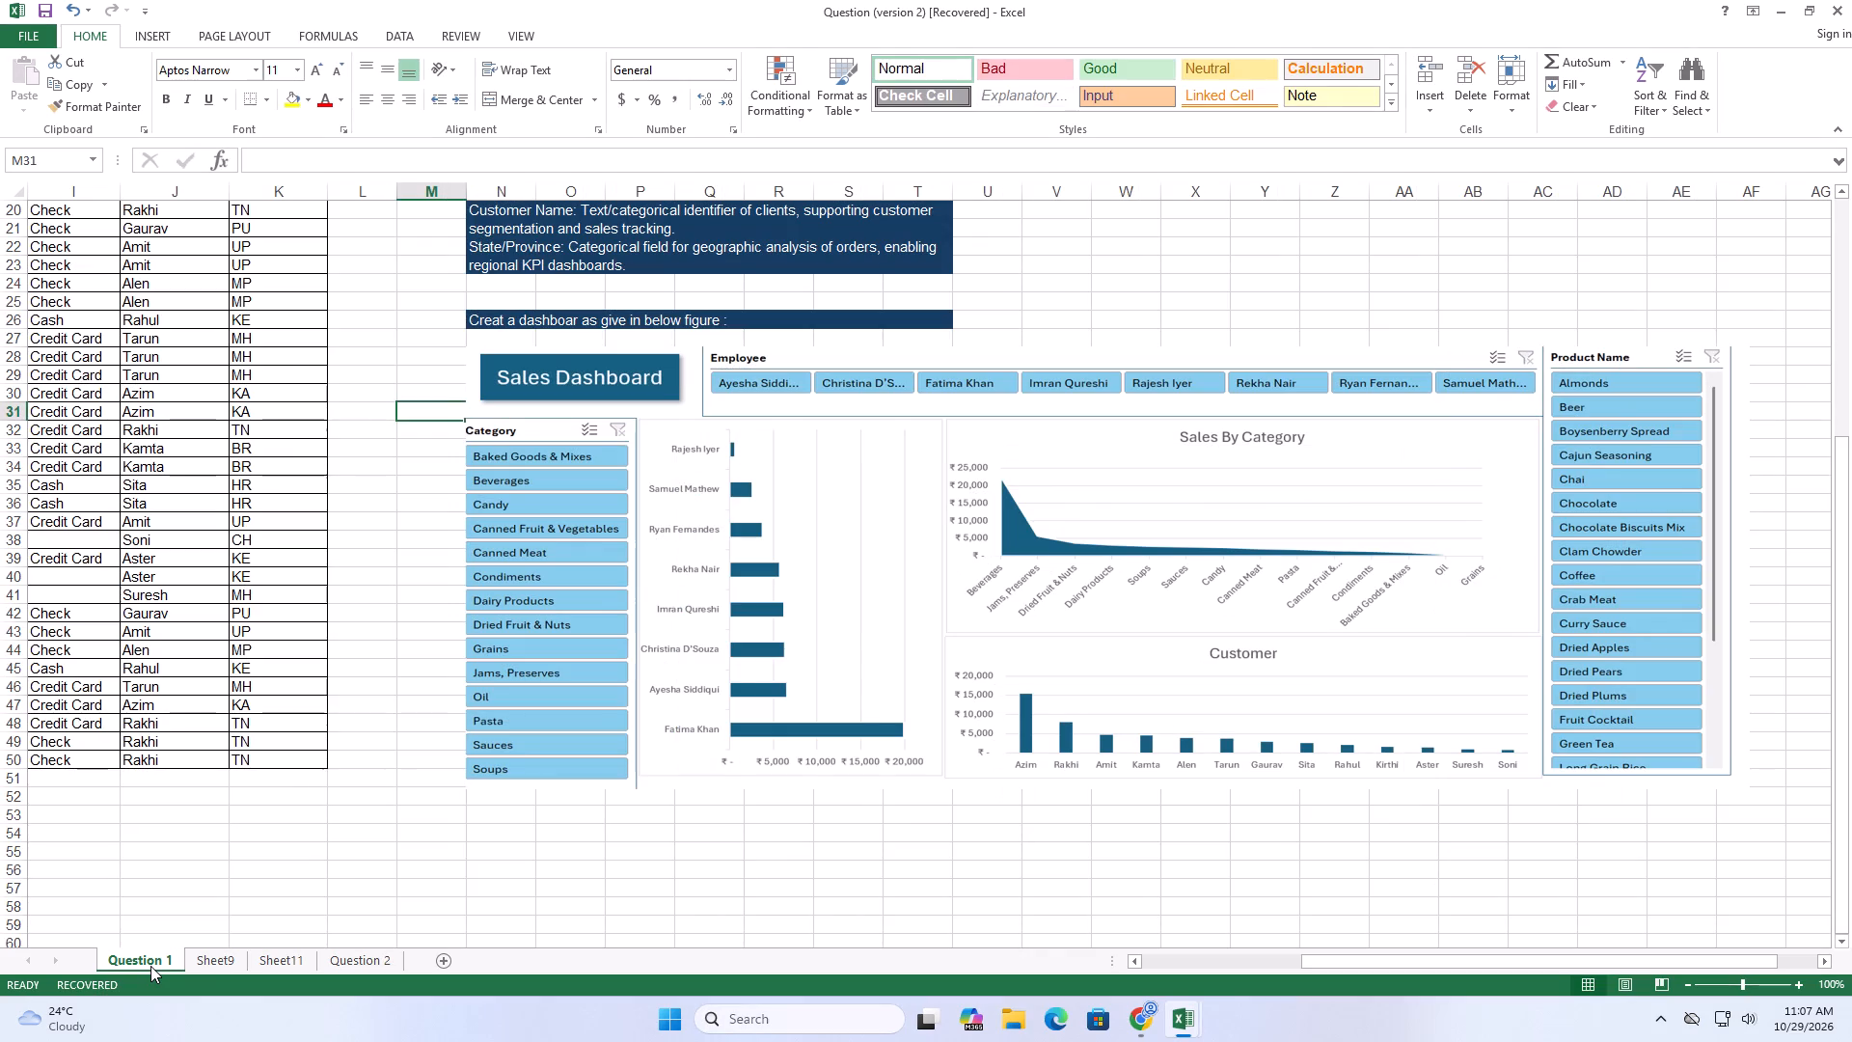
{"action": "left_click", "coordinate": [282, 961]}
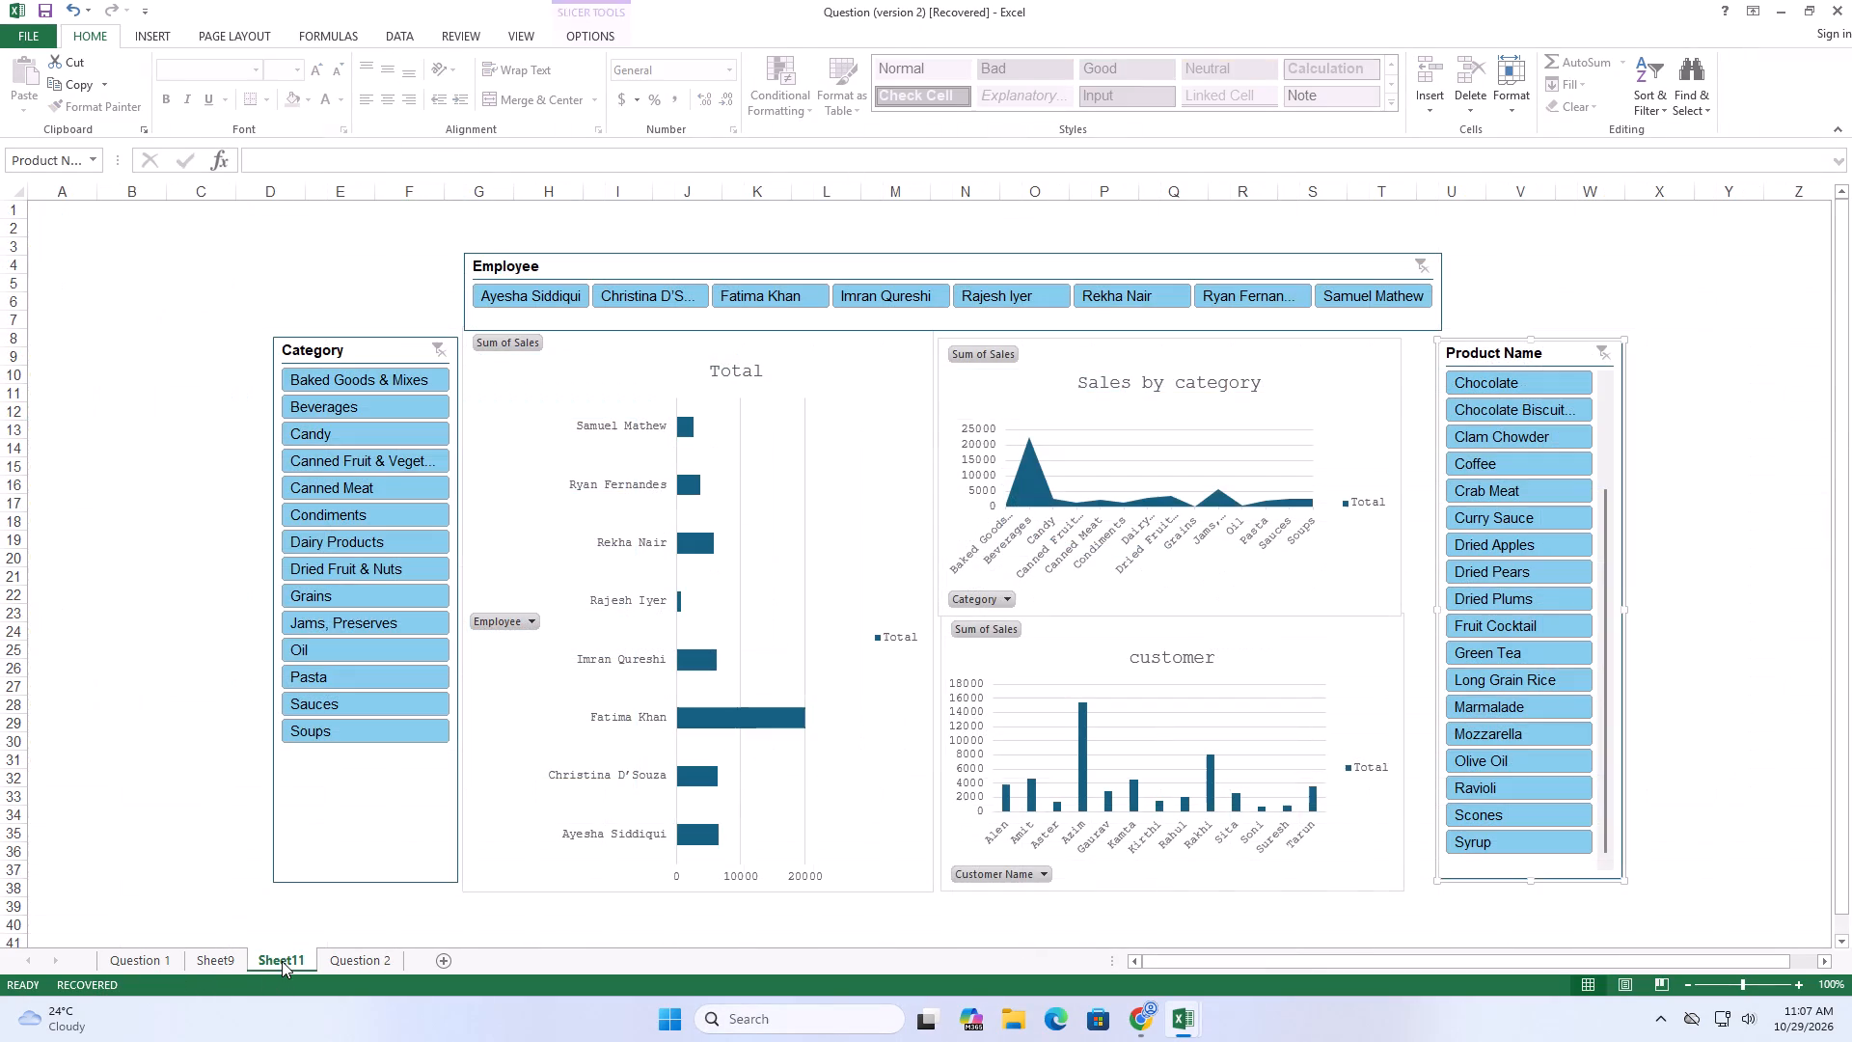
{"action": "left_click", "coordinate": [123, 958]}
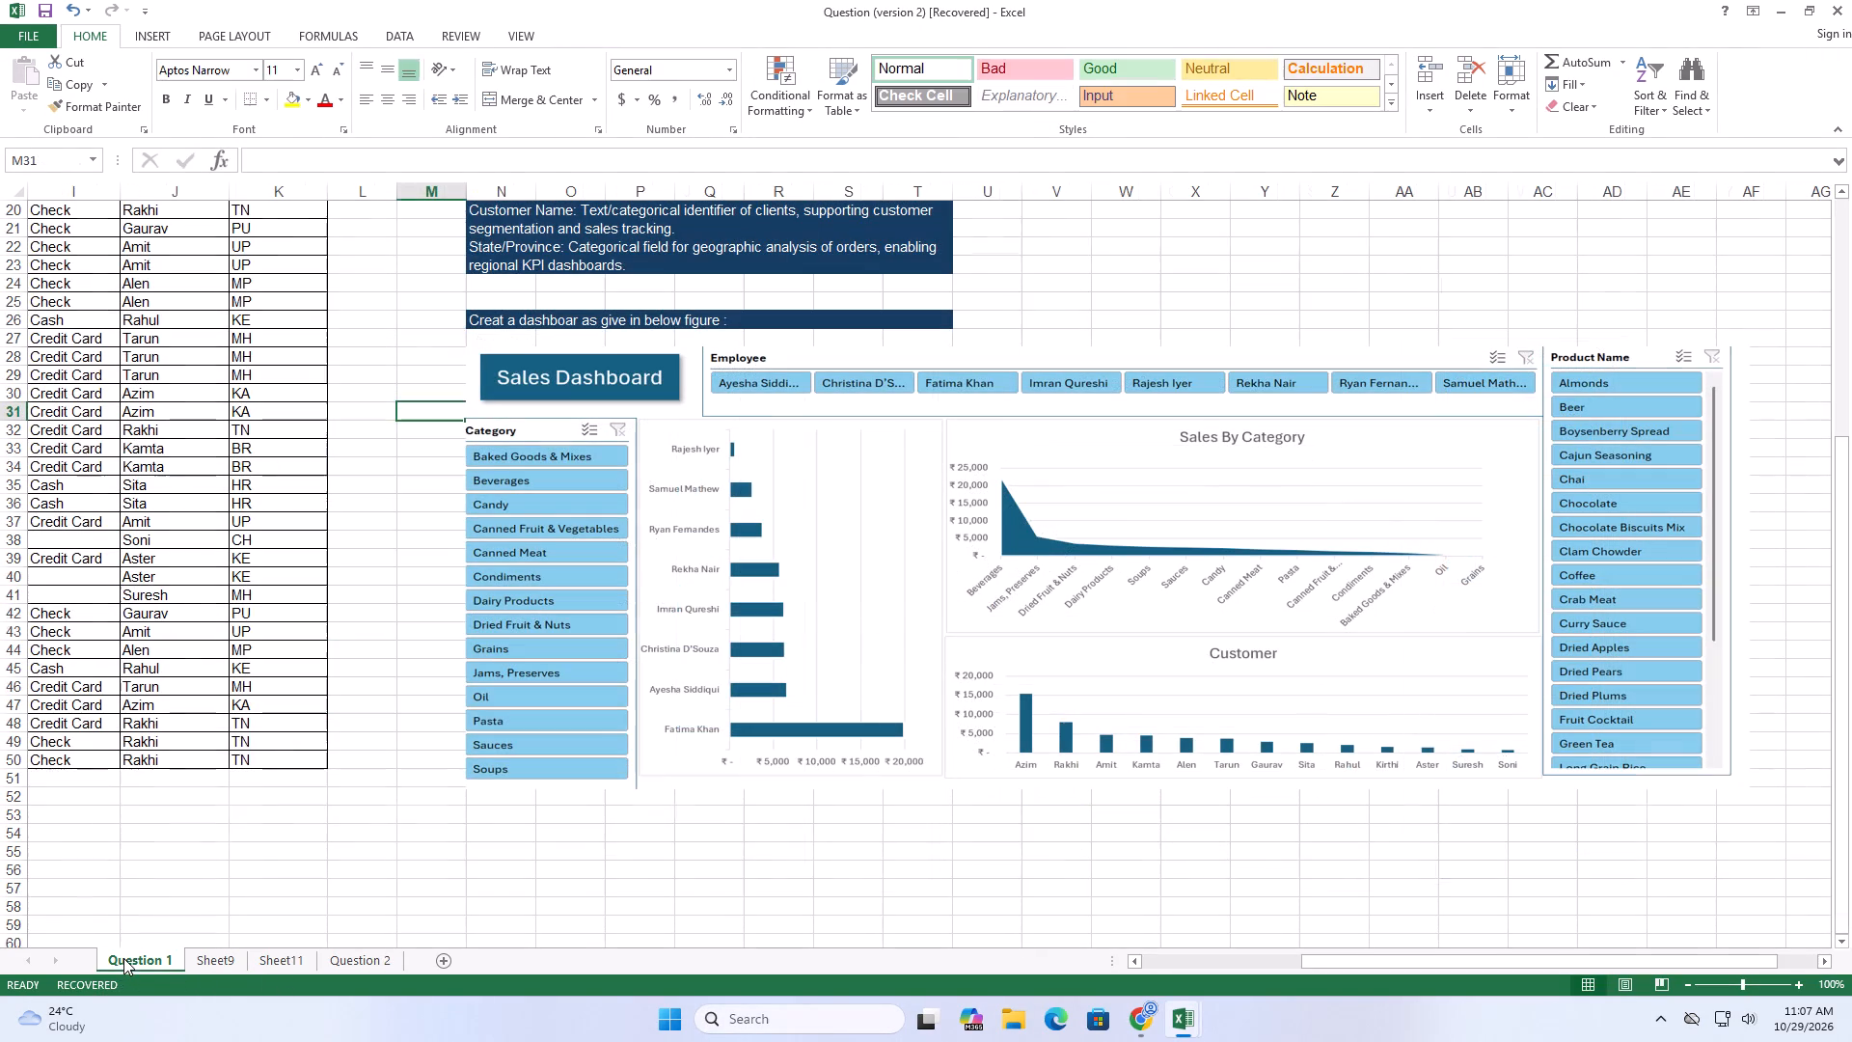
{"action": "left_click", "coordinate": [282, 964]}
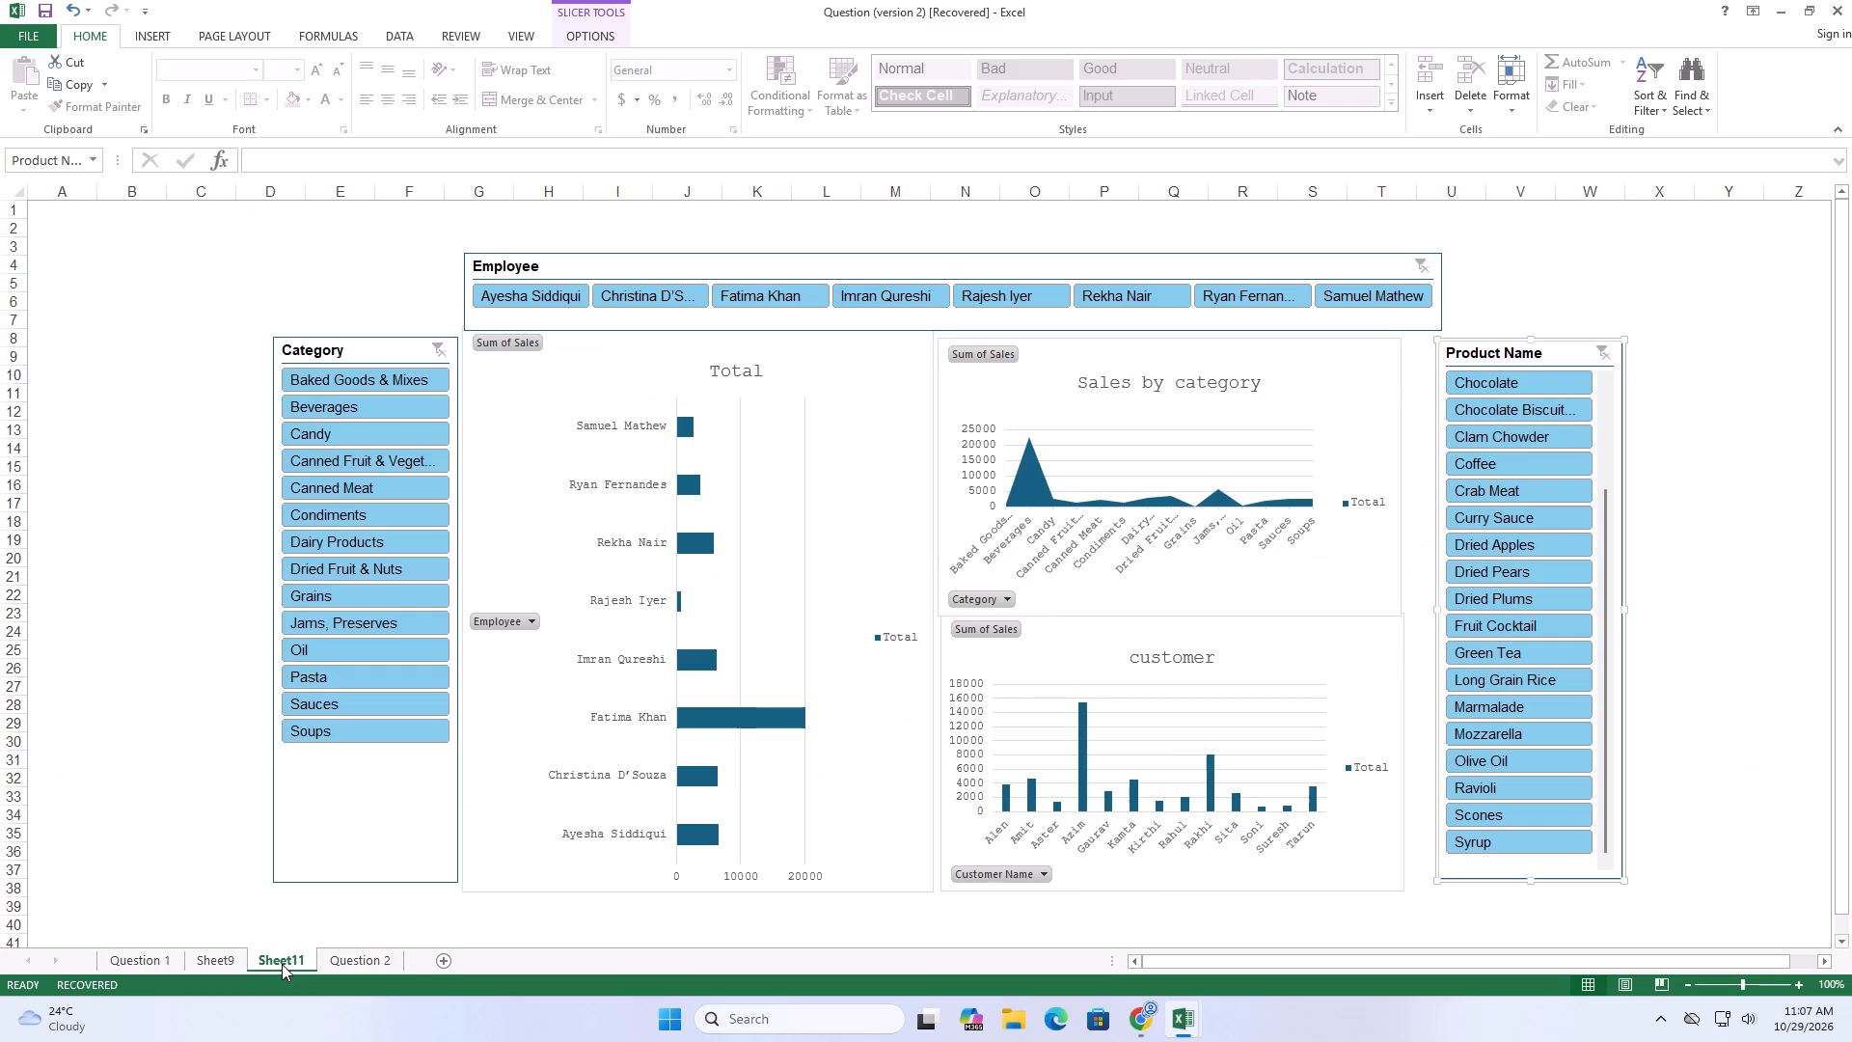
{"action": "scroll", "coordinate": [1515, 672], "scroll_direction": "down", "scroll_amount": 3}
{"action": "scroll", "coordinate": [1586, 575], "scroll_direction": "up", "scroll_amount": 2}
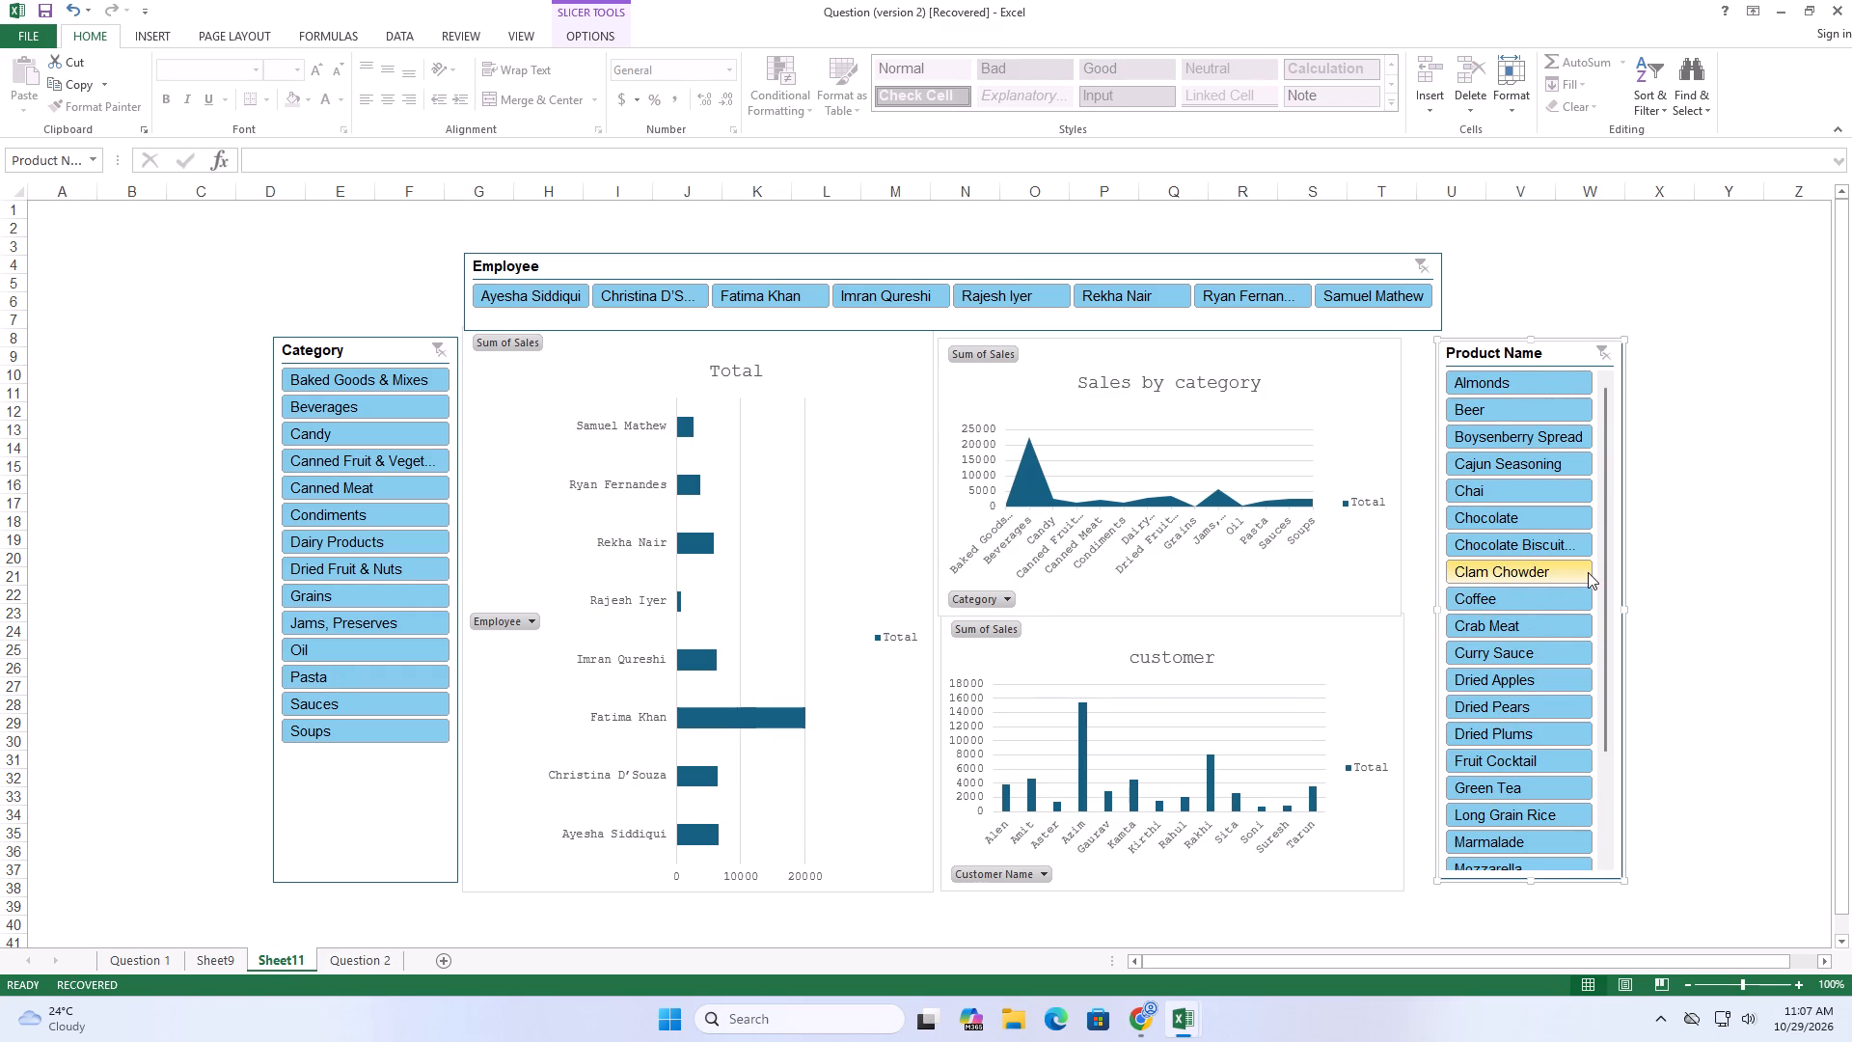
{"action": "scroll", "coordinate": [1588, 572], "scroll_direction": "up", "scroll_amount": 4}
{"action": "scroll", "coordinate": [1049, 473], "scroll_direction": "up", "scroll_amount": 3}
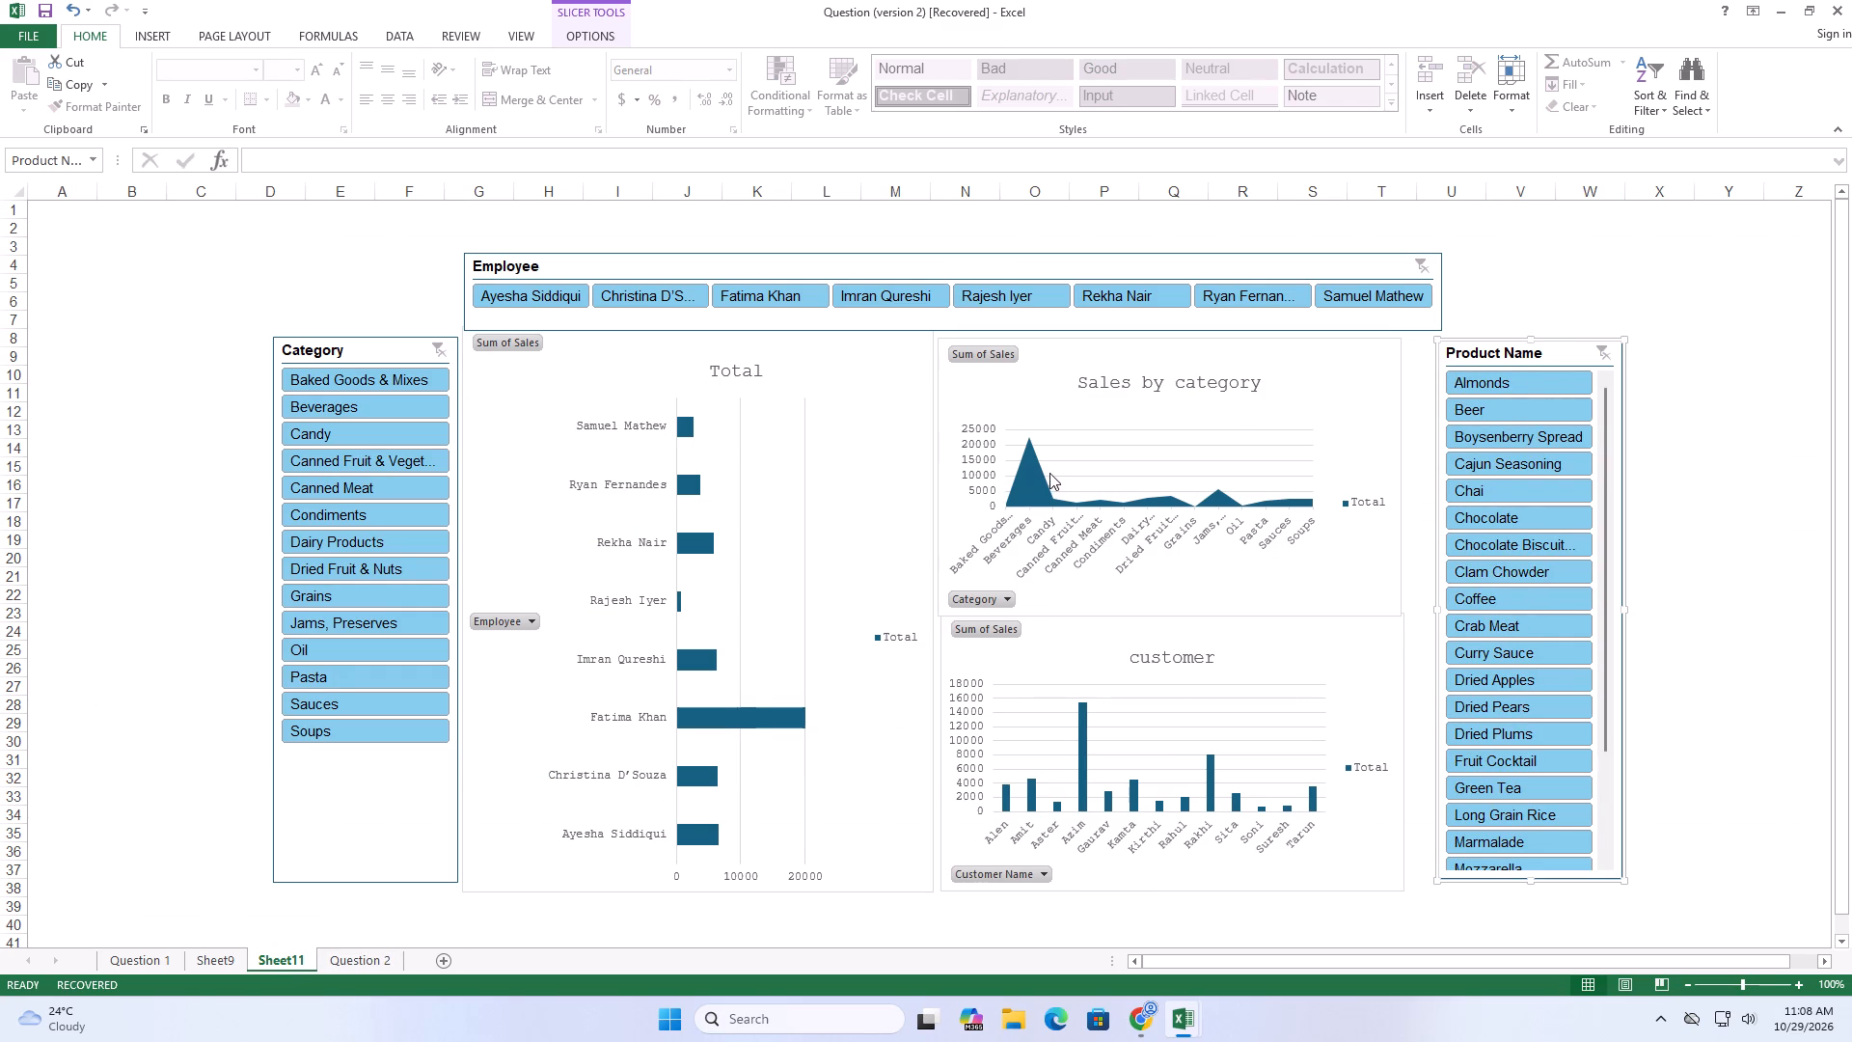
{"action": "scroll", "coordinate": [1049, 473], "scroll_direction": "up", "scroll_amount": 4}
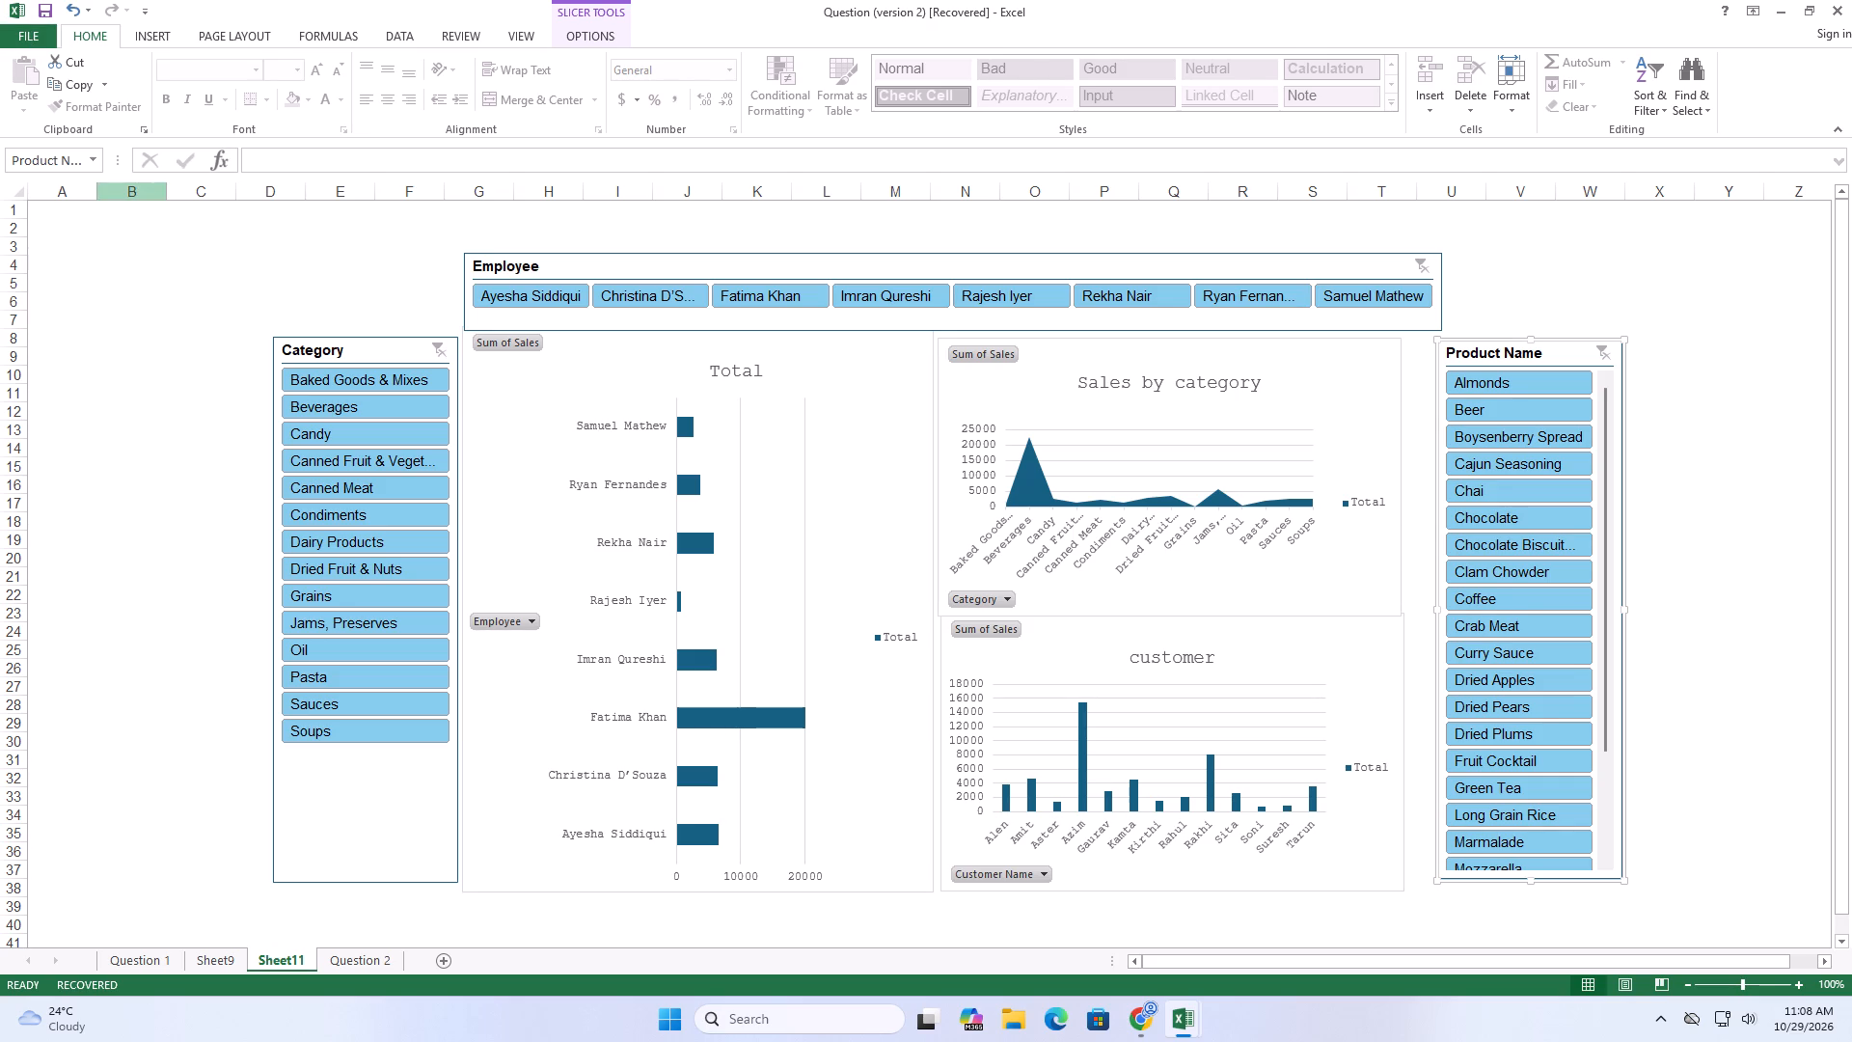
Connect the Category slicer to PivotTable14 and PivotTable15 as well, through its report connections.
{"action": "left_click", "coordinate": [432, 346]}
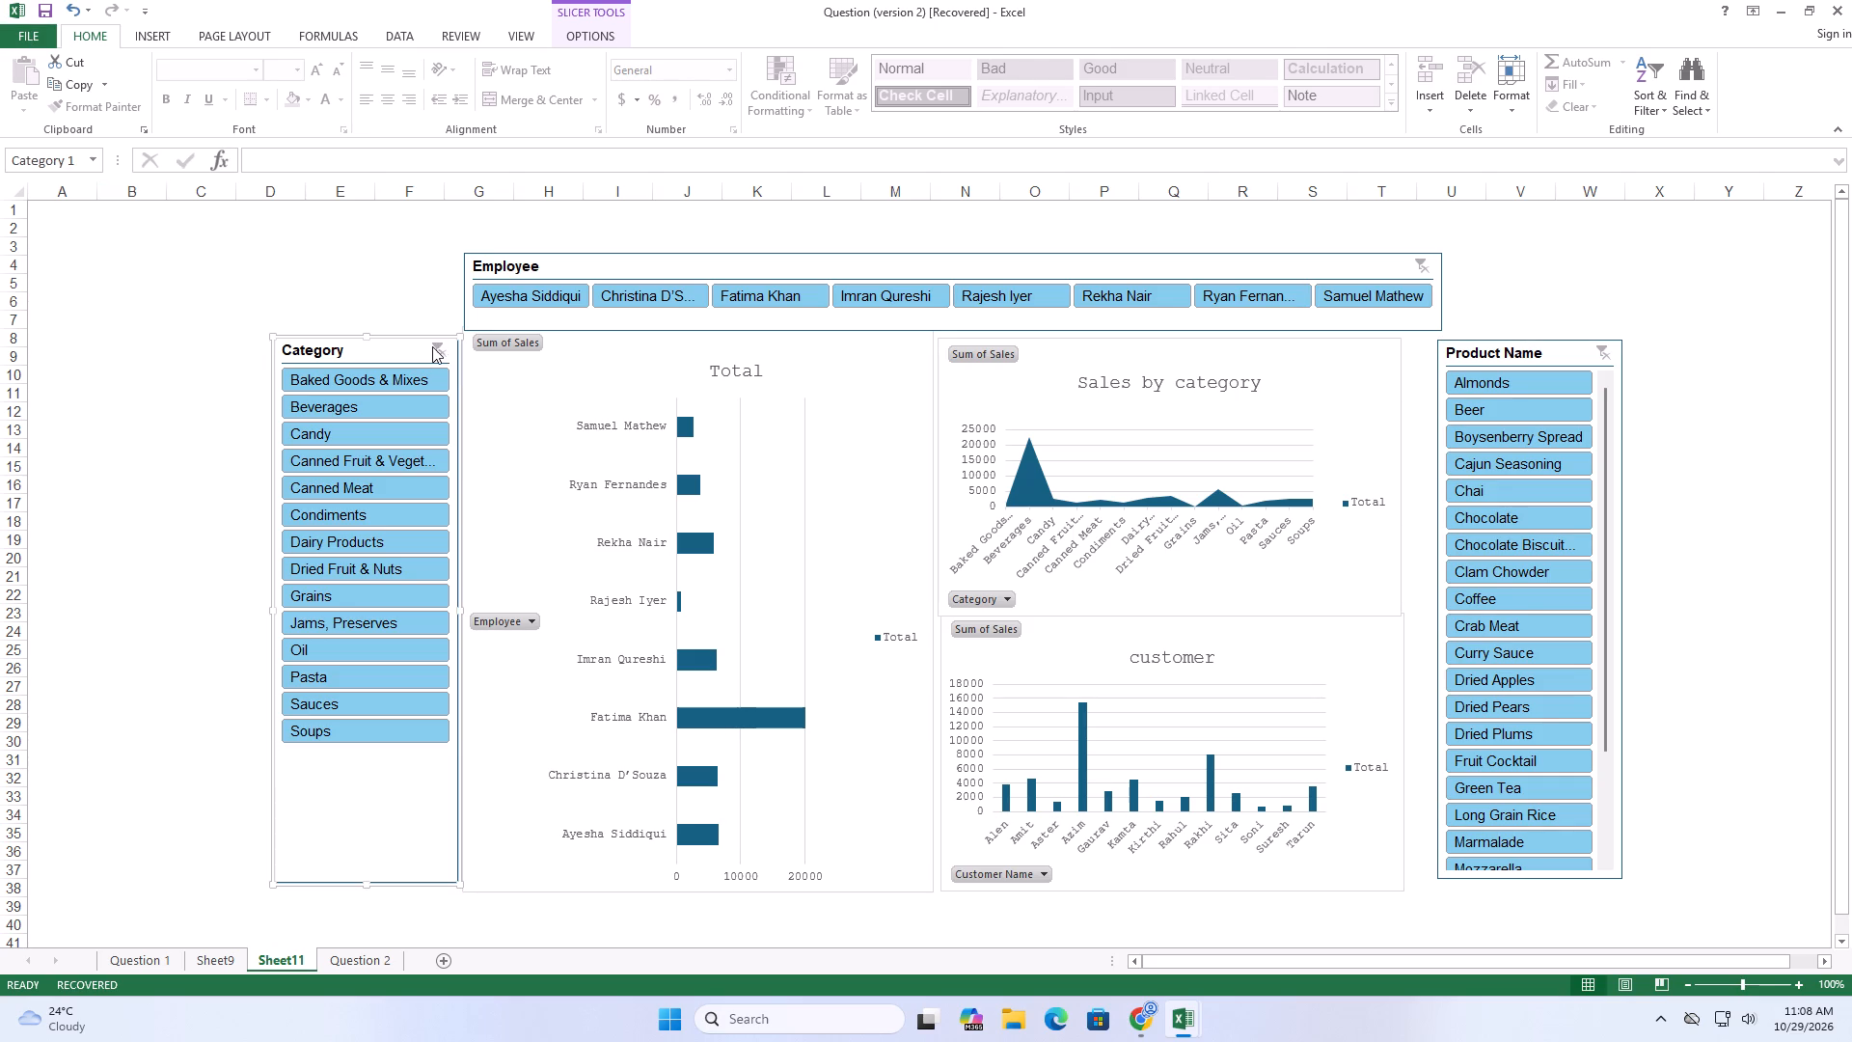
{"action": "left_click", "coordinate": [439, 345]}
{"action": "left_click", "coordinate": [363, 355]}
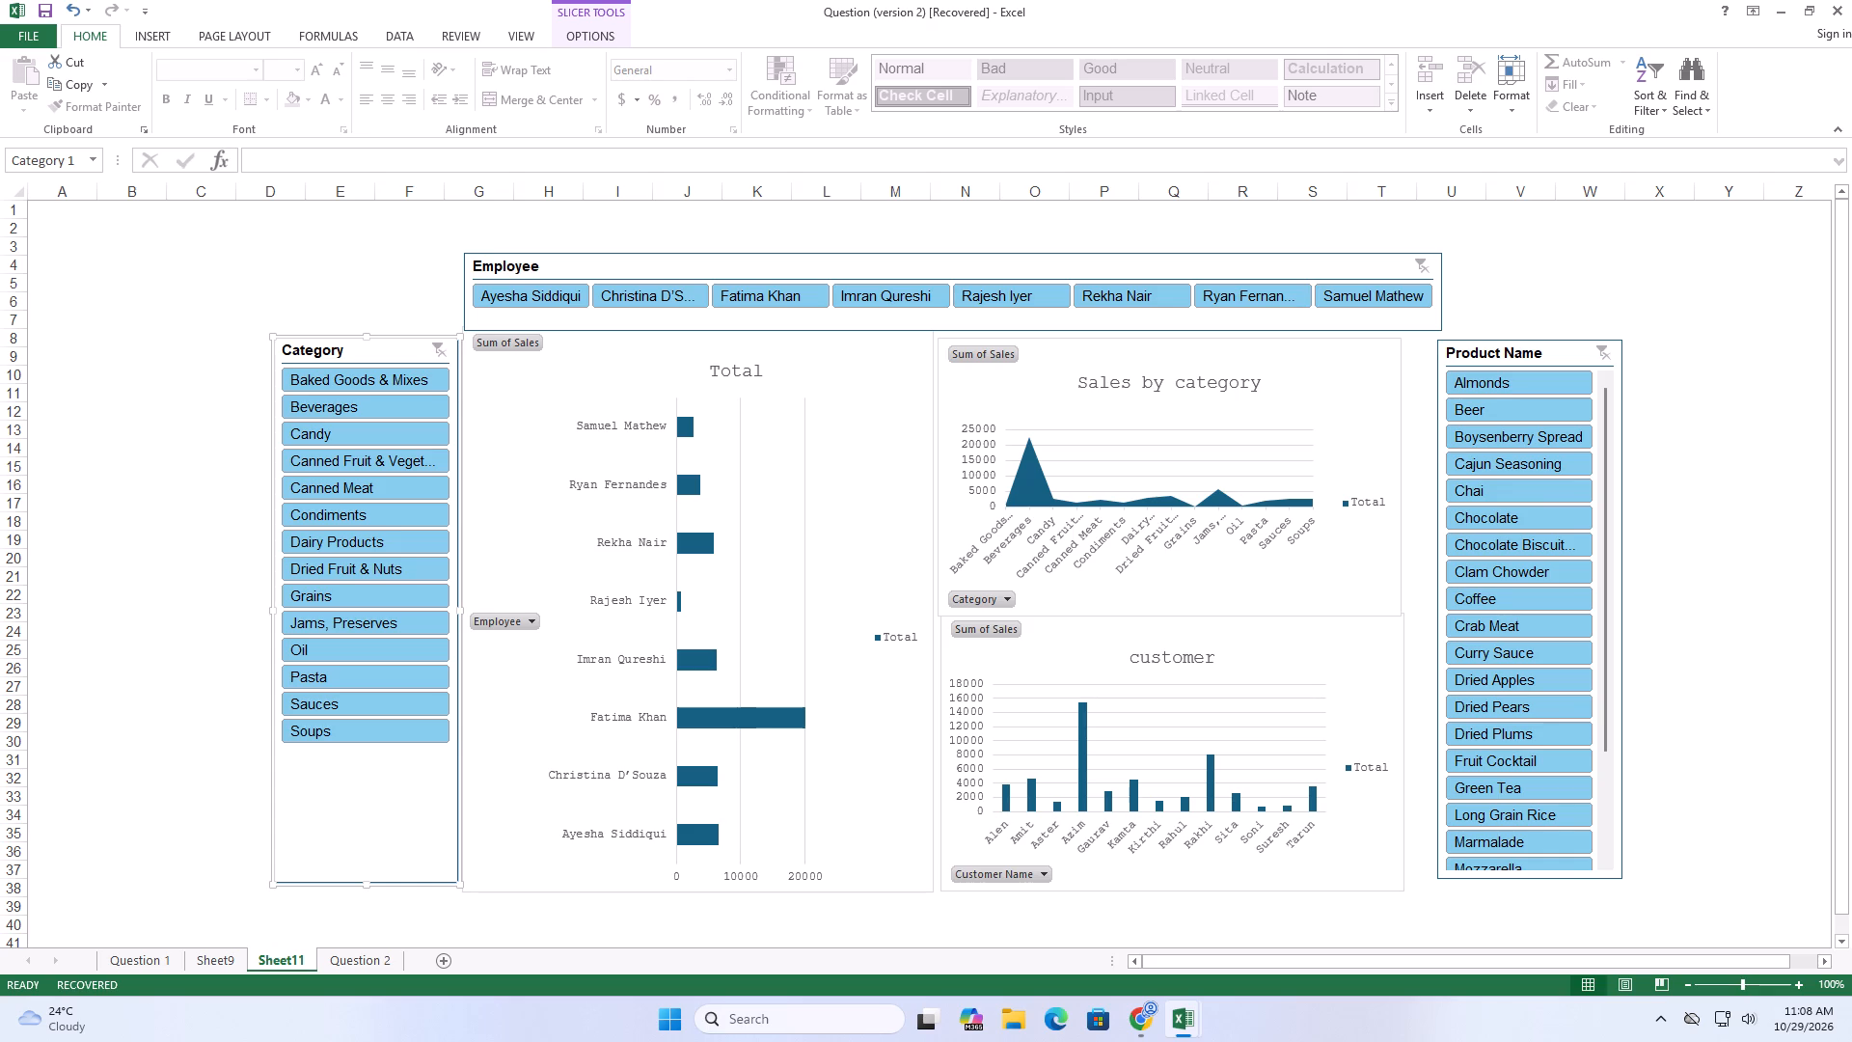
{"action": "right_click", "coordinate": [362, 356]}
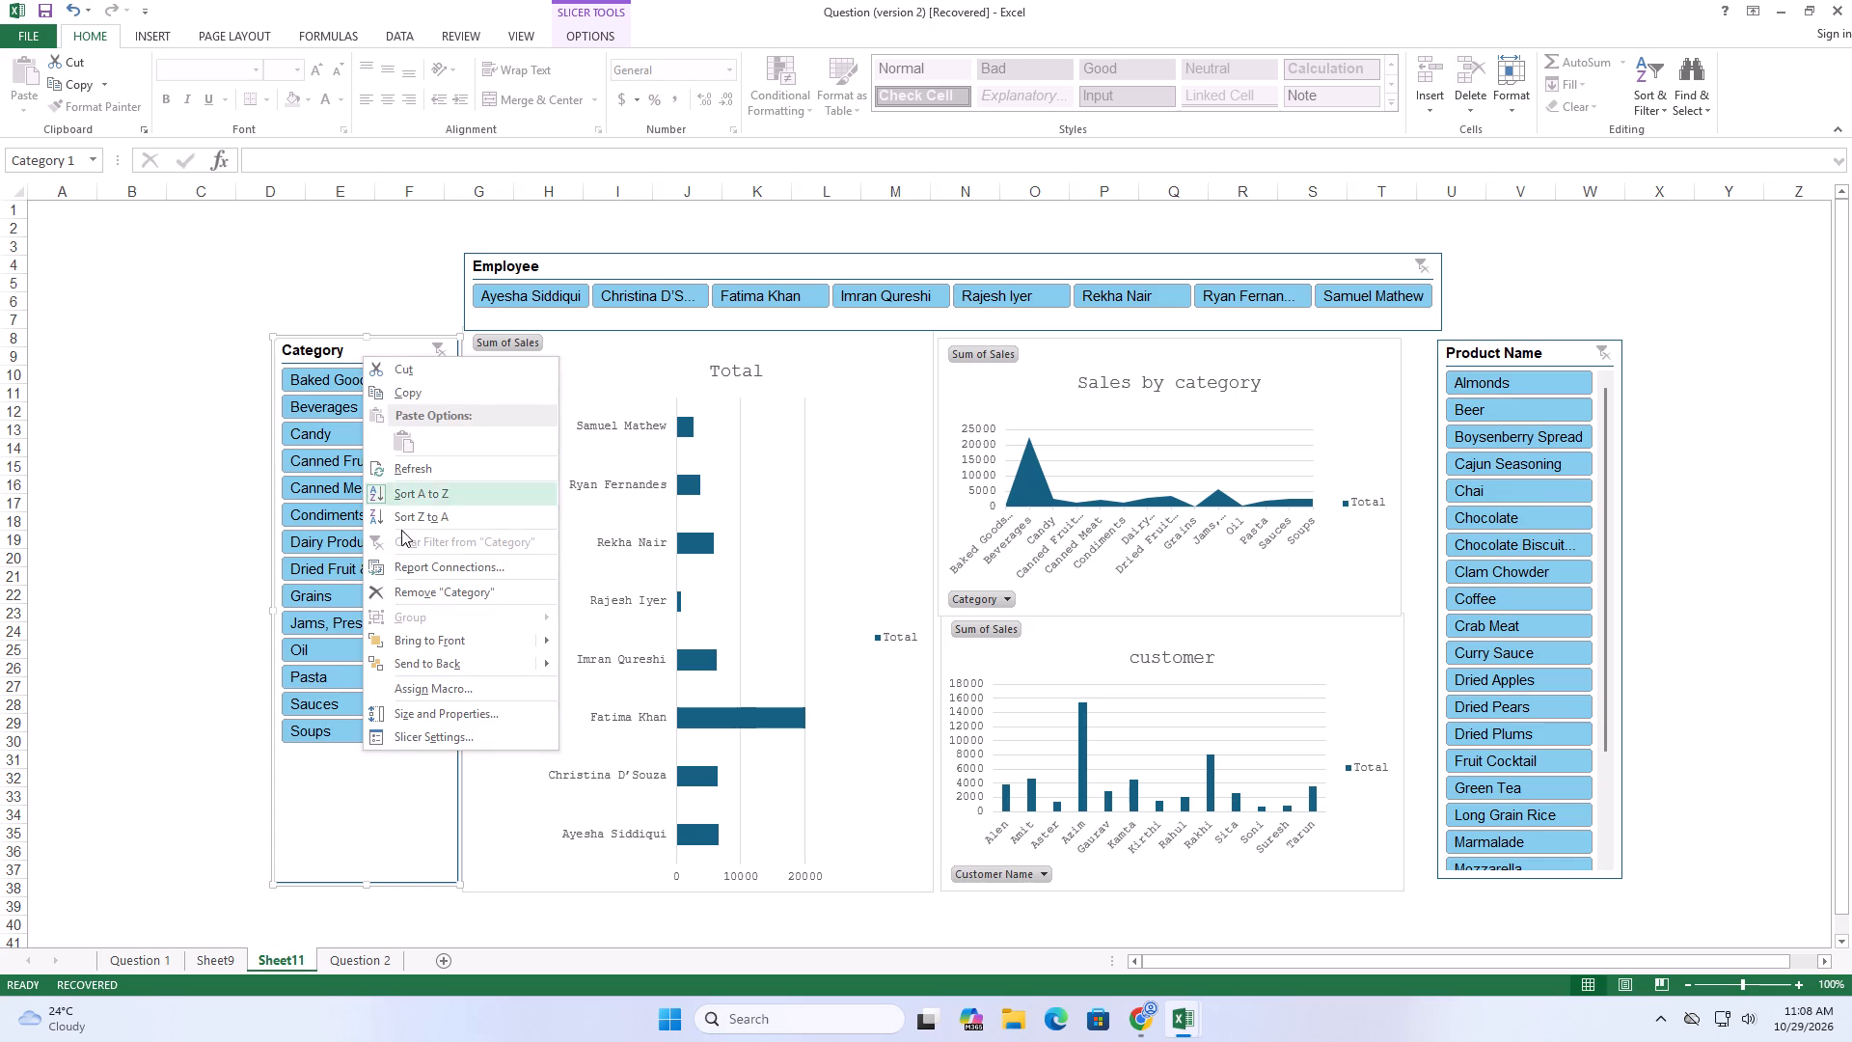
{"action": "left_click", "coordinate": [414, 564]}
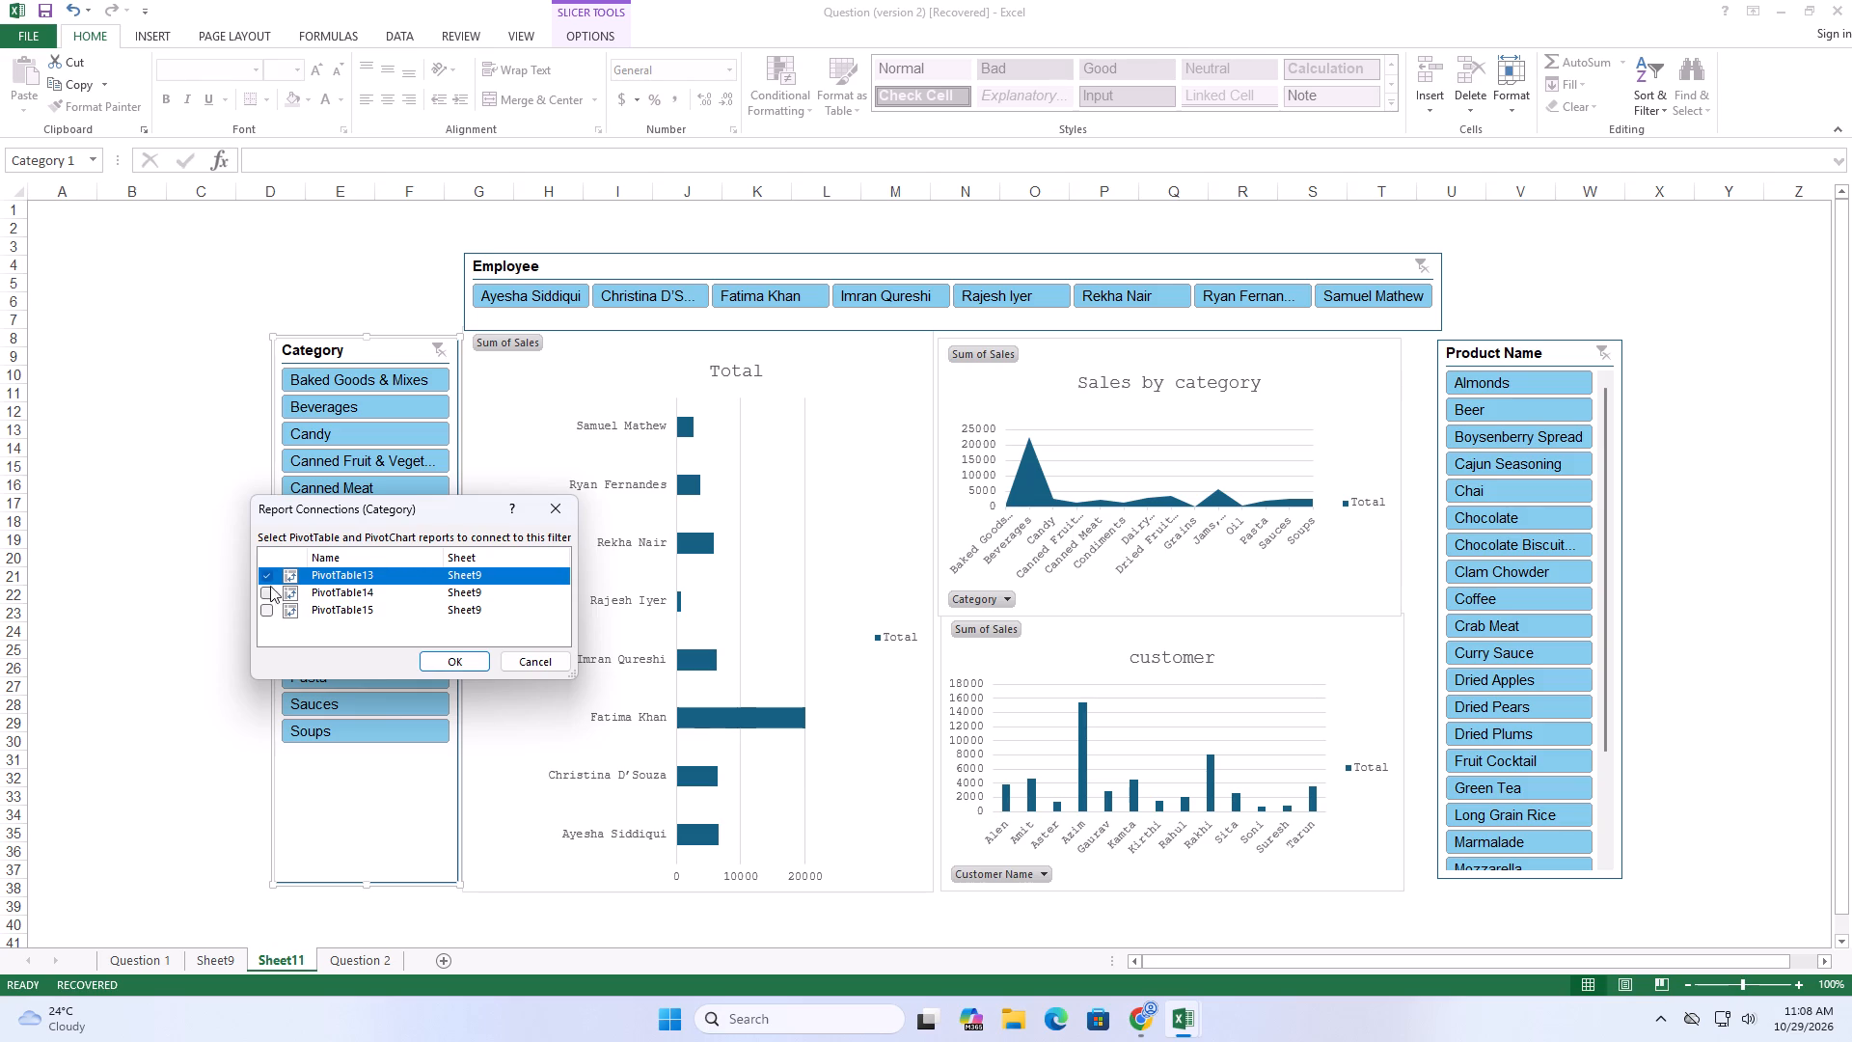
{"action": "left_click", "coordinate": [262, 590]}
{"action": "left_click", "coordinate": [268, 607]}
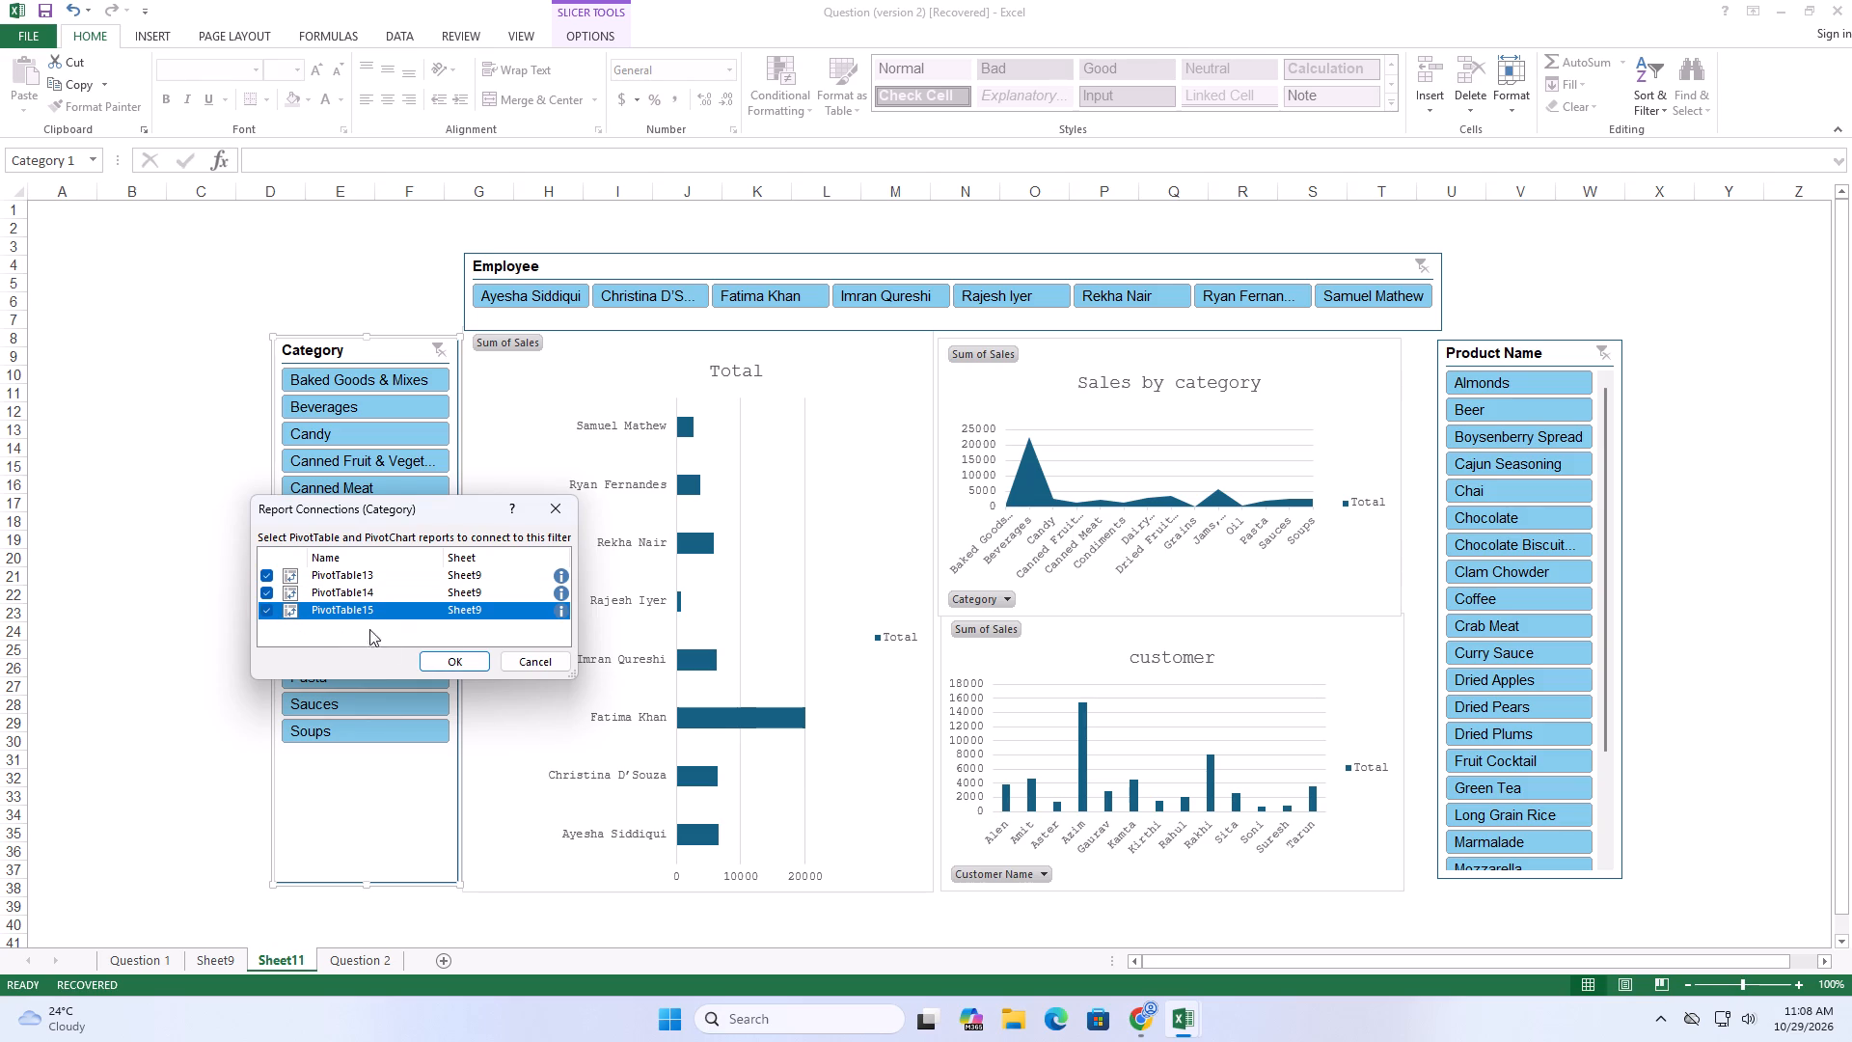
{"action": "left_click", "coordinate": [446, 659]}
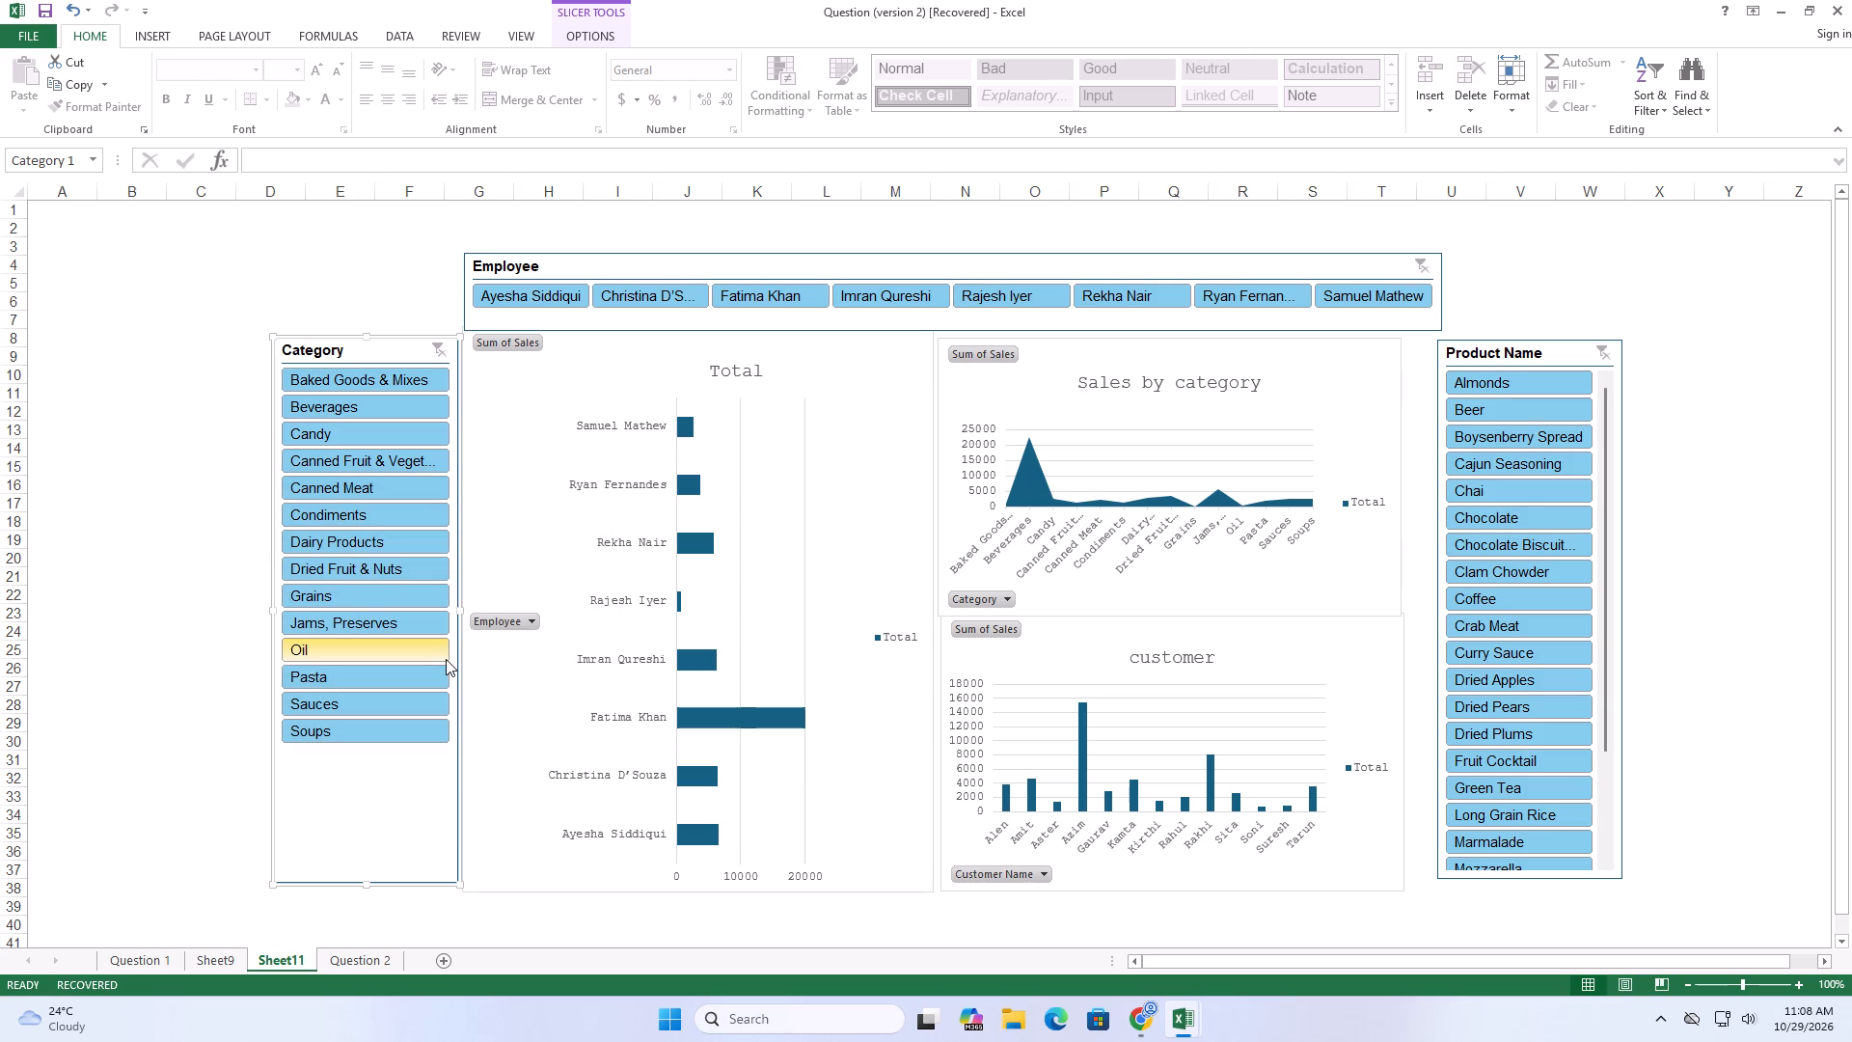
Test the Category slicer by filtering the dashboard to Grains, and clear the filter again.
{"action": "left_click", "coordinate": [346, 591]}
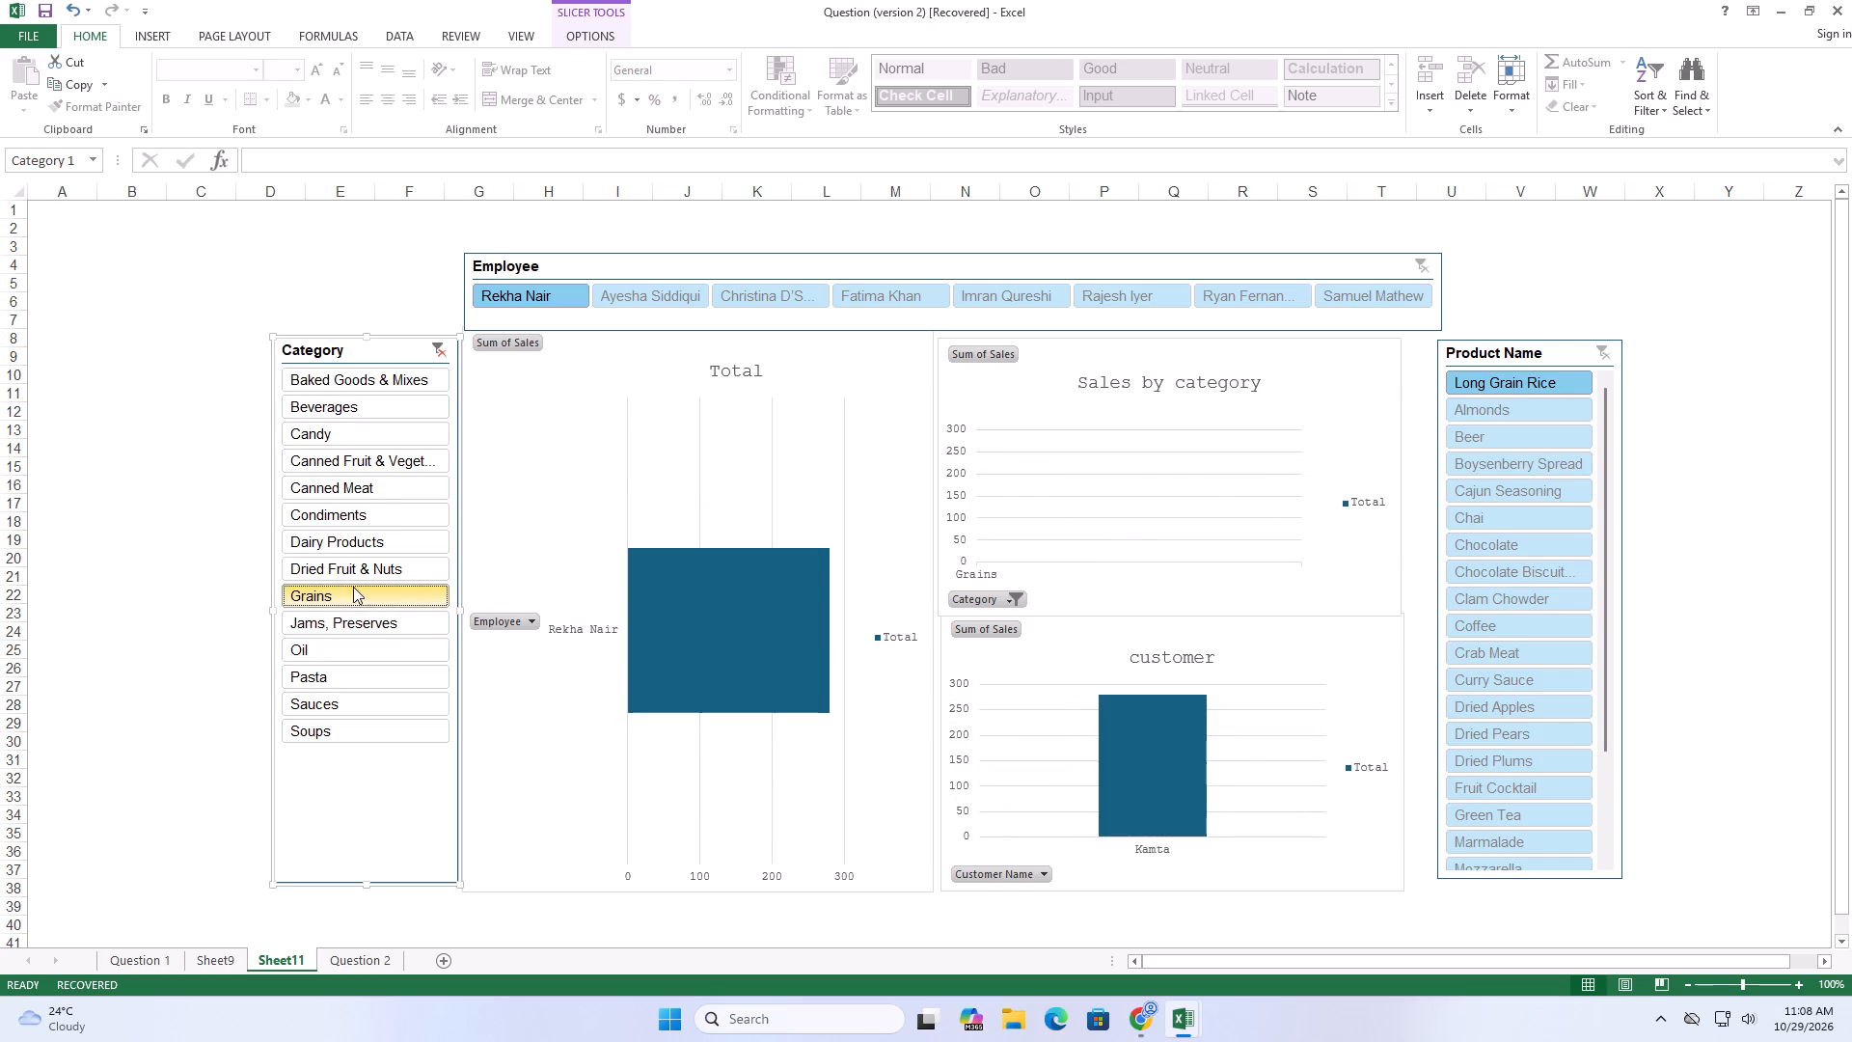
{"action": "left_click", "coordinate": [436, 345]}
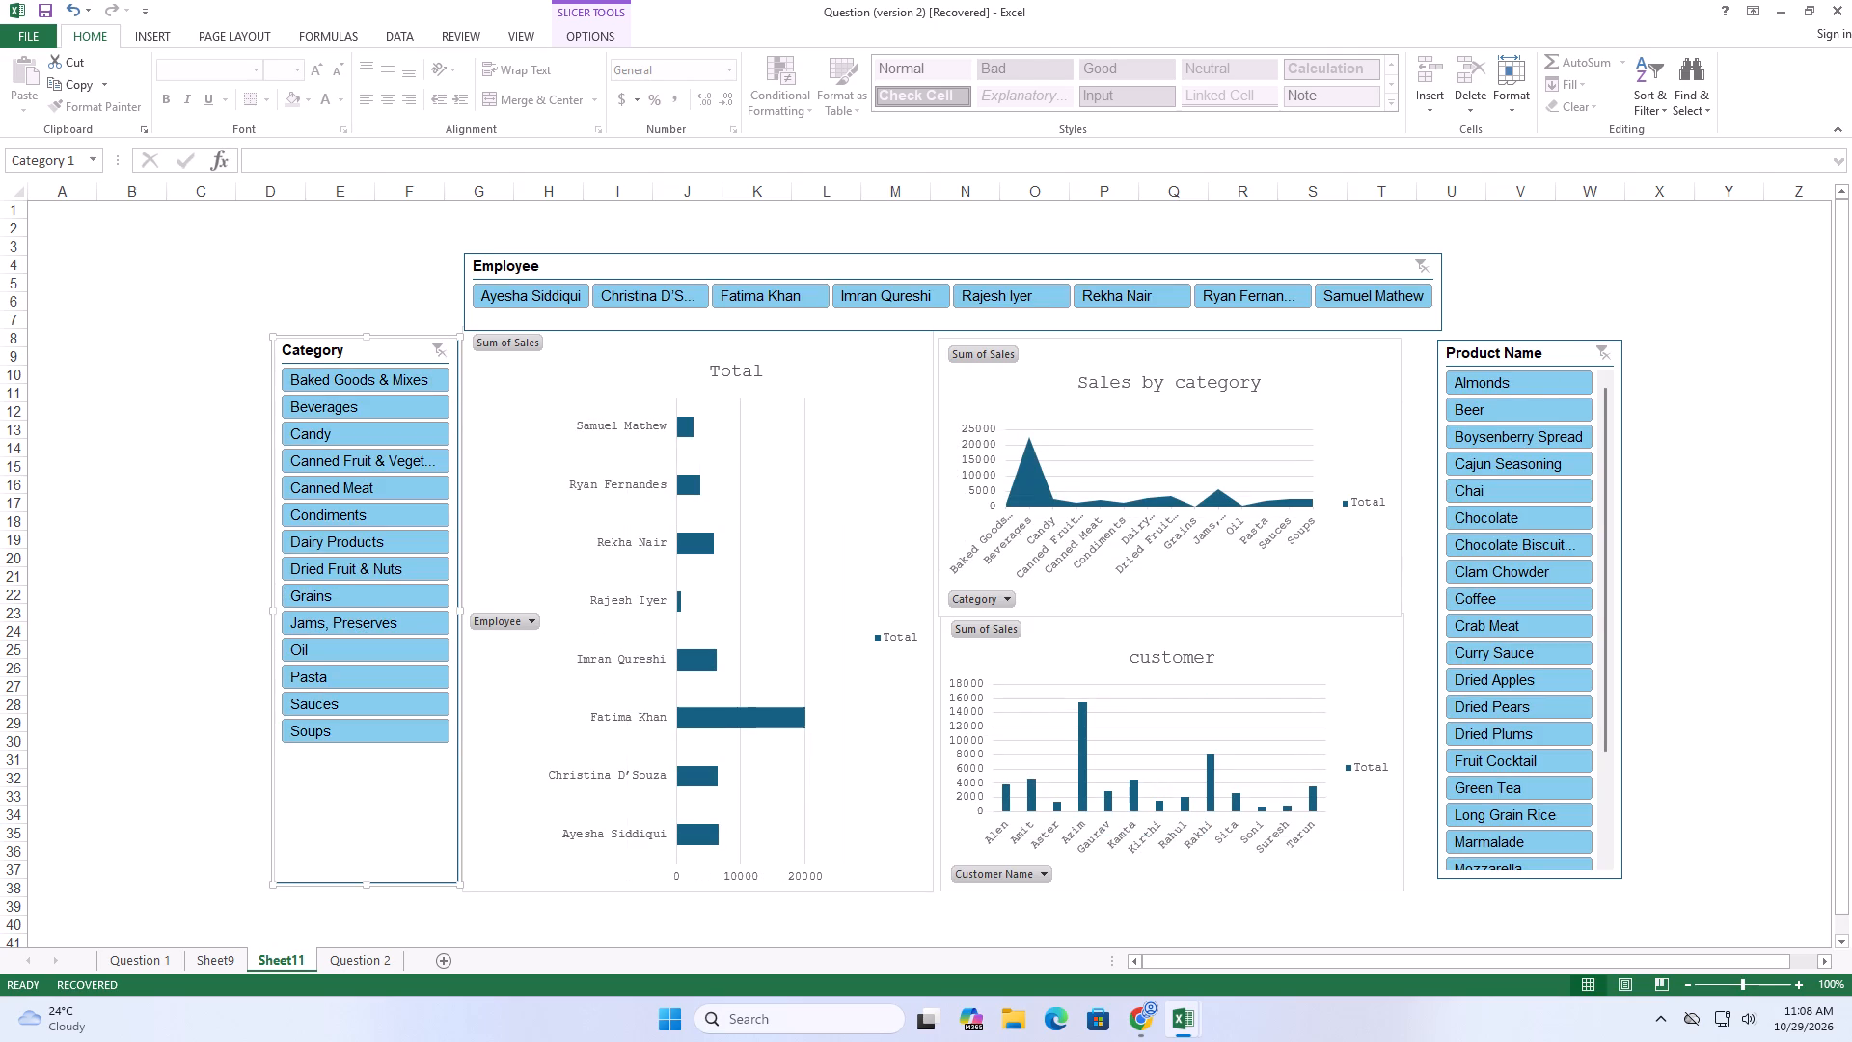
Add PivotTable14 and PivotTable15 to the Employee slicer's report connections.
{"action": "right_click", "coordinate": [599, 262]}
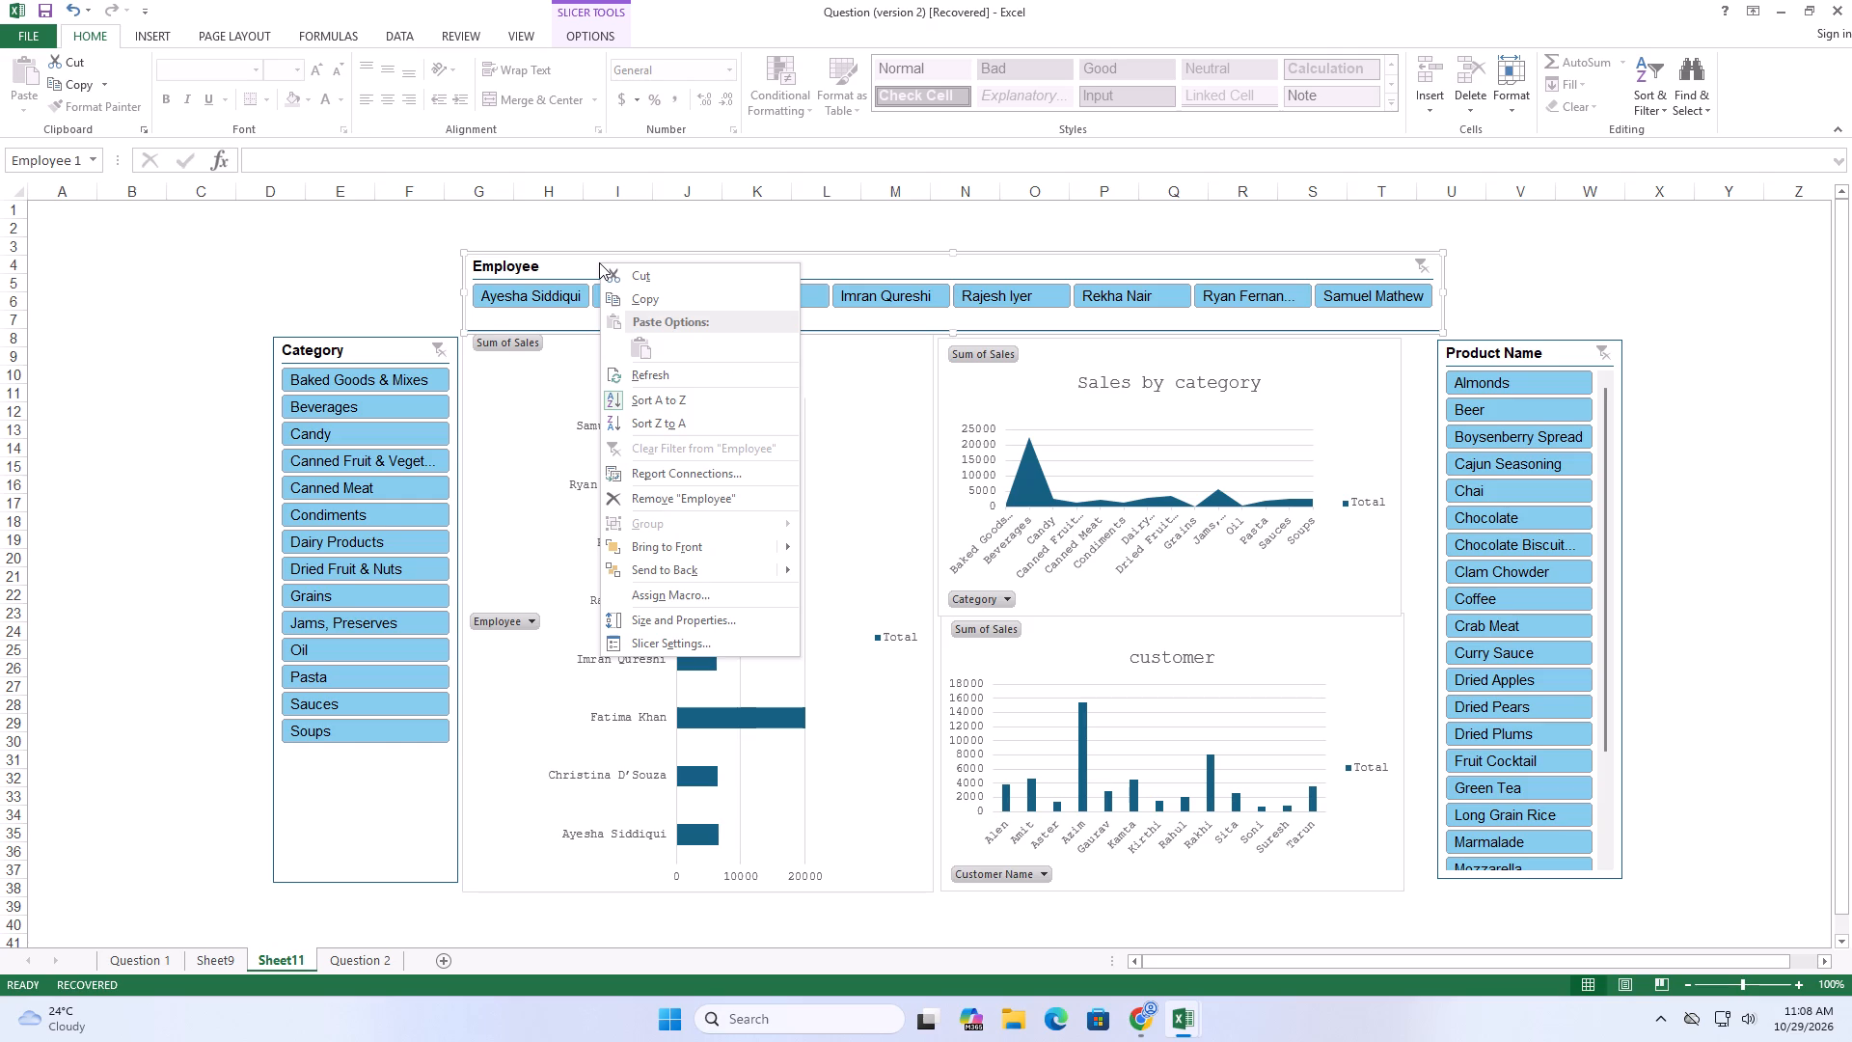
{"action": "left_click", "coordinate": [656, 463]}
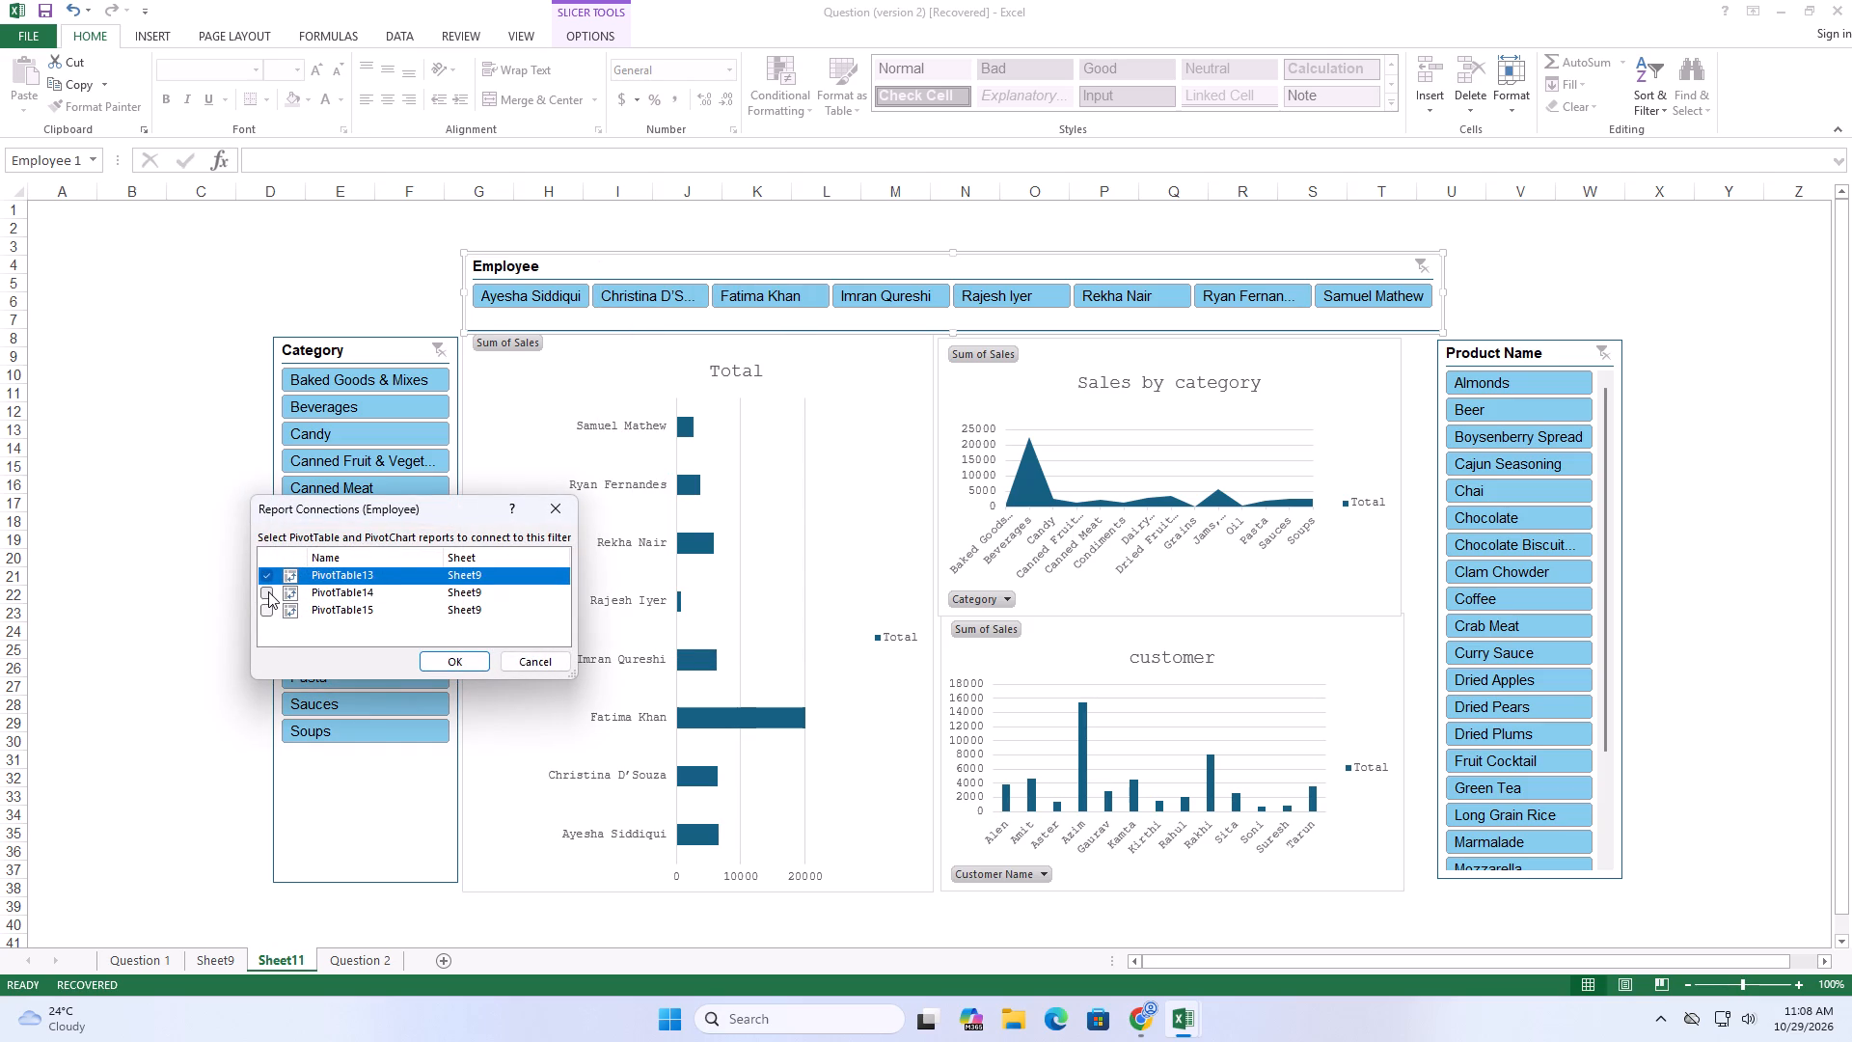
{"action": "left_click", "coordinate": [268, 591]}
{"action": "left_click", "coordinate": [267, 610]}
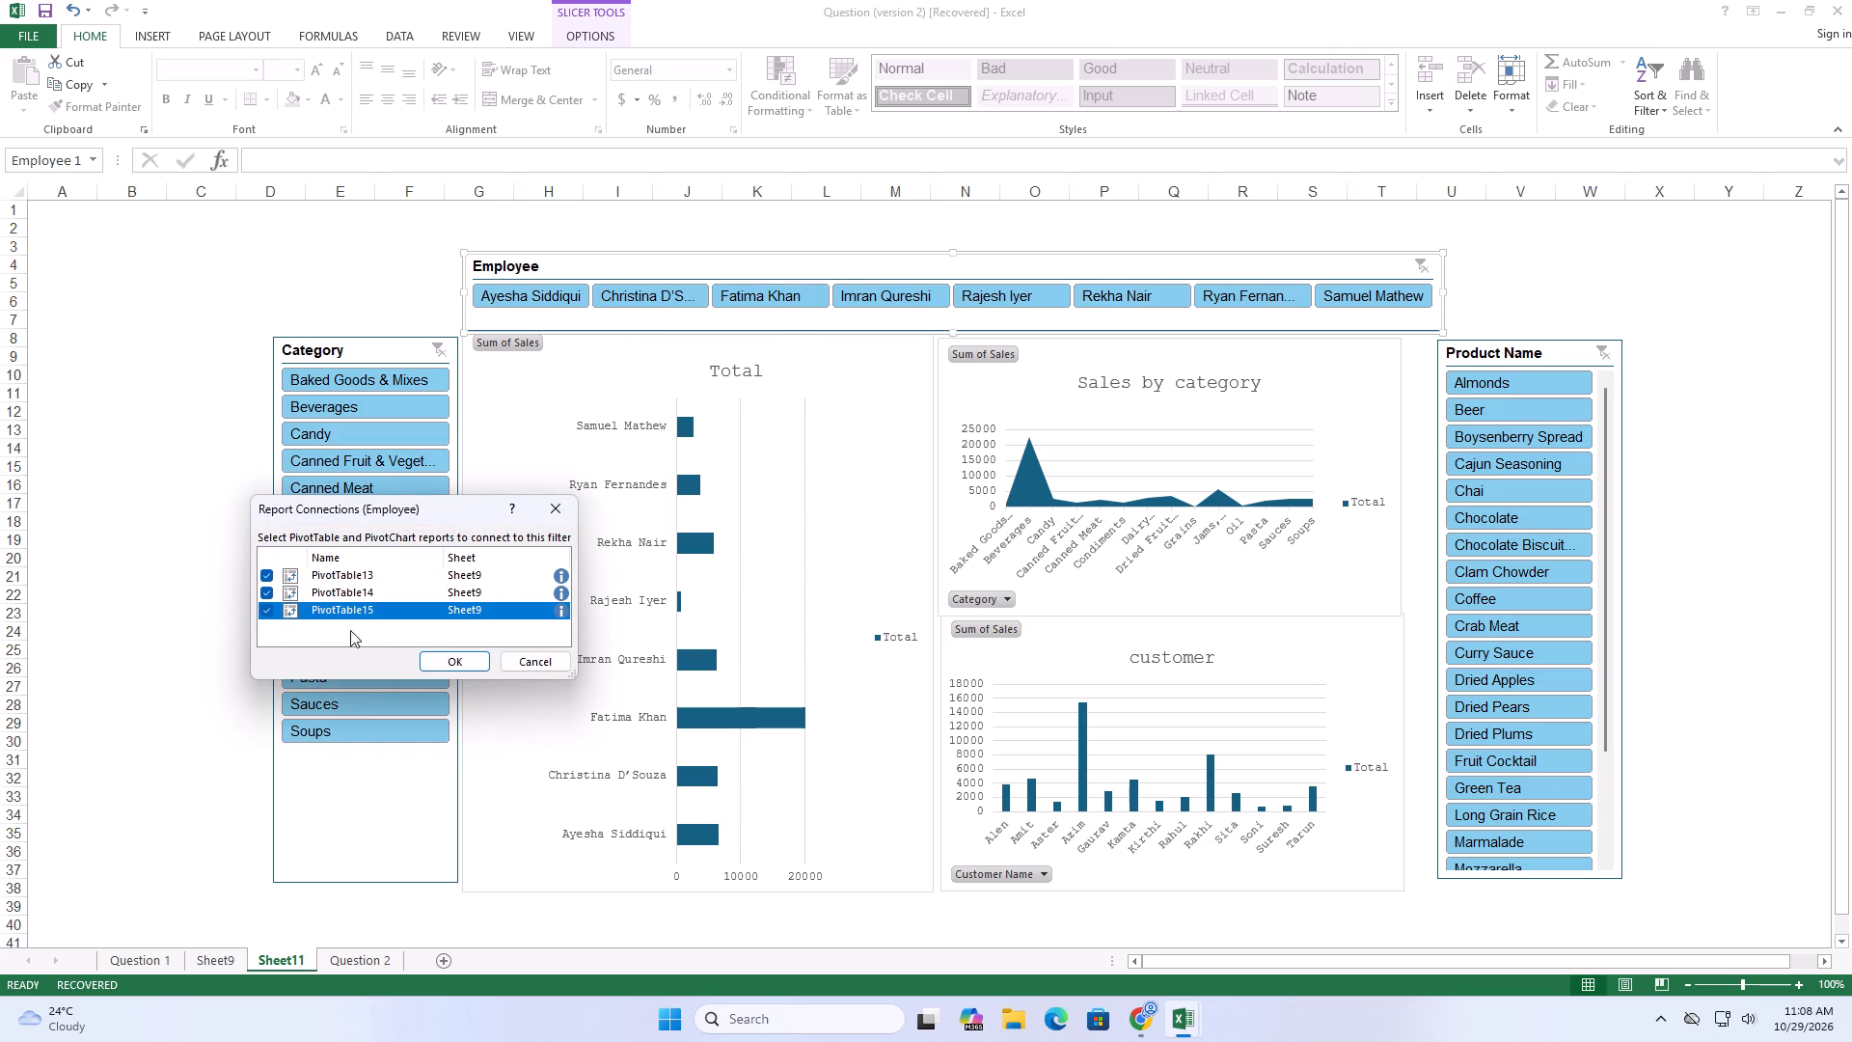
{"action": "left_click", "coordinate": [435, 658]}
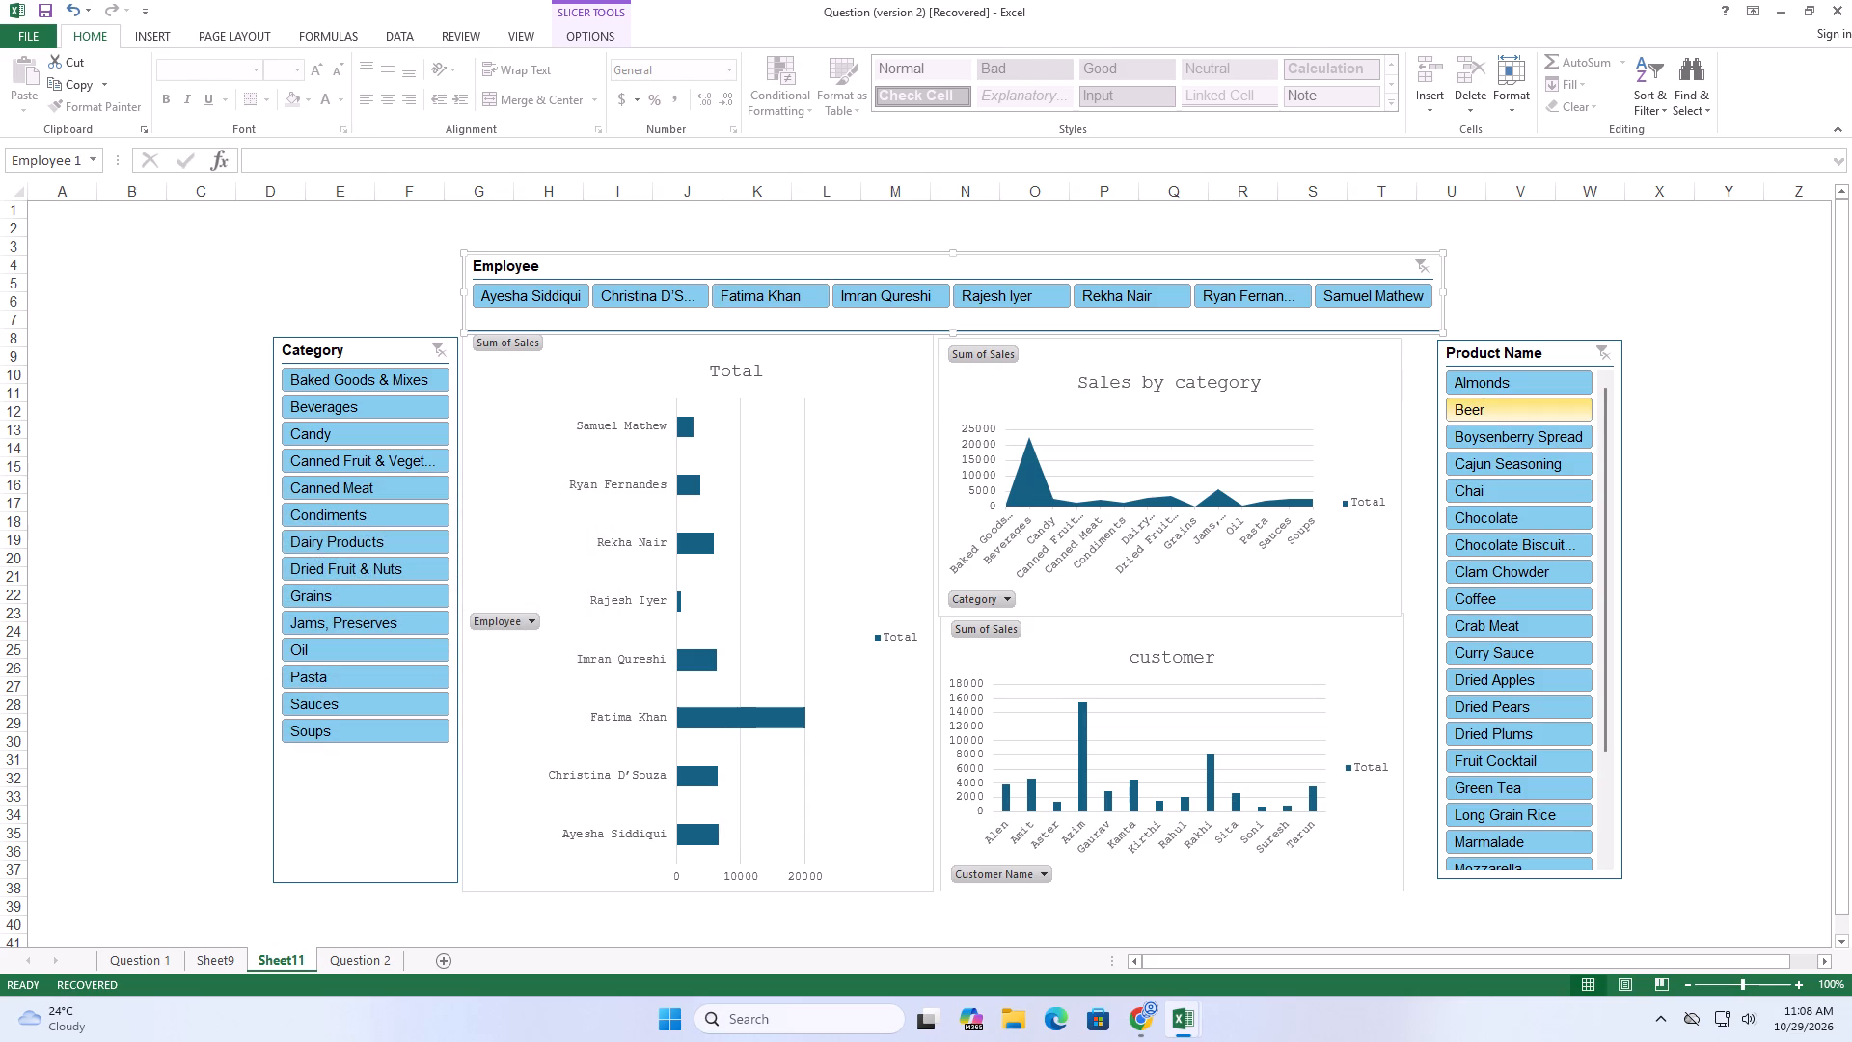
Add PivotTable14 and PivotTable15 to the Product Name slicer's report connections.
{"action": "right_click", "coordinate": [1529, 358]}
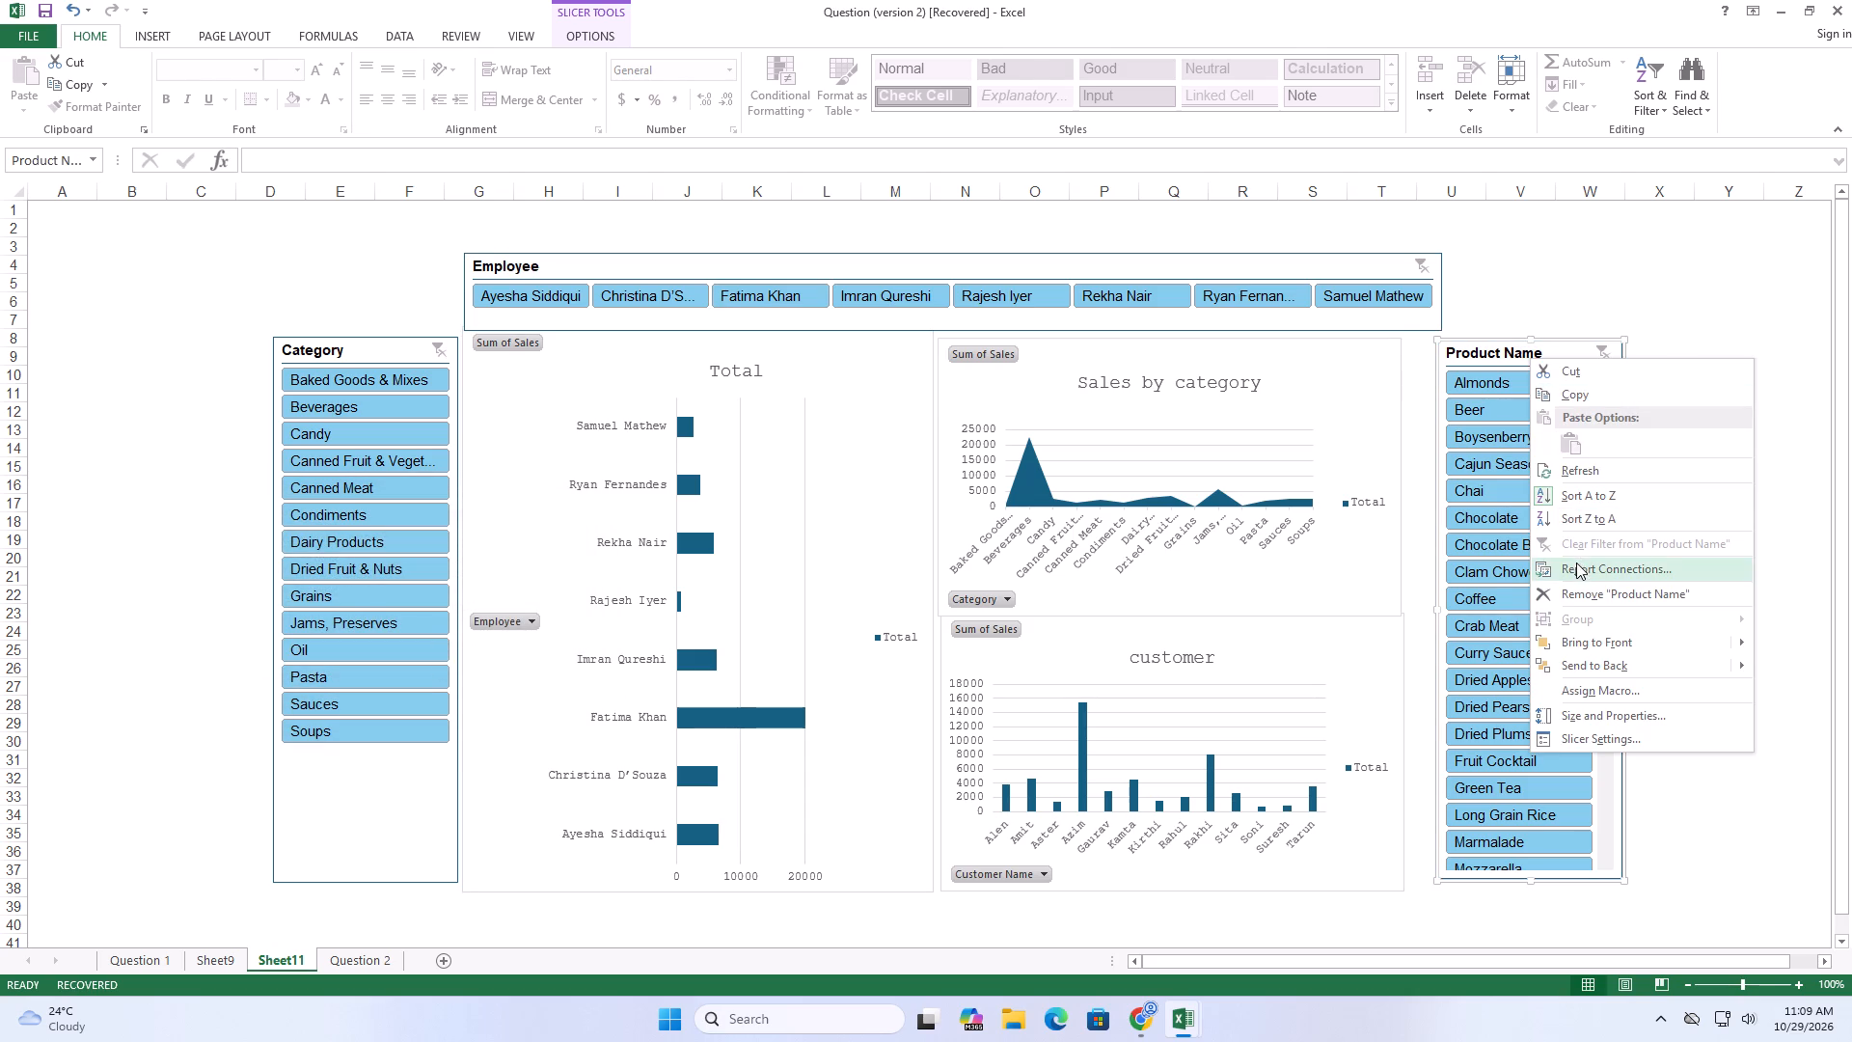
{"action": "left_click", "coordinate": [1577, 563]}
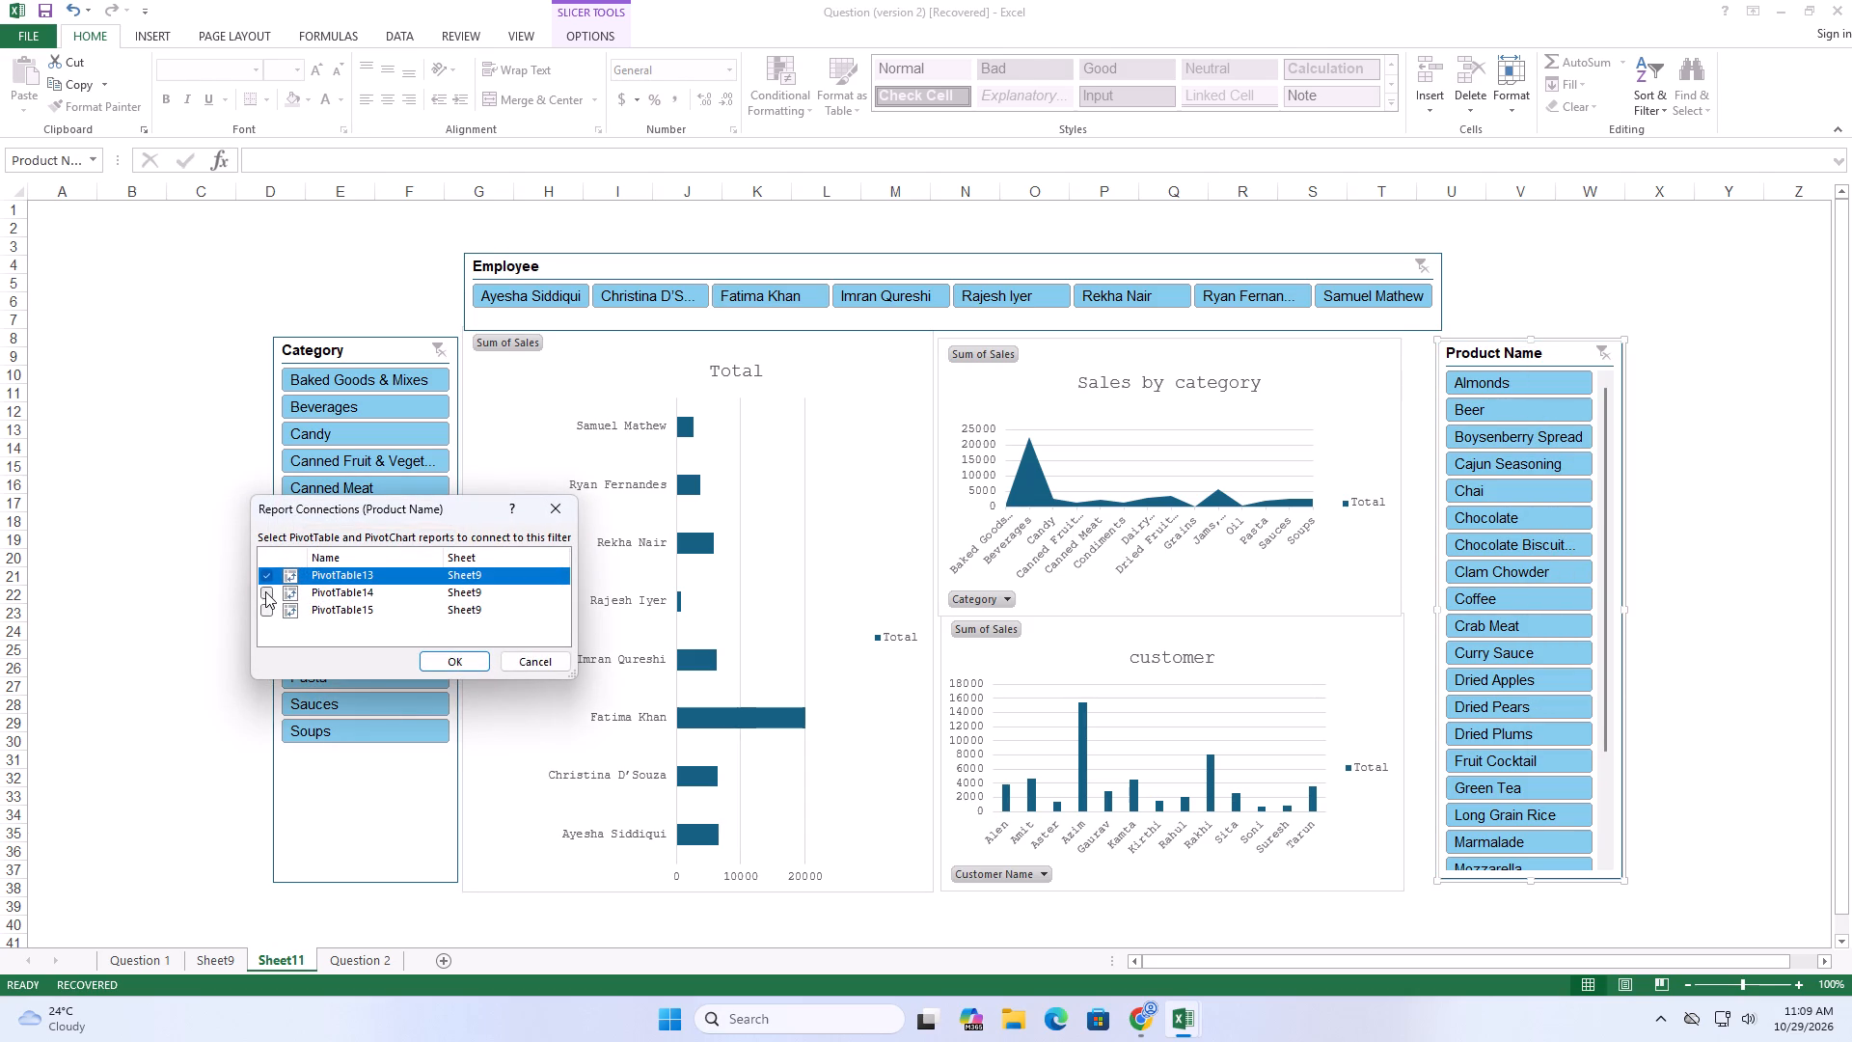
{"action": "left_click", "coordinate": [265, 591]}
{"action": "left_click", "coordinate": [265, 609]}
{"action": "left_click", "coordinate": [458, 666]}
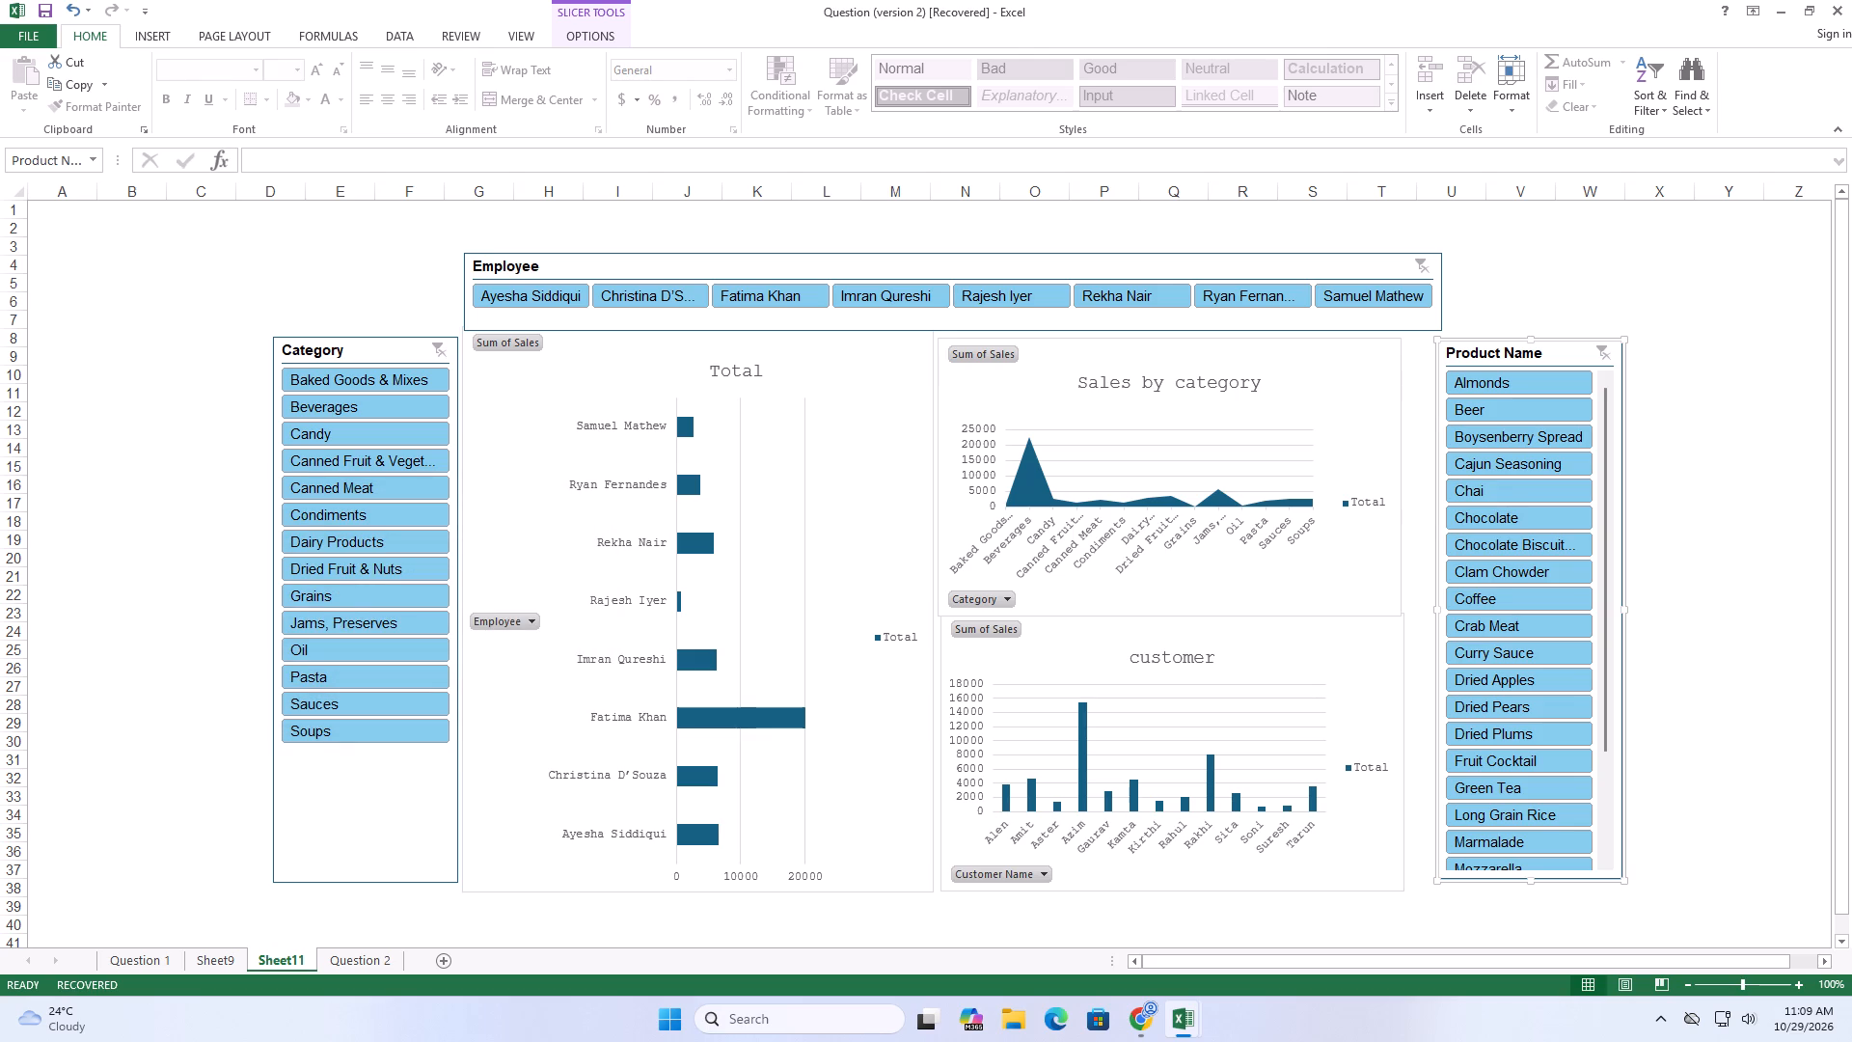
Look through the Product Name slicer's items on Sheet11 and glance at the Question 2 sheet.
{"action": "scroll", "coordinate": [60, 560], "scroll_direction": "down", "scroll_amount": 6}
{"action": "scroll", "coordinate": [60, 560], "scroll_direction": "up", "scroll_amount": 2}
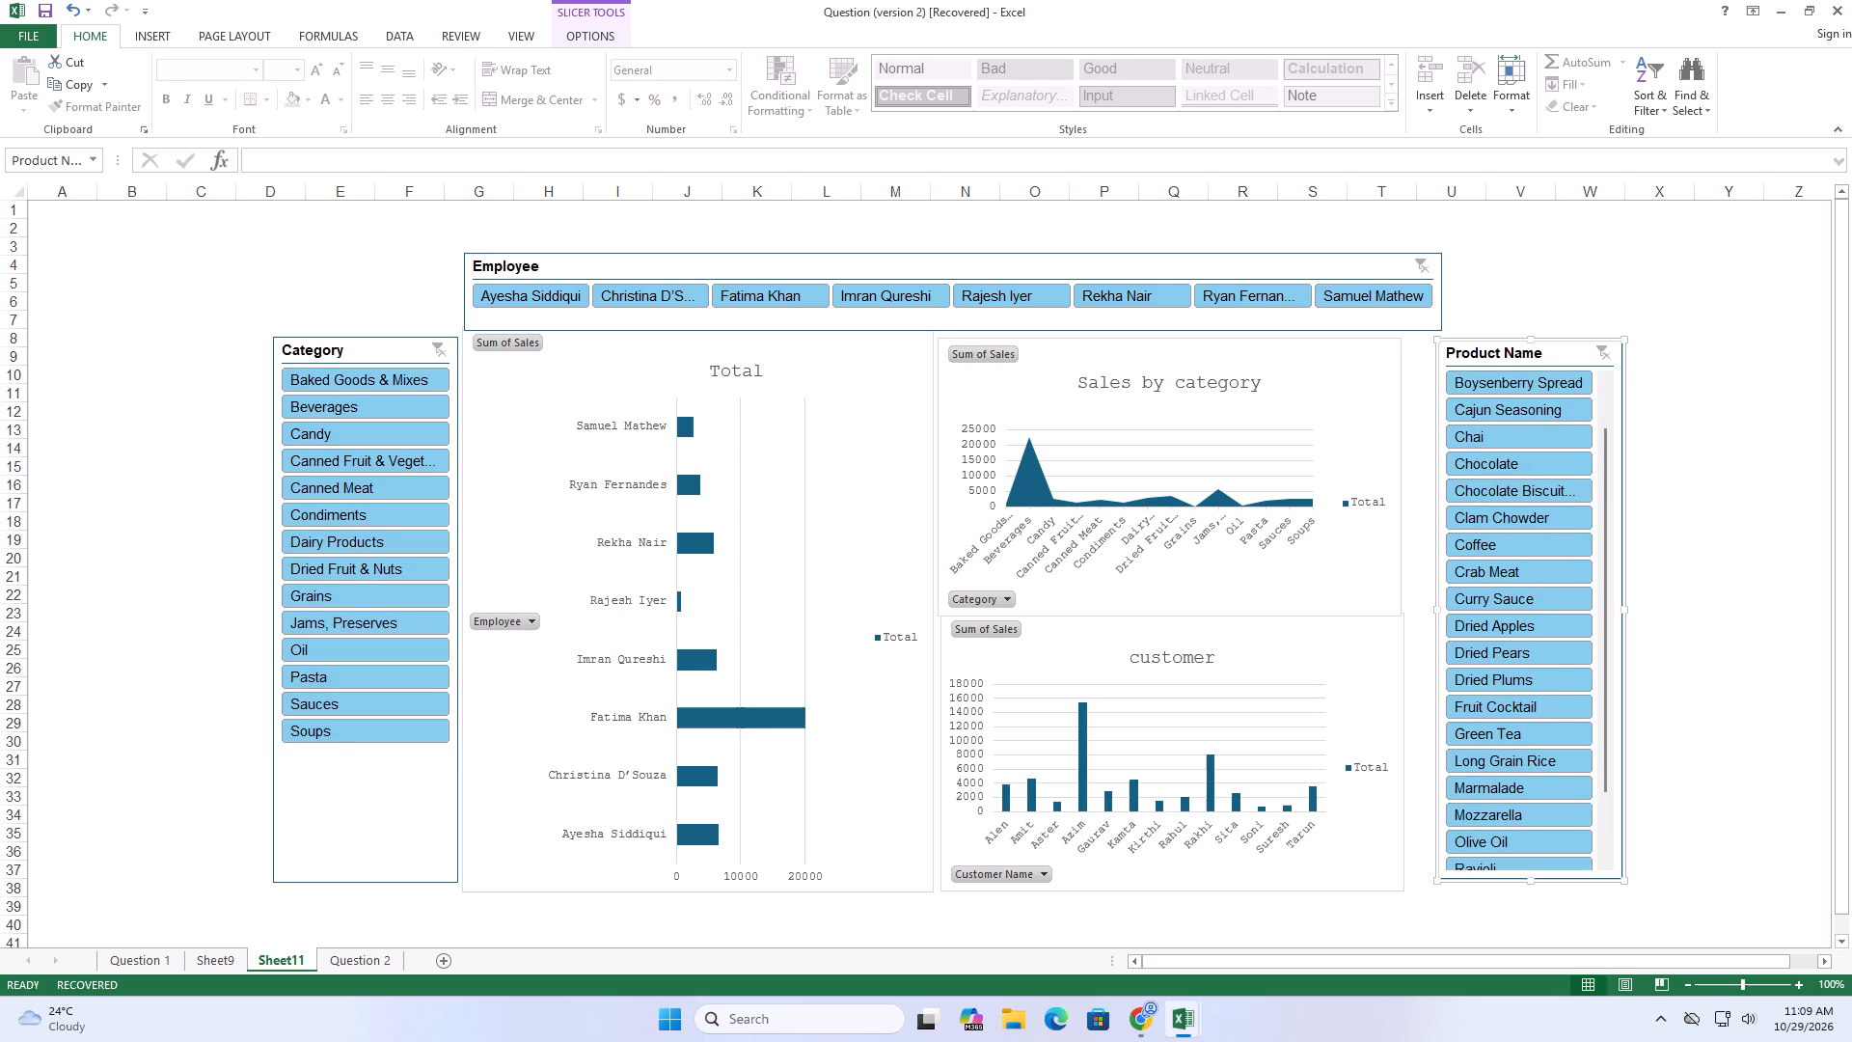
{"action": "scroll", "coordinate": [60, 560], "scroll_direction": "up", "scroll_amount": 10}
{"action": "scroll", "coordinate": [60, 560], "scroll_direction": "down", "scroll_amount": 13}
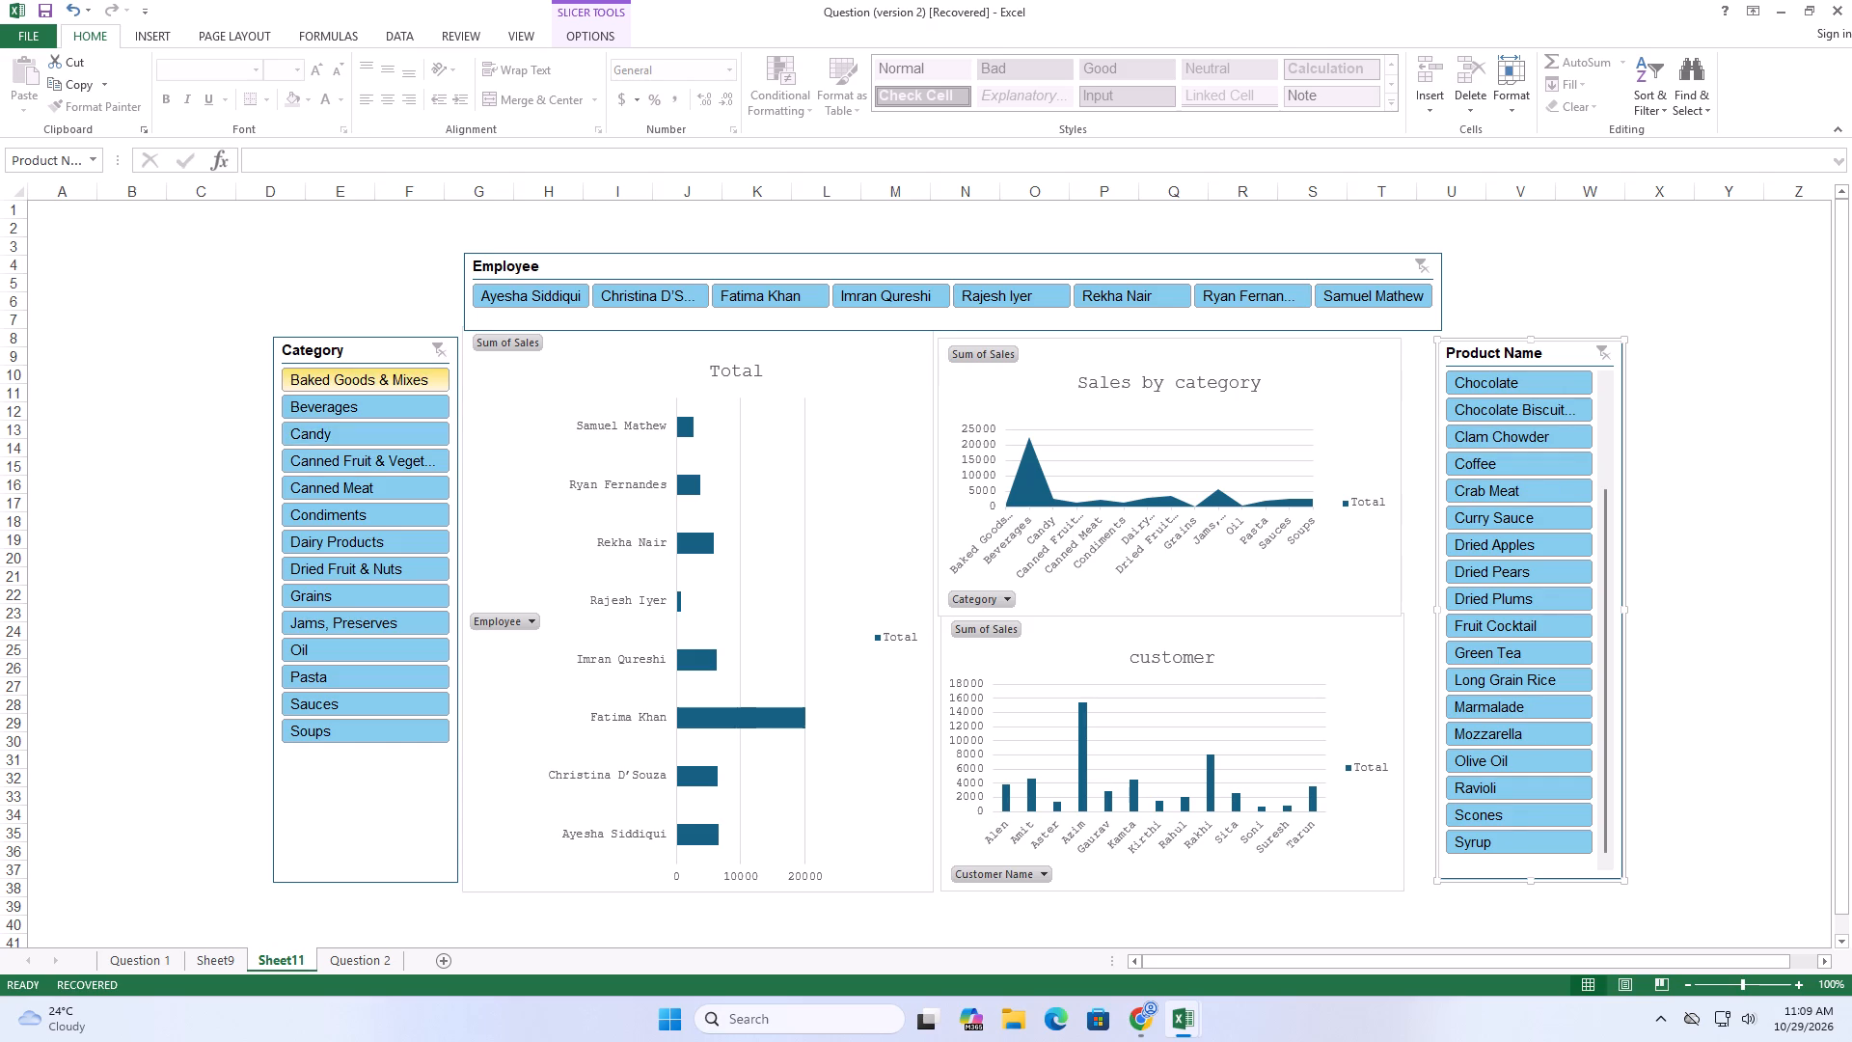
{"action": "left_click", "coordinate": [334, 956]}
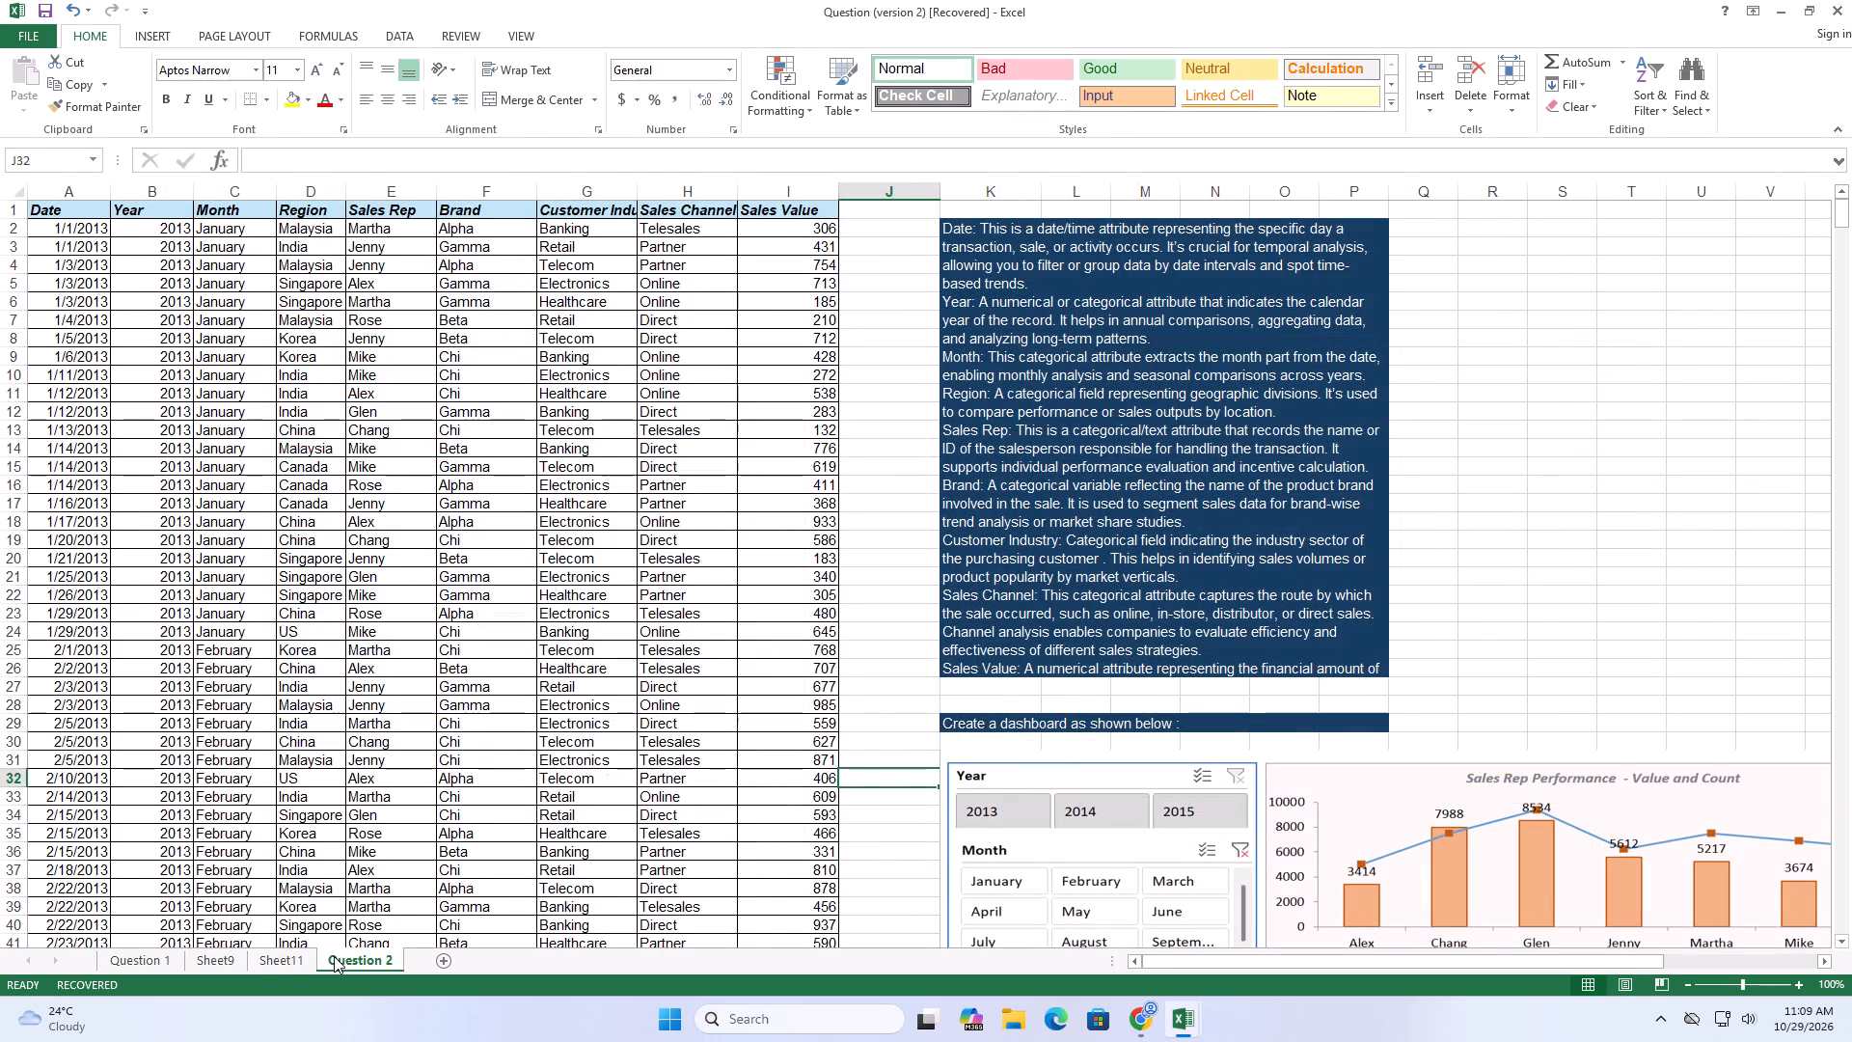
{"action": "left_click", "coordinate": [265, 969]}
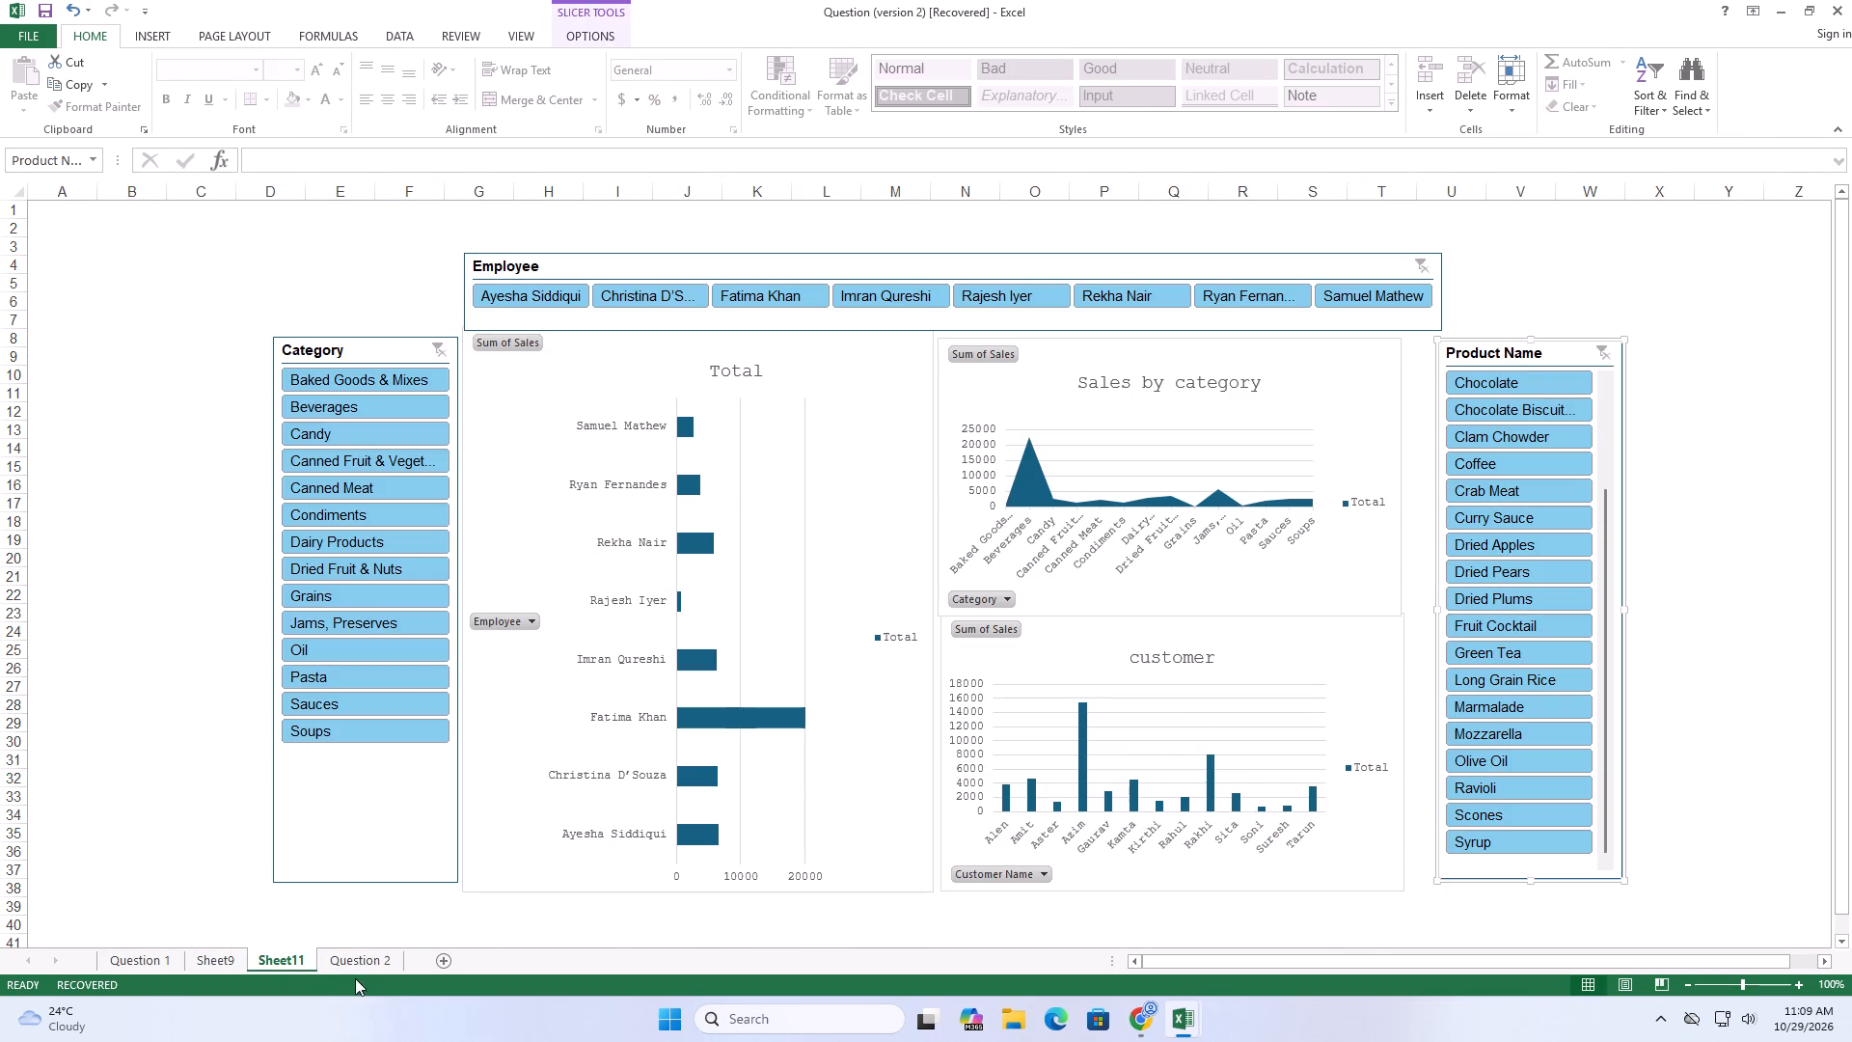
{"action": "left_click", "coordinate": [349, 963]}
{"action": "left_click", "coordinate": [274, 953]}
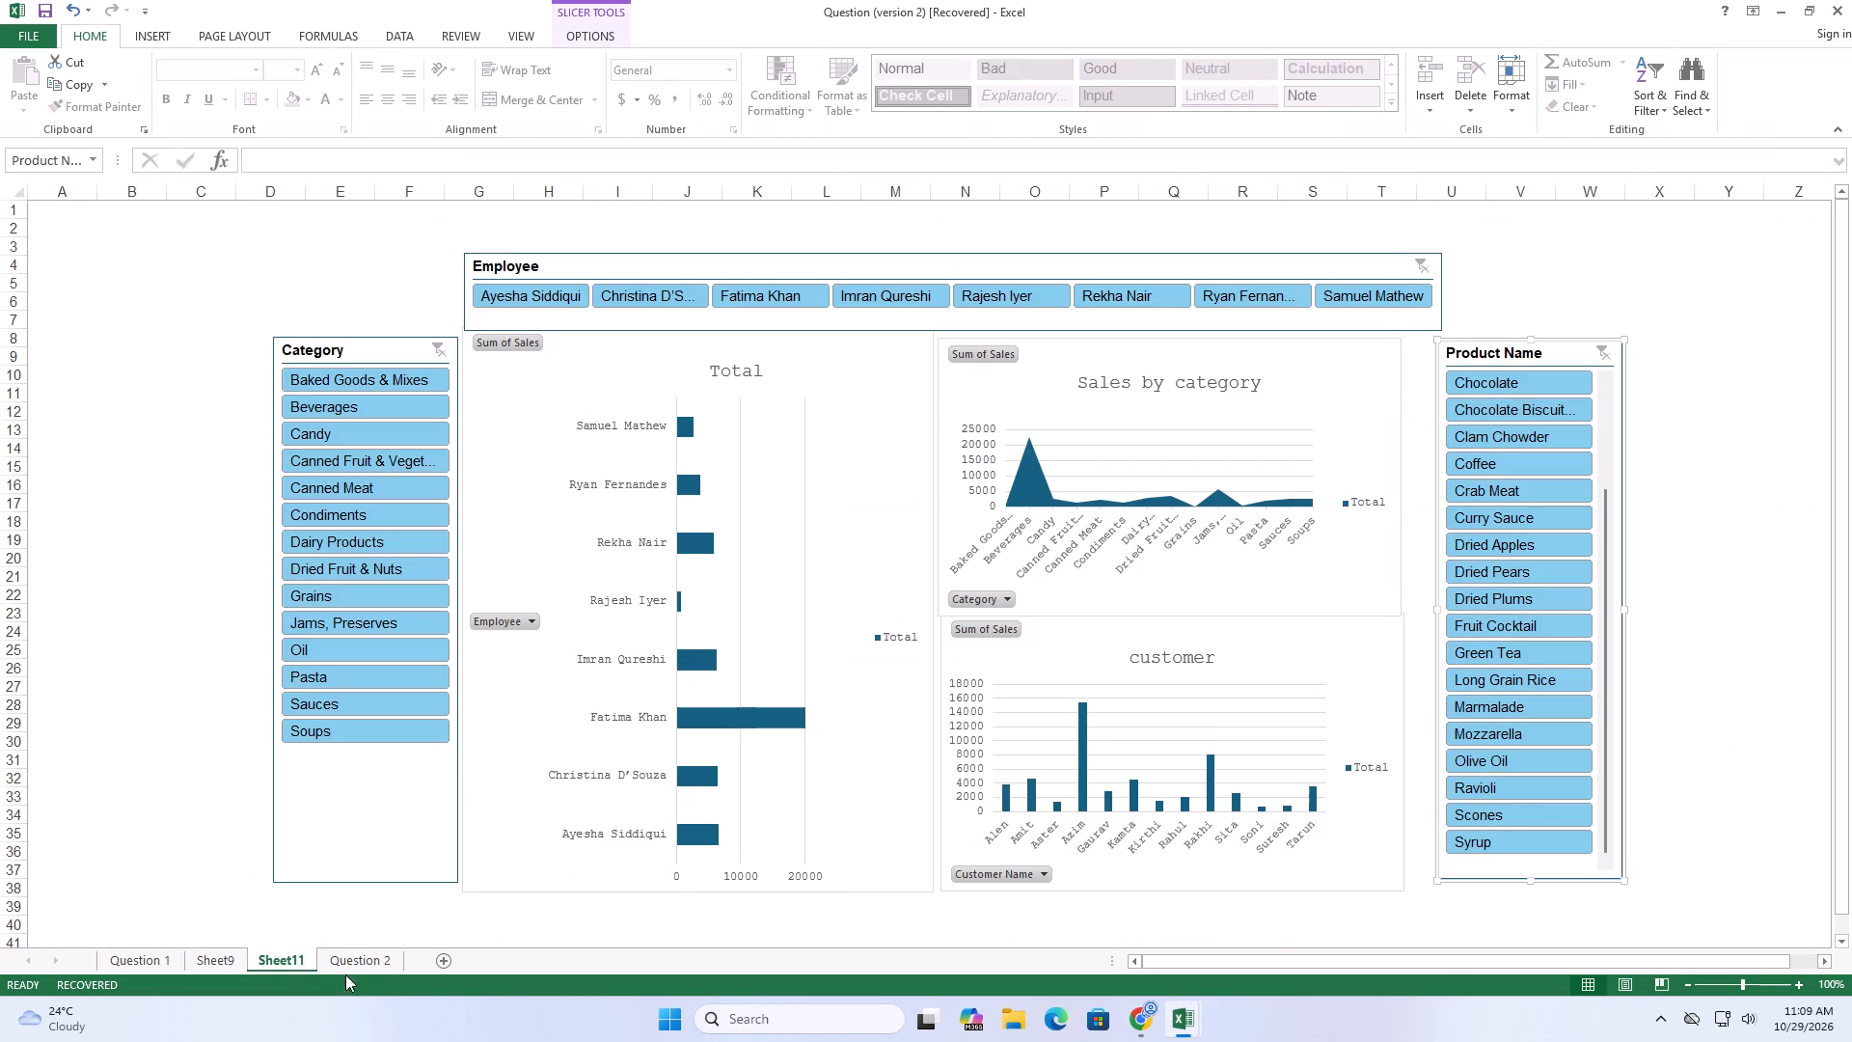
Delete the Sheet9 worksheet with its leftover slicers and charts.
{"action": "left_click", "coordinate": [355, 966]}
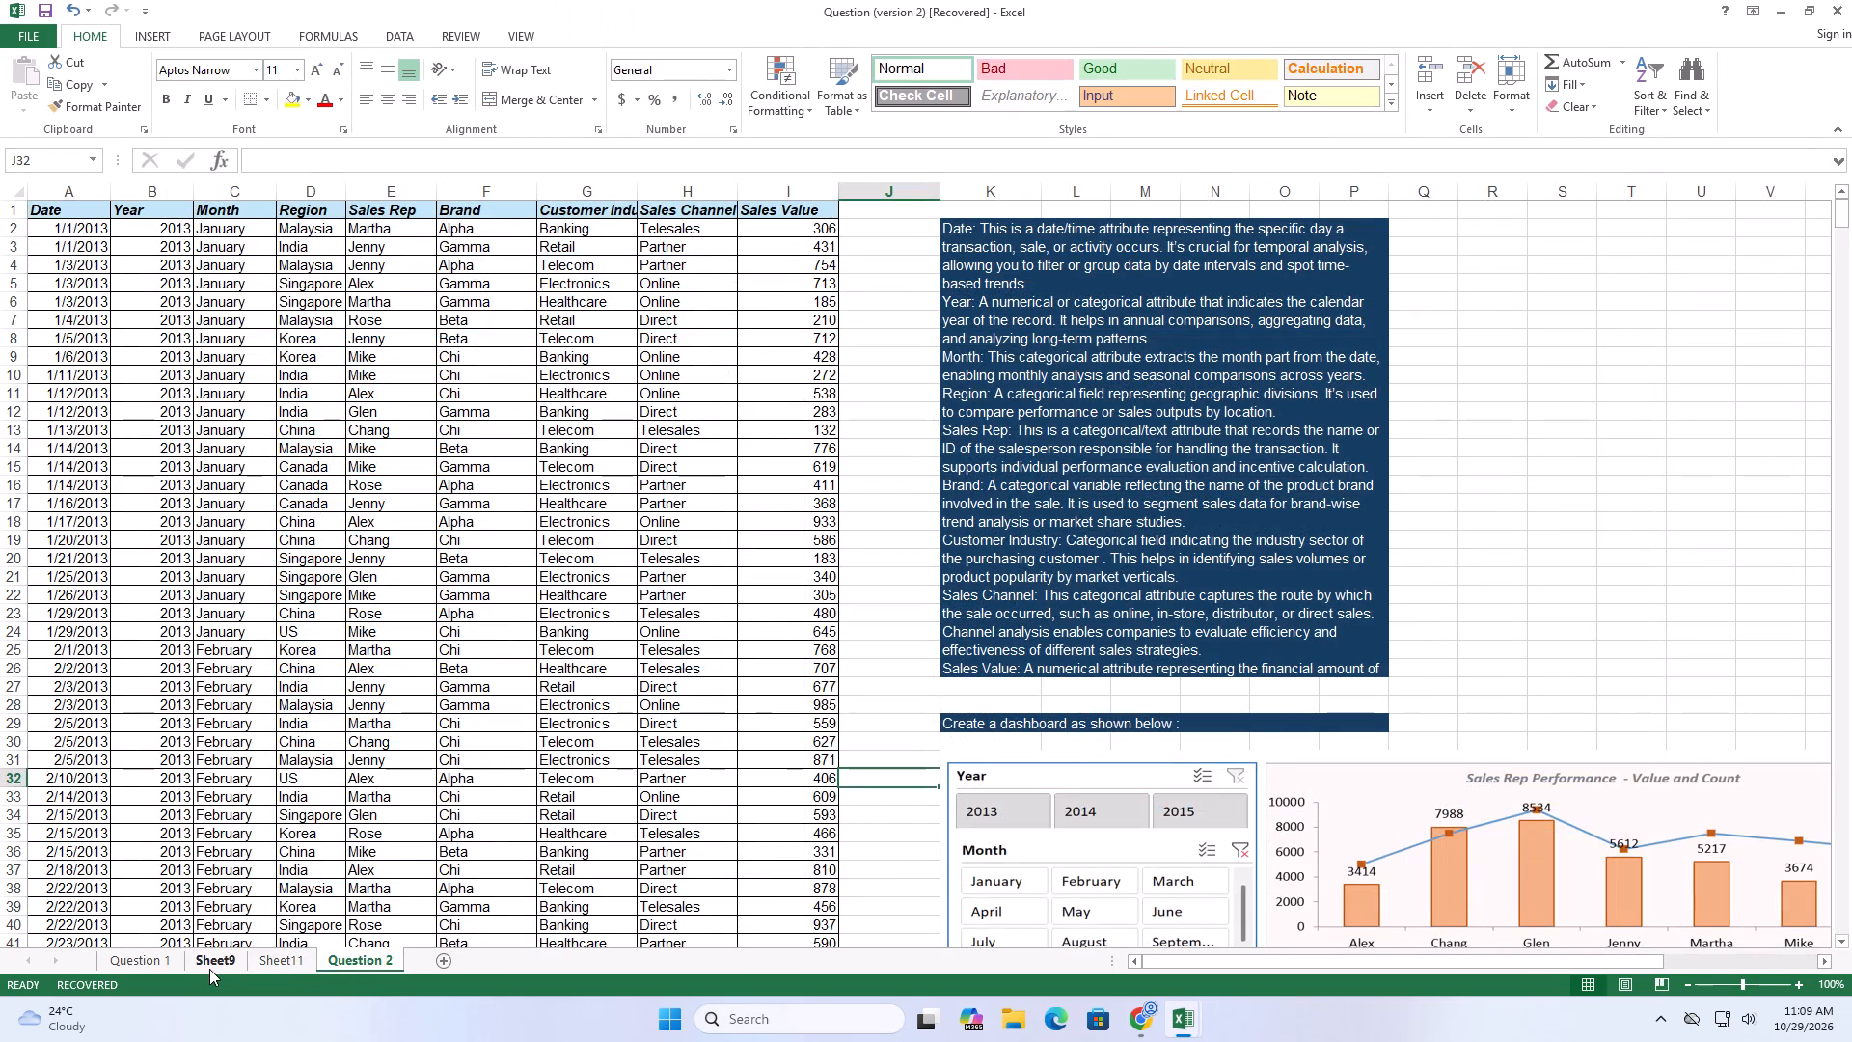
{"action": "left_click", "coordinate": [210, 964]}
{"action": "right_click", "coordinate": [210, 964]}
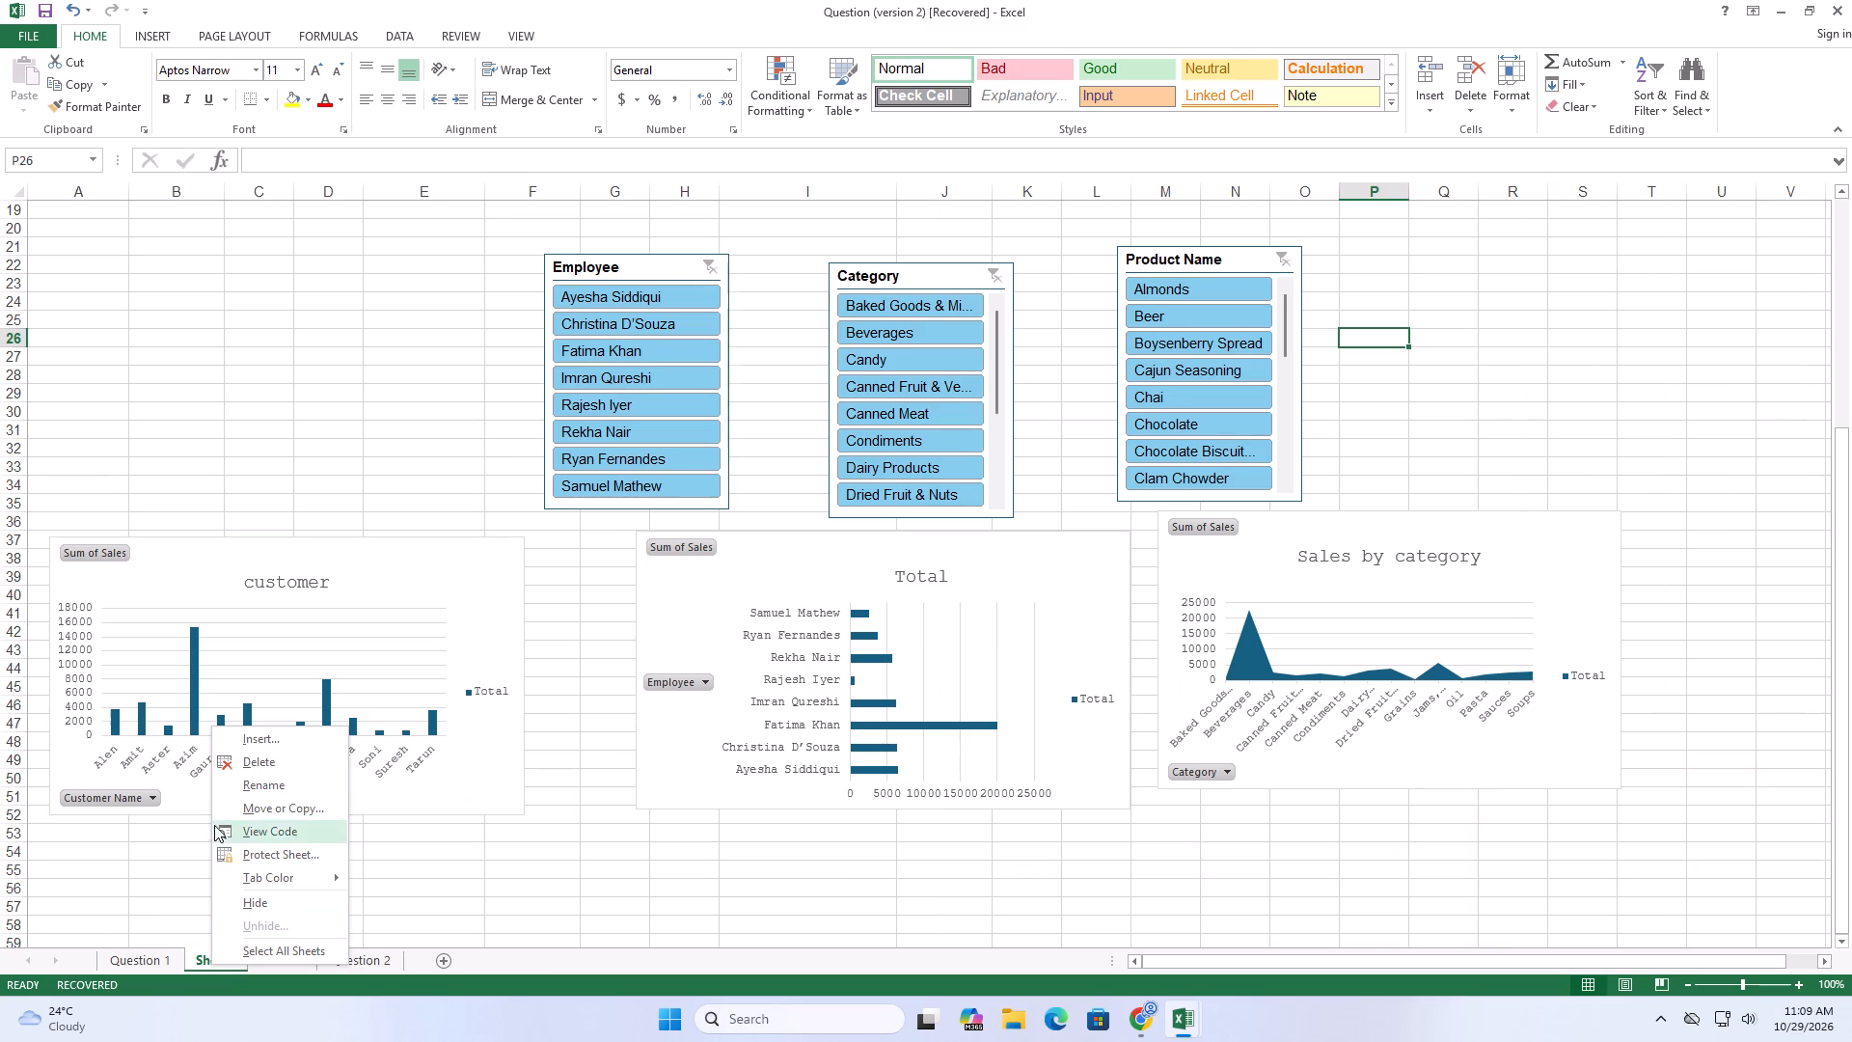
{"action": "left_click", "coordinate": [259, 760]}
{"action": "left_click", "coordinate": [866, 552]}
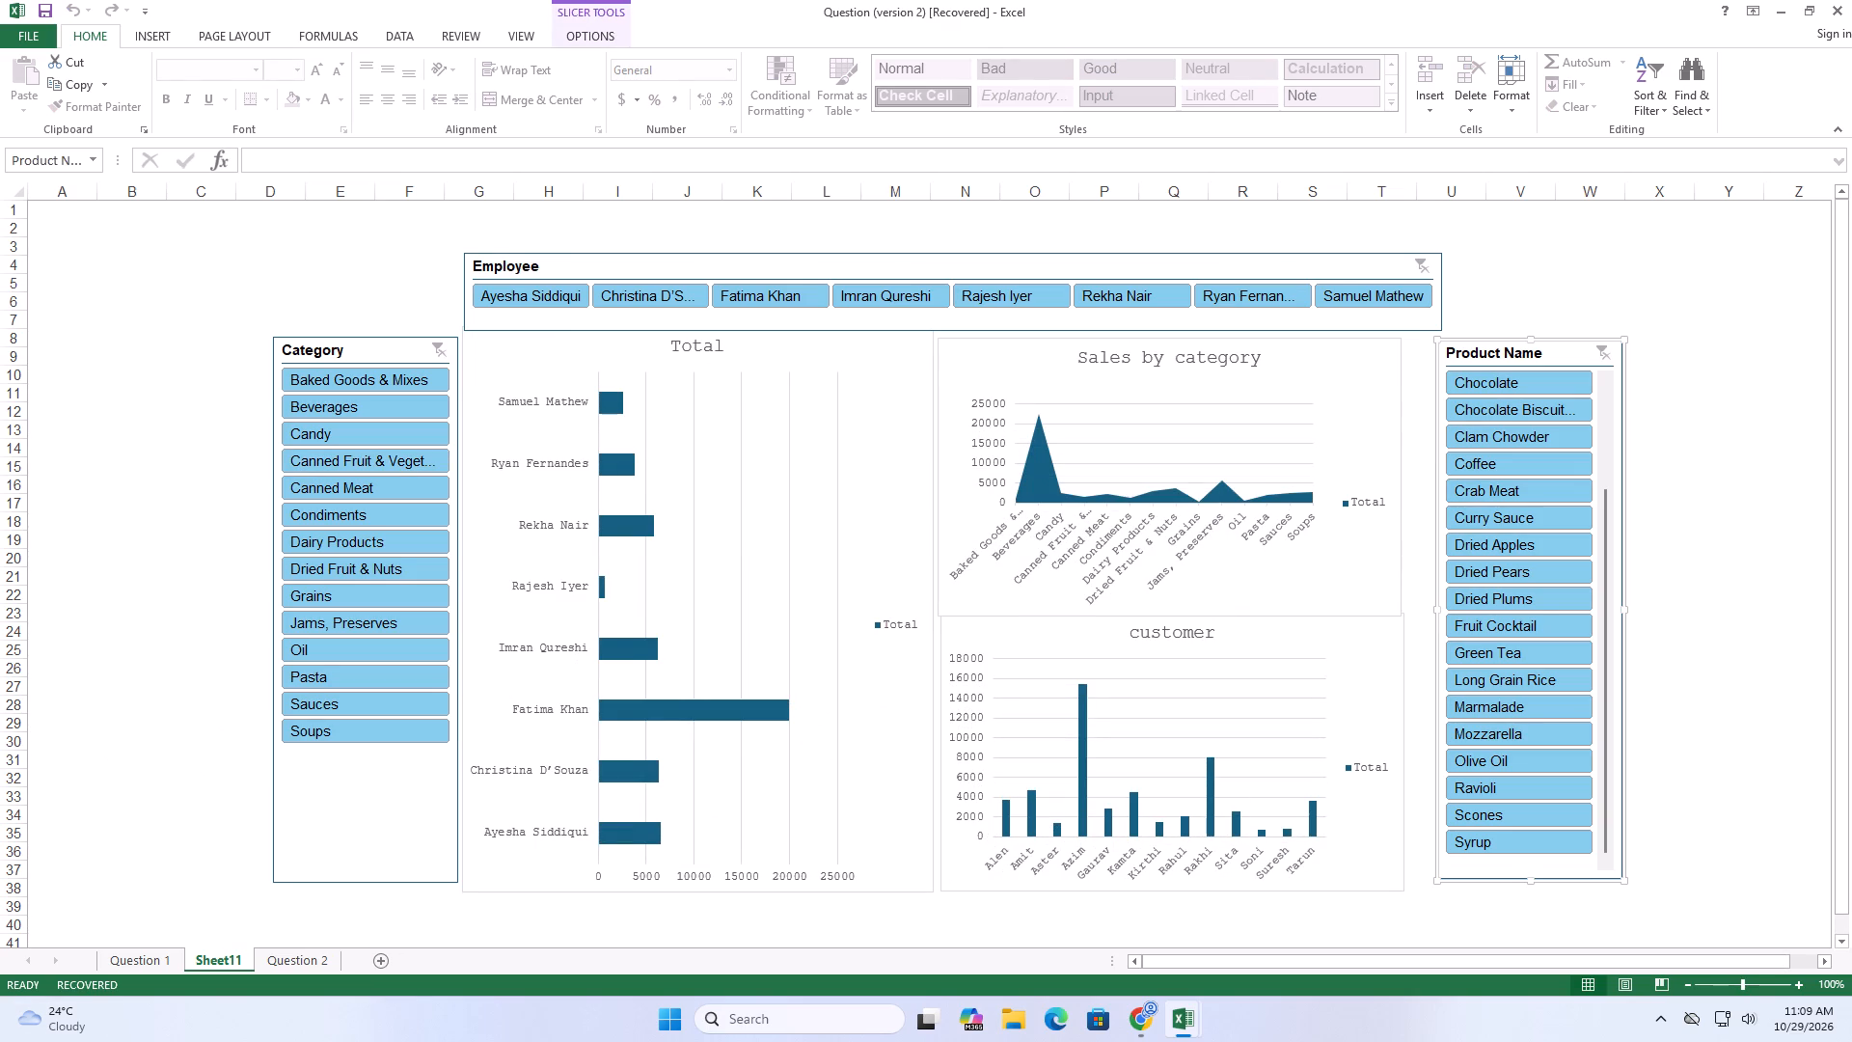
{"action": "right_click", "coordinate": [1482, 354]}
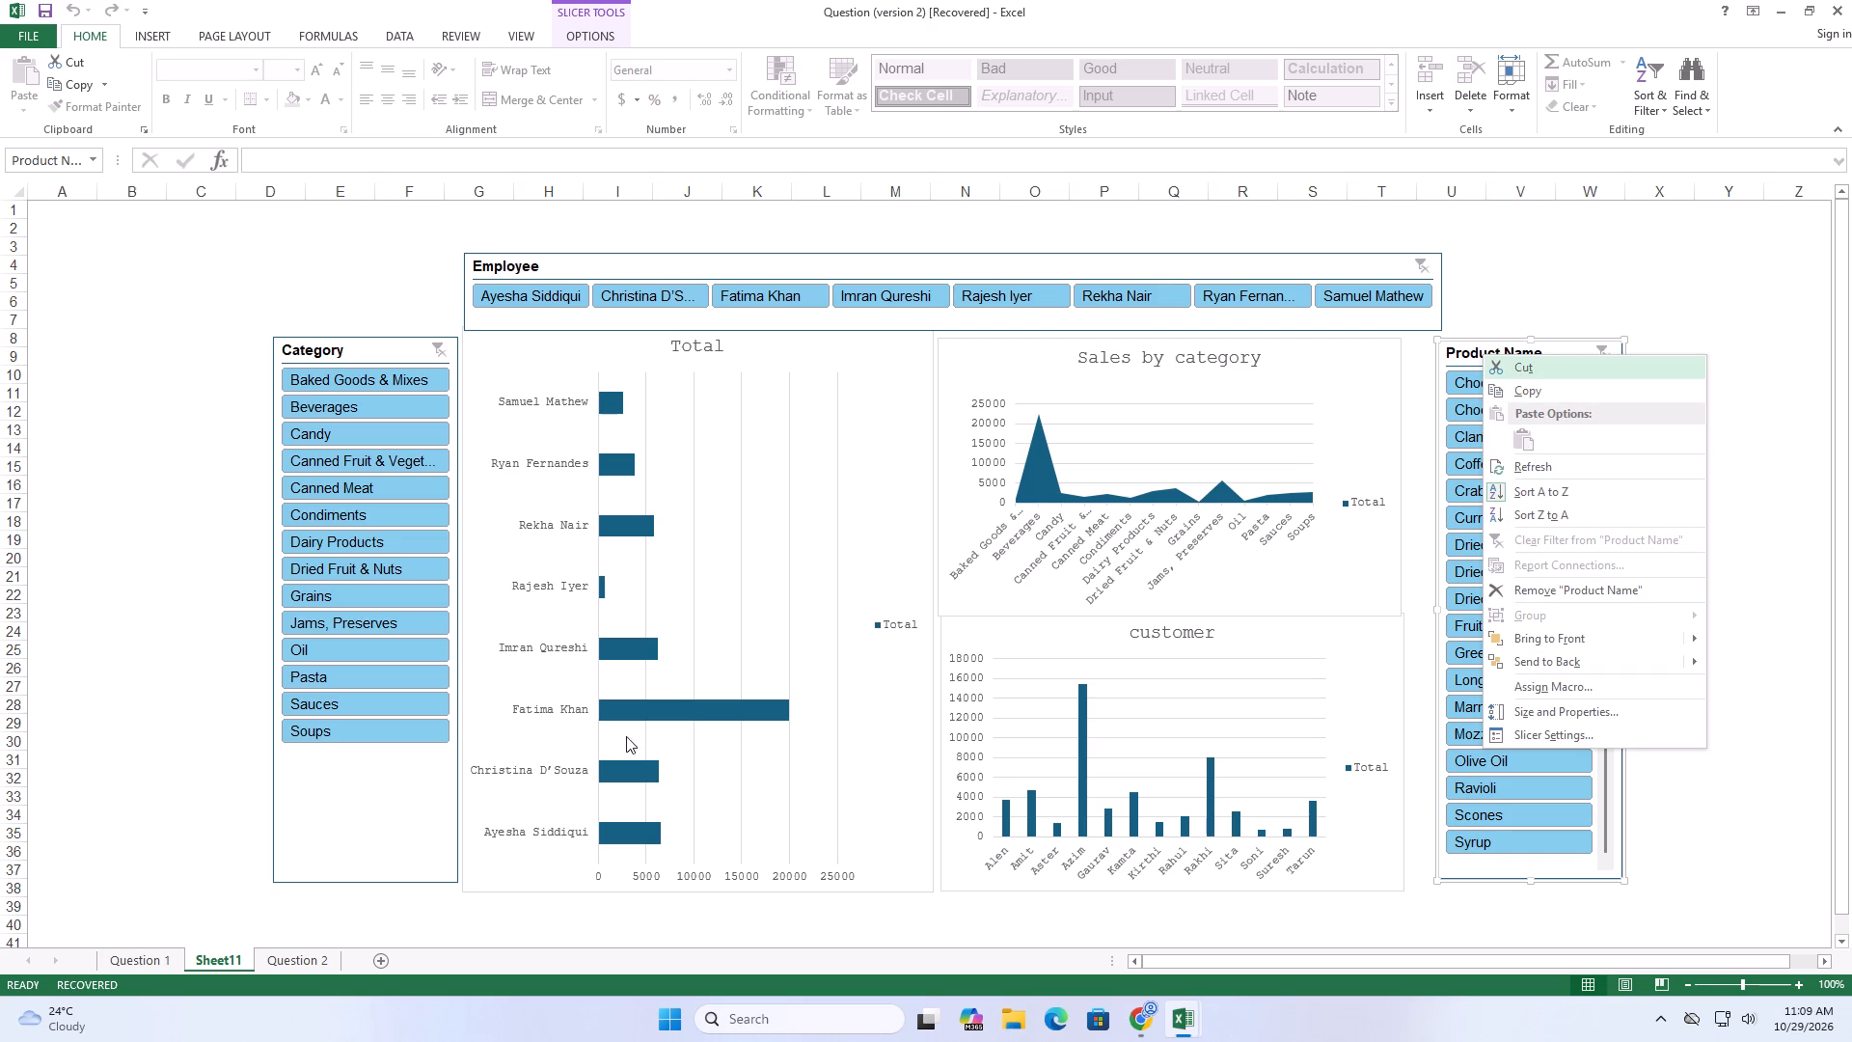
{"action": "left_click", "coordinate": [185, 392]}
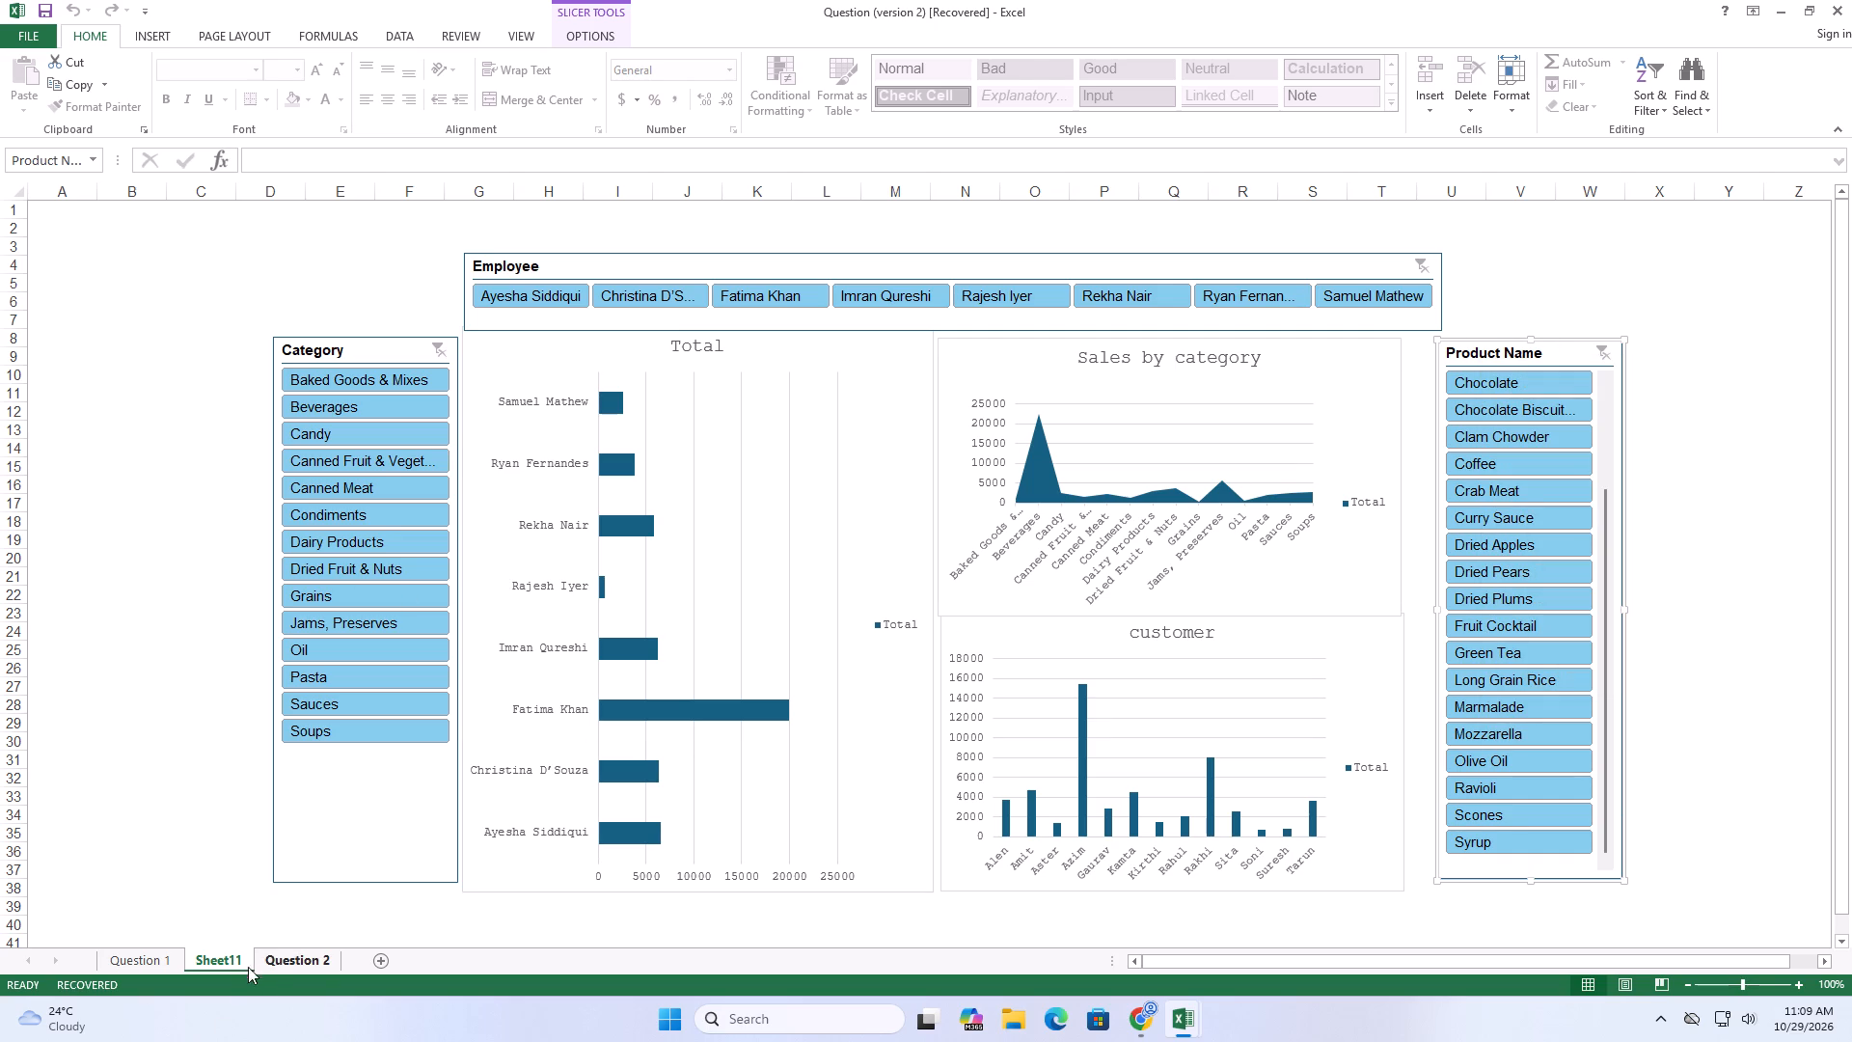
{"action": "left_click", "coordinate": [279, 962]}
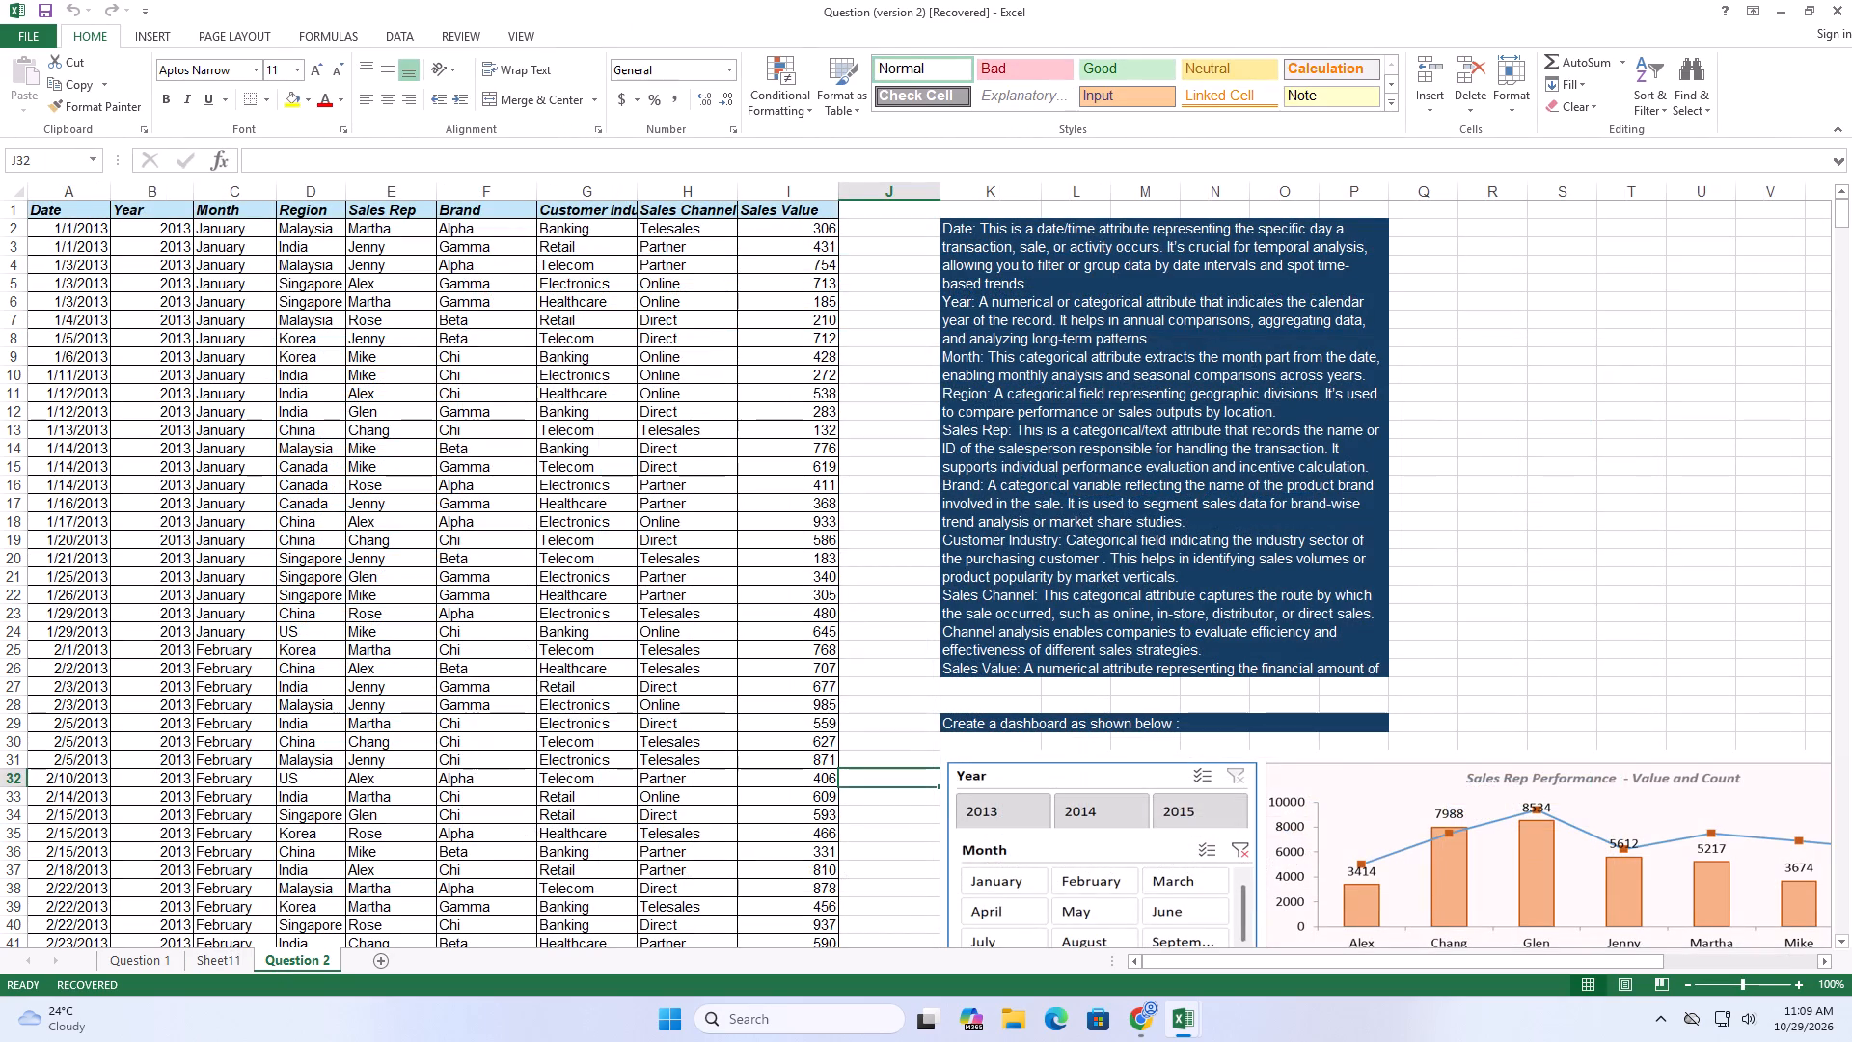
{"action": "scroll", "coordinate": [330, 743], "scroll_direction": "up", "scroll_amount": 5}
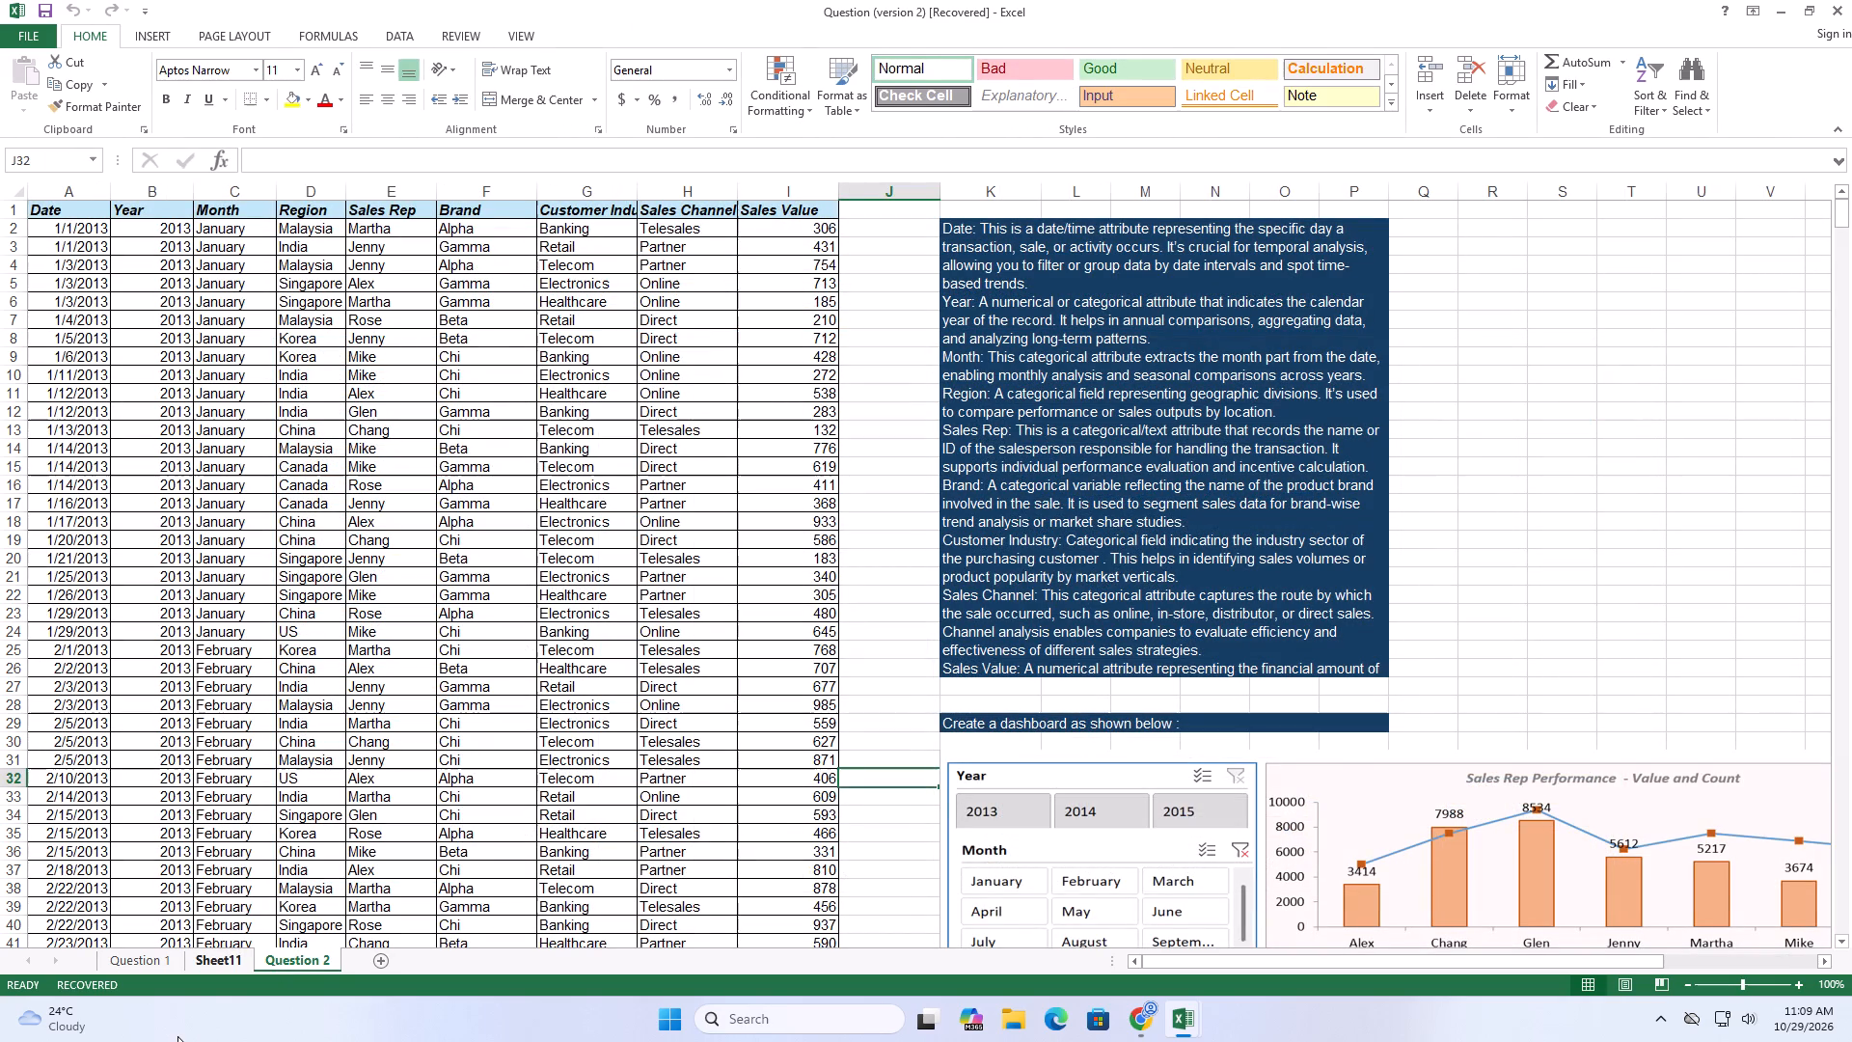
Rename the Sheet11 dashboard worksheet as Q1-Sol.
{"action": "left_click", "coordinate": [220, 956]}
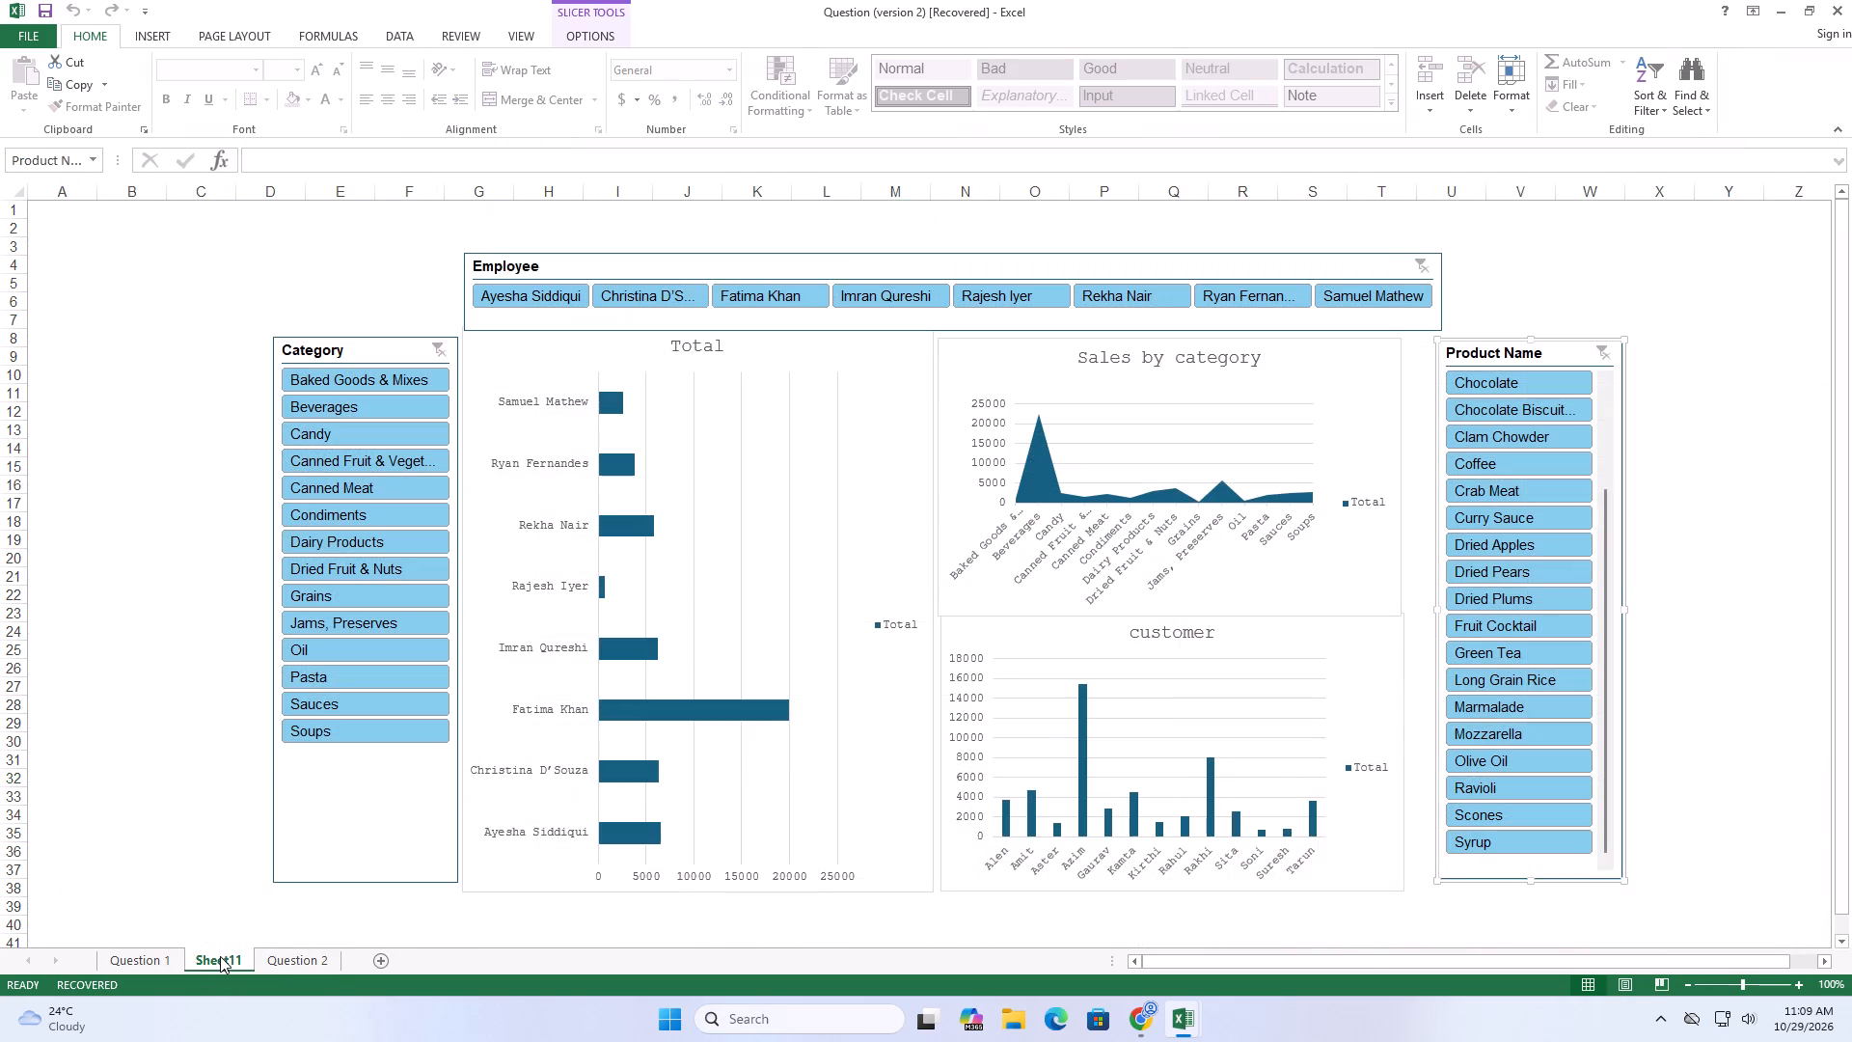
{"action": "right_click", "coordinate": [218, 956]}
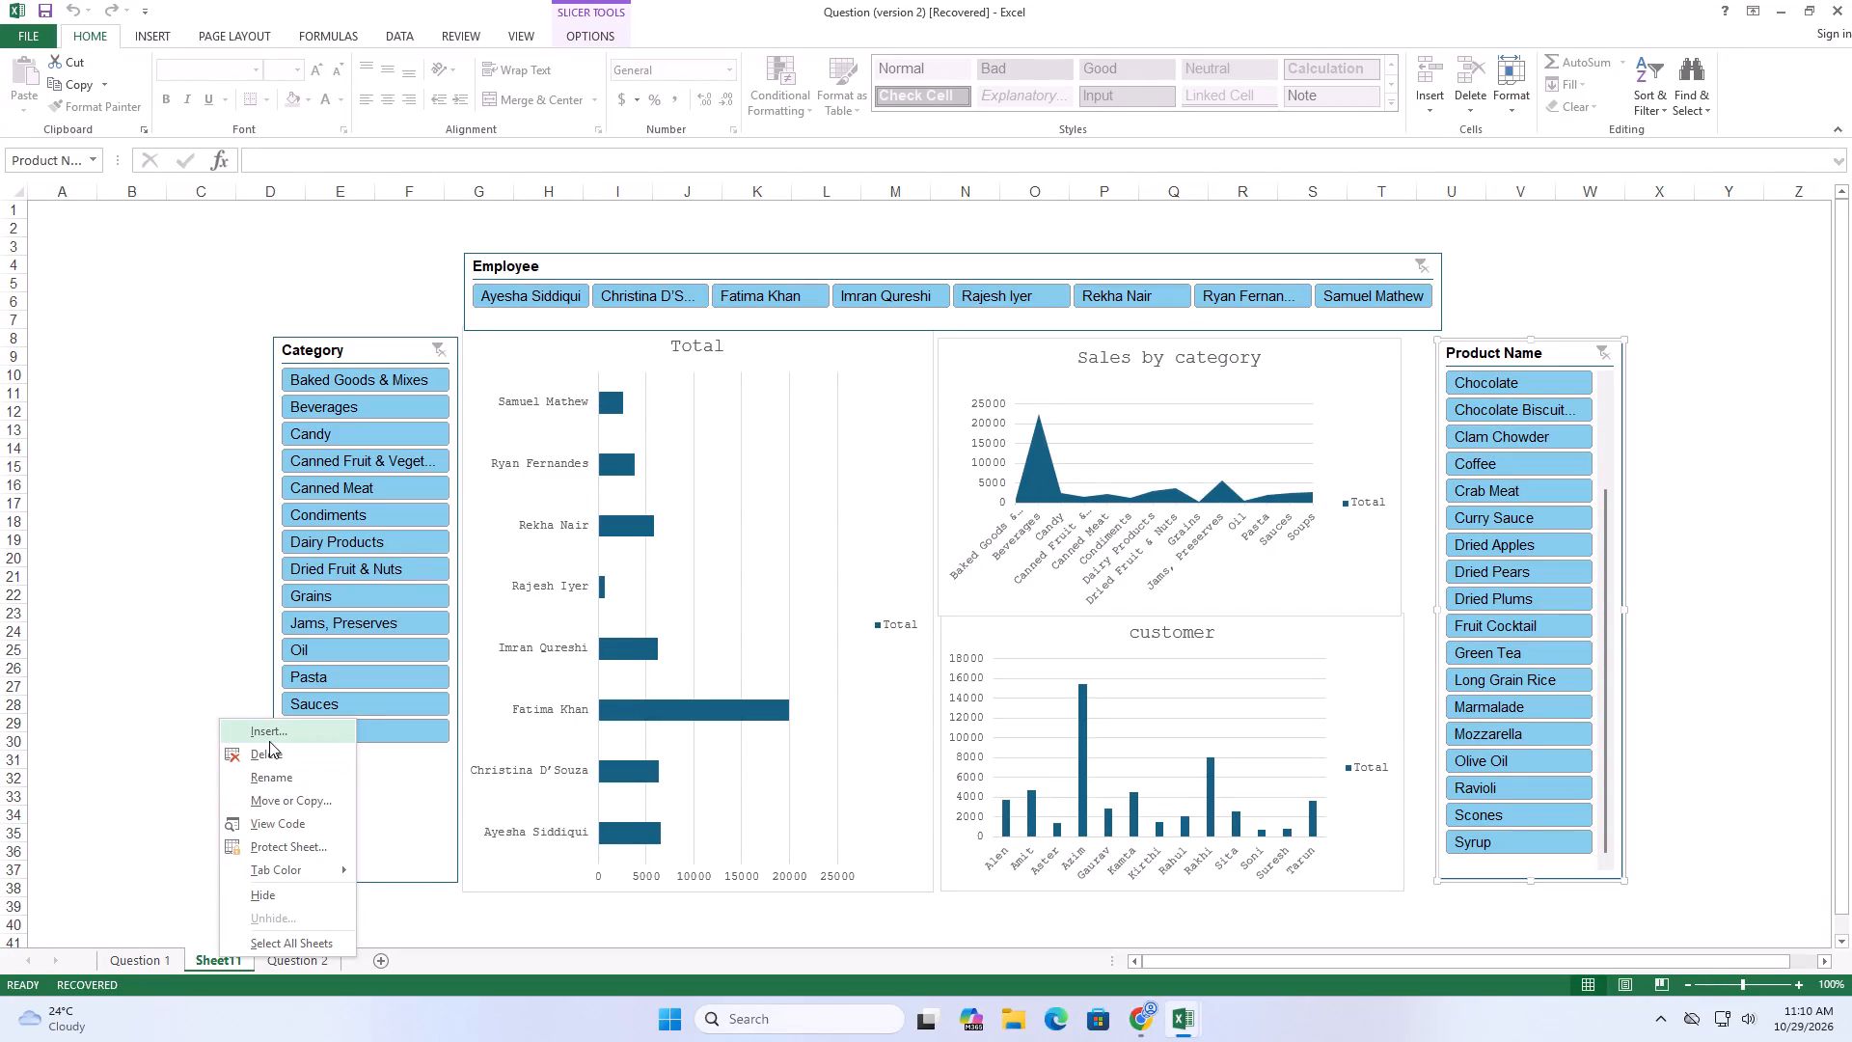
{"action": "left_click", "coordinate": [268, 772]}
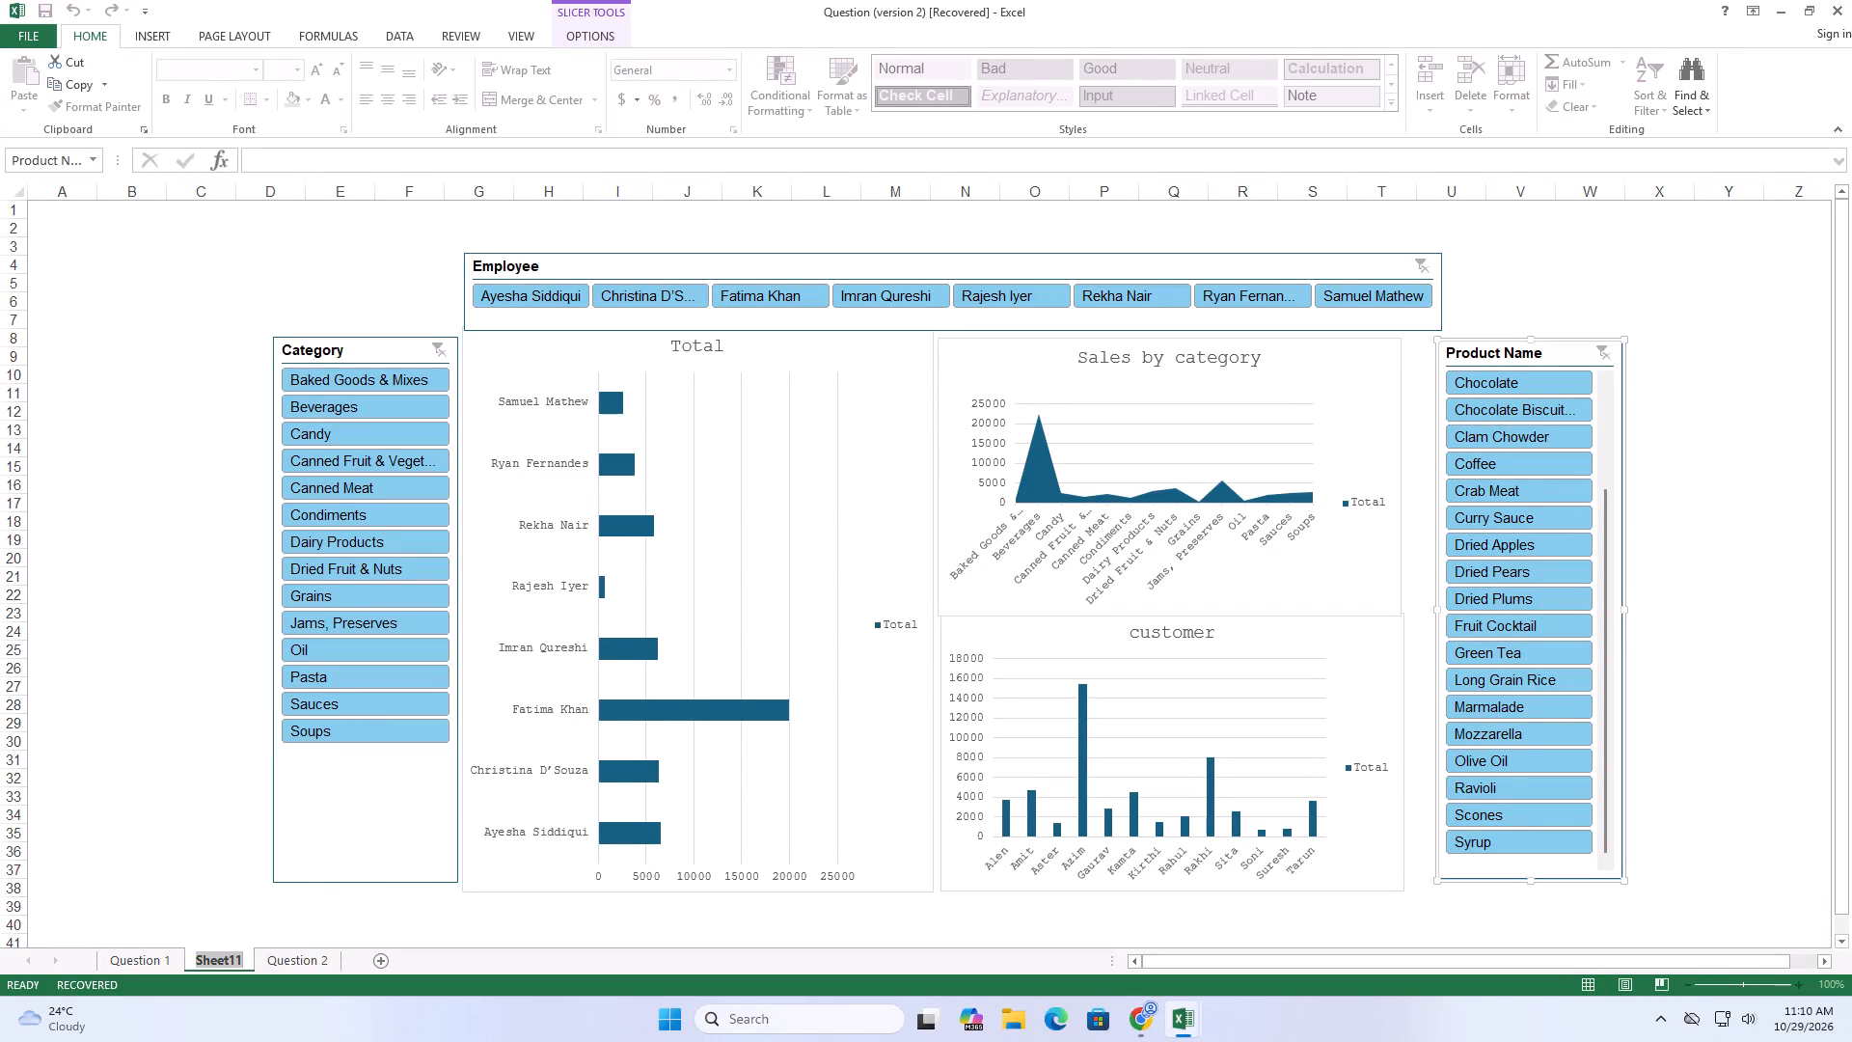
{"action": "key", "text": "BackSpace"}
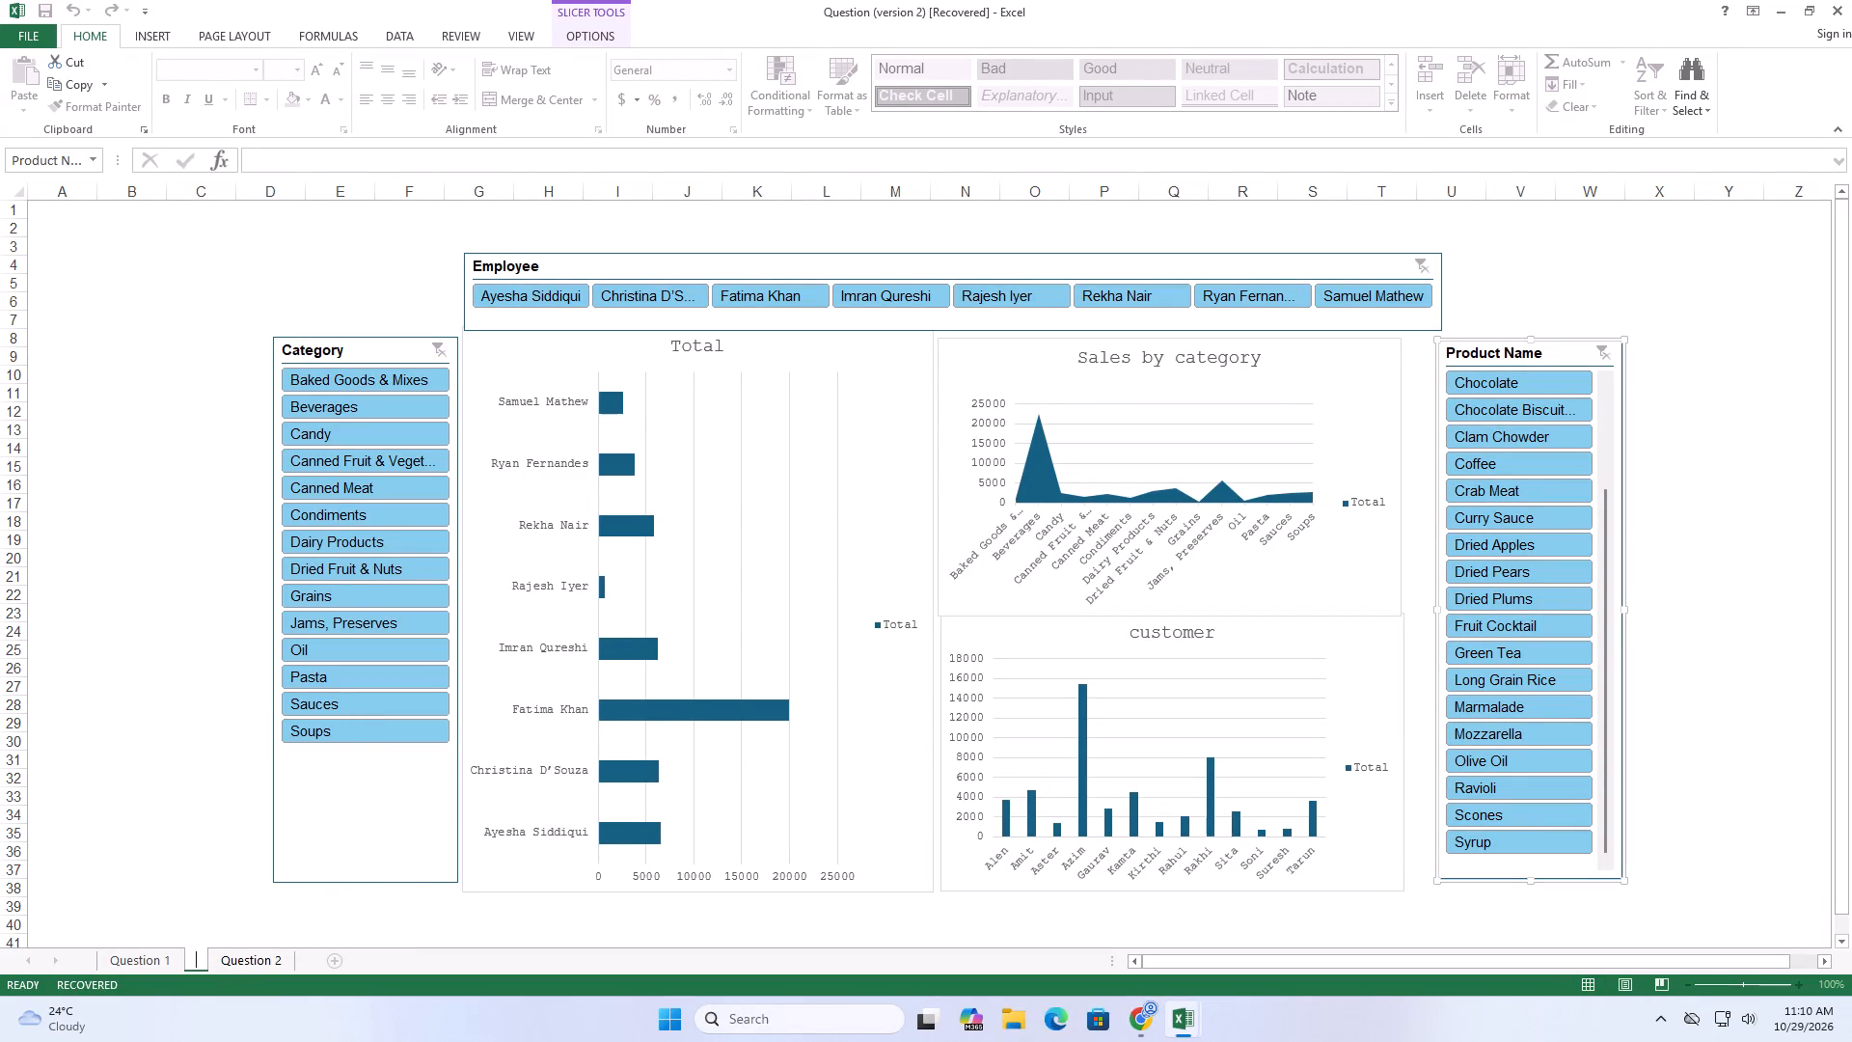
{"action": "key", "text": "shift+q"}
{"action": "key", "text": "1"}
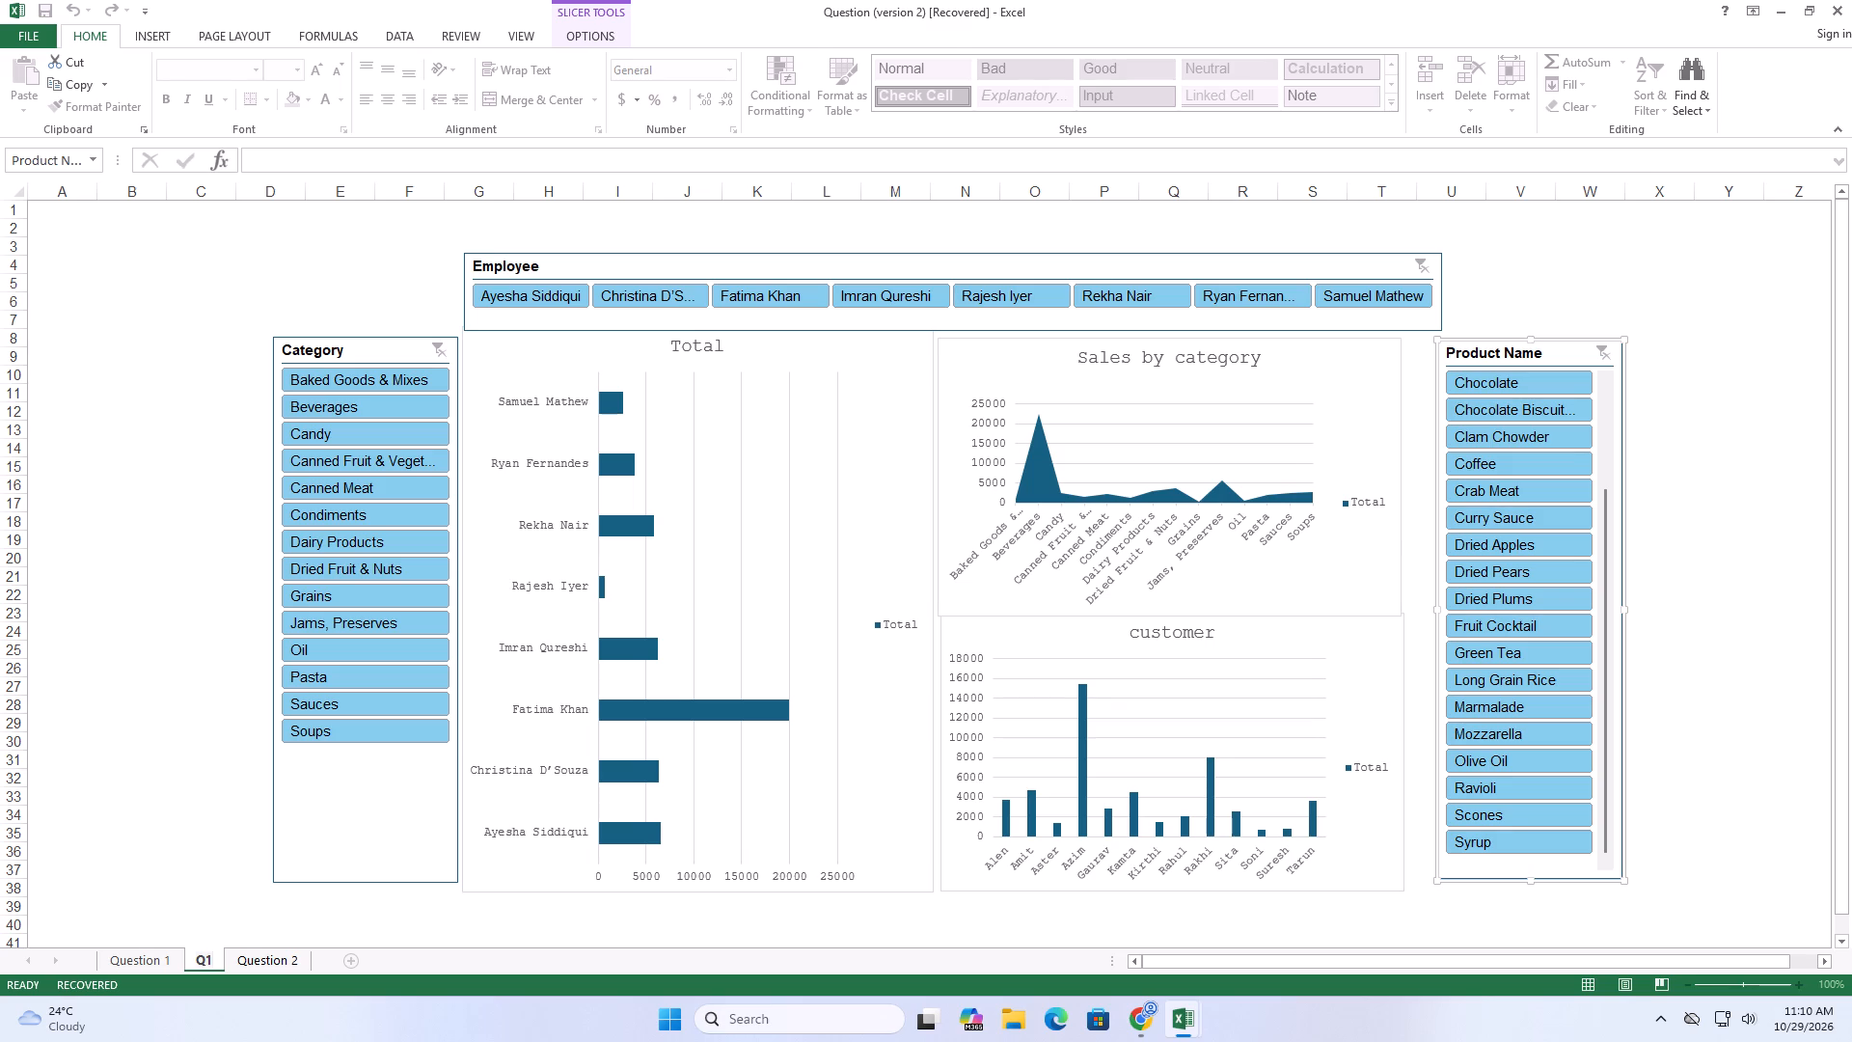
{"action": "key", "text": "minus"}
{"action": "key", "text": "shift+s"}
{"action": "type", "text": "ol"}
{"action": "key", "text": "Return"}
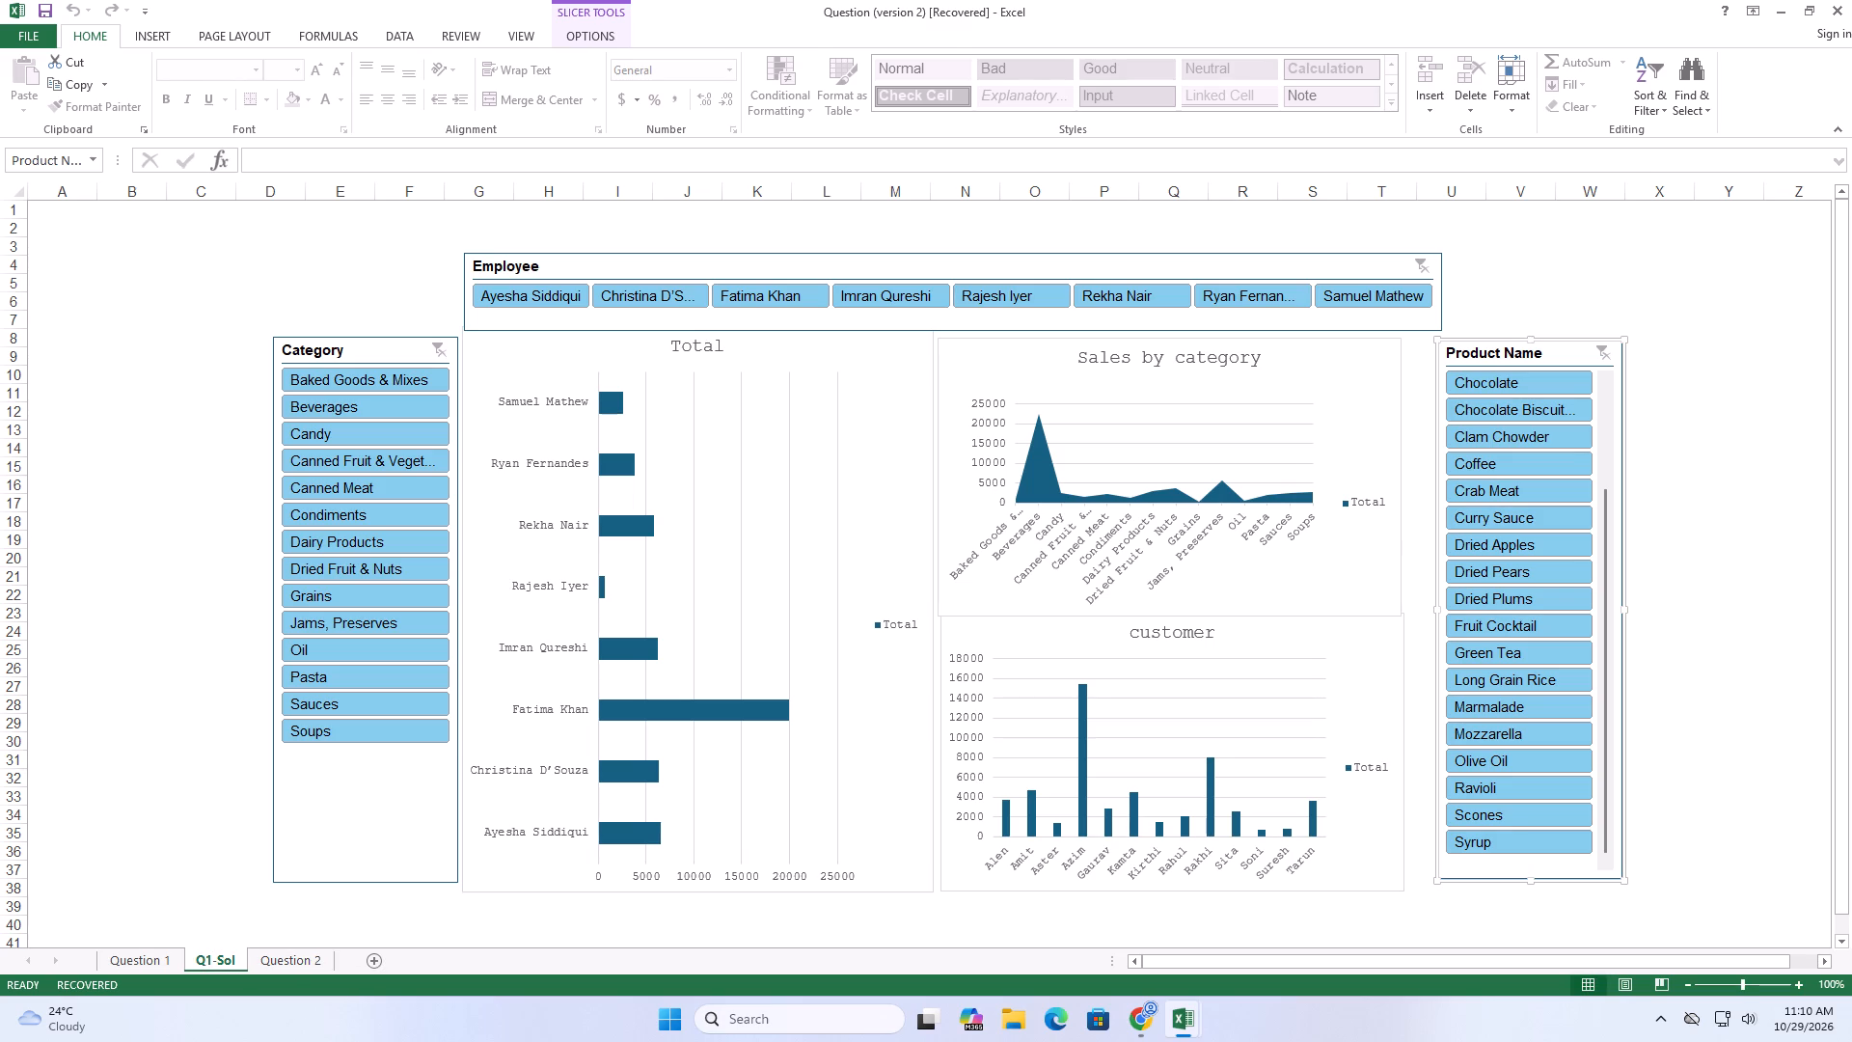
Insert a new blank worksheet directly after the Question 2 sheet.
{"action": "left_click", "coordinate": [300, 963]}
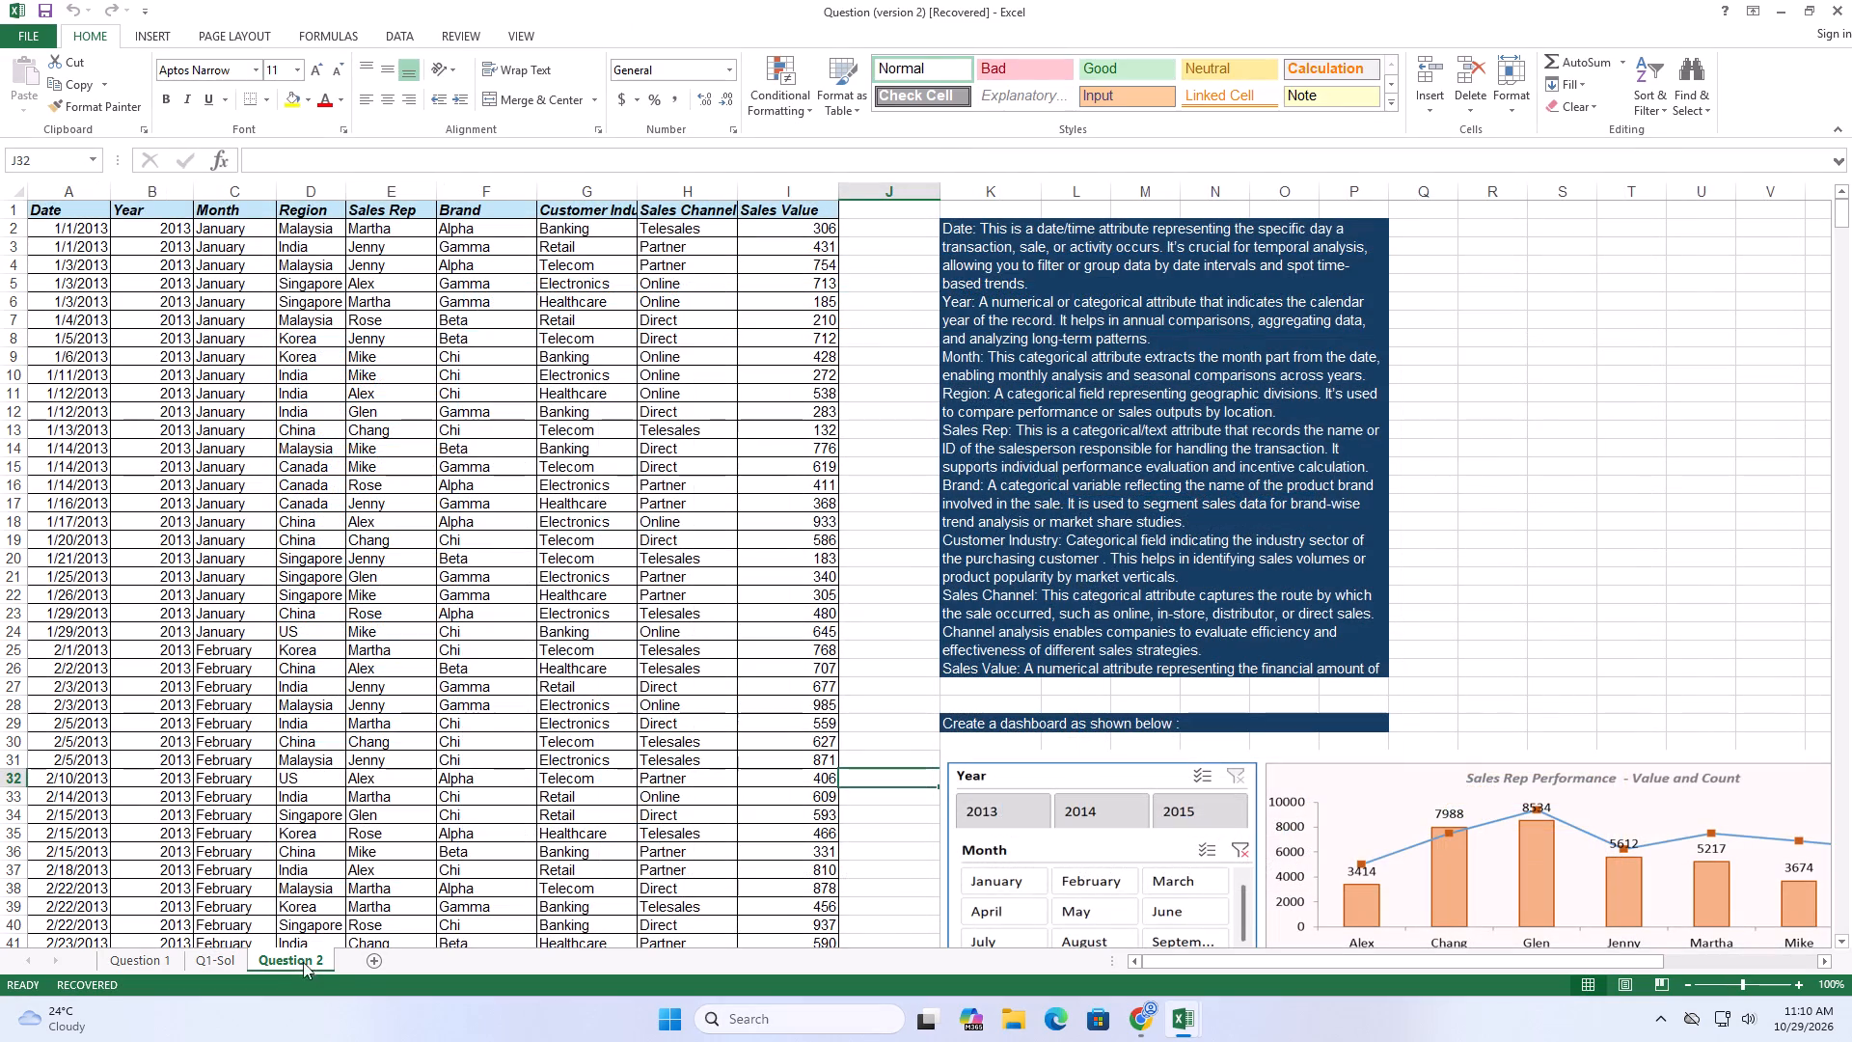
{"action": "left_click", "coordinate": [373, 964]}
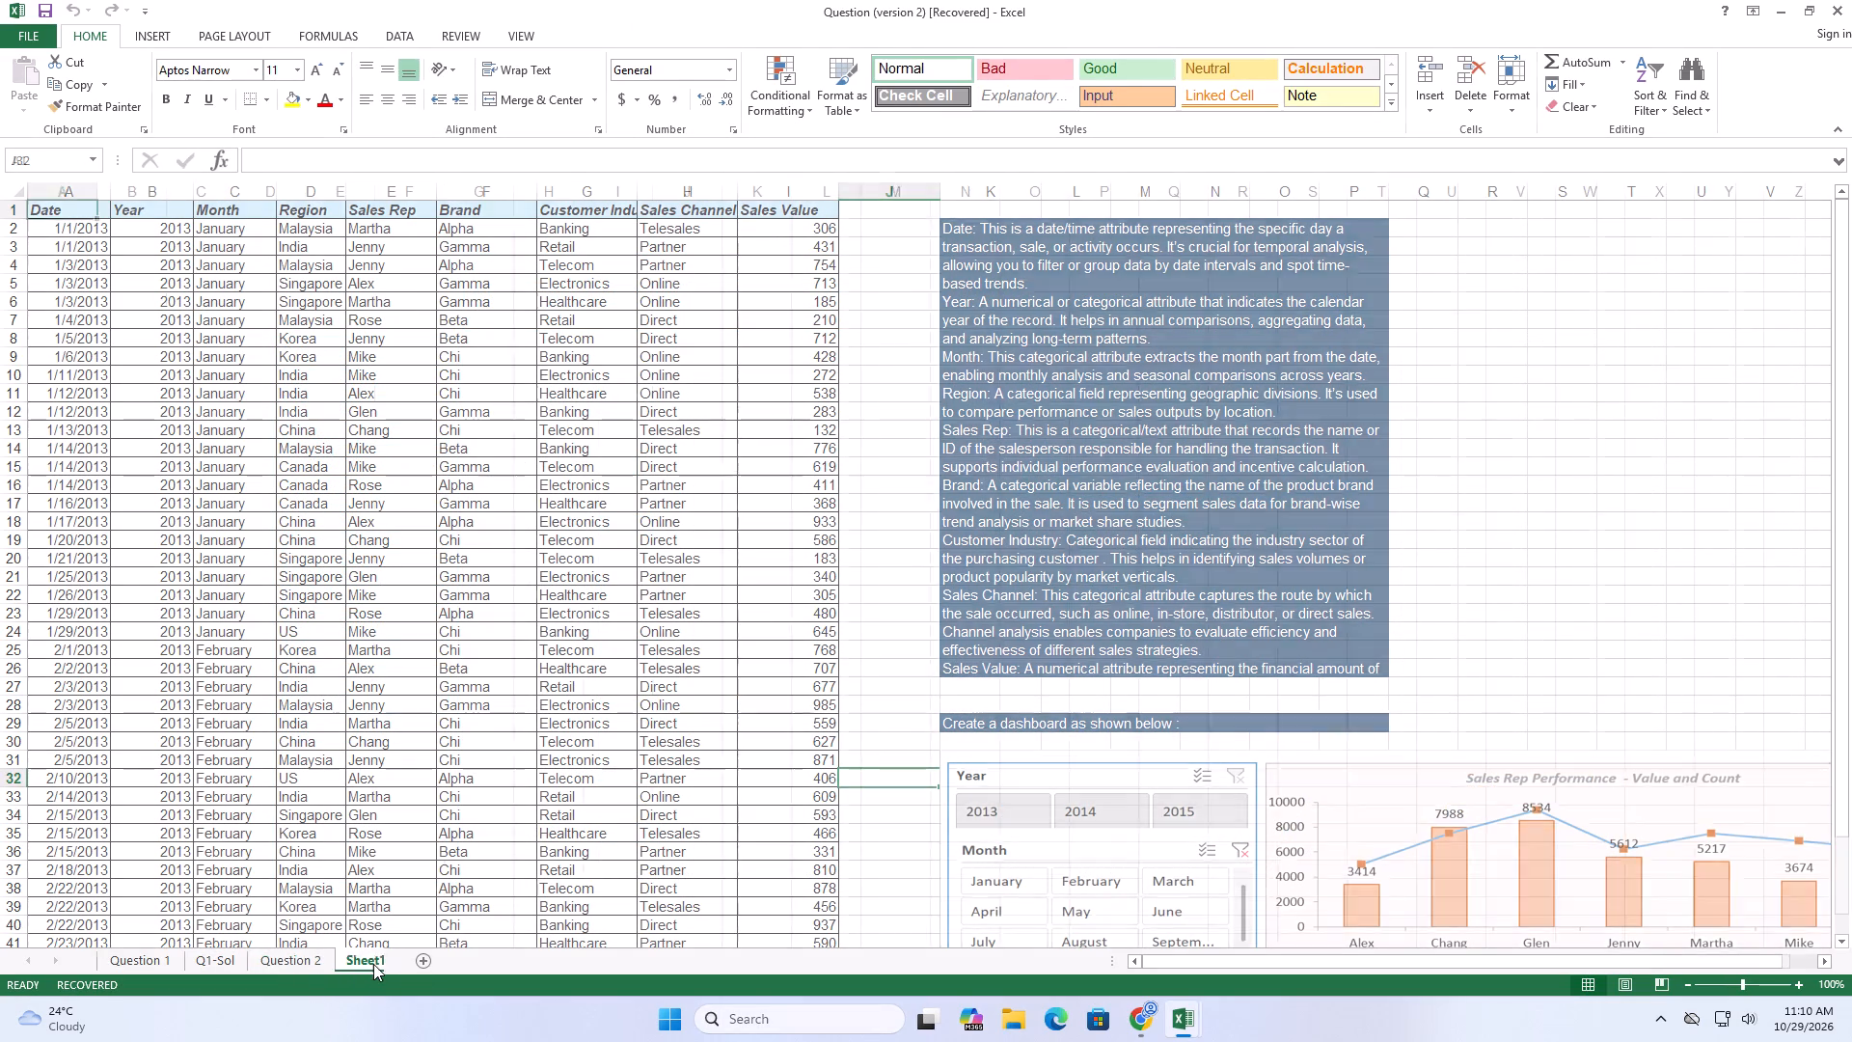
Copy the full Question 2 data table, Date through Sales Value (A1:I1014), into the new blank sheet starting at cell A1.
{"action": "left_click", "coordinate": [295, 961]}
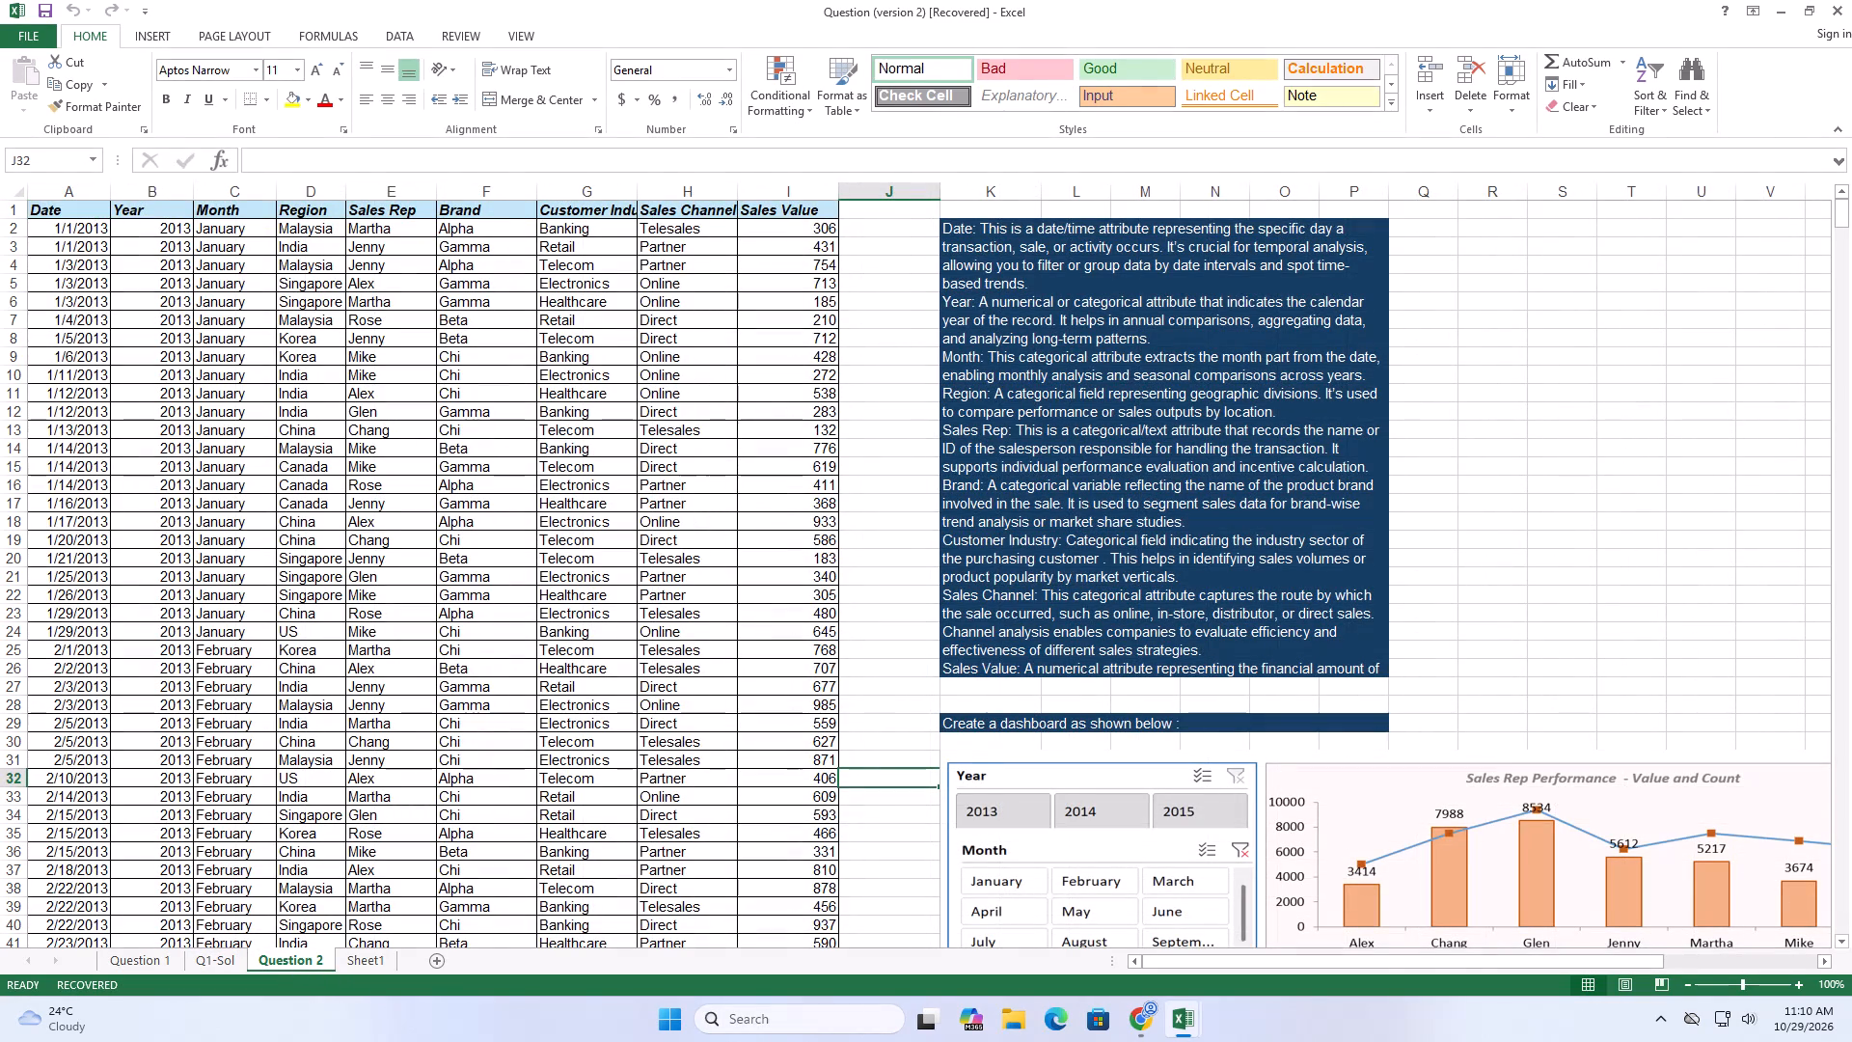
{"action": "scroll", "coordinate": [496, 544], "scroll_direction": "down", "scroll_amount": 5}
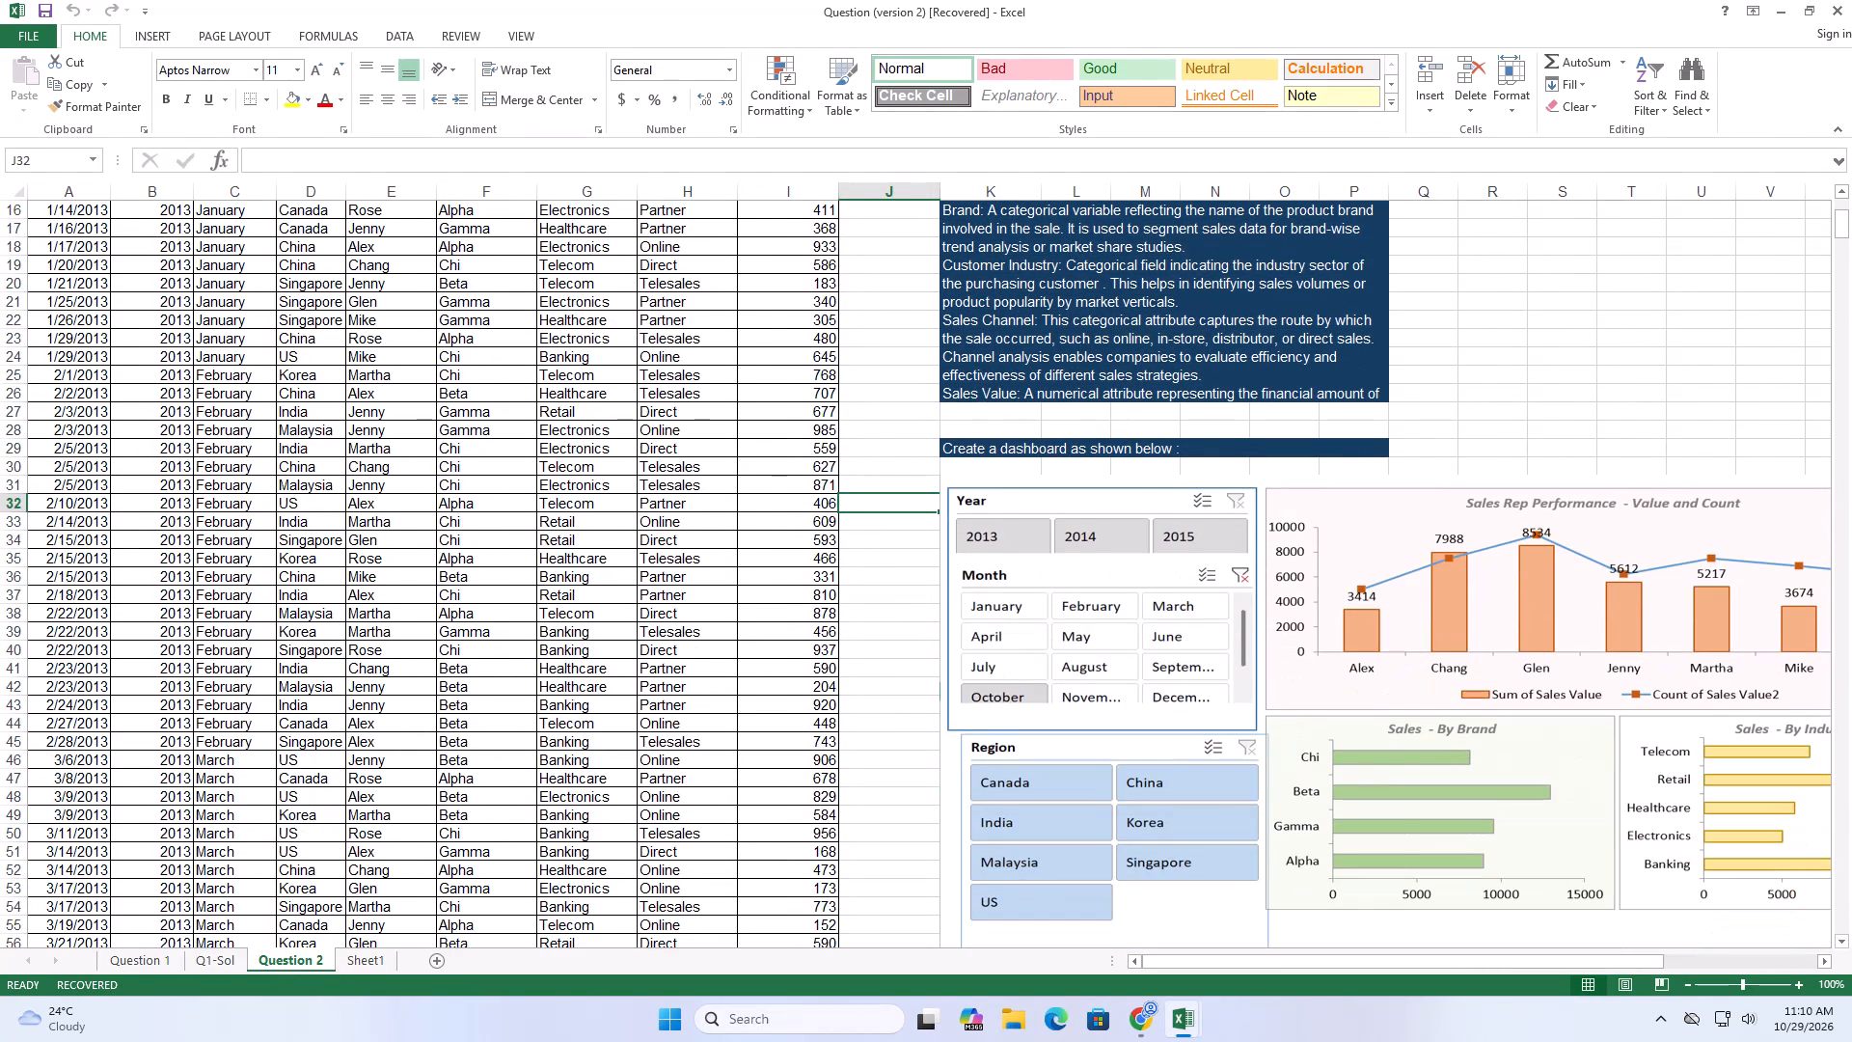
{"action": "scroll", "coordinate": [522, 551], "scroll_direction": "down", "scroll_amount": 1}
{"action": "scroll", "coordinate": [516, 551], "scroll_direction": "up", "scroll_amount": 8}
{"action": "left_click_drag", "start_coordinate": [84, 210], "coordinate": [396, 334]}
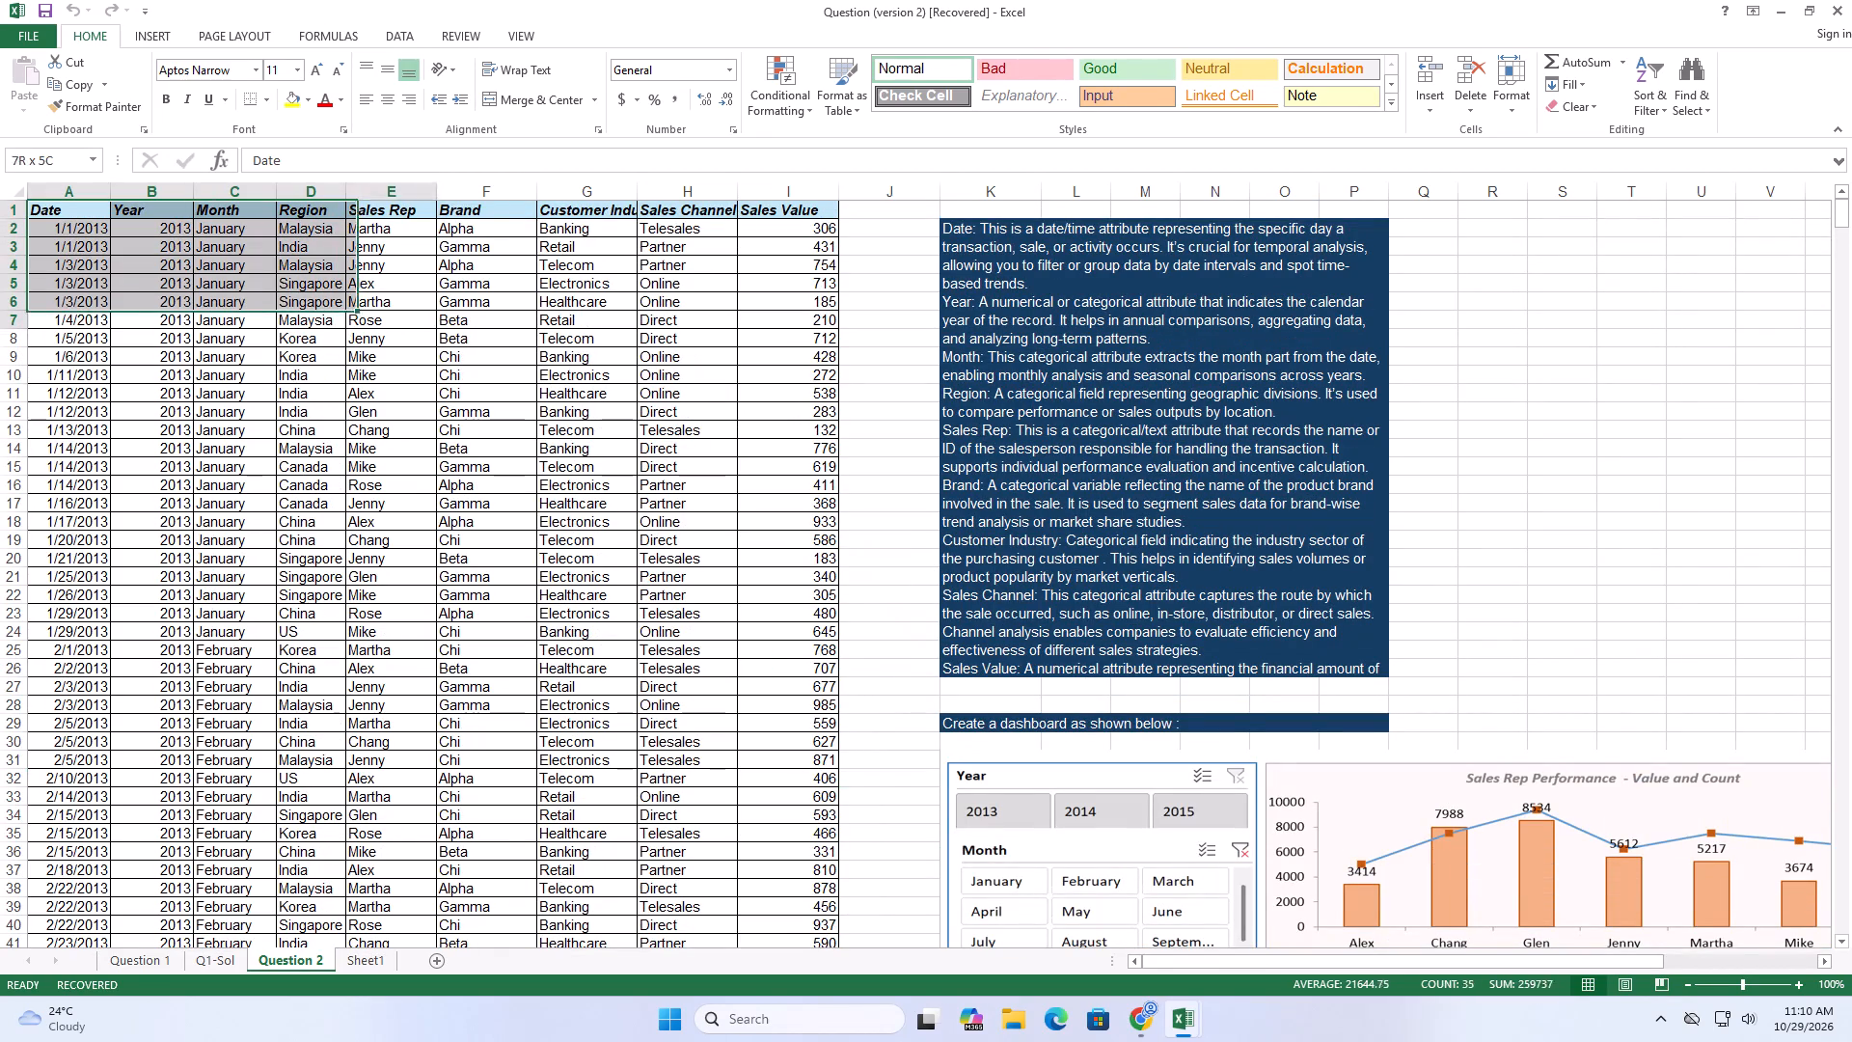
{"action": "left_click_drag", "start_coordinate": [396, 334], "coordinate": [761, 500]}
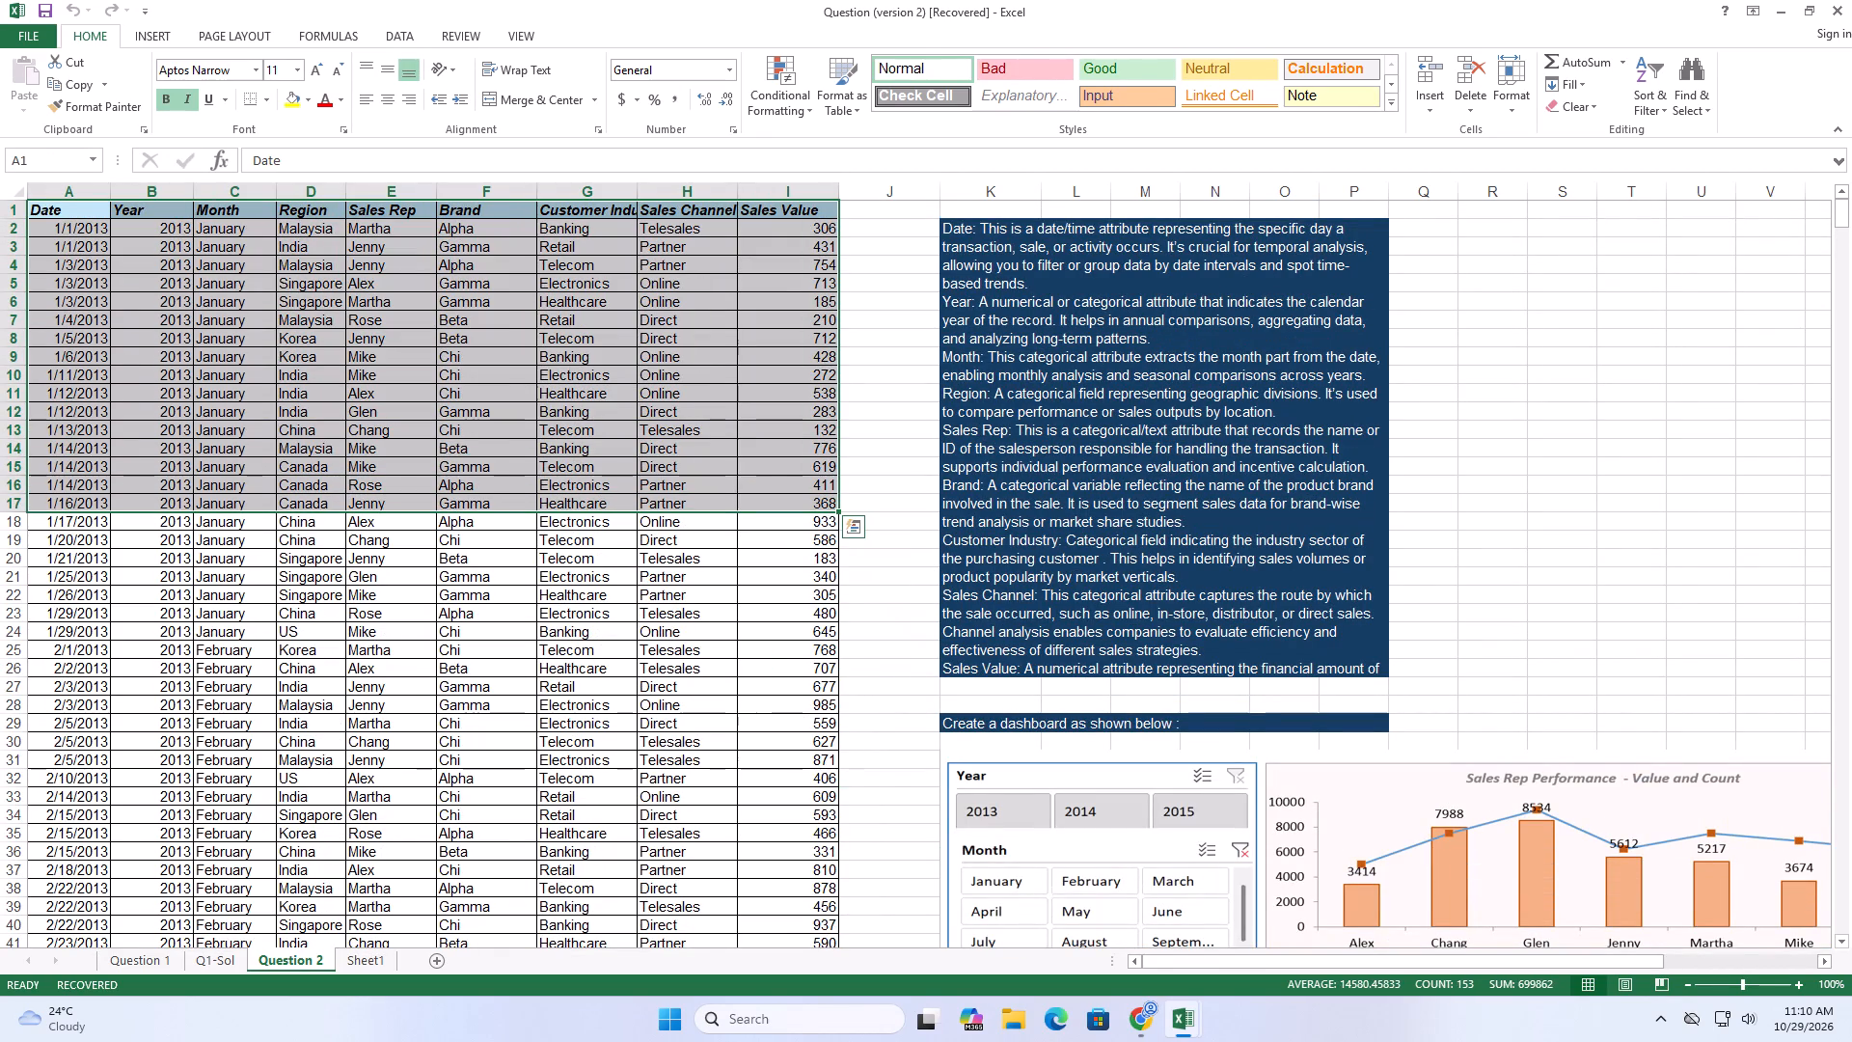
{"action": "key", "text": "ctrl+shift+Down"}
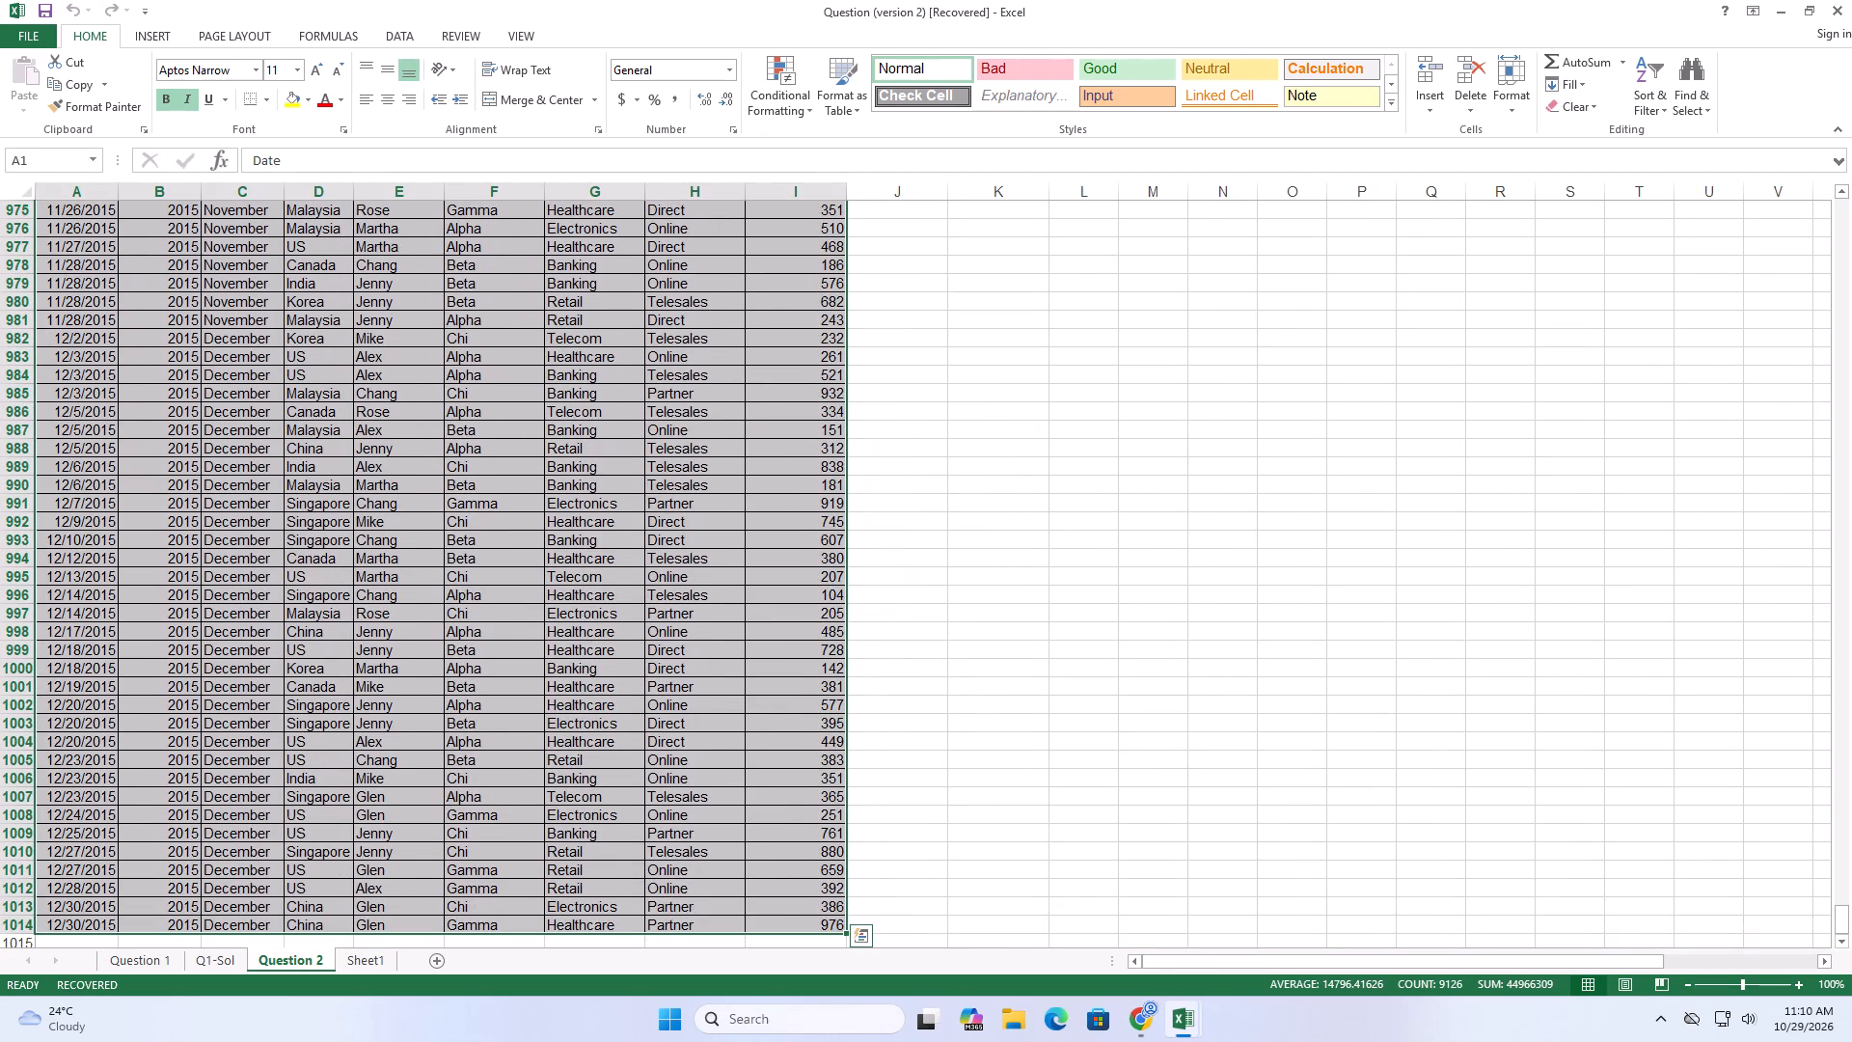
{"action": "key", "text": "ctrl+c"}
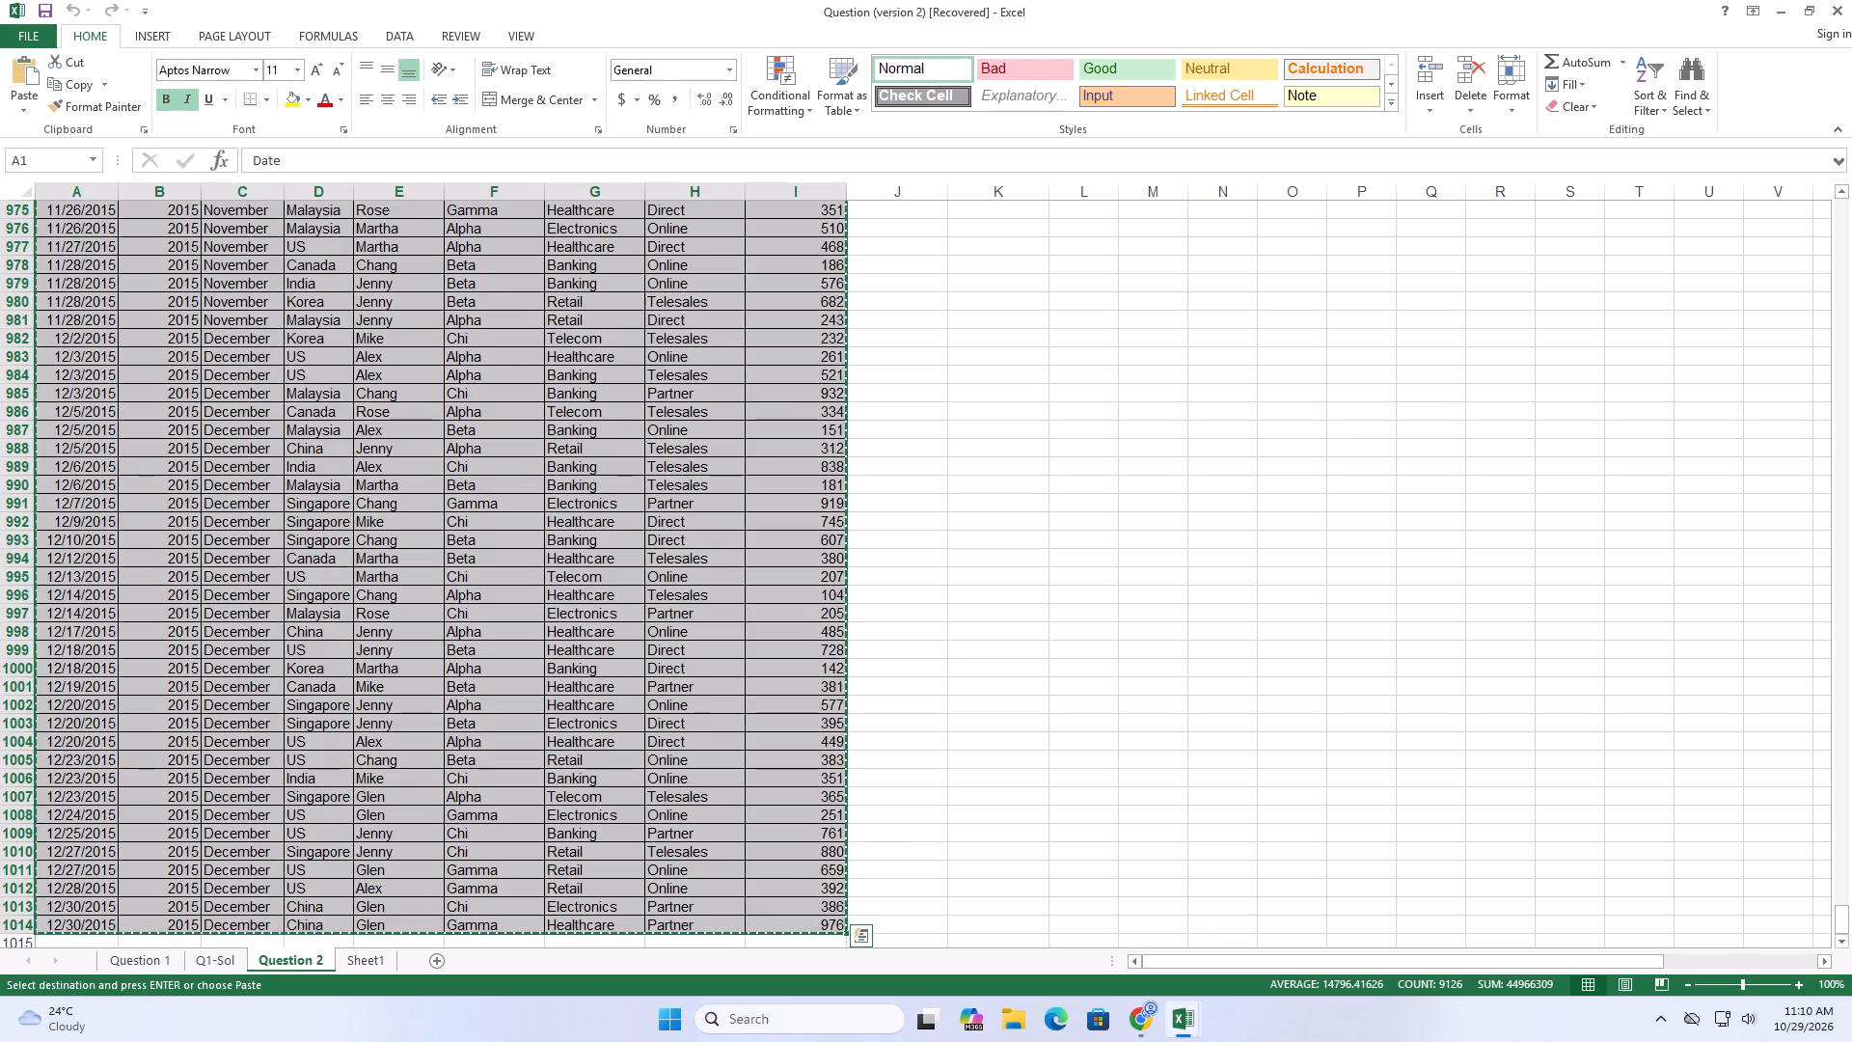
{"action": "left_click", "coordinate": [366, 962]}
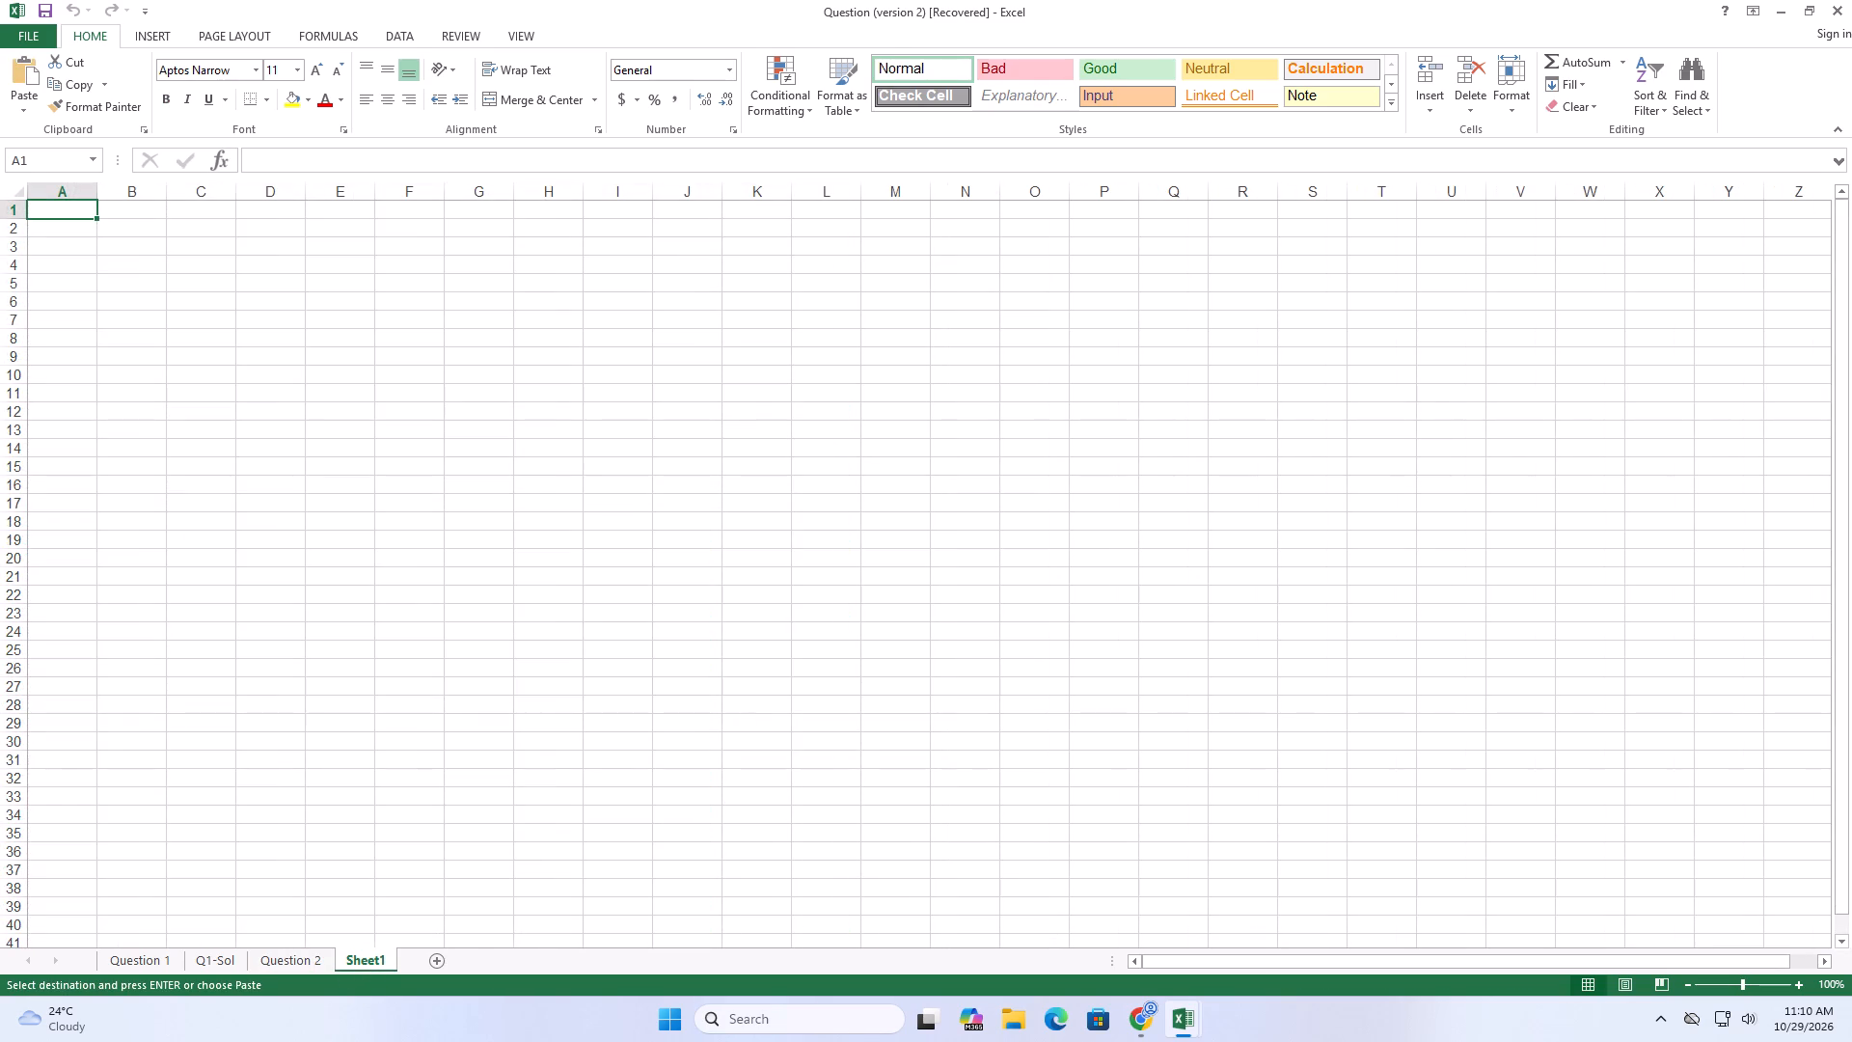
{"action": "left_click", "coordinate": [74, 210]}
{"action": "key", "text": "ctrl+v"}
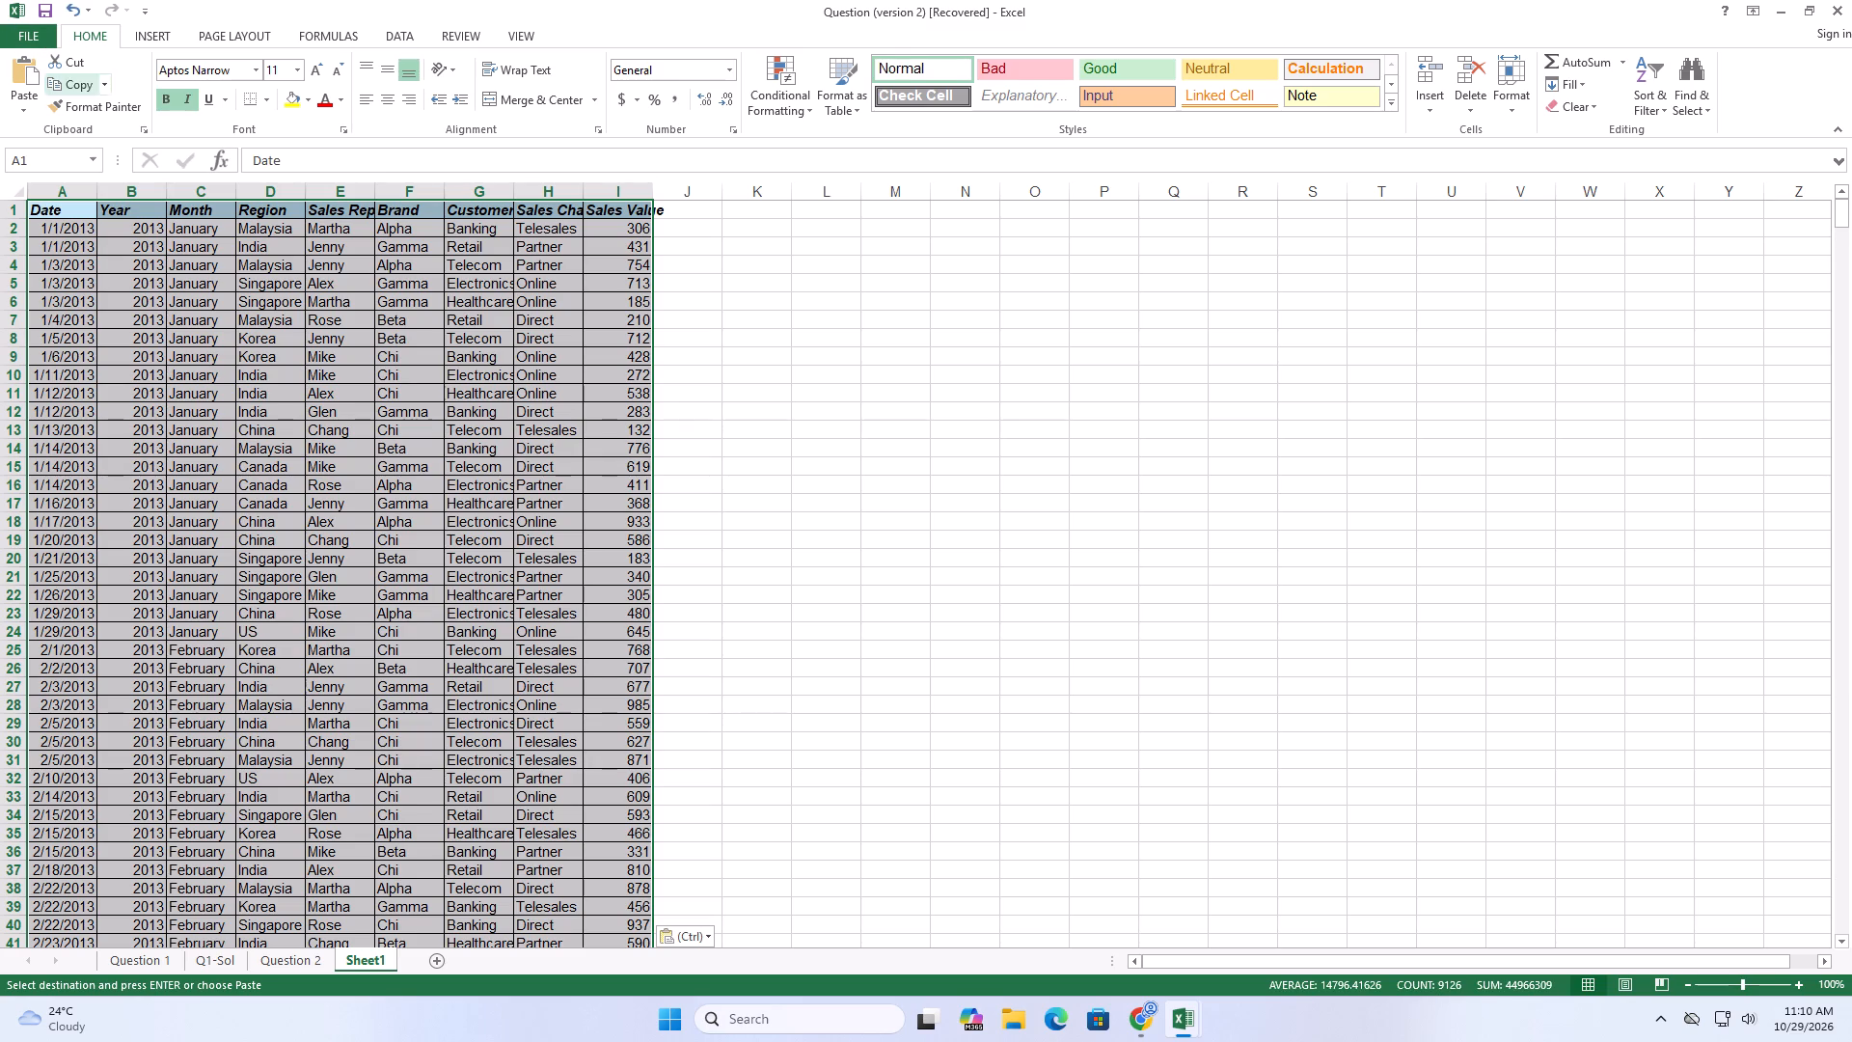
Examine the Question 2 sheet's field descriptions and the reference dashboard's Year, Month and Region slicers and sales charts.
{"action": "left_click", "coordinate": [286, 968]}
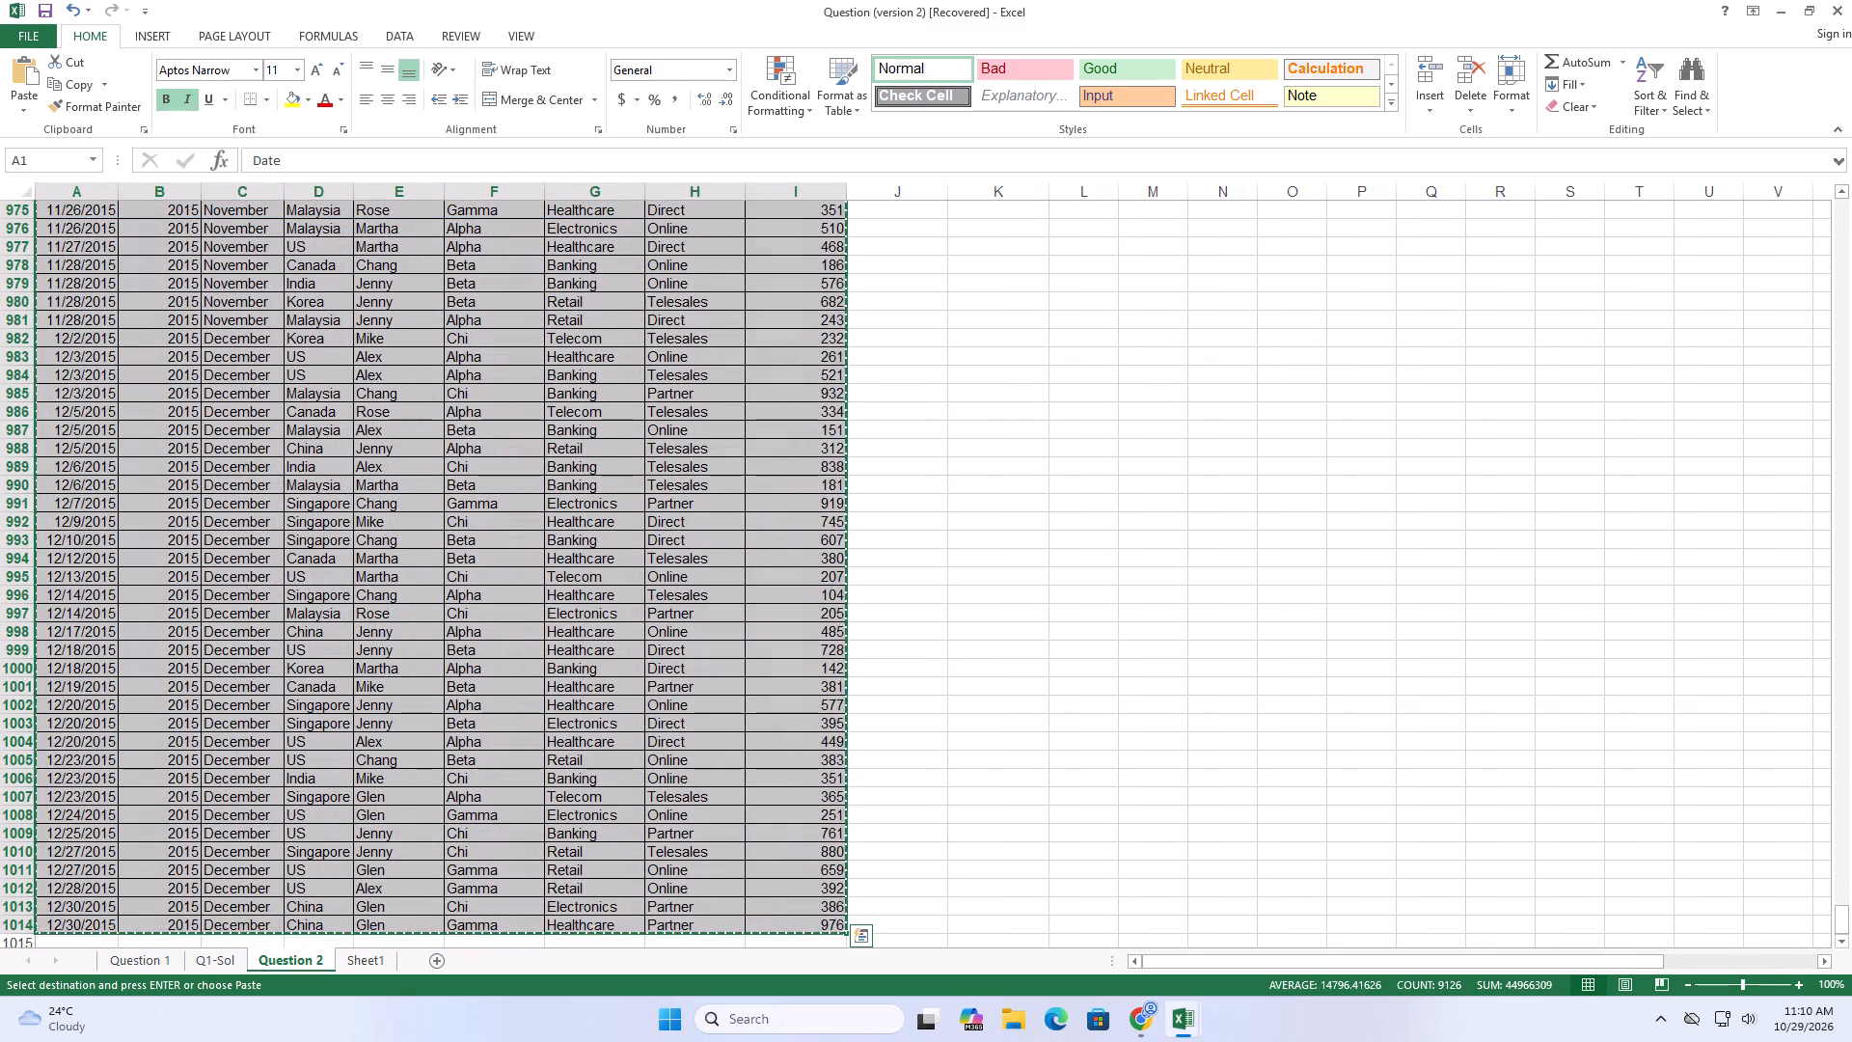
{"action": "scroll", "coordinate": [1078, 643], "scroll_direction": "down", "scroll_amount": 6}
{"action": "scroll", "coordinate": [1077, 644], "scroll_direction": "up", "scroll_amount": 1}
{"action": "scroll", "coordinate": [1077, 644], "scroll_direction": "down", "scroll_amount": 1}
{"action": "scroll", "coordinate": [1077, 644], "scroll_direction": "up", "scroll_amount": 13}
{"action": "scroll", "coordinate": [1078, 642], "scroll_direction": "down", "scroll_amount": 1}
{"action": "scroll", "coordinate": [1079, 641], "scroll_direction": "up", "scroll_amount": 1}
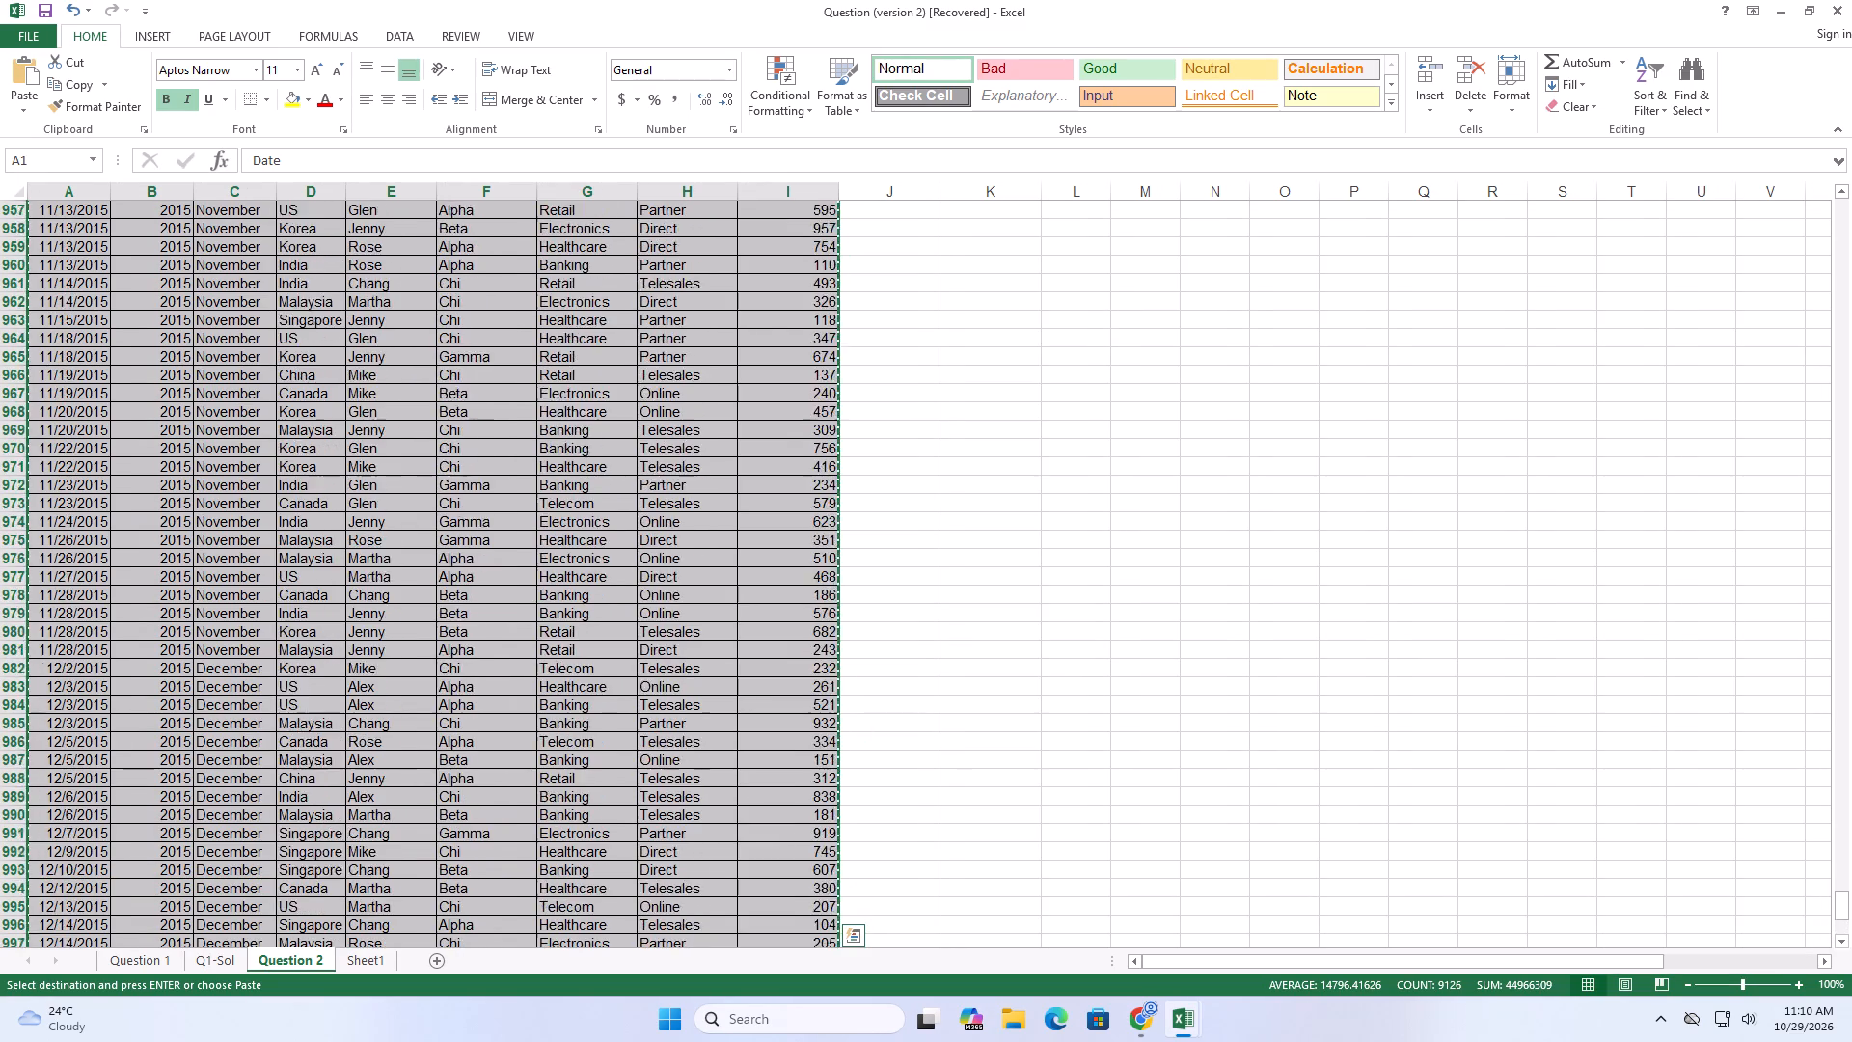
{"action": "scroll", "coordinate": [1079, 641], "scroll_direction": "up", "scroll_amount": 5}
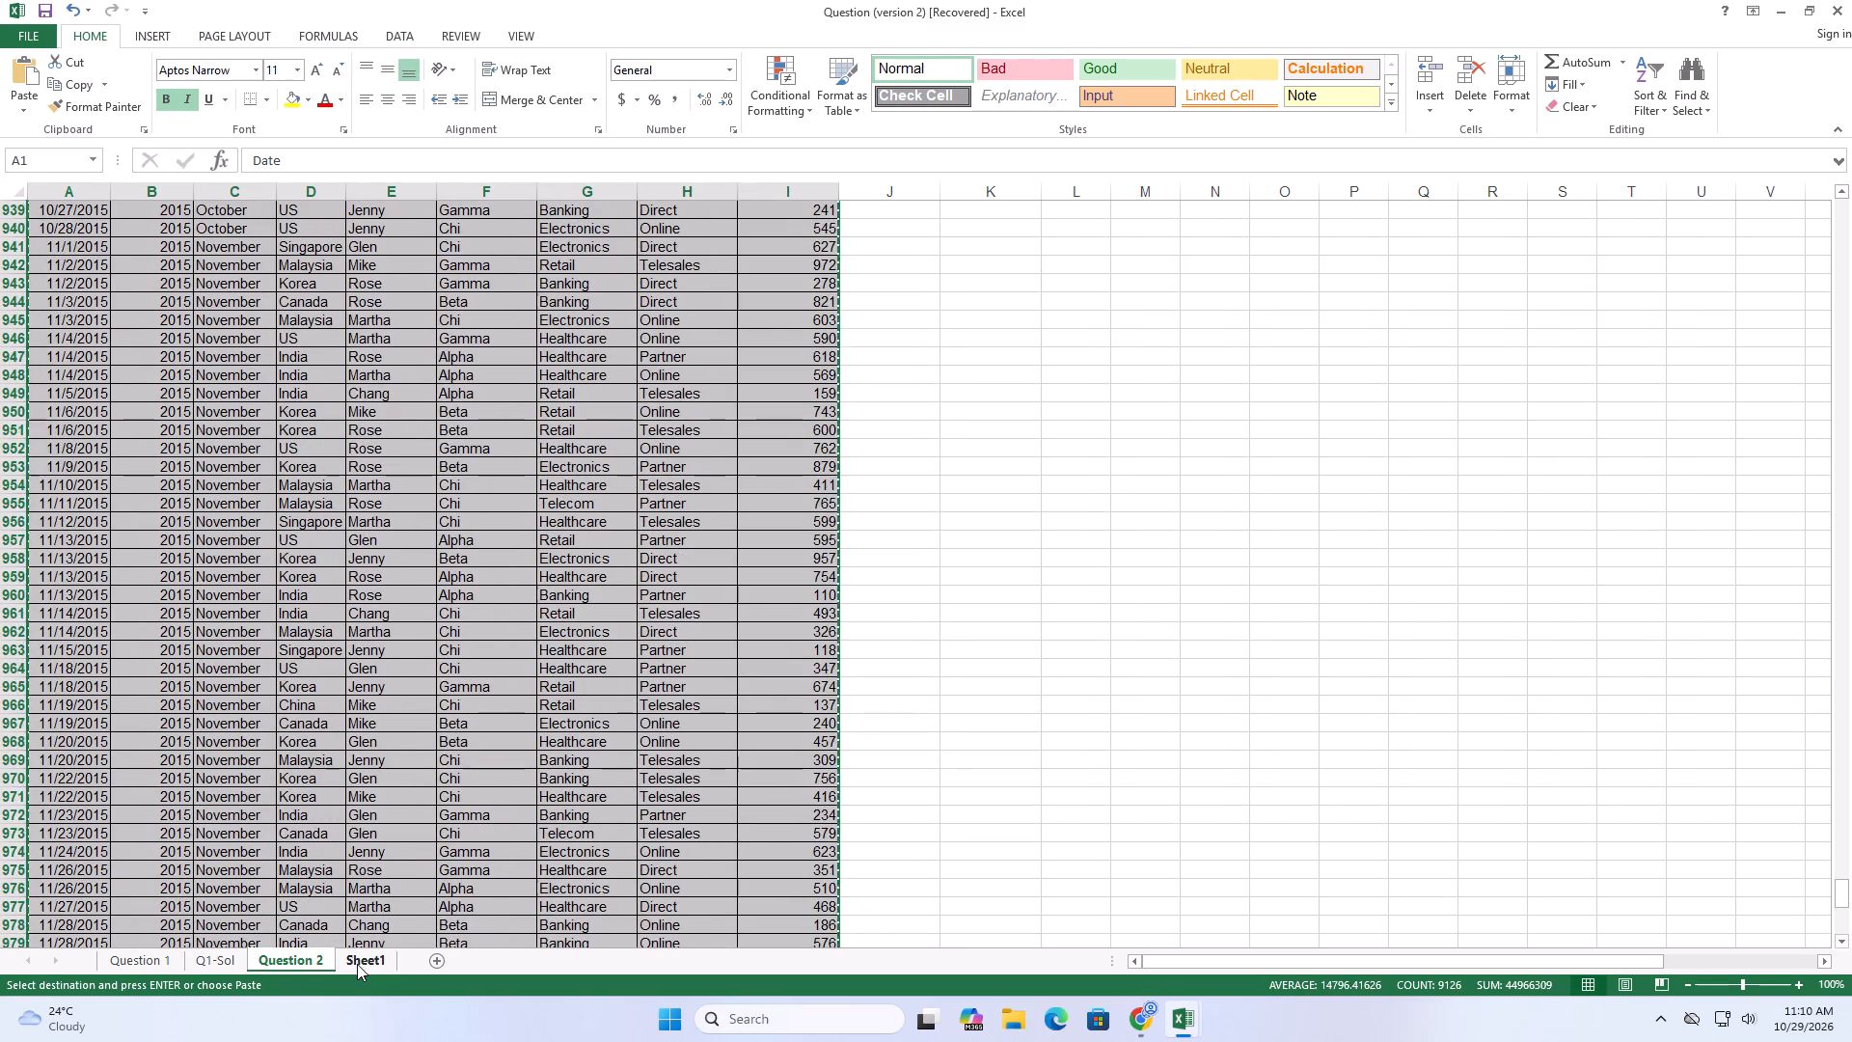
{"action": "left_click", "coordinate": [357, 964]}
{"action": "left_click", "coordinate": [276, 955]}
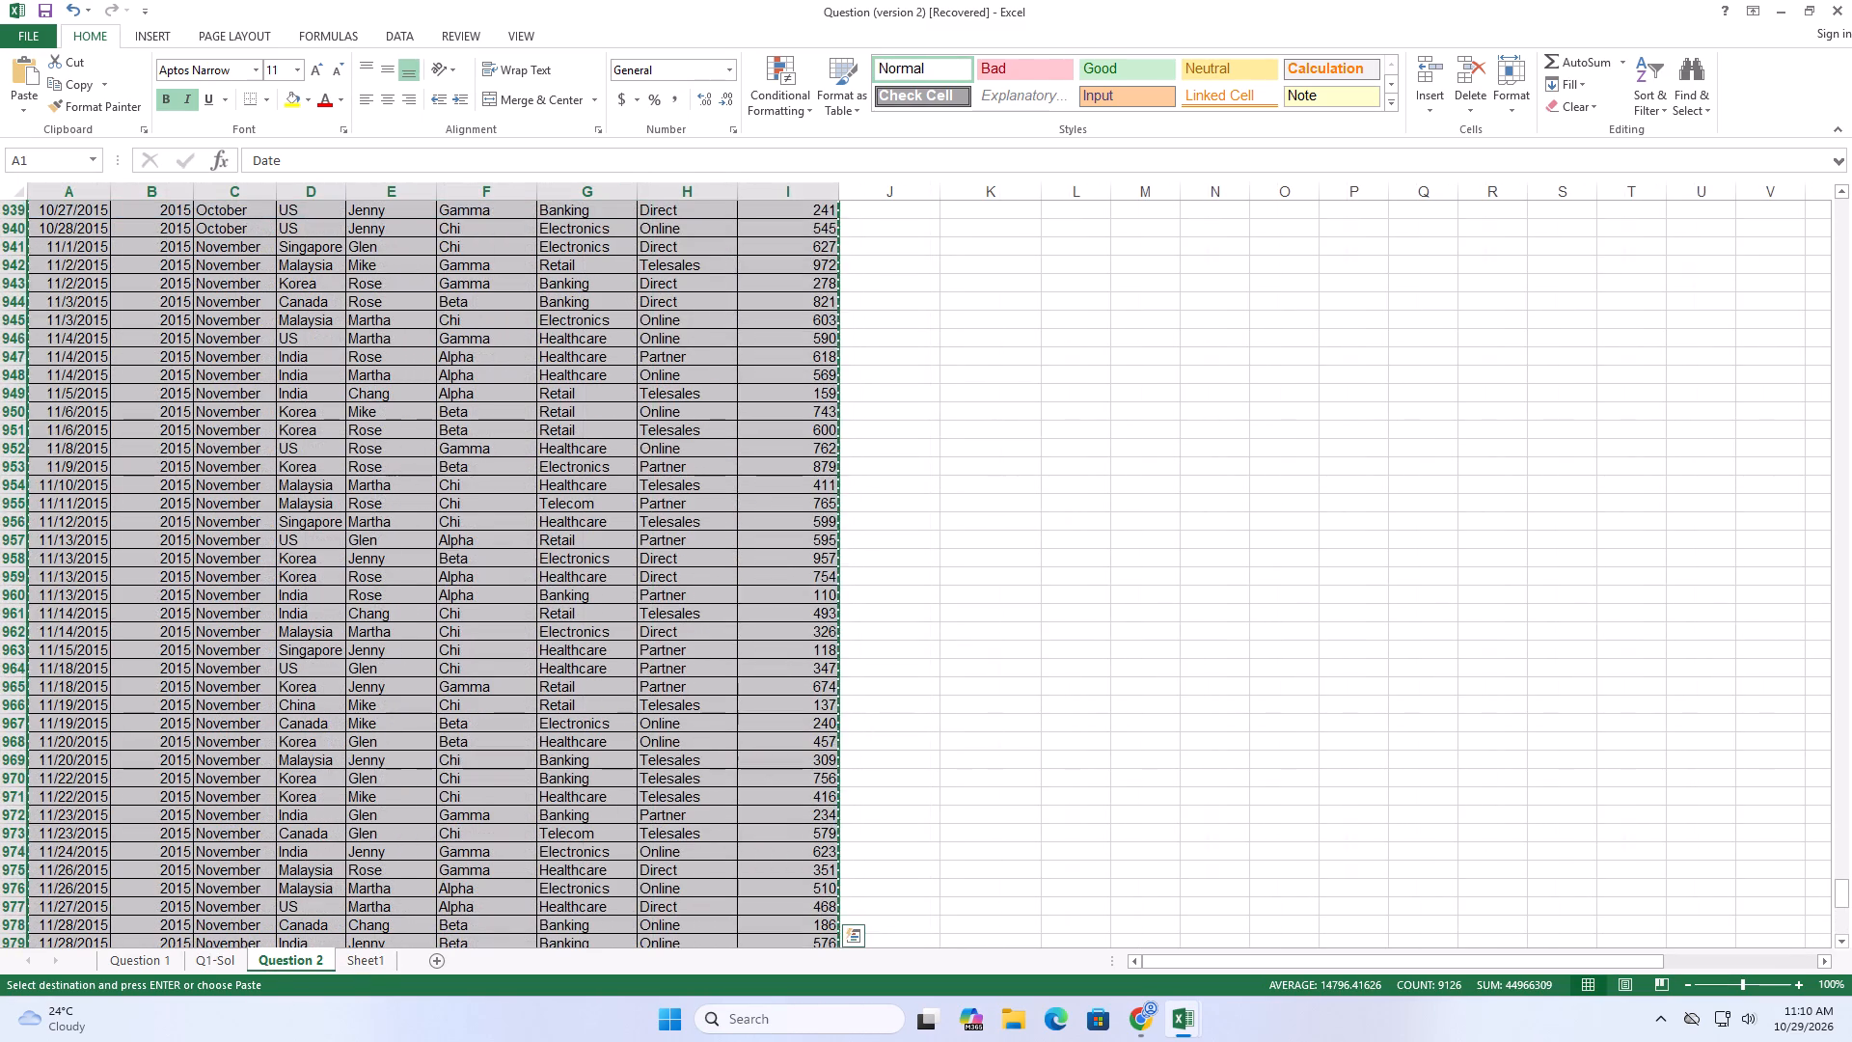
{"action": "scroll", "coordinate": [333, 613], "scroll_direction": "up", "scroll_amount": 7}
{"action": "scroll", "coordinate": [554, 435], "scroll_direction": "down", "scroll_amount": 1}
{"action": "scroll", "coordinate": [568, 428], "scroll_direction": "up", "scroll_amount": 3}
{"action": "scroll", "coordinate": [576, 423], "scroll_direction": "down", "scroll_amount": 1}
{"action": "scroll", "coordinate": [582, 417], "scroll_direction": "up", "scroll_amount": 2}
{"action": "scroll", "coordinate": [1851, 586], "scroll_direction": "up", "scroll_amount": 5}
{"action": "scroll", "coordinate": [1839, 784], "scroll_direction": "up", "scroll_amount": 2}
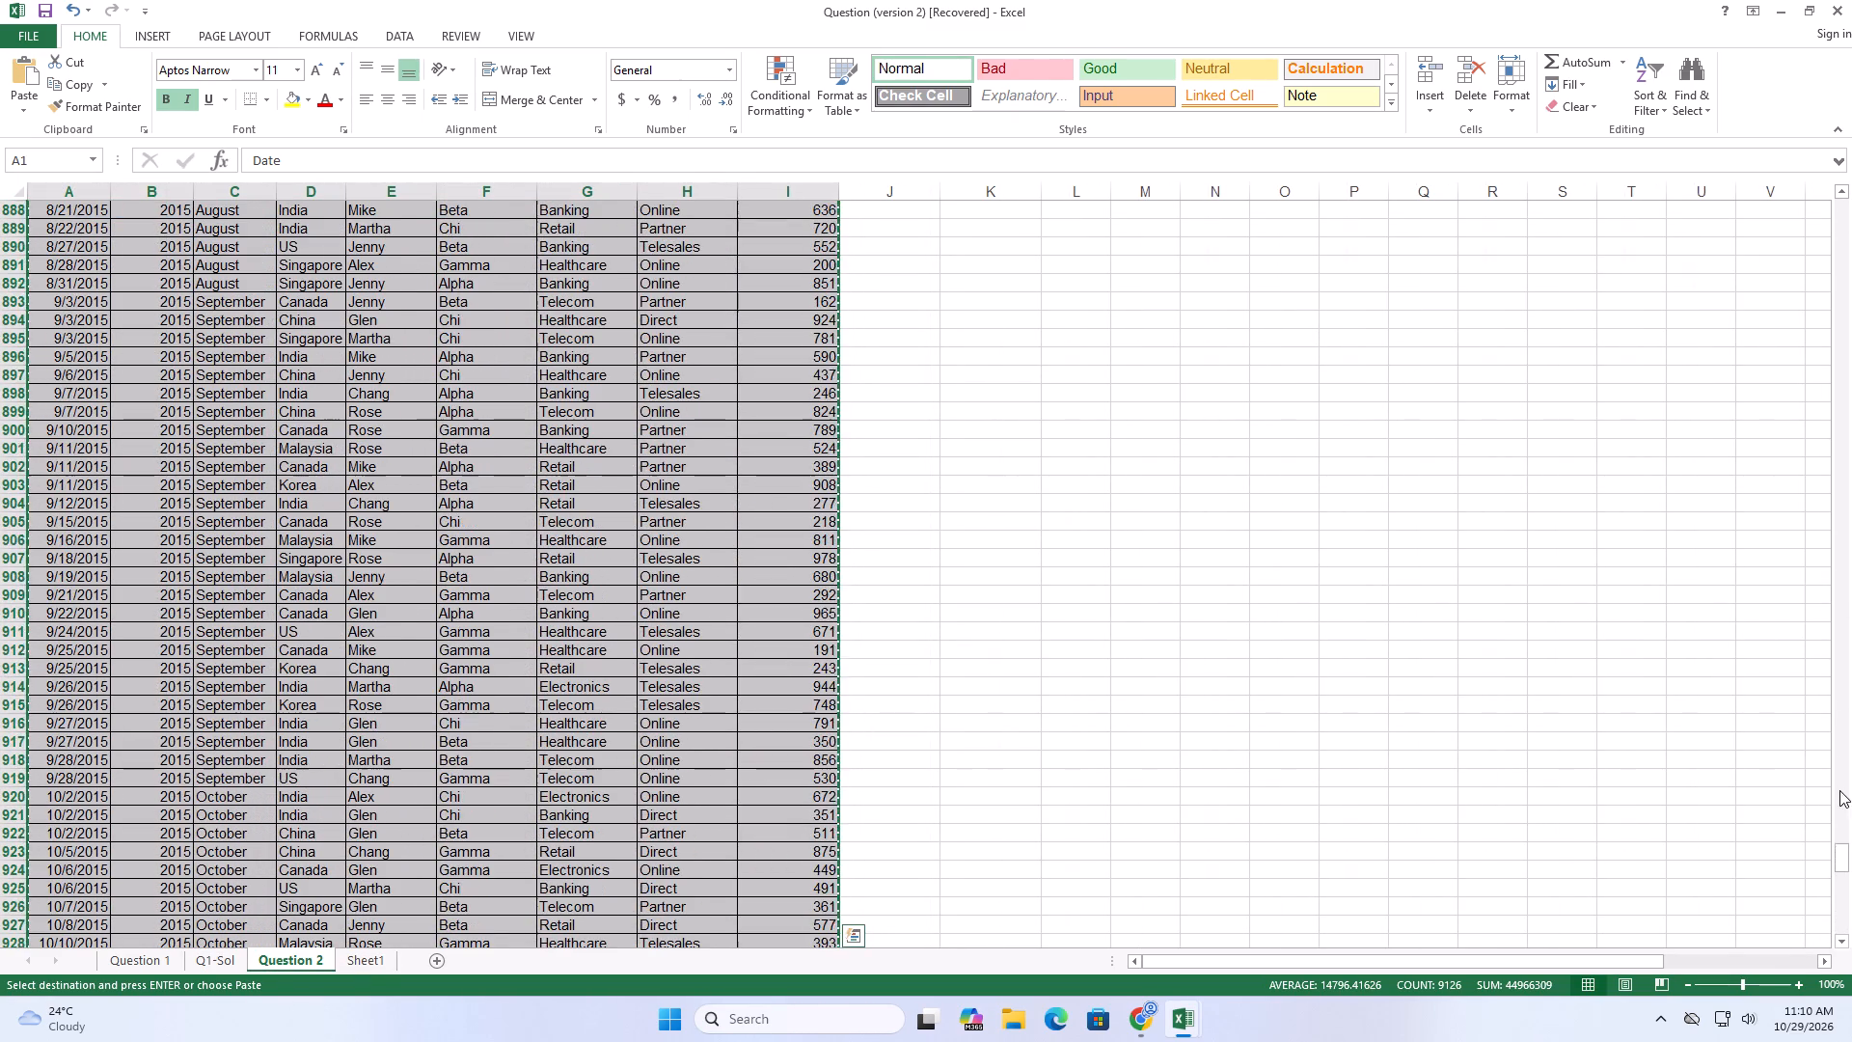
{"action": "left_click_drag", "start_coordinate": [1838, 862], "coordinate": [1834, 183]}
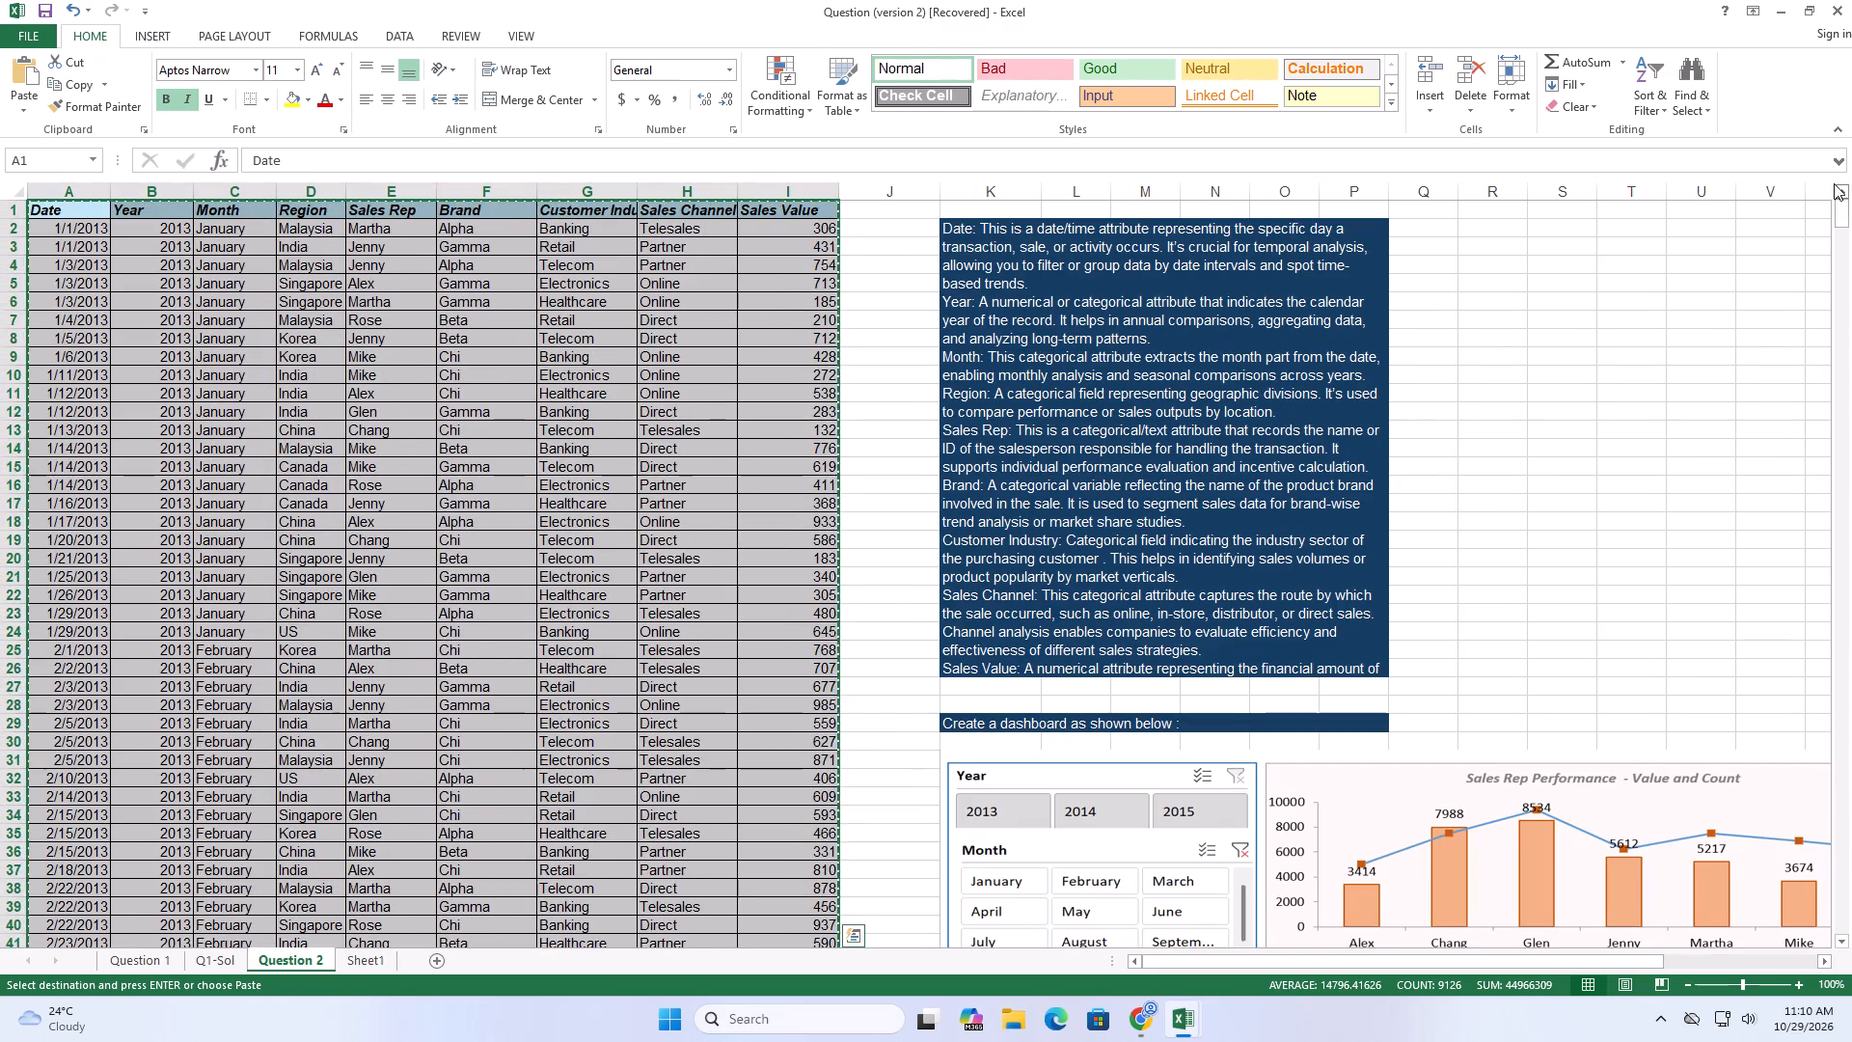
{"action": "scroll", "coordinate": [1570, 520], "scroll_direction": "down", "scroll_amount": 3}
{"action": "scroll", "coordinate": [1566, 522], "scroll_direction": "up", "scroll_amount": 1}
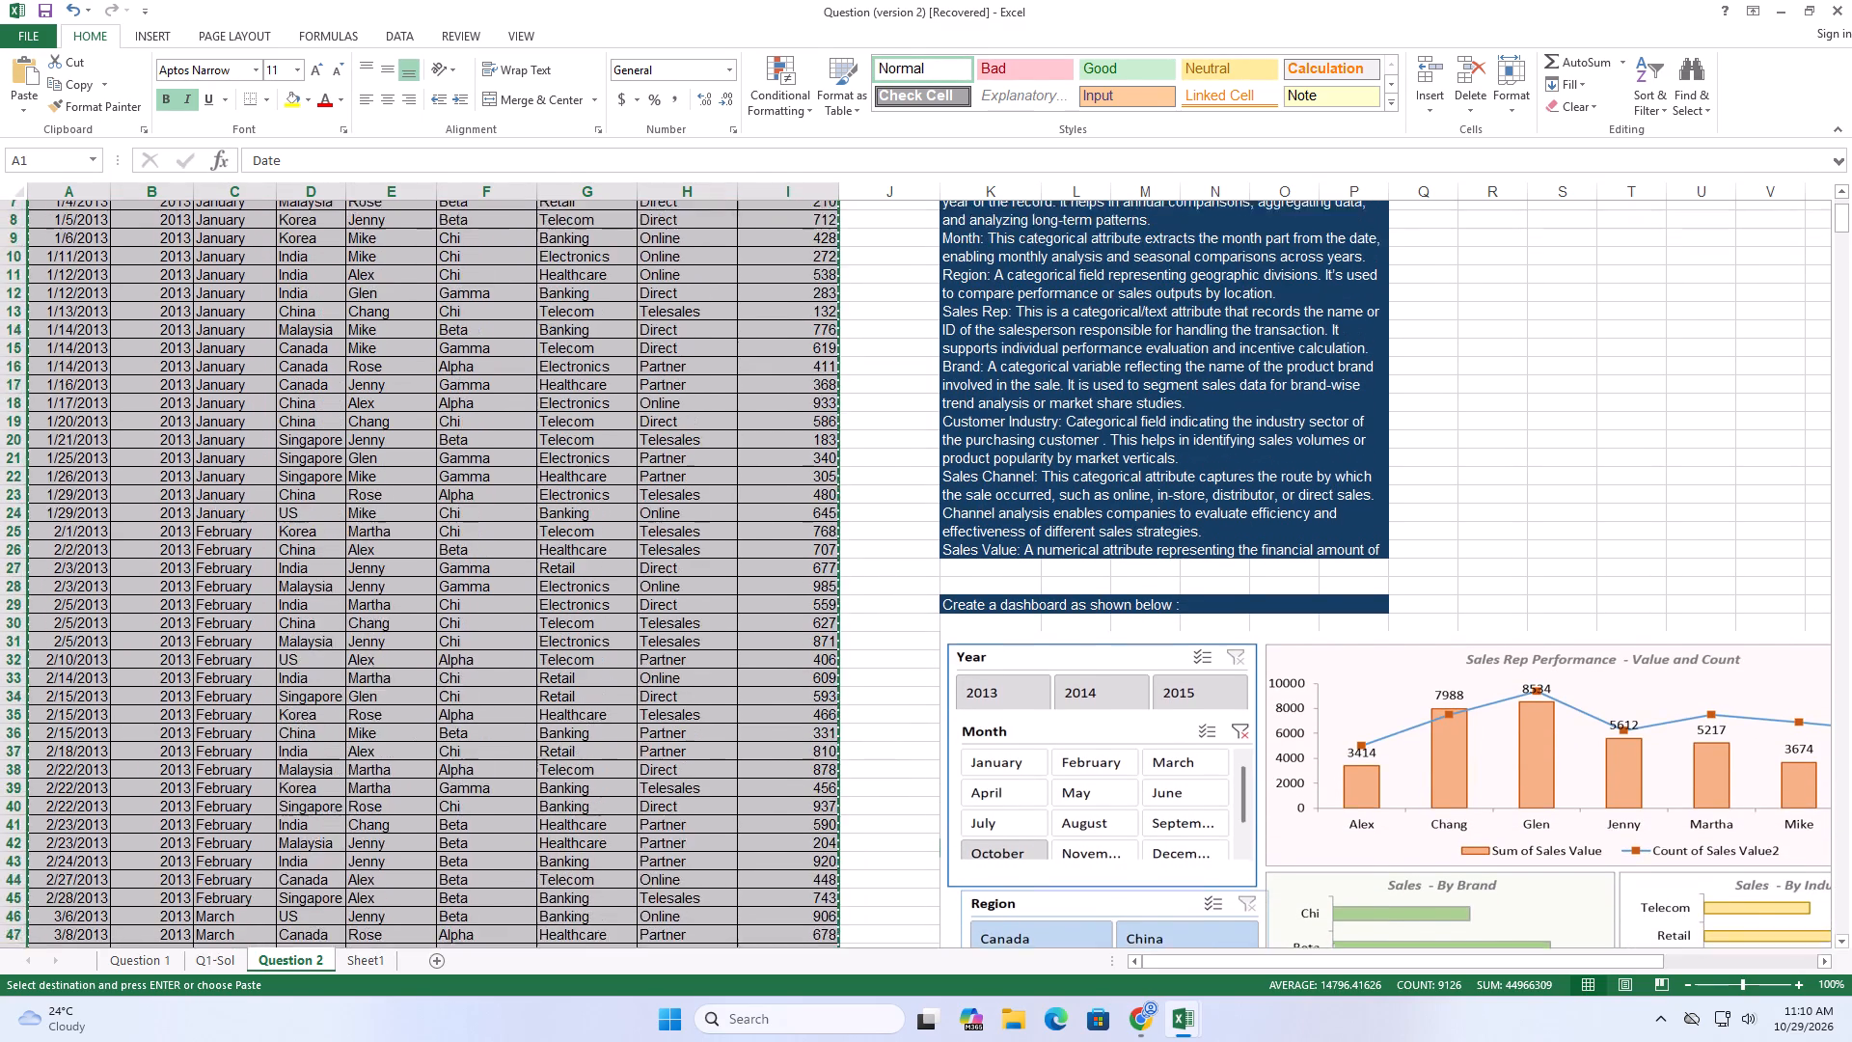
{"action": "scroll", "coordinate": [1566, 522], "scroll_direction": "down", "scroll_amount": 1}
{"action": "scroll", "coordinate": [1564, 523], "scroll_direction": "up", "scroll_amount": 1}
{"action": "scroll", "coordinate": [1564, 523], "scroll_direction": "down", "scroll_amount": 1}
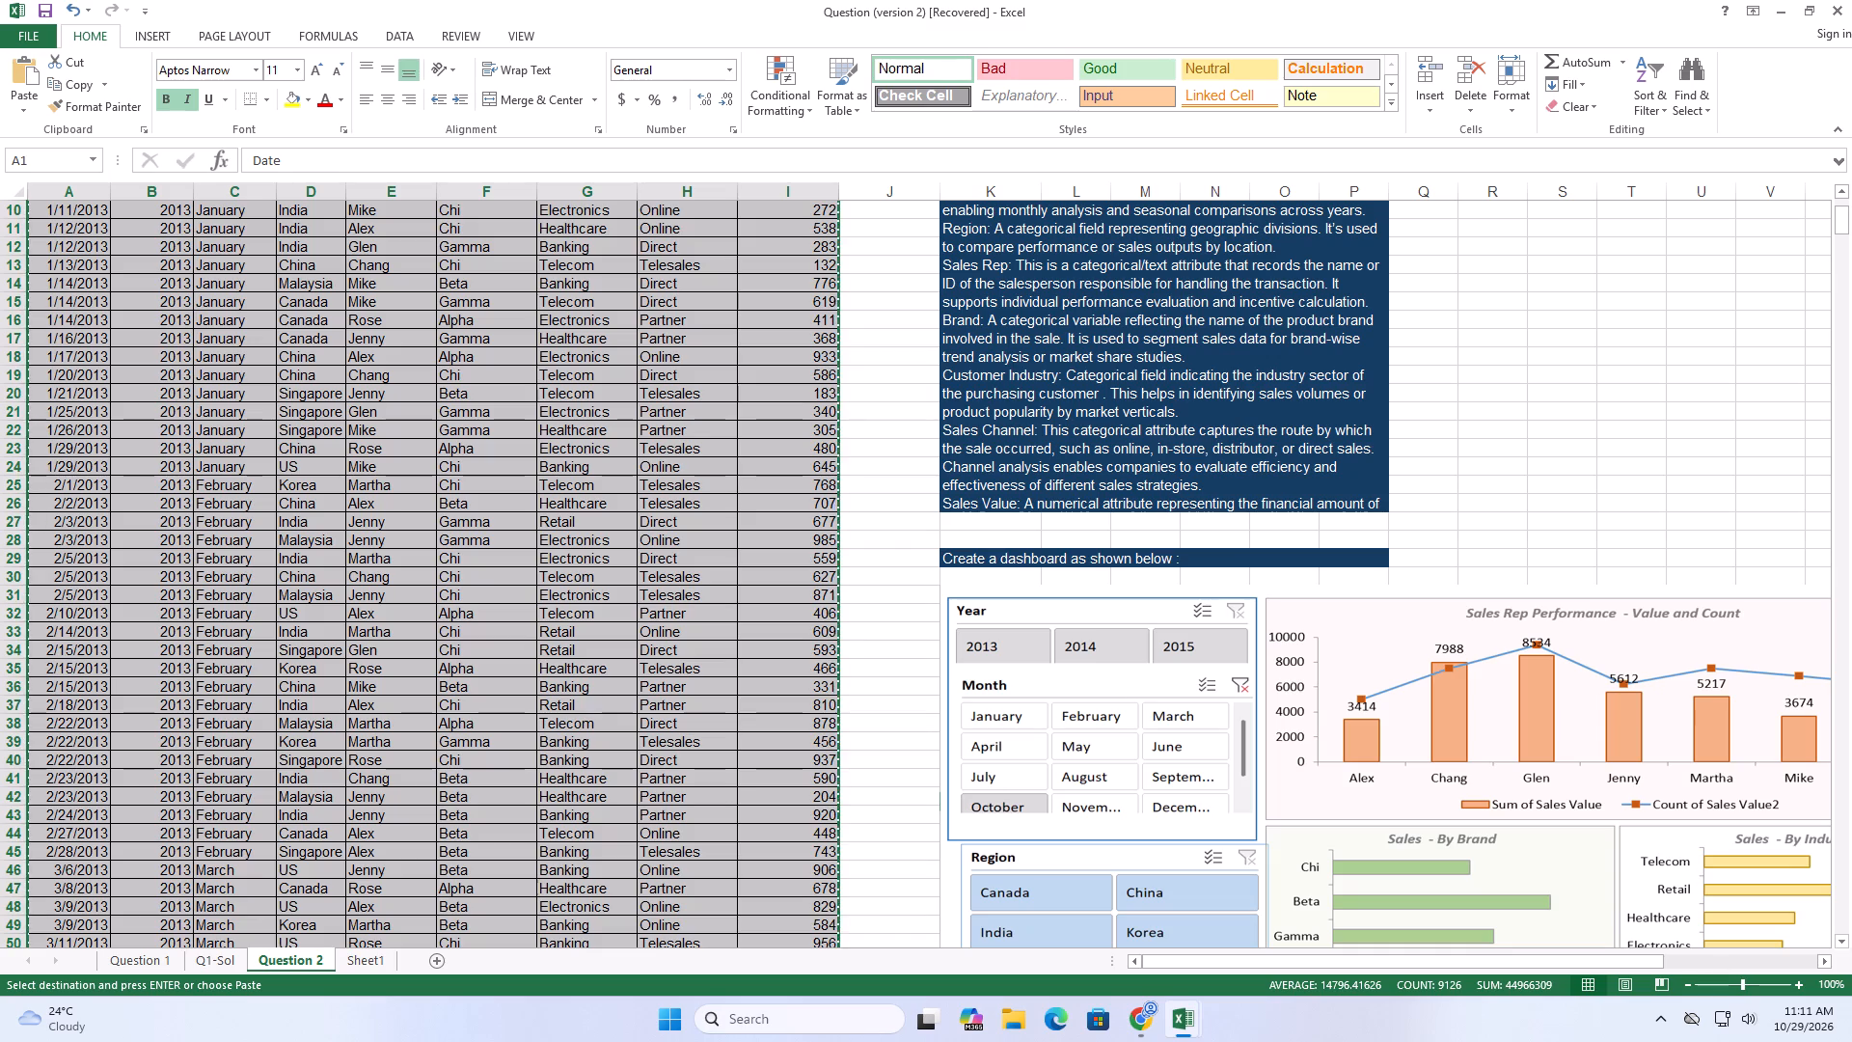
{"action": "scroll", "coordinate": [1639, 401], "scroll_direction": "down", "scroll_amount": 3}
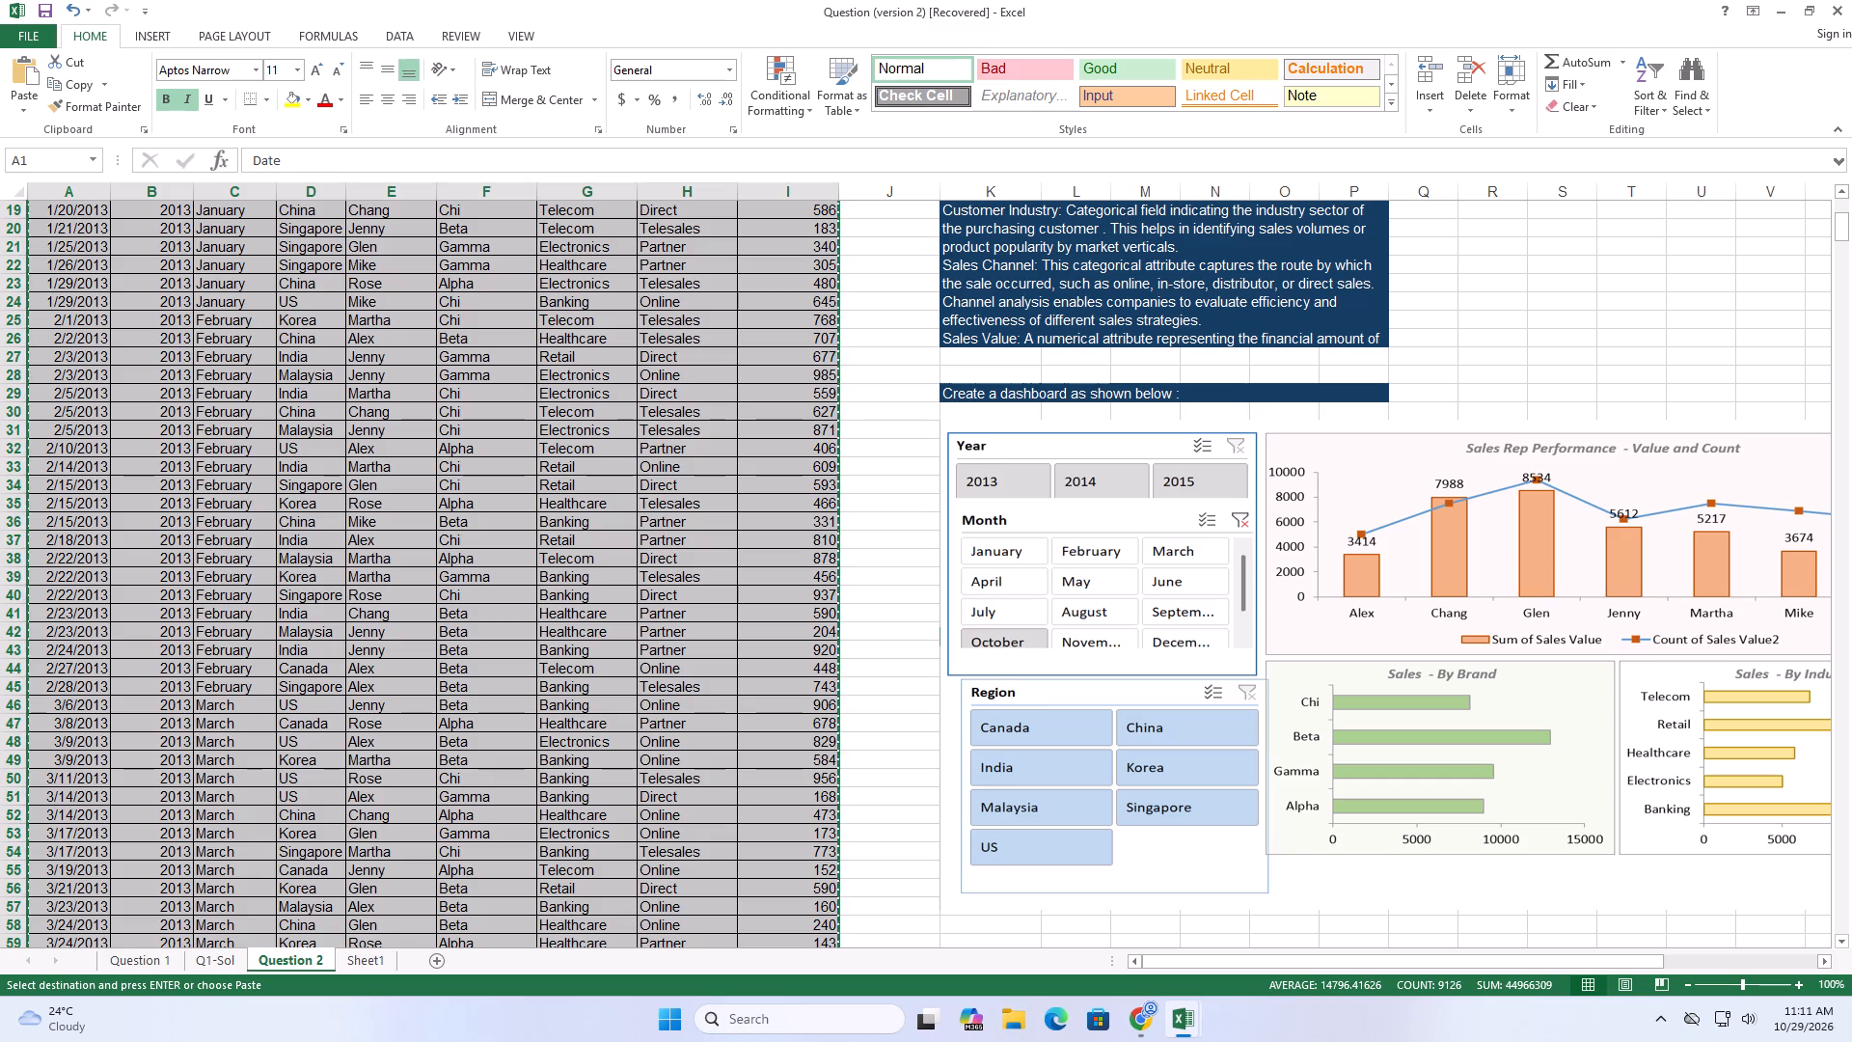
{"action": "scroll", "coordinate": [437, 389], "scroll_direction": "up", "scroll_amount": 7}
{"action": "scroll", "coordinate": [424, 379], "scroll_direction": "down", "scroll_amount": 1}
{"action": "scroll", "coordinate": [424, 379], "scroll_direction": "up", "scroll_amount": 1}
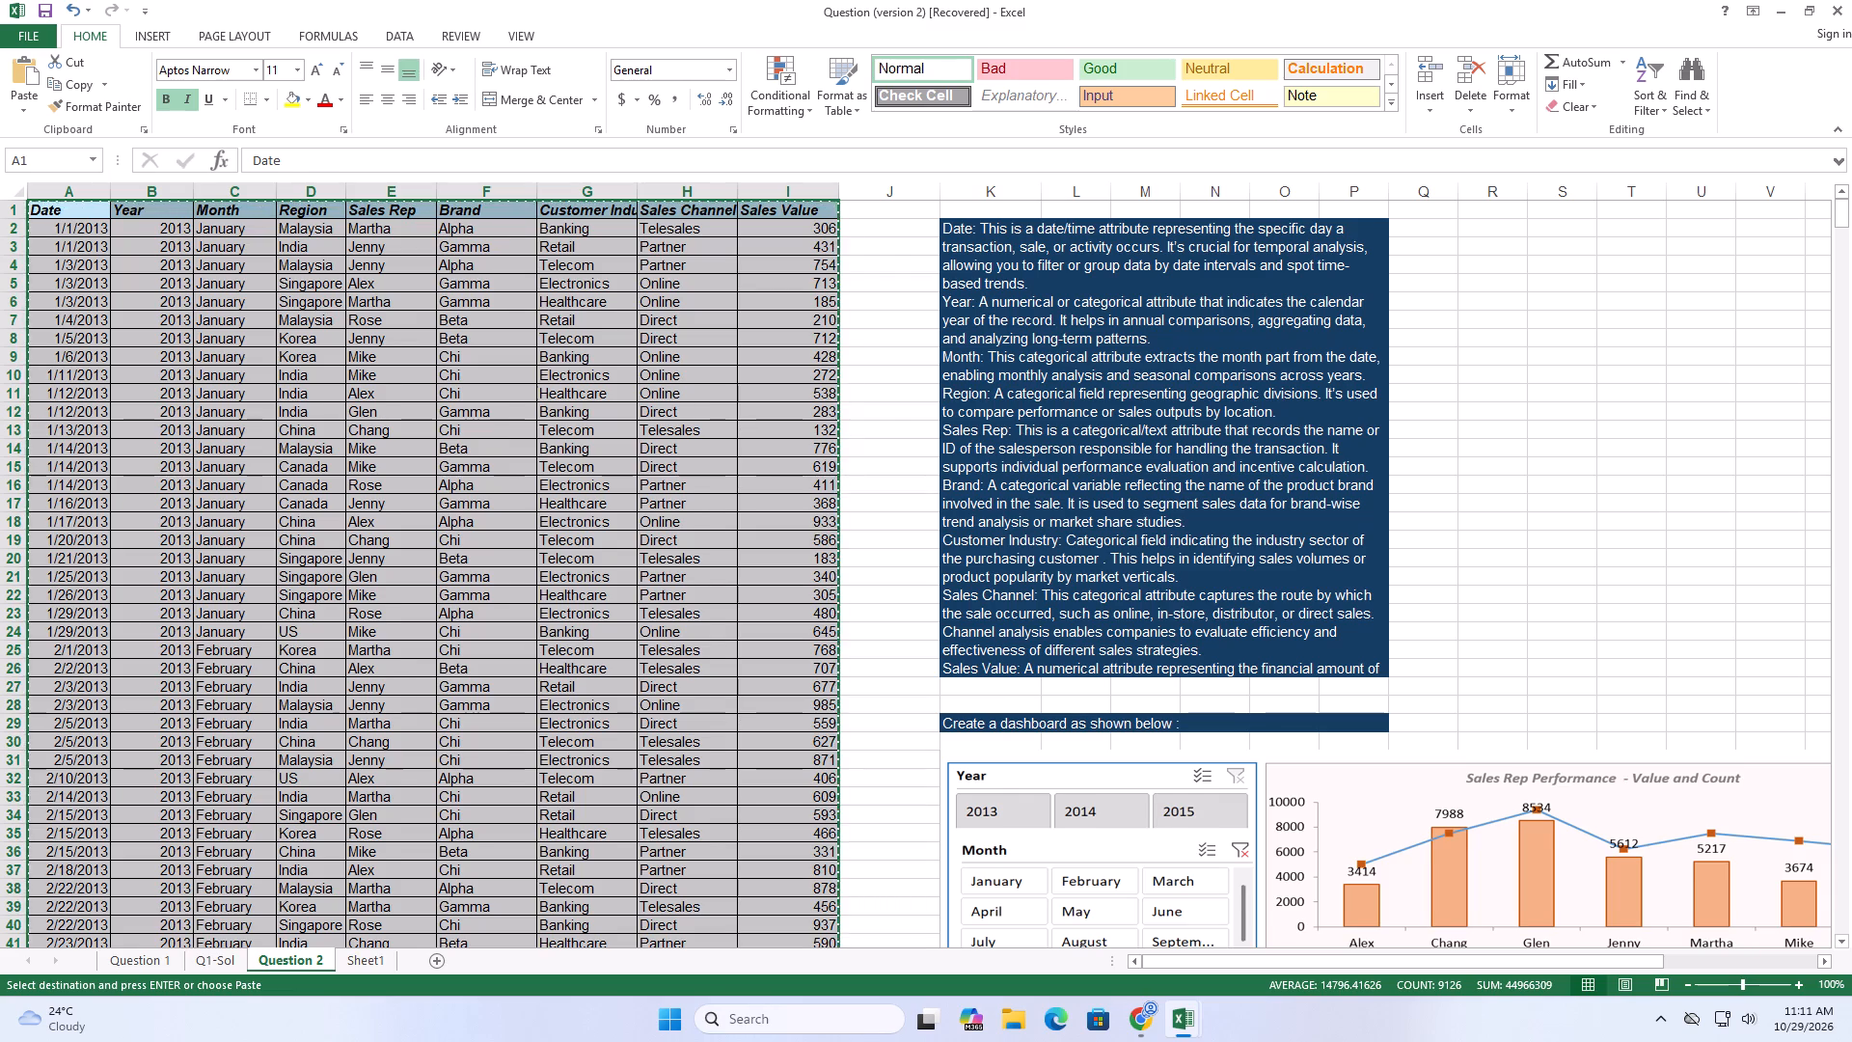
Review the Question 2 field descriptions and the layout of the reference dashboard's slicers and charts.
{"action": "scroll", "coordinate": [1411, 532], "scroll_direction": "down", "scroll_amount": 2}
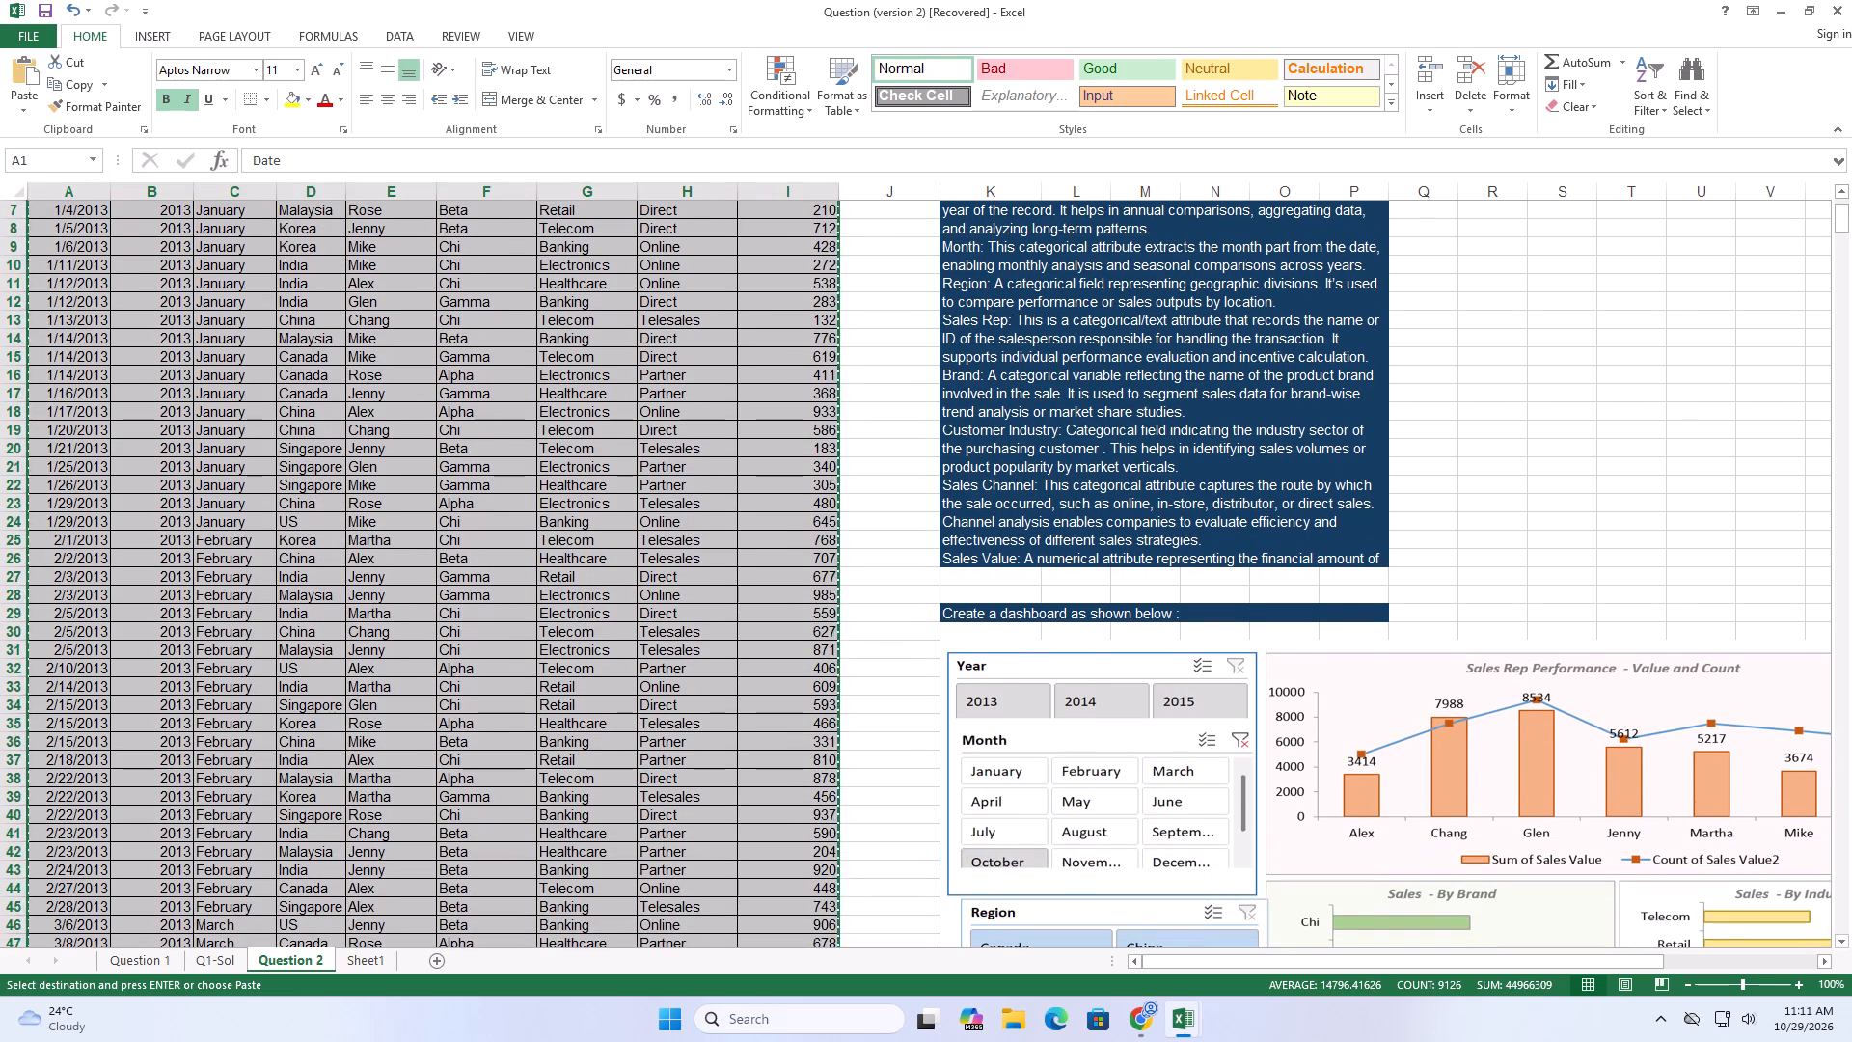
{"action": "scroll", "coordinate": [1413, 531], "scroll_direction": "down", "scroll_amount": 1}
{"action": "scroll", "coordinate": [1414, 530], "scroll_direction": "up", "scroll_amount": 4}
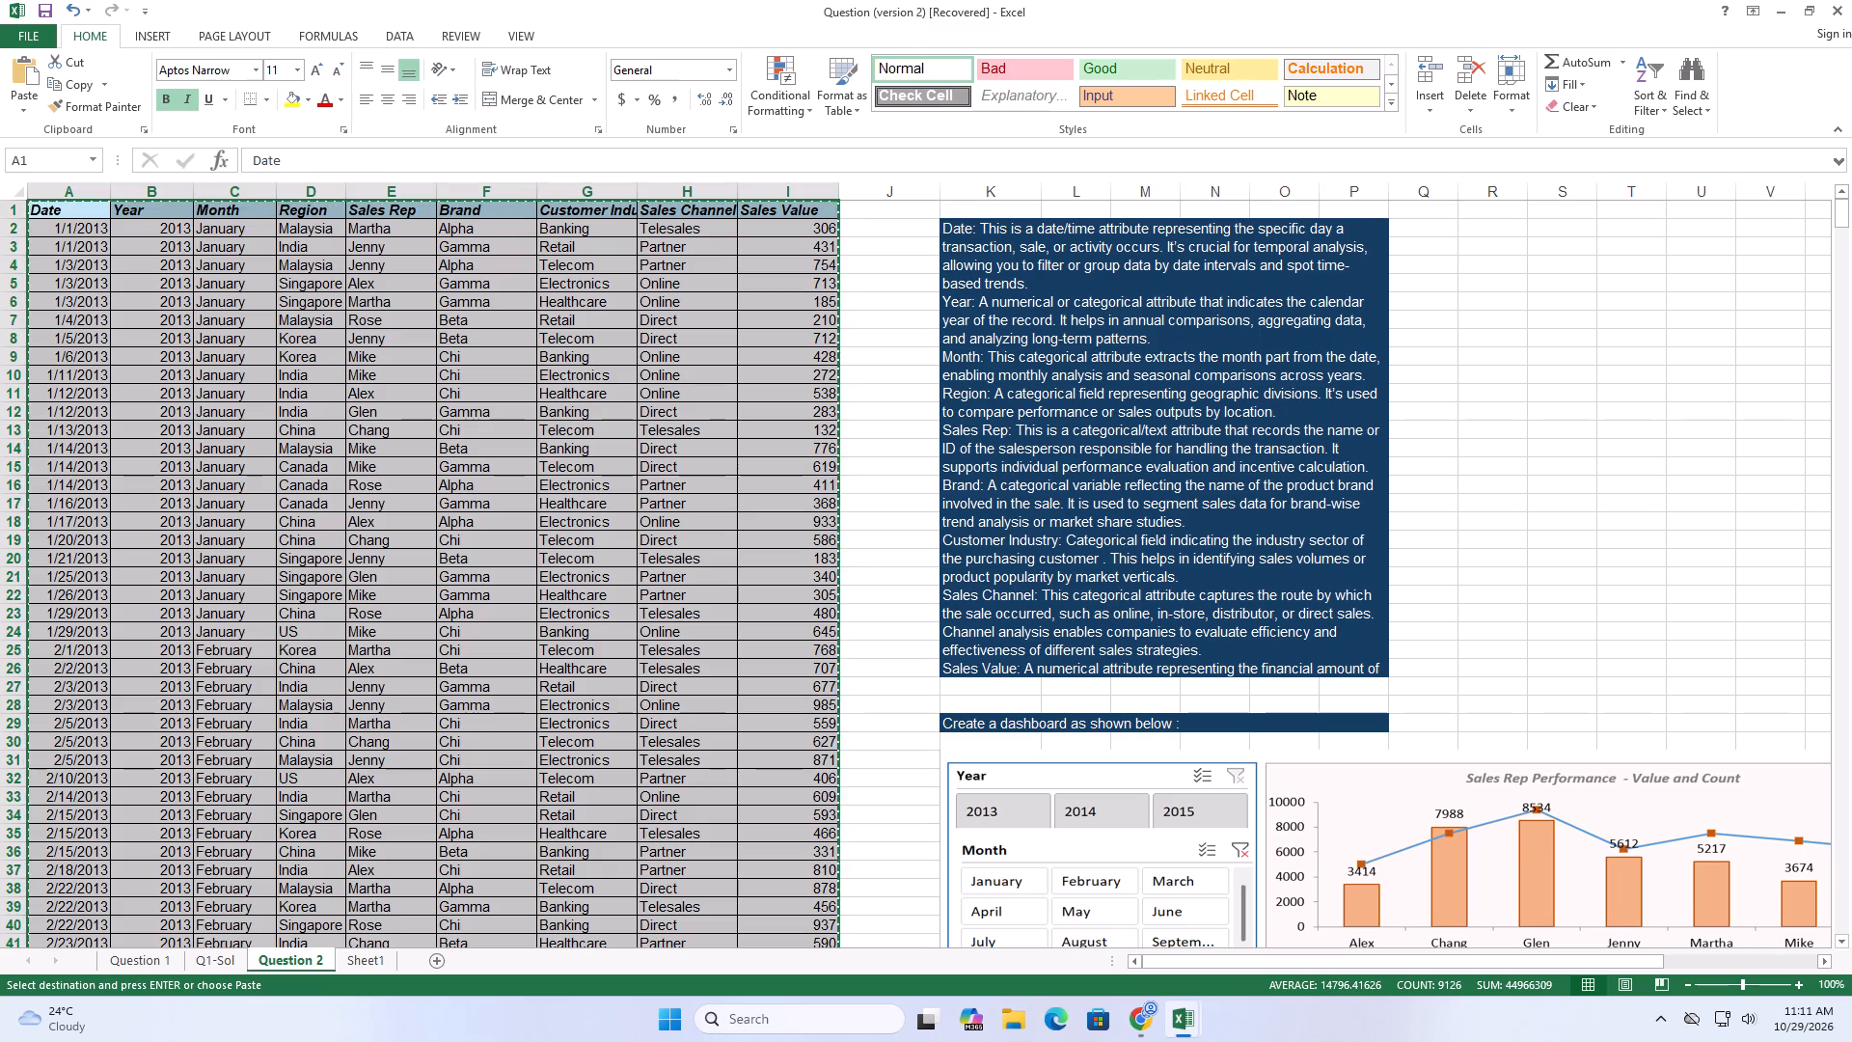
{"action": "scroll", "coordinate": [1414, 530], "scroll_direction": "down", "scroll_amount": 3}
{"action": "scroll", "coordinate": [1414, 530], "scroll_direction": "up", "scroll_amount": 6}
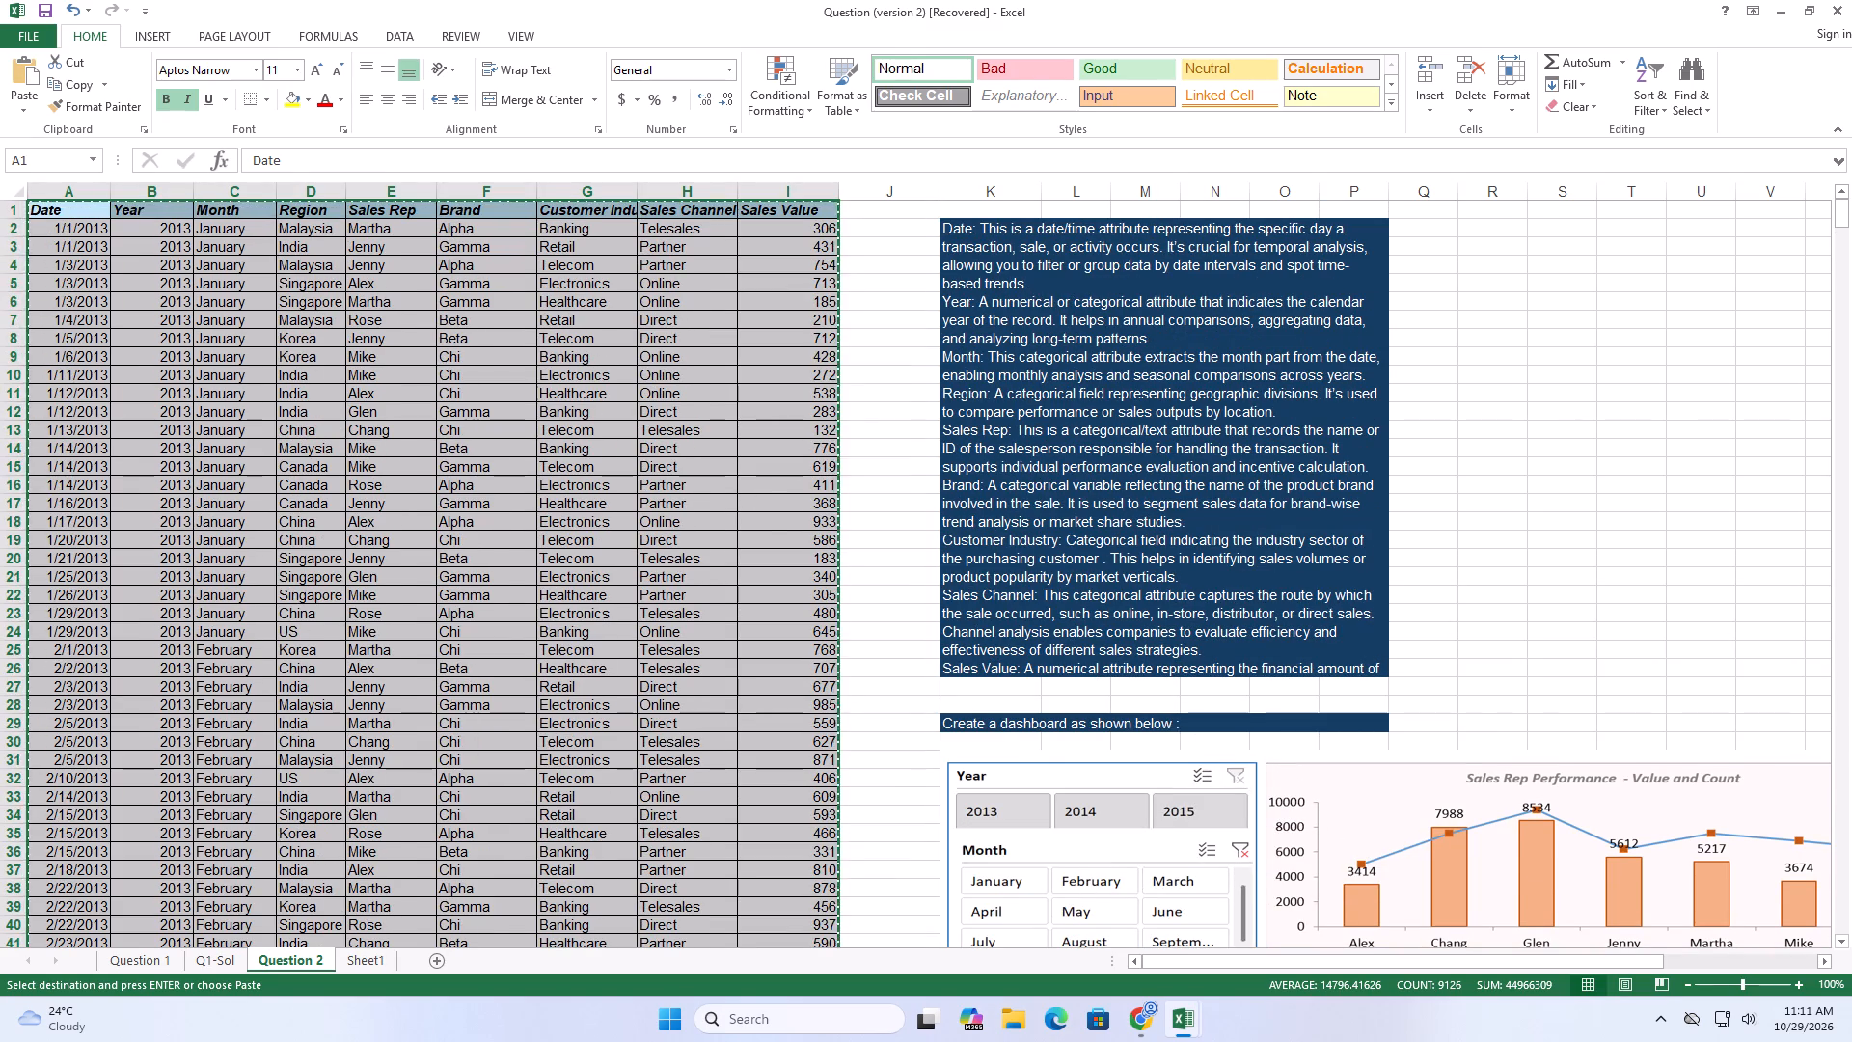
{"action": "scroll", "coordinate": [1552, 385], "scroll_direction": "down", "scroll_amount": 4}
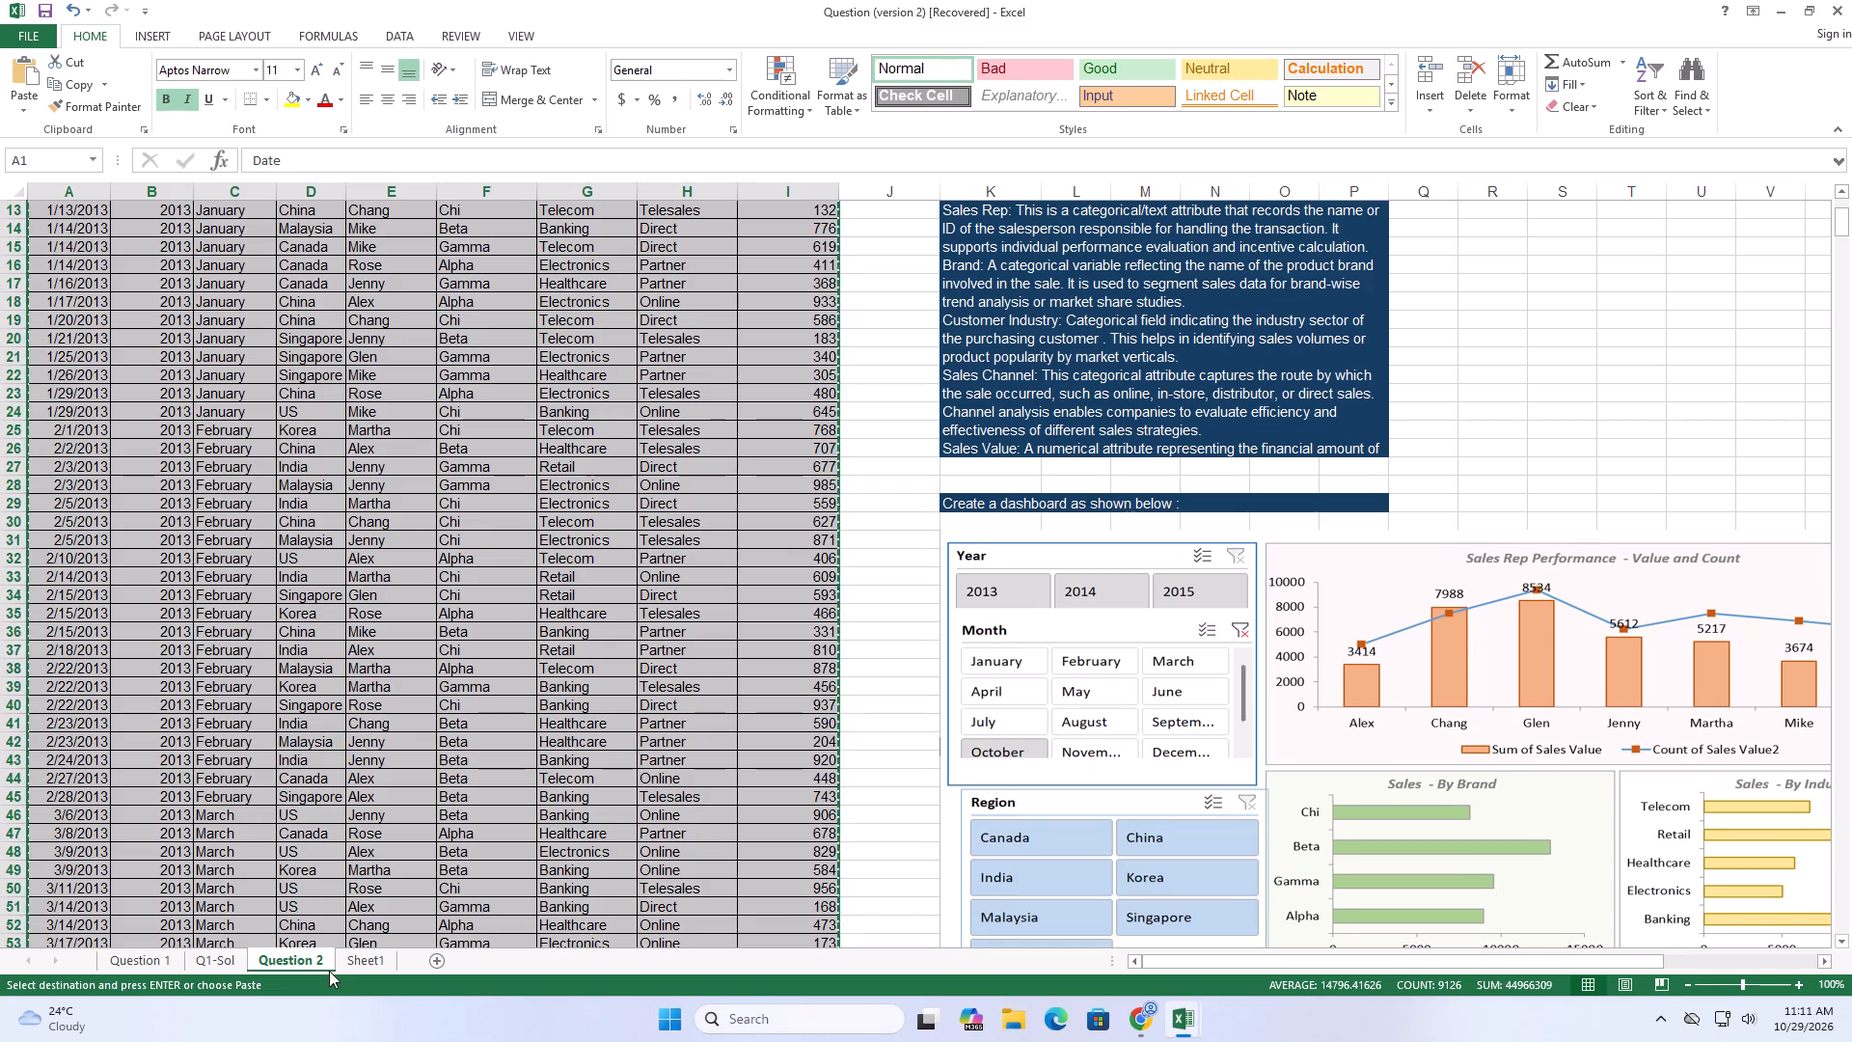
Create a PivotTable from the Sheet1 data (A1:I1014) on a new worksheet, summing Sales Value with Sales Rep as rows.
{"action": "left_click", "coordinate": [362, 962]}
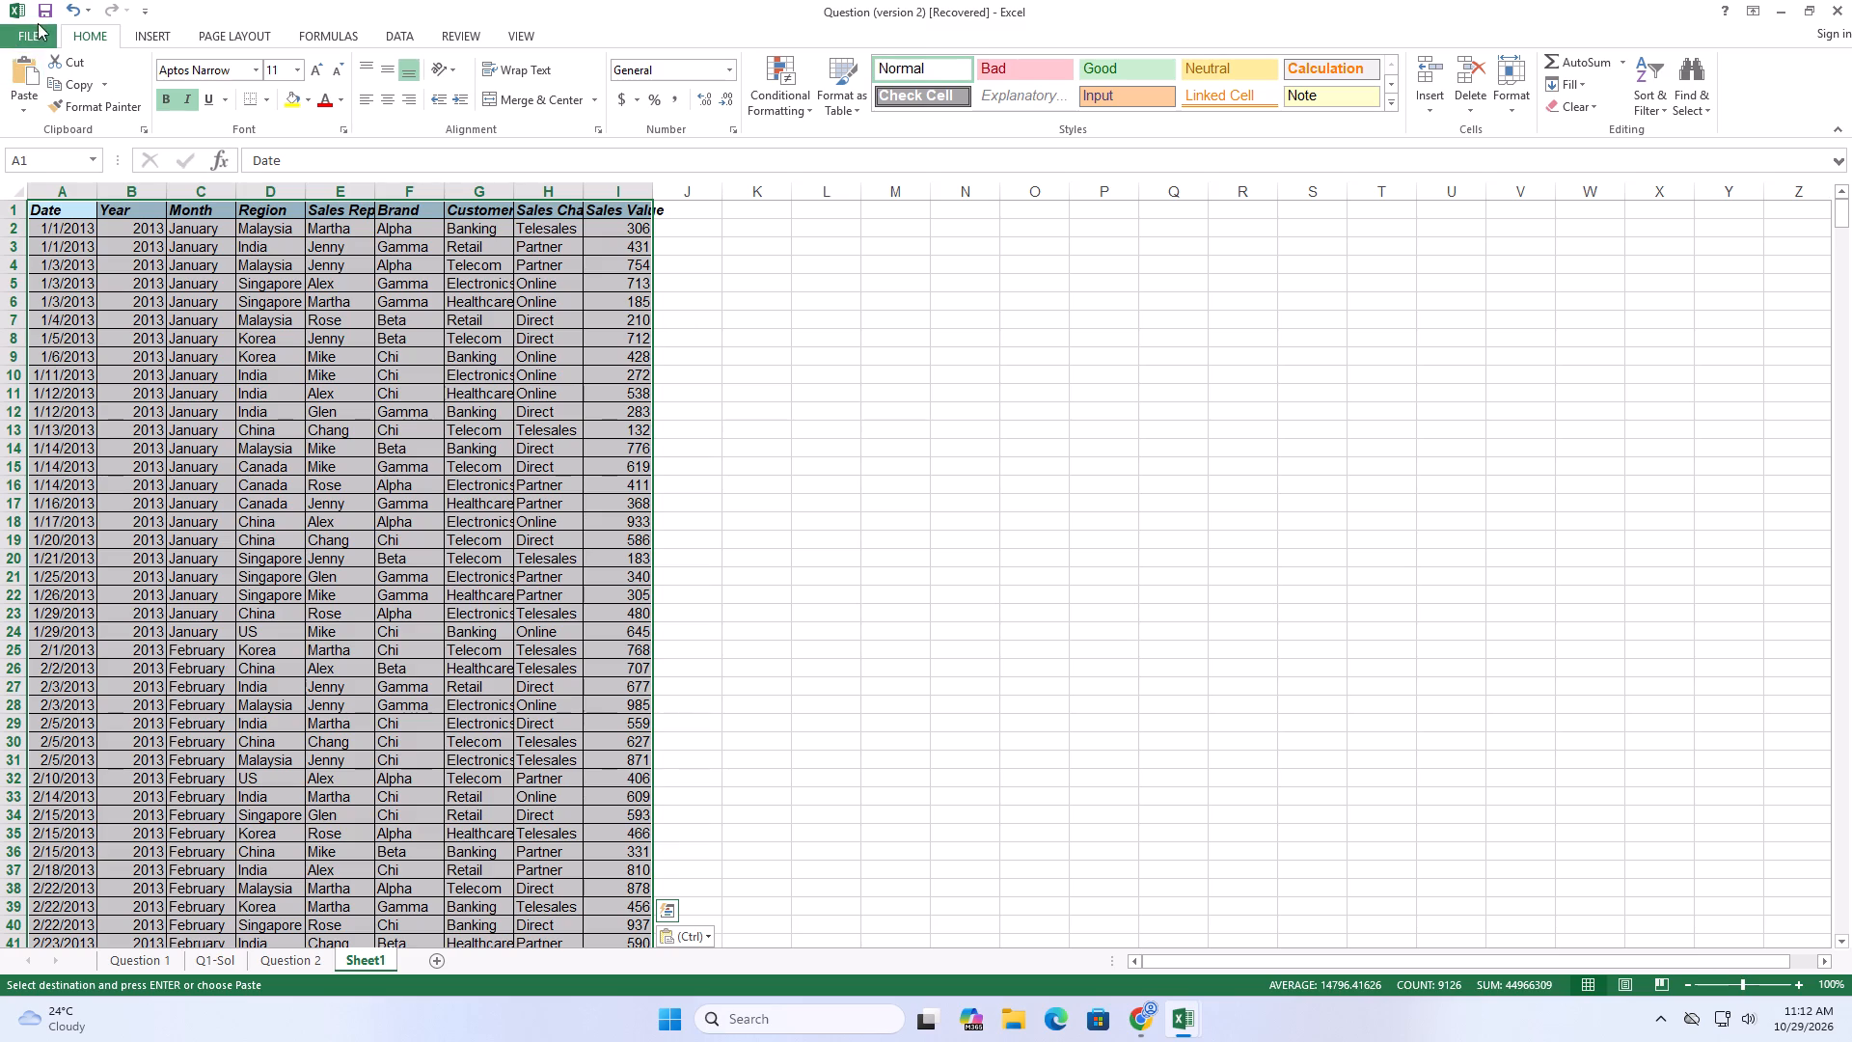
{"action": "left_click", "coordinate": [142, 41]}
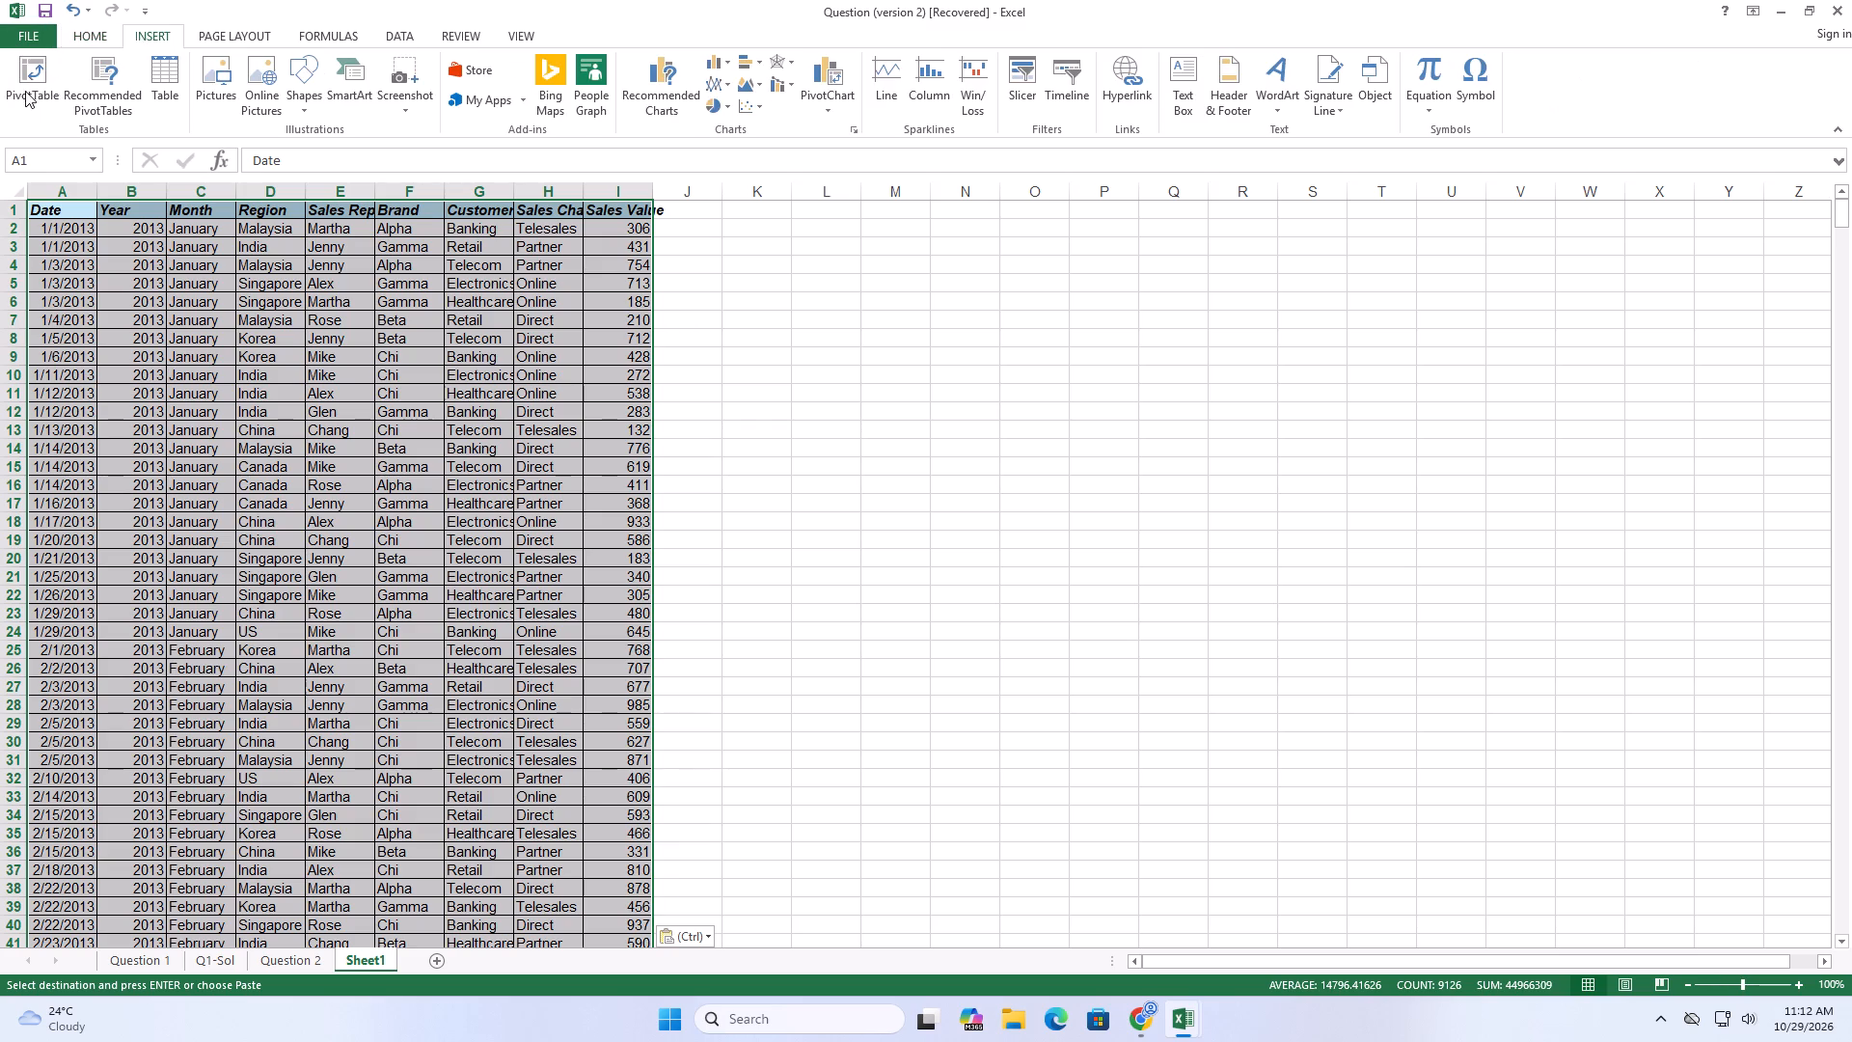
{"action": "left_click", "coordinate": [25, 91]}
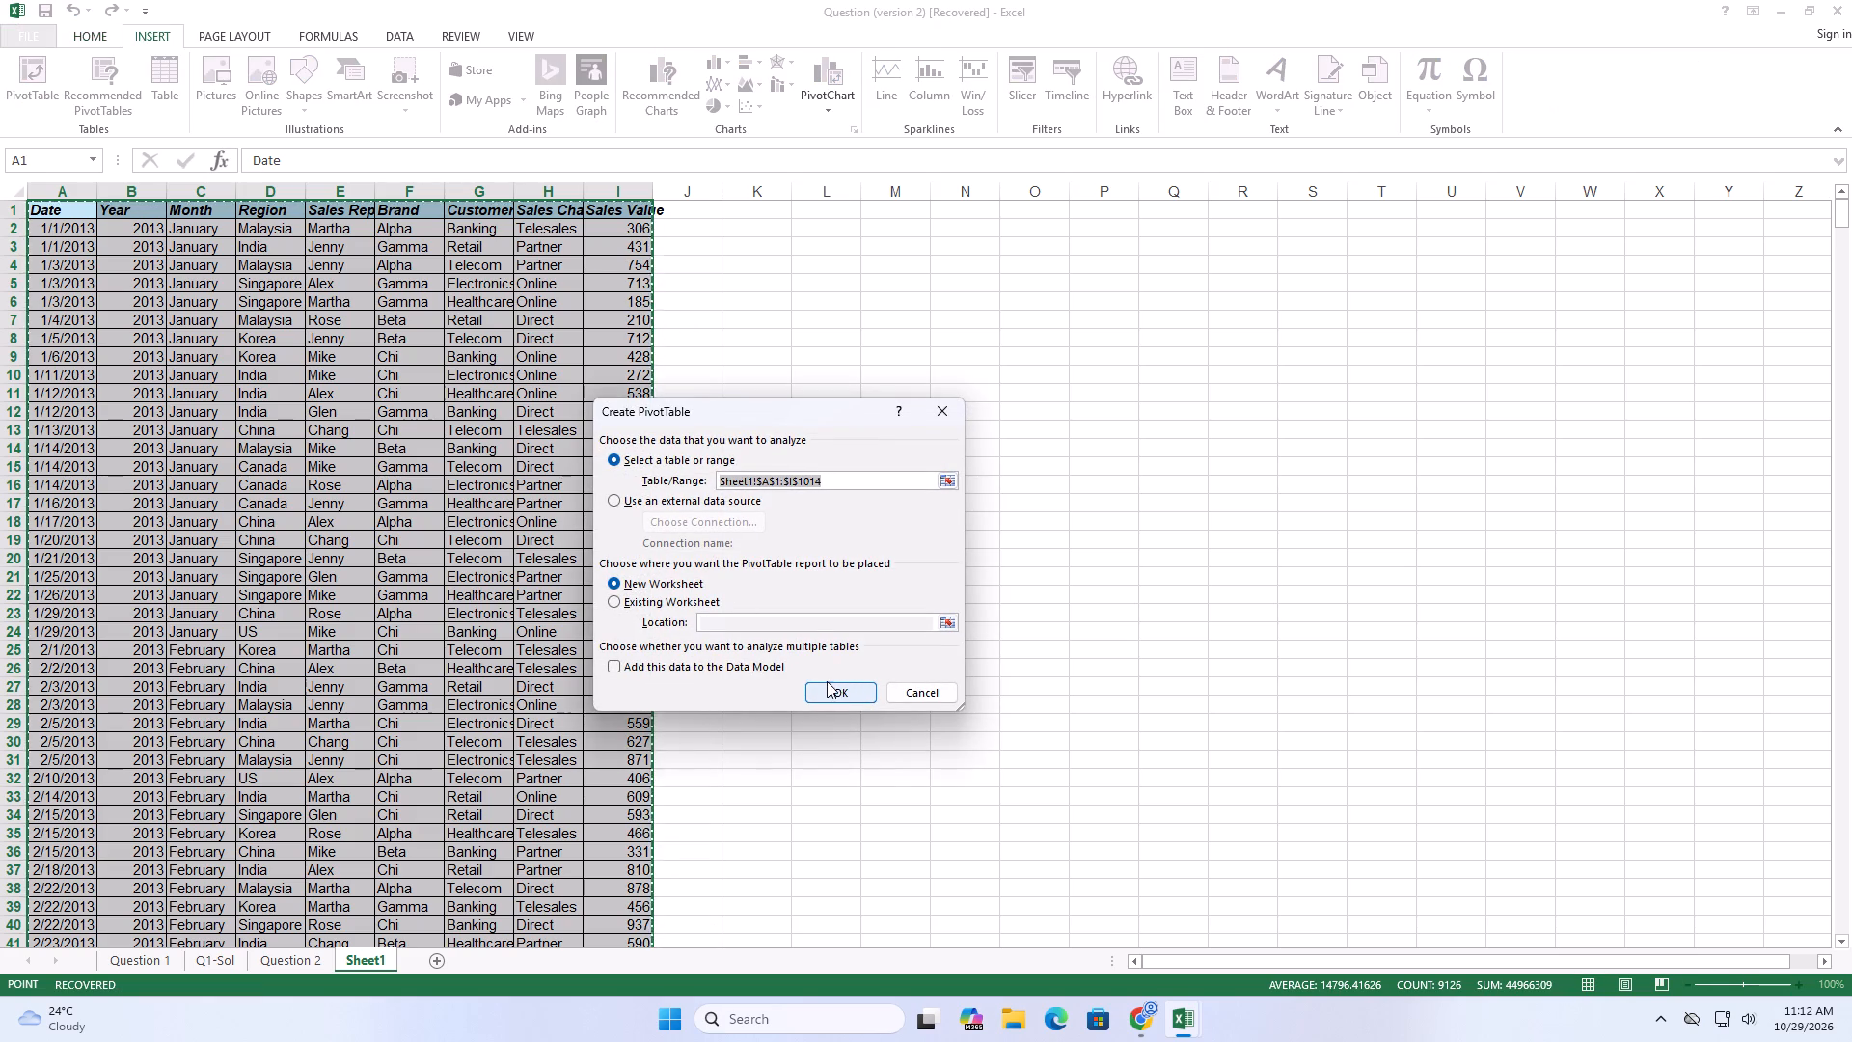
{"action": "left_click", "coordinate": [826, 687]}
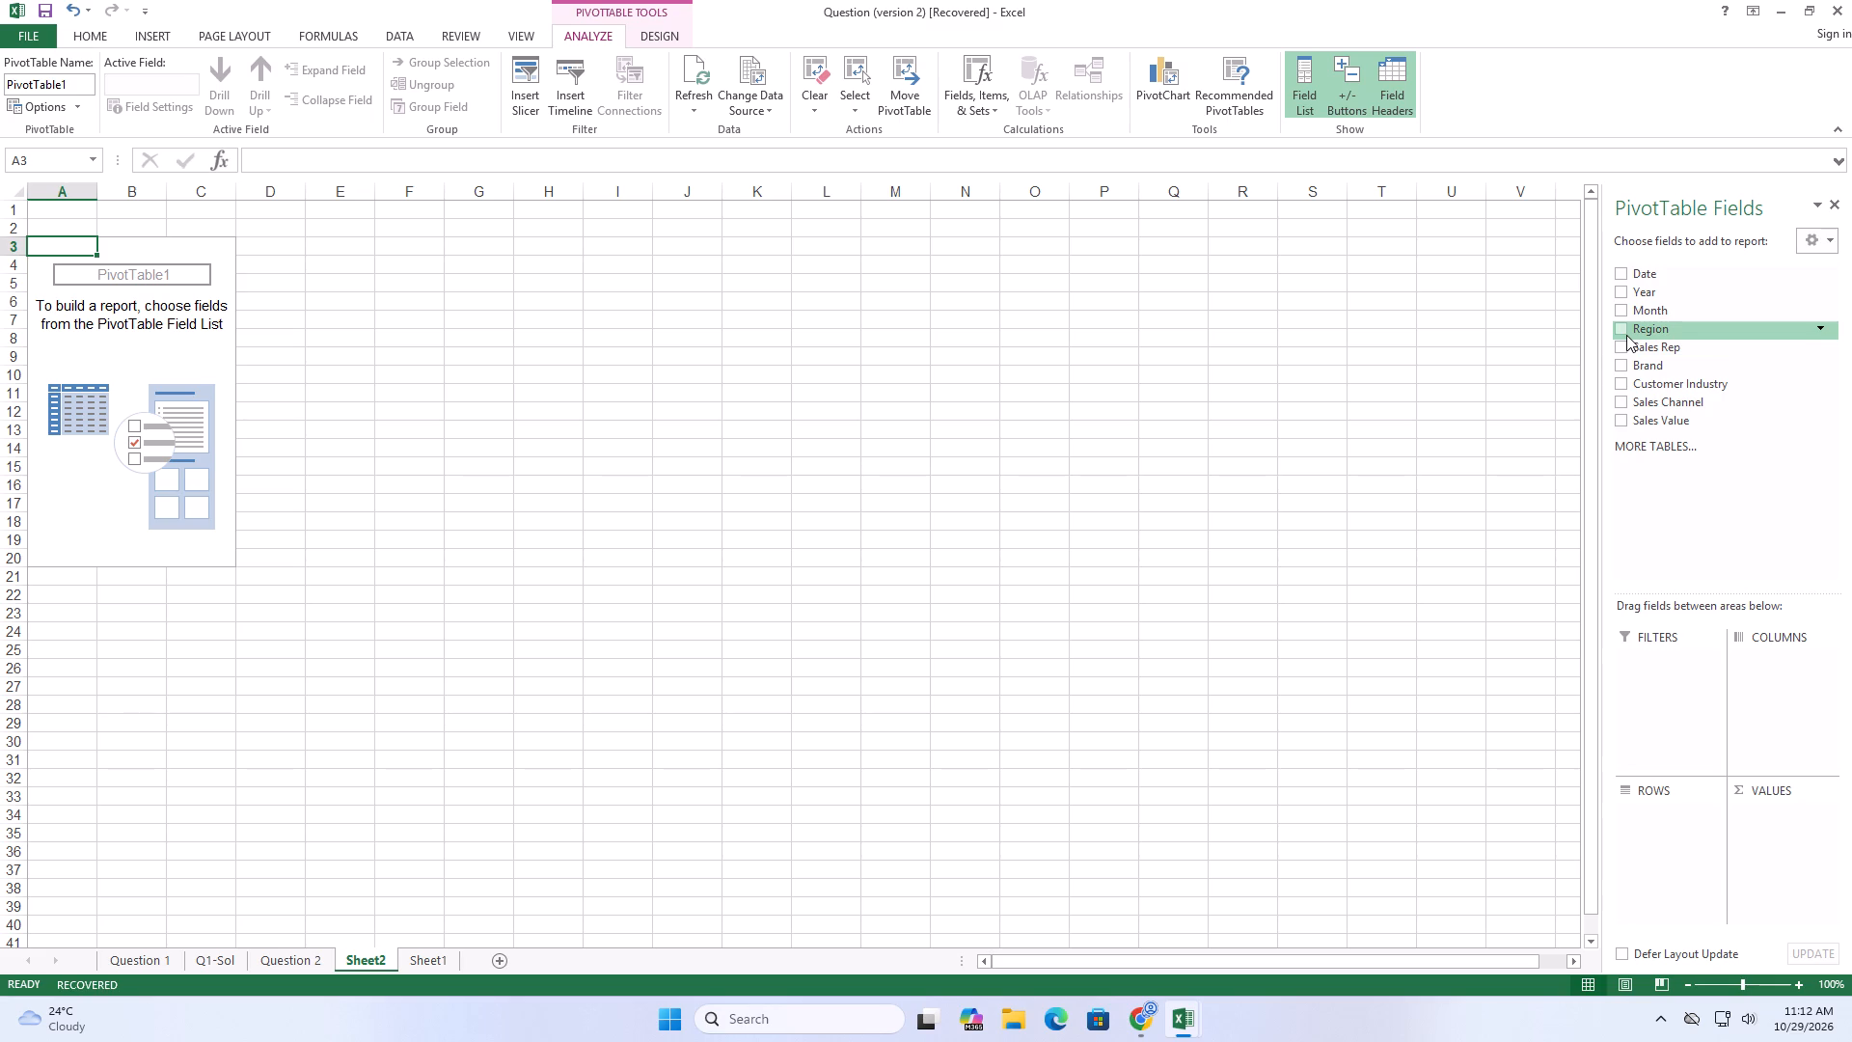
{"action": "left_click", "coordinate": [1628, 418]}
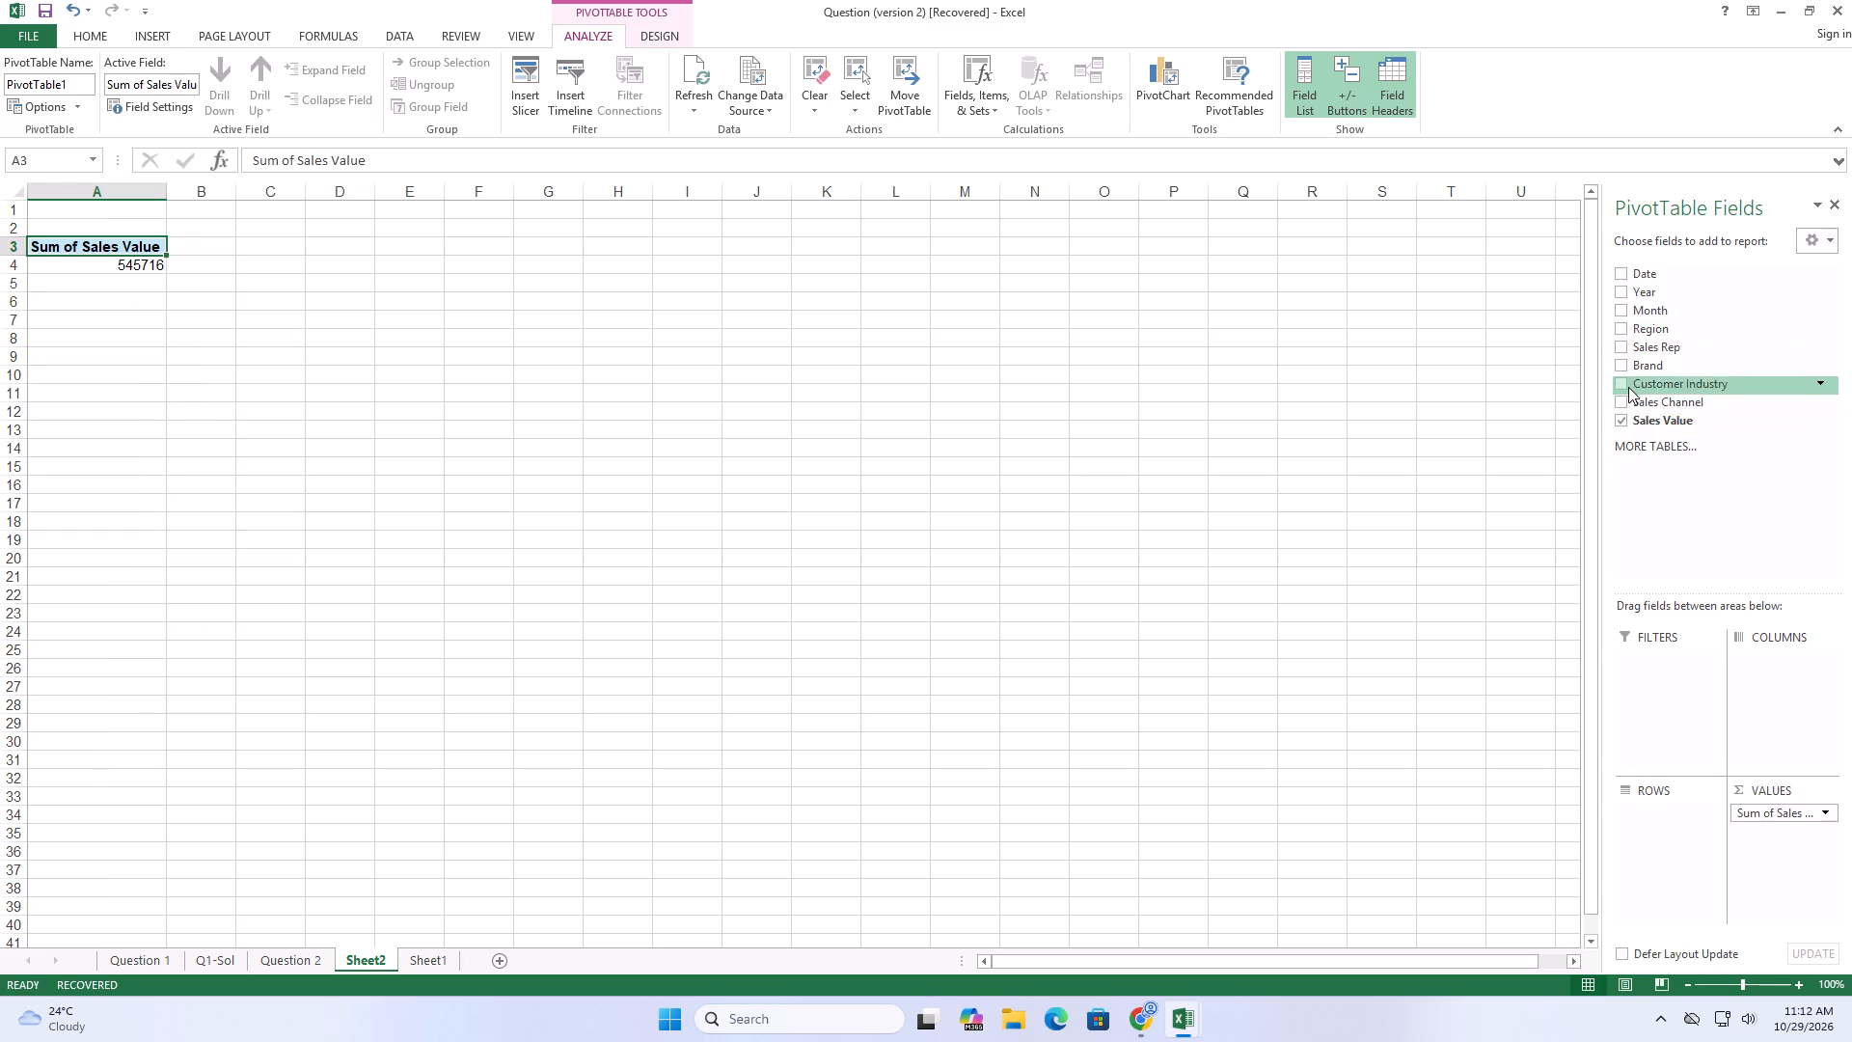
{"action": "left_click", "coordinate": [1625, 345]}
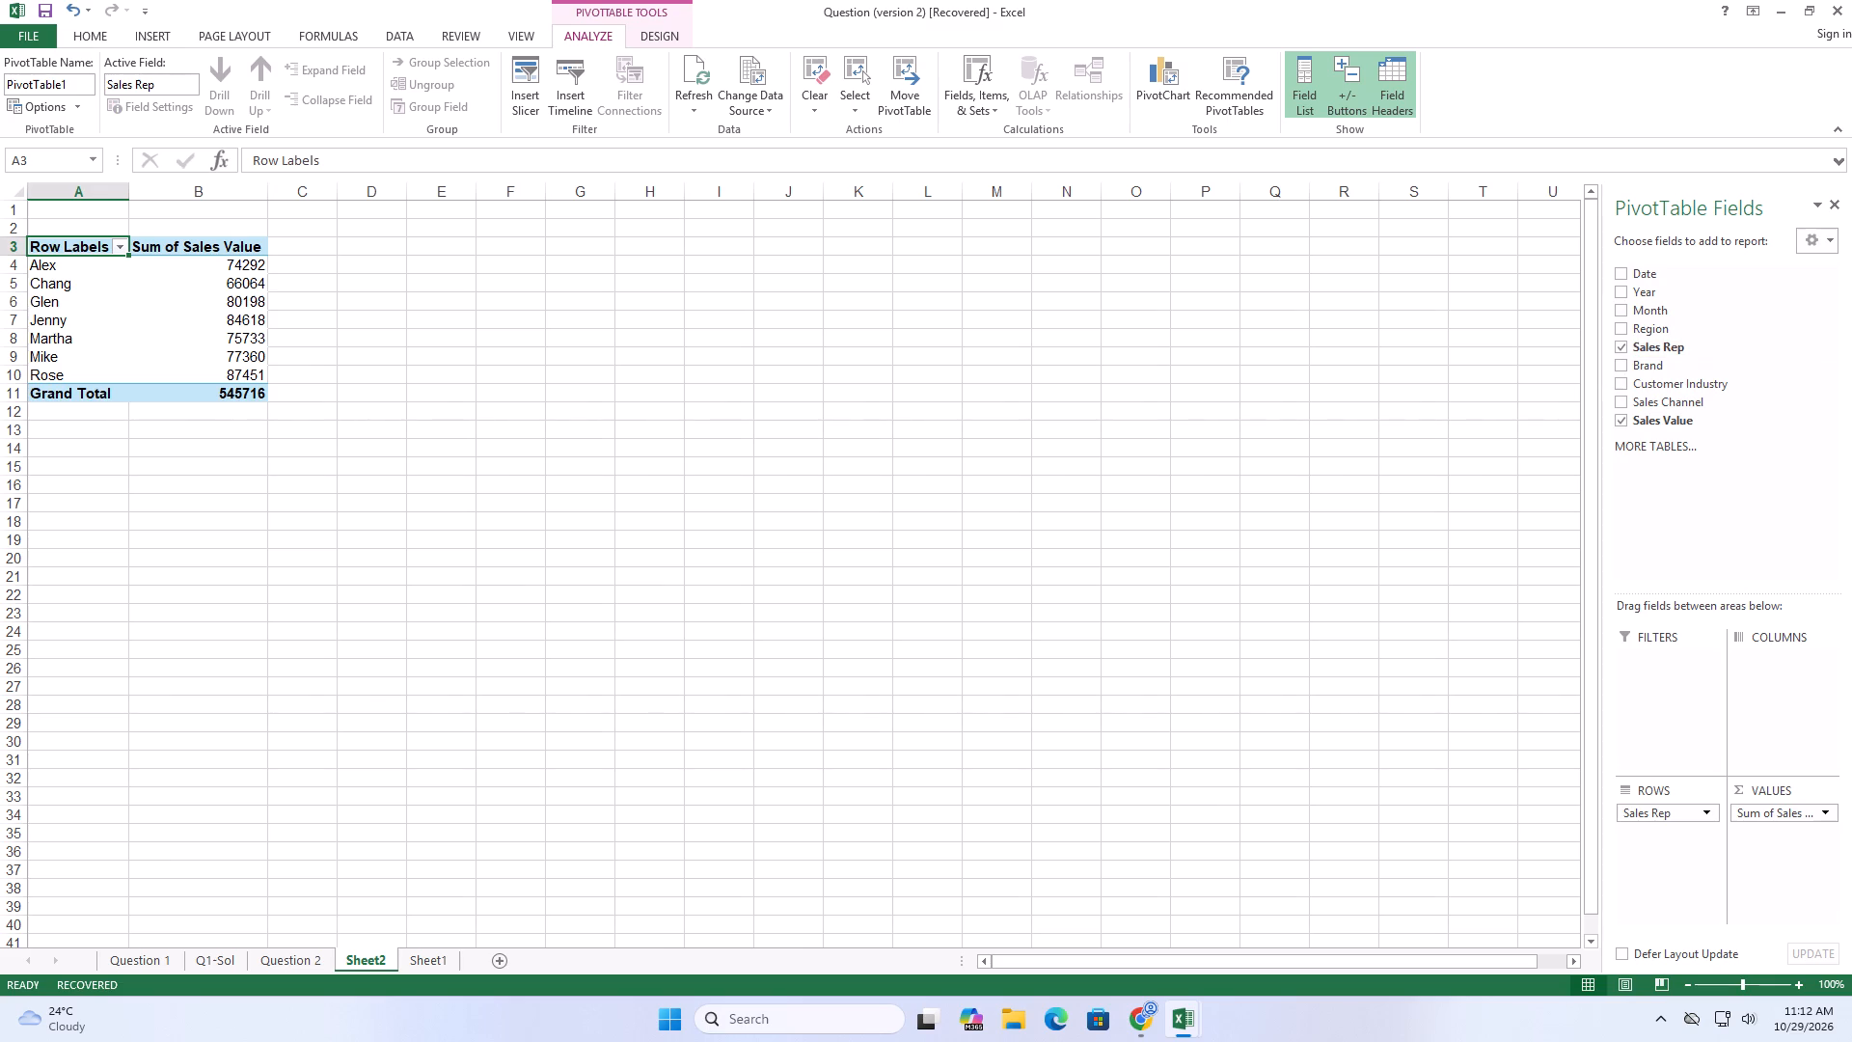
Compare the Sales Rep PivotTable on Sheet2 with the reference Sales Rep Performance chart on the Question 2 sheet.
{"action": "left_click", "coordinate": [299, 961]}
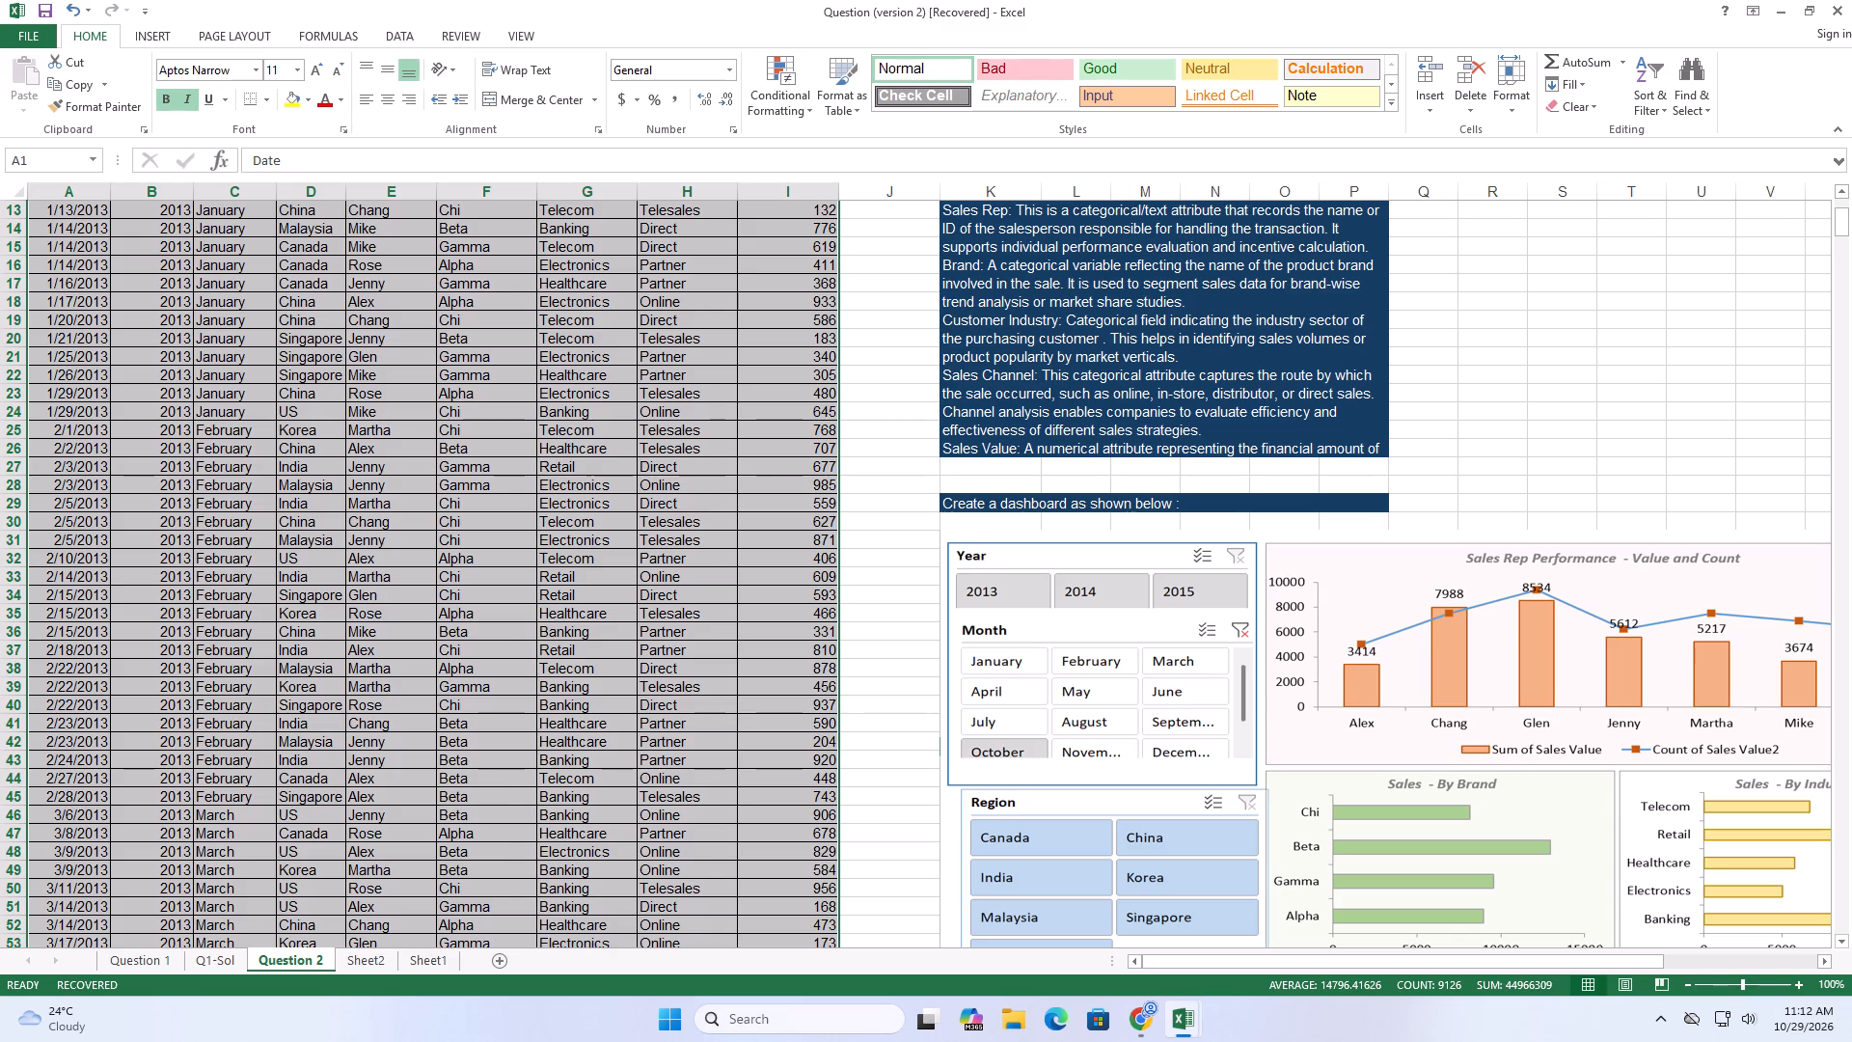
{"action": "left_click", "coordinate": [370, 964]}
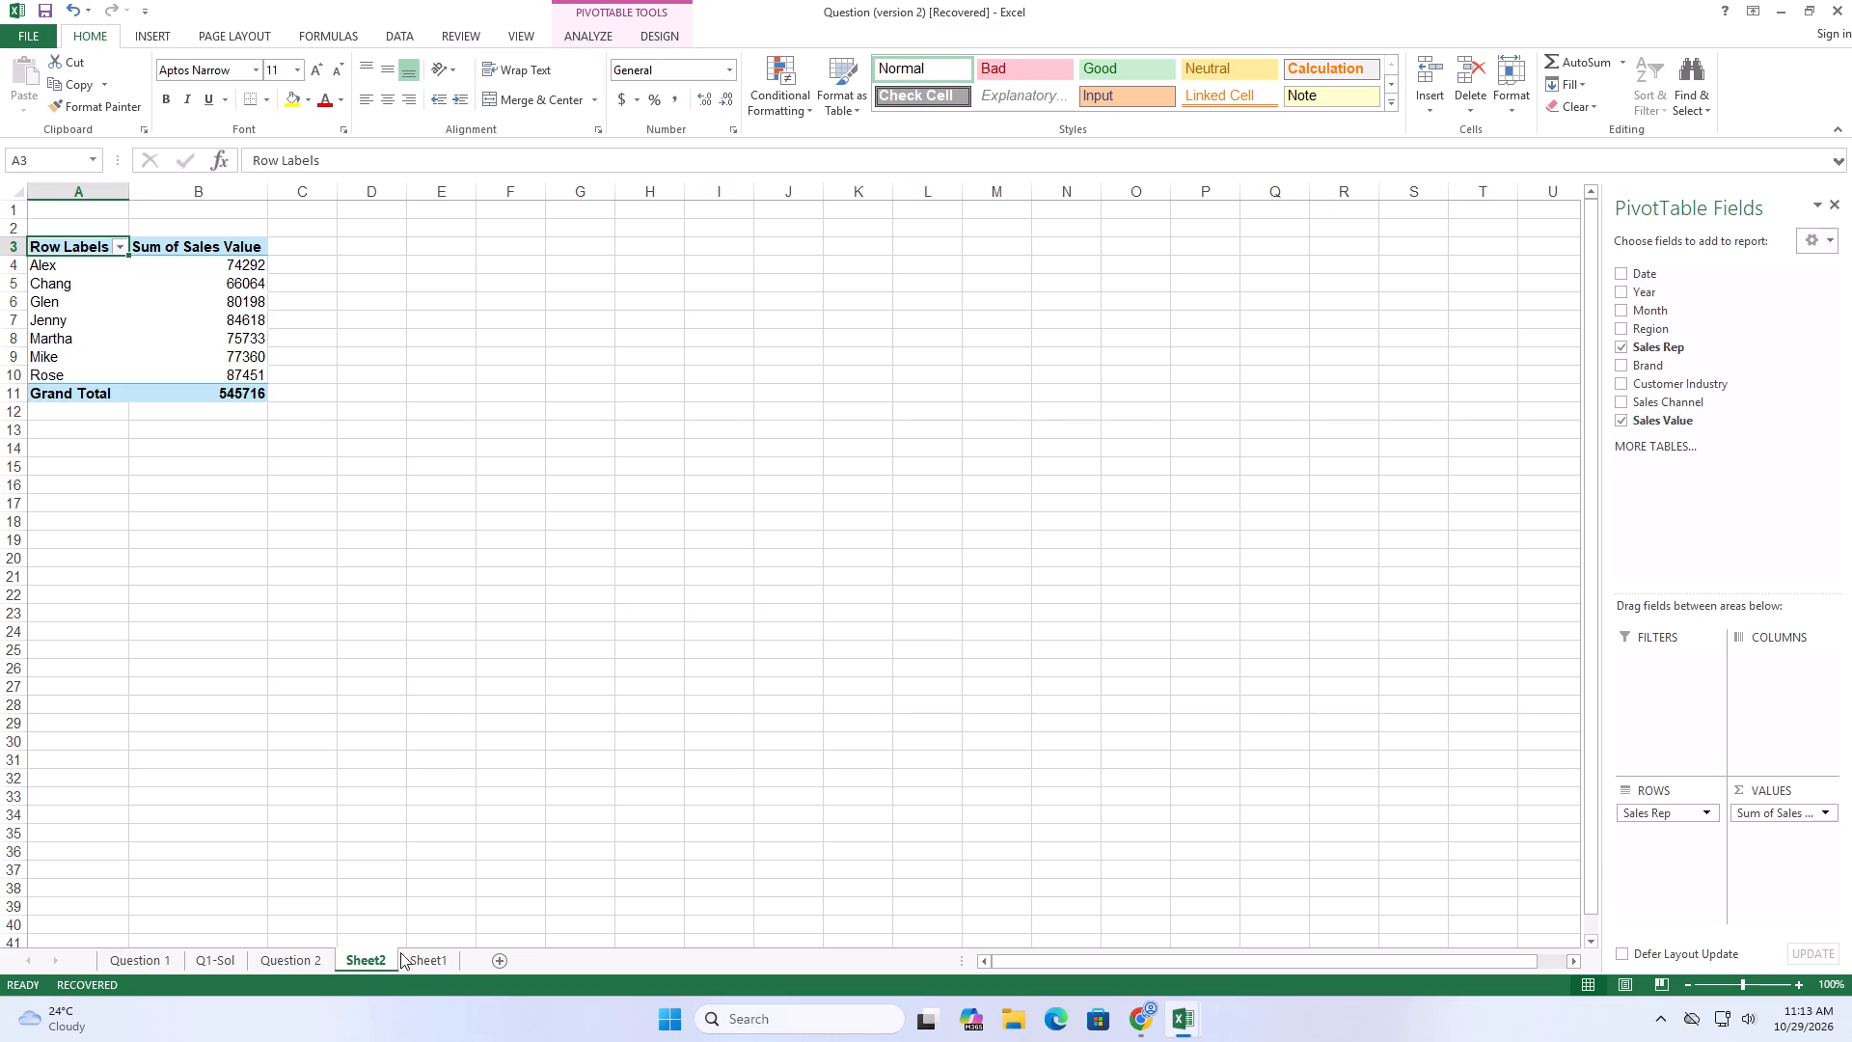
{"action": "left_click", "coordinate": [289, 960]}
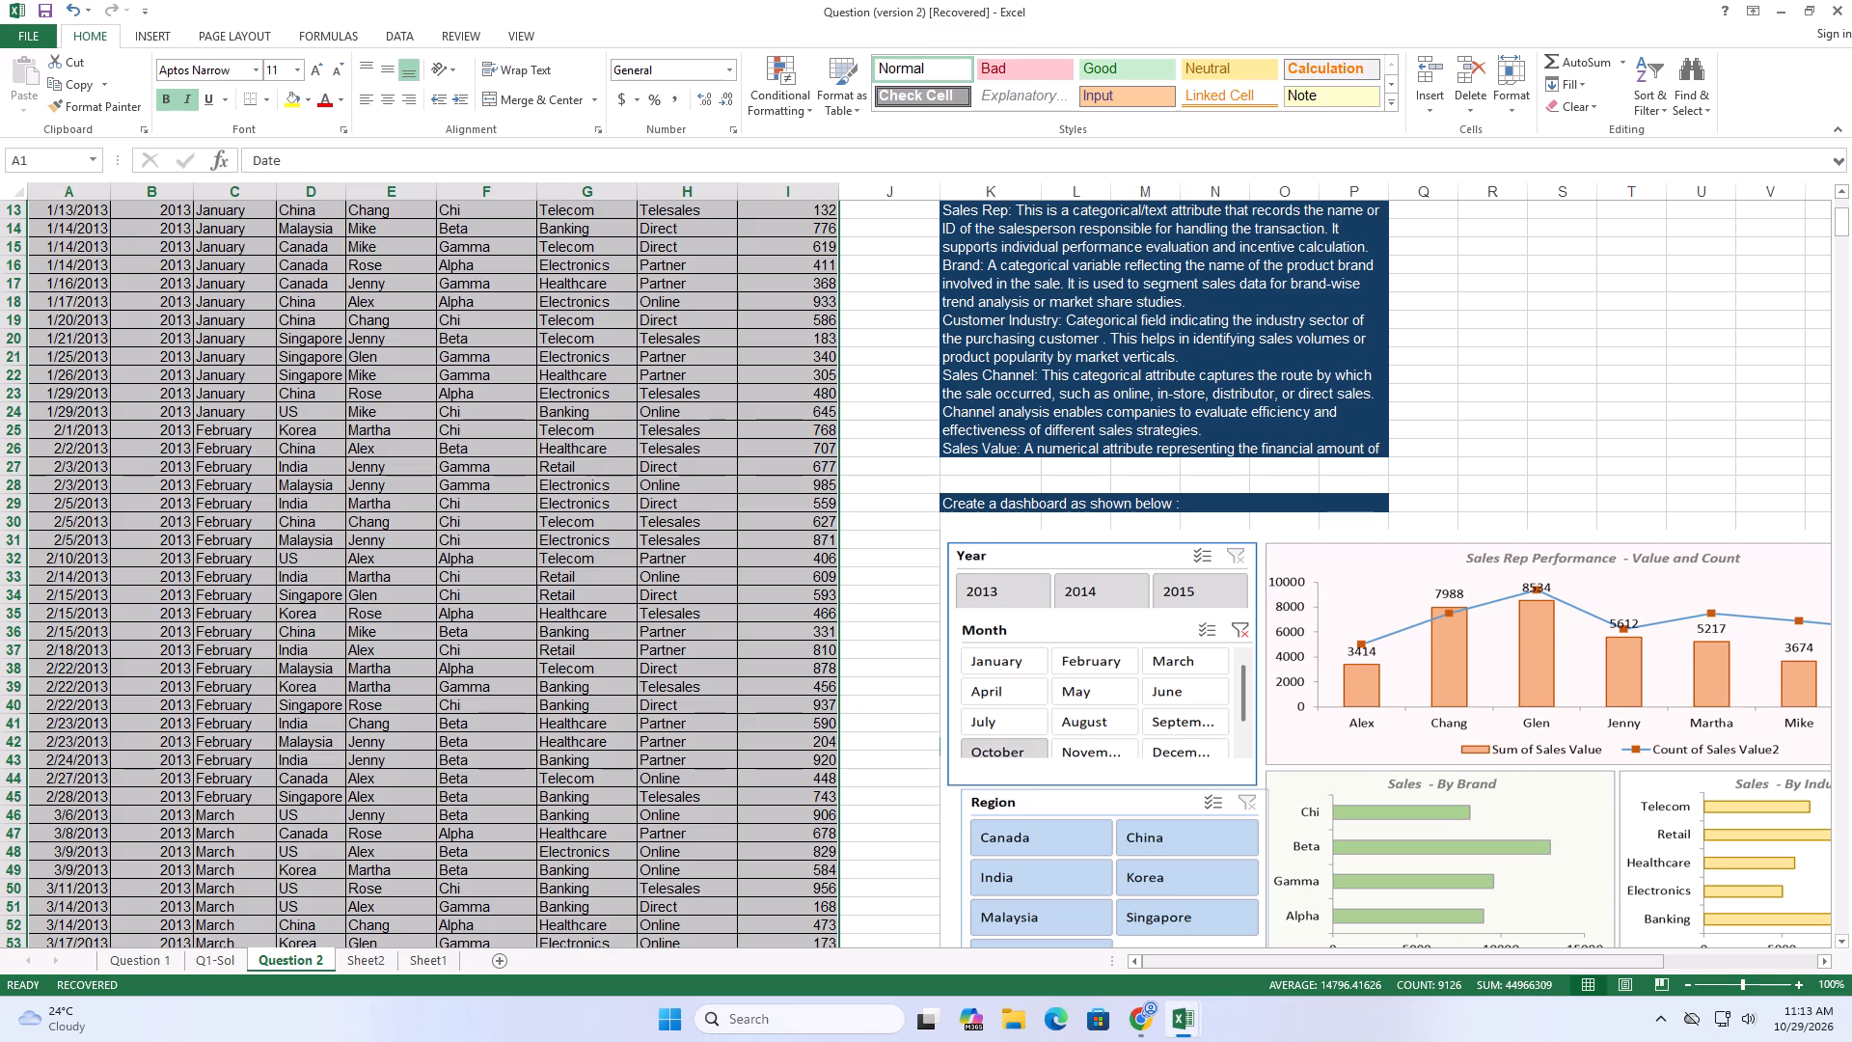
{"action": "left_click", "coordinate": [368, 969]}
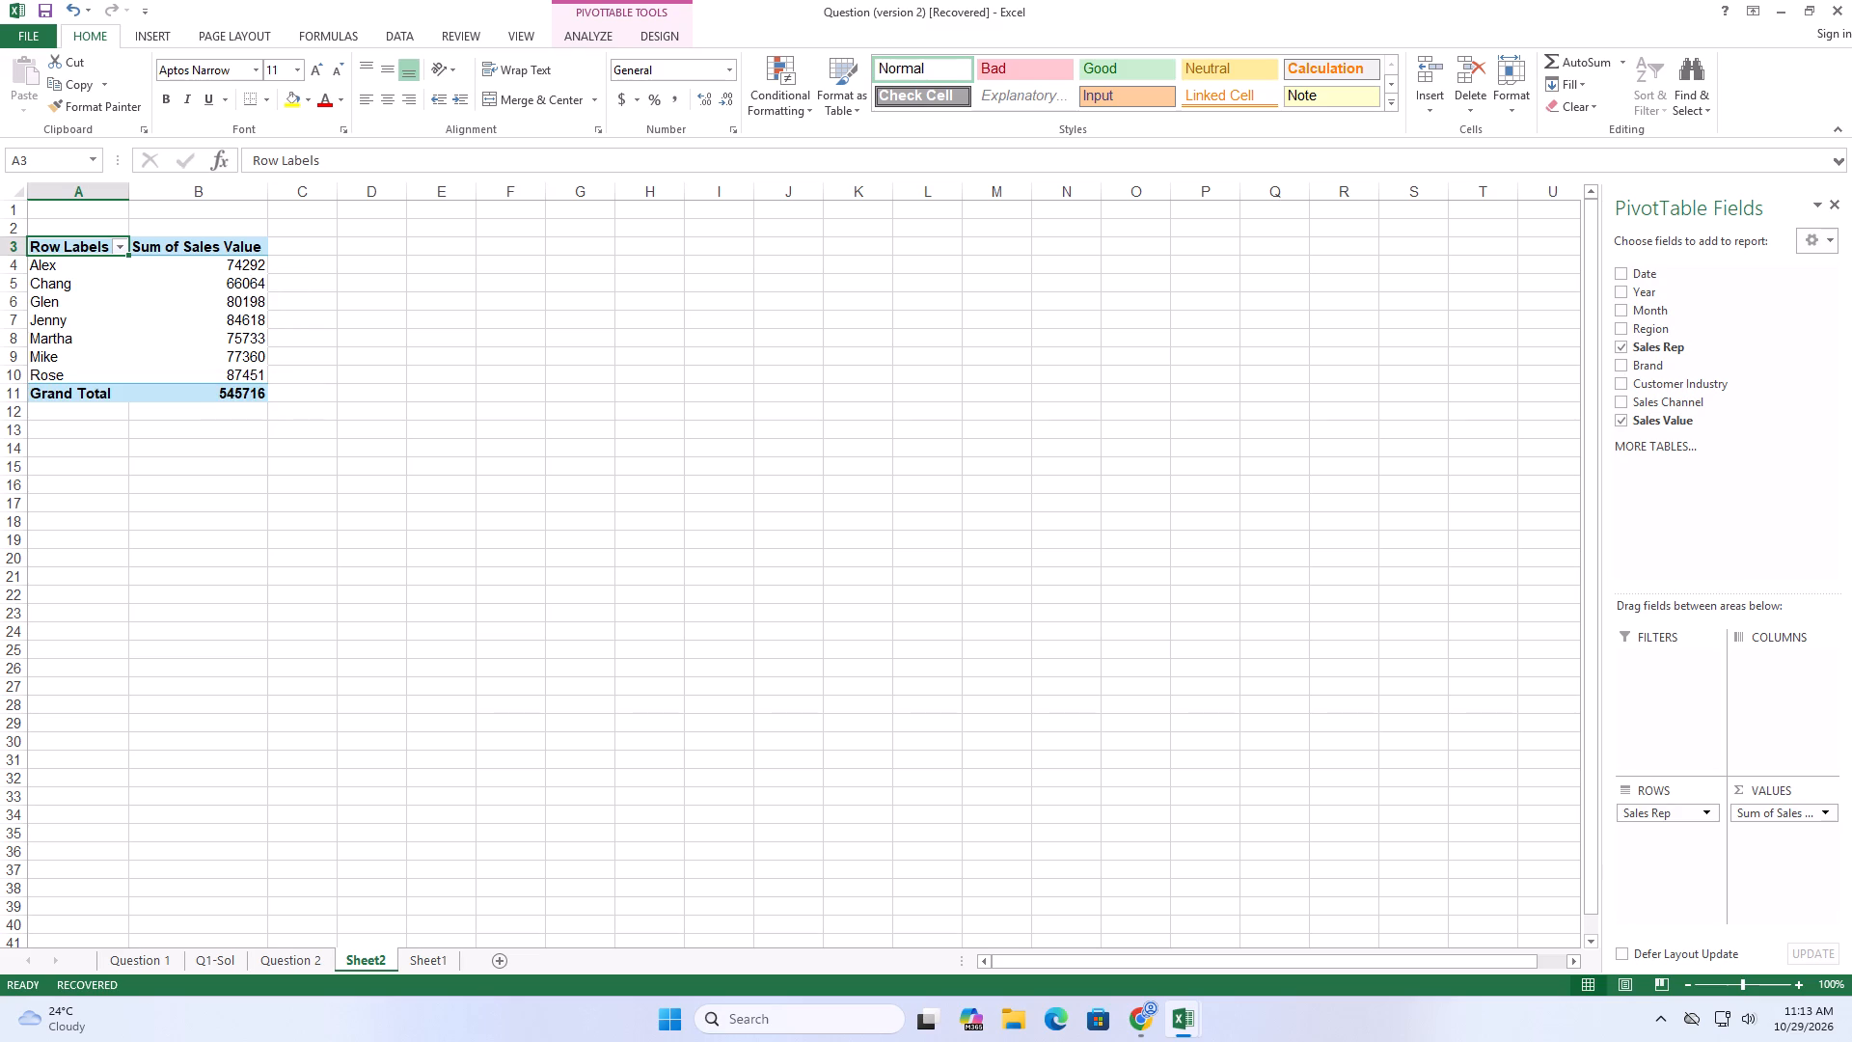
{"action": "left_click", "coordinate": [286, 968]}
{"action": "scroll", "coordinate": [407, 705], "scroll_direction": "up", "scroll_amount": 2}
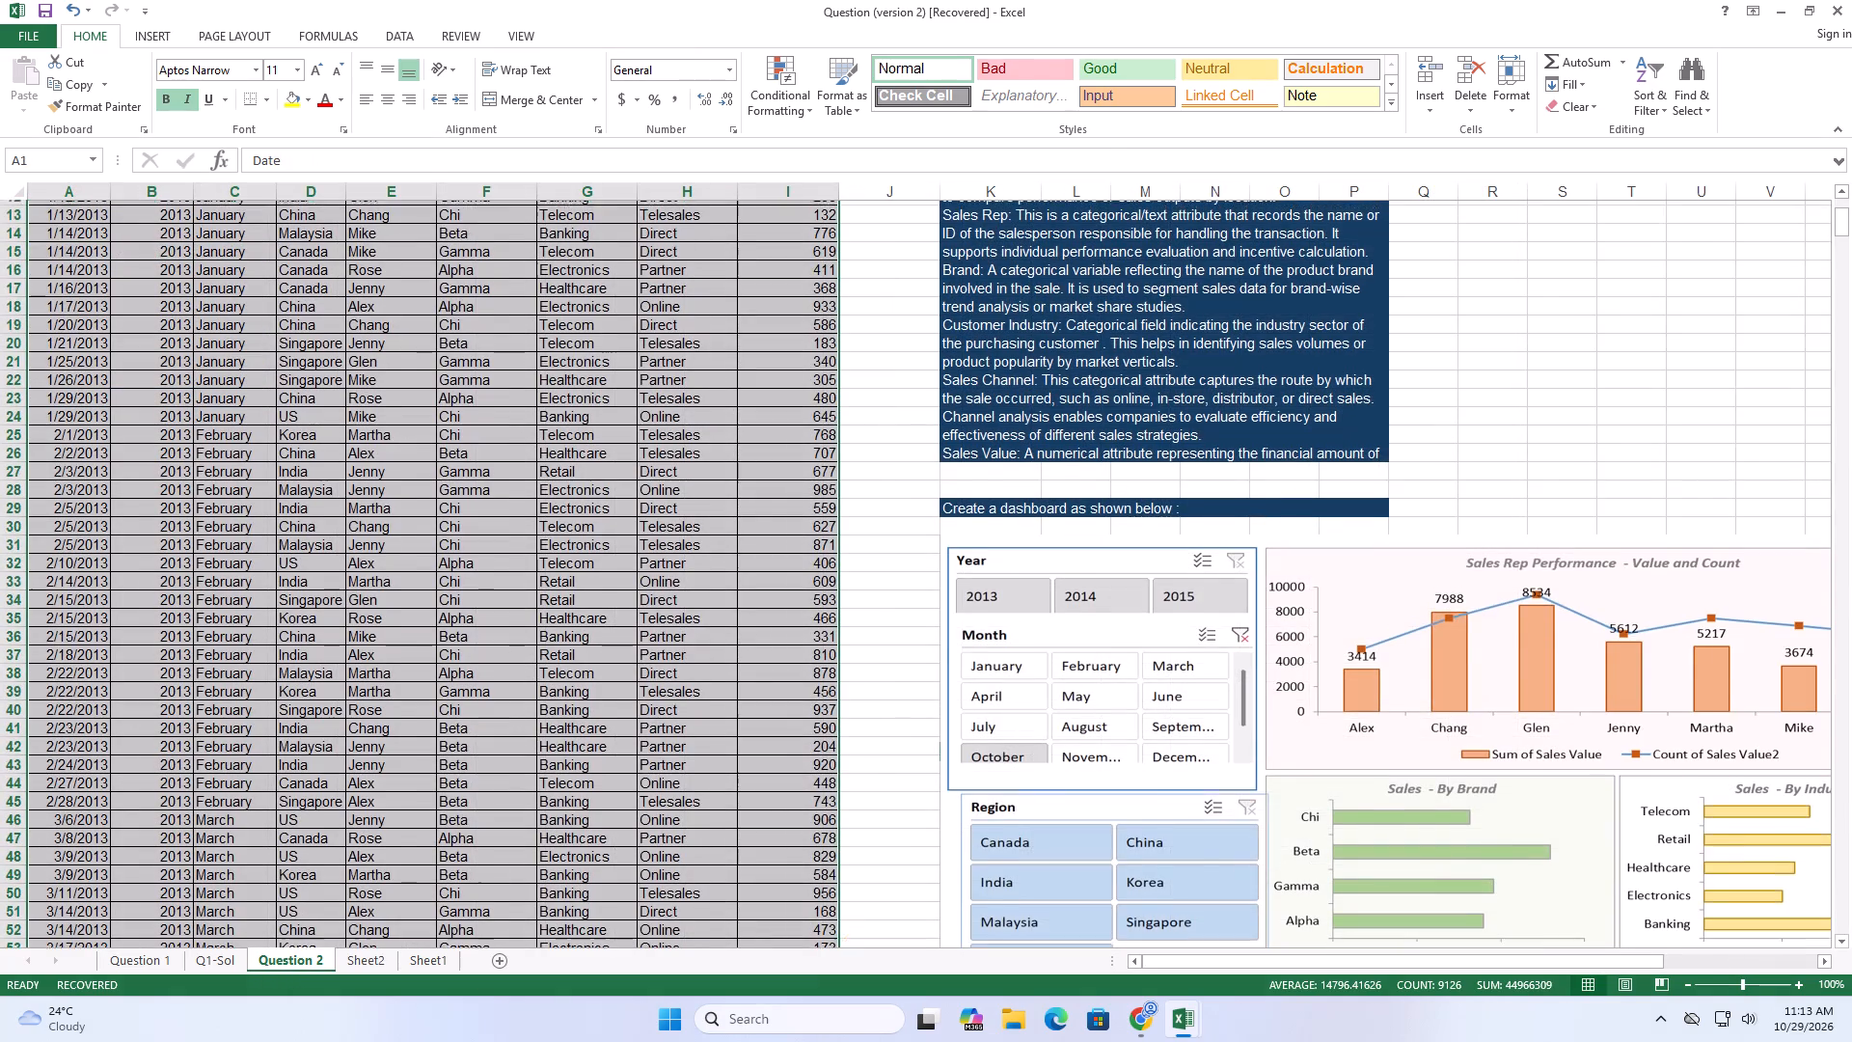
{"action": "scroll", "coordinate": [411, 713], "scroll_direction": "down", "scroll_amount": 1}
{"action": "scroll", "coordinate": [411, 714], "scroll_direction": "up", "scroll_amount": 9}
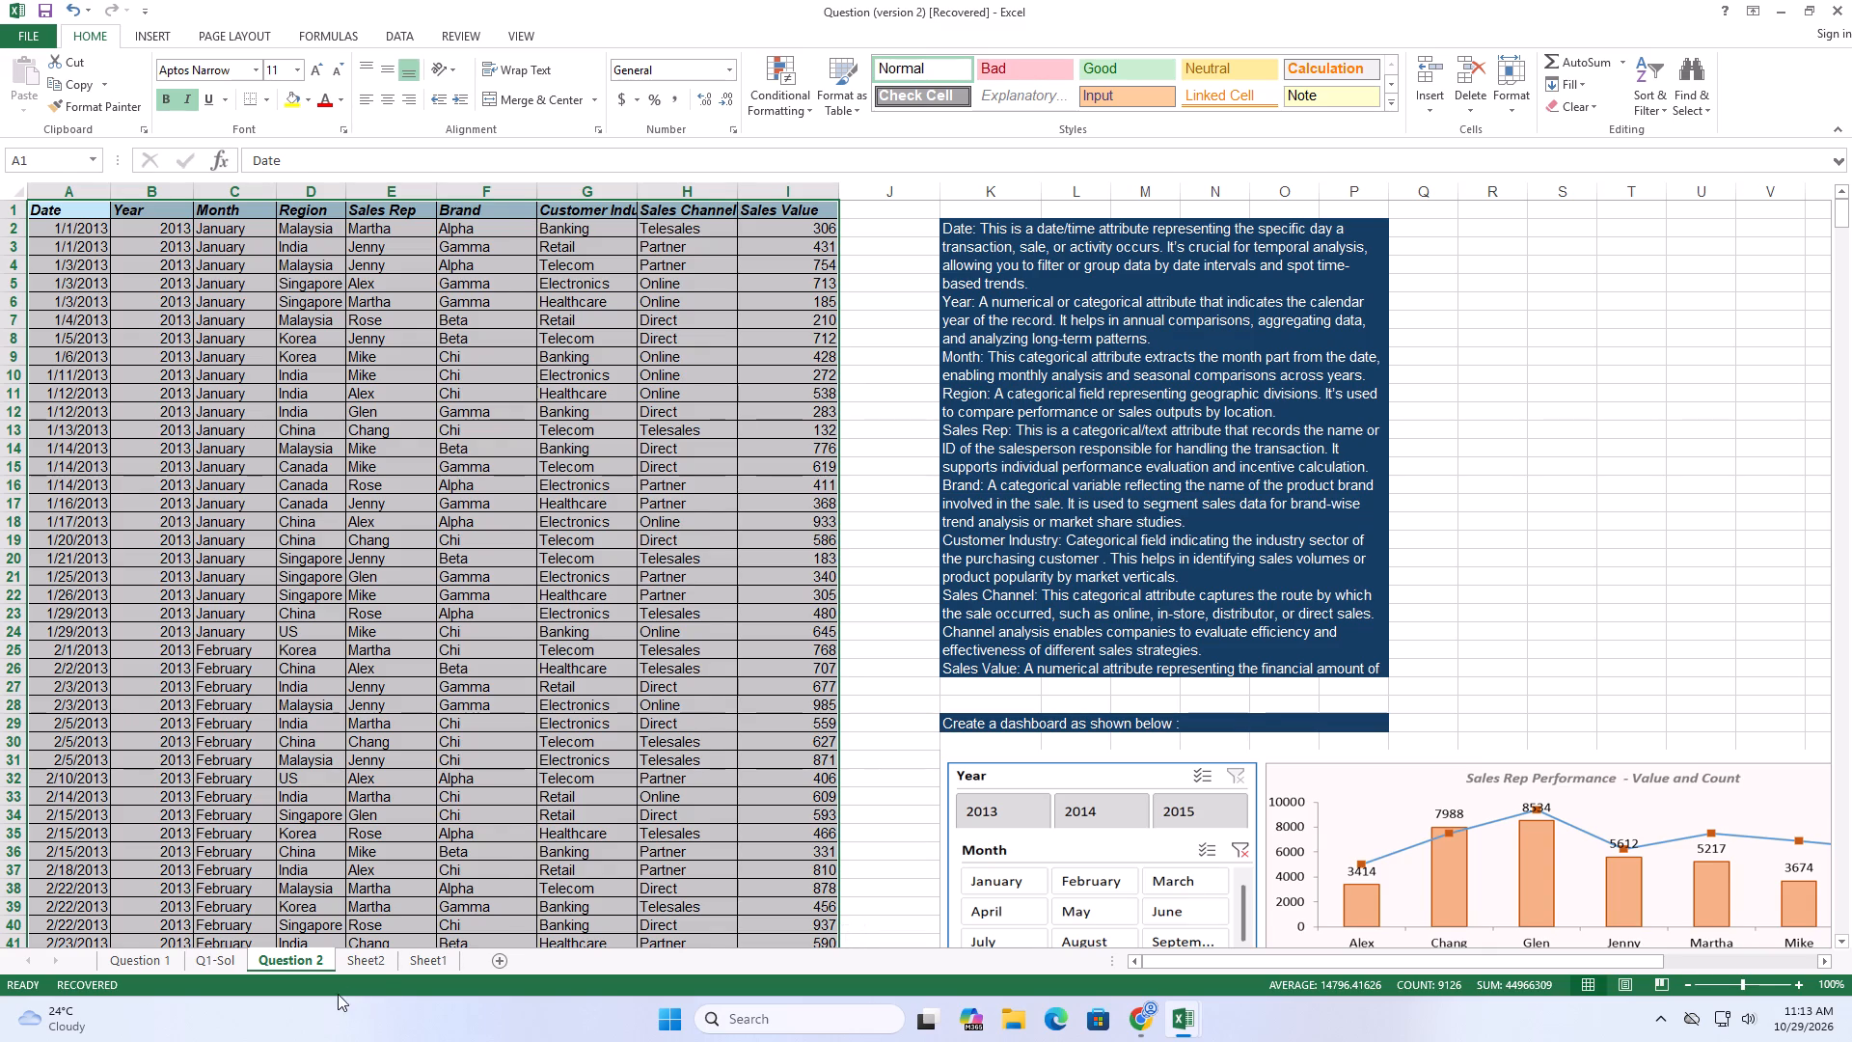
{"action": "left_click", "coordinate": [358, 959]}
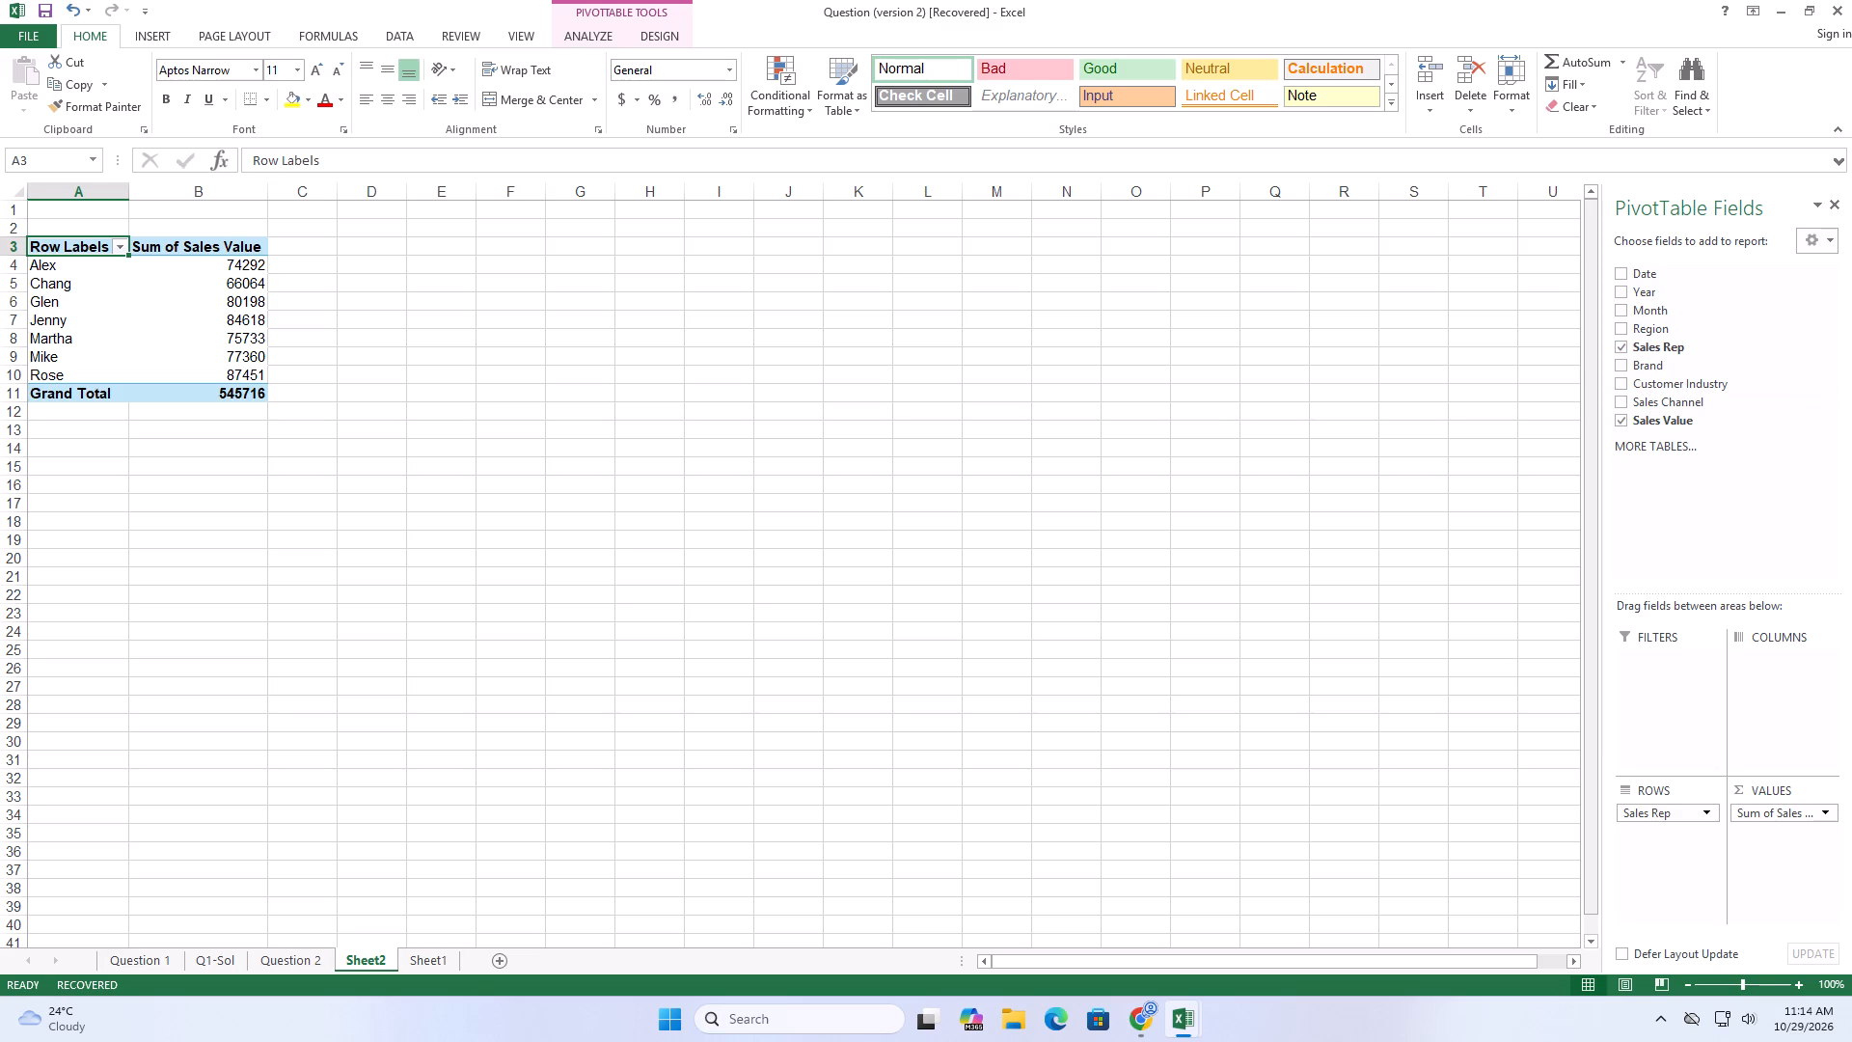
{"action": "left_click", "coordinate": [467, 539]}
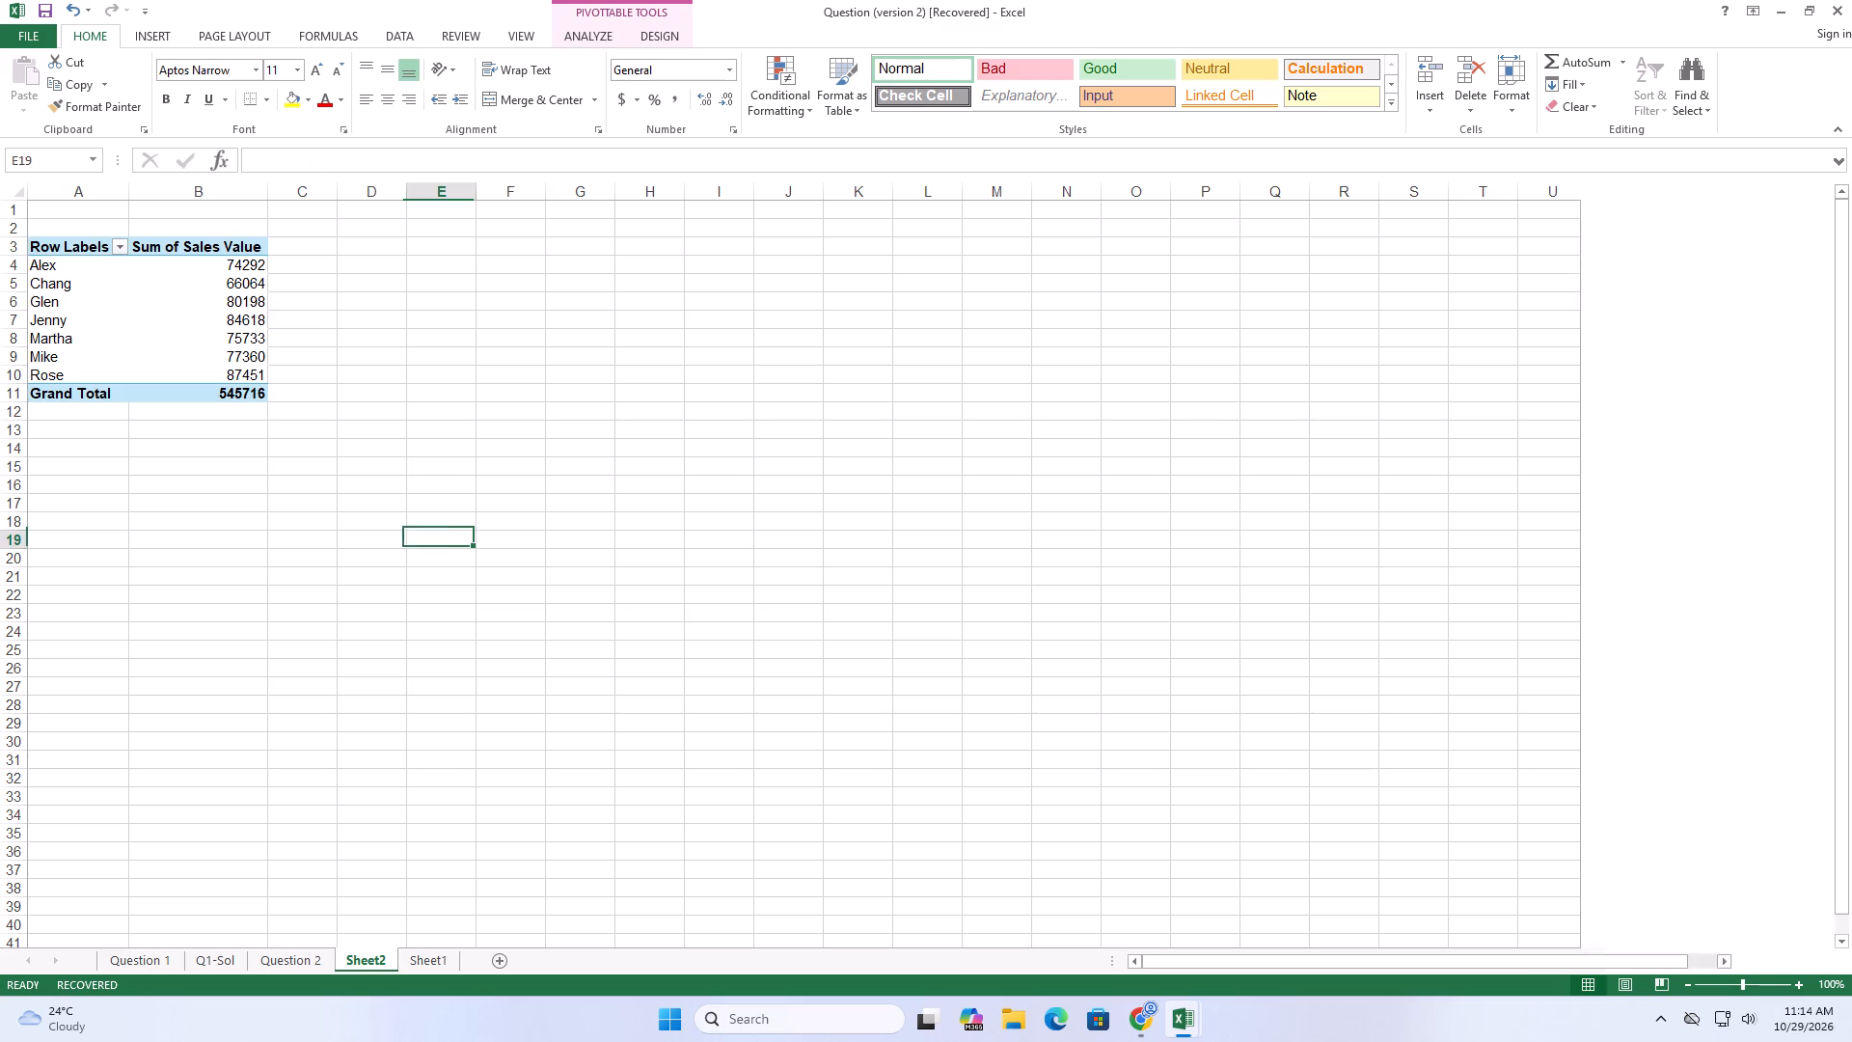
Examine the reference dashboard on Question 2 for the Sales By Brand and By Industry charts and the Year, Month and Region slicers.
{"action": "left_click", "coordinate": [429, 968]}
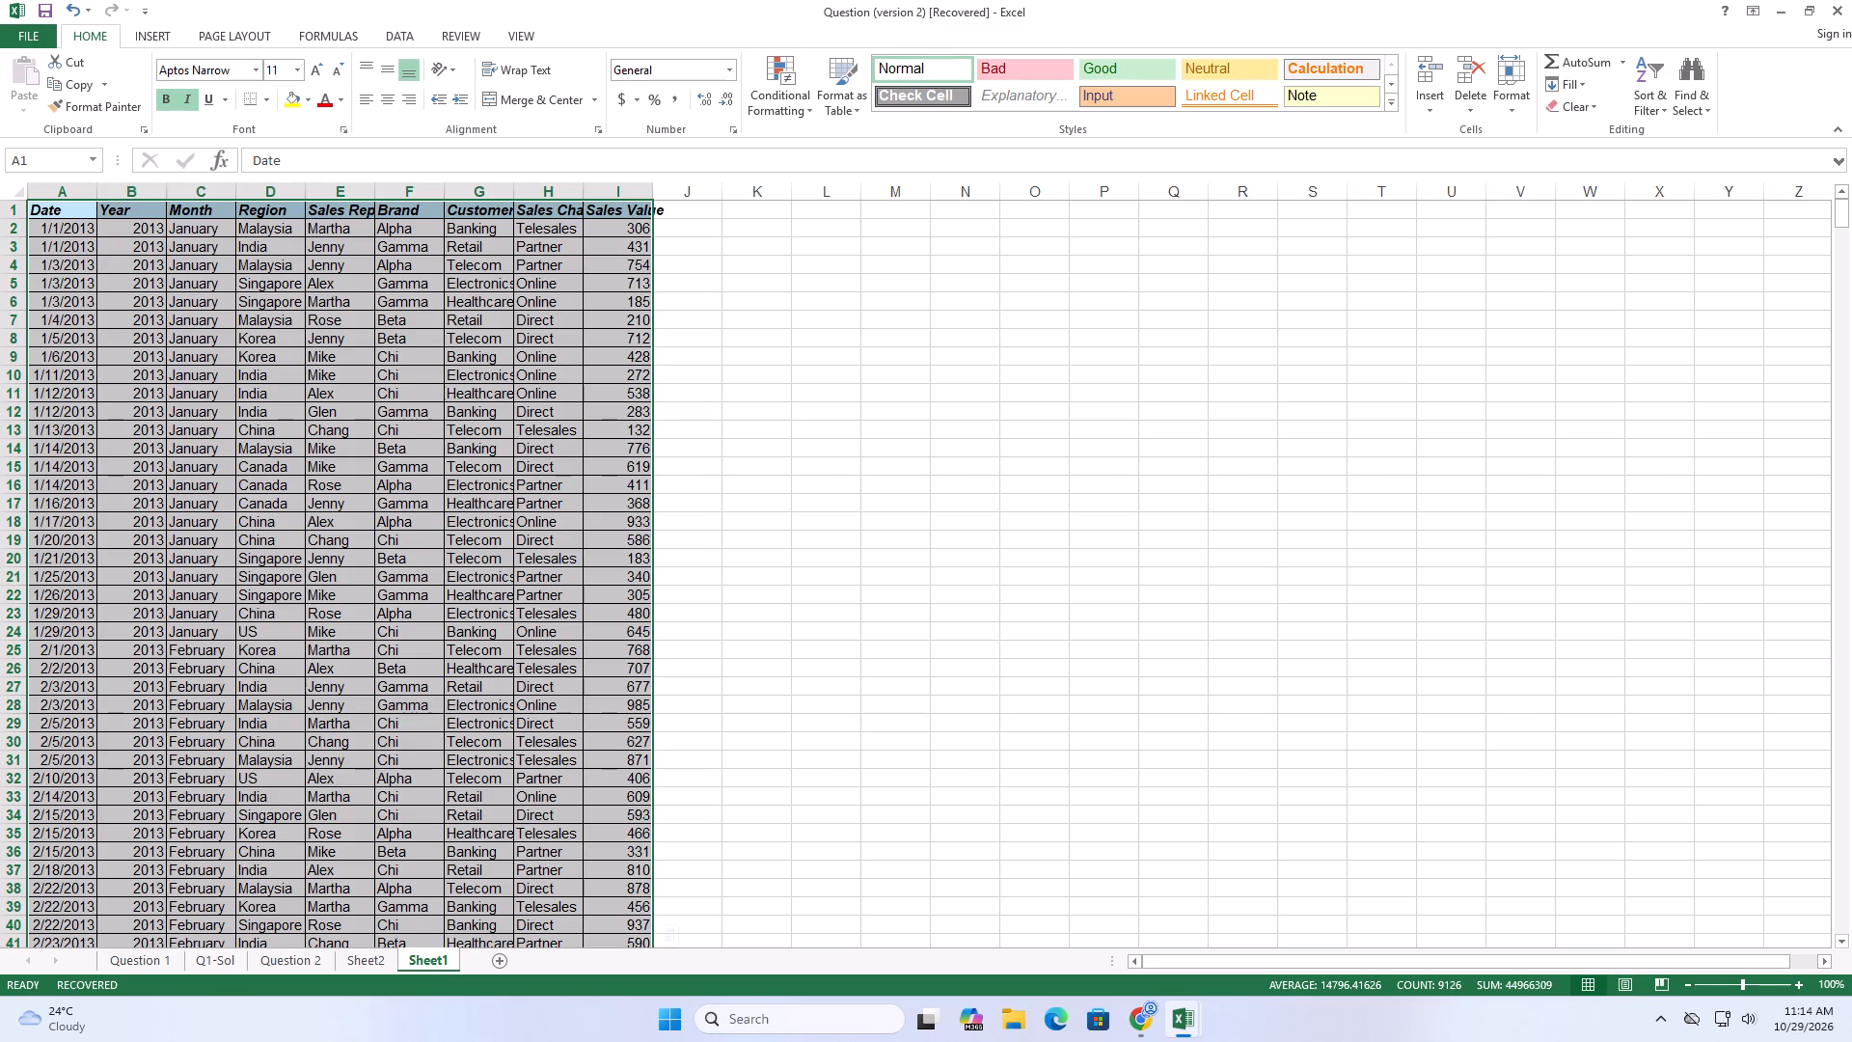
{"action": "left_click", "coordinate": [283, 957]}
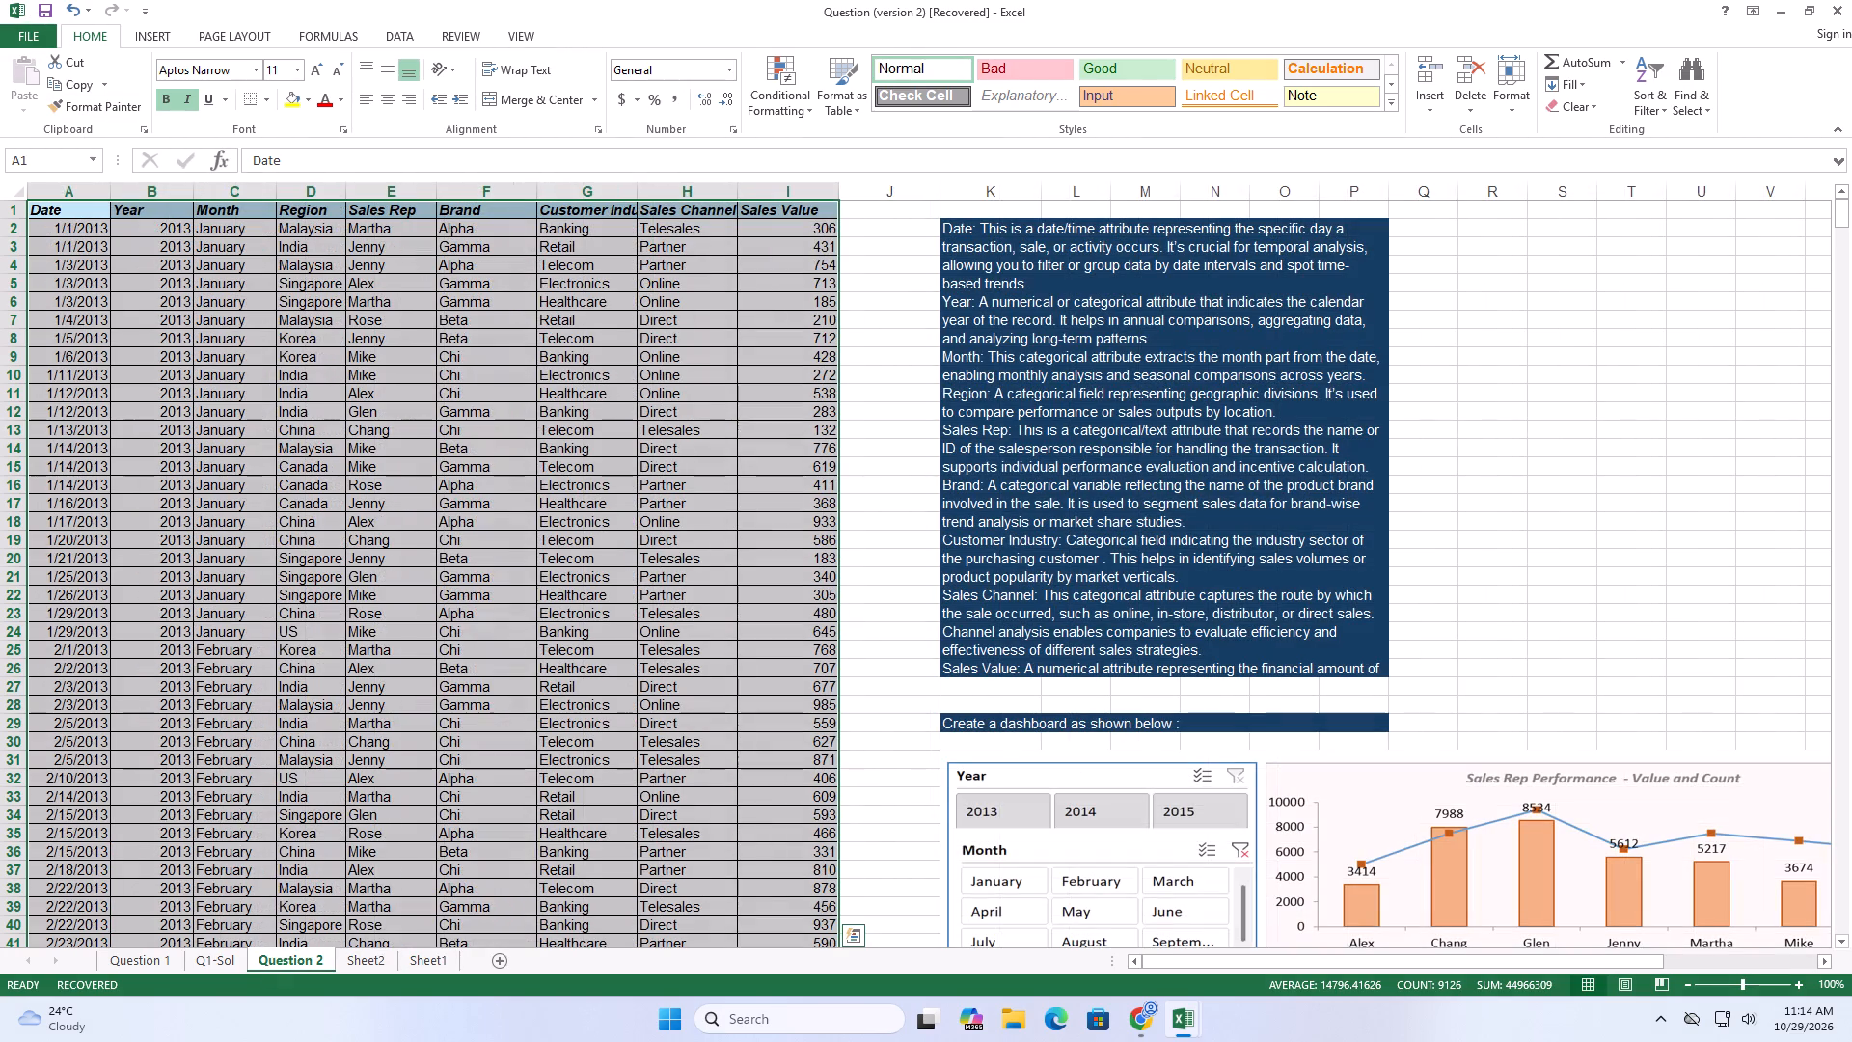
{"action": "scroll", "coordinate": [1095, 689], "scroll_direction": "down", "scroll_amount": 5}
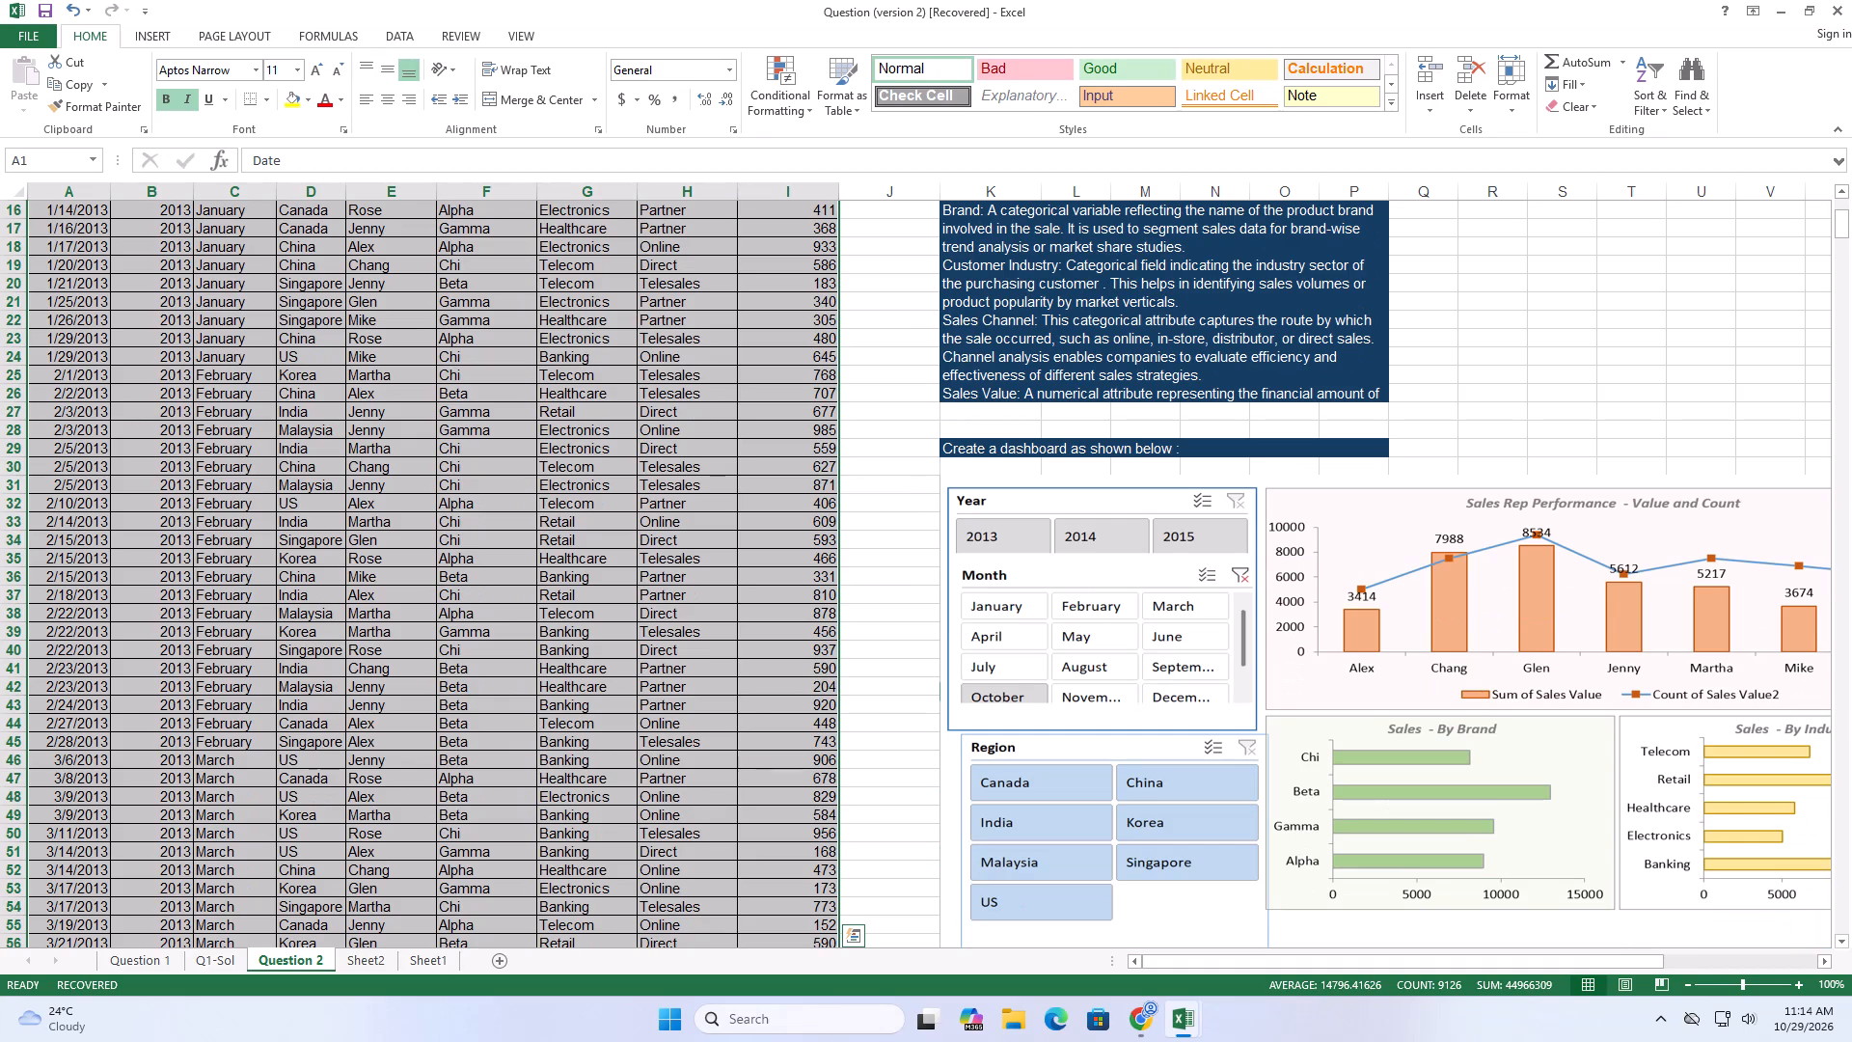
{"action": "scroll", "coordinate": [1448, 766], "scroll_direction": "down", "scroll_amount": 1}
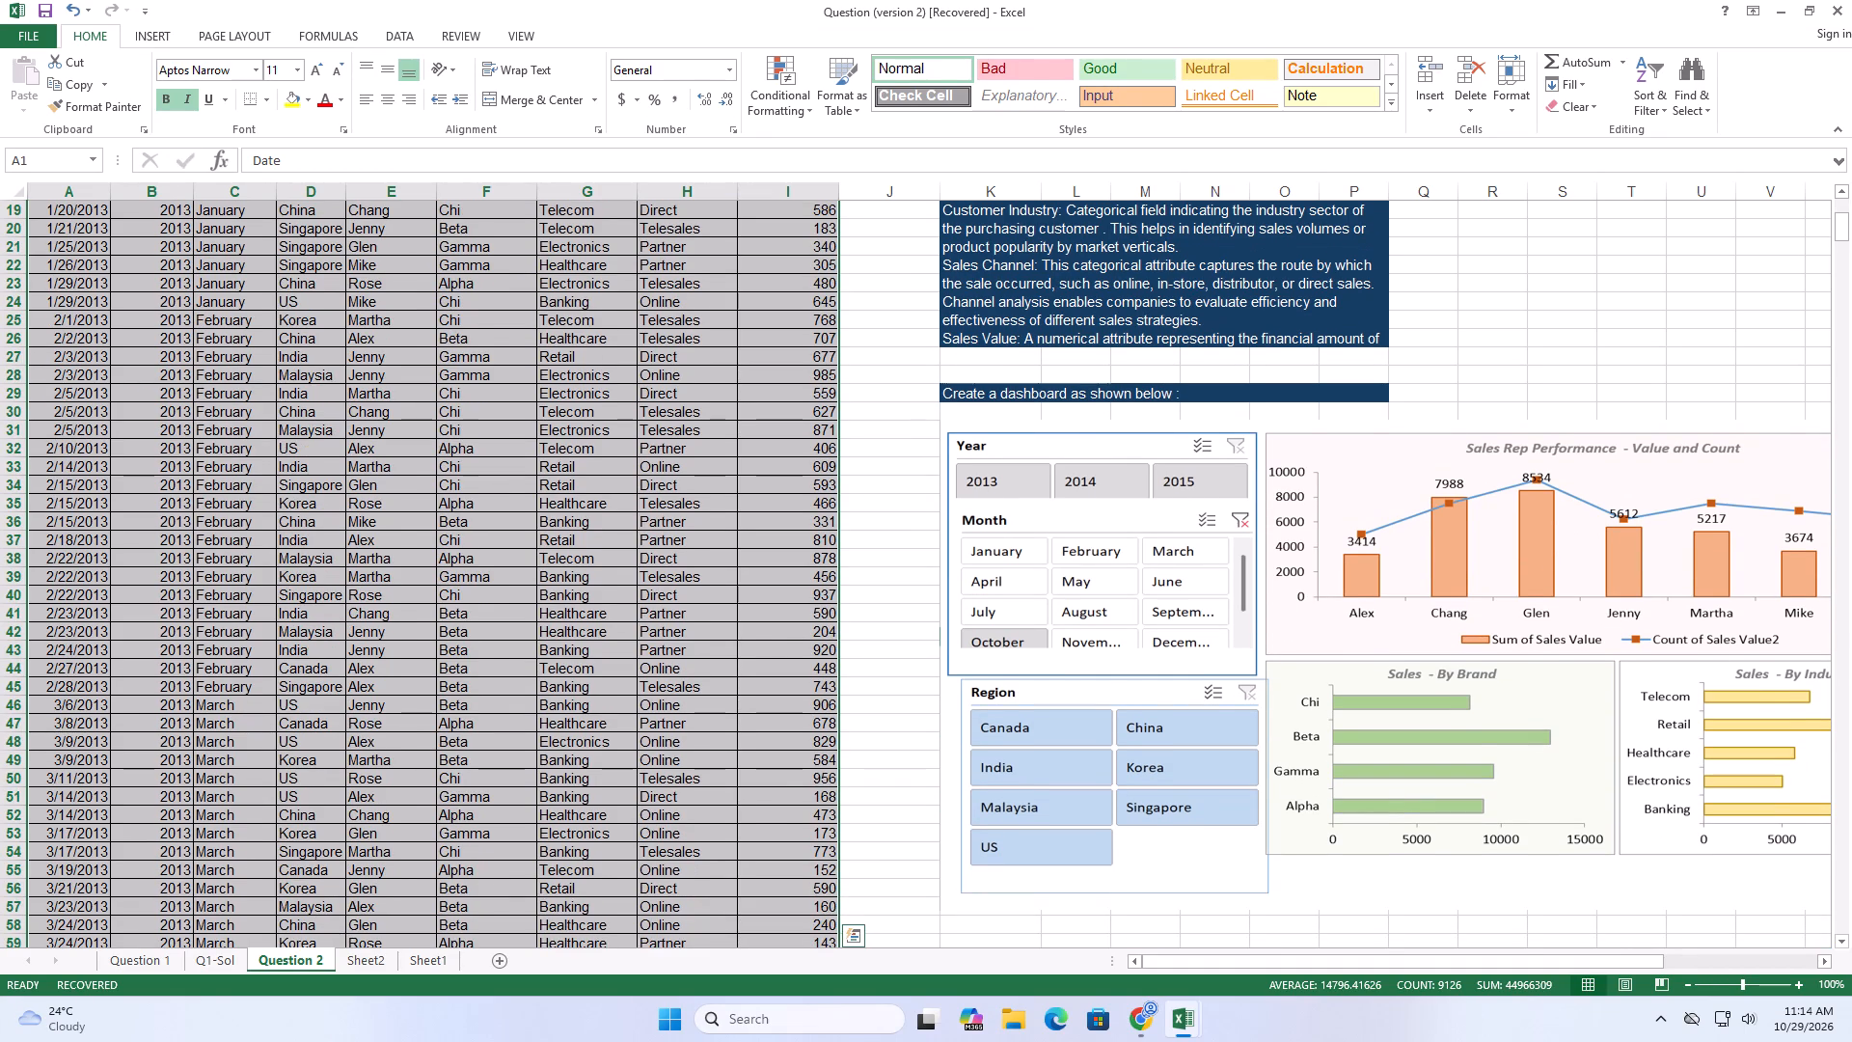
{"action": "scroll", "coordinate": [675, 589], "scroll_direction": "up", "scroll_amount": 2}
{"action": "scroll", "coordinate": [675, 589], "scroll_direction": "down", "scroll_amount": 1}
{"action": "scroll", "coordinate": [675, 589], "scroll_direction": "up", "scroll_amount": 5}
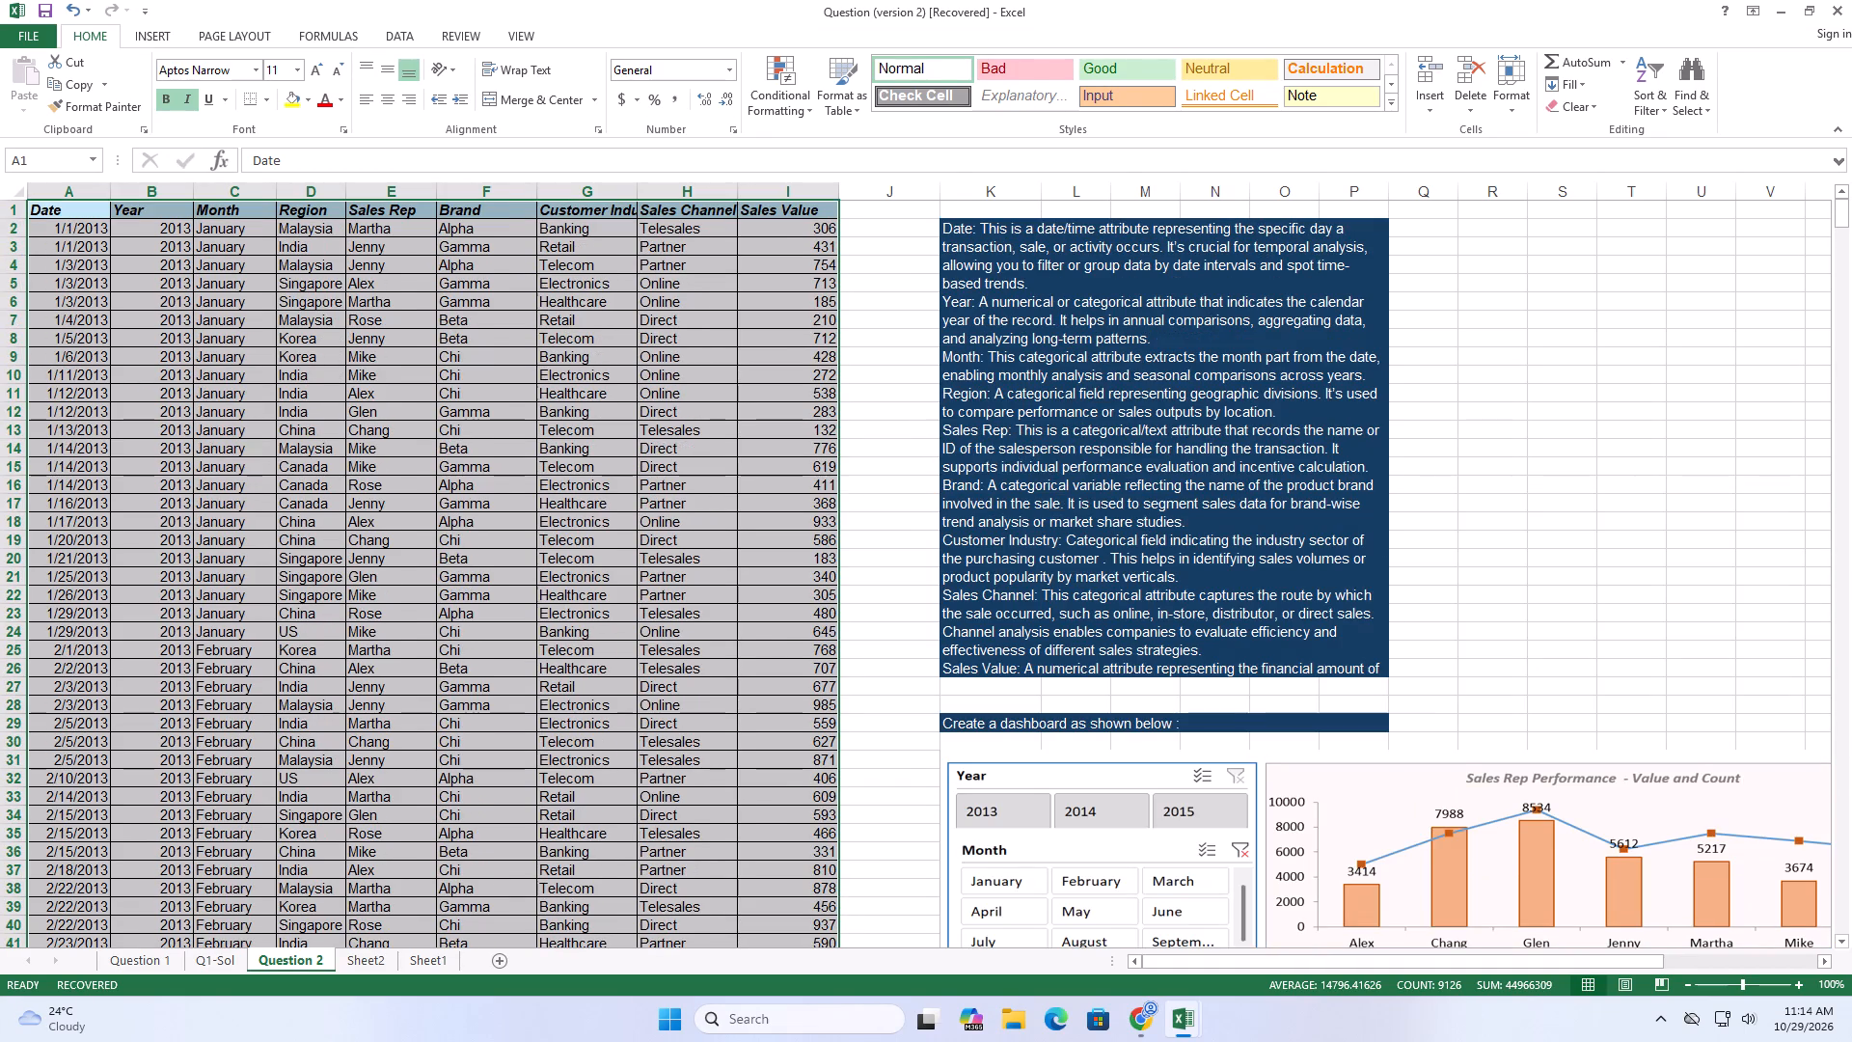
{"action": "scroll", "coordinate": [1297, 709], "scroll_direction": "down", "scroll_amount": 5}
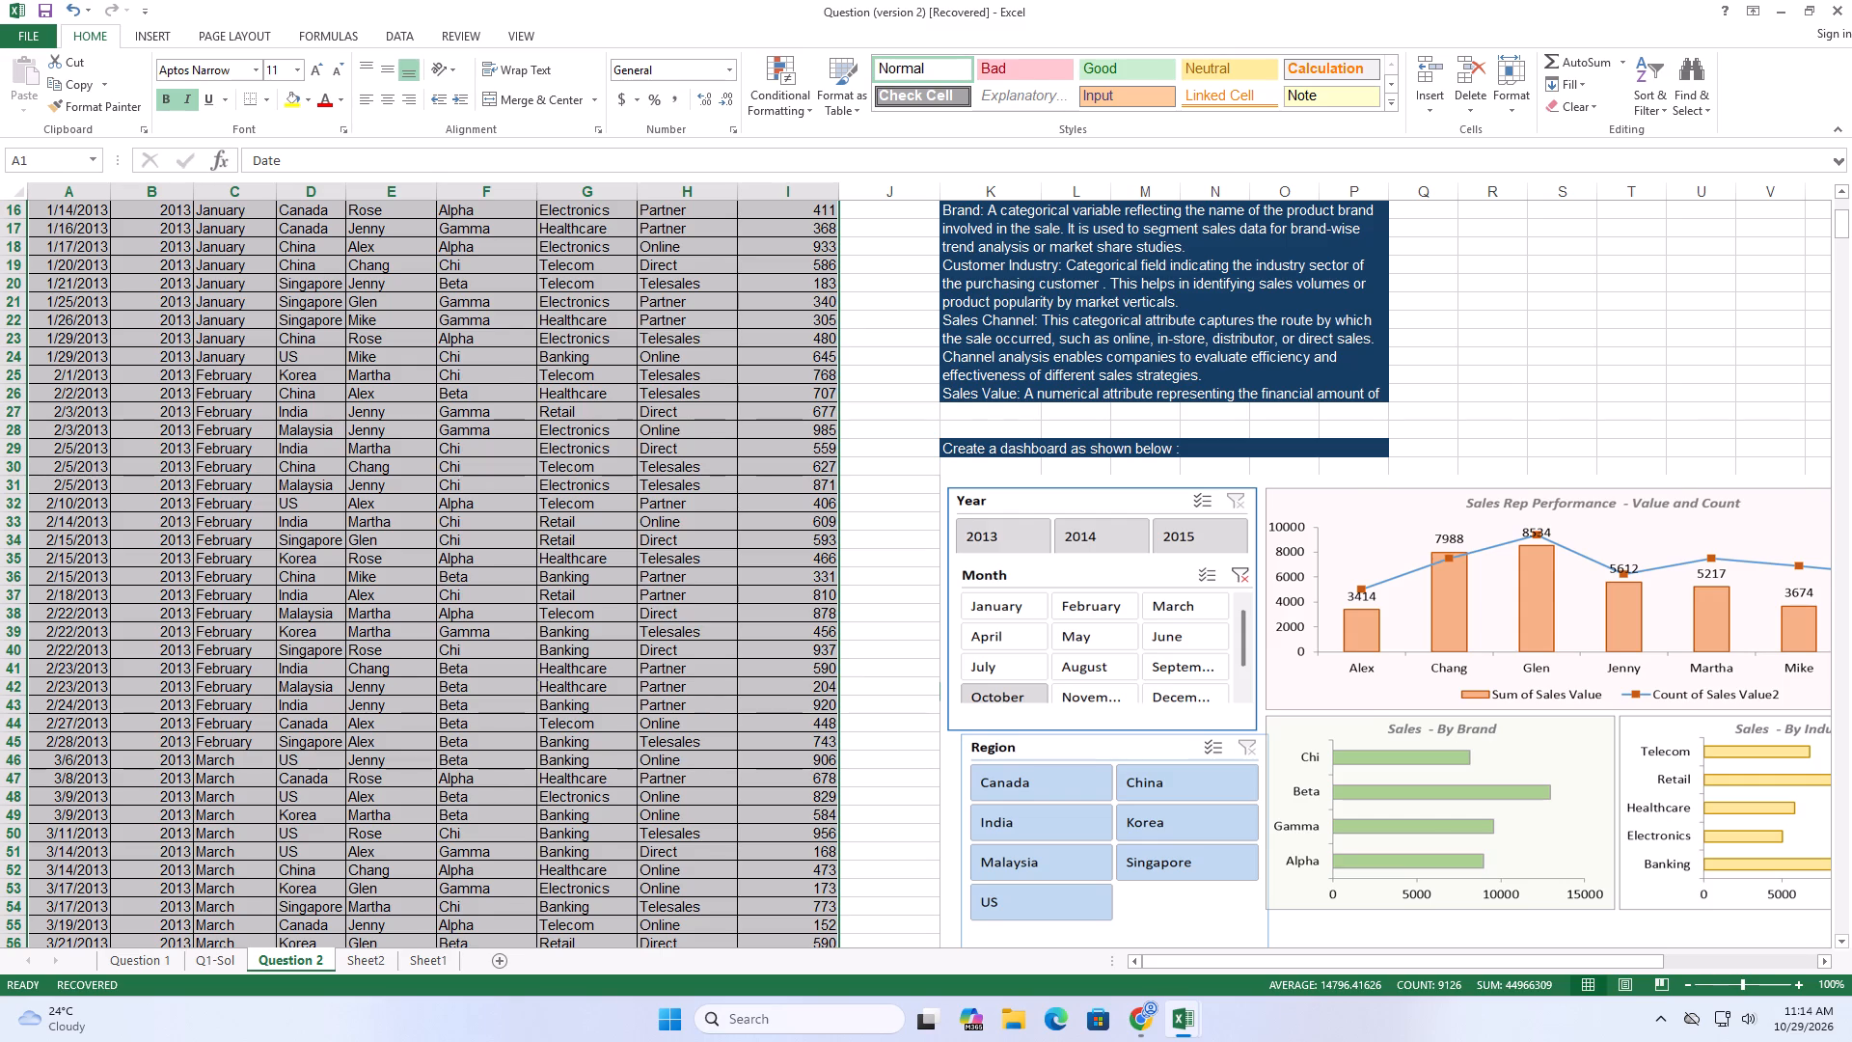
{"action": "scroll", "coordinate": [693, 650], "scroll_direction": "up", "scroll_amount": 9}
{"action": "scroll", "coordinate": [692, 649], "scroll_direction": "down", "scroll_amount": 3}
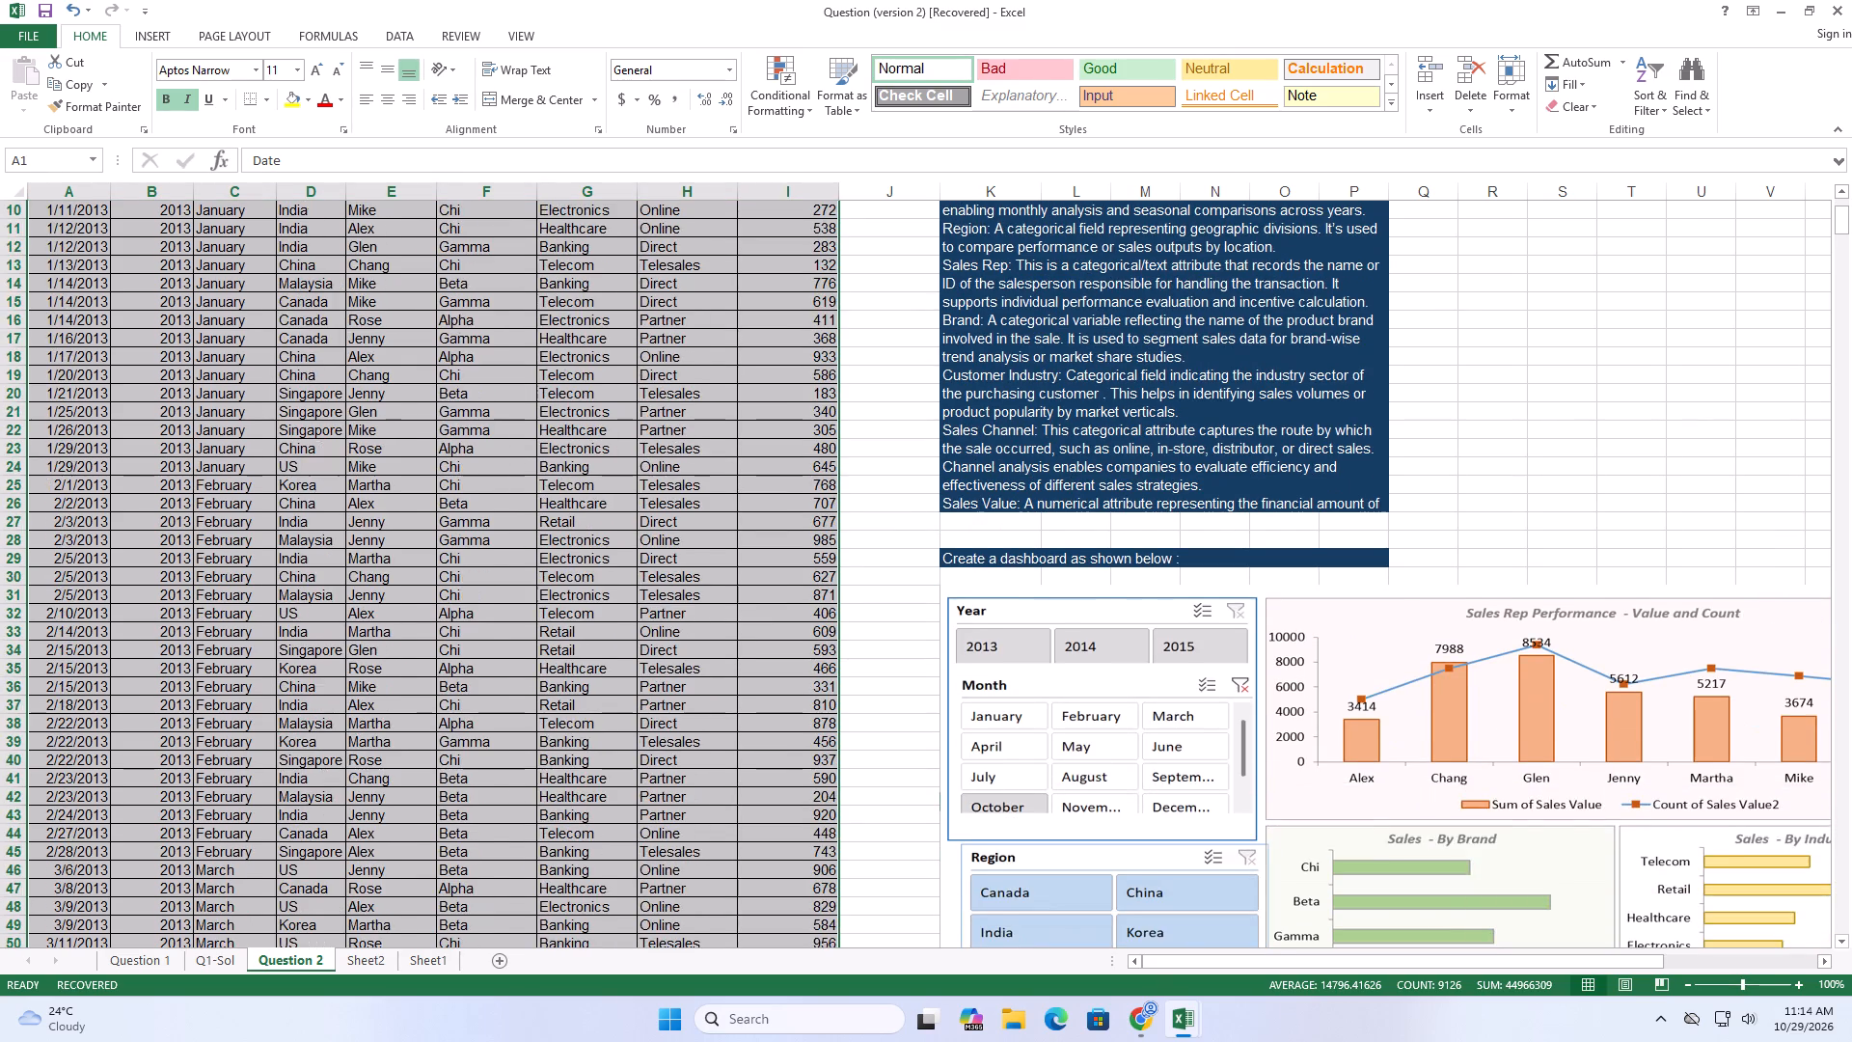
{"action": "scroll", "coordinate": [692, 649], "scroll_direction": "down", "scroll_amount": 4}
{"action": "scroll", "coordinate": [692, 649], "scroll_direction": "up", "scroll_amount": 2}
{"action": "scroll", "coordinate": [692, 649], "scroll_direction": "down", "scroll_amount": 1}
{"action": "scroll", "coordinate": [692, 649], "scroll_direction": "up", "scroll_amount": 5}
{"action": "scroll", "coordinate": [692, 649], "scroll_direction": "down", "scroll_amount": 1}
{"action": "scroll", "coordinate": [692, 649], "scroll_direction": "up", "scroll_amount": 1}
{"action": "scroll", "coordinate": [692, 649], "scroll_direction": "down", "scroll_amount": 1}
{"action": "scroll", "coordinate": [692, 649], "scroll_direction": "up", "scroll_amount": 3}
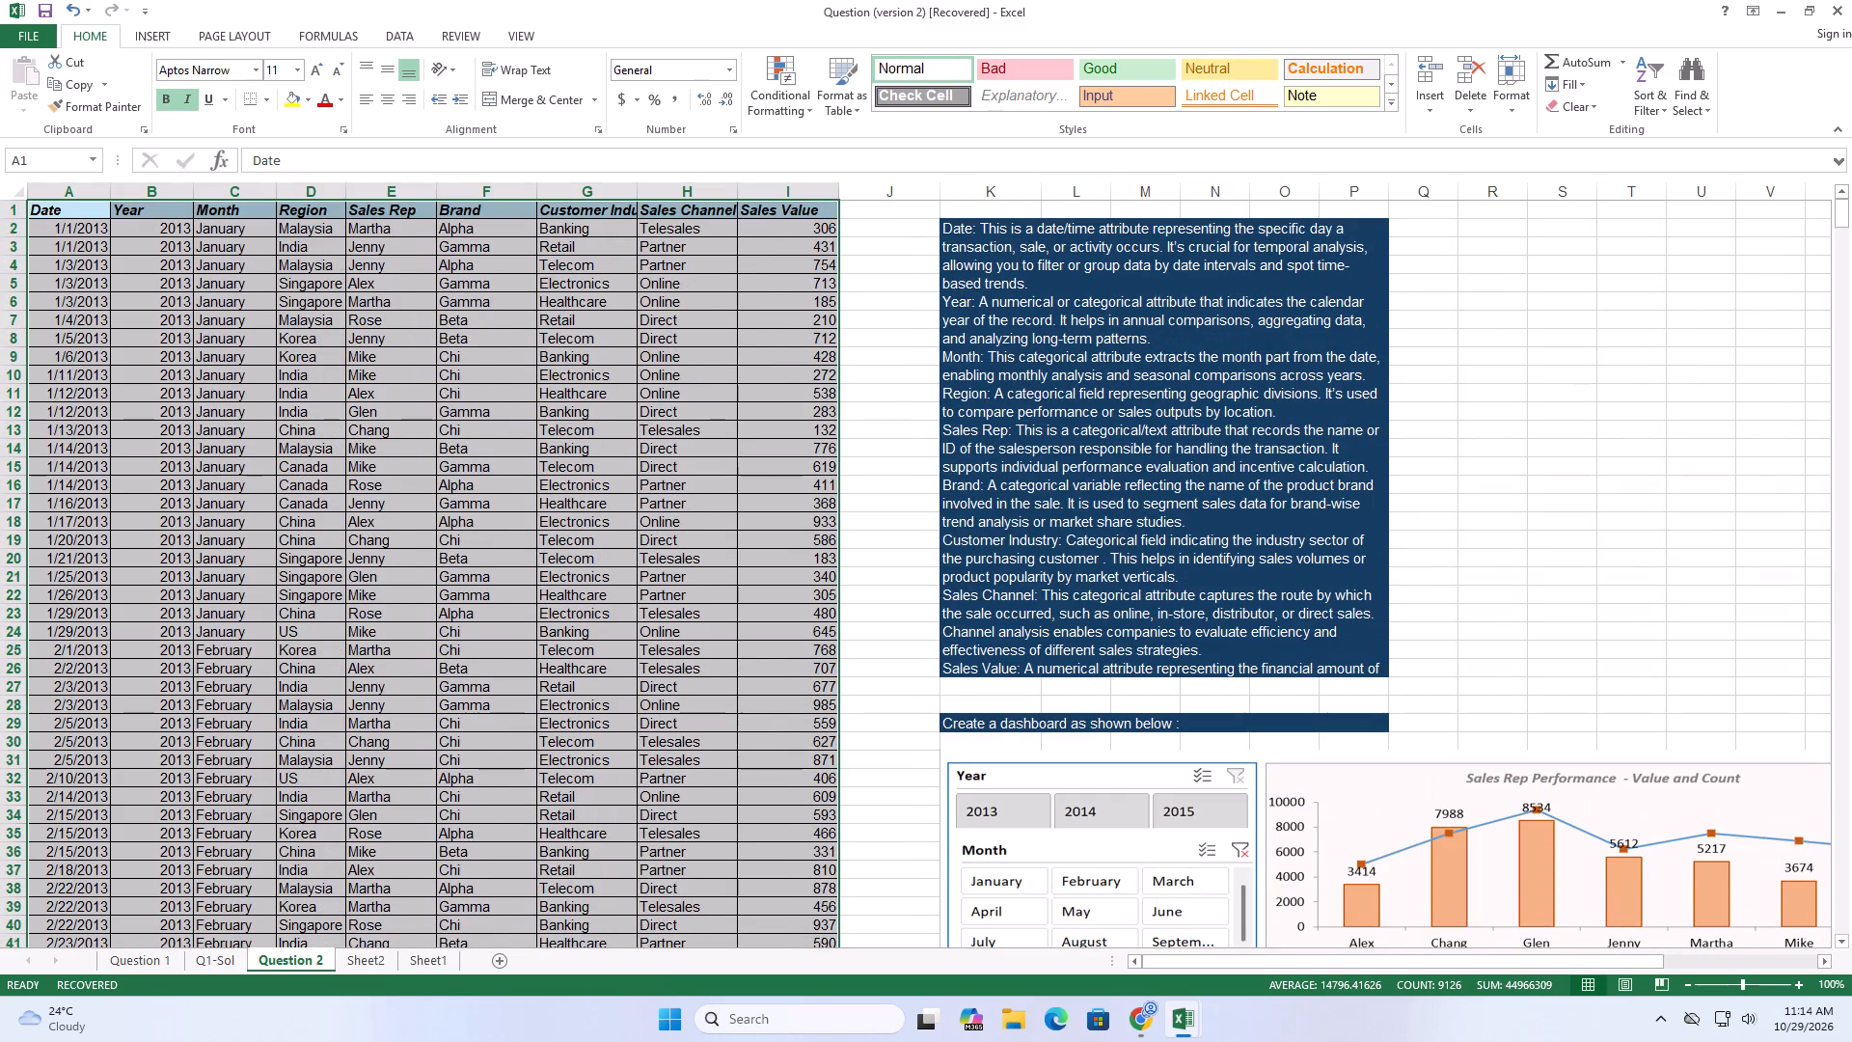
{"action": "scroll", "coordinate": [692, 649], "scroll_direction": "down", "scroll_amount": 5}
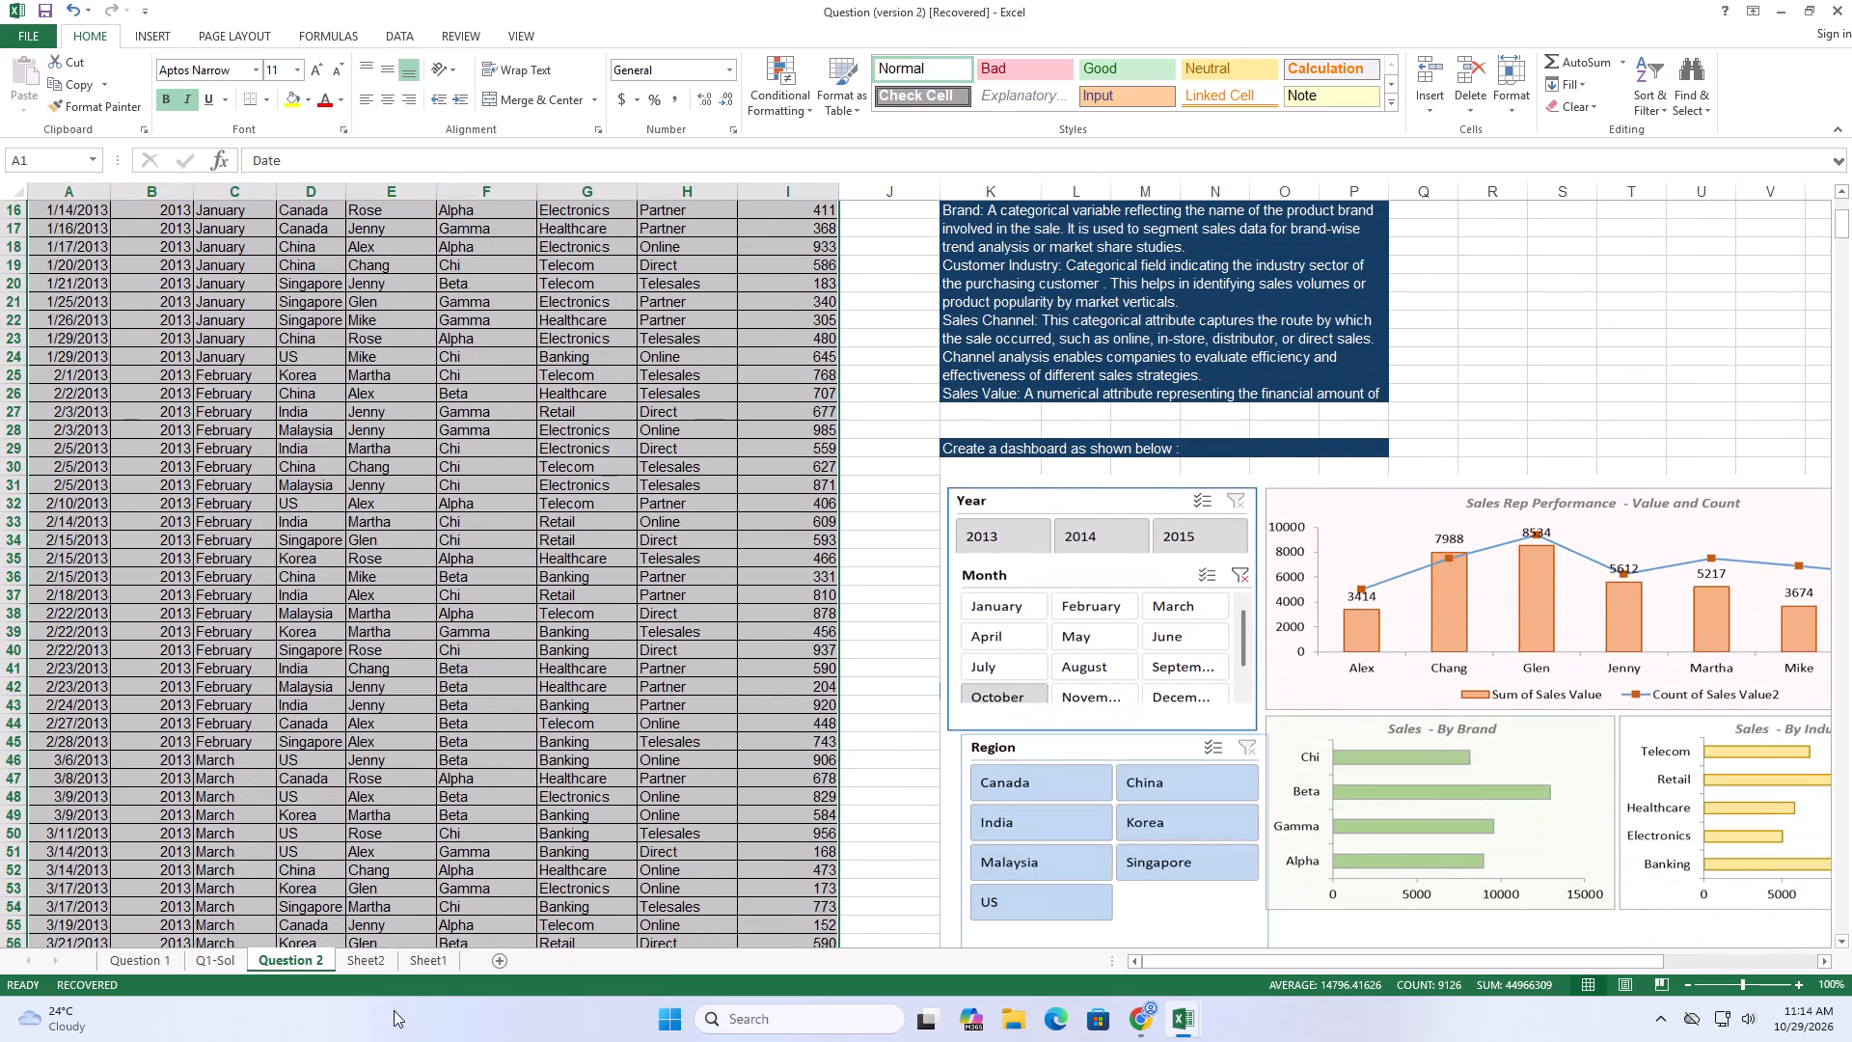
Insert a second, empty PivotTable from the Sheet1 data (A1:I1014) on another new worksheet.
{"action": "left_click", "coordinate": [420, 961]}
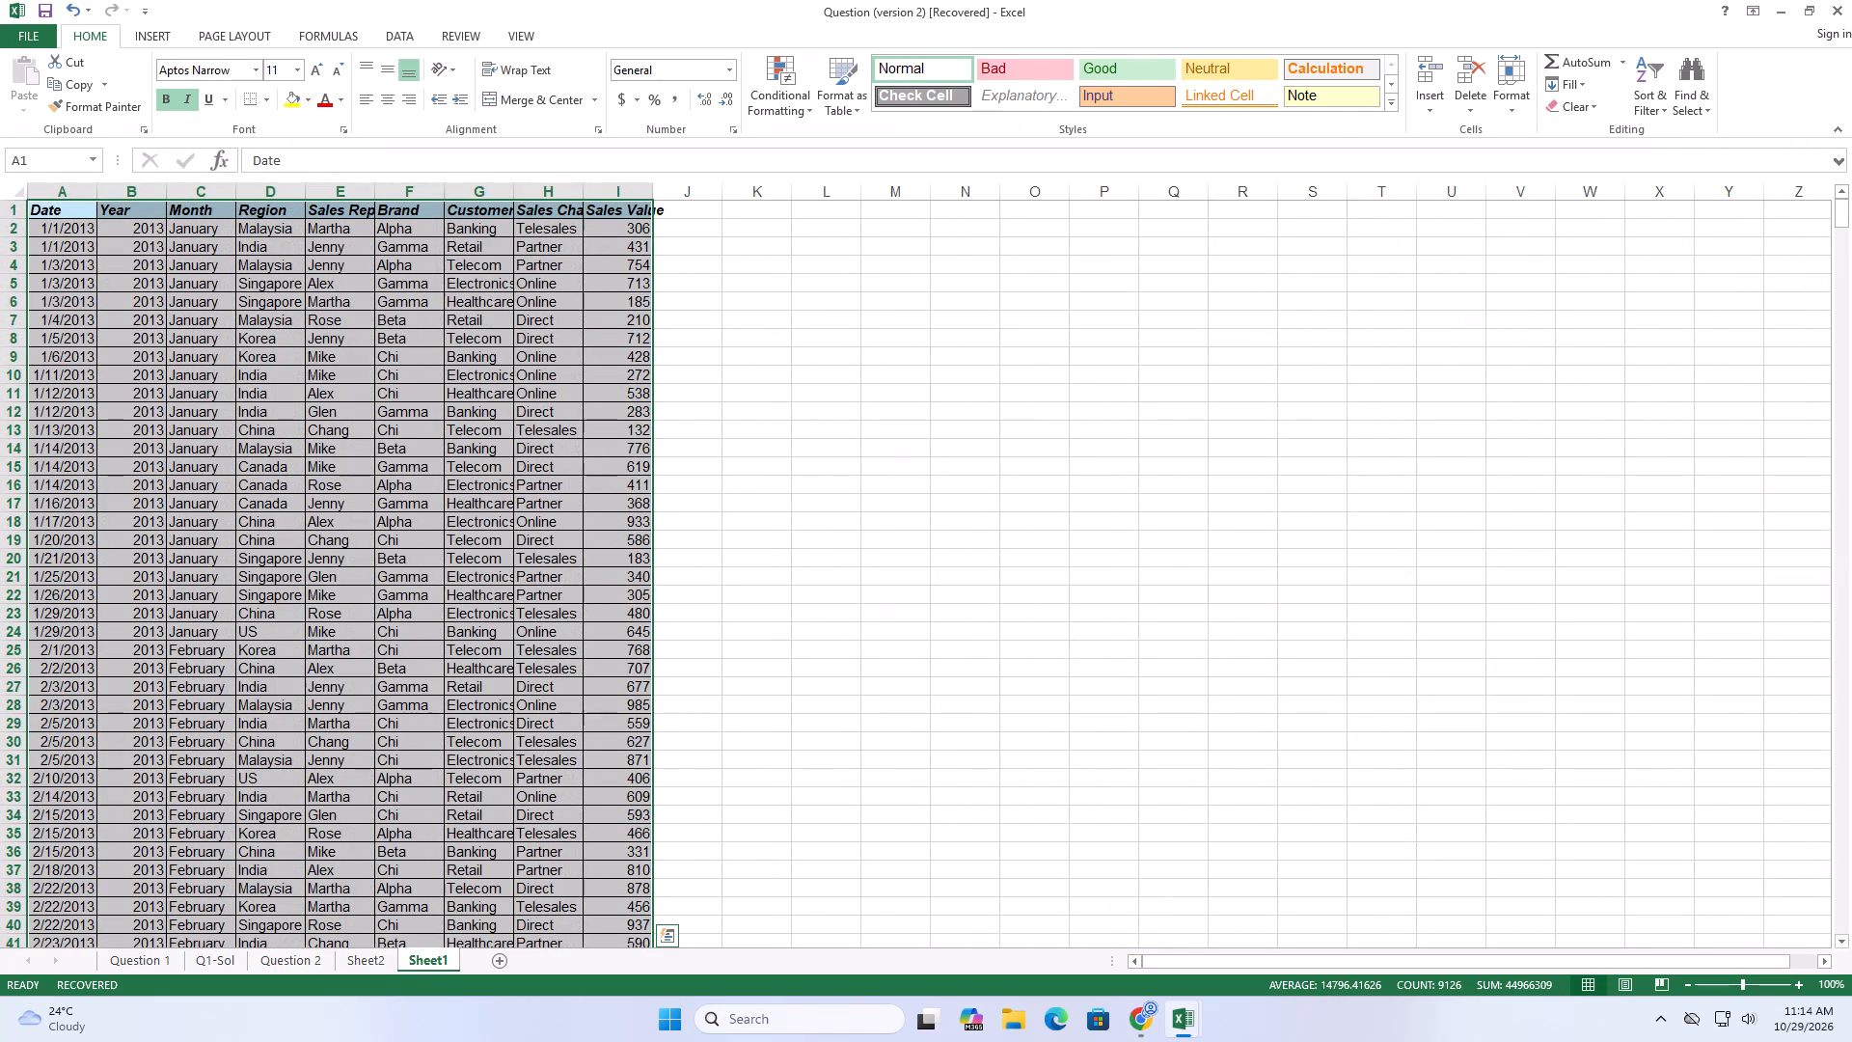
{"action": "left_click", "coordinate": [37, 33]}
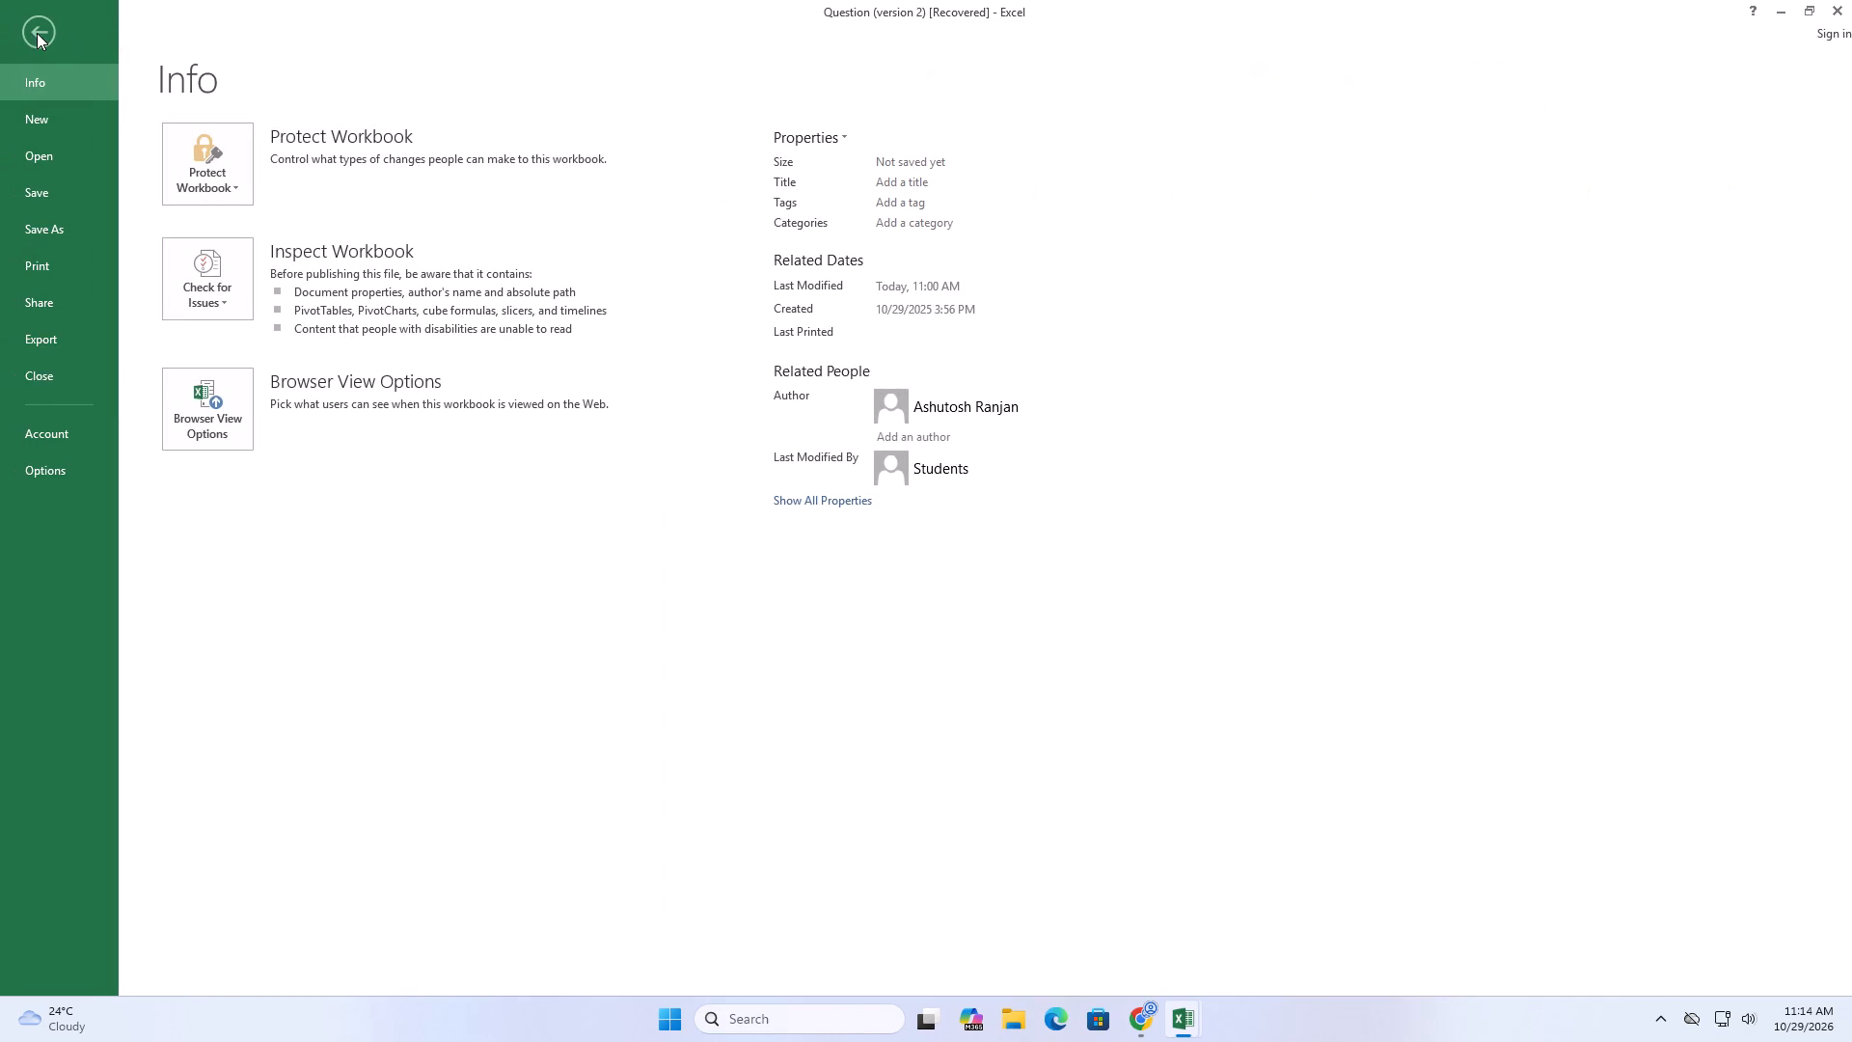
{"action": "left_click", "coordinate": [43, 38]}
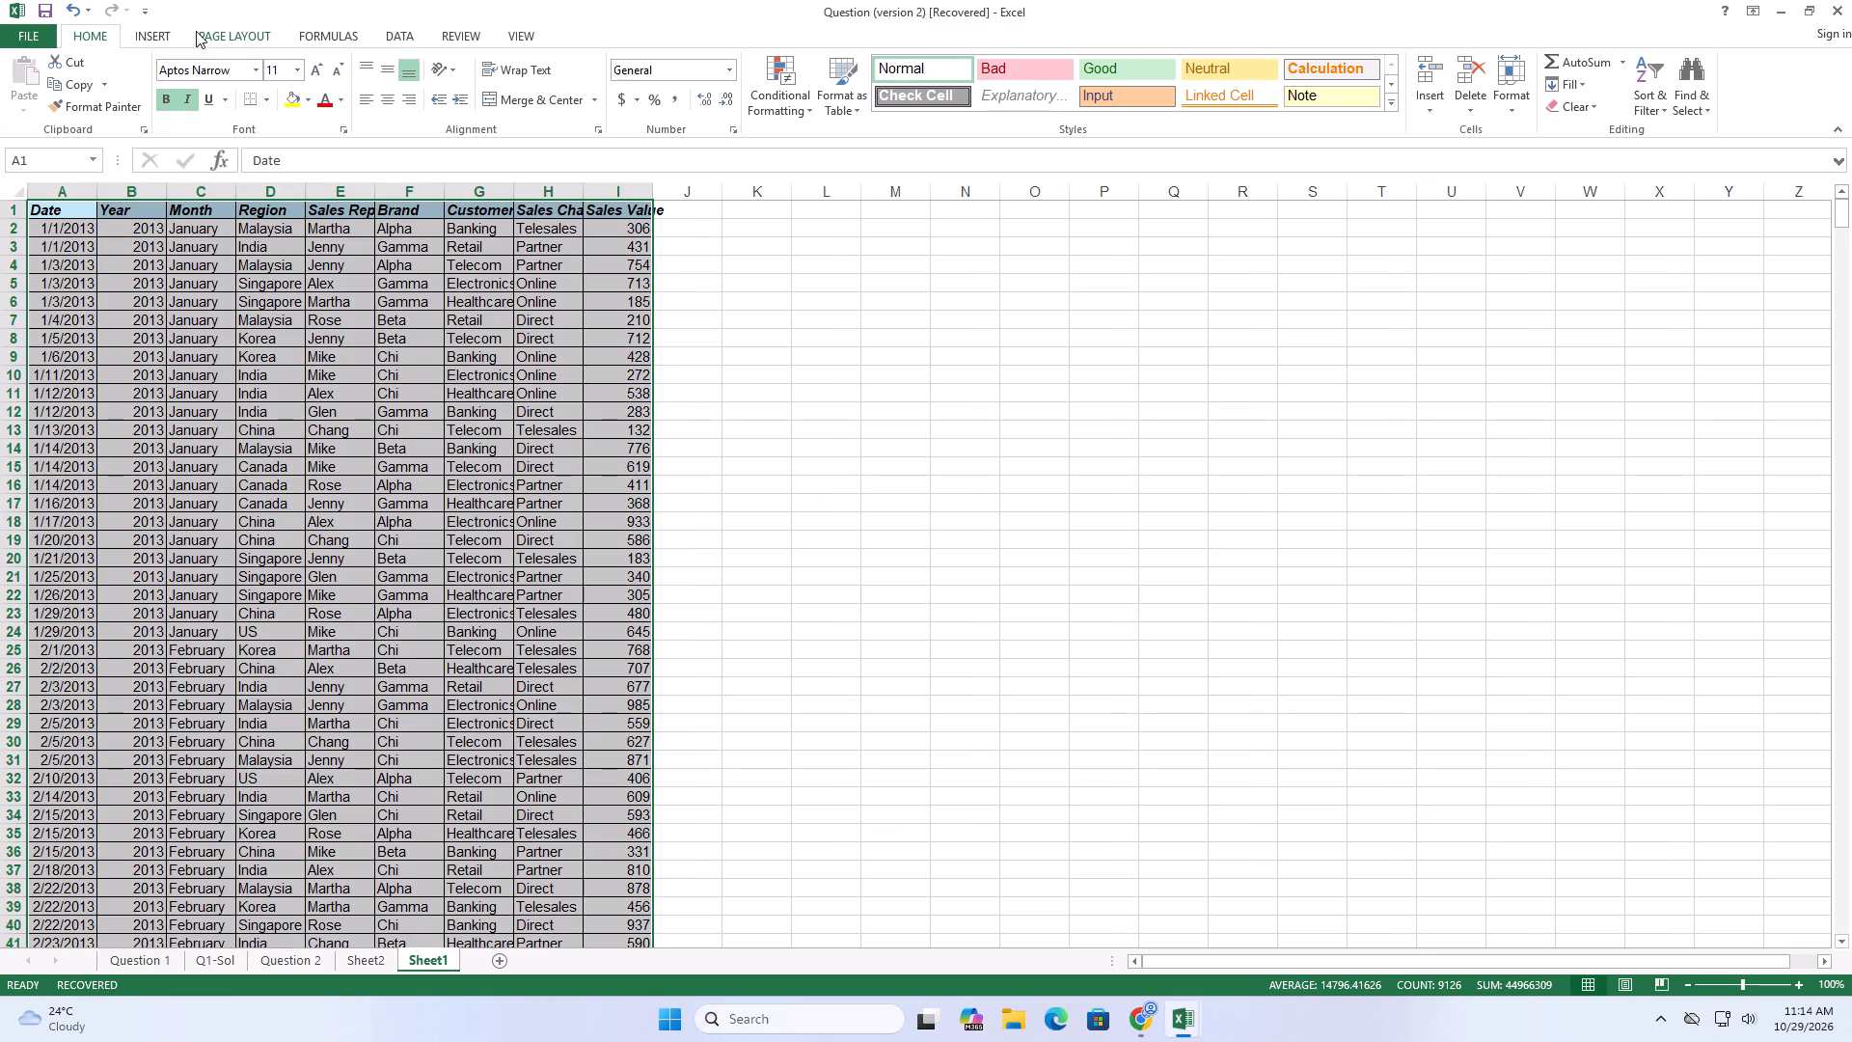
{"action": "left_click", "coordinate": [163, 36]}
{"action": "left_click", "coordinate": [26, 81]}
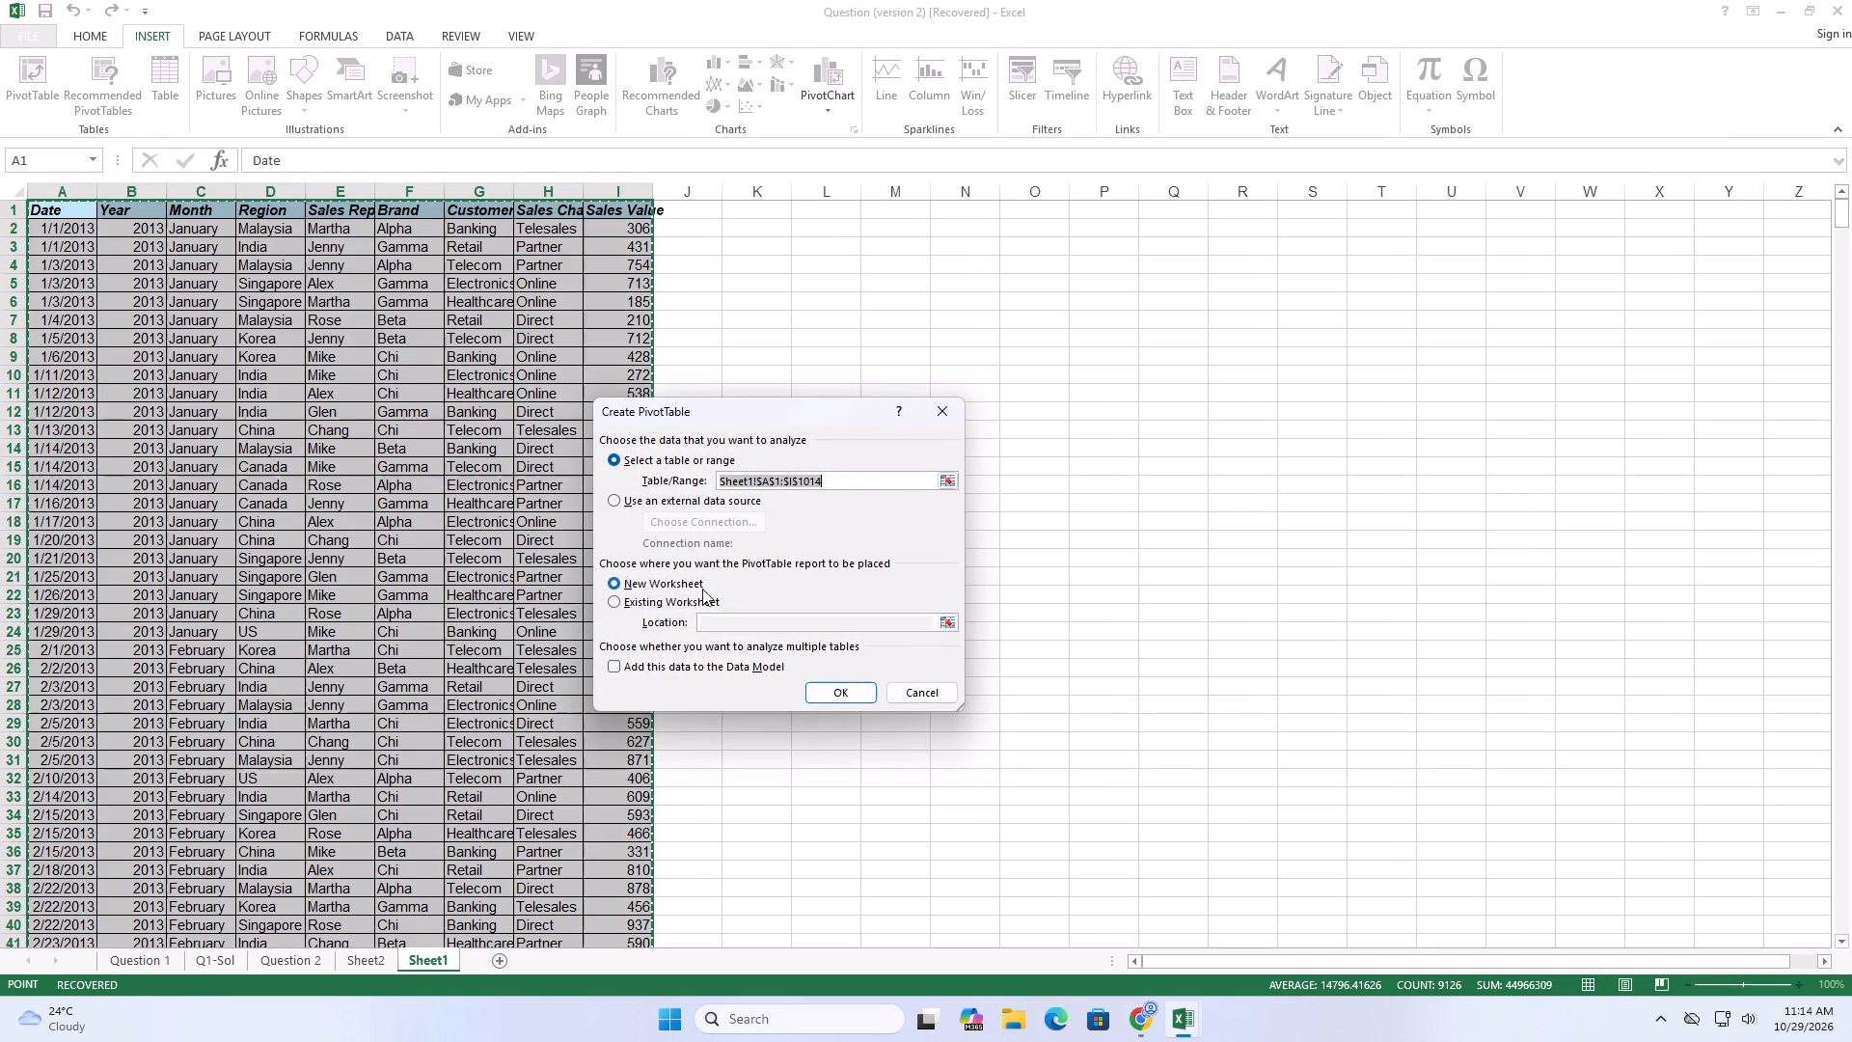
{"action": "left_click", "coordinate": [822, 689]}
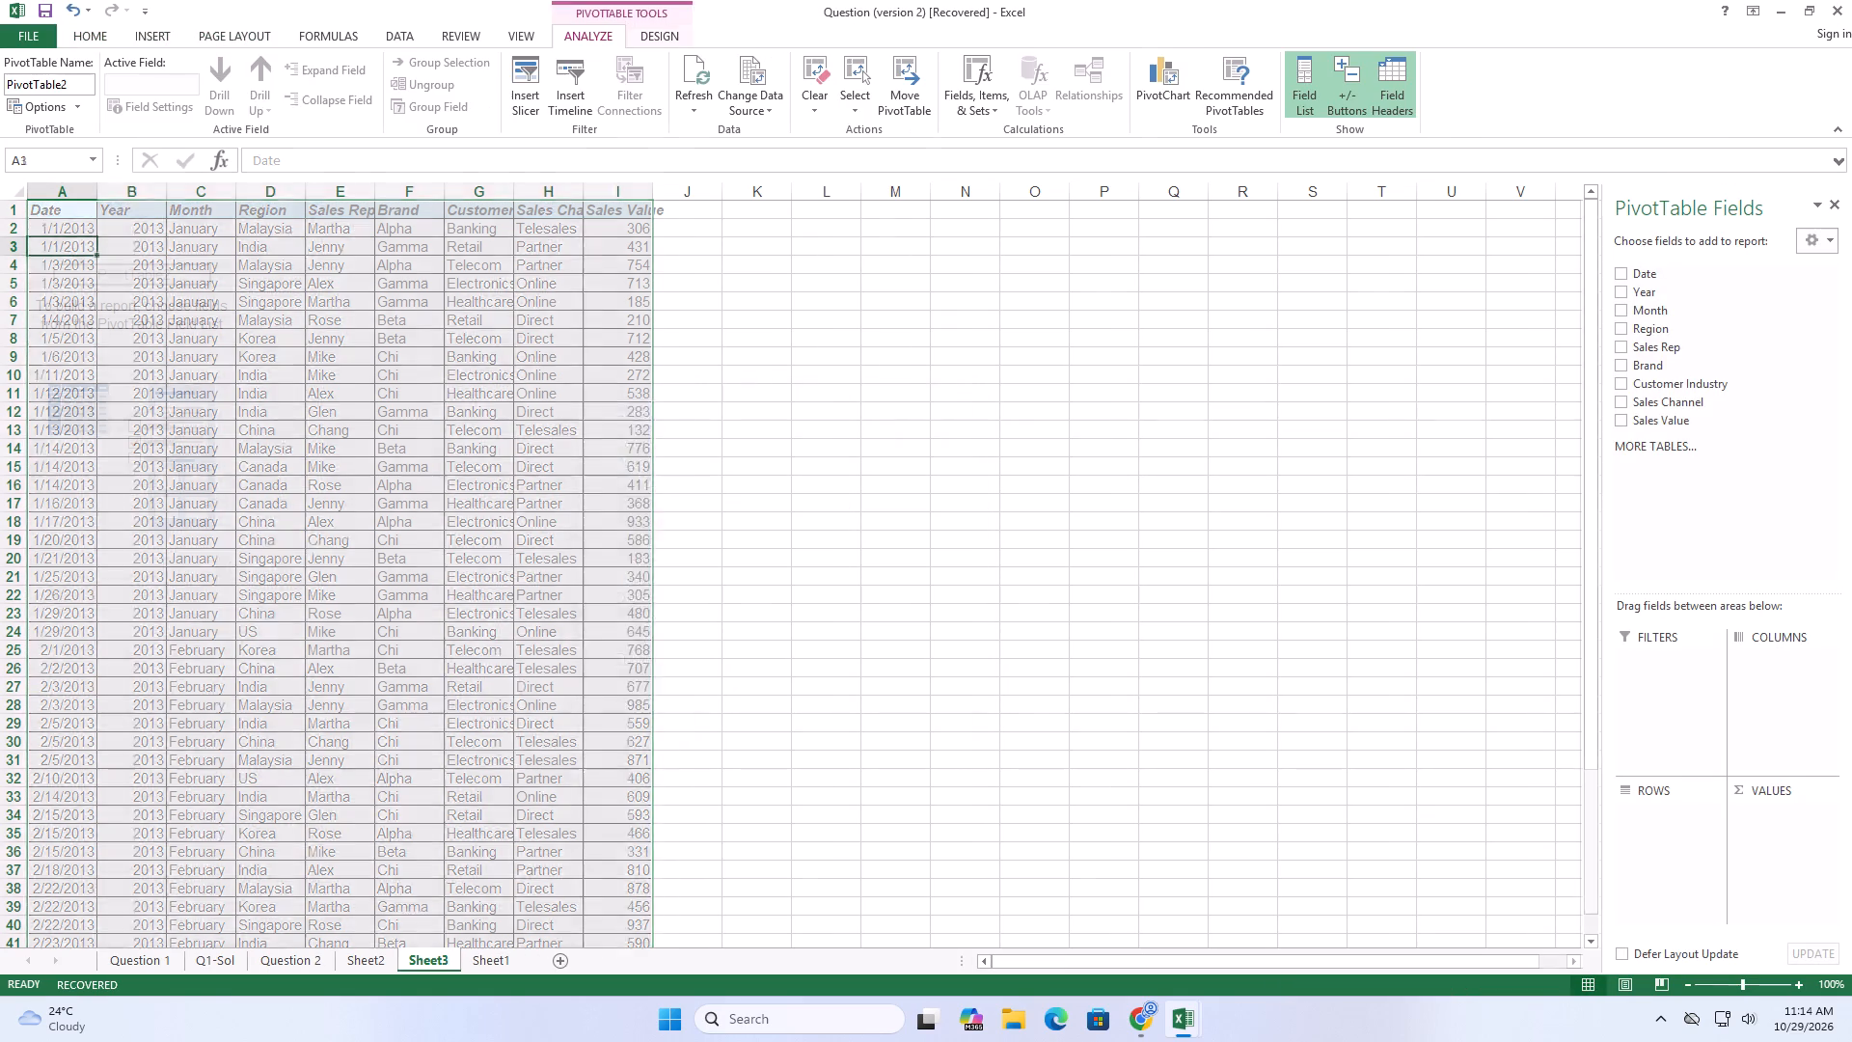
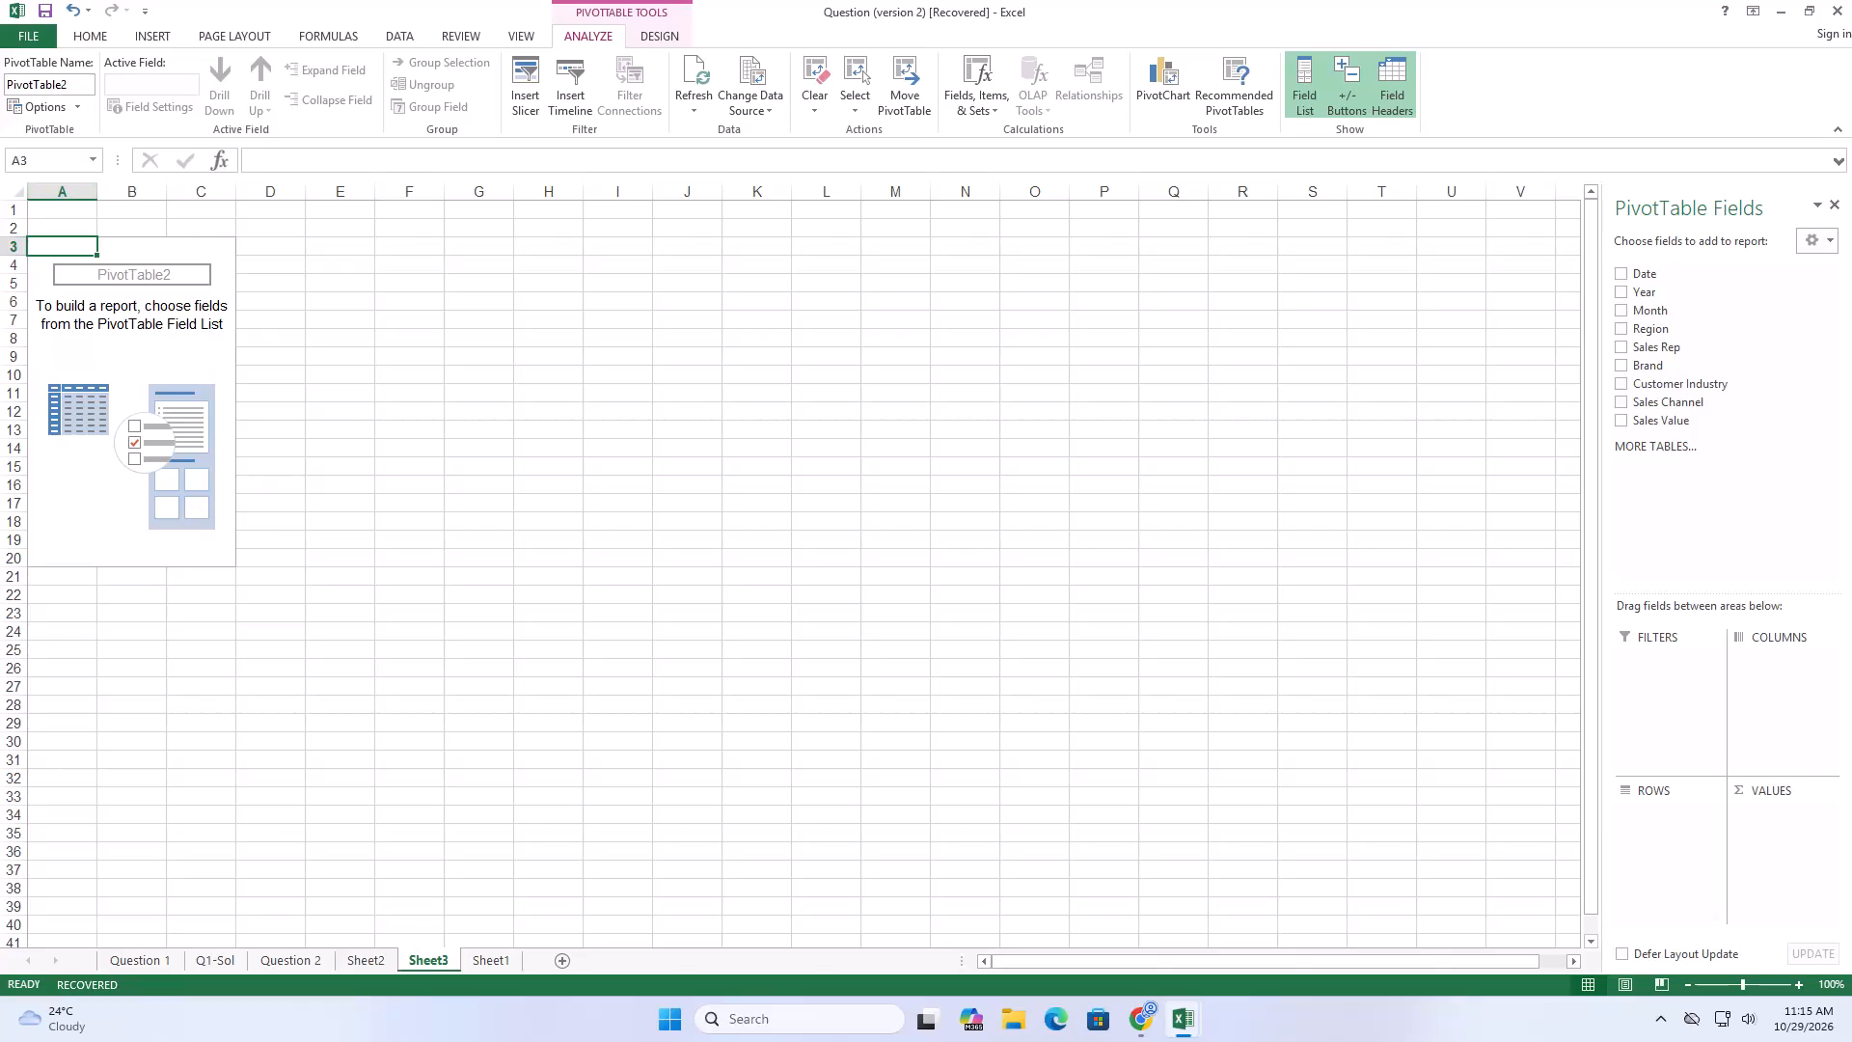
Set up the empty PivotTable on Sheet3 with Brand as rows and the sum of Sales Value as values.
{"action": "left_click", "coordinate": [1697, 370]}
{"action": "left_click", "coordinate": [1620, 367]}
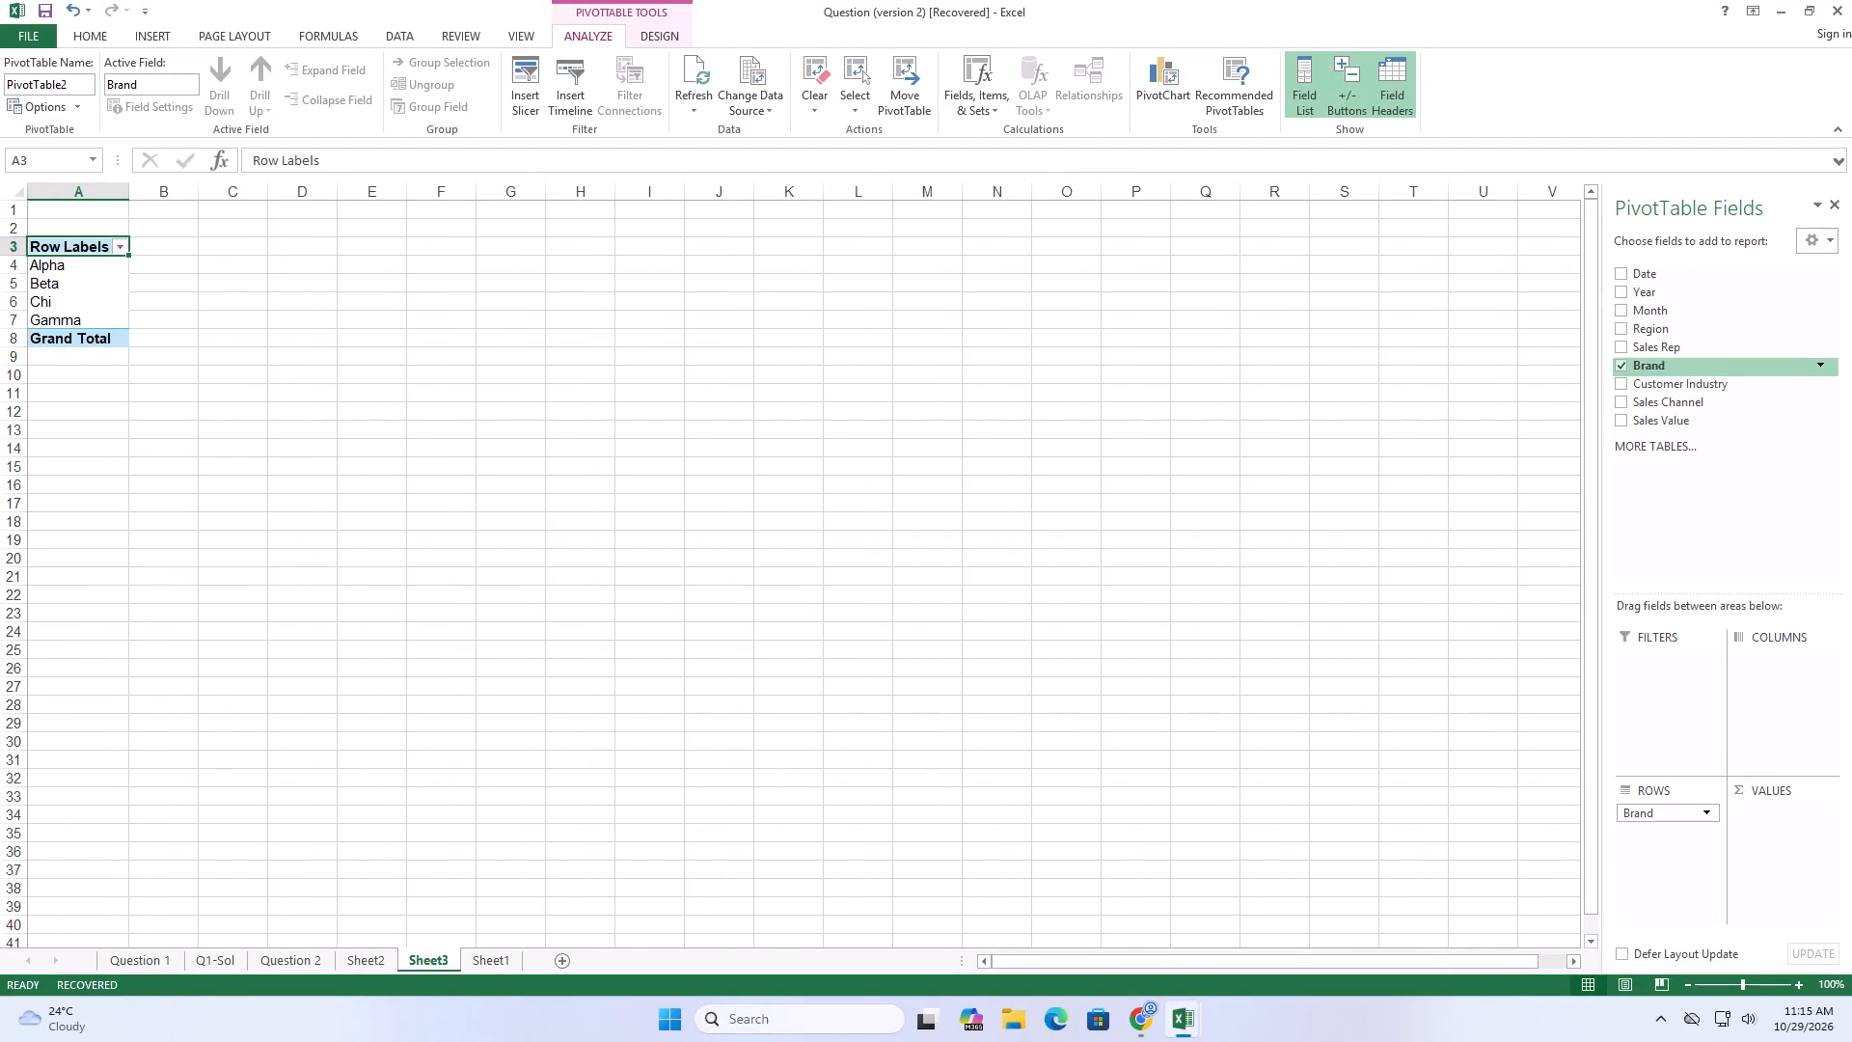
{"action": "left_click", "coordinate": [1623, 422]}
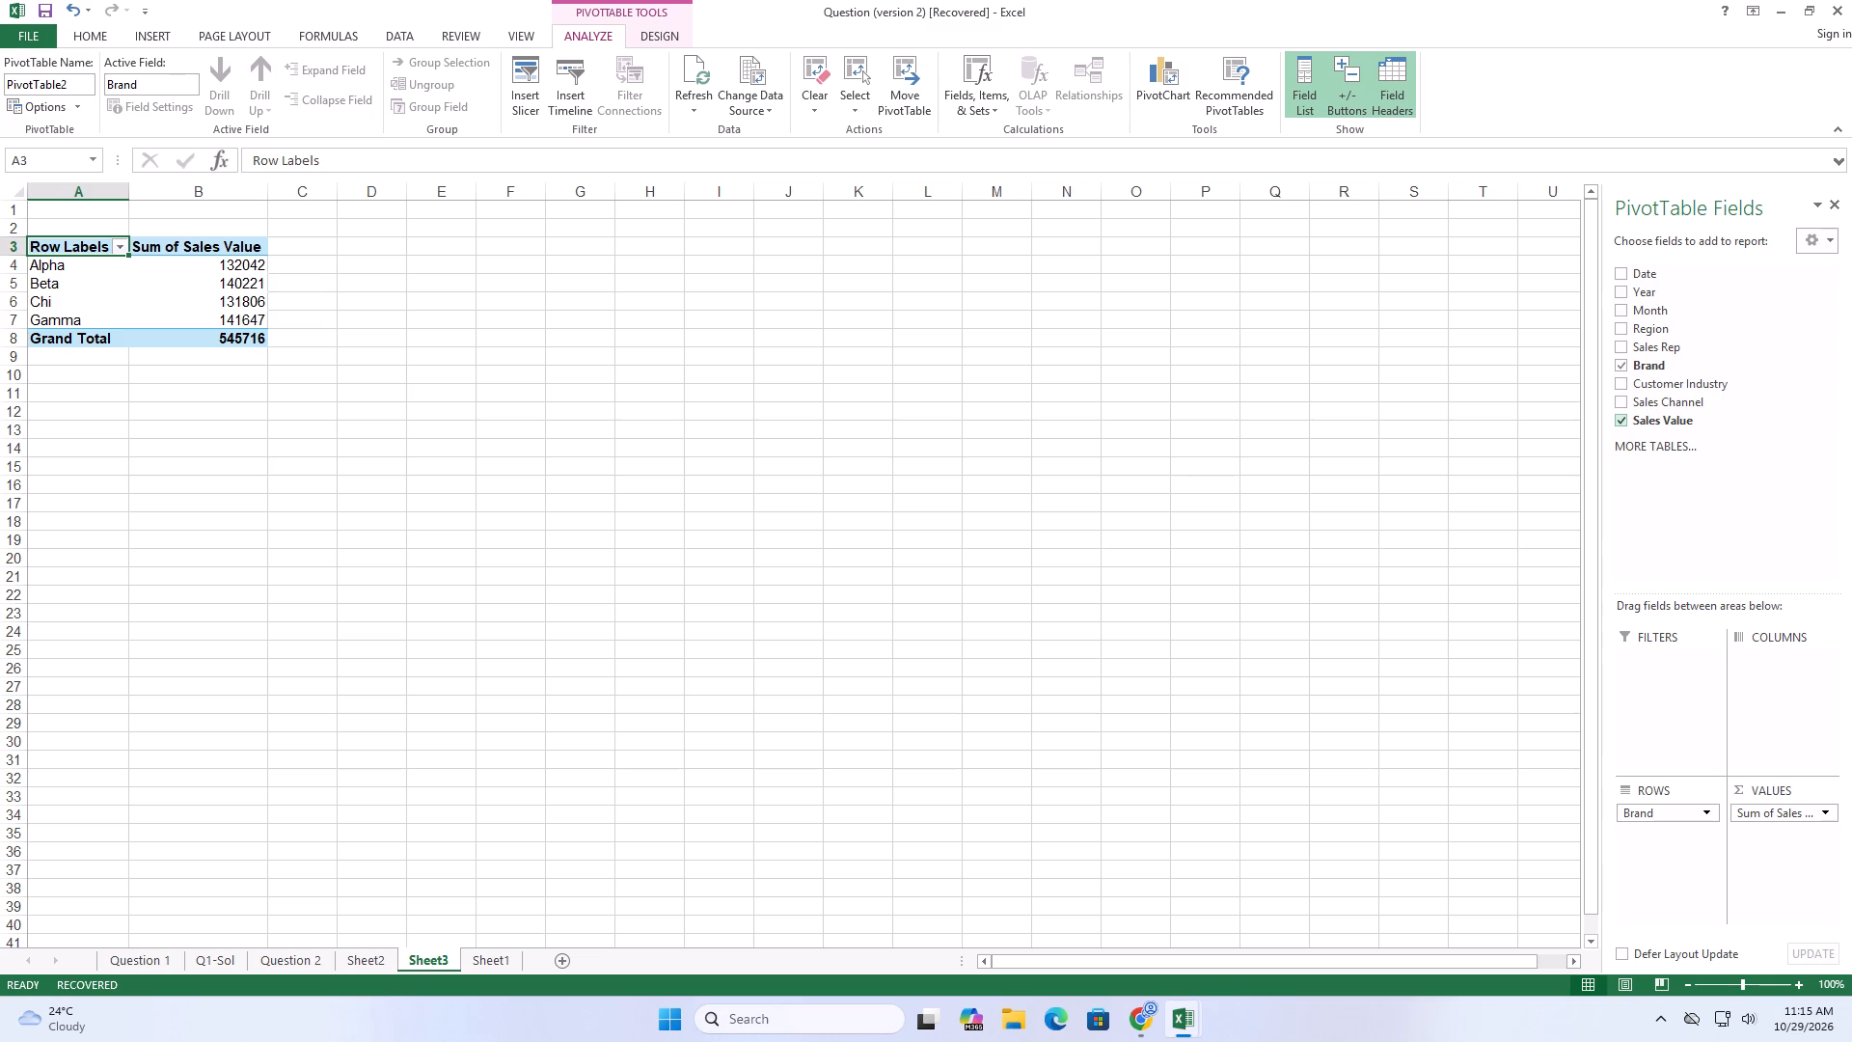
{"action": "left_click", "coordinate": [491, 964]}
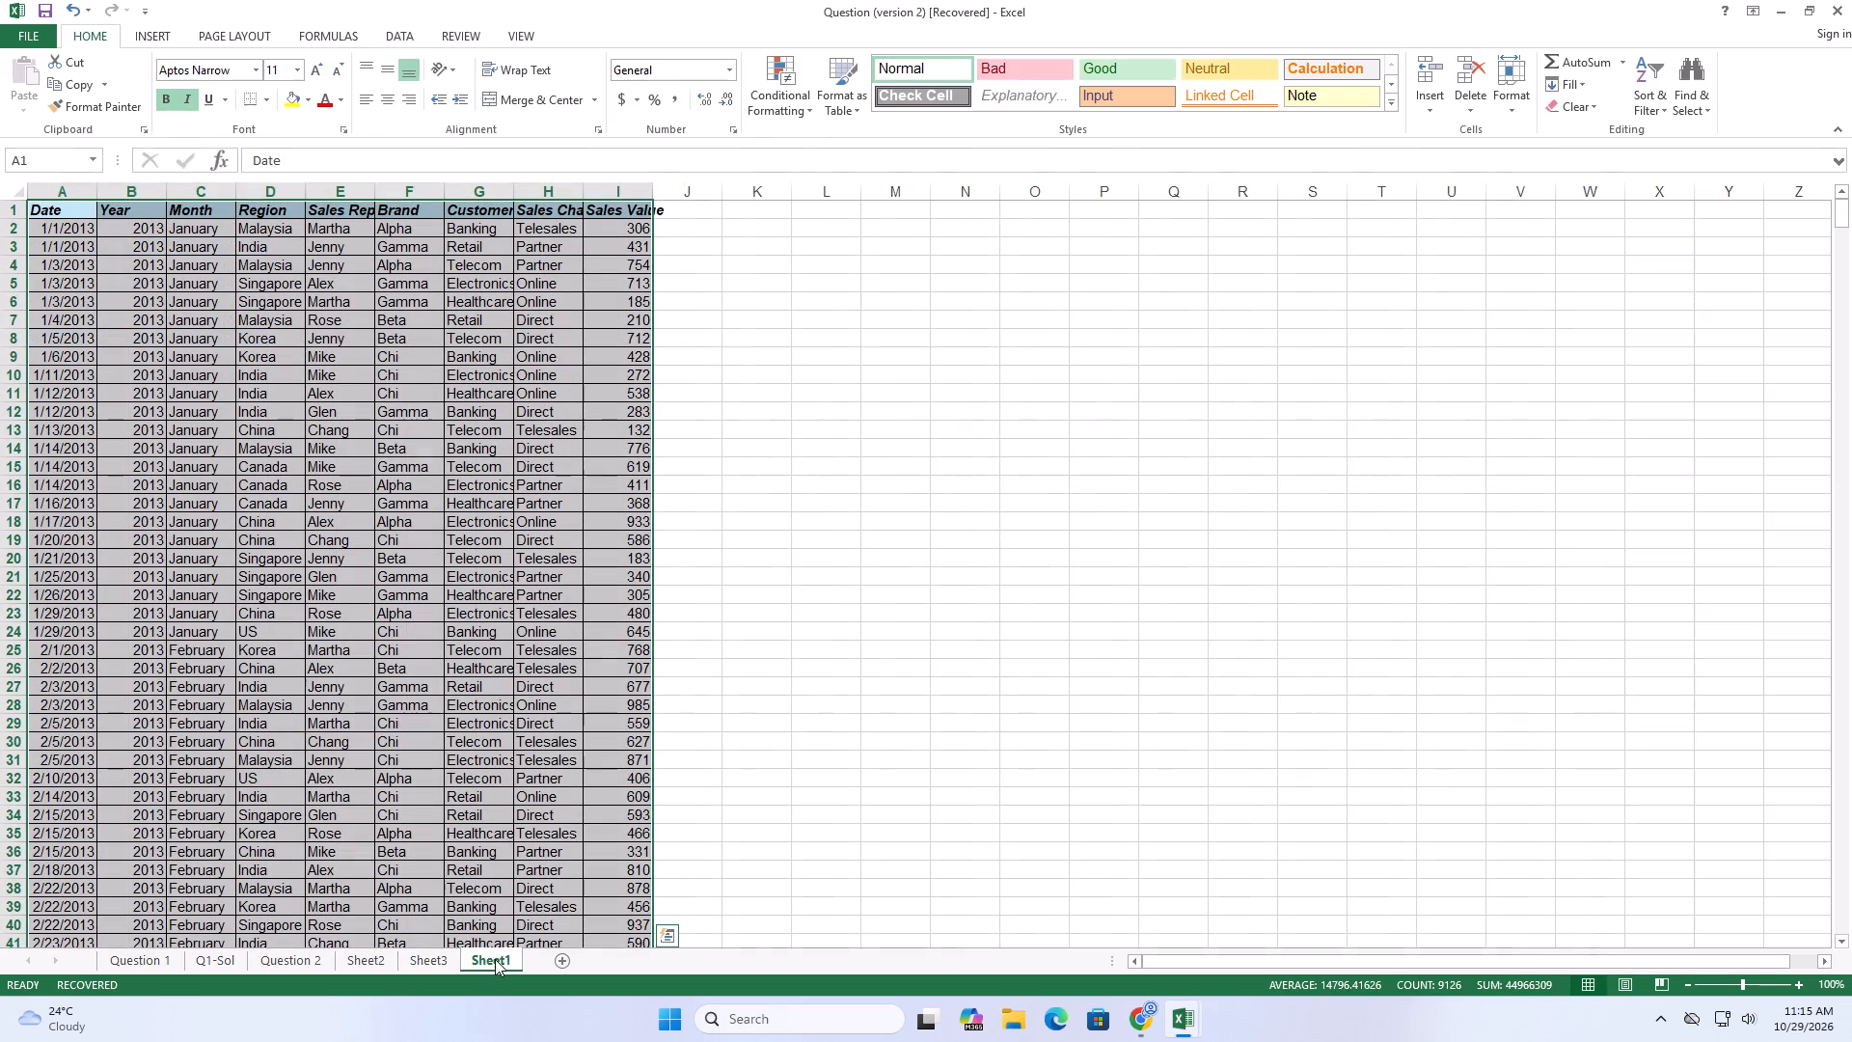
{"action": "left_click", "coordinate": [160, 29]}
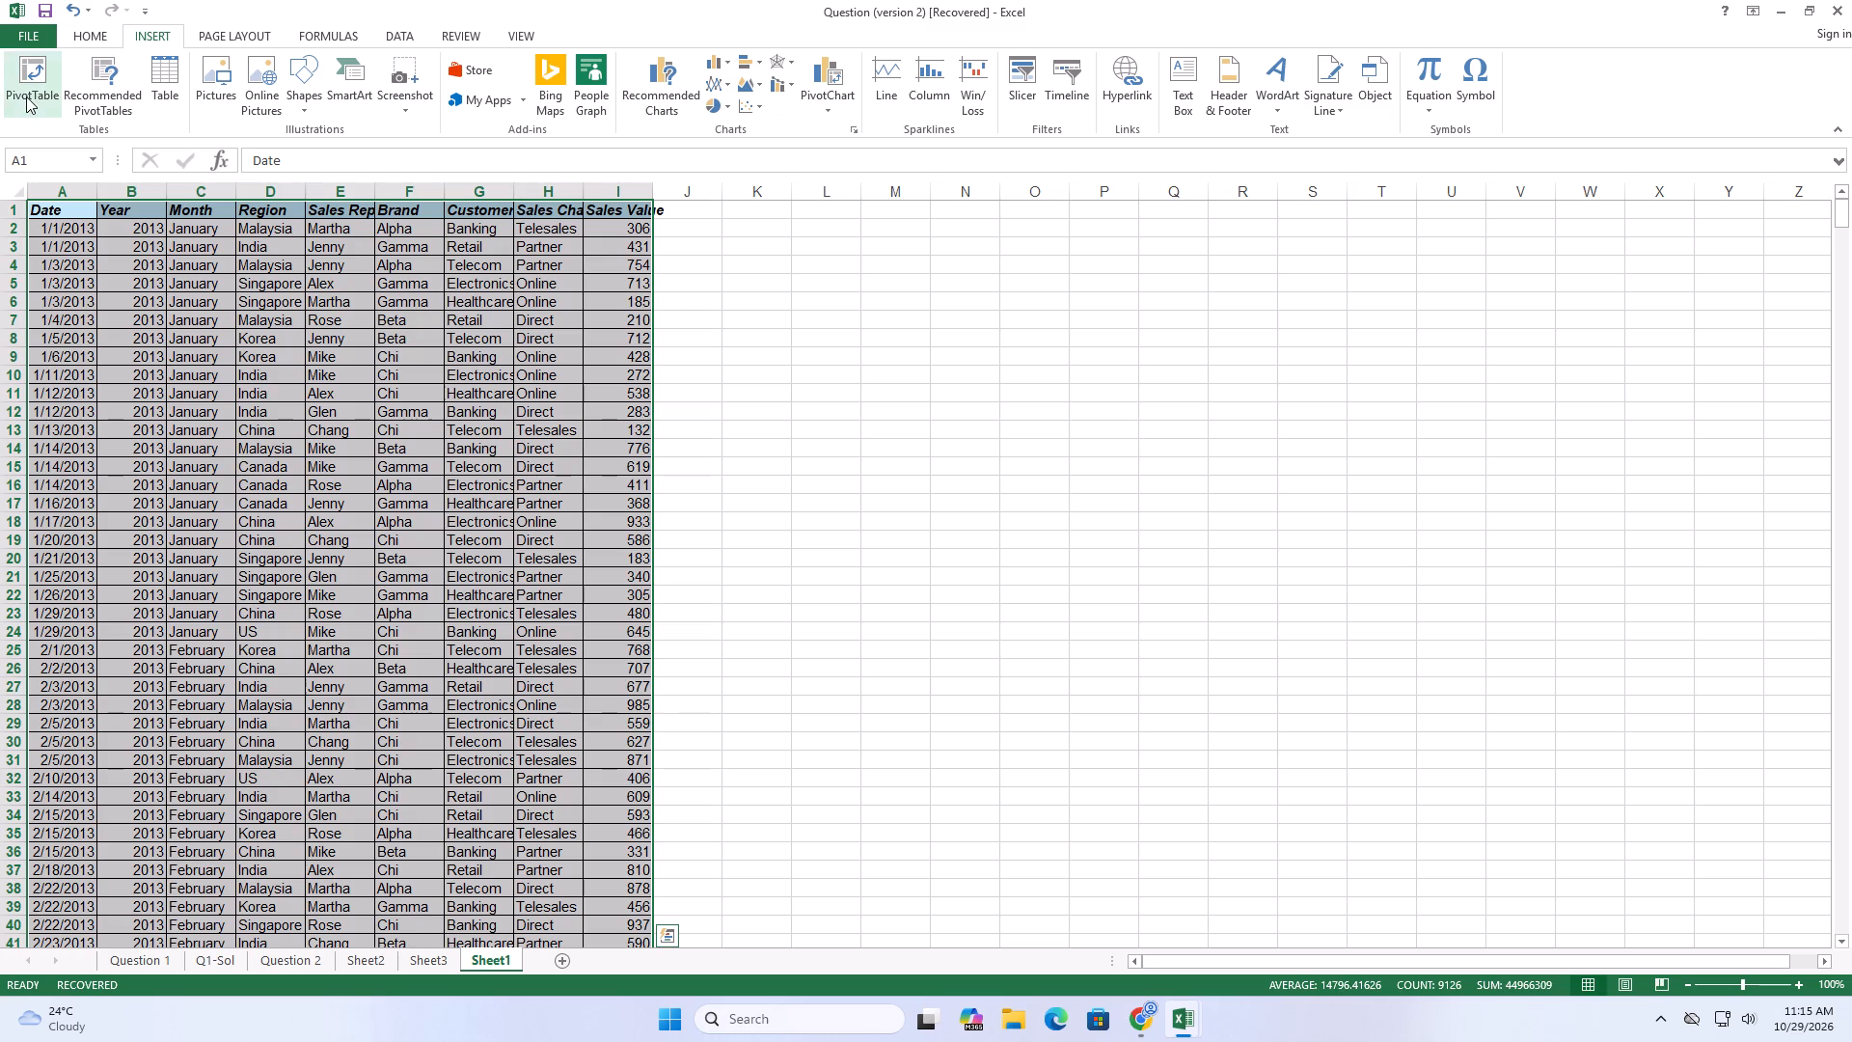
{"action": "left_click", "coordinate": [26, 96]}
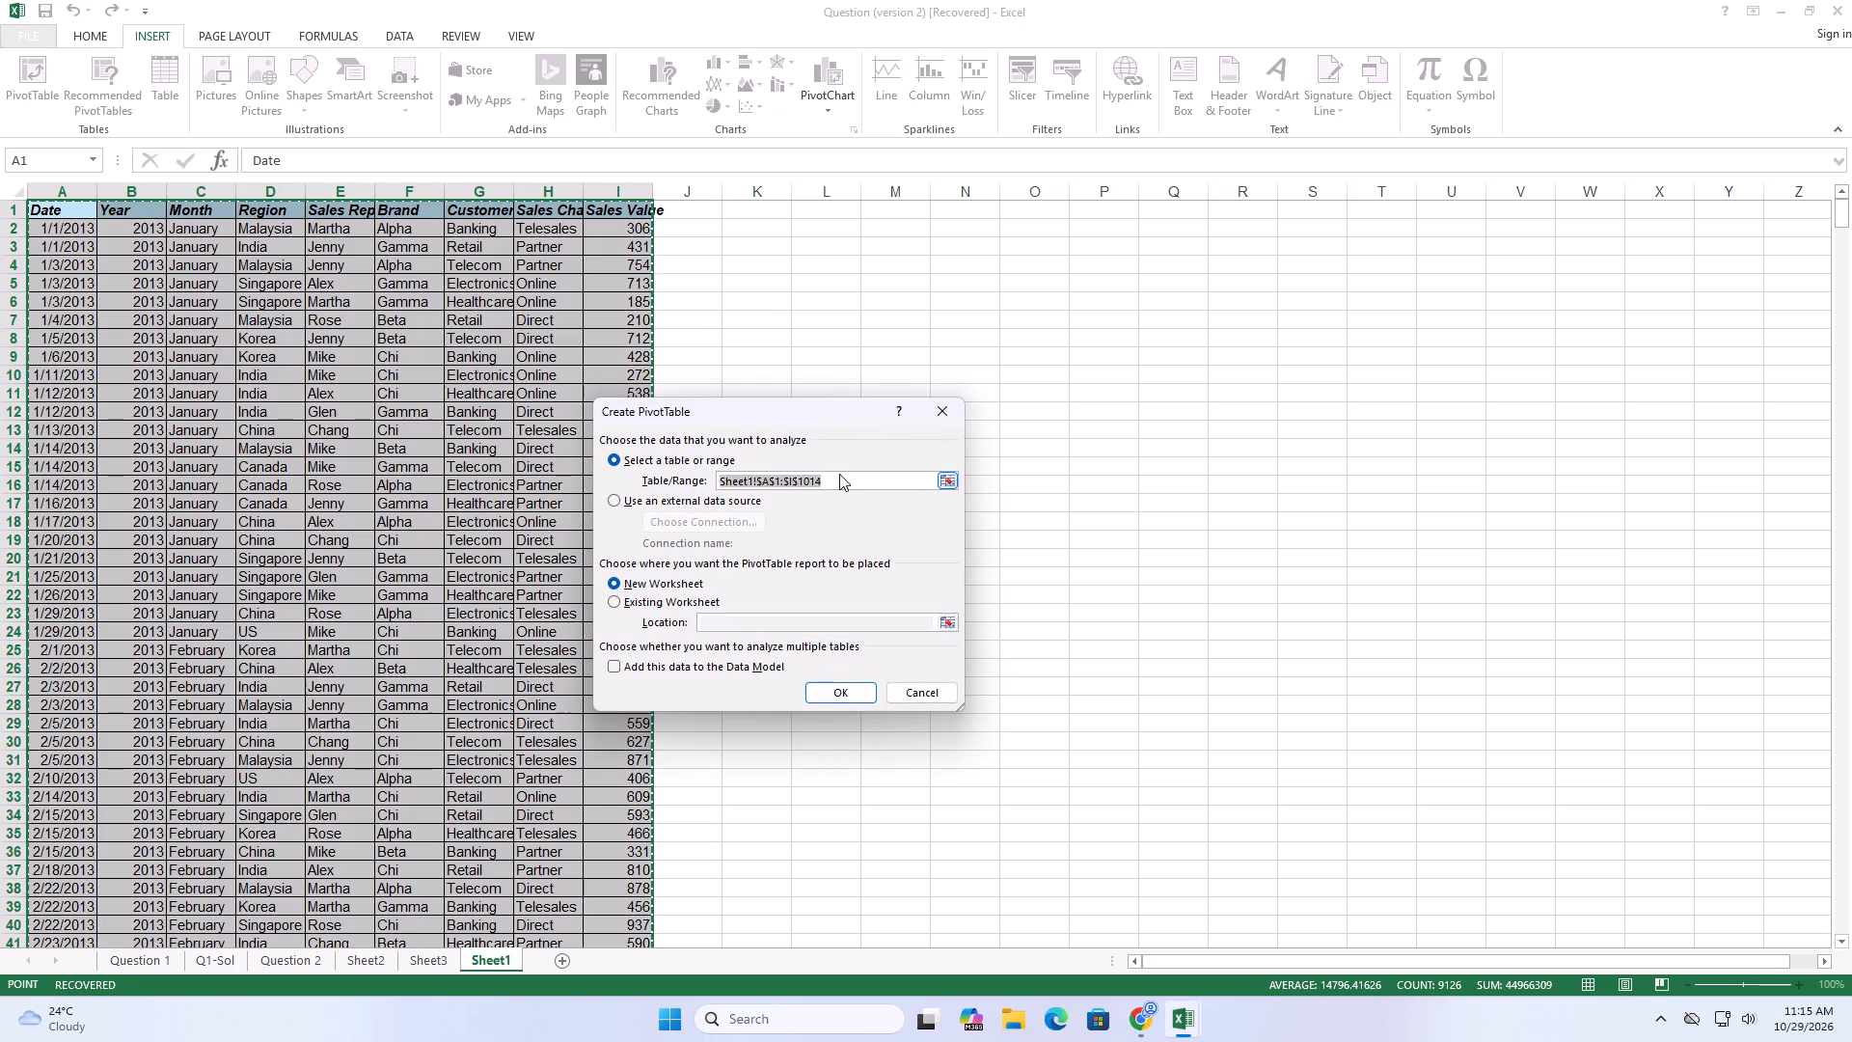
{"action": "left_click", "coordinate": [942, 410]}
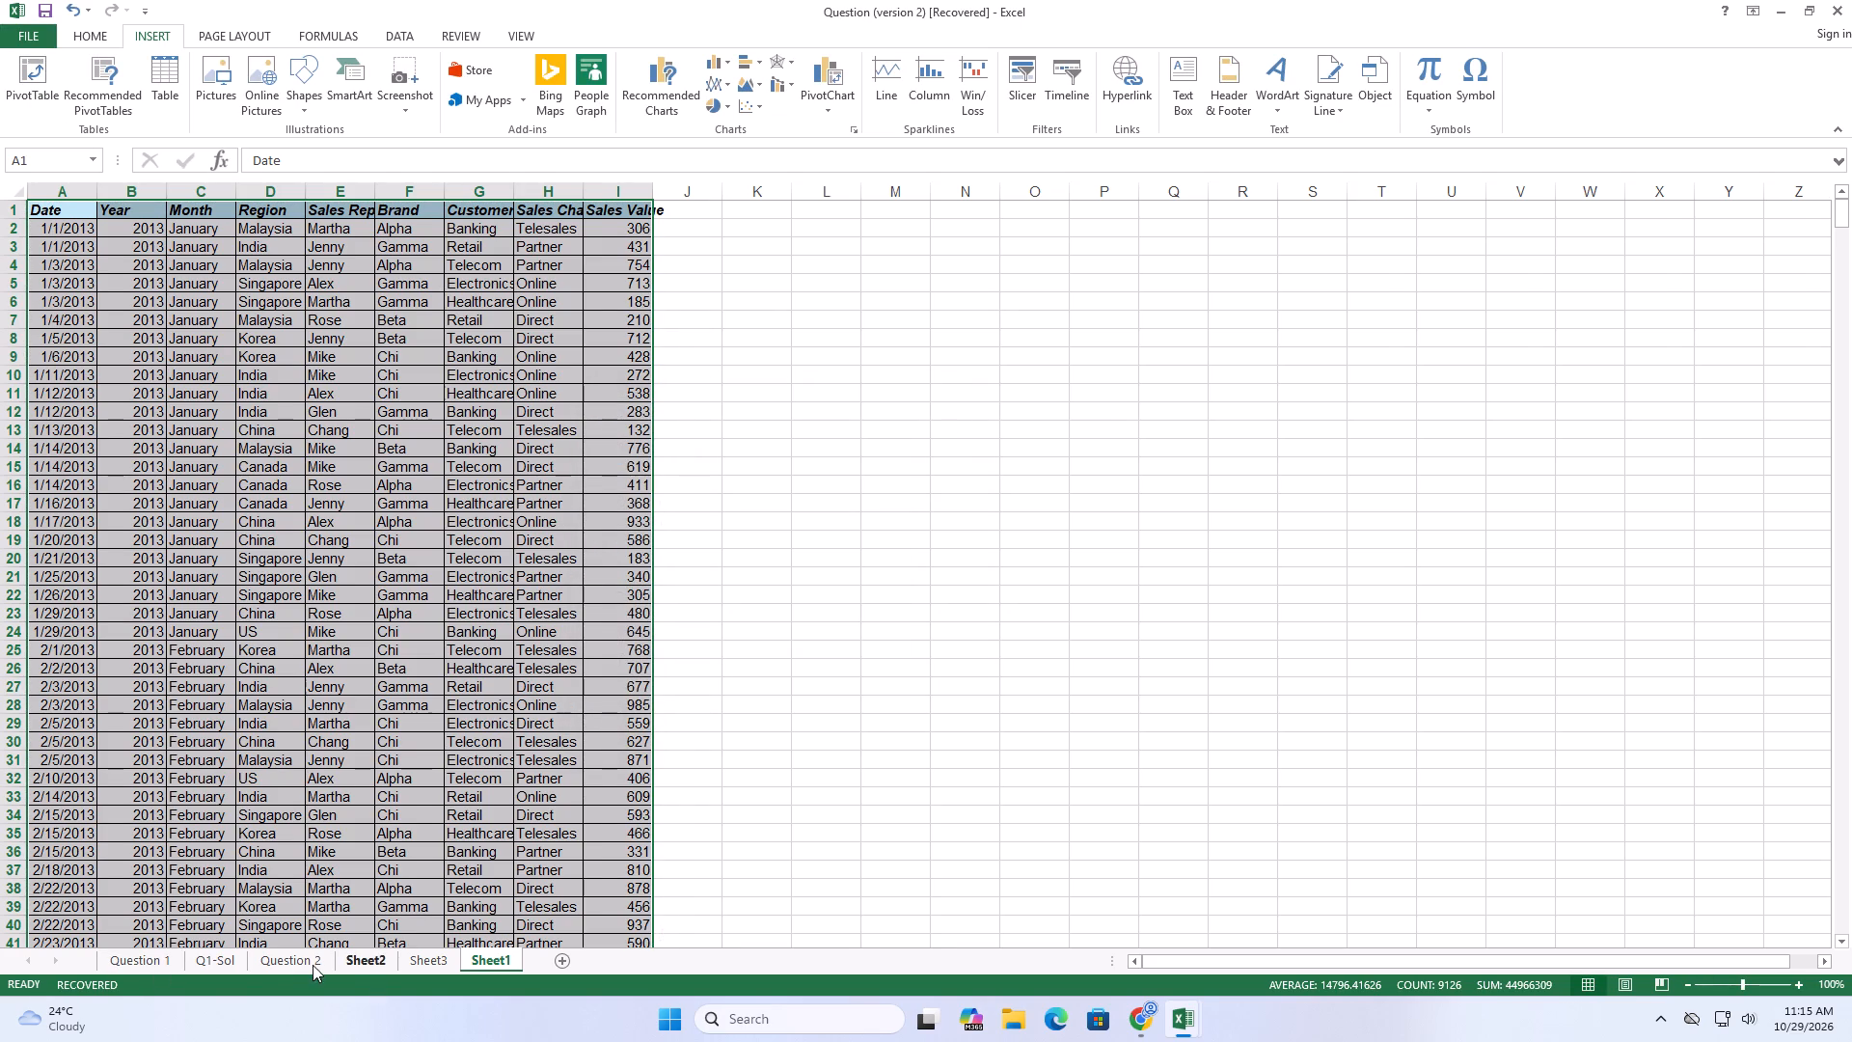
Review the field descriptions and the reference dashboard's charts and slicers on the Question 2 sheet.
{"action": "left_click", "coordinate": [285, 959]}
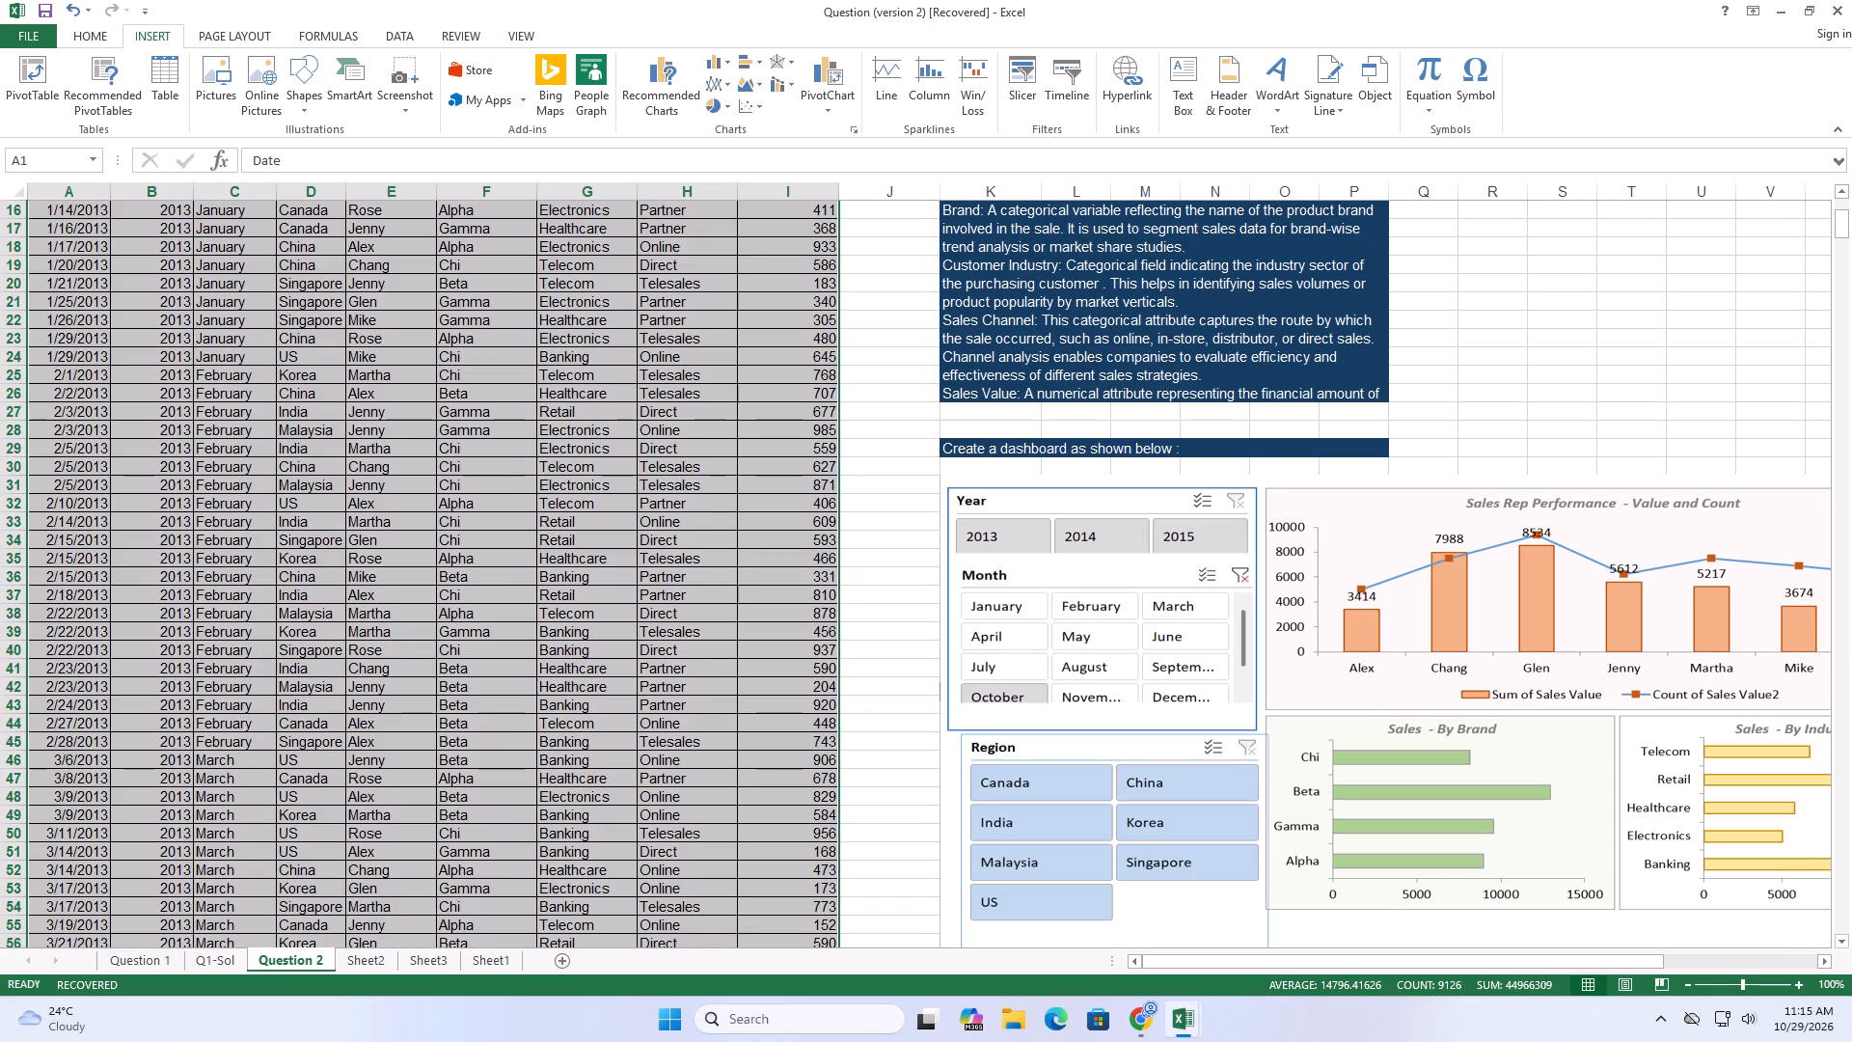
{"action": "scroll", "coordinate": [420, 431], "scroll_direction": "up", "scroll_amount": 1}
{"action": "scroll", "coordinate": [420, 431], "scroll_direction": "down", "scroll_amount": 1}
{"action": "scroll", "coordinate": [419, 431], "scroll_direction": "up", "scroll_amount": 3}
{"action": "scroll", "coordinate": [419, 431], "scroll_direction": "down", "scroll_amount": 1}
{"action": "scroll", "coordinate": [419, 431], "scroll_direction": "up", "scroll_amount": 1}
{"action": "scroll", "coordinate": [419, 430], "scroll_direction": "down", "scroll_amount": 1}
{"action": "scroll", "coordinate": [419, 430], "scroll_direction": "up", "scroll_amount": 1}
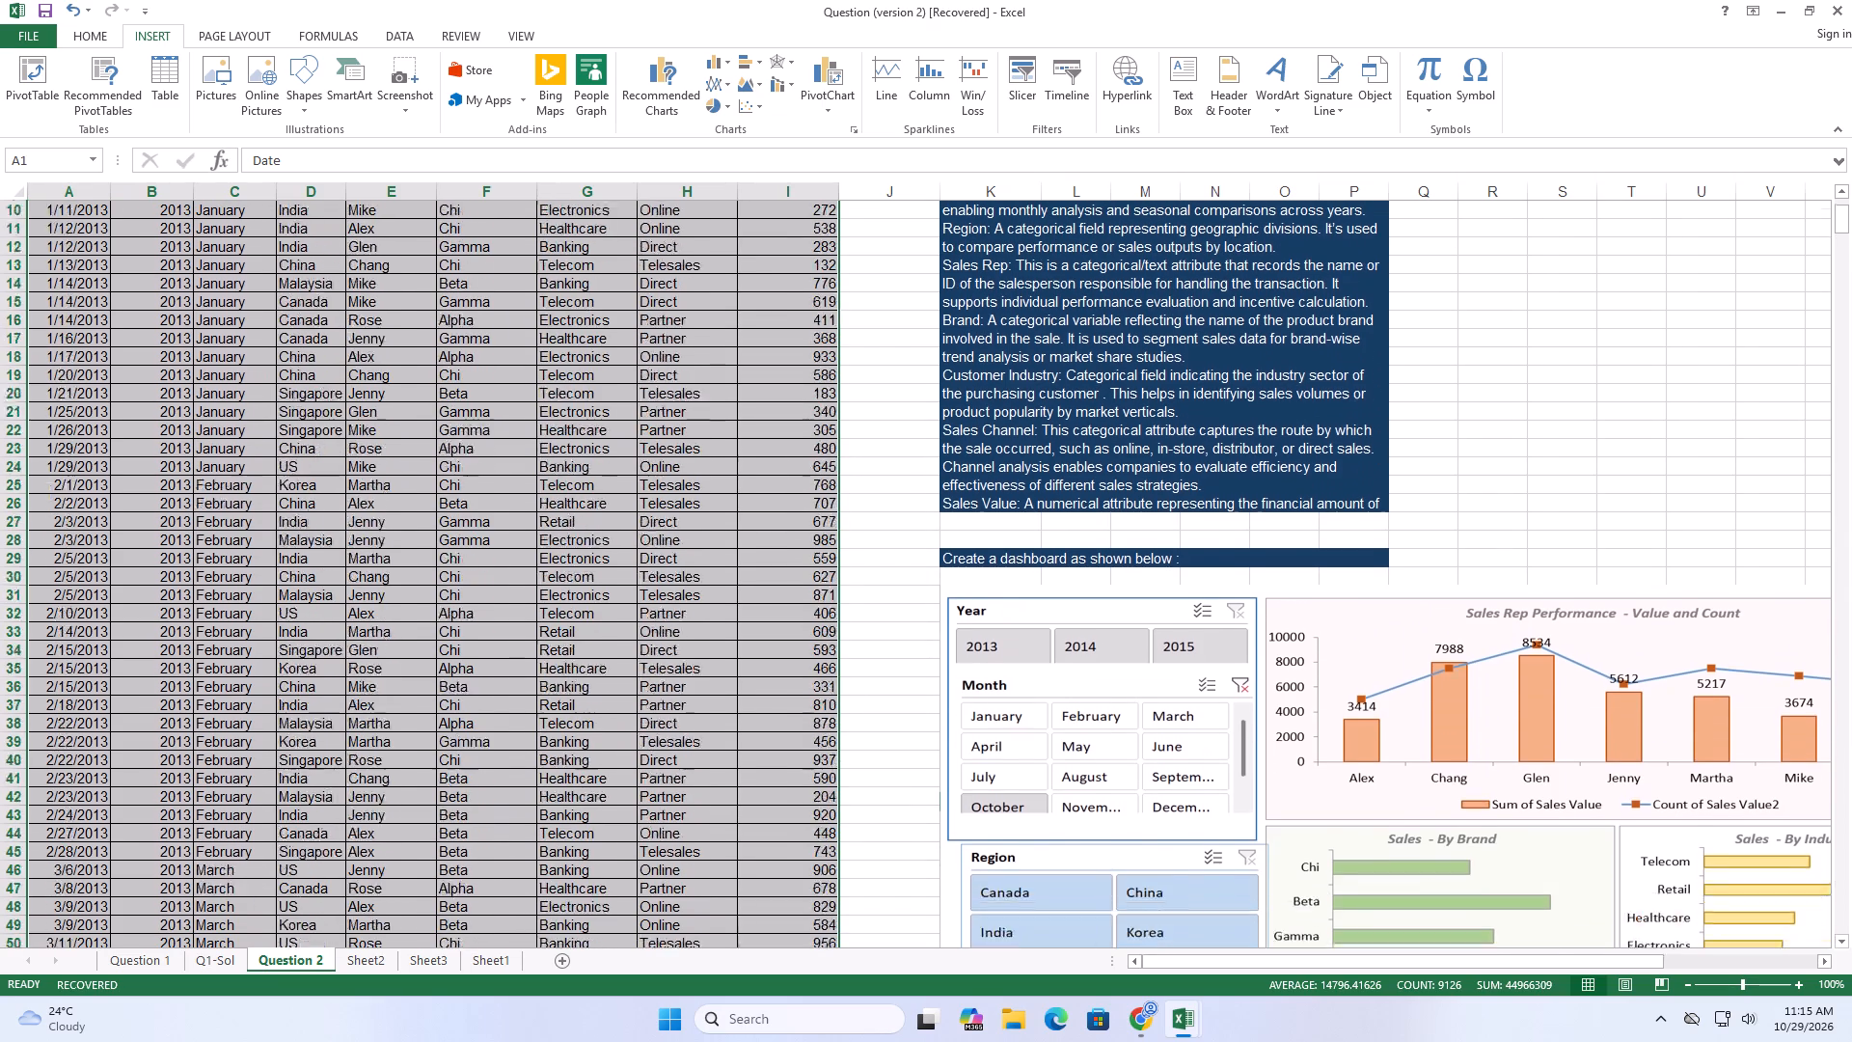
{"action": "scroll", "coordinate": [419, 430], "scroll_direction": "up", "scroll_amount": 4}
{"action": "scroll", "coordinate": [420, 426], "scroll_direction": "down", "scroll_amount": 1}
{"action": "scroll", "coordinate": [421, 425], "scroll_direction": "up", "scroll_amount": 1}
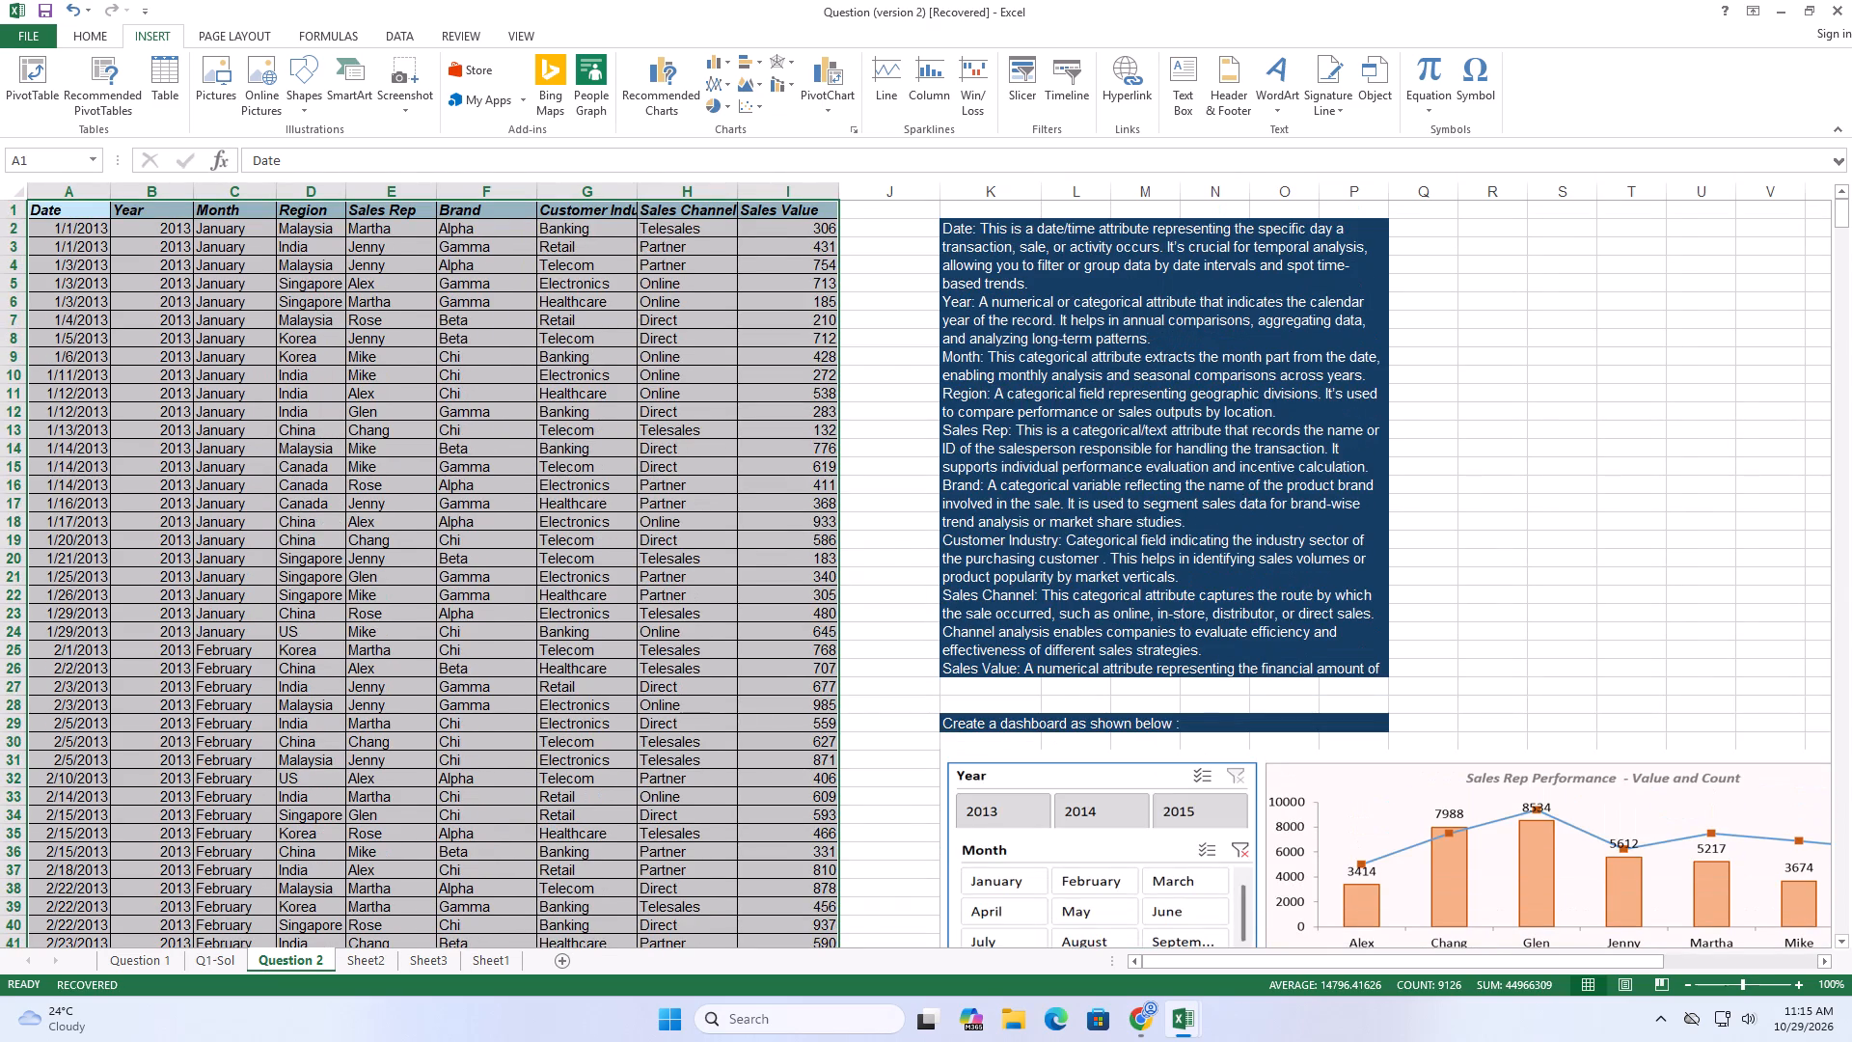
{"action": "scroll", "coordinate": [421, 425], "scroll_direction": "up", "scroll_amount": 1}
{"action": "scroll", "coordinate": [421, 425], "scroll_direction": "down", "scroll_amount": 8}
{"action": "scroll", "coordinate": [421, 425], "scroll_direction": "up", "scroll_amount": 7}
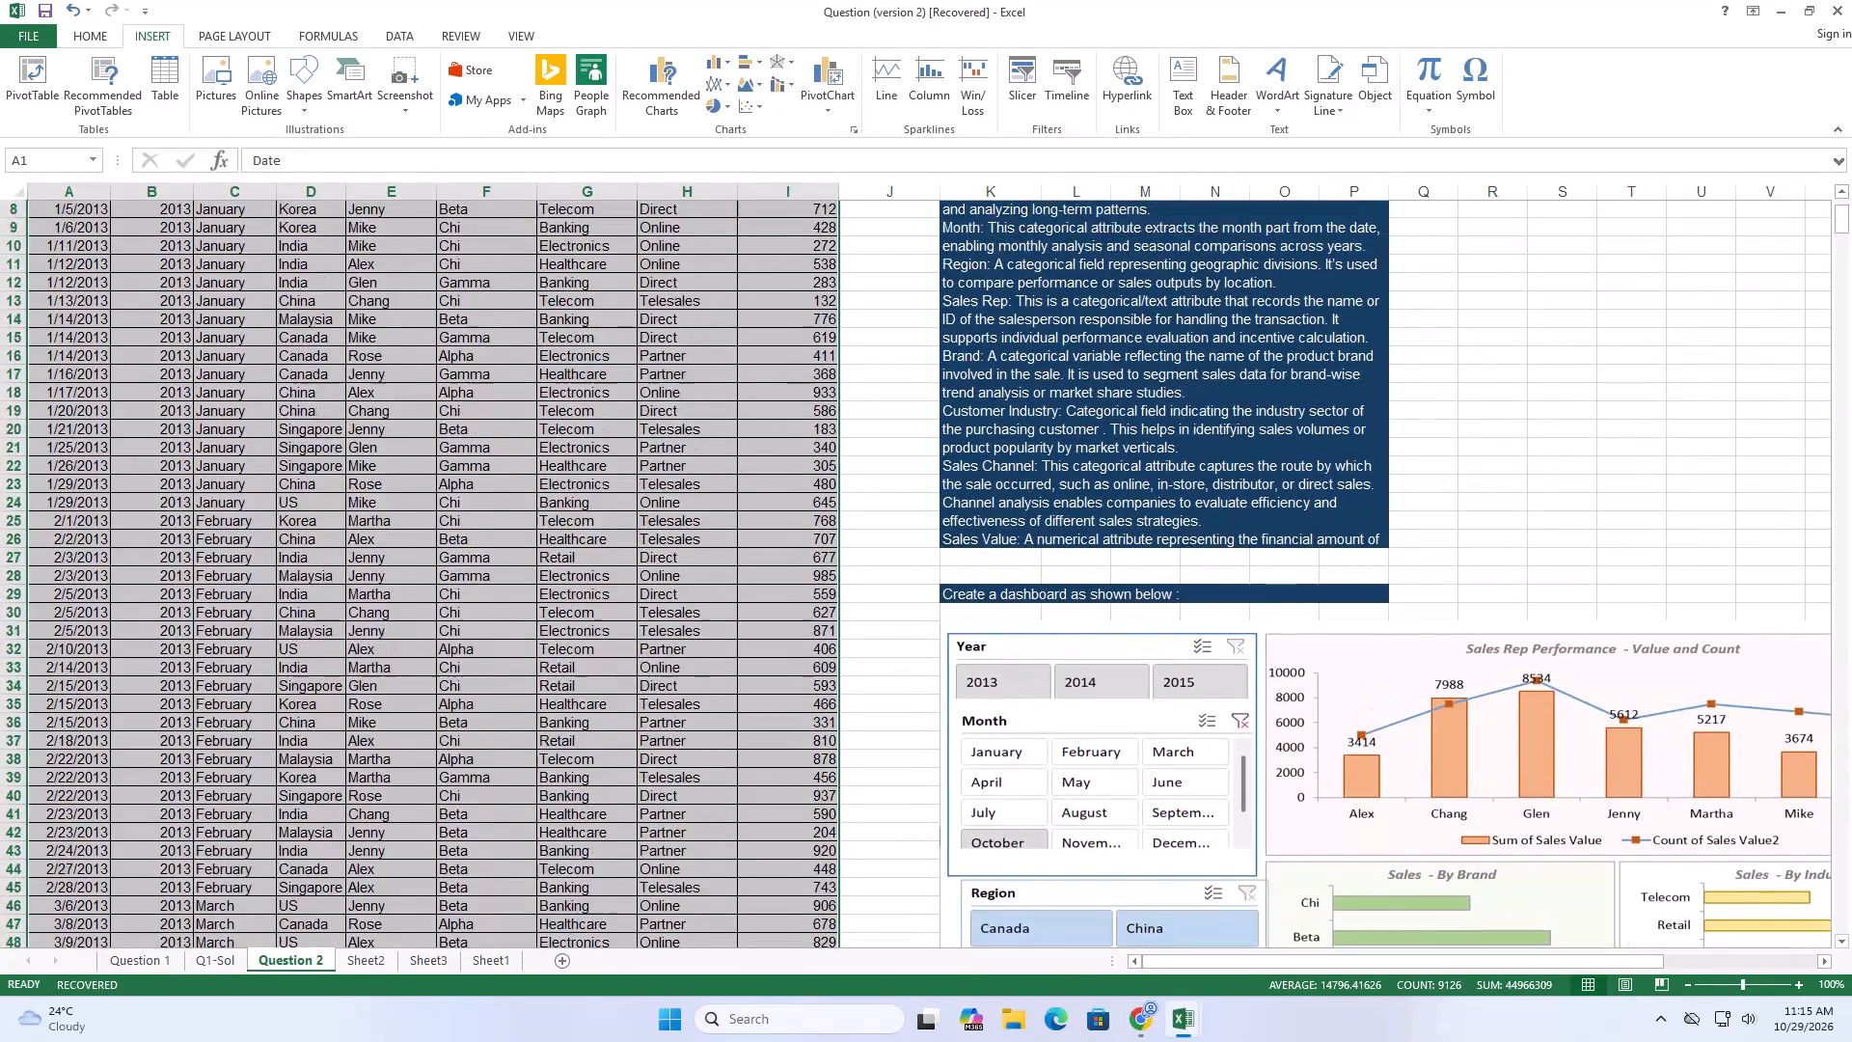
{"action": "scroll", "coordinate": [424, 415], "scroll_direction": "up", "scroll_amount": 2}
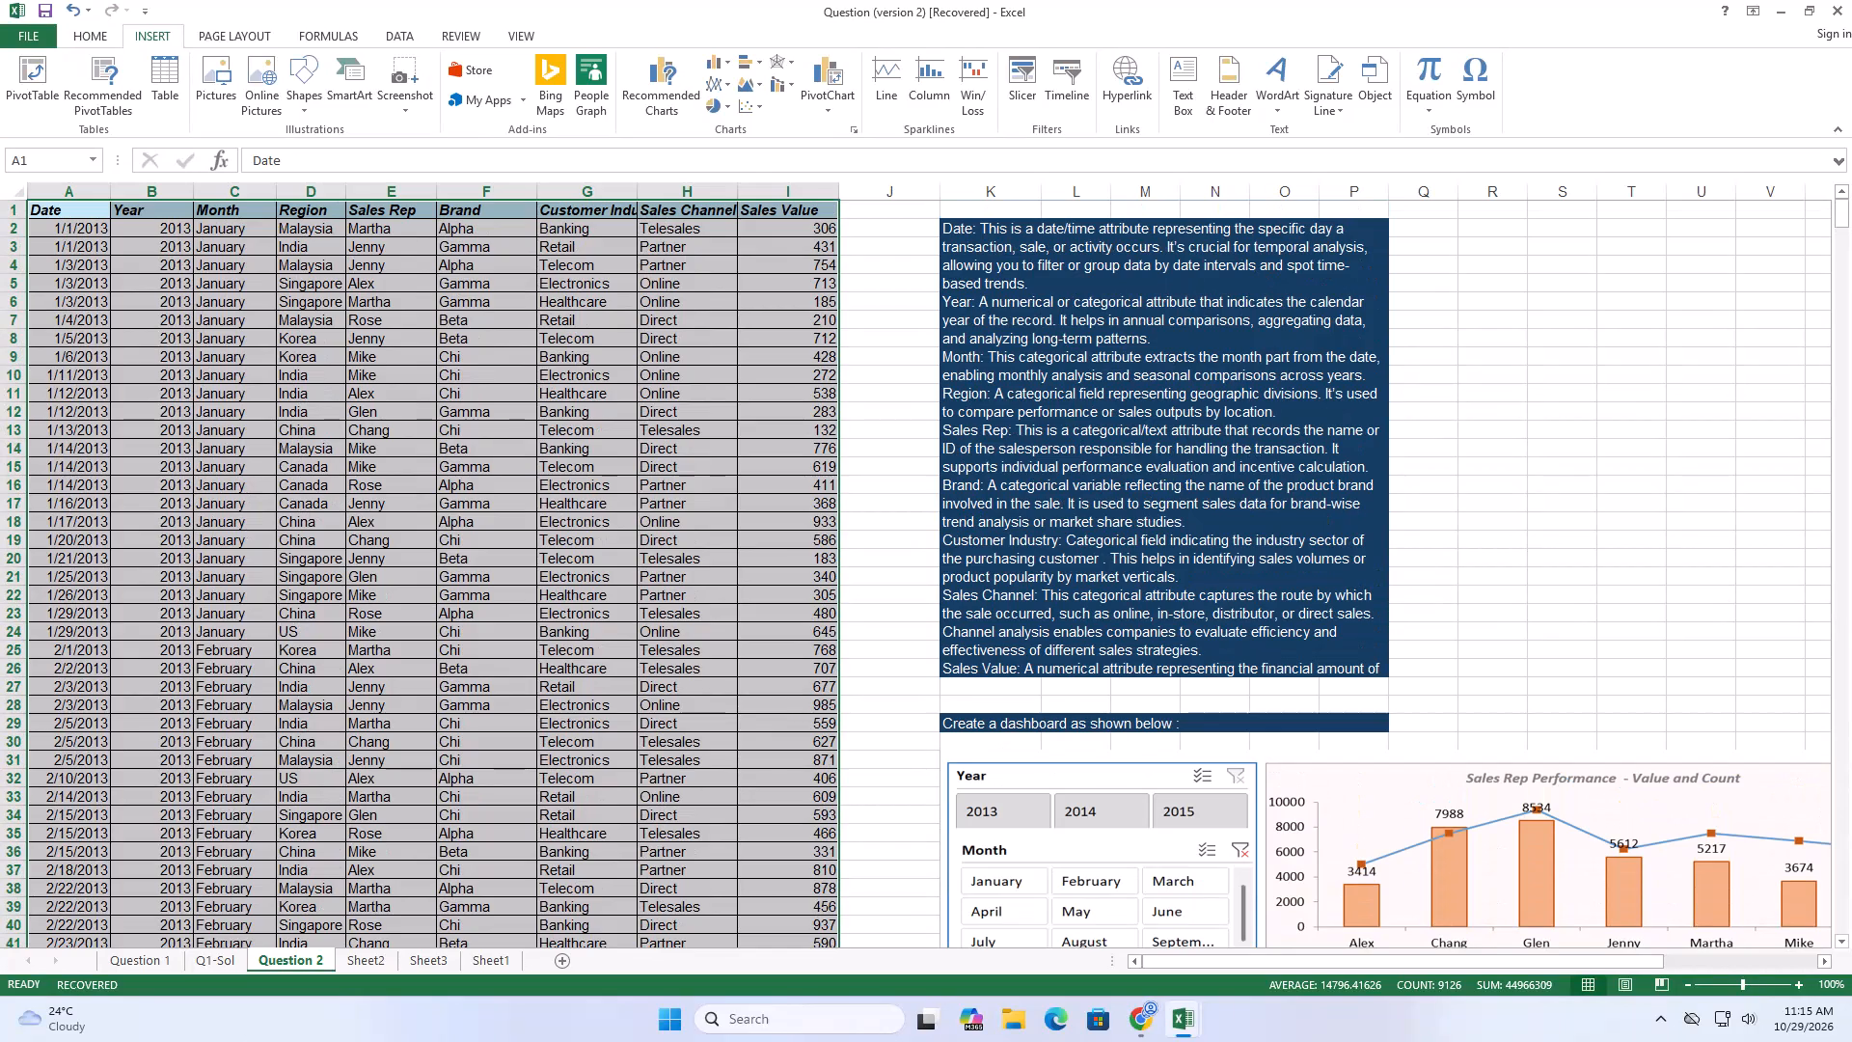
{"action": "scroll", "coordinate": [1538, 615], "scroll_direction": "down", "scroll_amount": 5}
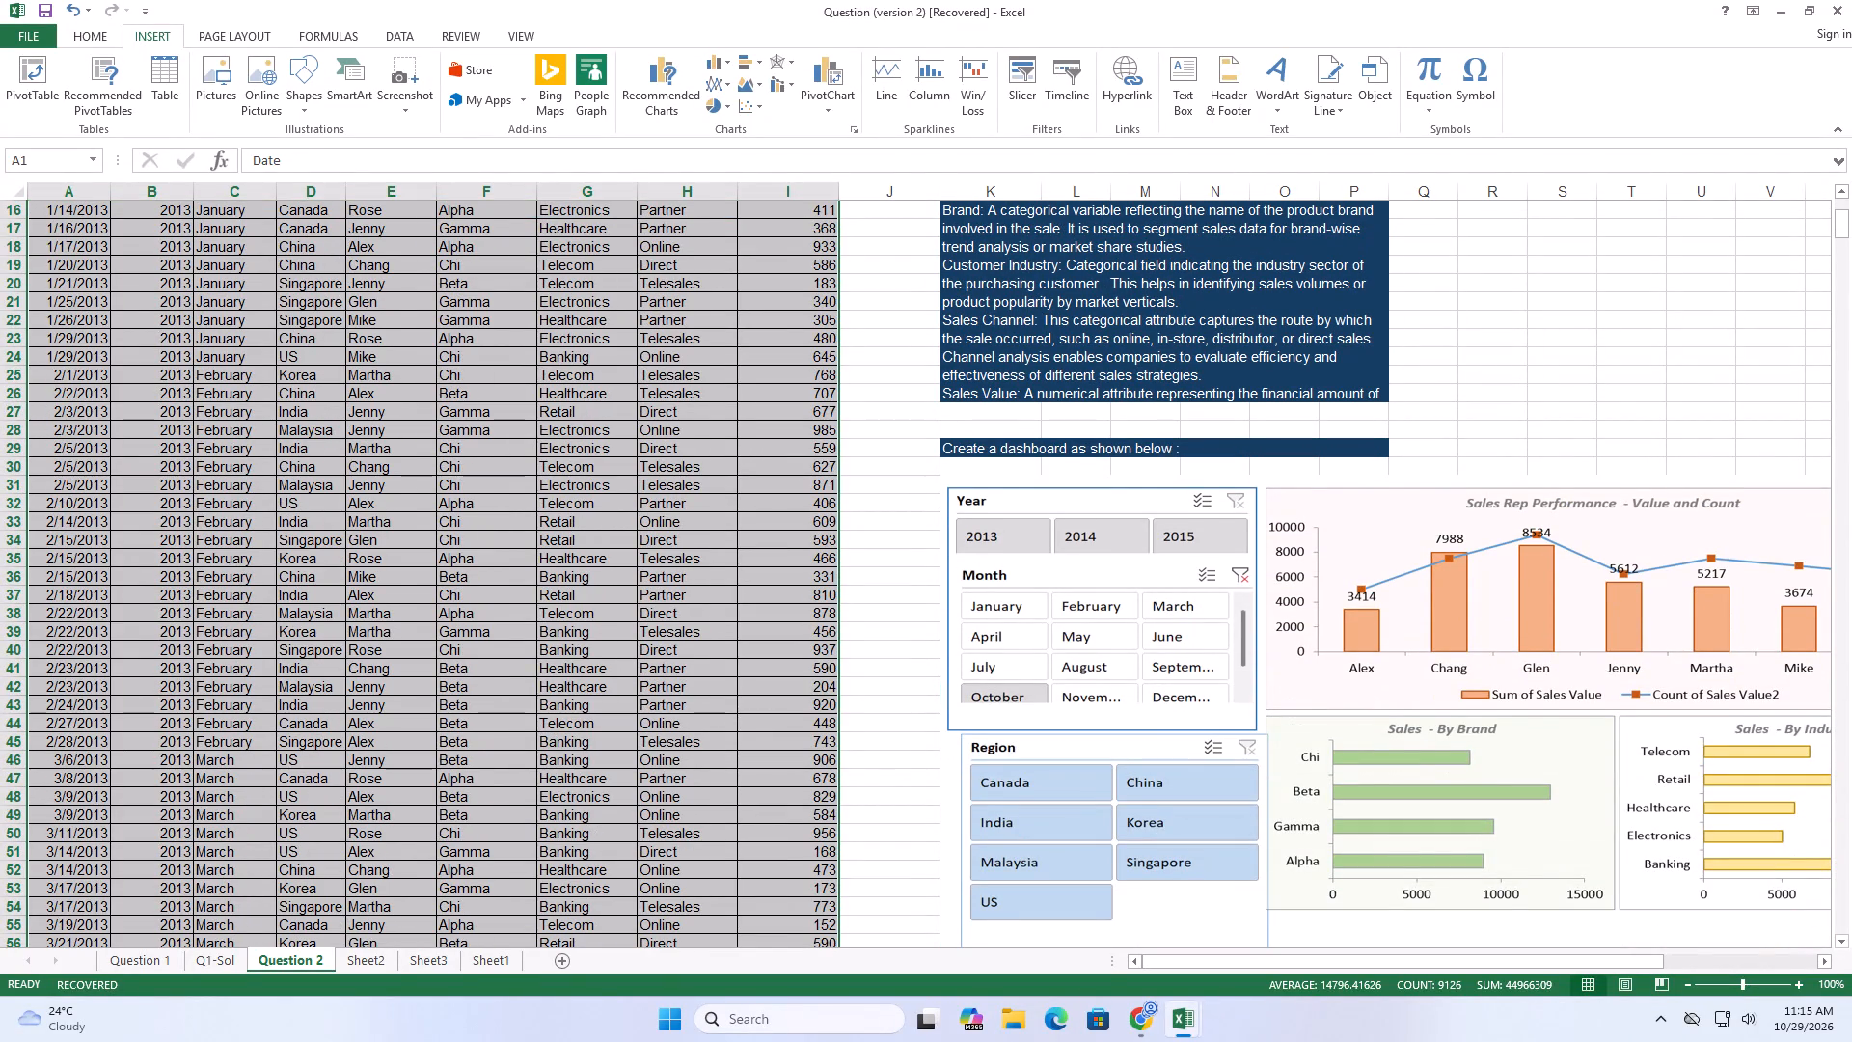
{"action": "scroll", "coordinate": [679, 528], "scroll_direction": "up", "scroll_amount": 9}
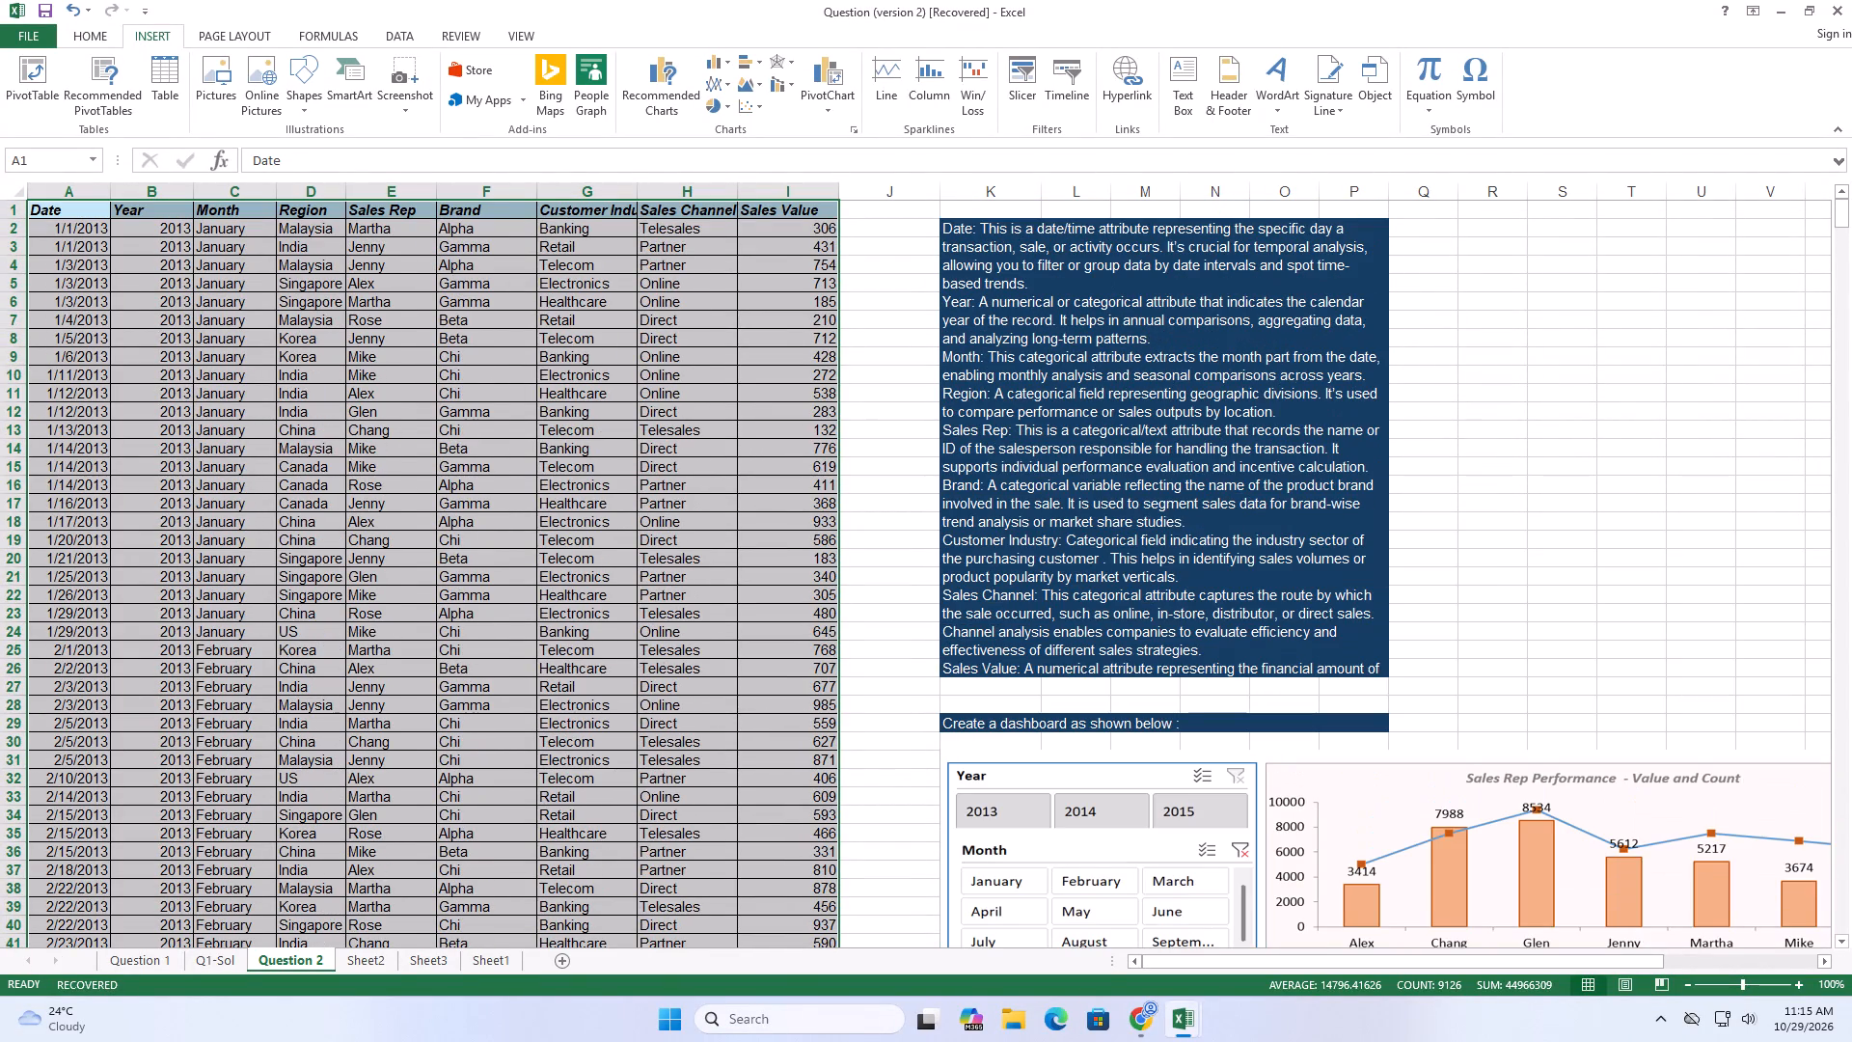
Create a PivotTable from the Sheet1 data (A1:I1014) on a new worksheet, summing Sales Value with Customer Industry as rows.
{"action": "left_click", "coordinate": [477, 951]}
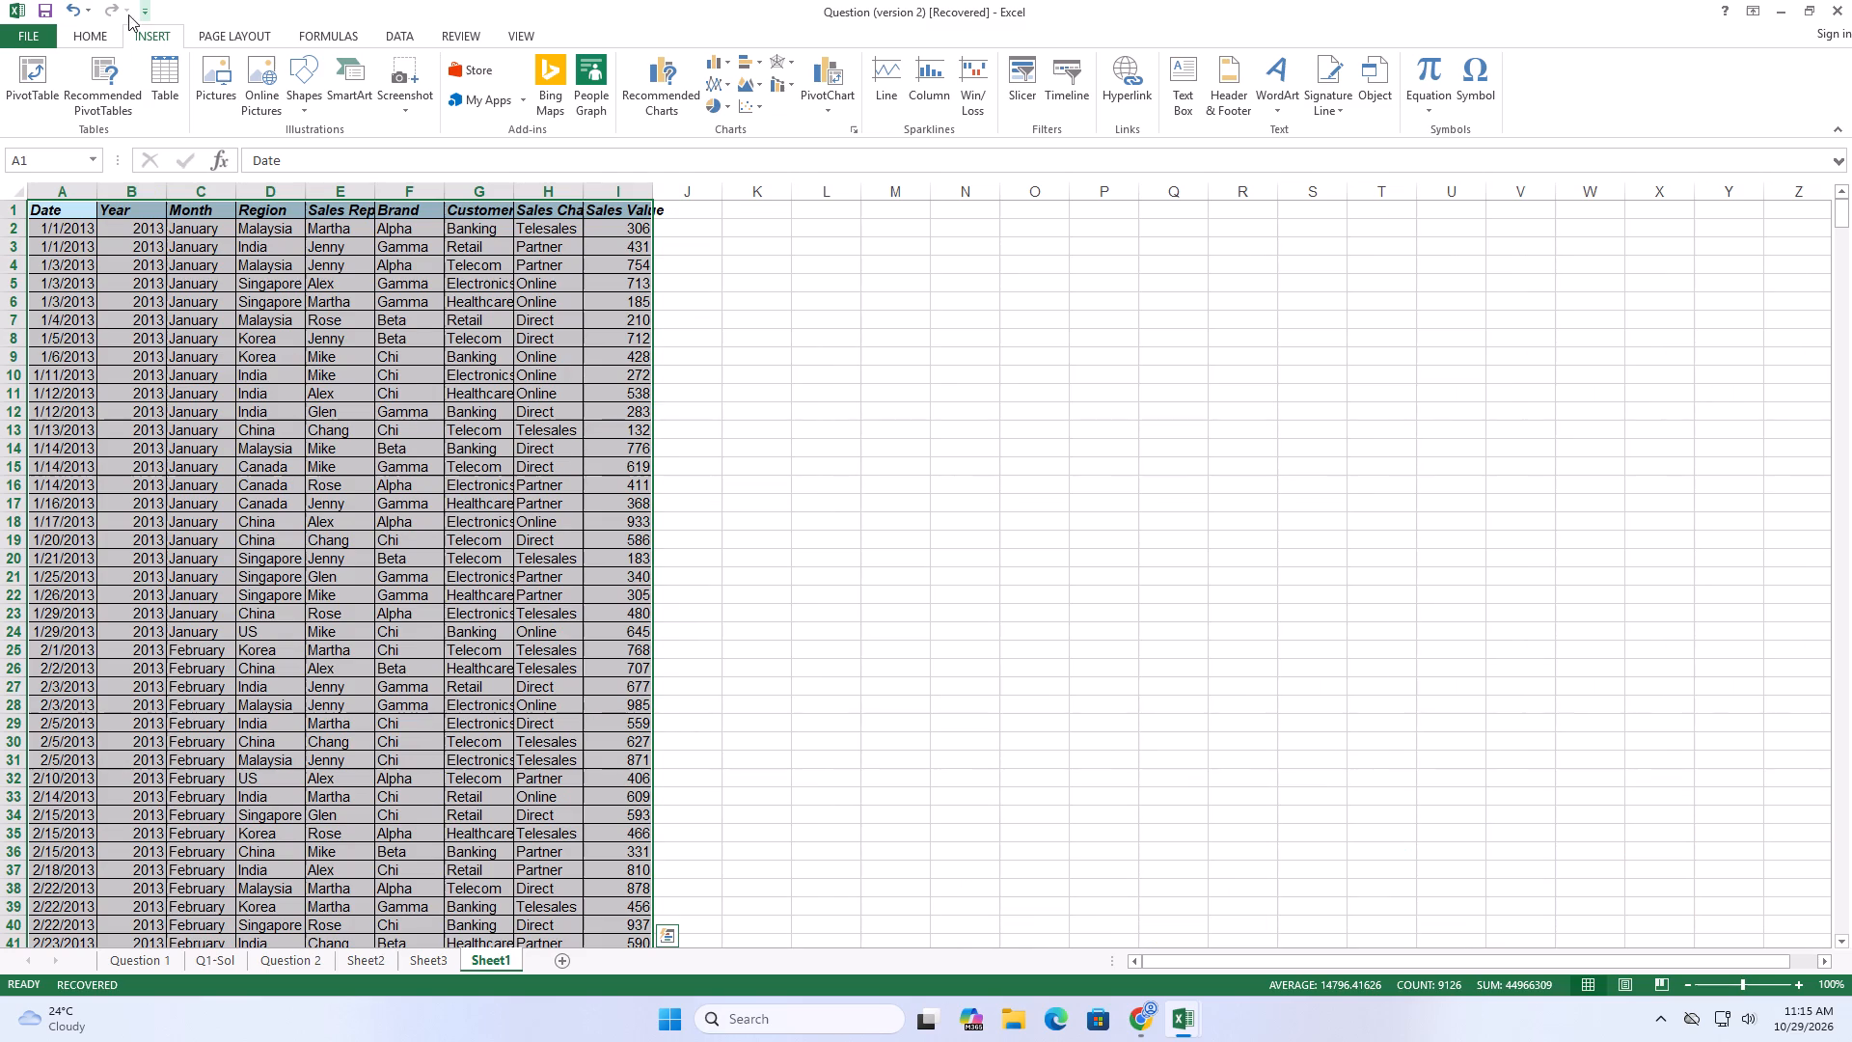
{"action": "left_click", "coordinate": [148, 32]}
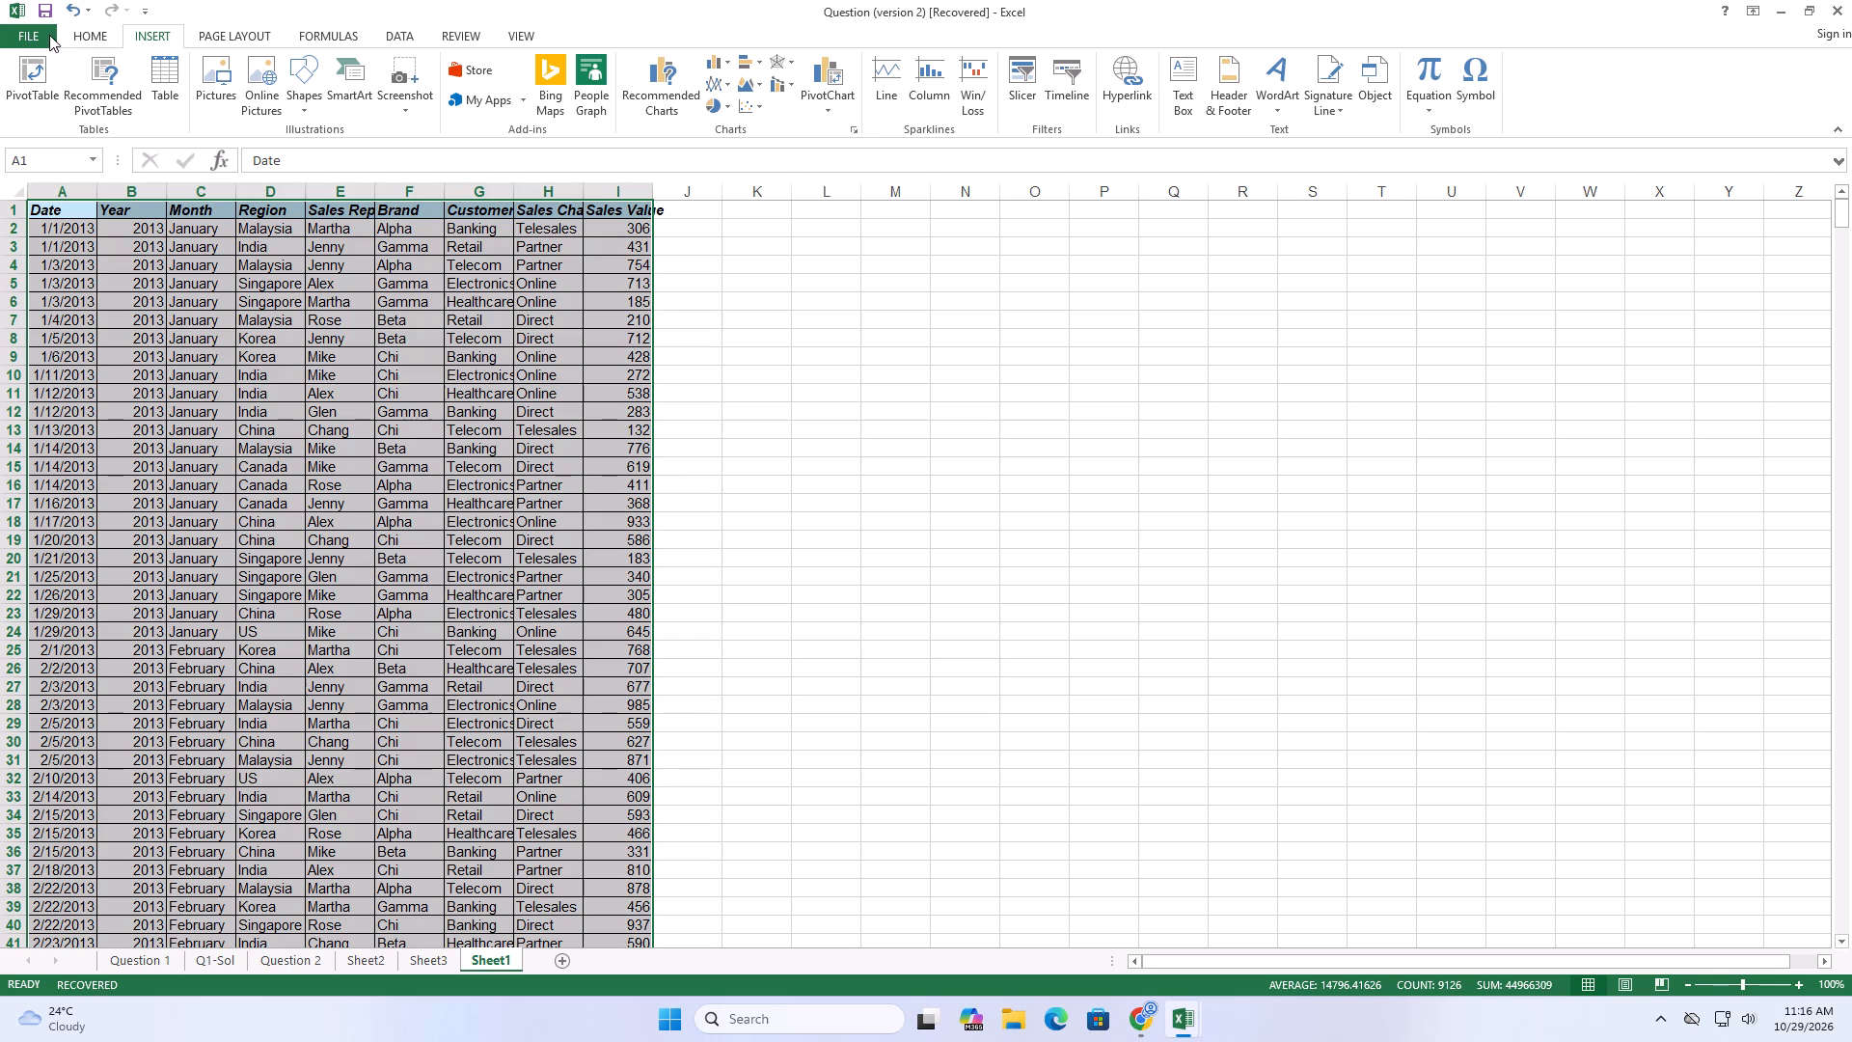
{"action": "left_click", "coordinate": [144, 29]}
{"action": "left_click", "coordinate": [34, 85]}
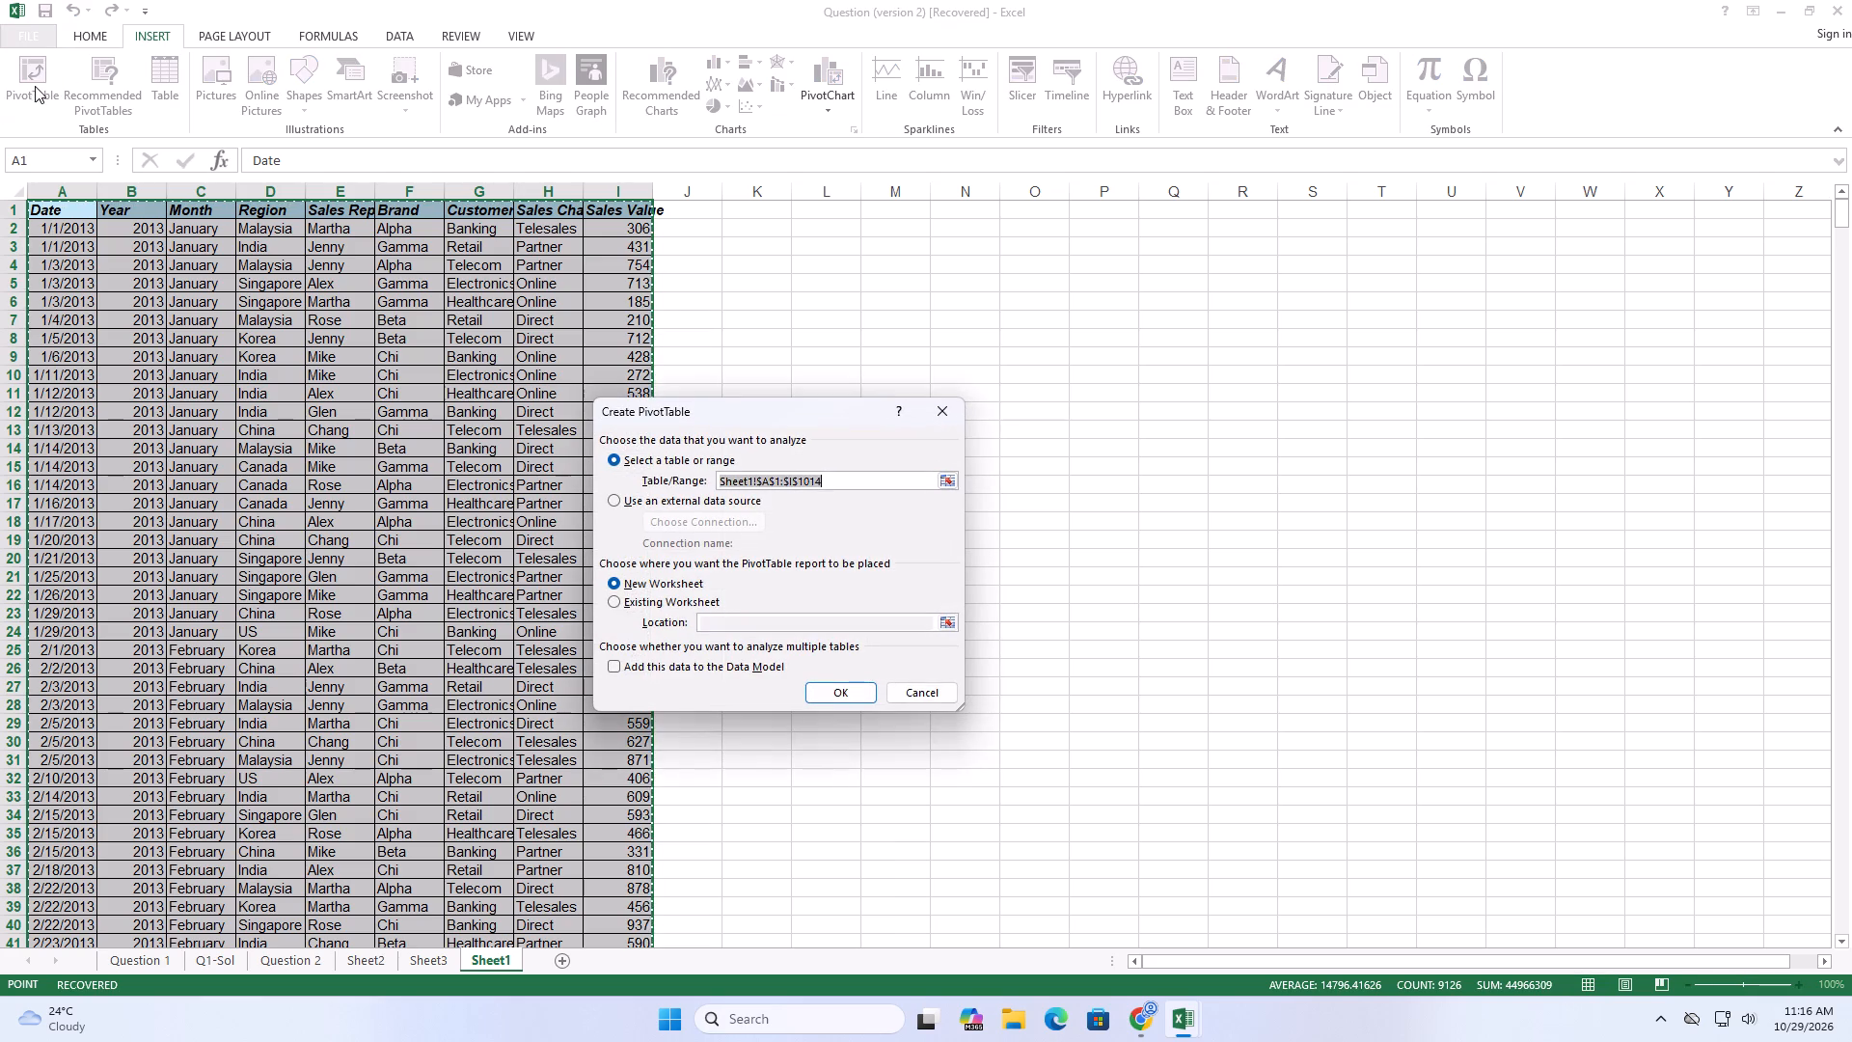
{"action": "left_click", "coordinate": [838, 687]}
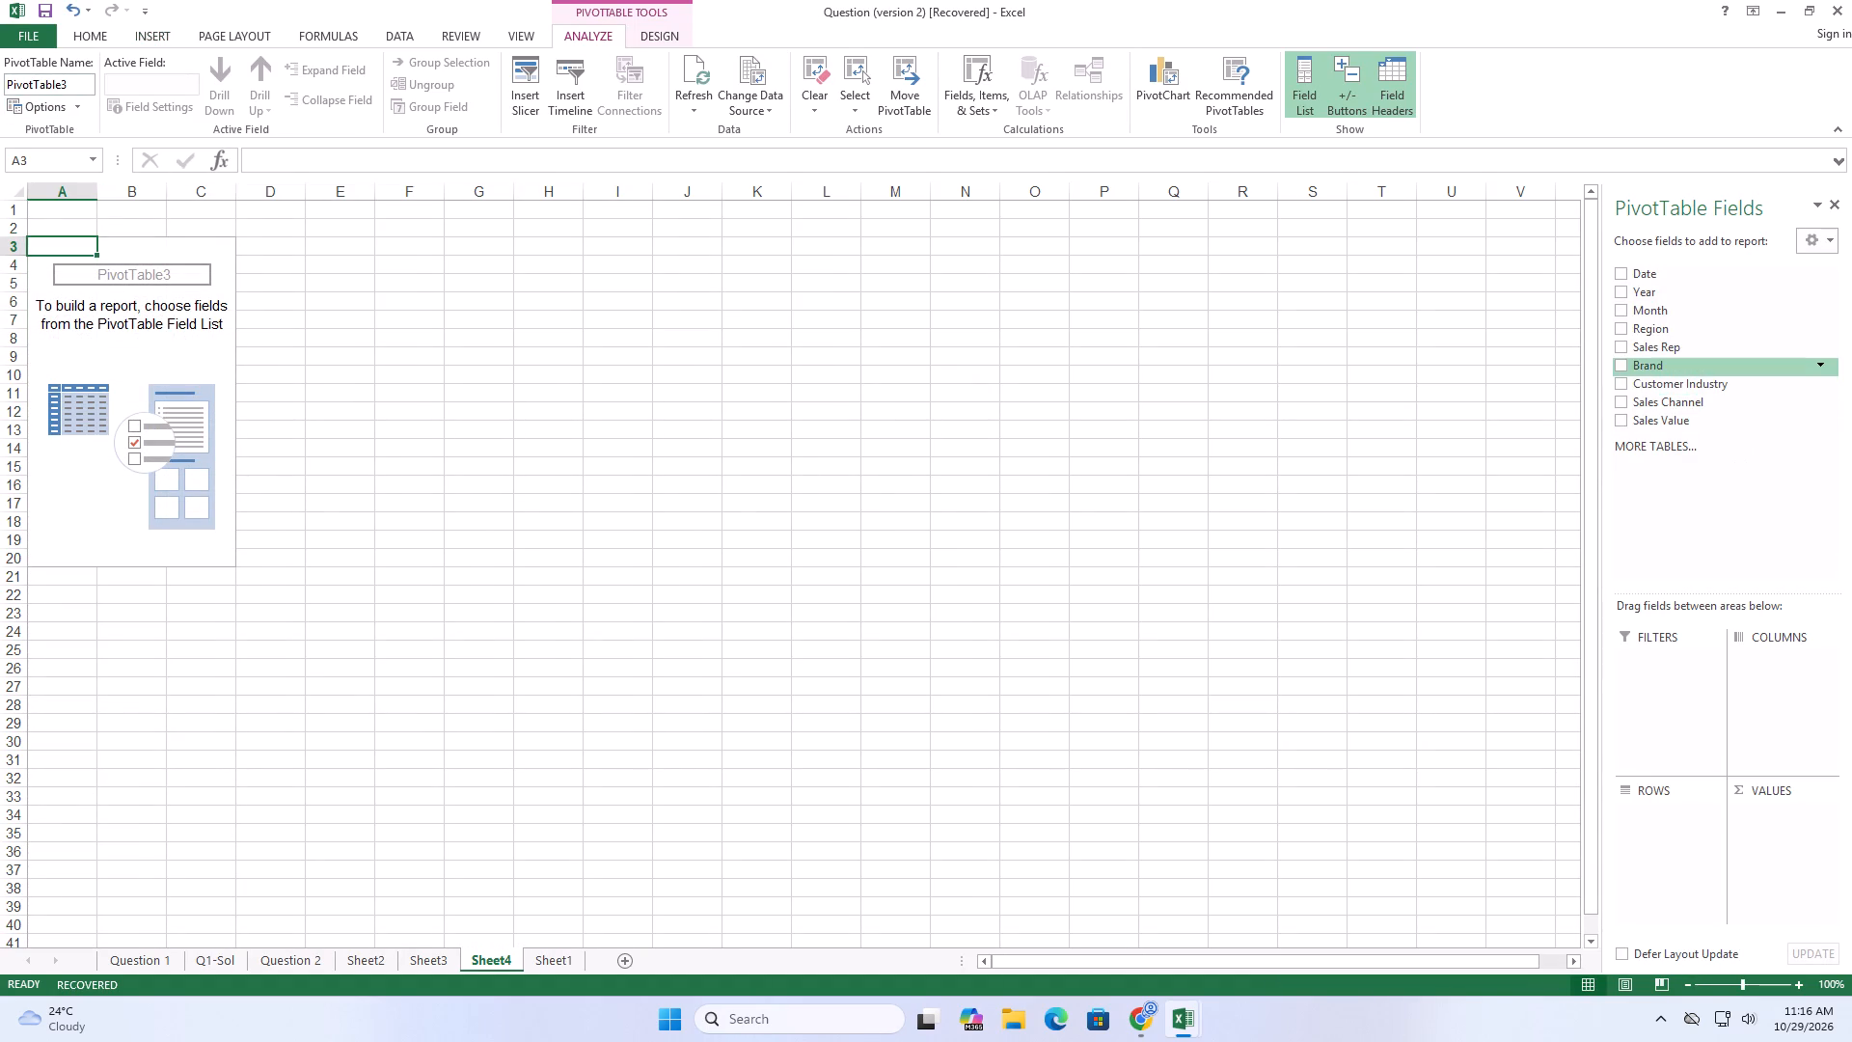
{"action": "left_click", "coordinate": [1681, 392]}
{"action": "left_click", "coordinate": [1668, 388]}
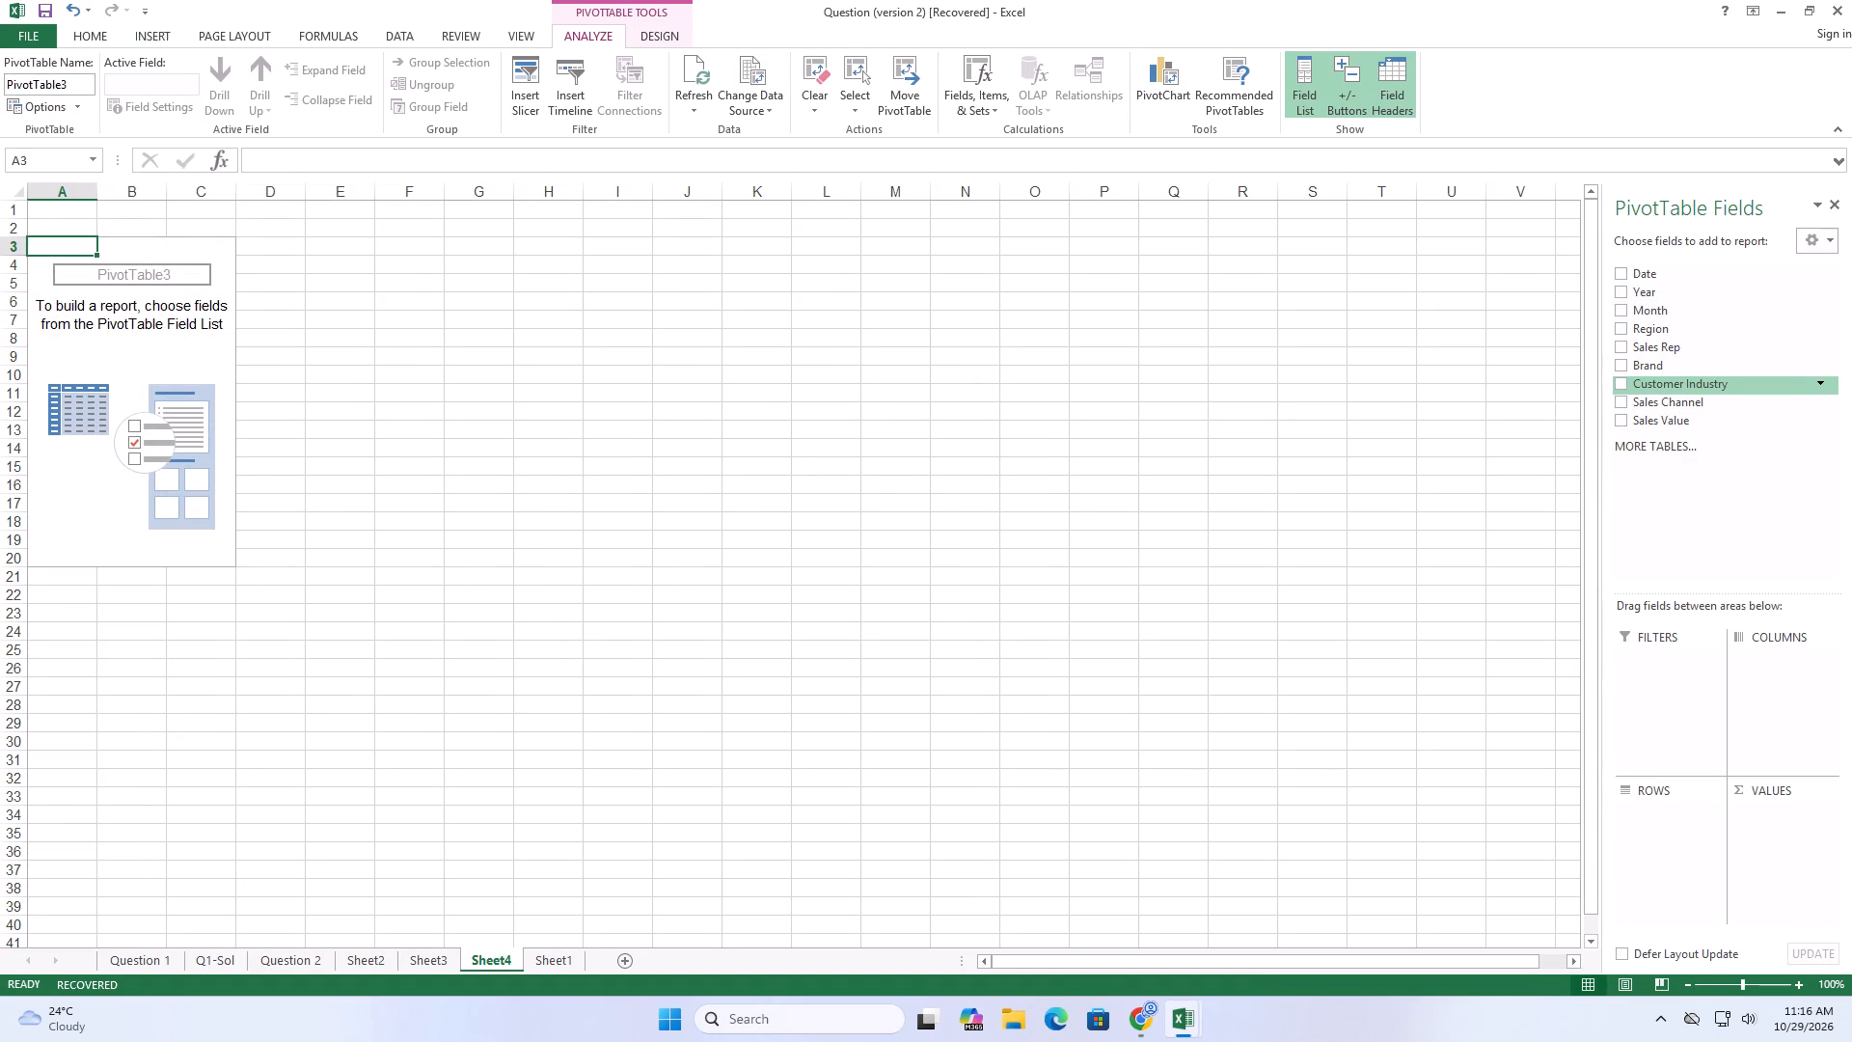
{"action": "left_click", "coordinate": [1620, 386]}
{"action": "left_click", "coordinate": [1623, 420]}
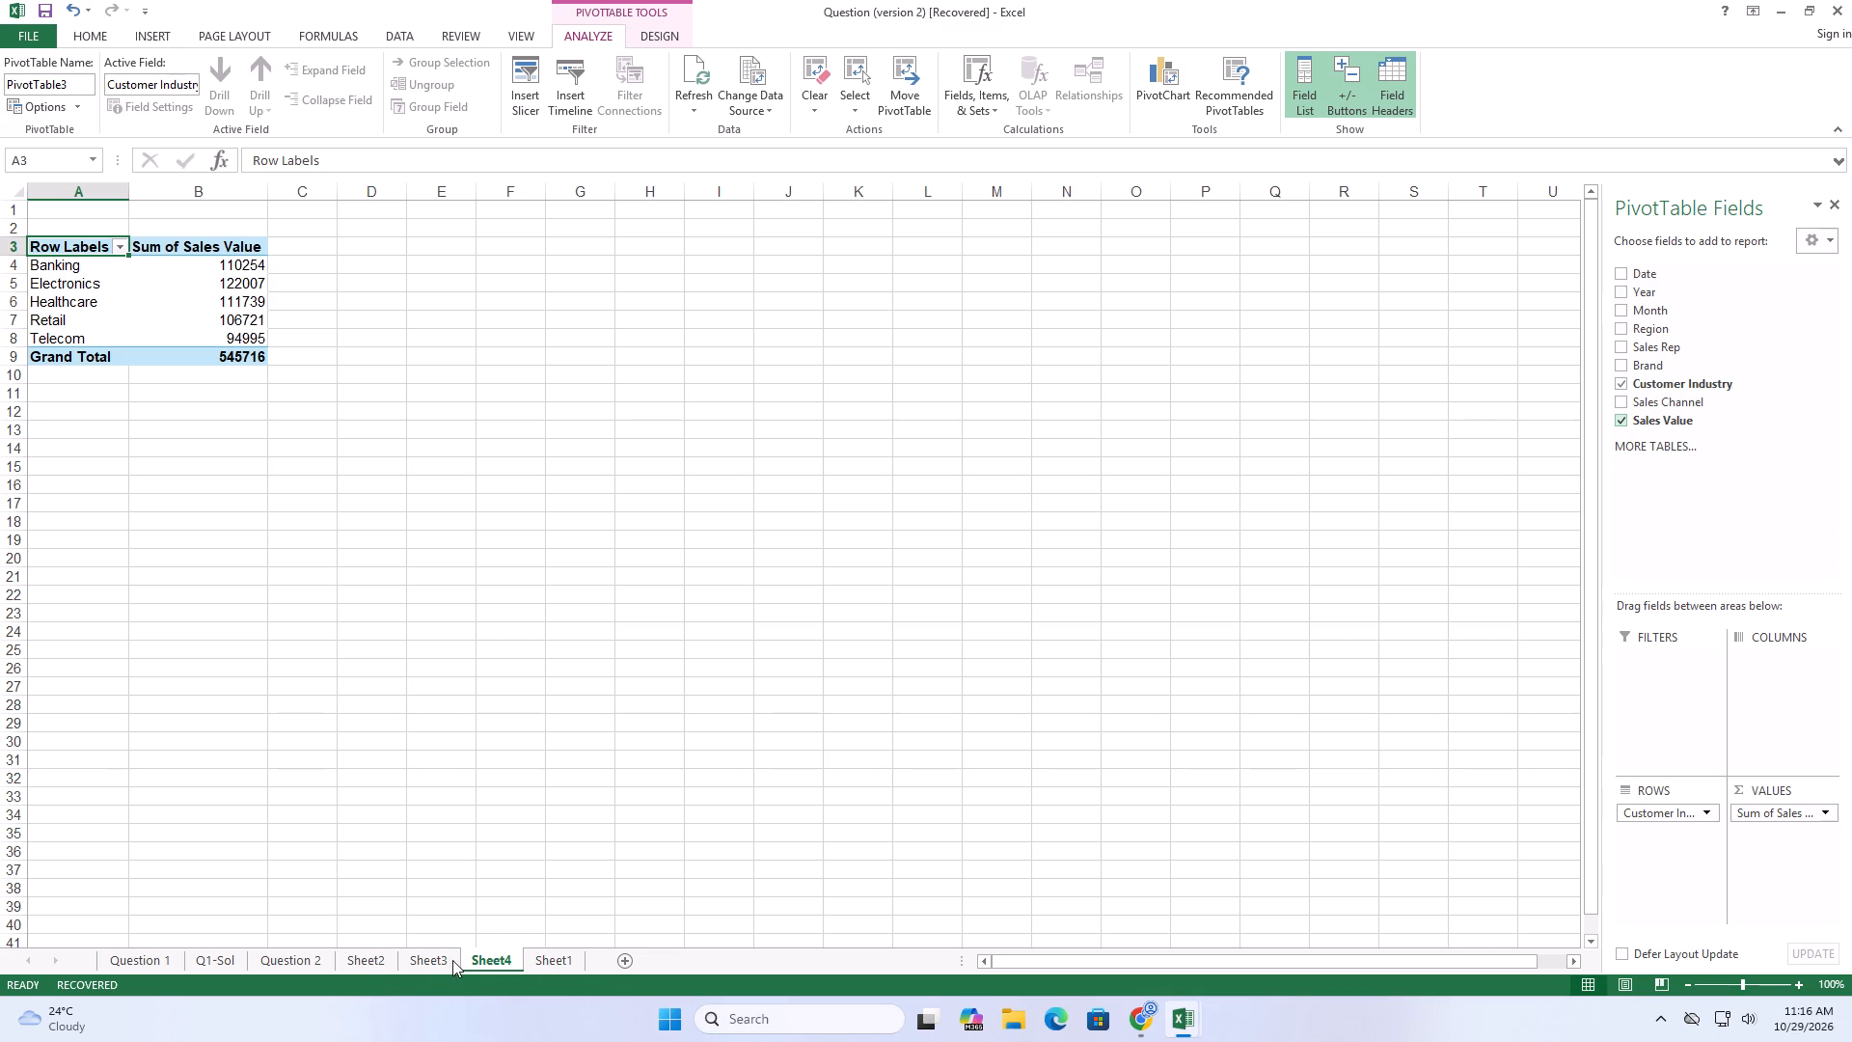
Add a new blank worksheet after Sheet1.
{"action": "left_click", "coordinate": [551, 958]}
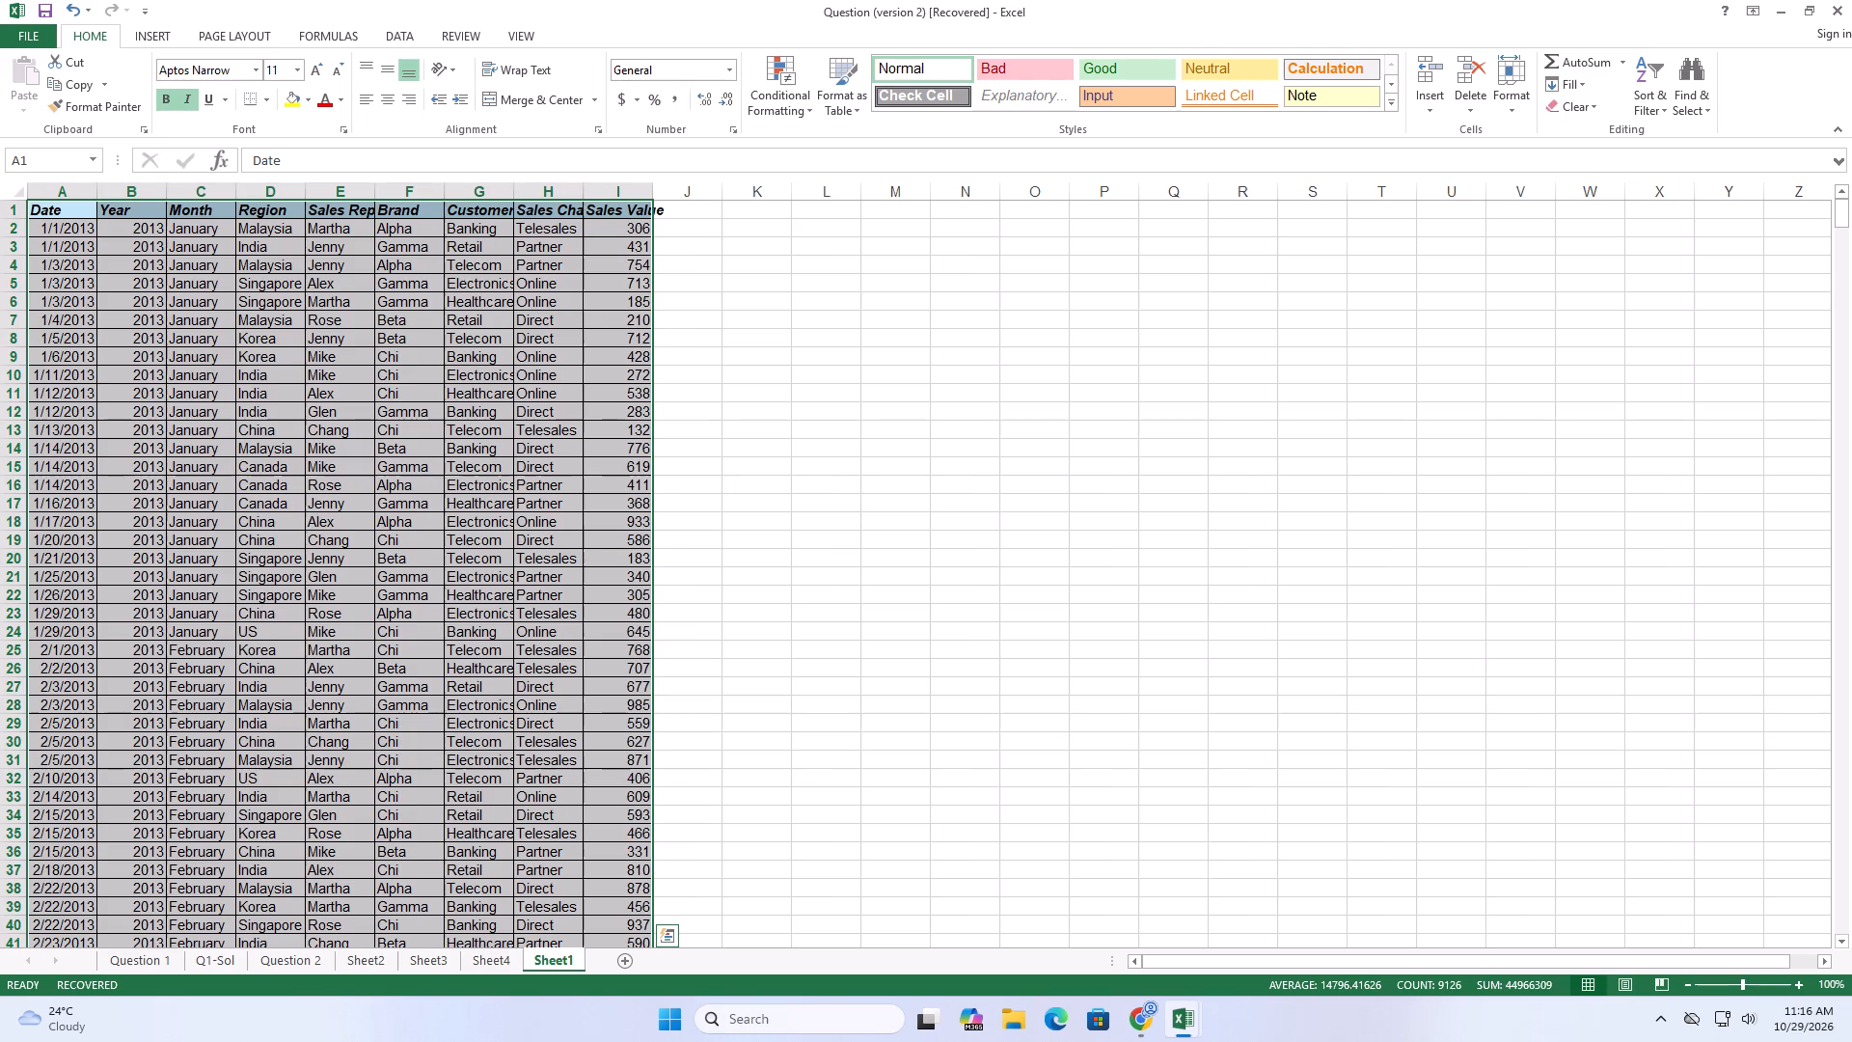
{"action": "left_click", "coordinate": [622, 961]}
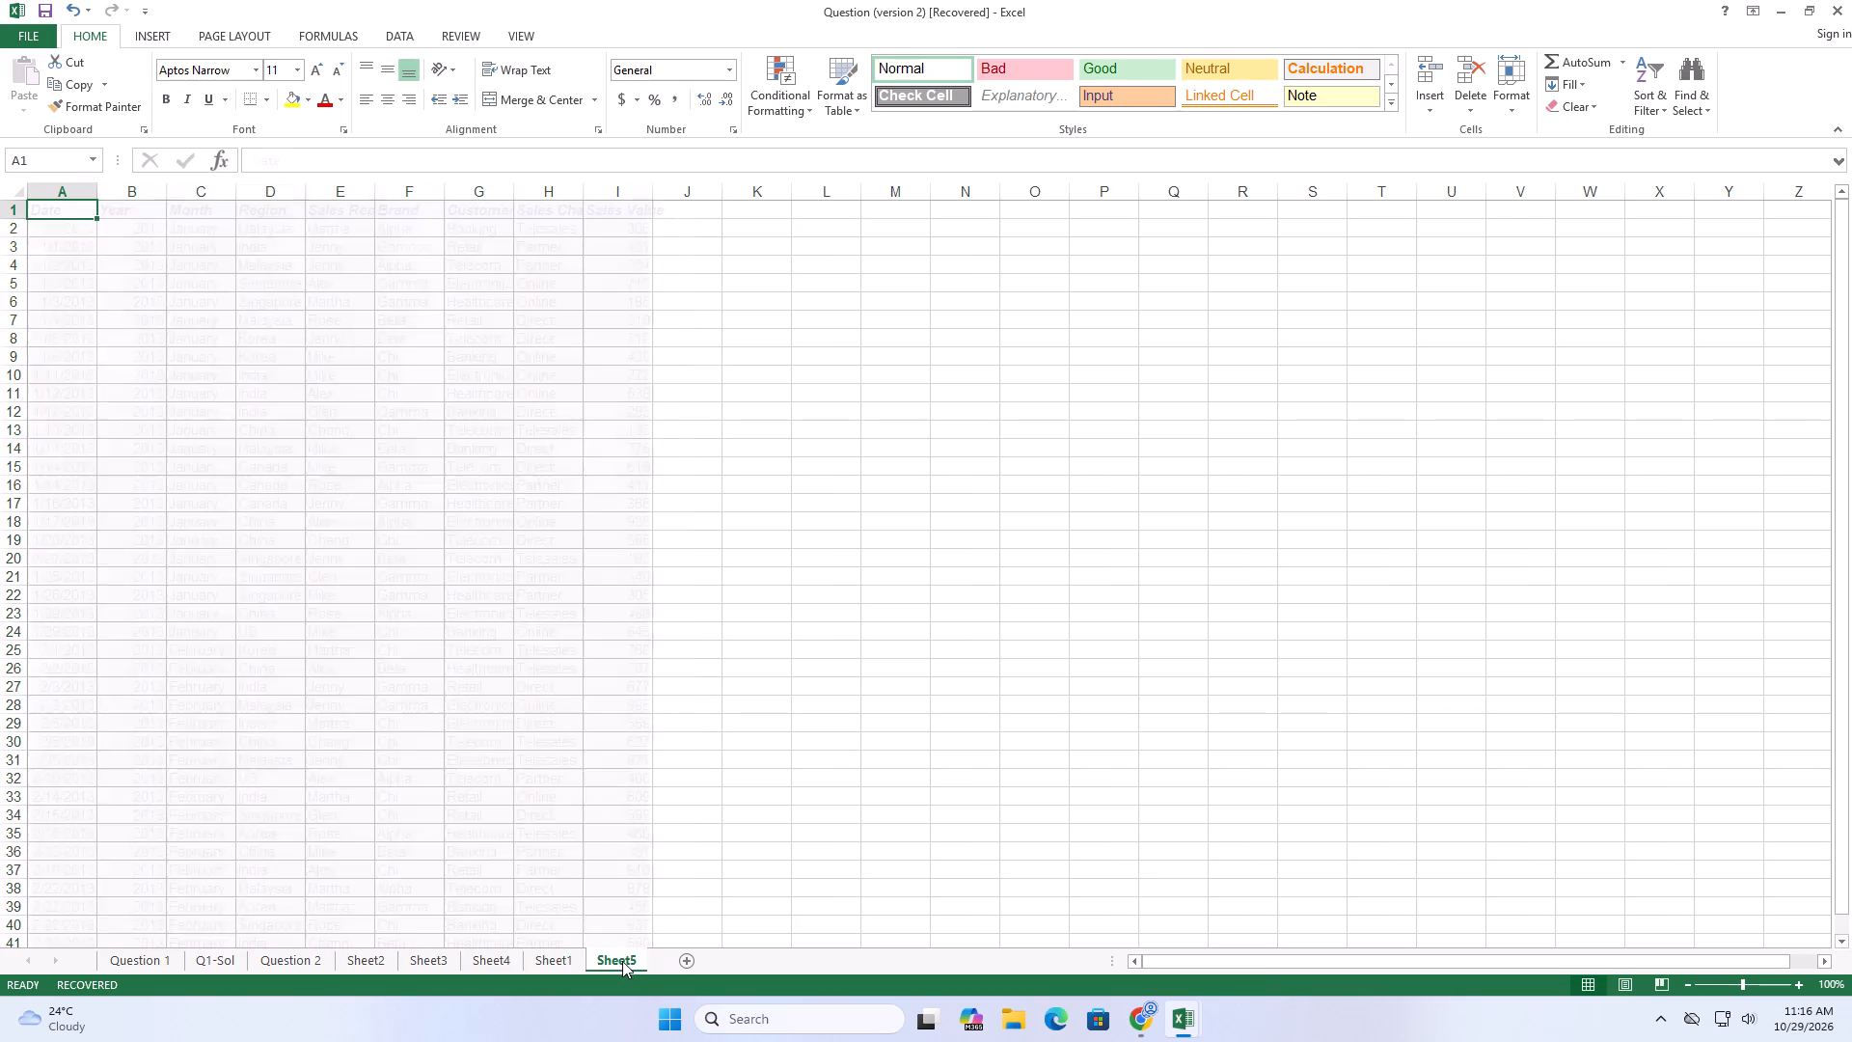
Copy the Sales Rep PivotTable (A3:B11) from Sheet2 and paste it at cell A1 of the blank Sheet5.
{"action": "left_click", "coordinate": [374, 957]}
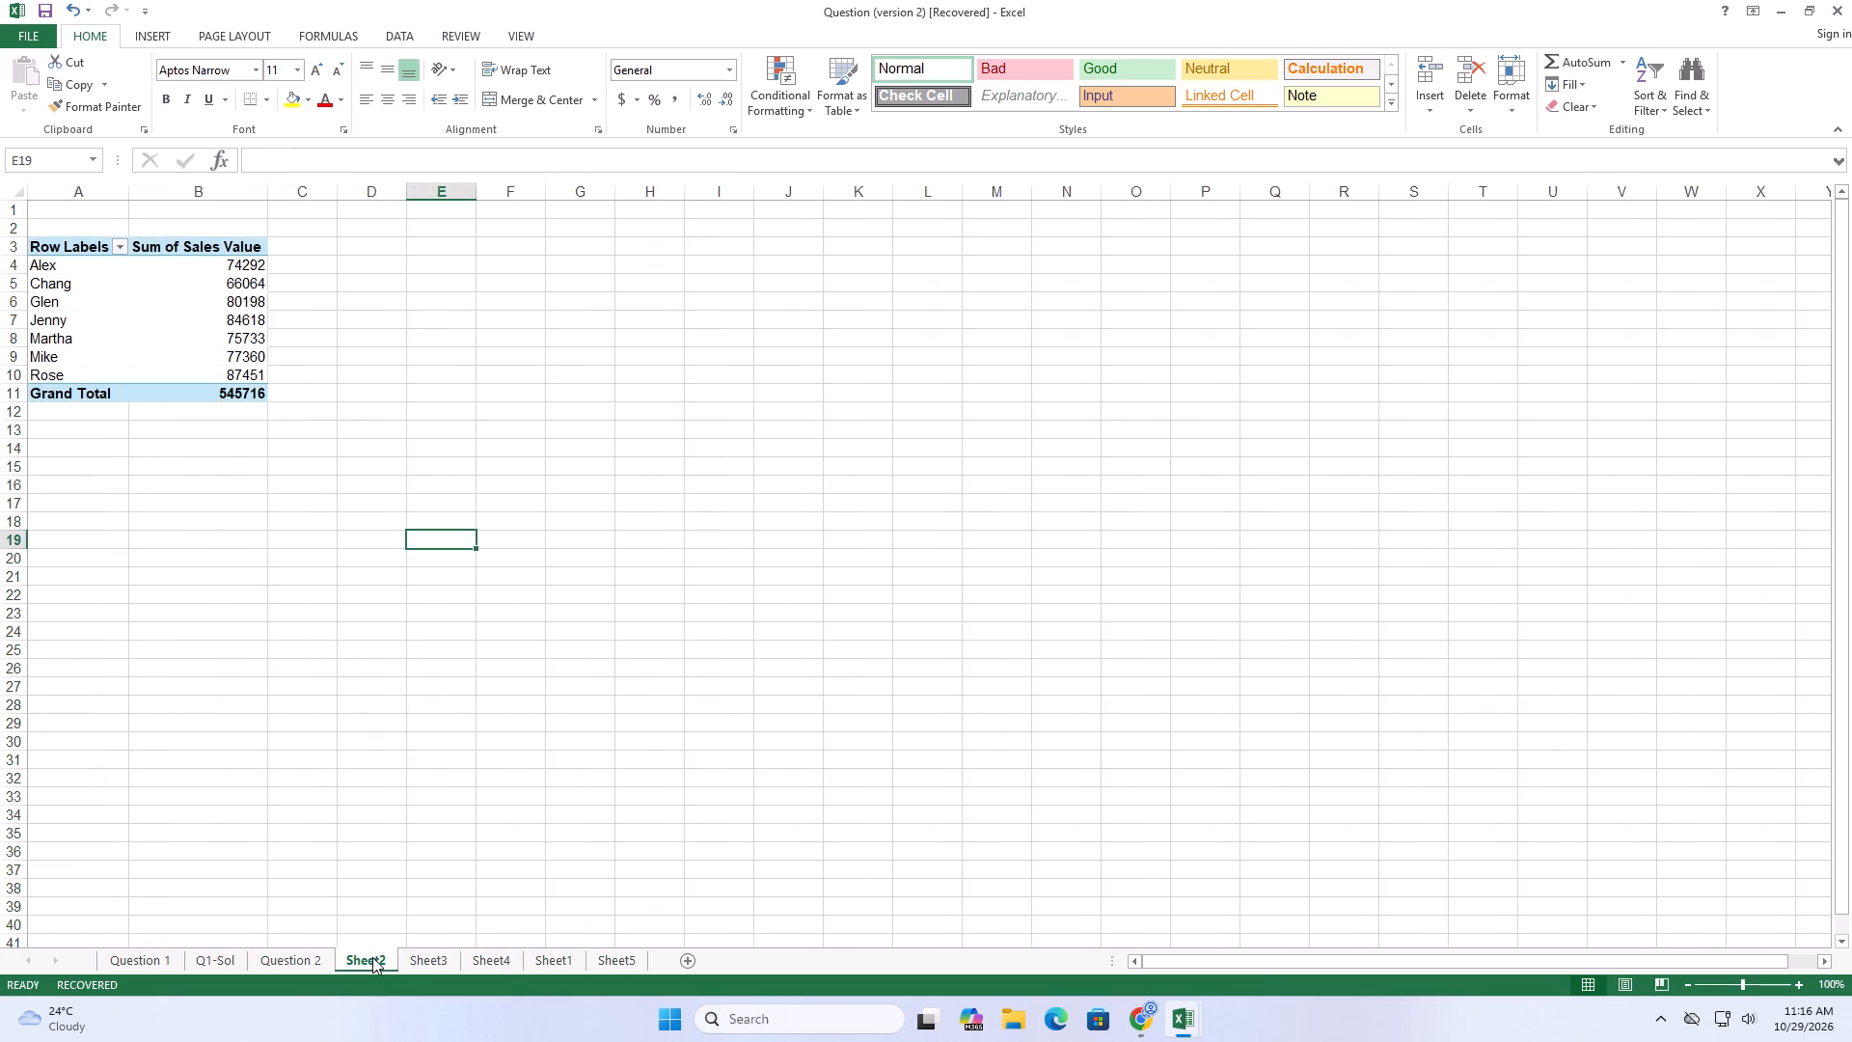
{"action": "left_click_drag", "start_coordinate": [67, 248], "coordinate": [144, 283]}
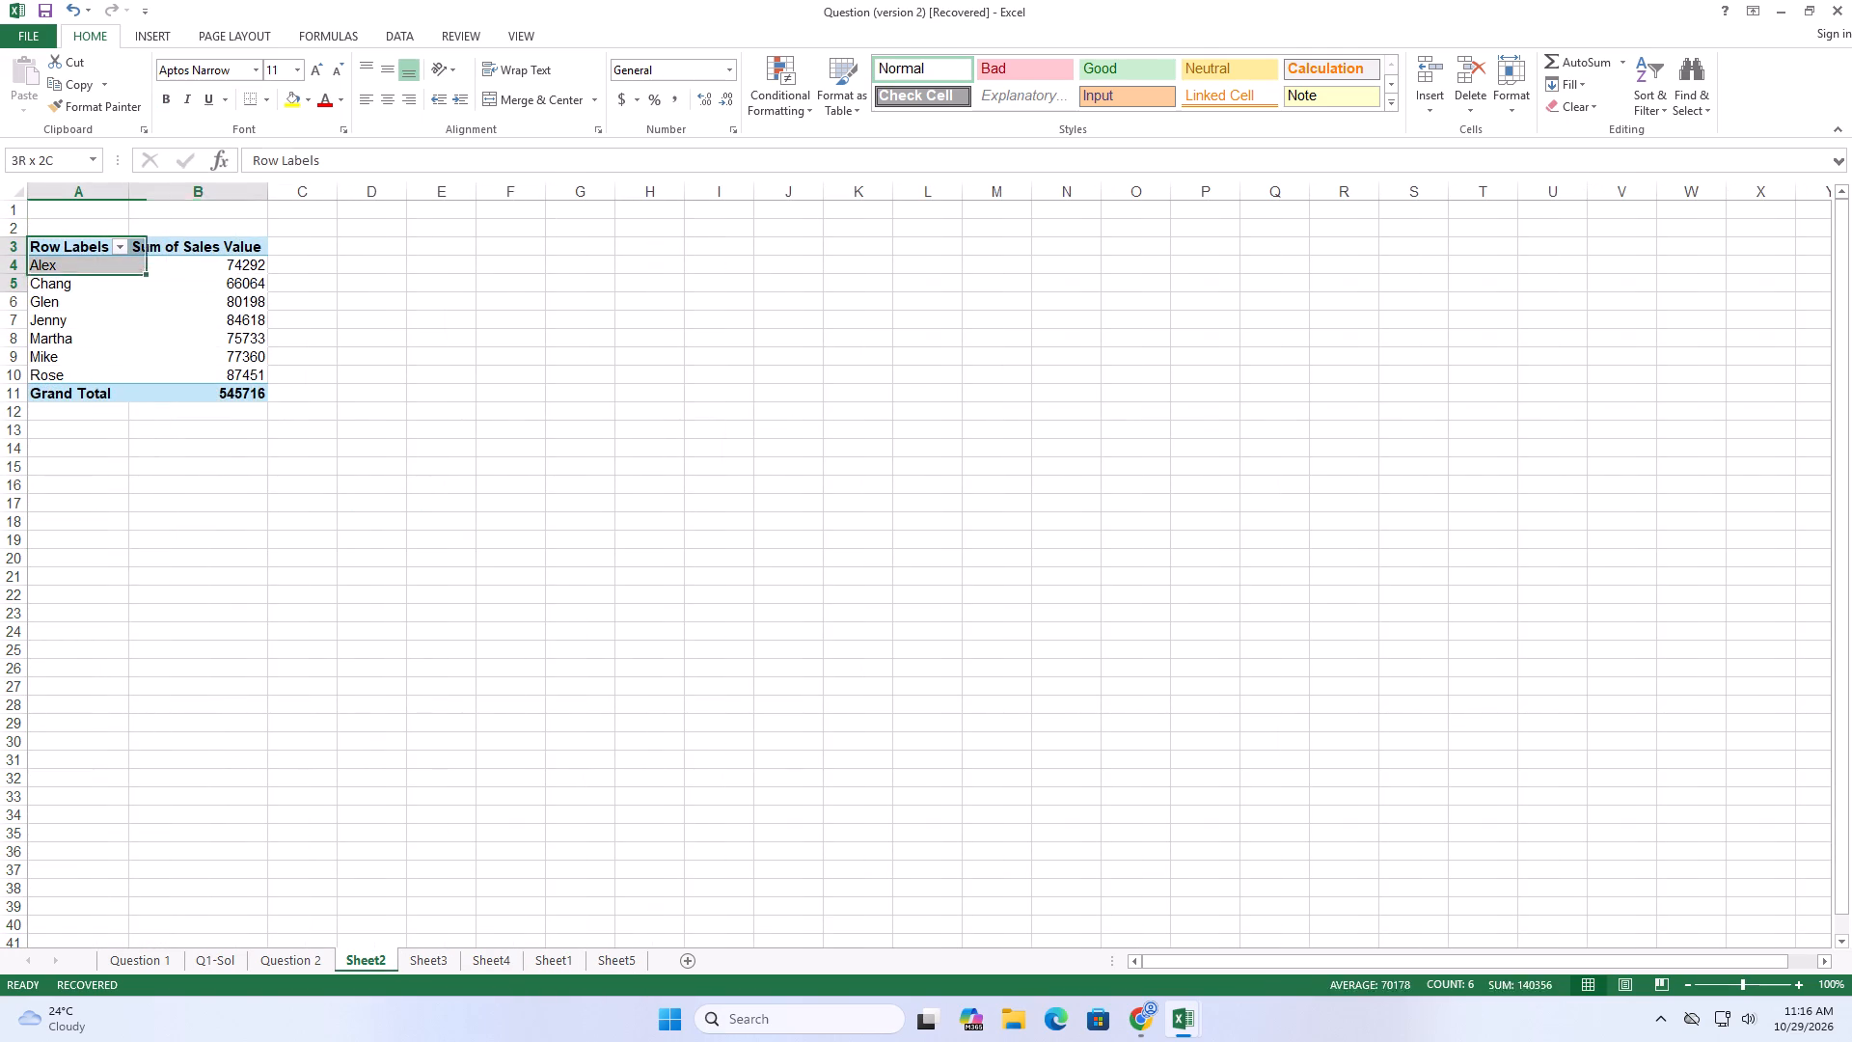
{"action": "left_click_drag", "start_coordinate": [144, 283], "coordinate": [193, 394]}
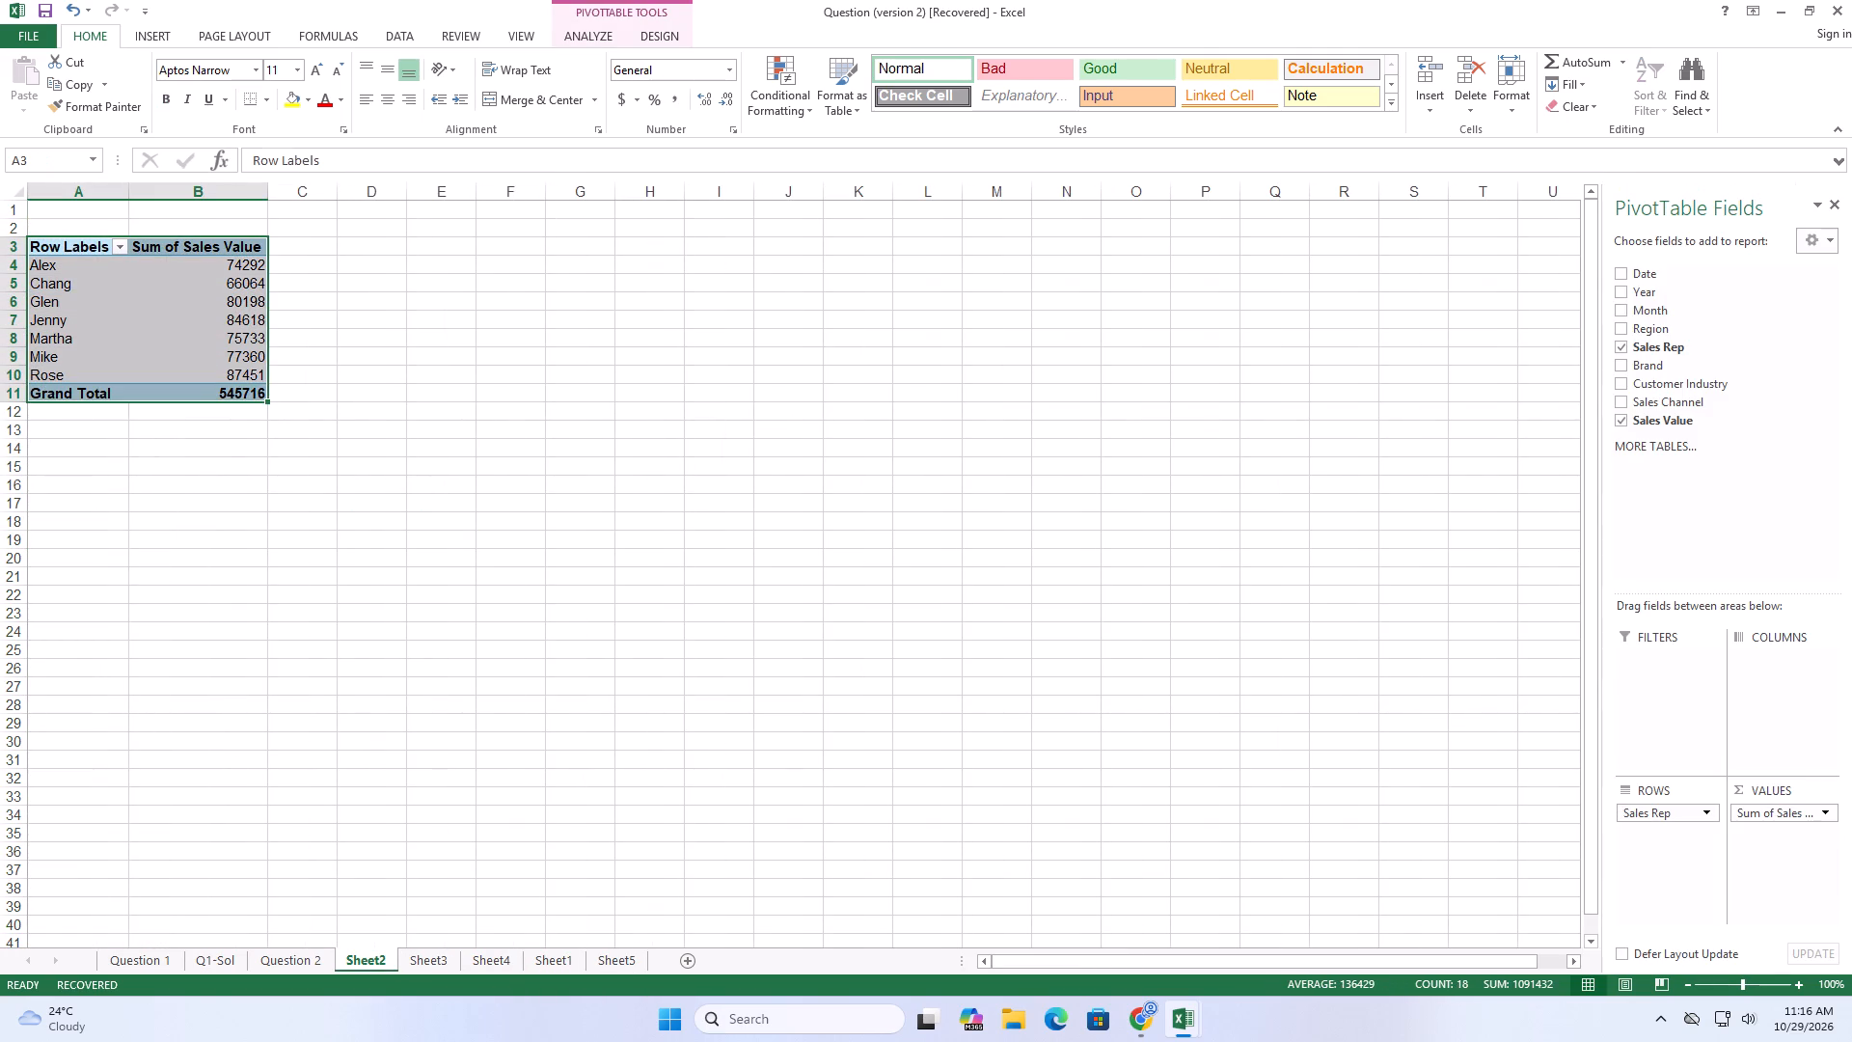
{"action": "key", "text": "ctrl+c"}
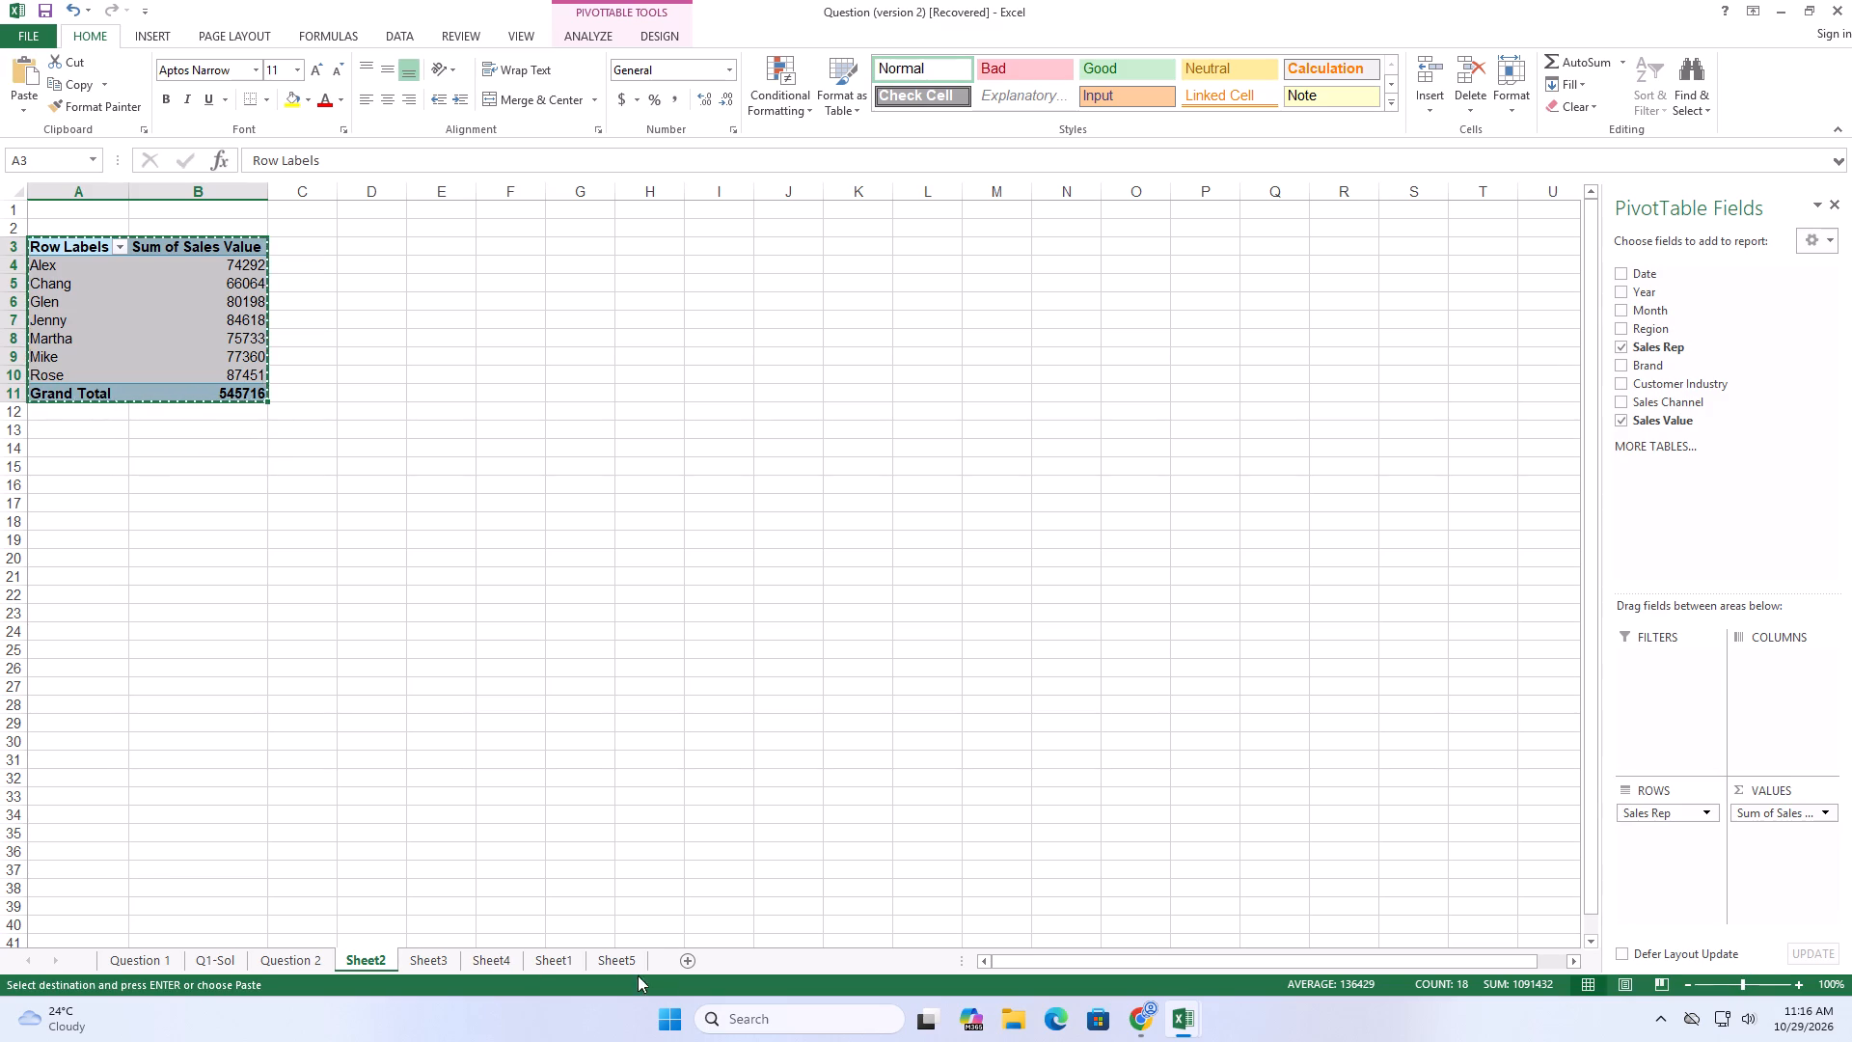
{"action": "left_click", "coordinate": [620, 956]}
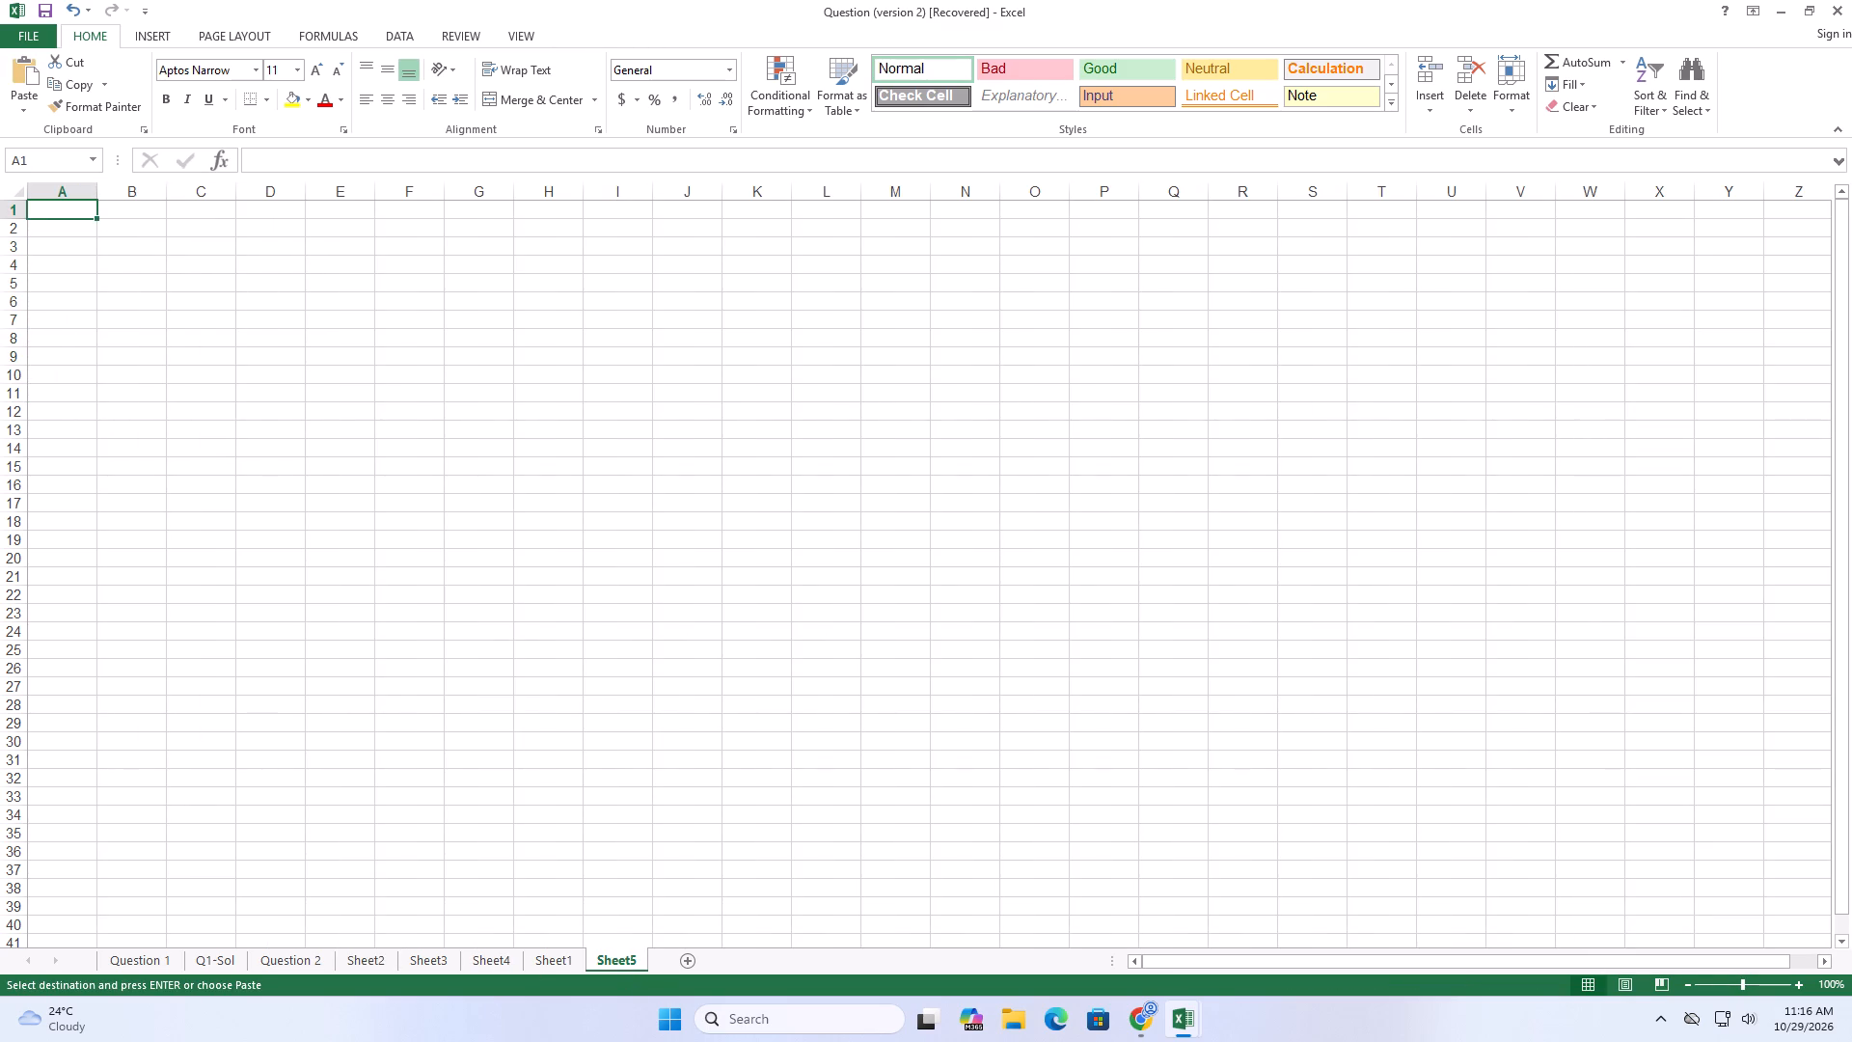
{"action": "left_click", "coordinate": [80, 208]}
{"action": "key", "text": "ctrl+v"}
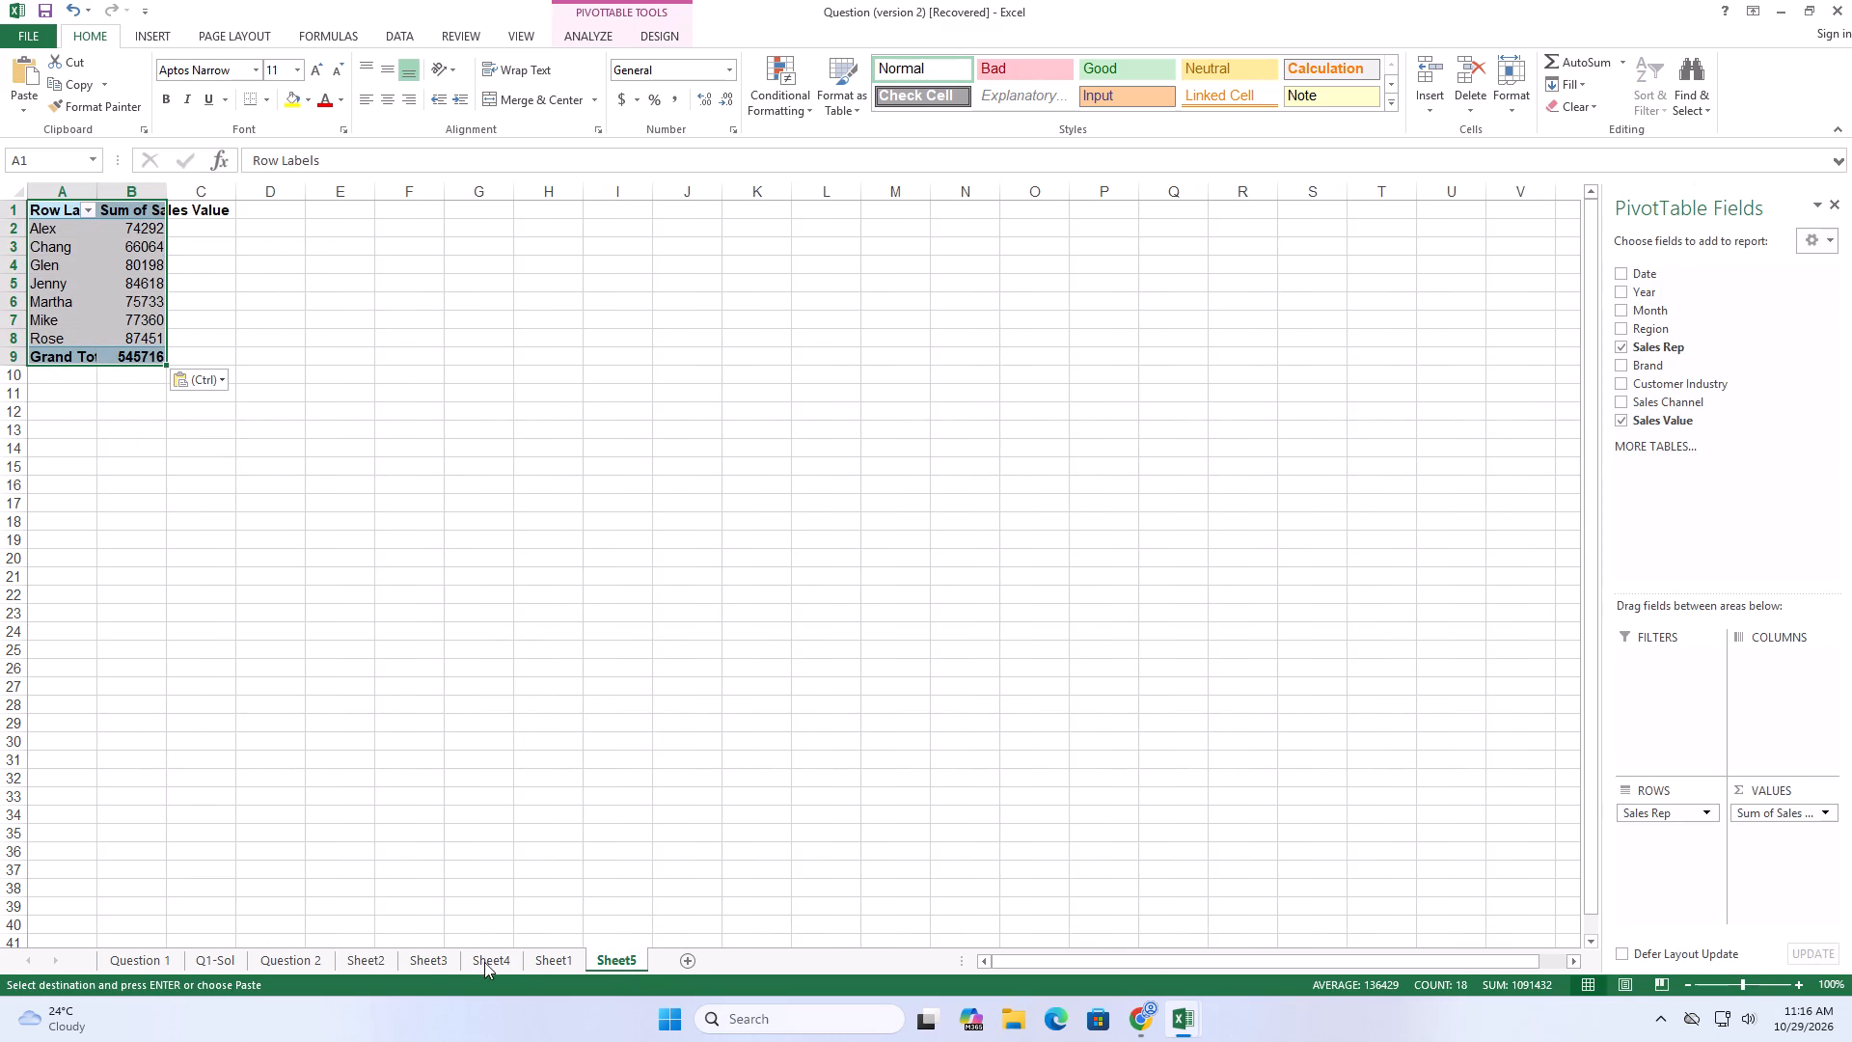
Copy the Brand PivotTable (A3:B8) from Sheet3 and paste it at cell E1 of Sheet5.
{"action": "left_click", "coordinate": [423, 956]}
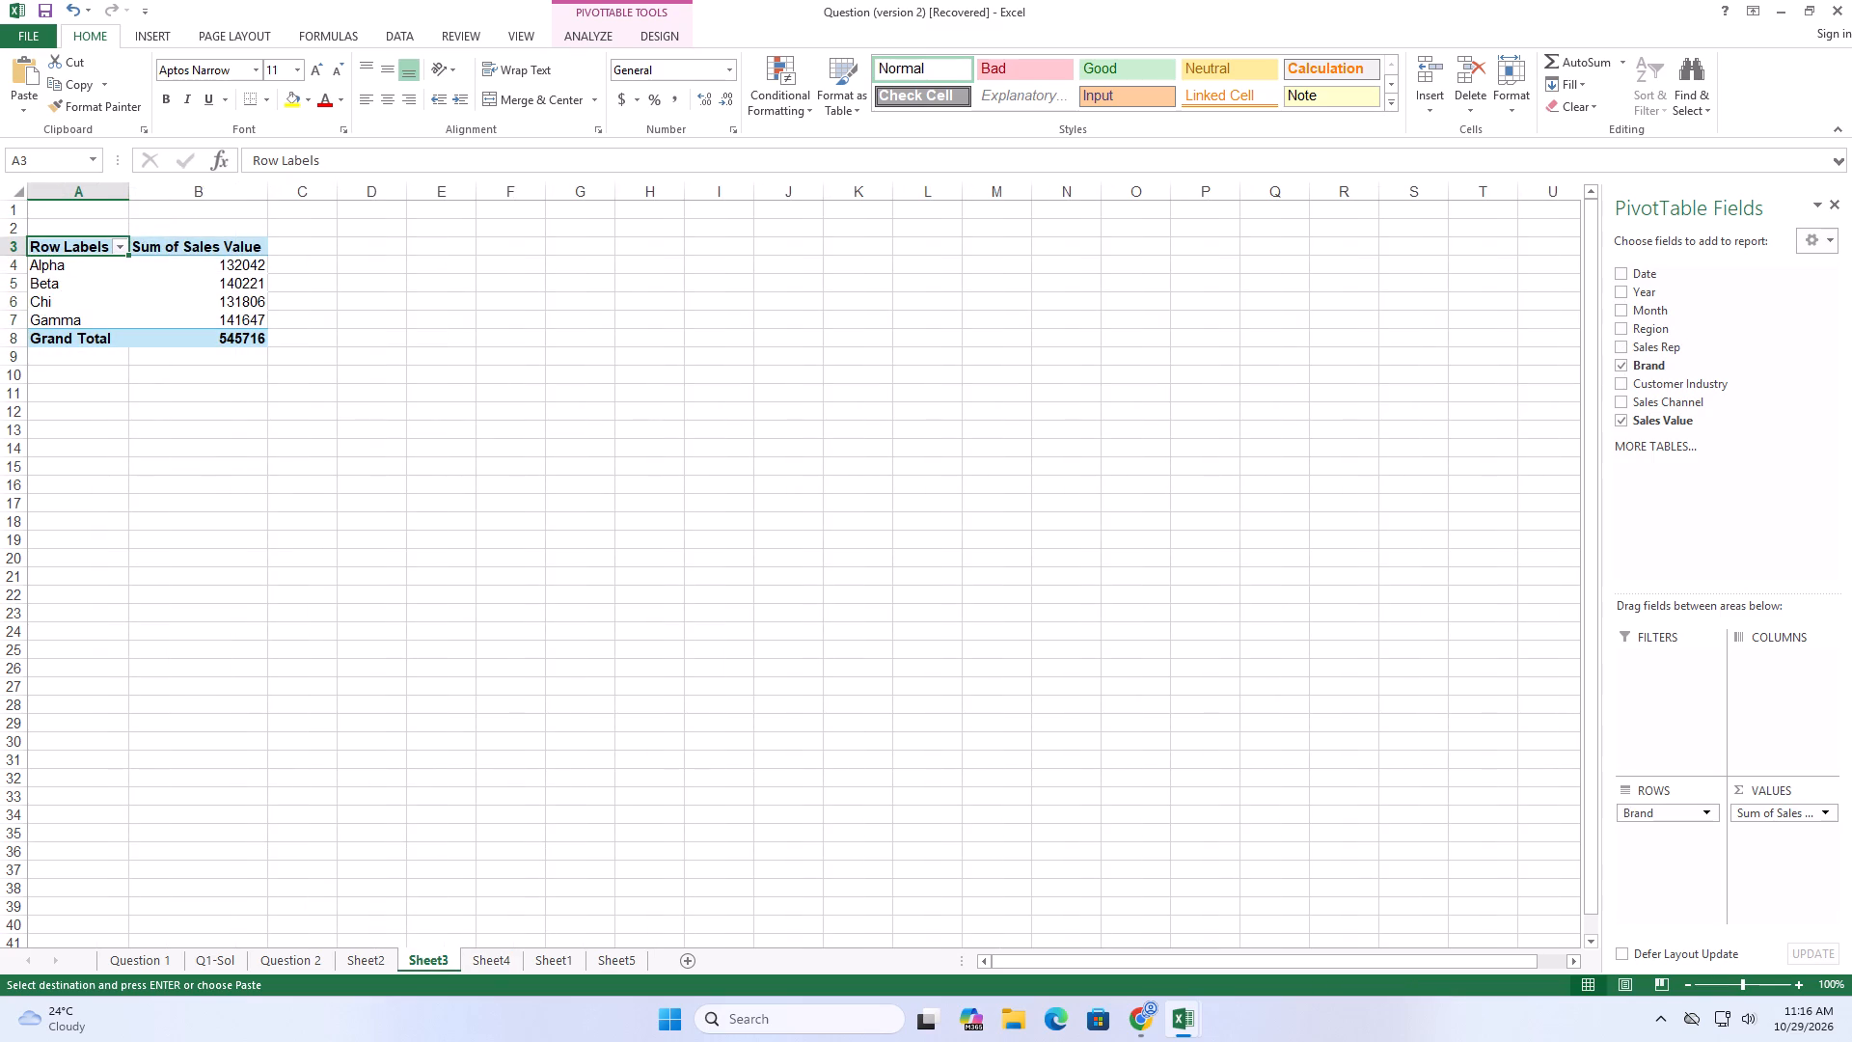
{"action": "left_click_drag", "start_coordinate": [51, 244], "coordinate": [198, 338]}
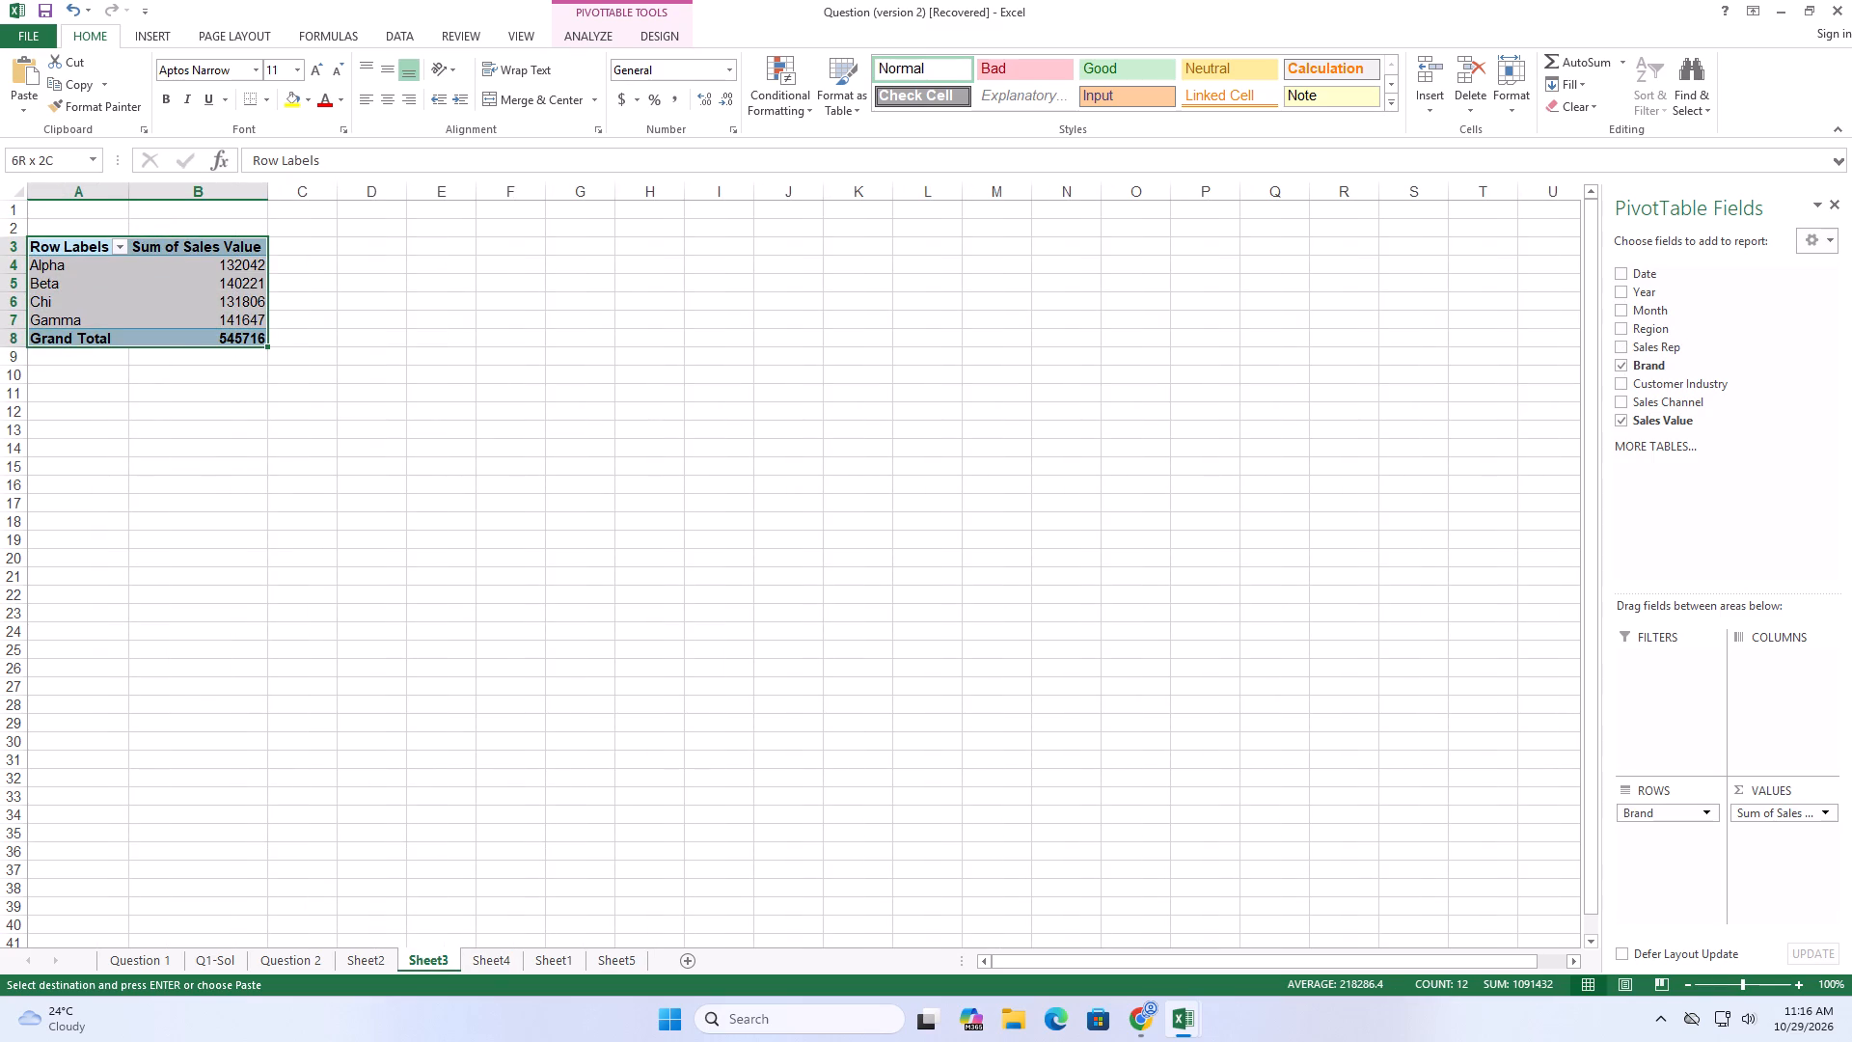
{"action": "key", "text": "ctrl+c"}
{"action": "left_click", "coordinate": [607, 965]}
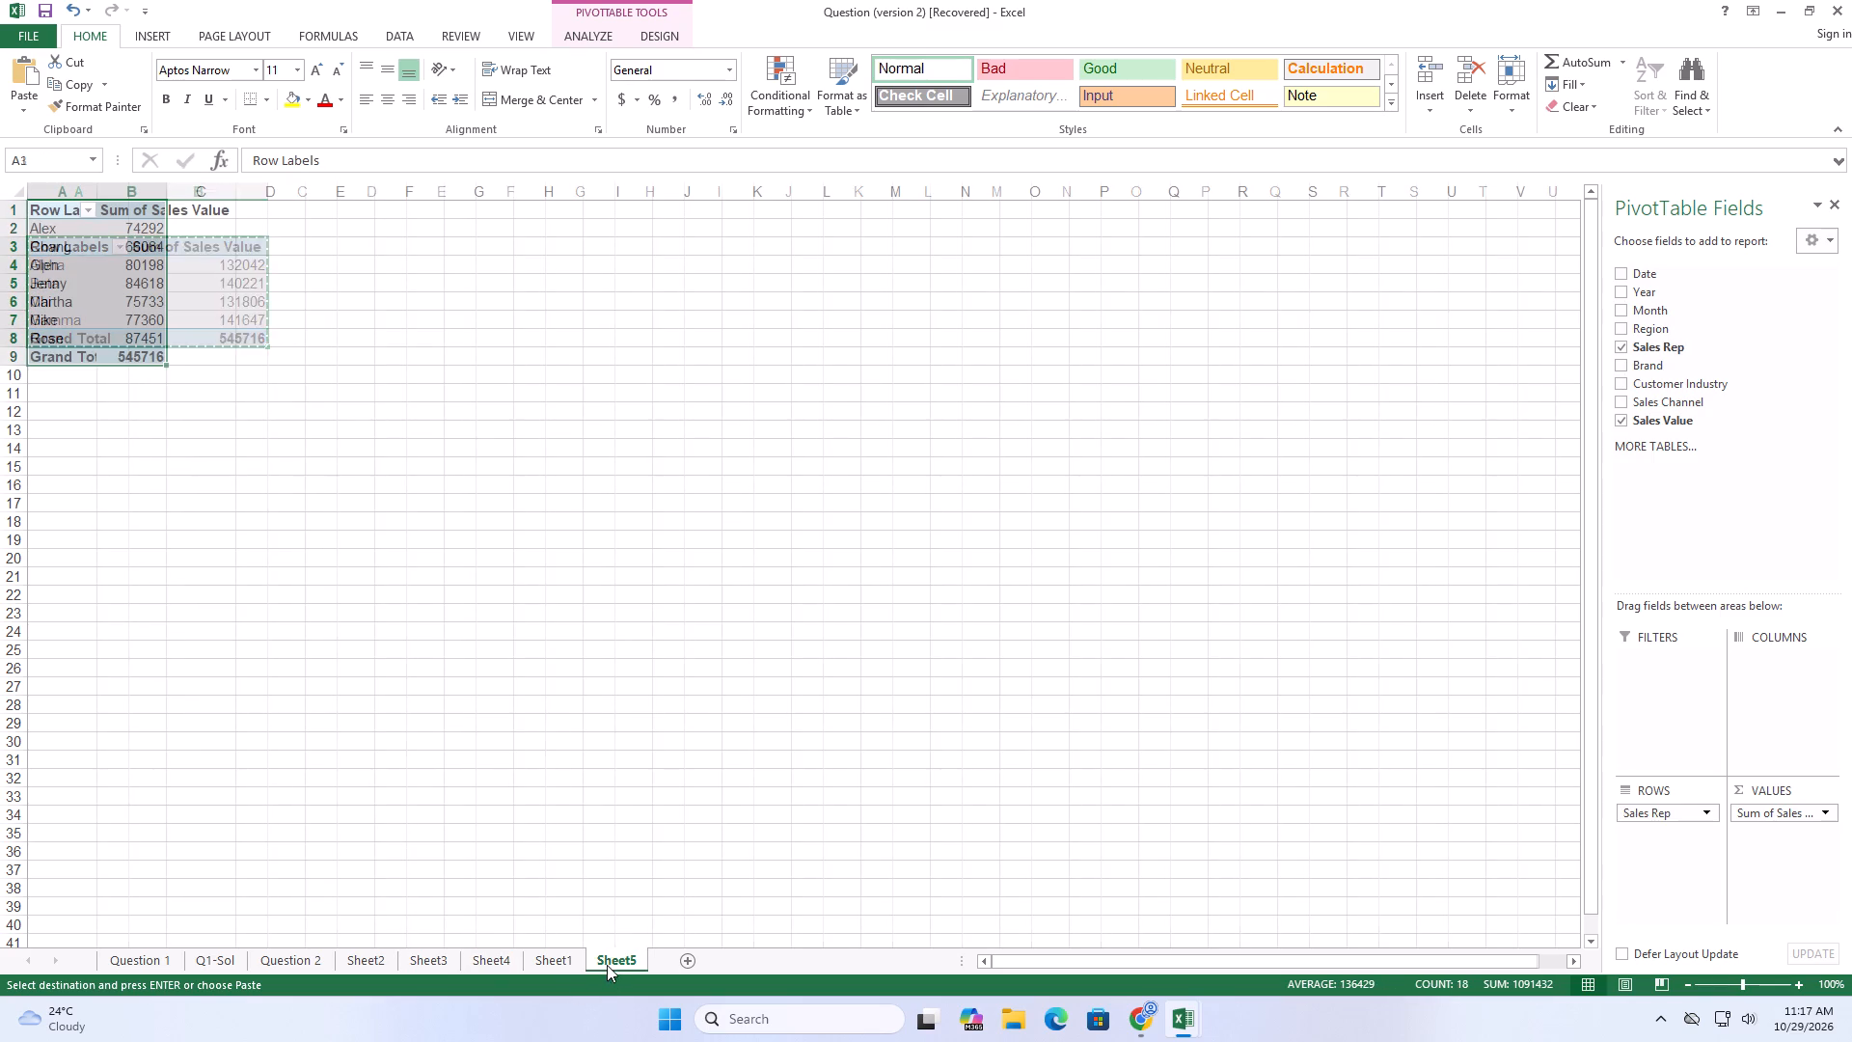
{"action": "left_click", "coordinate": [336, 212]}
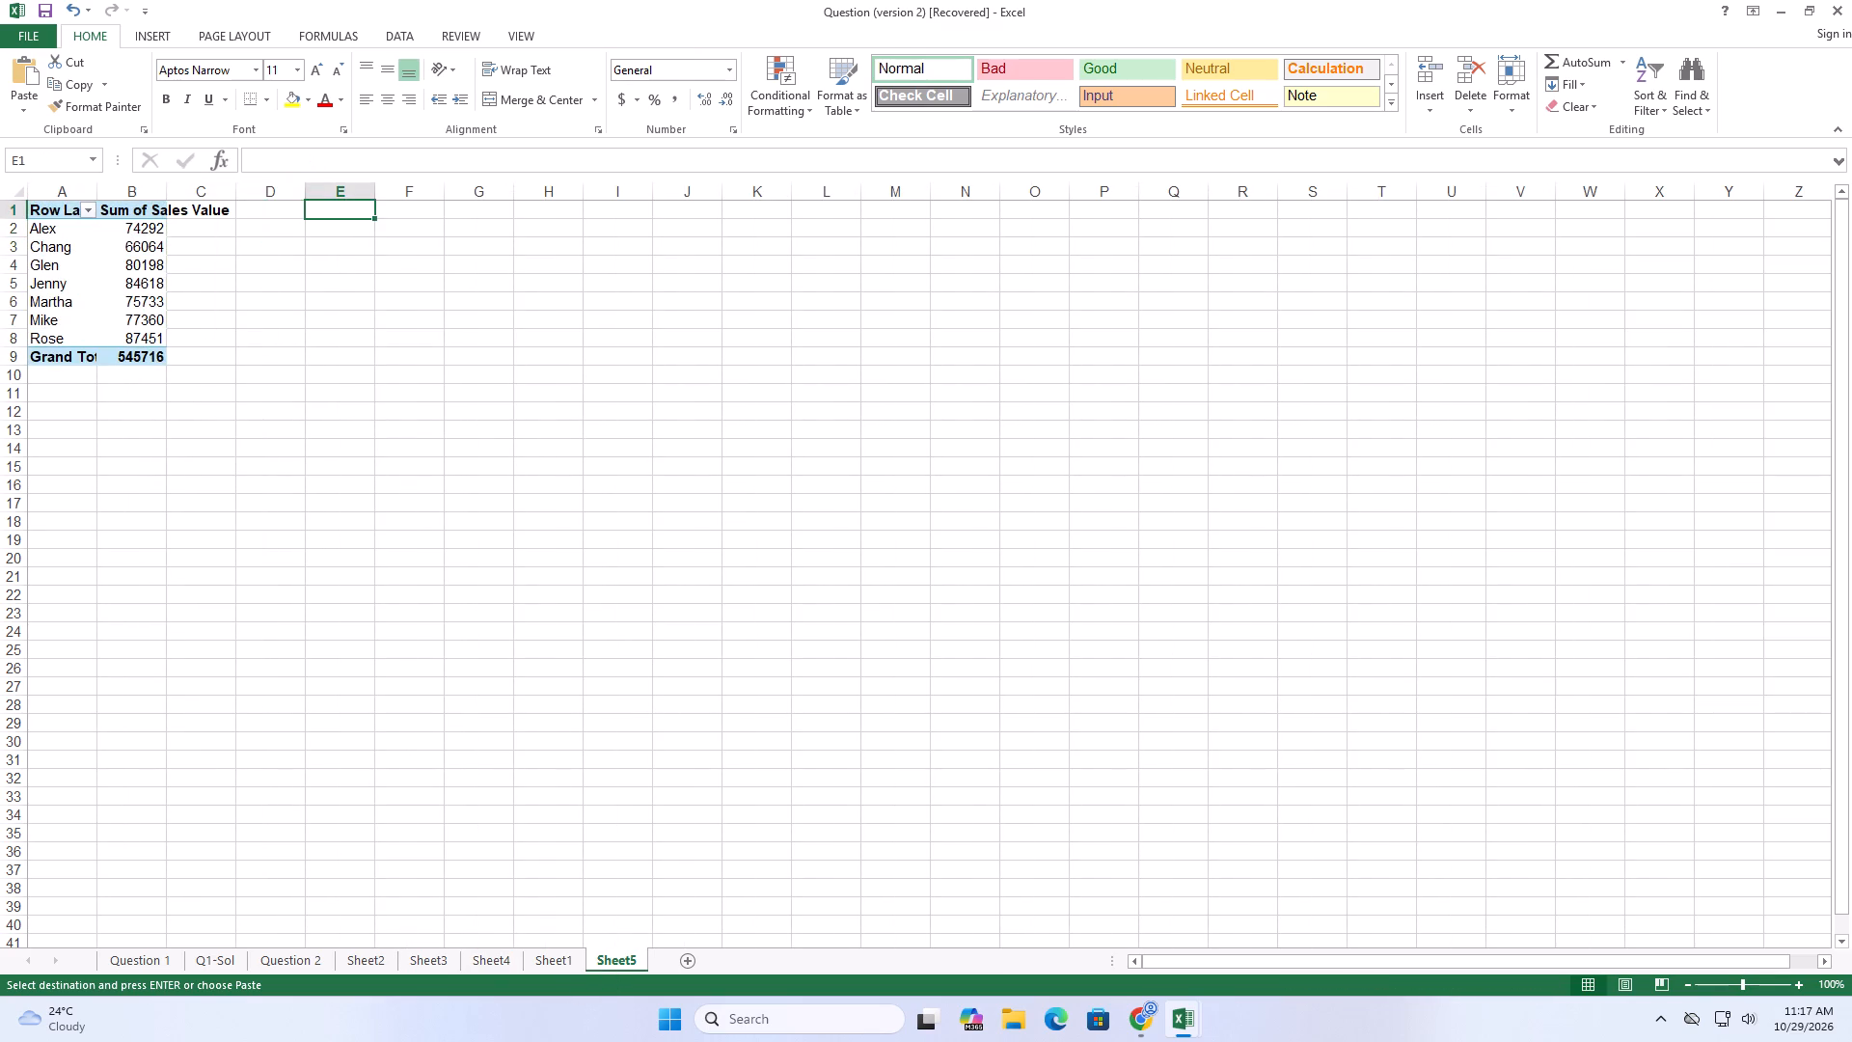
{"action": "key", "text": "ctrl+v"}
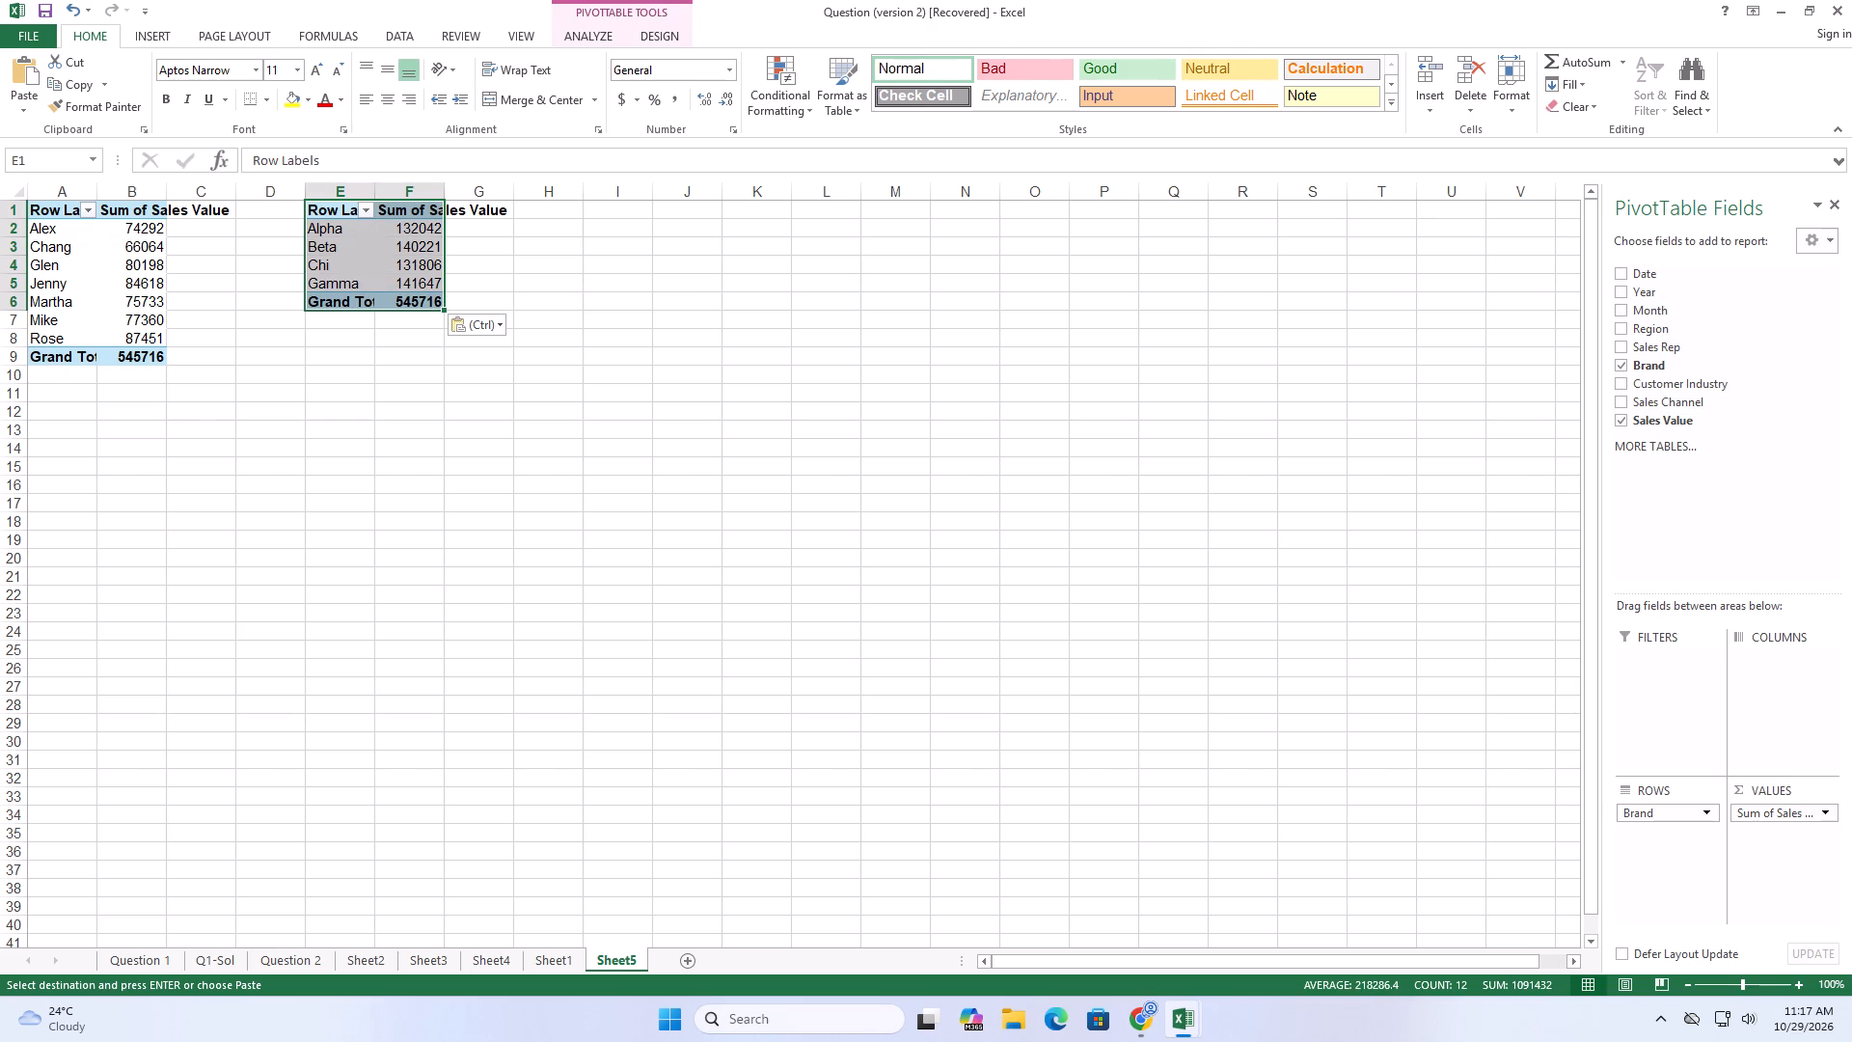
Copy the Customer Industry PivotTable (A3:B9) from Sheet4 and paste it at cell I1 of Sheet5.
{"action": "left_click", "coordinate": [478, 966]}
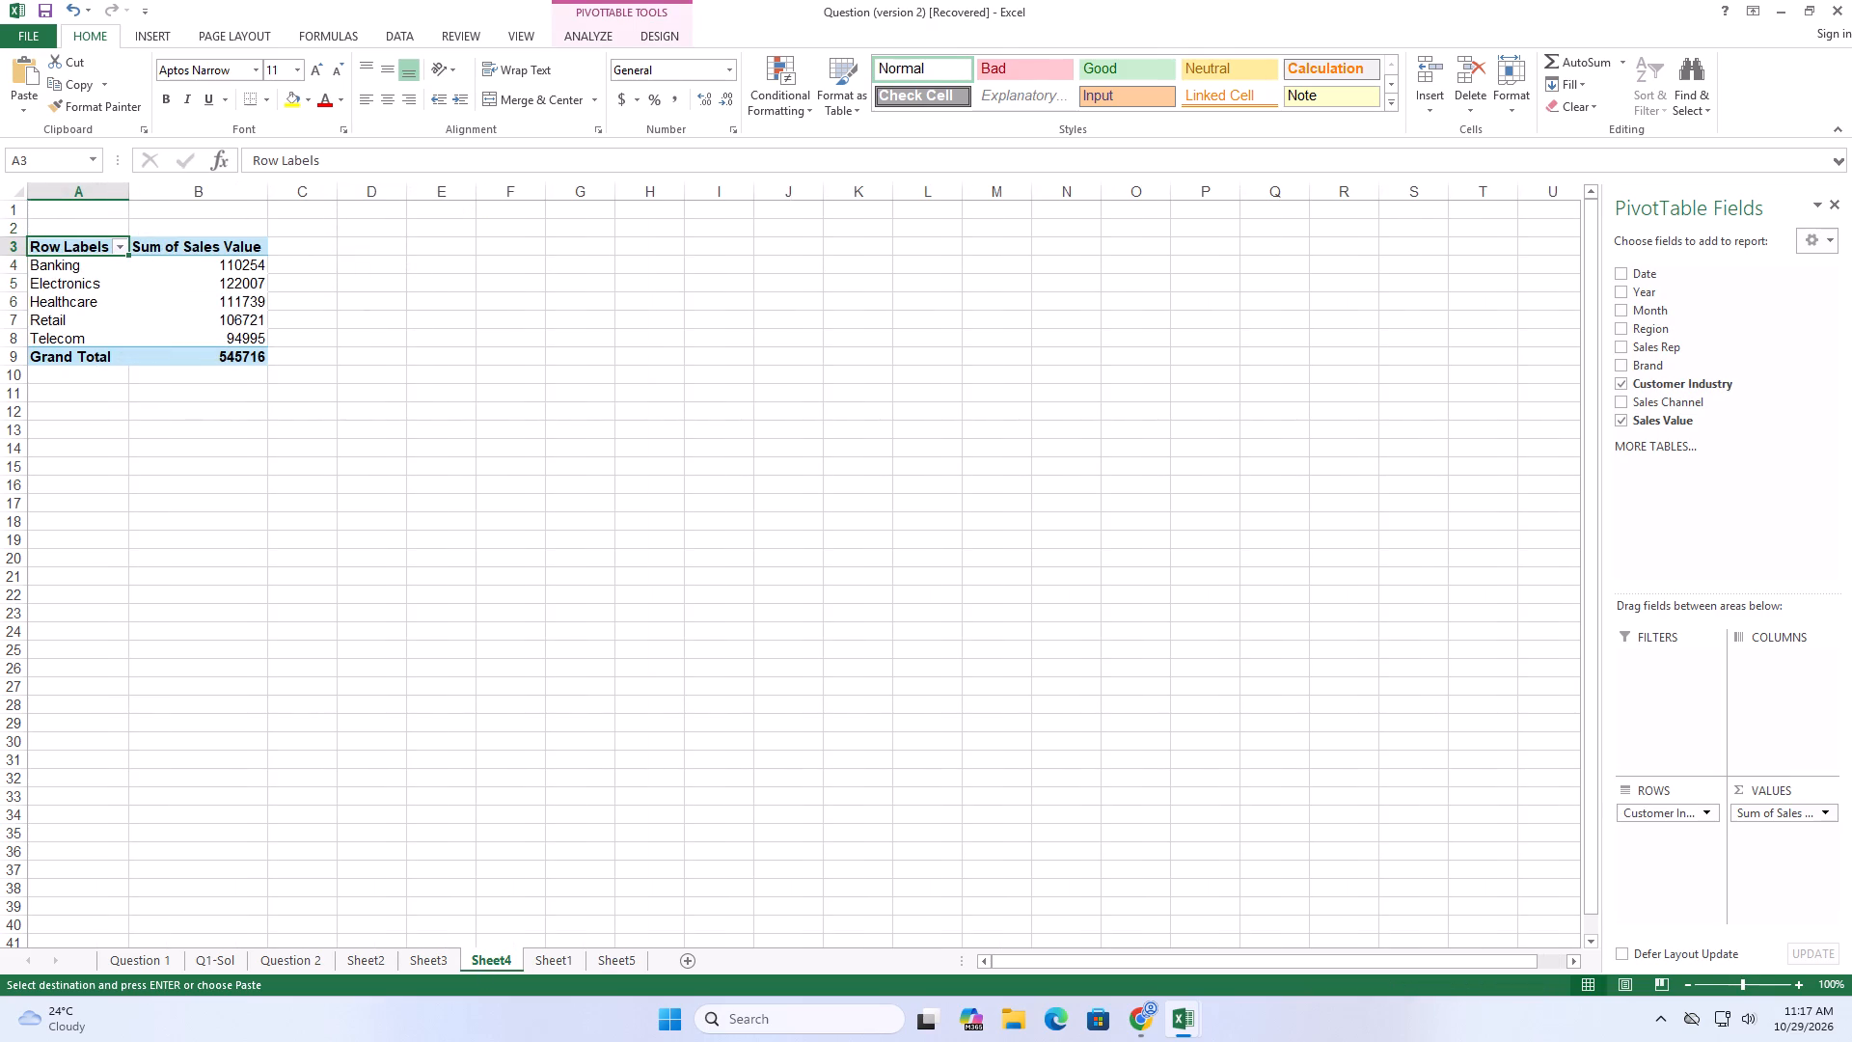
{"action": "left_click_drag", "start_coordinate": [64, 240], "coordinate": [182, 355]}
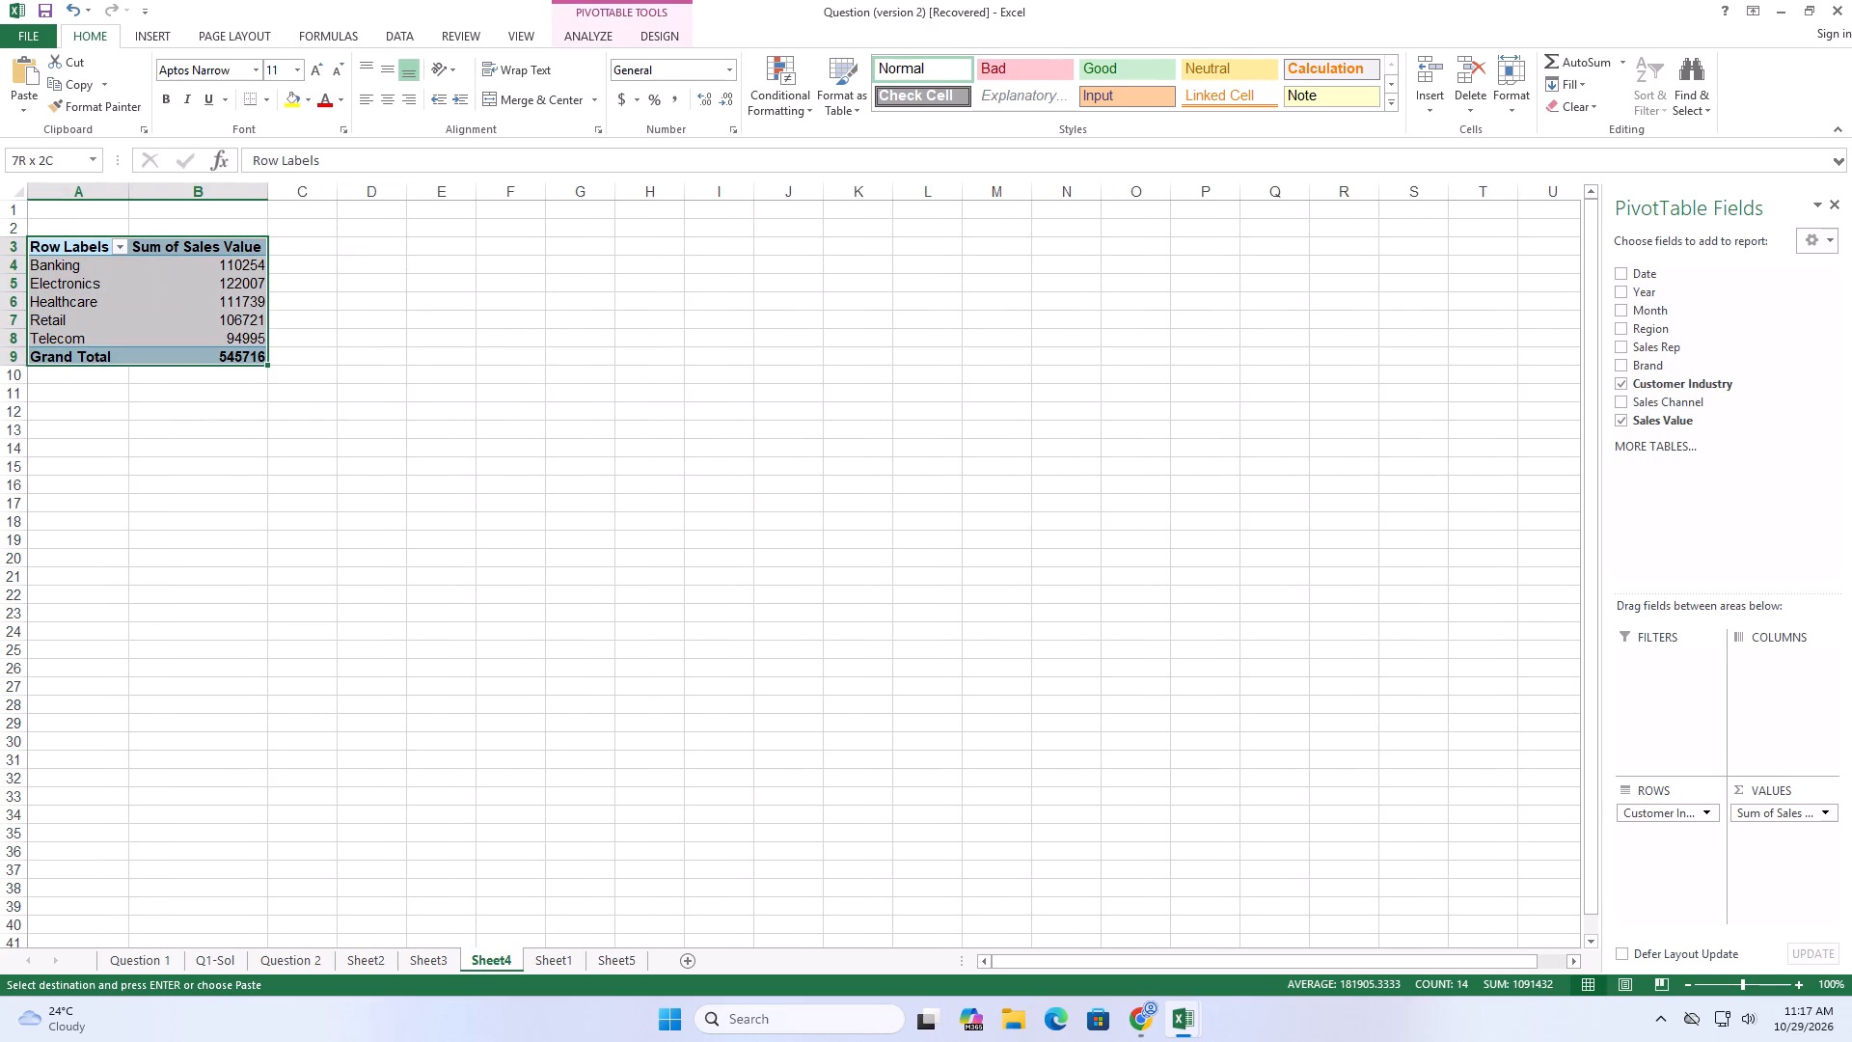
{"action": "key", "text": "ctrl+c"}
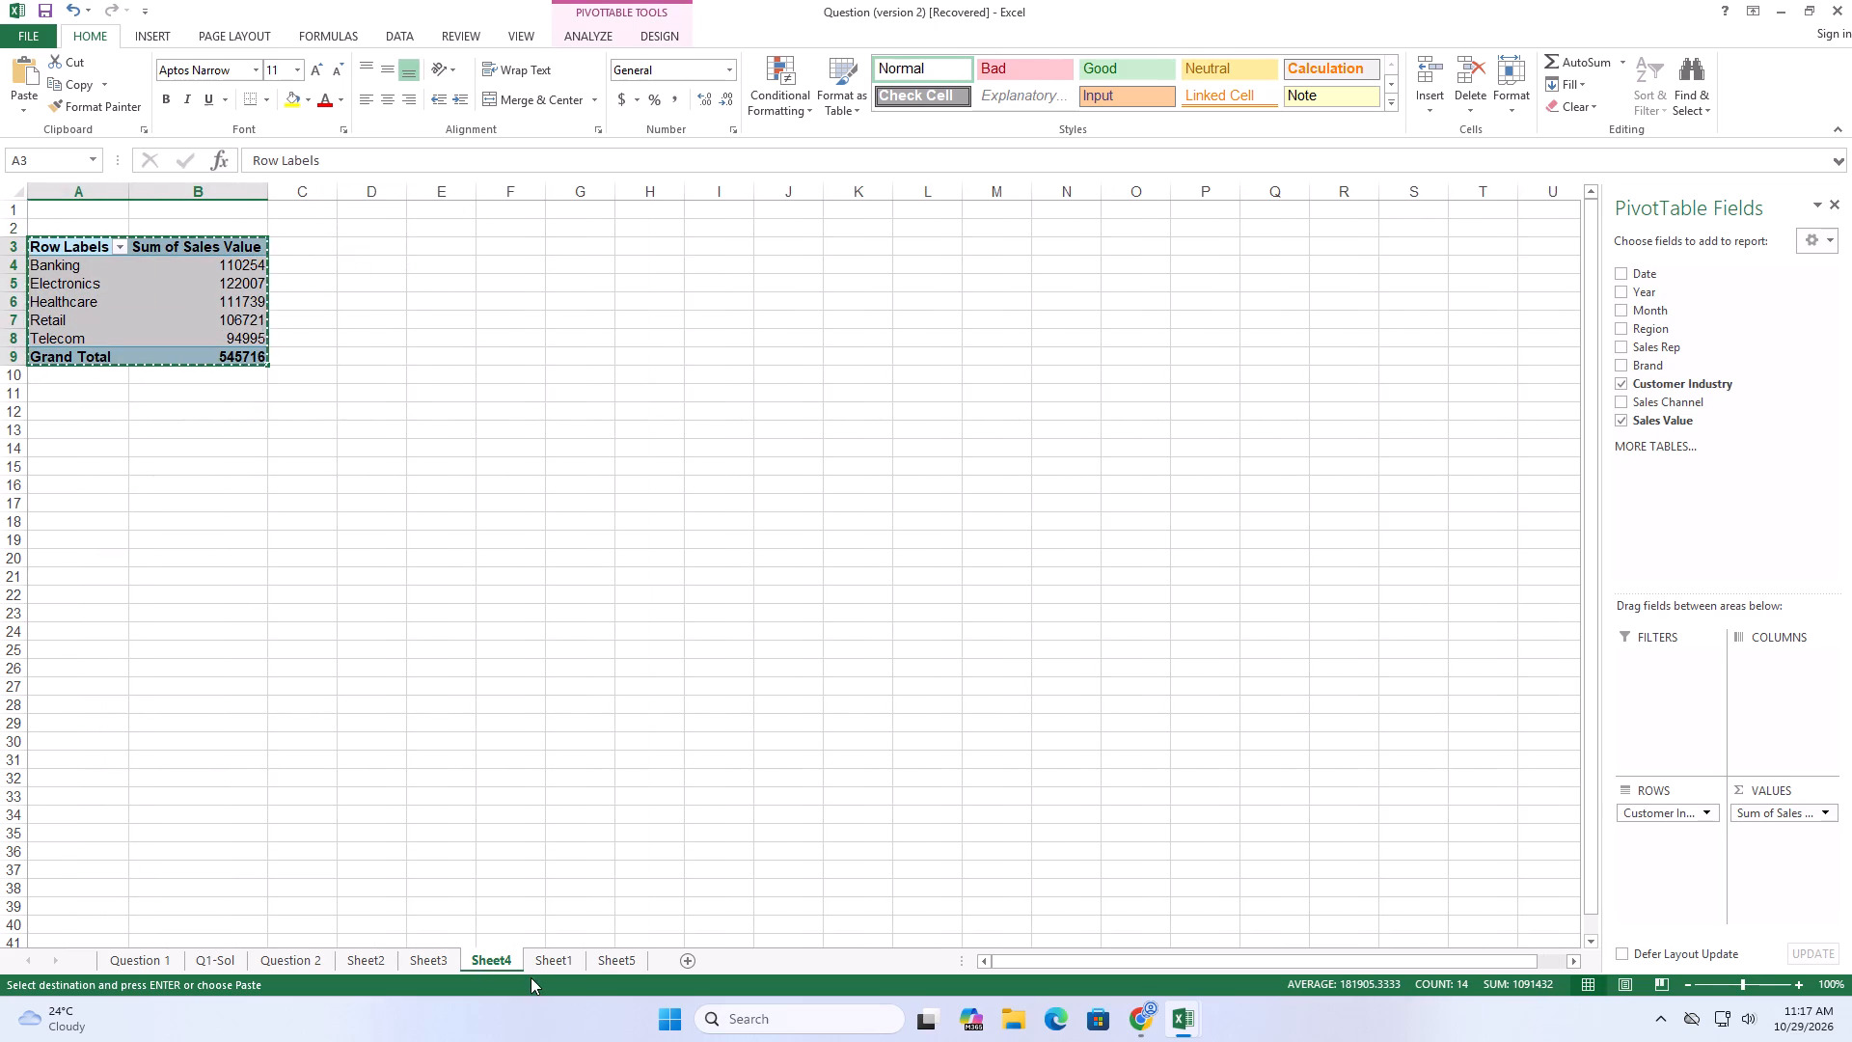
{"action": "left_click", "coordinate": [613, 961]}
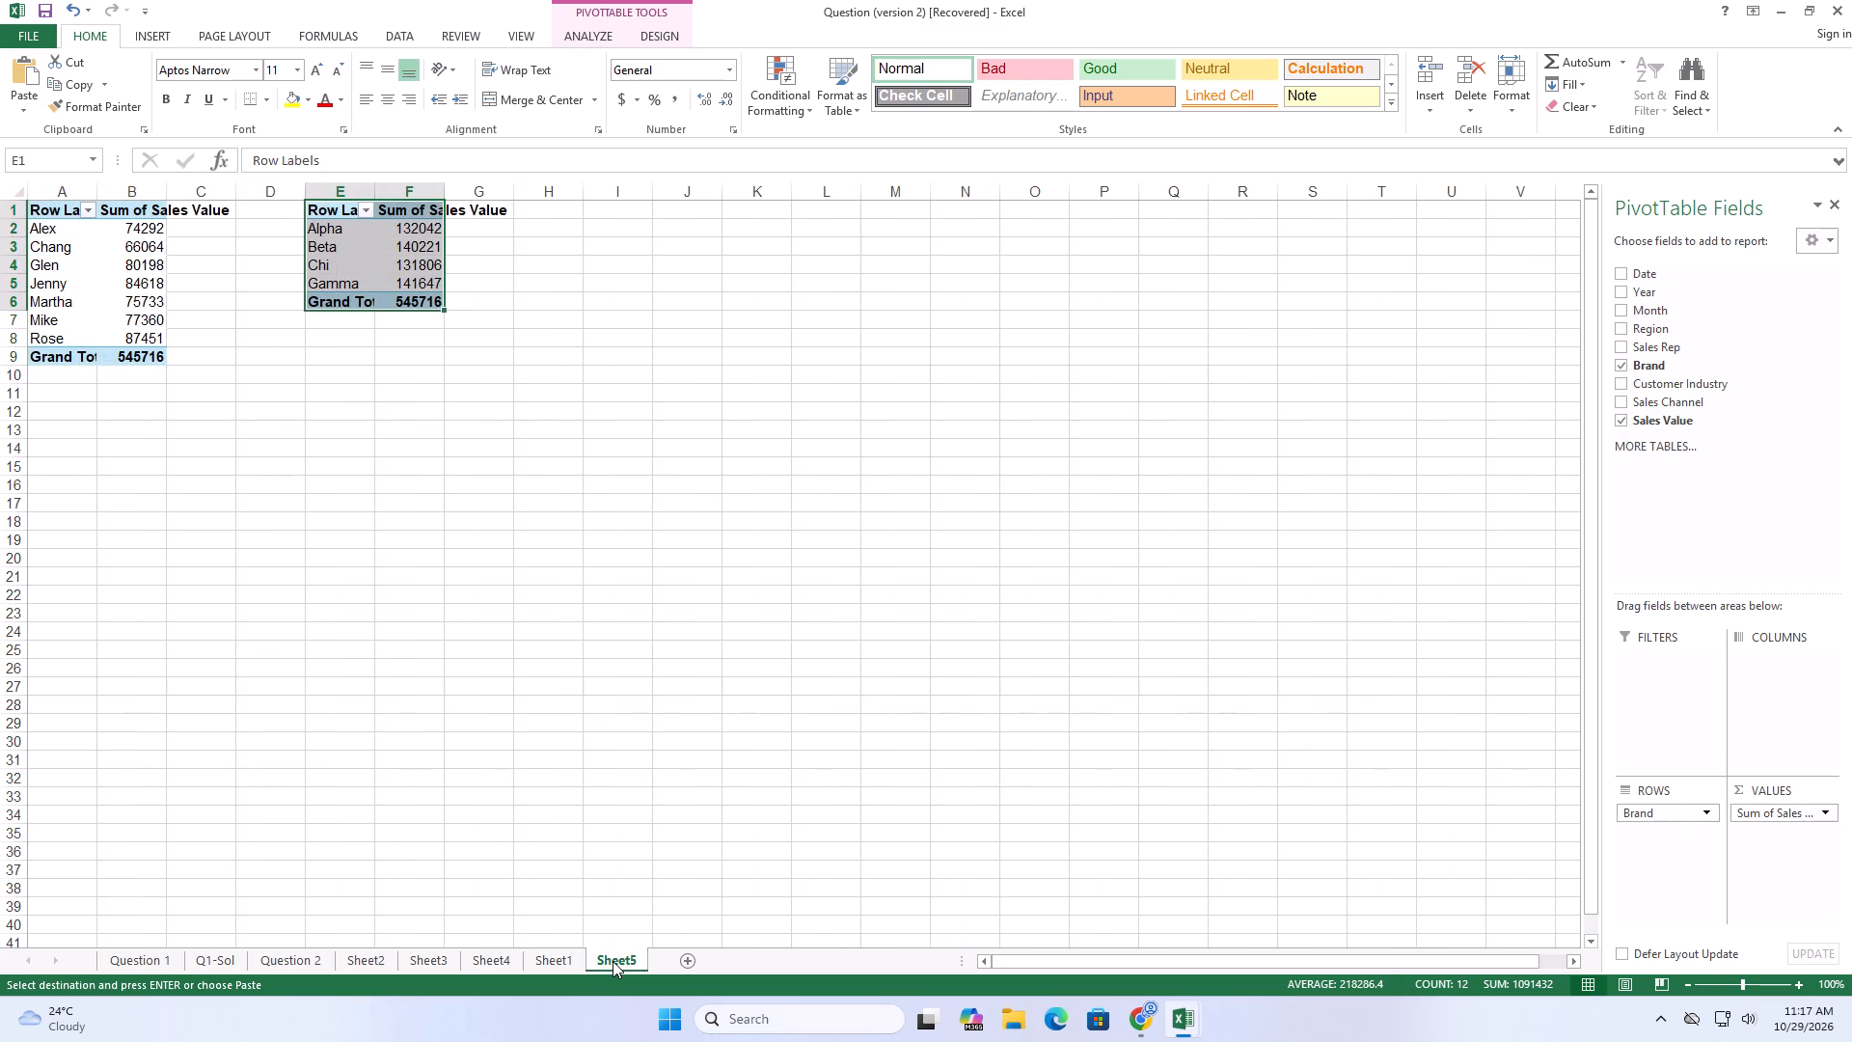
{"action": "left_click", "coordinate": [599, 211]}
{"action": "key", "text": "ctrl+v"}
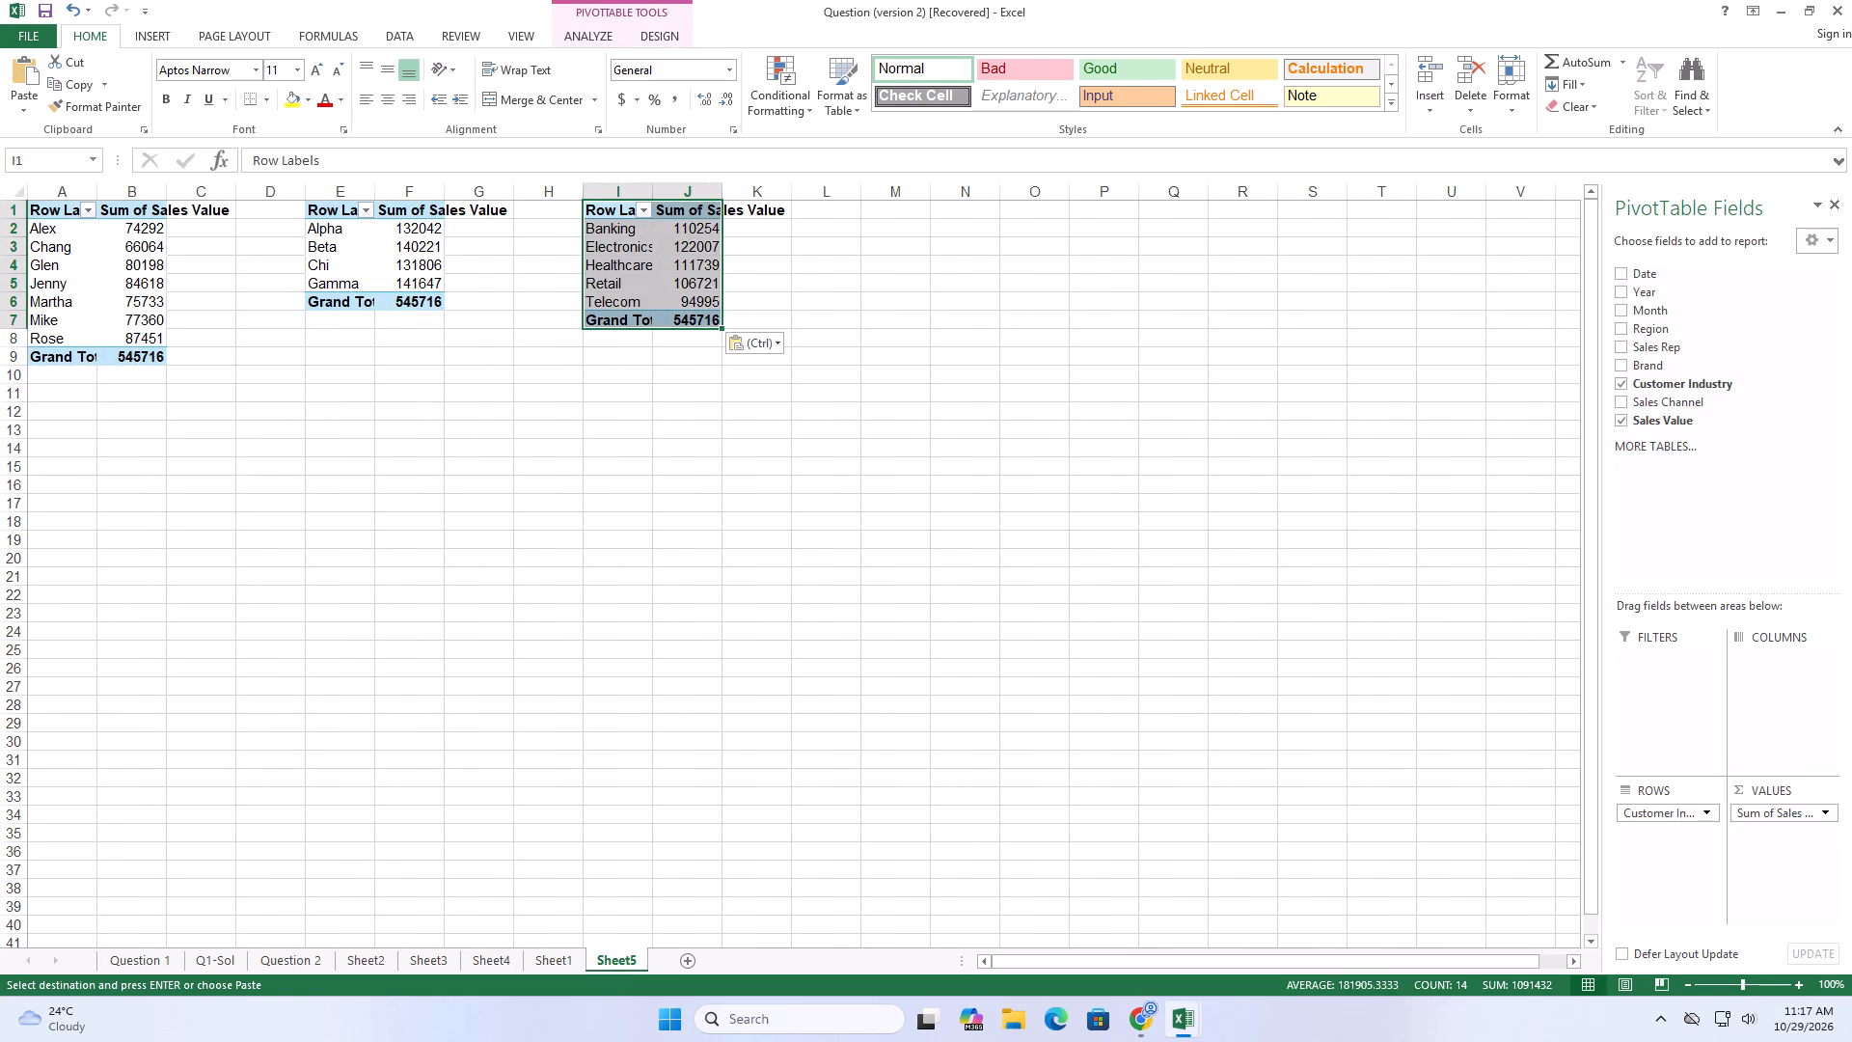
Widen columns A, B, E, F, I and J on Sheet5 so the three PivotTables' labels and headers fit.
{"action": "left_click_drag", "start_coordinate": [654, 188], "coordinate": [723, 205]}
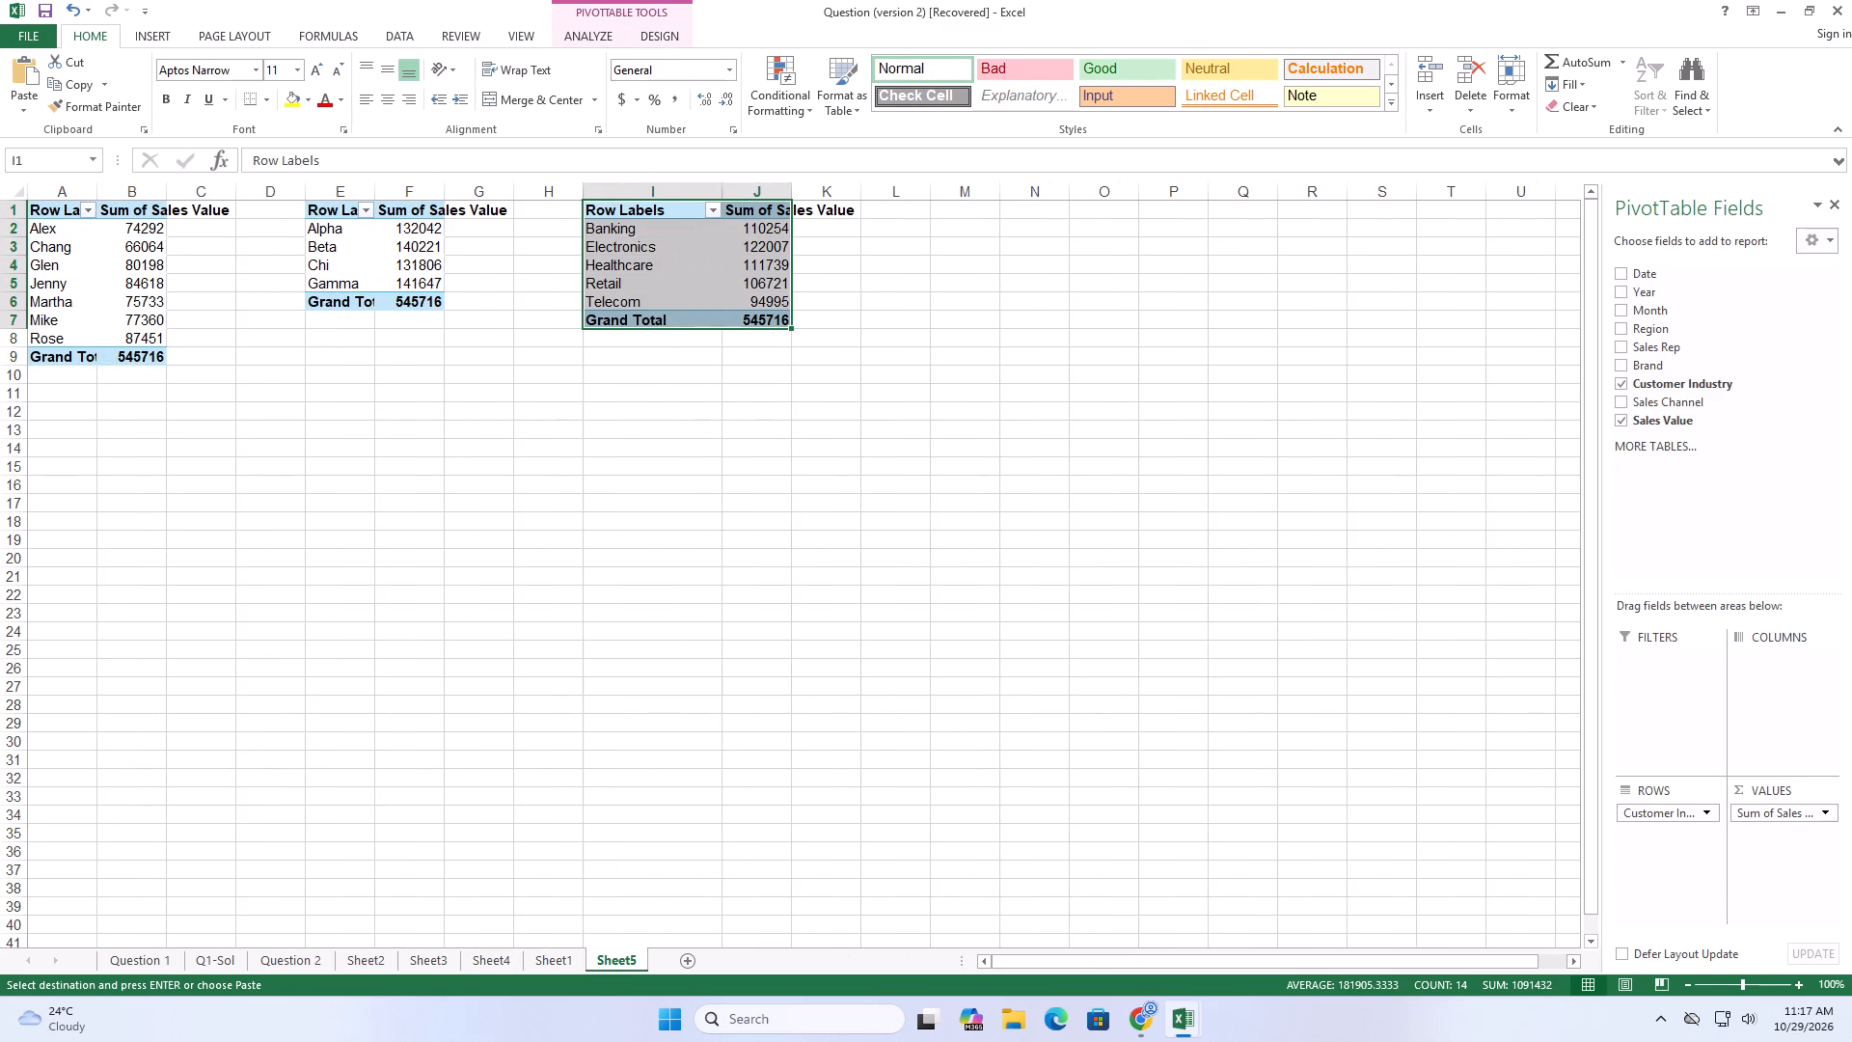
{"action": "left_click_drag", "start_coordinate": [790, 187], "coordinate": [908, 192]}
{"action": "left_click_drag", "start_coordinate": [373, 182], "coordinate": [425, 183]}
{"action": "left_click_drag", "start_coordinate": [498, 191], "coordinate": [516, 190]}
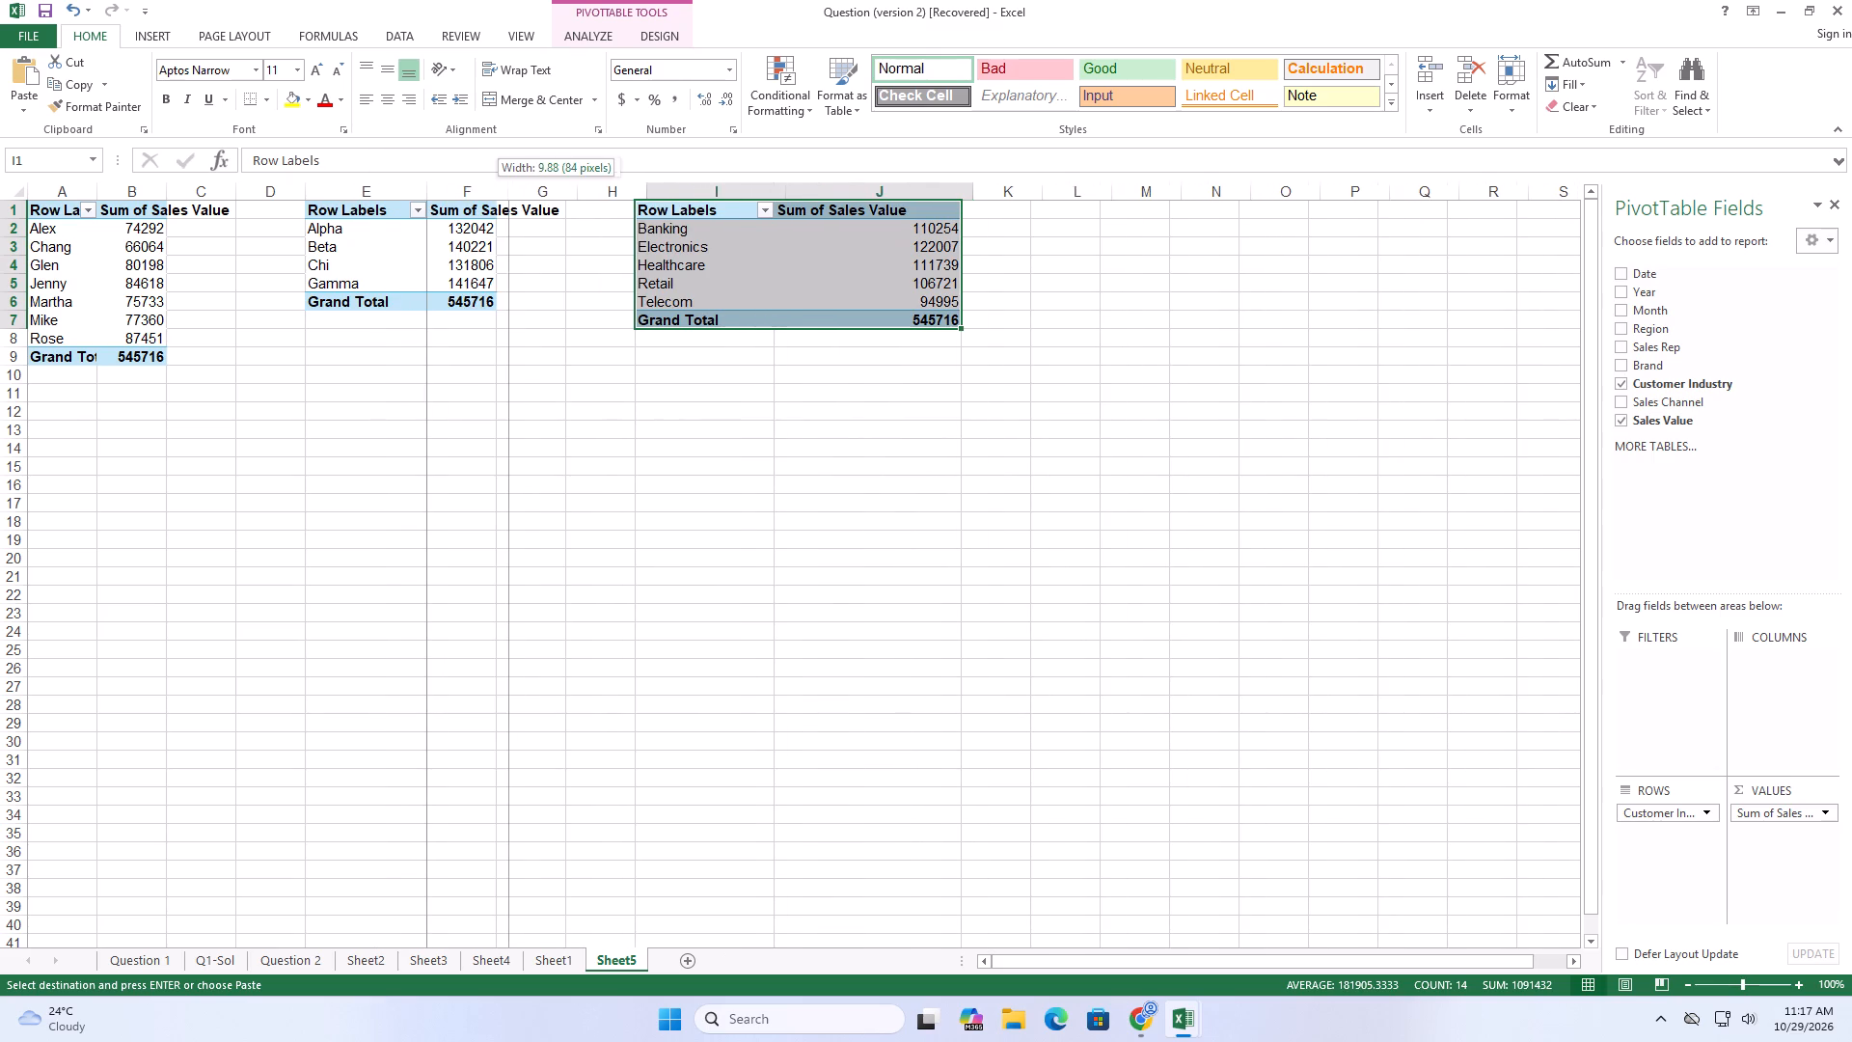
{"action": "left_click_drag", "start_coordinate": [516, 190], "coordinate": [574, 194]}
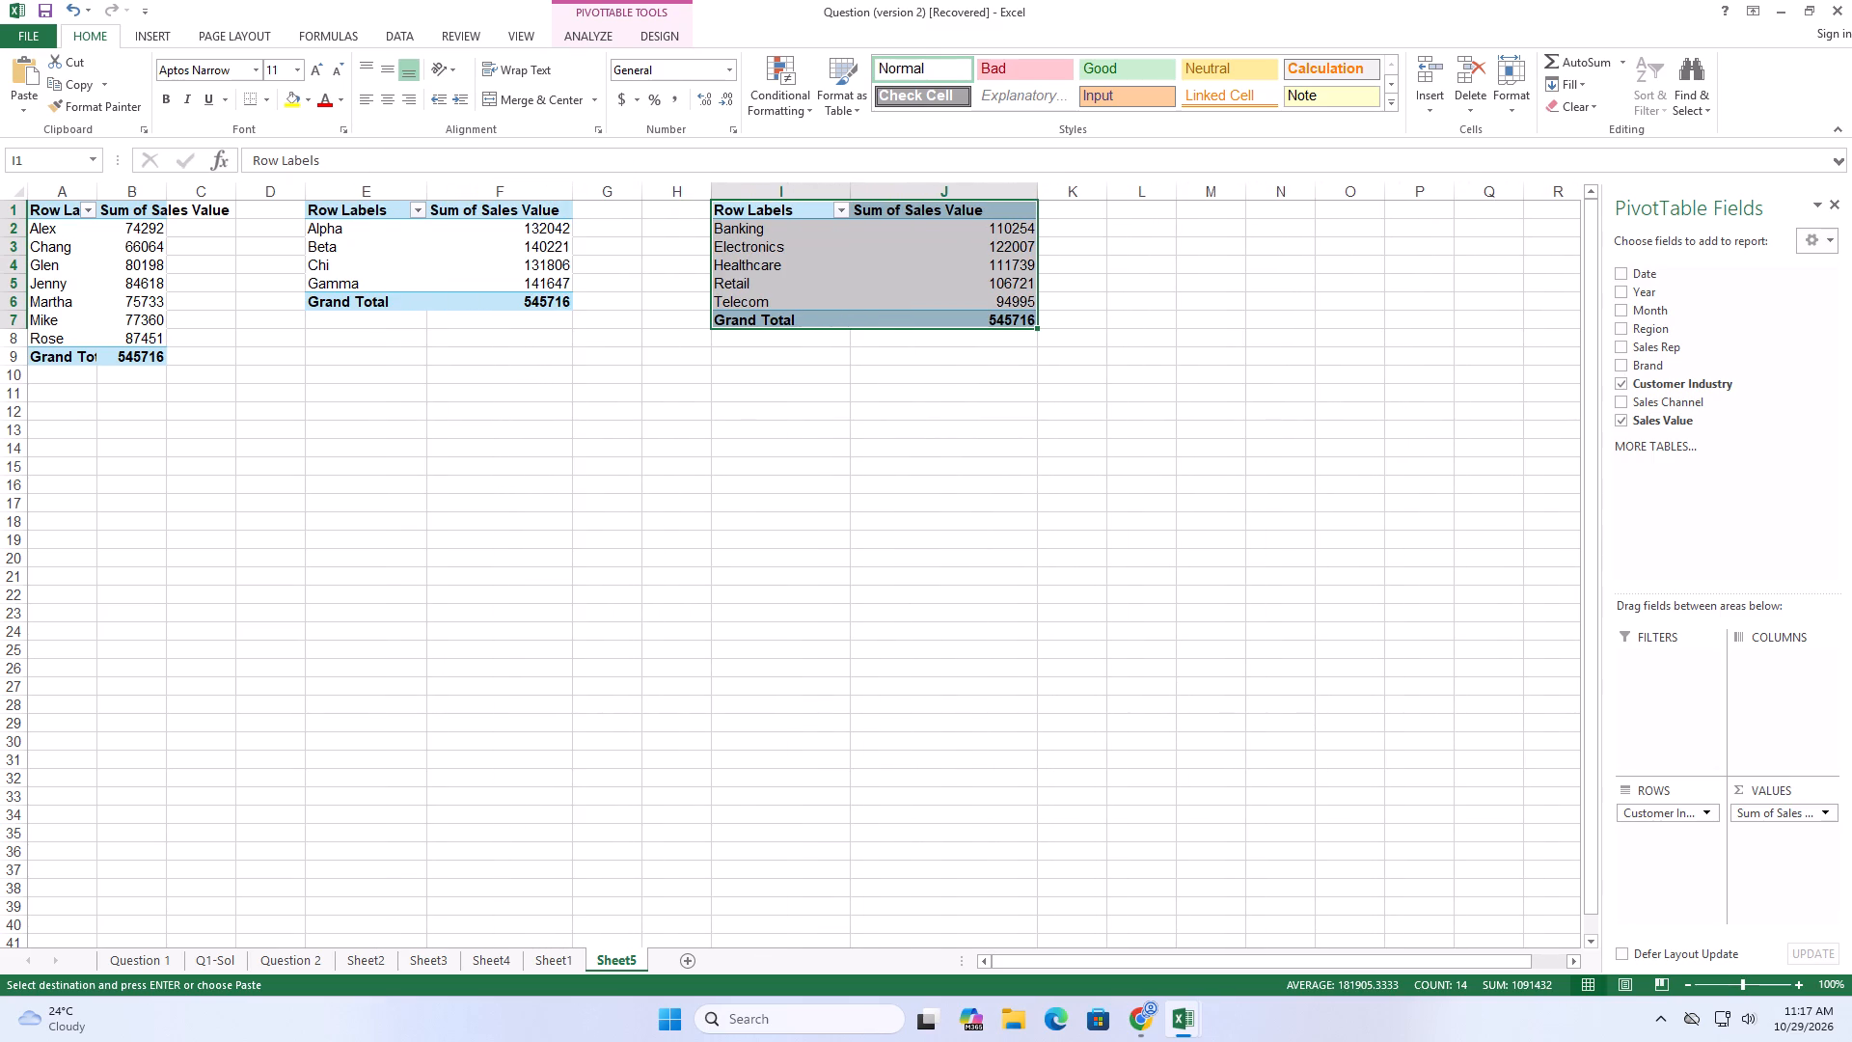
{"action": "left_click_drag", "start_coordinate": [95, 187], "coordinate": [160, 187]}
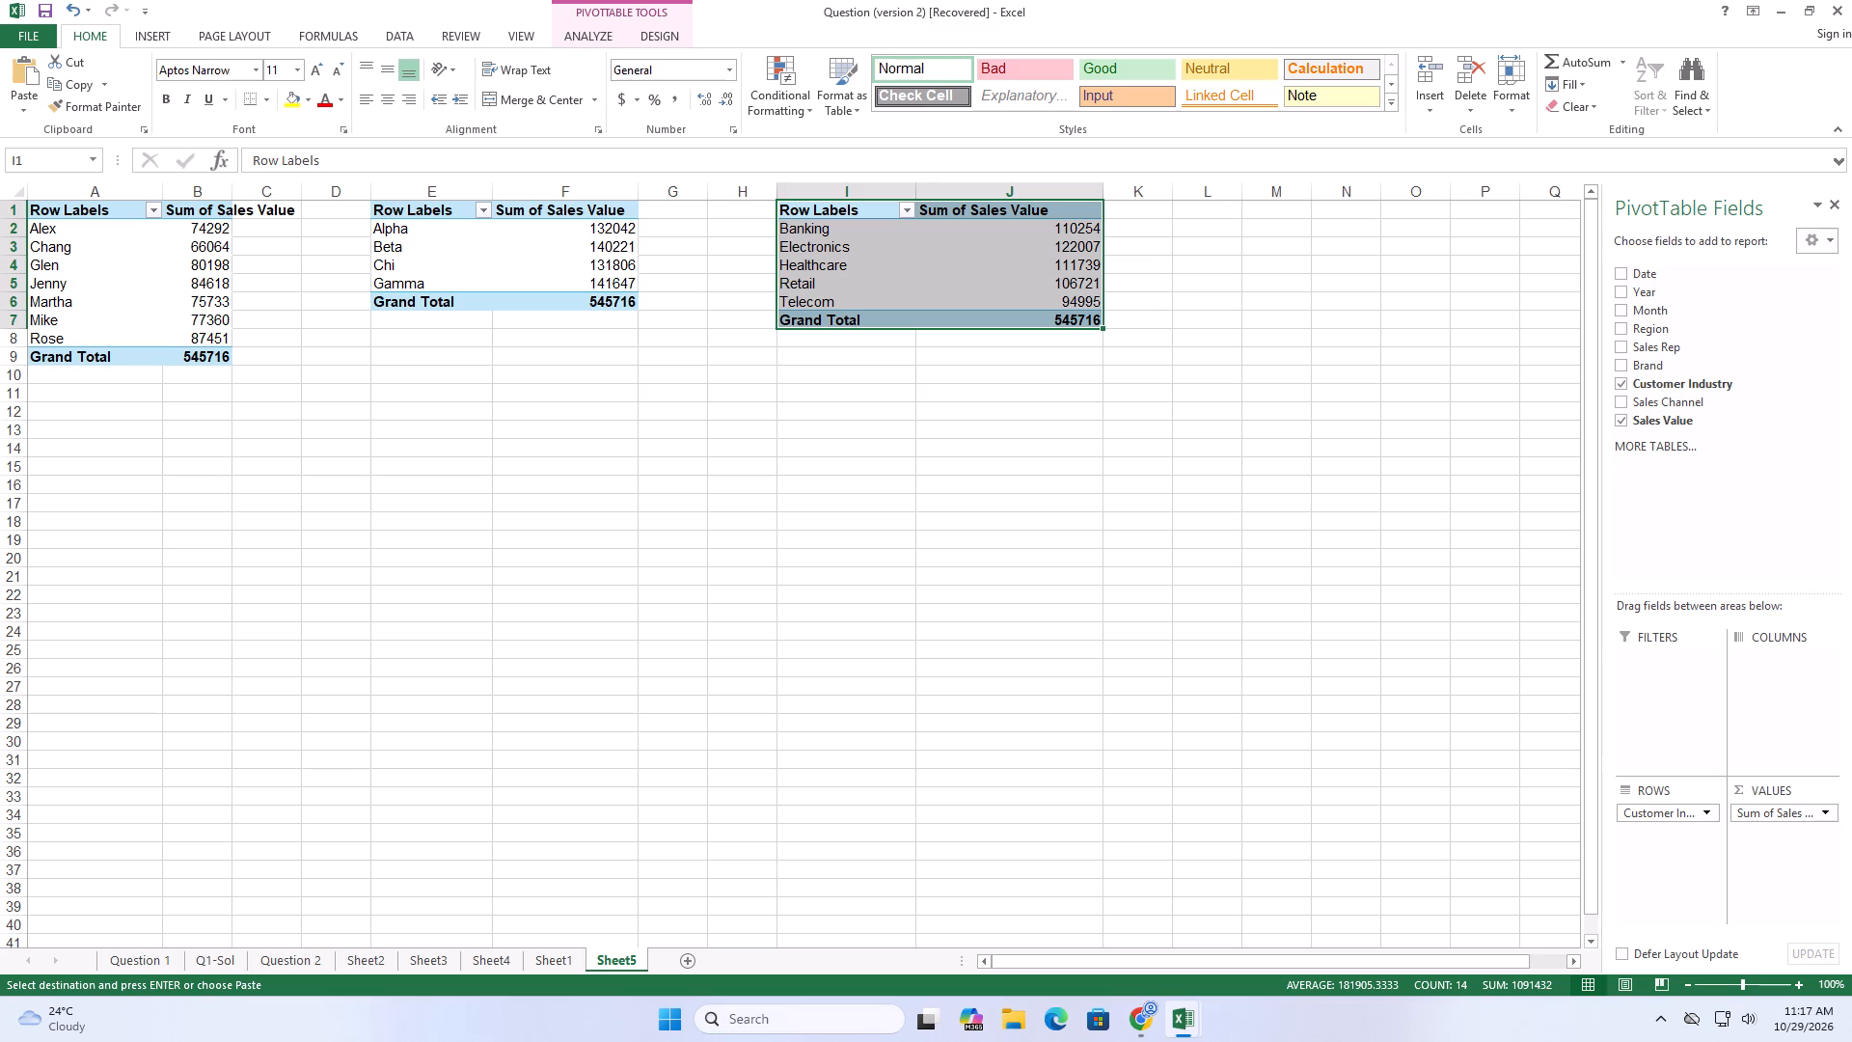
{"action": "left_click_drag", "start_coordinate": [231, 189], "coordinate": [325, 206]}
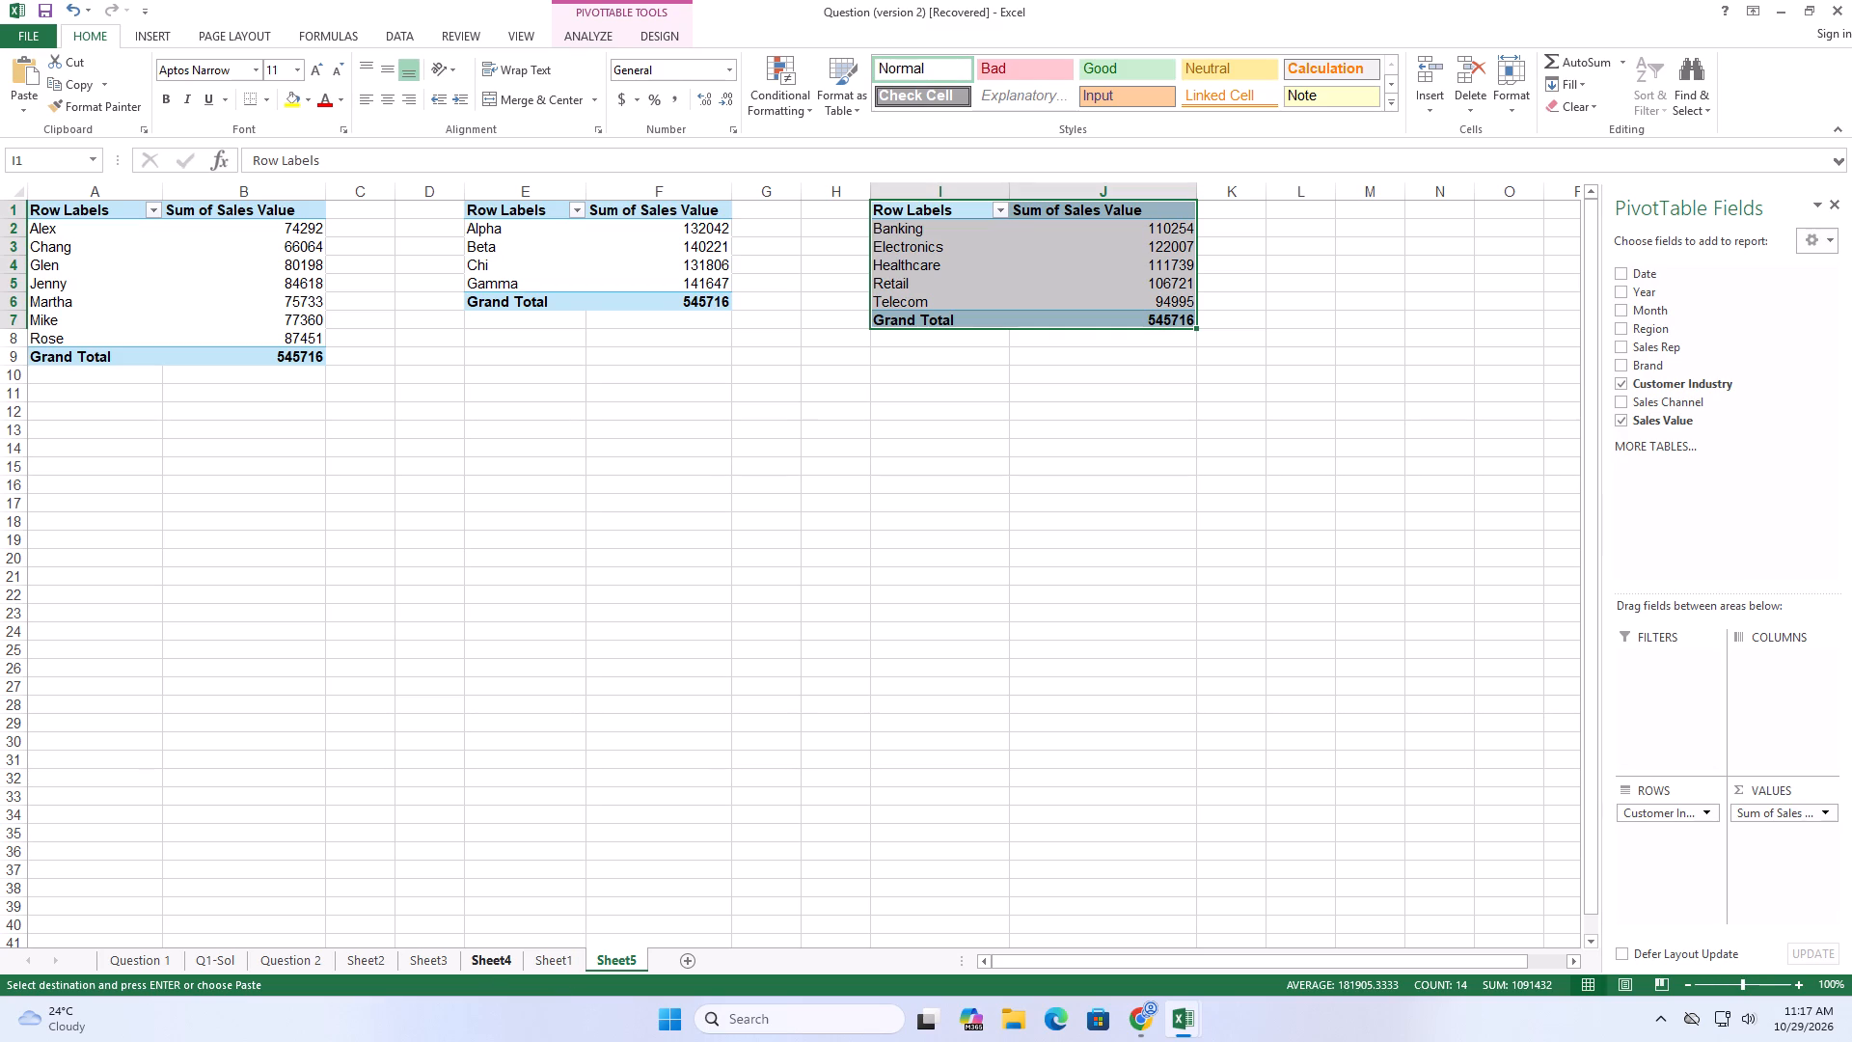
Examine the reference dashboard on the Question 2 sheet for the charts and slicers it requires.
{"action": "left_click", "coordinate": [266, 963]}
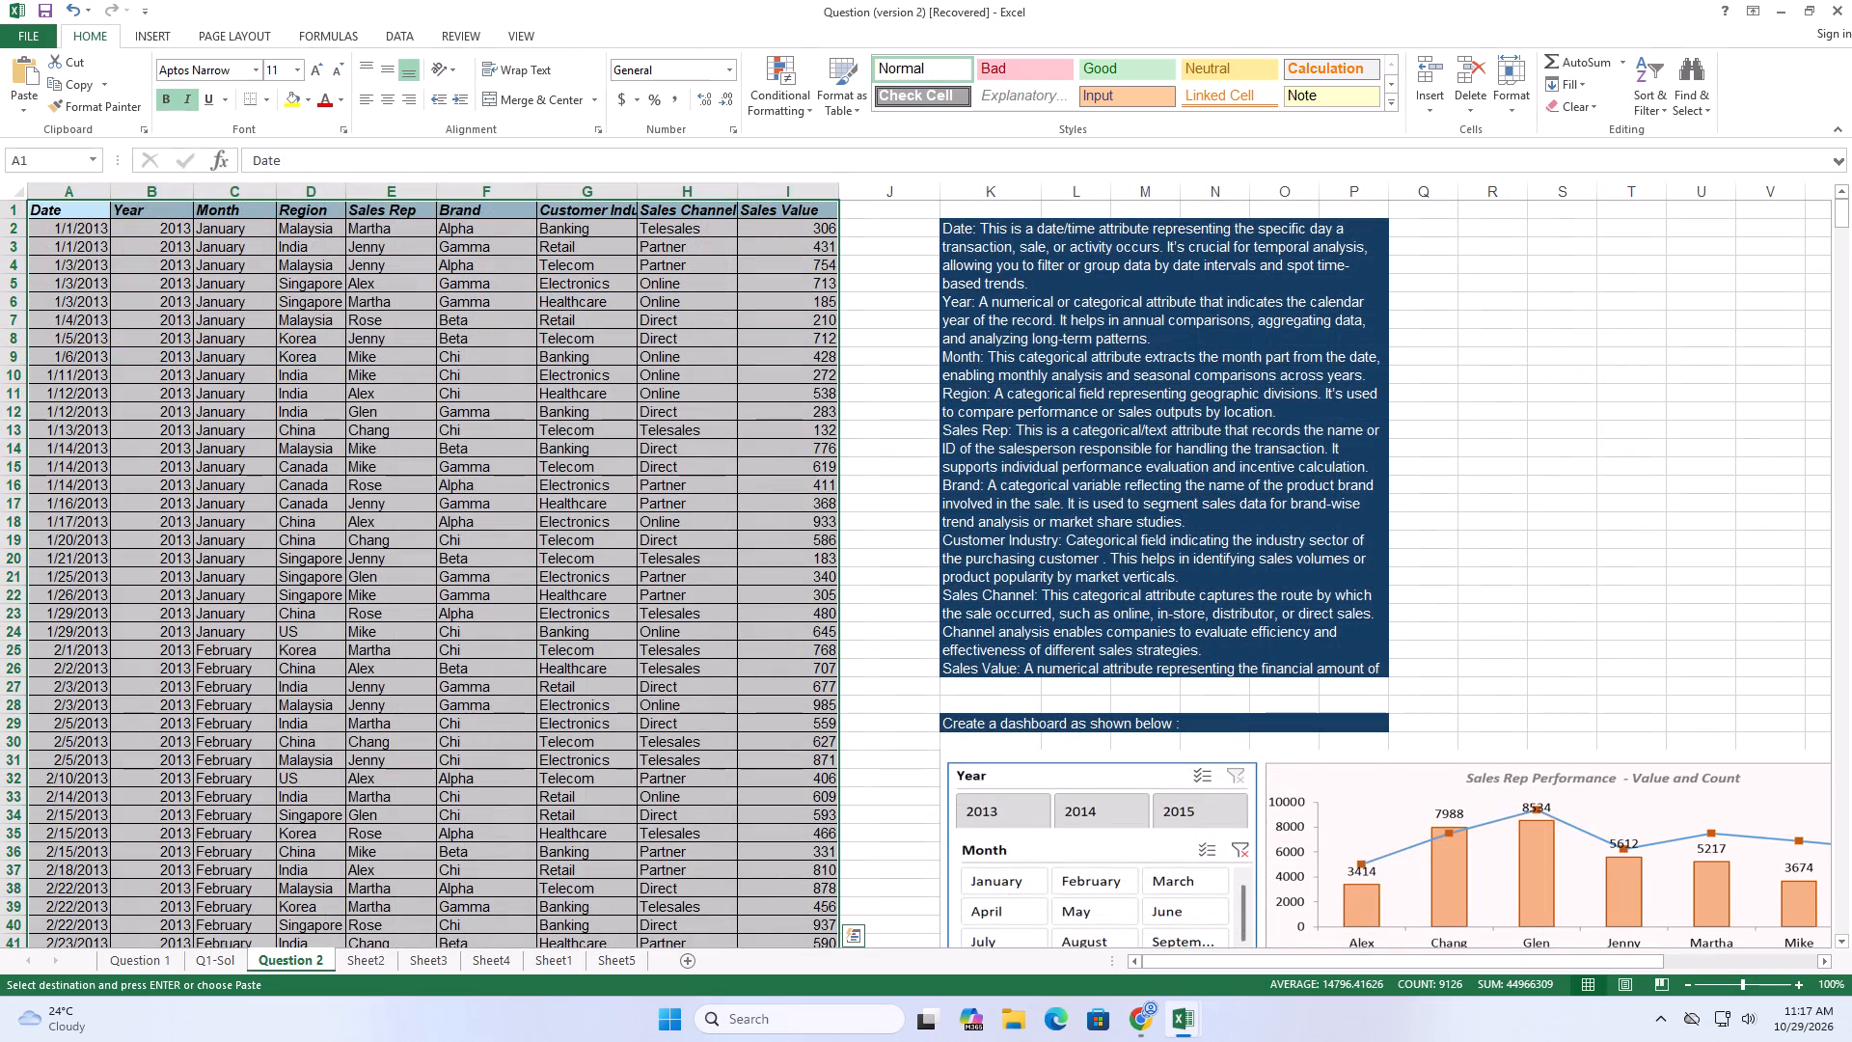
{"action": "scroll", "coordinate": [1039, 675], "scroll_direction": "down", "scroll_amount": 7}
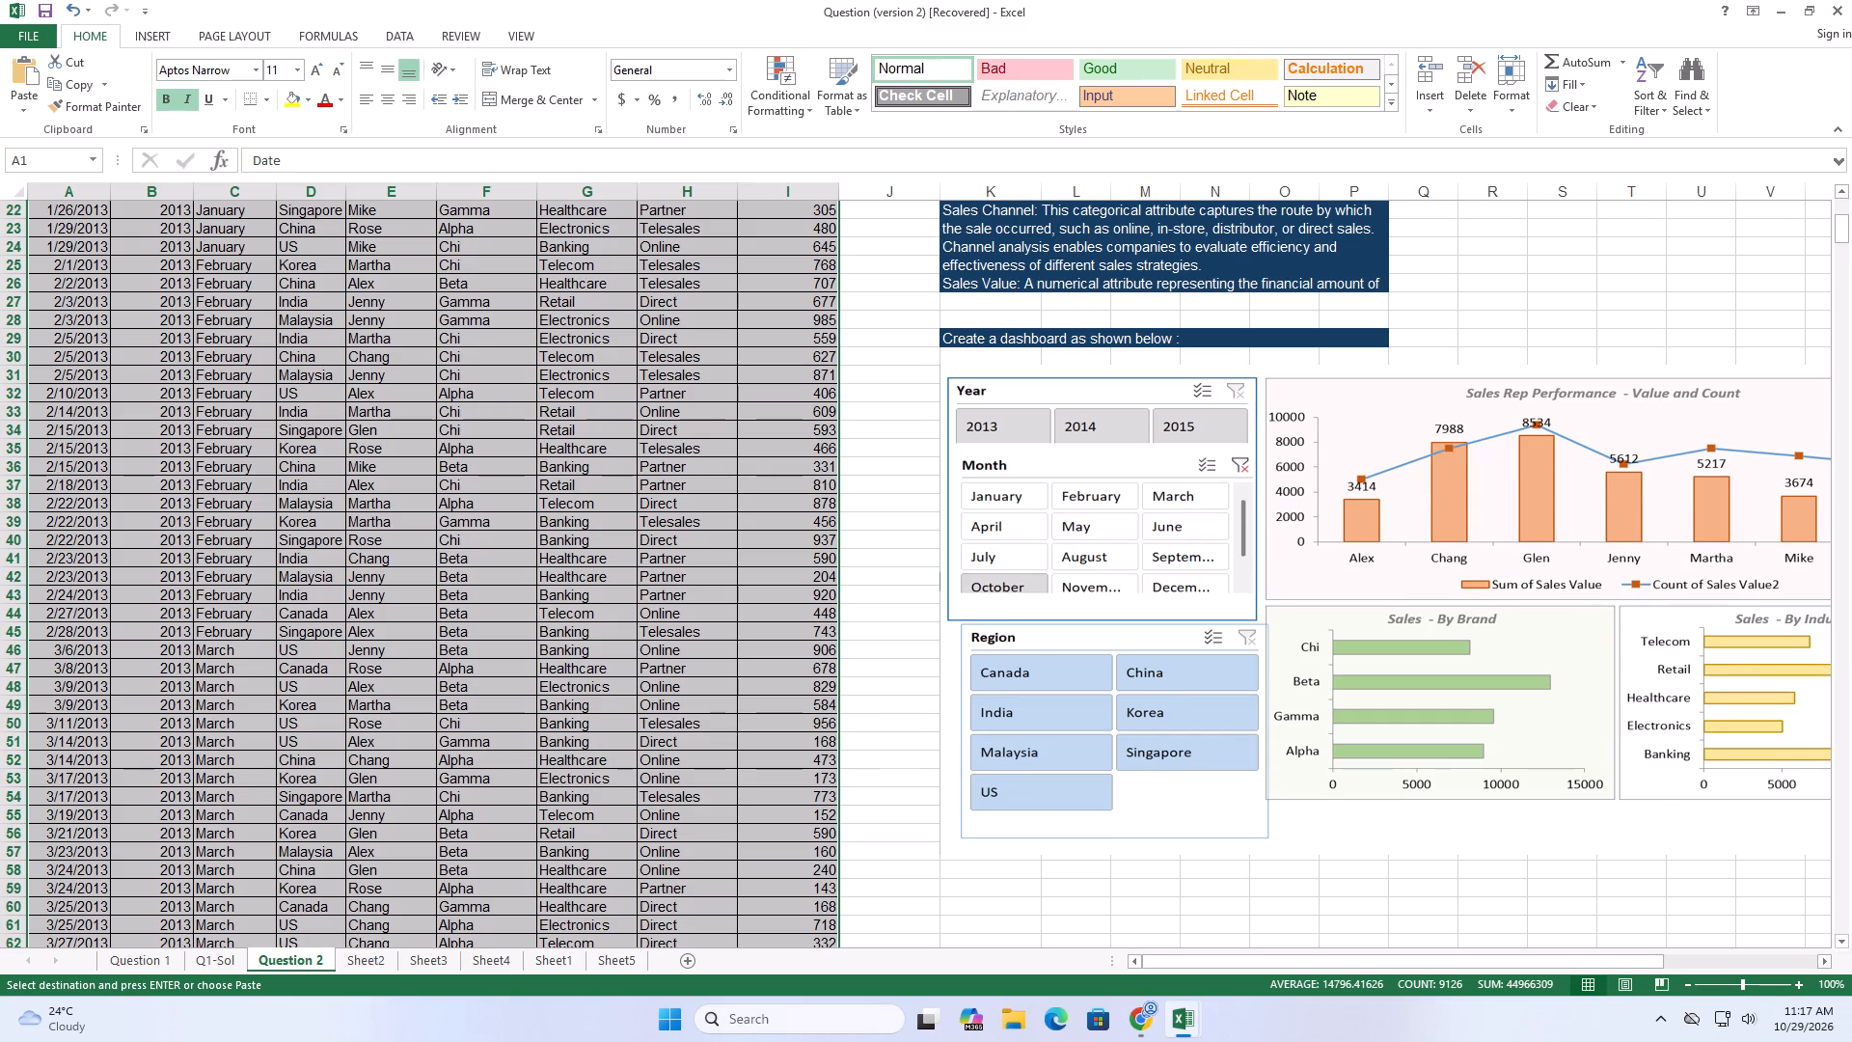
{"action": "left_click_drag", "start_coordinate": [1206, 961], "coordinate": [1343, 963]}
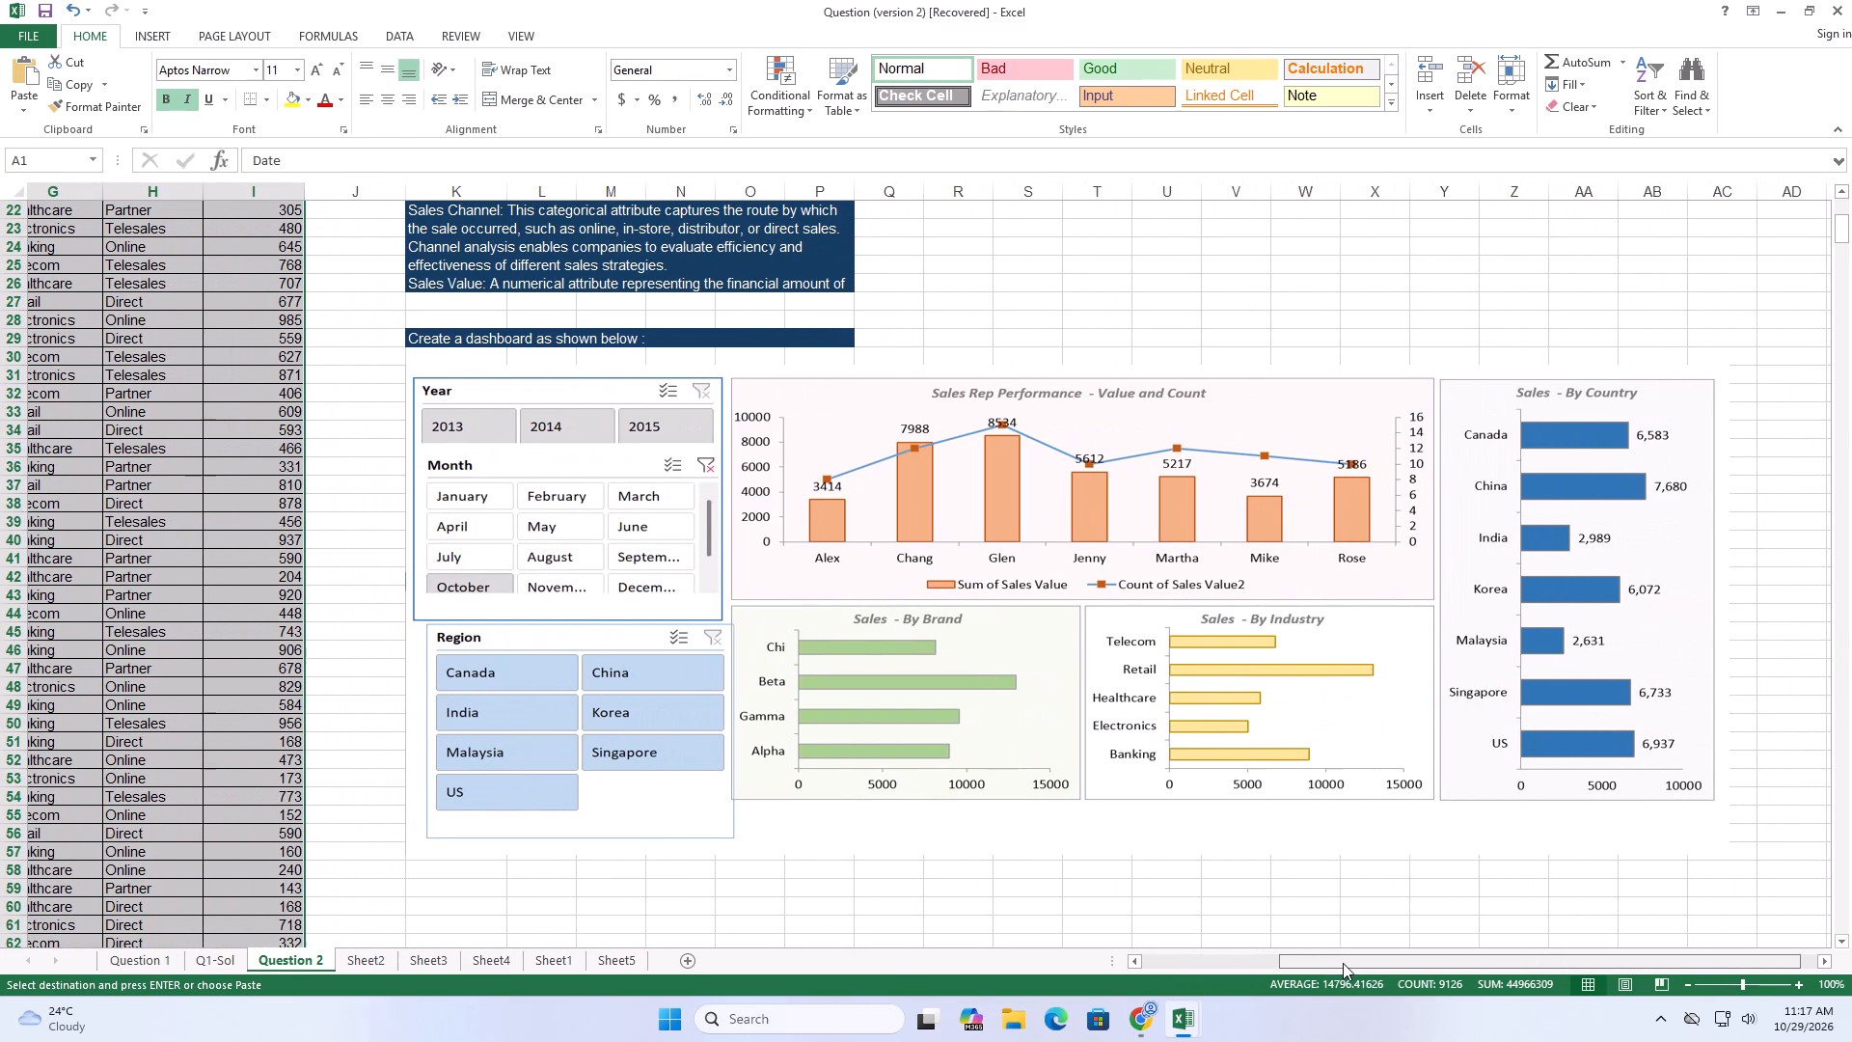
{"action": "left_click_drag", "start_coordinate": [1326, 963], "coordinate": [1365, 958]}
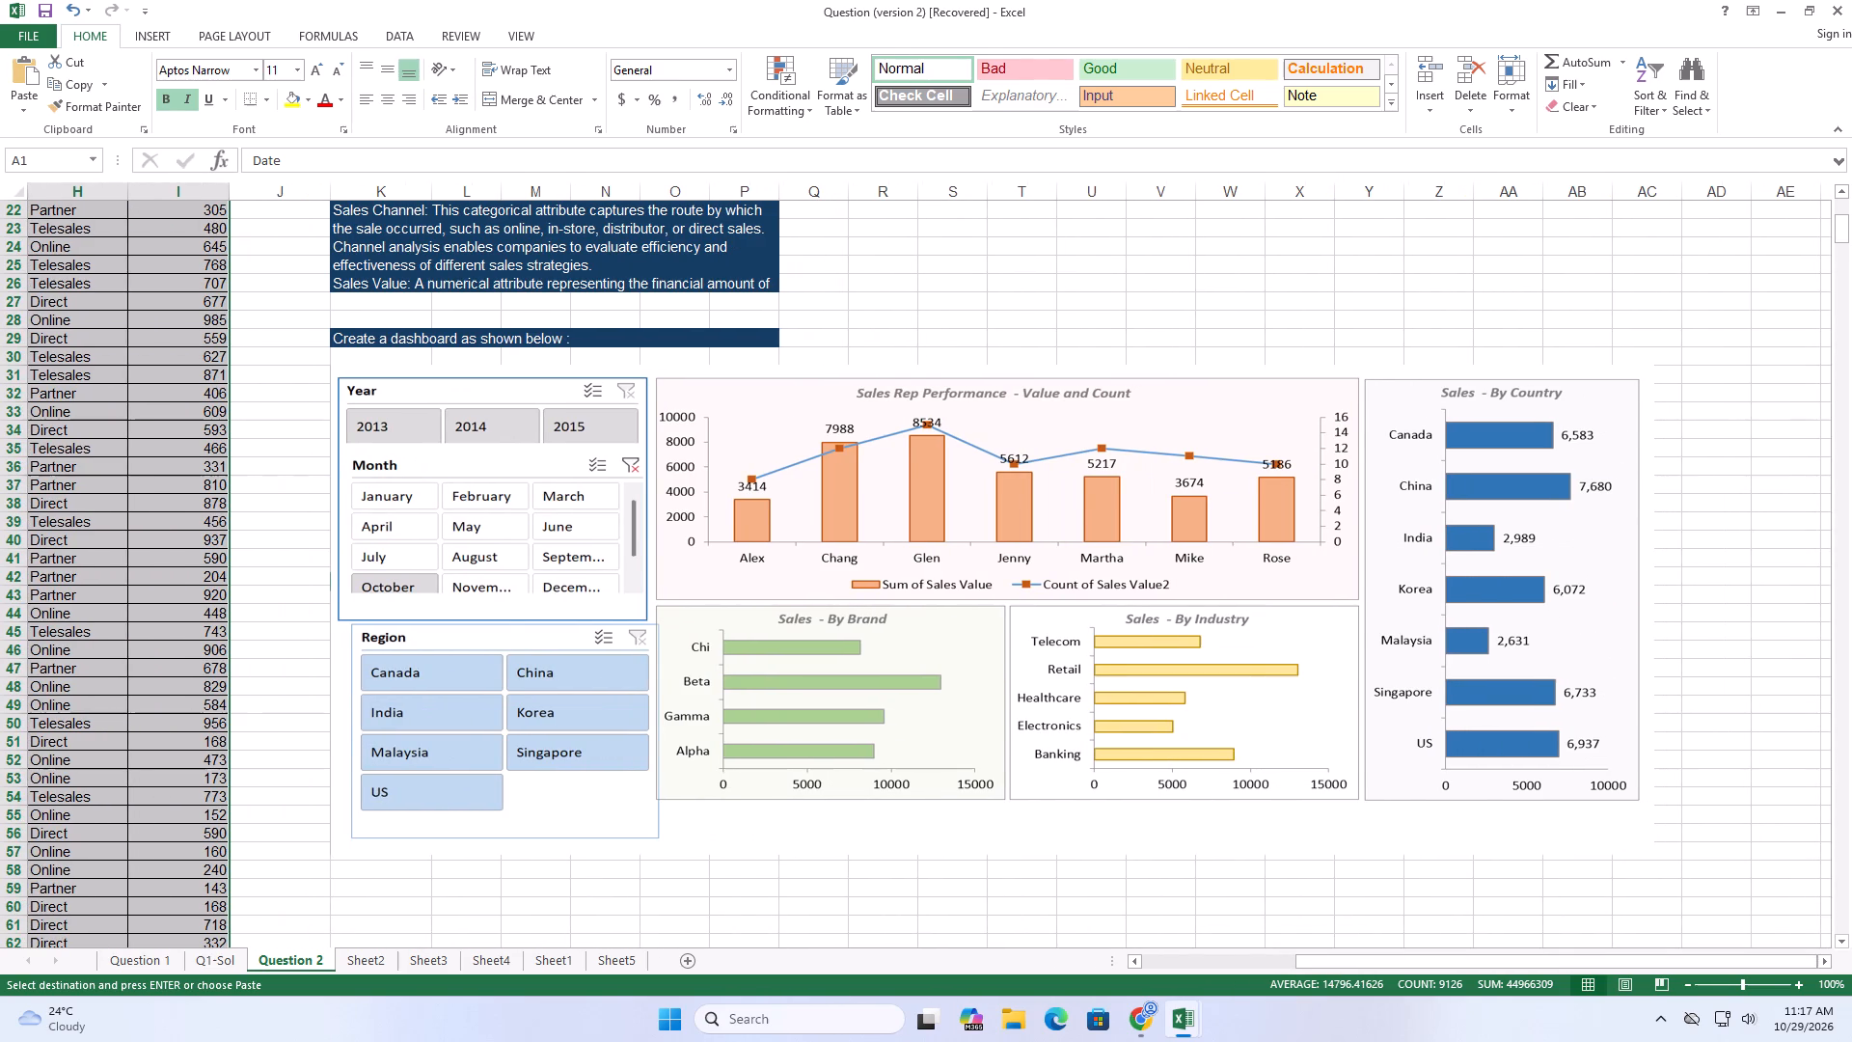
{"action": "scroll", "coordinate": [960, 356], "scroll_direction": "up", "scroll_amount": 2}
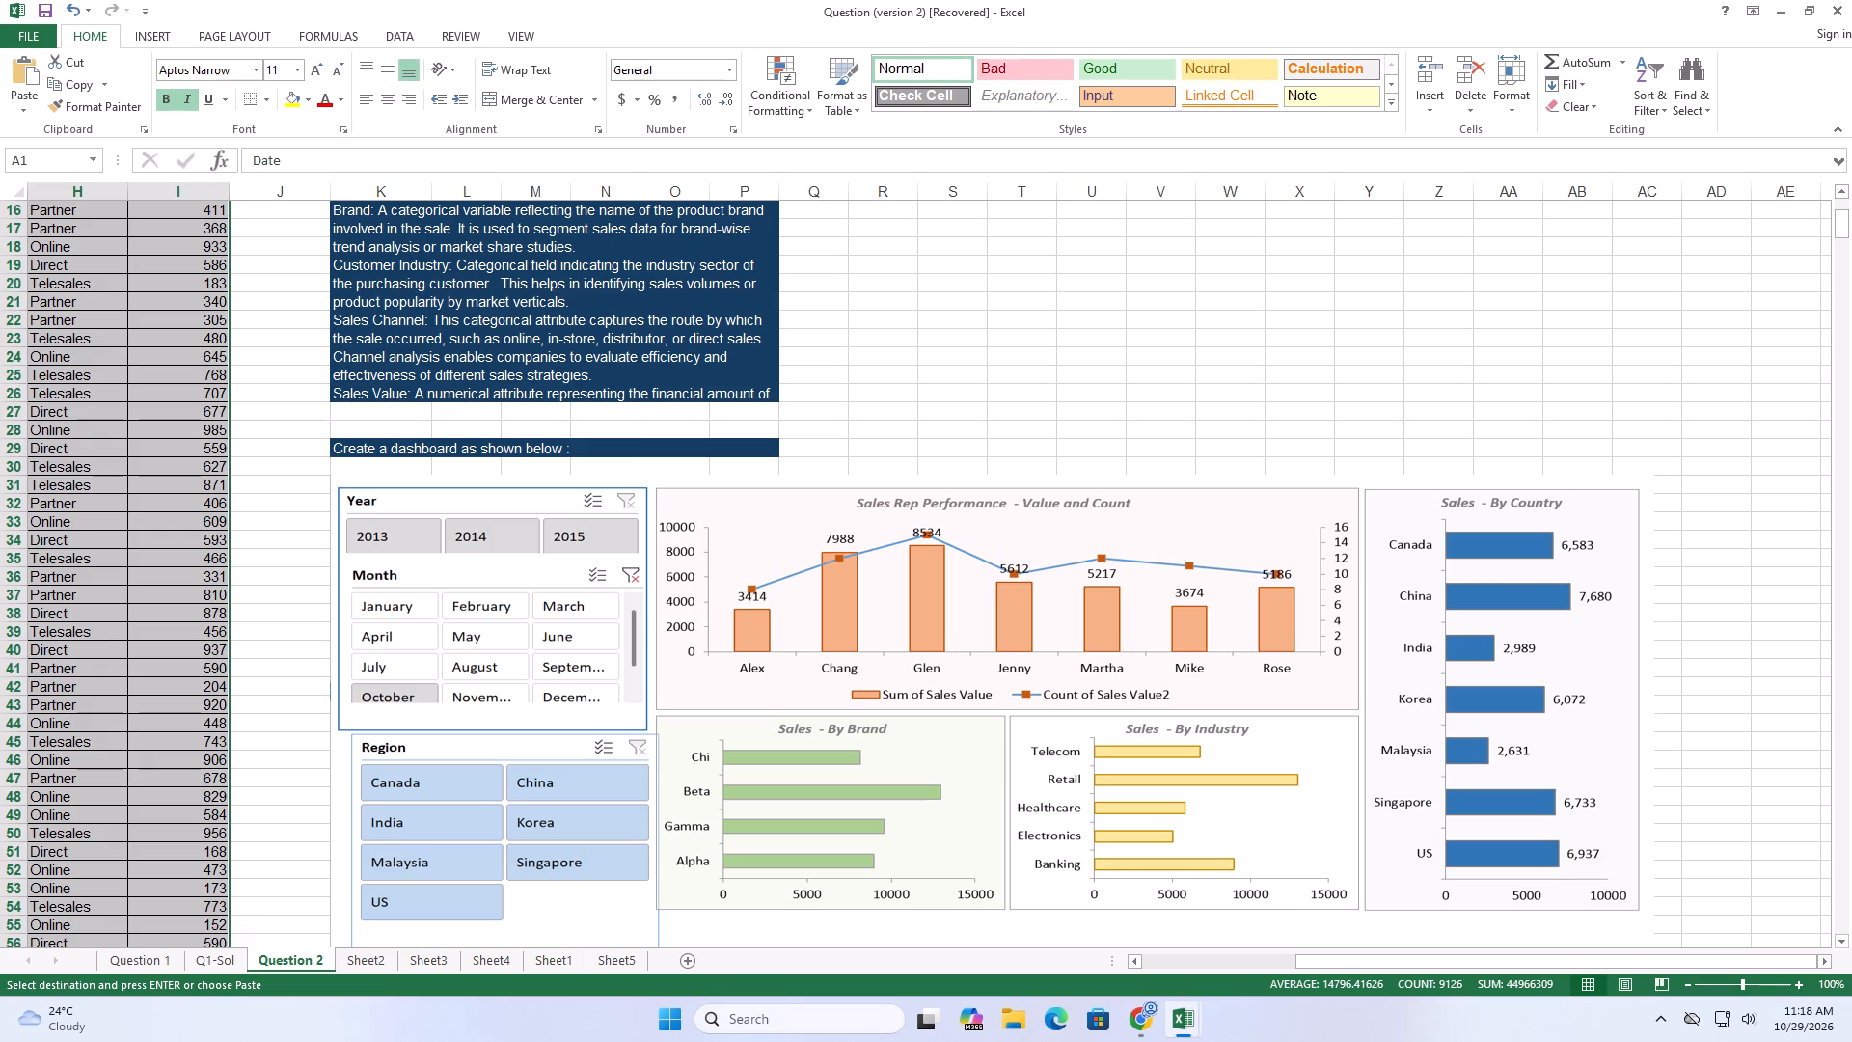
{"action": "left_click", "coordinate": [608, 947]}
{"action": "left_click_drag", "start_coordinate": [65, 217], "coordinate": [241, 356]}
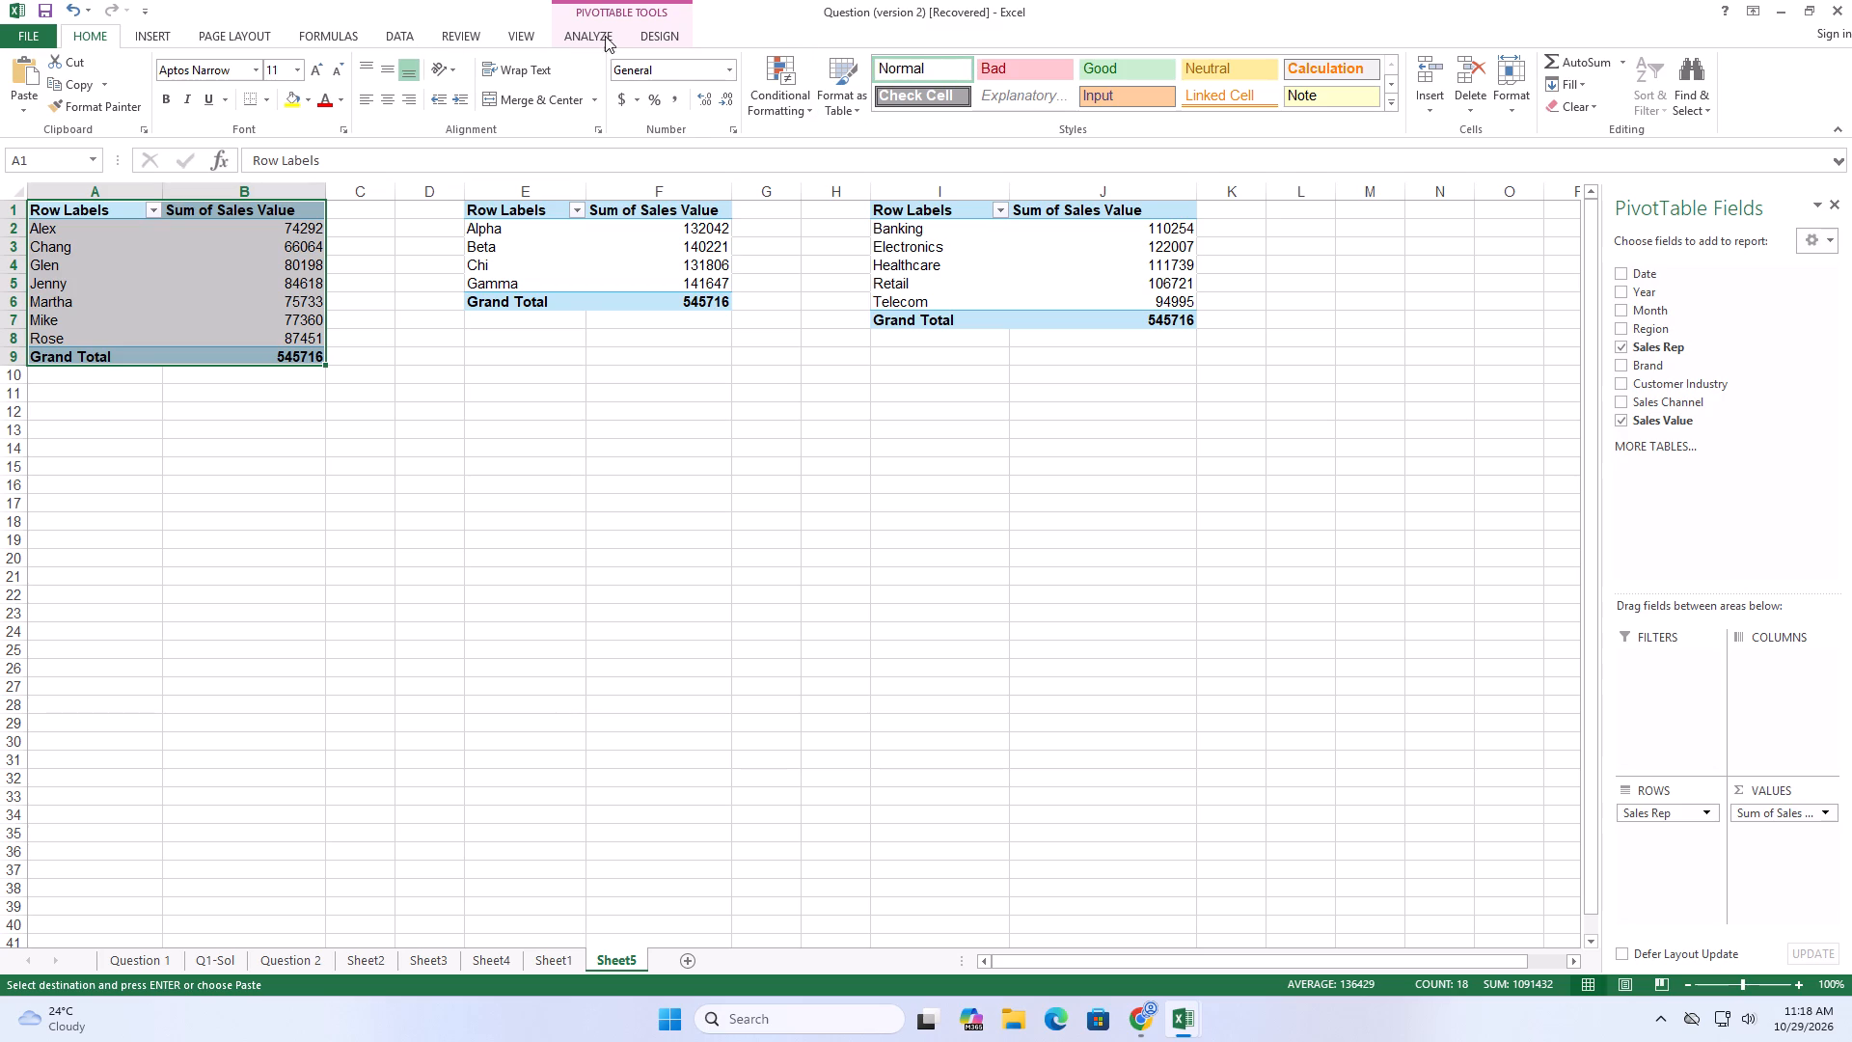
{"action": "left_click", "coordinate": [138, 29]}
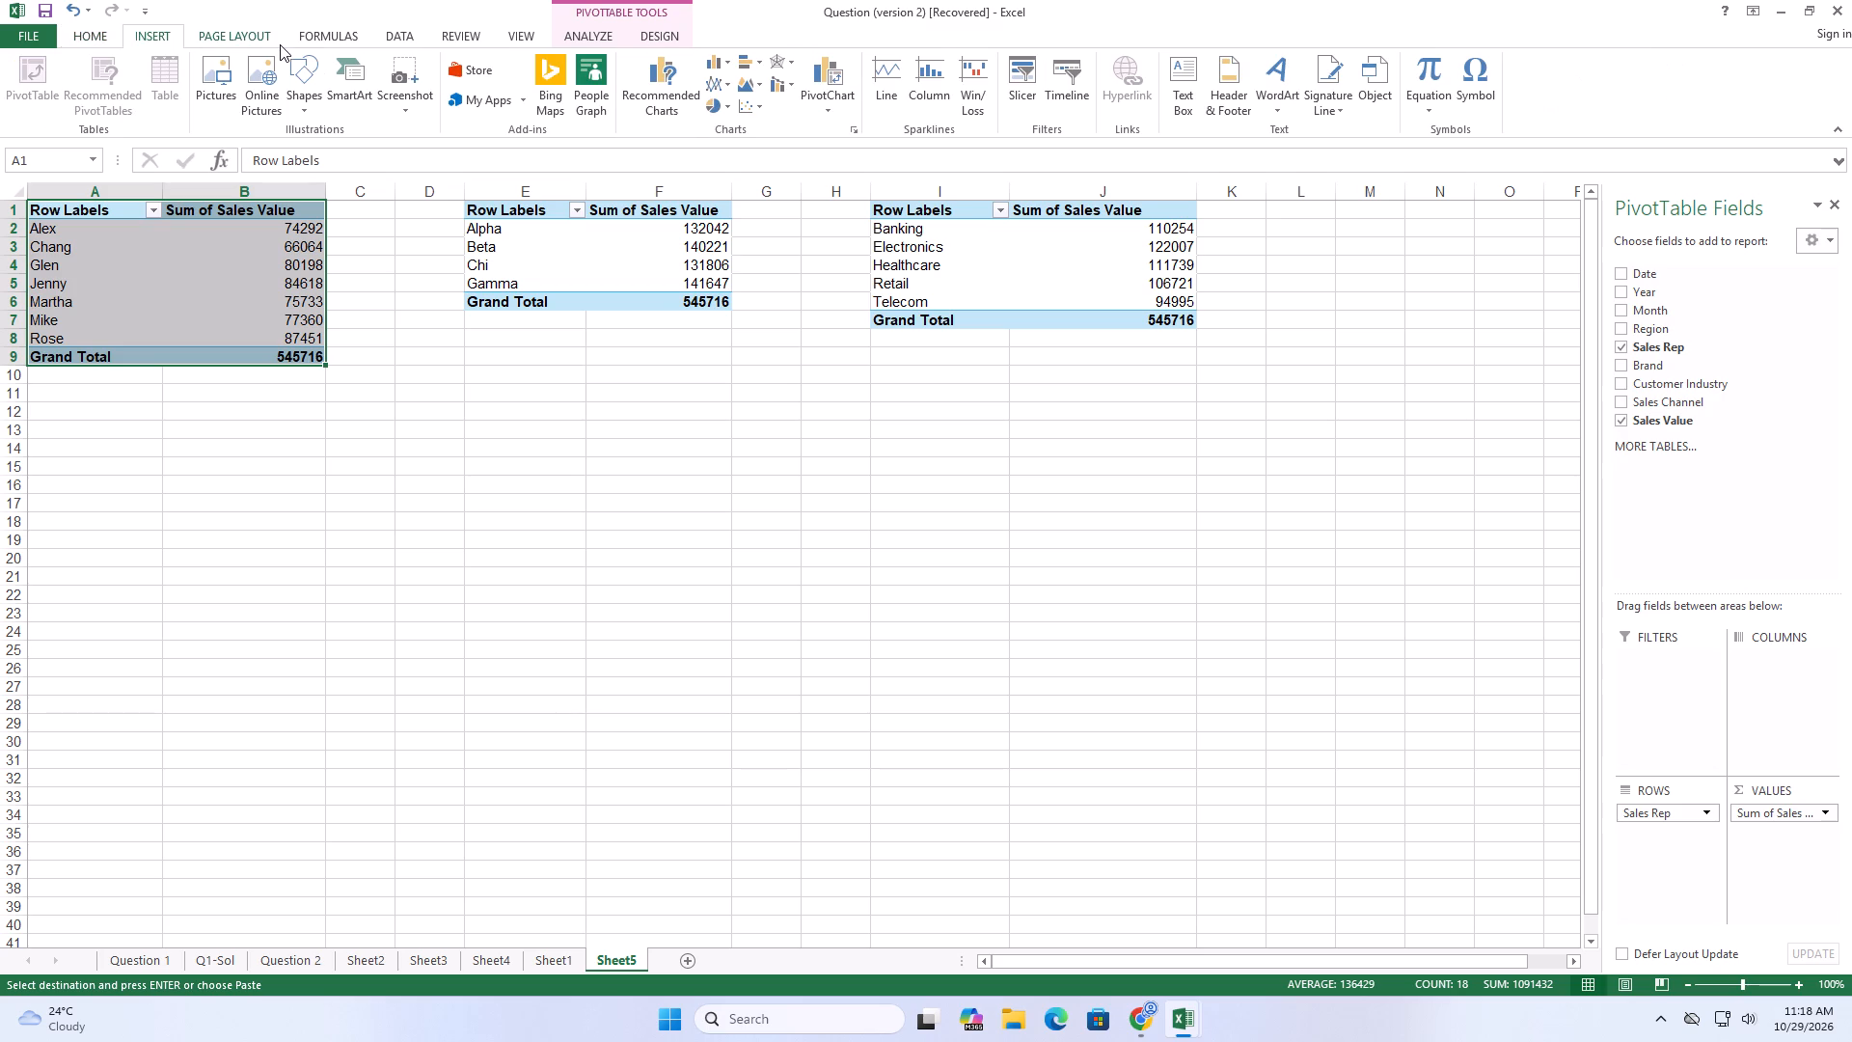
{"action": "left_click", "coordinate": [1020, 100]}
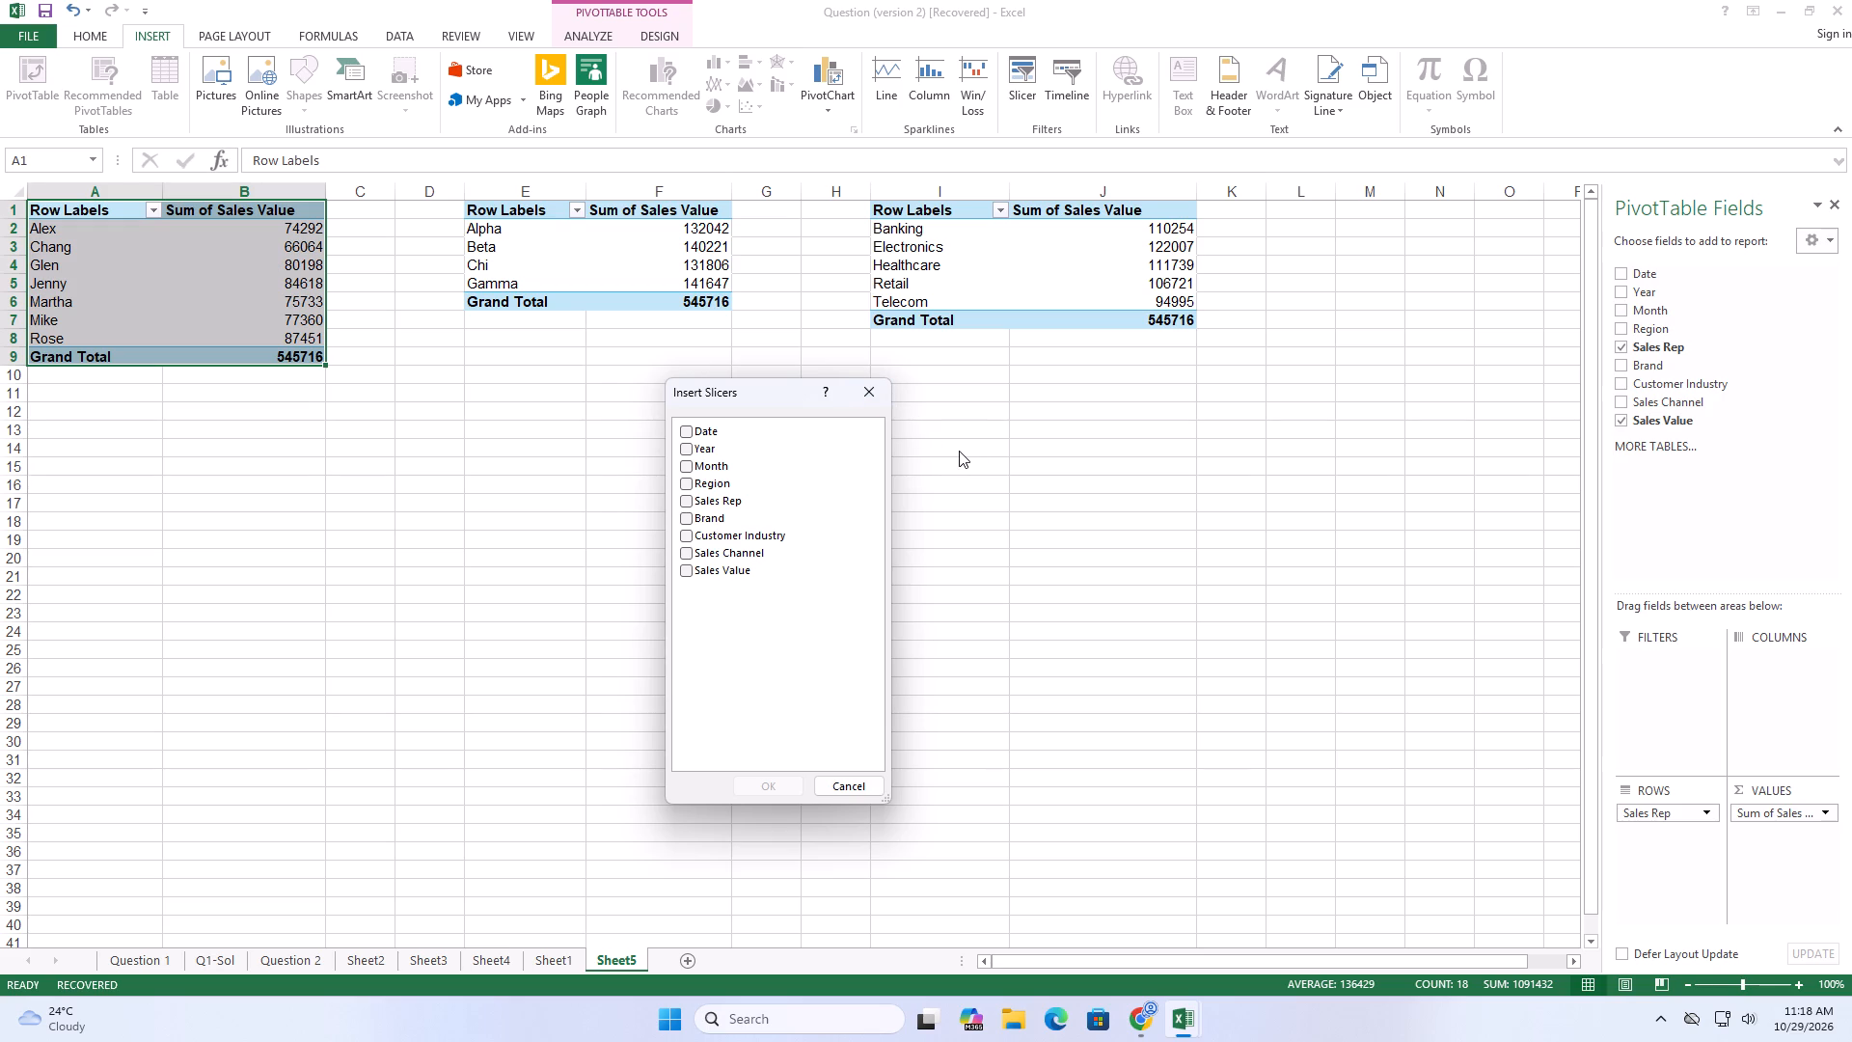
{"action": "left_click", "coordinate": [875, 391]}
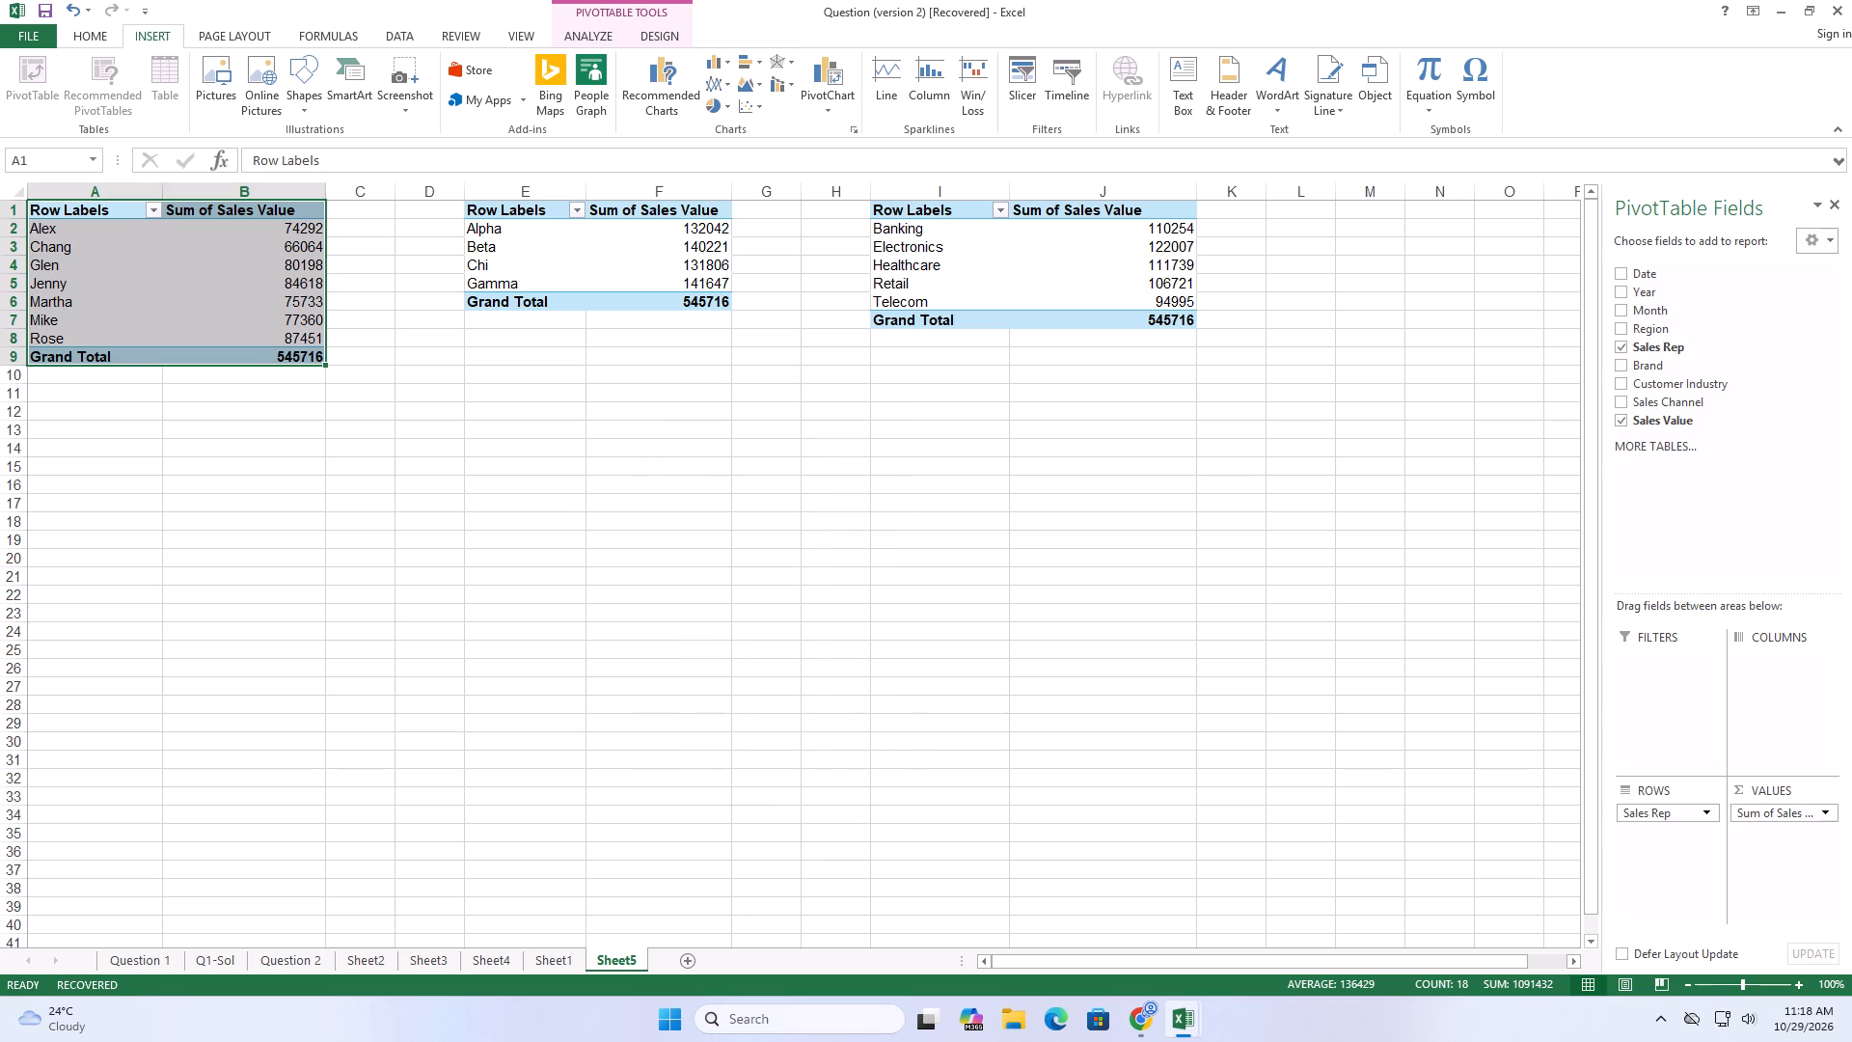
Compare the Question 2 source data and field descriptions with the reference dashboard's charts and slicers.
{"action": "left_click", "coordinate": [305, 963]}
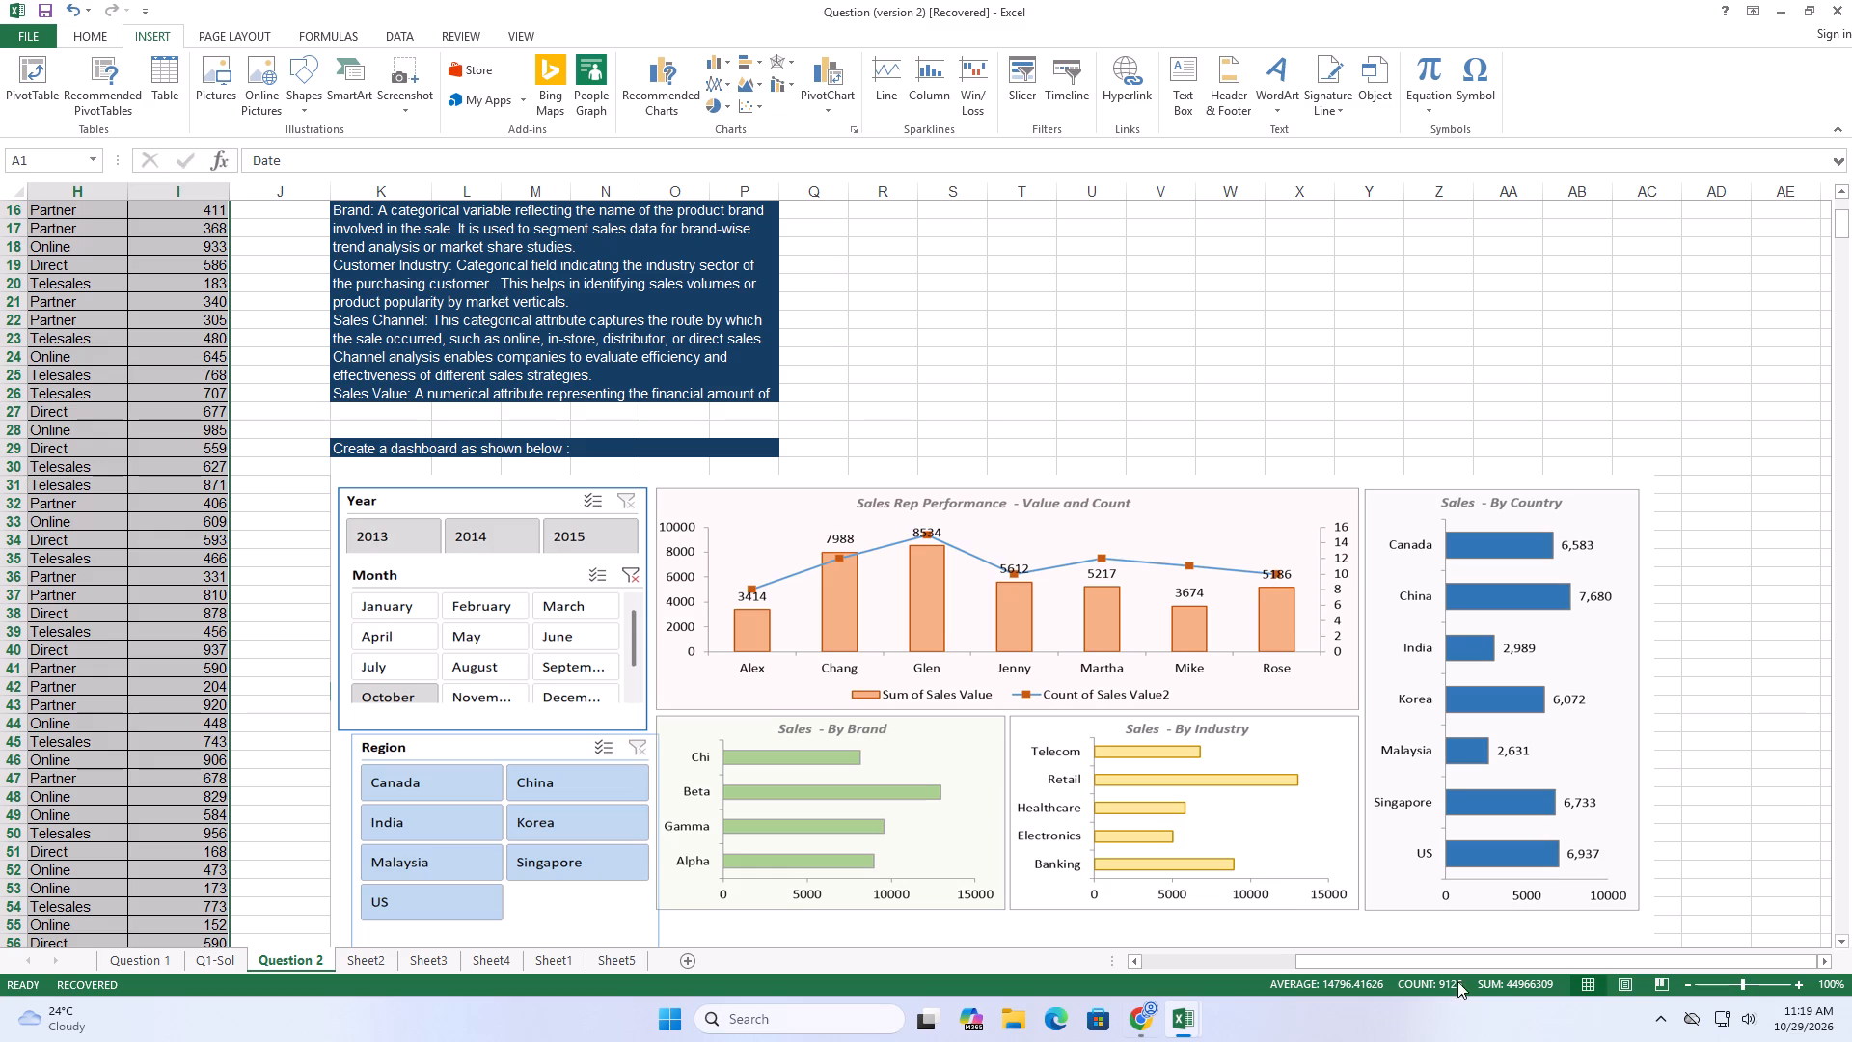
{"action": "left_click_drag", "start_coordinate": [1395, 957], "coordinate": [1372, 964]}
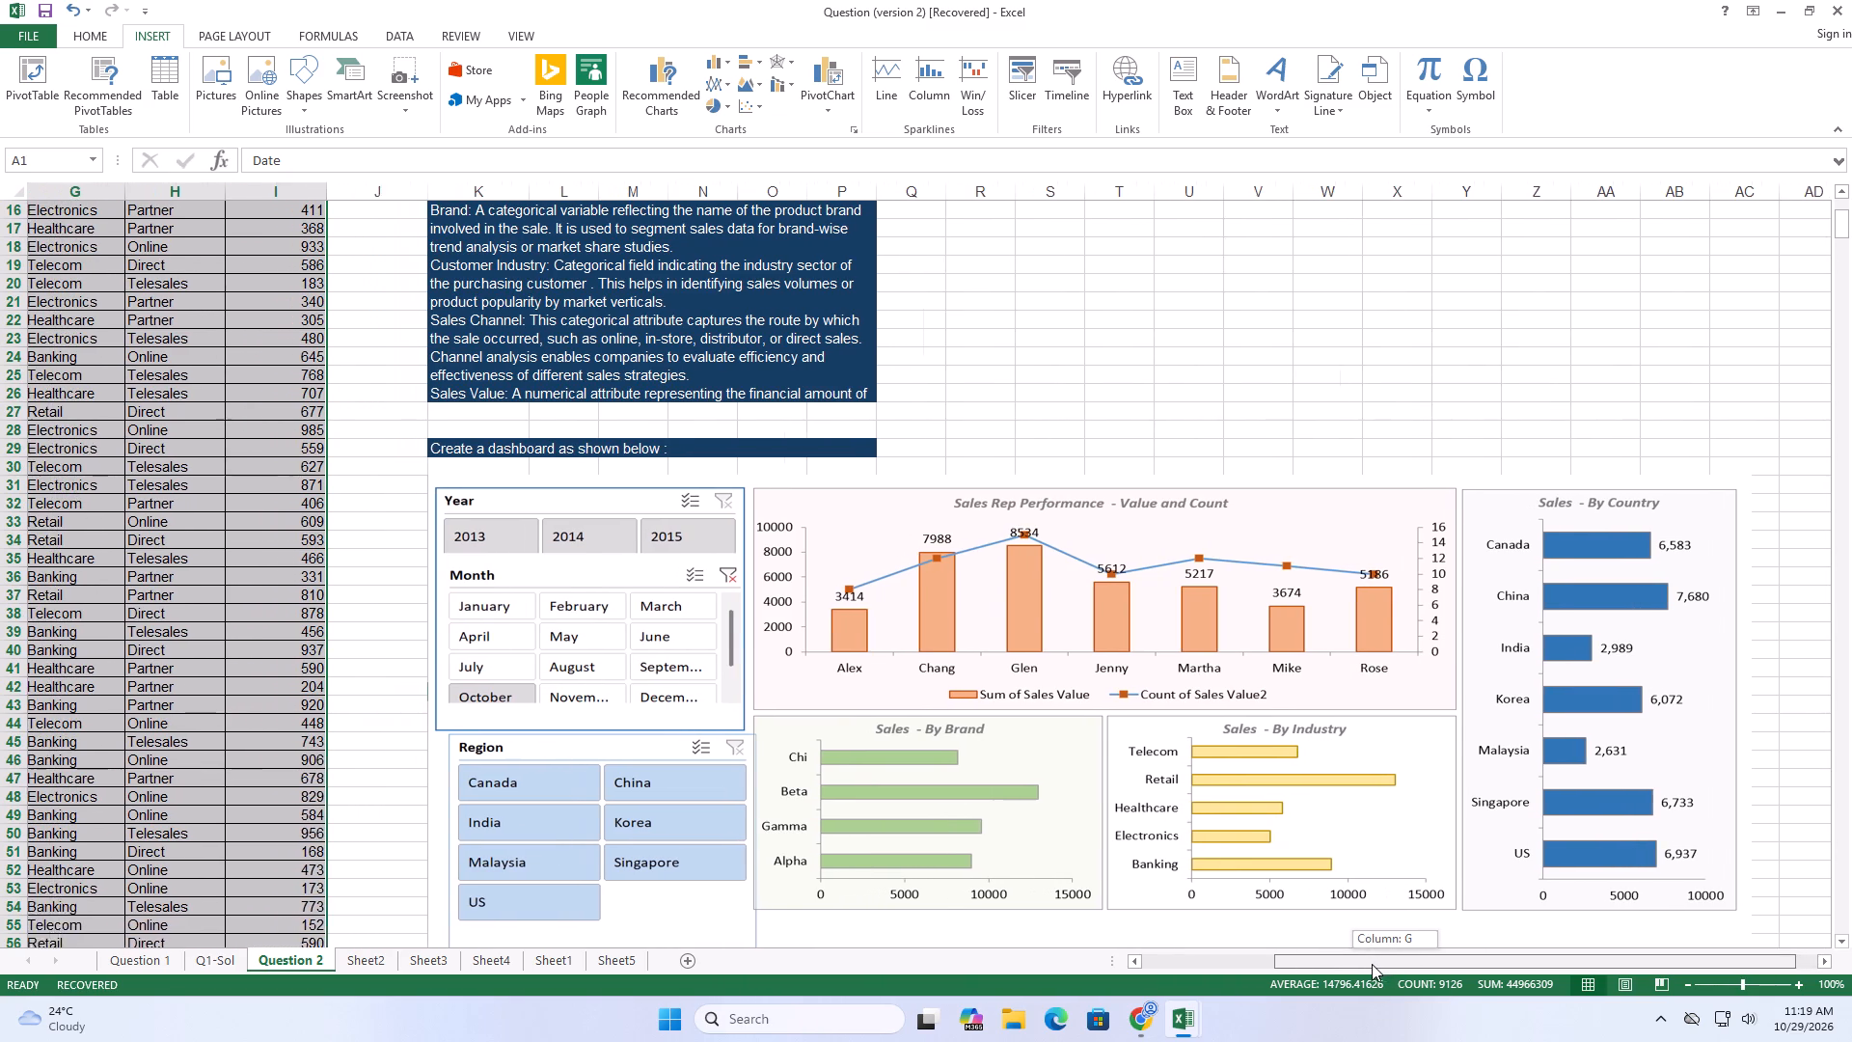
{"action": "left_click_drag", "start_coordinate": [1372, 964], "coordinate": [1318, 977]}
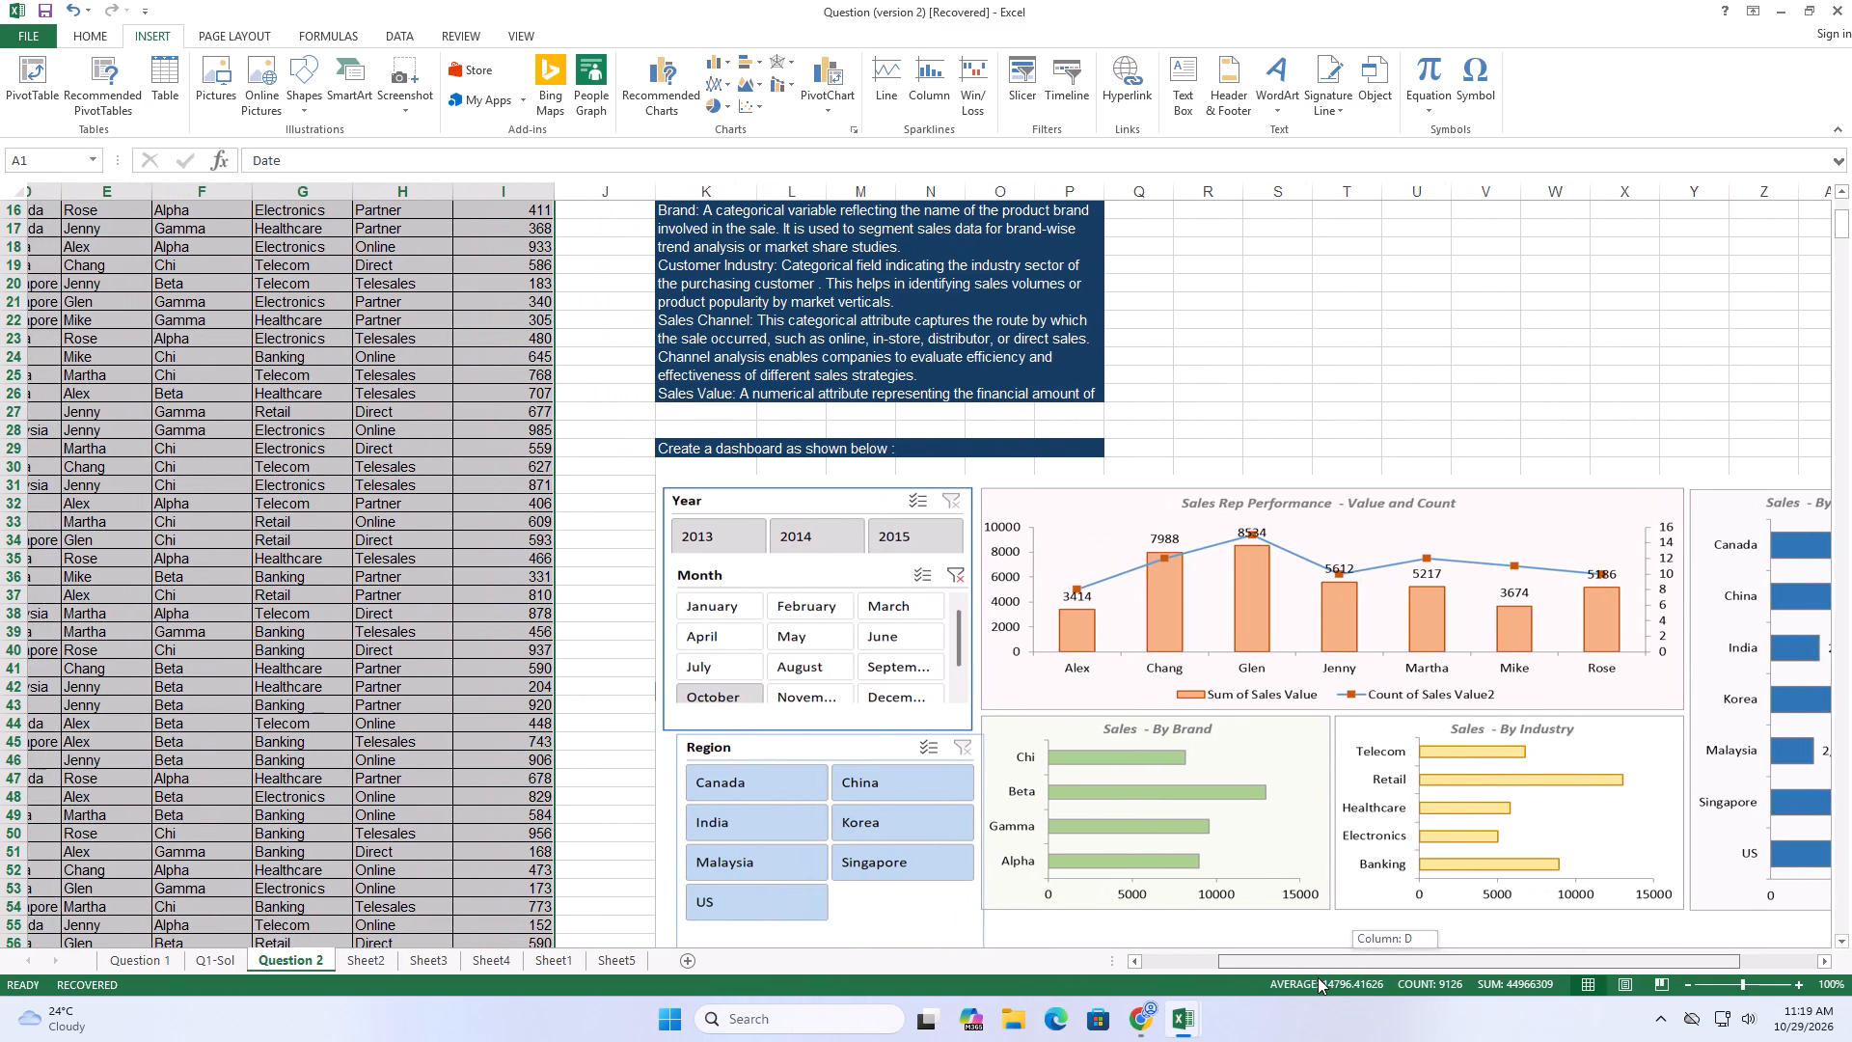
{"action": "left_click_drag", "start_coordinate": [1318, 977], "coordinate": [1337, 967]}
{"action": "scroll", "coordinate": [551, 498], "scroll_direction": "up", "scroll_amount": 7}
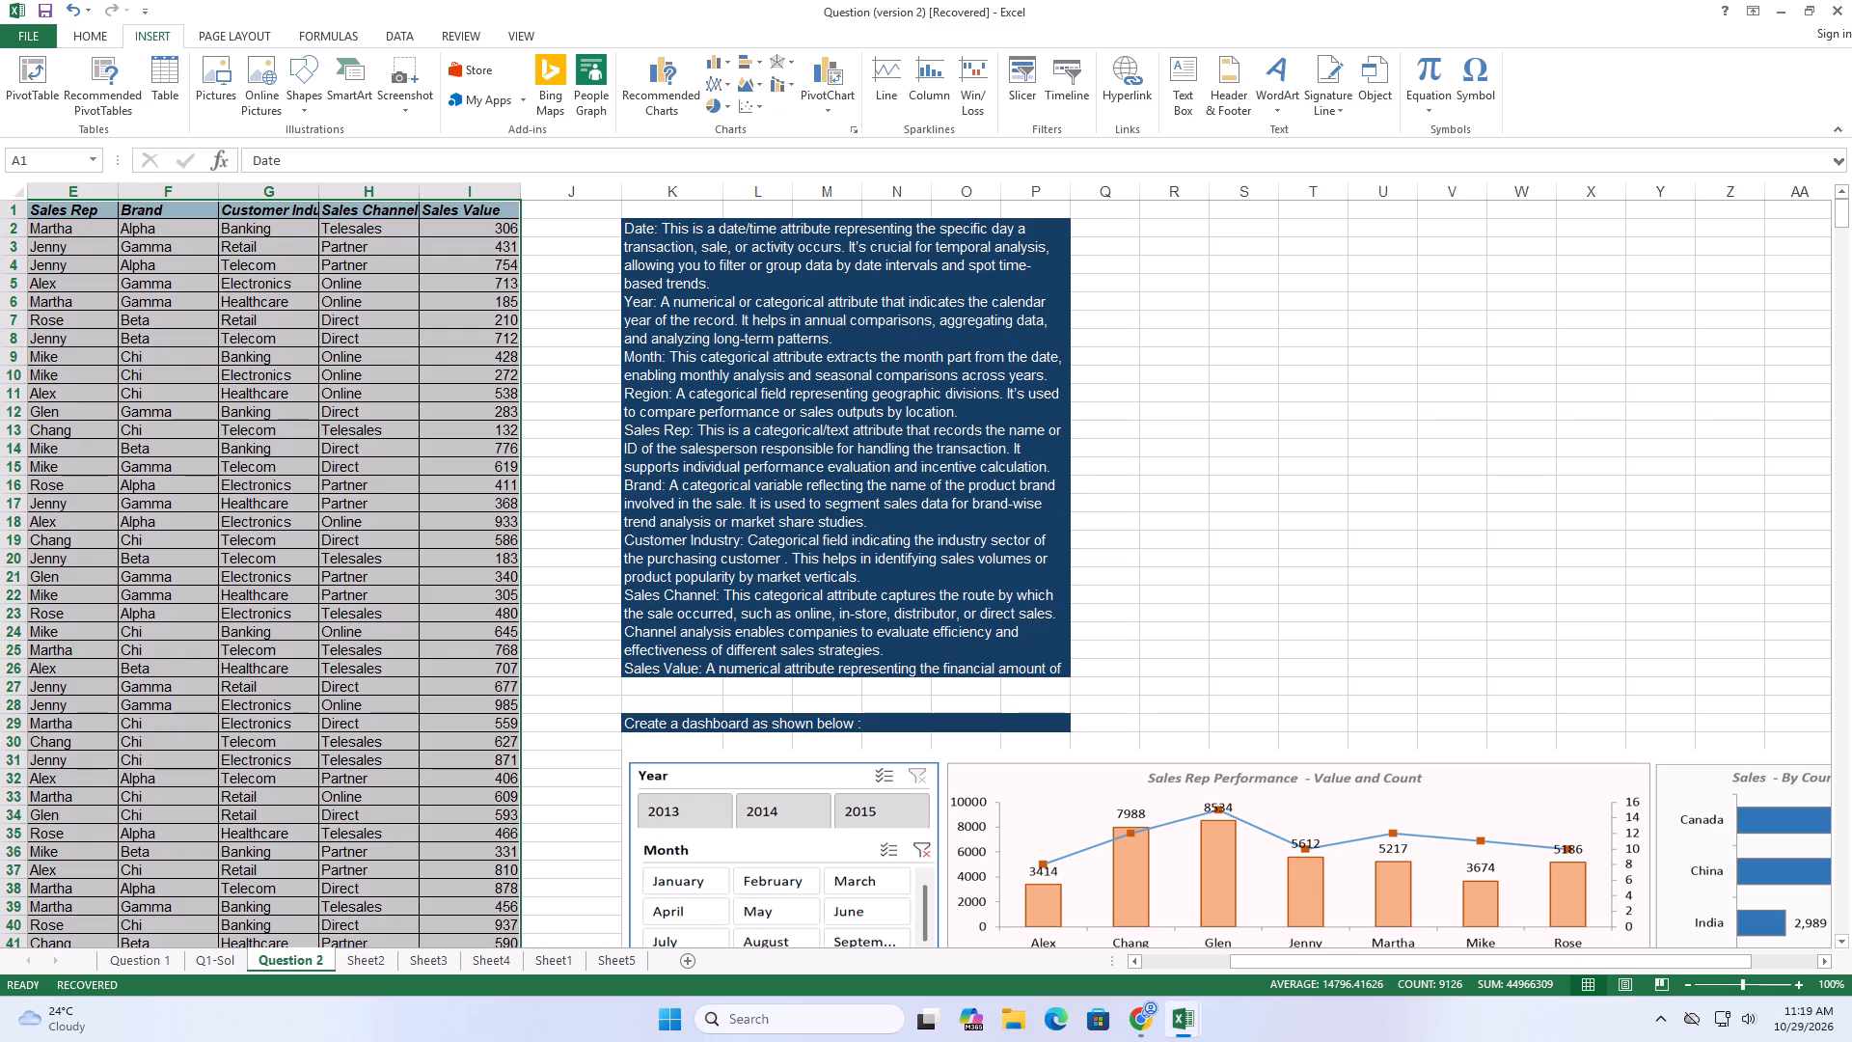
{"action": "left_click_drag", "start_coordinate": [1245, 956], "coordinate": [1170, 979]}
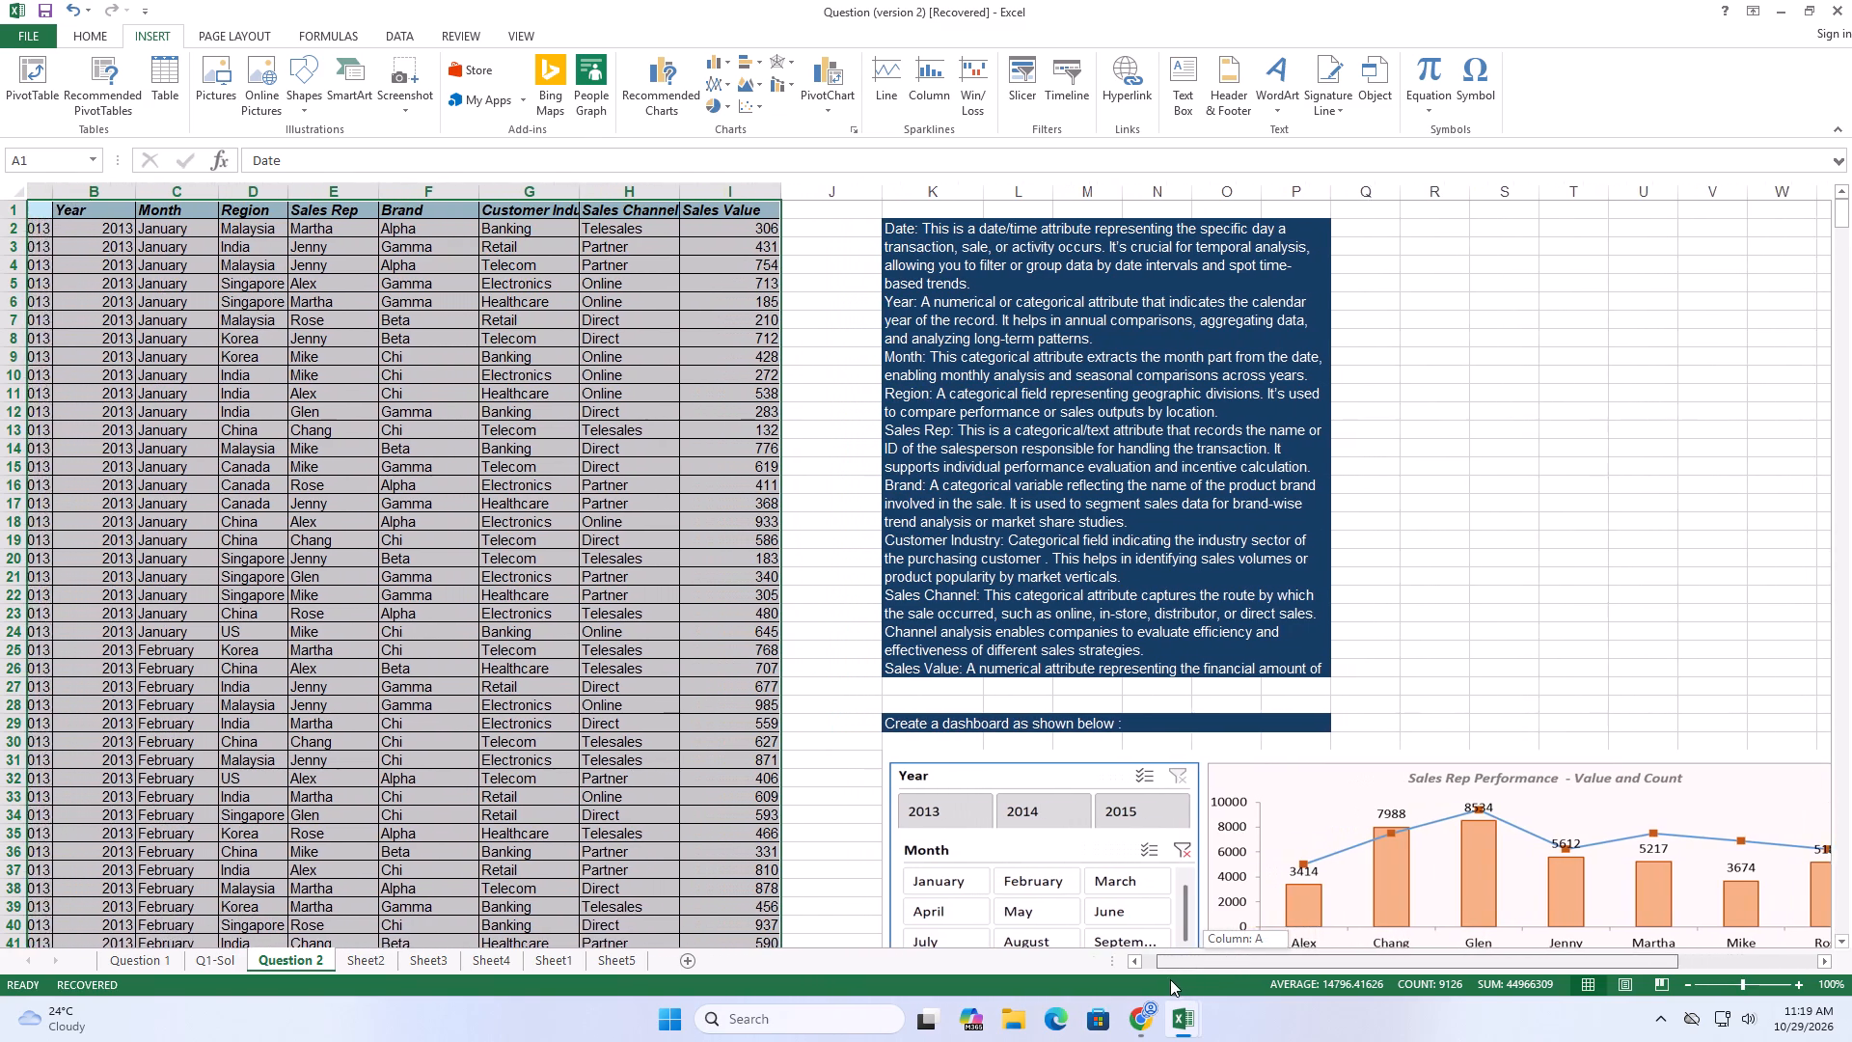
{"action": "left_click_drag", "start_coordinate": [1170, 979], "coordinate": [1134, 991]}
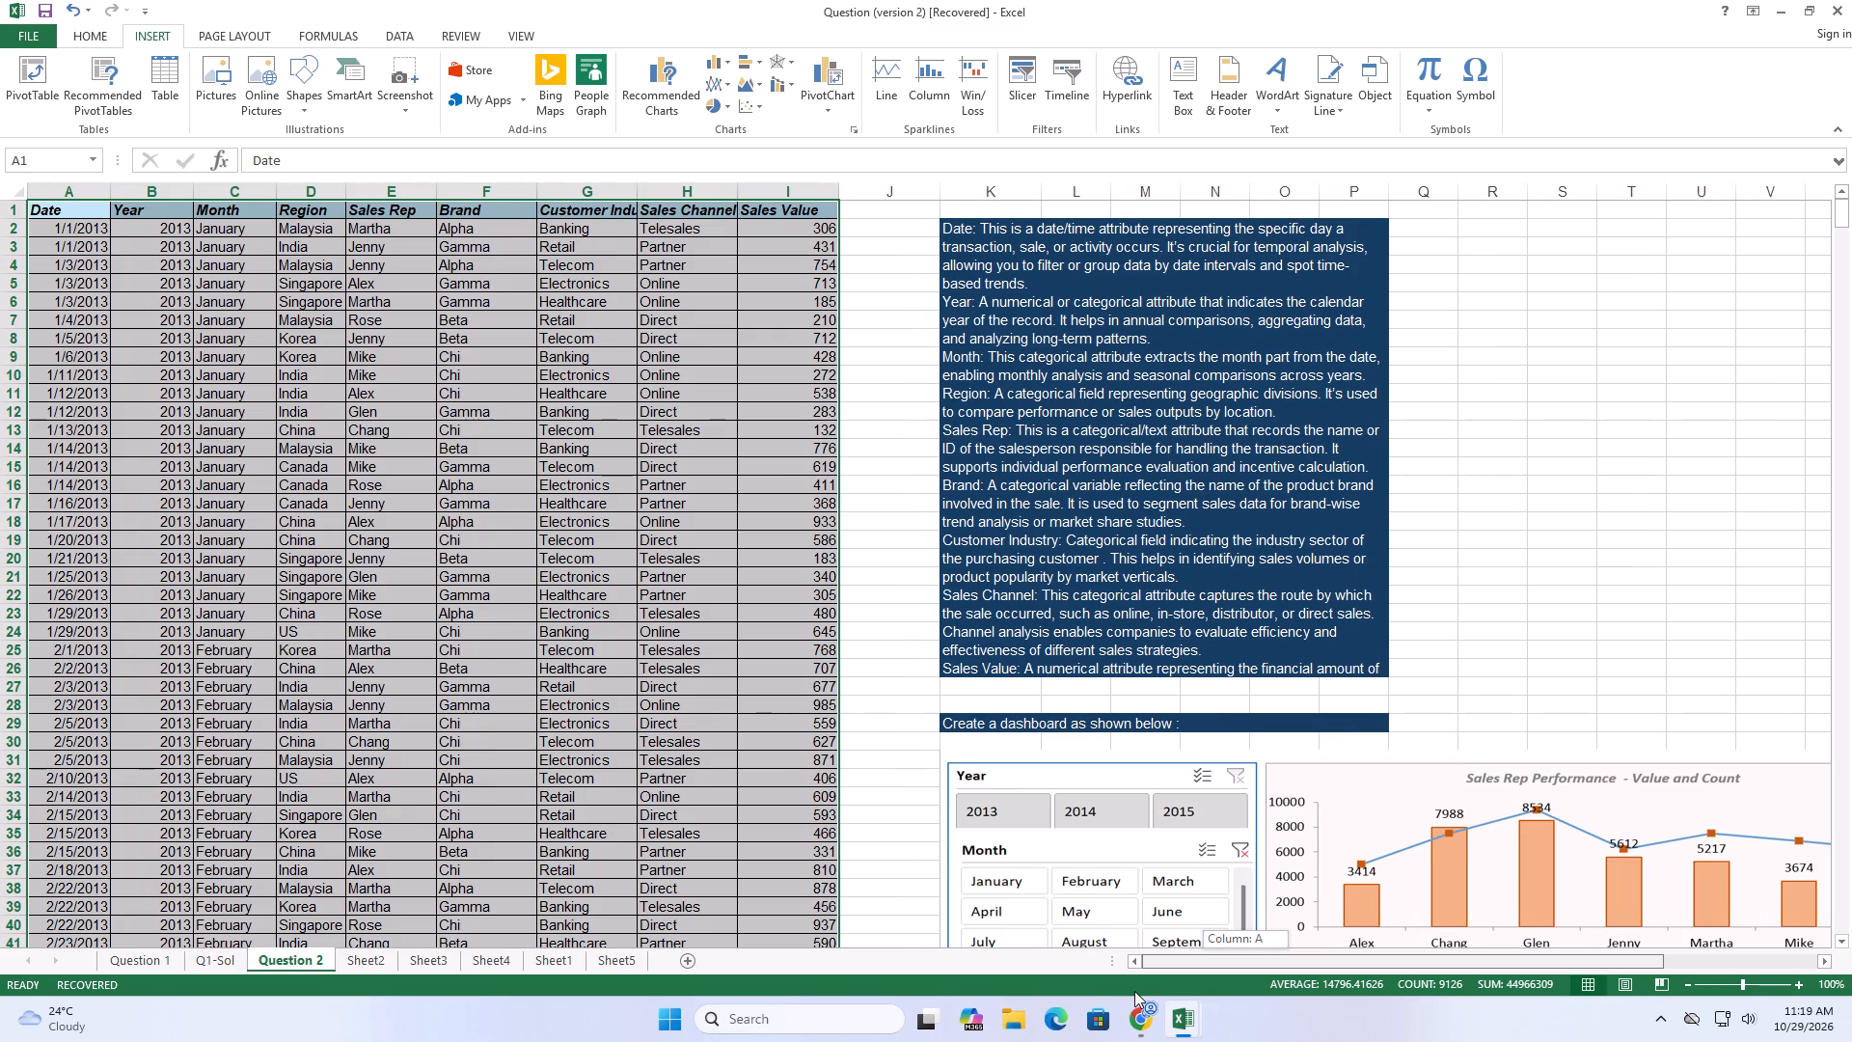
{"action": "left_click_drag", "start_coordinate": [1134, 991], "coordinate": [1154, 989]}
{"action": "left_click_drag", "start_coordinate": [1154, 989], "coordinate": [1212, 973]}
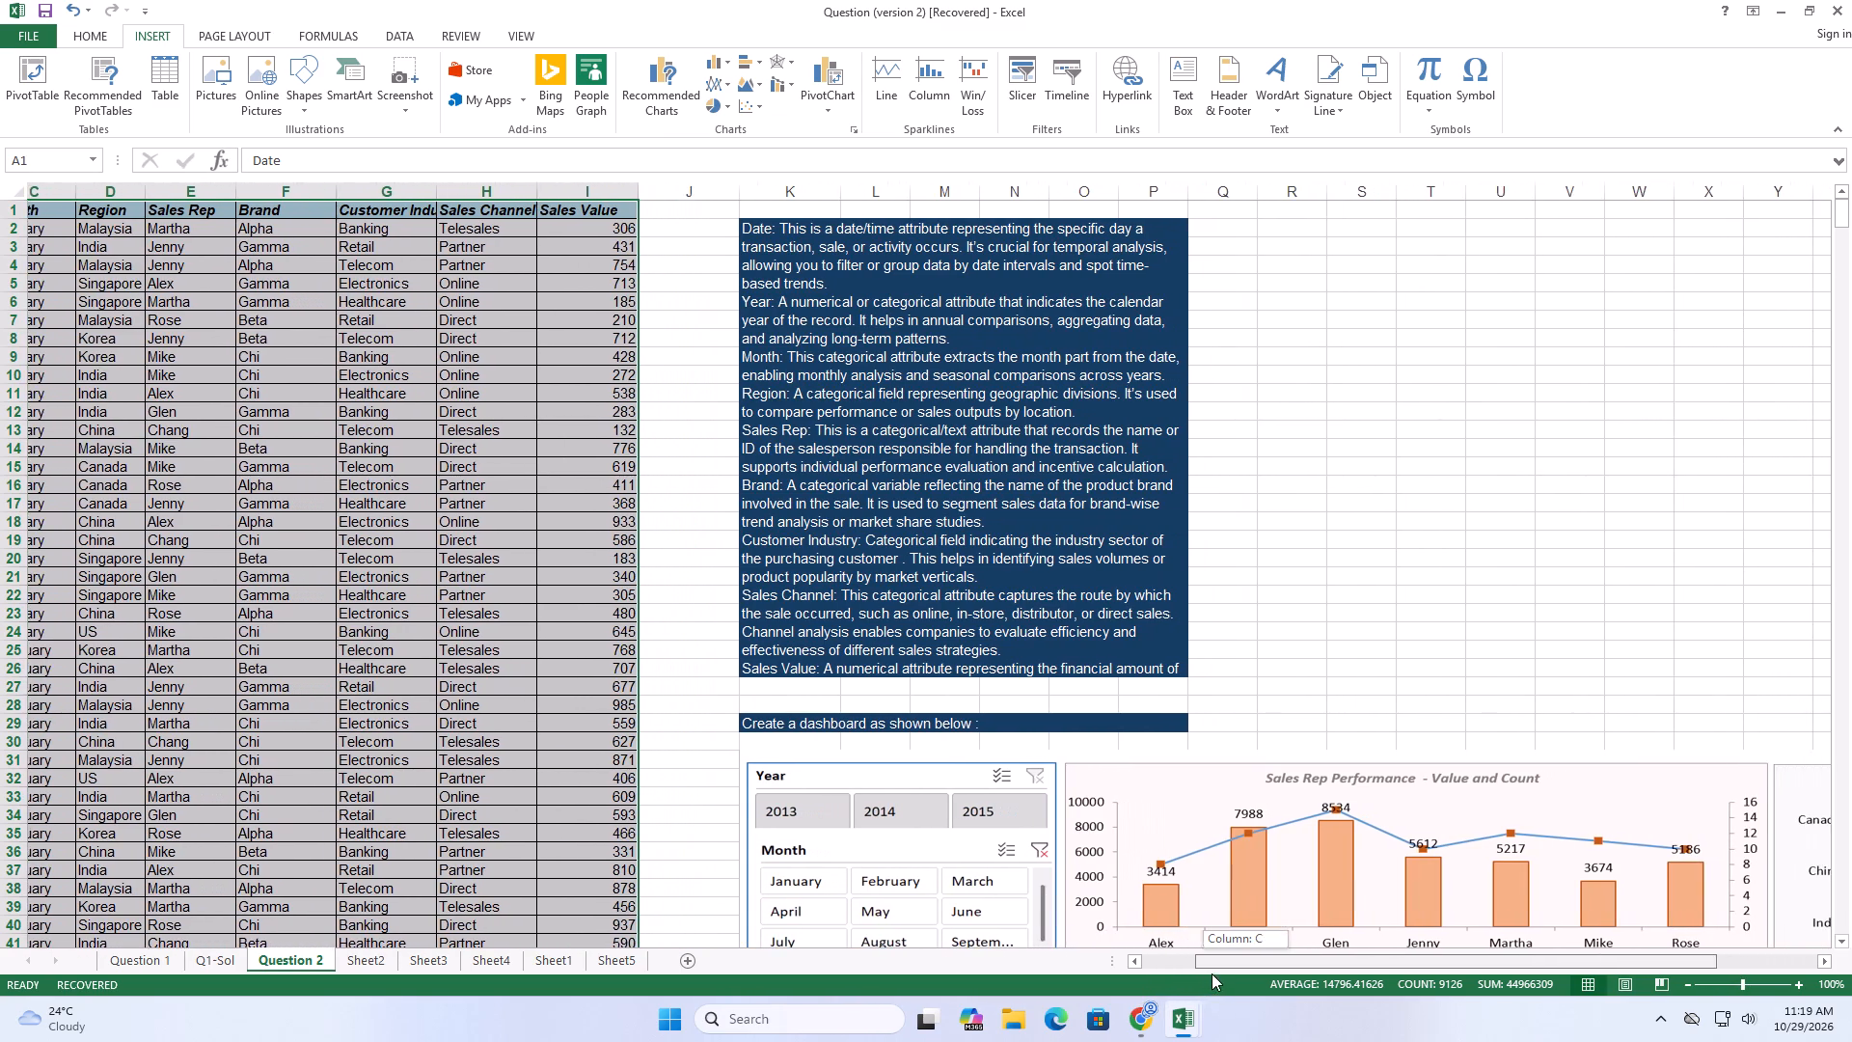
{"action": "left_click_drag", "start_coordinate": [1212, 973], "coordinate": [1319, 959]}
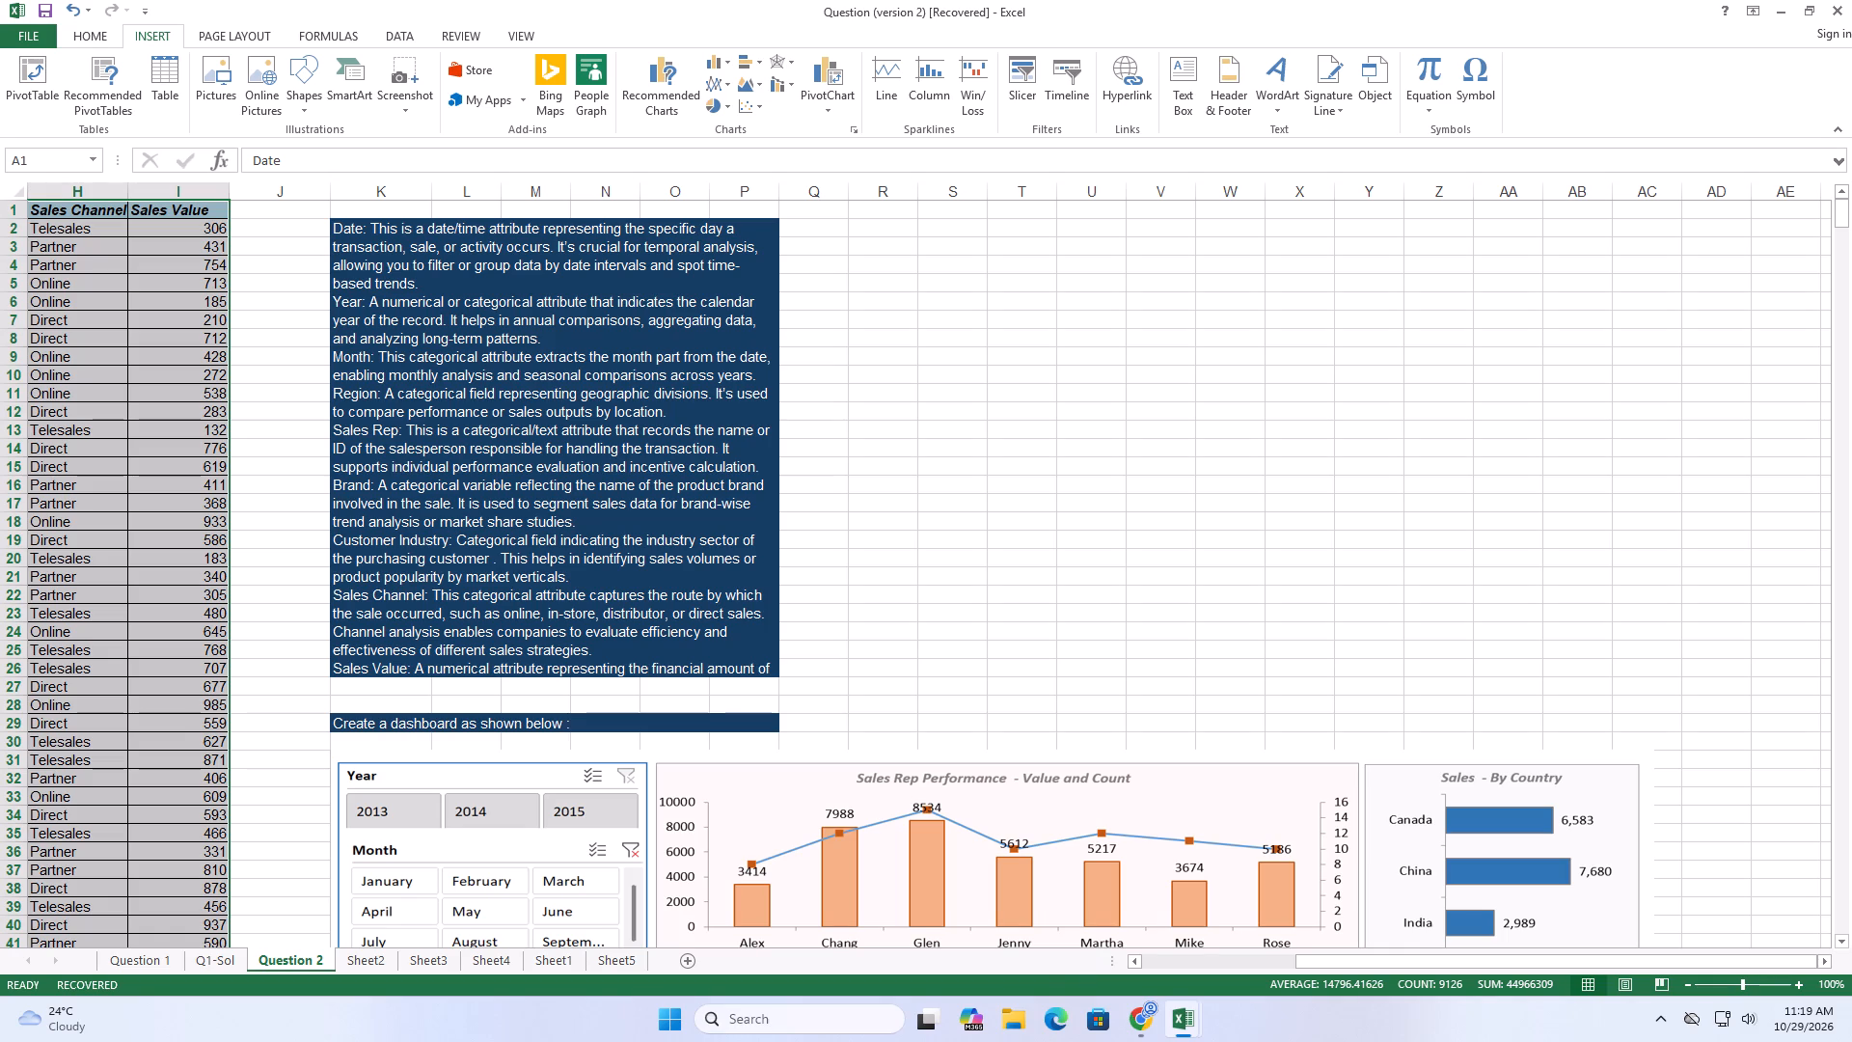
Create a PivotTable from the Sheet1 data on a new worksheet, summing Sales Value with Region as rows.
{"action": "left_click", "coordinate": [615, 963]}
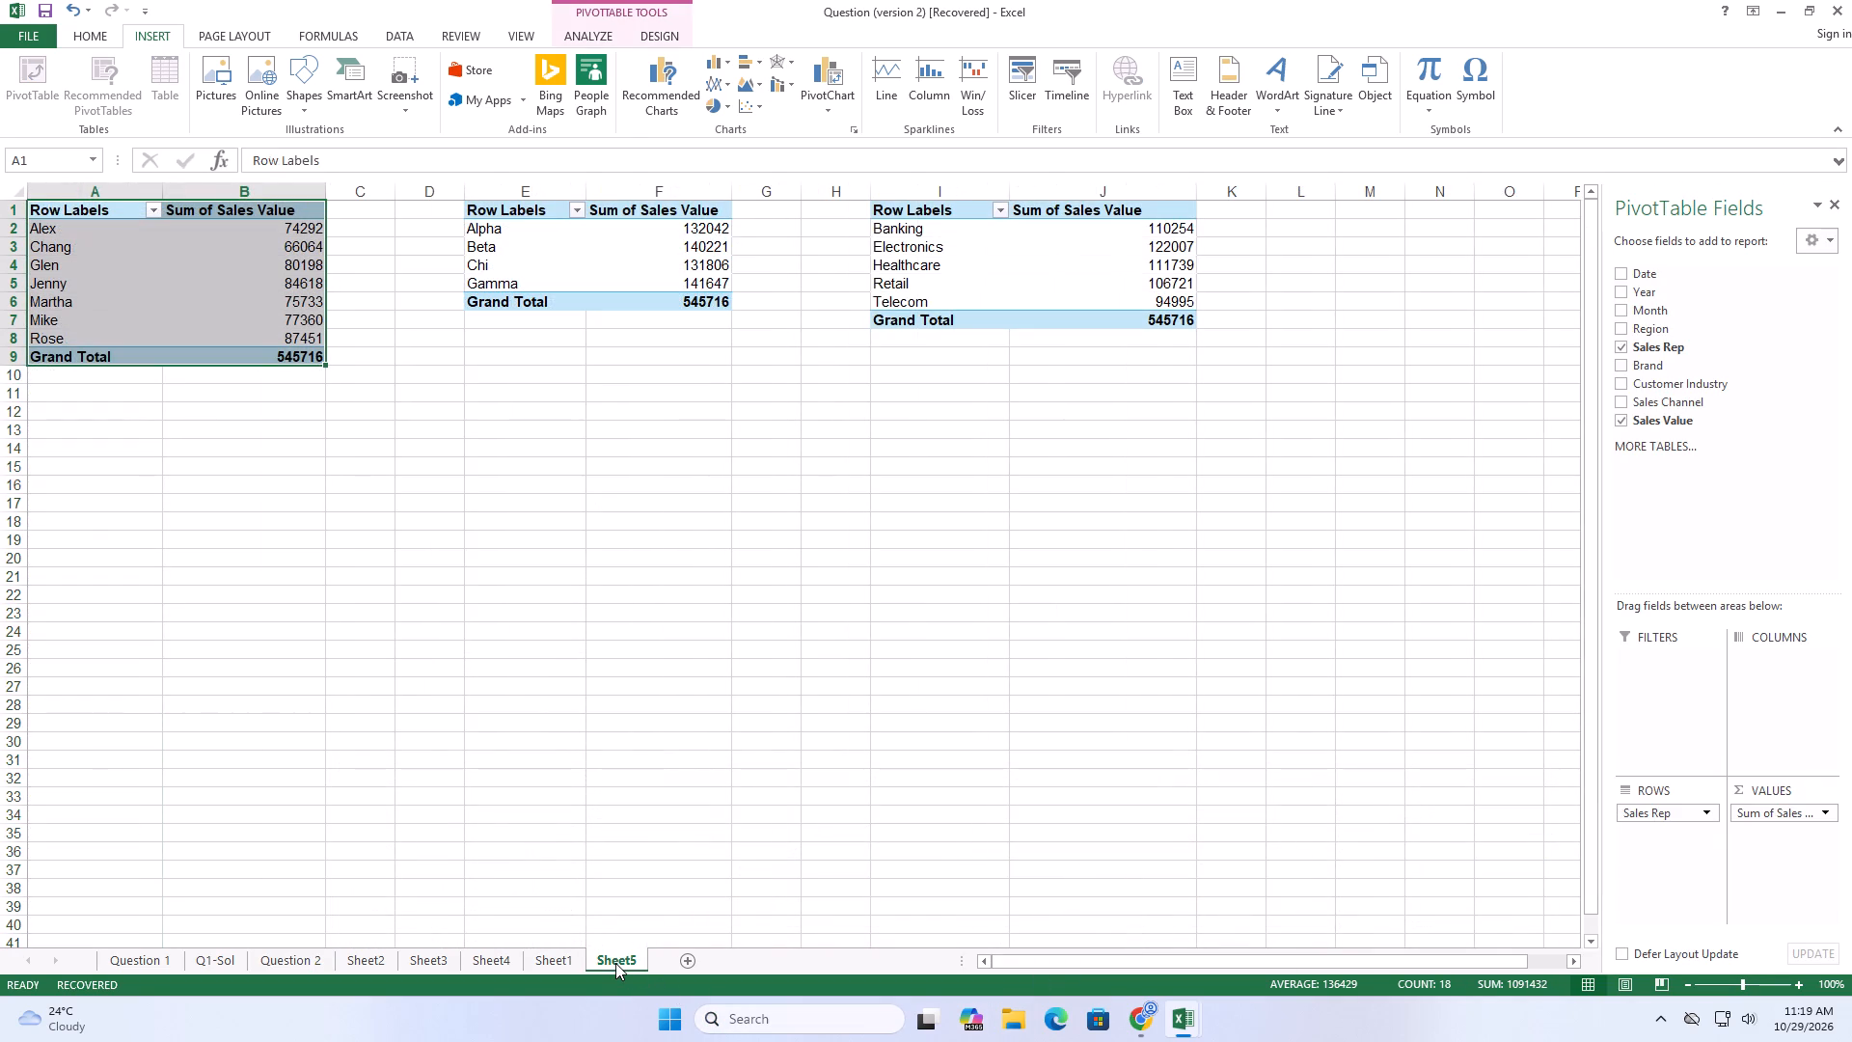
{"action": "left_click", "coordinate": [538, 966]}
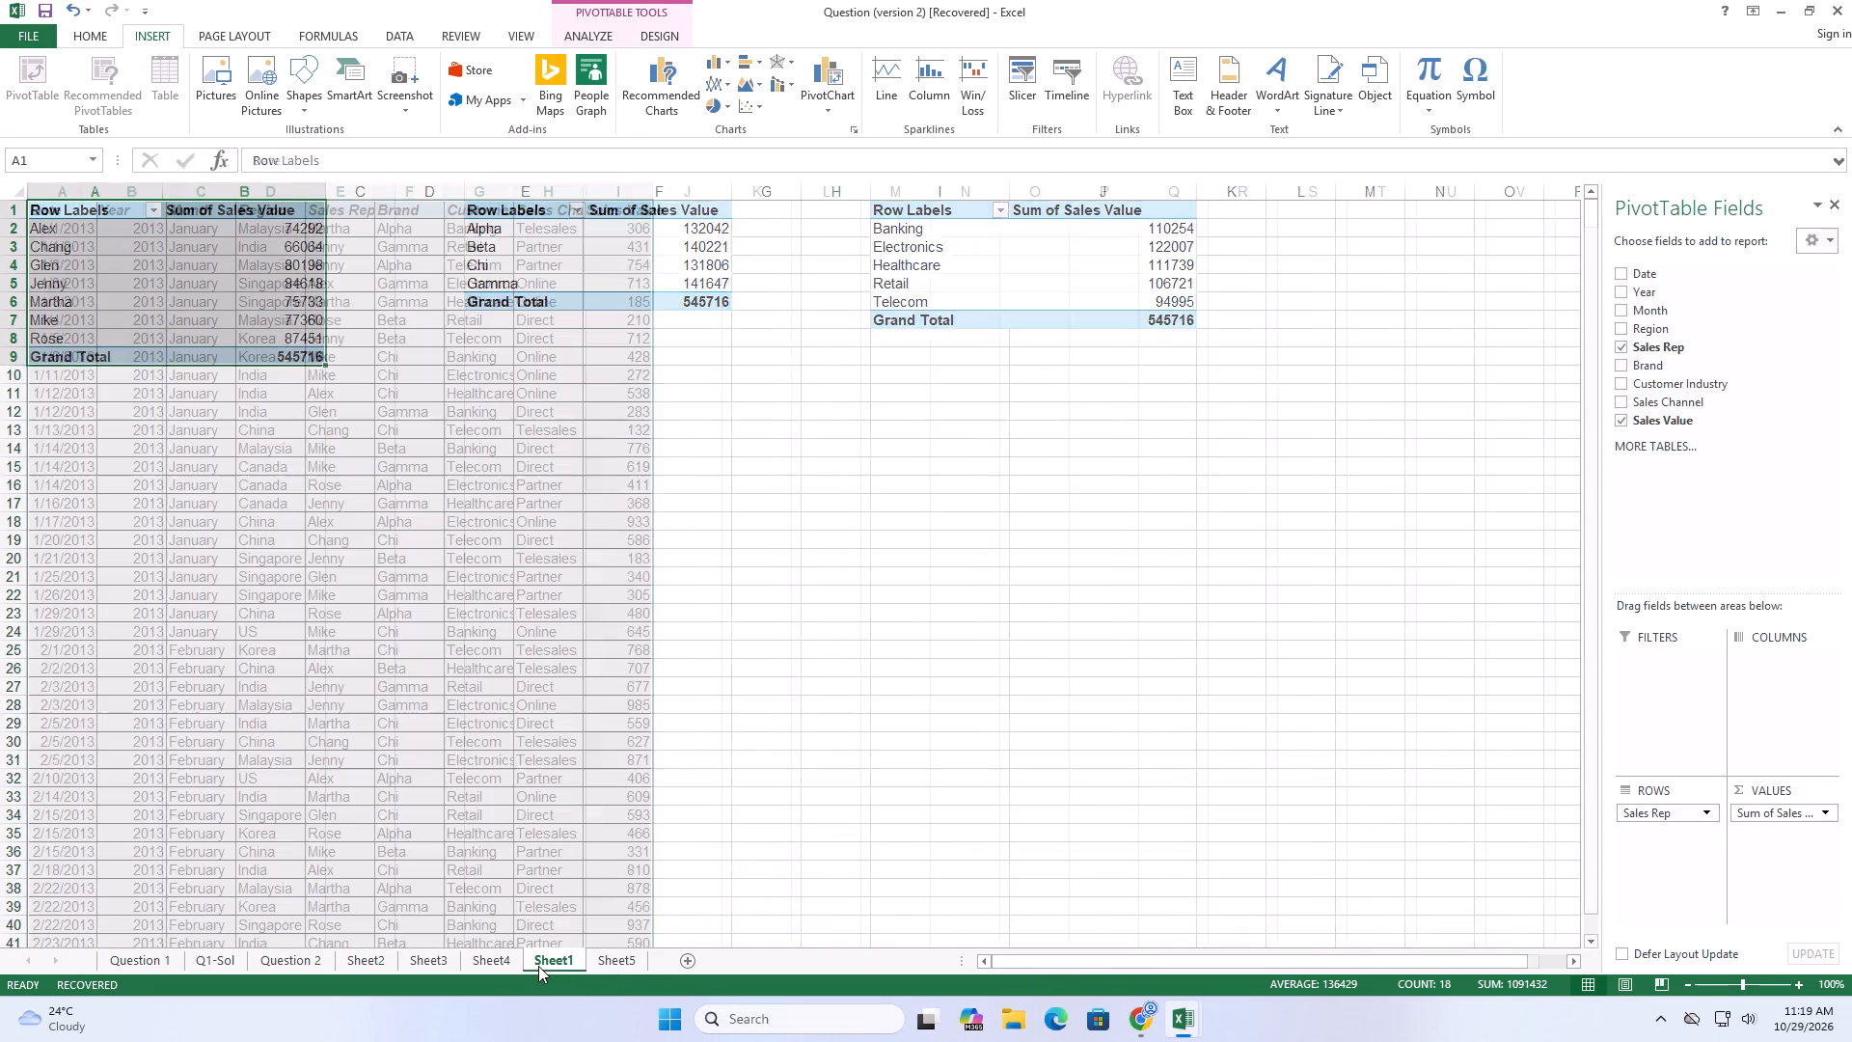
{"action": "left_click", "coordinate": [24, 97]}
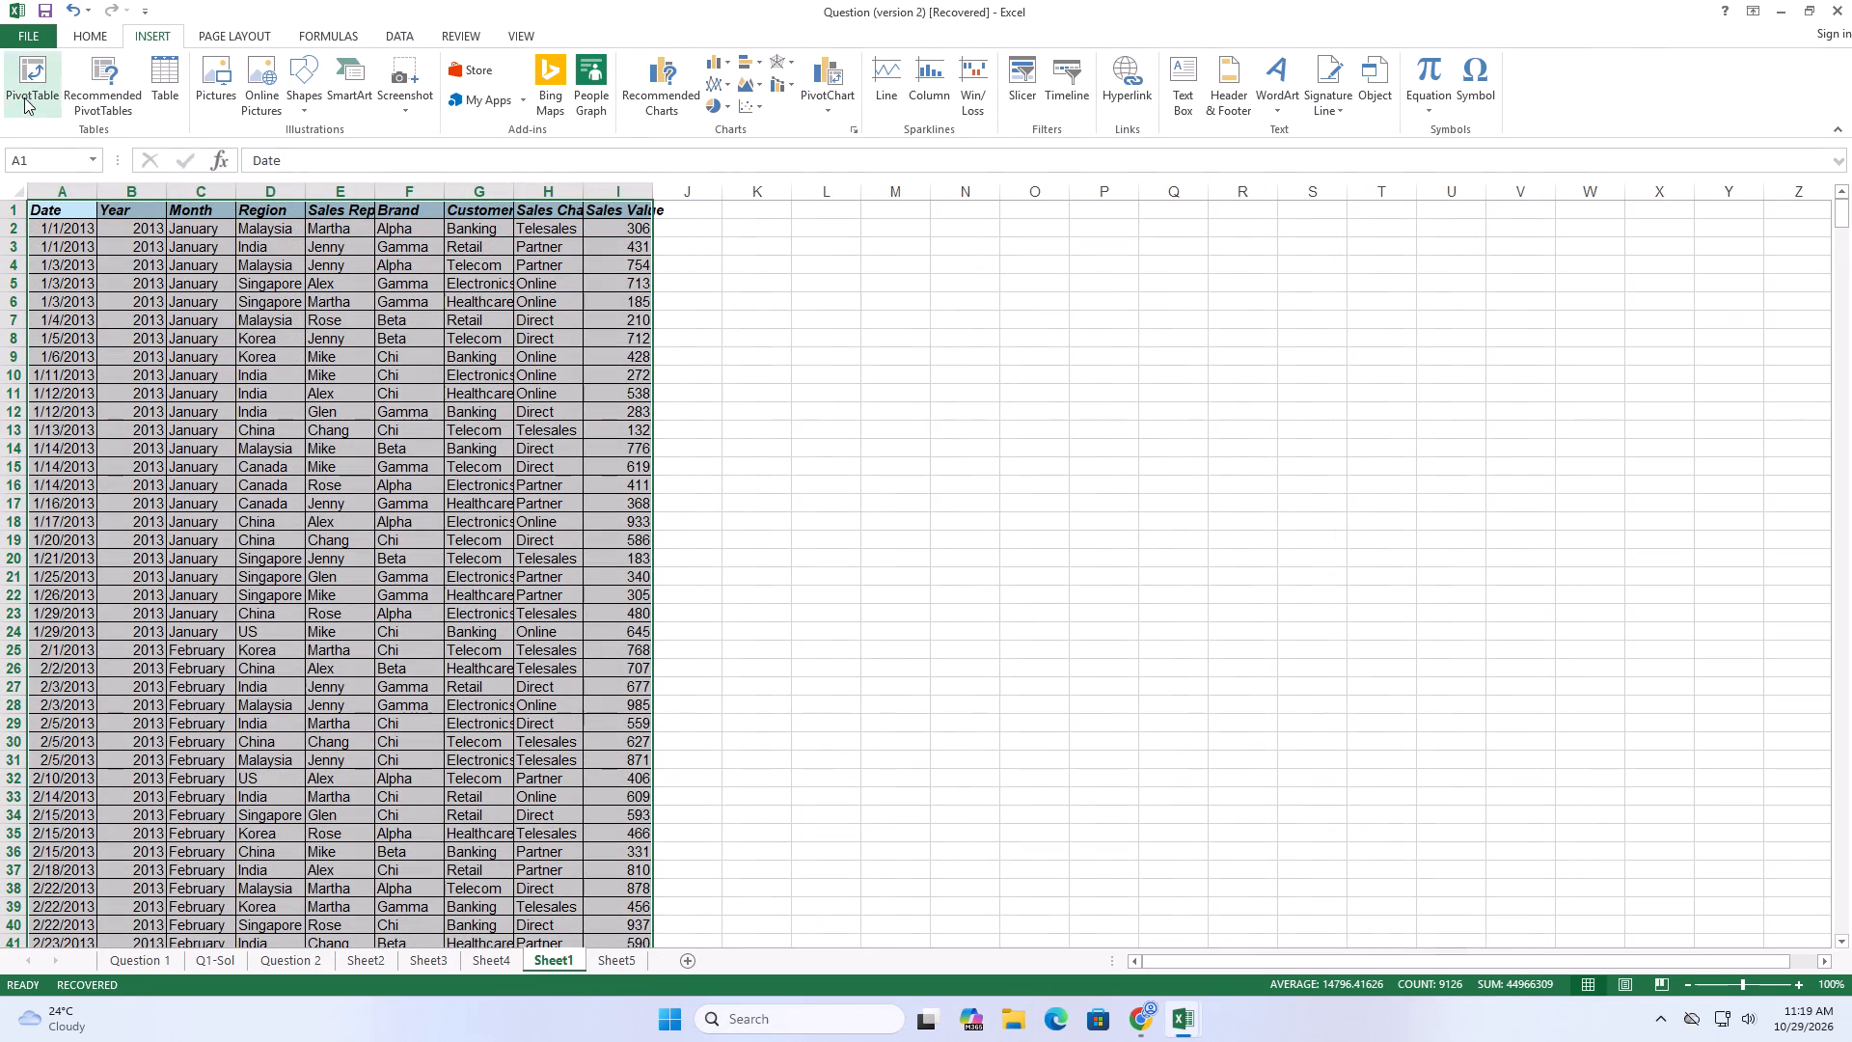
{"action": "left_click", "coordinate": [848, 693]}
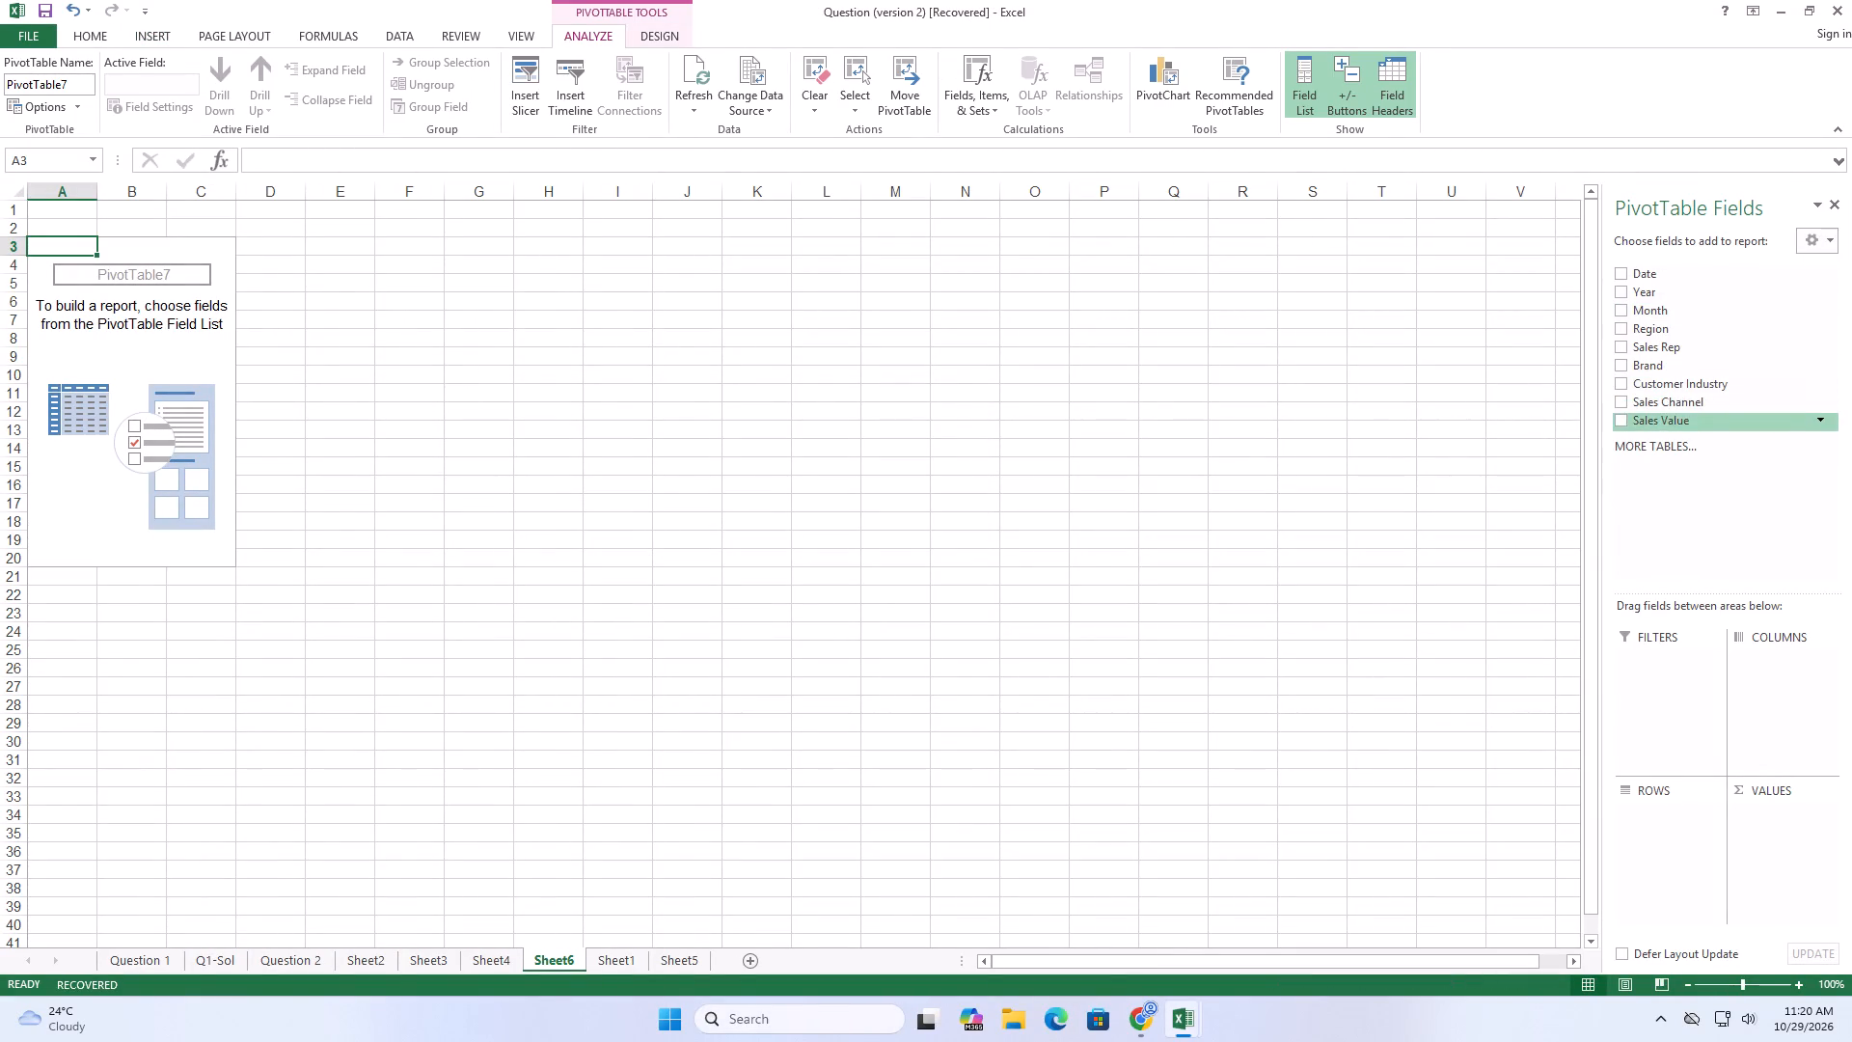
{"action": "left_click", "coordinate": [1636, 331]}
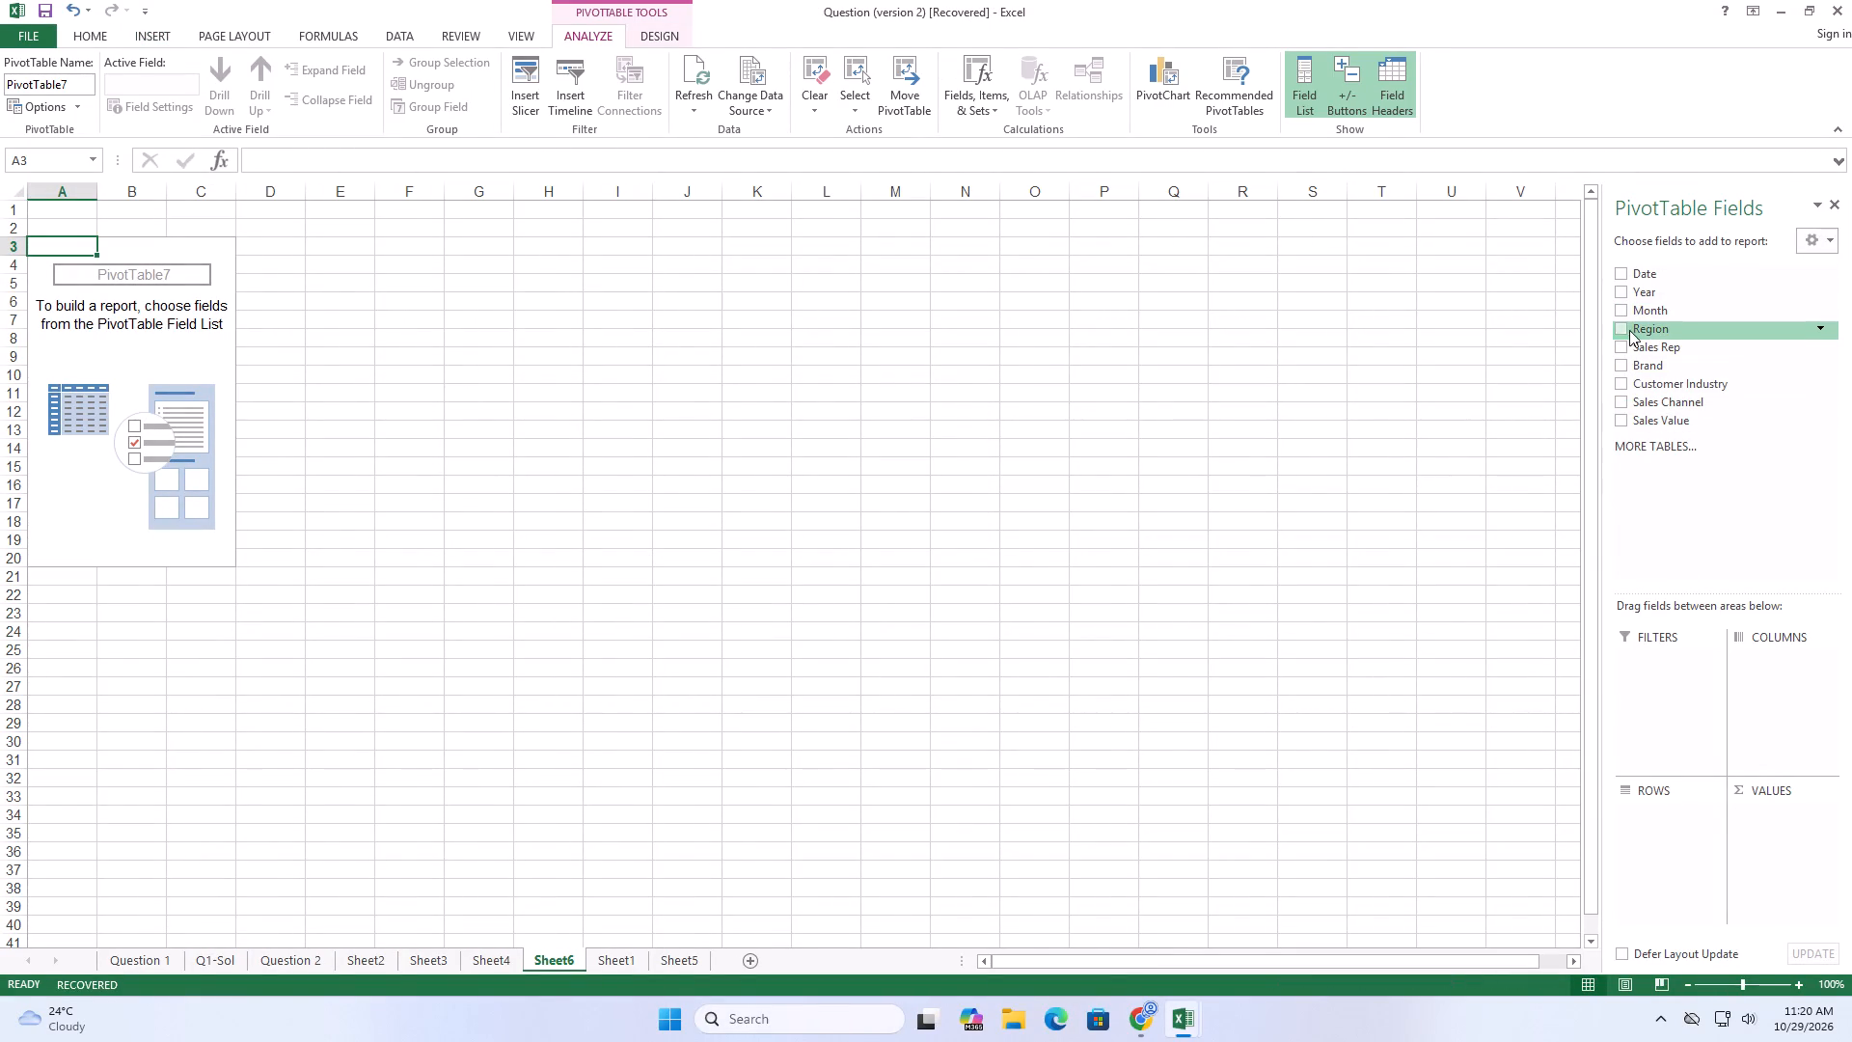
{"action": "left_click", "coordinate": [1619, 328]}
{"action": "left_click", "coordinate": [1620, 425]}
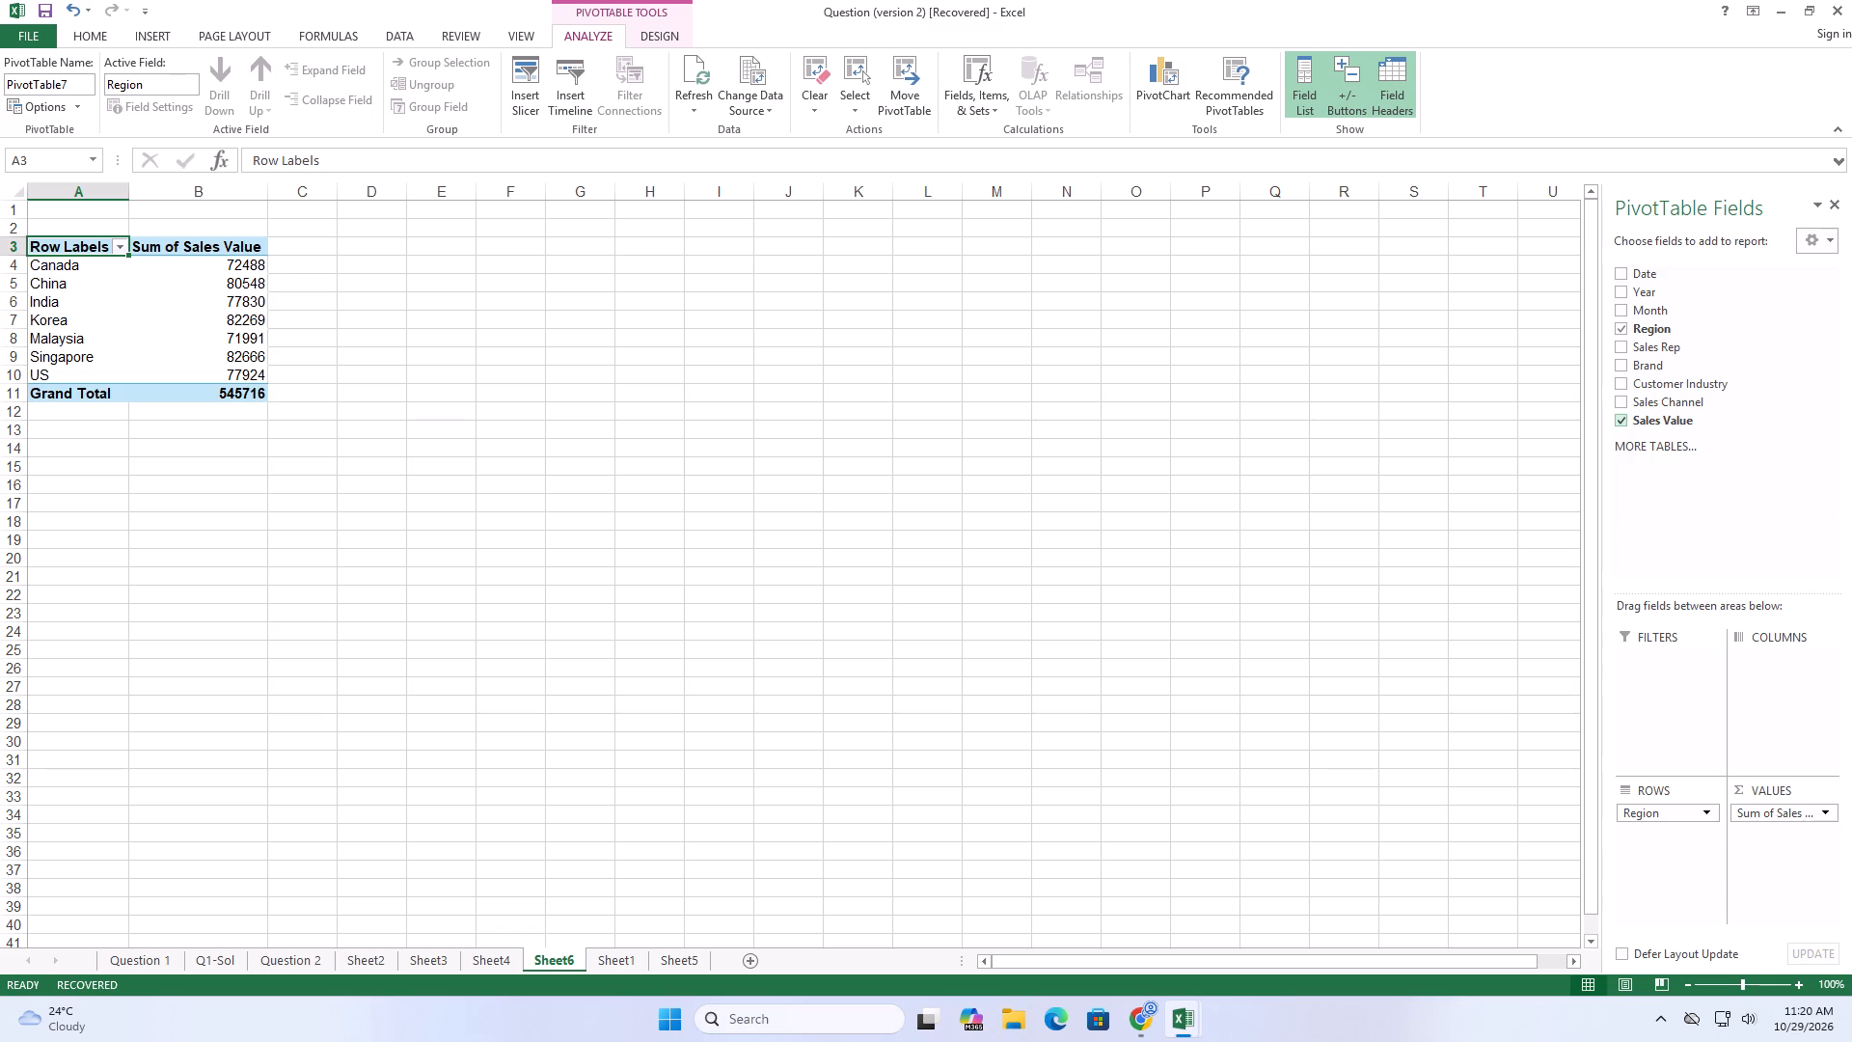
Copy the whole Region PivotTable on Sheet6, including its Grand Total row.
{"action": "left_click_drag", "start_coordinate": [54, 247], "coordinate": [226, 388]}
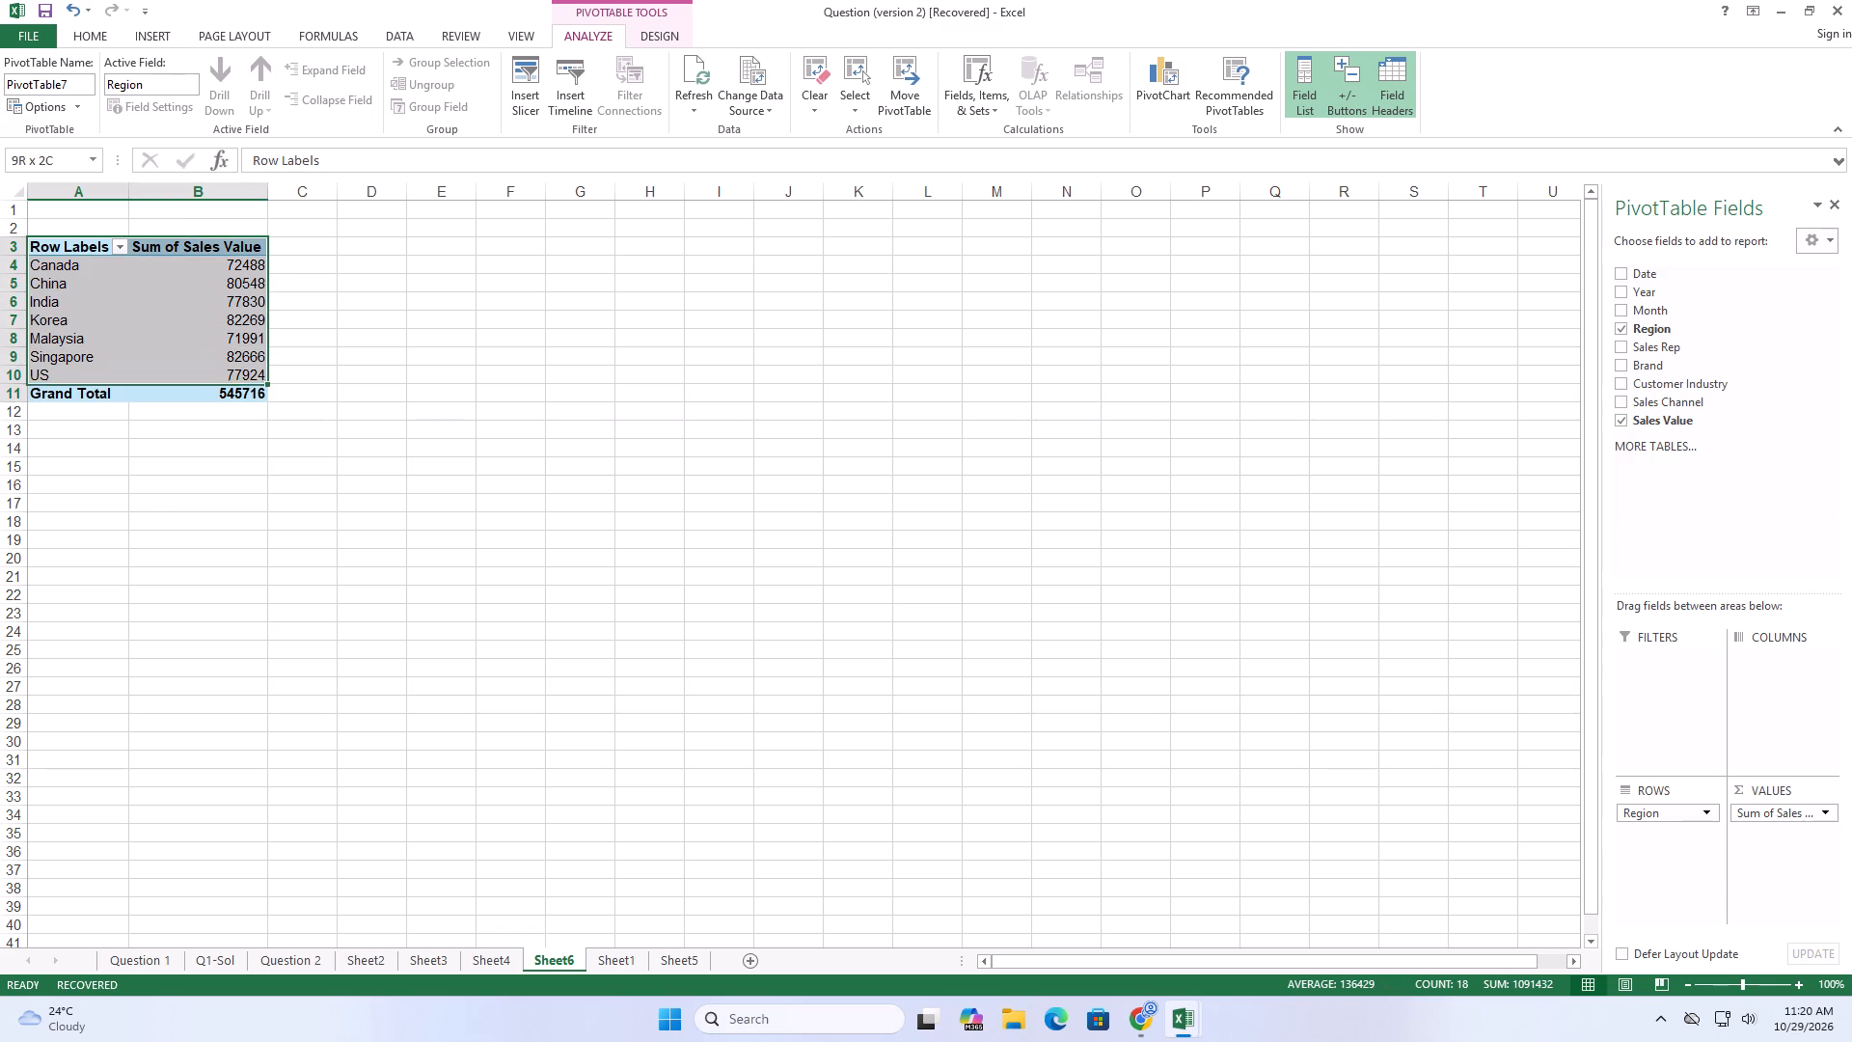
{"action": "left_click_drag", "start_coordinate": [226, 388], "coordinate": [227, 393]}
{"action": "key", "text": "ctrl+c"}
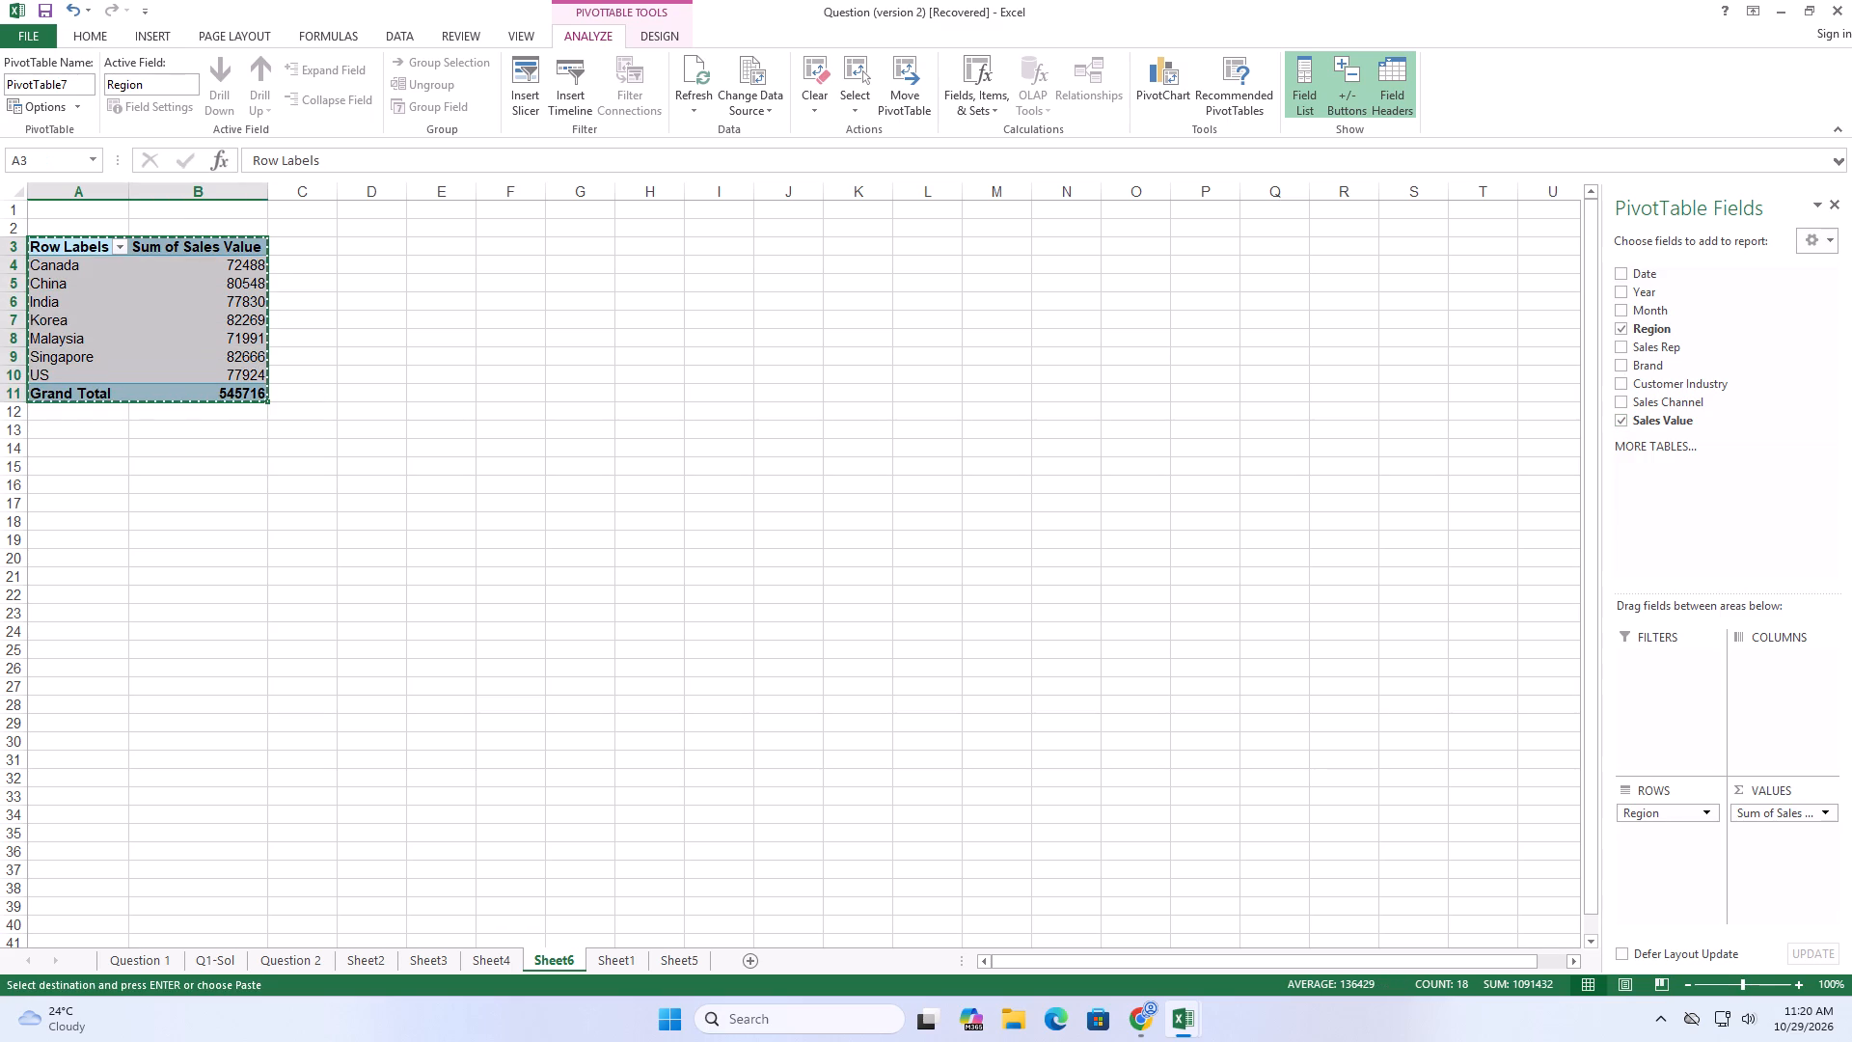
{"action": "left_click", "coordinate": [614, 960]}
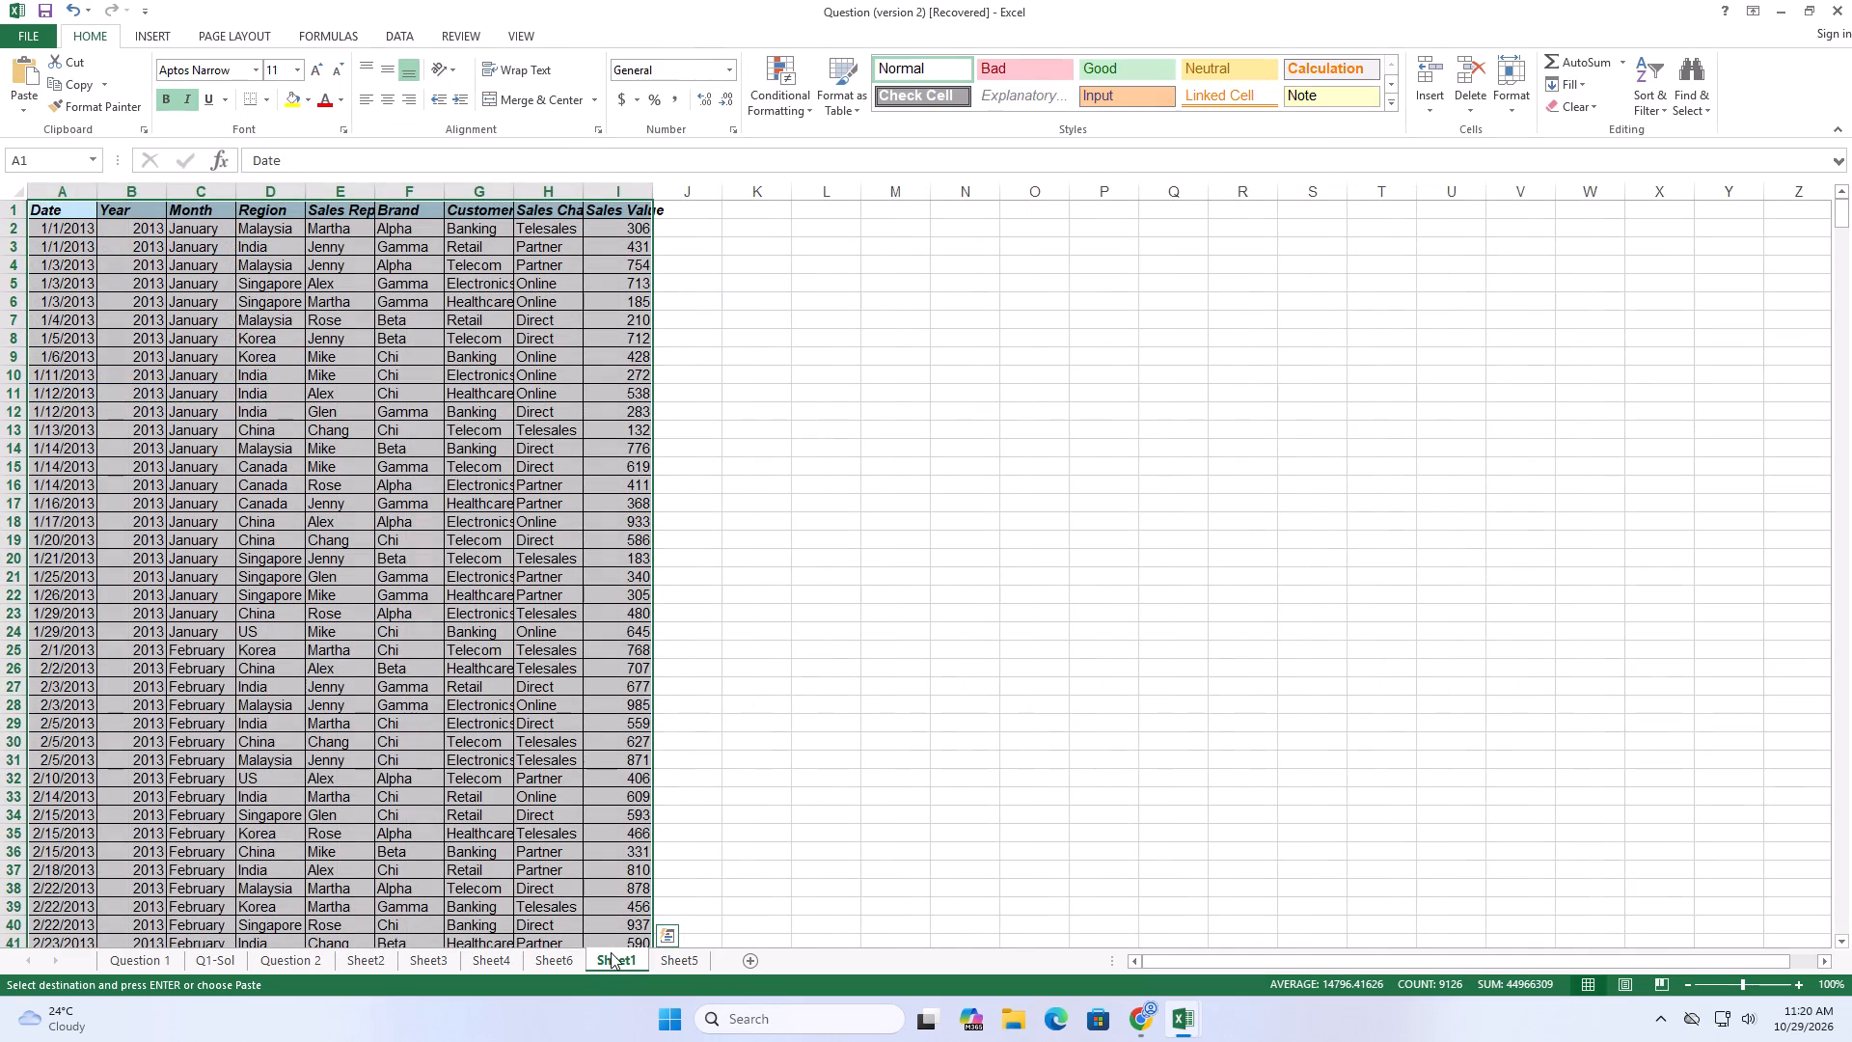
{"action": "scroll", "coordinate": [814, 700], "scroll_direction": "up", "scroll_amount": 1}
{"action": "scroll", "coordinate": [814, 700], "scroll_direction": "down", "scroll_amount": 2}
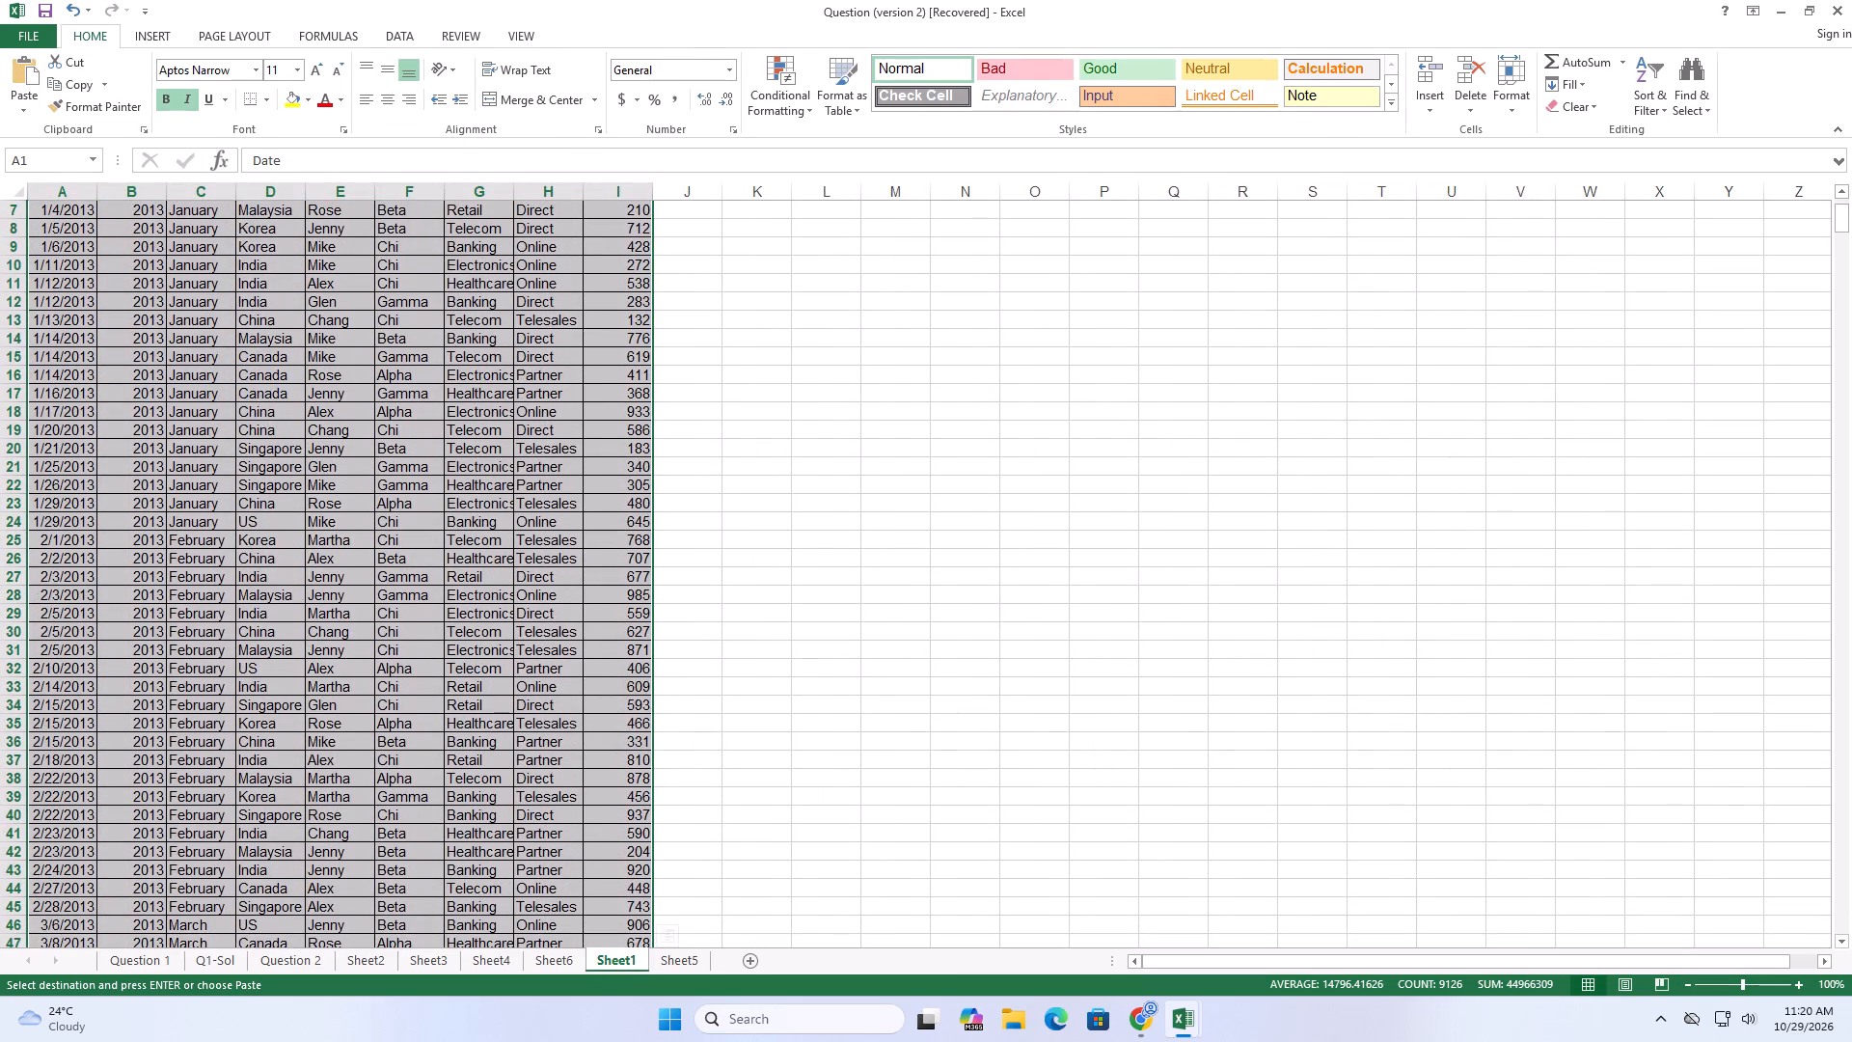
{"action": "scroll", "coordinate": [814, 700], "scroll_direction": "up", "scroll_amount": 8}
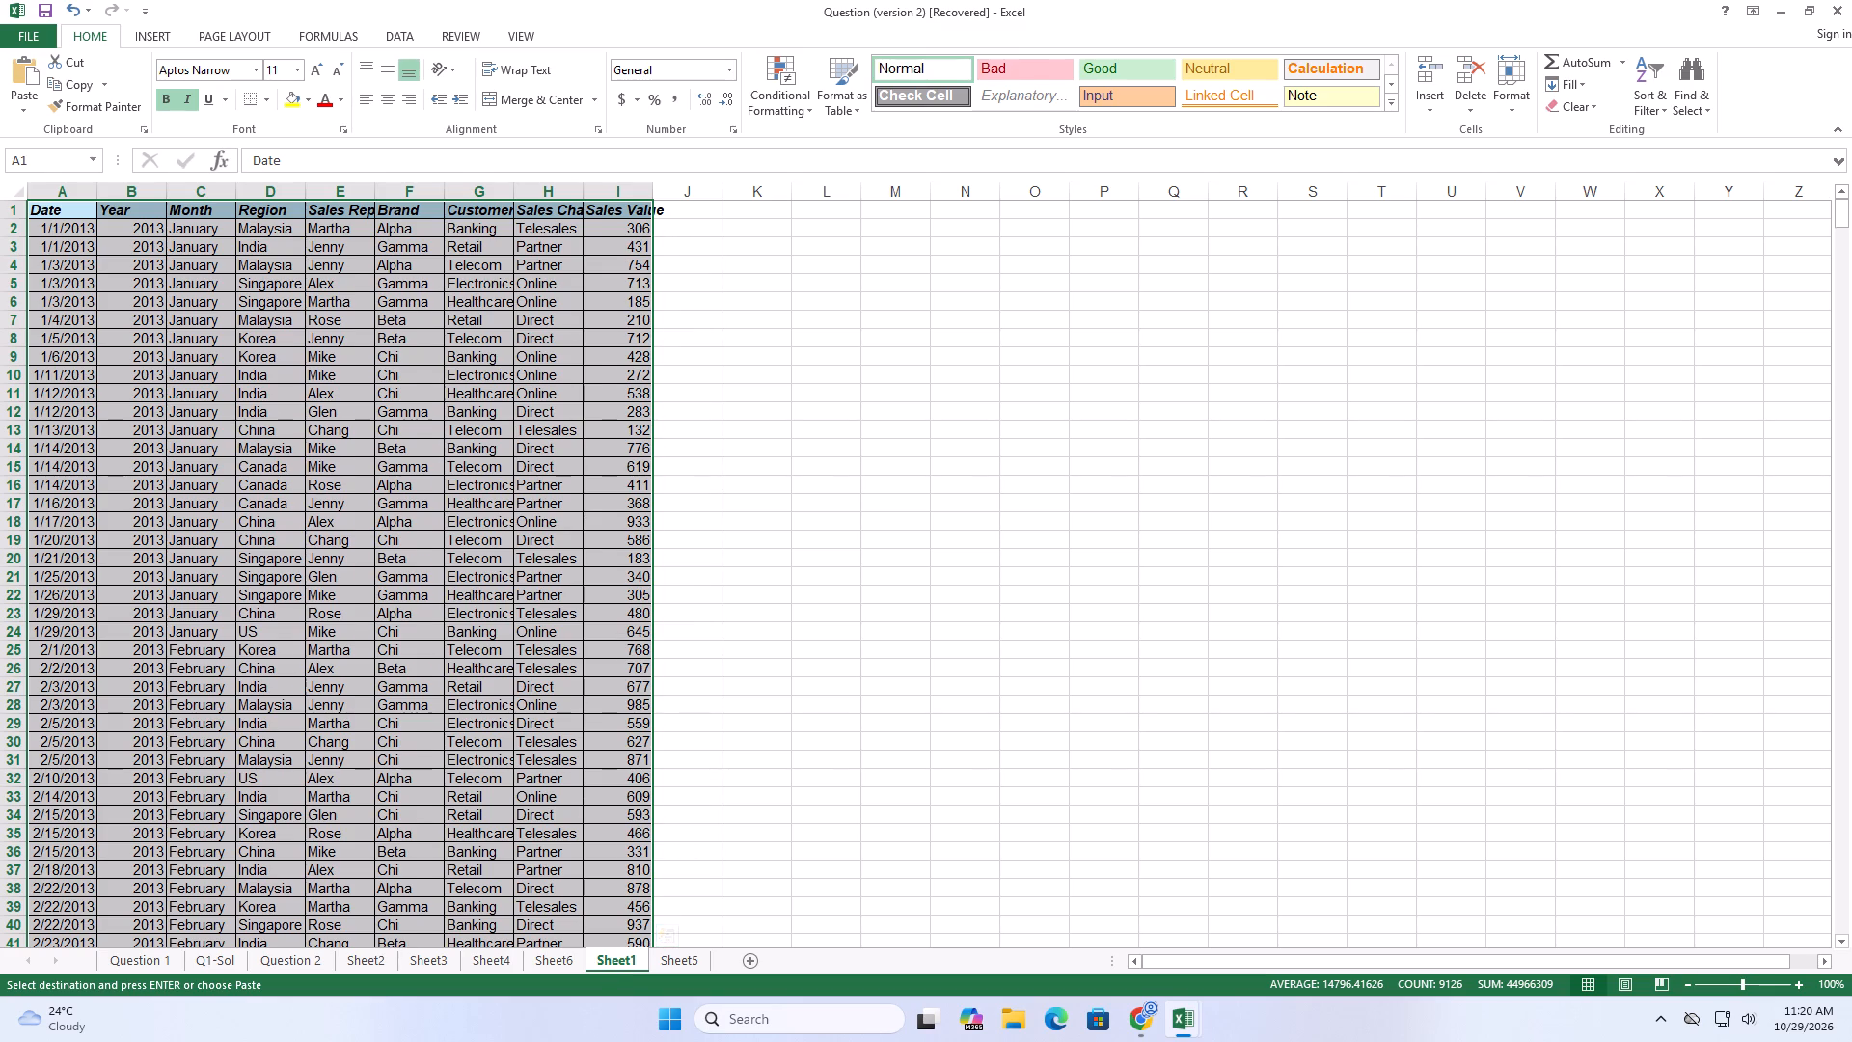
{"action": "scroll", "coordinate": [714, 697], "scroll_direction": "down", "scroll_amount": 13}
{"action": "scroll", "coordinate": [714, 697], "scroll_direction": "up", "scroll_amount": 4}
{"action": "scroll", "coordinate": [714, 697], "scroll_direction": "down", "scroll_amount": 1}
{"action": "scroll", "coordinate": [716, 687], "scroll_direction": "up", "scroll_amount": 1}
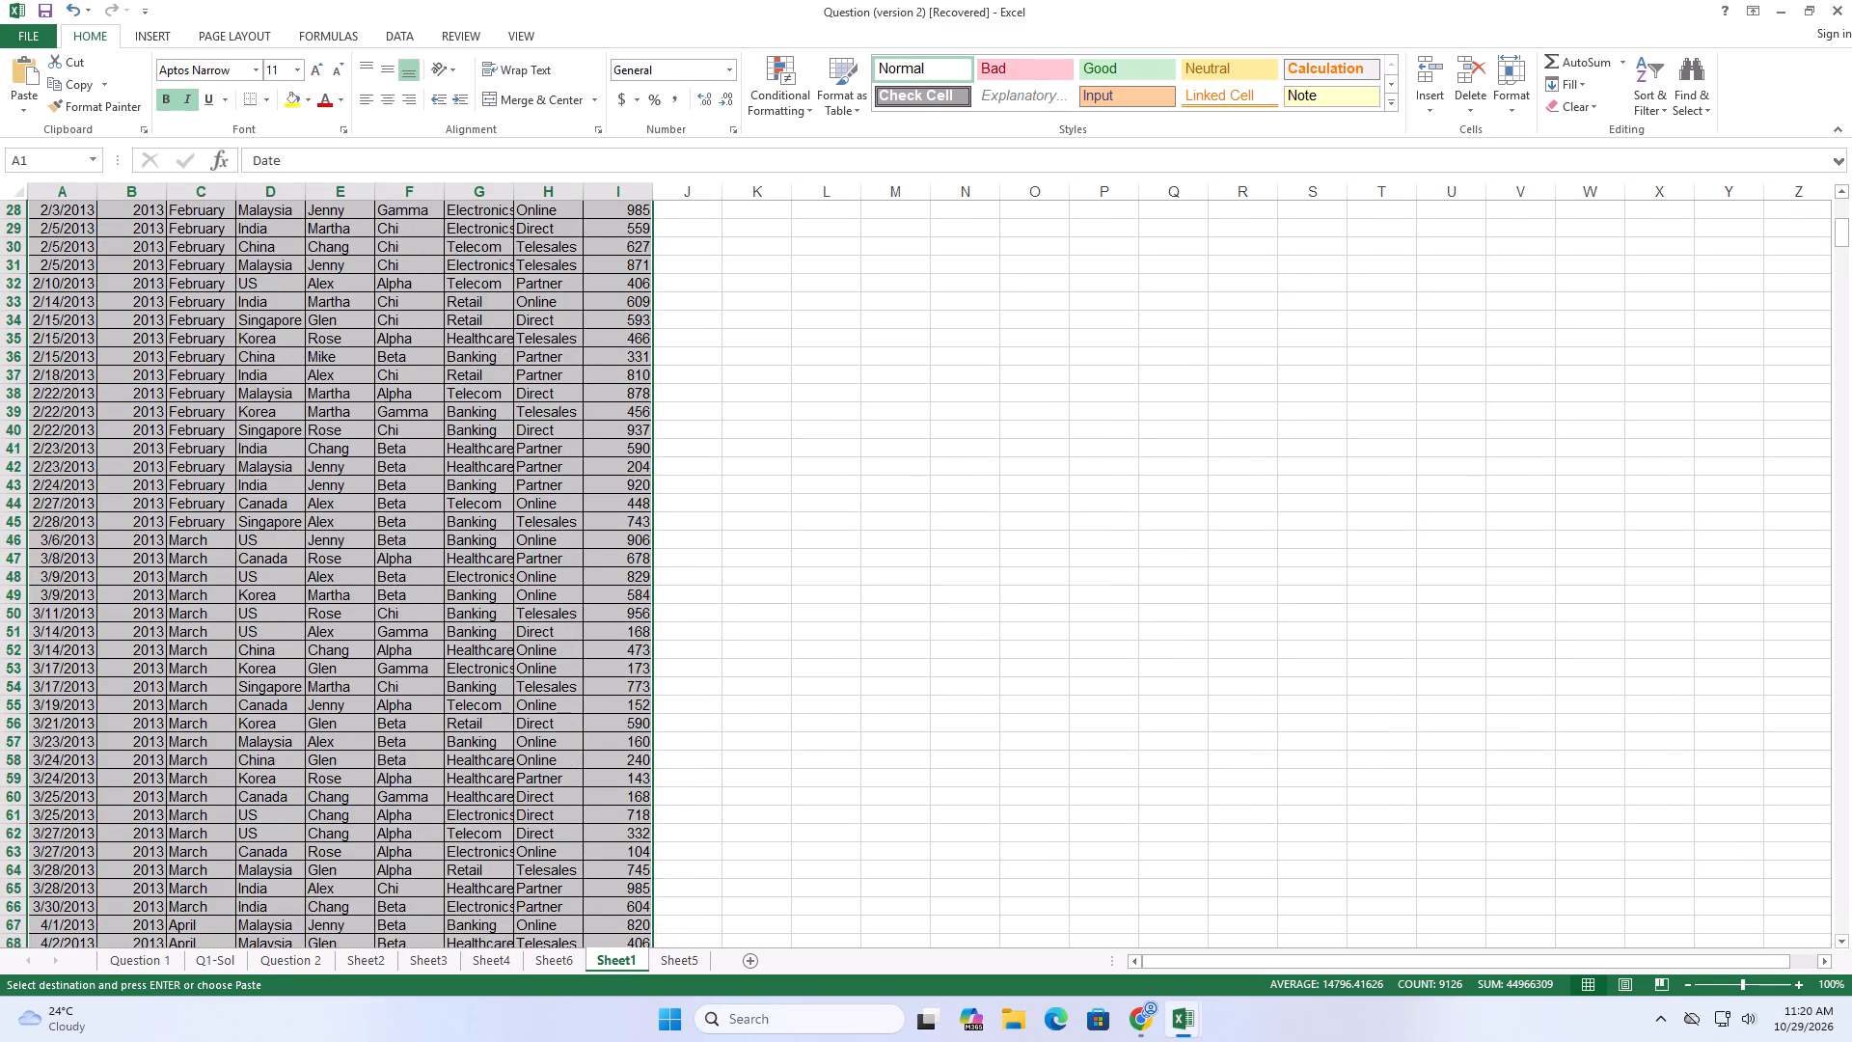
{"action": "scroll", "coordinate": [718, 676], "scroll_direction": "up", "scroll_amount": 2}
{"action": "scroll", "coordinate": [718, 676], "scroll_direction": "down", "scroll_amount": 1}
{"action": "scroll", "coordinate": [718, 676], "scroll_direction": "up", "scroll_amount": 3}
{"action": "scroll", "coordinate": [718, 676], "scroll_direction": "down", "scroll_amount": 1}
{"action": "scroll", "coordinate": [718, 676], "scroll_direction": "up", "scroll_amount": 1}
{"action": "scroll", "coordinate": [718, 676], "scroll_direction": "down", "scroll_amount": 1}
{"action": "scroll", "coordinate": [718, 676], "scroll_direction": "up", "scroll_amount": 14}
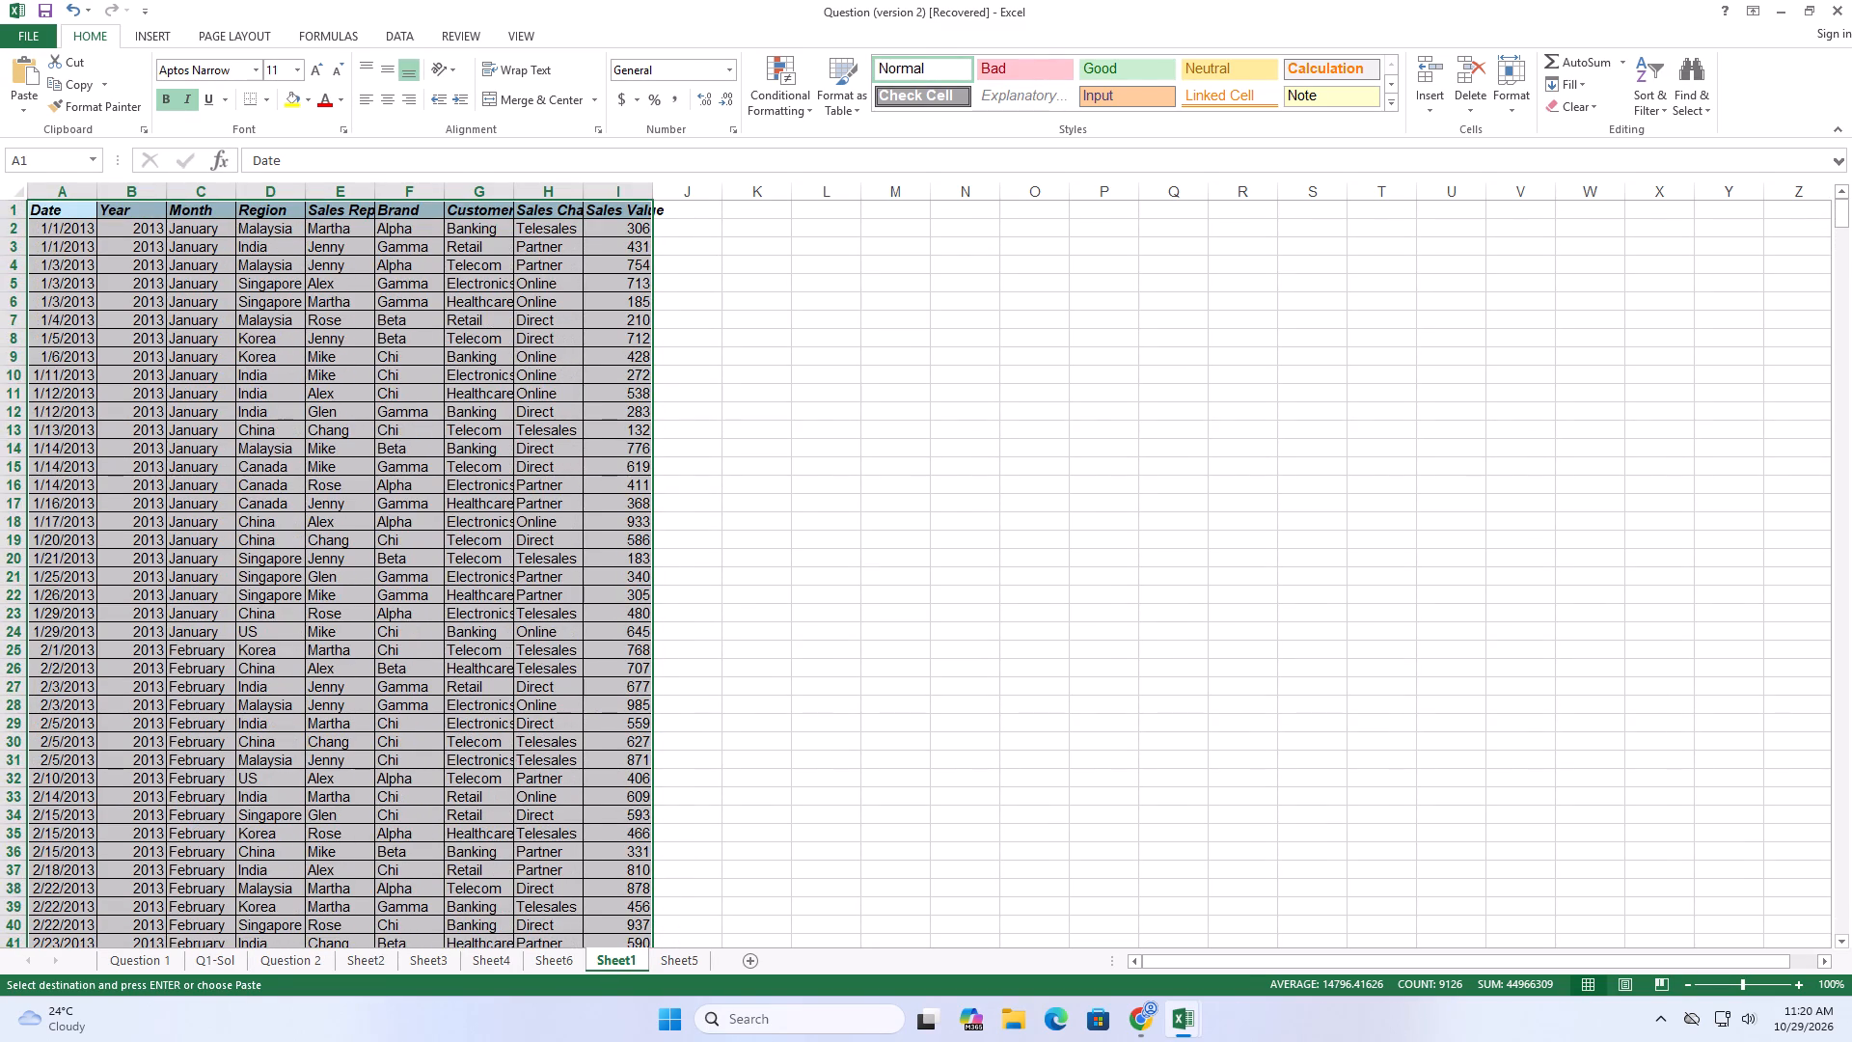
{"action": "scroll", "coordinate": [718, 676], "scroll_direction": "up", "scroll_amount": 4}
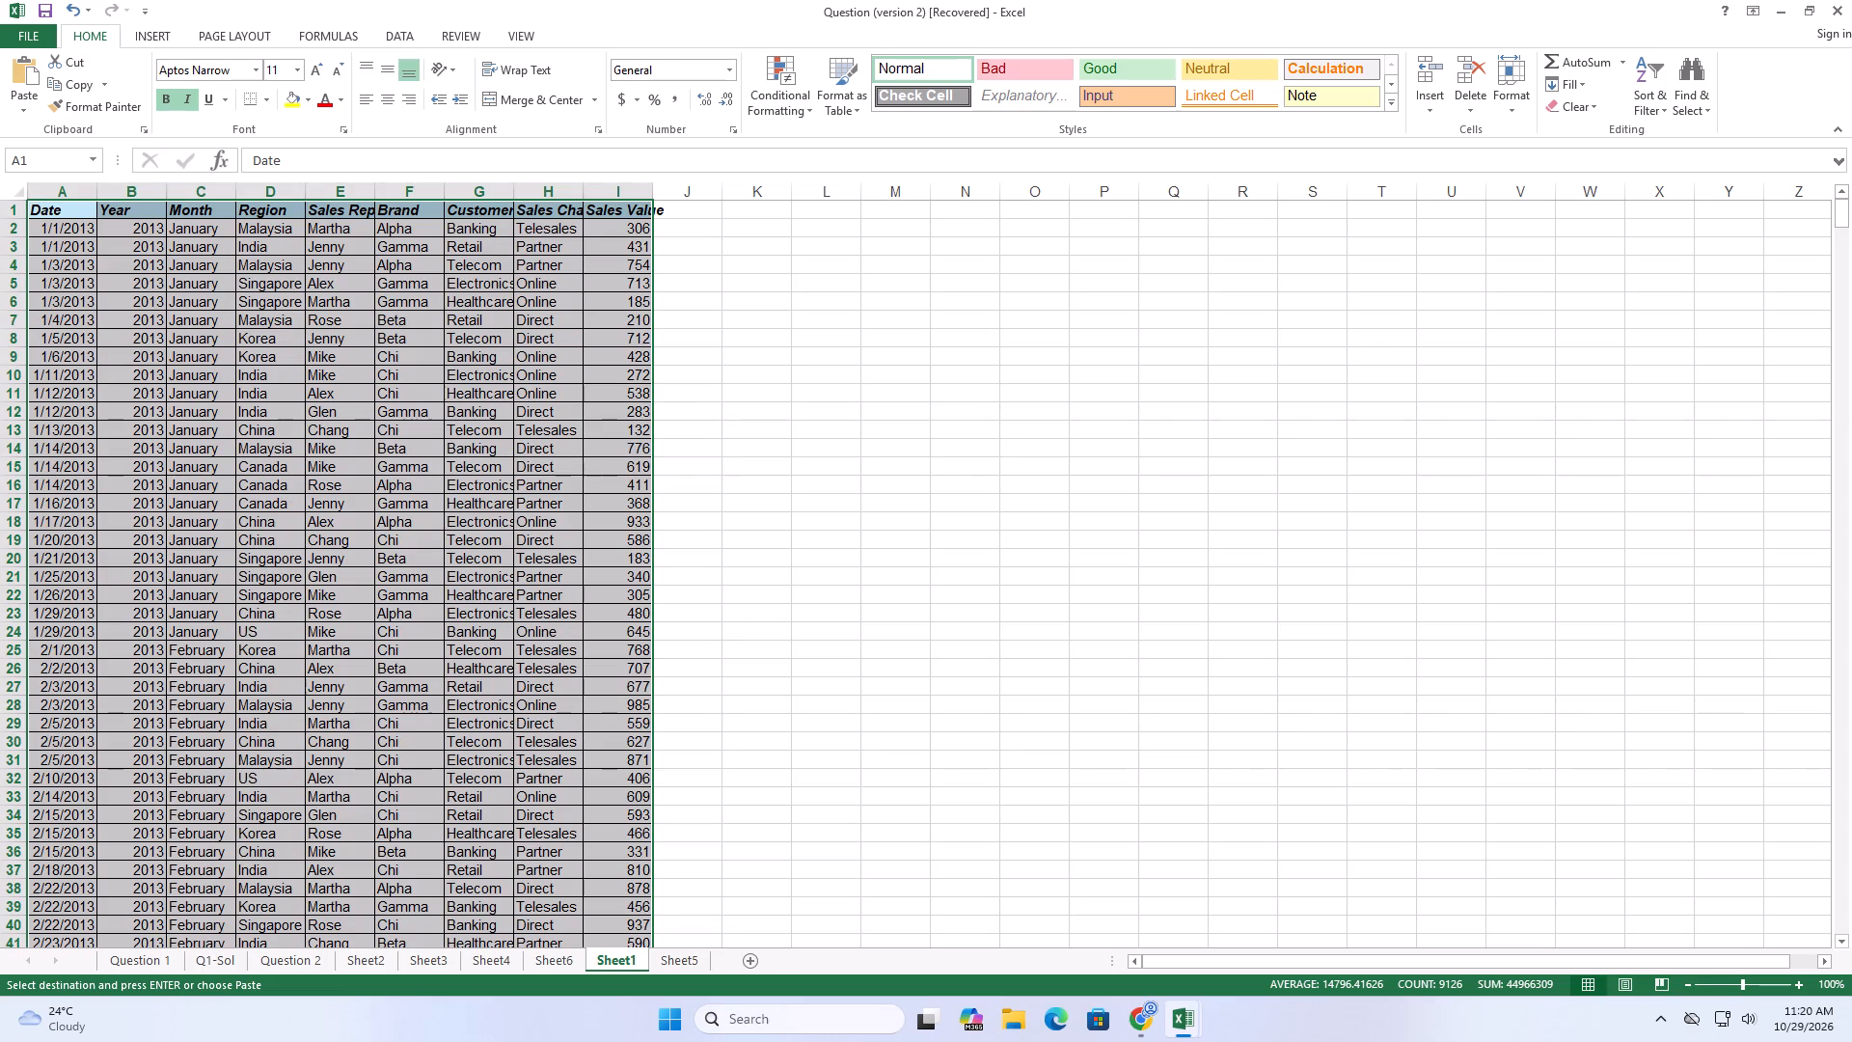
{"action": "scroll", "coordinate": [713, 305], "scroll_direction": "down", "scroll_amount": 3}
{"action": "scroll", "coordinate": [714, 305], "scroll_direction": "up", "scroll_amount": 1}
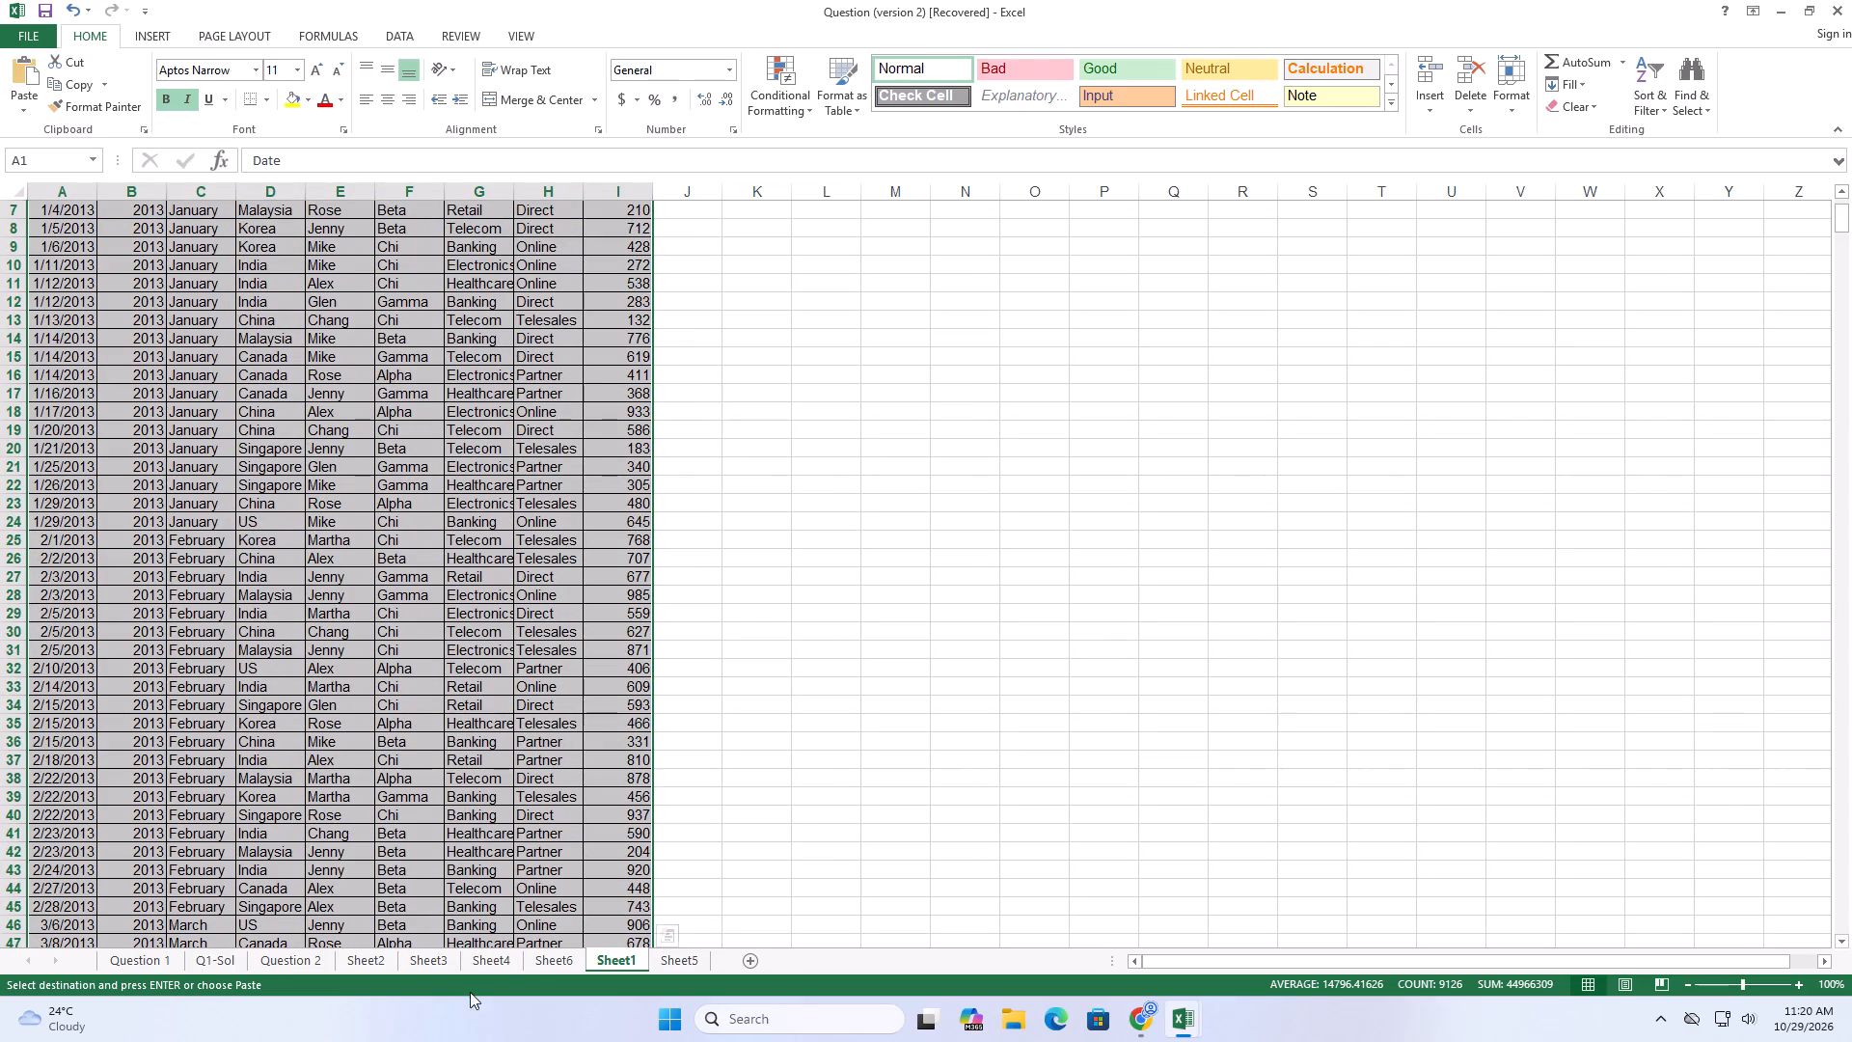
Paste the copied Region PivotTable at cell L1 on Sheet5, beside the Customer Industry PivotTable.
{"action": "left_click", "coordinate": [537, 968]}
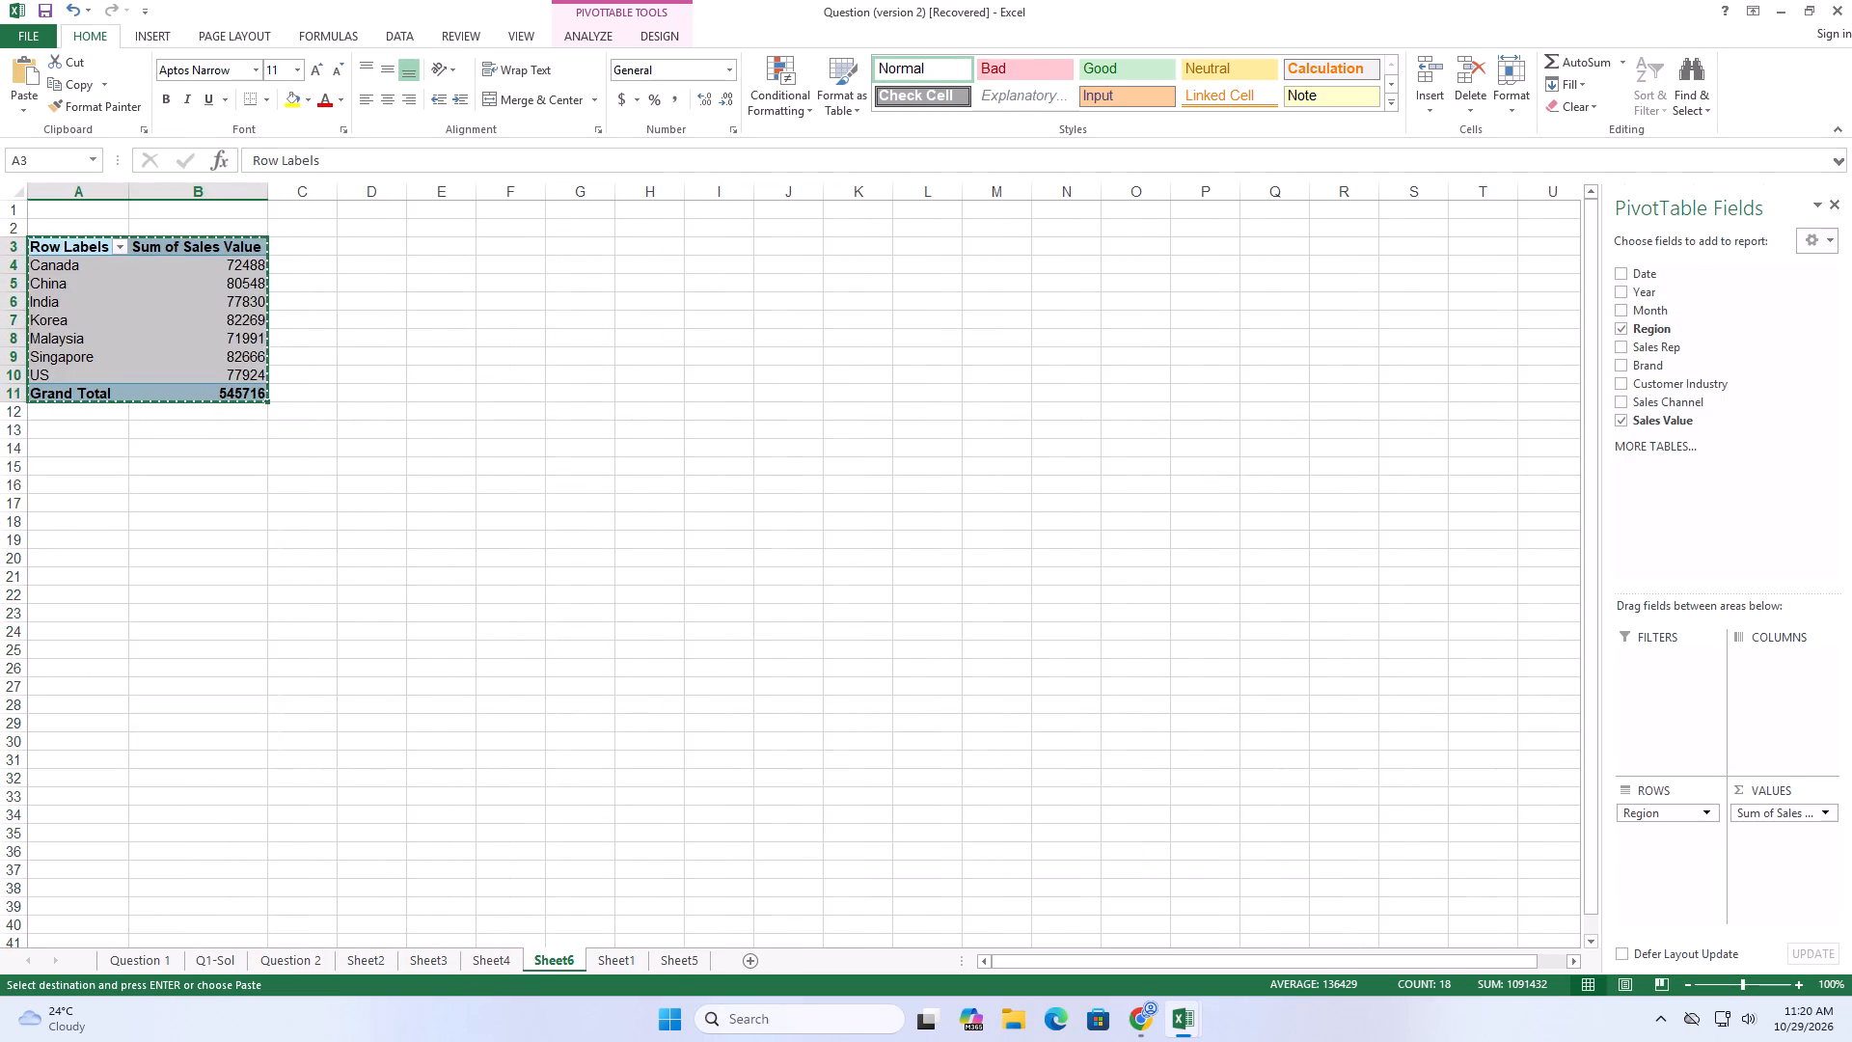
{"action": "left_click", "coordinate": [673, 969]}
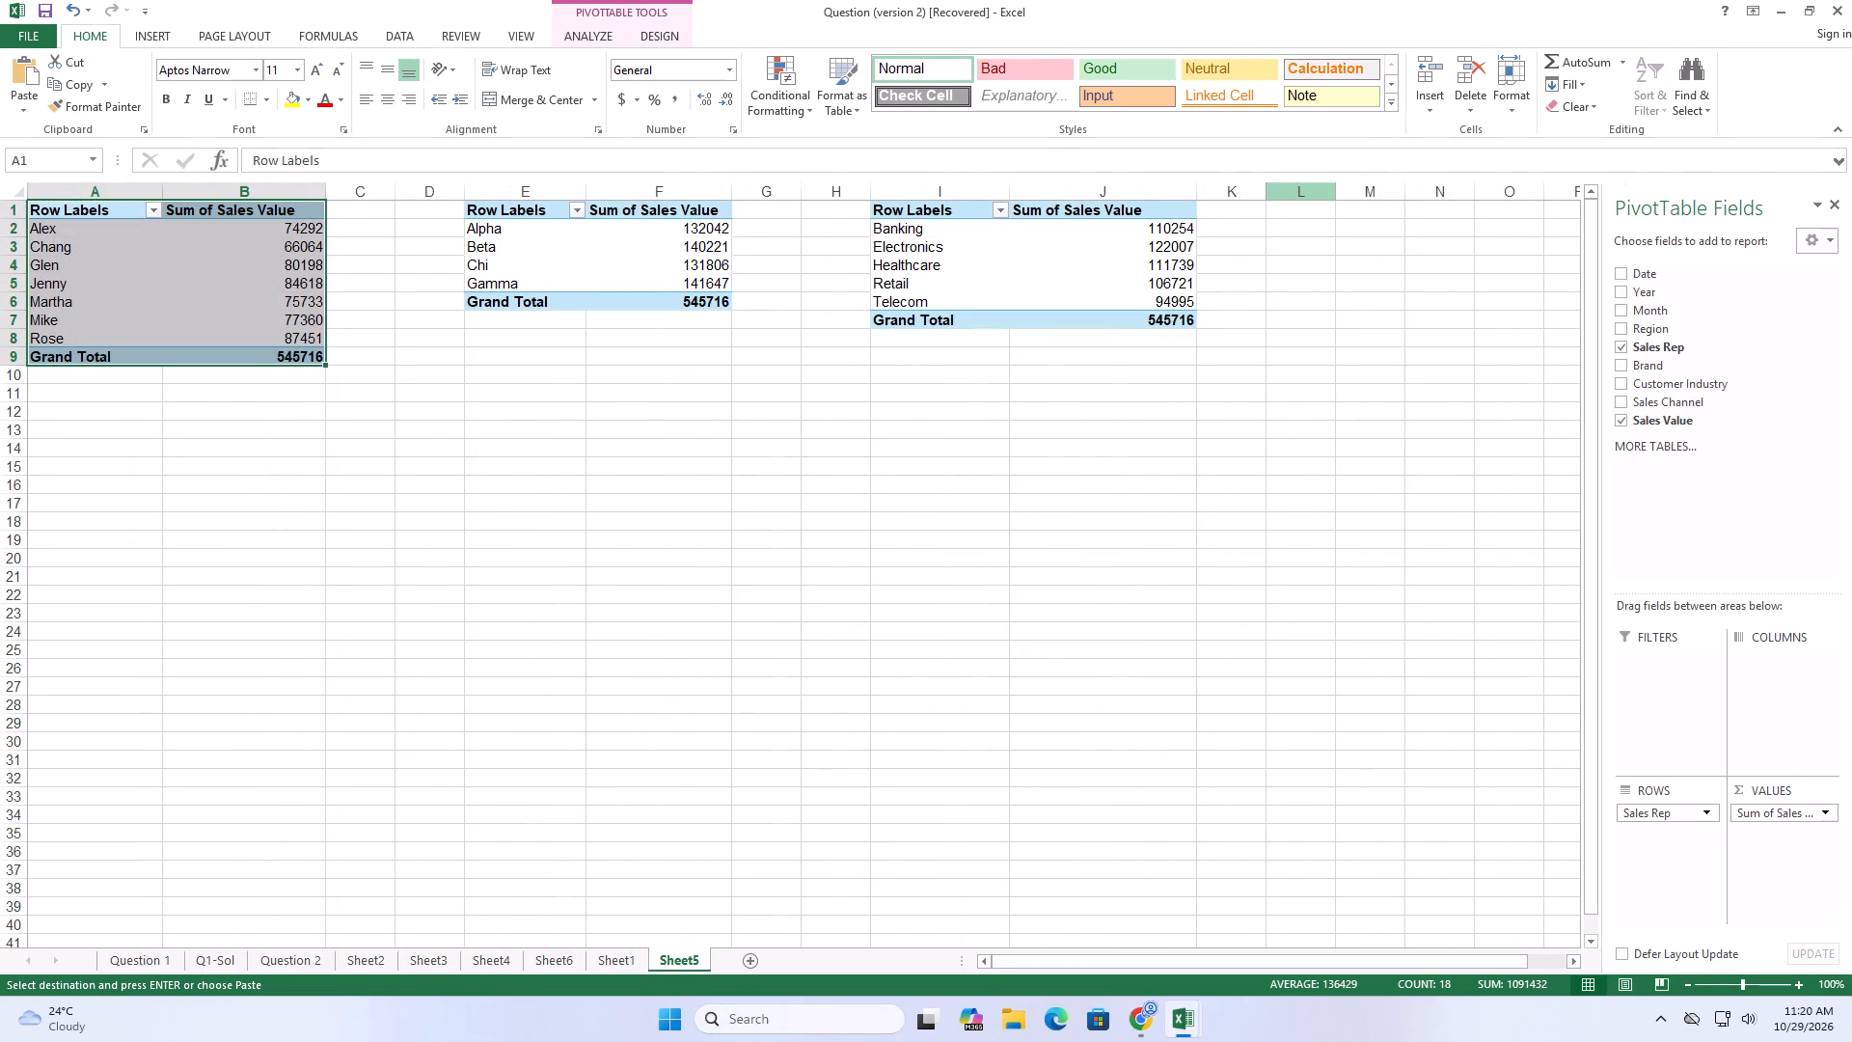
{"action": "left_click", "coordinate": [1314, 210]}
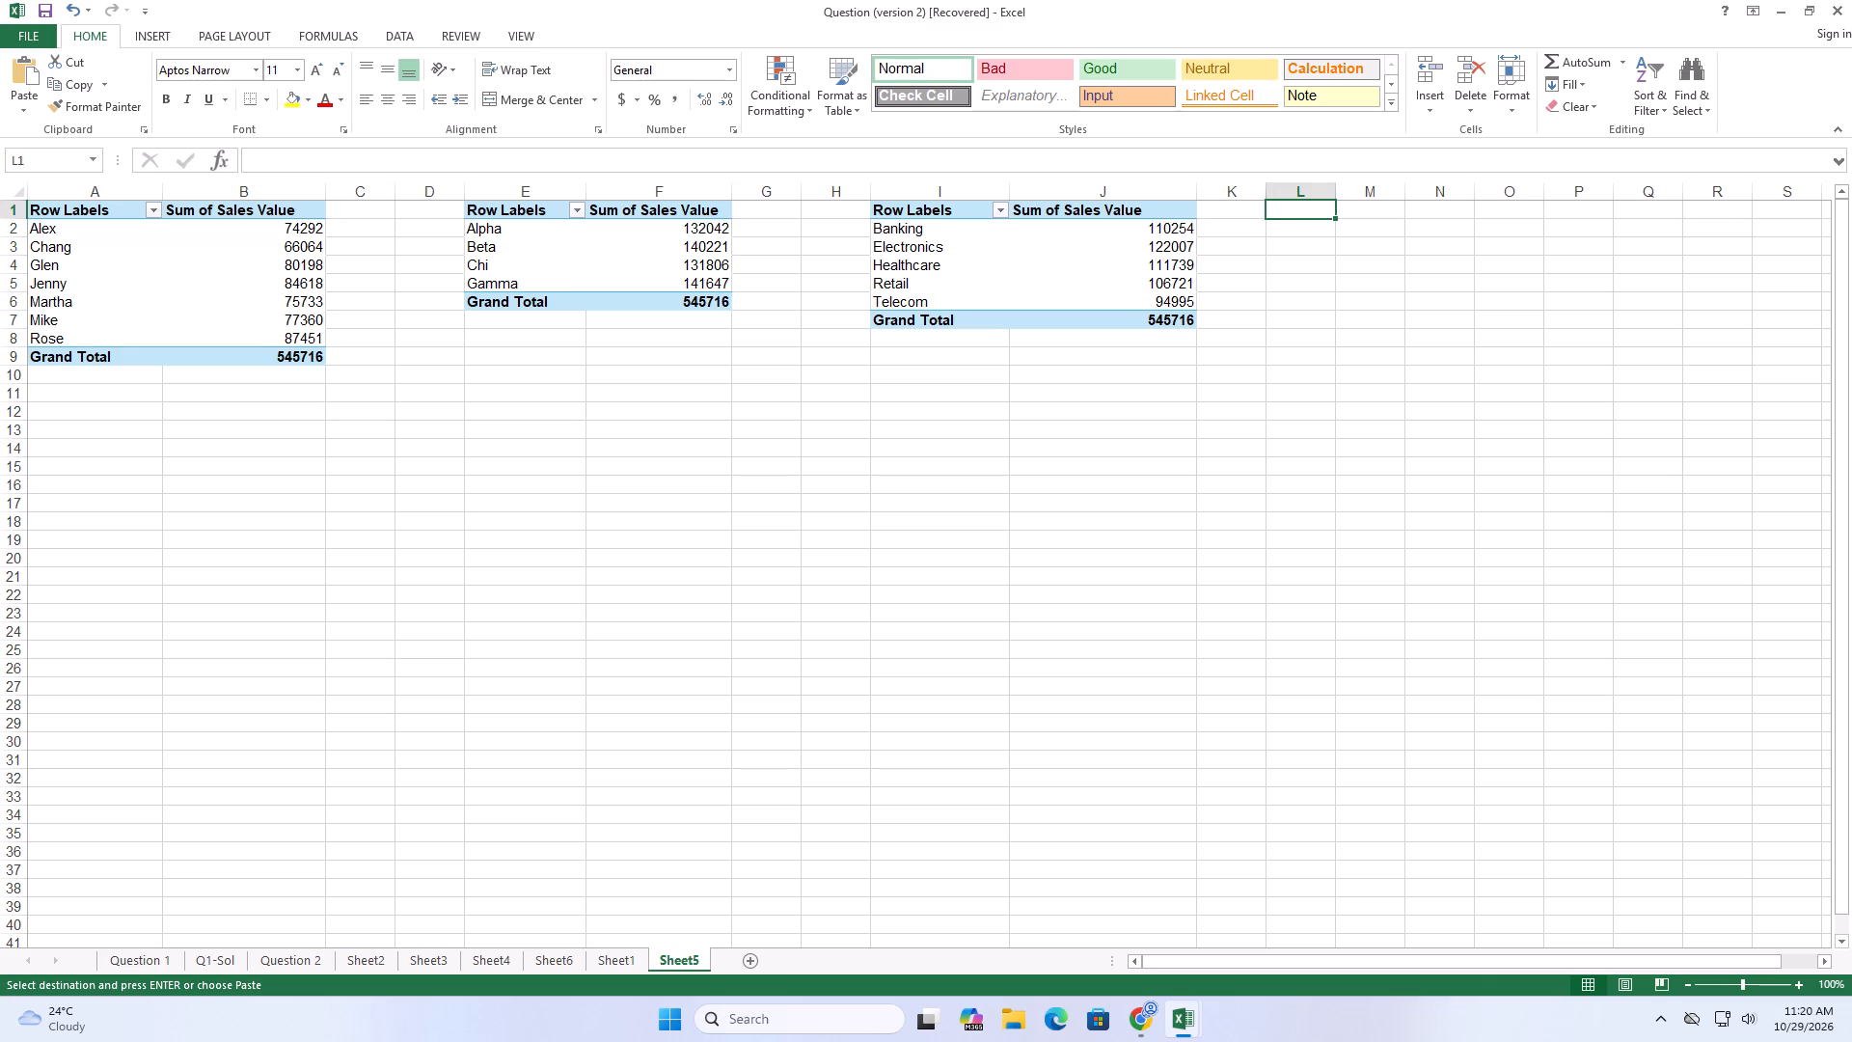
{"action": "key", "text": "ctrl+v"}
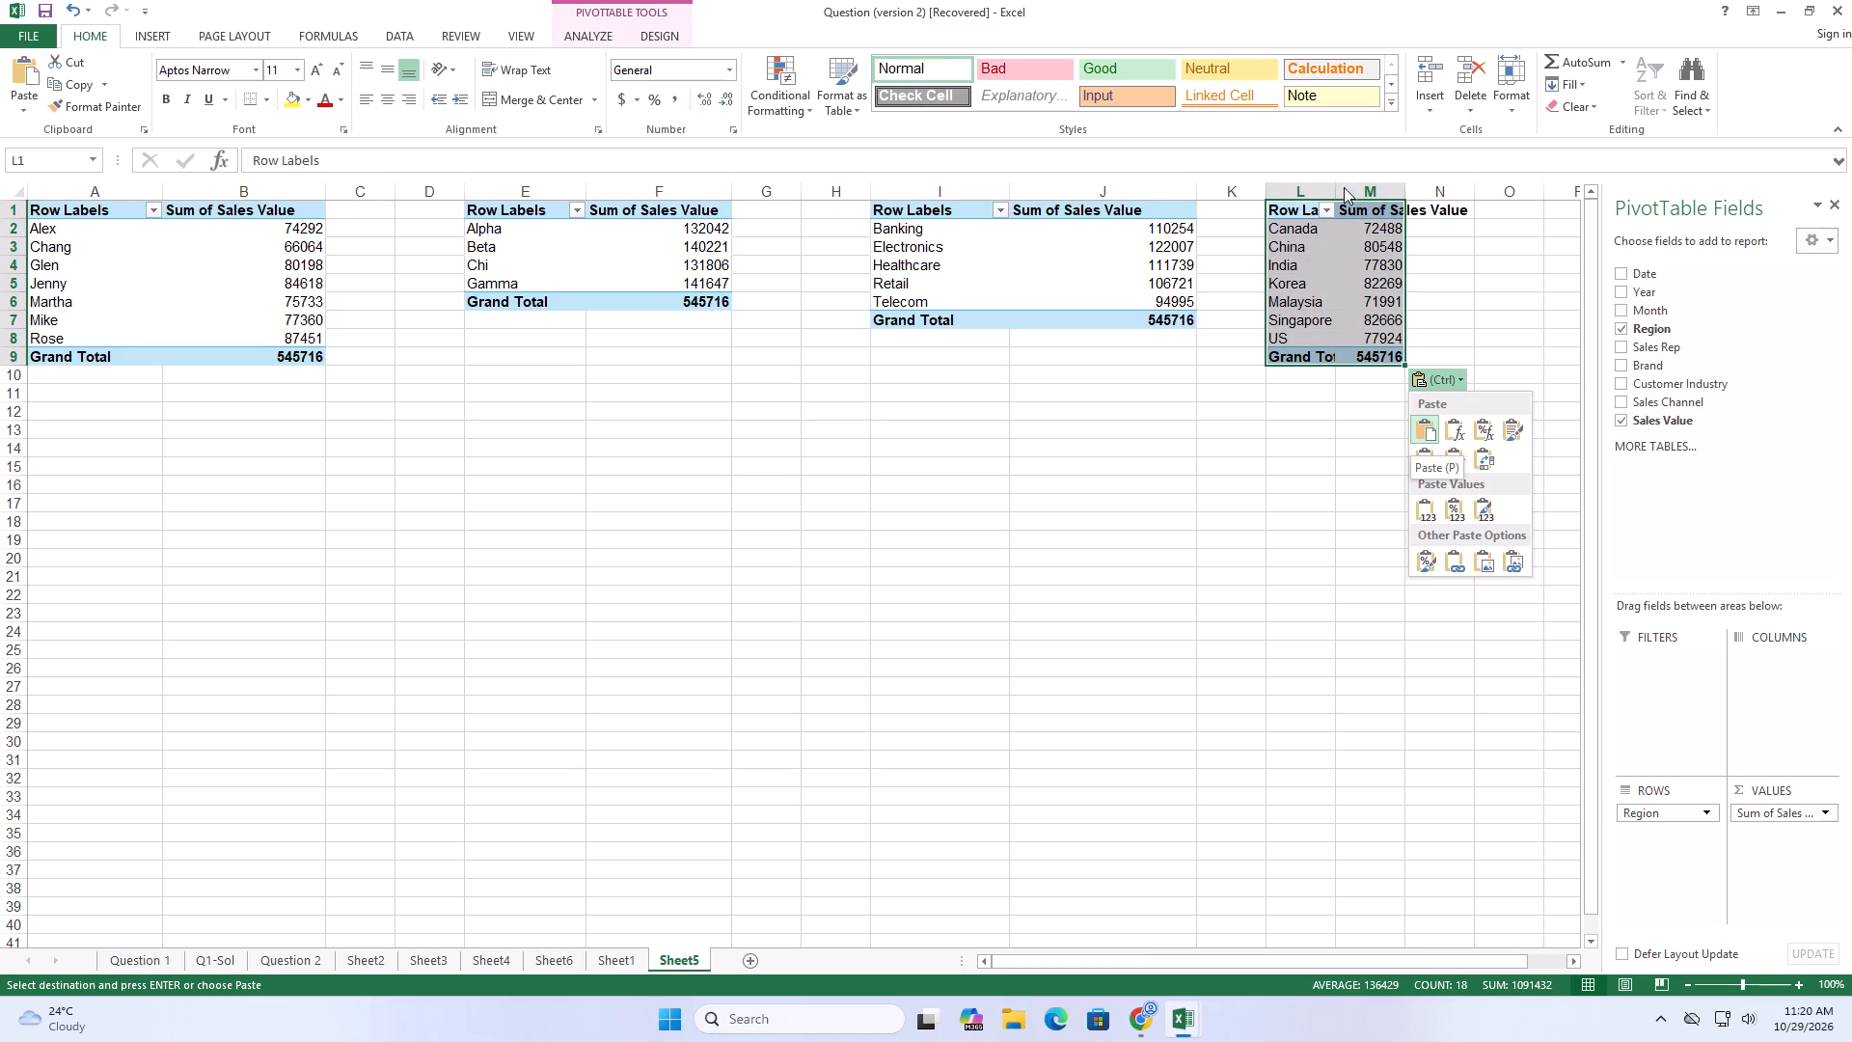
Widen columns L and M on Sheet5 so the Region PivotTable's labels and header fit.
{"action": "left_click", "coordinate": [1339, 187]}
{"action": "left_click_drag", "start_coordinate": [1333, 188], "coordinate": [1355, 186]}
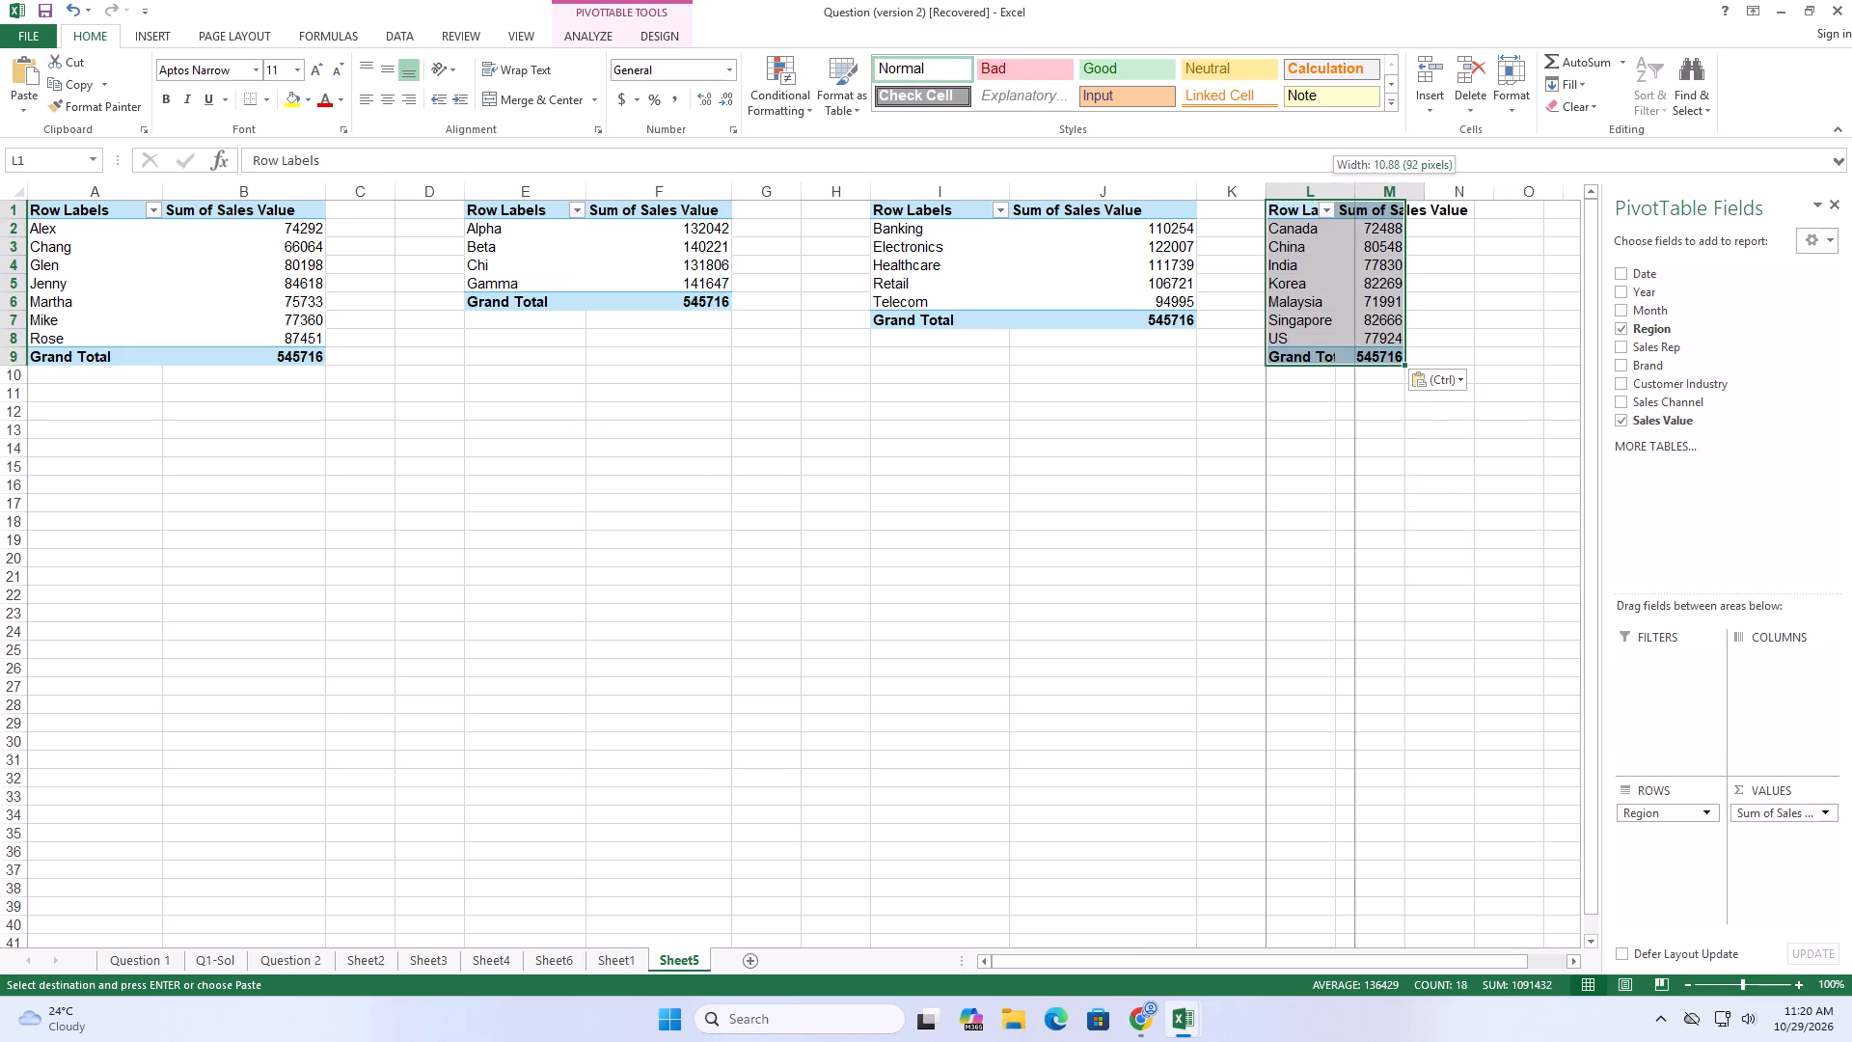
{"action": "left_click_drag", "start_coordinate": [1355, 186], "coordinate": [1401, 180]}
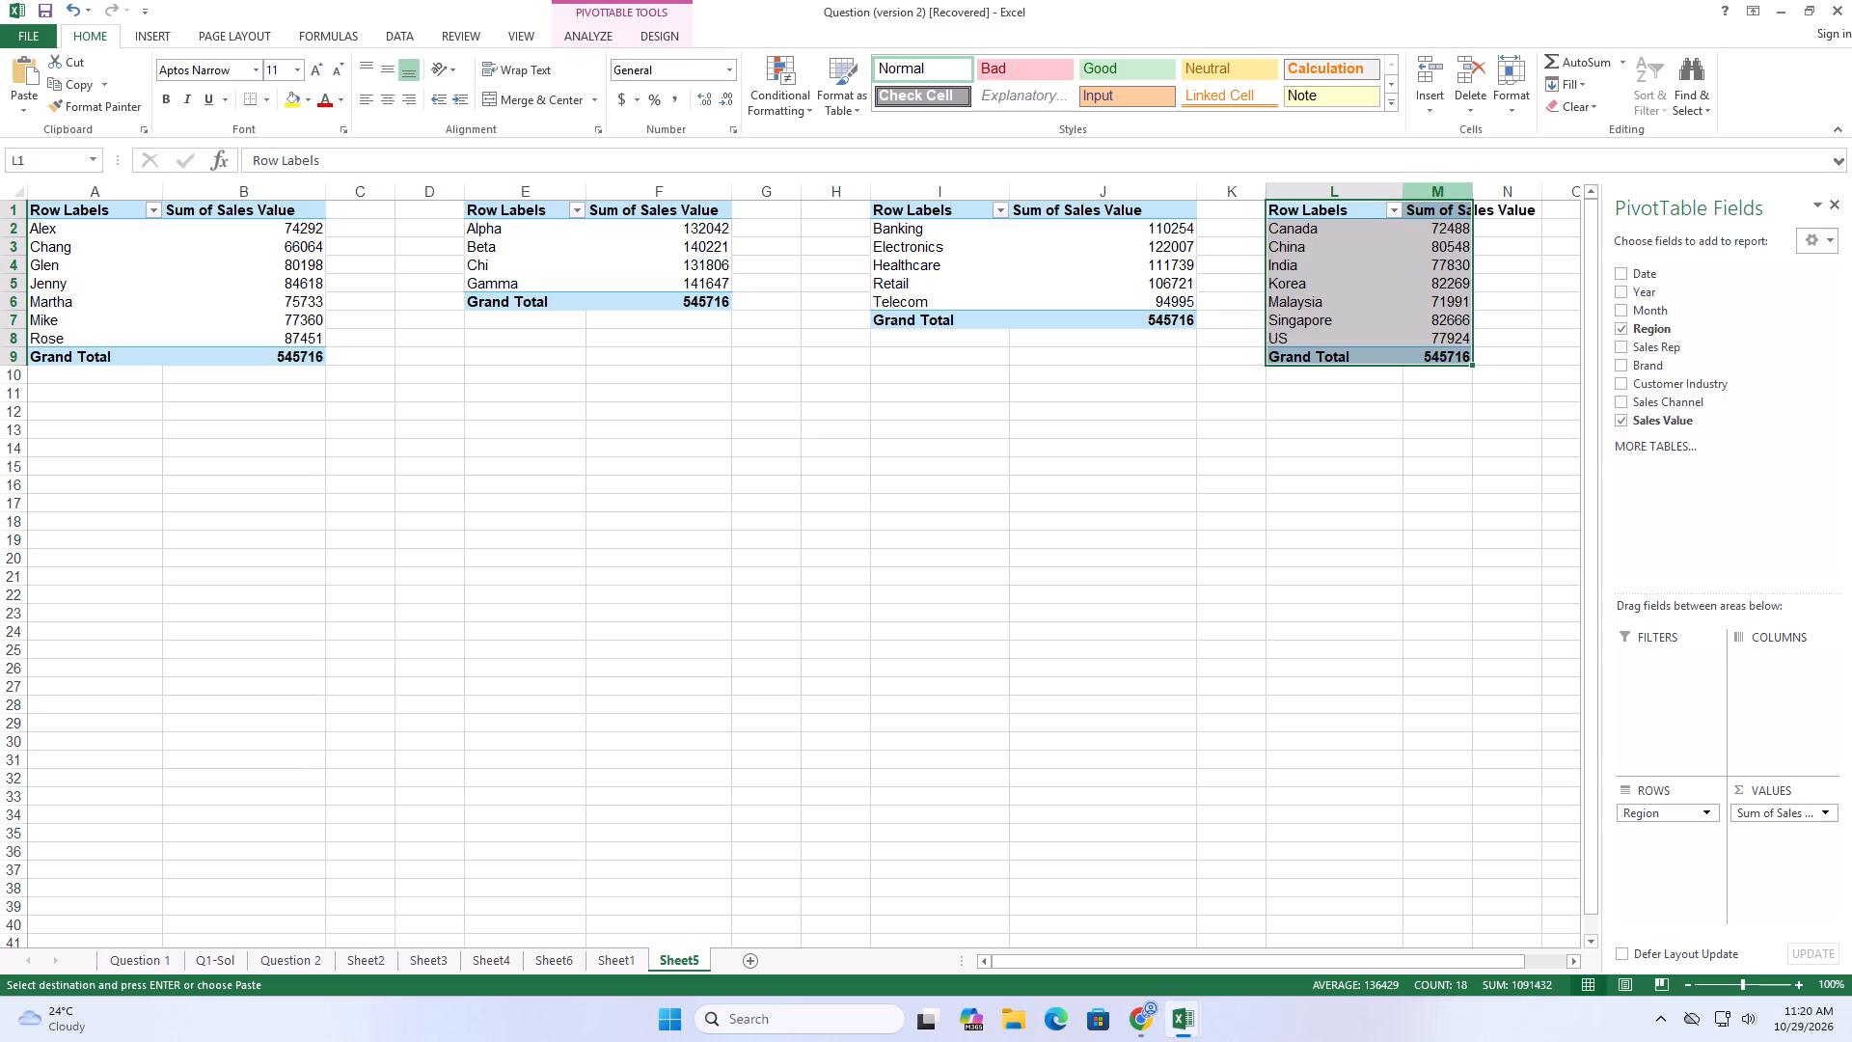
{"action": "left_click_drag", "start_coordinate": [1472, 191], "coordinate": [1575, 158]}
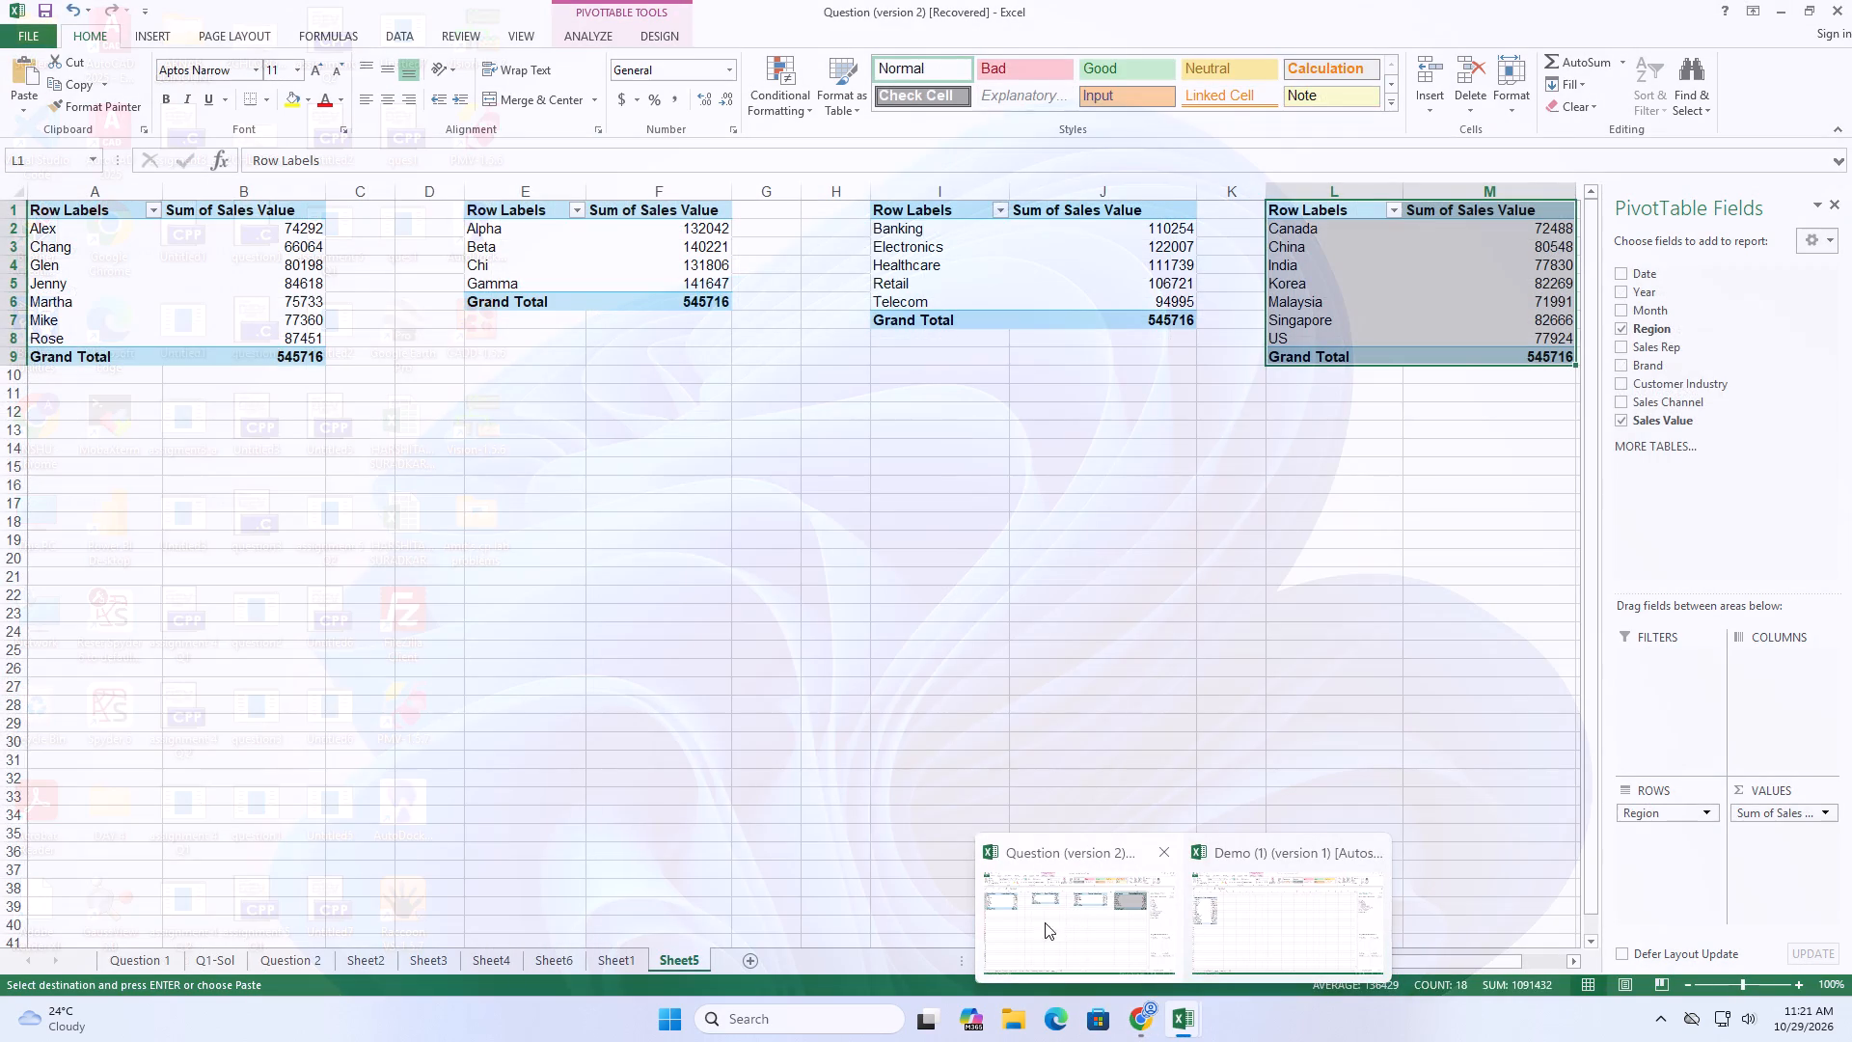
Insert Year, Month and Region slicers for the Sales Rep PivotTable on Sheet5, matching the Question 2 reference dashboard.
{"action": "left_click", "coordinate": [301, 958]}
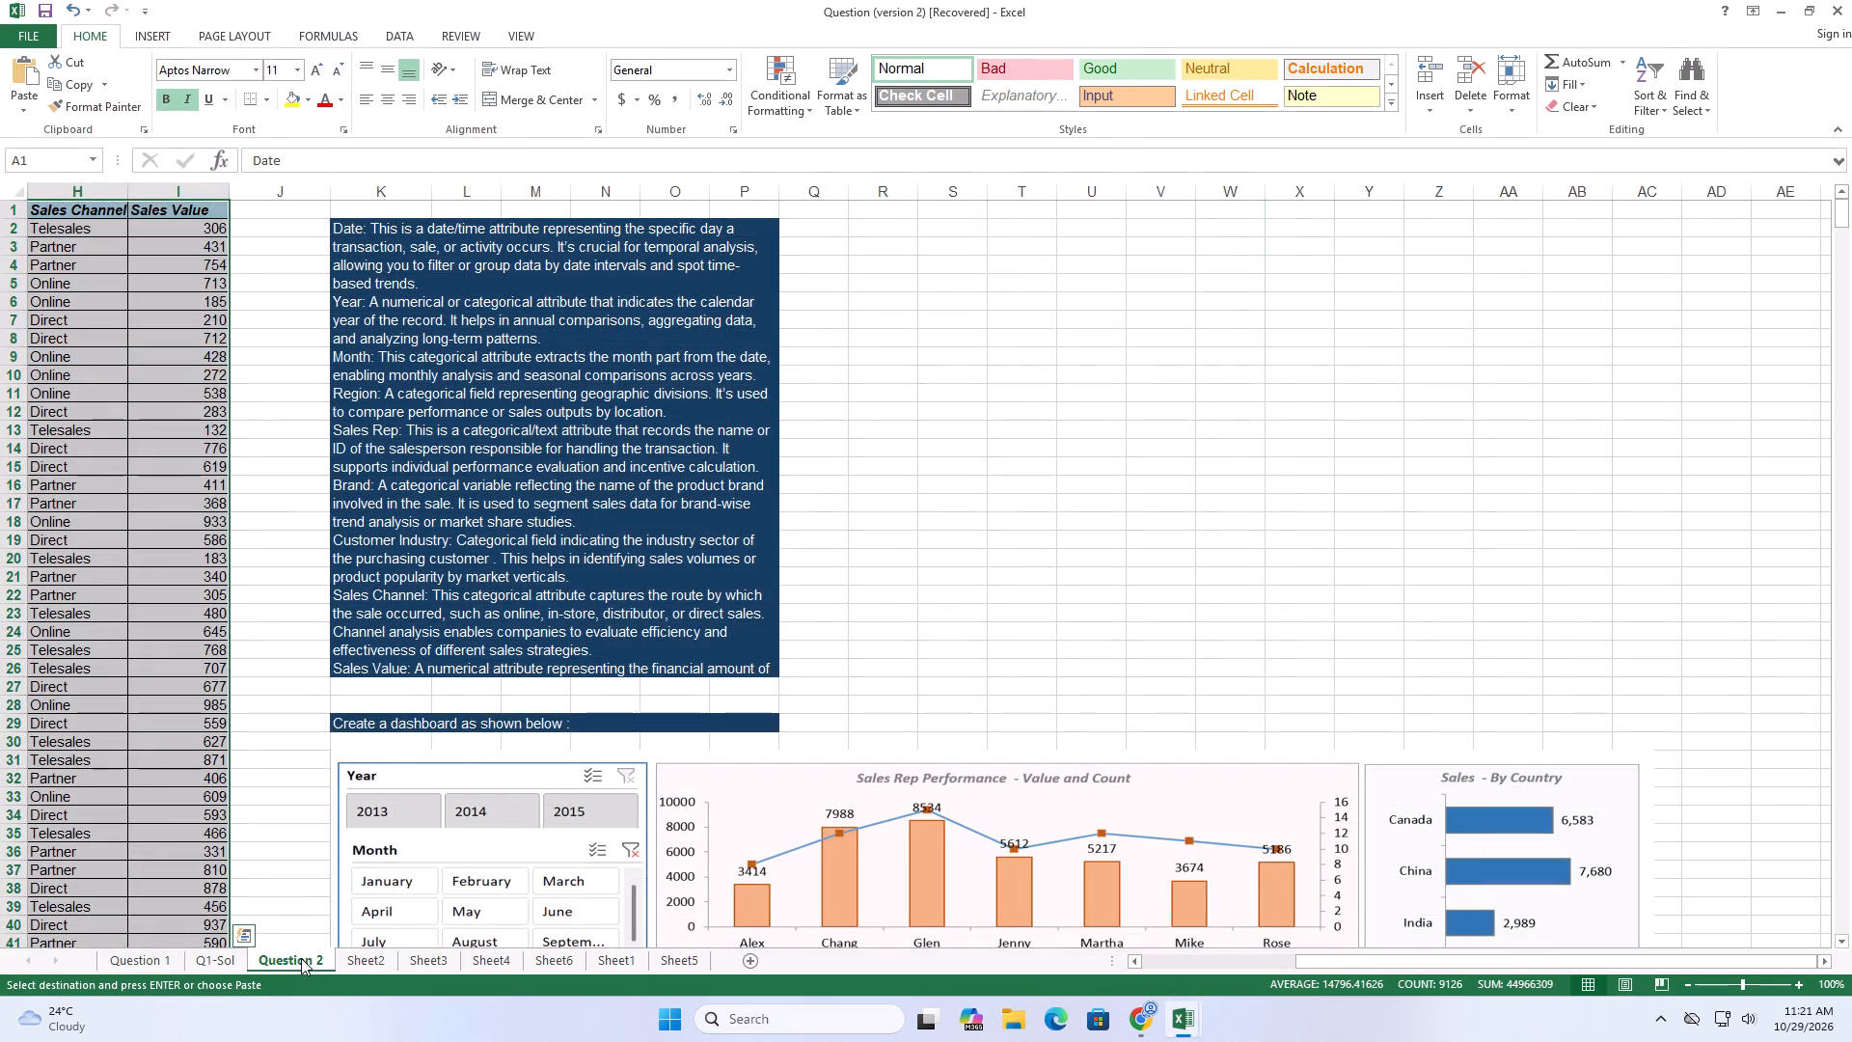
{"action": "scroll", "coordinate": [961, 654], "scroll_direction": "down", "scroll_amount": 5}
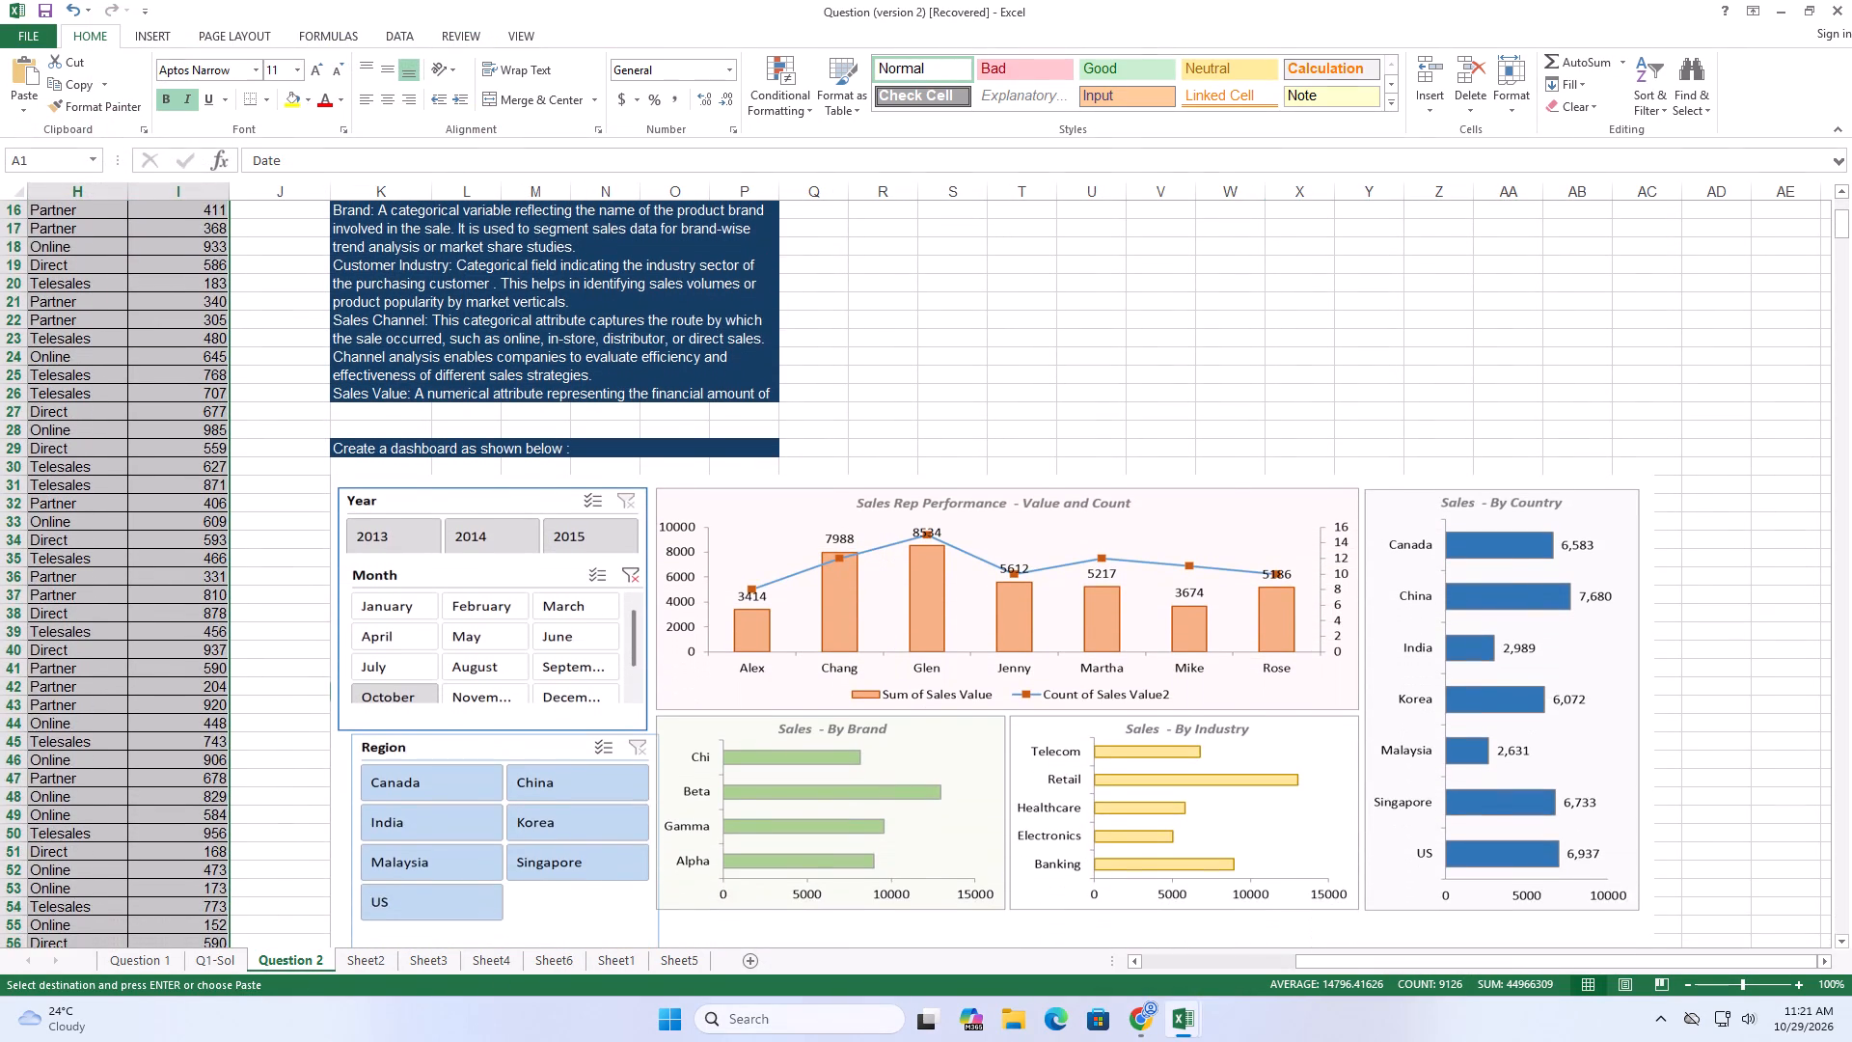
{"action": "scroll", "coordinate": [961, 654], "scroll_direction": "down", "scroll_amount": 2}
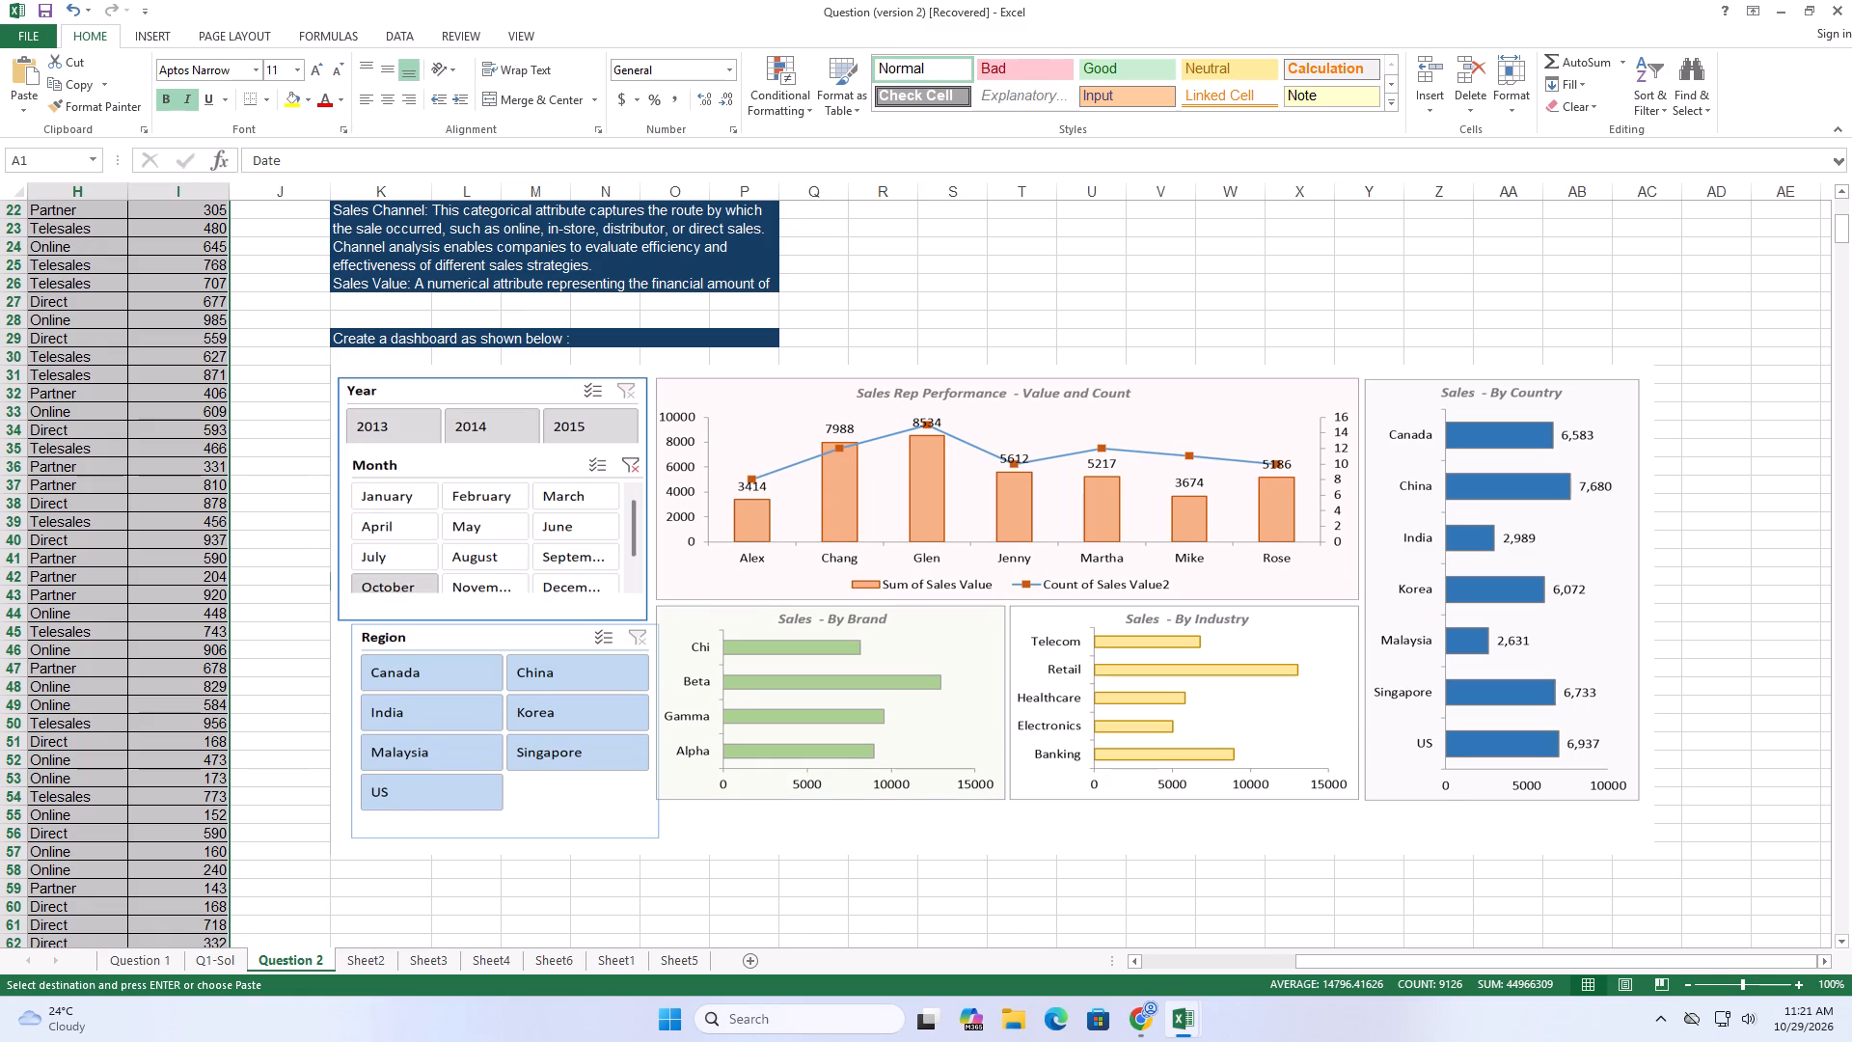
{"action": "left_click", "coordinate": [663, 965]}
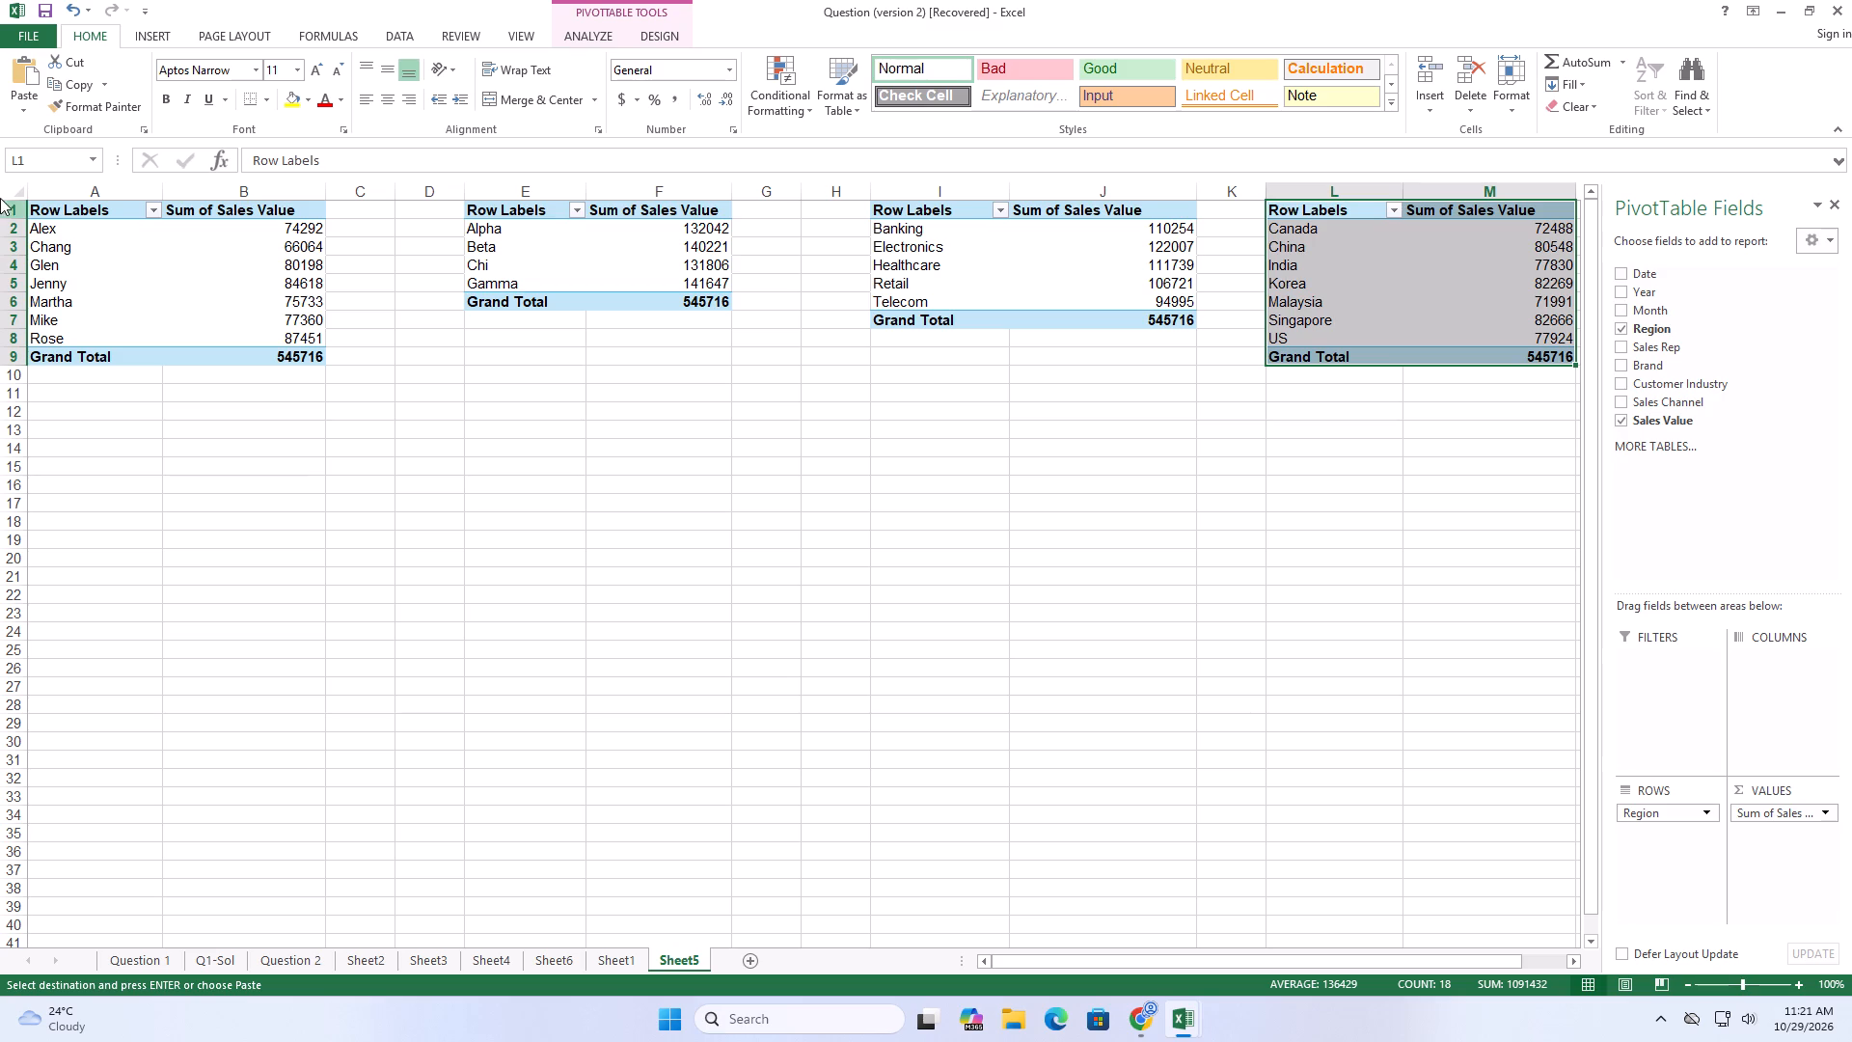
{"action": "left_click_drag", "start_coordinate": [59, 206], "coordinate": [243, 341]}
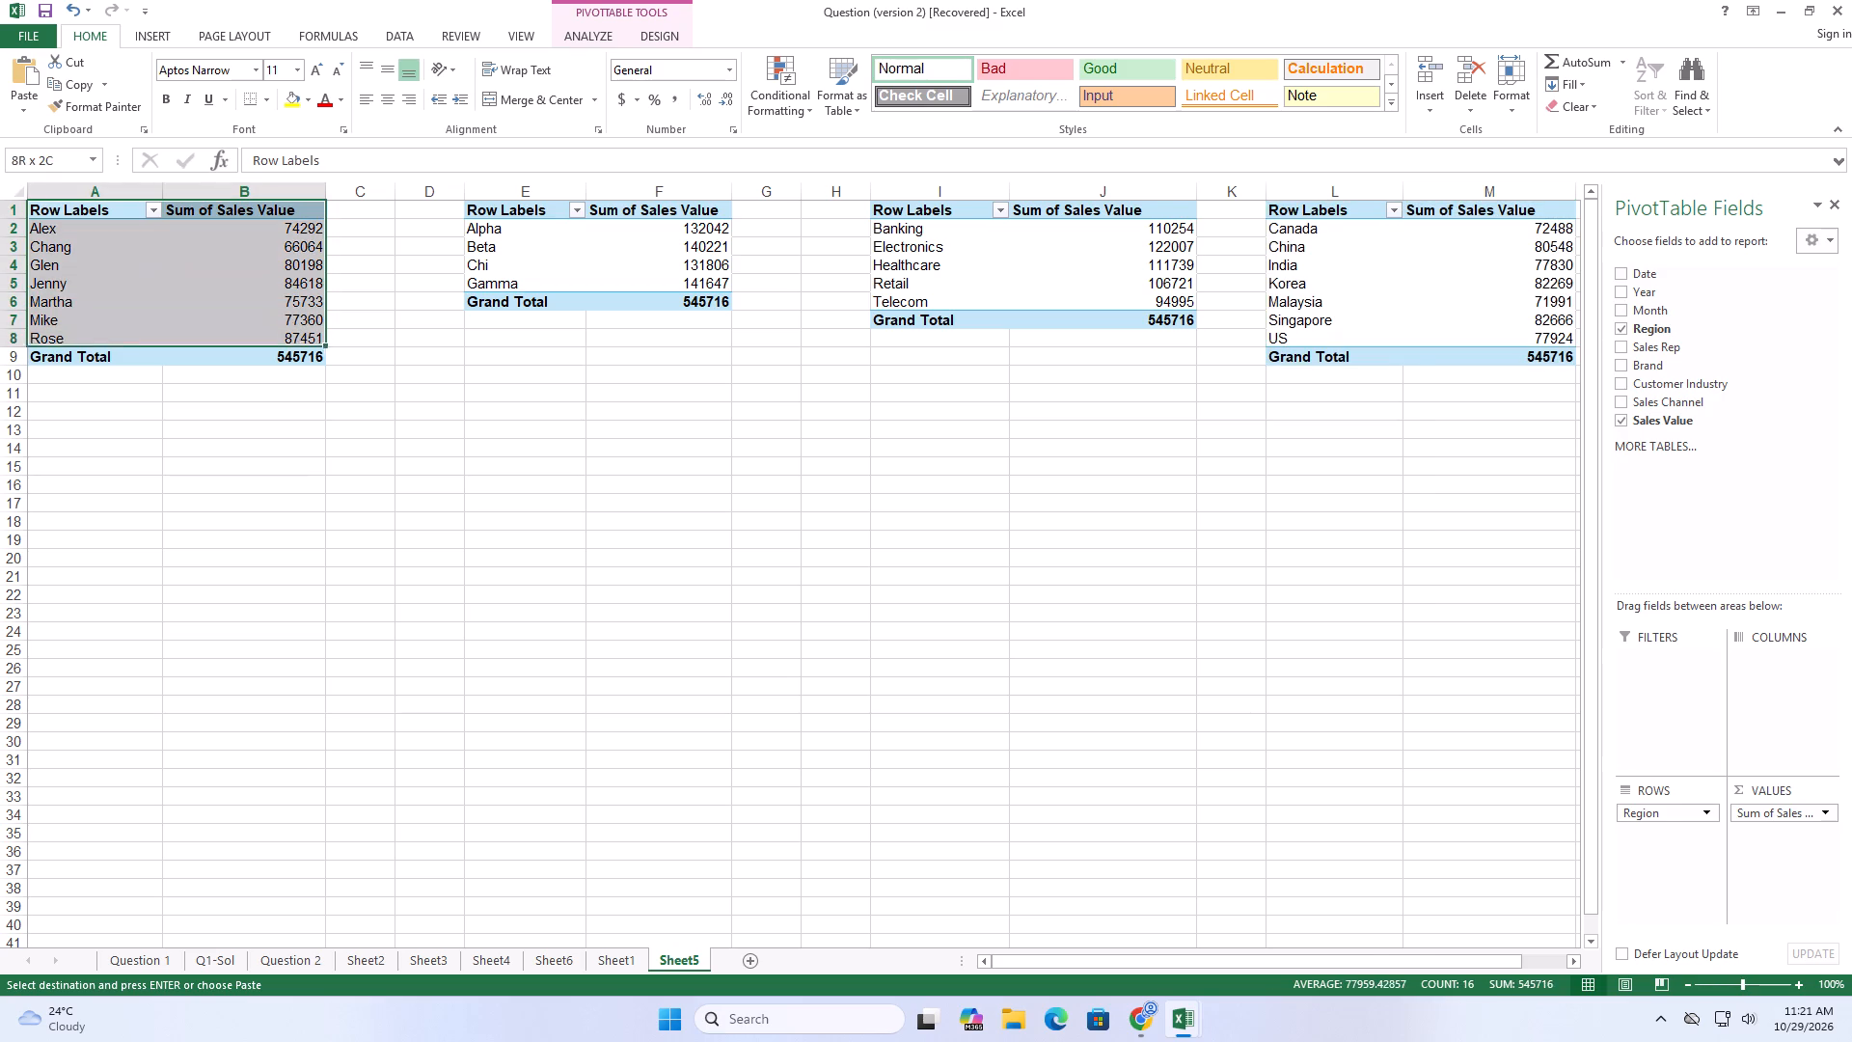
{"action": "left_click_drag", "start_coordinate": [243, 341], "coordinate": [249, 354]}
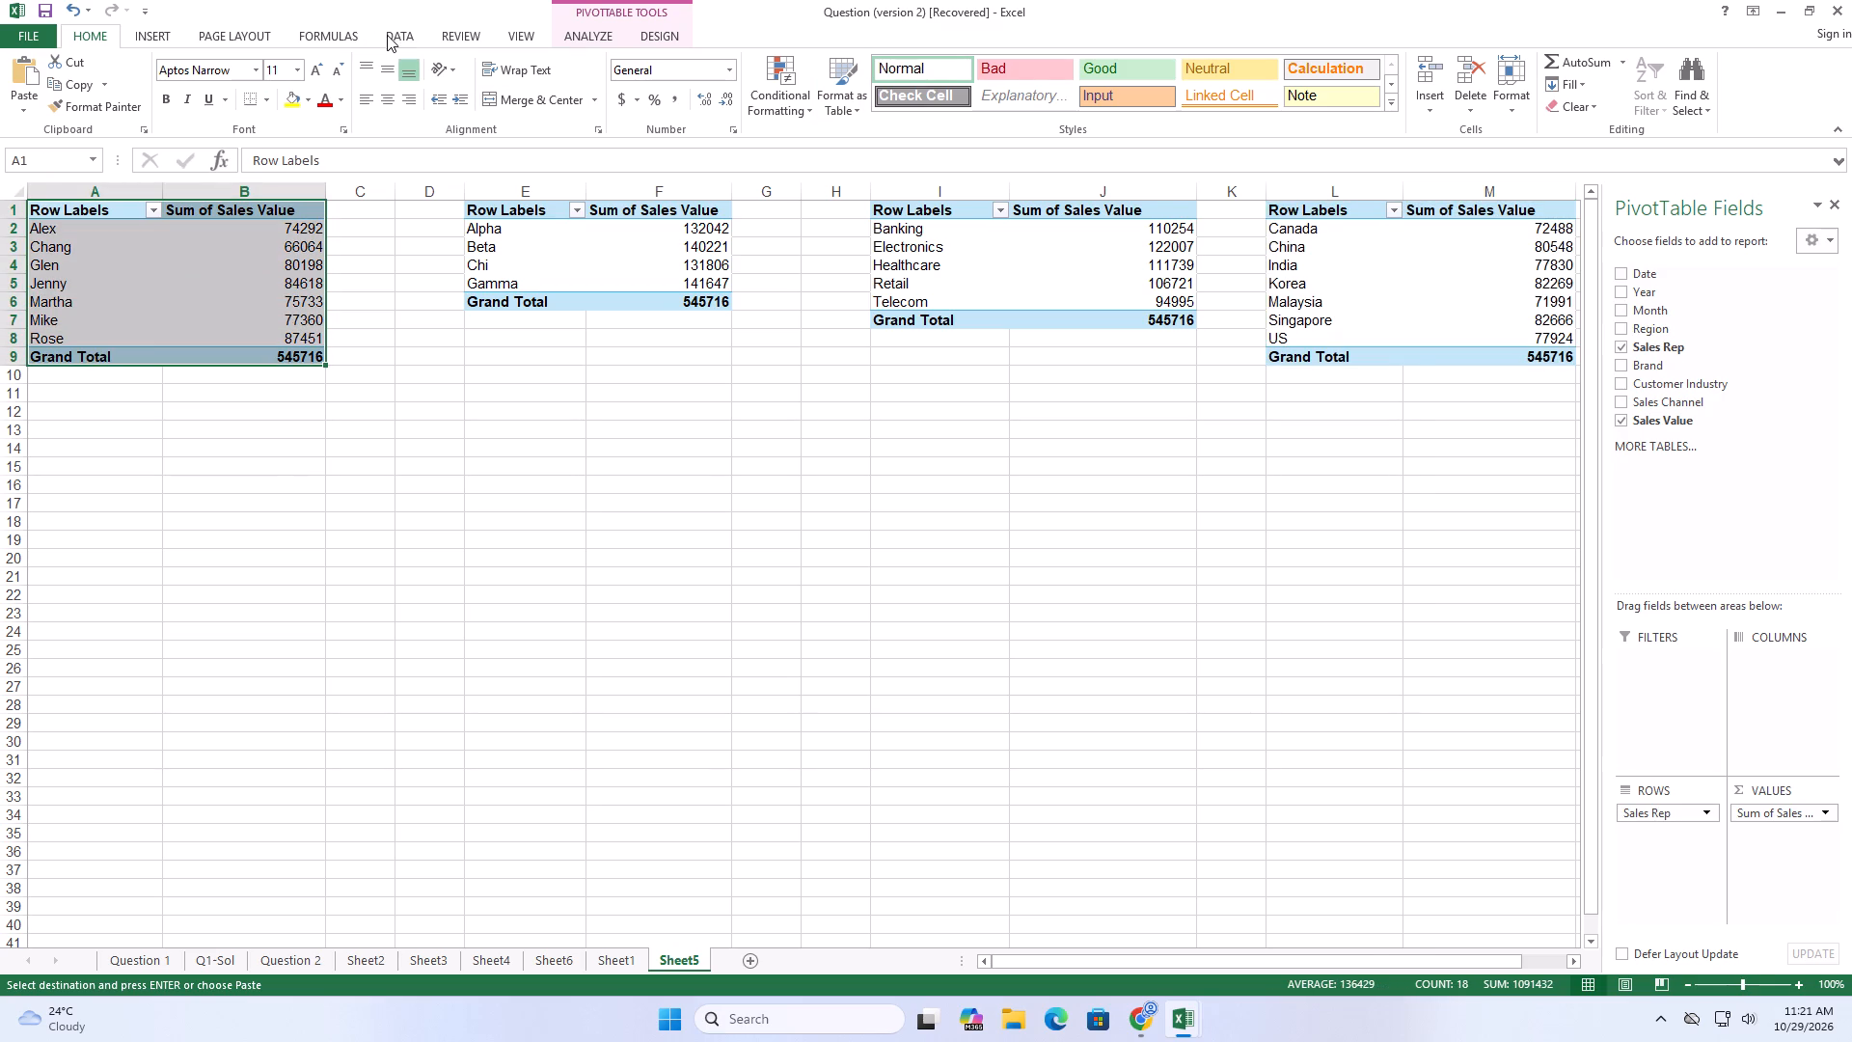
{"action": "left_click", "coordinate": [579, 36]}
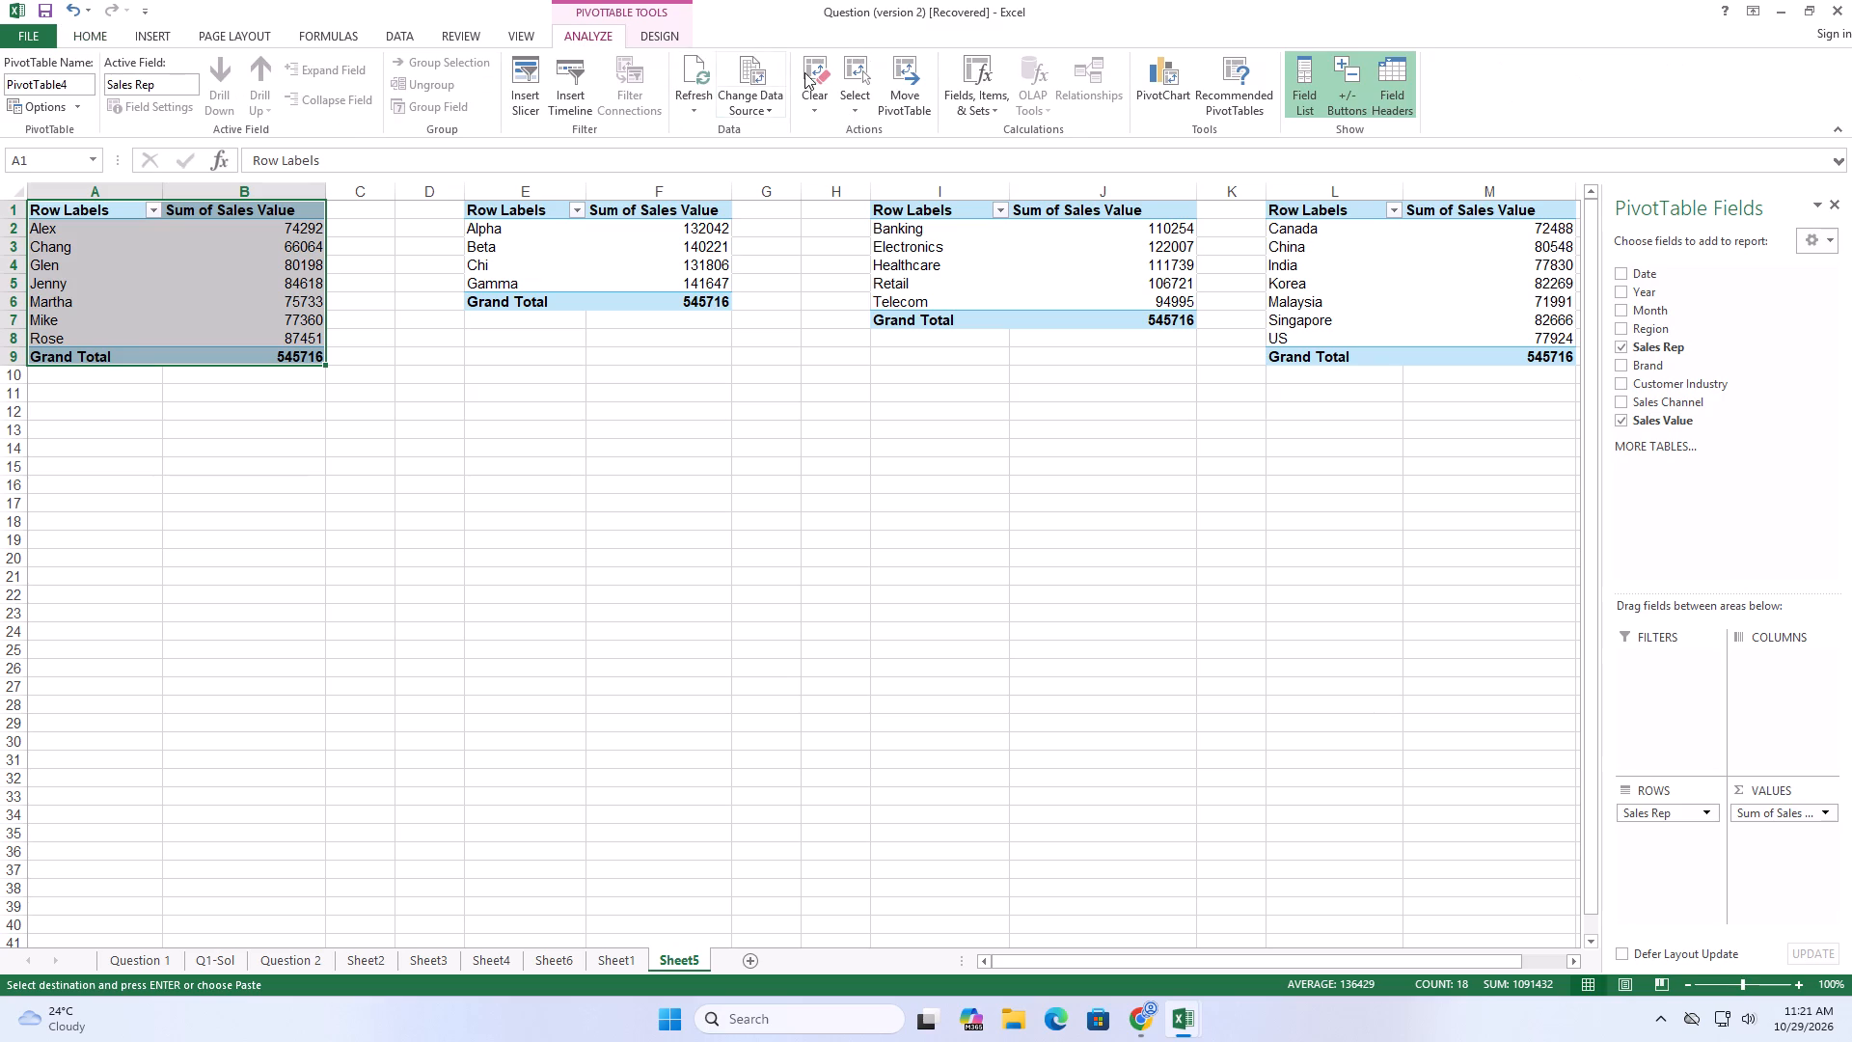
{"action": "left_click", "coordinate": [515, 103]}
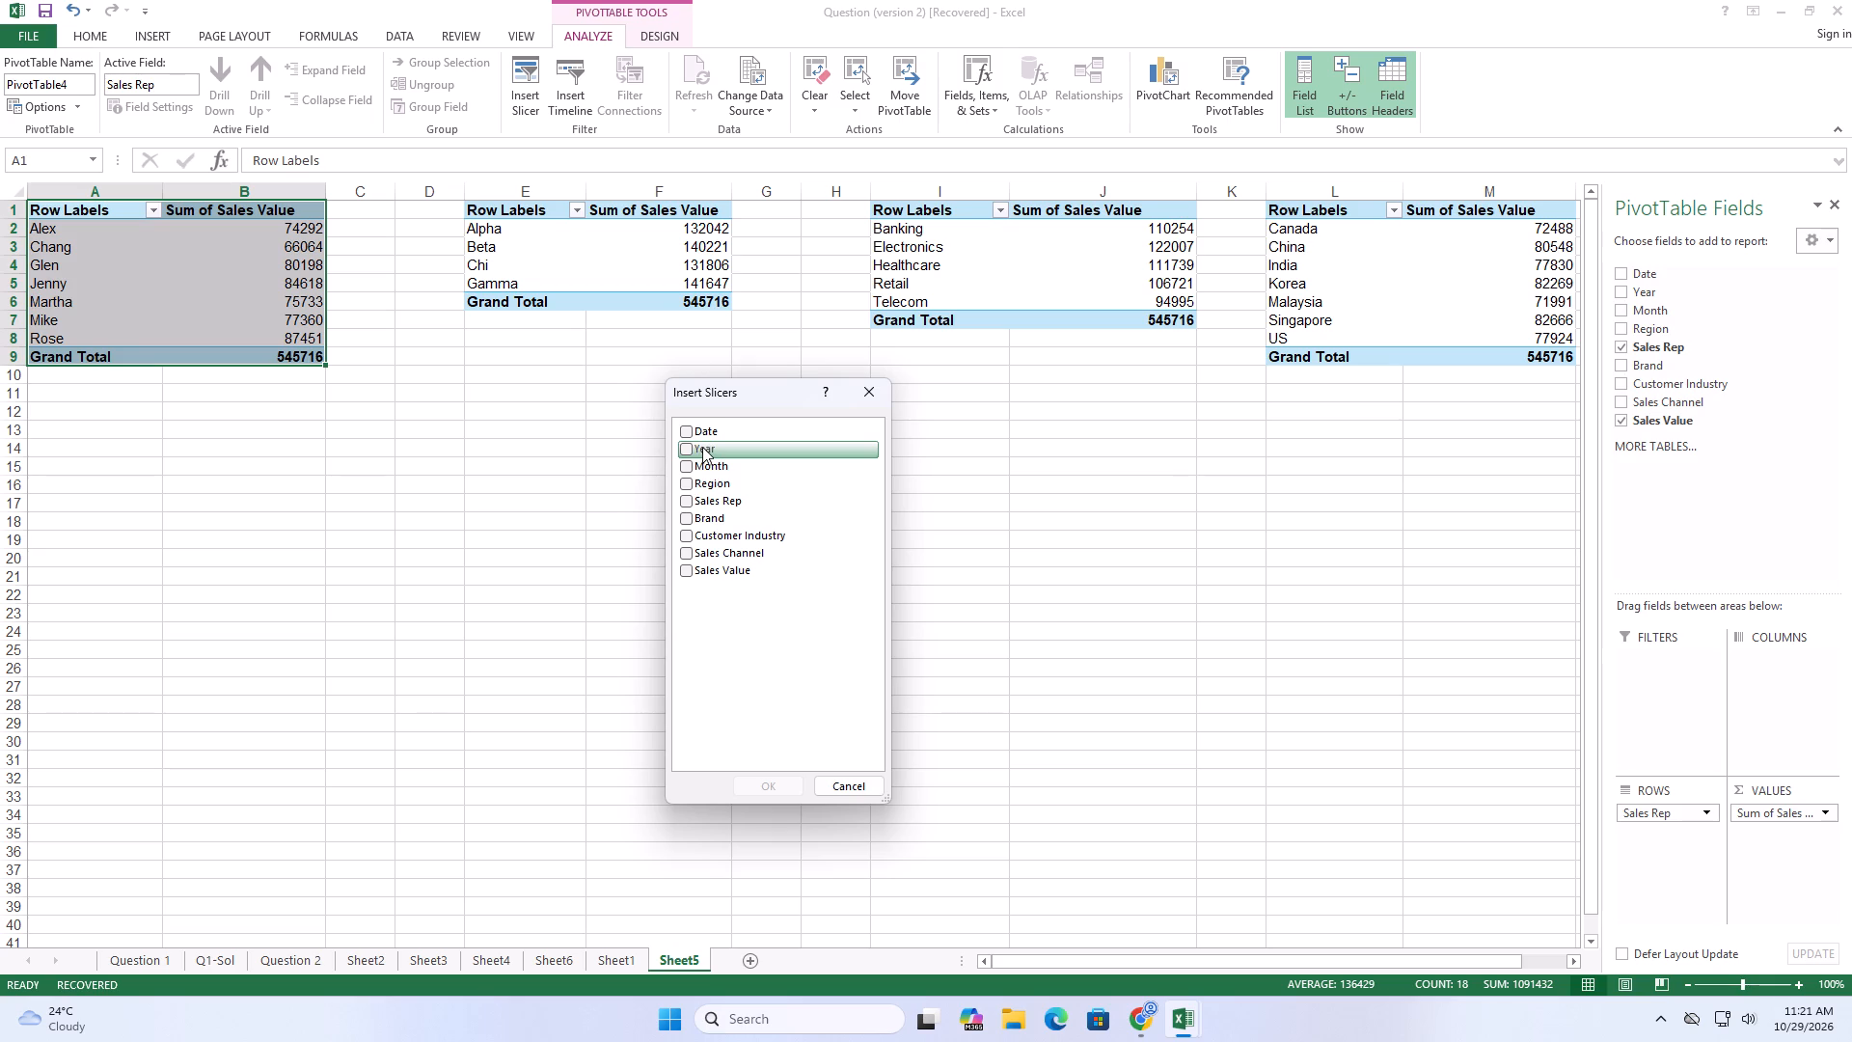
{"action": "left_click", "coordinate": [138, 959]}
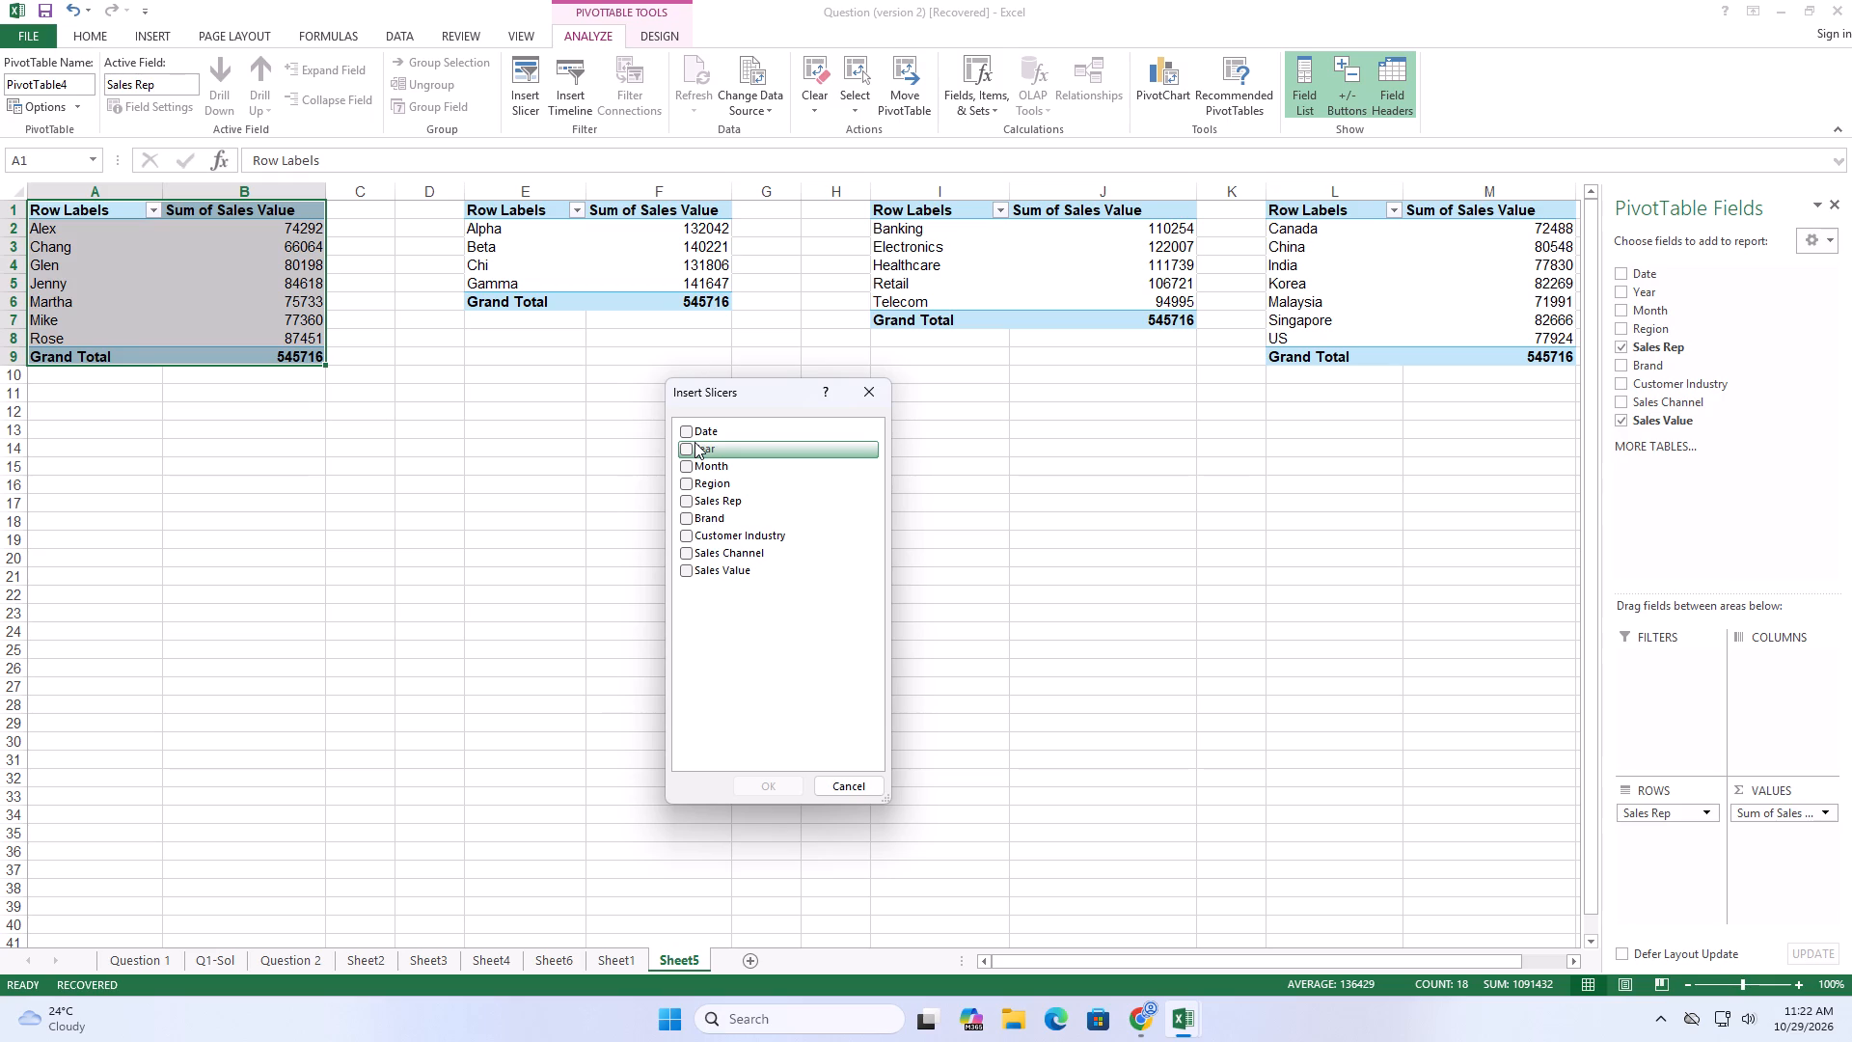
{"action": "left_click", "coordinate": [703, 448]}
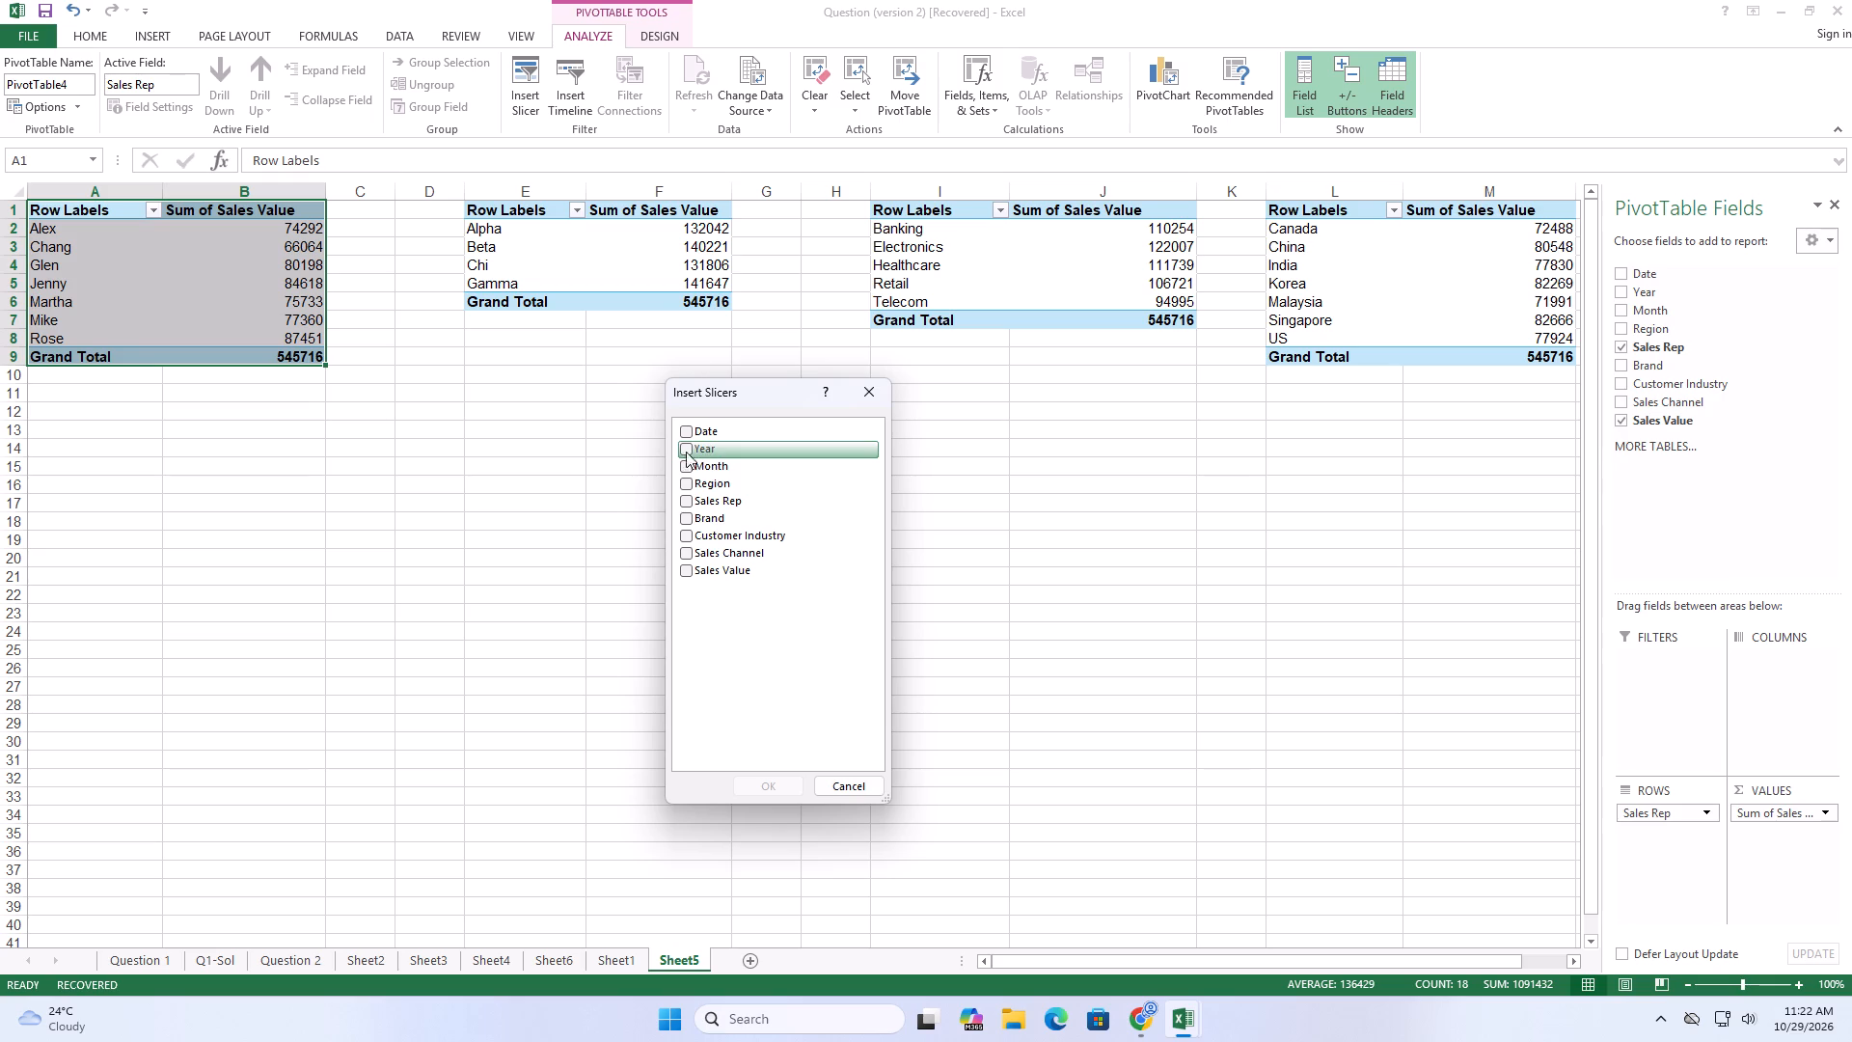
{"action": "left_click", "coordinate": [680, 451]}
{"action": "left_click", "coordinate": [681, 464]}
{"action": "left_click", "coordinate": [687, 481]}
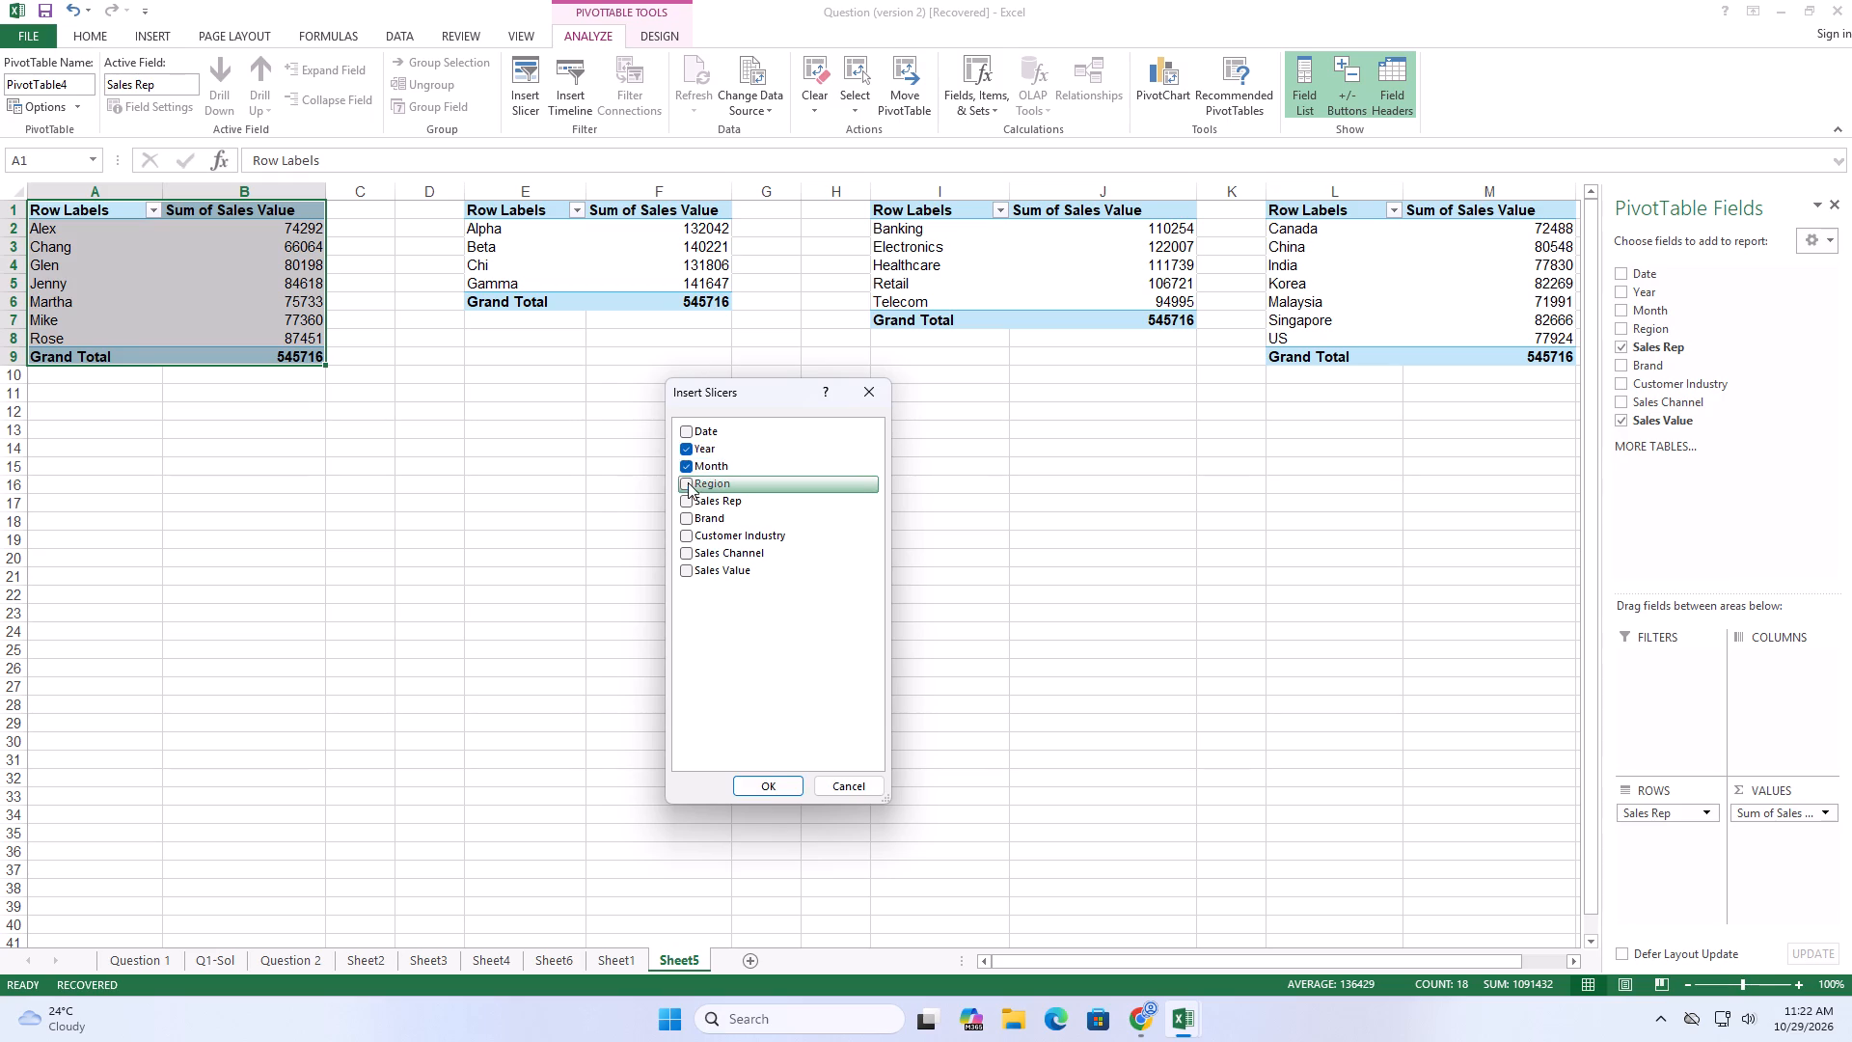
{"action": "left_click", "coordinate": [766, 784]}
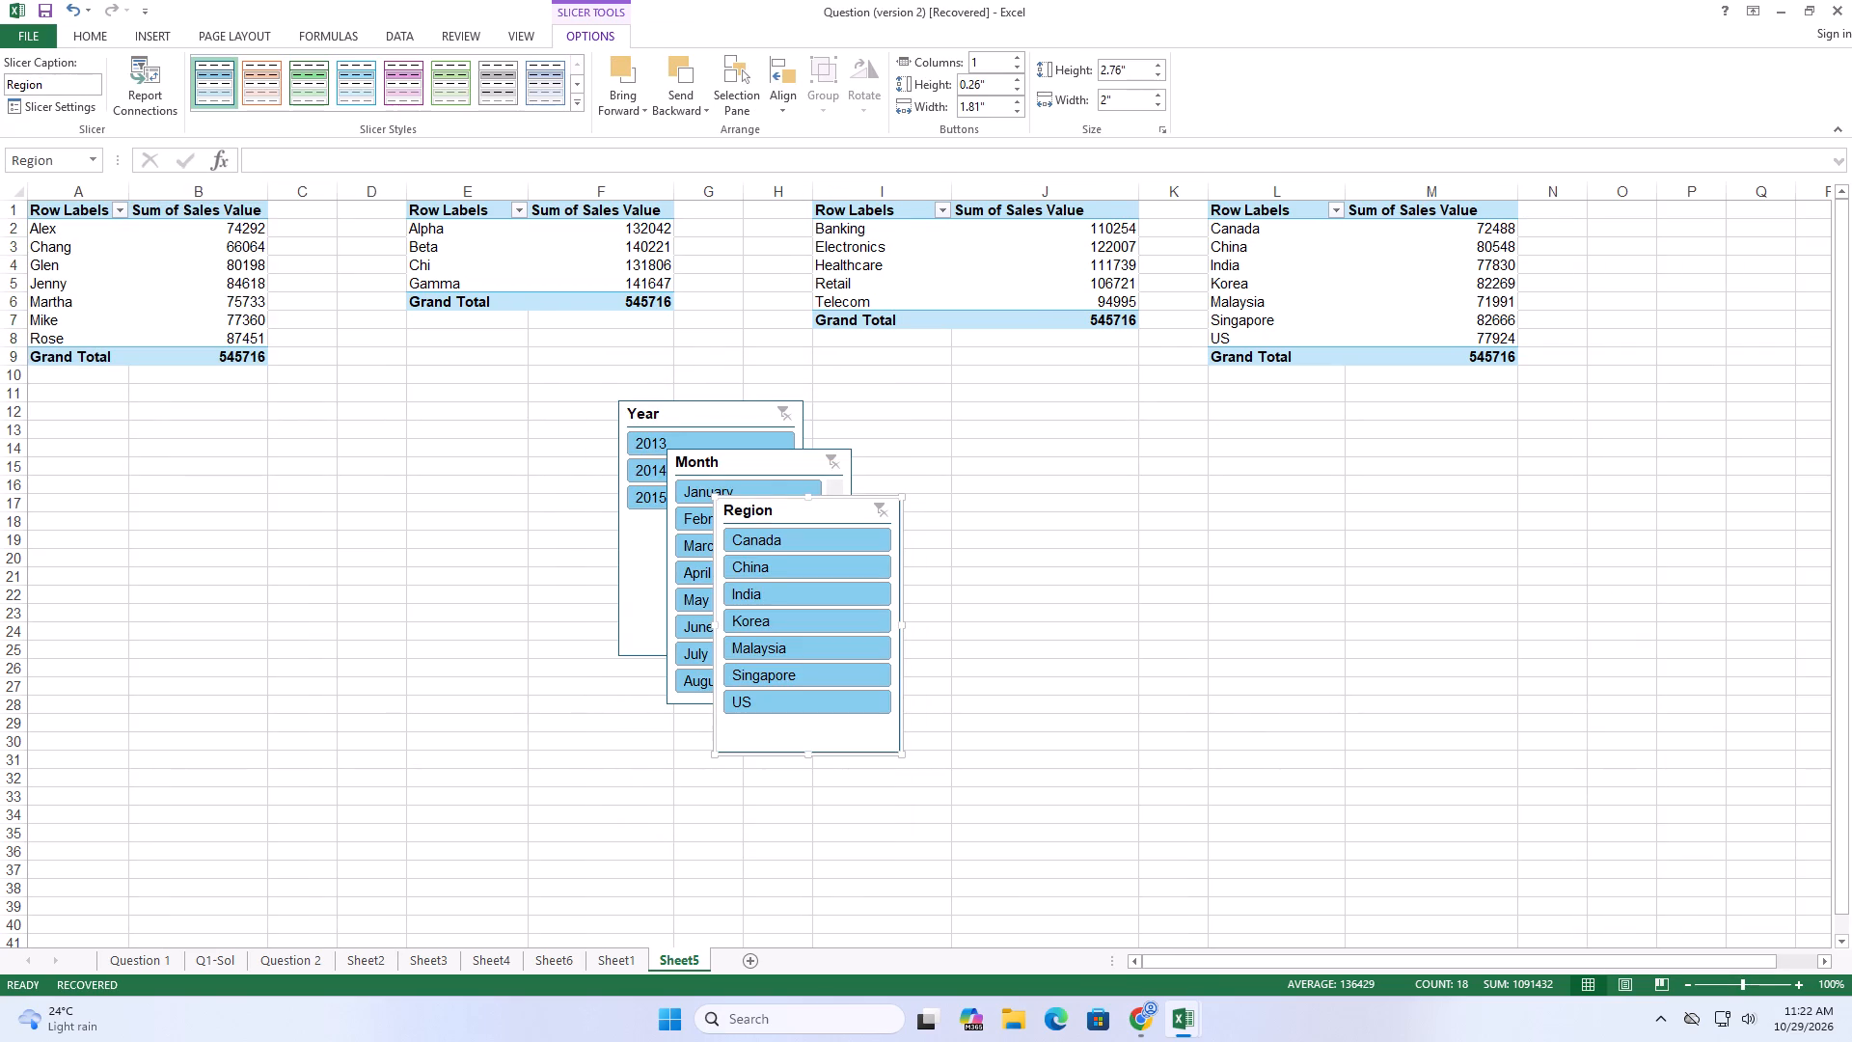
Spread the overlapping Year, Month and Region slicers side by side below the PivotTables on Sheet5.
{"action": "left_click", "coordinate": [677, 404]}
{"action": "left_click_drag", "start_coordinate": [677, 408], "coordinate": [262, 414]}
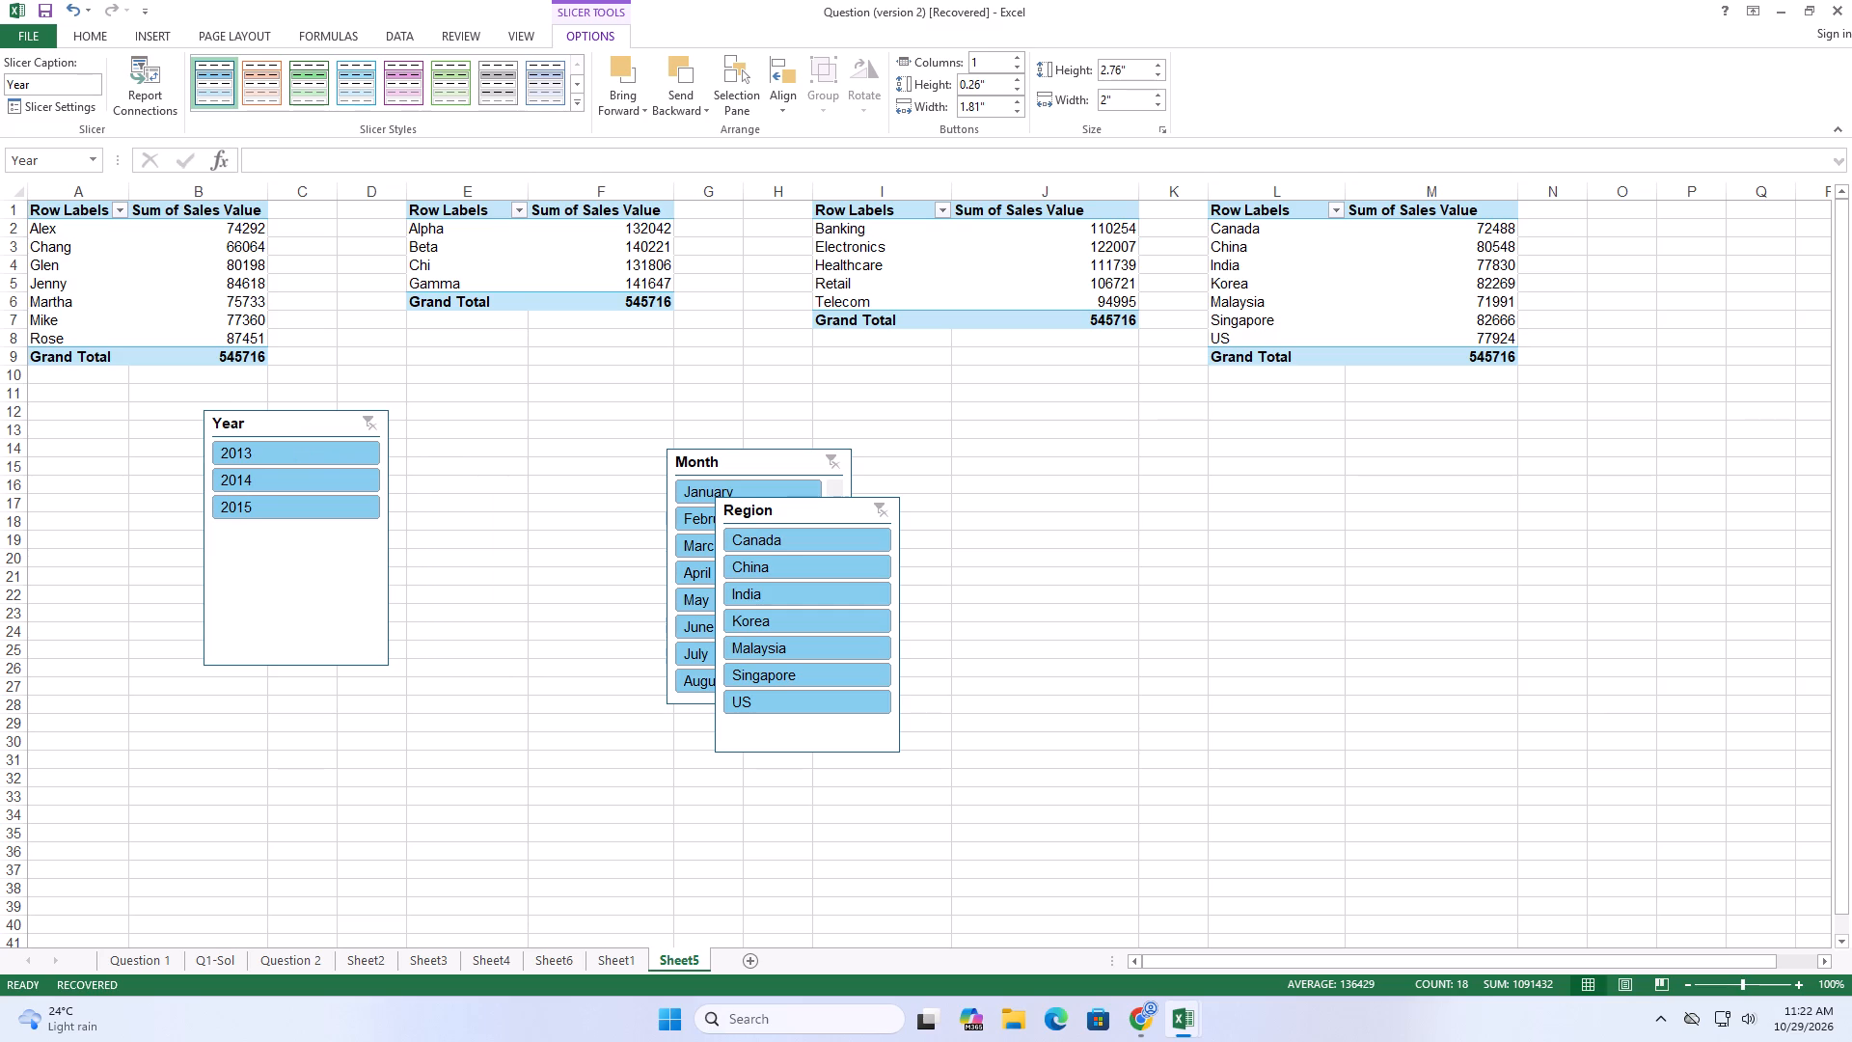
{"action": "left_click_drag", "start_coordinate": [722, 460], "coordinate": [493, 441]}
{"action": "left_click_drag", "start_coordinate": [761, 507], "coordinate": [692, 494]}
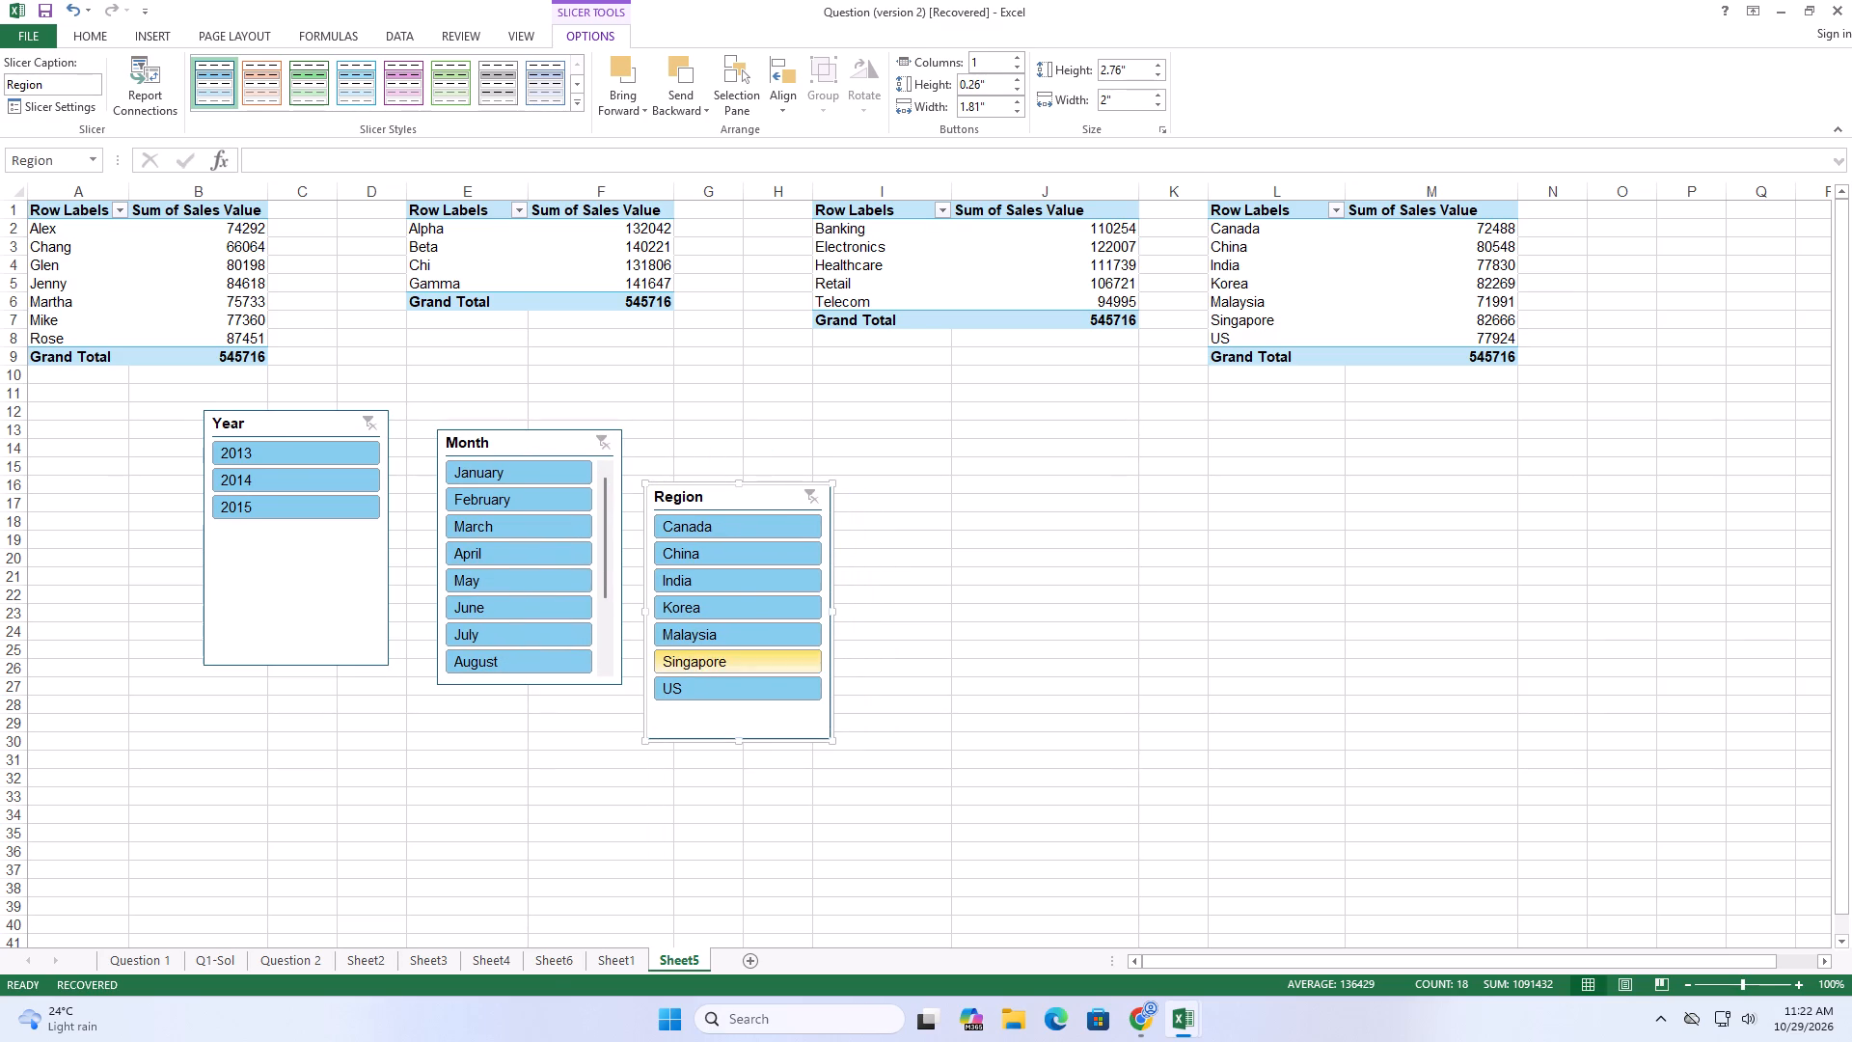
Select the Sales Rep PivotTable range A1:B9 on Sheet5 as chart source, checking it against the Question 2 reference dashboard.
{"action": "left_click", "coordinate": [303, 960]}
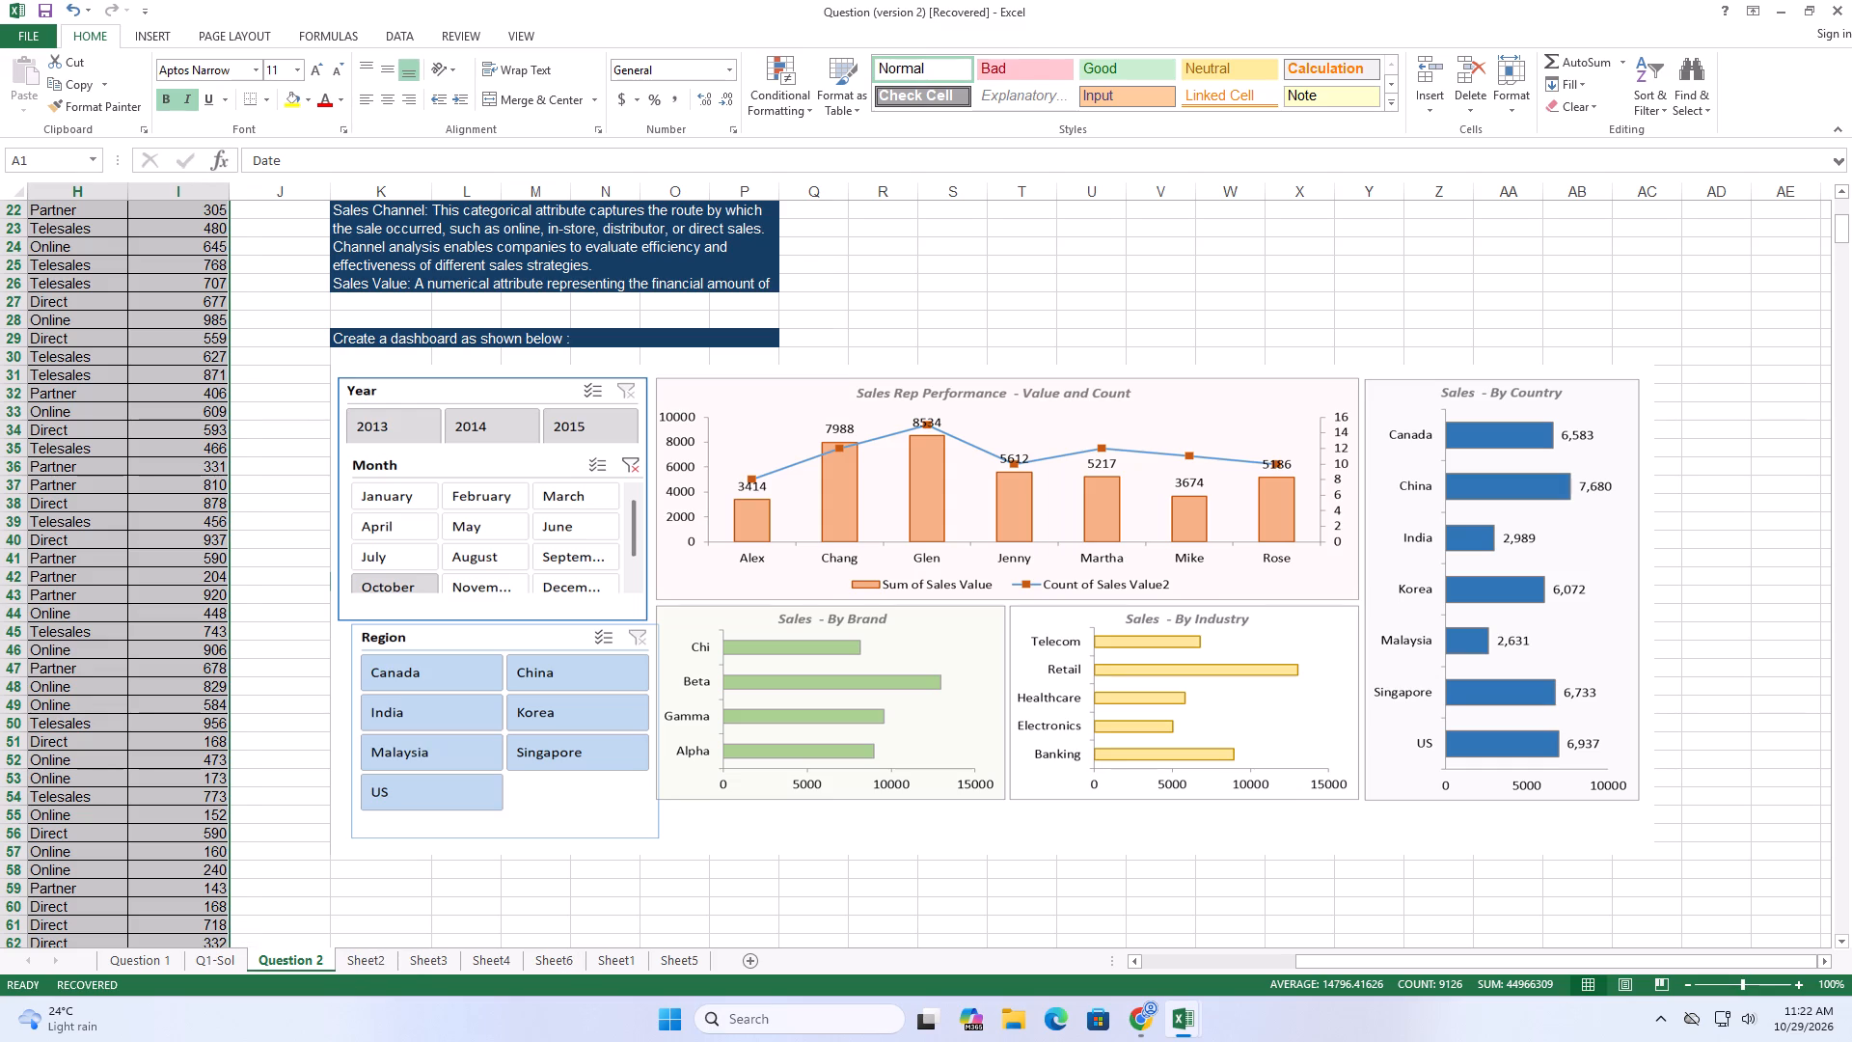
{"action": "left_click", "coordinate": [460, 467]}
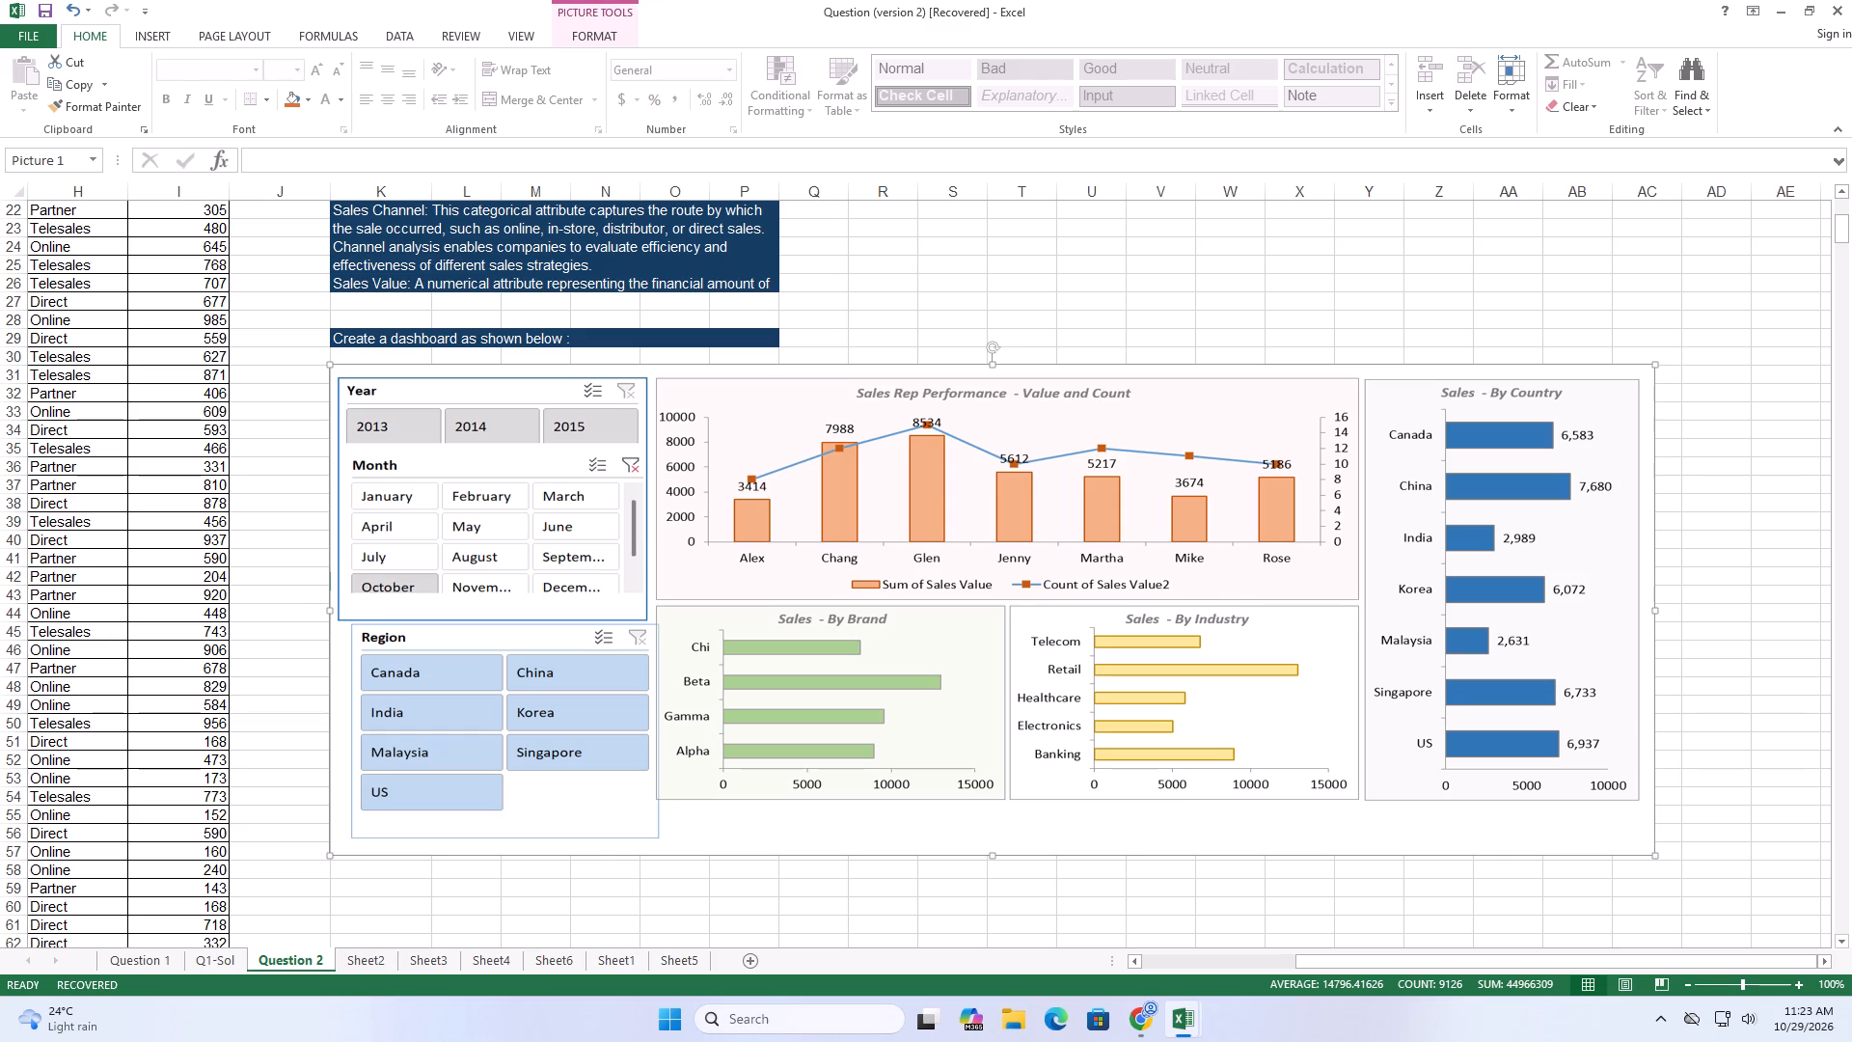
{"action": "left_click", "coordinate": [673, 959]}
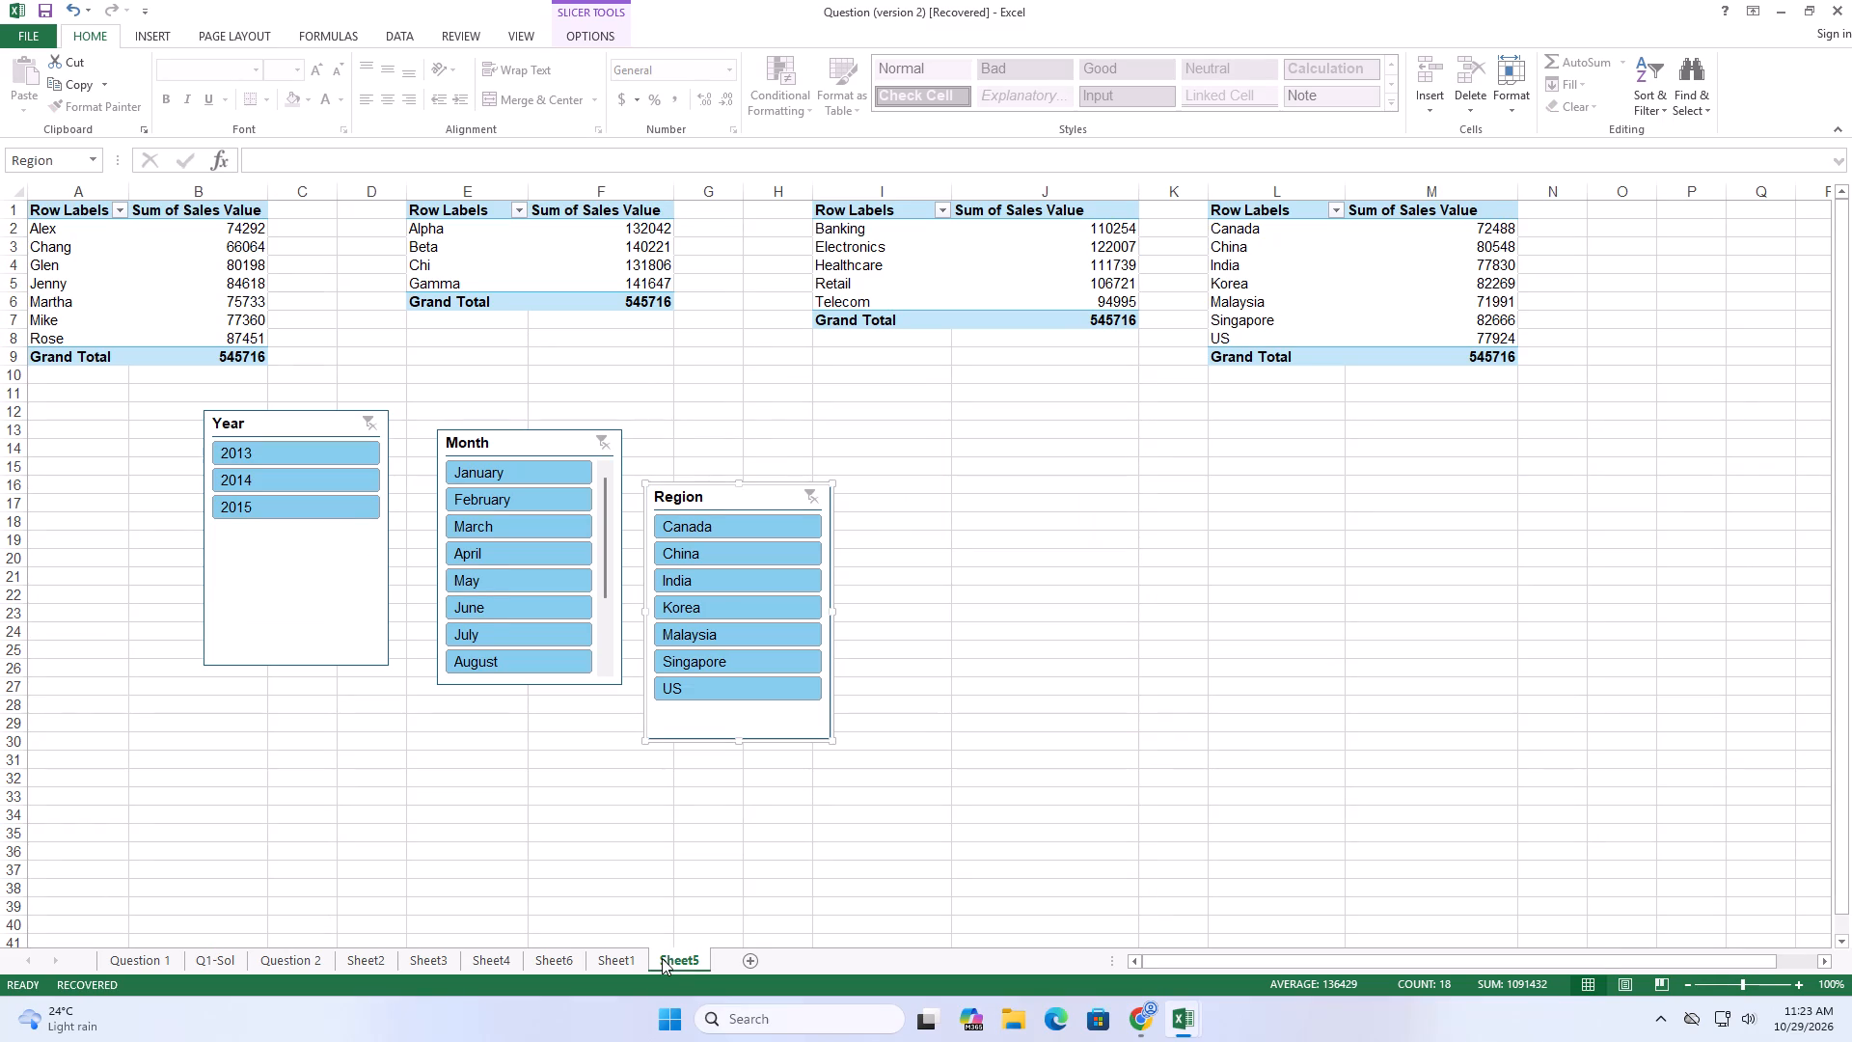
{"action": "scroll", "coordinate": [867, 740], "scroll_direction": "up", "scroll_amount": 3}
{"action": "left_click_drag", "start_coordinate": [50, 211], "coordinate": [120, 239]}
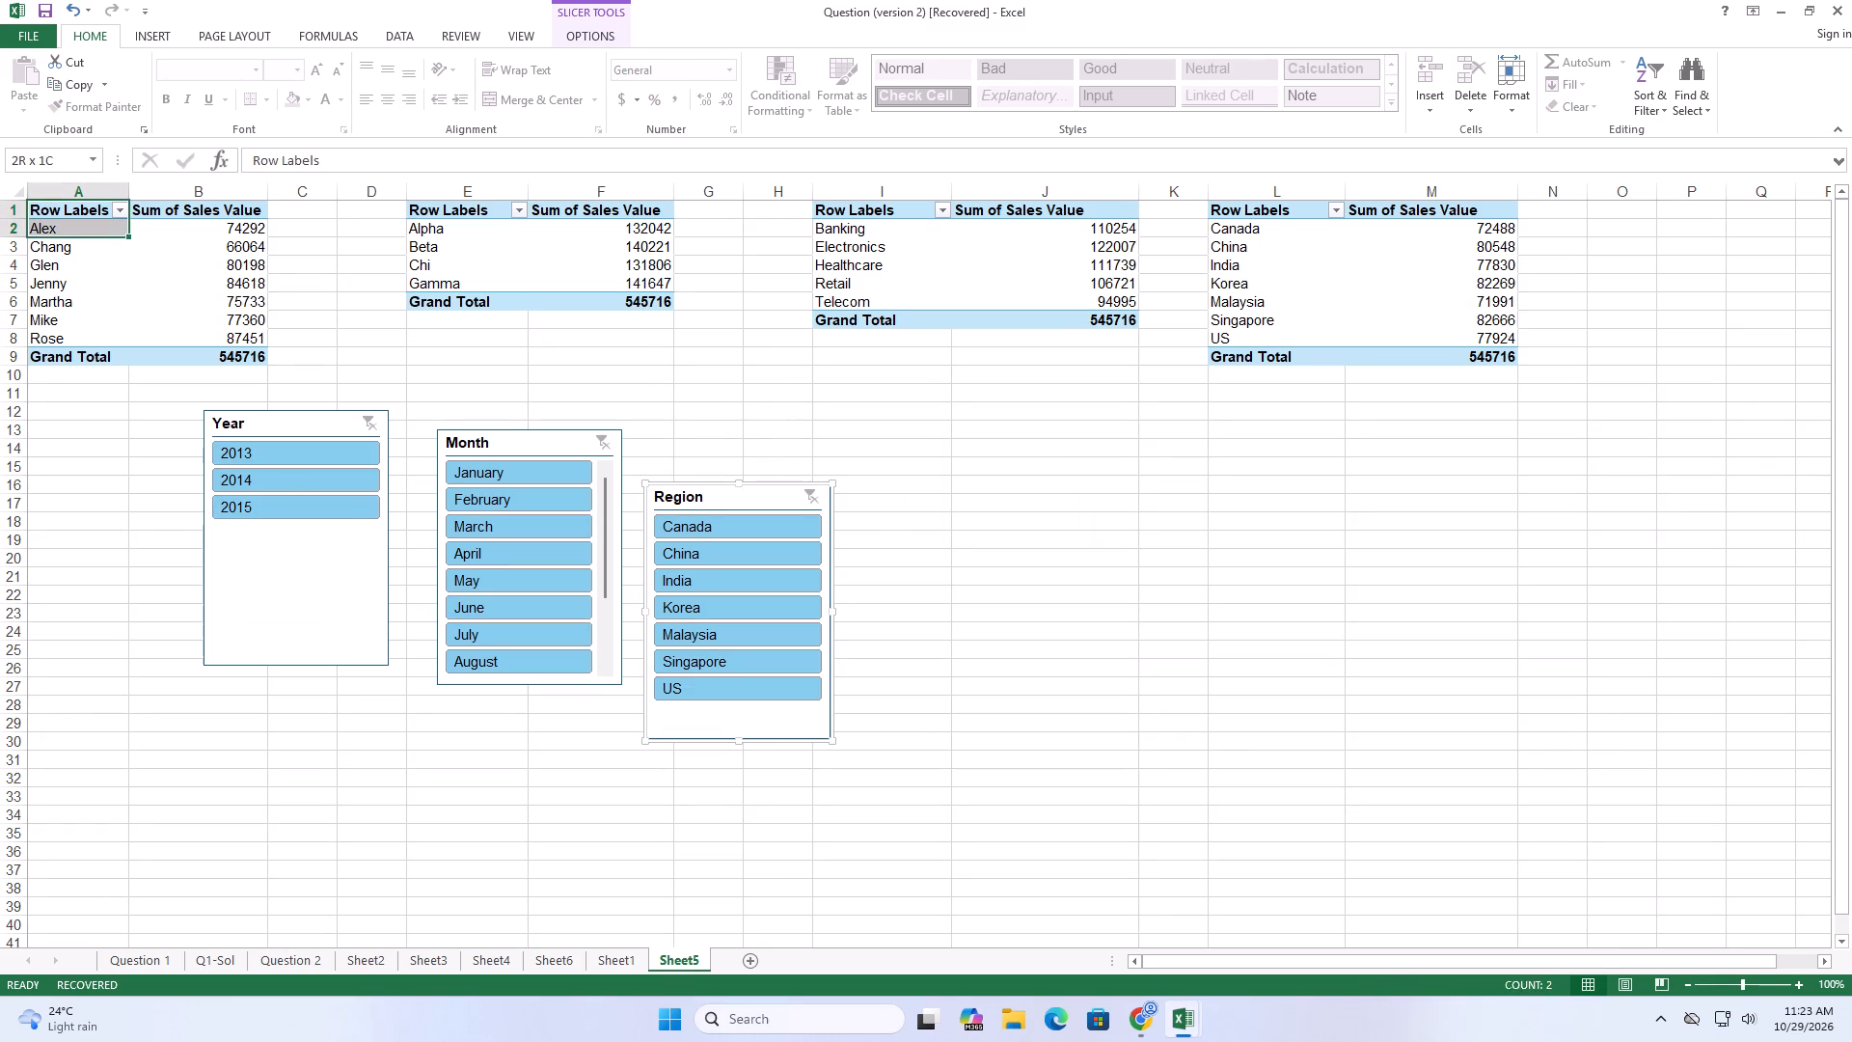
{"action": "left_click_drag", "start_coordinate": [120, 239], "coordinate": [161, 260]}
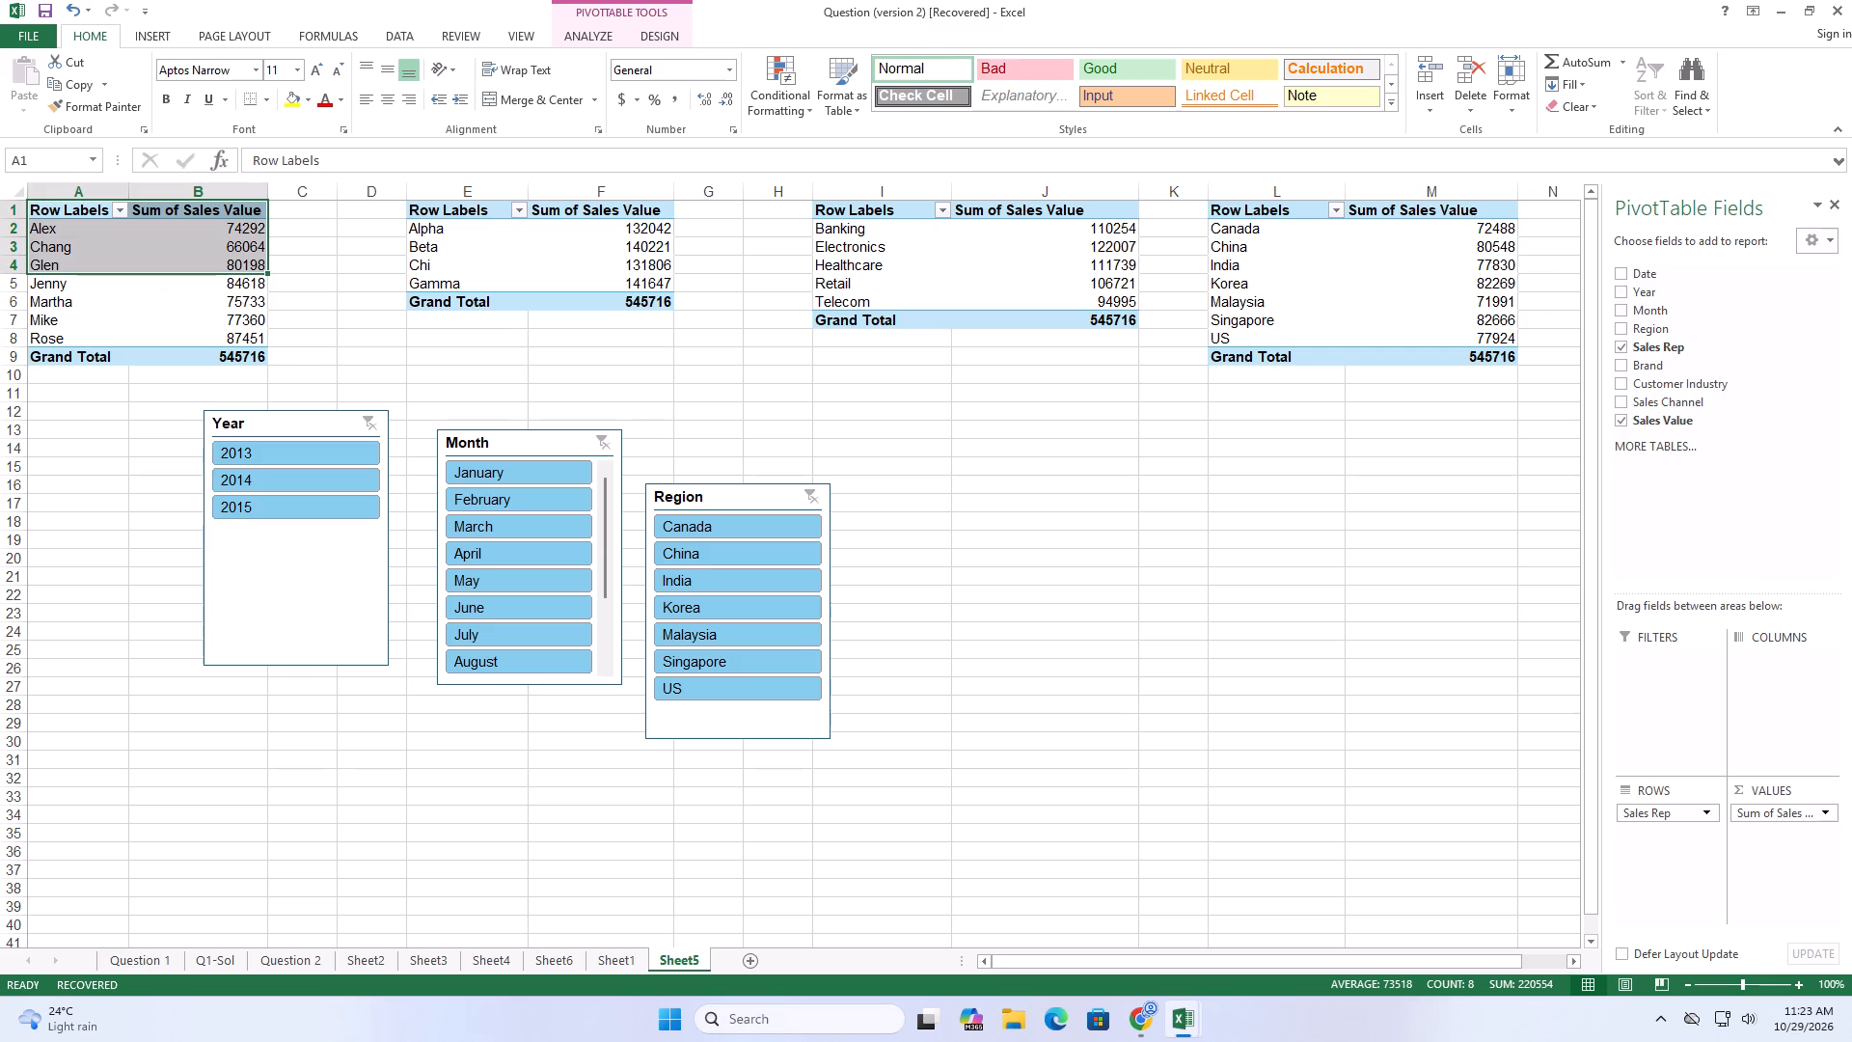
{"action": "left_click", "coordinate": [71, 468]}
{"action": "left_click_drag", "start_coordinate": [46, 212], "coordinate": [189, 325]}
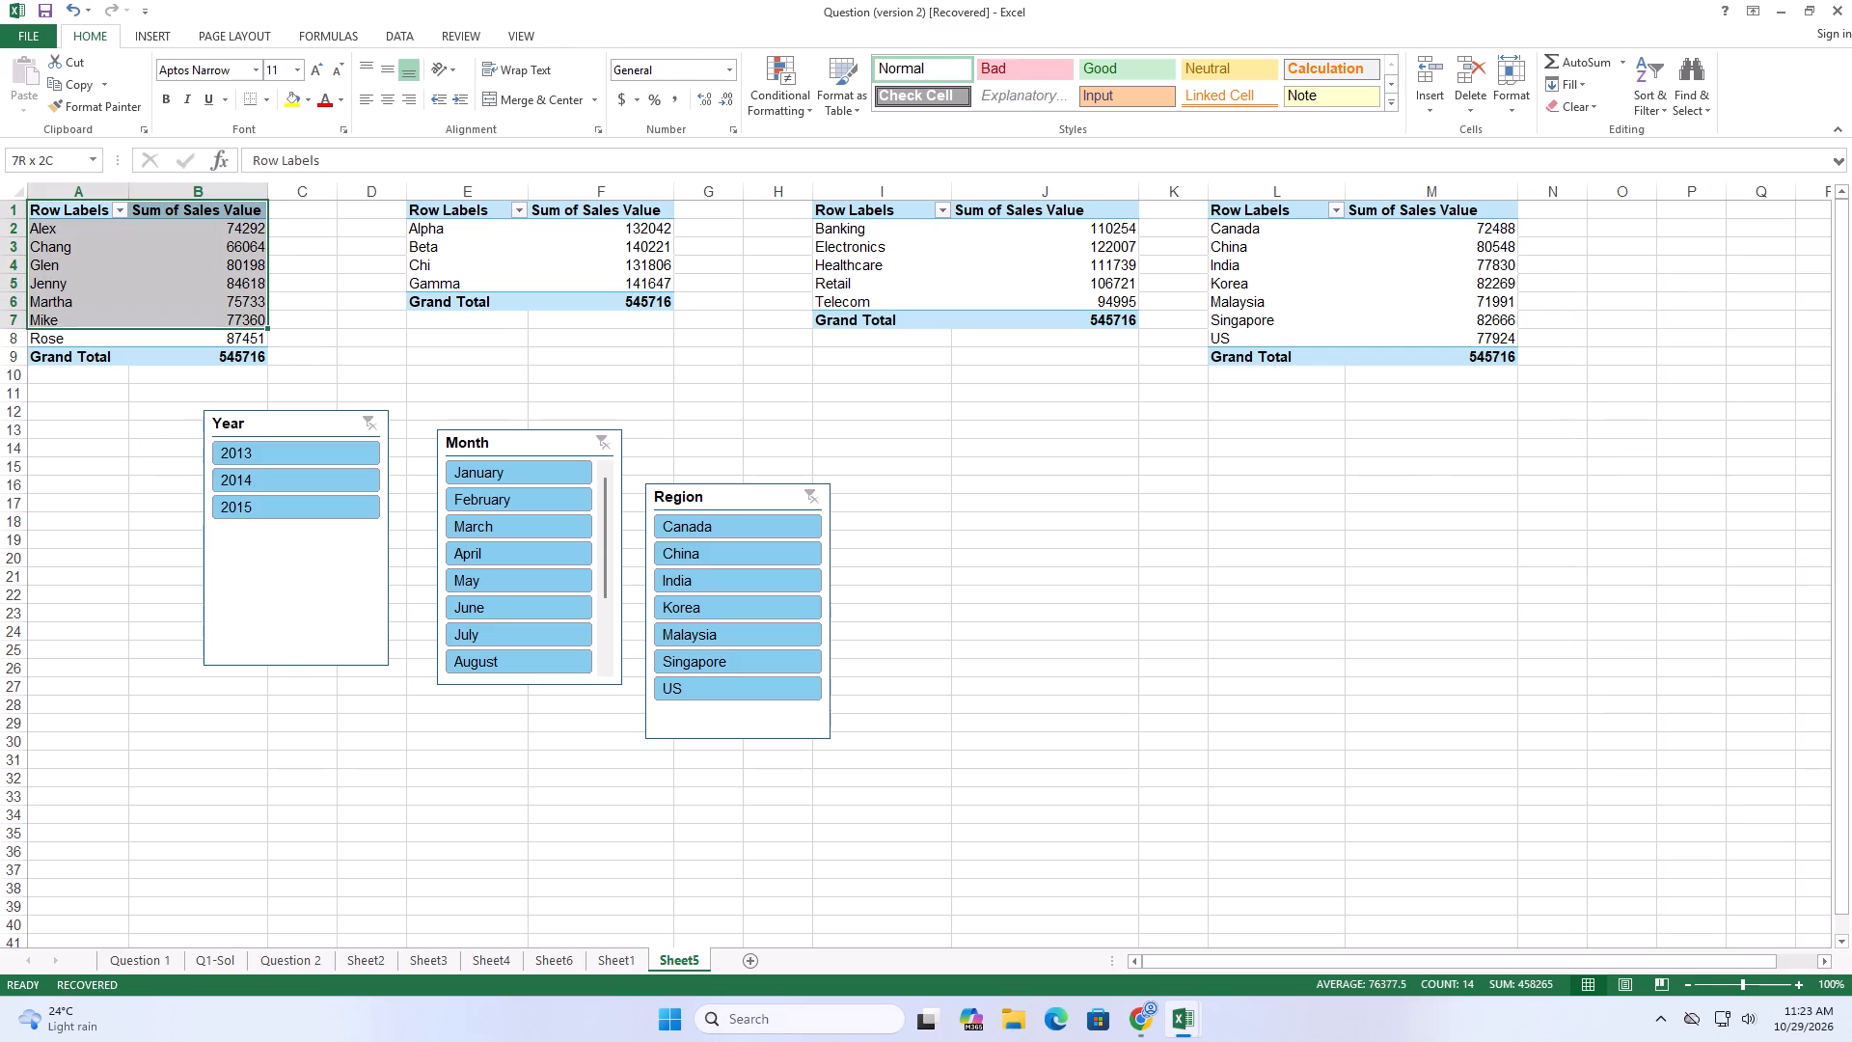
{"action": "left_click_drag", "start_coordinate": [189, 325], "coordinate": [199, 351]}
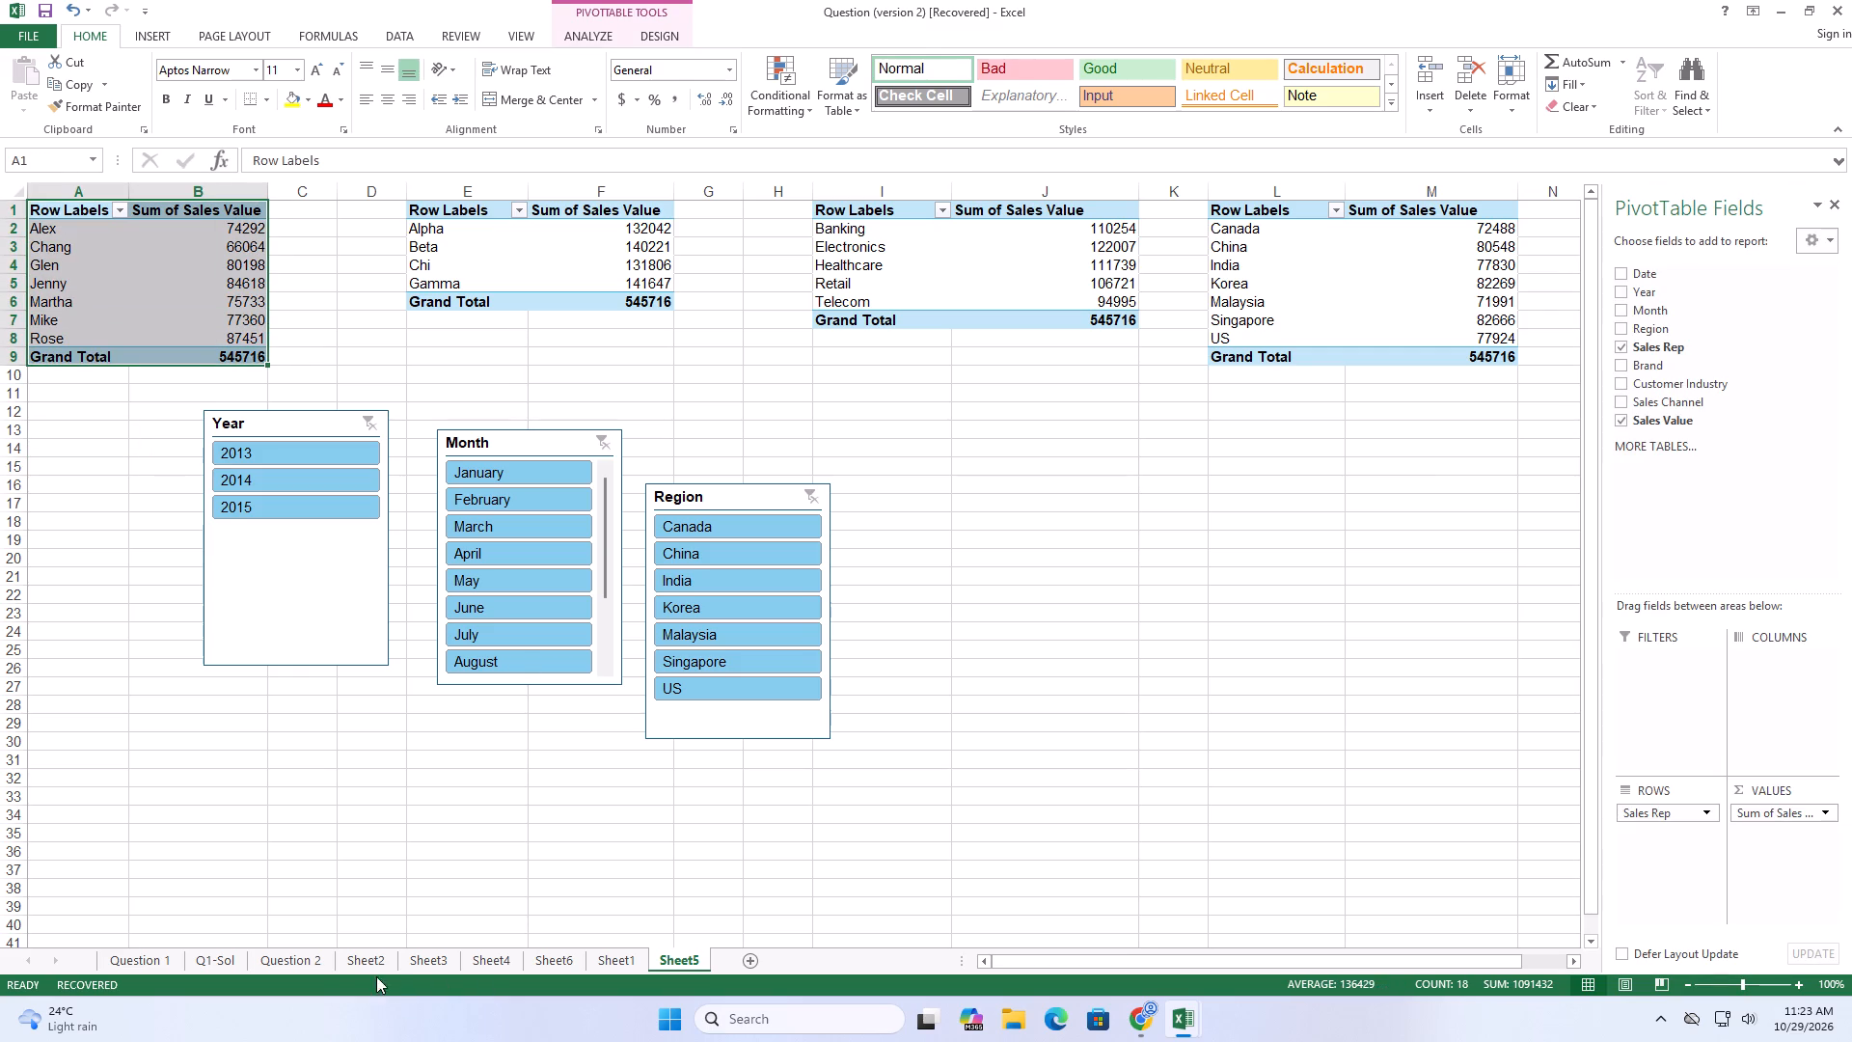
{"action": "left_click", "coordinate": [280, 958]}
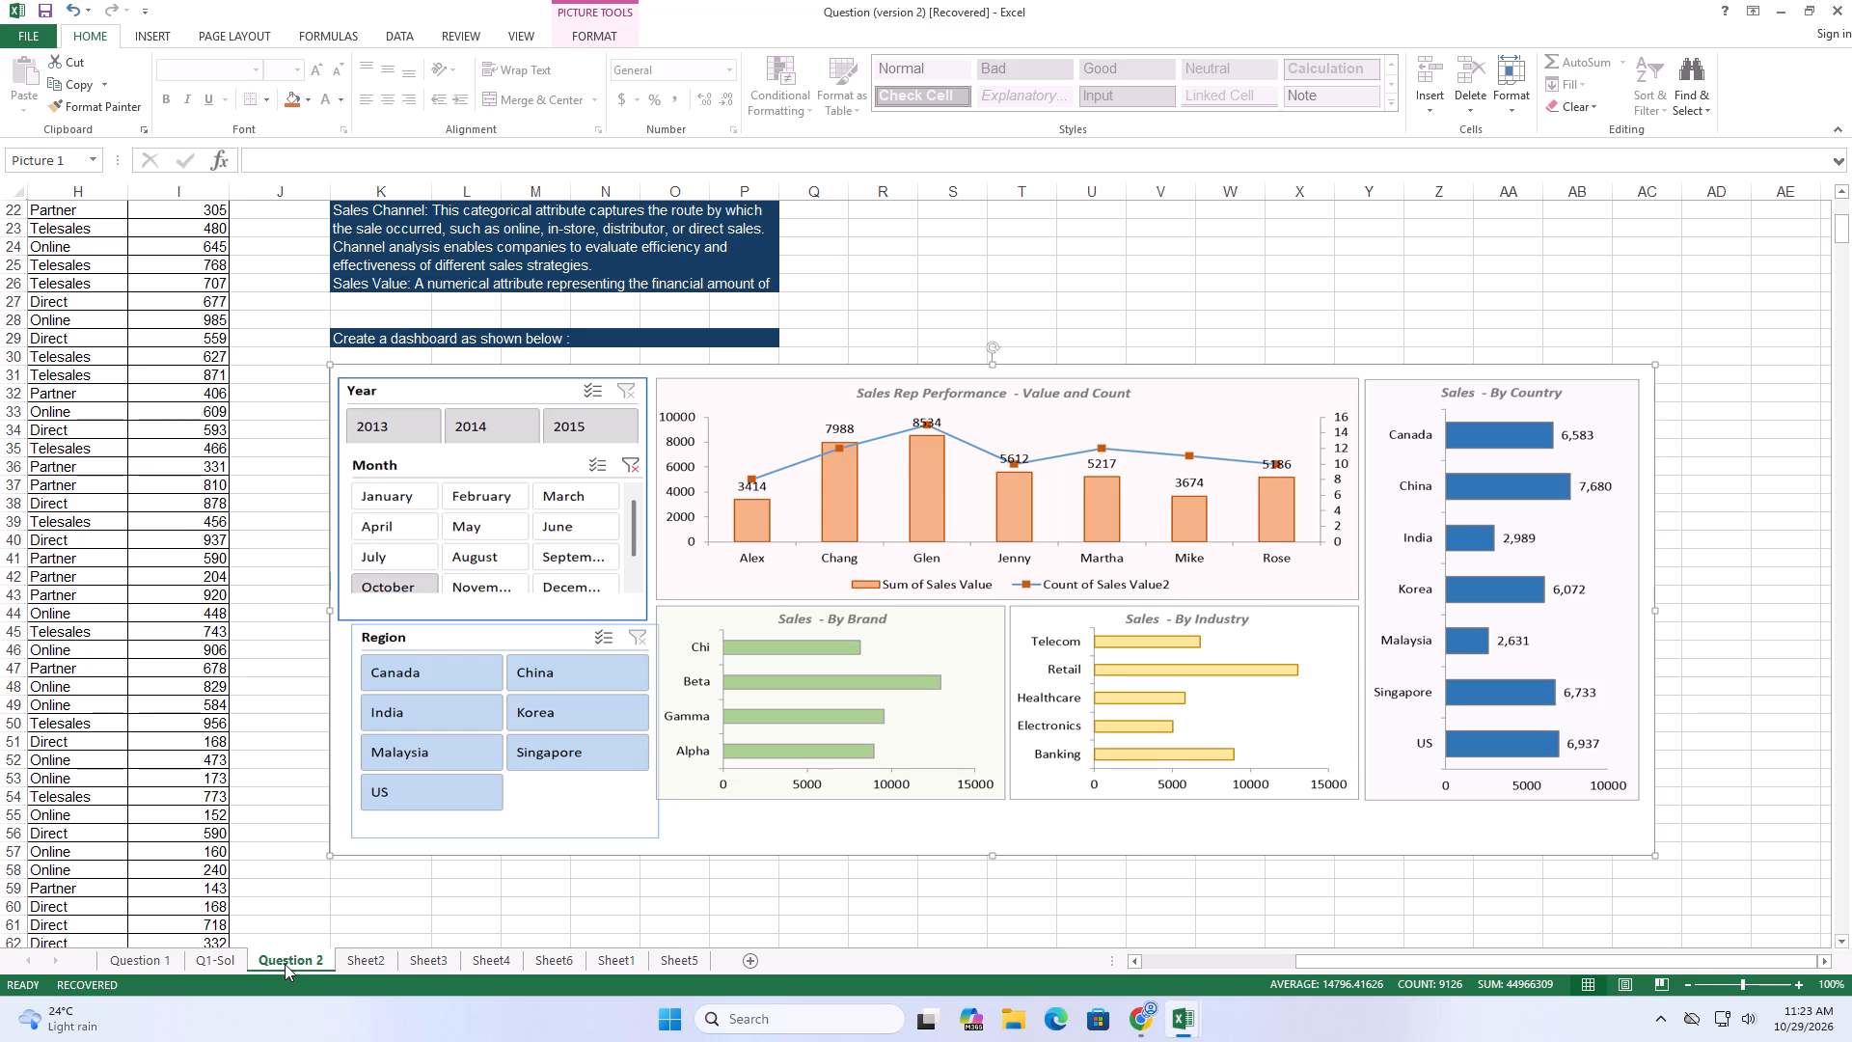
{"action": "left_click", "coordinate": [671, 963]}
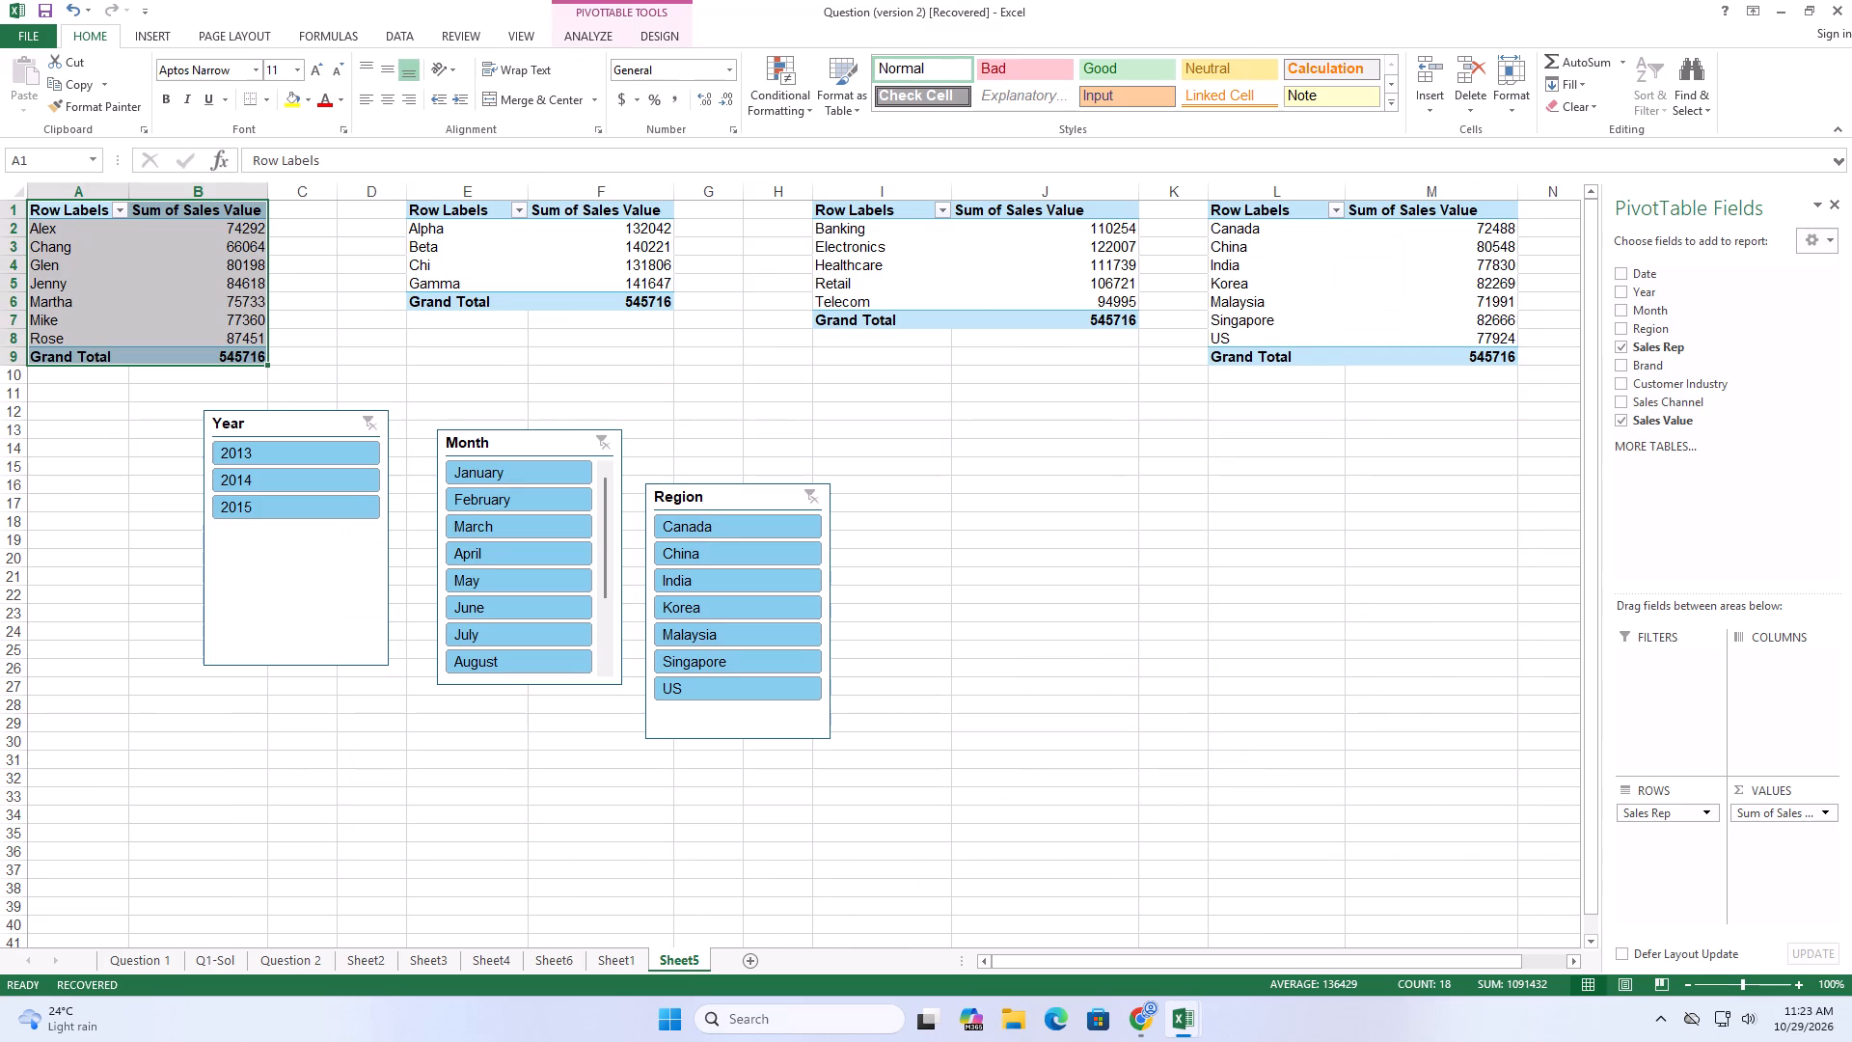
Examine the column and combo chart options for the Sales Rep PivotTable against the Sales Rep Performance chart in the Question 2 reference.
{"action": "left_click", "coordinate": [143, 34]}
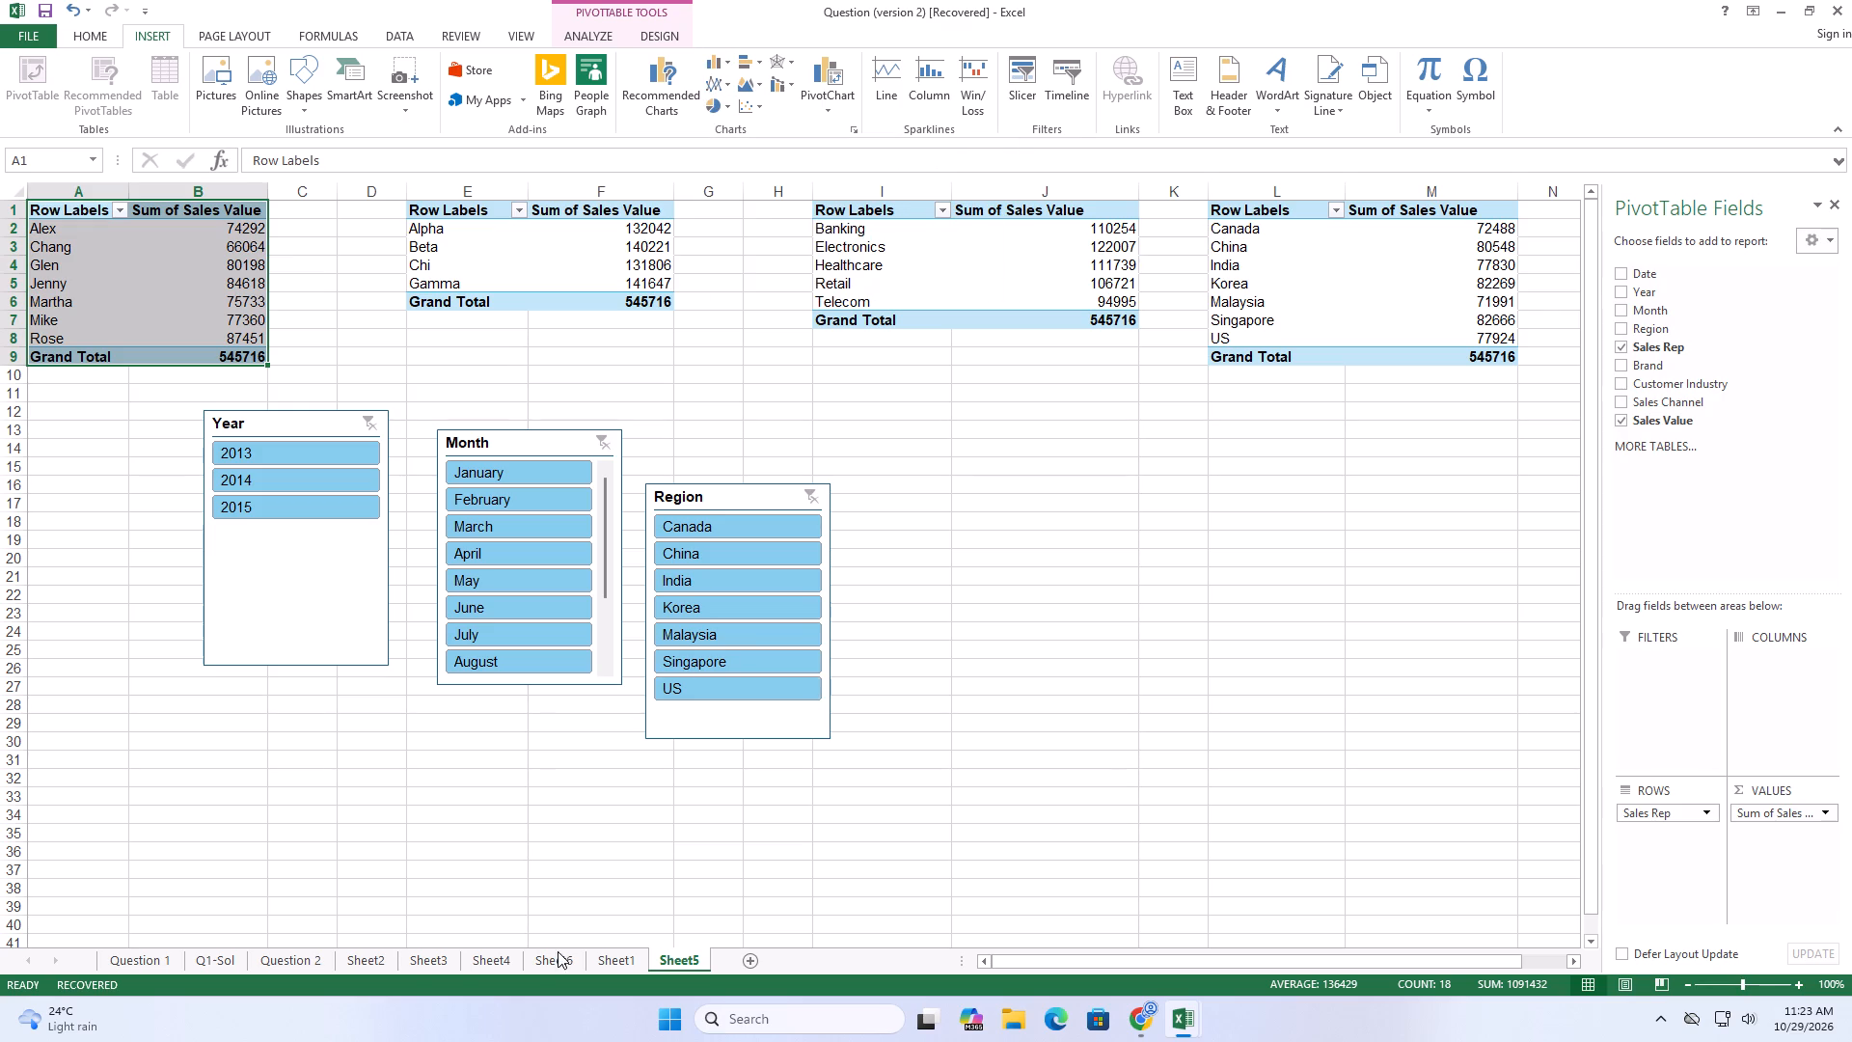
{"action": "left_click", "coordinate": [297, 964]}
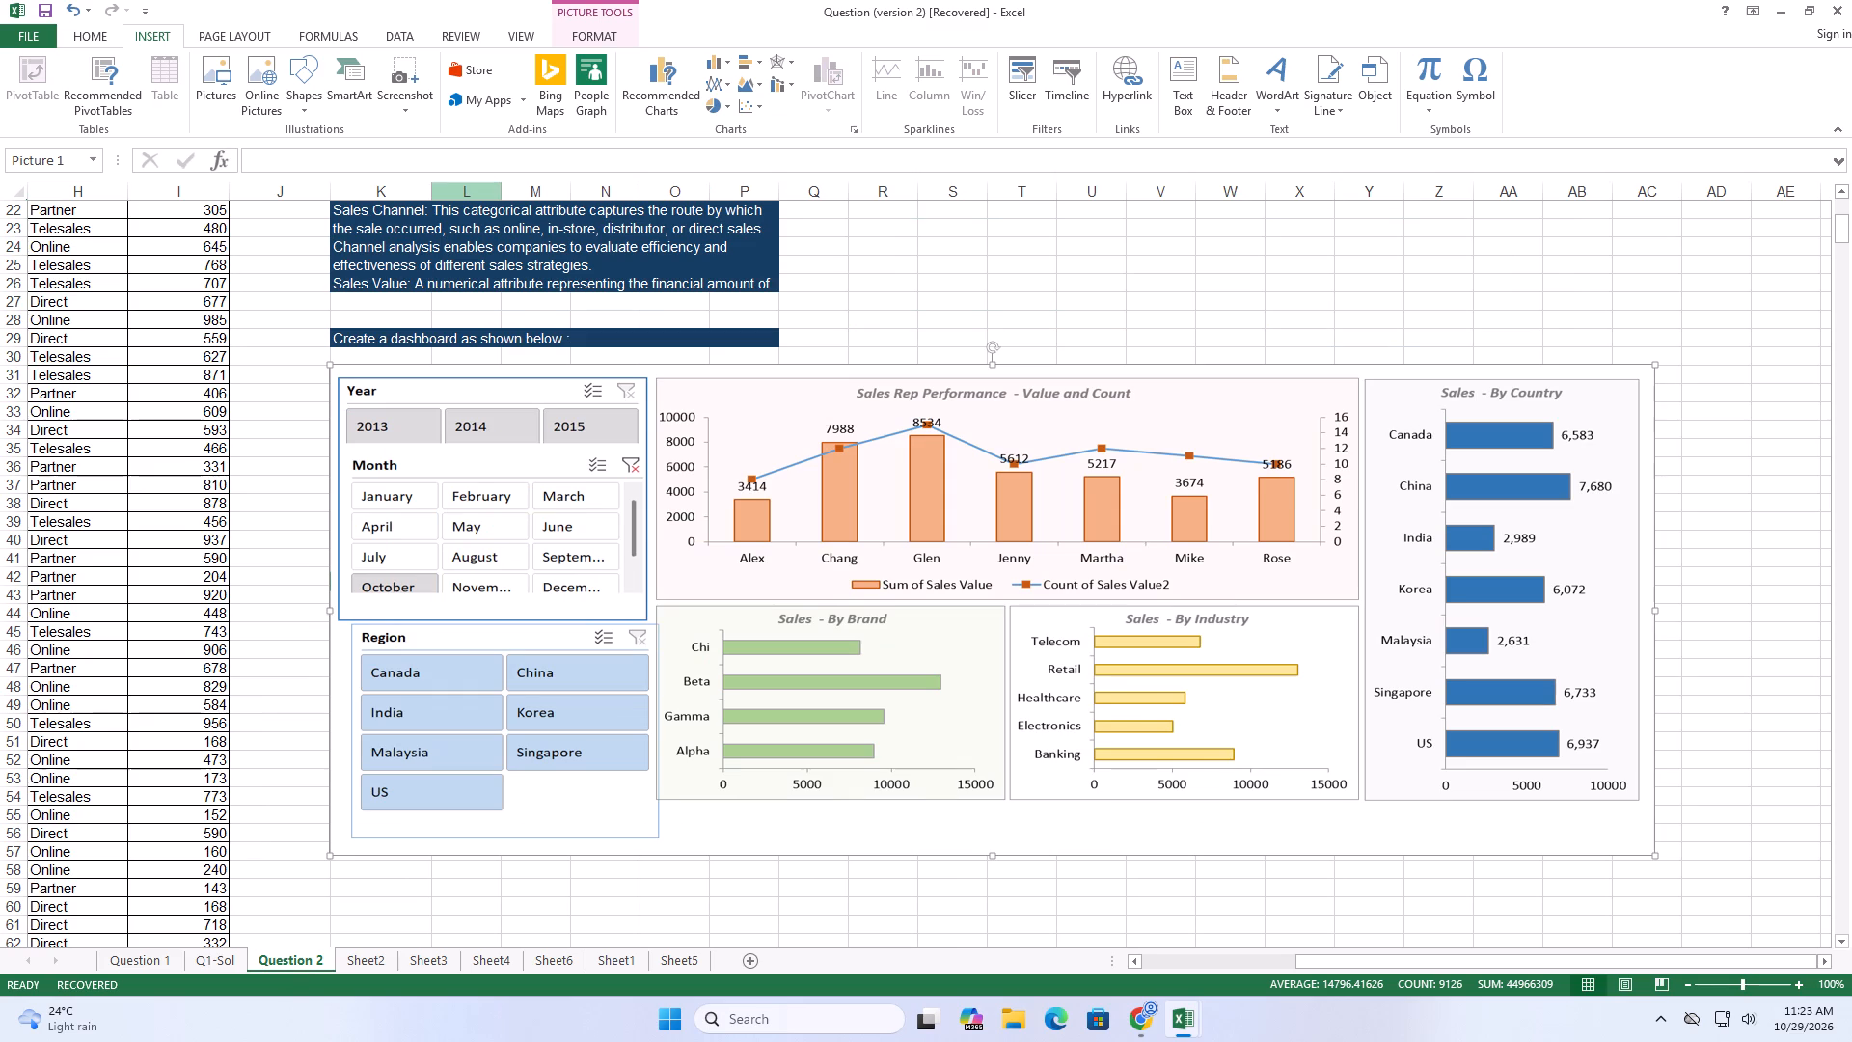
{"action": "left_click", "coordinate": [657, 953]}
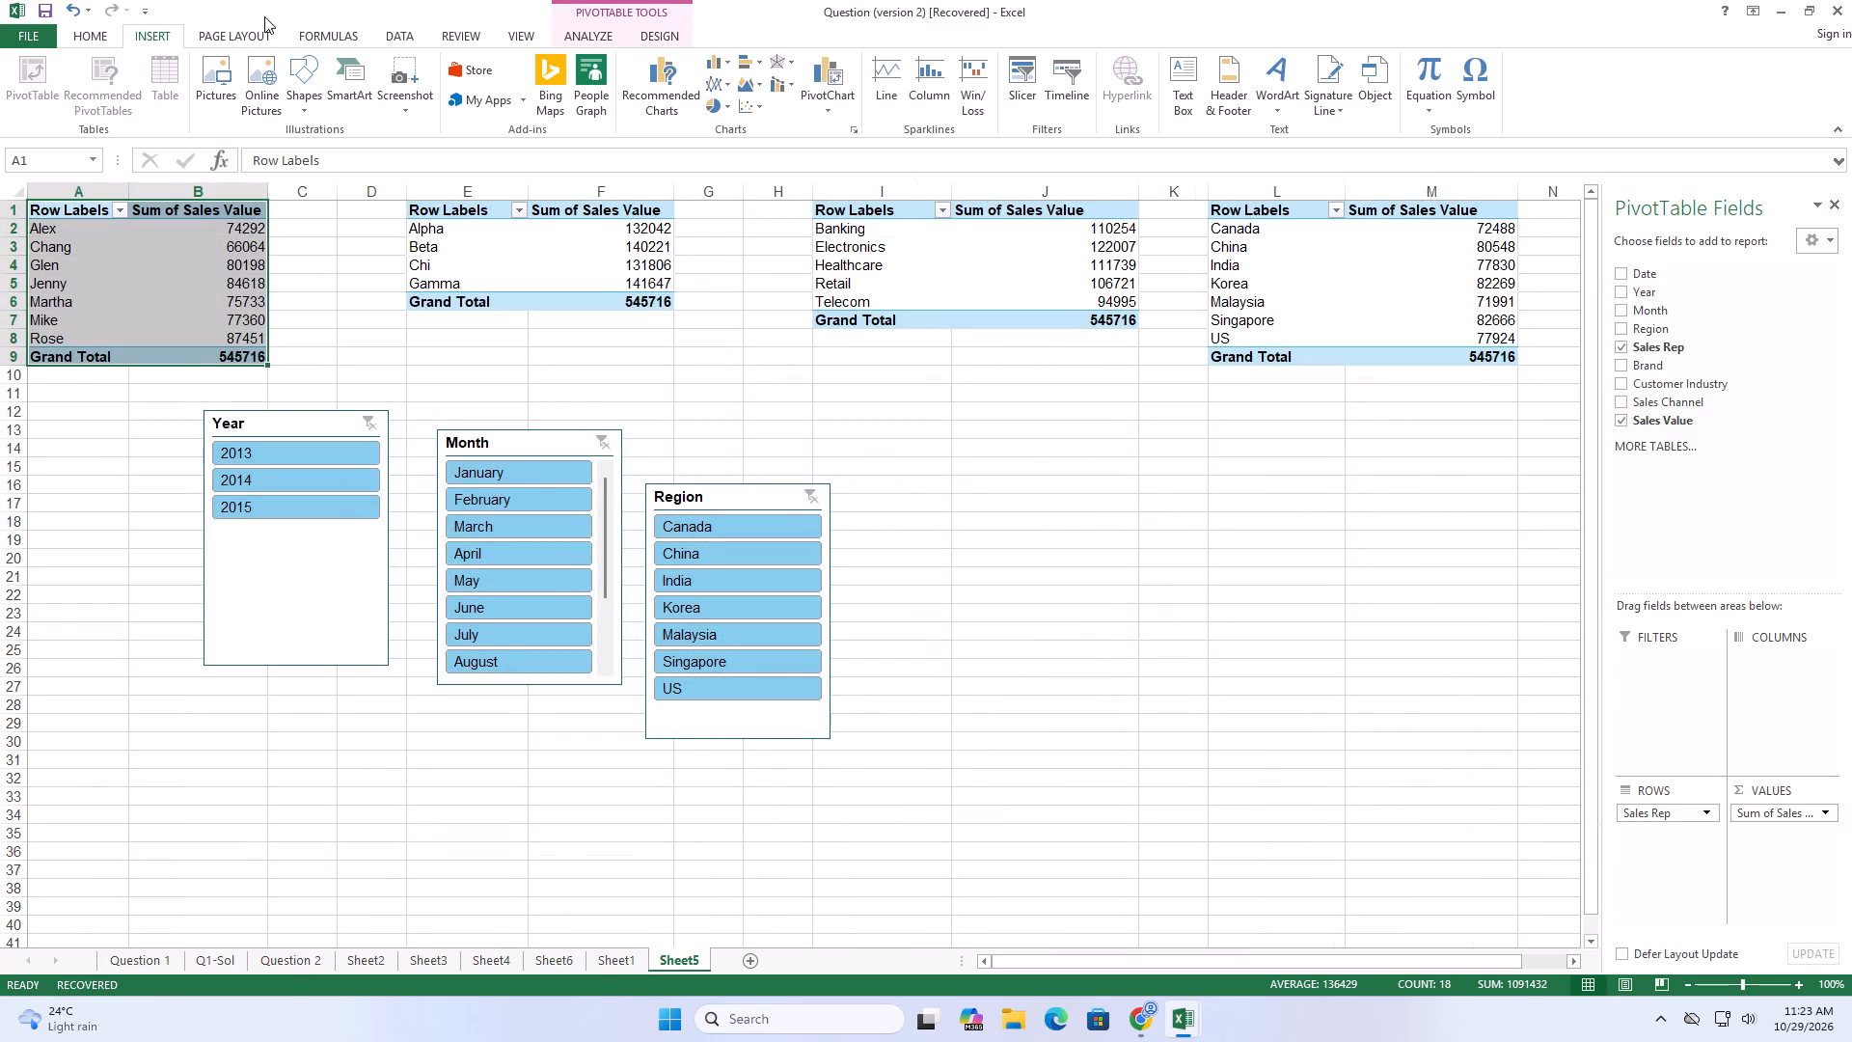
{"action": "left_click", "coordinate": [158, 31]}
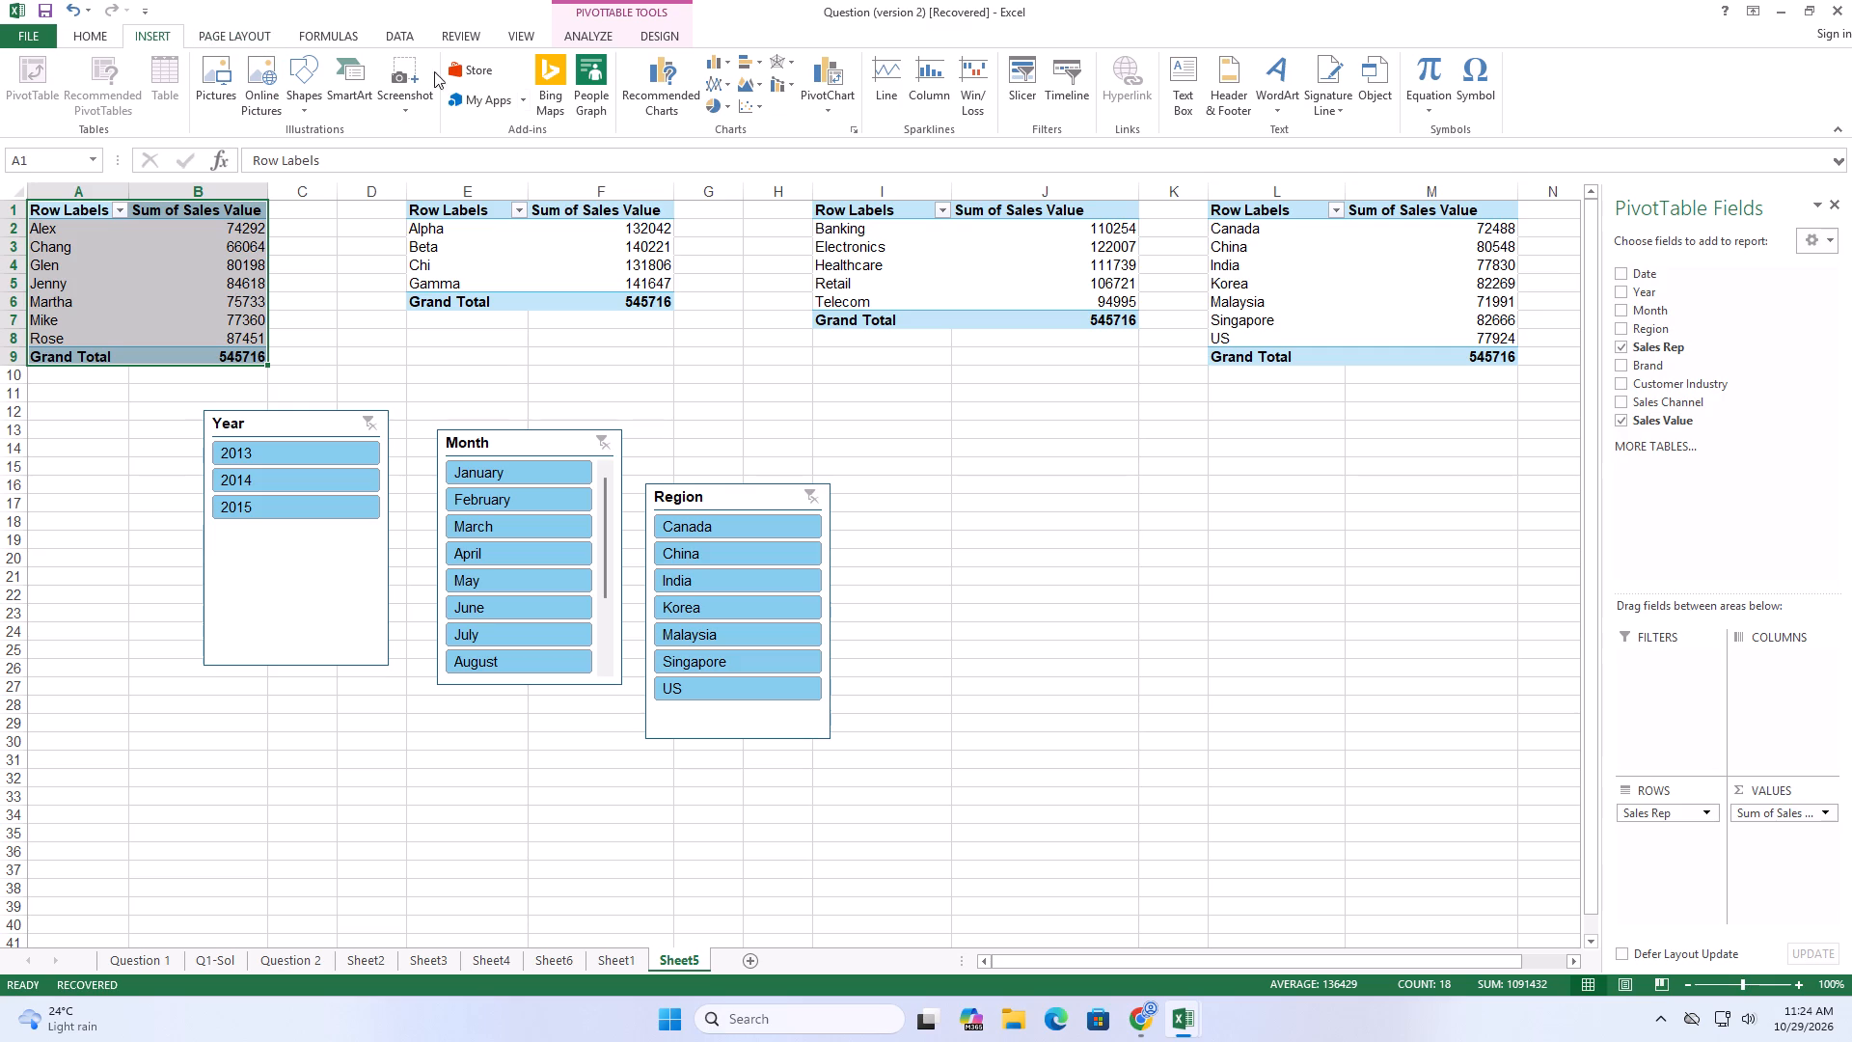
{"action": "left_click", "coordinate": [152, 32]}
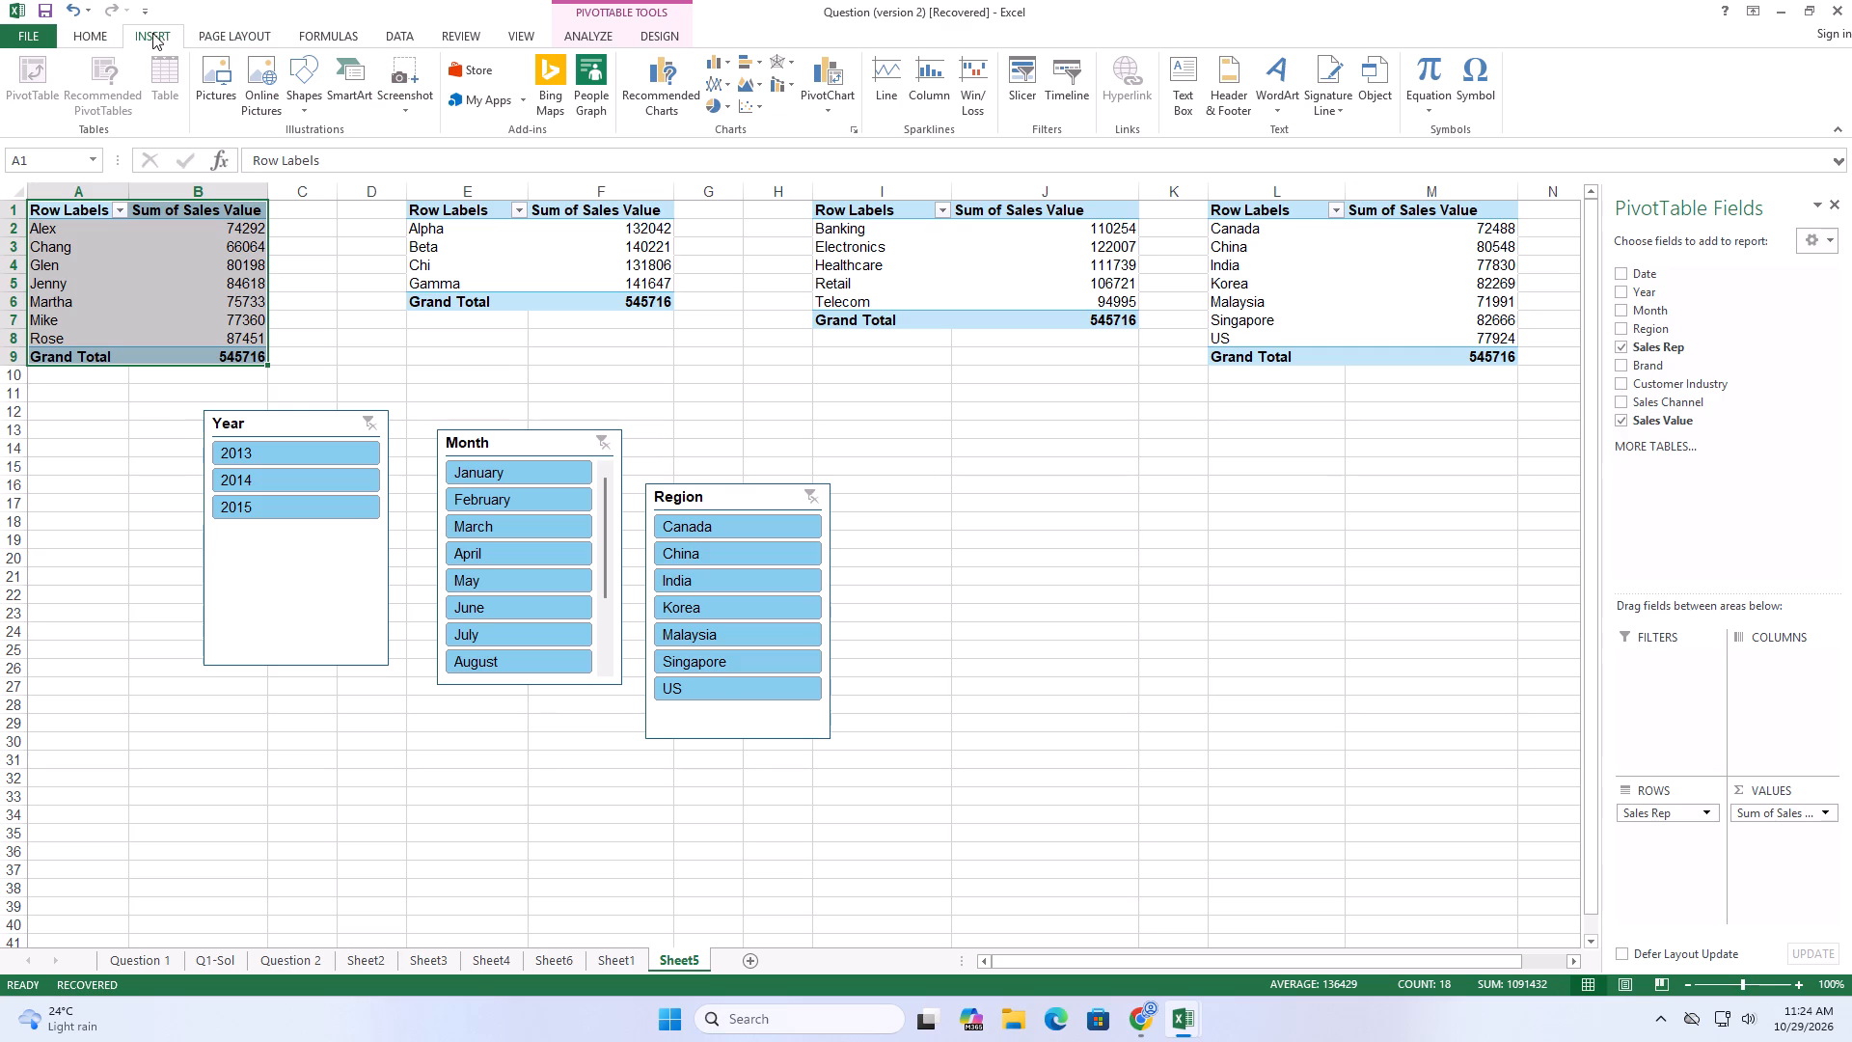
{"action": "left_click", "coordinate": [152, 35]}
{"action": "left_click", "coordinate": [789, 87]}
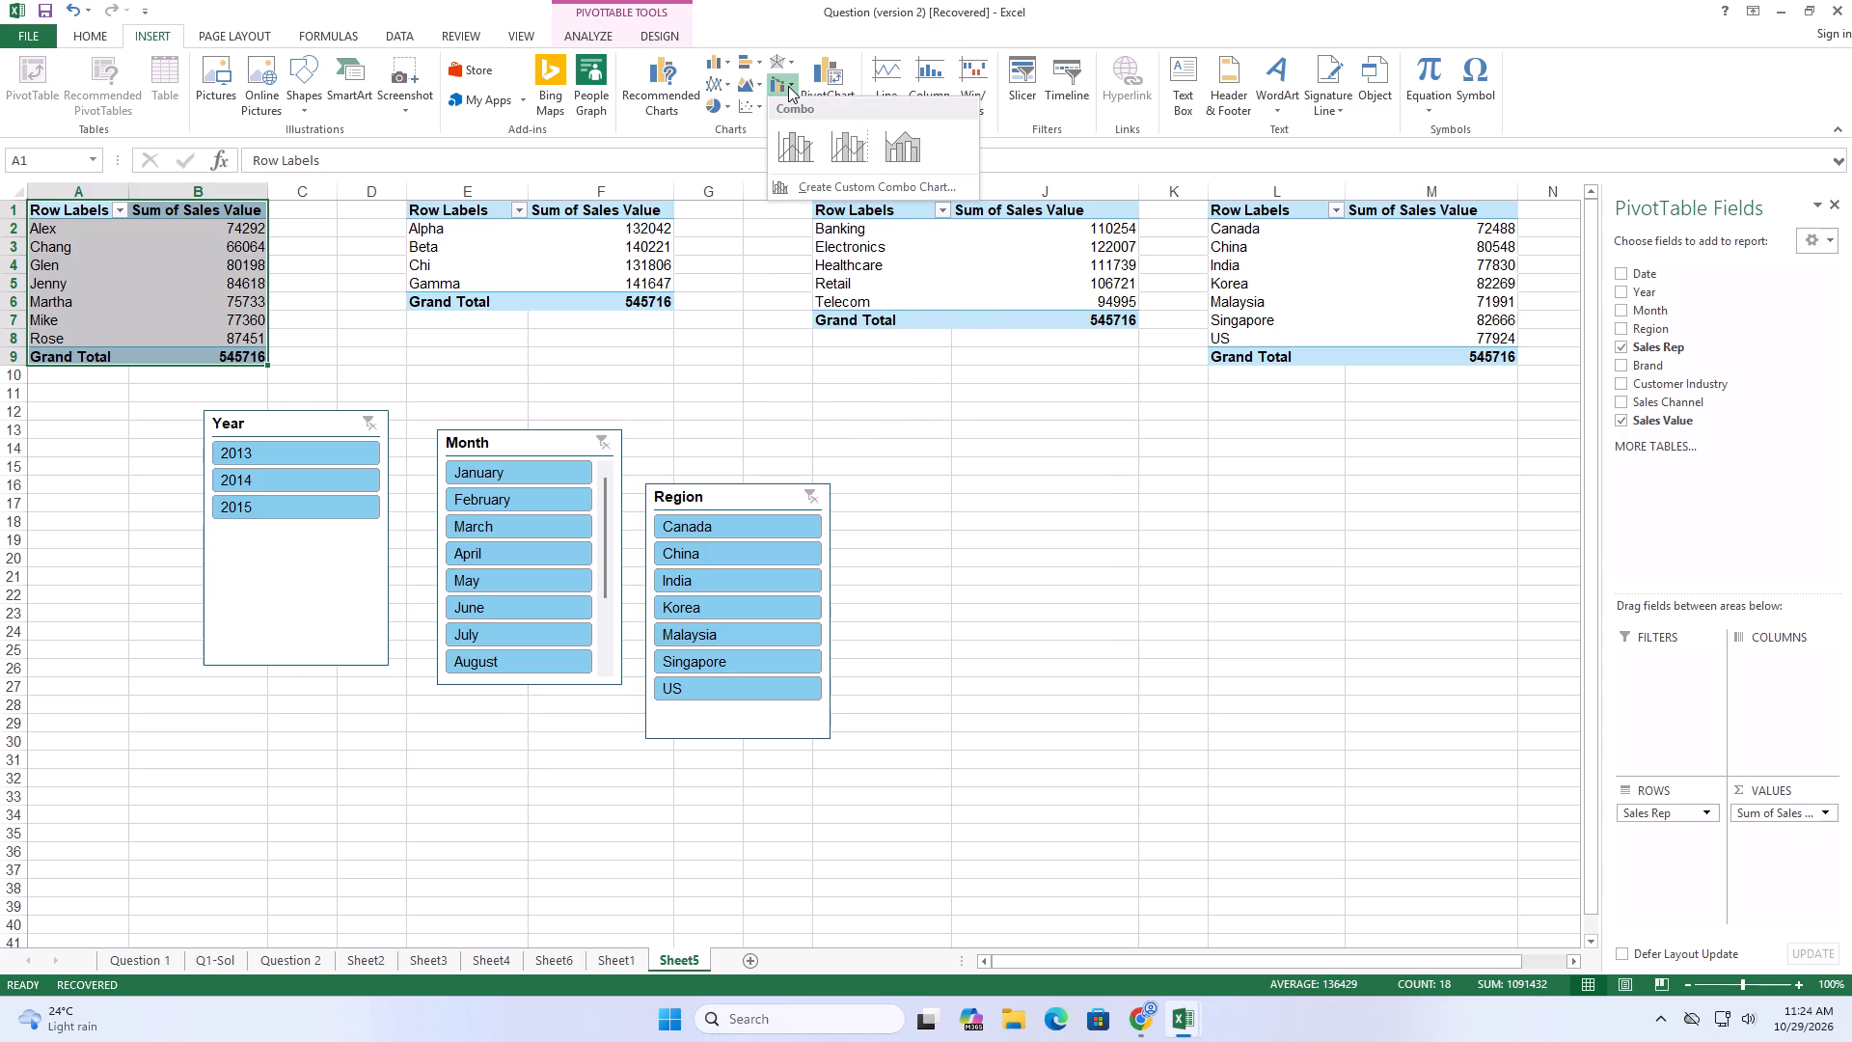
{"action": "left_click", "coordinate": [724, 63]}
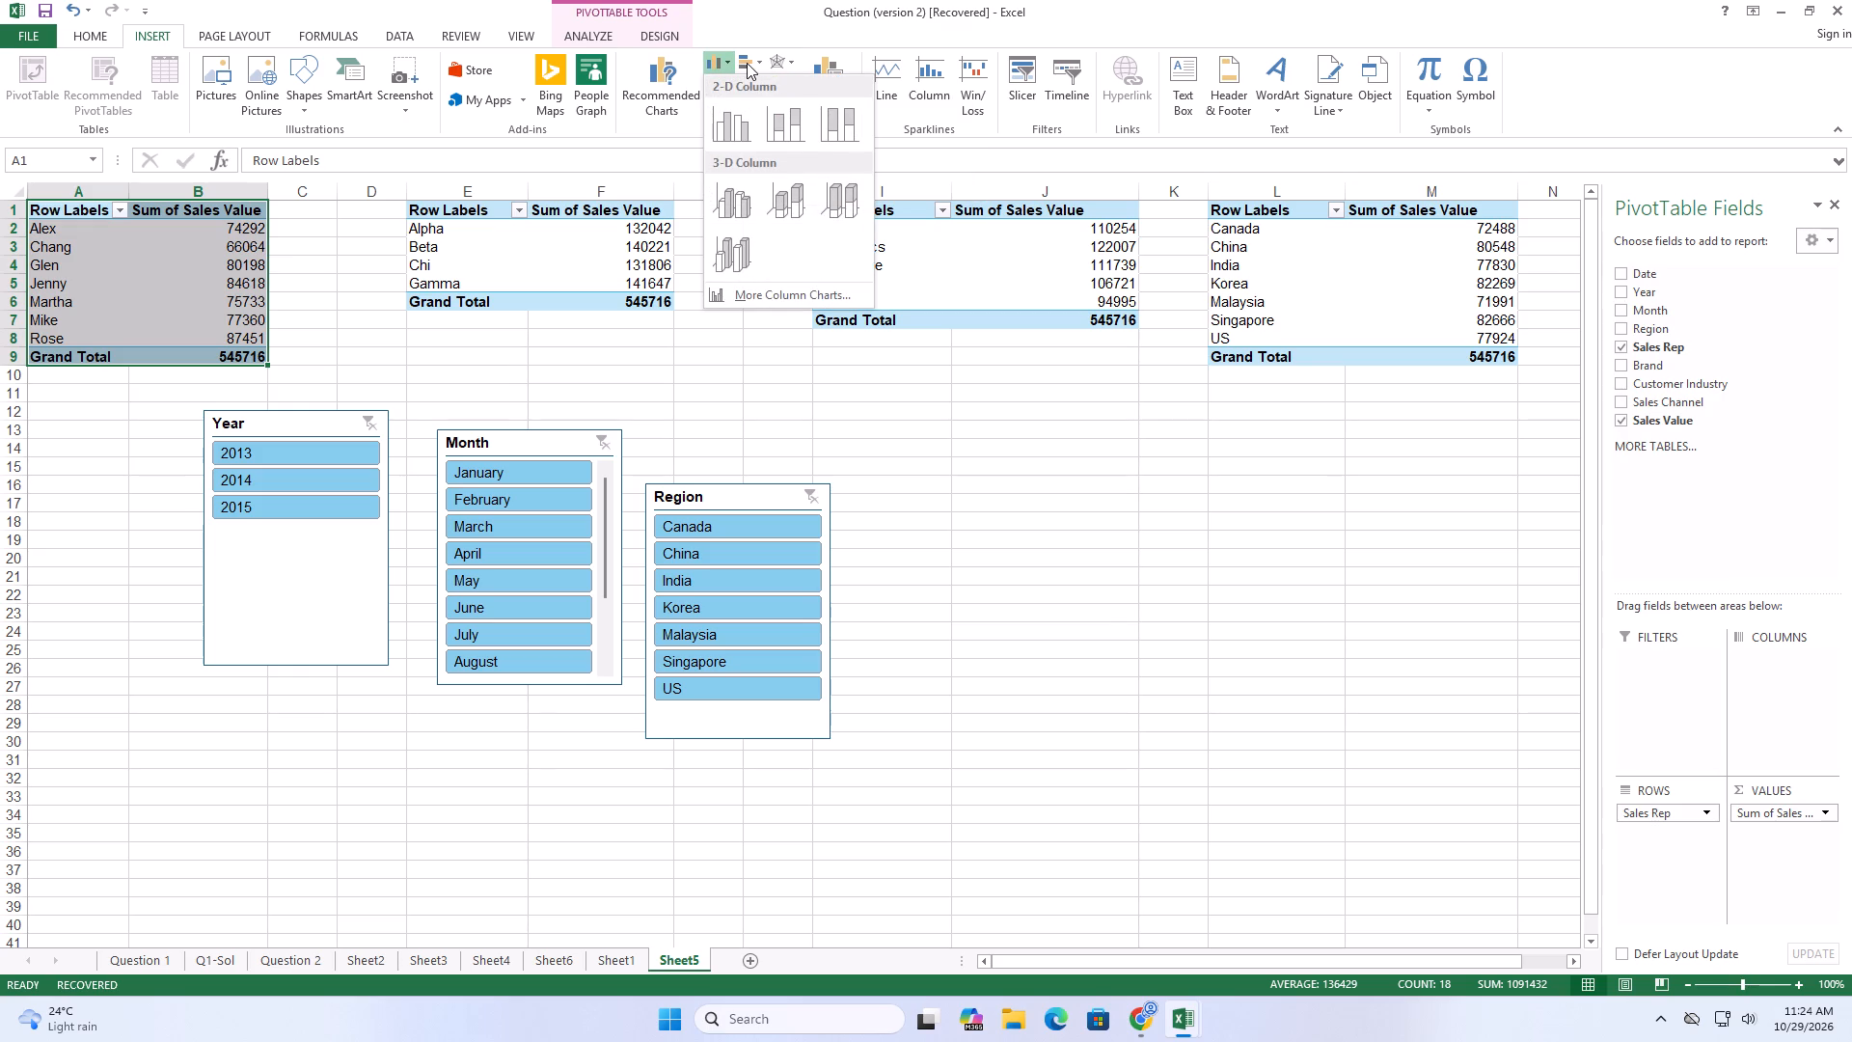
{"action": "left_click", "coordinate": [784, 377]}
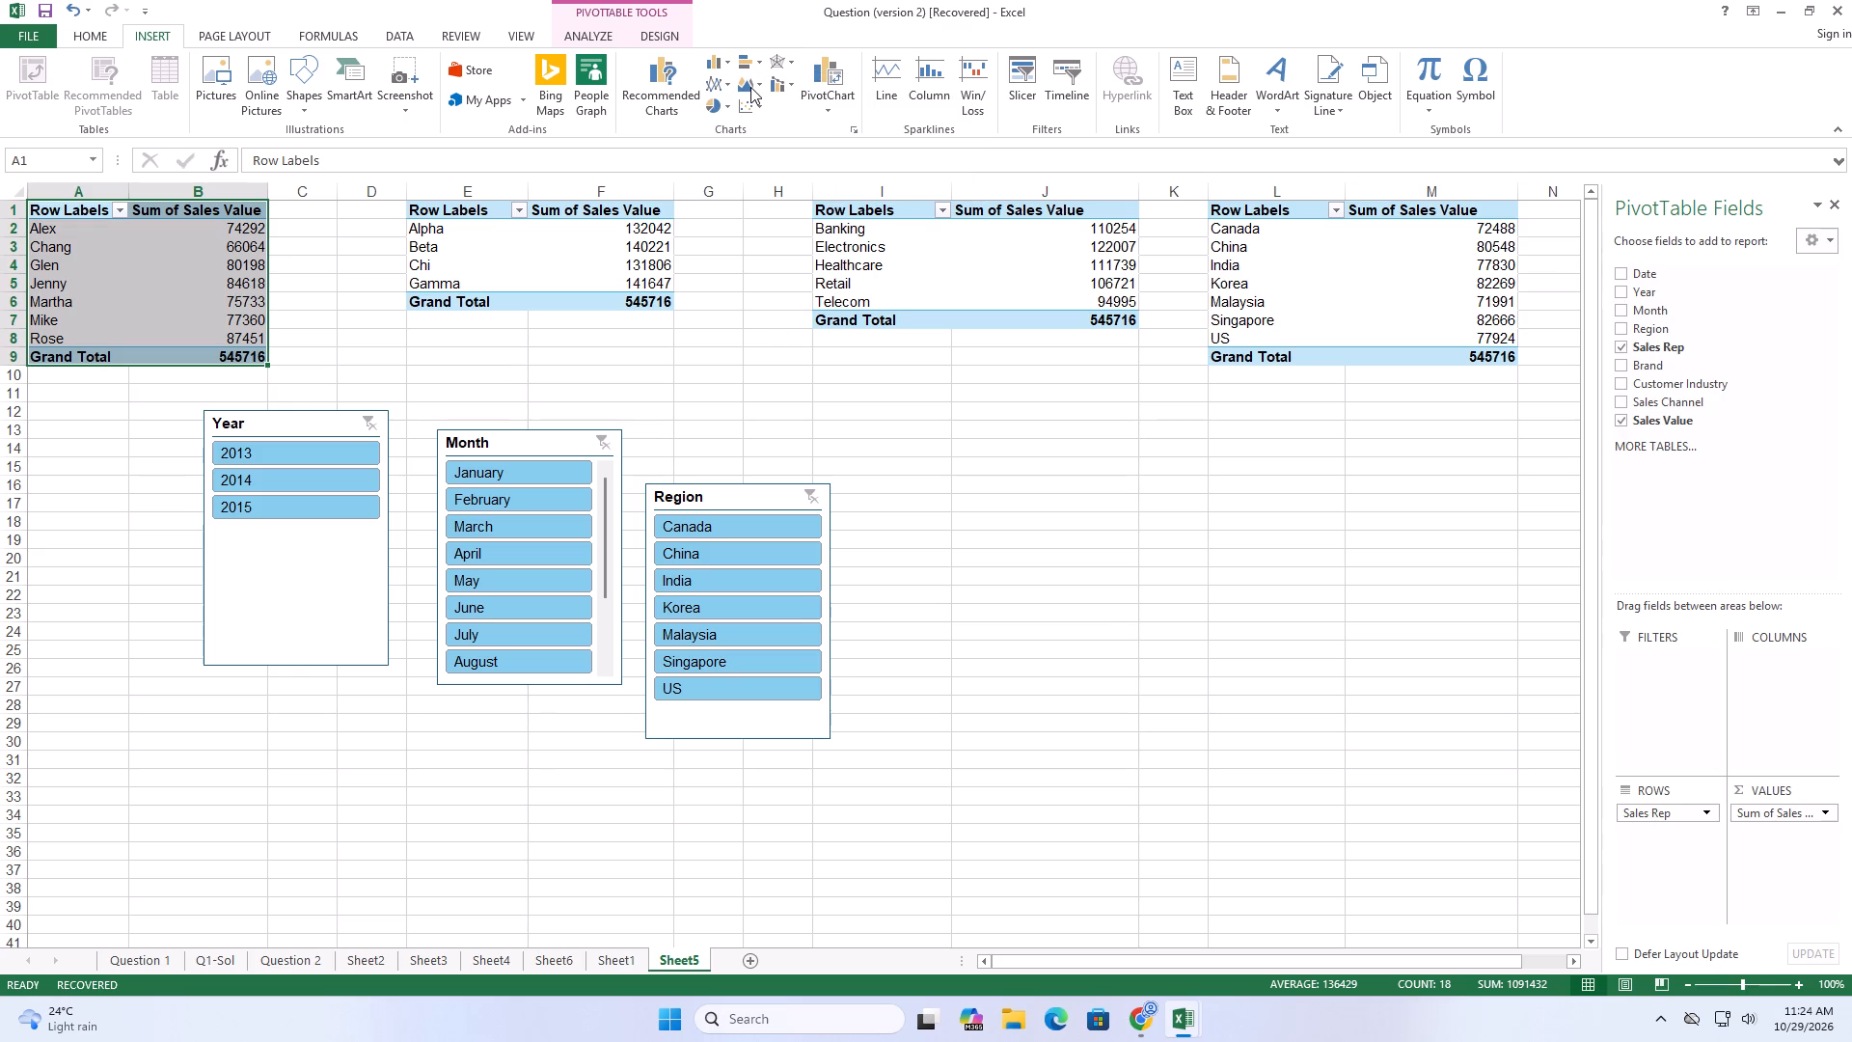
{"action": "left_click", "coordinate": [779, 84]}
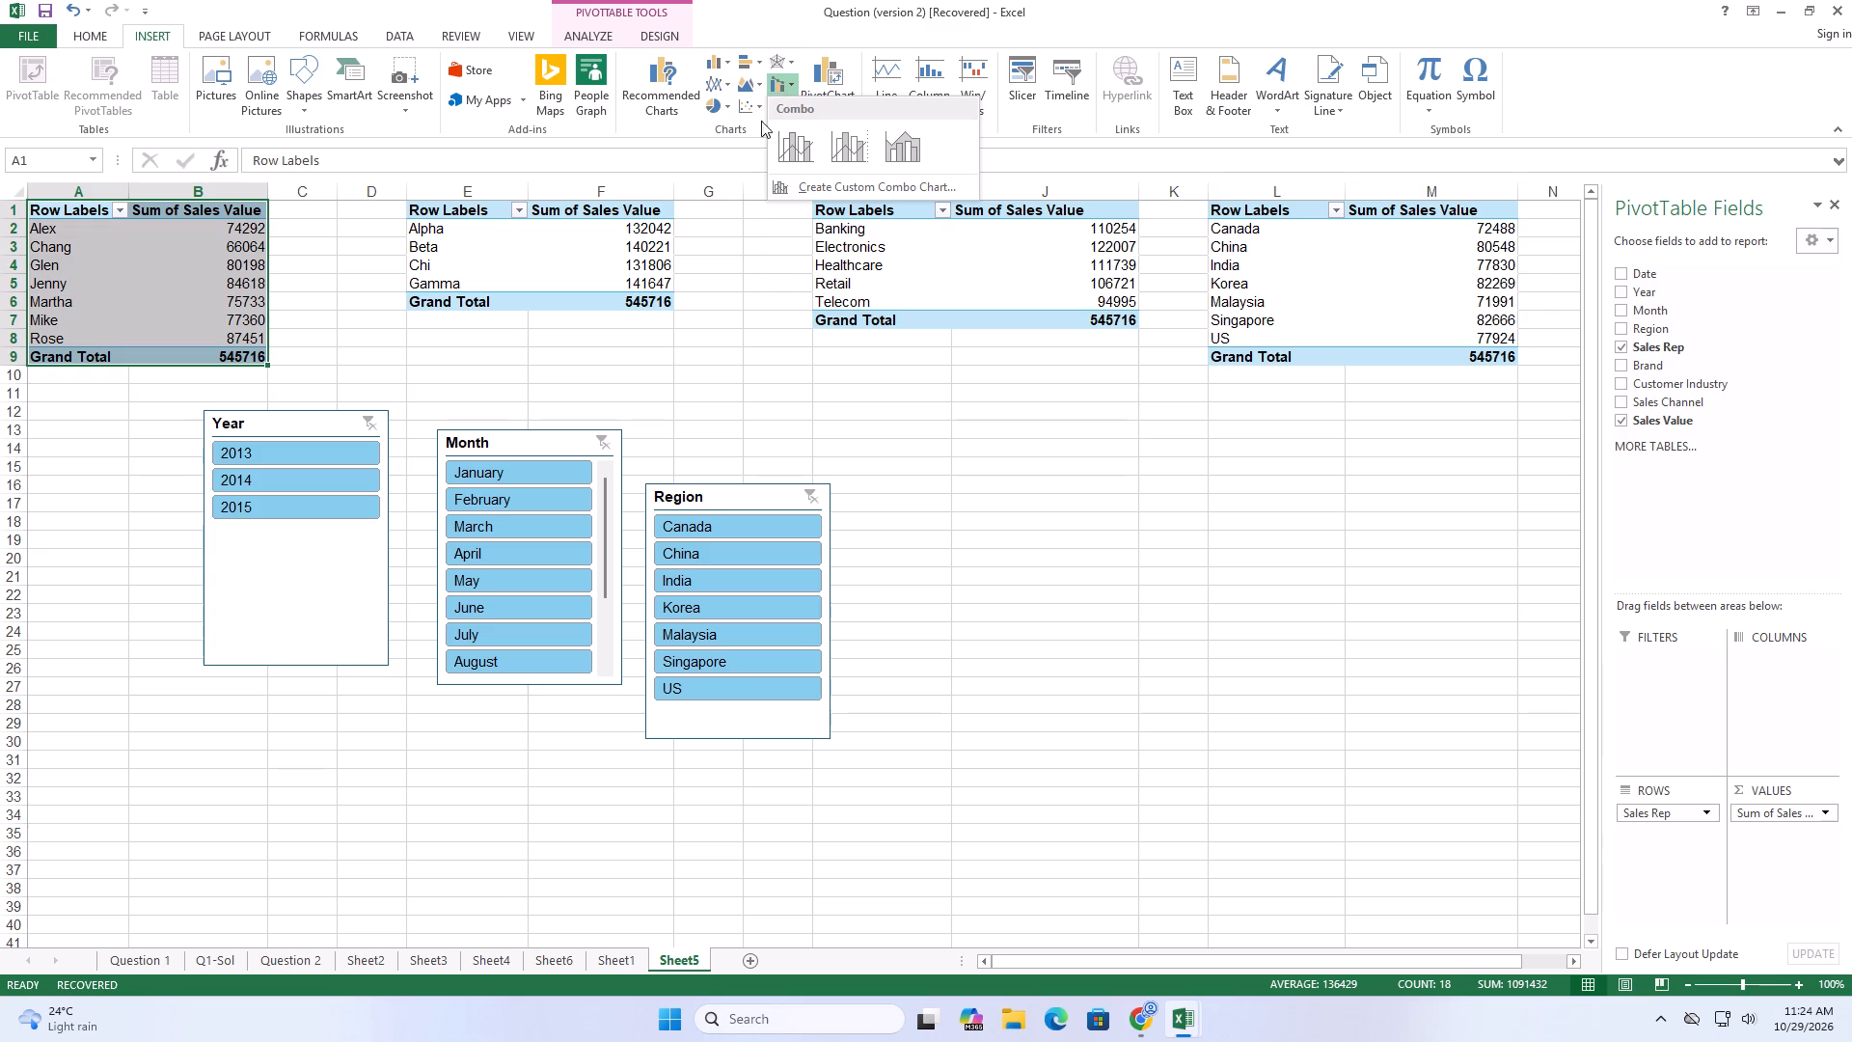
{"action": "left_click", "coordinate": [727, 319]}
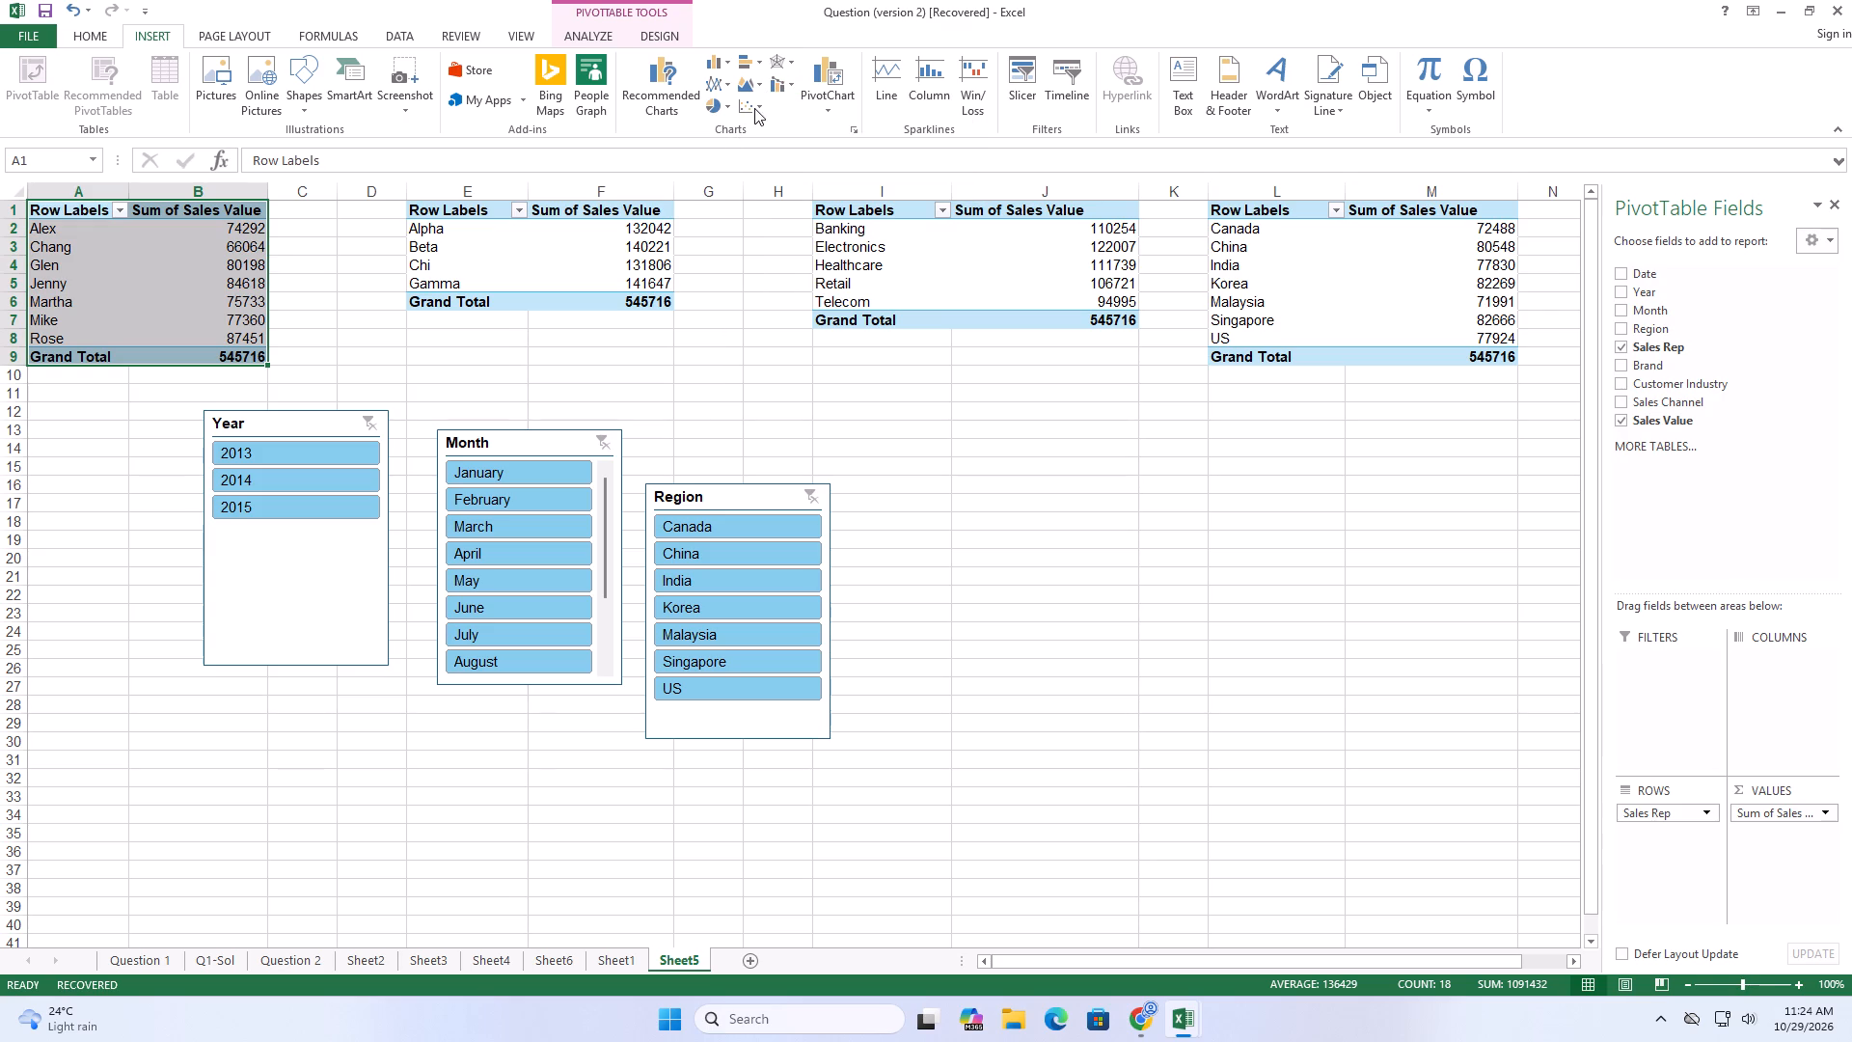
{"action": "left_click", "coordinate": [722, 66]}
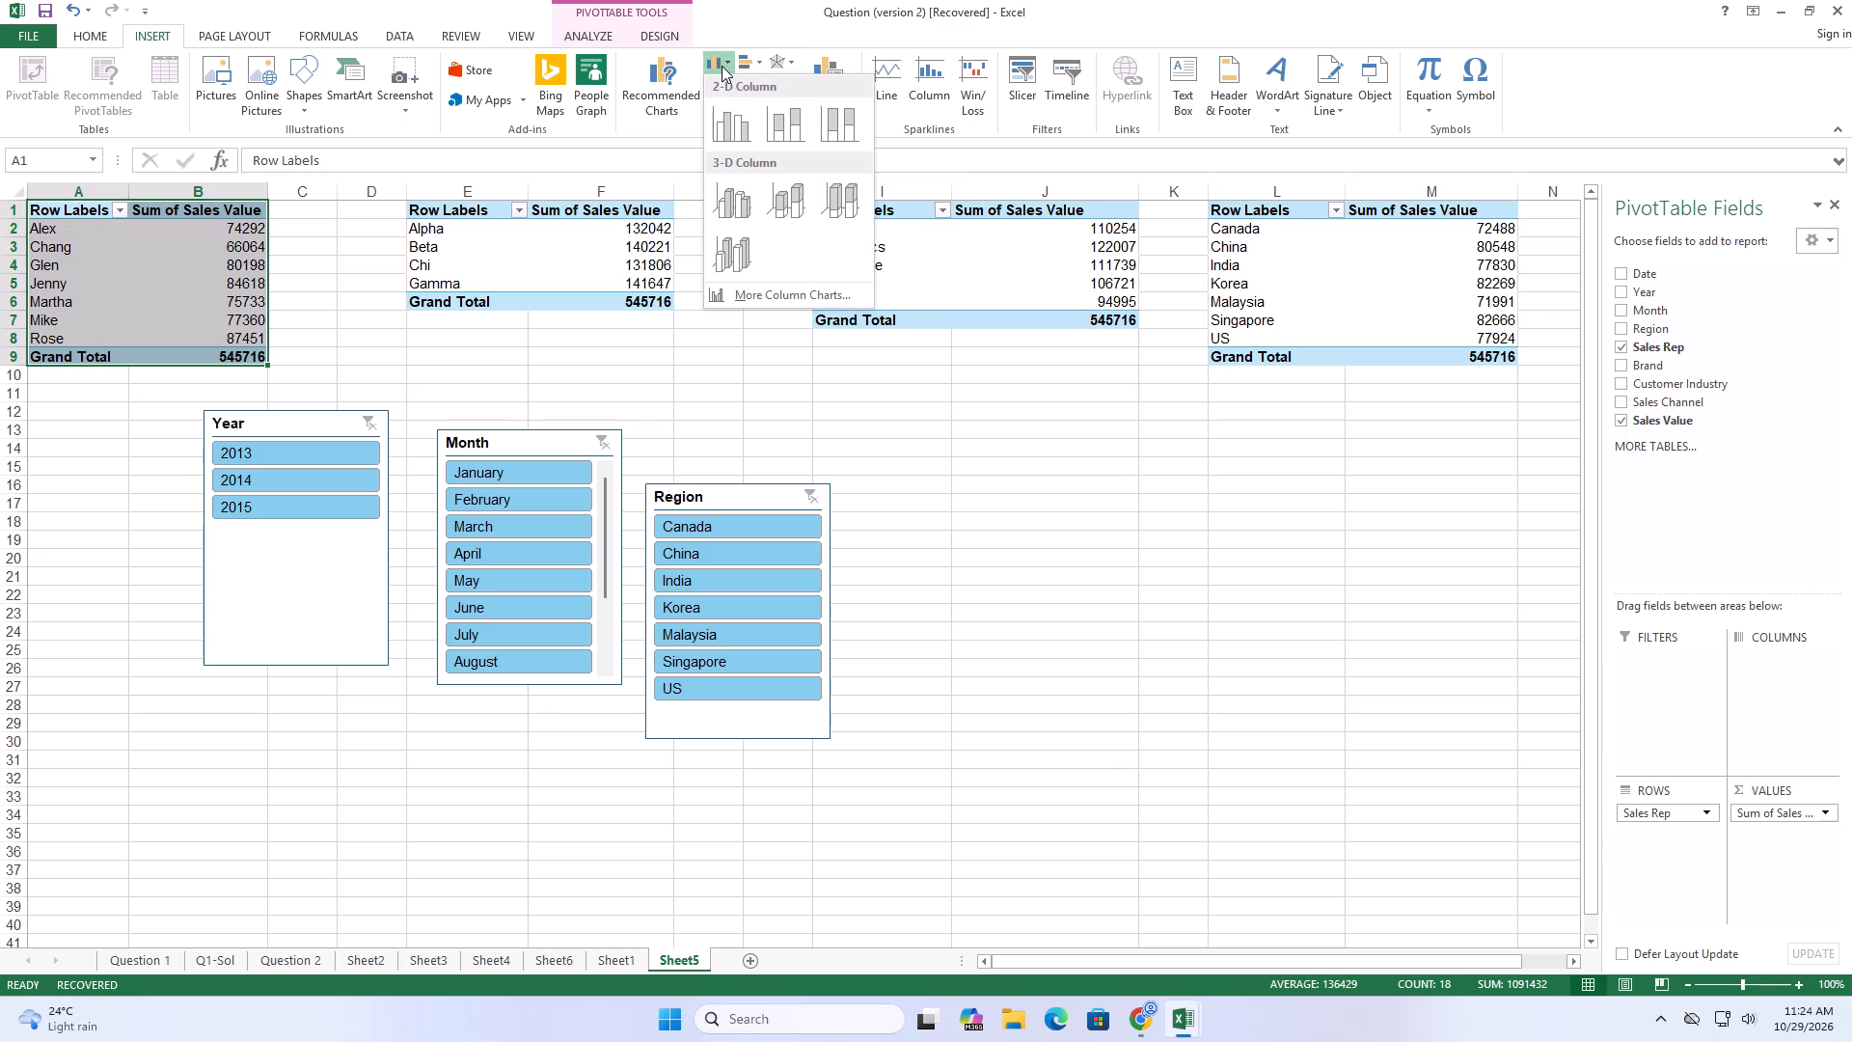
{"action": "left_click", "coordinate": [776, 375]}
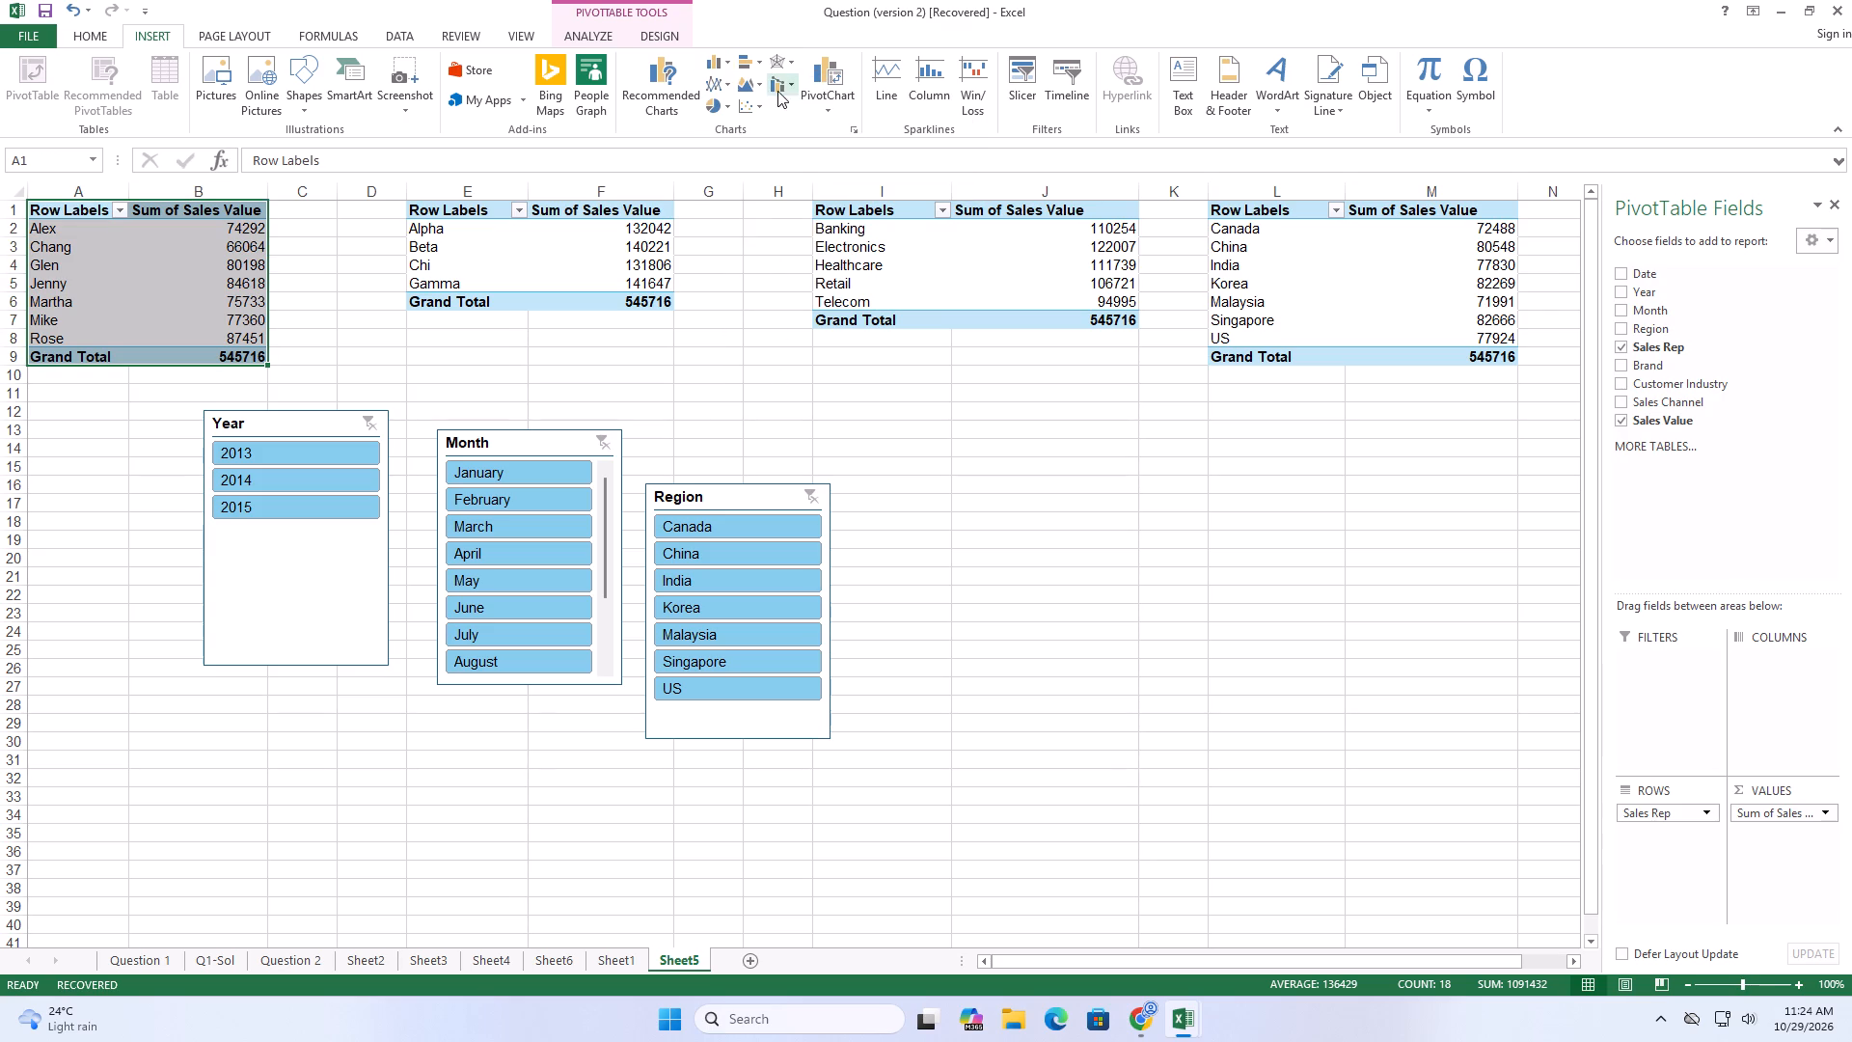
{"action": "left_click", "coordinate": [776, 87]}
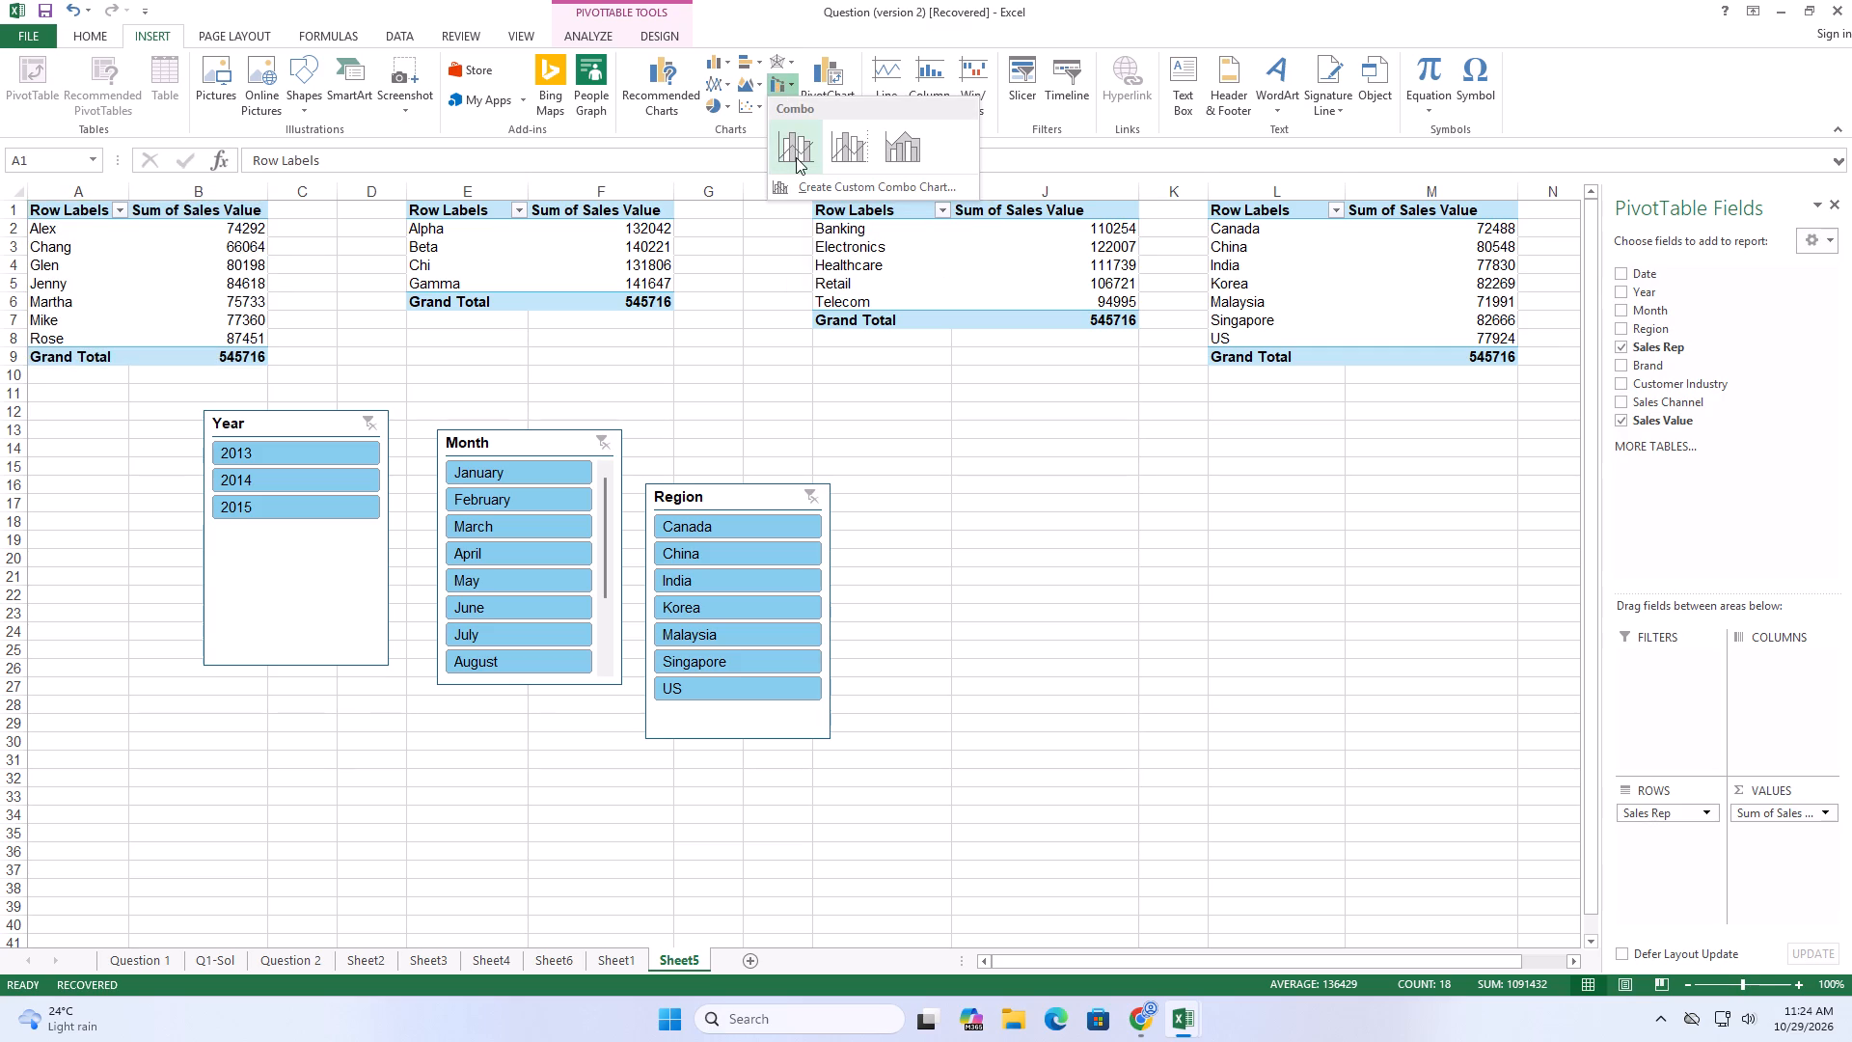
{"action": "left_click", "coordinate": [741, 369]}
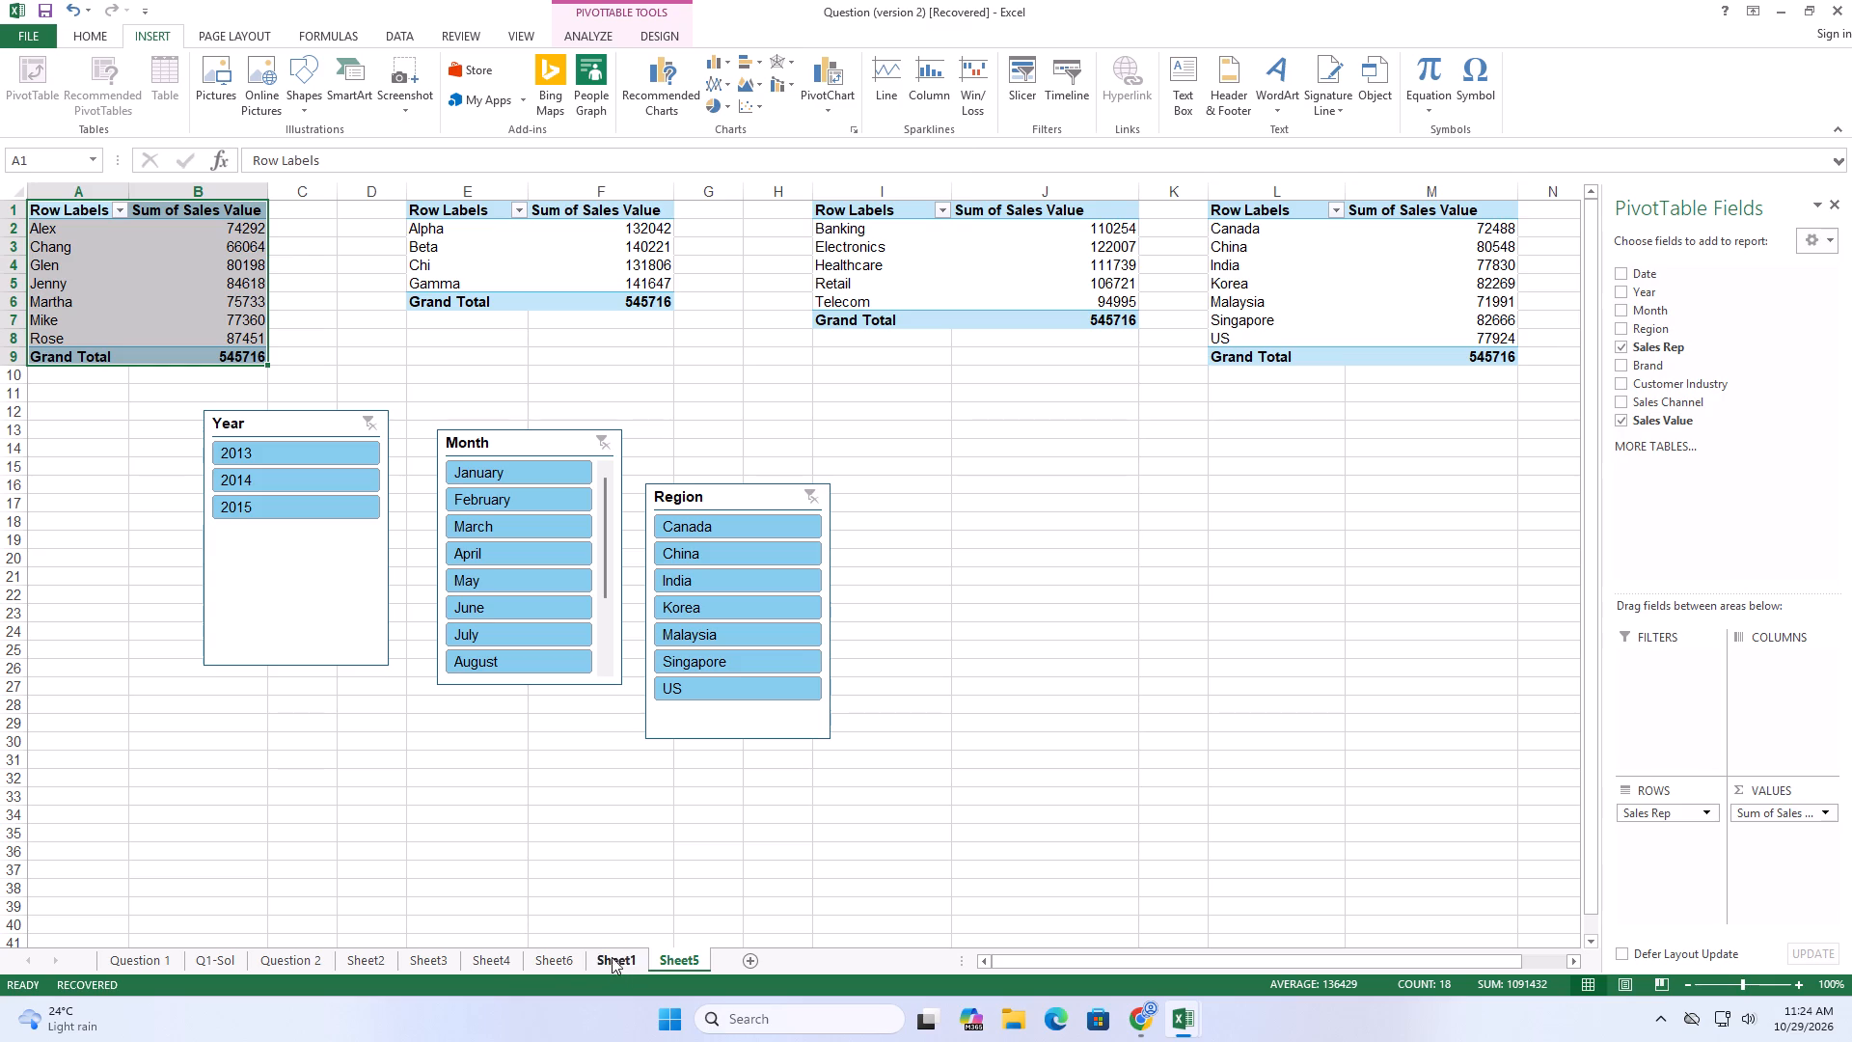
Review the source PivotTables on Sheet6, Sheet4, Sheet3 and Sheet2, and the reference dashboard on the Question 2 sheet.
{"action": "left_click", "coordinate": [547, 955]}
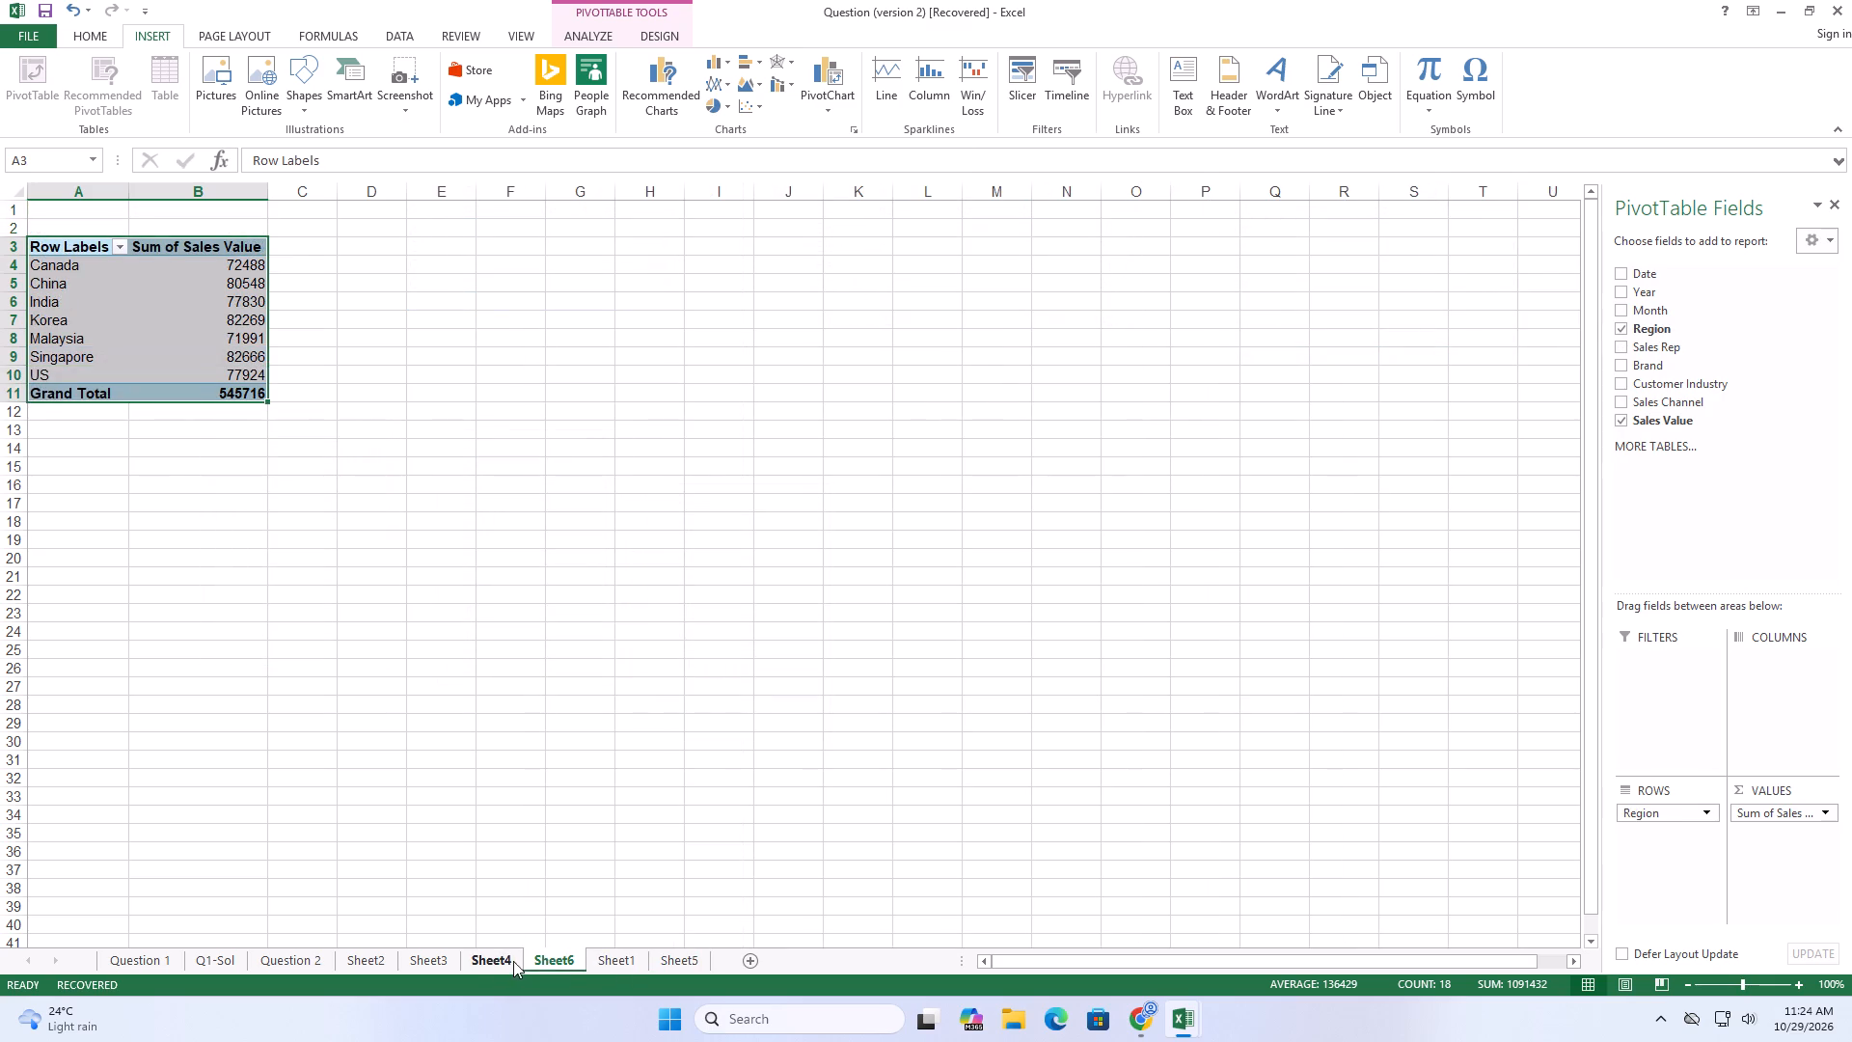
{"action": "left_click", "coordinate": [493, 964]}
{"action": "left_click", "coordinate": [445, 959]}
{"action": "left_click", "coordinate": [378, 959]}
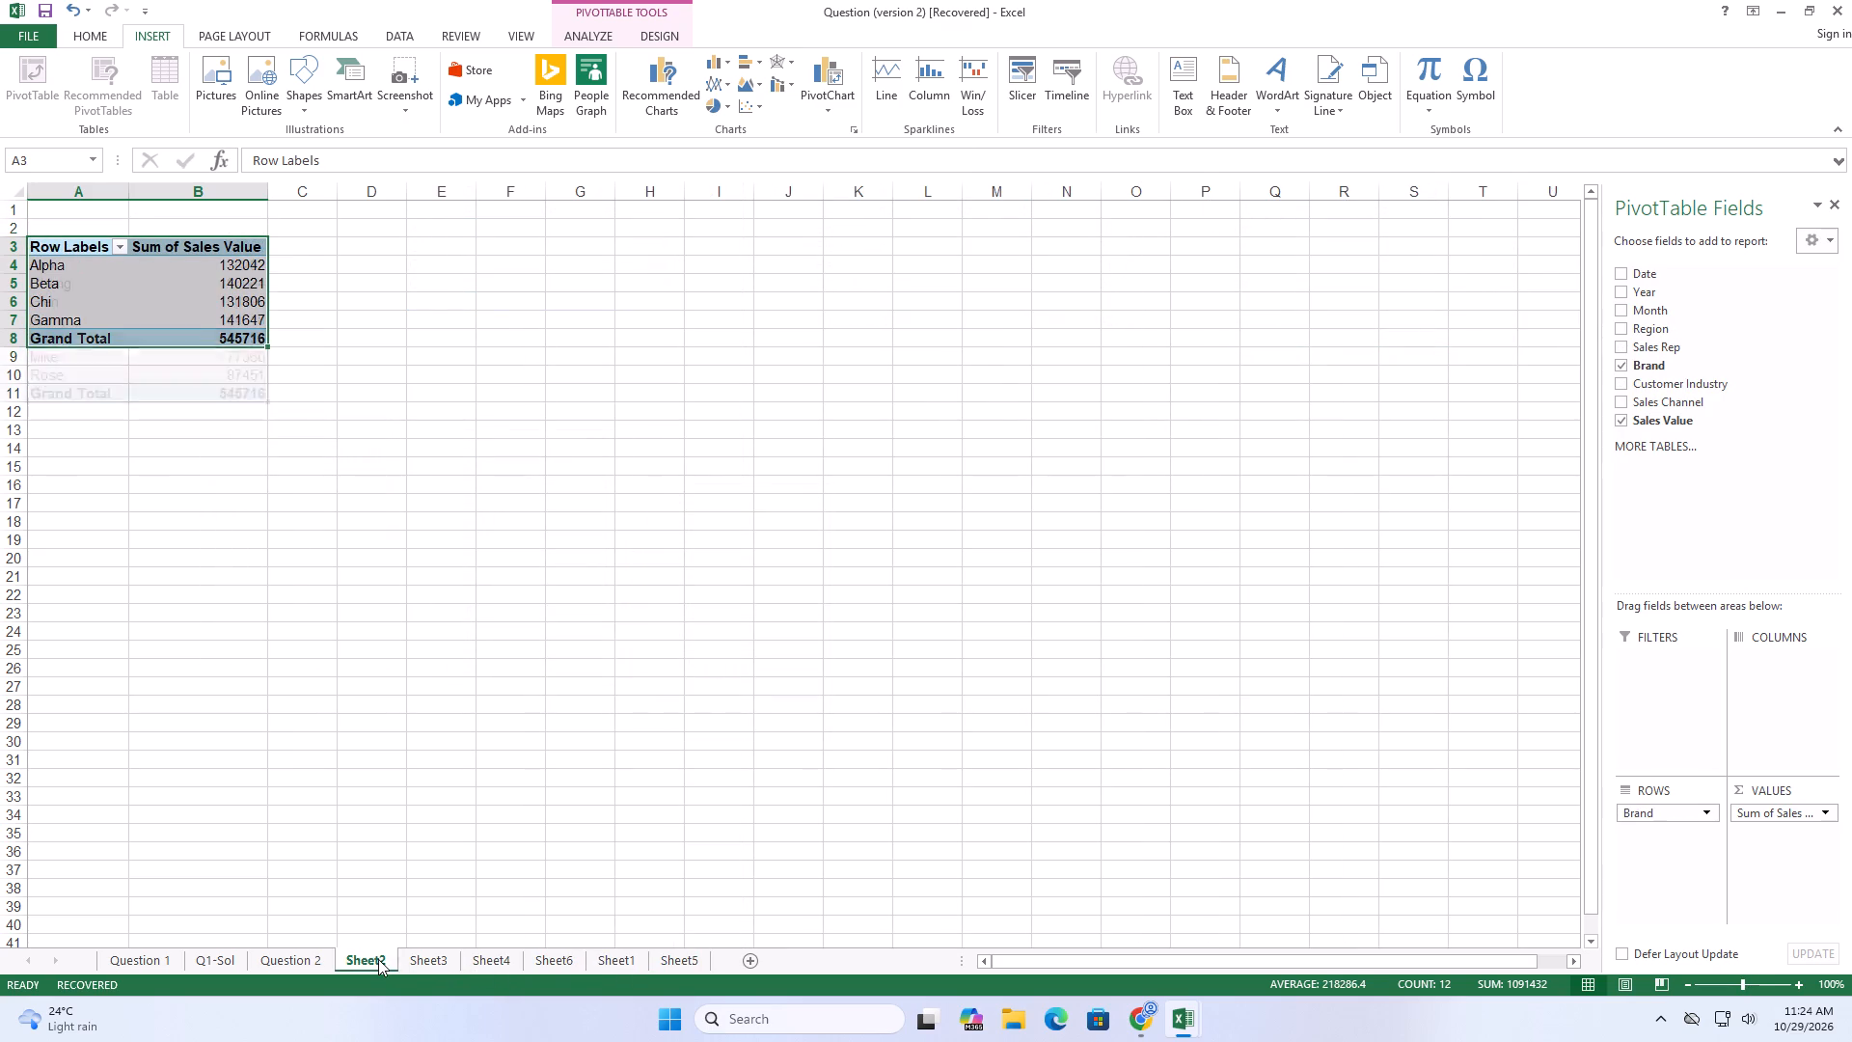
{"action": "left_click", "coordinate": [305, 964]}
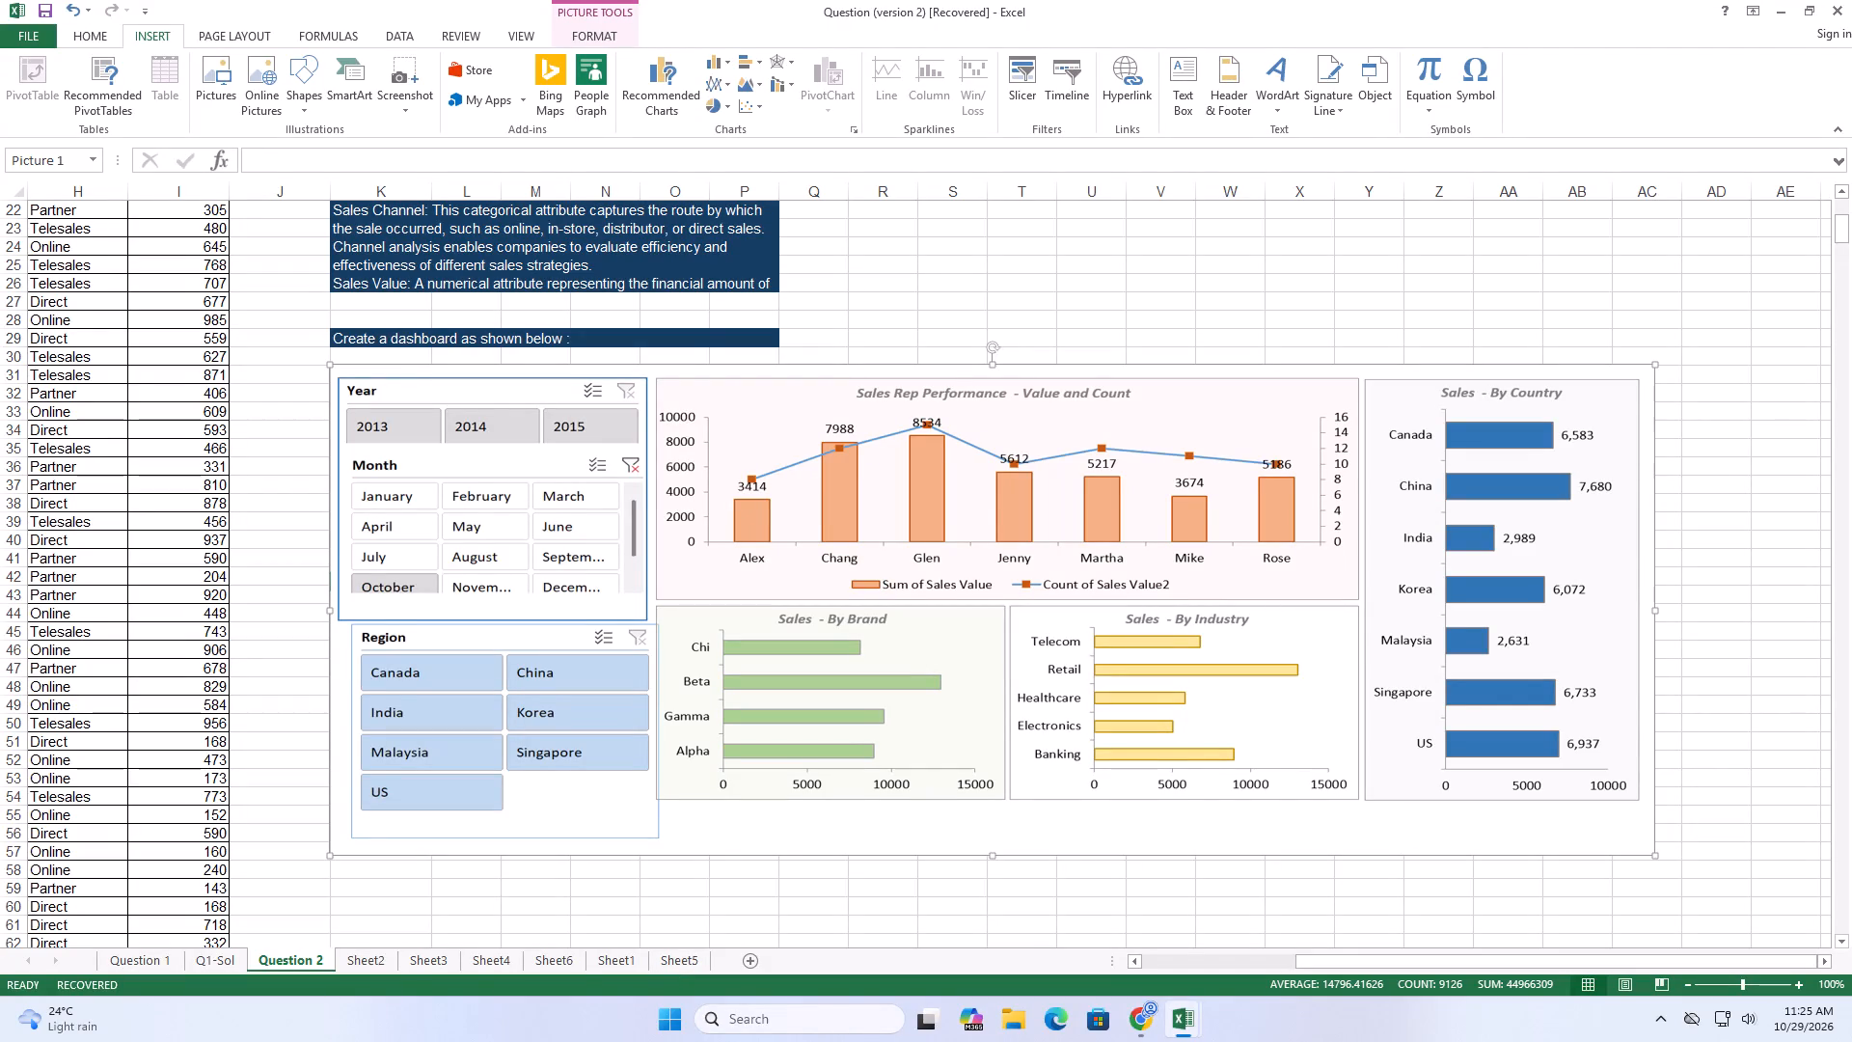
{"action": "left_click", "coordinate": [674, 959]}
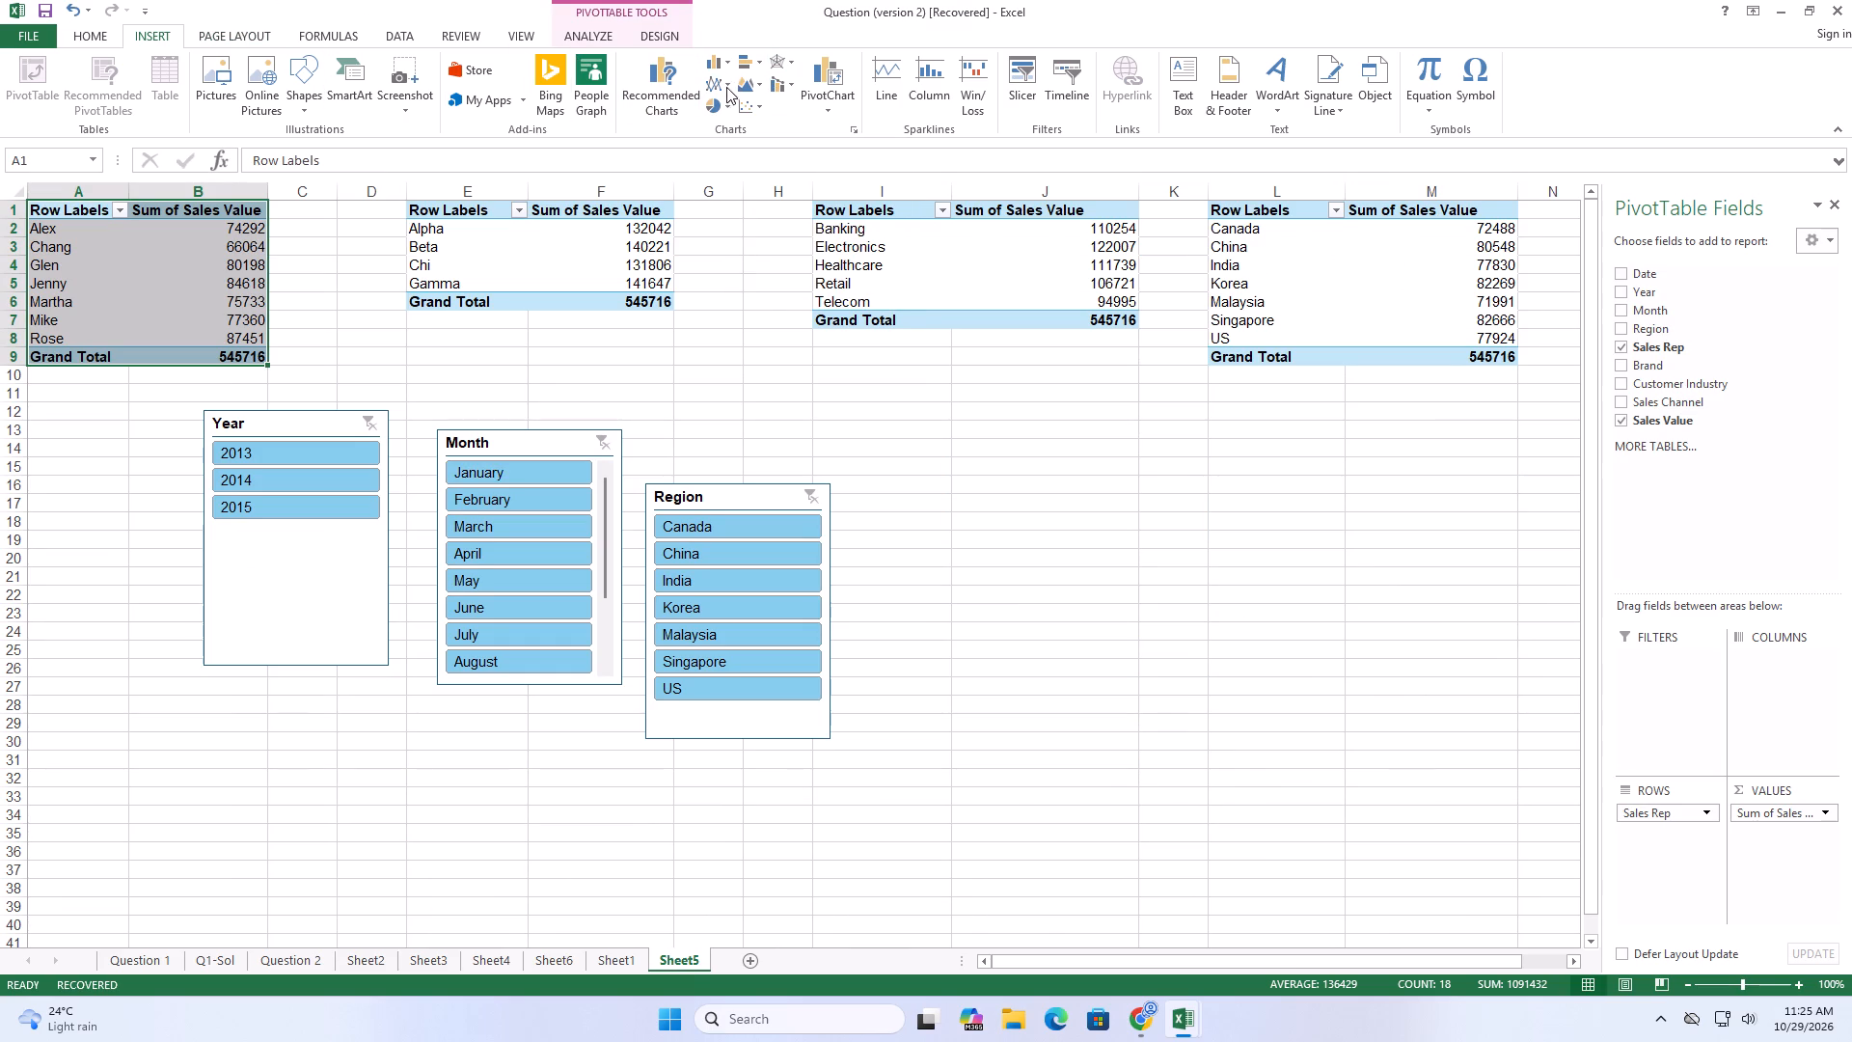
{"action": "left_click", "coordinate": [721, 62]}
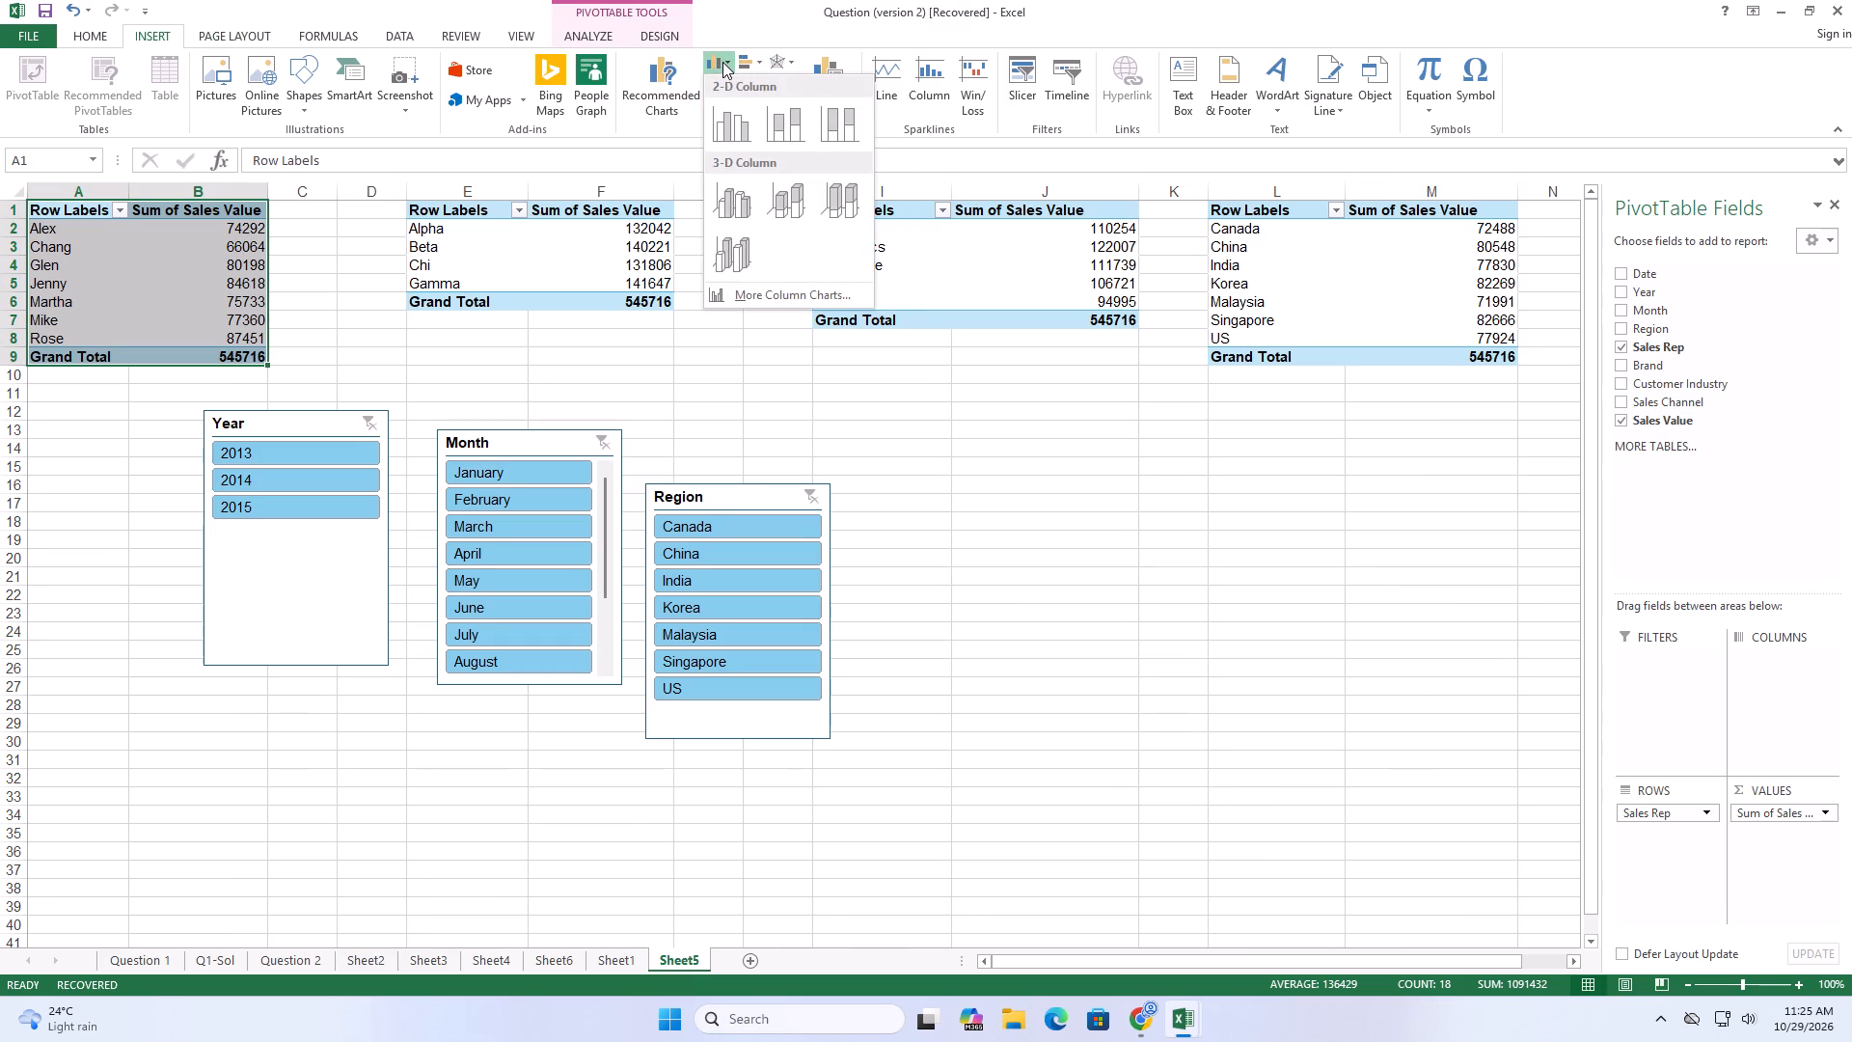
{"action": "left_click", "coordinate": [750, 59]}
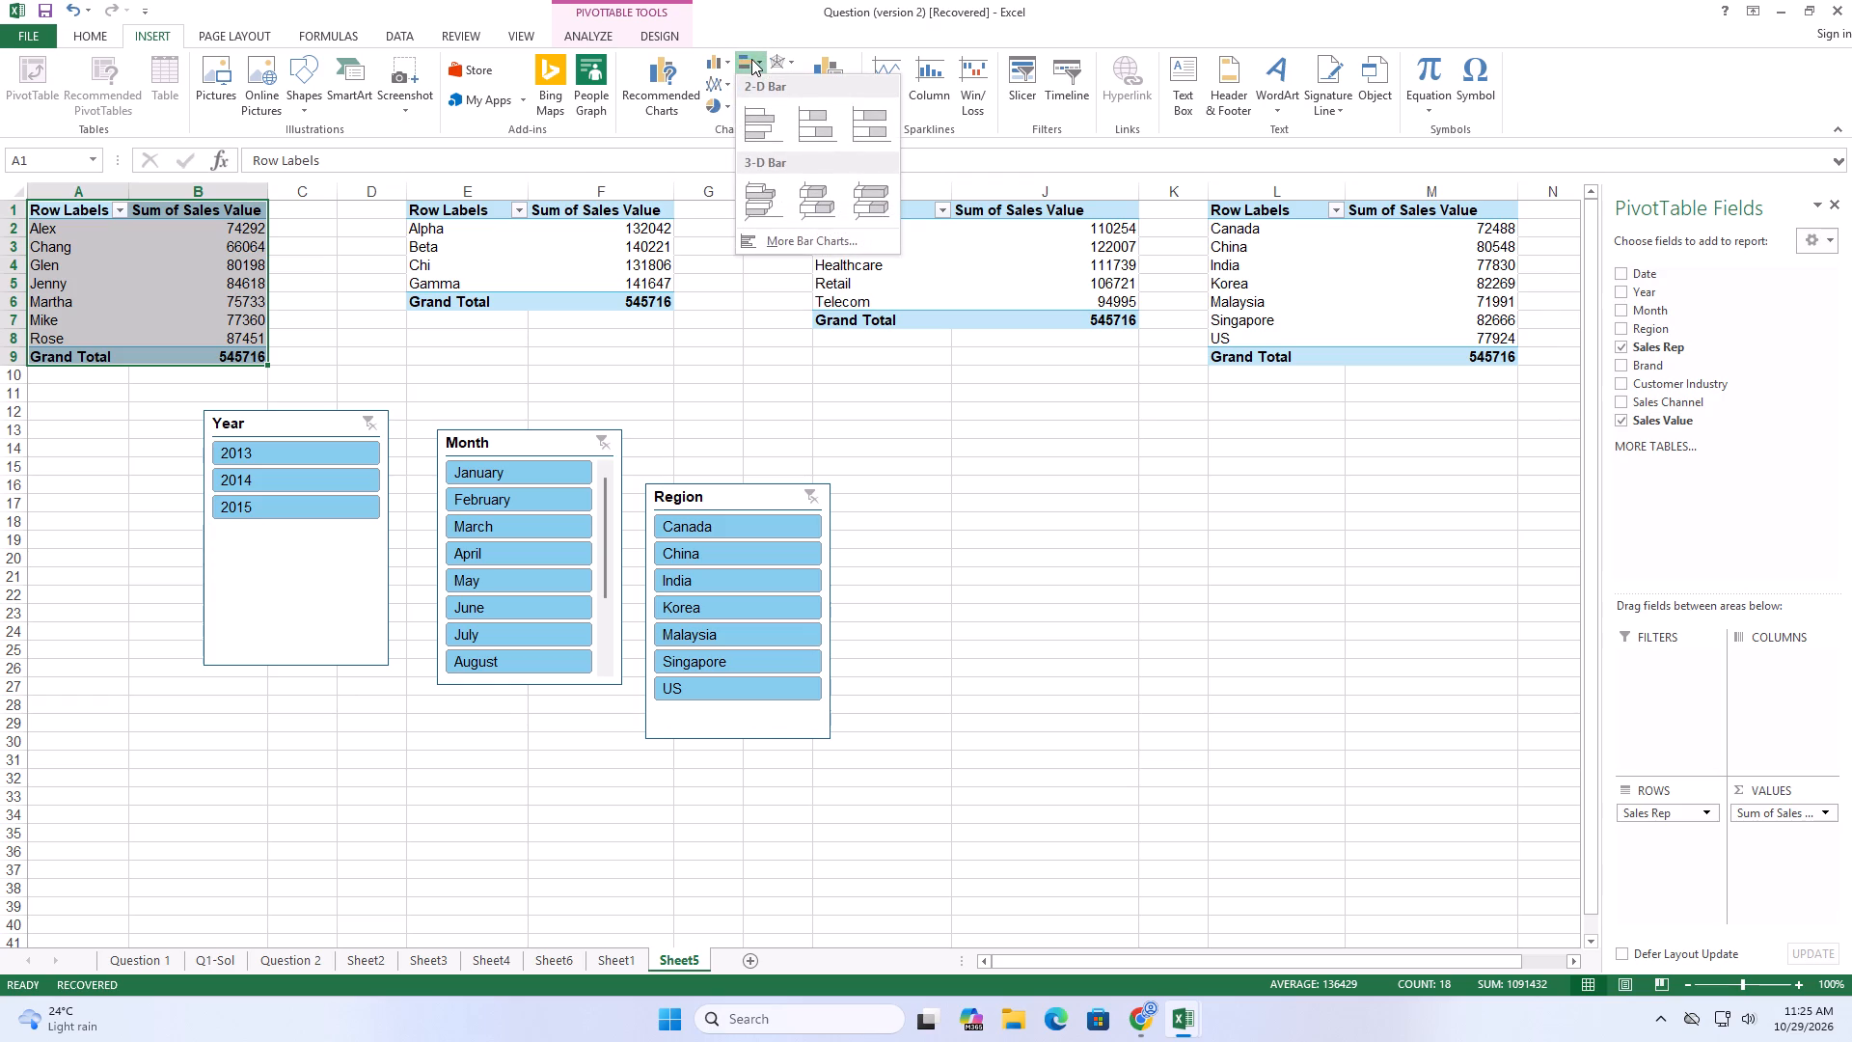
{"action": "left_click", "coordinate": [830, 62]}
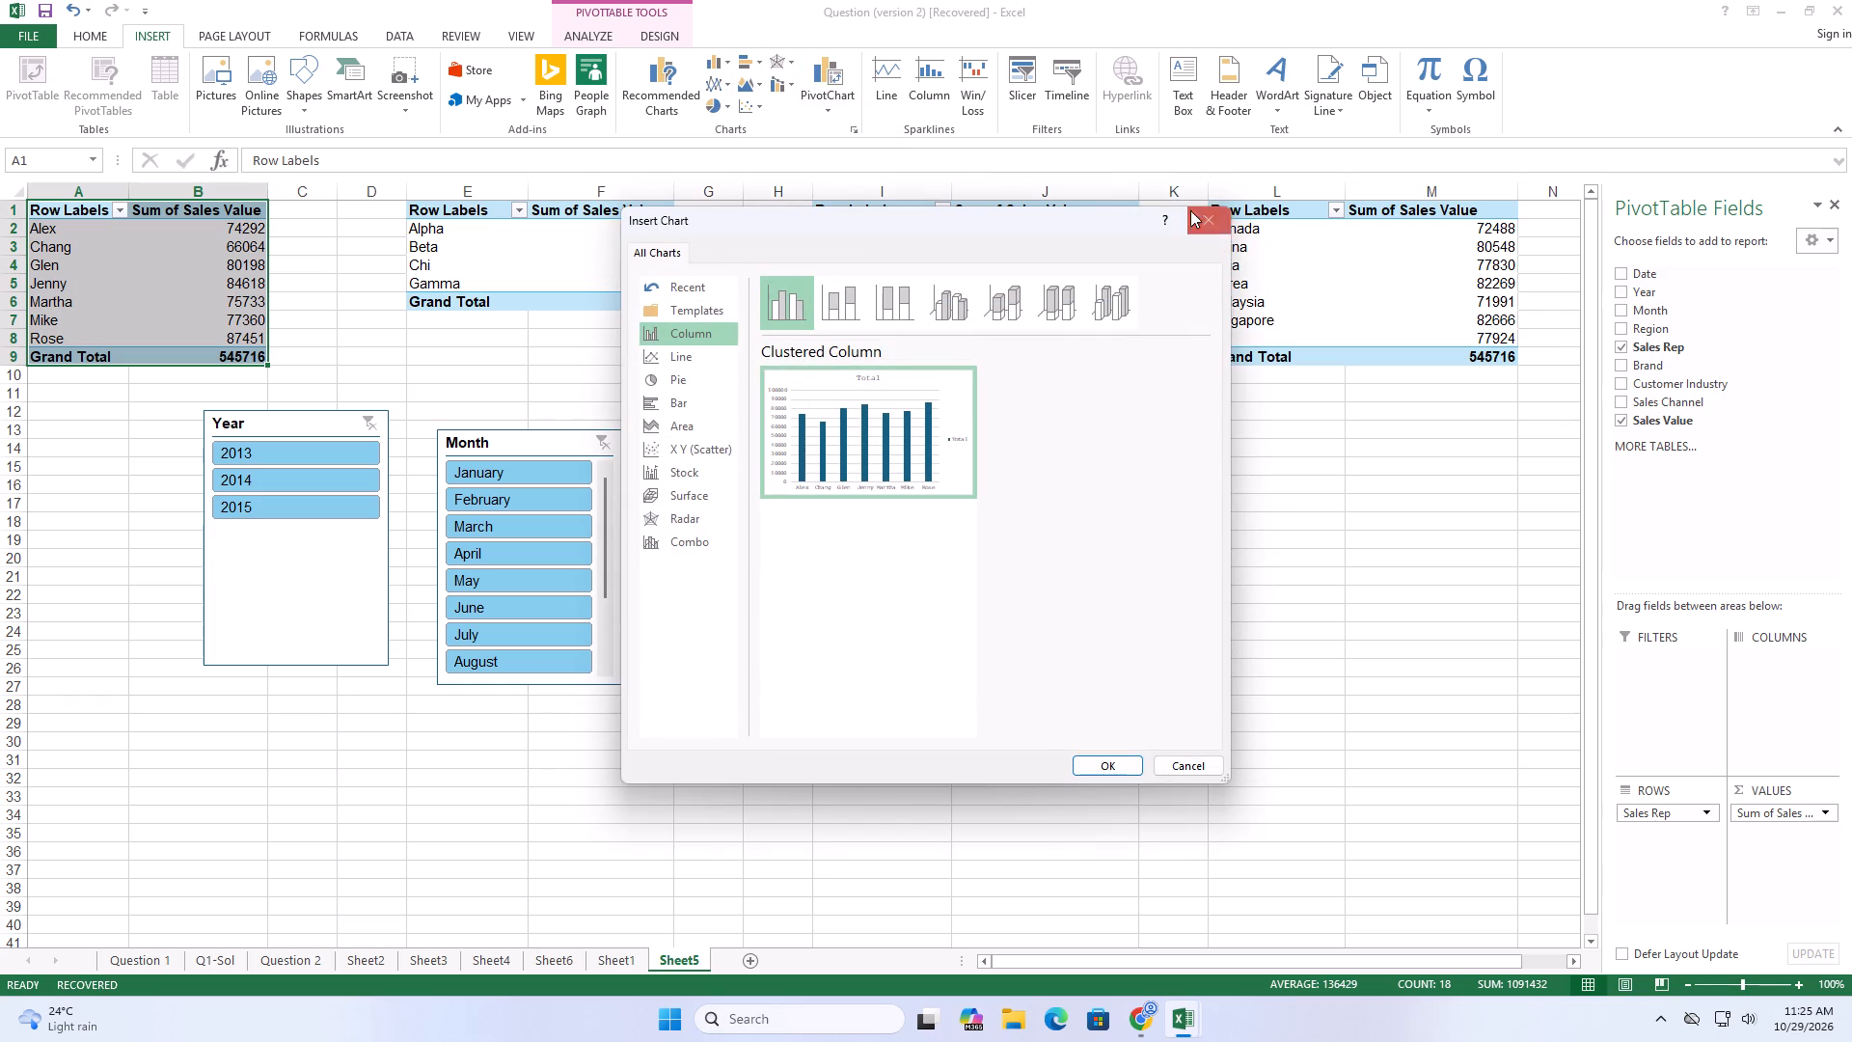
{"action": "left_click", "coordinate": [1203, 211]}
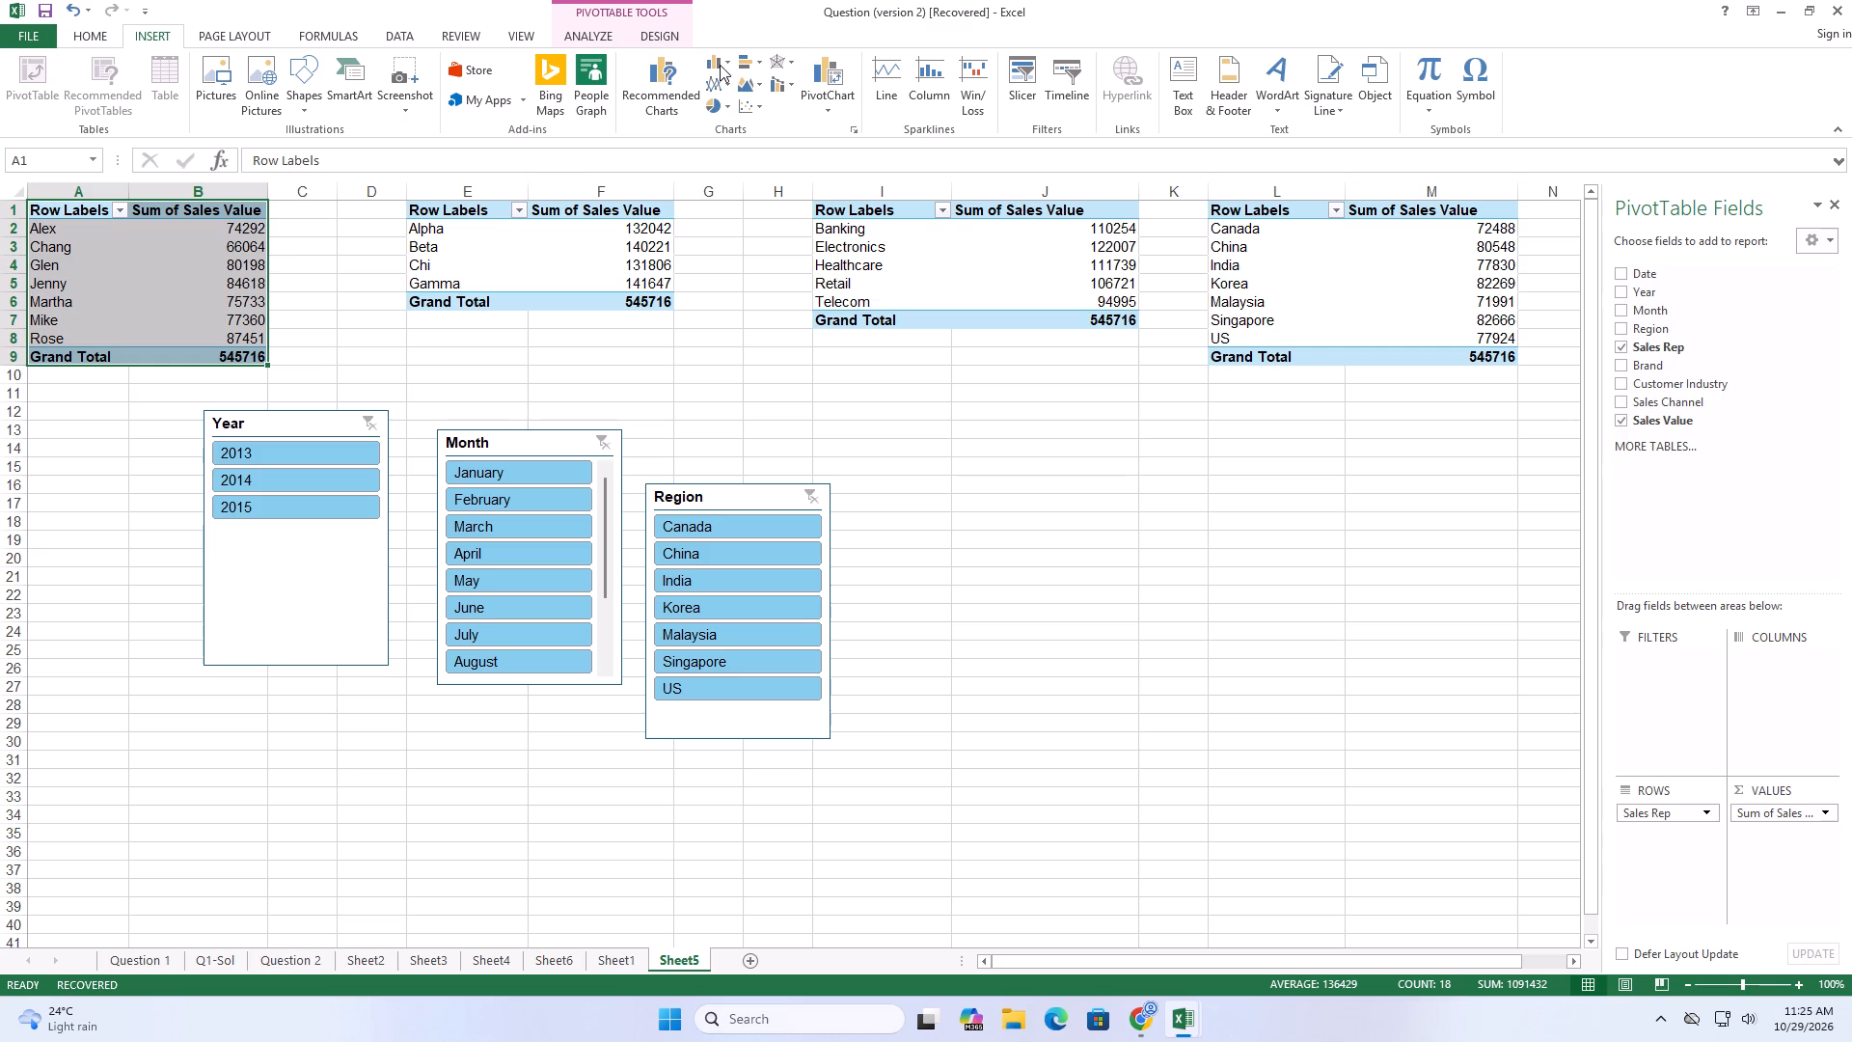
Examine the line and combo chart types for the Sales Rep PivotTable against the Question 2 reference dashboard.
{"action": "left_click", "coordinate": [685, 91]}
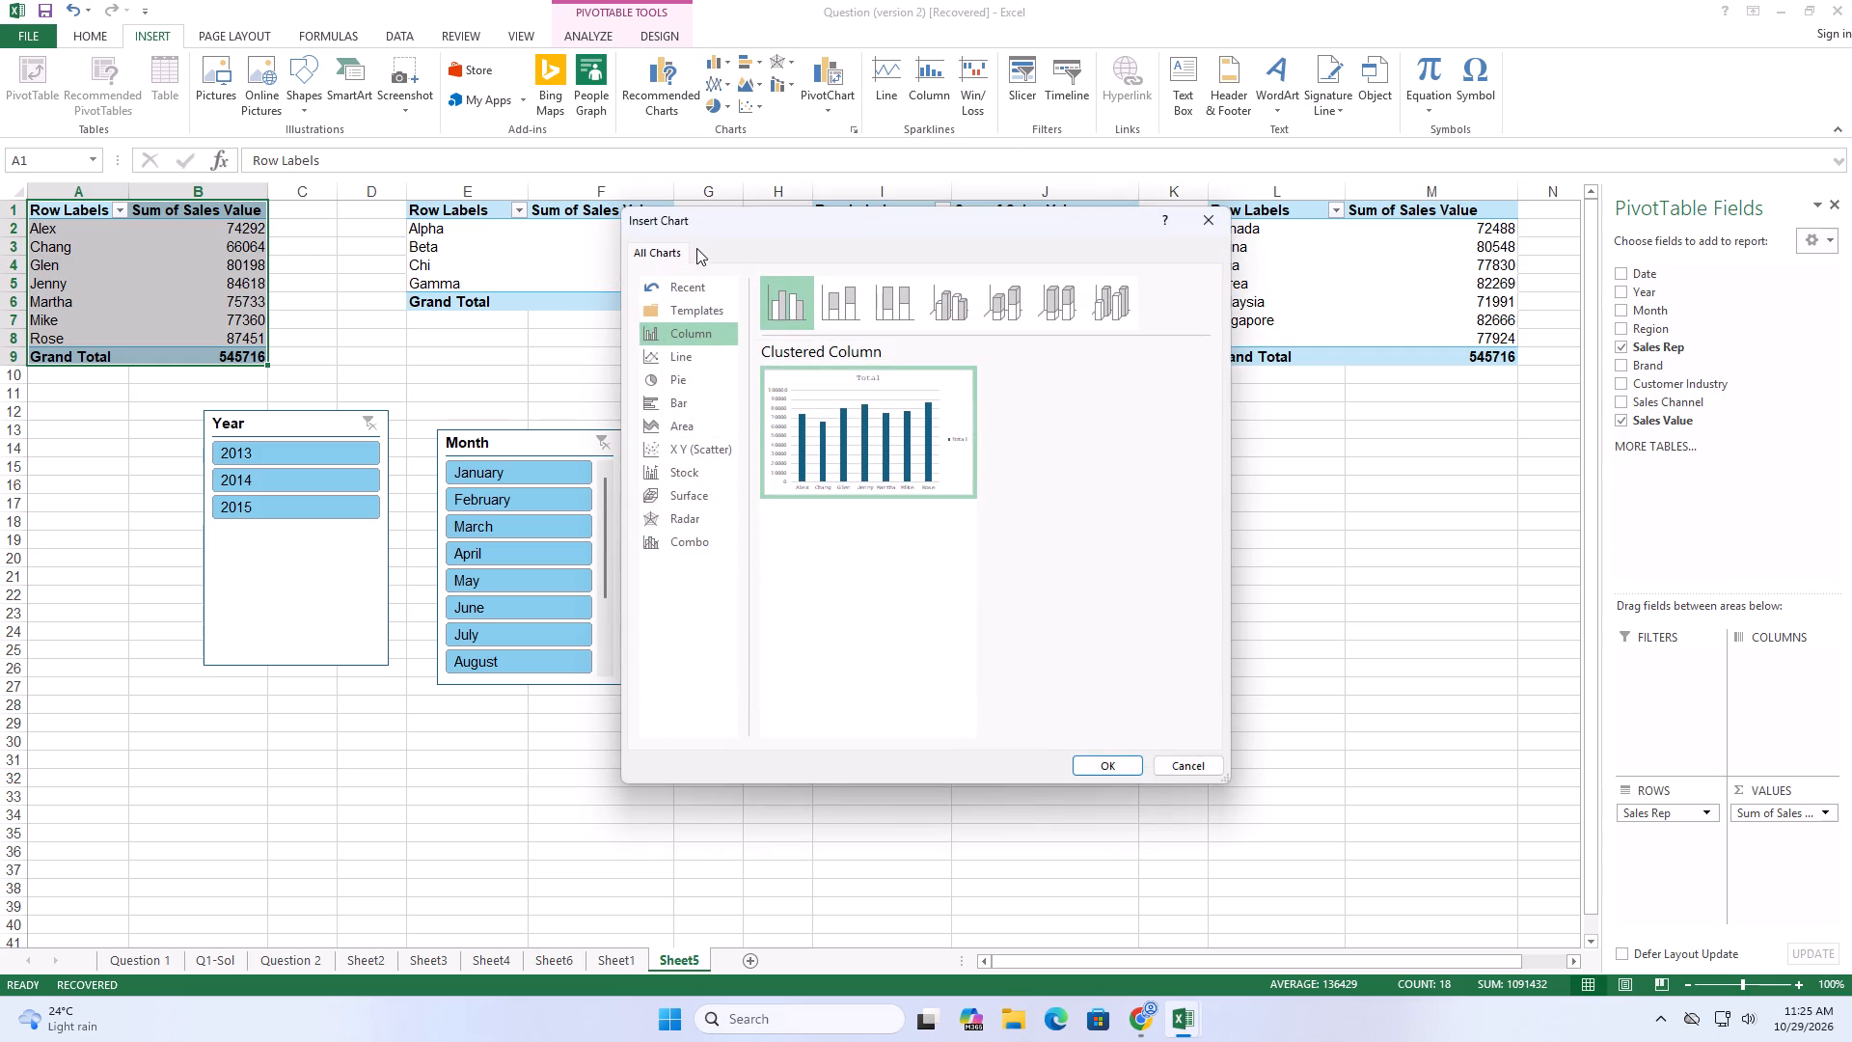
{"action": "left_click", "coordinate": [694, 355]}
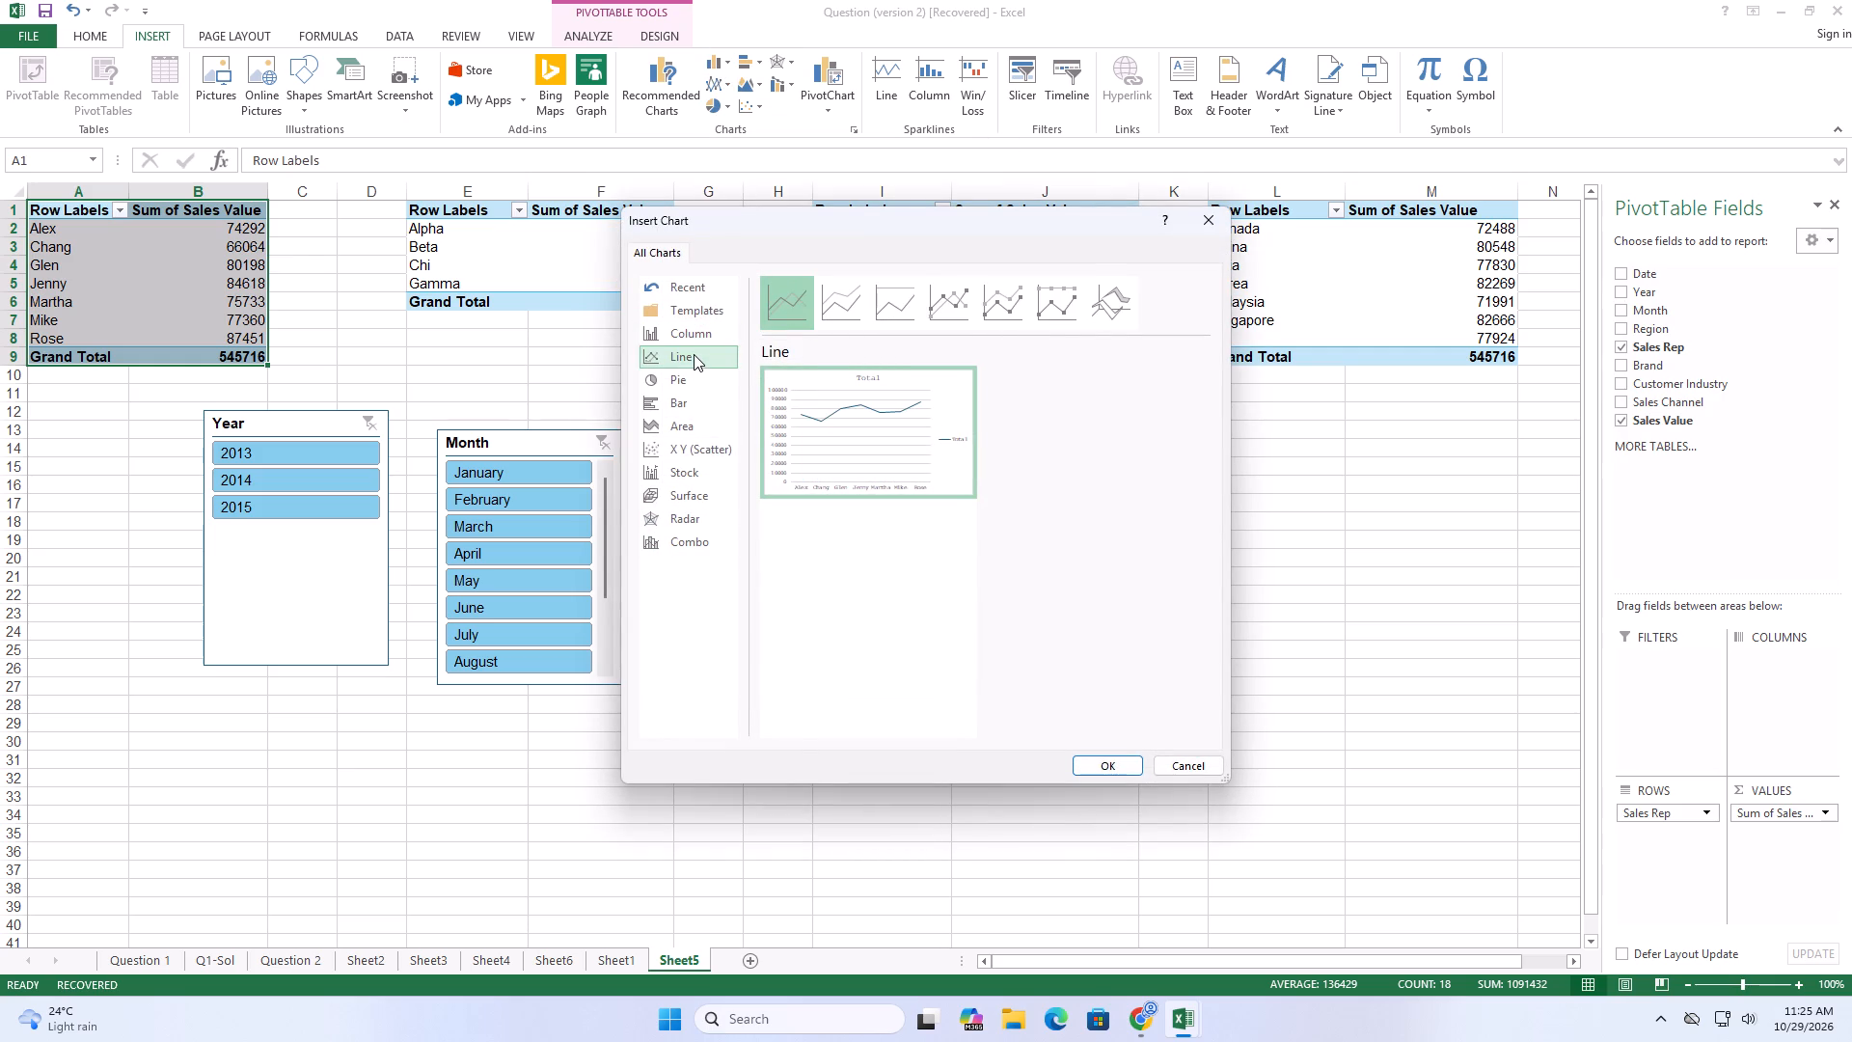
{"action": "left_click", "coordinate": [1204, 218]}
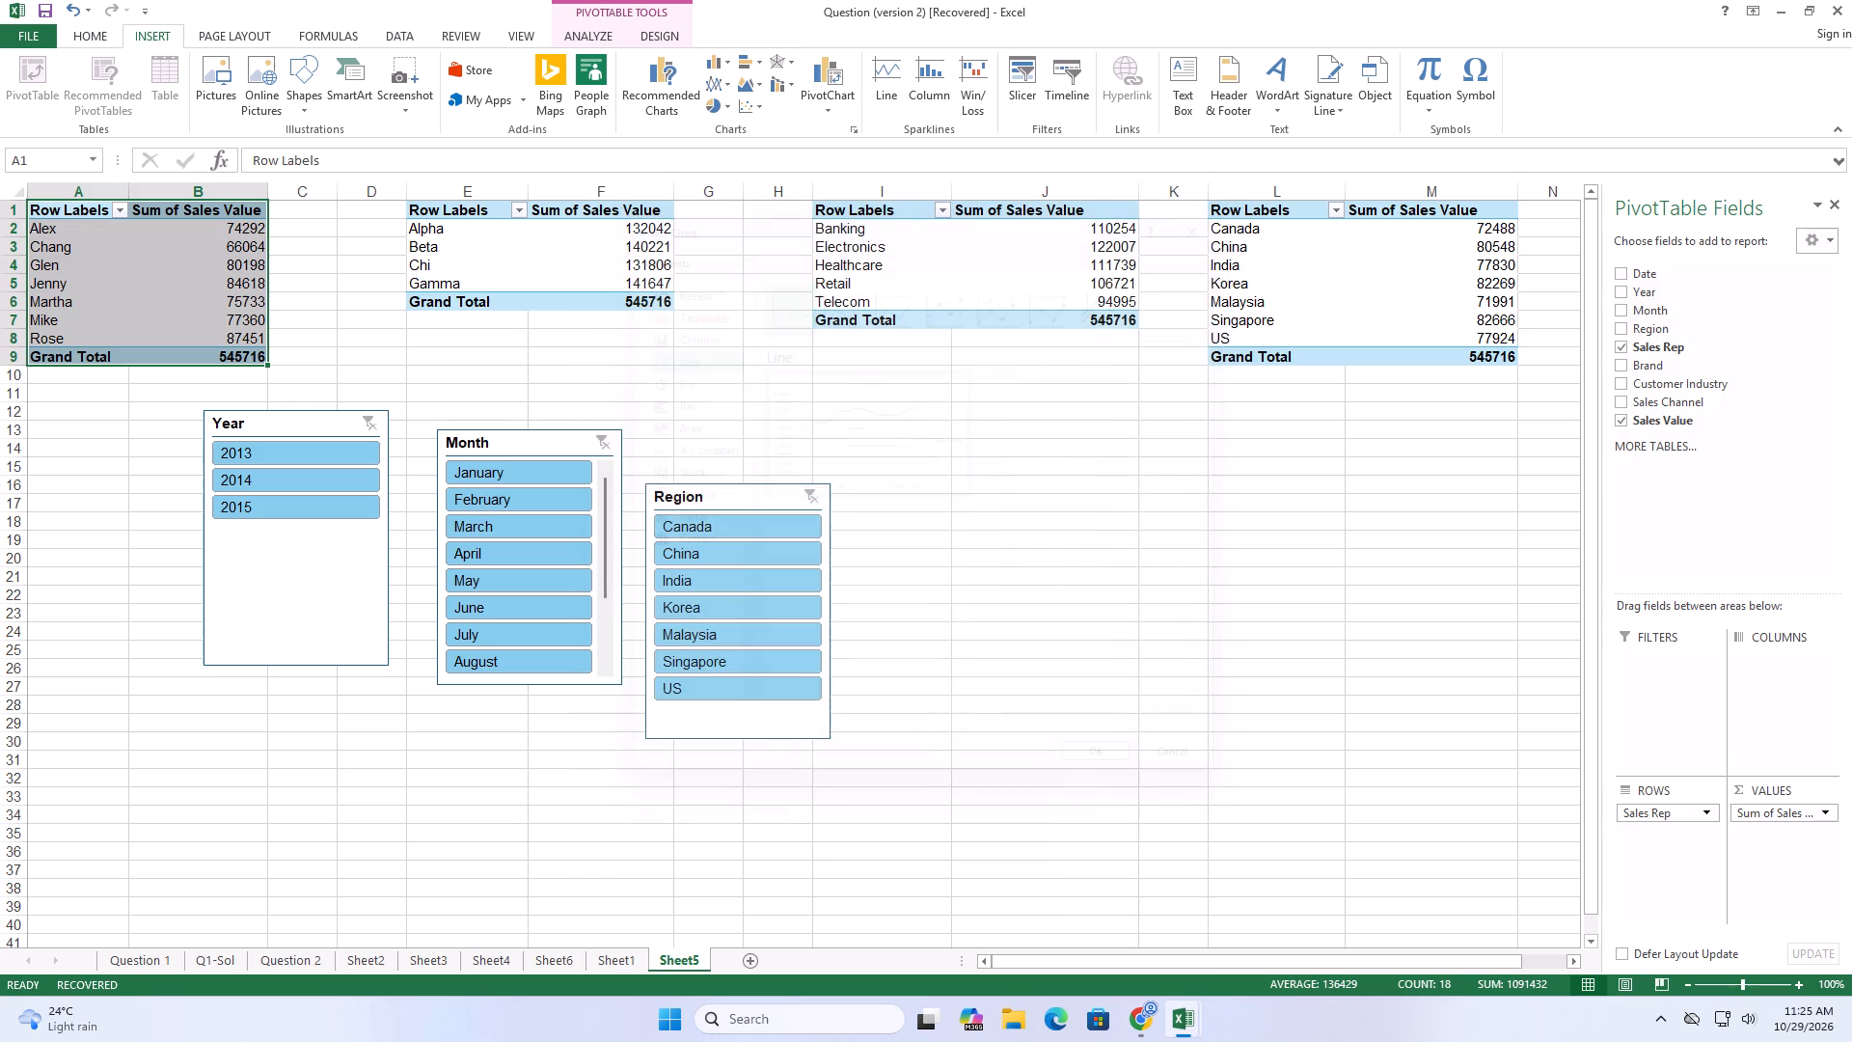
{"action": "left_click", "coordinate": [301, 963]}
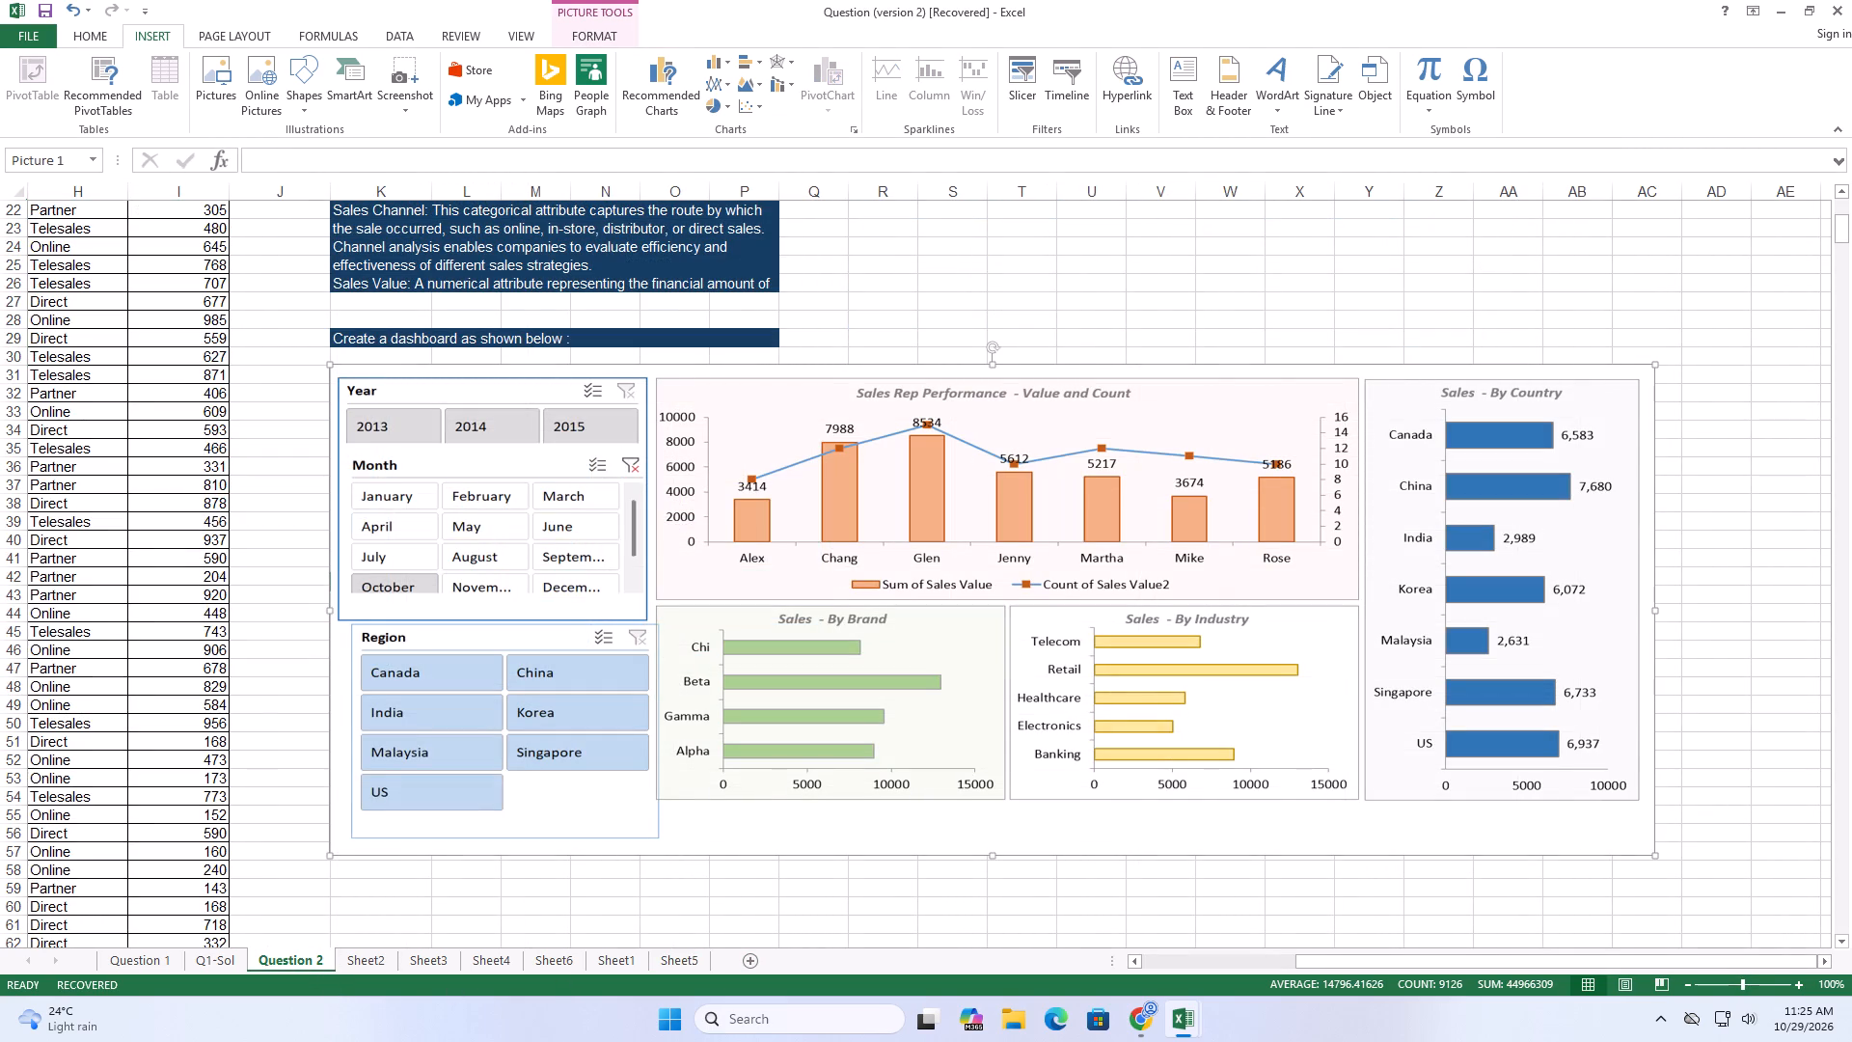
{"action": "left_click", "coordinate": [685, 966]}
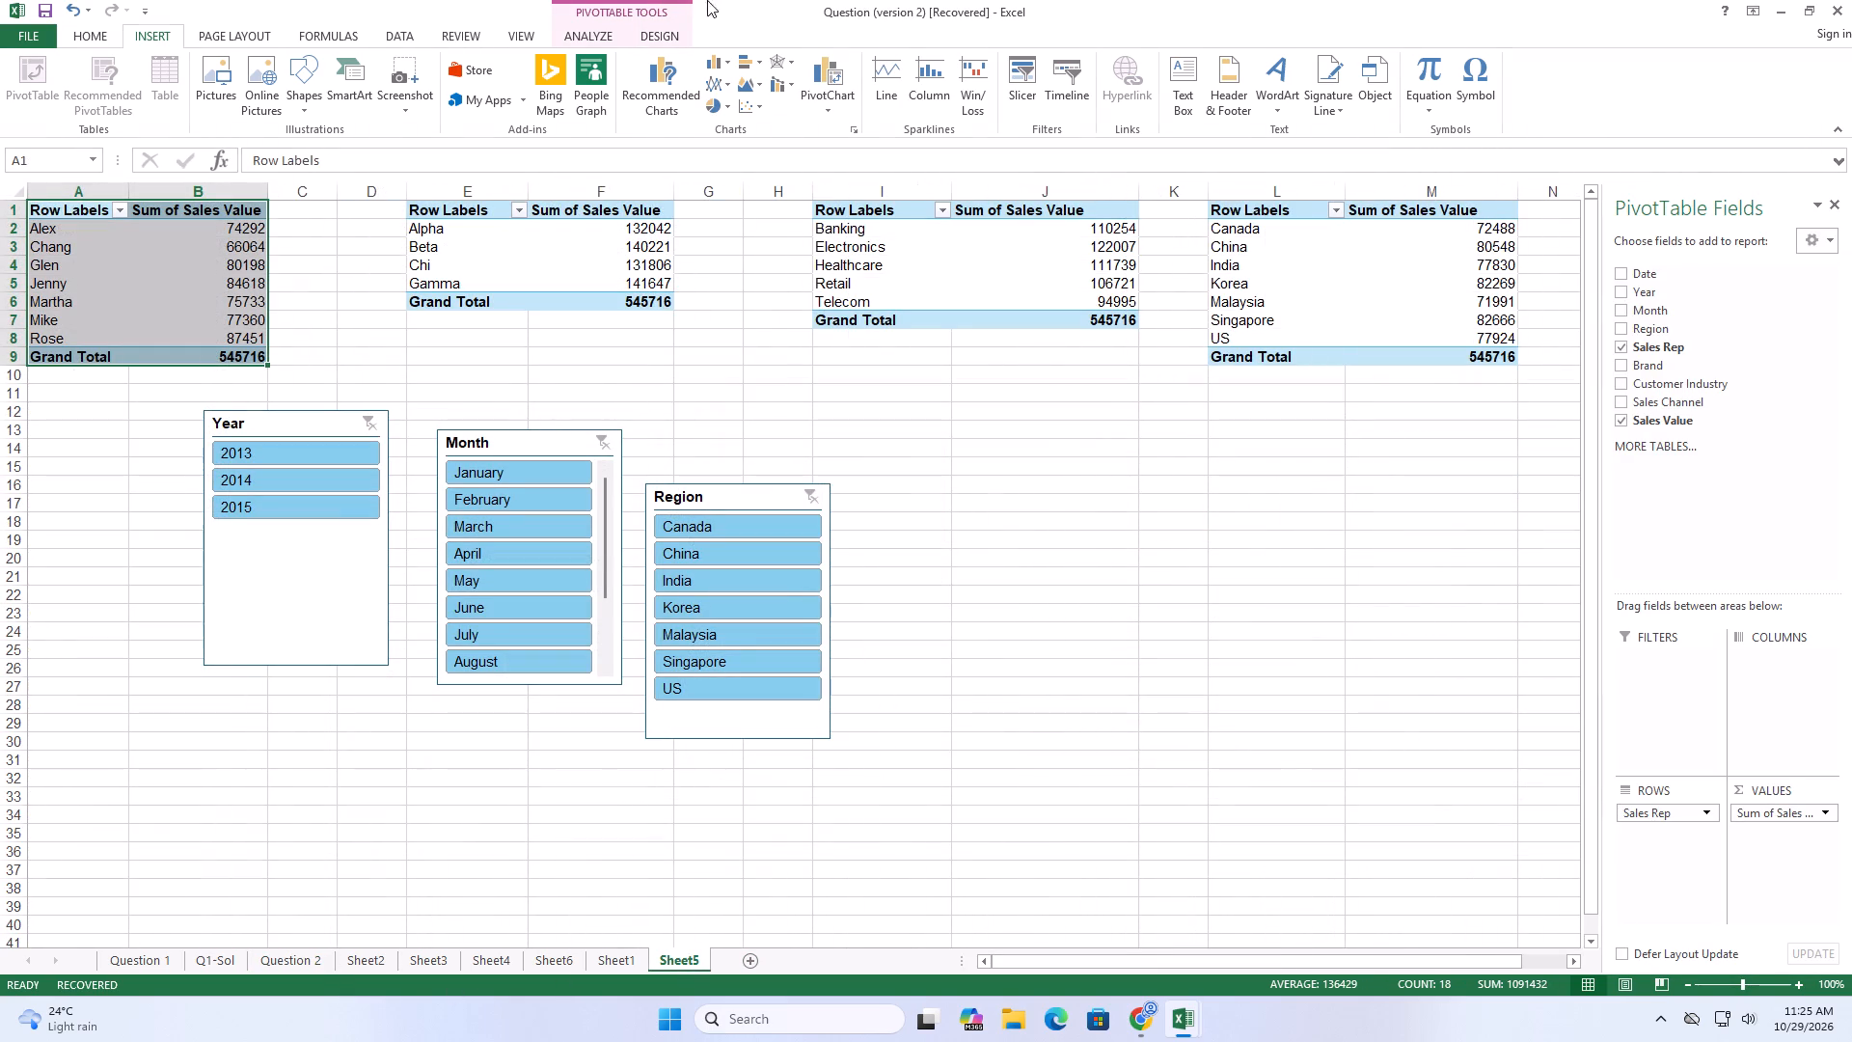
{"action": "left_click", "coordinate": [667, 98]}
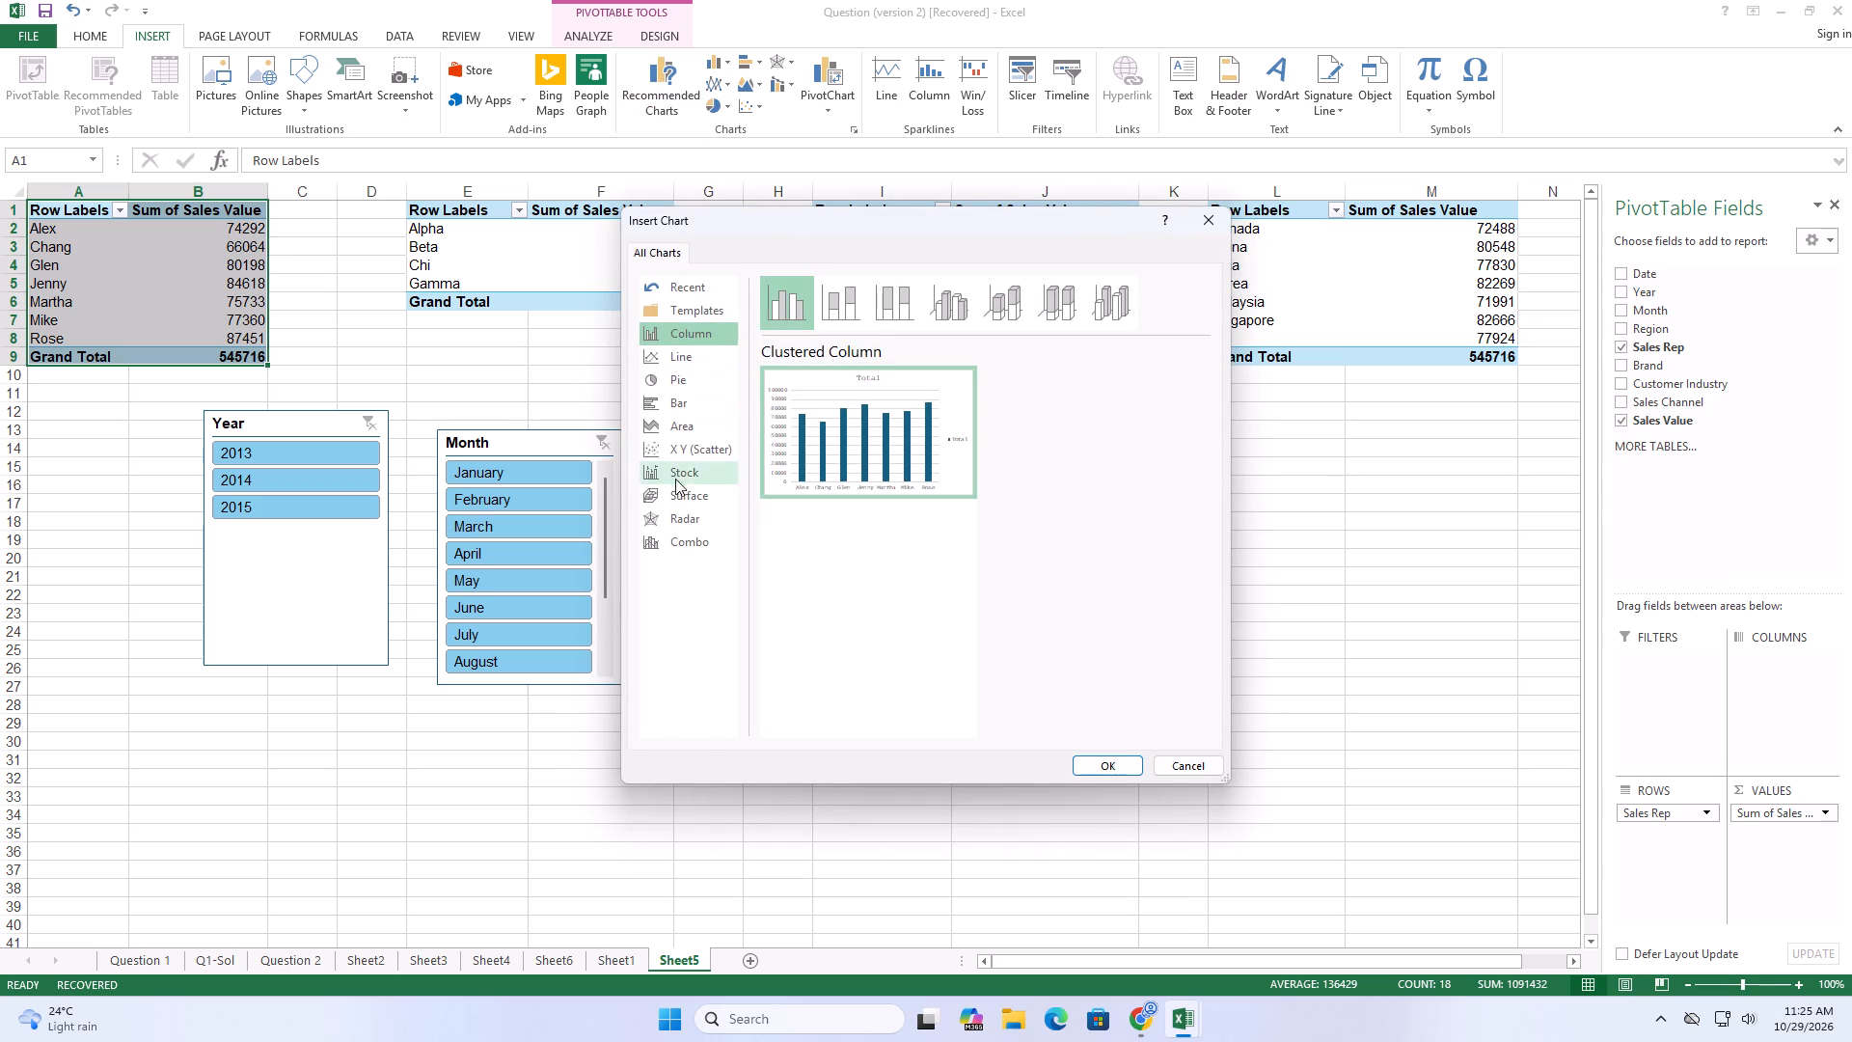
{"action": "left_click", "coordinate": [696, 542]}
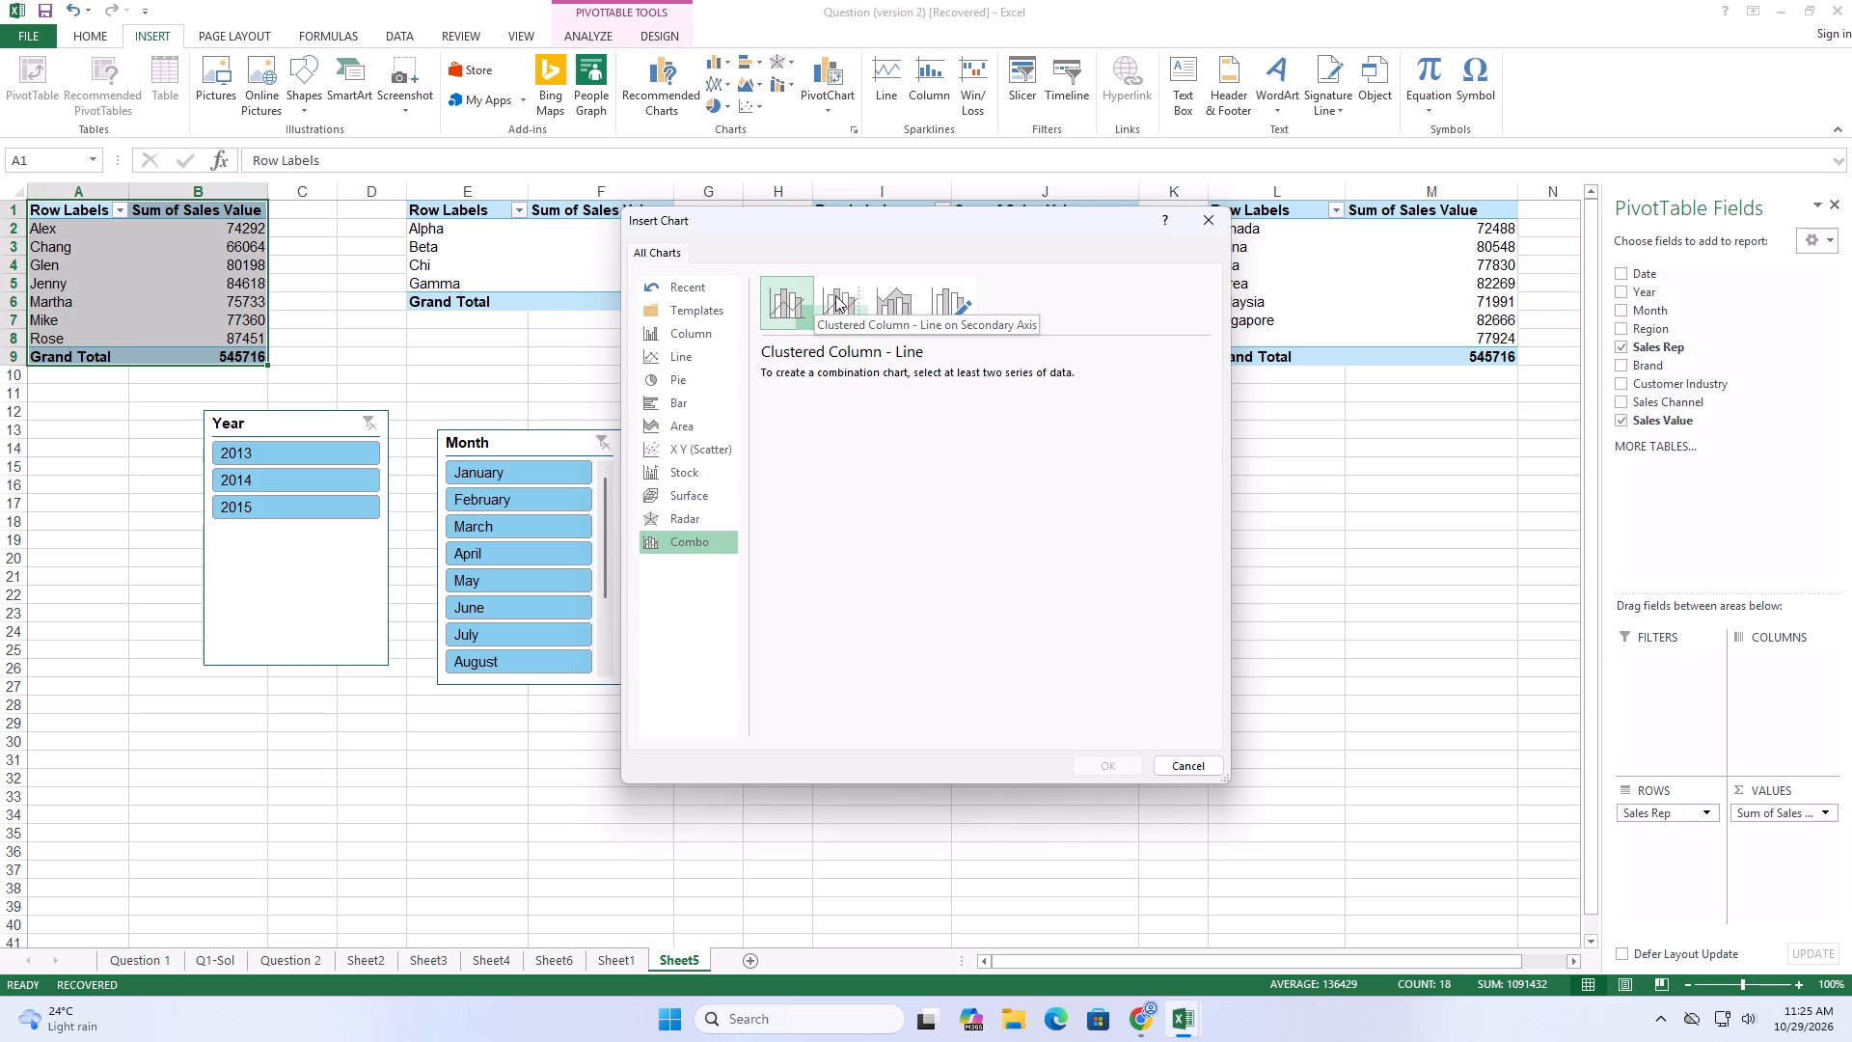
{"action": "left_click", "coordinate": [780, 293]}
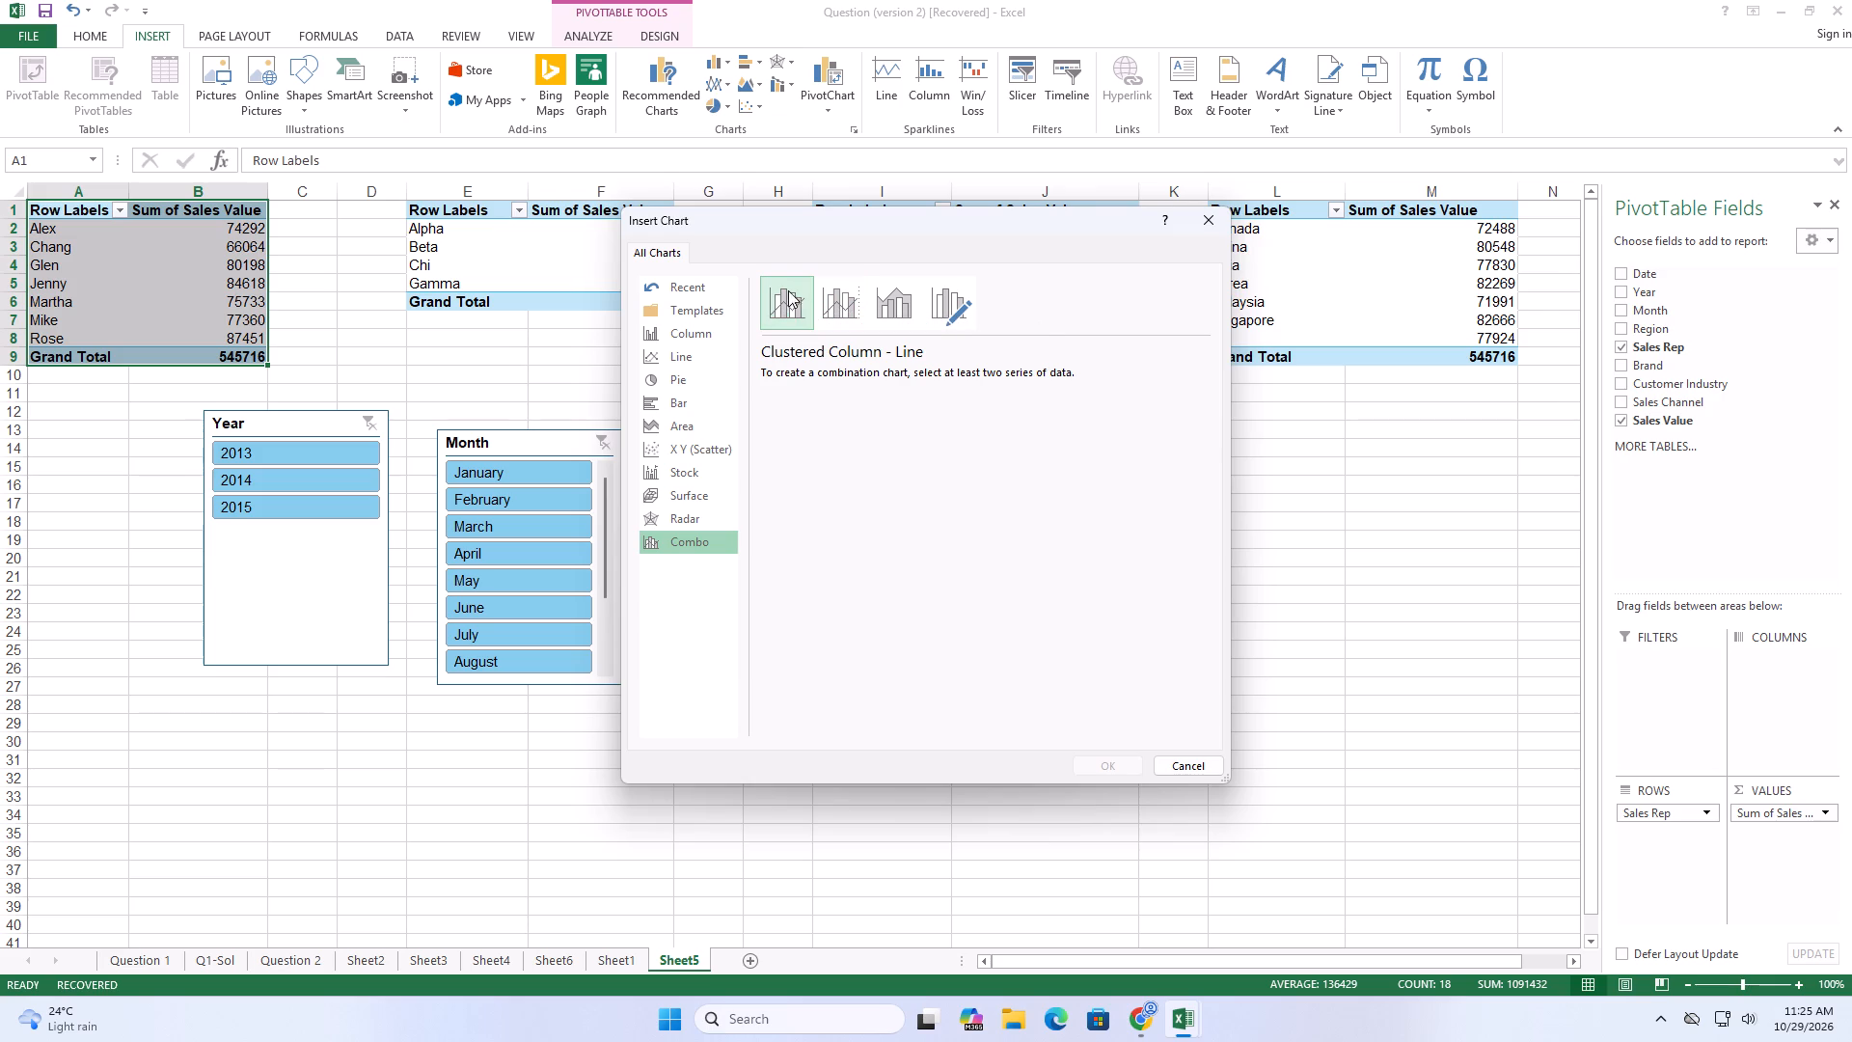
{"action": "left_click", "coordinate": [784, 306]}
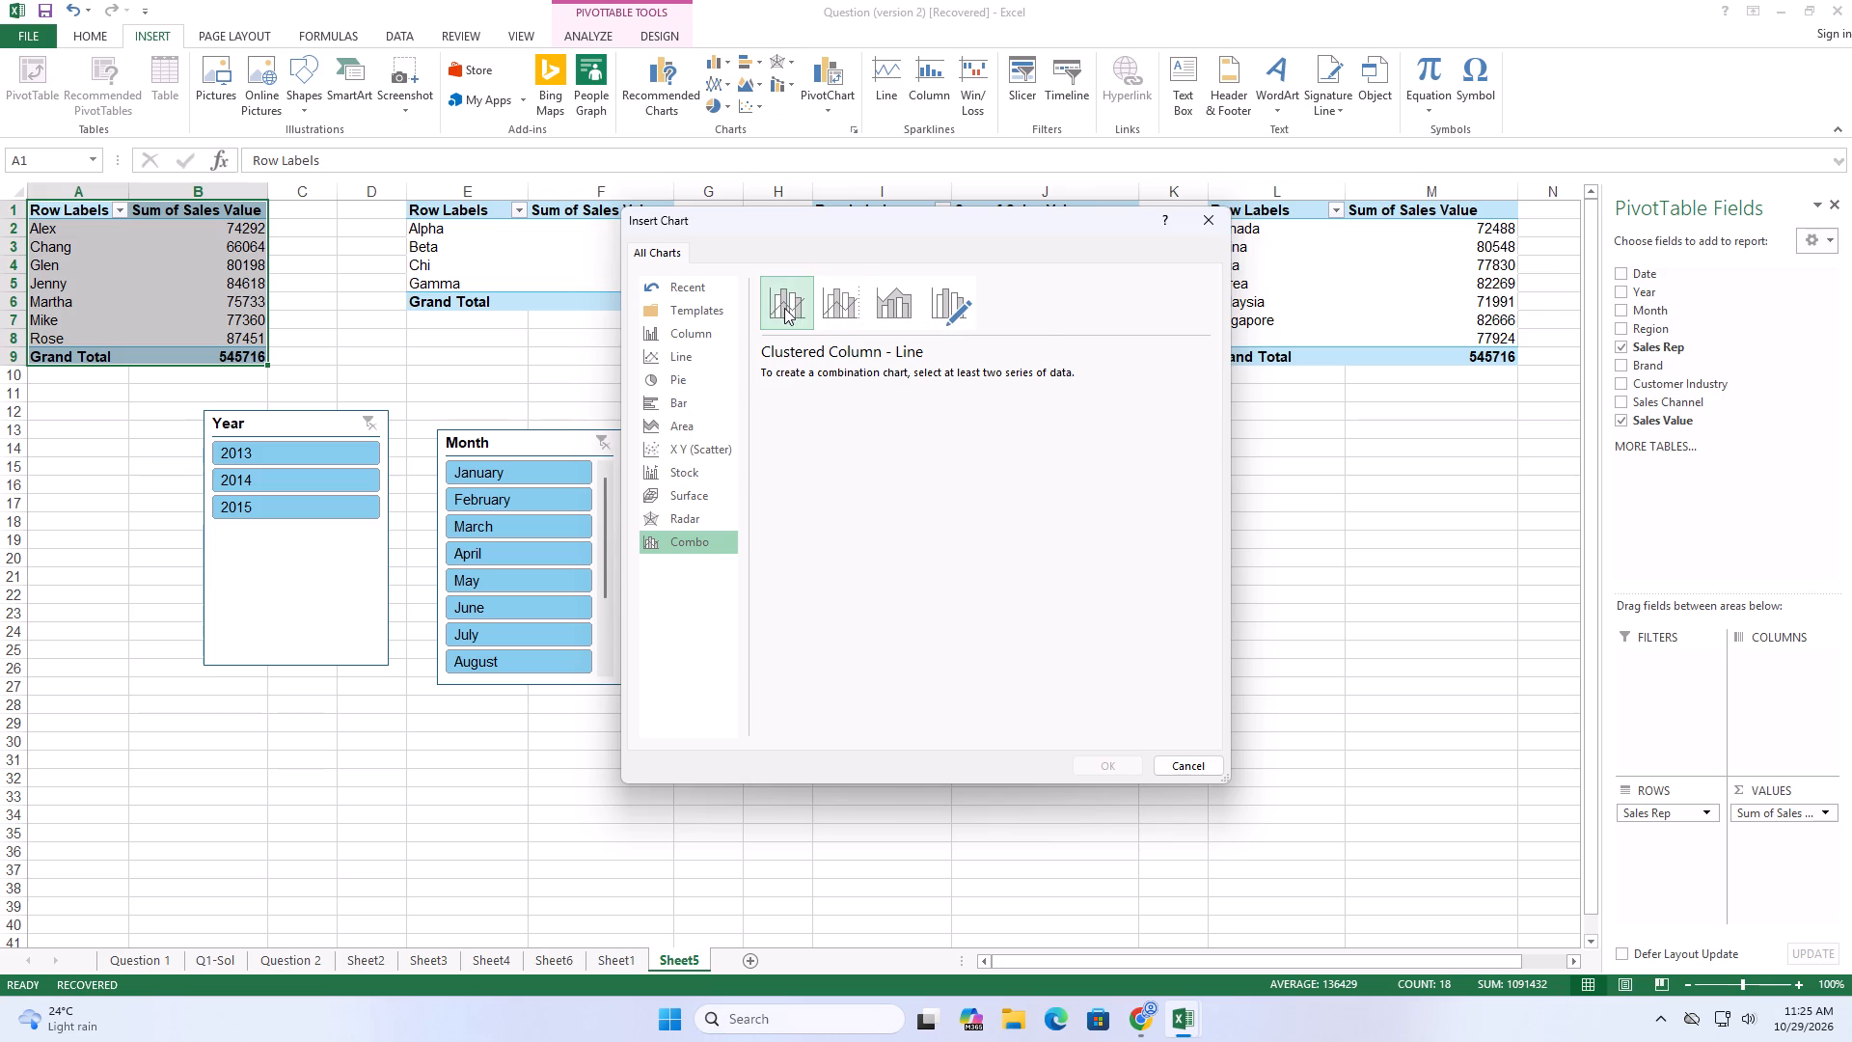
{"action": "double_click", "coordinate": [791, 322]}
{"action": "left_click", "coordinate": [830, 296]}
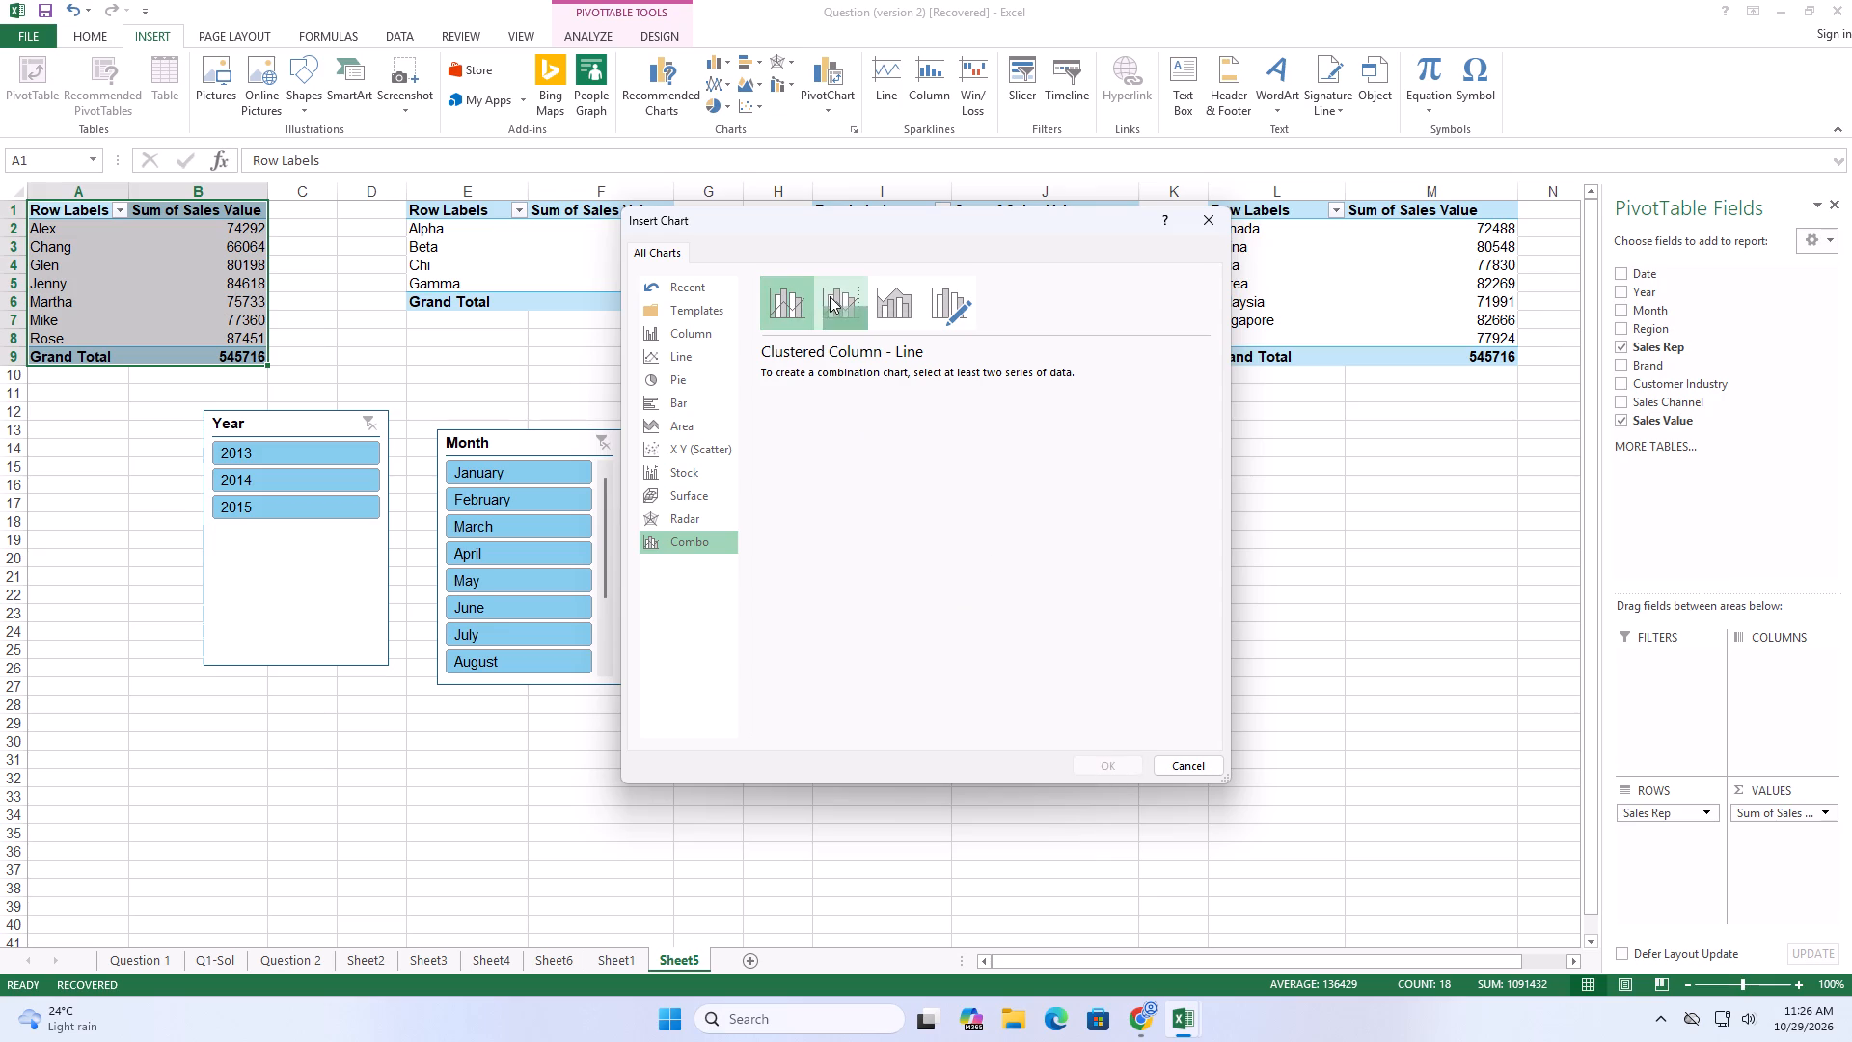
{"action": "left_click_drag", "start_coordinate": [764, 289], "coordinate": [838, 292]}
{"action": "left_click", "coordinate": [838, 292]}
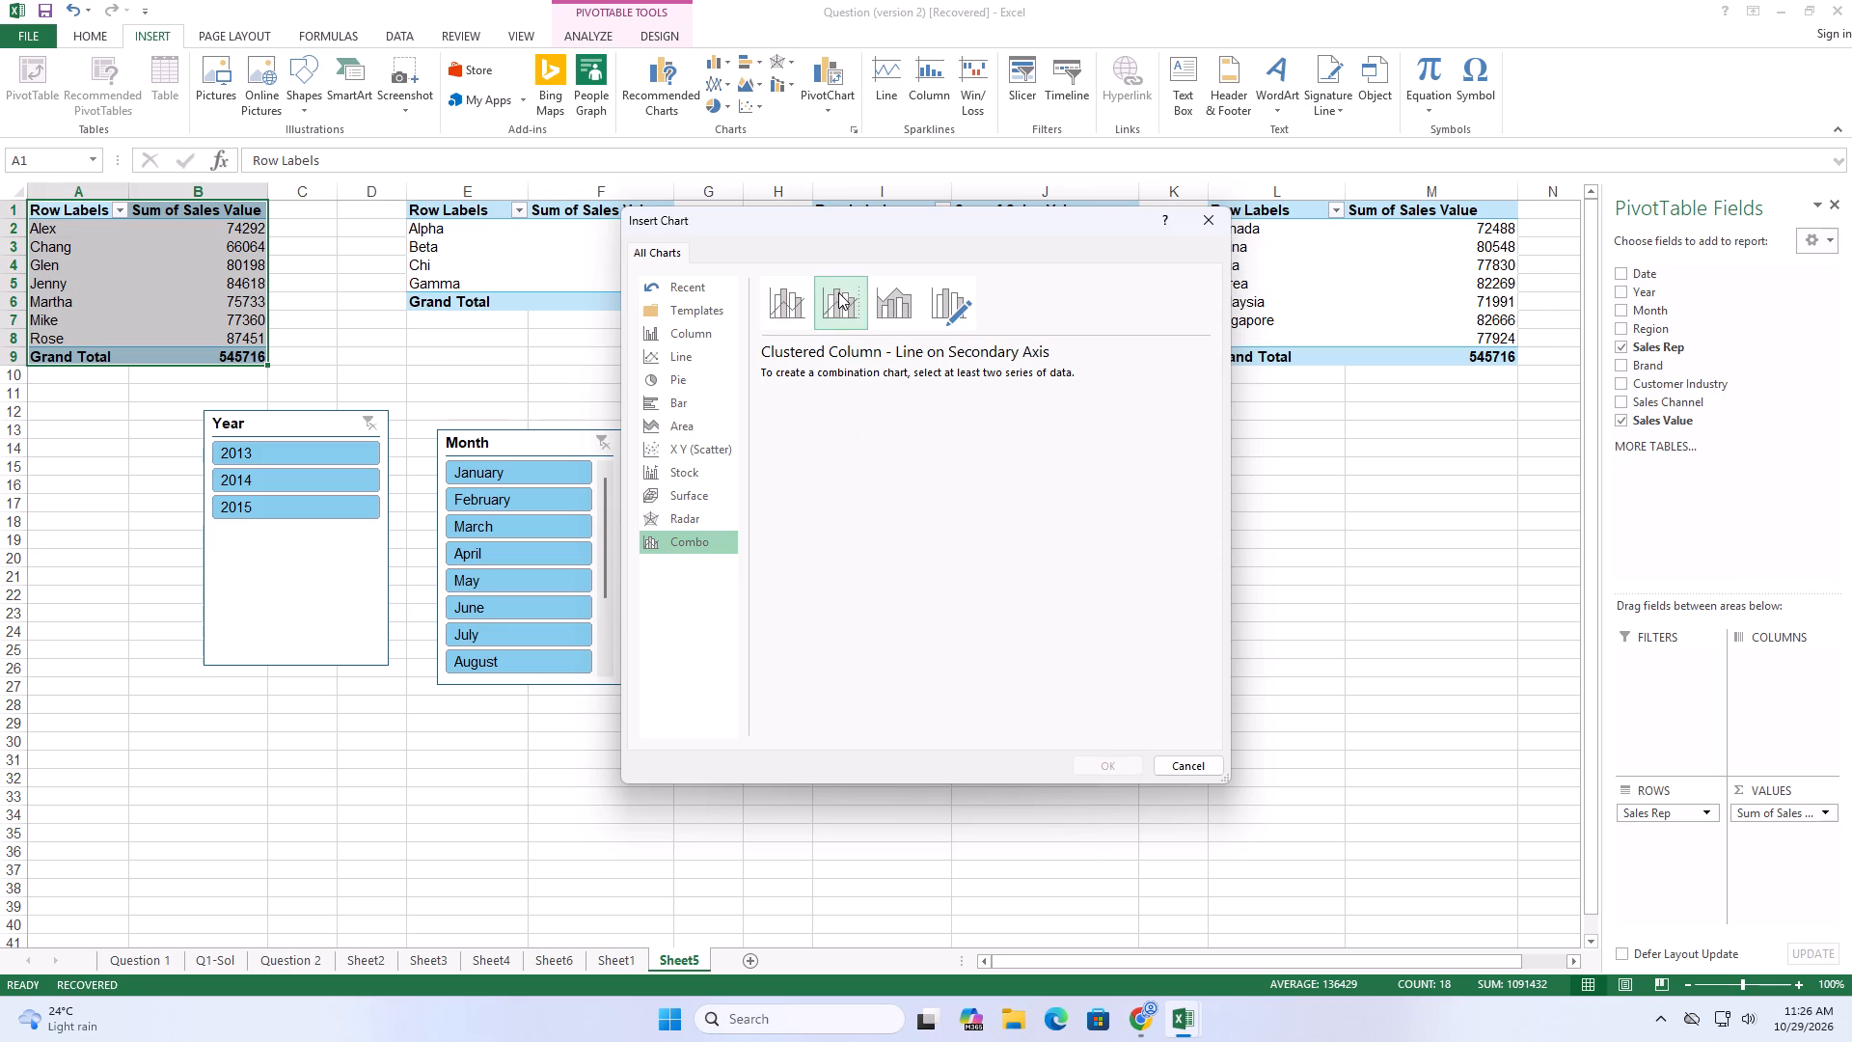
{"action": "left_click", "coordinate": [773, 297]}
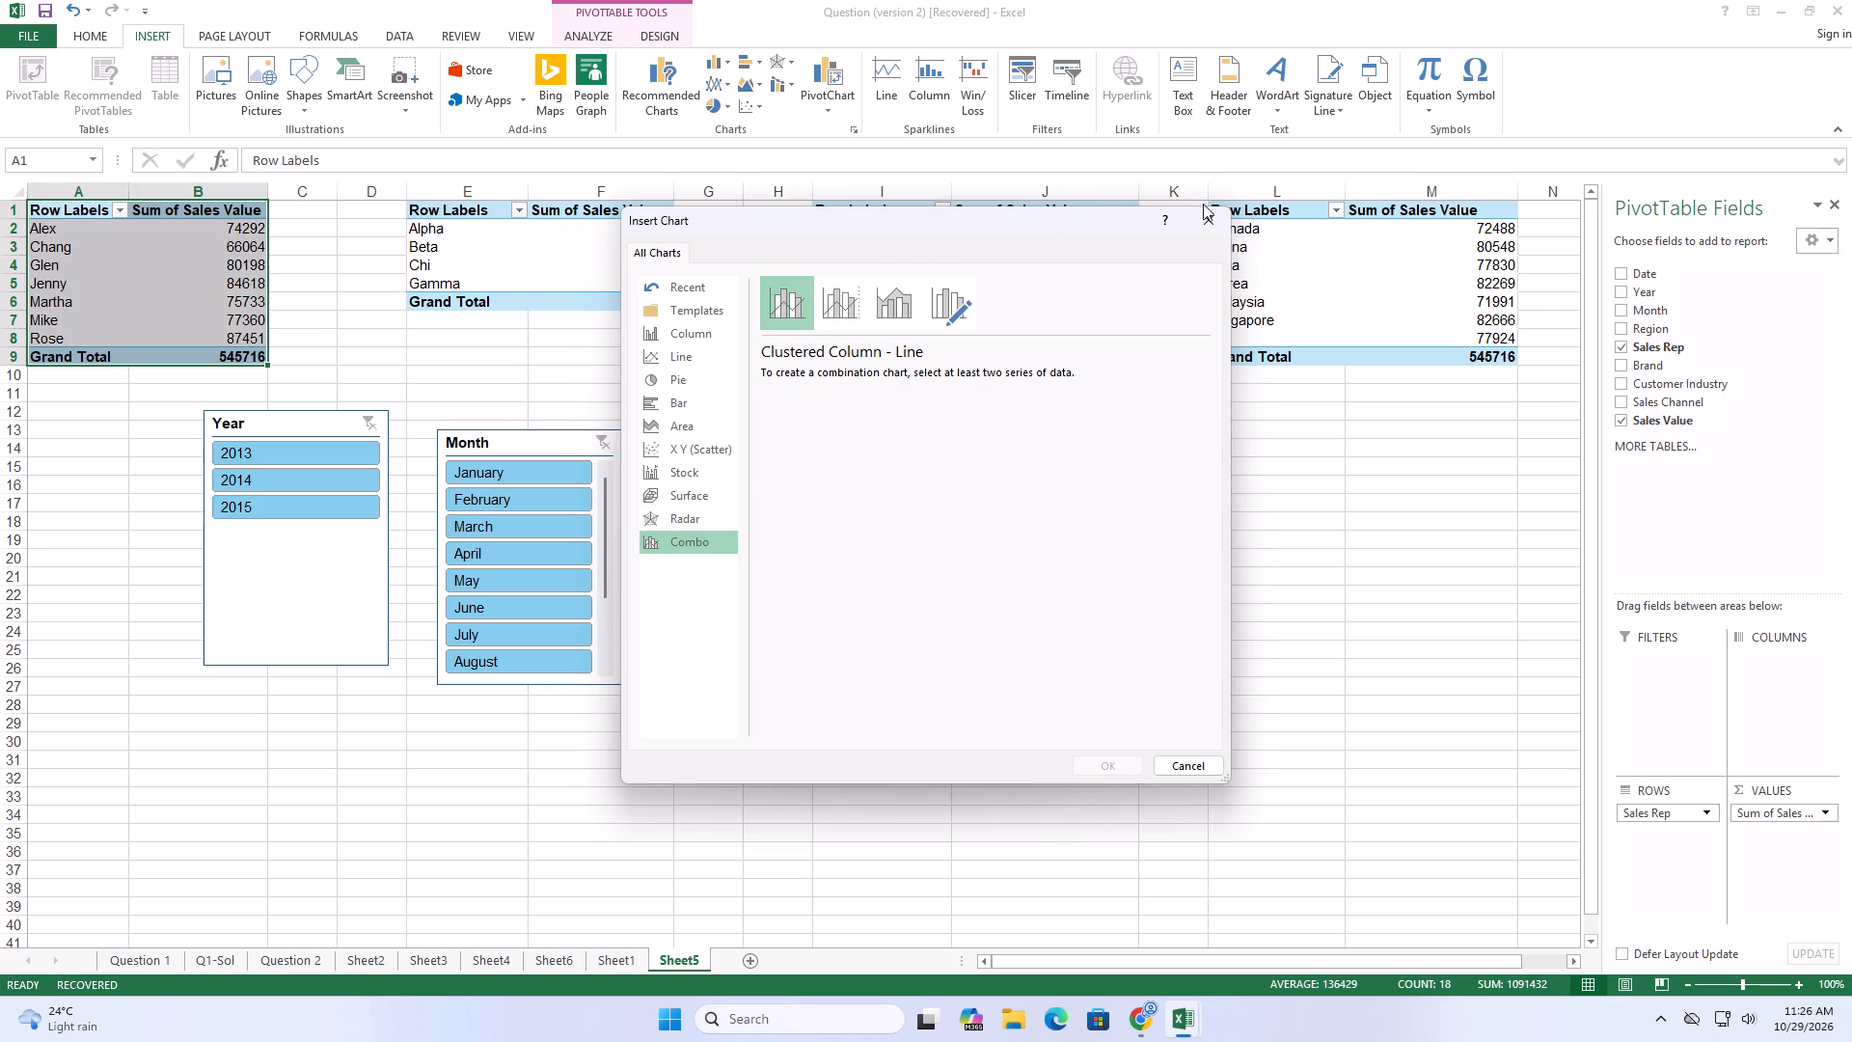
{"action": "left_click", "coordinate": [1203, 217]}
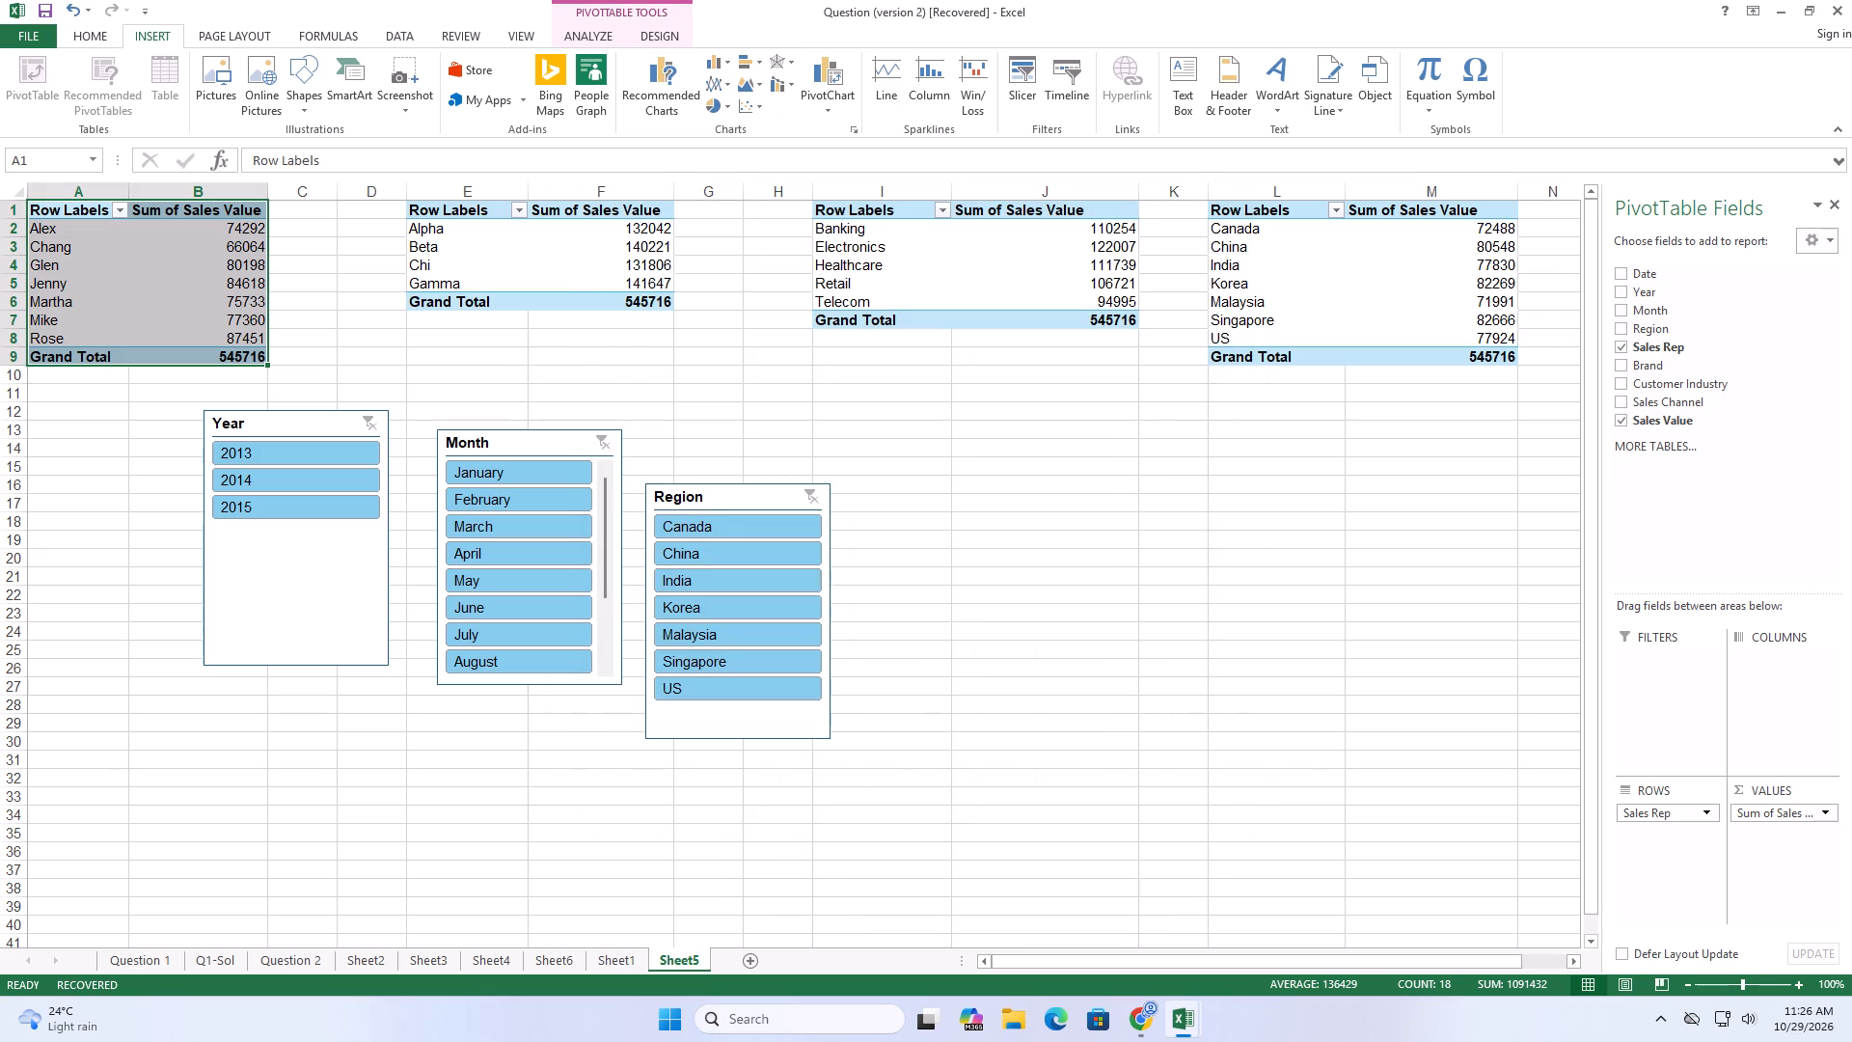
{"action": "scroll", "coordinate": [983, 418], "scroll_direction": "up", "scroll_amount": 4}
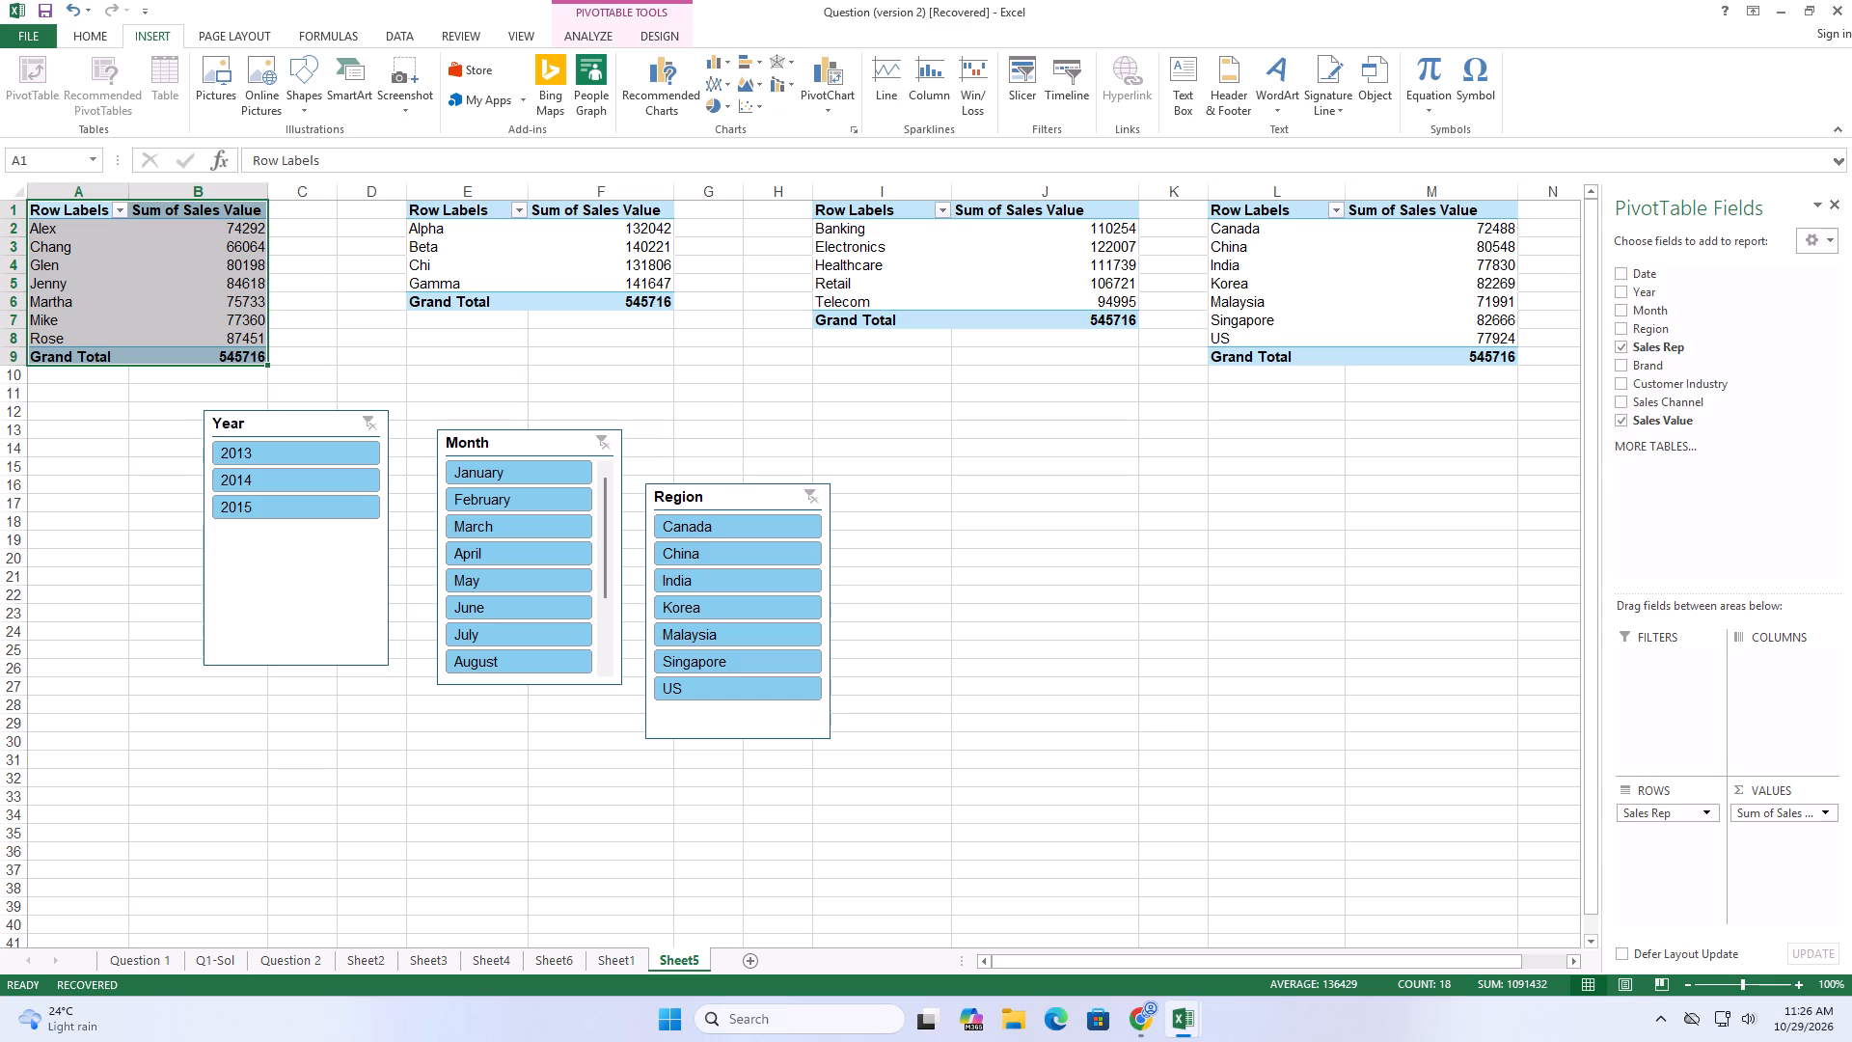
In the Sheet6 PivotTable, replace Region with Sales Rep as the row field.
{"action": "left_click", "coordinate": [951, 440]}
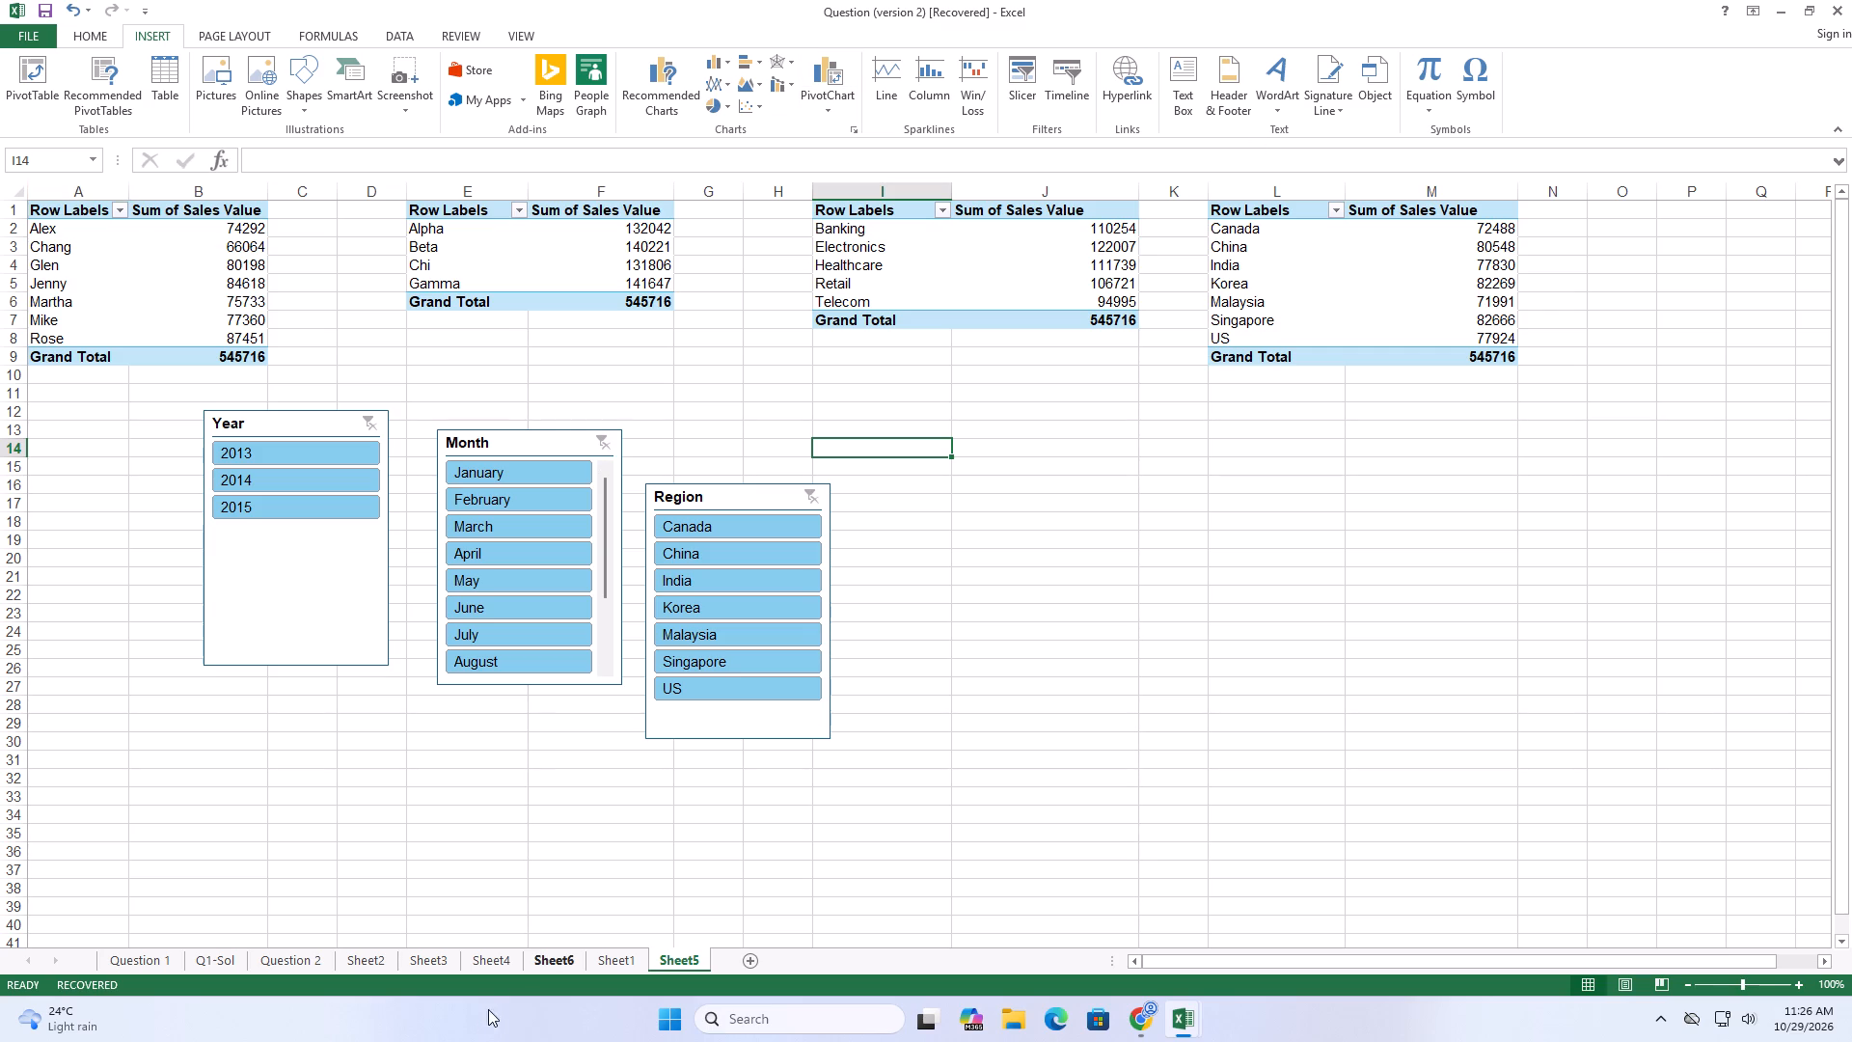
{"action": "left_click", "coordinate": [491, 966]}
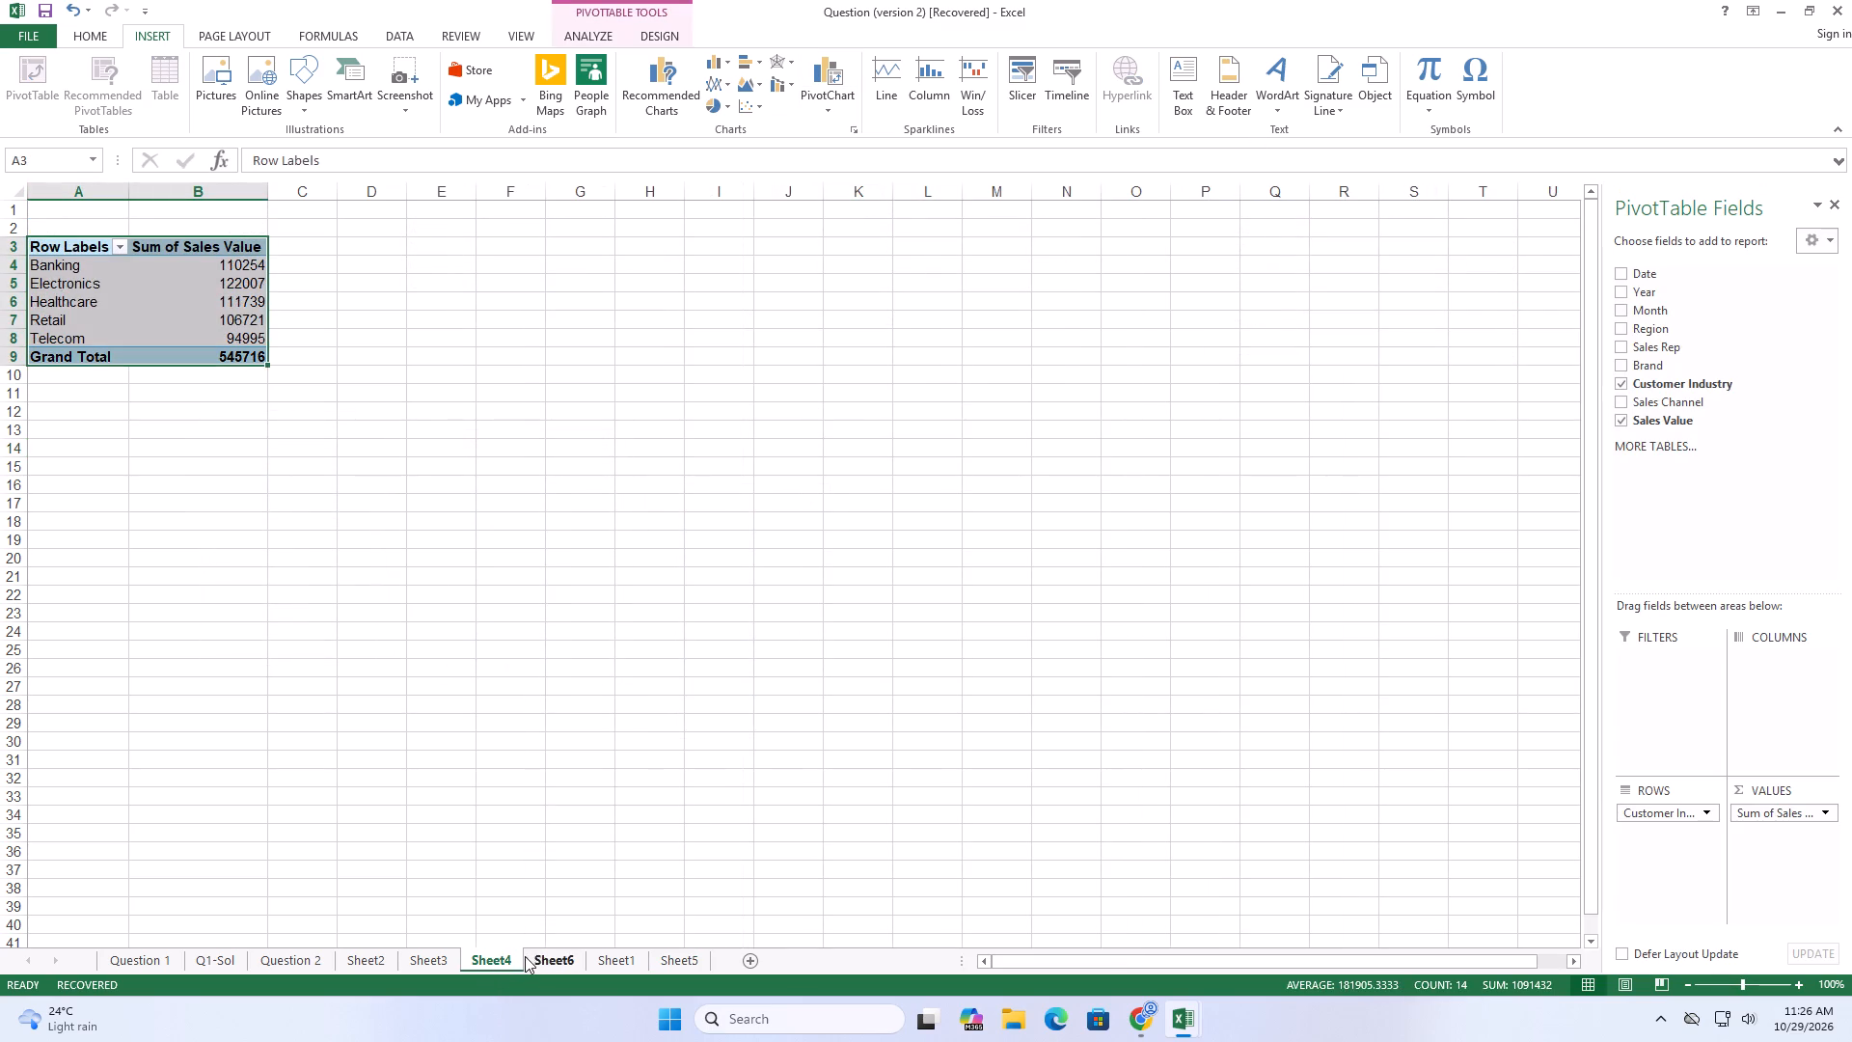
{"action": "left_click", "coordinate": [540, 955]}
{"action": "left_click", "coordinate": [507, 959]}
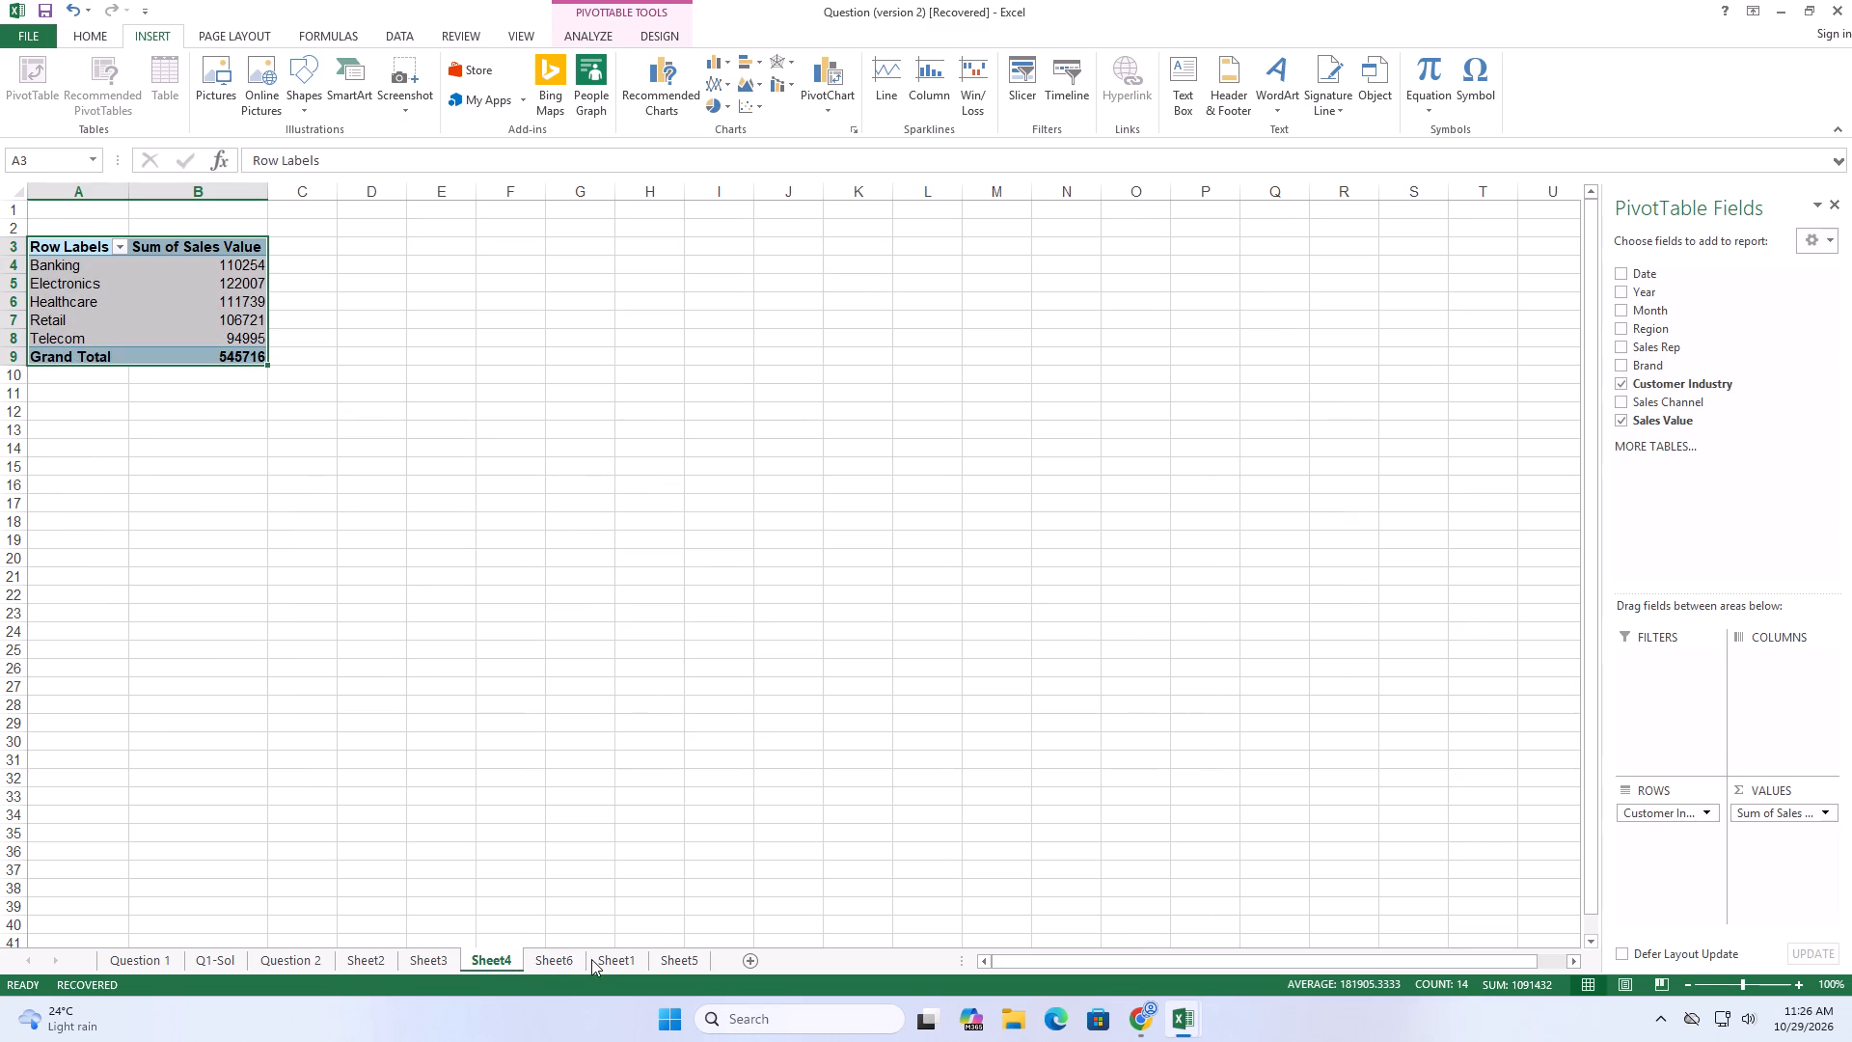
{"action": "left_click", "coordinate": [599, 959]}
{"action": "left_click", "coordinate": [568, 963]}
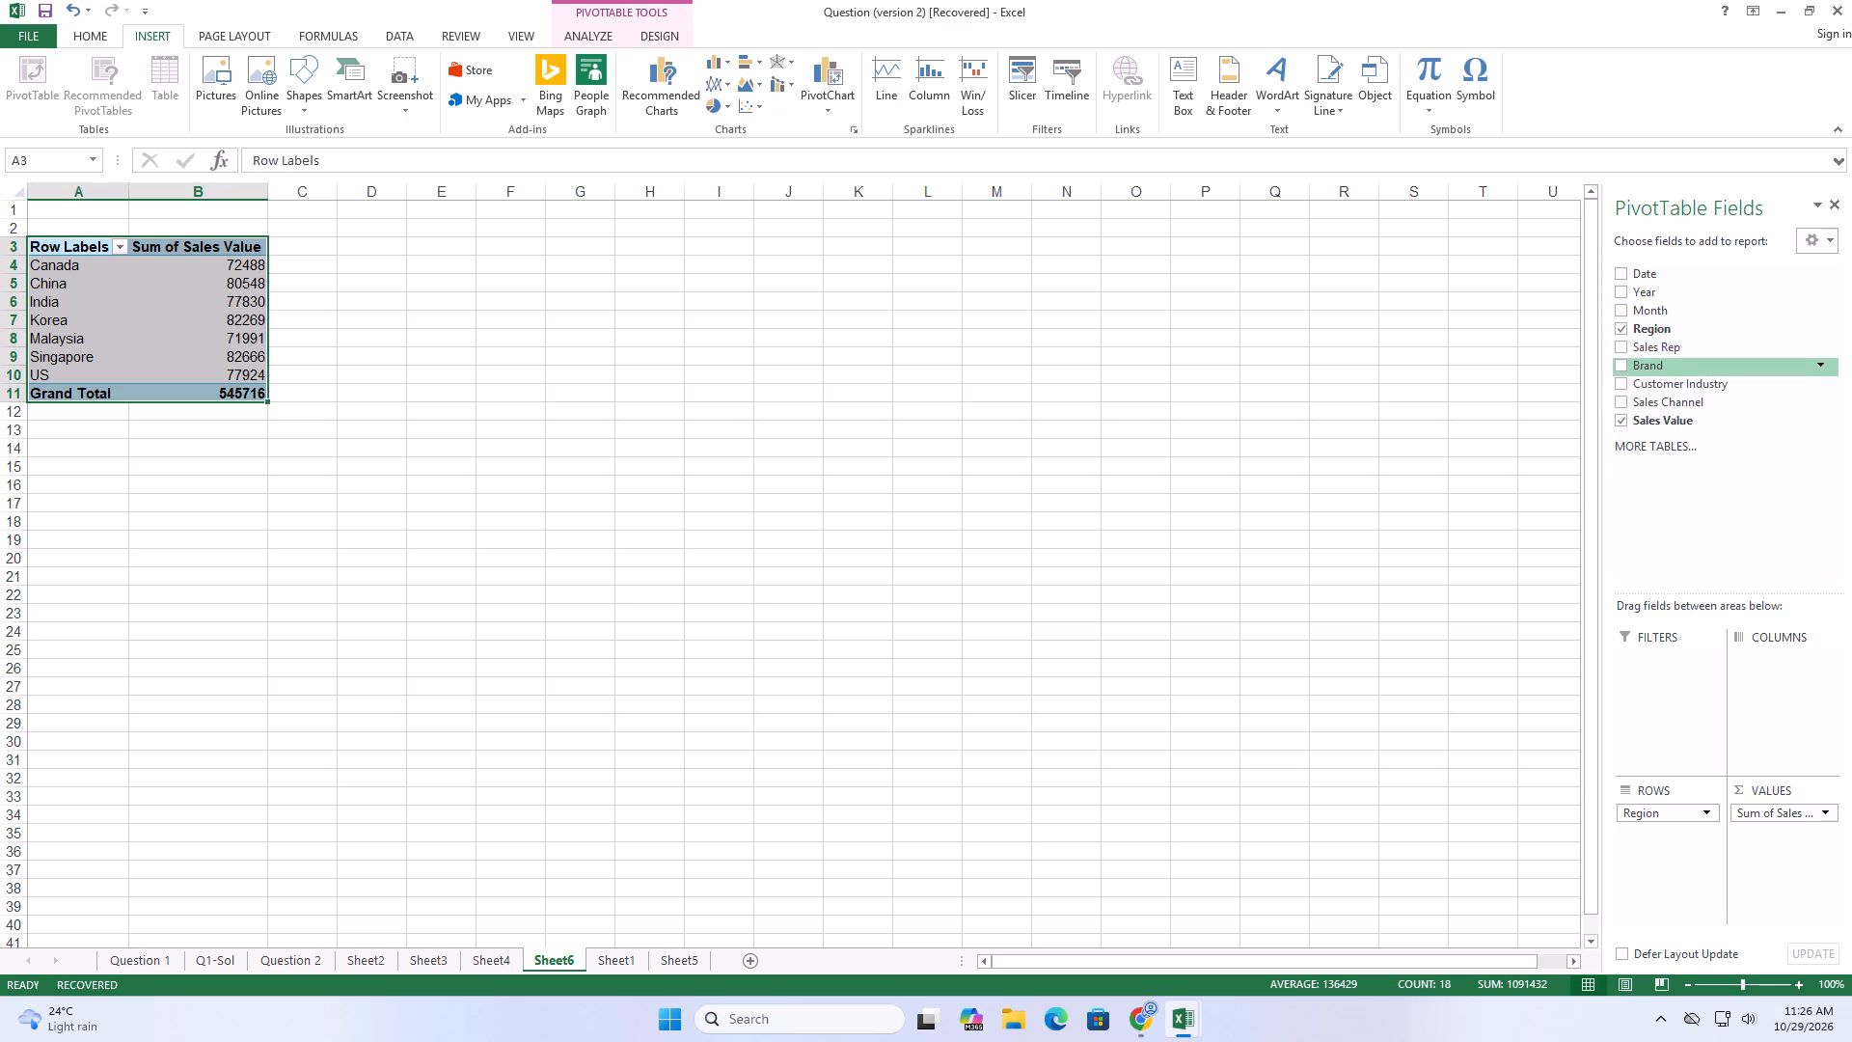
{"action": "left_click_drag", "start_coordinate": [1675, 351], "coordinate": [1639, 848]}
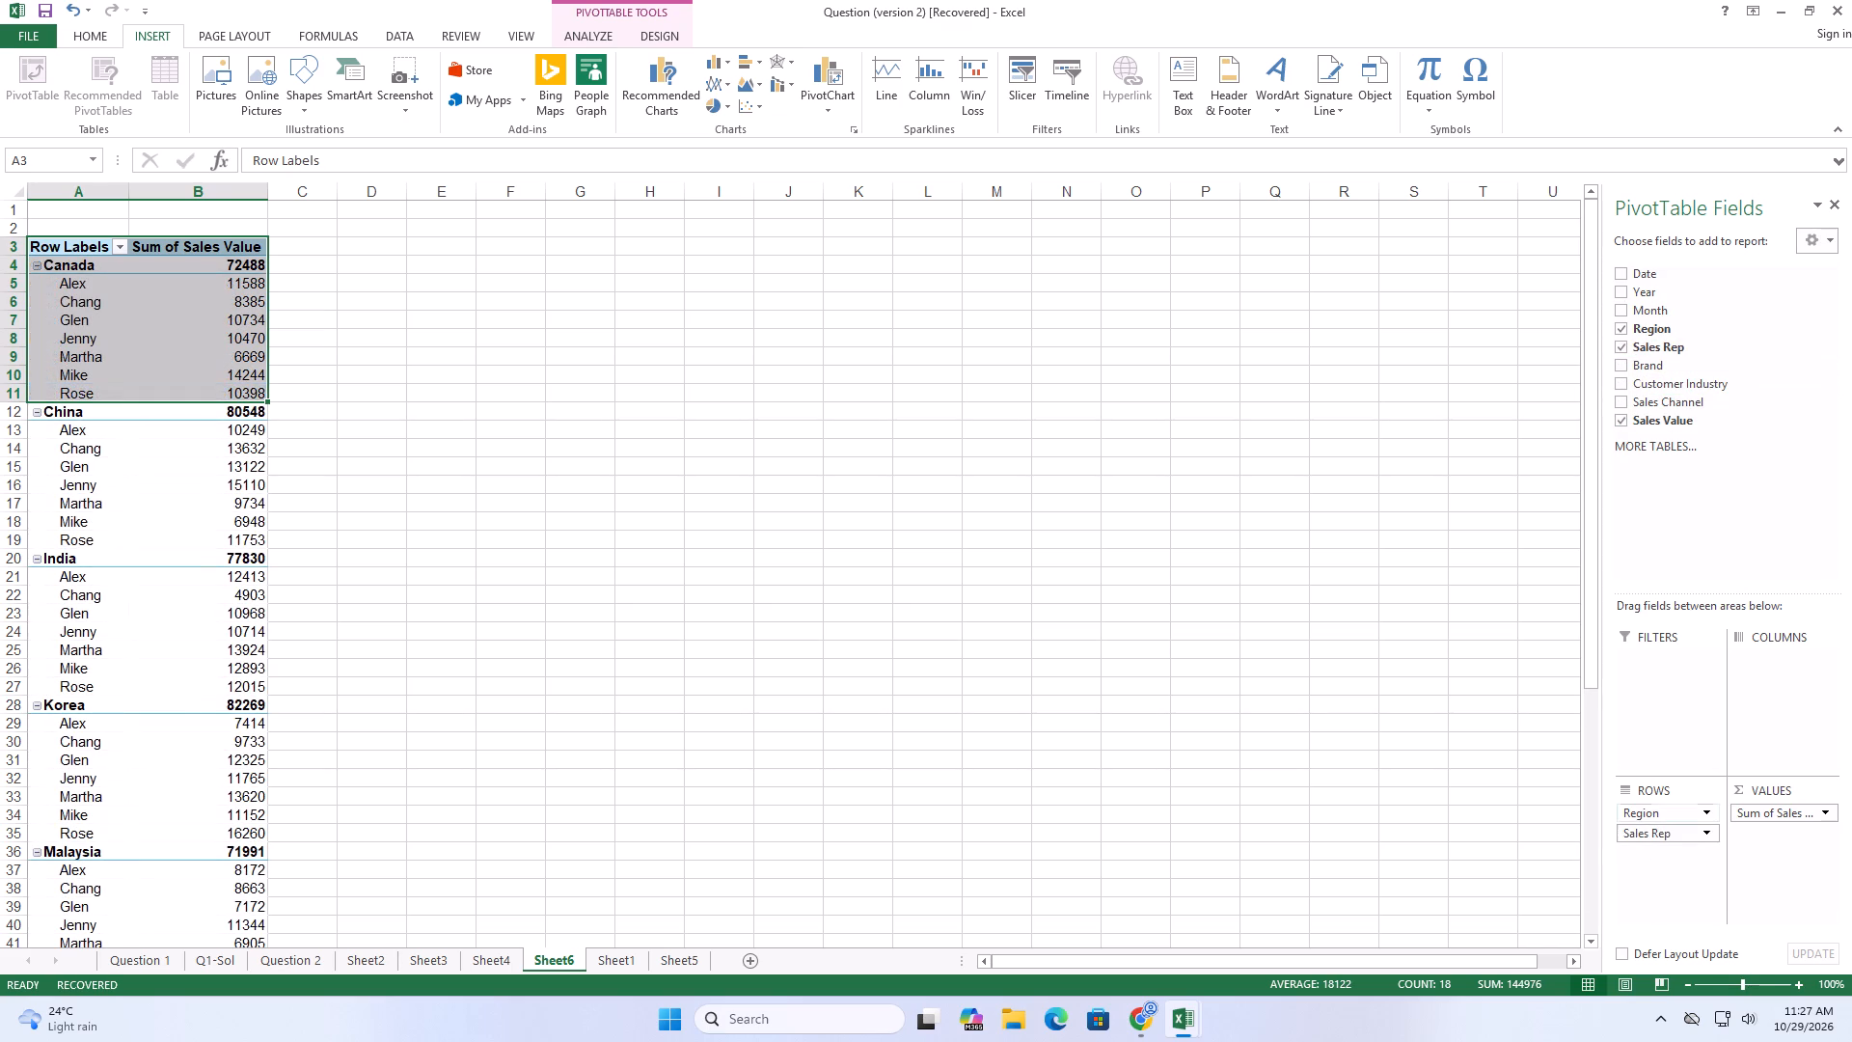
{"action": "left_click", "coordinate": [1621, 332]}
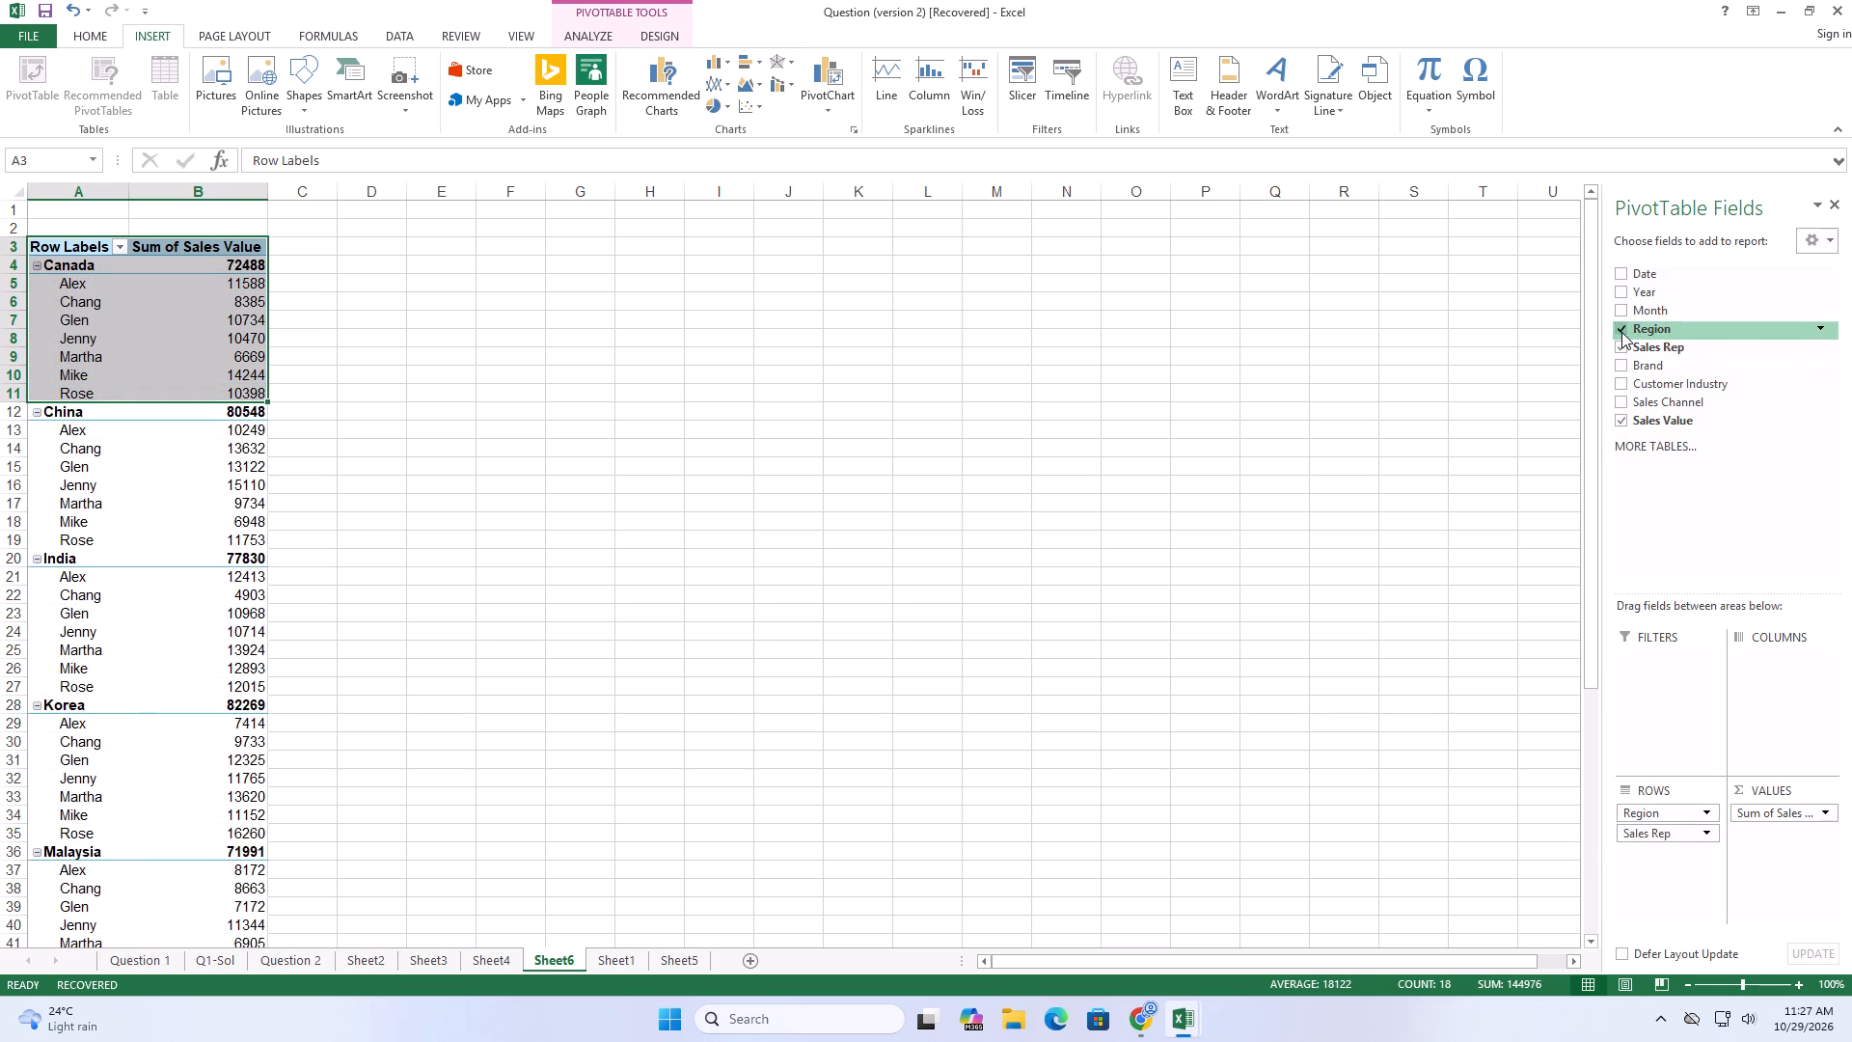
Add Sales Value a second time to the Sheet6 PivotTable's values and summarize it by Count.
{"action": "left_click_drag", "start_coordinate": [1675, 417], "coordinate": [1760, 808]}
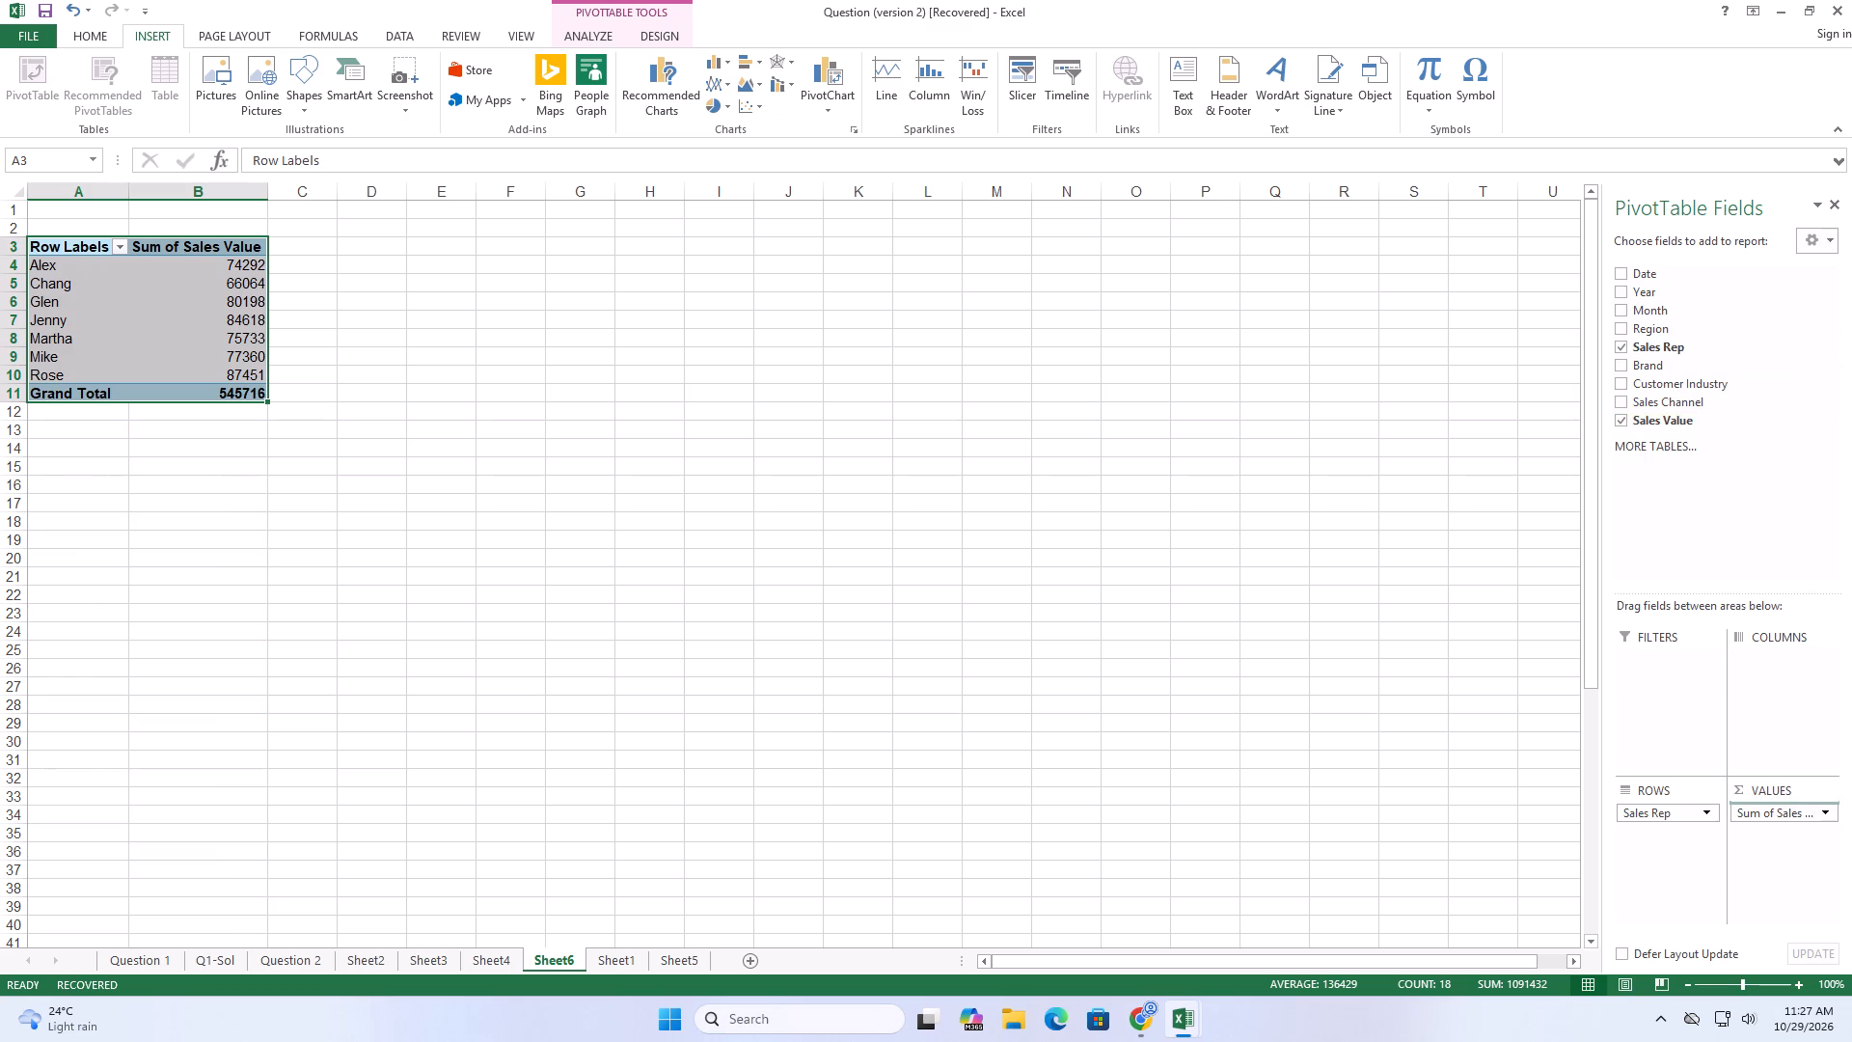
{"action": "left_click_drag", "start_coordinate": [1760, 808], "coordinate": [1773, 834]}
{"action": "left_click", "coordinate": [1784, 837]}
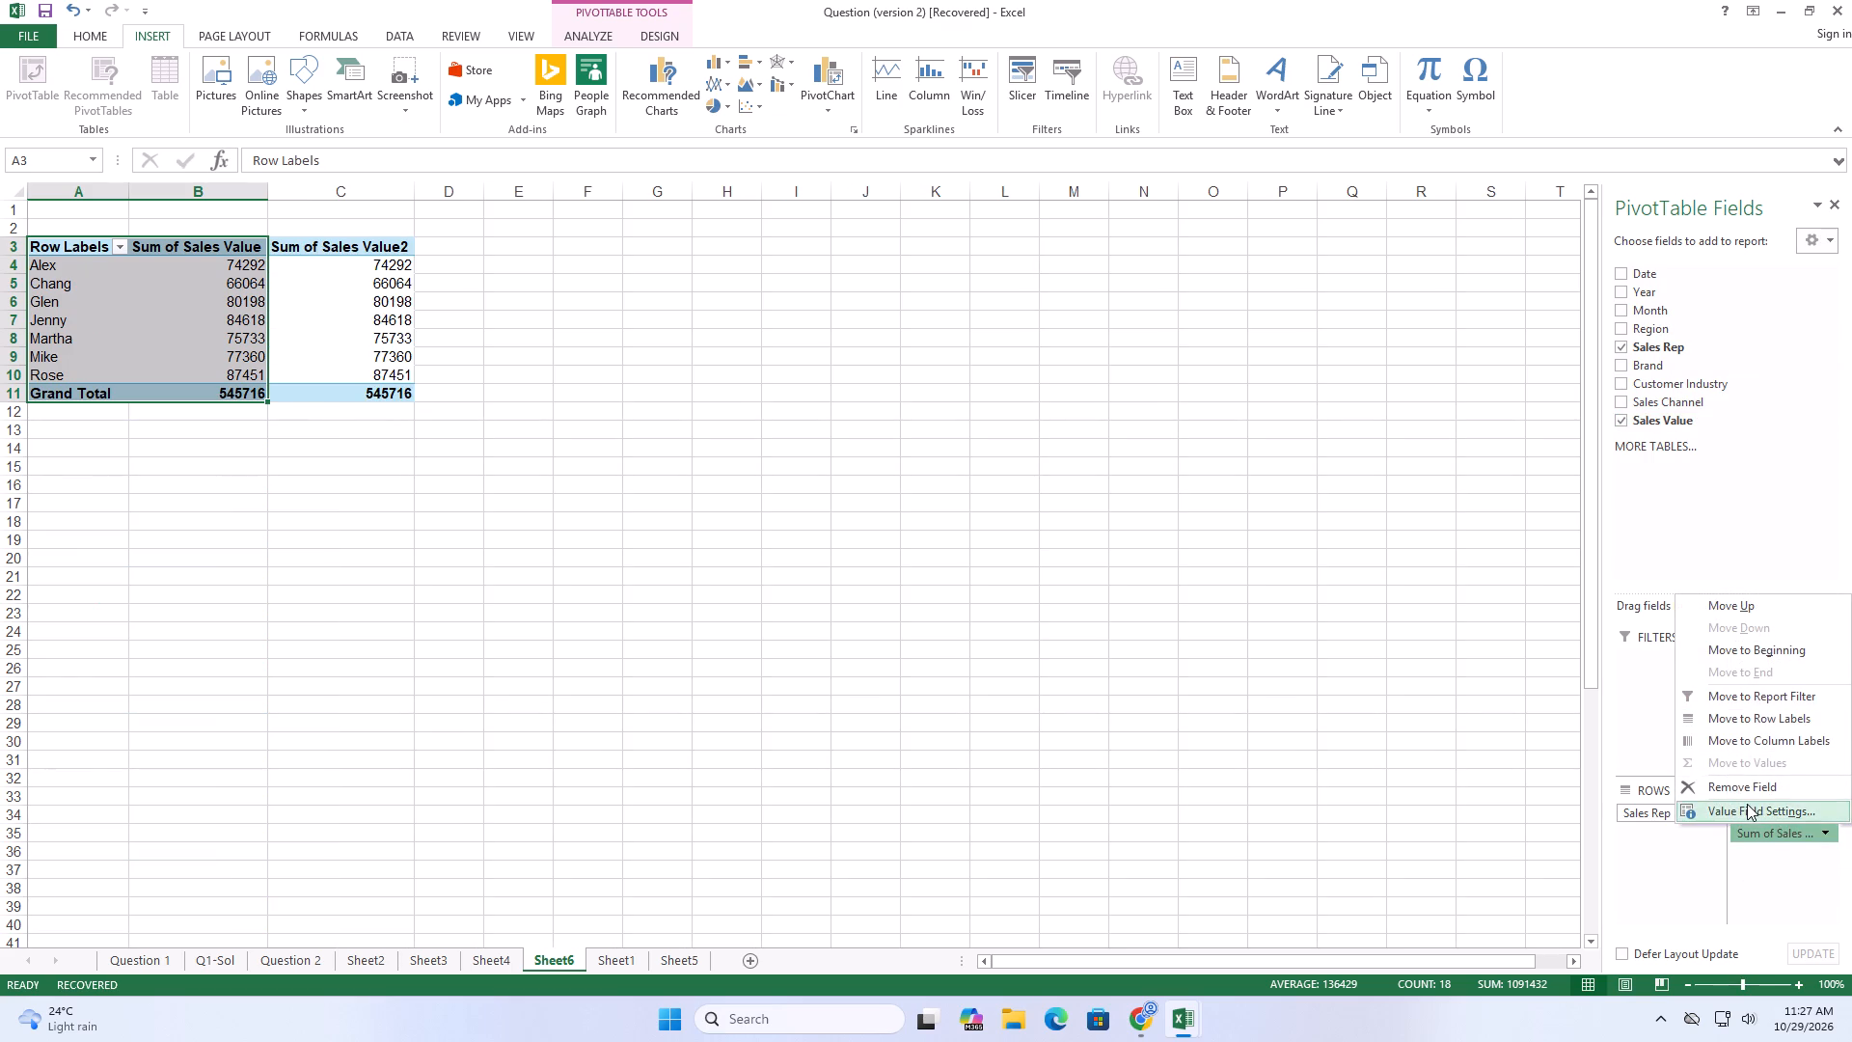
{"action": "left_click", "coordinate": [1747, 805]}
{"action": "left_click", "coordinate": [673, 590]}
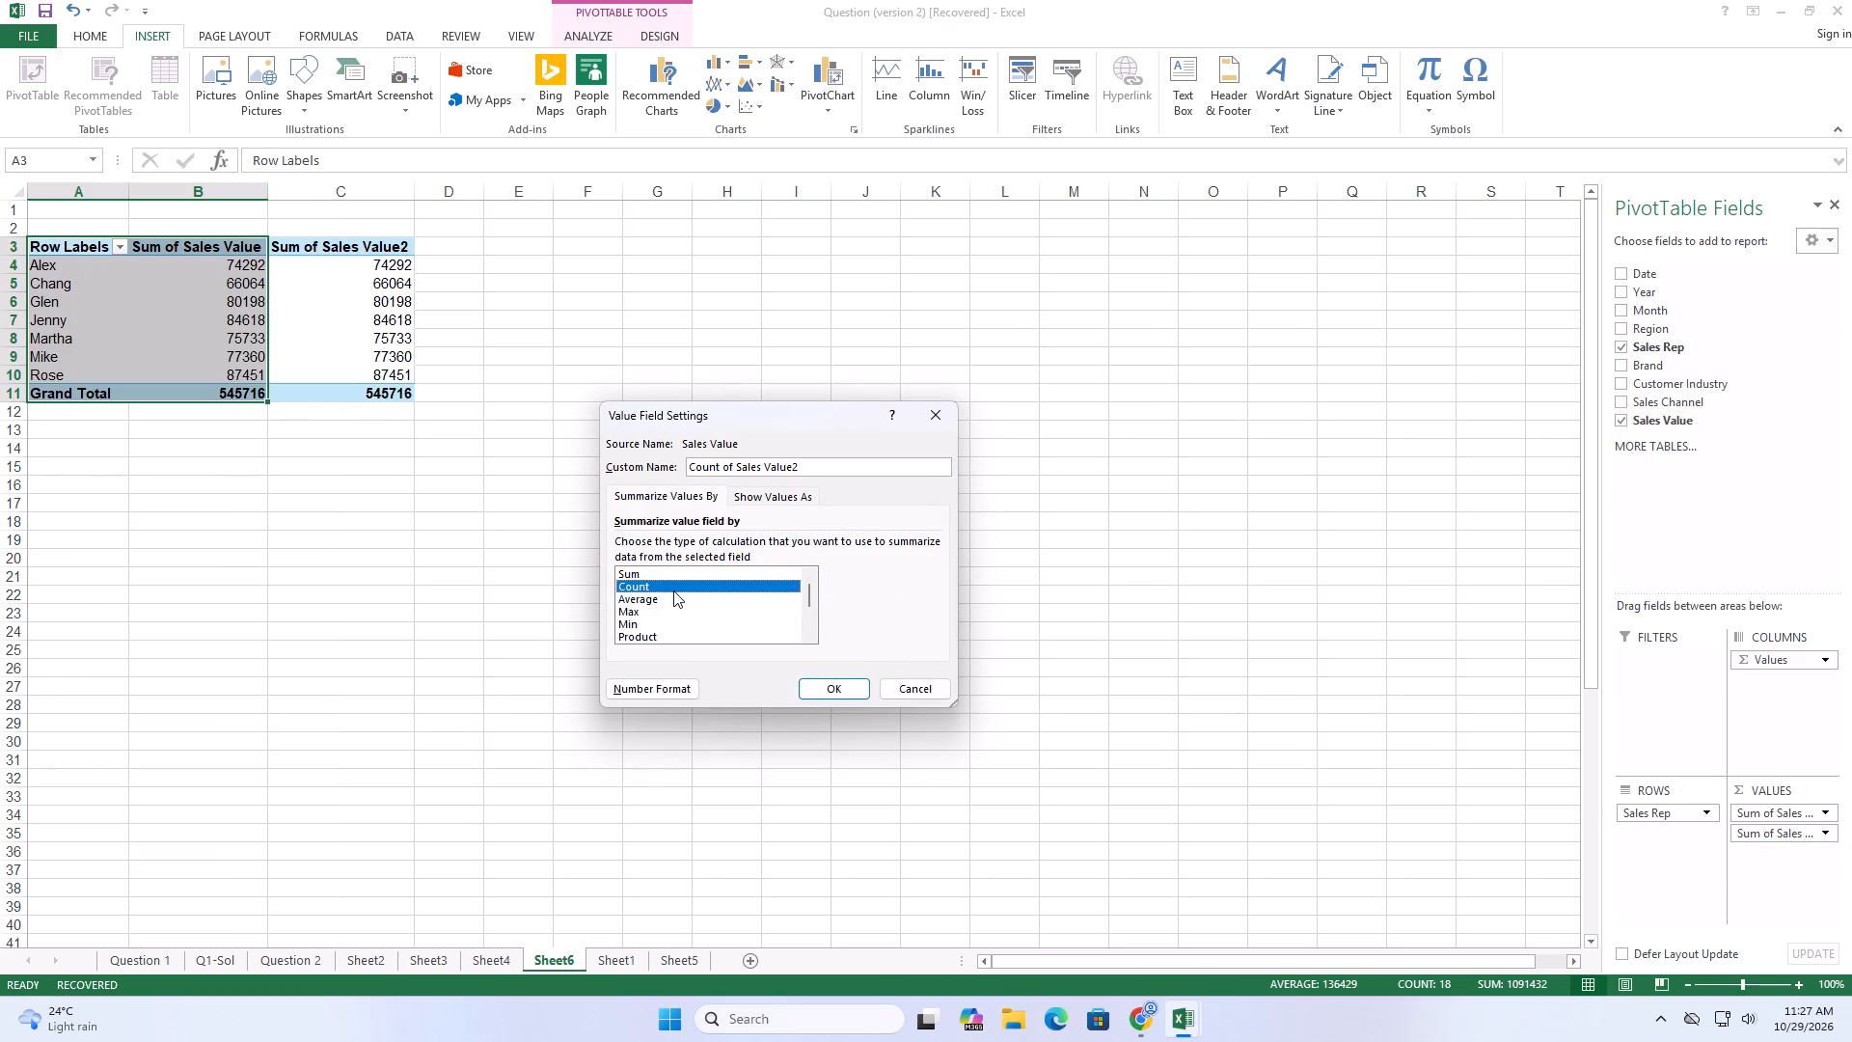
{"action": "left_click", "coordinate": [847, 696]}
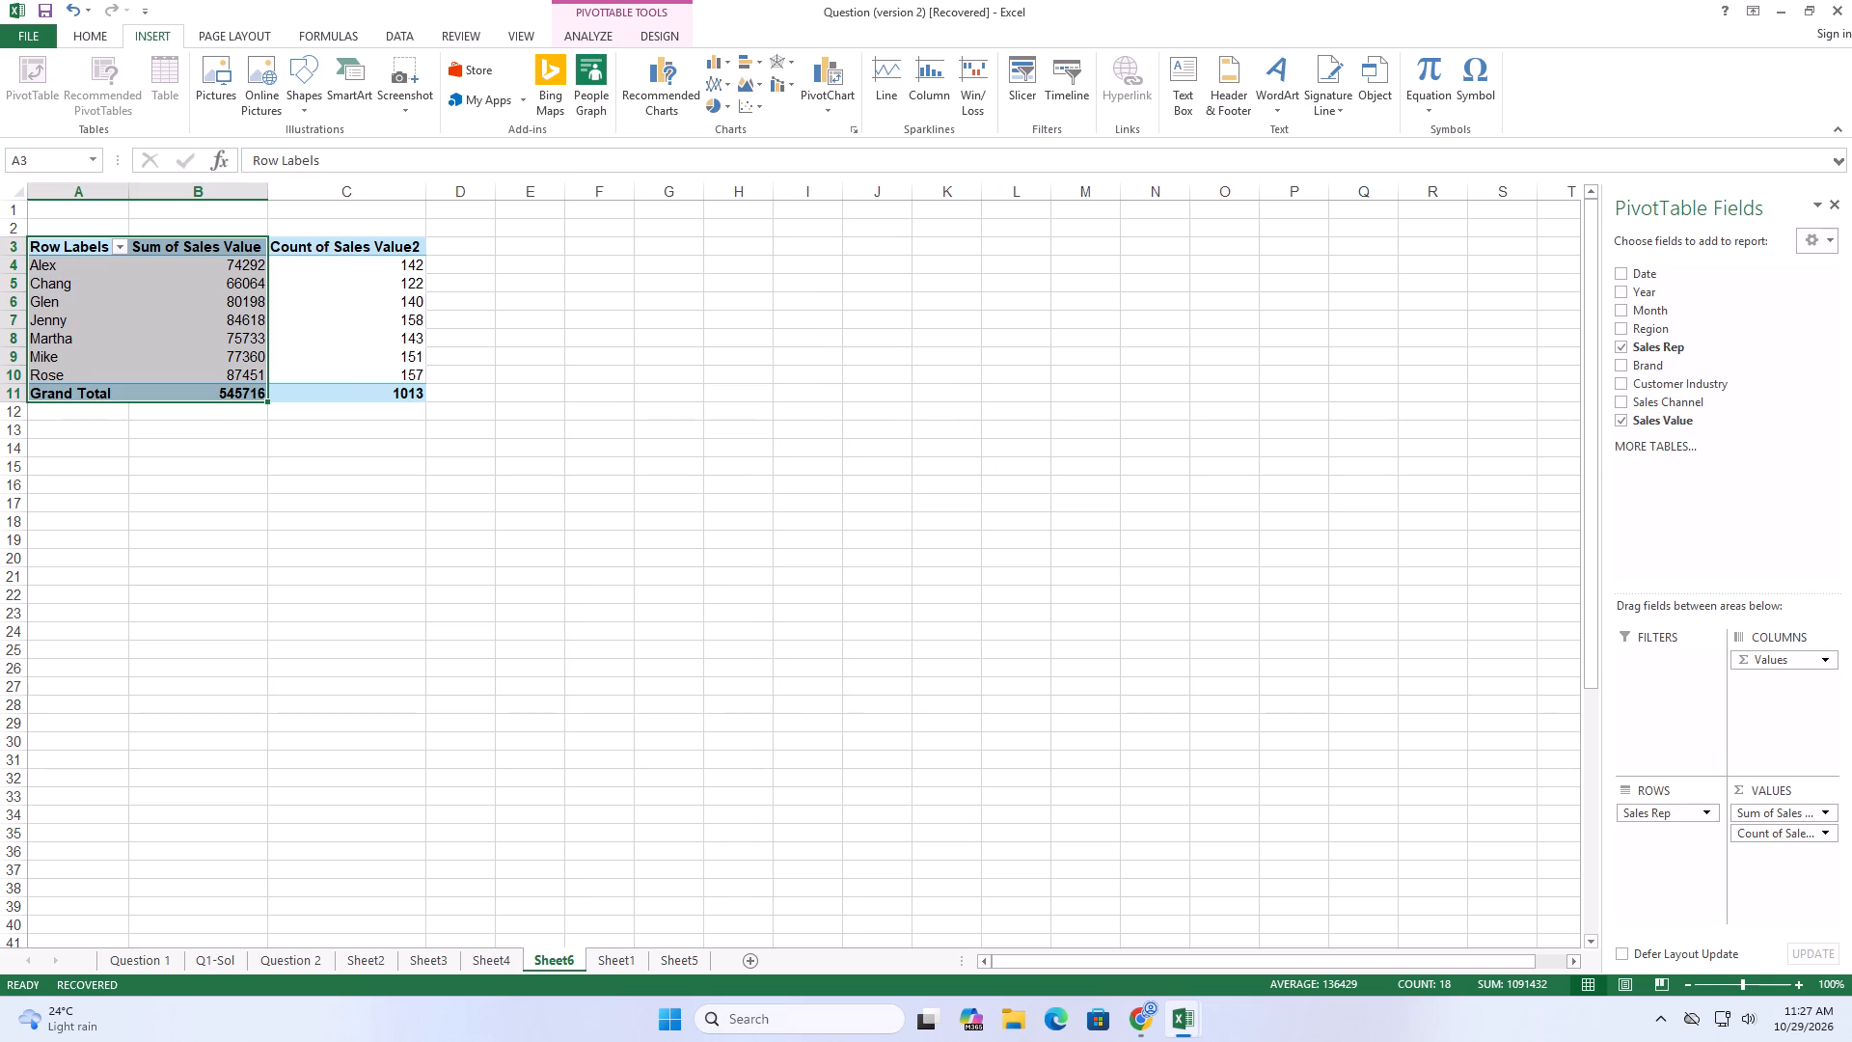
Copy the Sheet6 Sales Rep PivotTable A3:C11 and paste it at cell J16 on Sheet5.
{"action": "left_click_drag", "start_coordinate": [56, 241], "coordinate": [365, 387]}
{"action": "right_click", "coordinate": [365, 371]}
{"action": "left_click", "coordinate": [388, 383]}
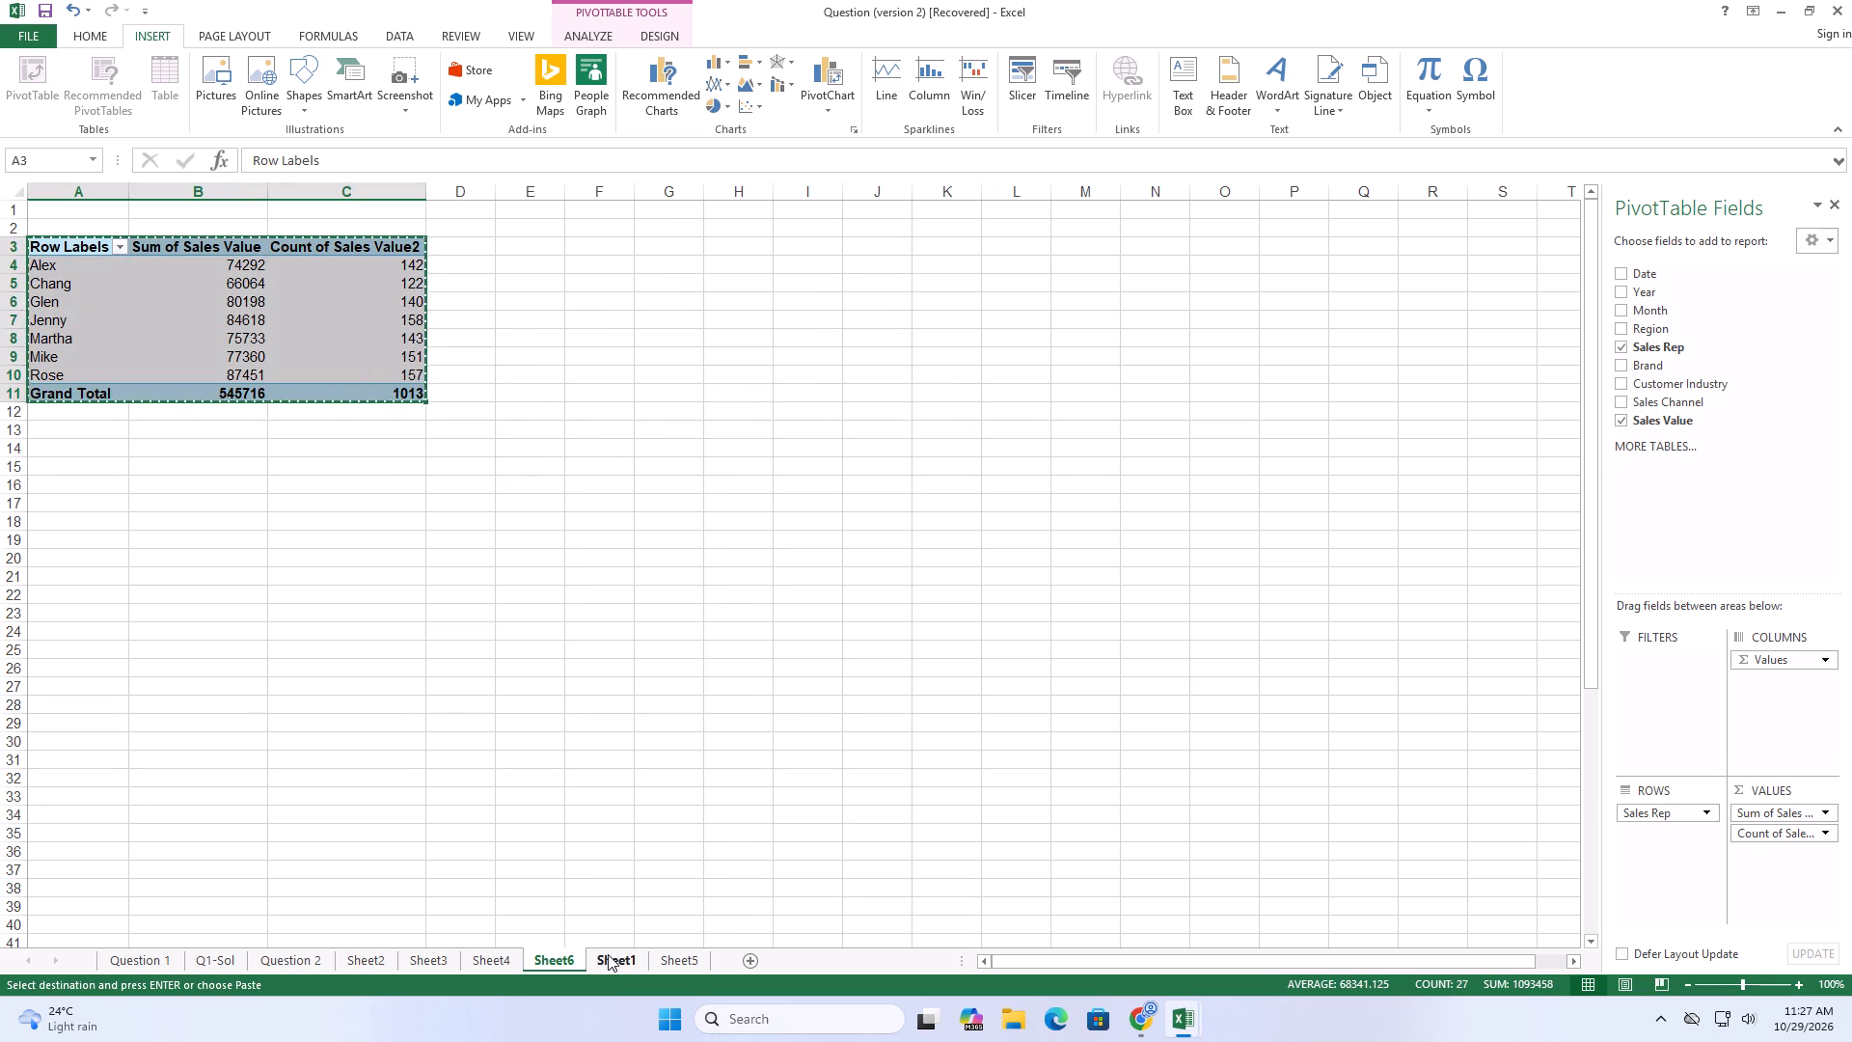
{"action": "left_click", "coordinate": [608, 954]}
{"action": "left_click", "coordinate": [661, 960]}
{"action": "left_click", "coordinate": [969, 617]}
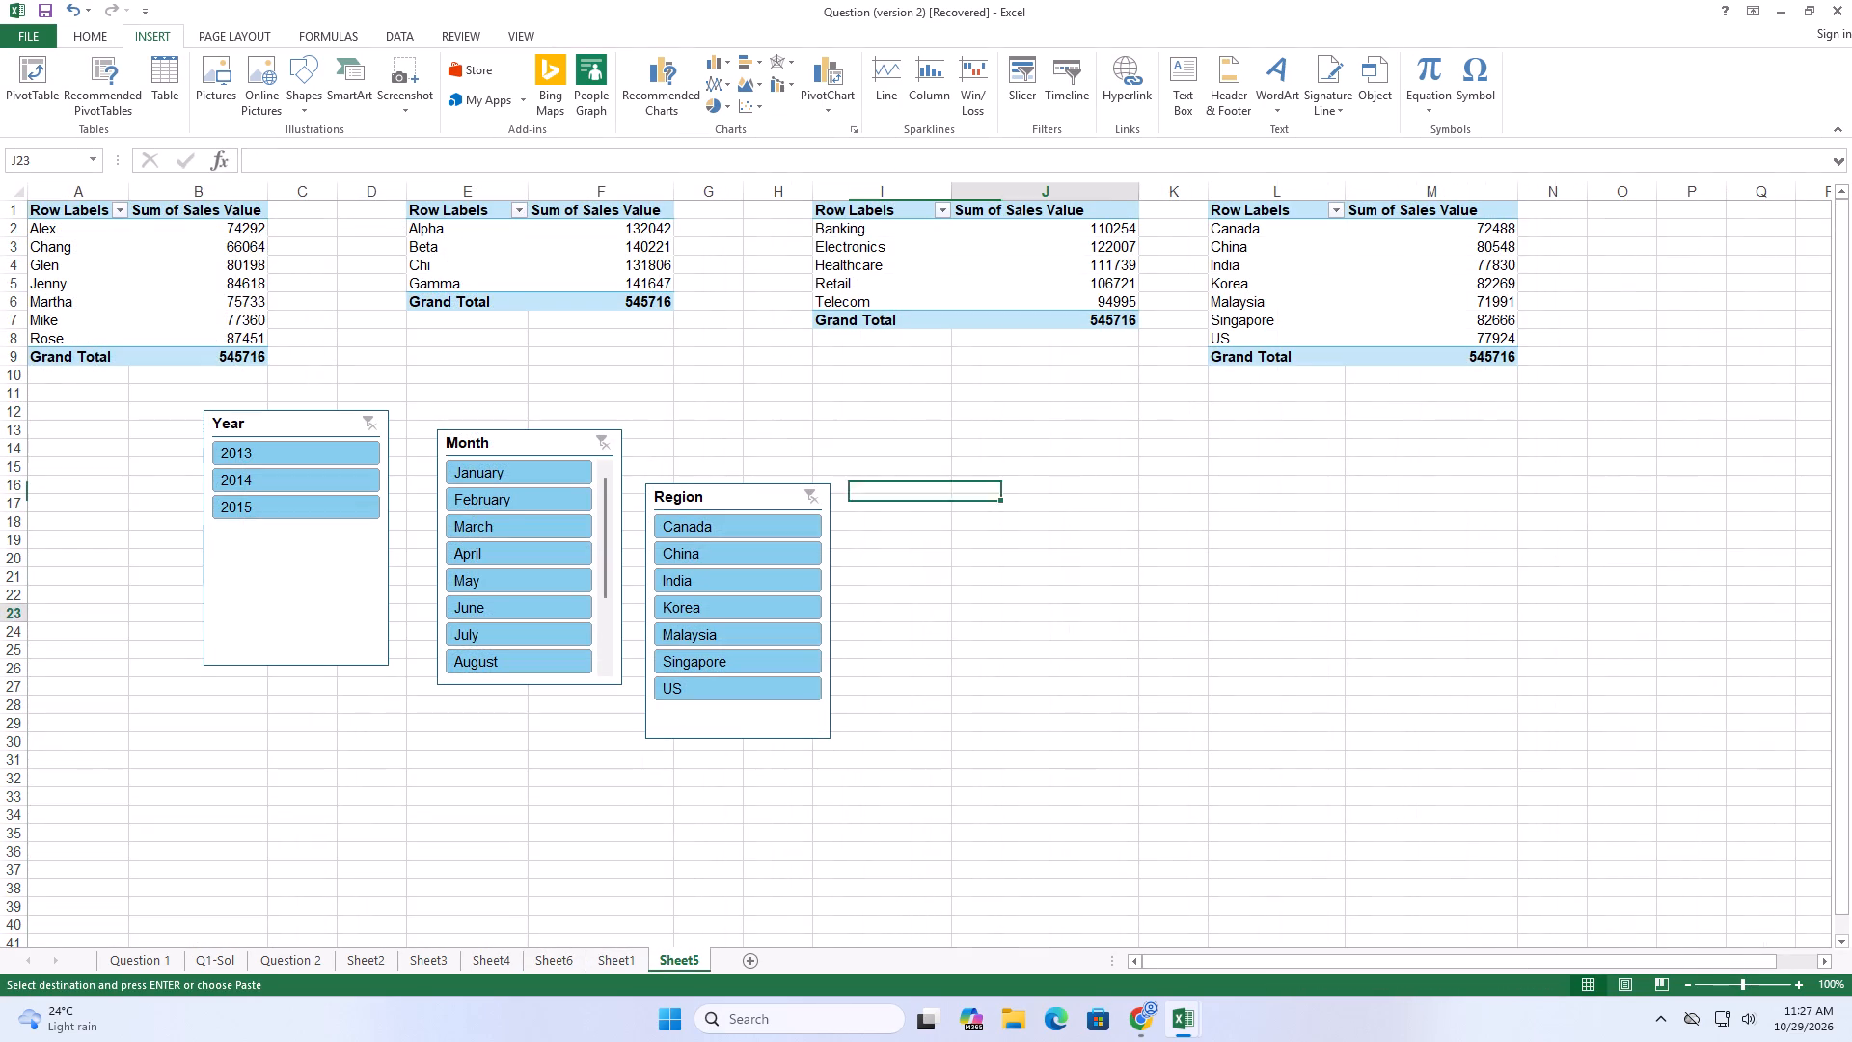
{"action": "left_click", "coordinate": [1055, 517]}
{"action": "left_click", "coordinate": [1064, 492]}
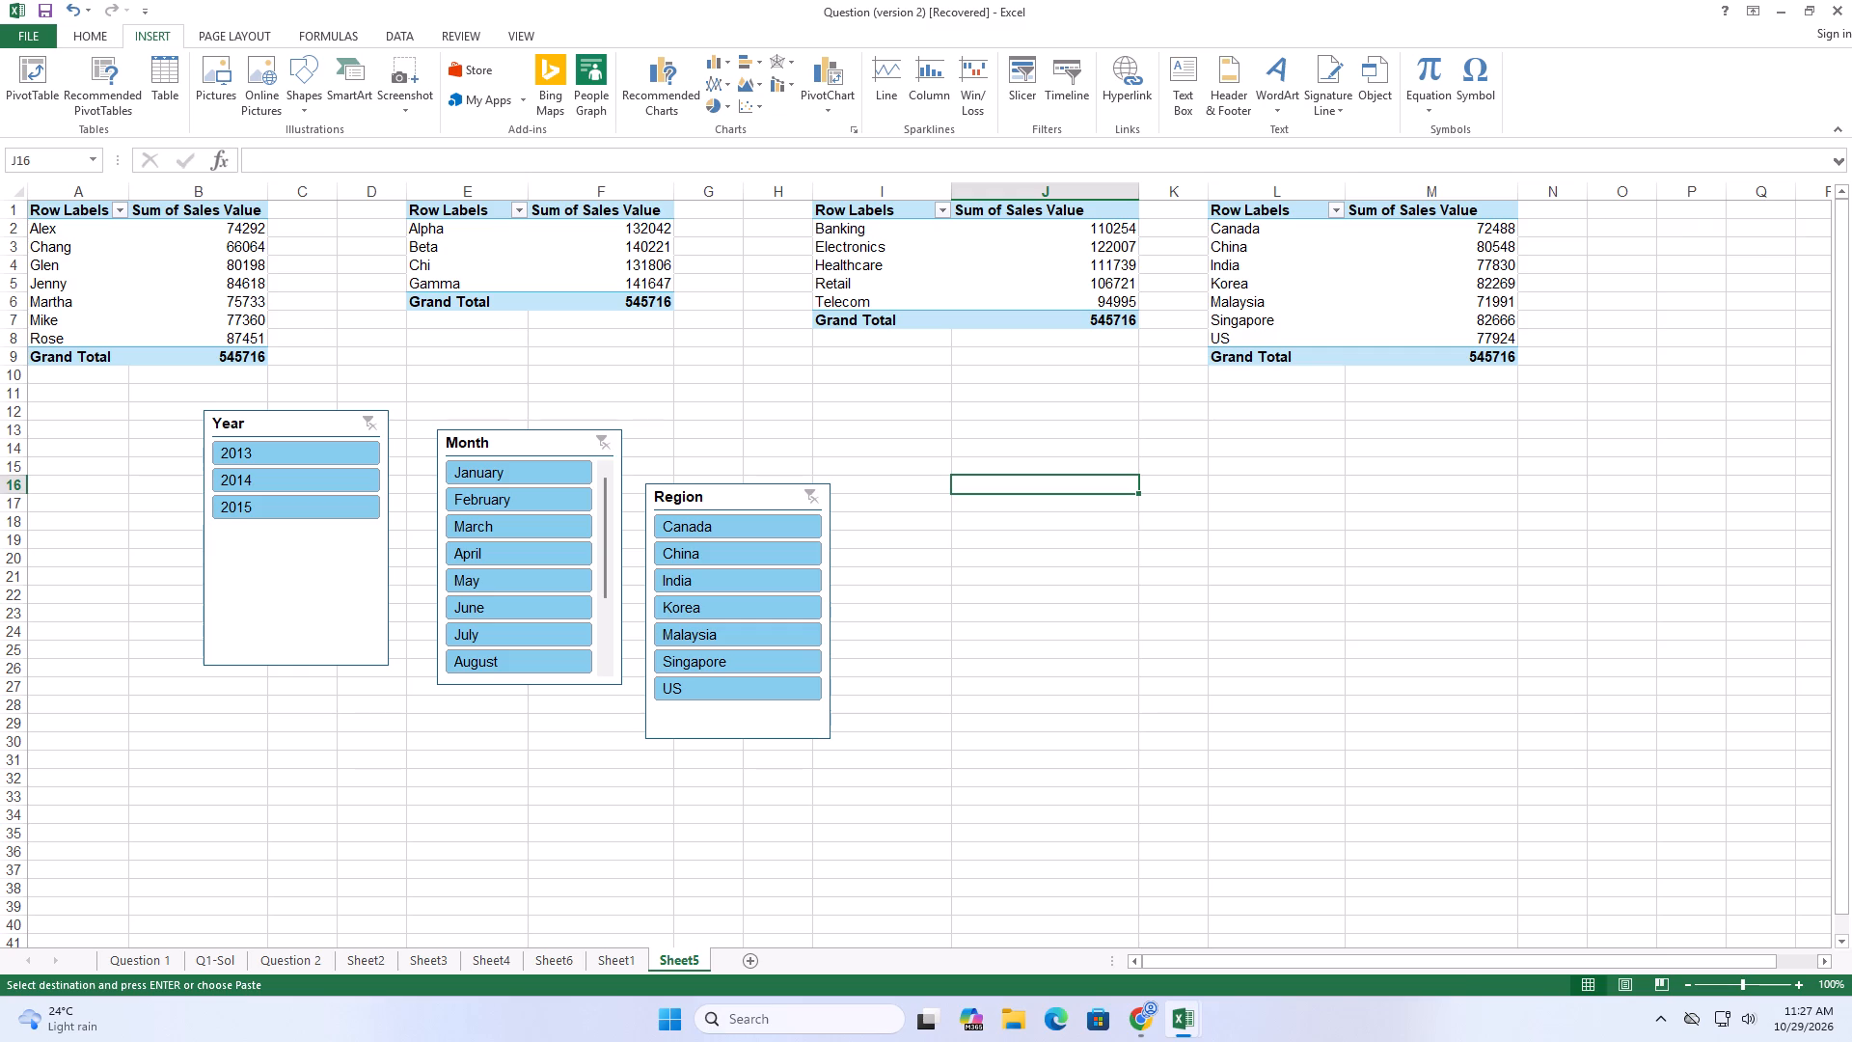
{"action": "key", "text": "ctrl+v"}
{"action": "left_click", "coordinate": [1100, 670]}
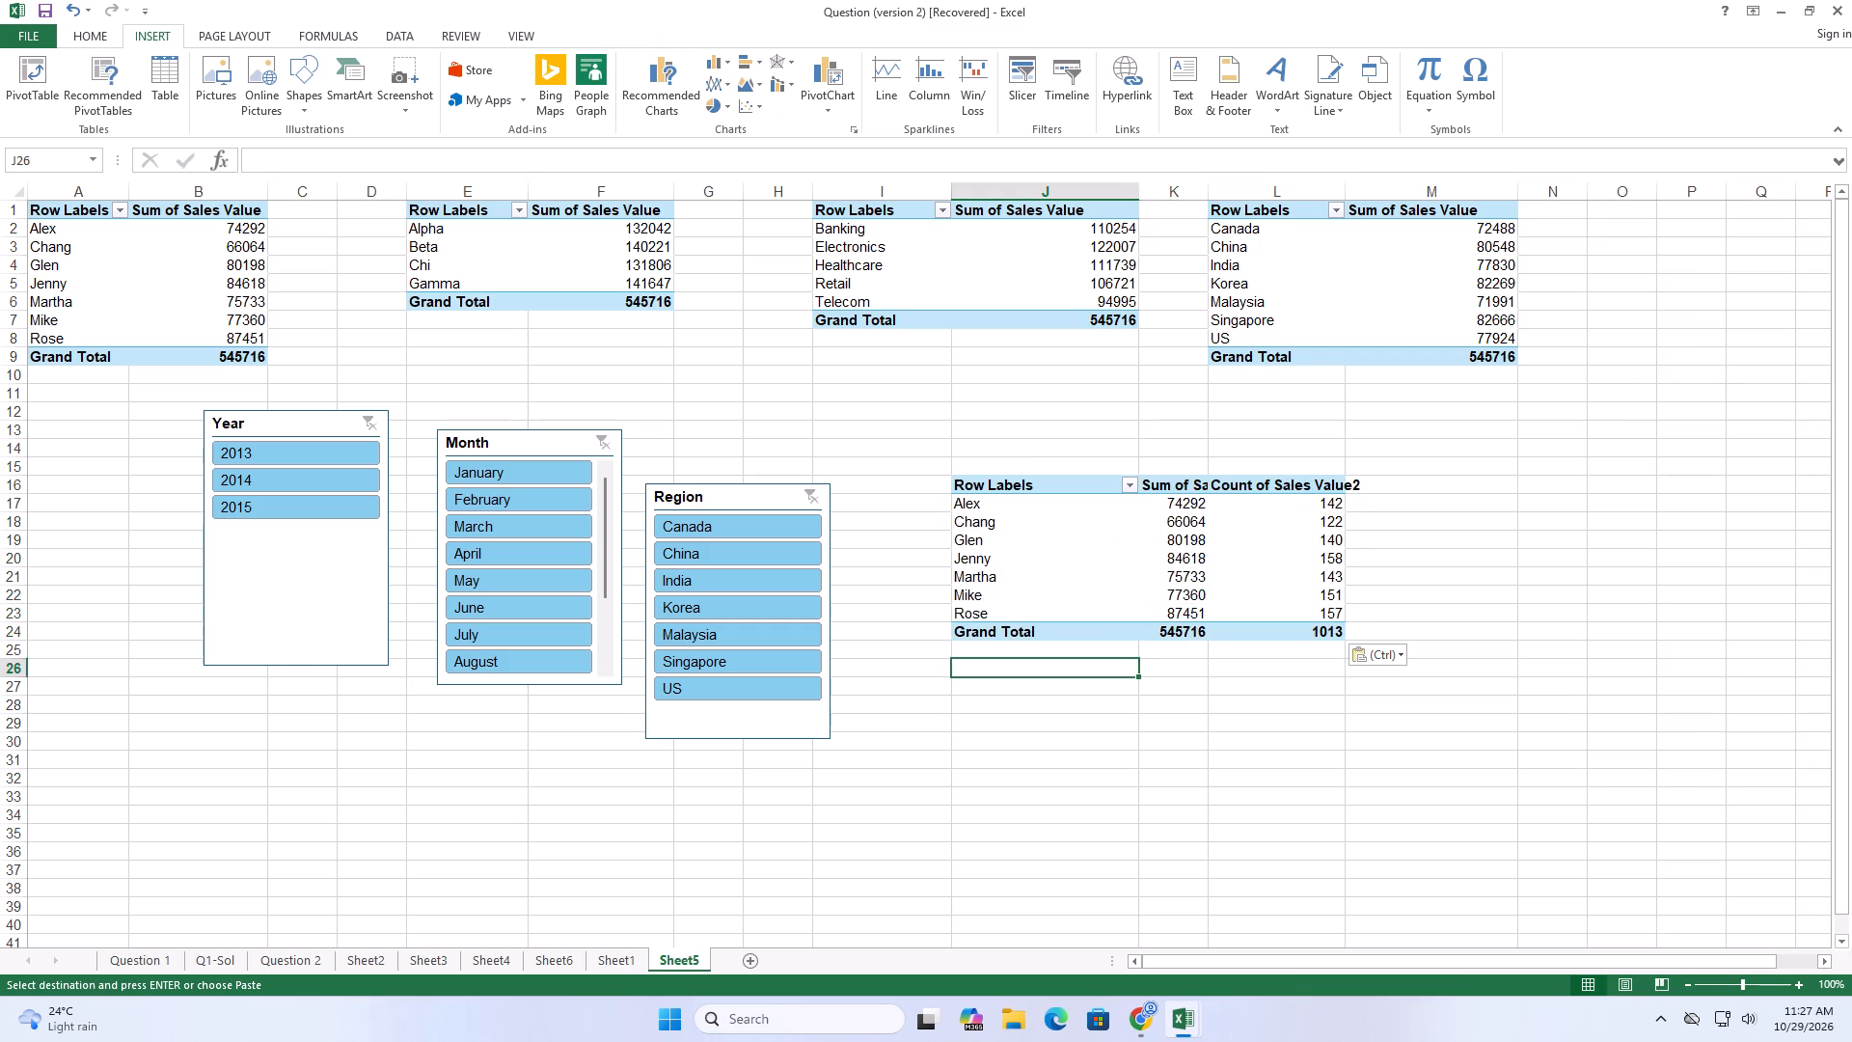
{"action": "left_click", "coordinate": [1210, 485]}
{"action": "left_click", "coordinate": [1031, 490]}
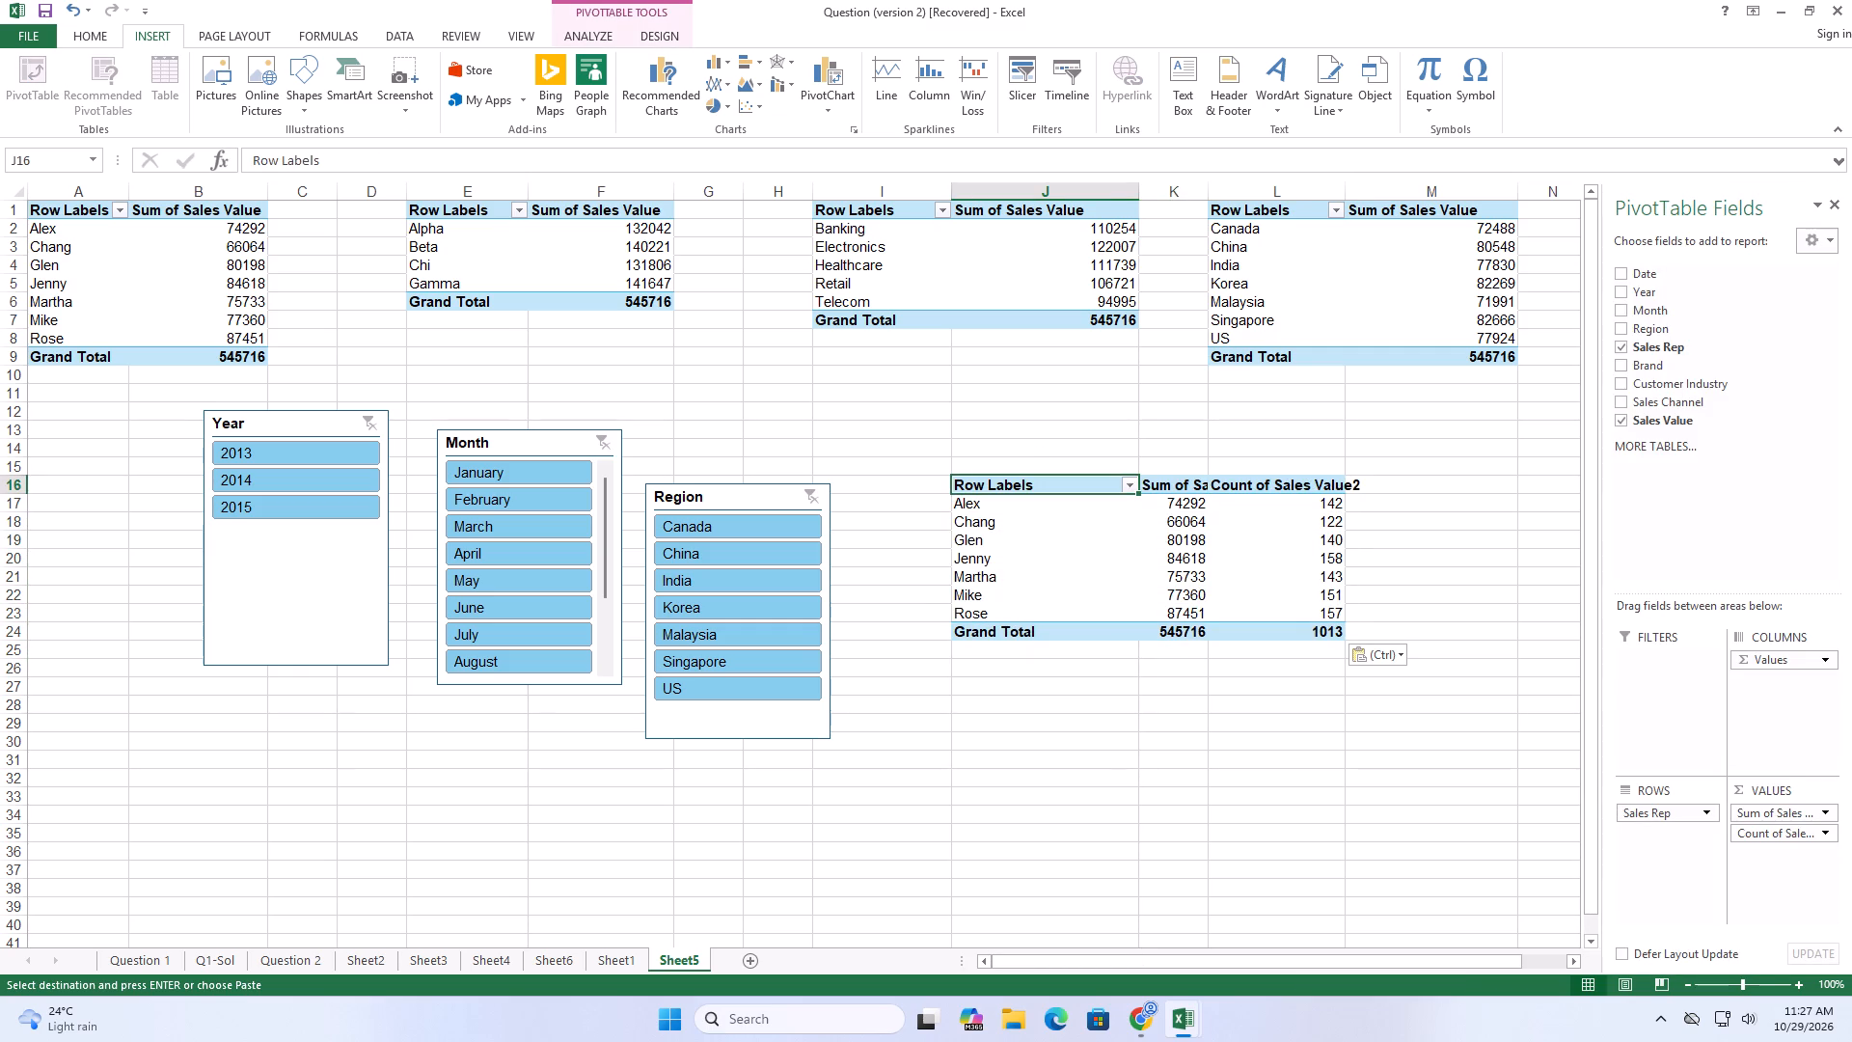
Delete the old Sales Rep PivotTable in A1:B9 on Sheet5.
{"action": "left_click_drag", "start_coordinate": [86, 207], "coordinate": [172, 235]}
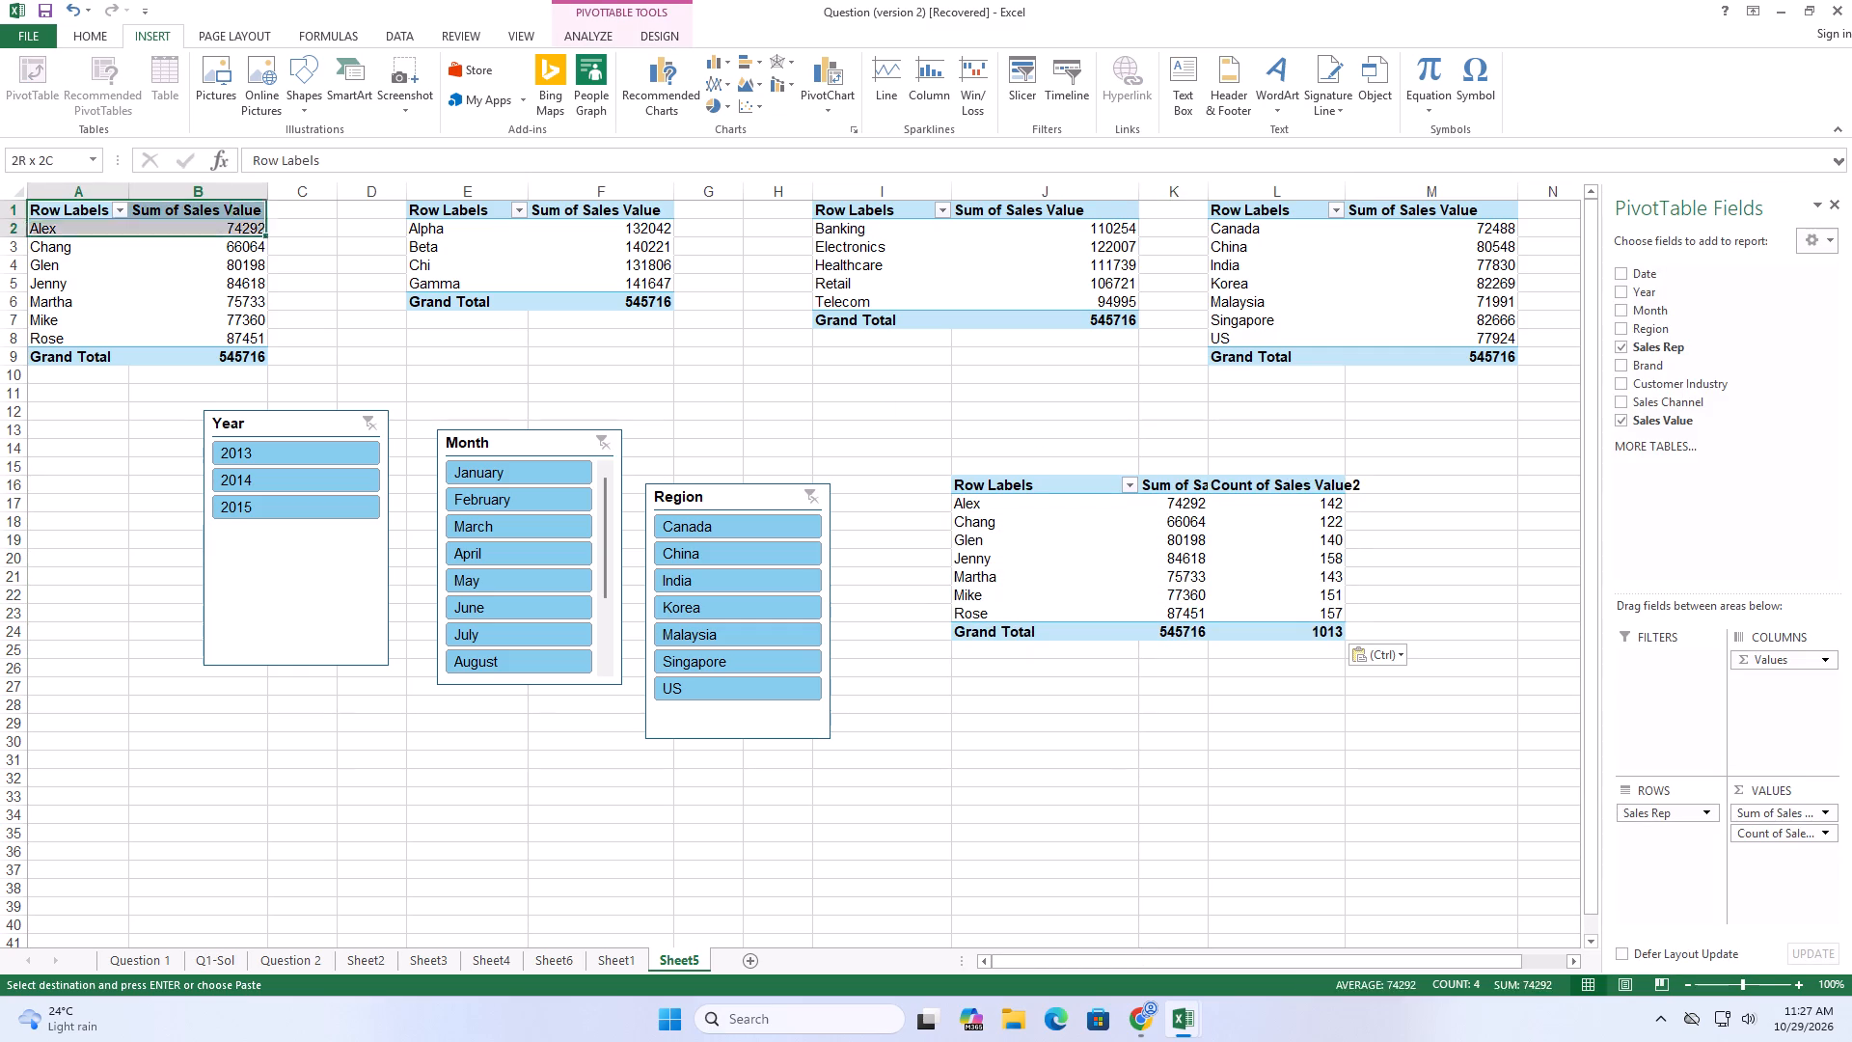
{"action": "left_click_drag", "start_coordinate": [172, 235], "coordinate": [245, 352]}
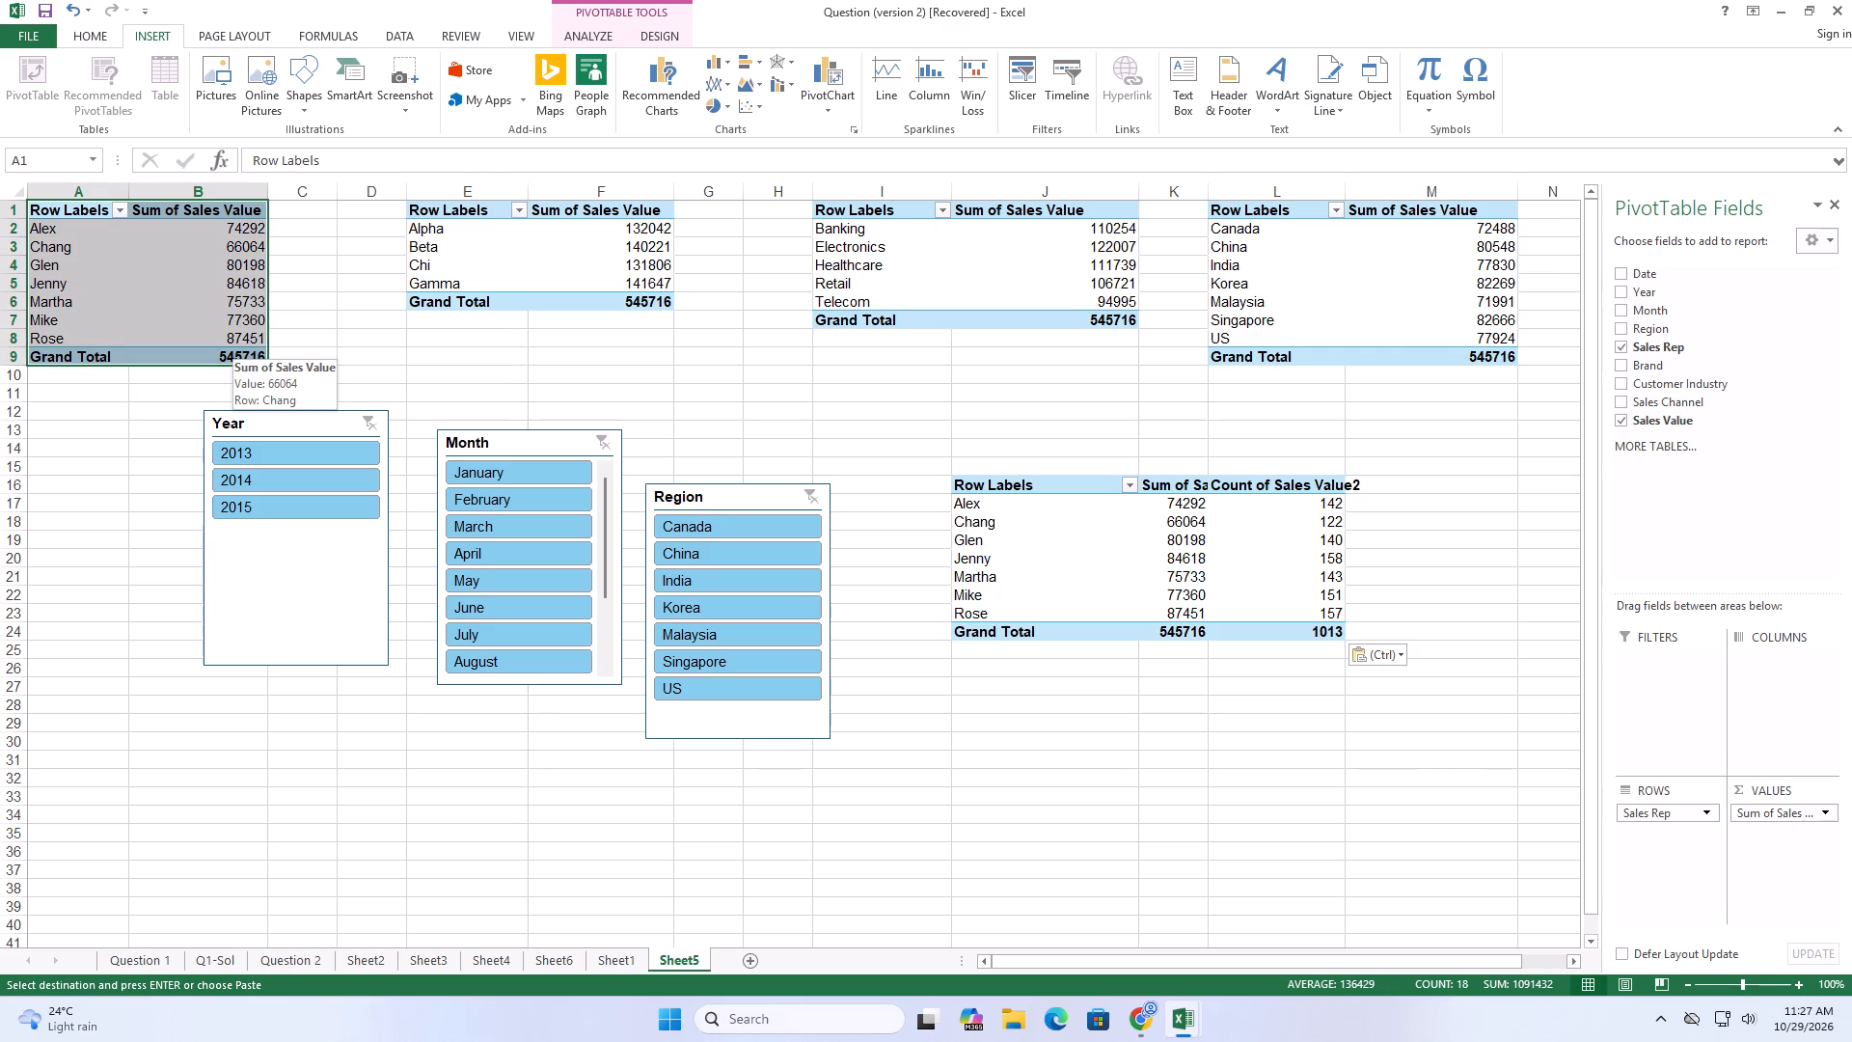
{"action": "key", "text": "BackSpace"}
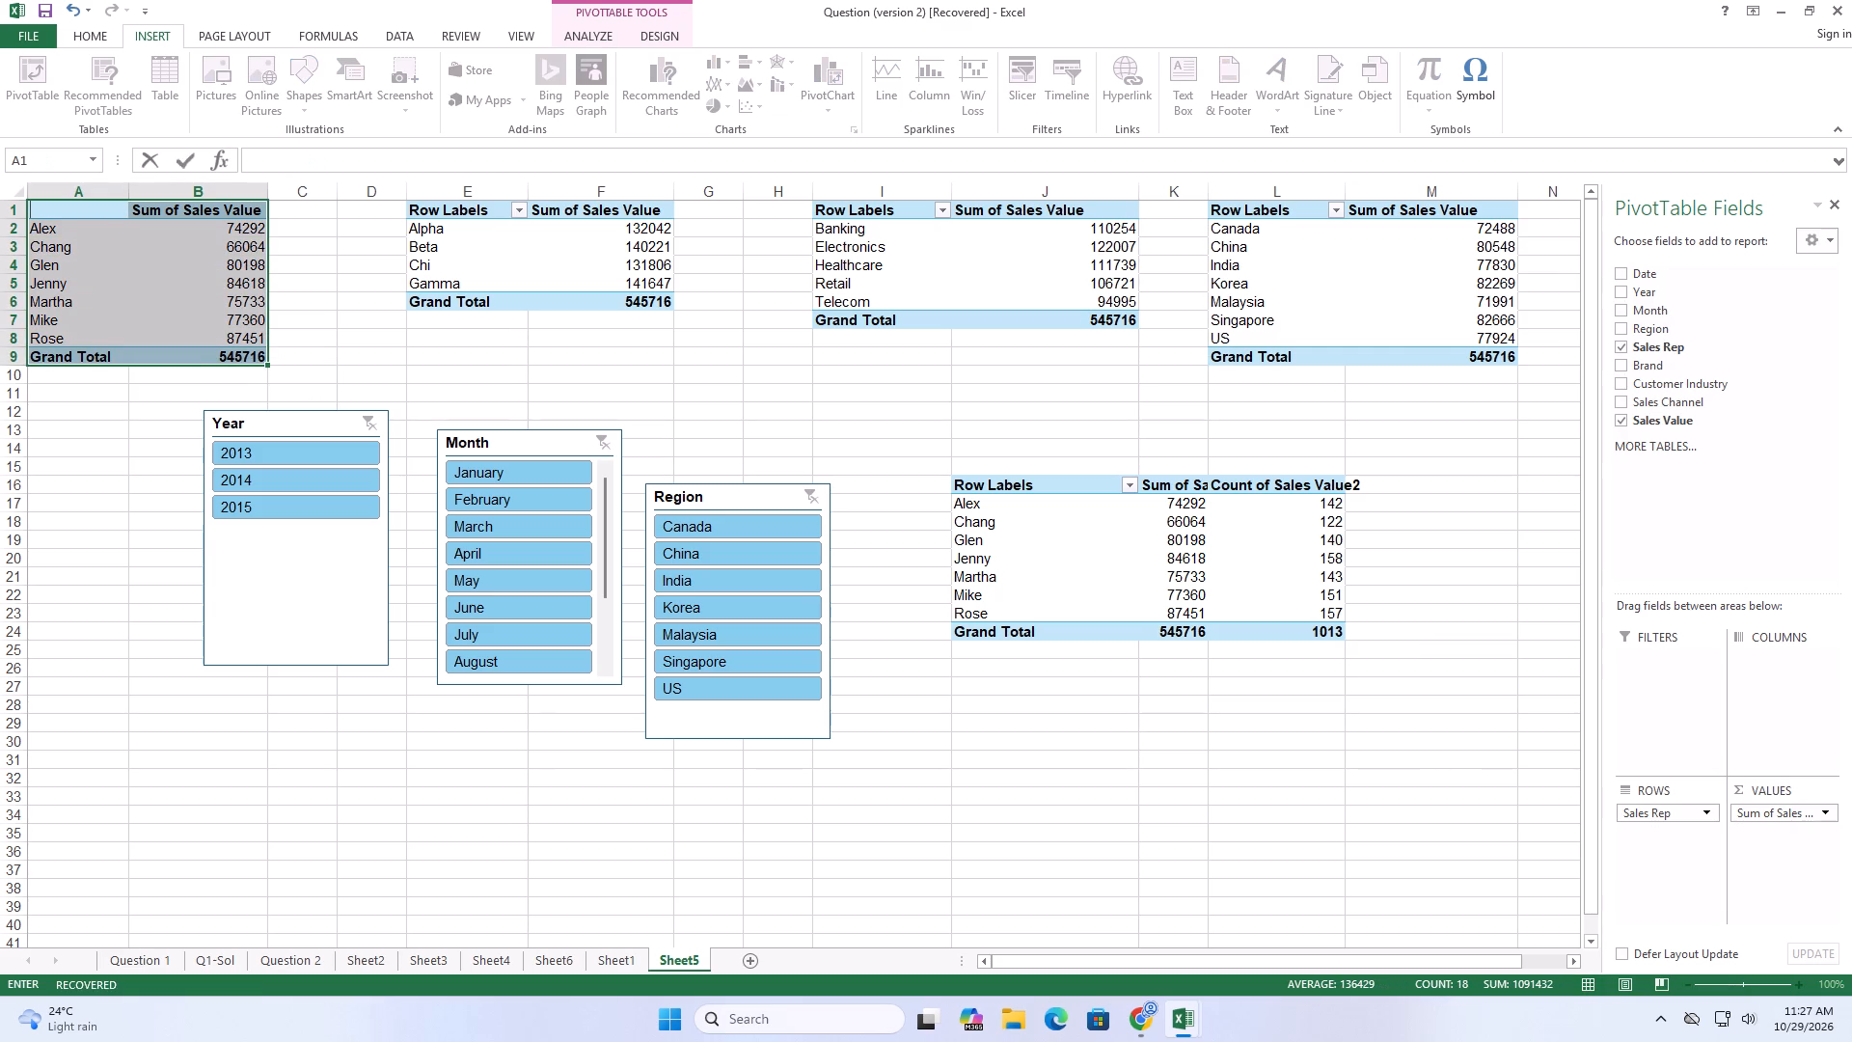
{"action": "right_click", "coordinate": [141, 218]}
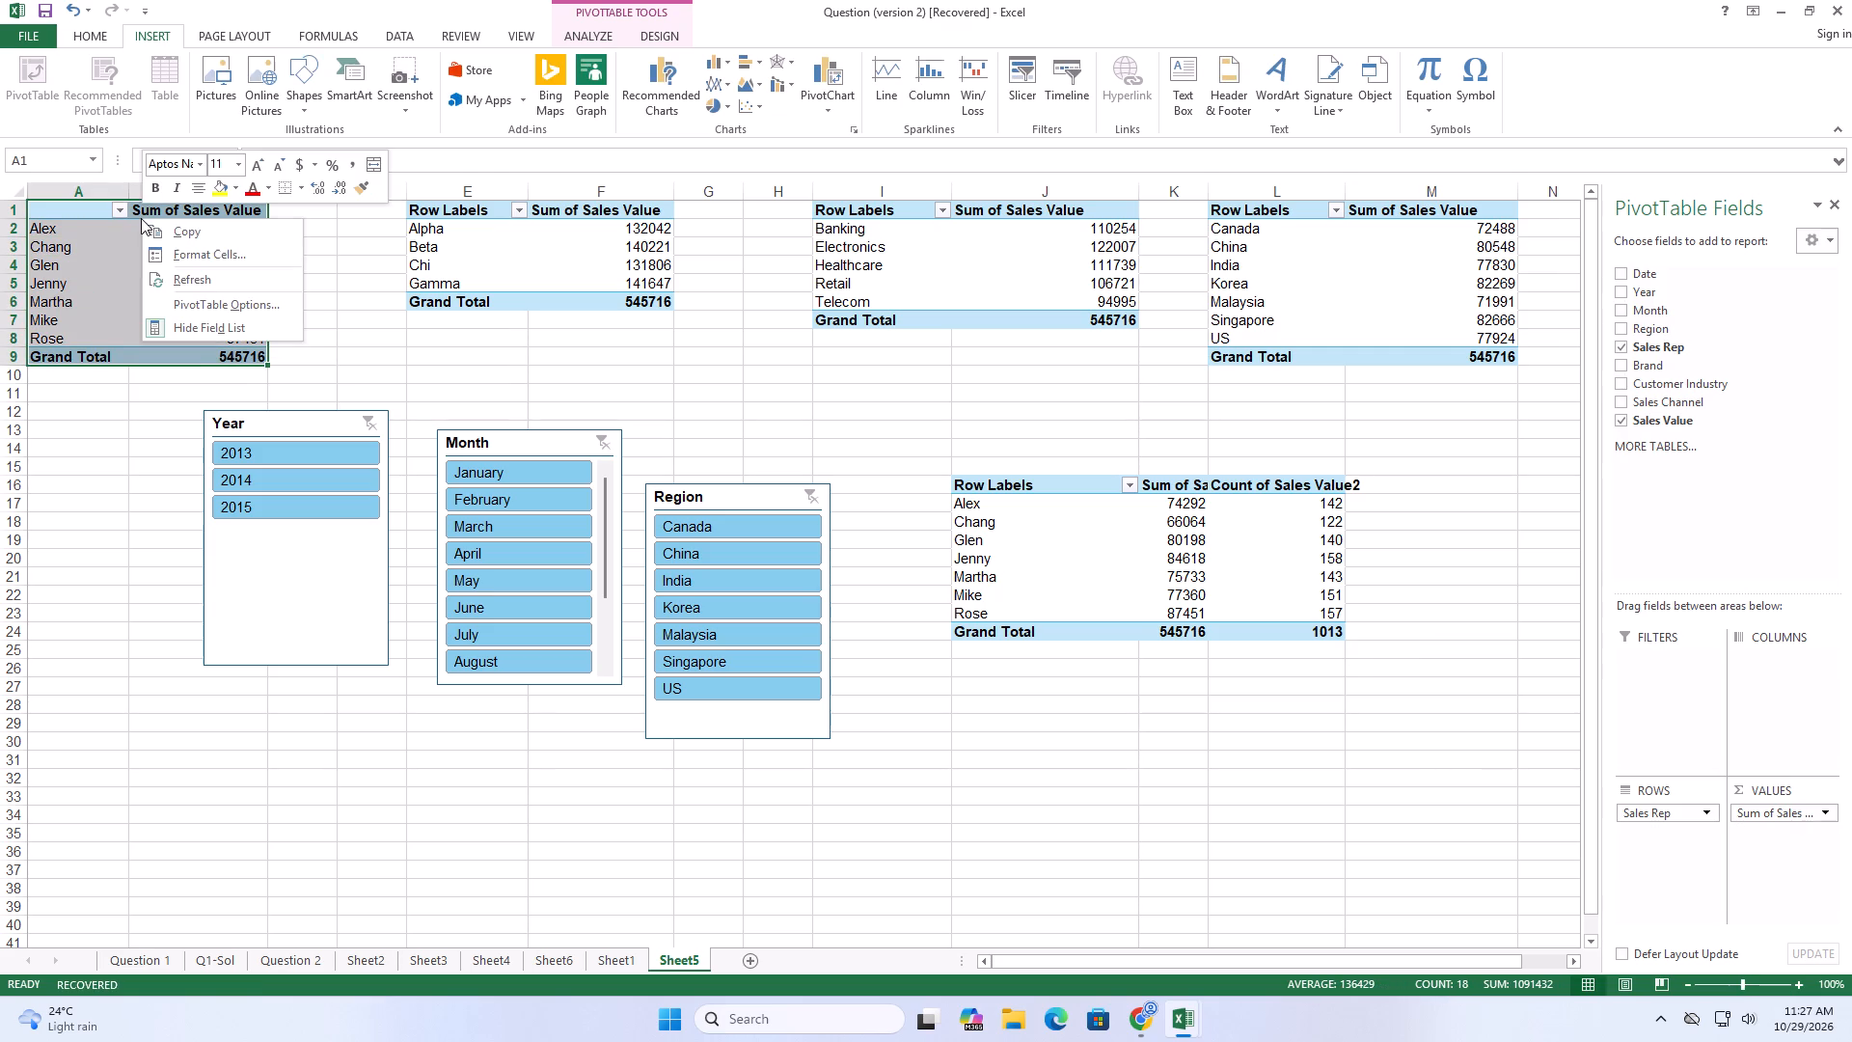
{"action": "left_click", "coordinate": [94, 201]}
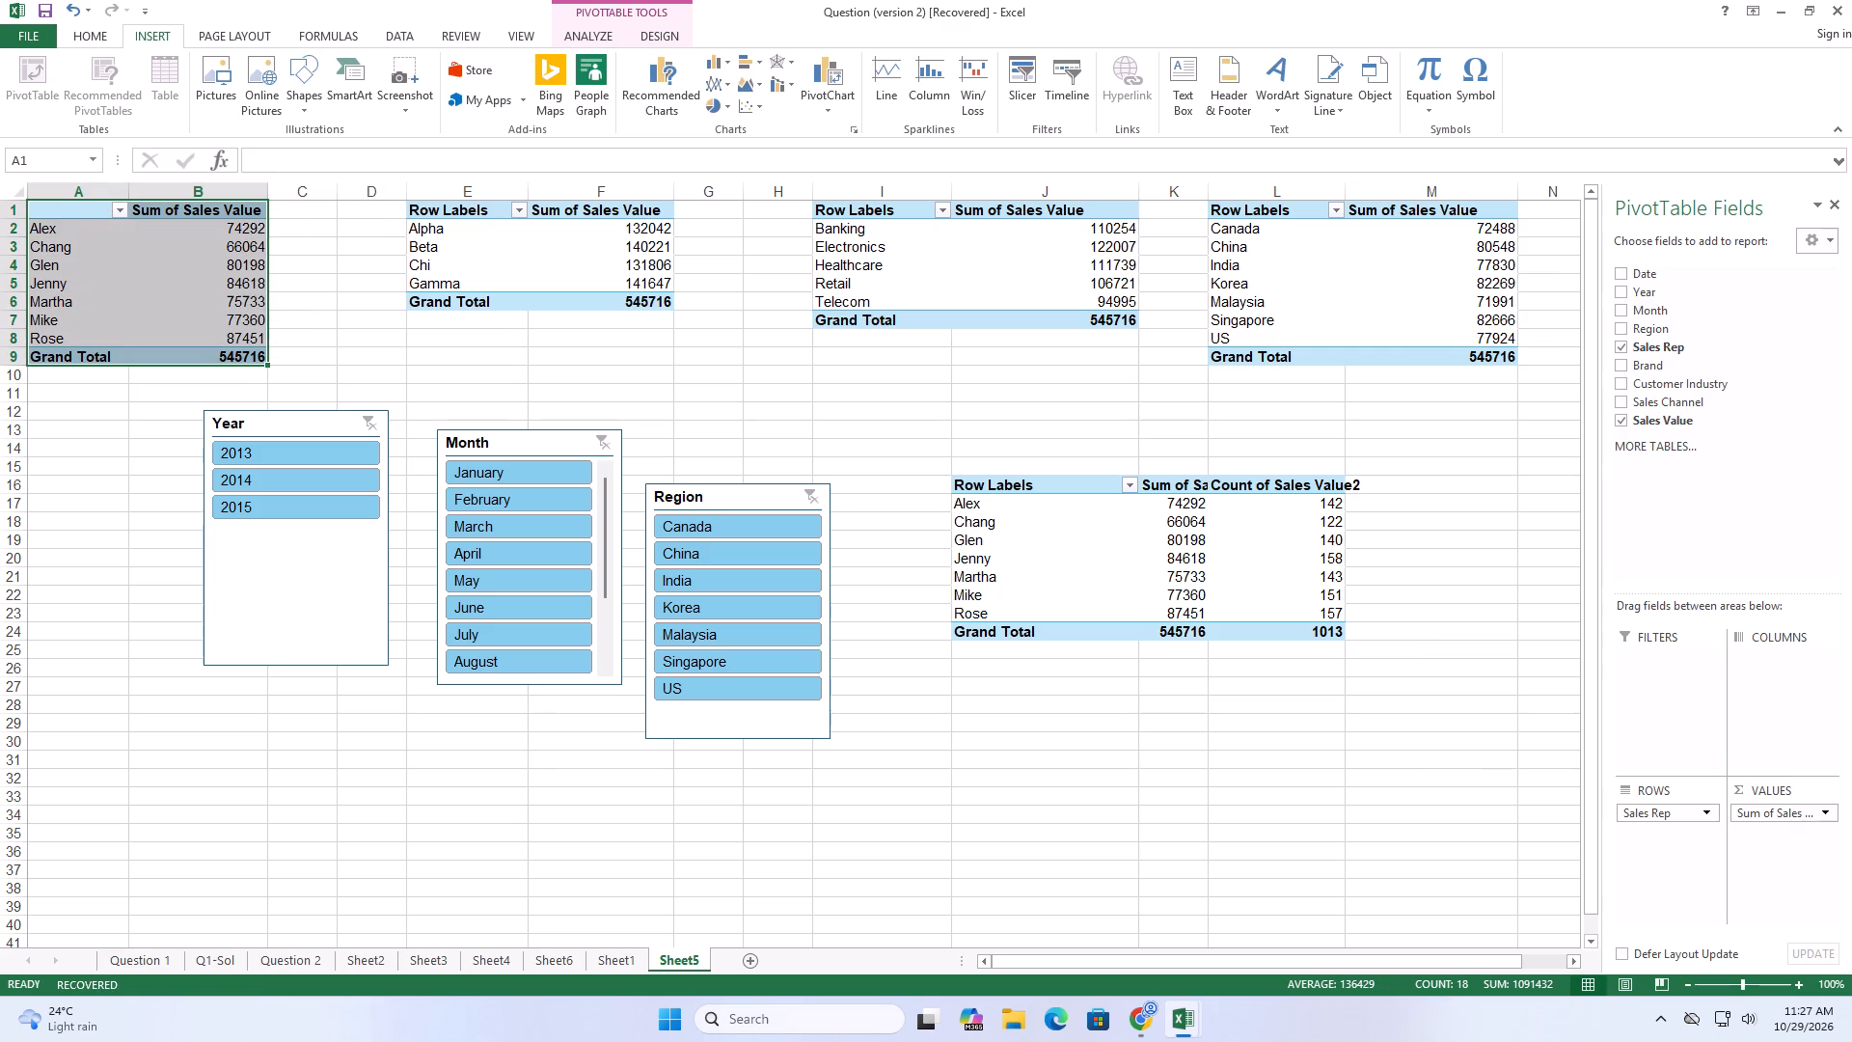
{"action": "left_click_drag", "start_coordinate": [89, 212], "coordinate": [234, 360]}
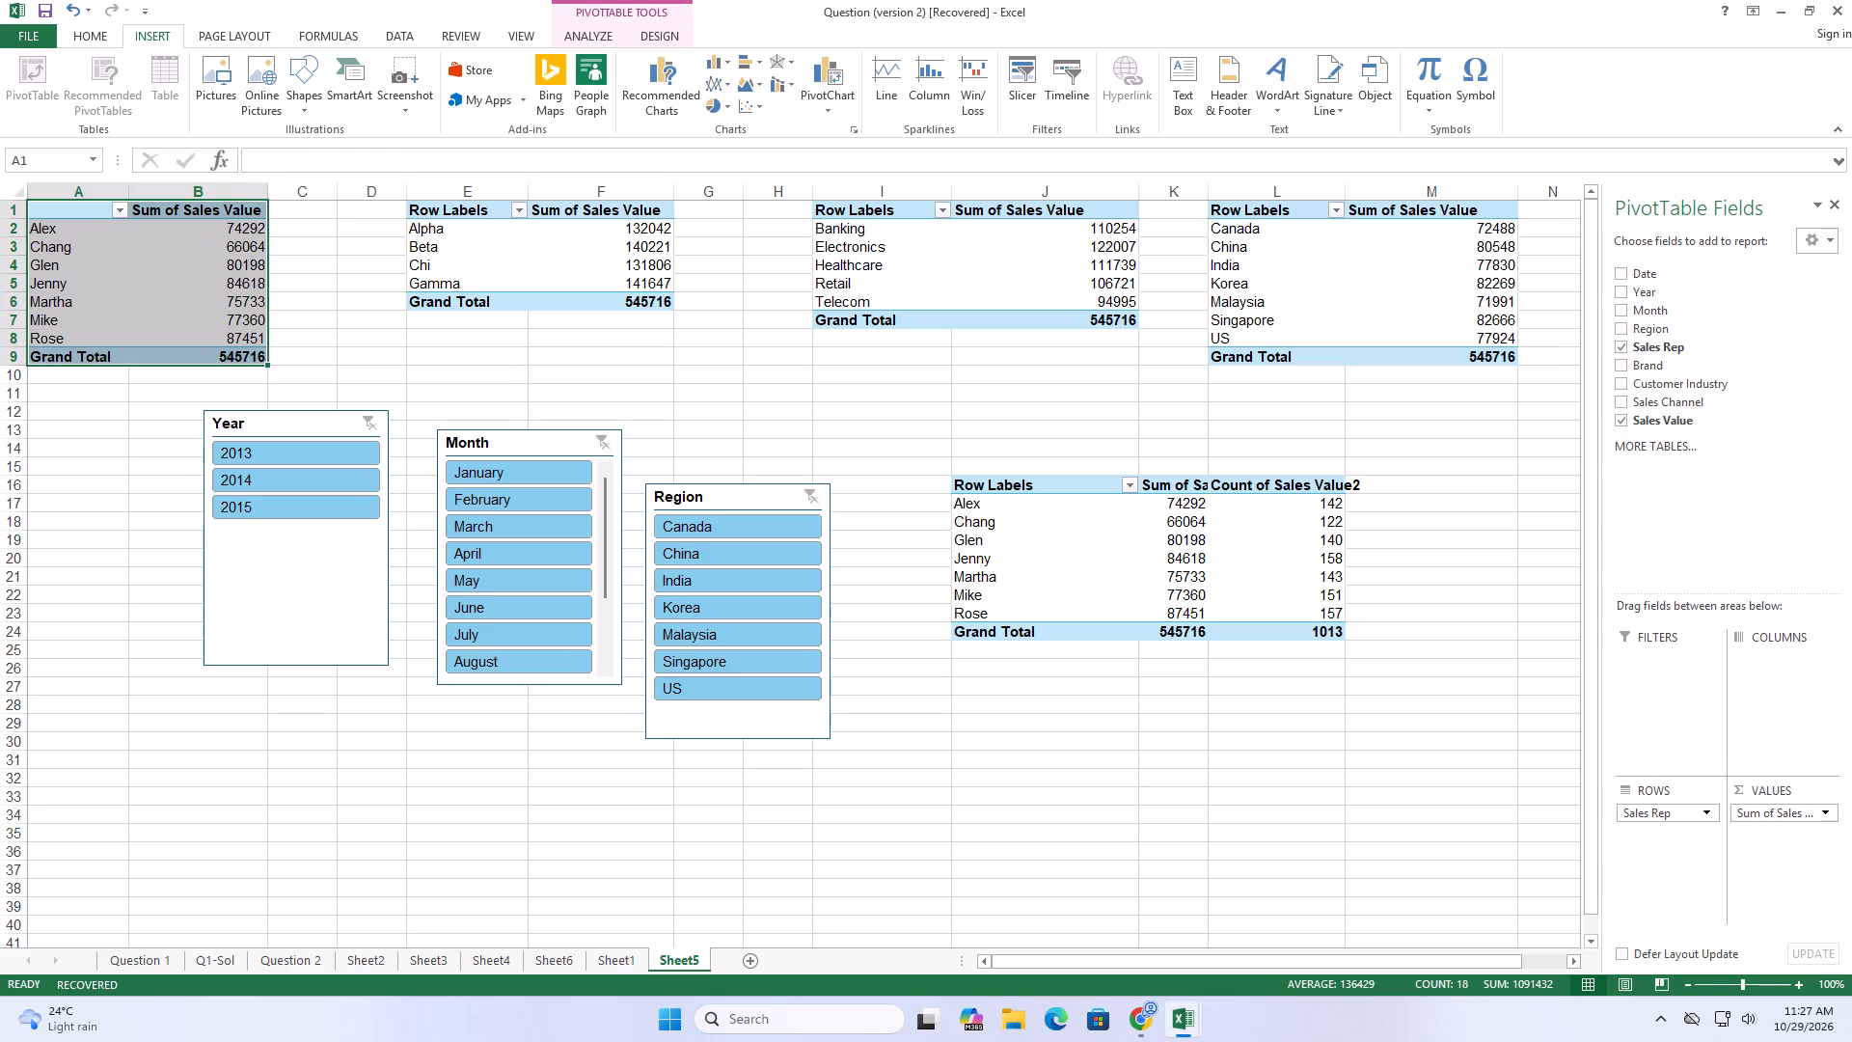
{"action": "right_click", "coordinate": [193, 206]}
{"action": "left_click", "coordinate": [119, 271]}
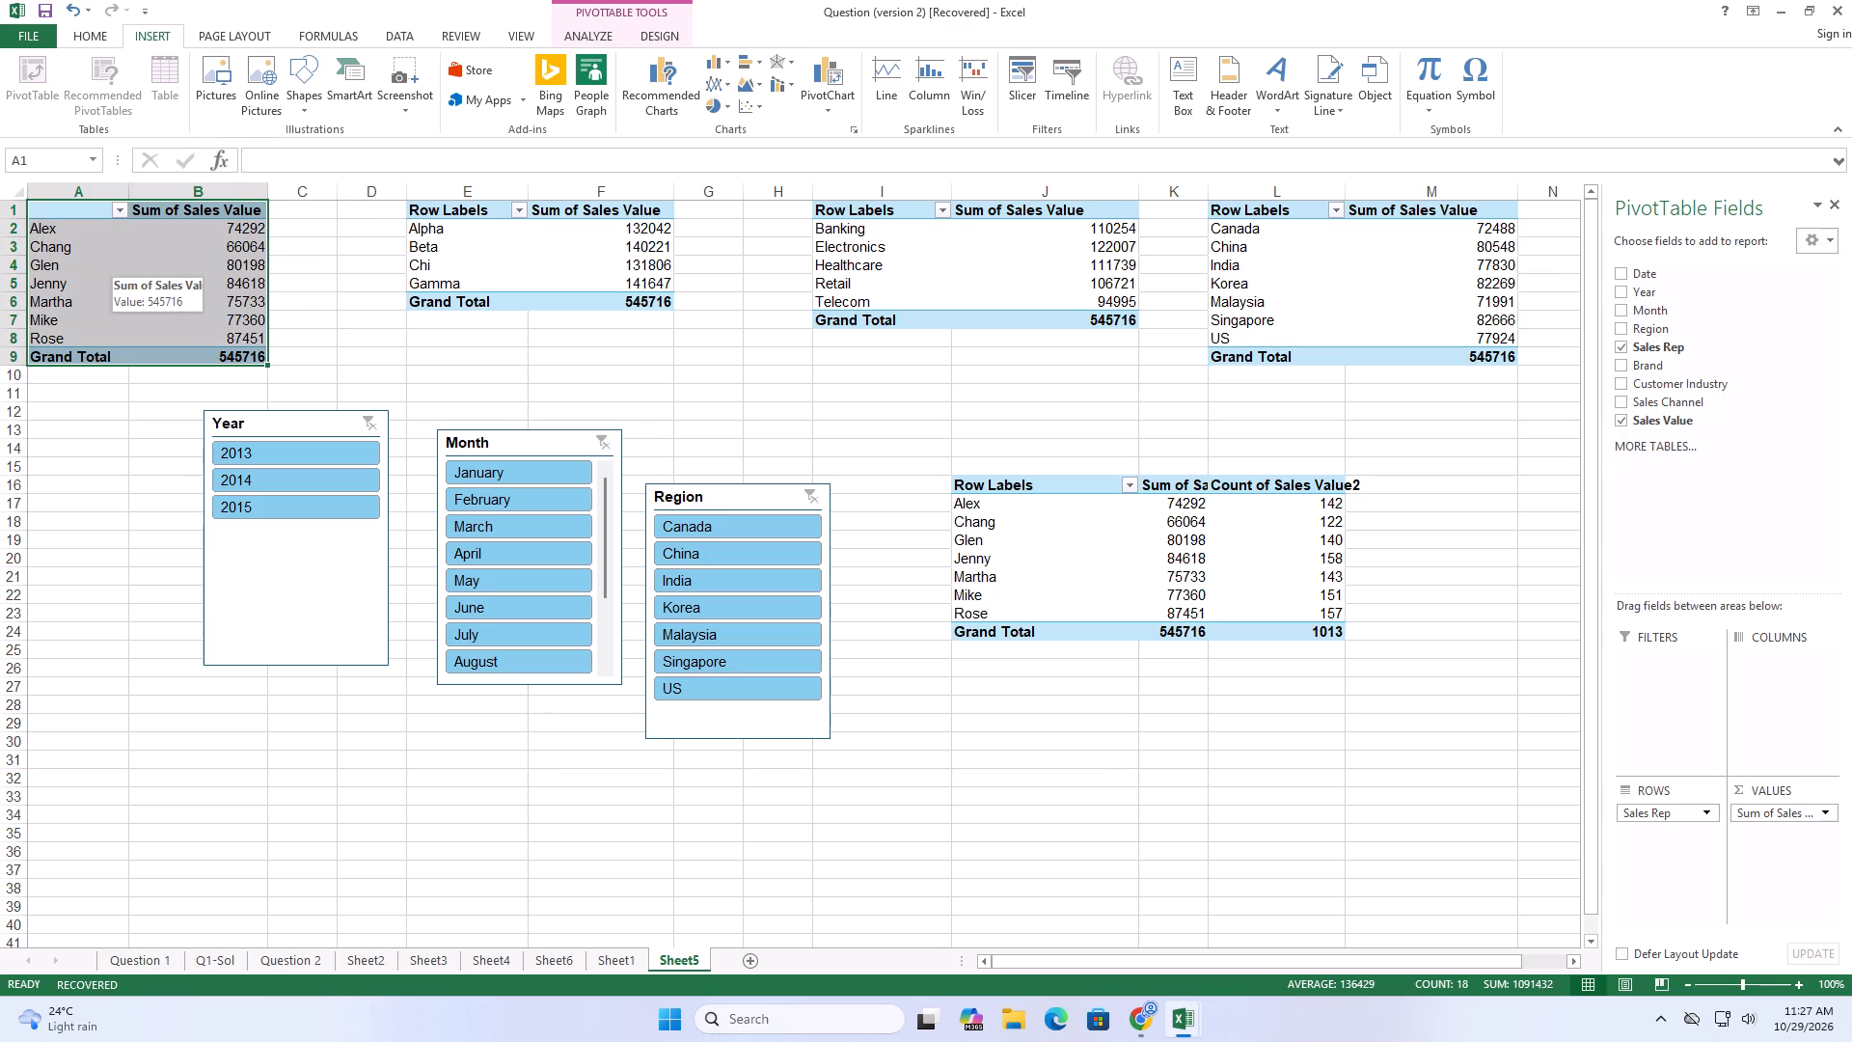
{"action": "key", "text": "Delete"}
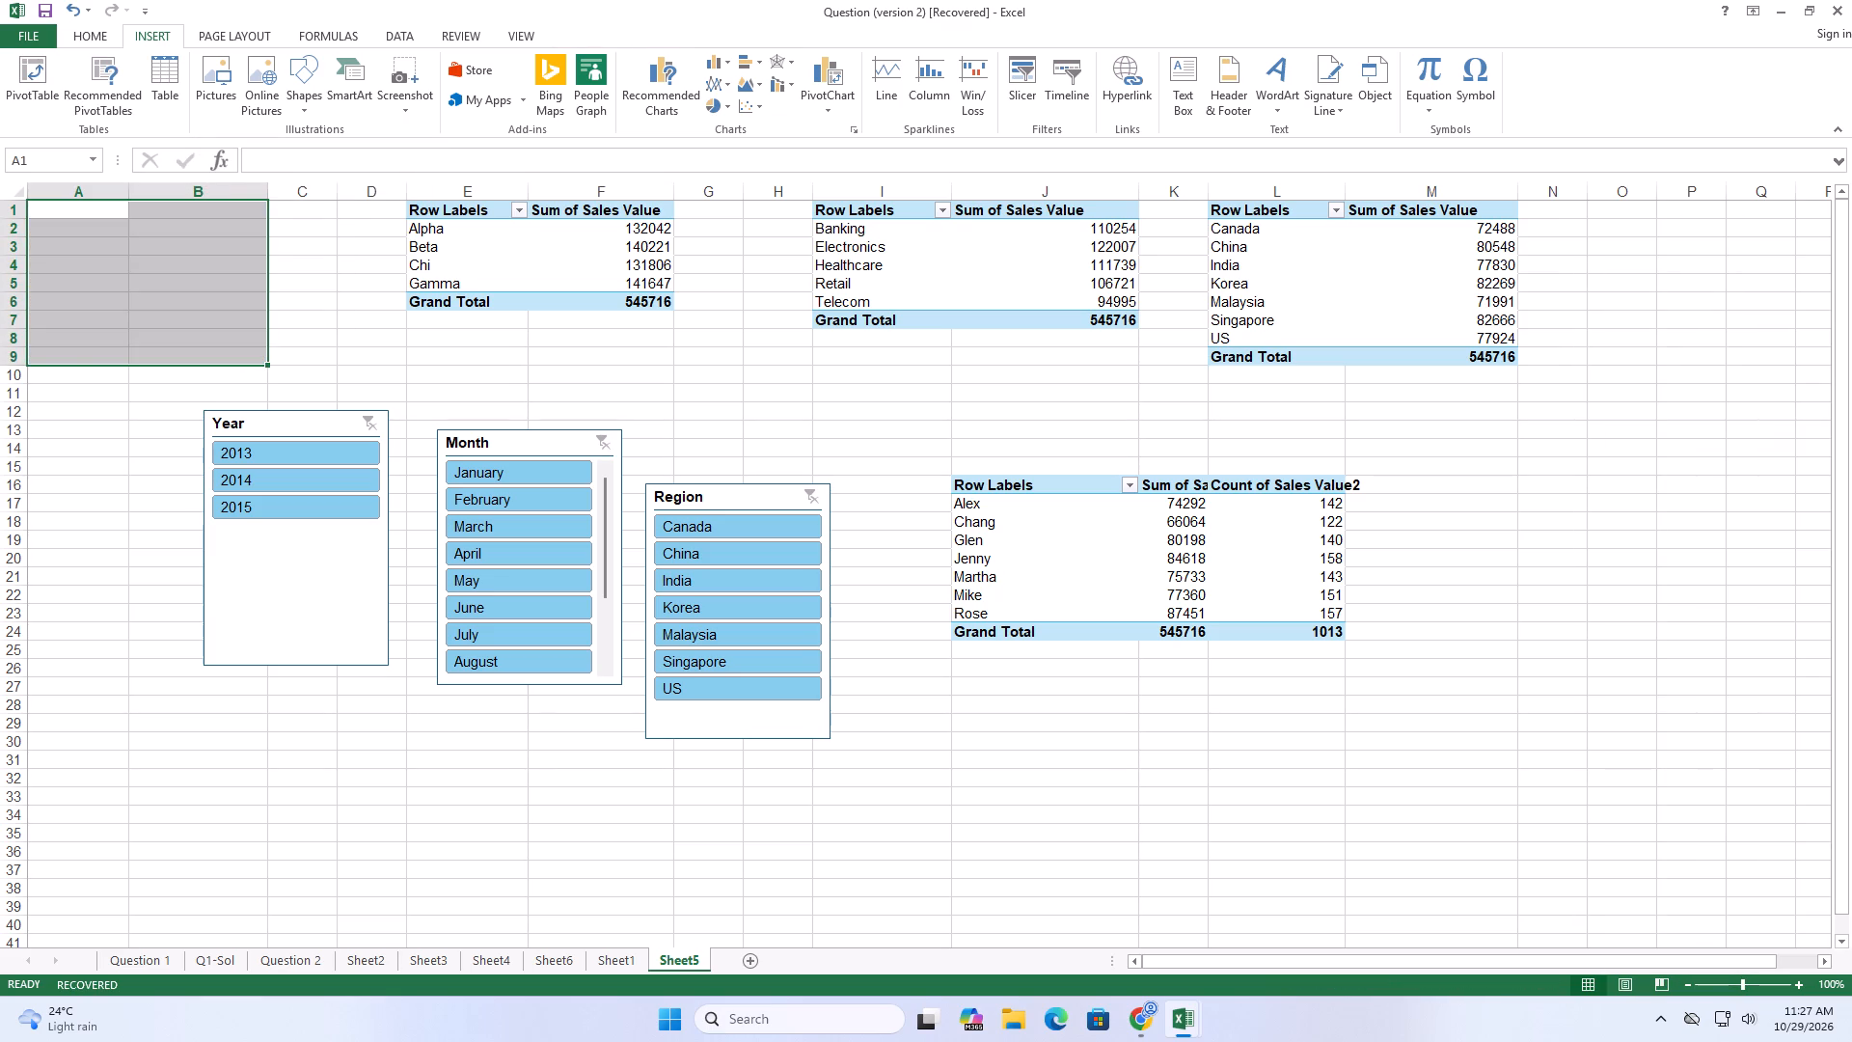
{"action": "left_click", "coordinate": [321, 328]}
Copy the Sales Rep value-and-count PivotTable J16:L24 and paste it at cell A1 on Sheet5.
{"action": "left_click_drag", "start_coordinate": [1056, 485], "coordinate": [1042, 488]}
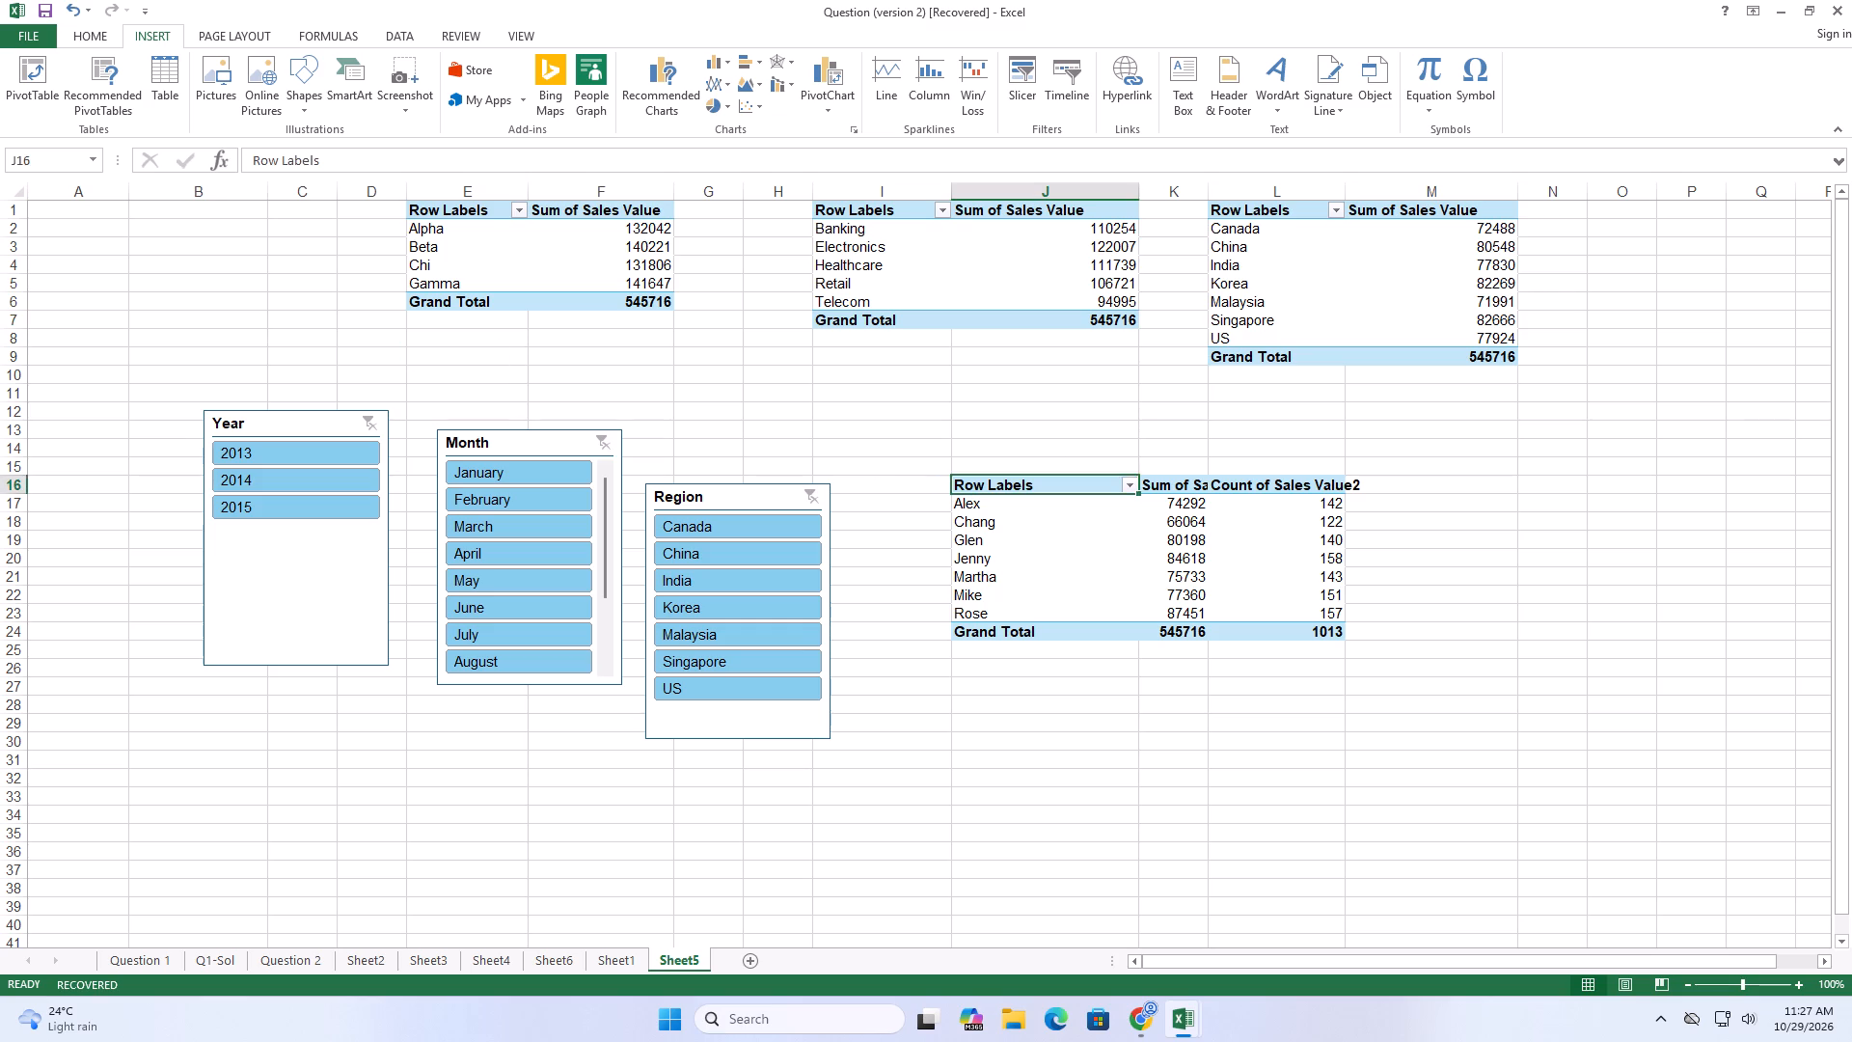
{"action": "left_click_drag", "start_coordinate": [1042, 488], "coordinate": [978, 465]}
{"action": "left_click", "coordinate": [1043, 698]}
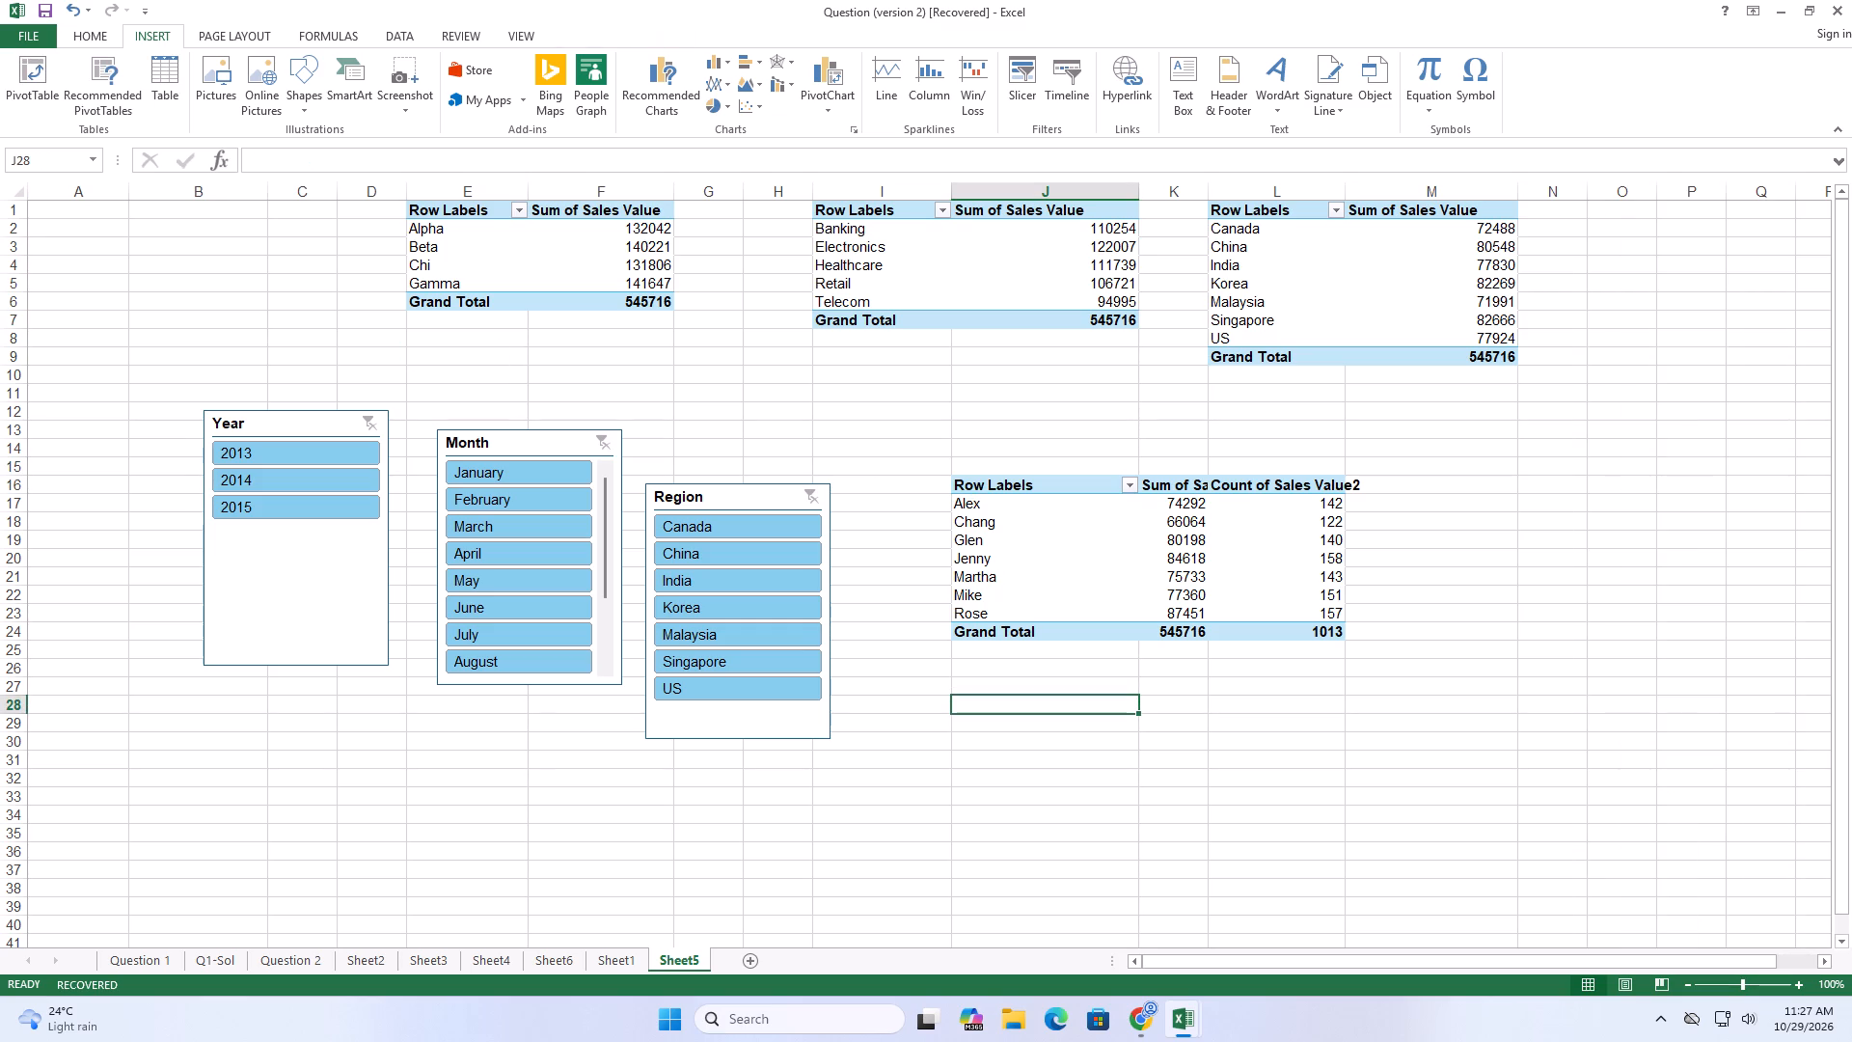
{"action": "left_click_drag", "start_coordinate": [996, 483], "coordinate": [1313, 643]}
{"action": "left_click", "coordinate": [1314, 643]}
{"action": "left_click", "coordinate": [1184, 704]}
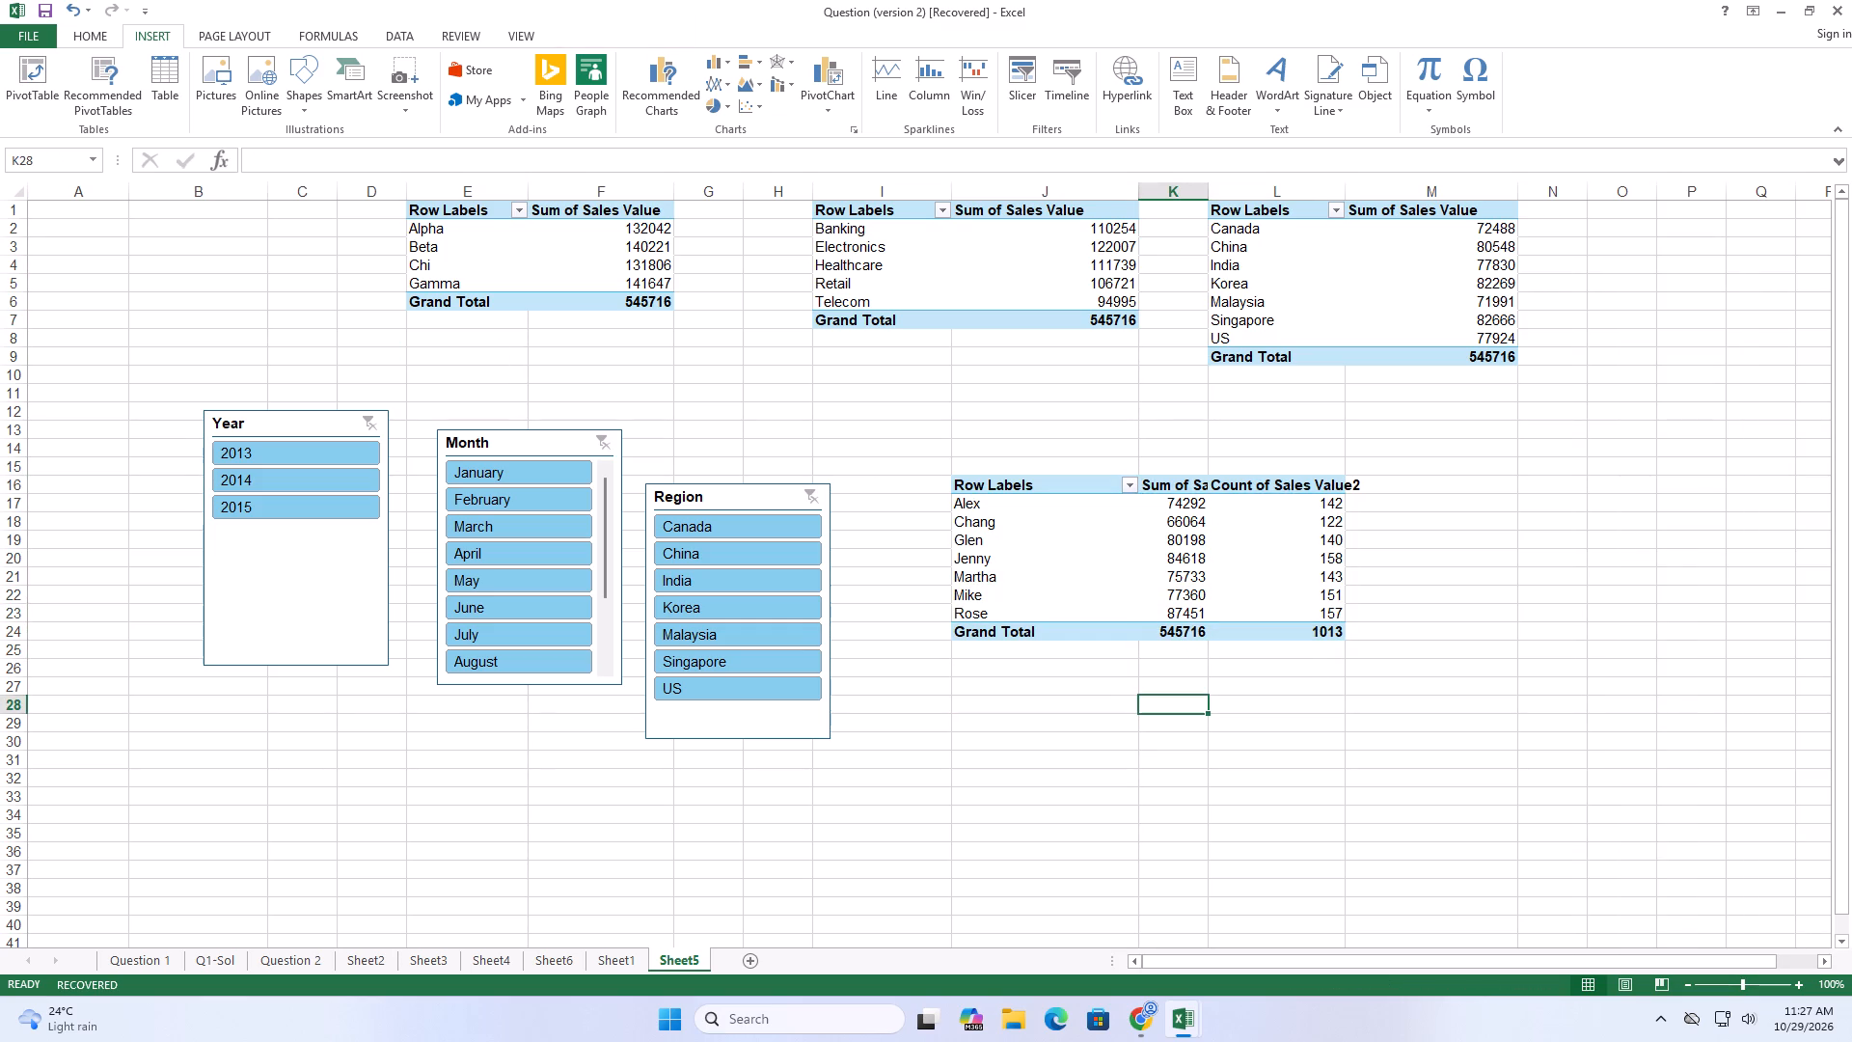
{"action": "left_click_drag", "start_coordinate": [972, 485], "coordinate": [1257, 613]}
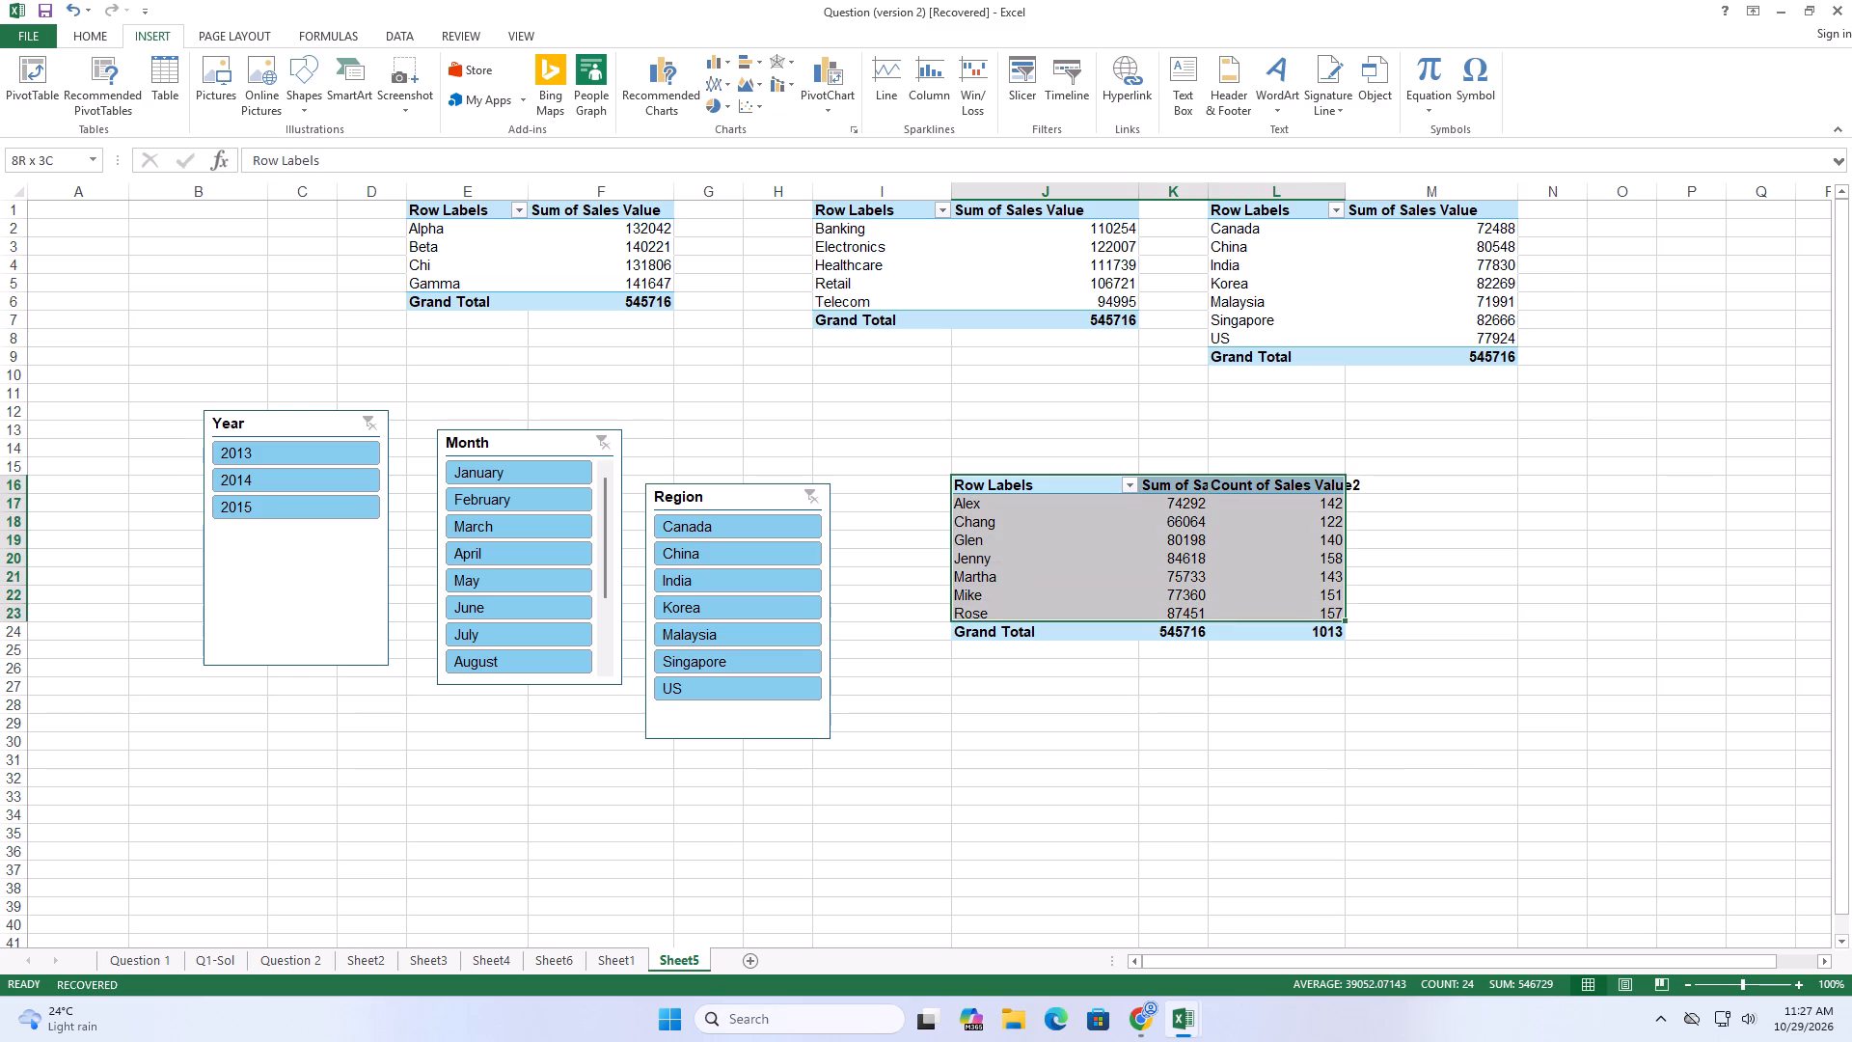
{"action": "left_click_drag", "start_coordinate": [1257, 613], "coordinate": [1269, 625]}
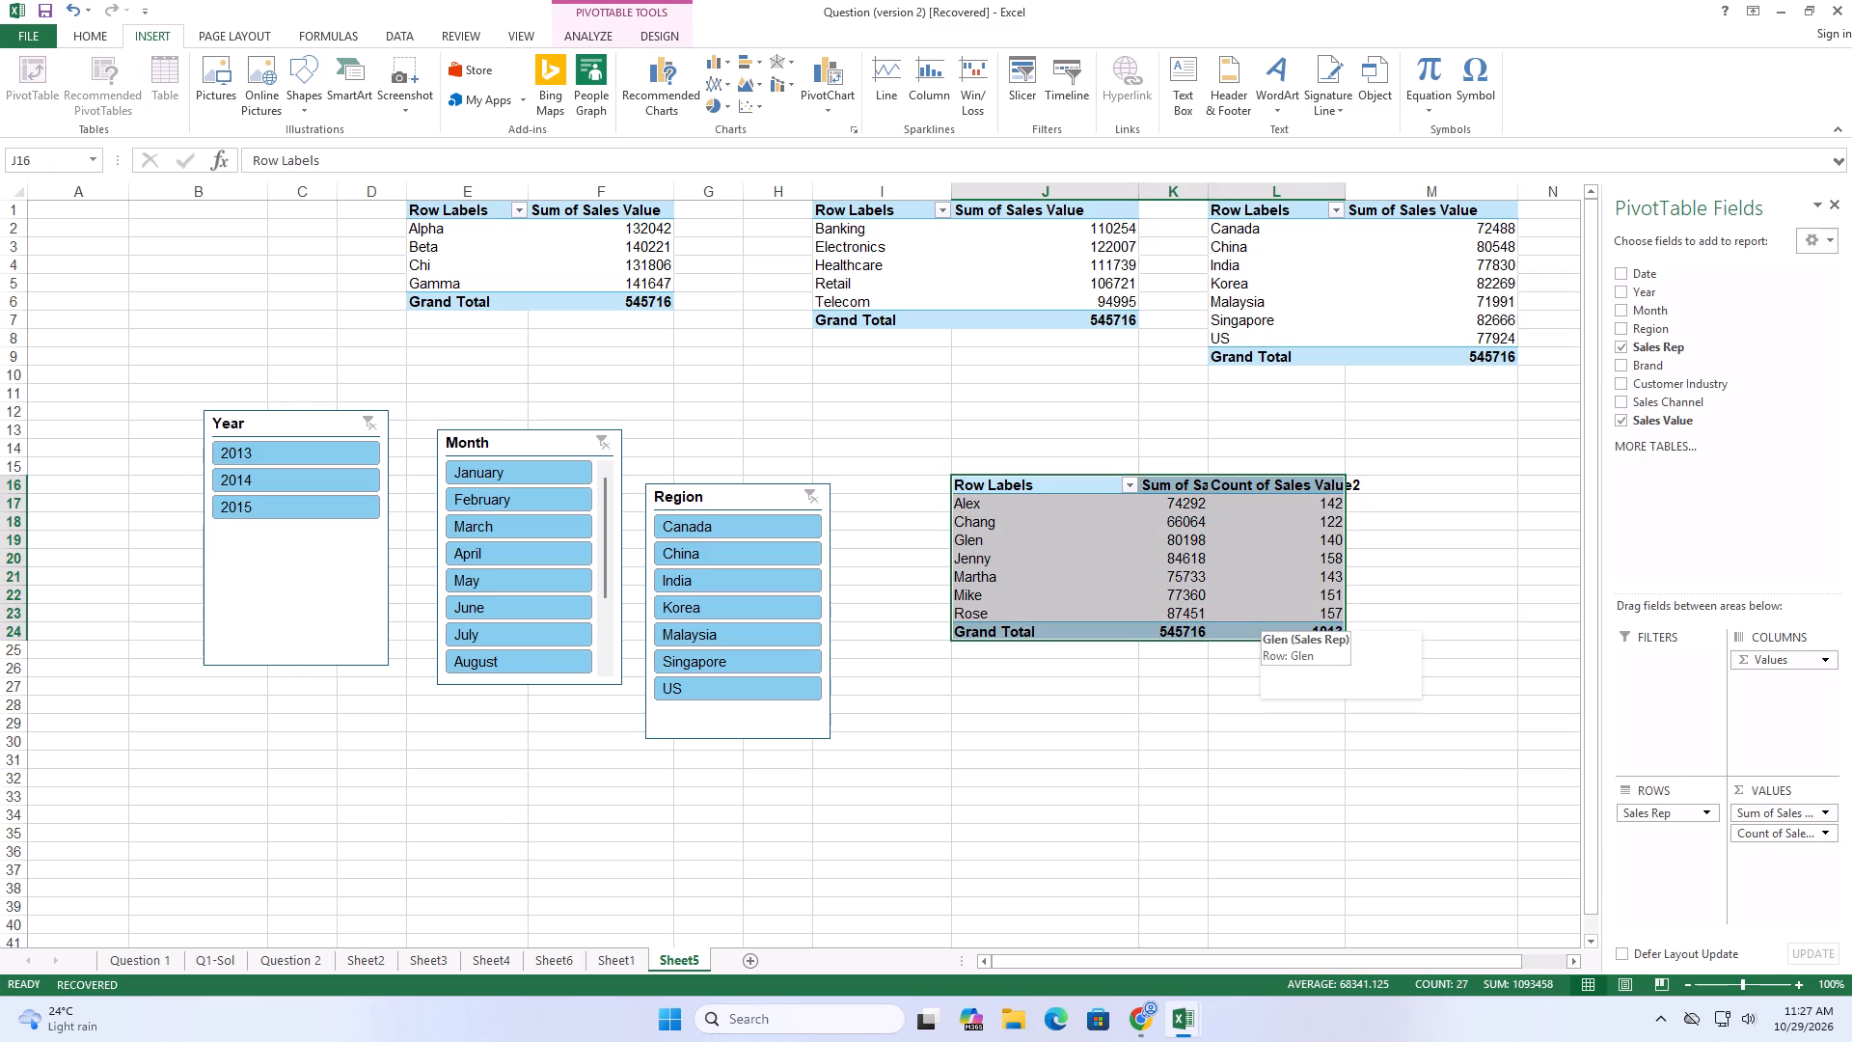
{"action": "key", "text": "ctrl+c"}
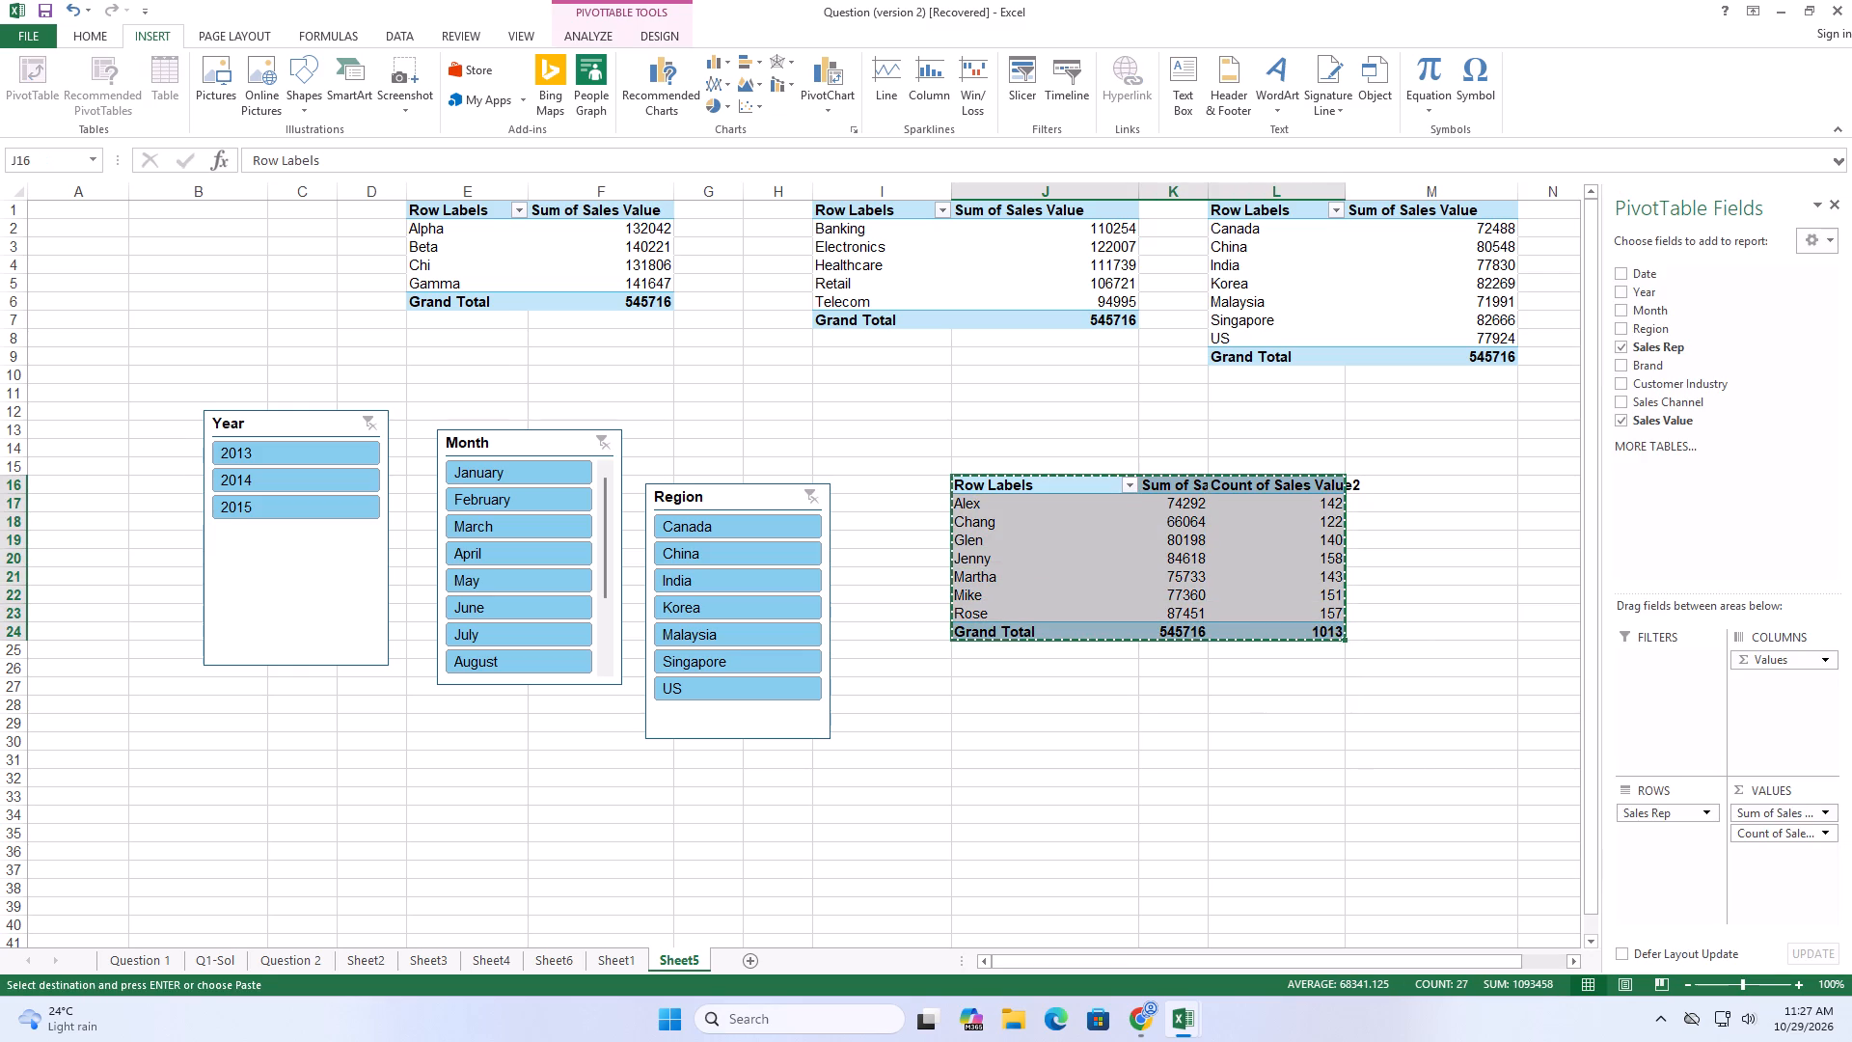
{"action": "left_click", "coordinate": [90, 211]}
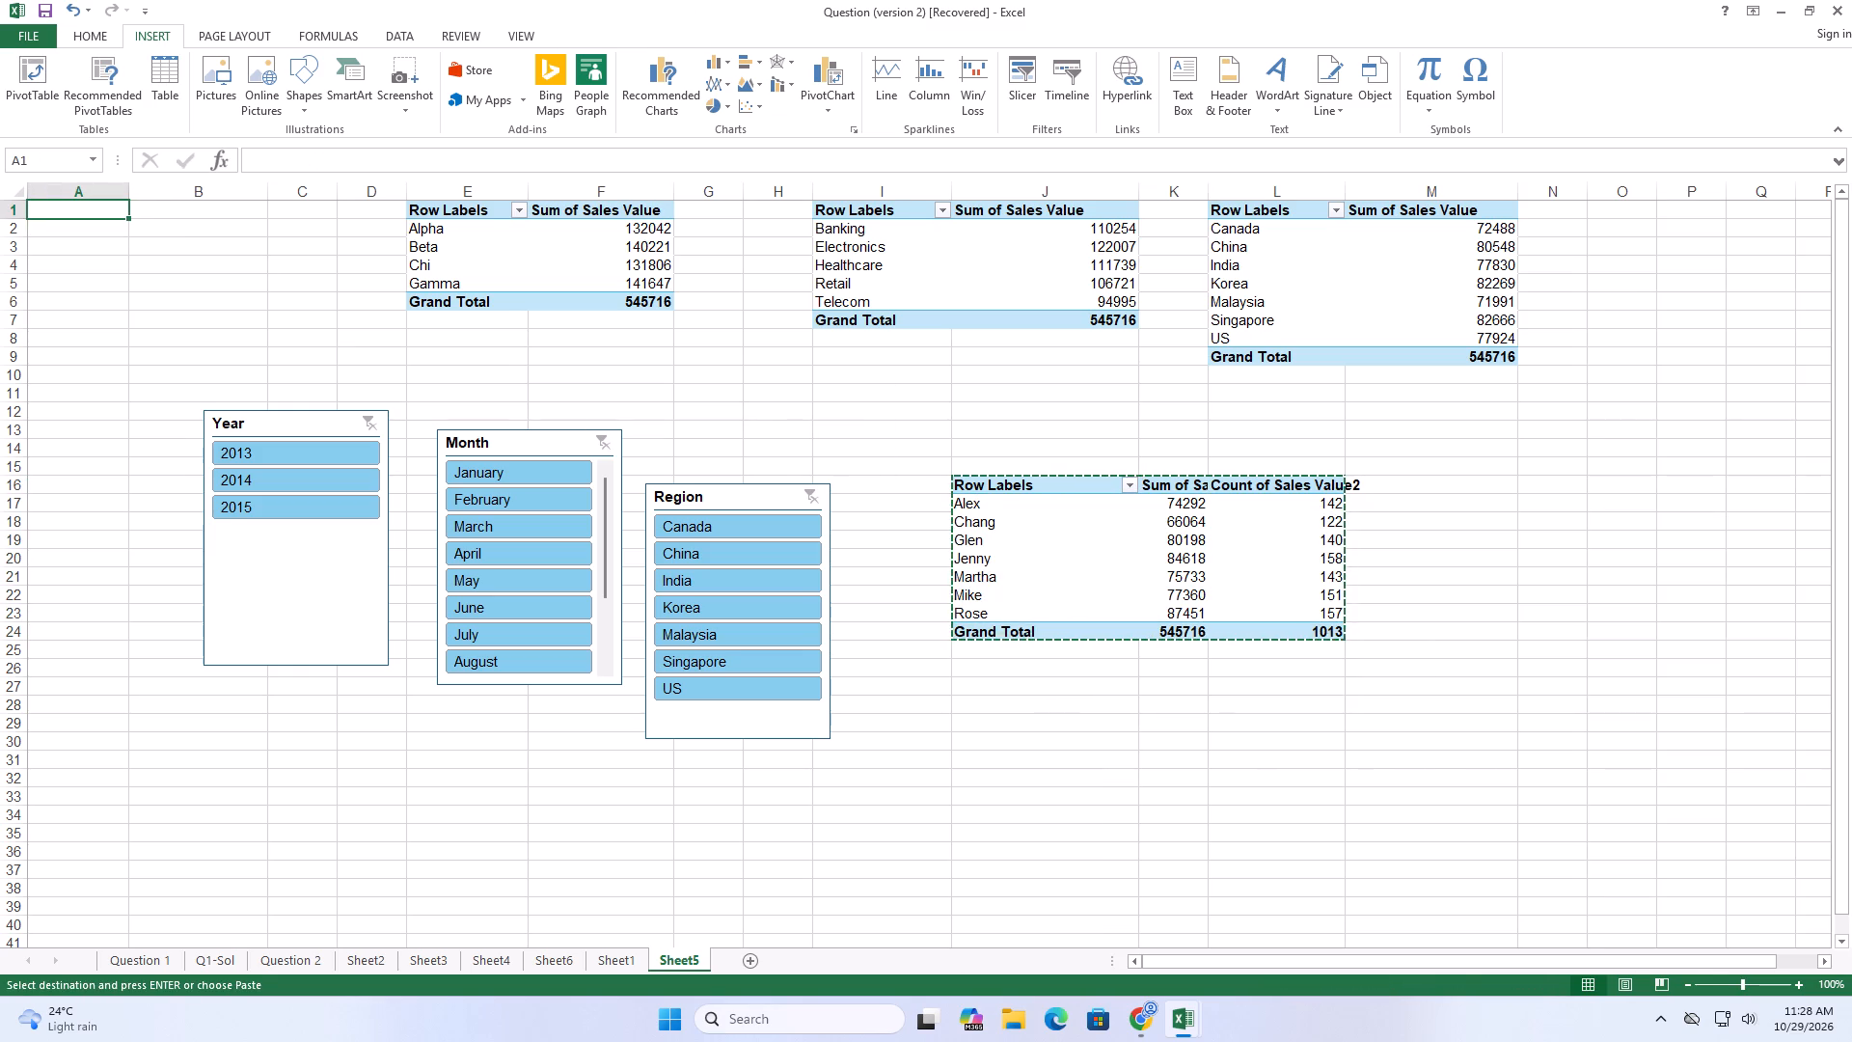
{"action": "key", "text": "ctrl+v"}
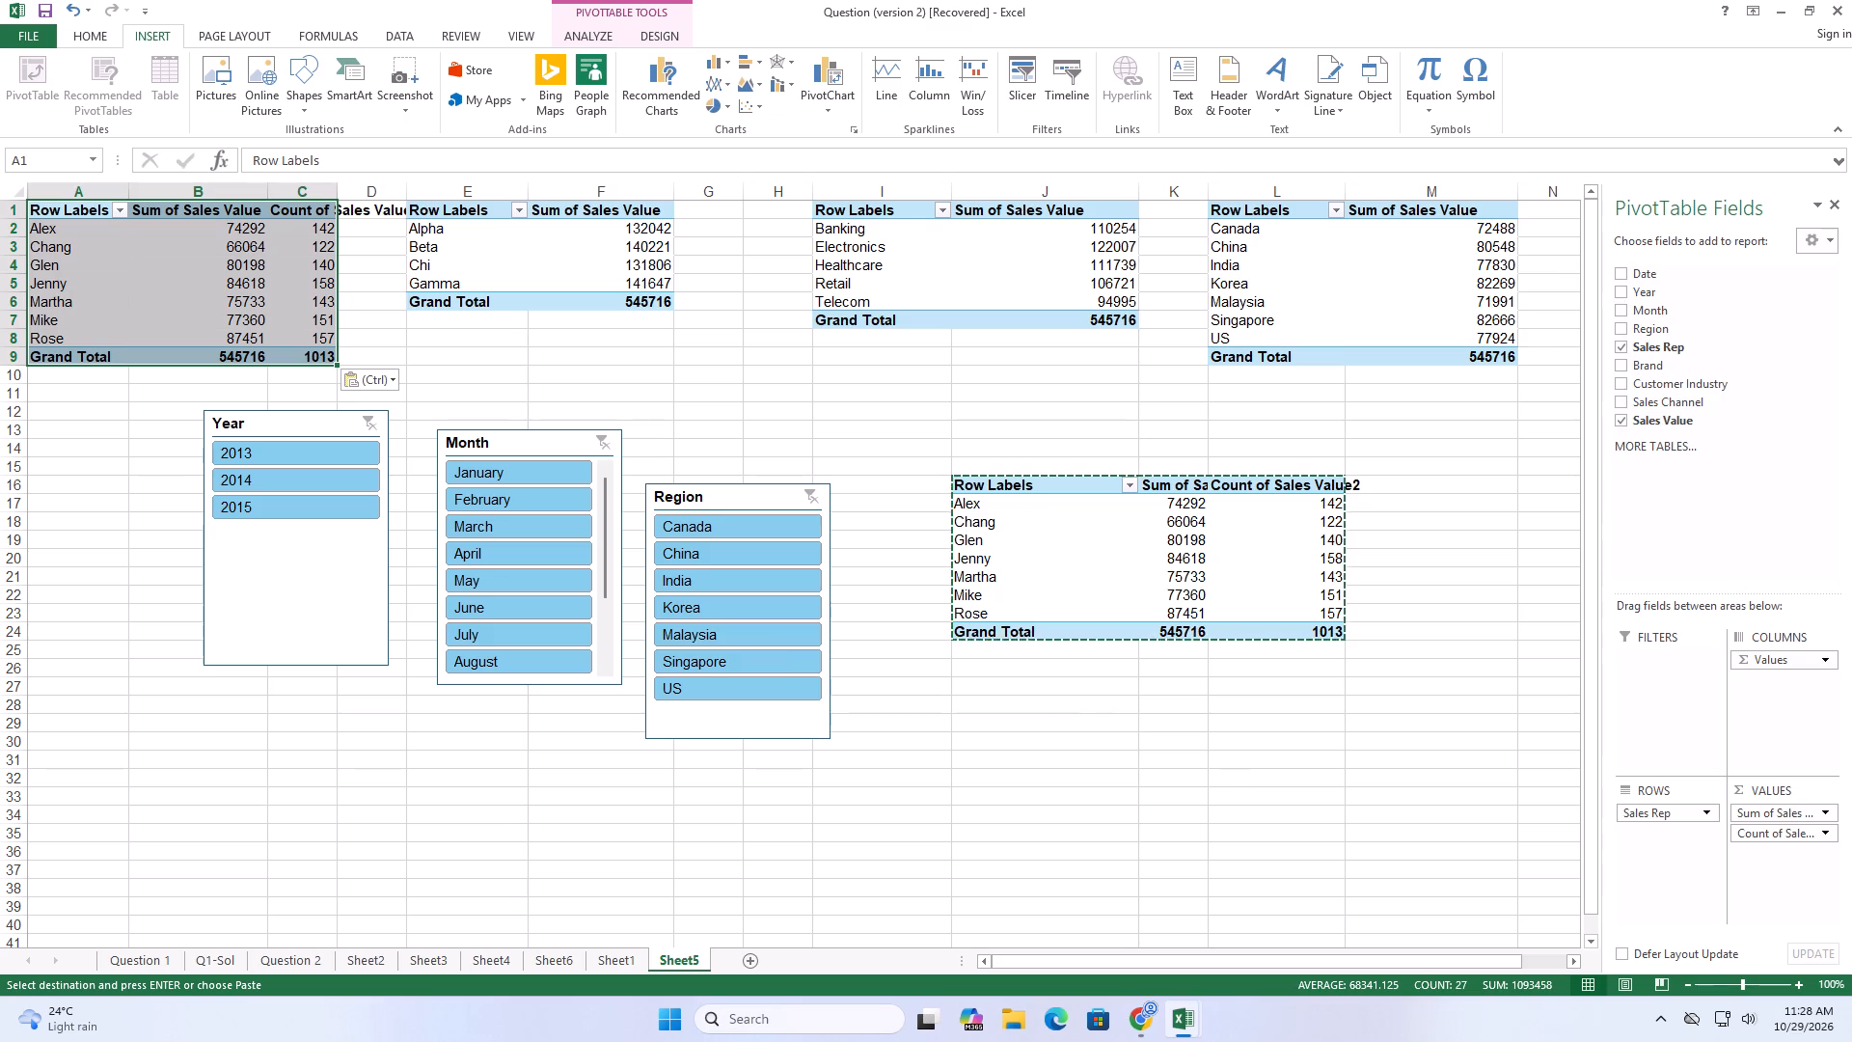
Delete the duplicate Sales Rep PivotTable in J16:L24.
{"action": "left_click", "coordinate": [1175, 595]}
{"action": "left_click_drag", "start_coordinate": [996, 485], "coordinate": [1259, 644]}
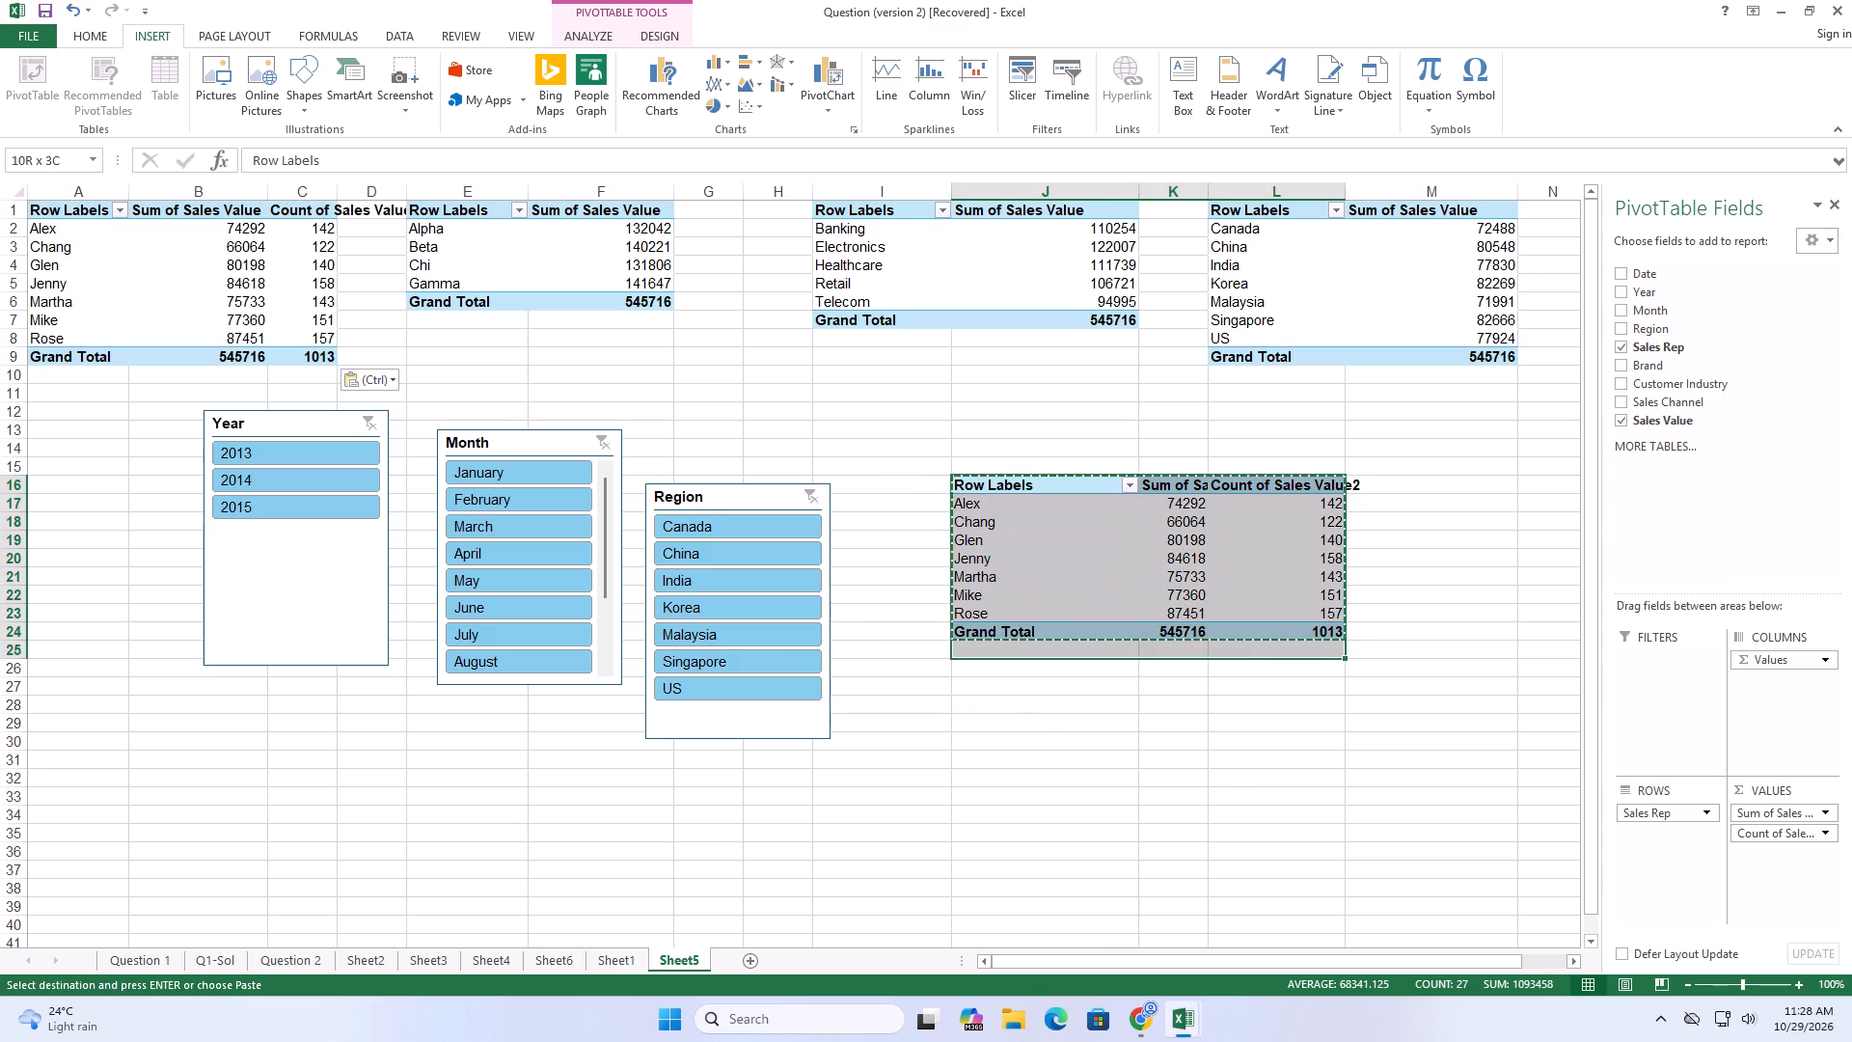
{"action": "left_click_drag", "start_coordinate": [1259, 644], "coordinate": [1272, 631]}
{"action": "key", "text": "Delete"}
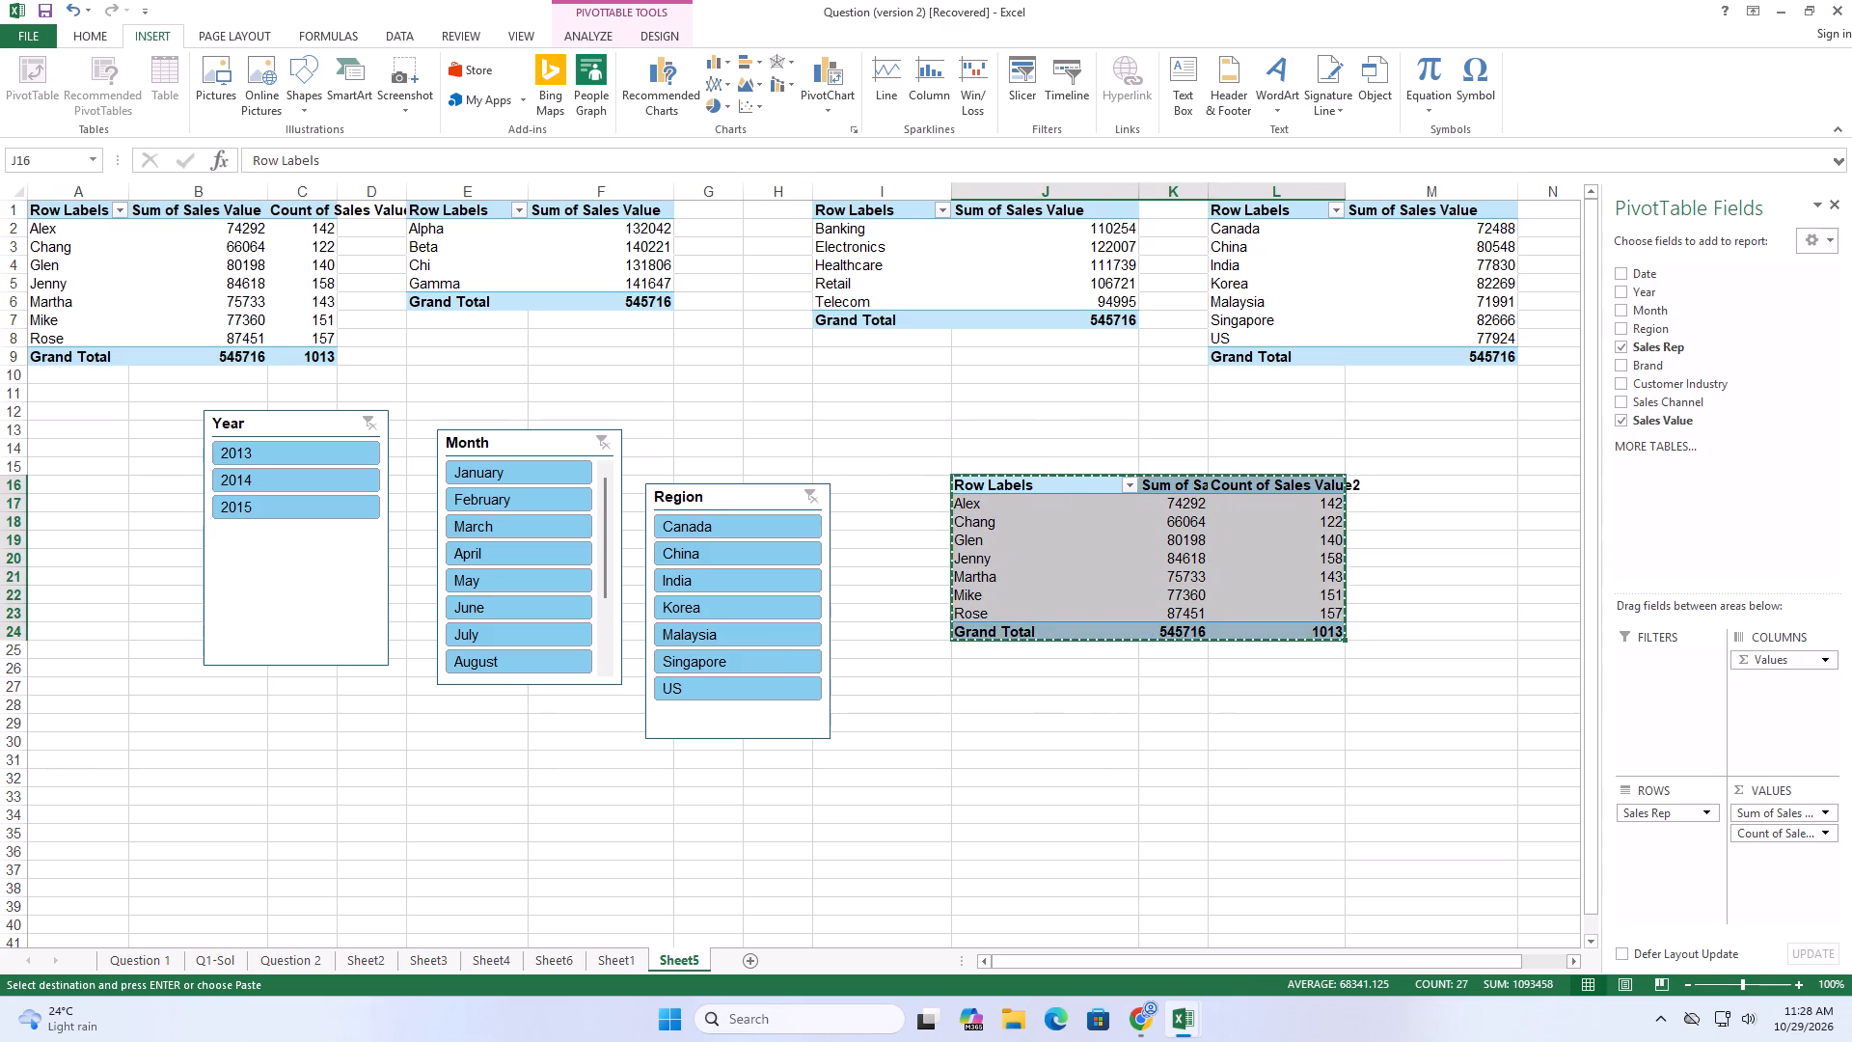
{"action": "left_click", "coordinate": [1300, 783]}
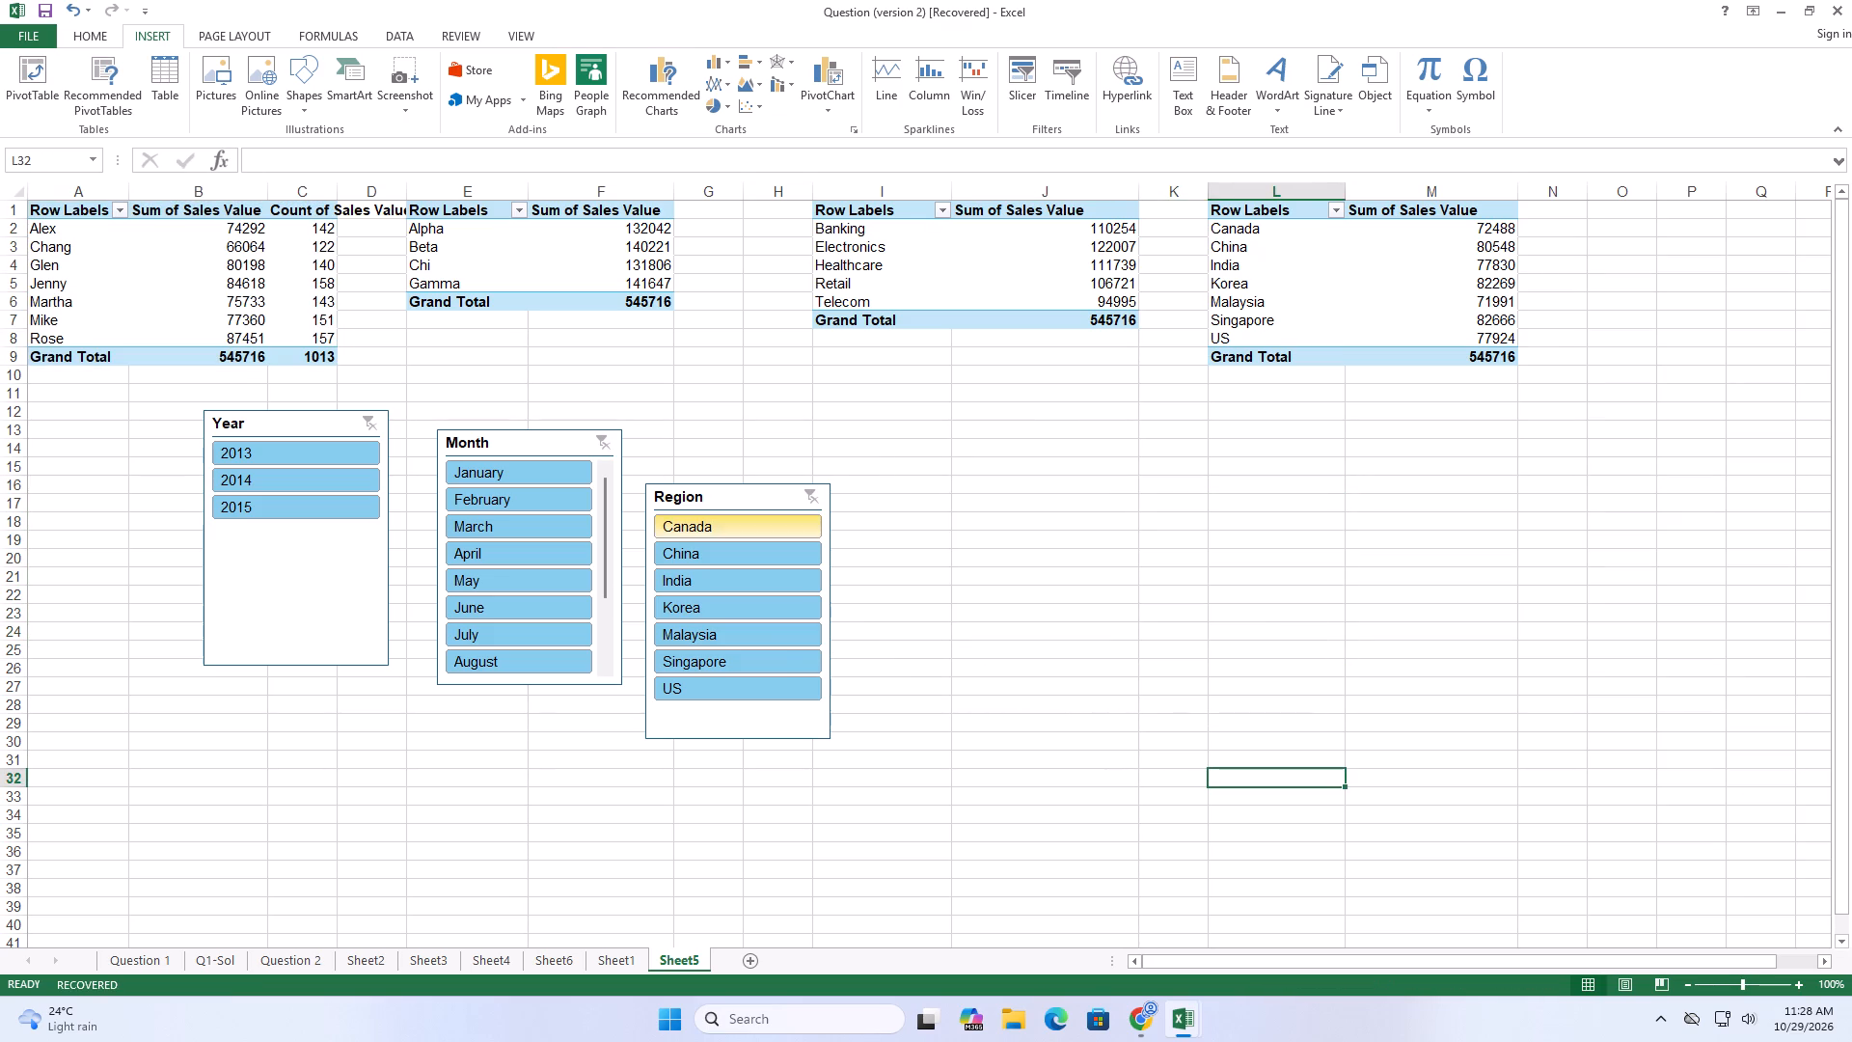
Insert a Clustered Column - Line combo PivotChart from the Sales Rep PivotTable A1:C9.
{"action": "left_click_drag", "start_coordinate": [52, 213], "coordinate": [289, 321]}
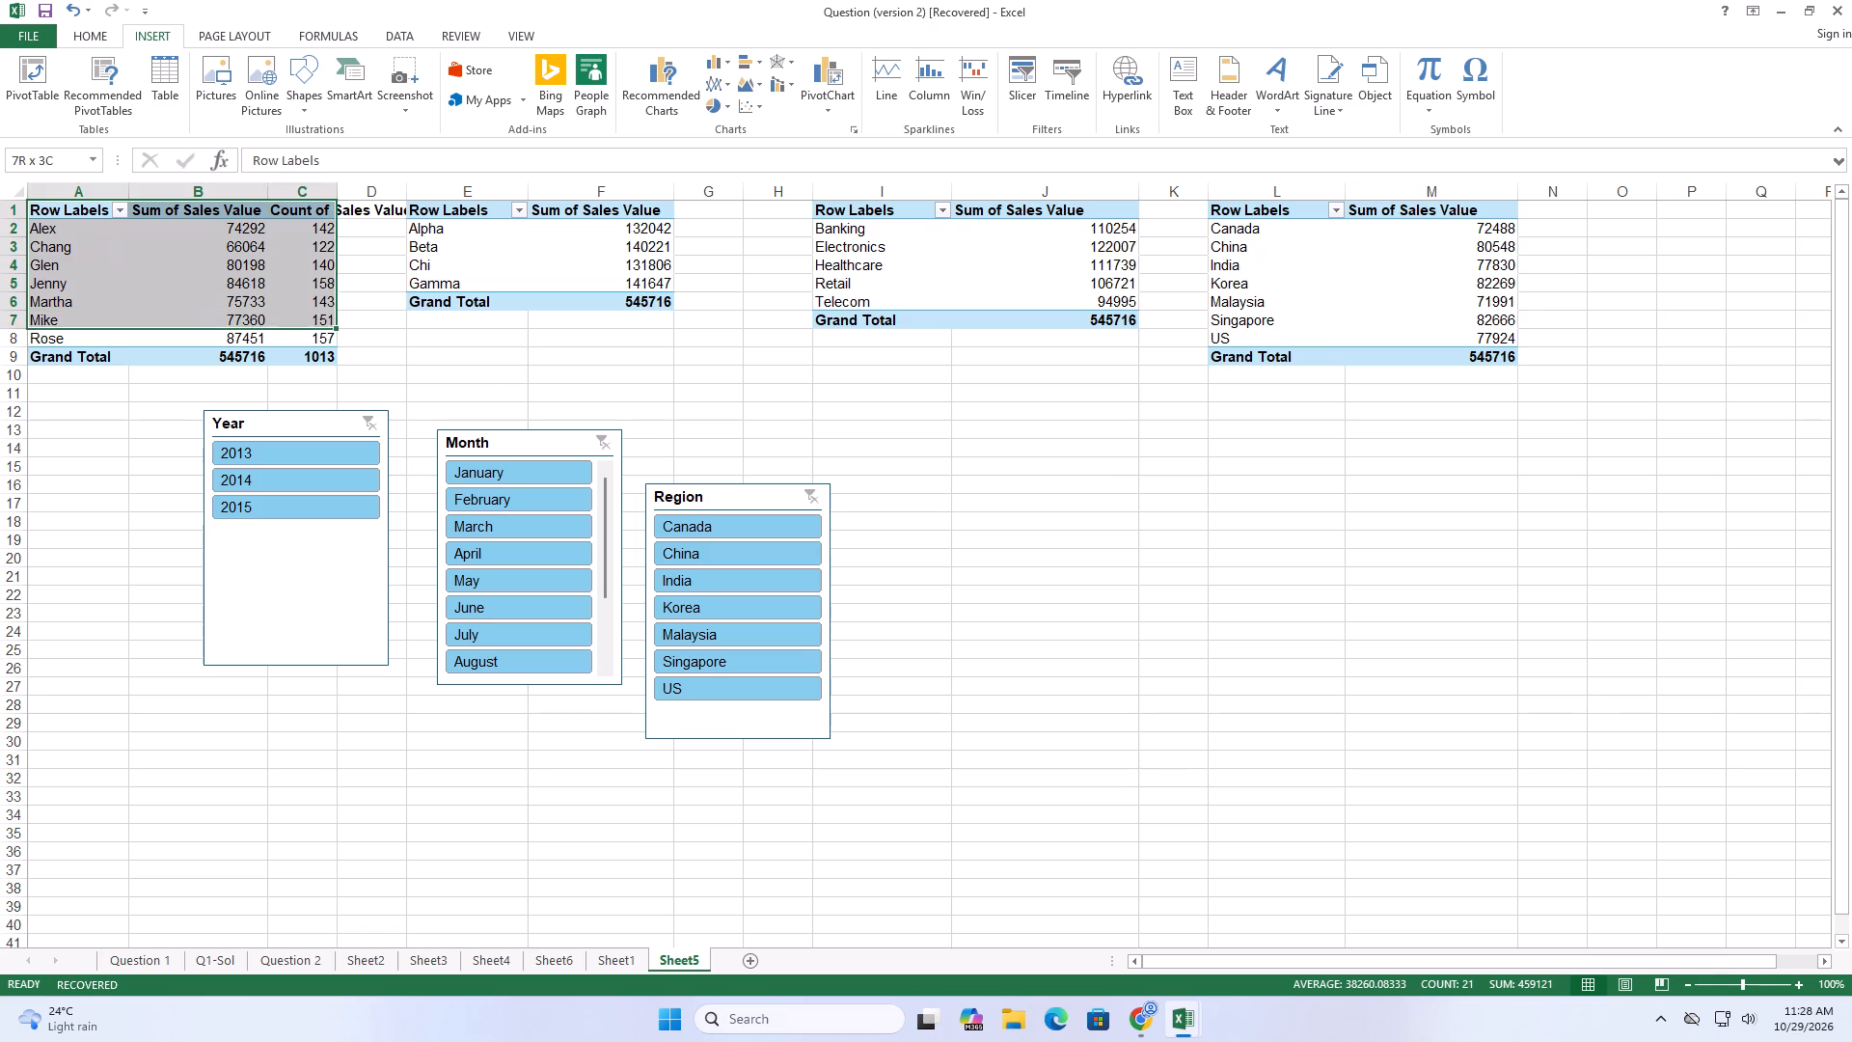
{"action": "left_click_drag", "start_coordinate": [289, 321], "coordinate": [304, 356]}
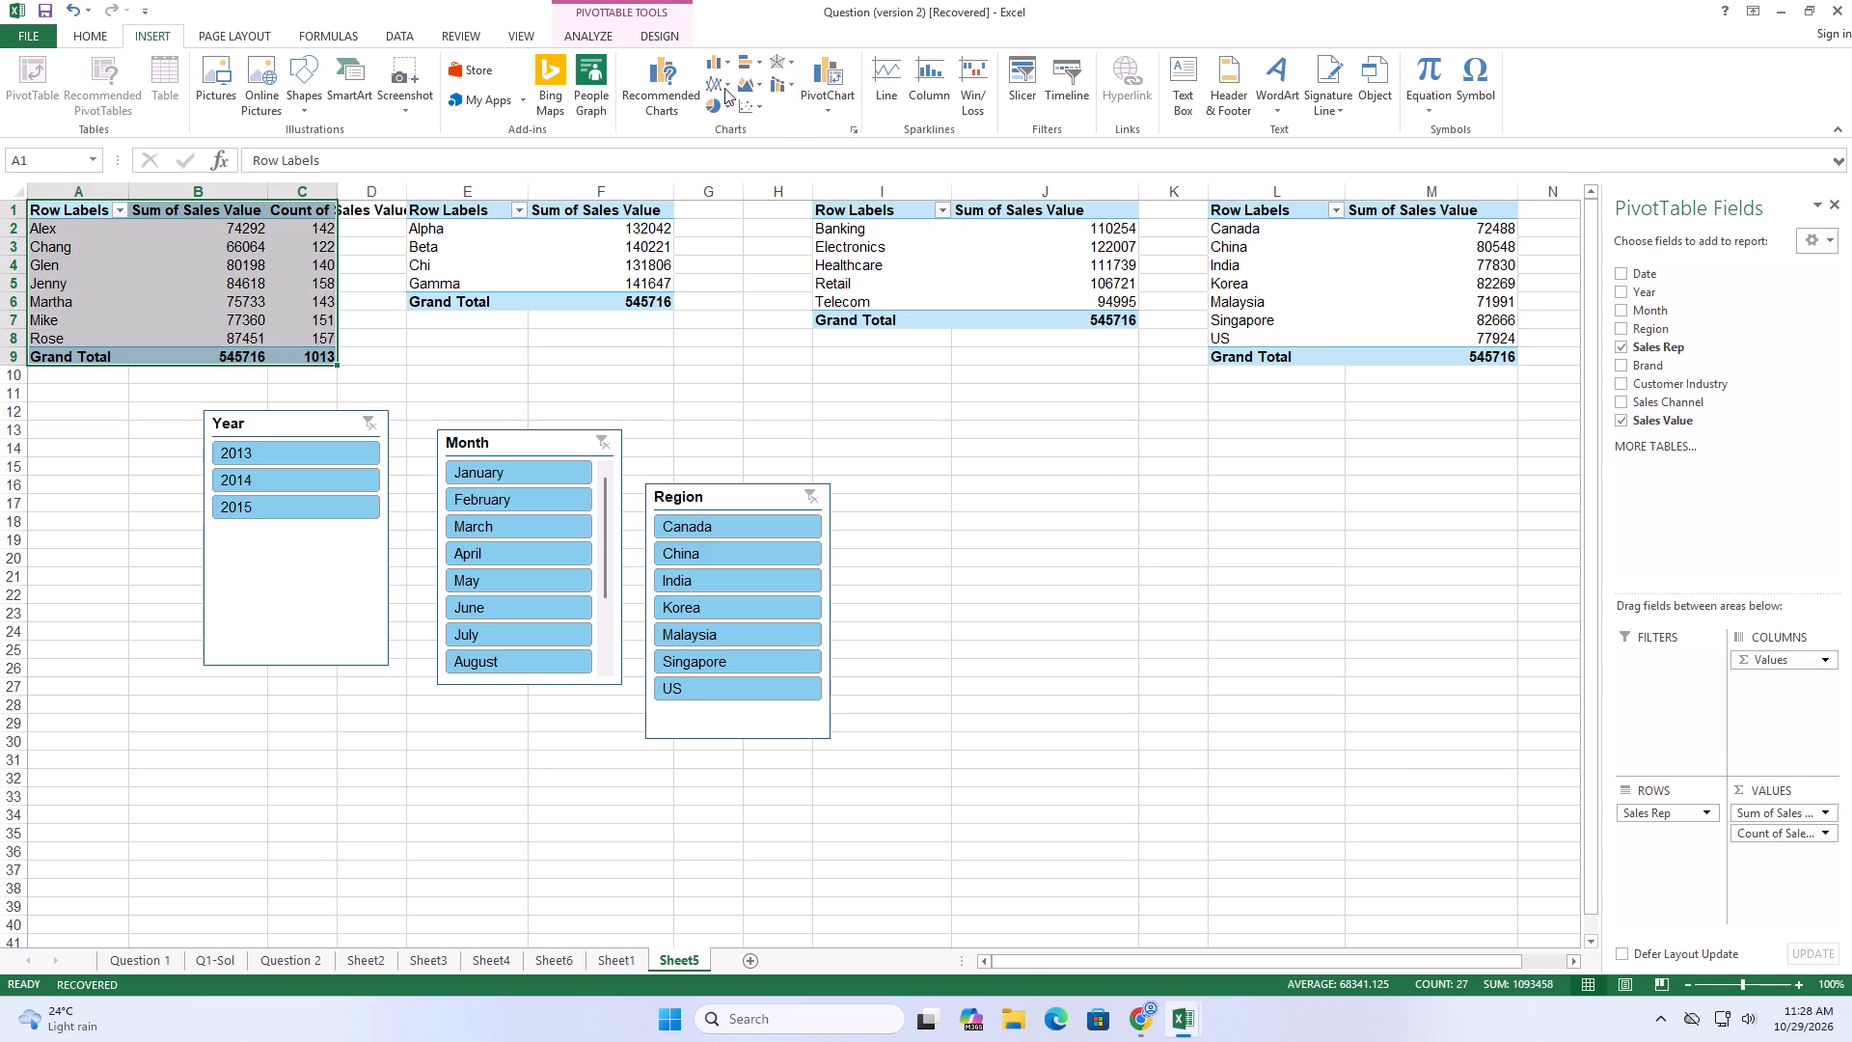
{"action": "left_click", "coordinate": [680, 107]}
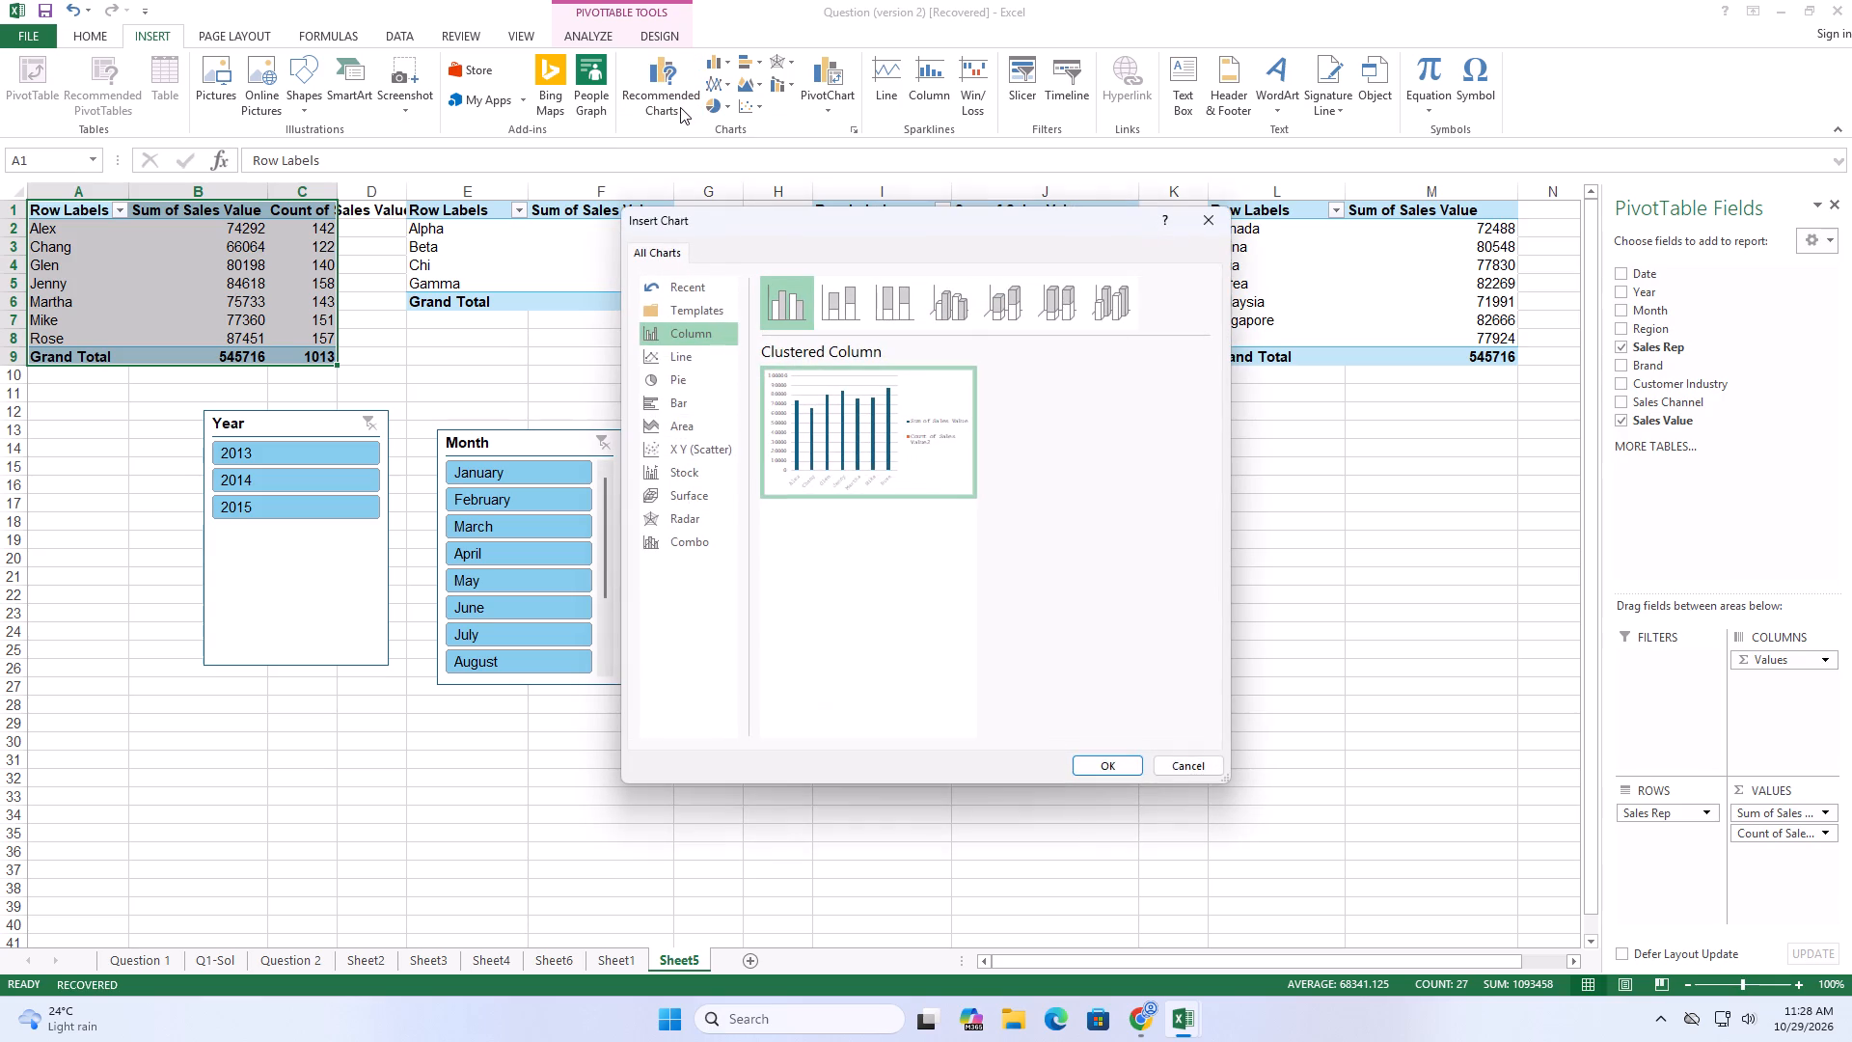
{"action": "left_click", "coordinate": [699, 538]}
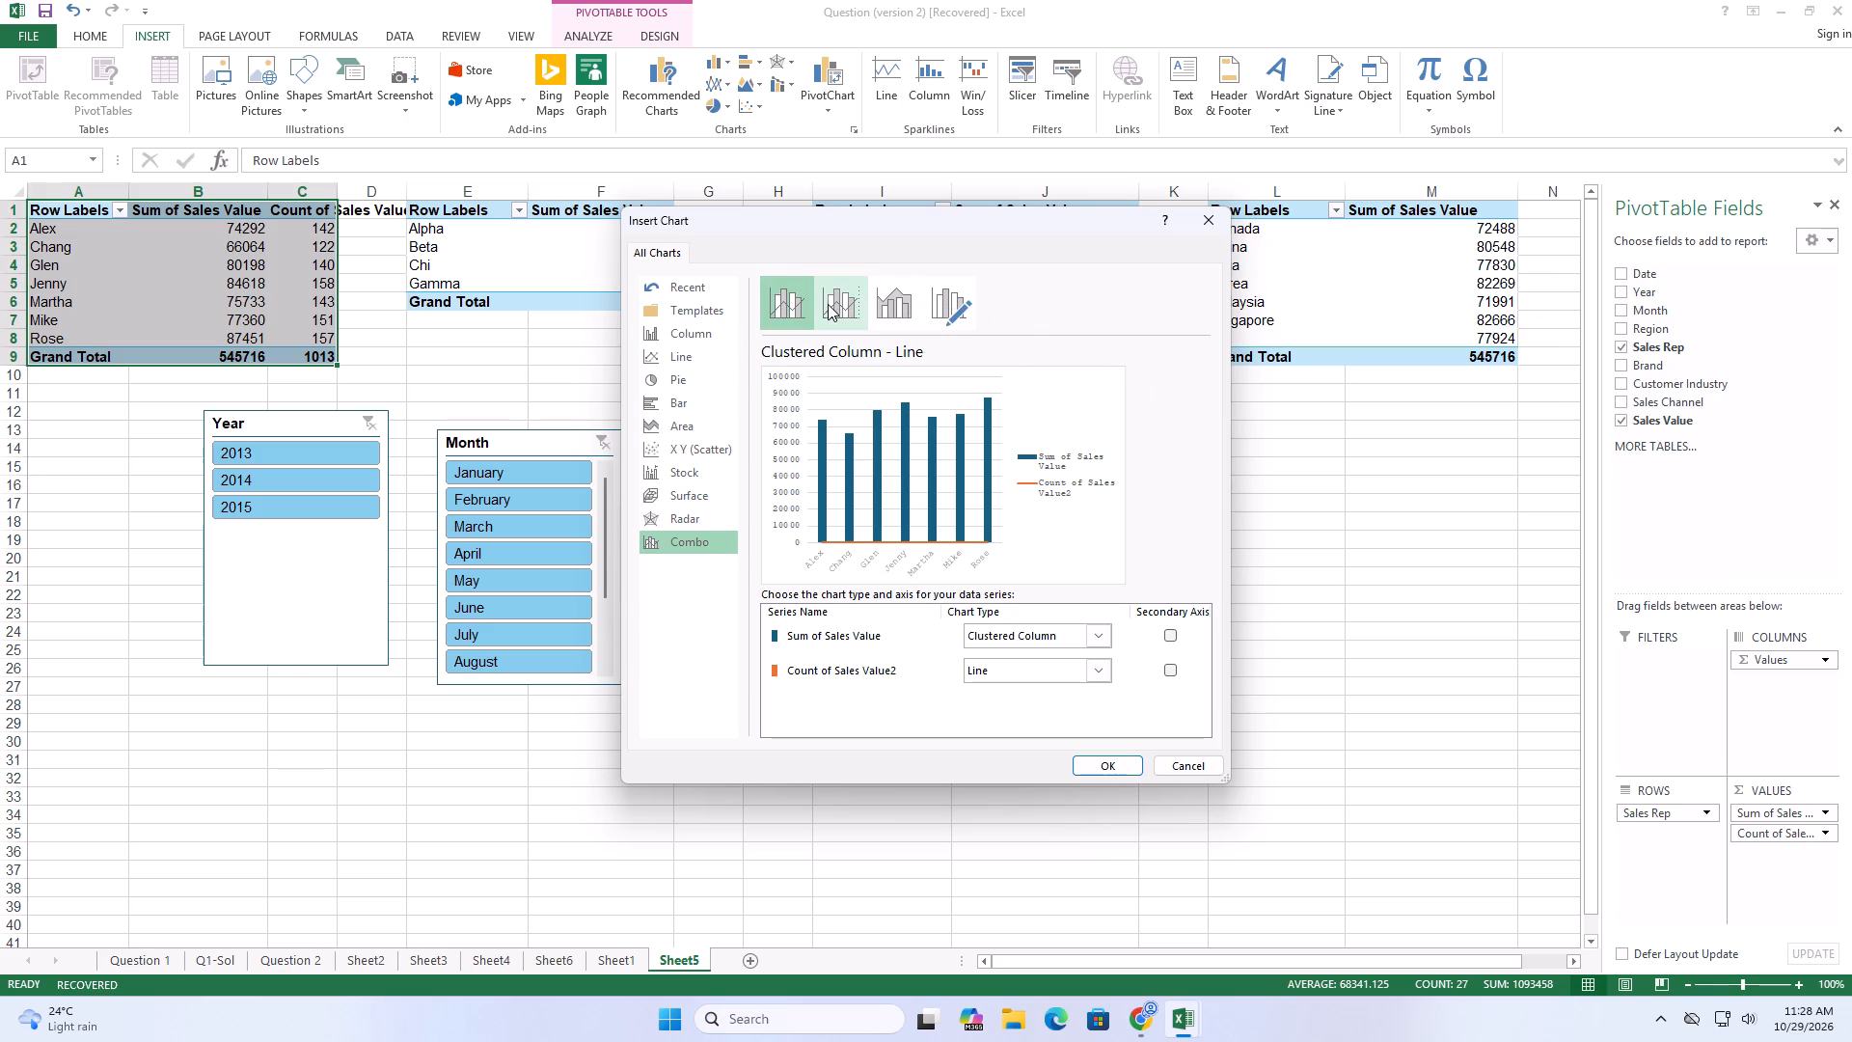
{"action": "left_click", "coordinate": [796, 306]}
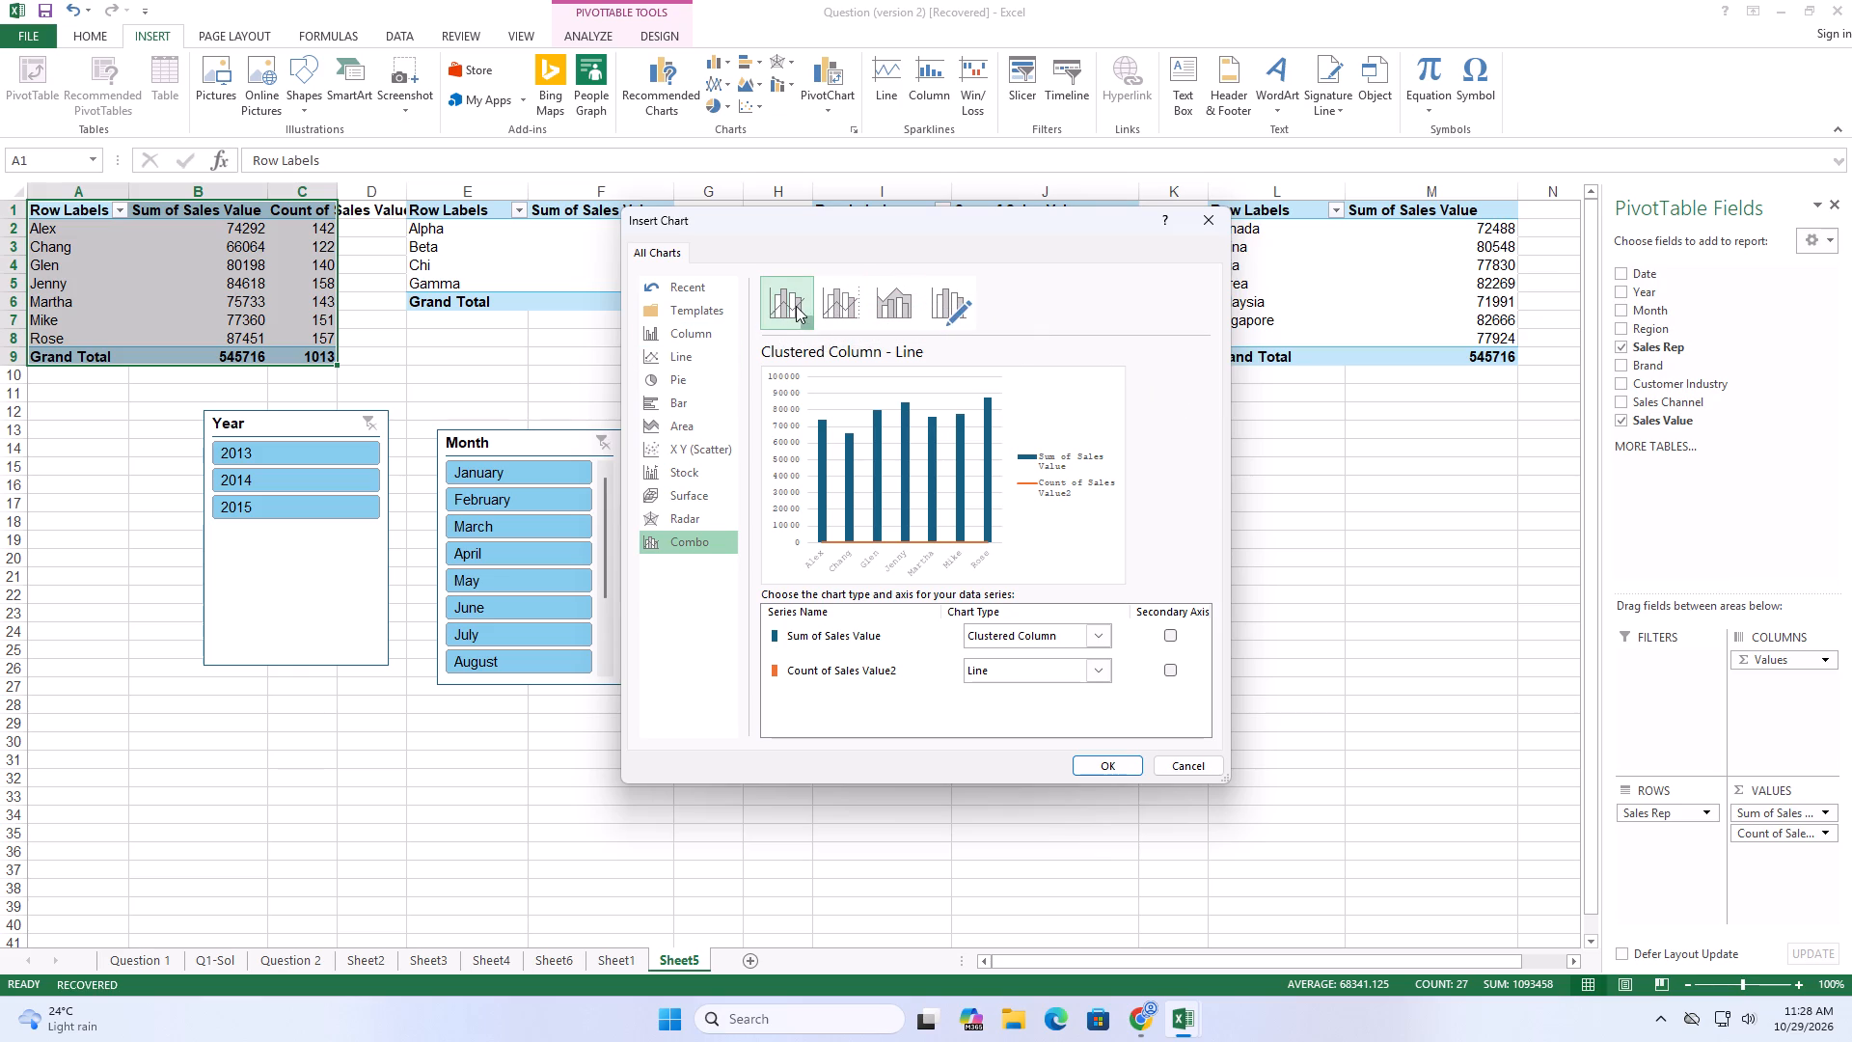
{"action": "left_click", "coordinate": [1106, 760]}
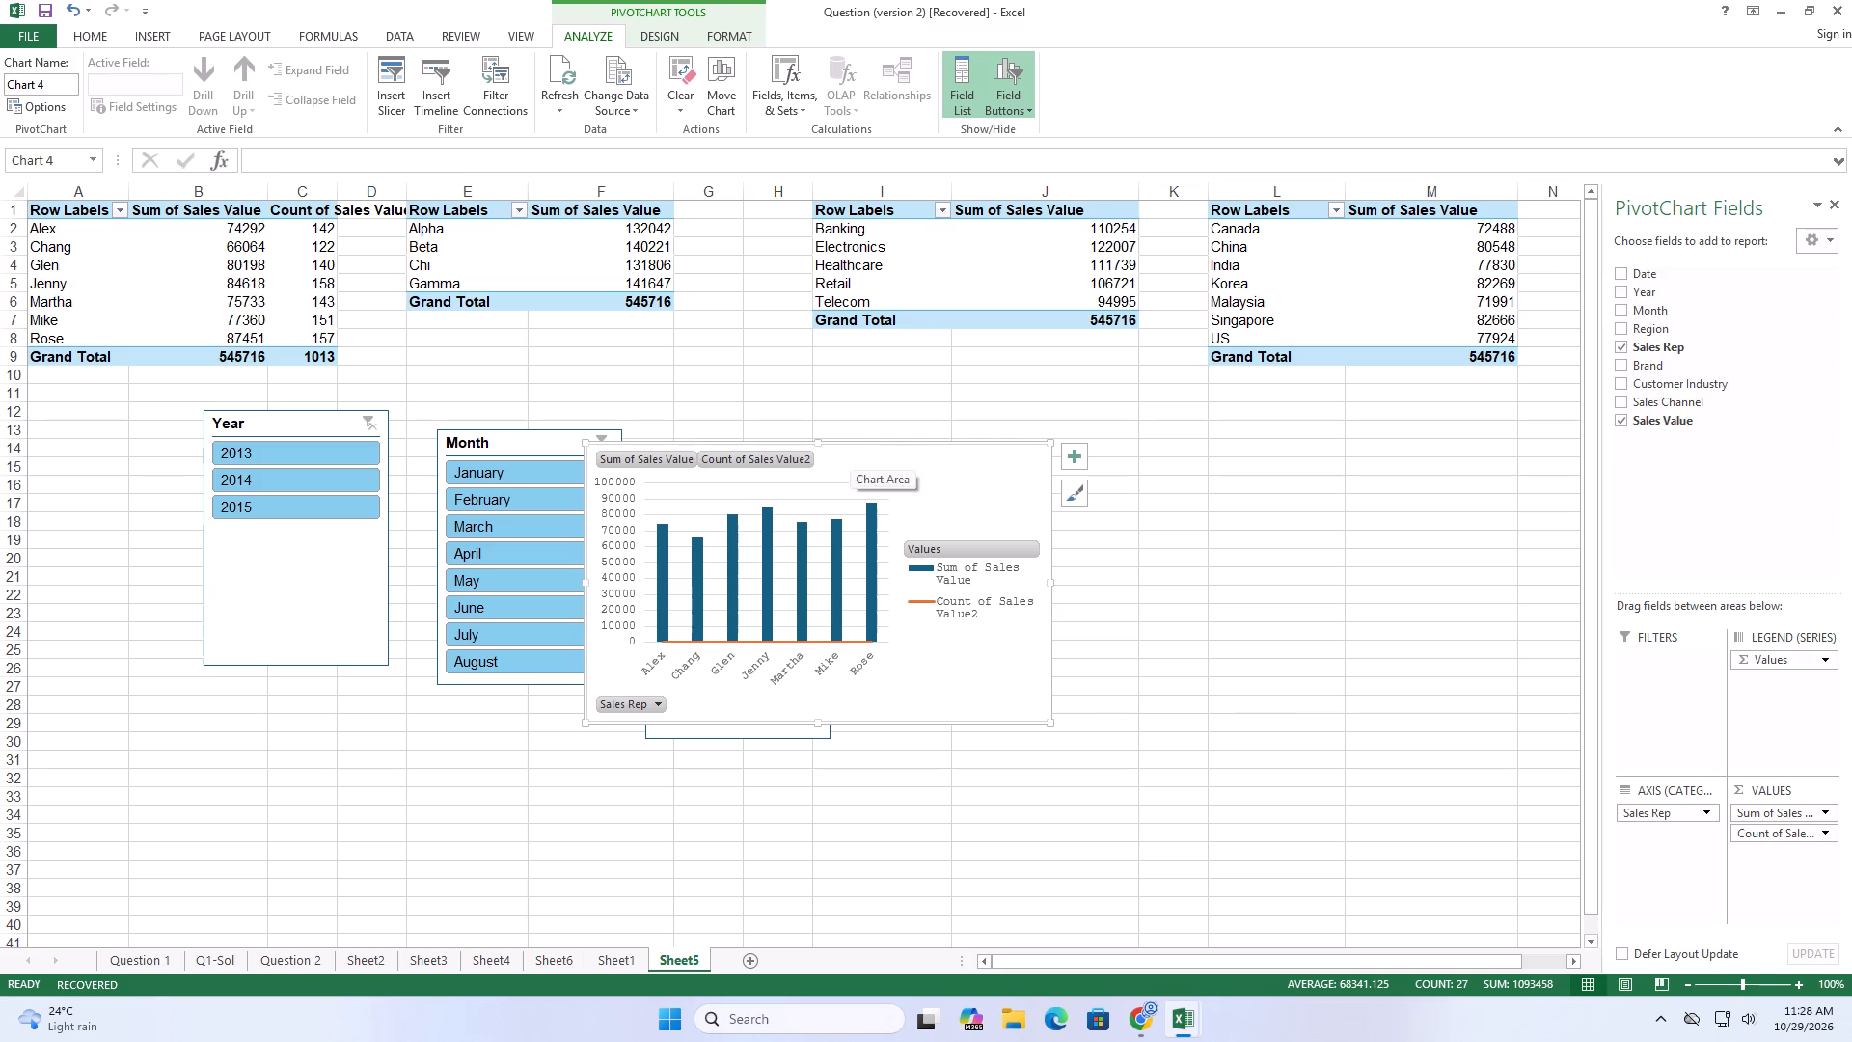
Move the Sales Rep combo chart below the slicers and compare it with the Question 2 reference dashboard.
{"action": "left_click_drag", "start_coordinate": [848, 453], "coordinate": [1111, 578]}
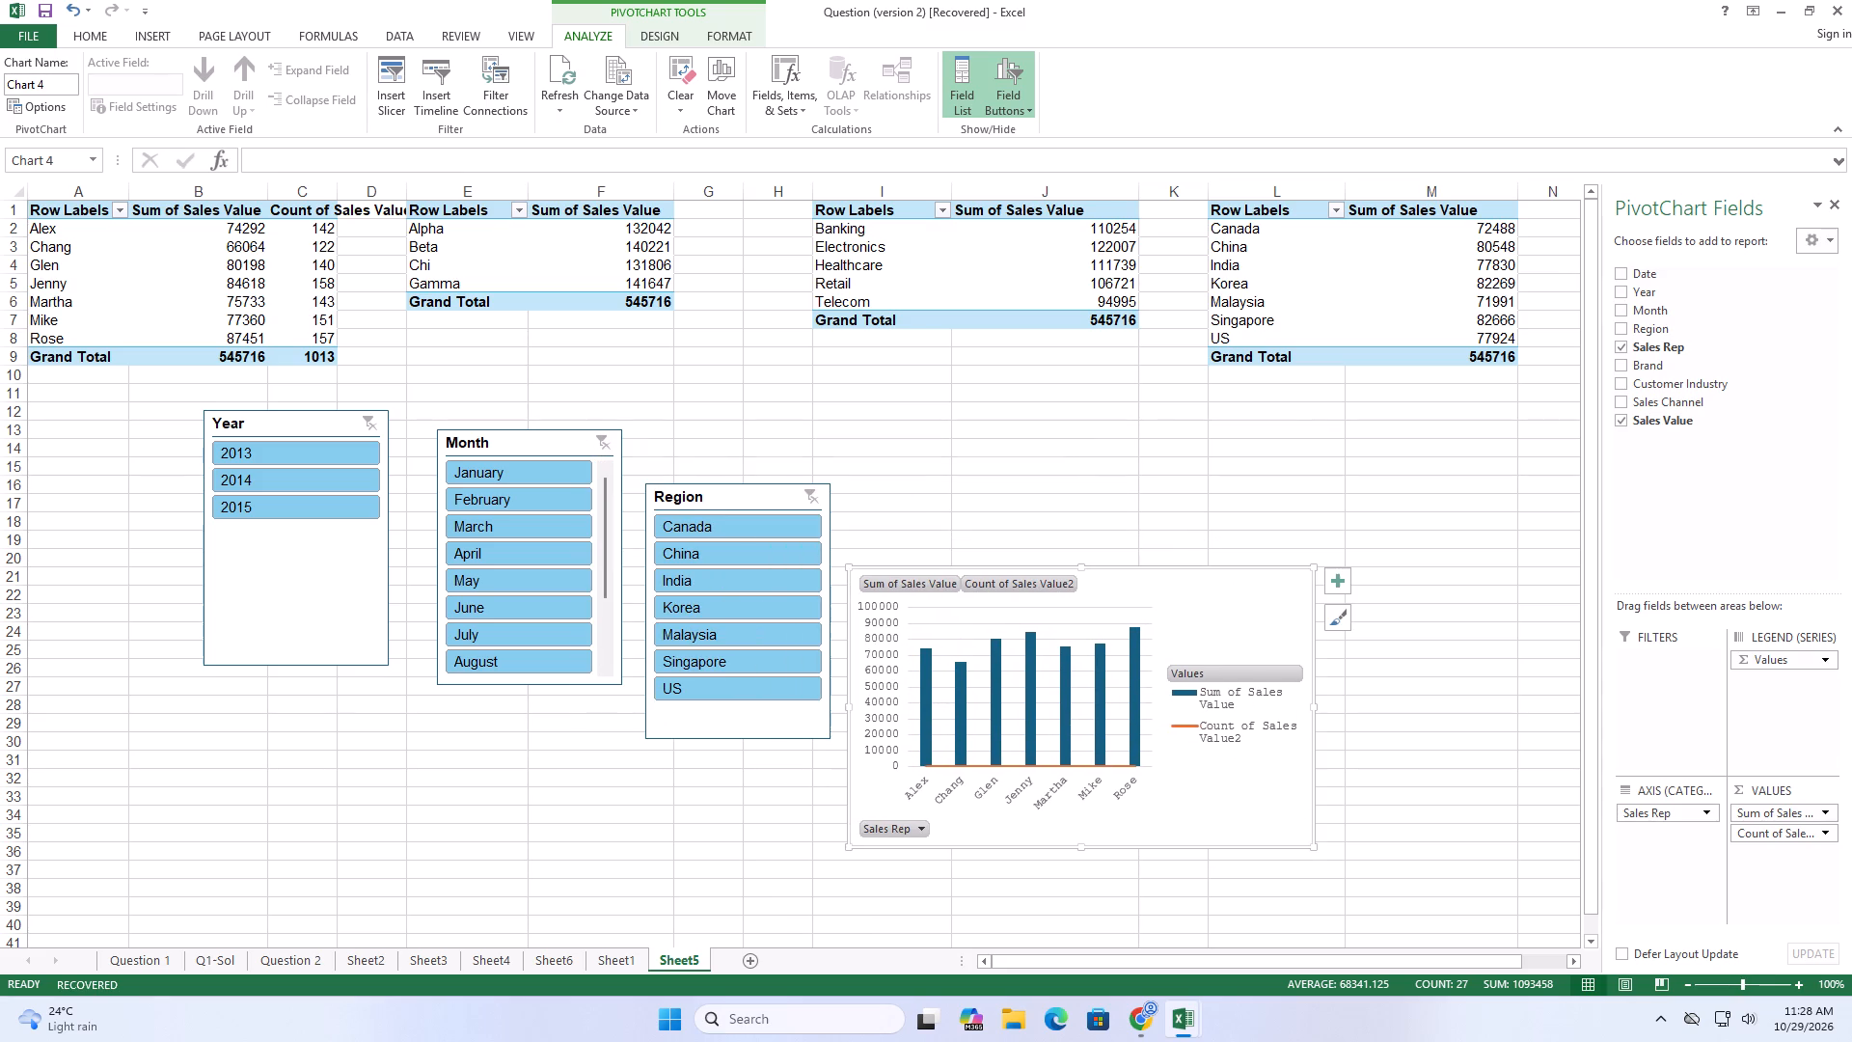
{"action": "left_click_drag", "start_coordinate": [1112, 577], "coordinate": [551, 721]}
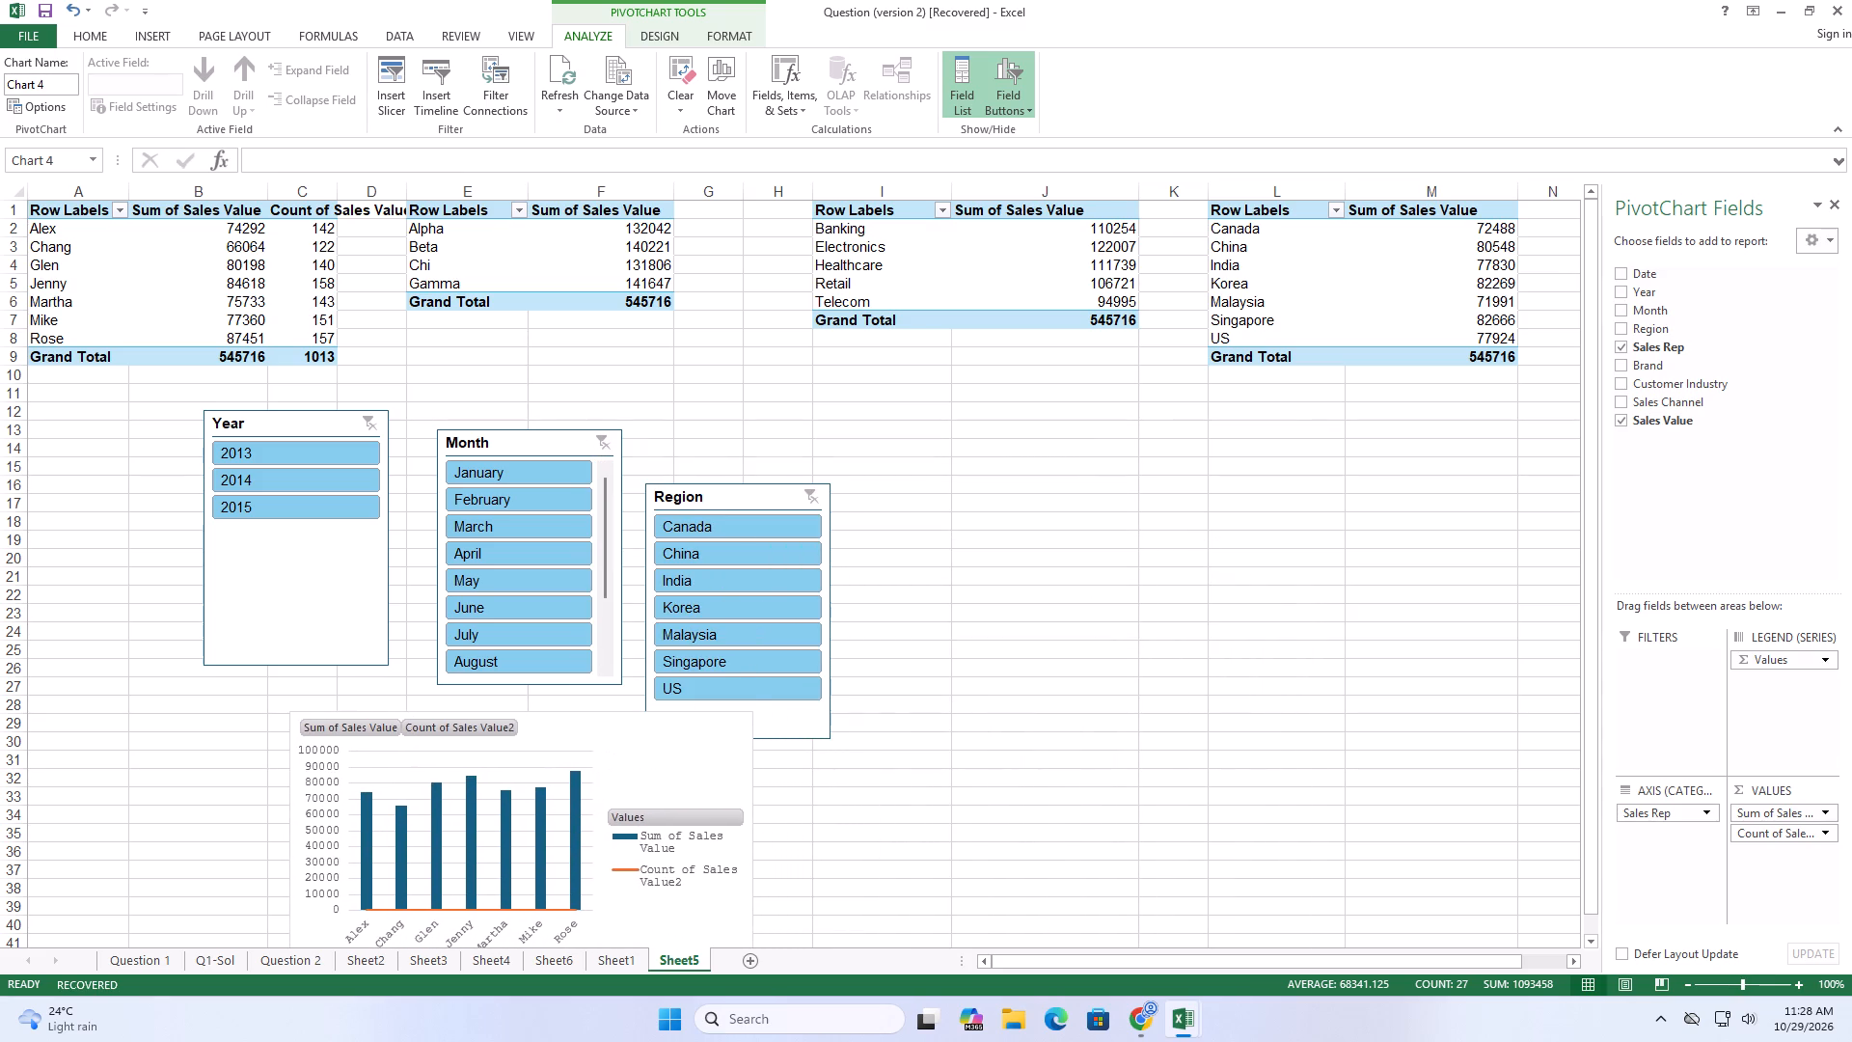
{"action": "left_click_drag", "start_coordinate": [551, 721], "coordinate": [550, 720]}
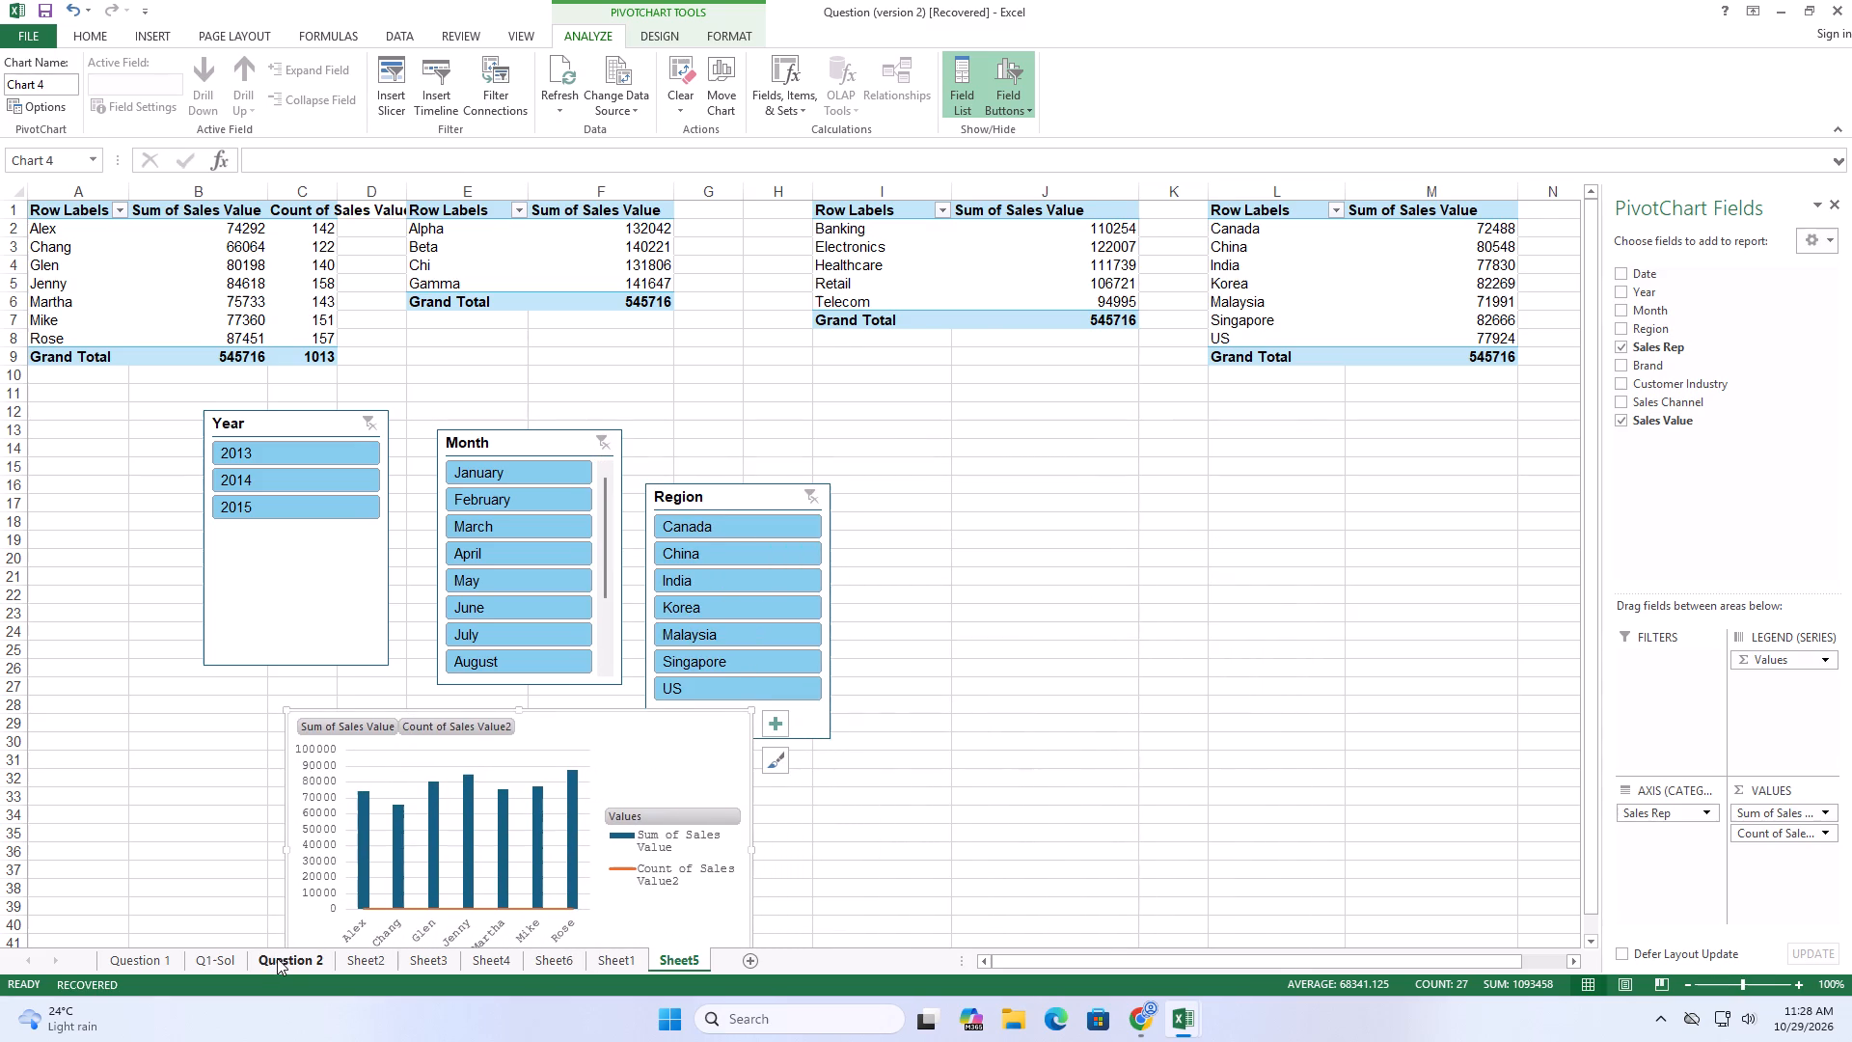
{"action": "left_click", "coordinate": [277, 958]}
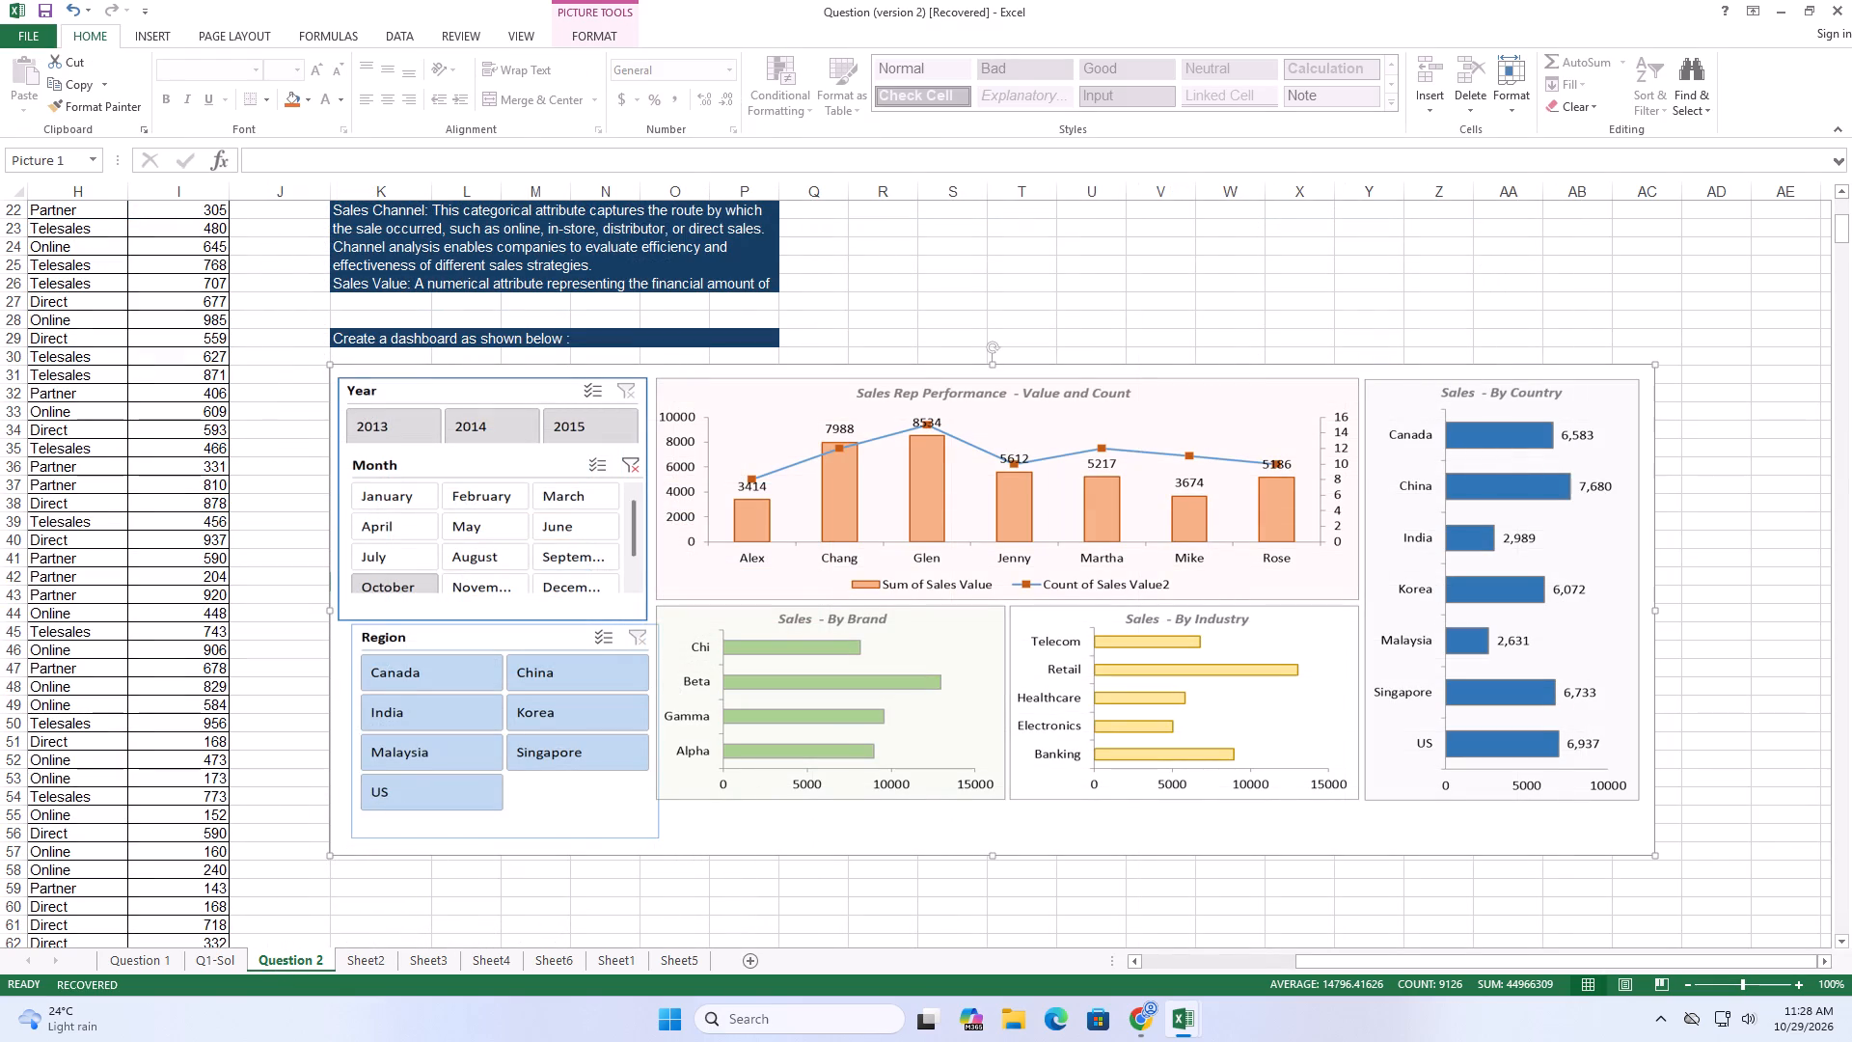
{"action": "left_click", "coordinate": [677, 951]}
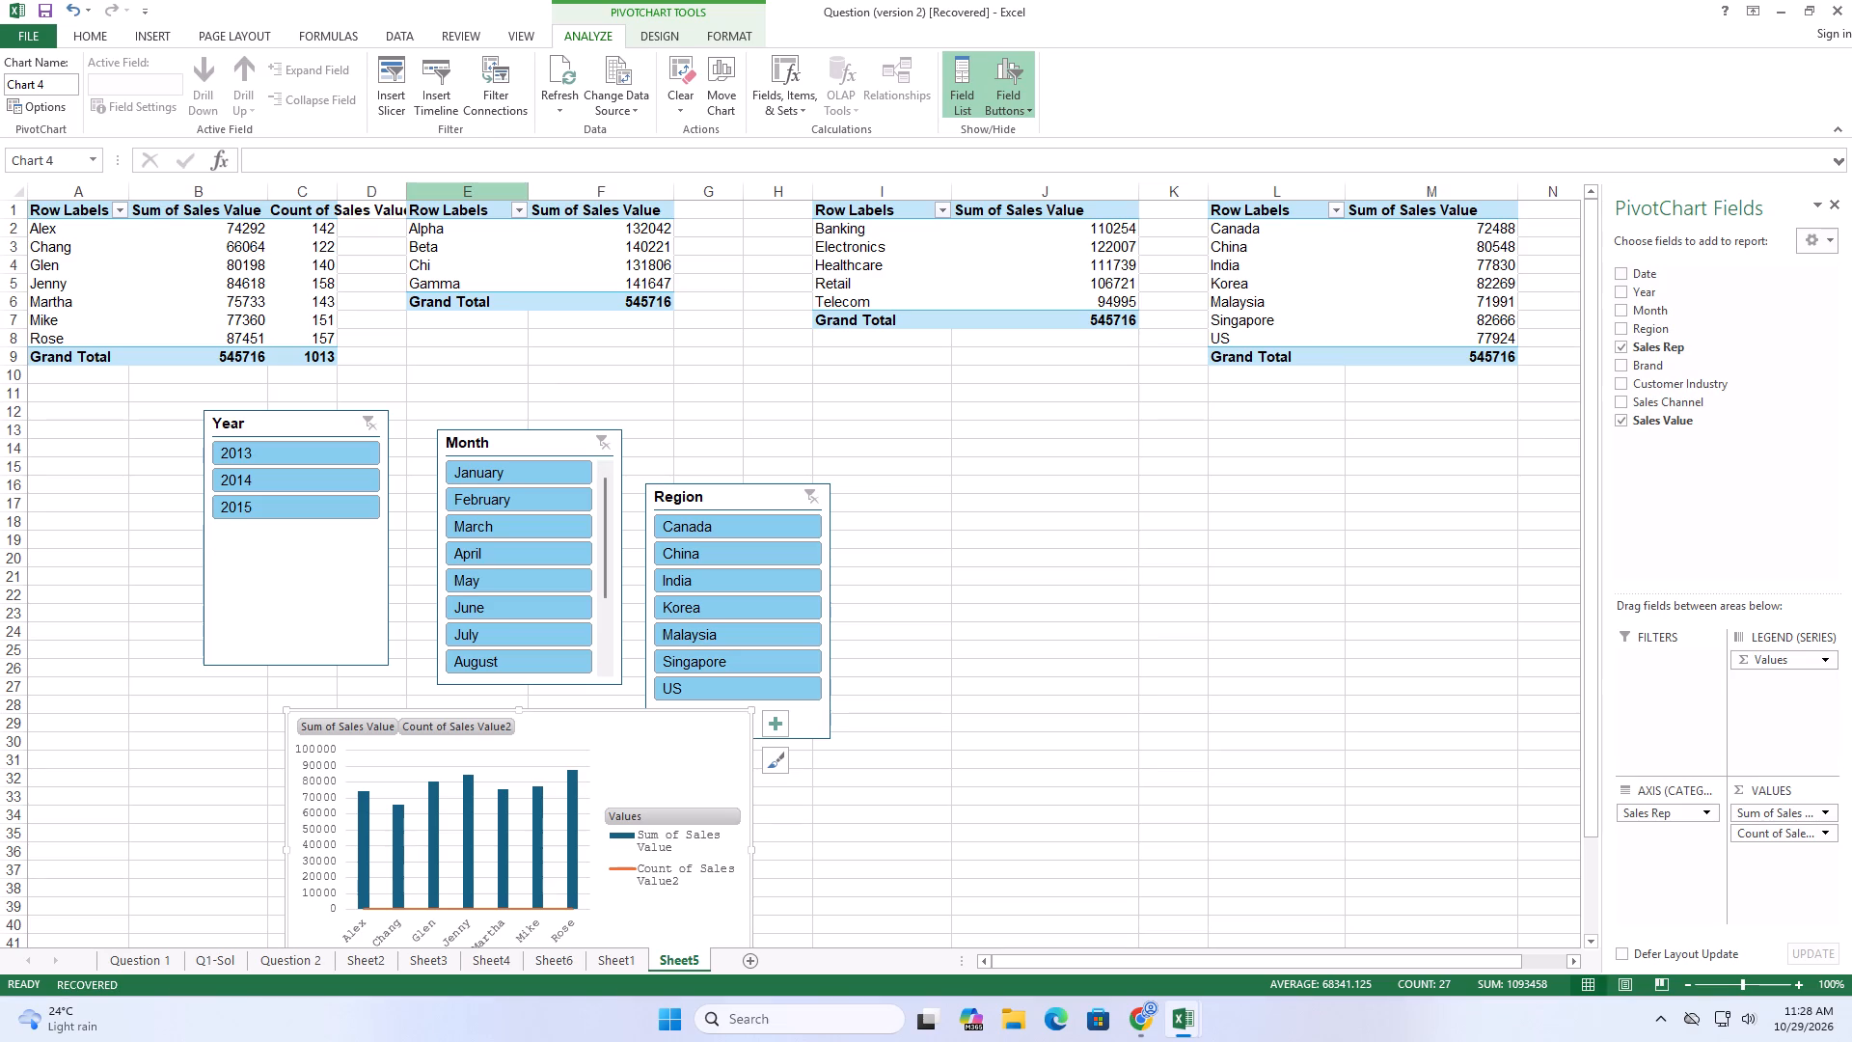
Widen columns D and C on Sheet5 so the Count of Sales Value2 header has room.
{"action": "left_click_drag", "start_coordinate": [407, 186], "coordinate": [508, 186]}
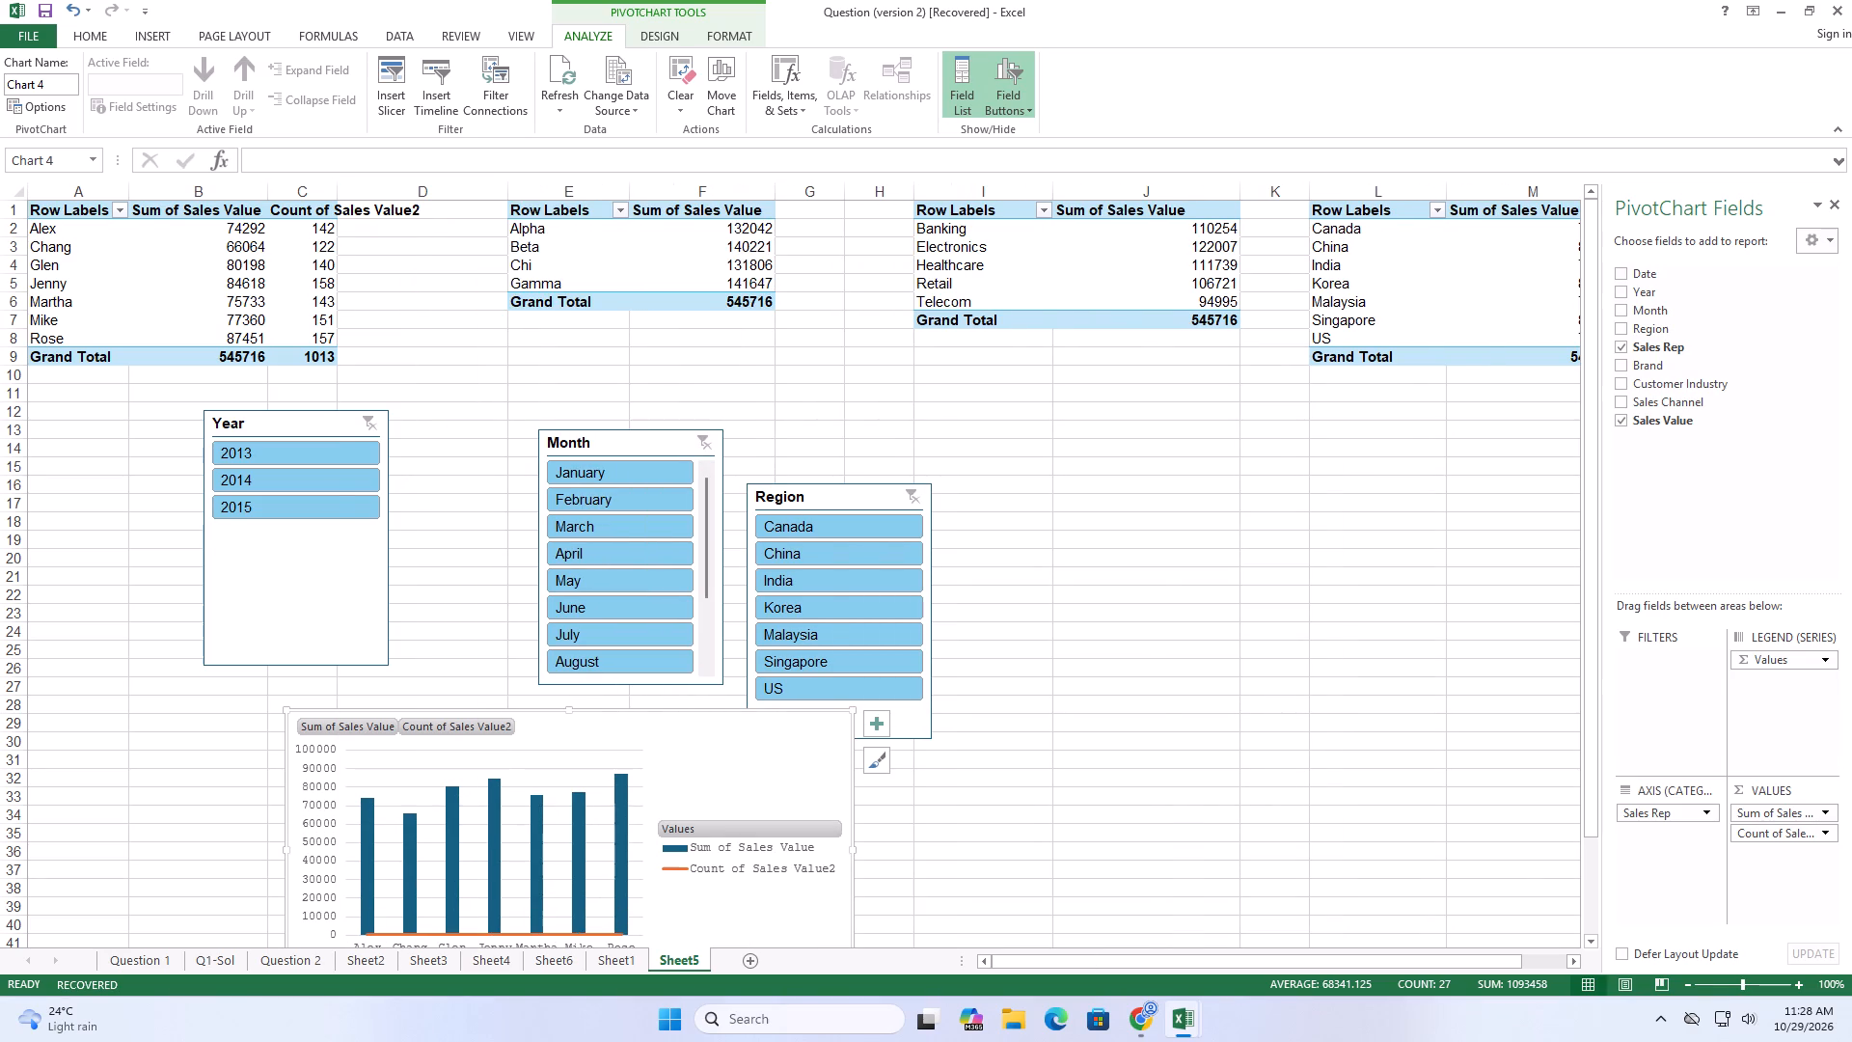
{"action": "left_click_drag", "start_coordinate": [337, 191], "coordinate": [412, 191]}
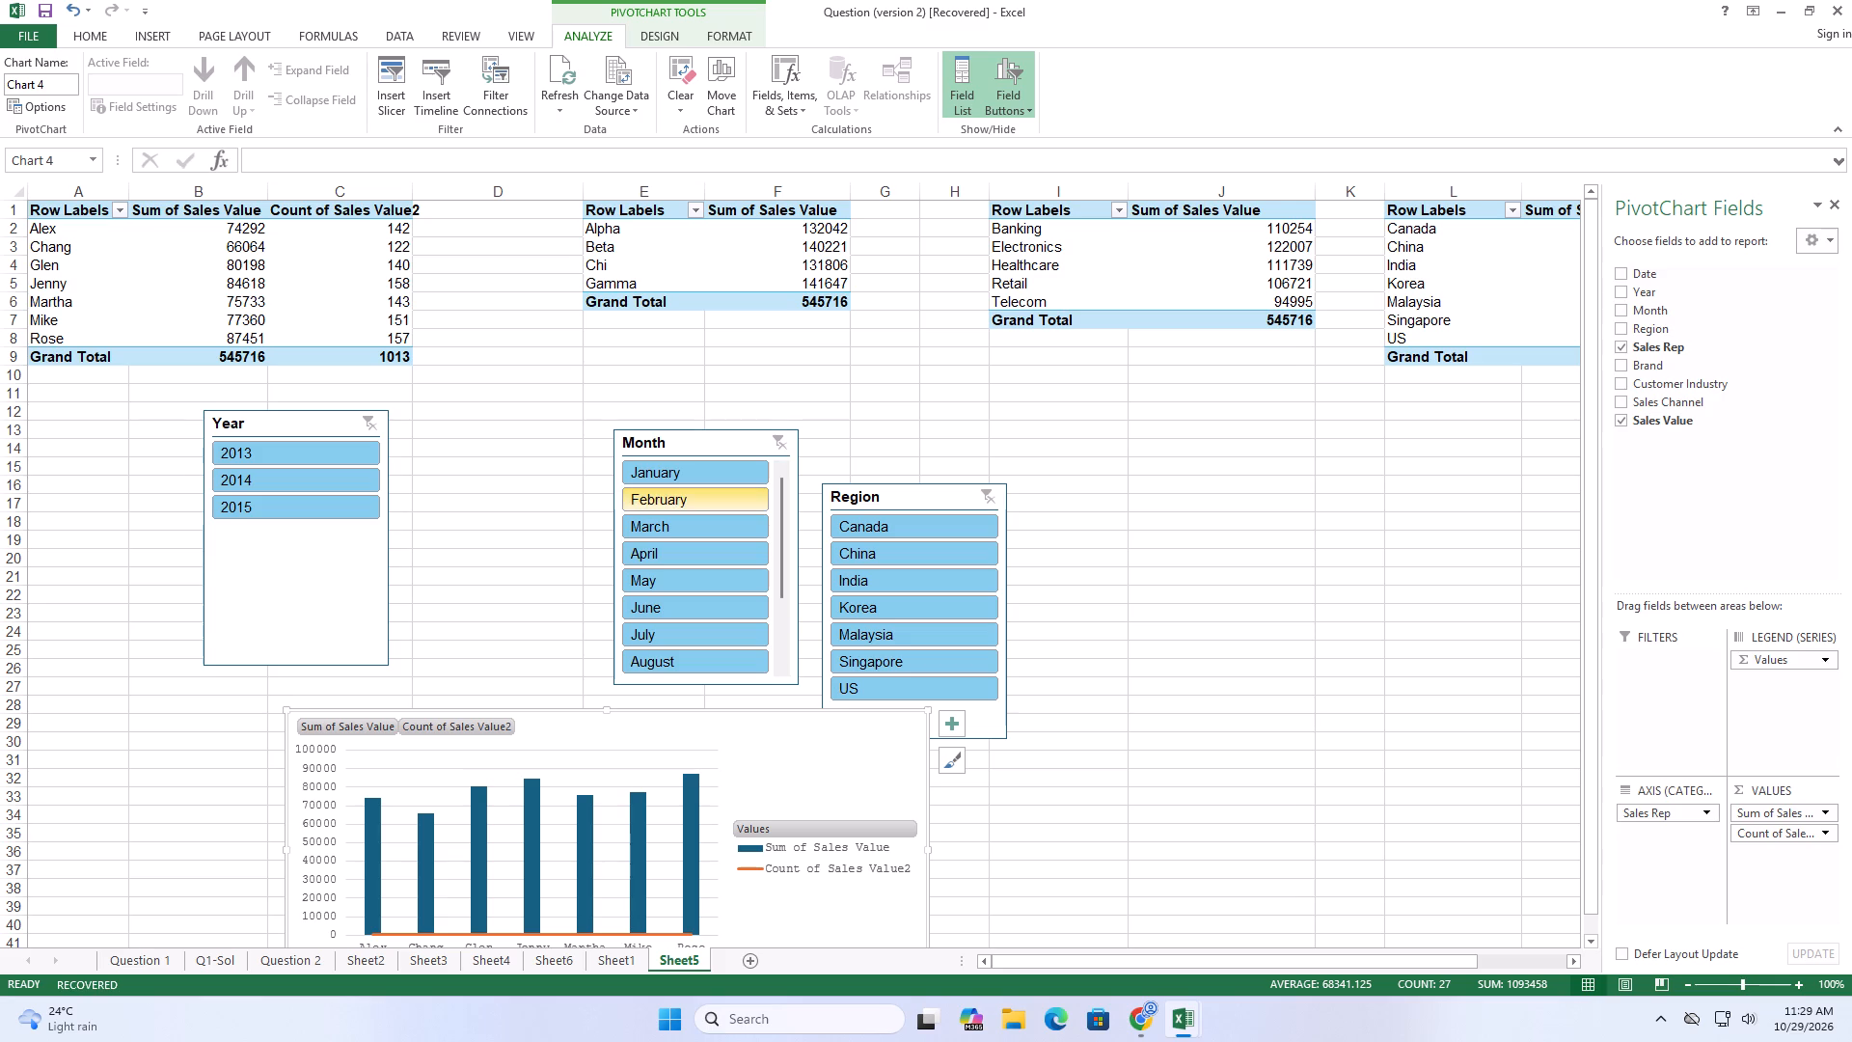
Move the Sales Rep combo chart beneath the Year slicer, starting in column A.
{"action": "left_click_drag", "start_coordinate": [553, 727], "coordinate": [349, 716]}
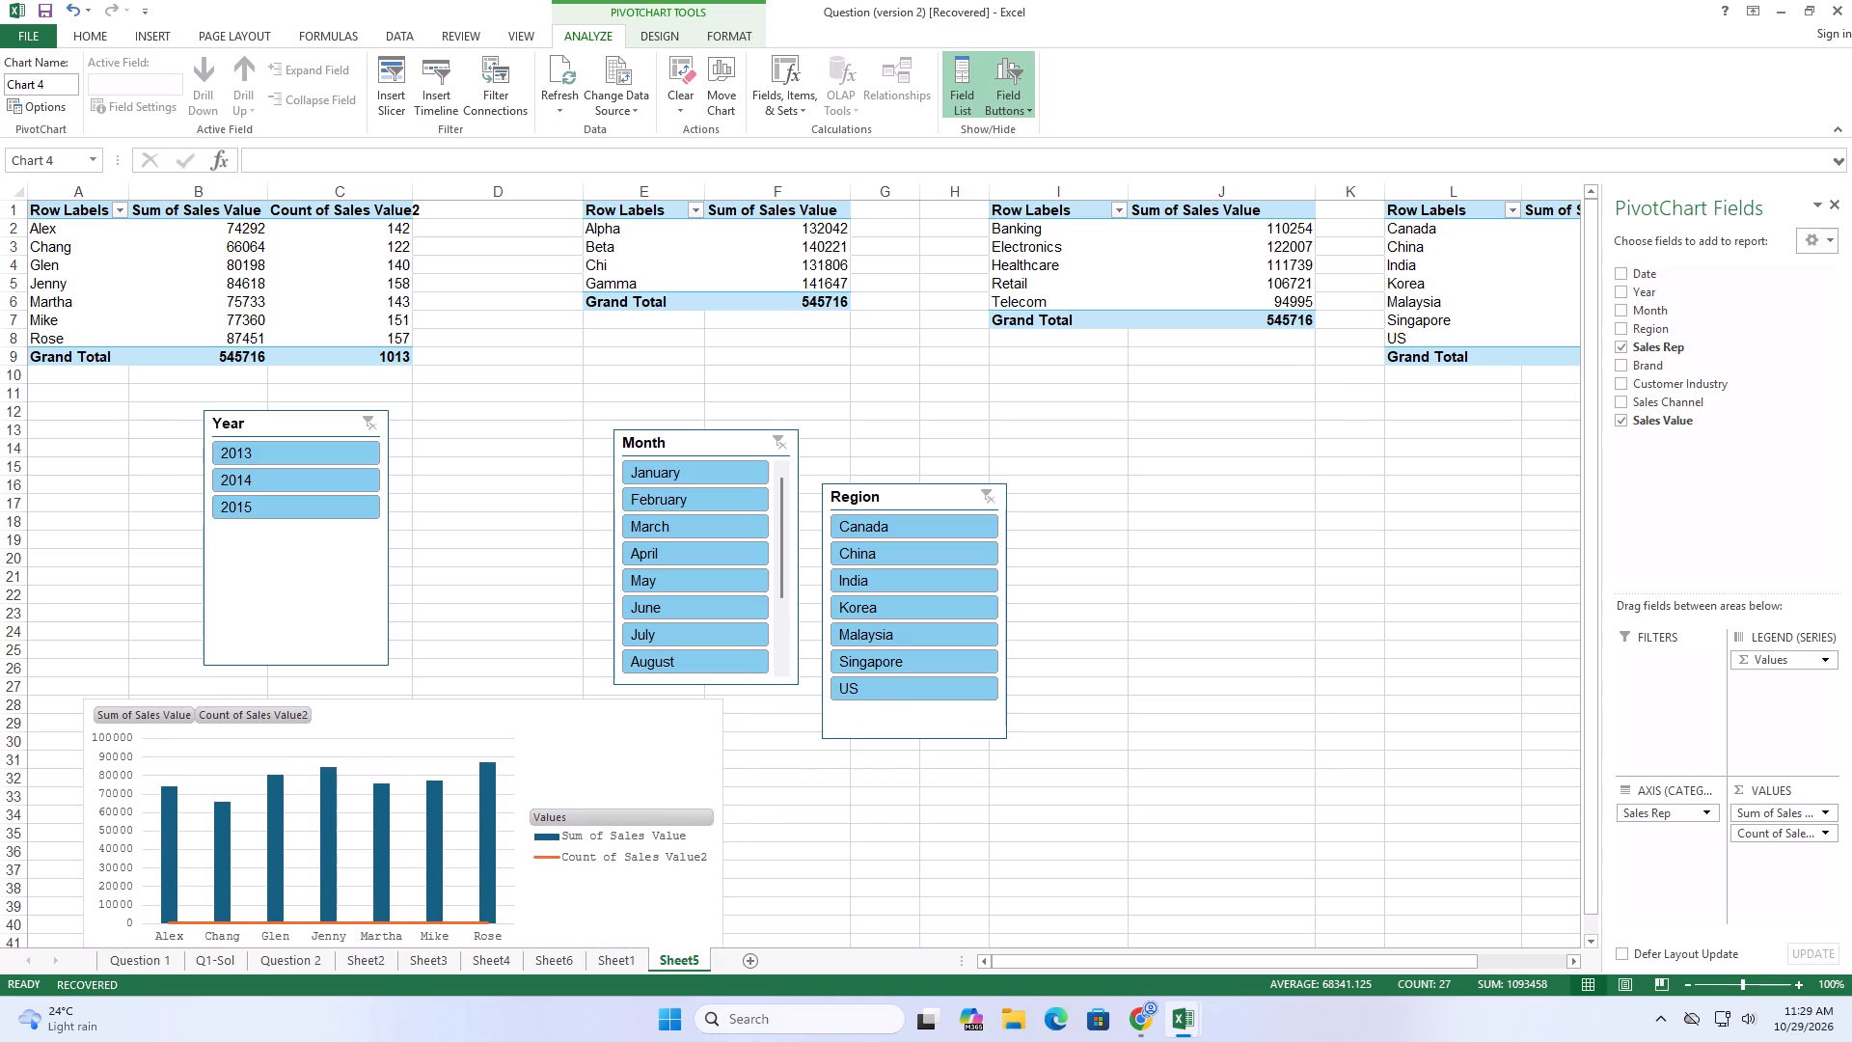
Insert a 2-D clustered bar PivotChart from the Brand PivotTable E1:F6, checking the Question 2 reference dashboard for the chart type.
{"action": "left_click_drag", "start_coordinate": [613, 214], "coordinate": [819, 299]}
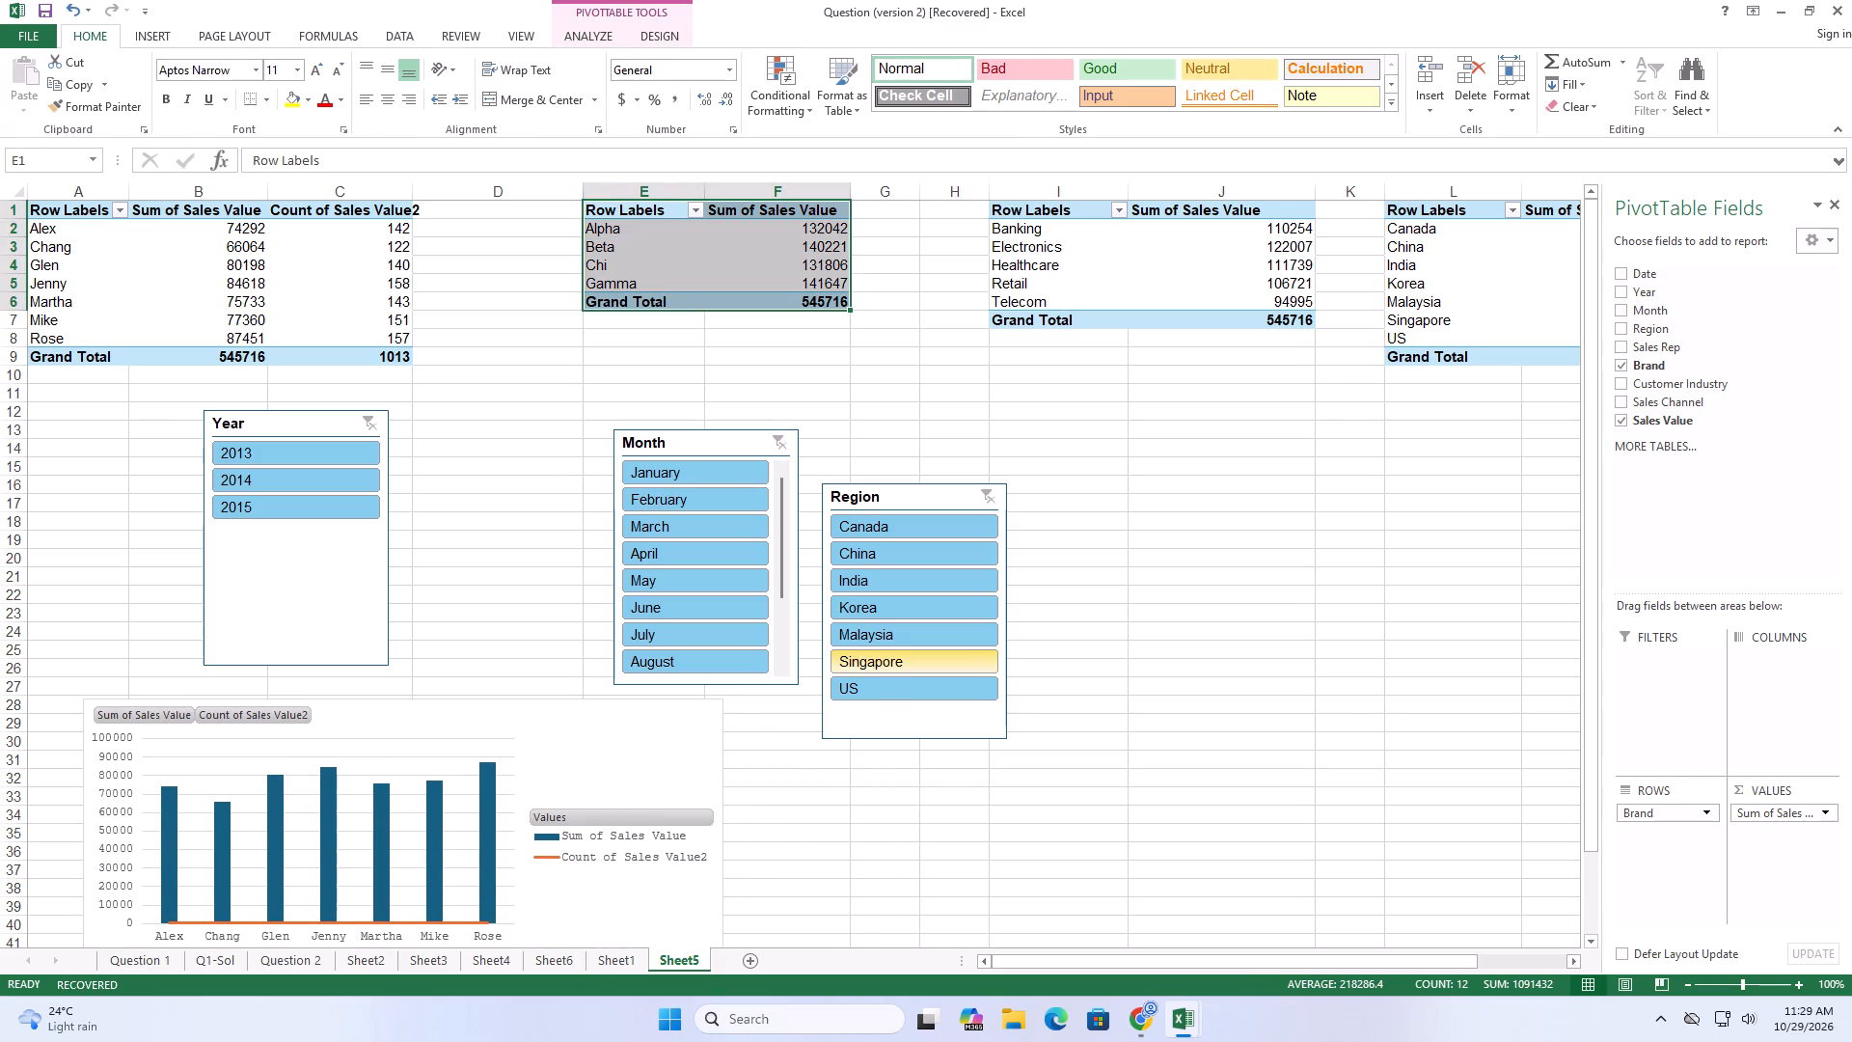
{"action": "left_click", "coordinate": [282, 959]}
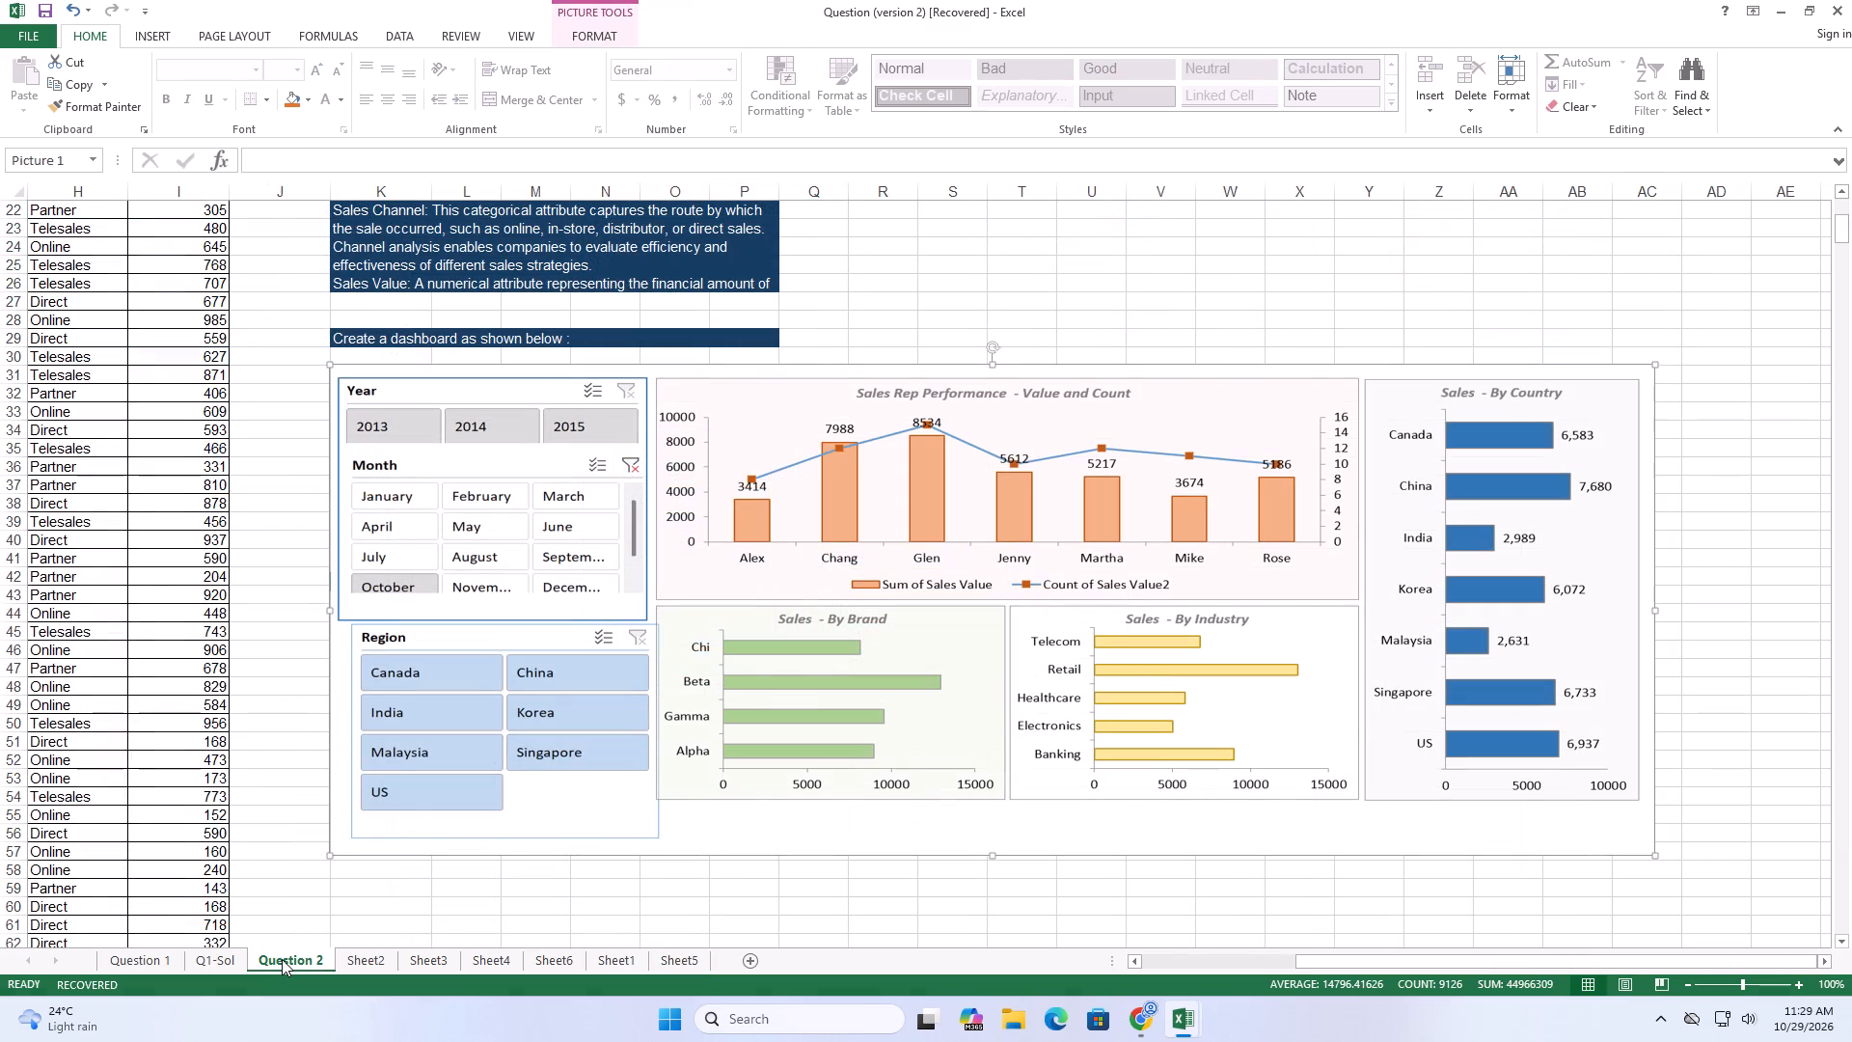
{"action": "left_click", "coordinate": [675, 961]}
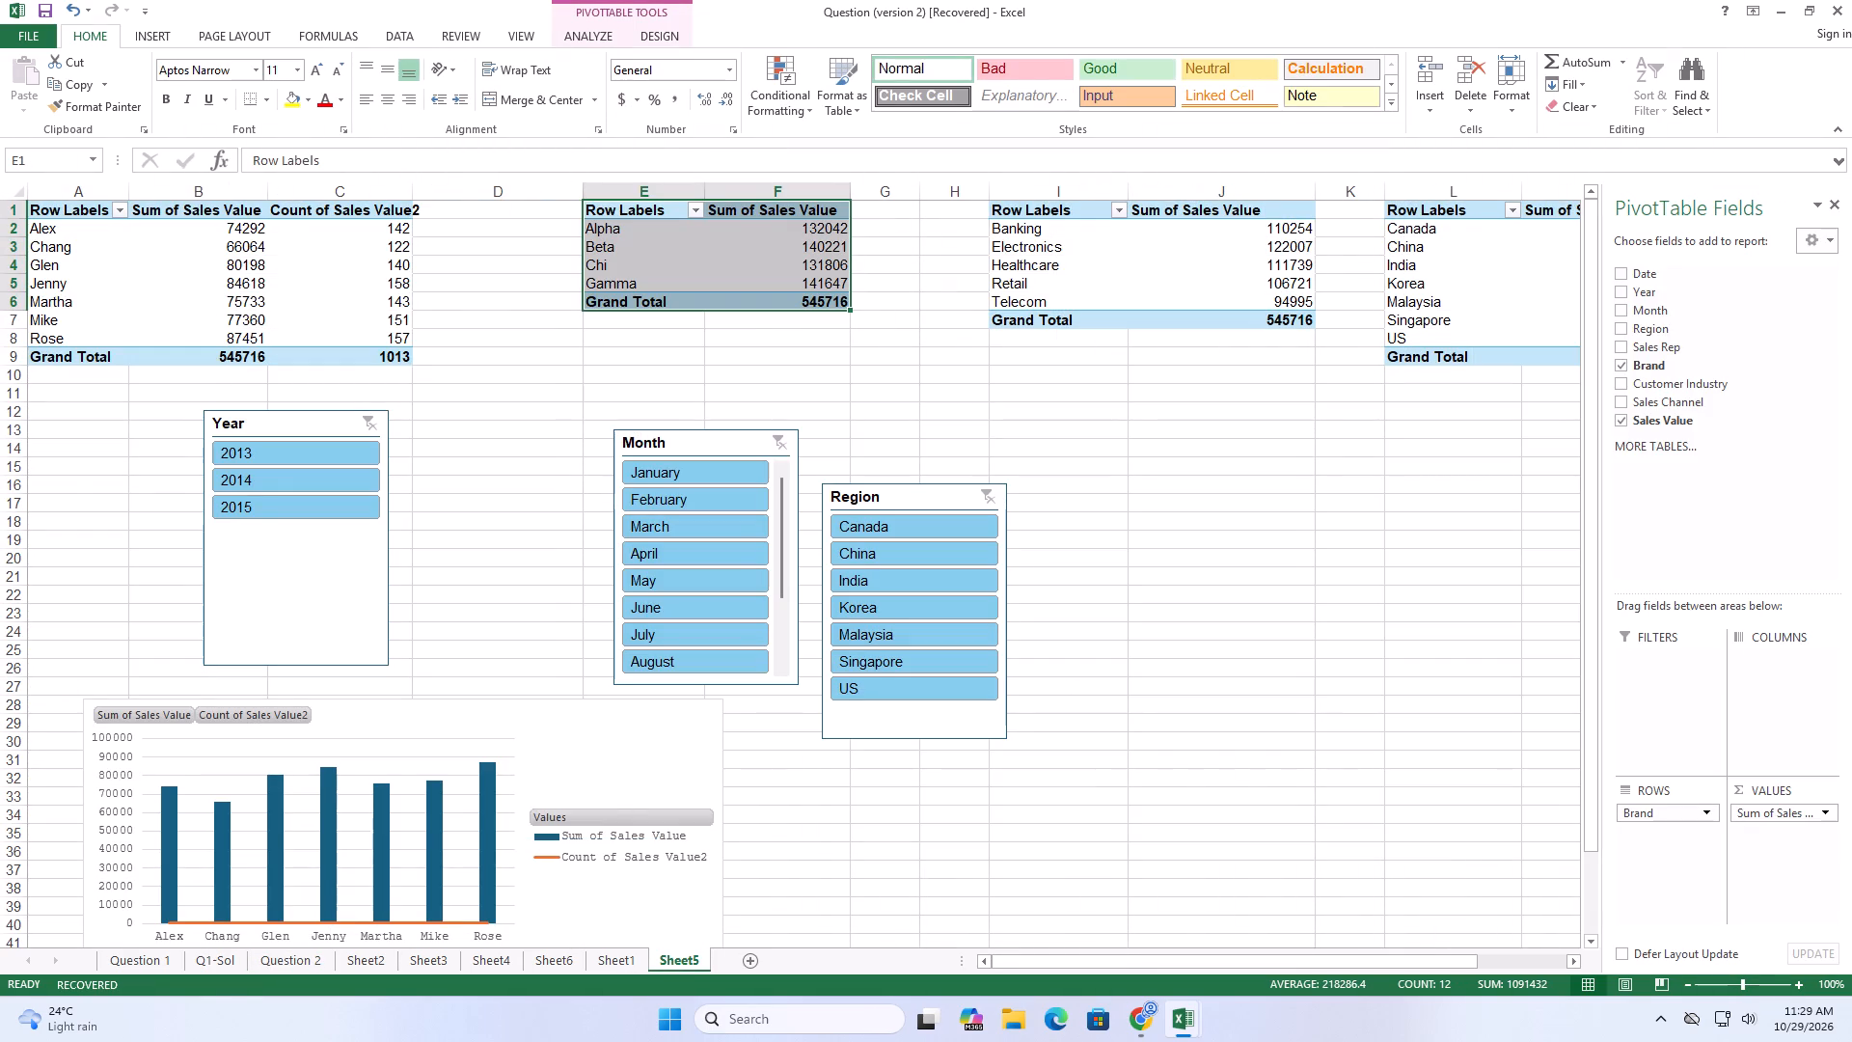
{"action": "left_click", "coordinate": [141, 35]}
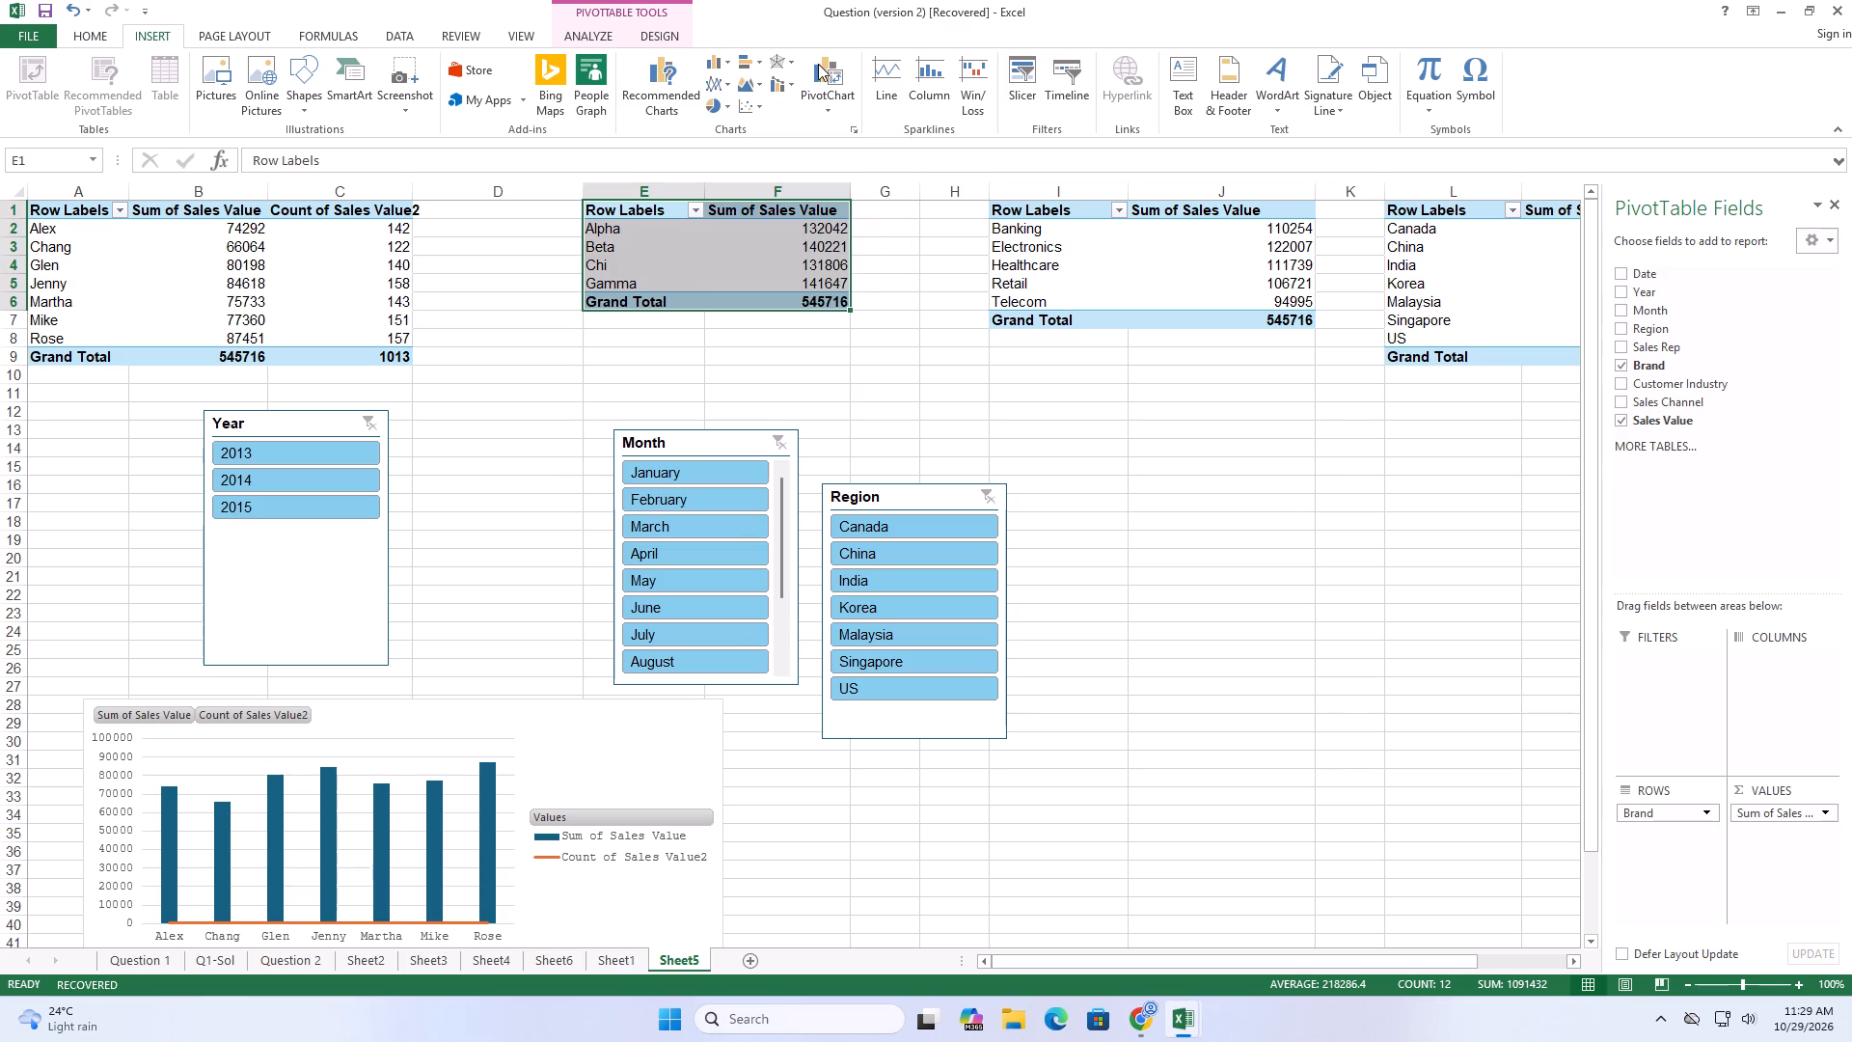
{"action": "left_click", "coordinate": [749, 62]}
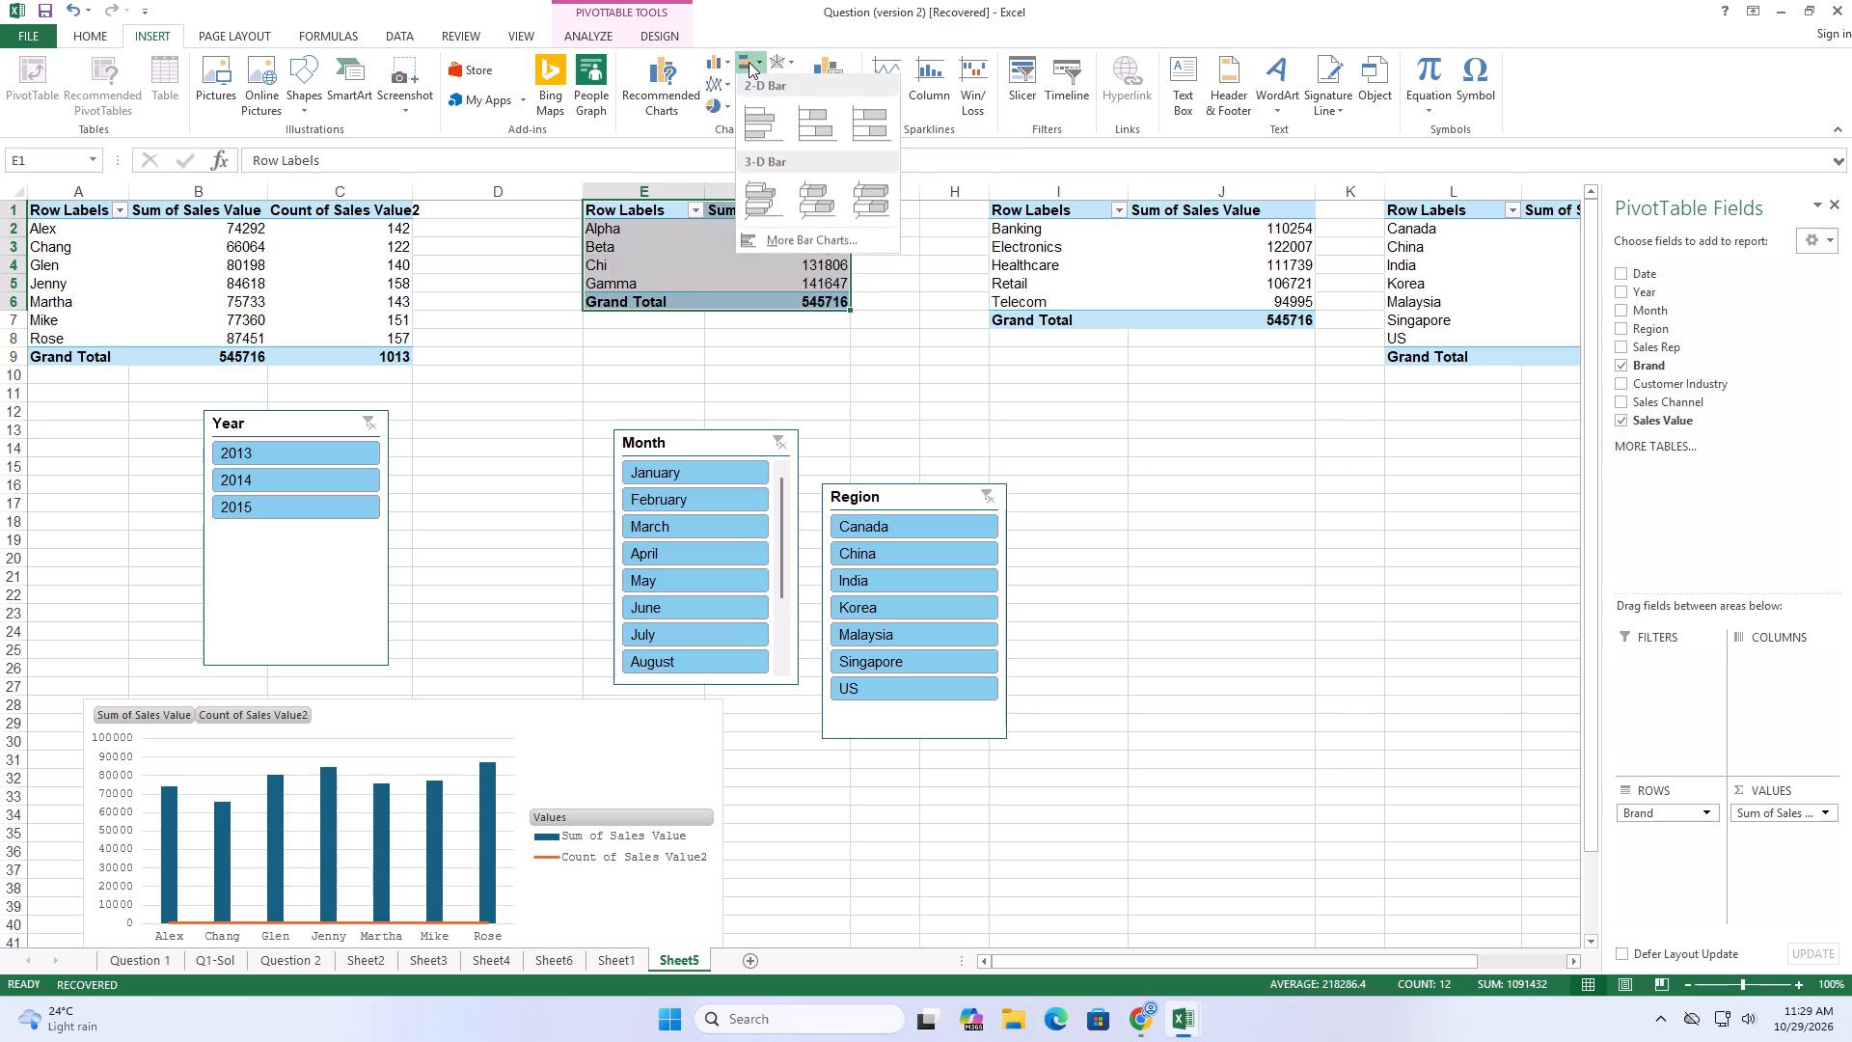
{"action": "left_click", "coordinate": [765, 129]}
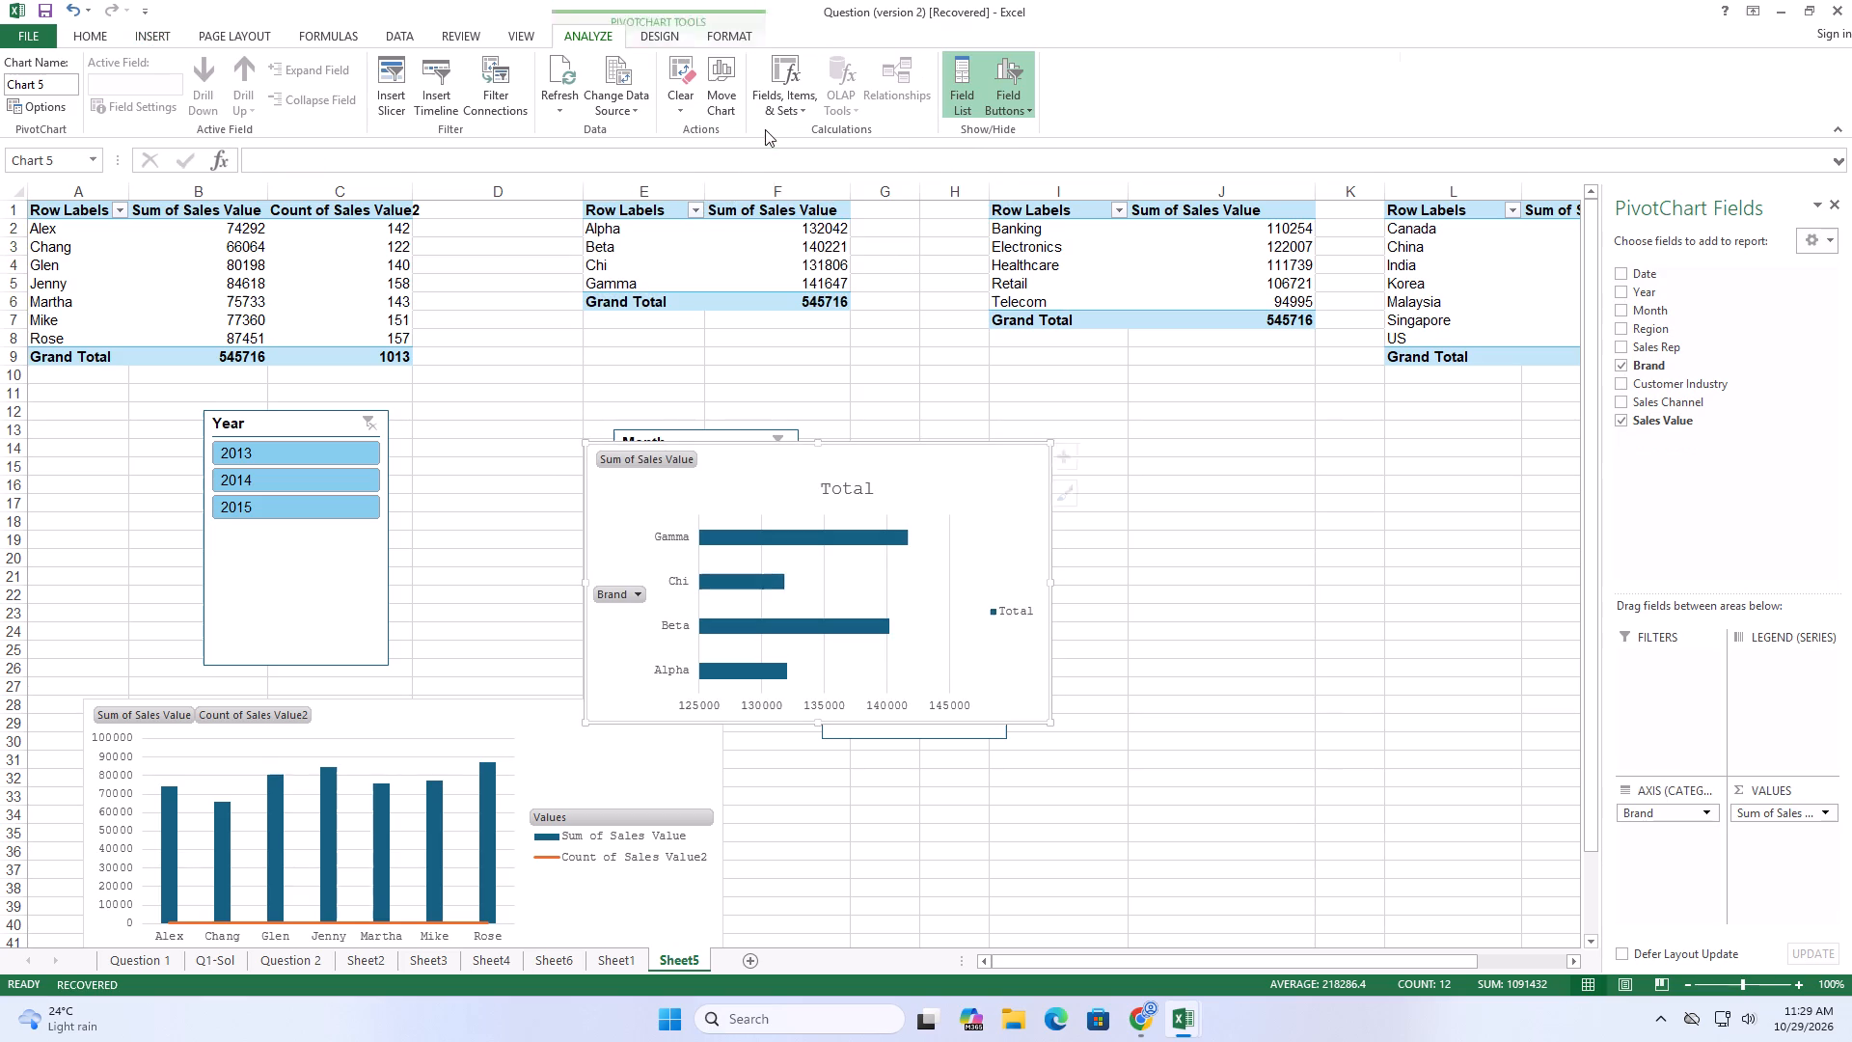
Move the Brand bar chart below the Region slicer, beside the Sales Rep combo chart.
{"action": "left_click_drag", "start_coordinate": [779, 444], "coordinate": [965, 738]}
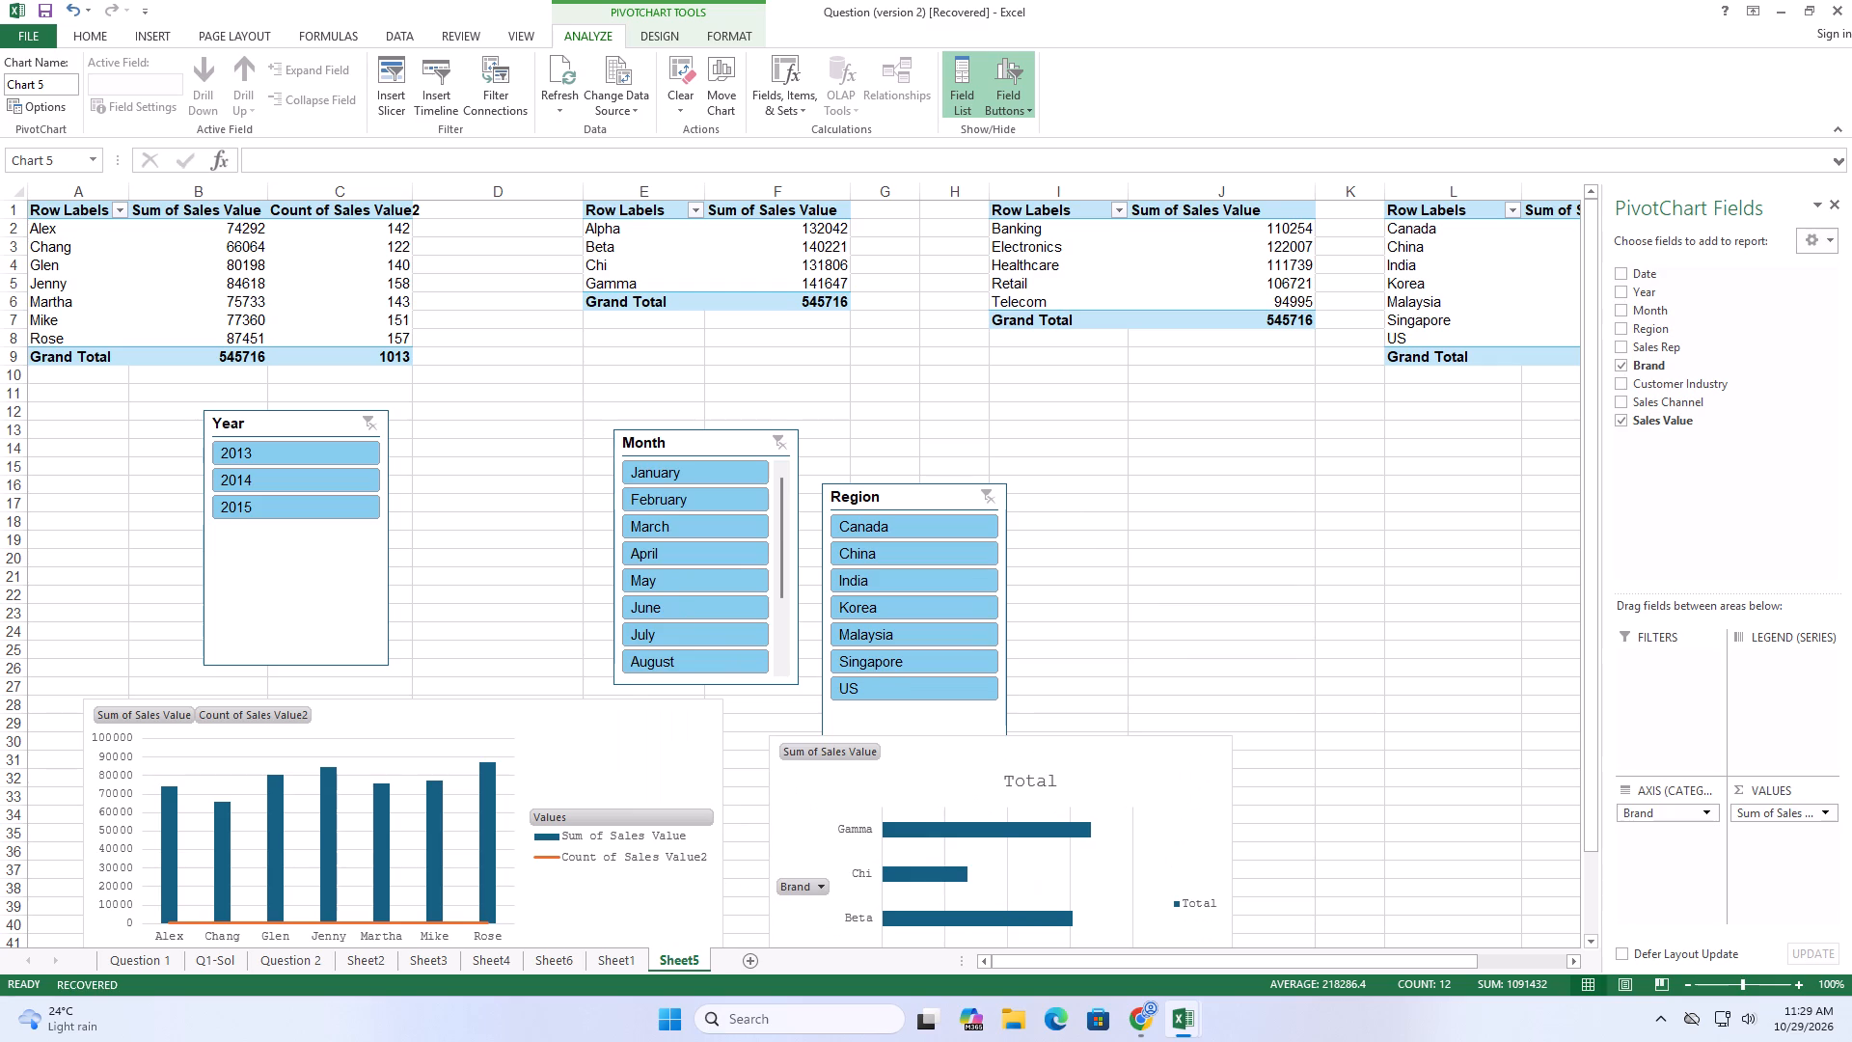
{"action": "left_click_drag", "start_coordinate": [965, 738], "coordinate": [940, 762]}
{"action": "scroll", "coordinate": [1204, 561], "scroll_direction": "down", "scroll_amount": 2}
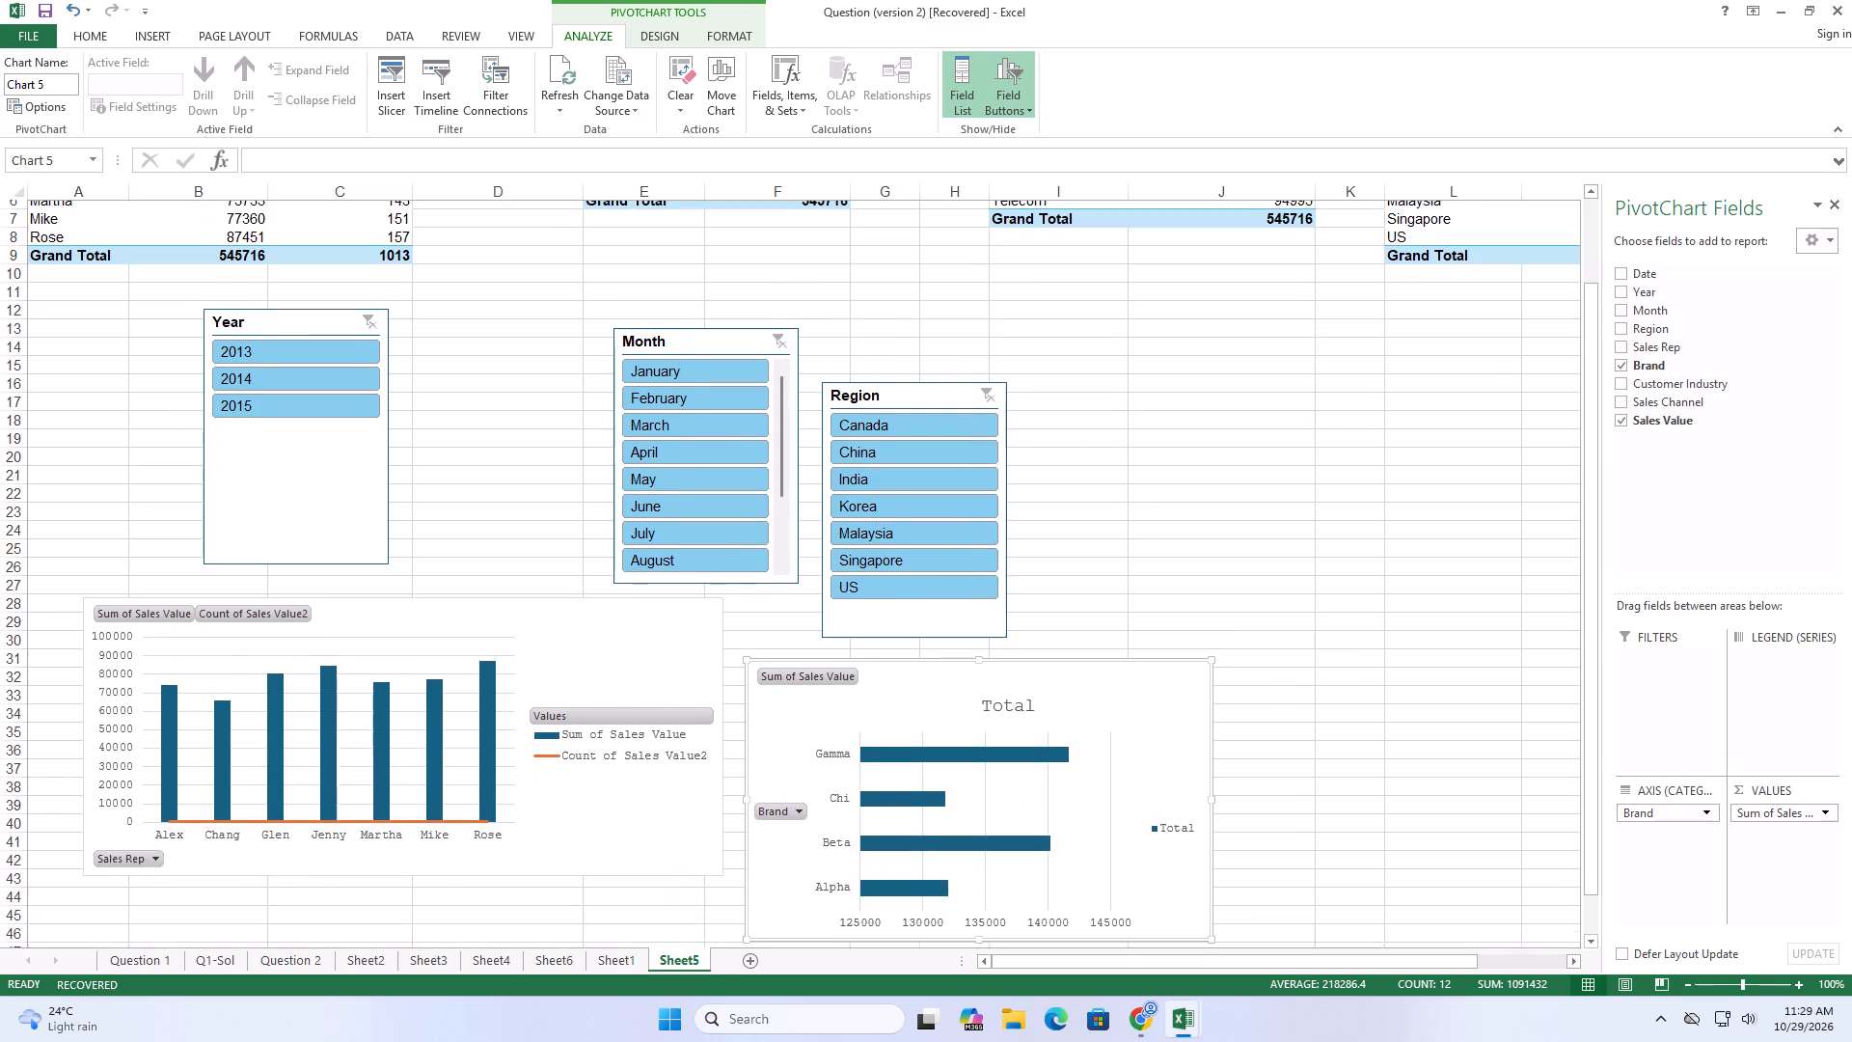
{"action": "scroll", "coordinate": [1172, 498], "scroll_direction": "down", "scroll_amount": 1}
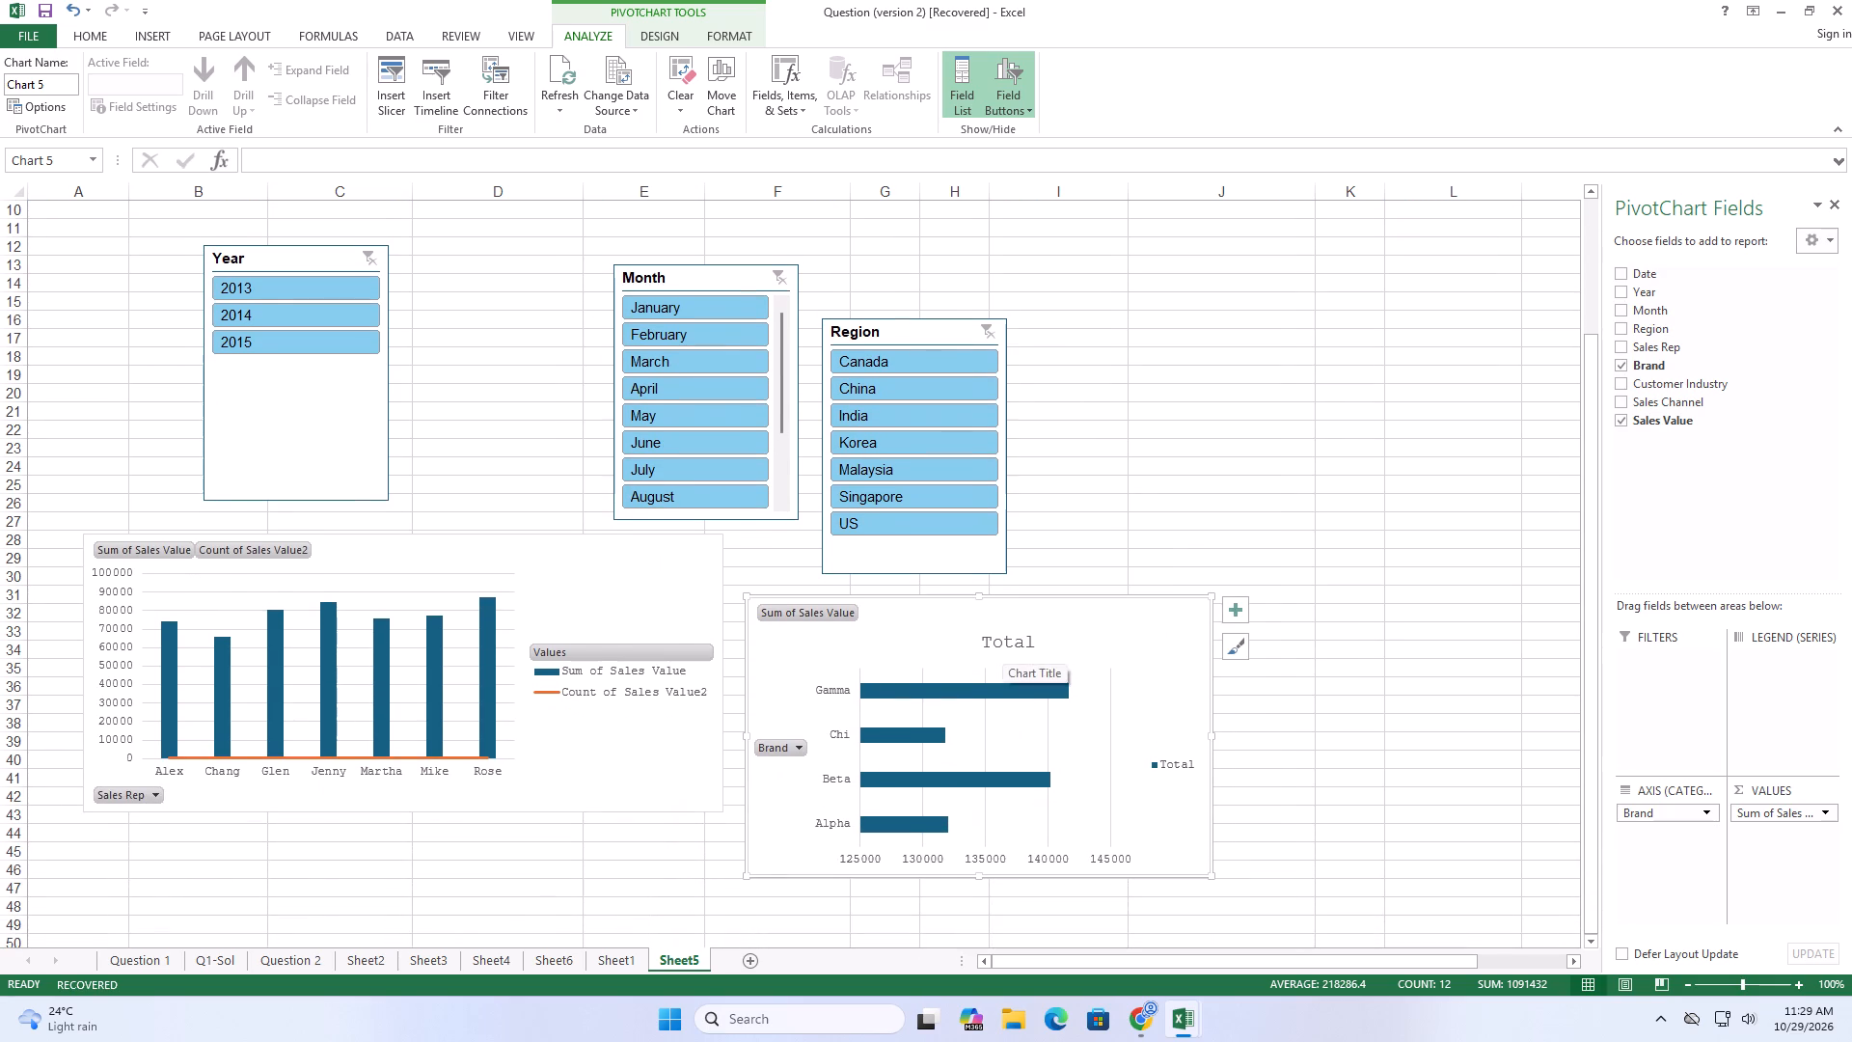
Retitle the Brand bar chart "sales by brand", following the title wording in the Question 2 reference dashboard.
{"action": "left_click", "coordinate": [278, 961]}
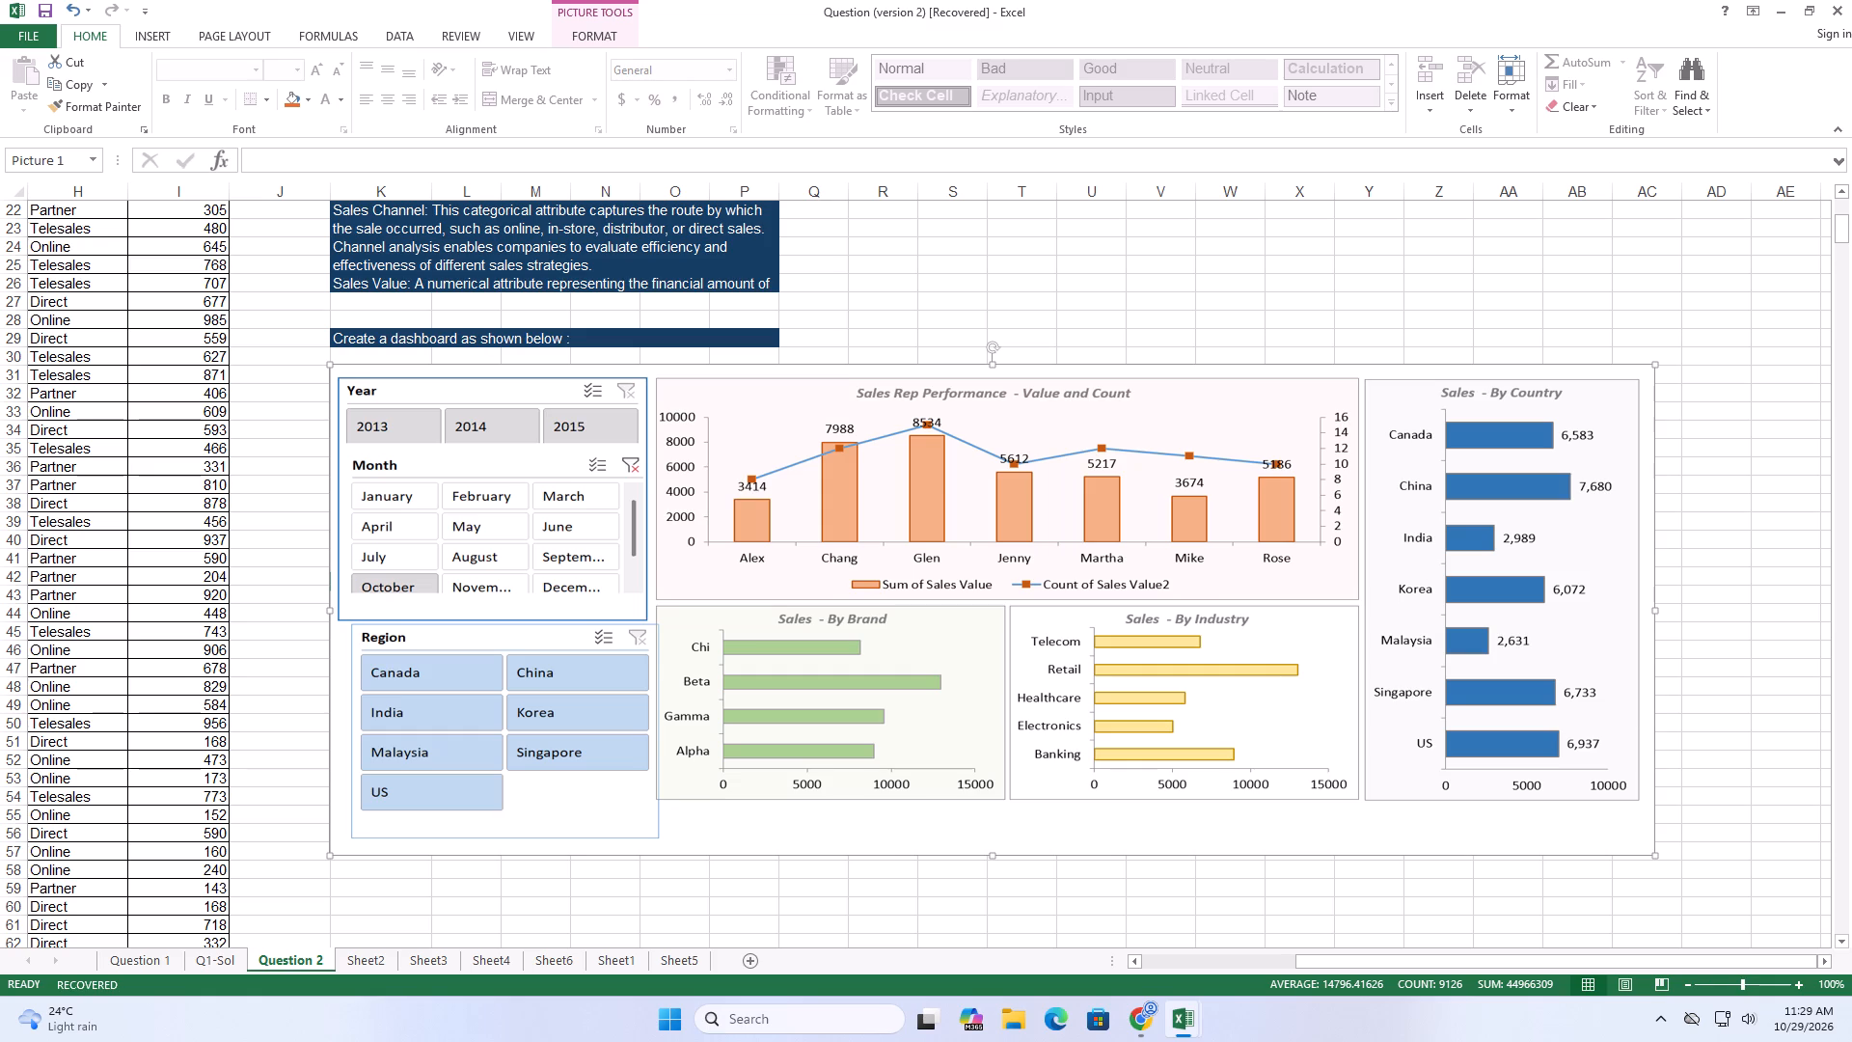
{"action": "left_click", "coordinate": [678, 964]}
{"action": "double_click", "coordinate": [1011, 640]}
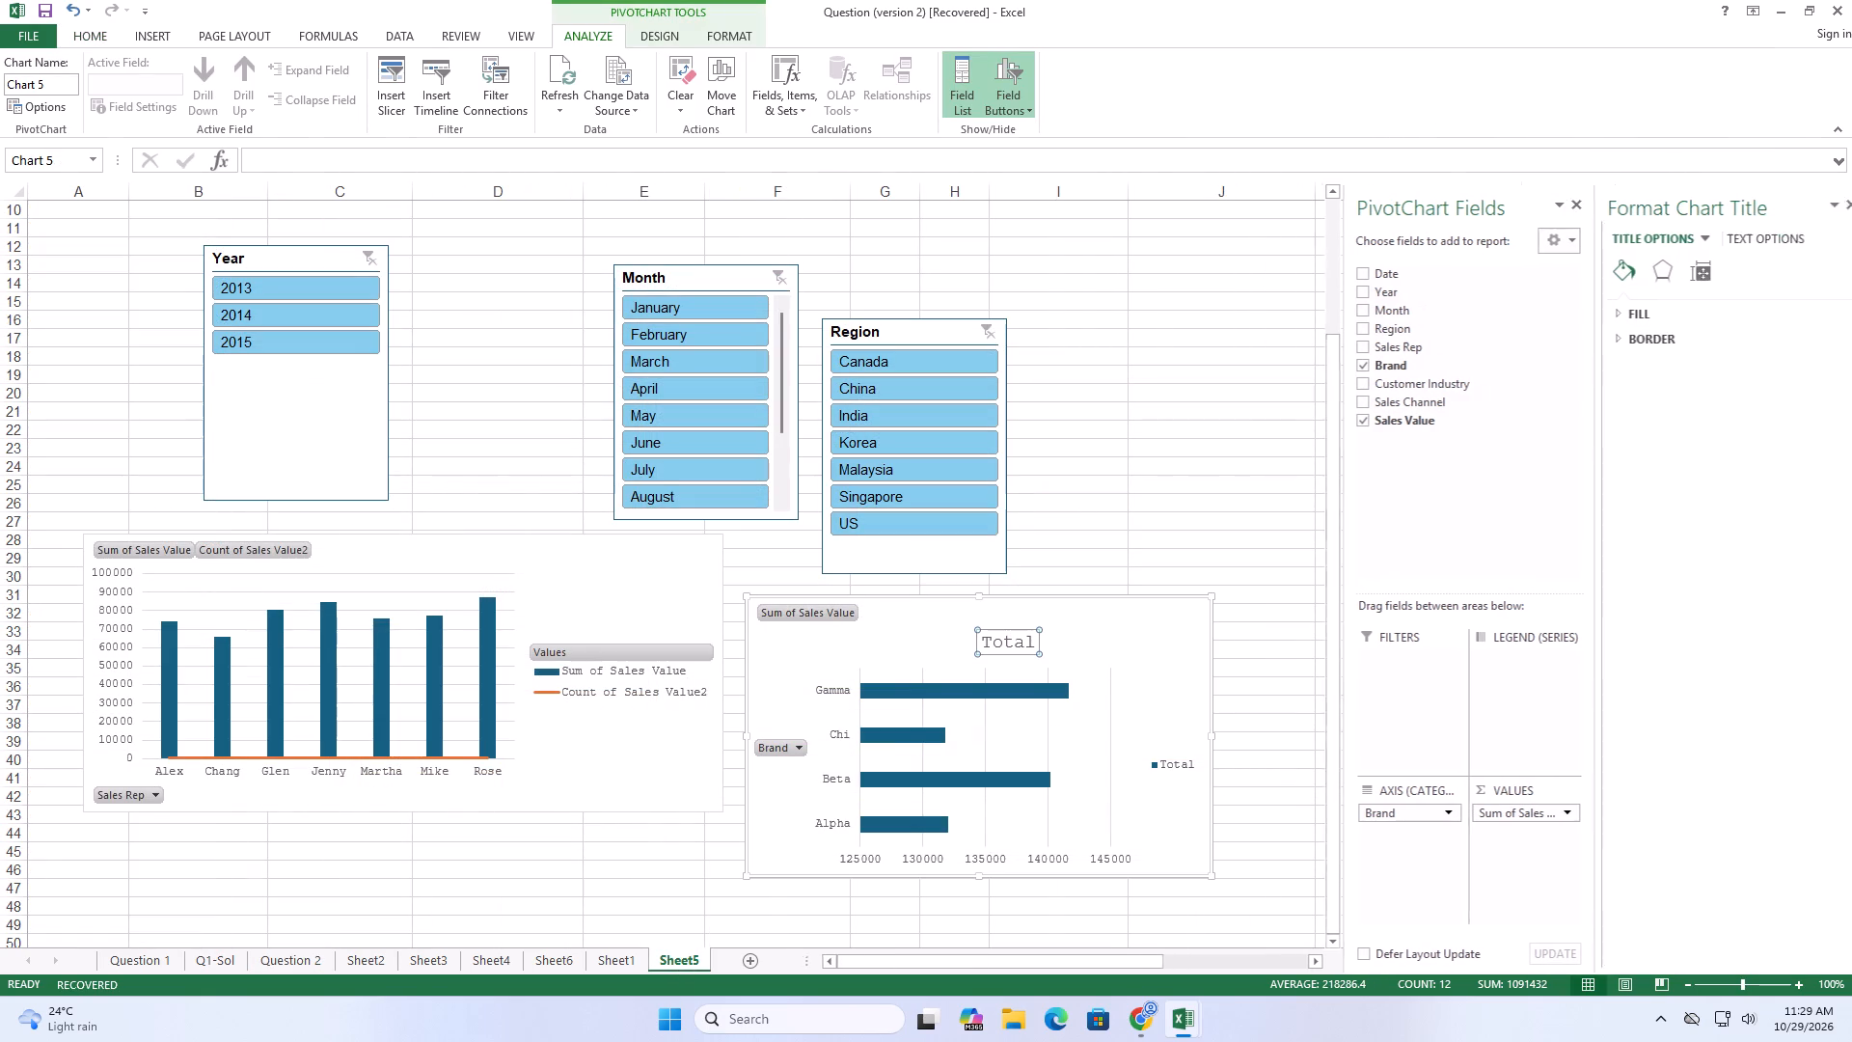
{"action": "left_click", "coordinate": [1033, 644]}
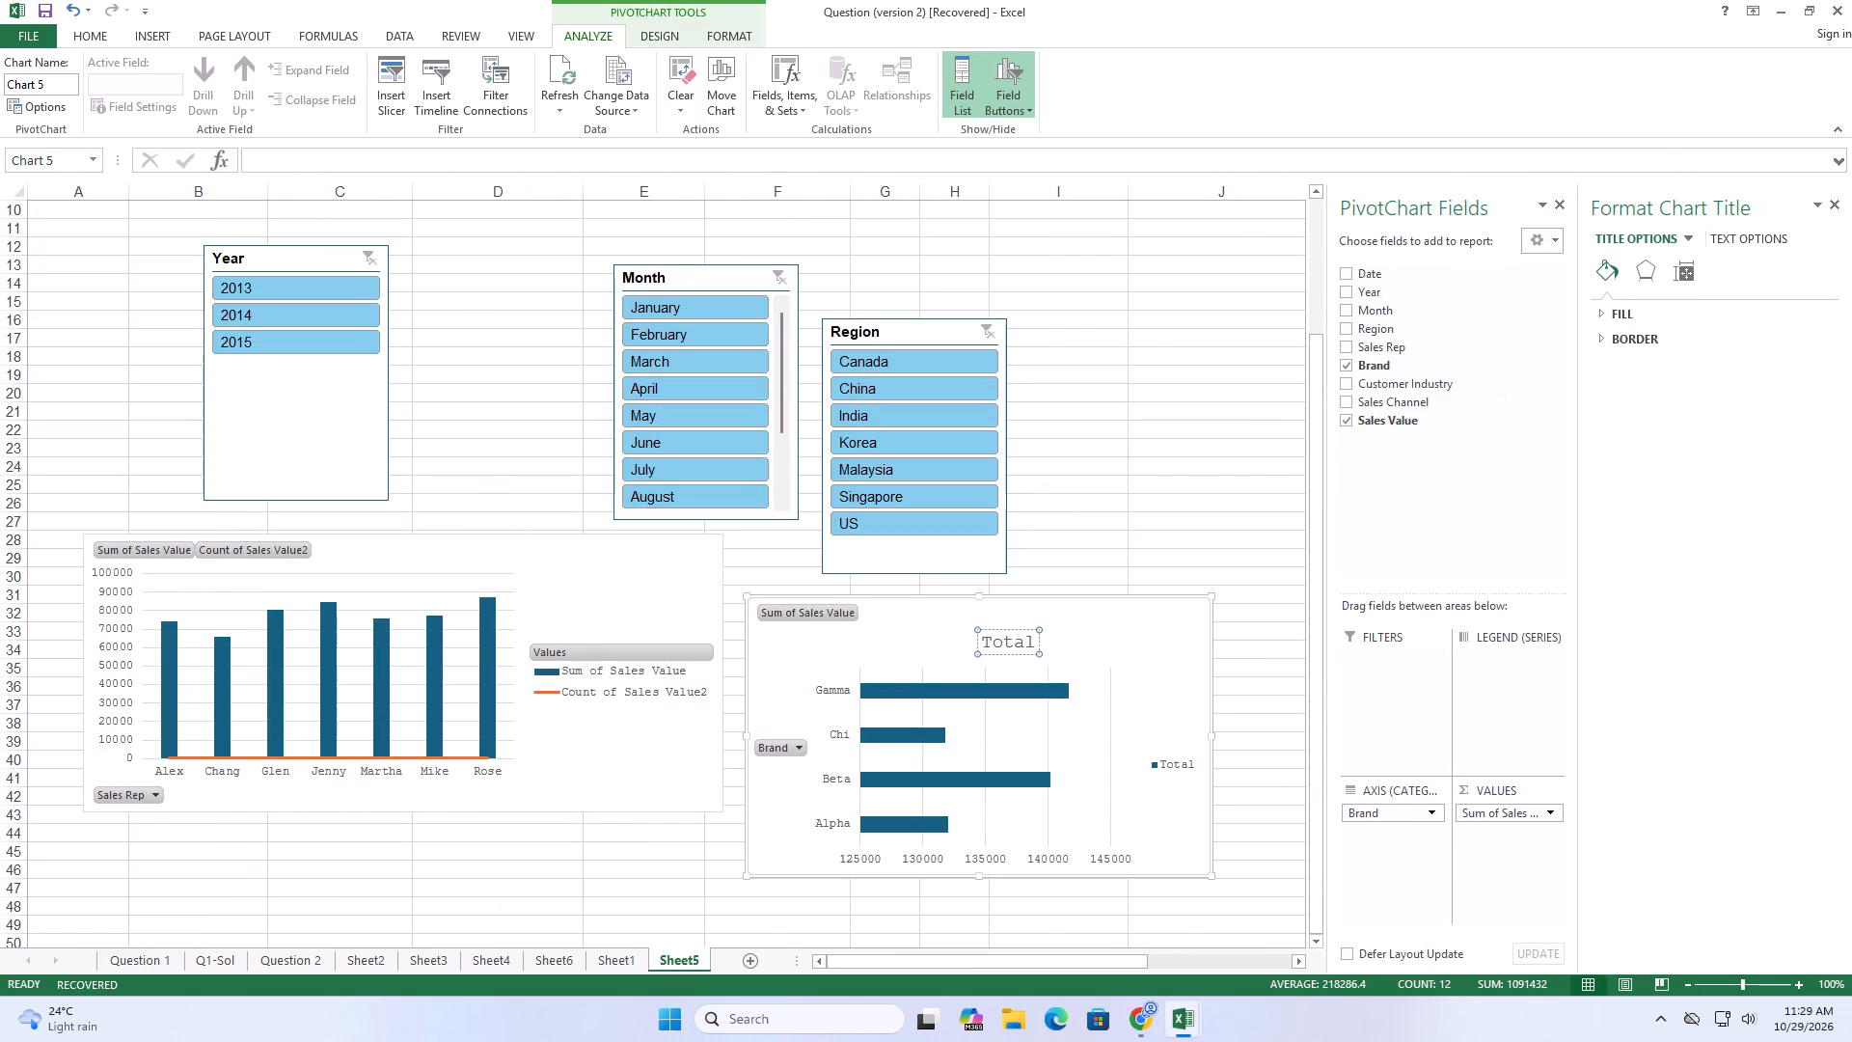
{"action": "key", "text": "BackSpace"}
{"action": "key", "text": "BackSpace"}
{"action": "key", "text": "BackSpace"}
{"action": "key", "text": "BackSpace"}
{"action": "key", "text": "BackSpace"}
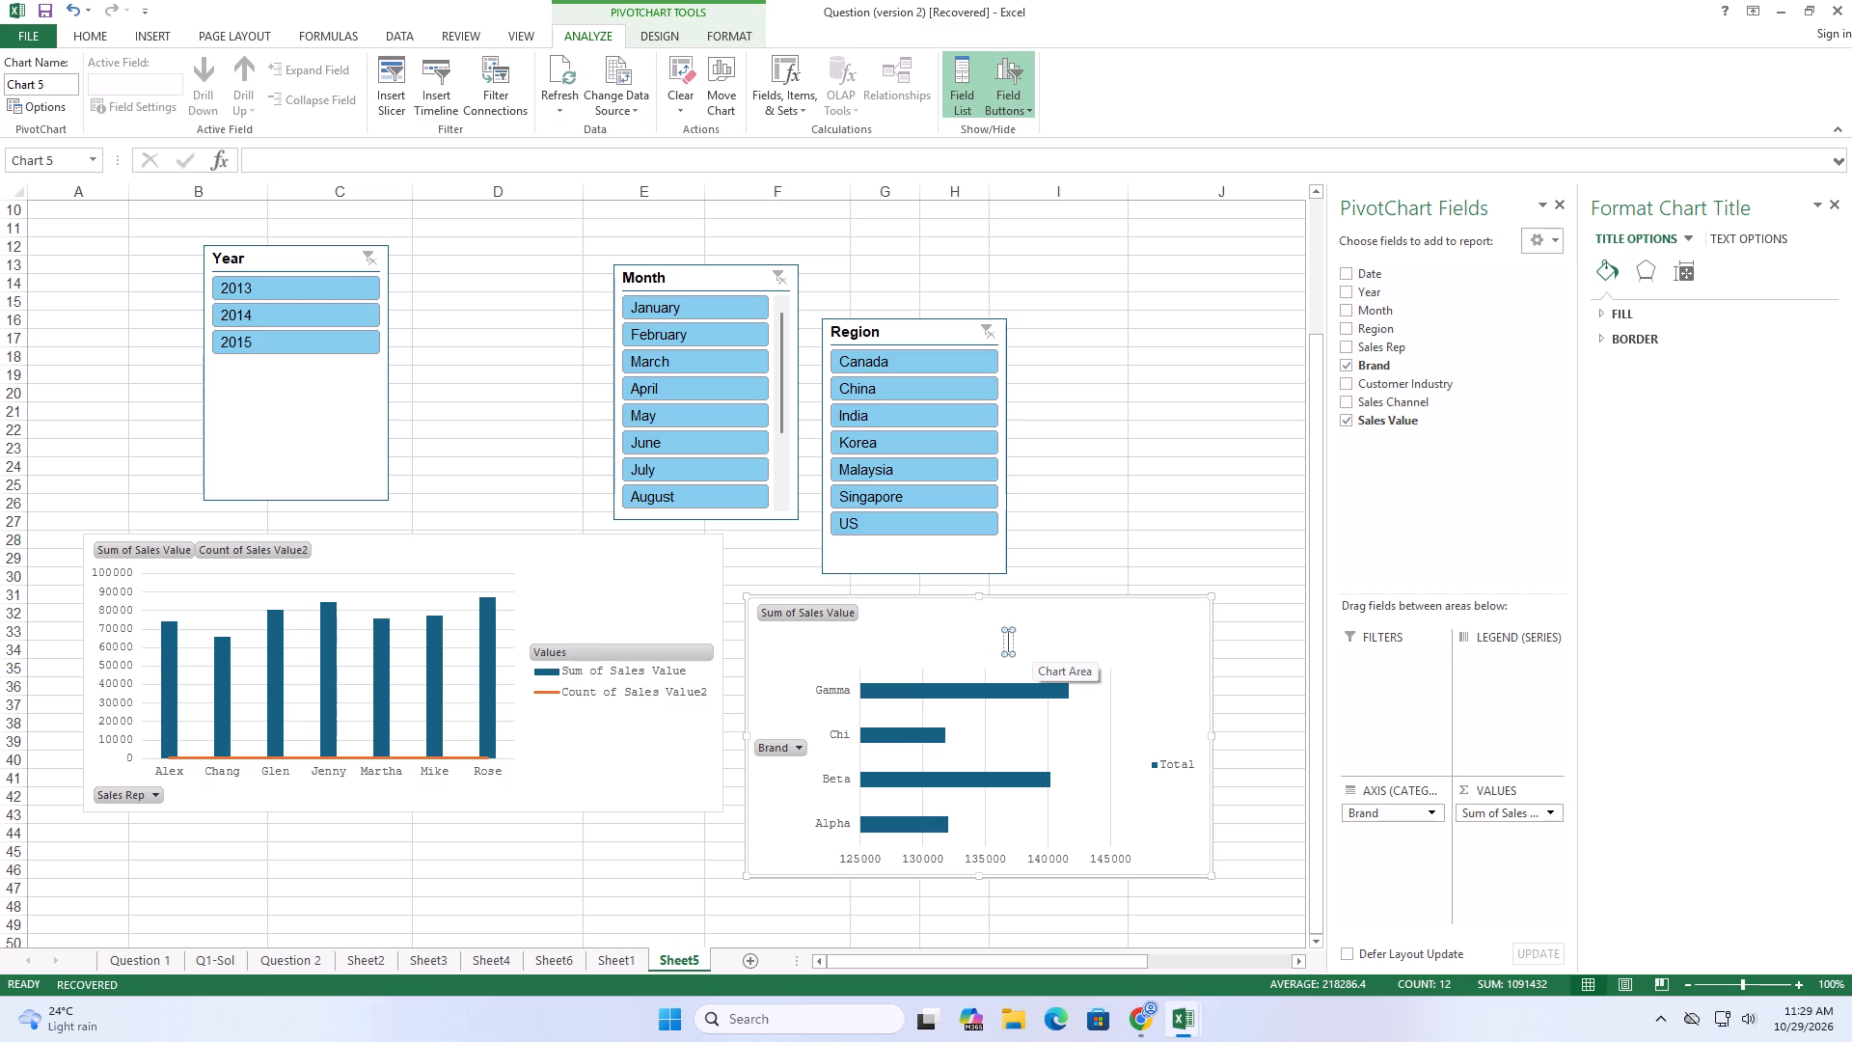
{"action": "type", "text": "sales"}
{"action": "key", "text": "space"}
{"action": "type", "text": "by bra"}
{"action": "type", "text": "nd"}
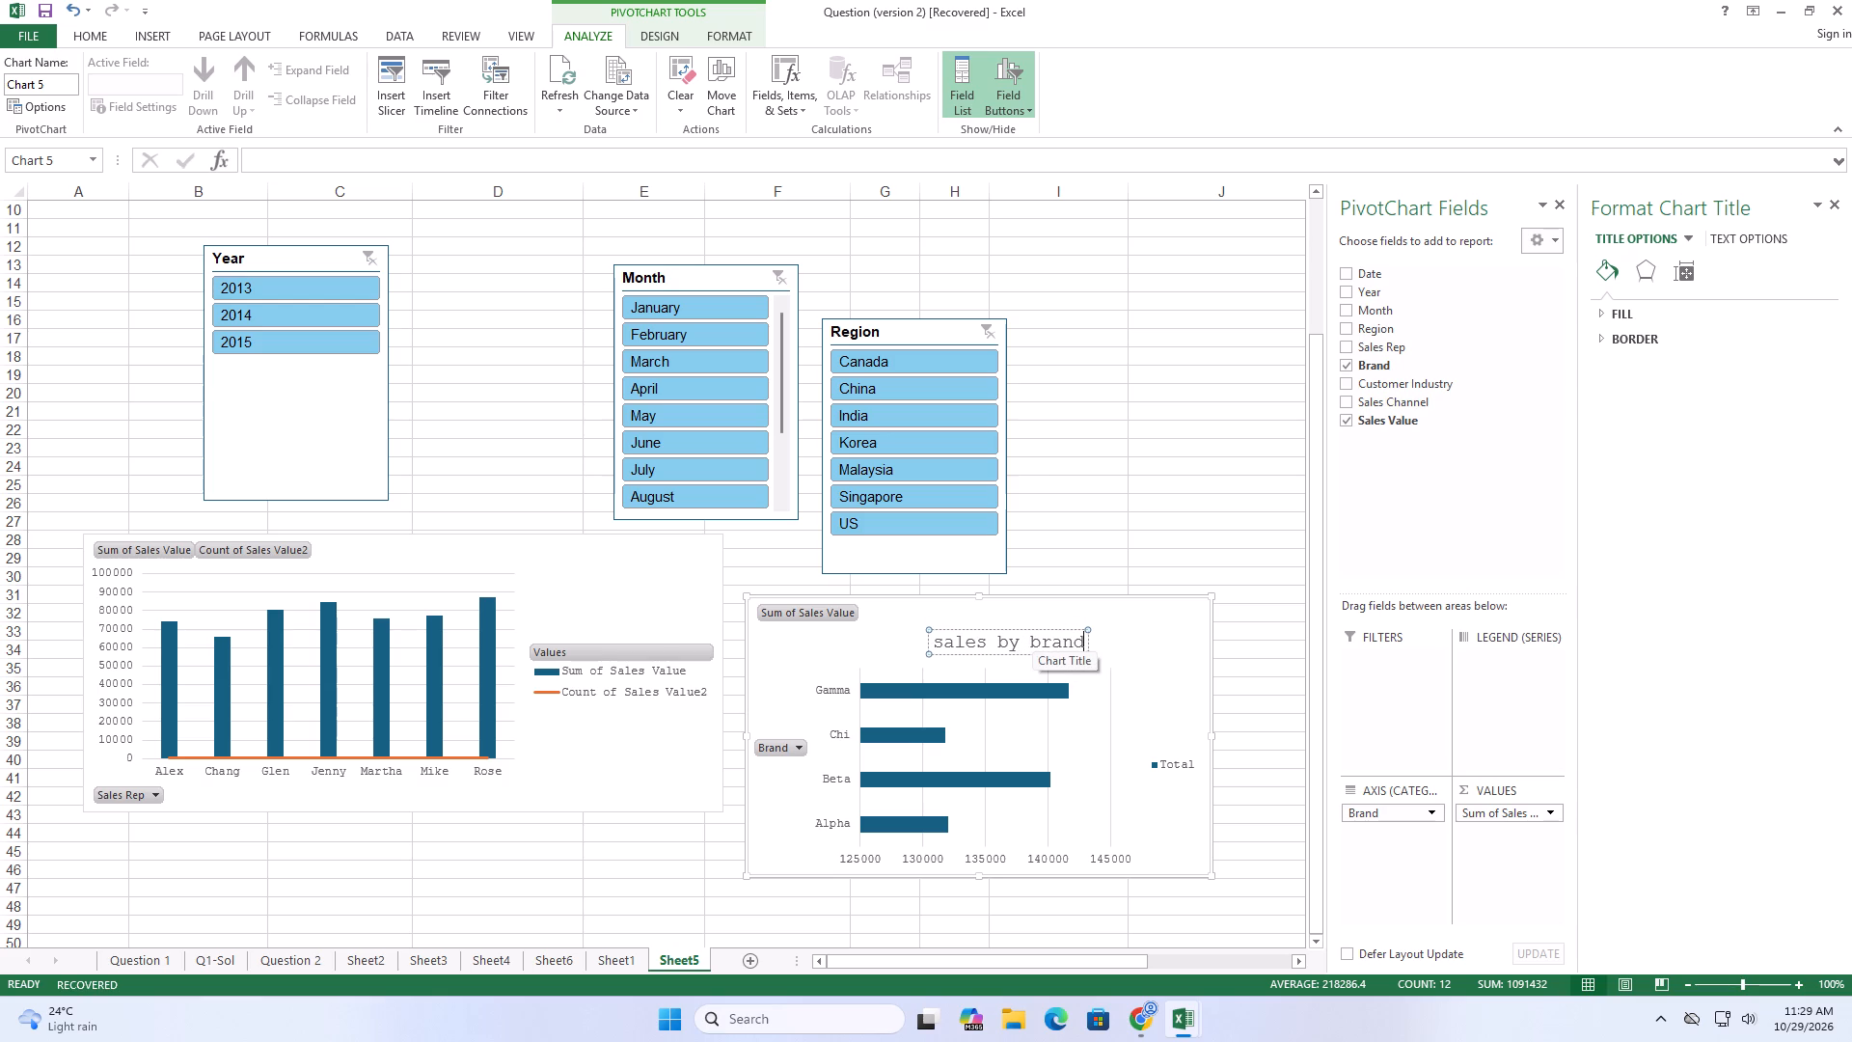
{"action": "left_click", "coordinate": [1106, 502]}
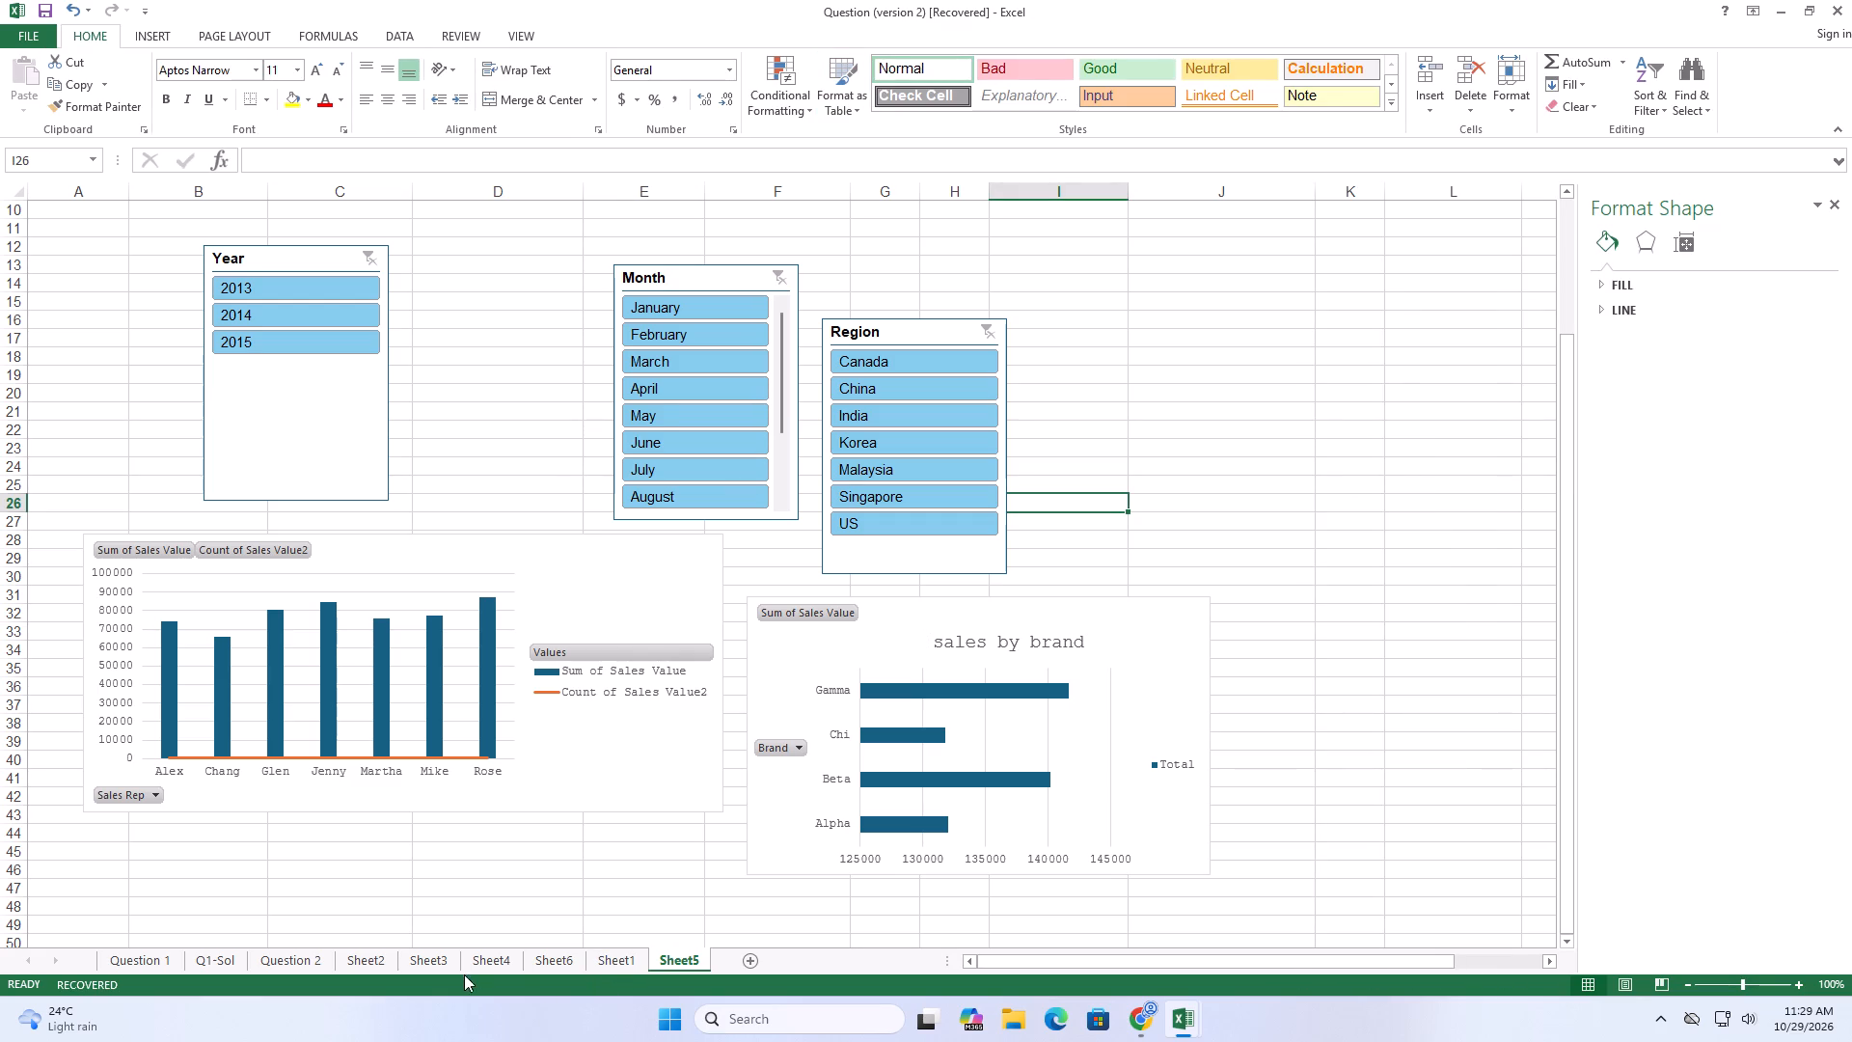
Check the Question 2 reference and insert a 2-D clustered bar PivotChart from the Customer Industry PivotTable I1:J7 on Sheet5.
{"action": "left_click", "coordinate": [279, 966]}
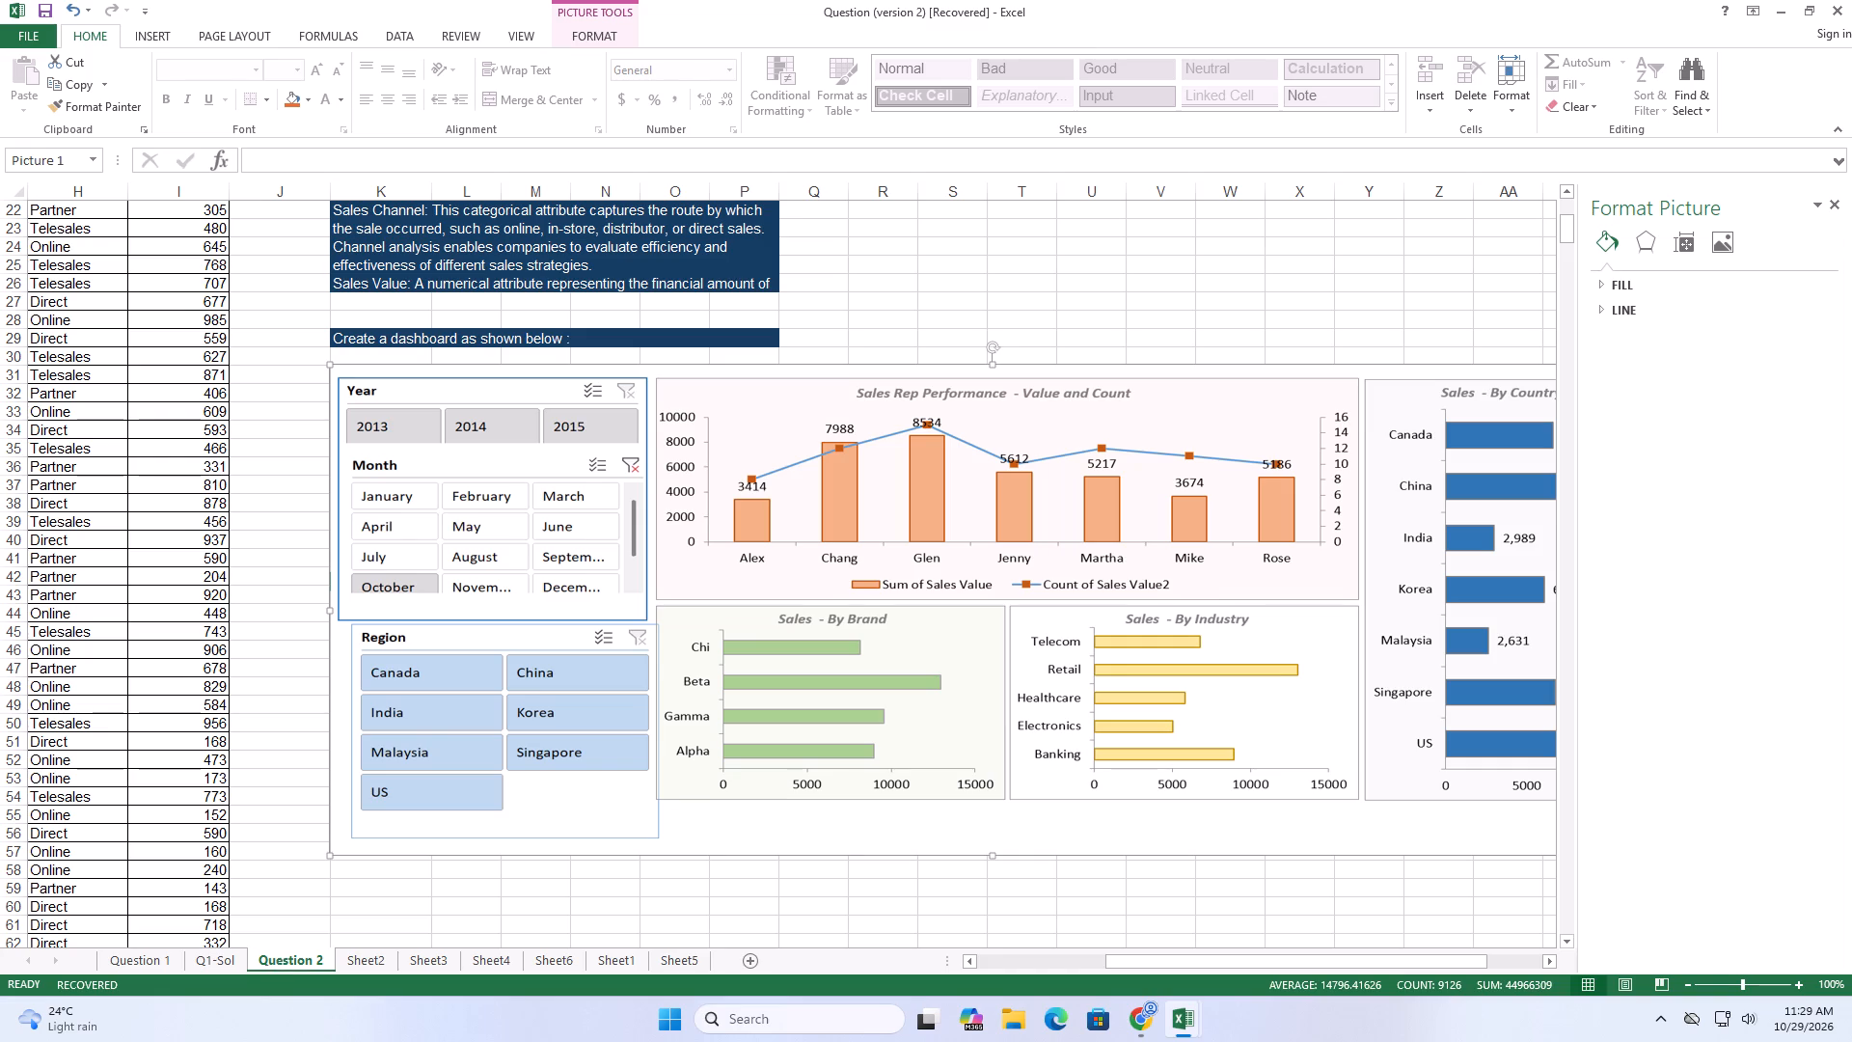
{"action": "left_click", "coordinate": [686, 953]}
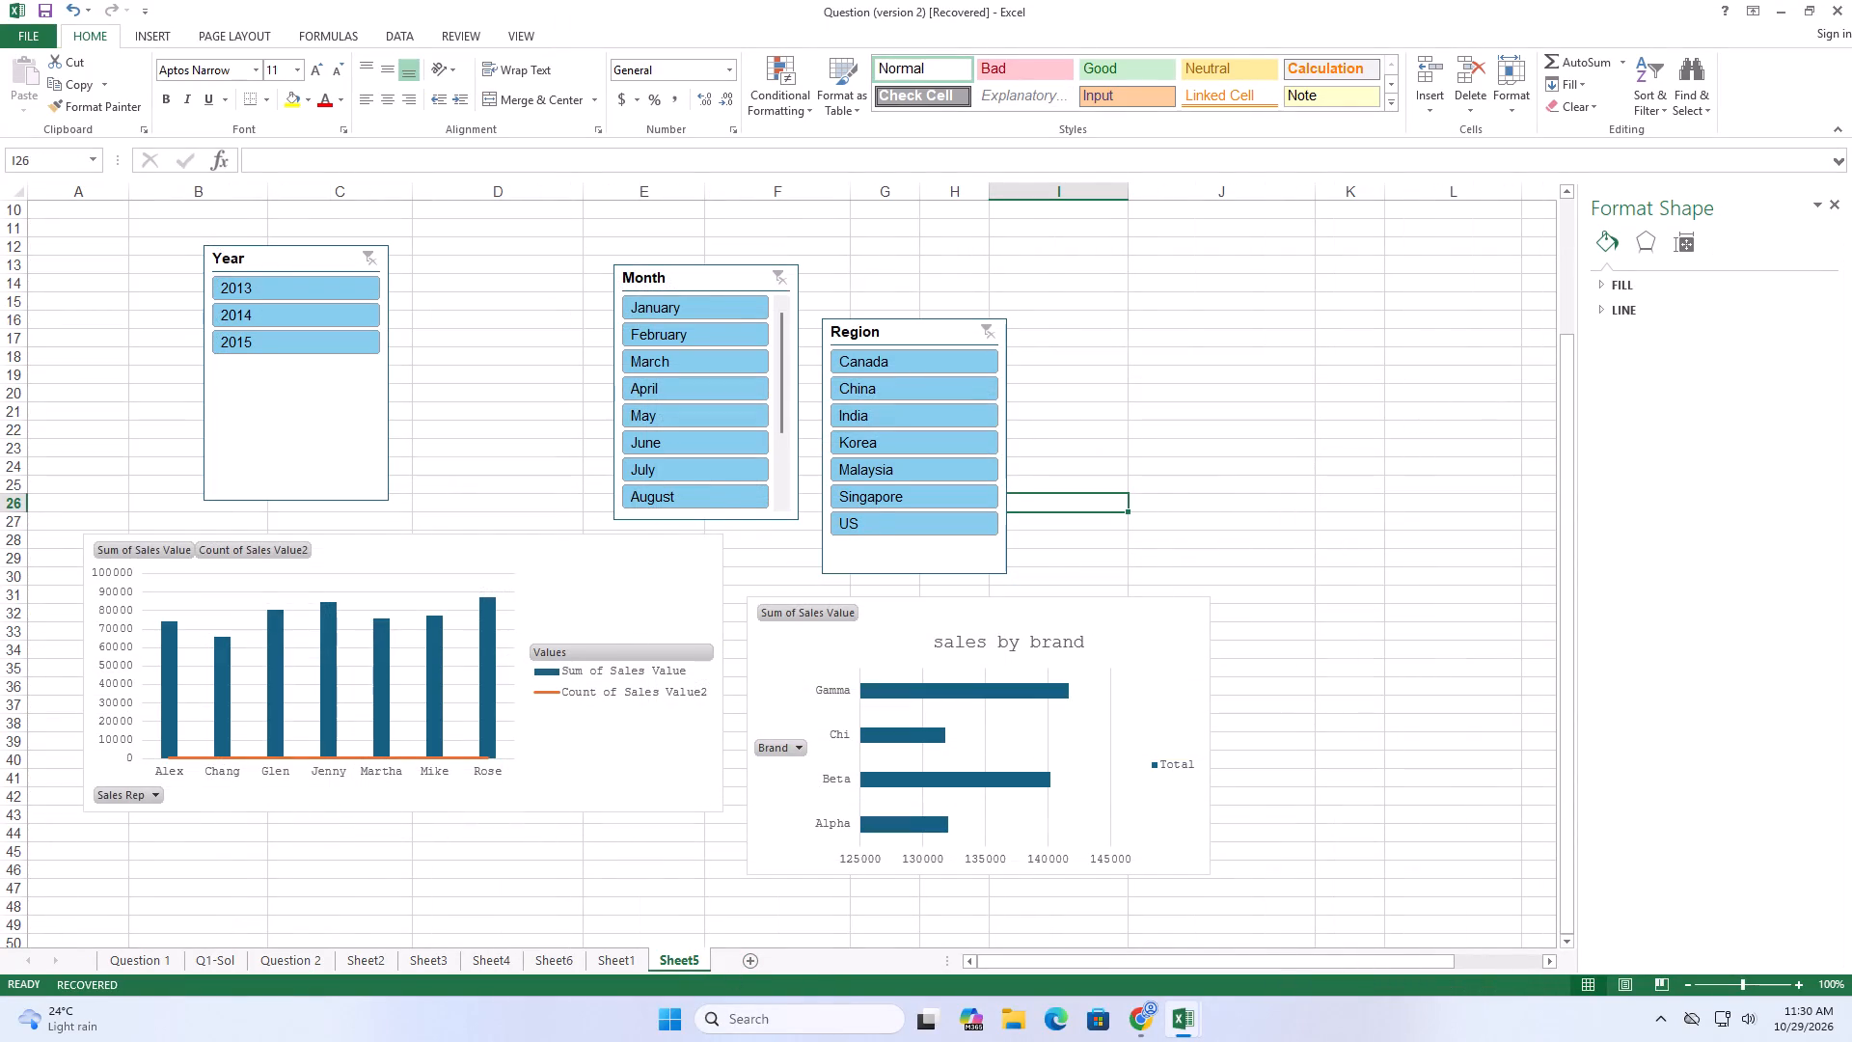
{"action": "scroll", "coordinate": [1292, 358], "scroll_direction": "up", "scroll_amount": 4}
{"action": "scroll", "coordinate": [1305, 361], "scroll_direction": "down", "scroll_amount": 1}
{"action": "scroll", "coordinate": [1305, 361], "scroll_direction": "up", "scroll_amount": 2}
{"action": "scroll", "coordinate": [1185, 390], "scroll_direction": "up", "scroll_amount": 1}
{"action": "scroll", "coordinate": [1185, 390], "scroll_direction": "down", "scroll_amount": 1}
{"action": "scroll", "coordinate": [1185, 390], "scroll_direction": "up", "scroll_amount": 6}
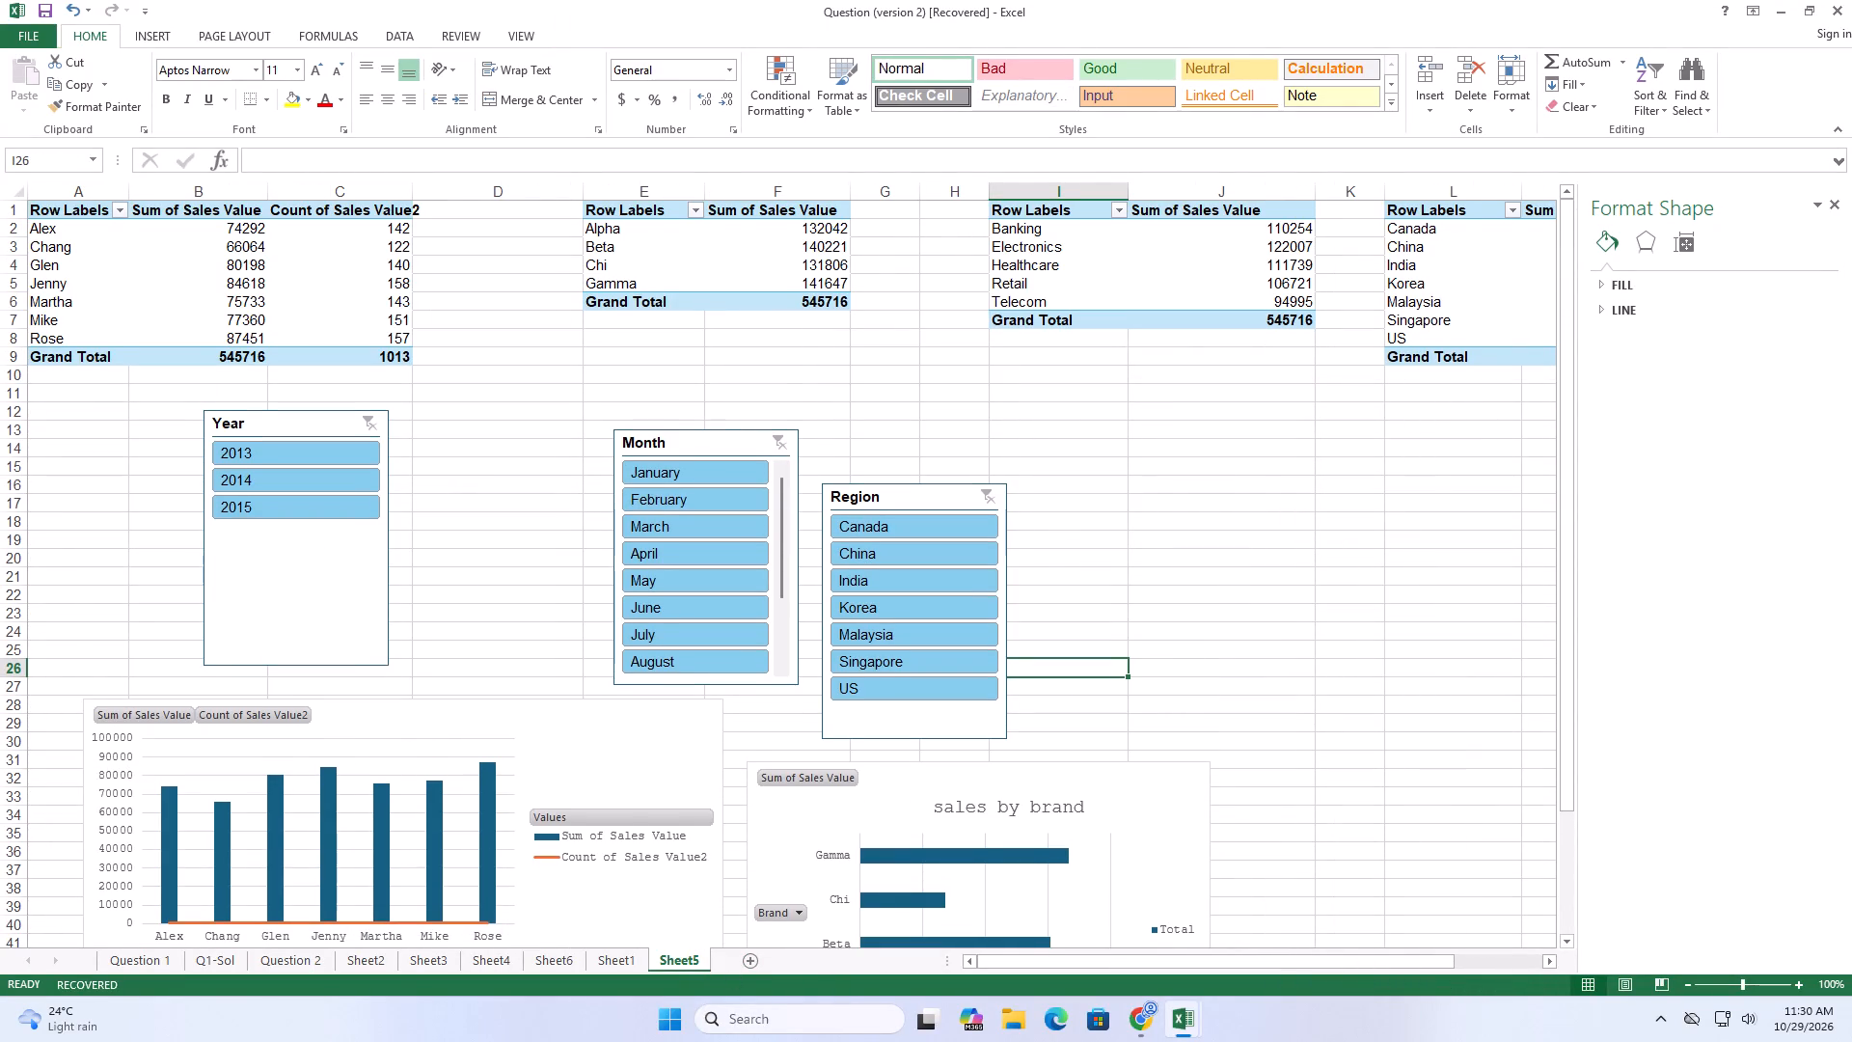
{"action": "left_click_drag", "start_coordinate": [1049, 209], "coordinate": [1245, 316]}
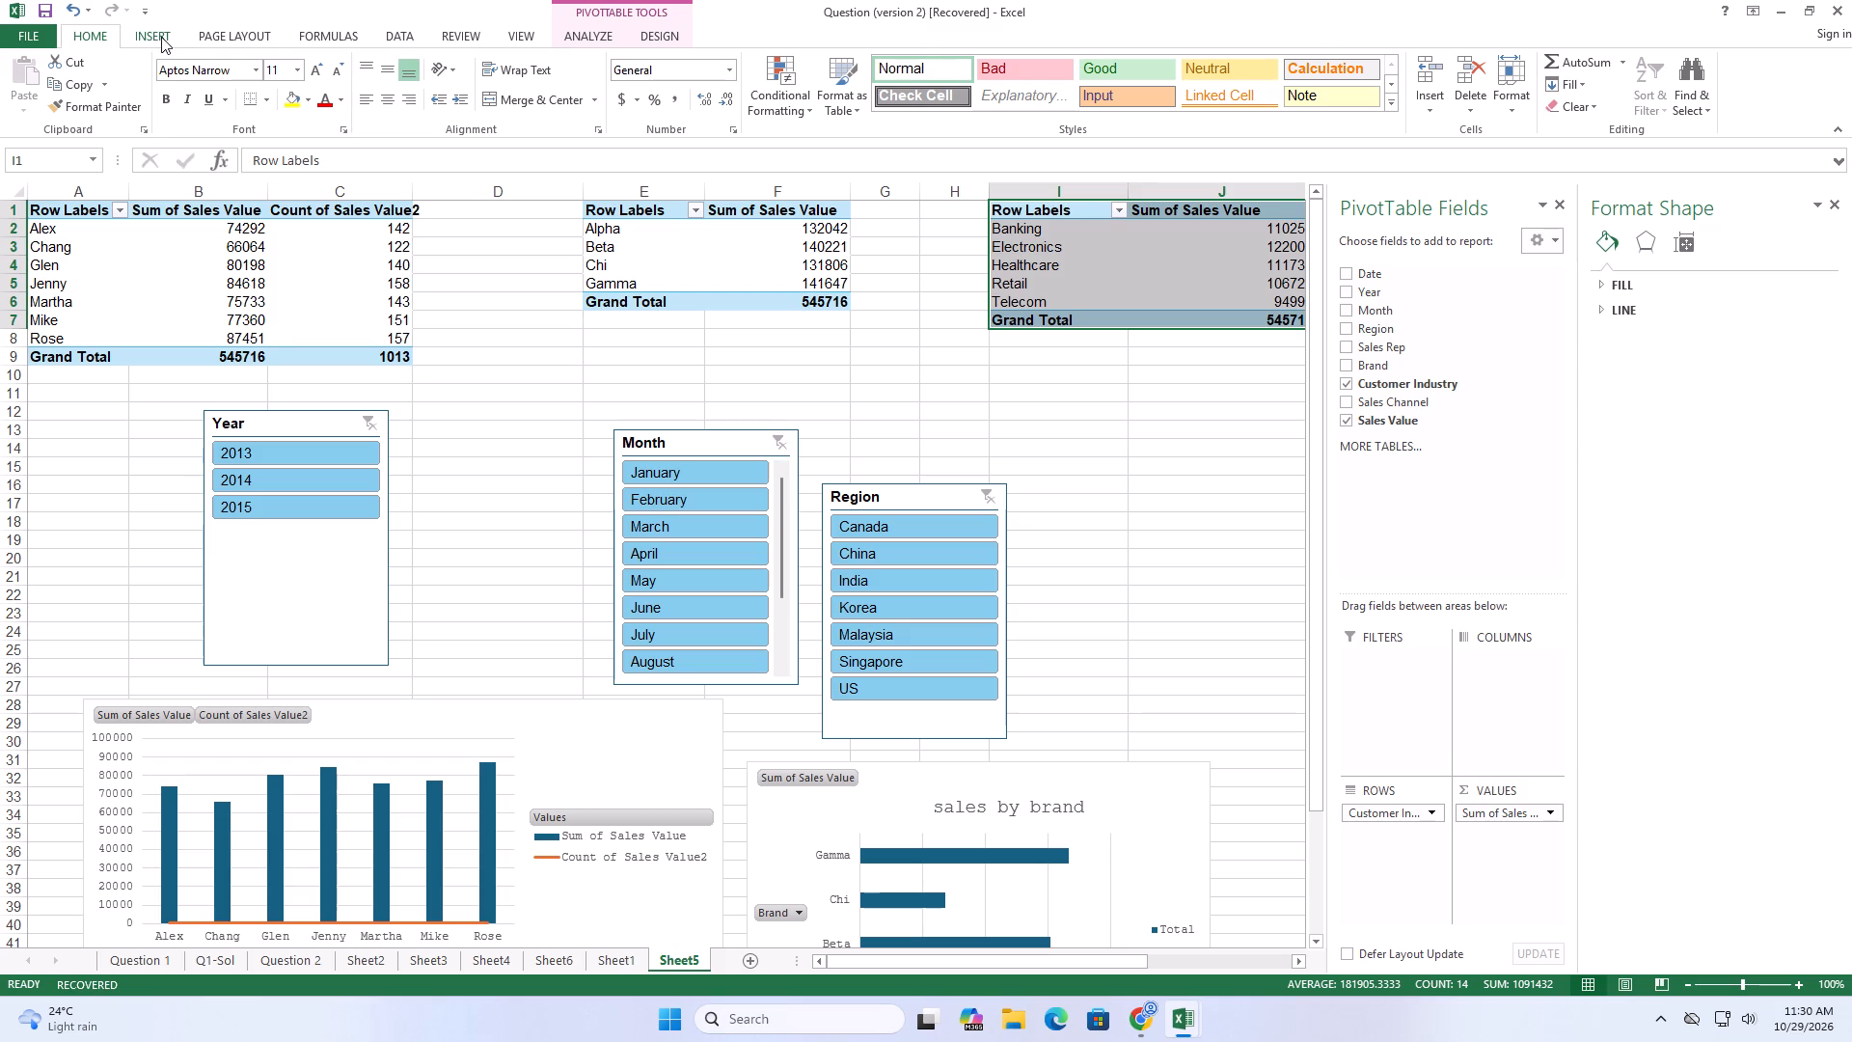
{"action": "left_click", "coordinate": [161, 37]}
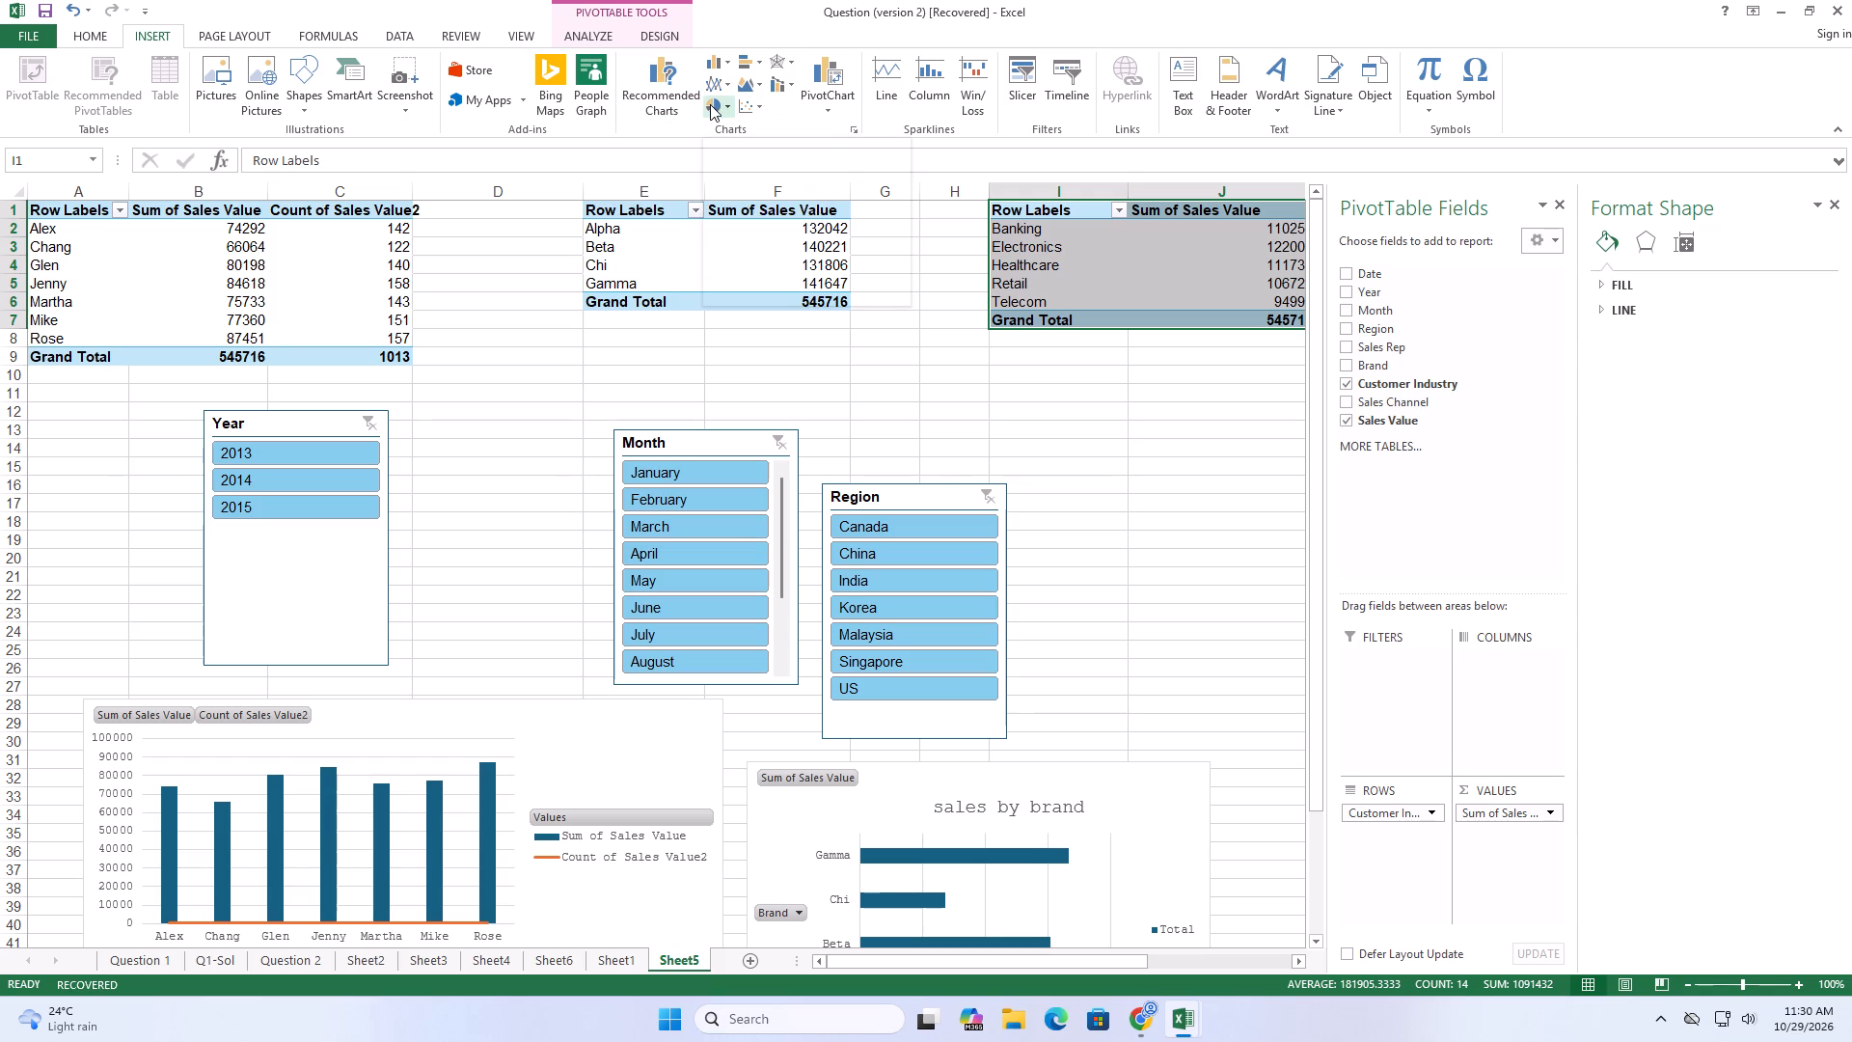
{"action": "left_click", "coordinate": [748, 63]}
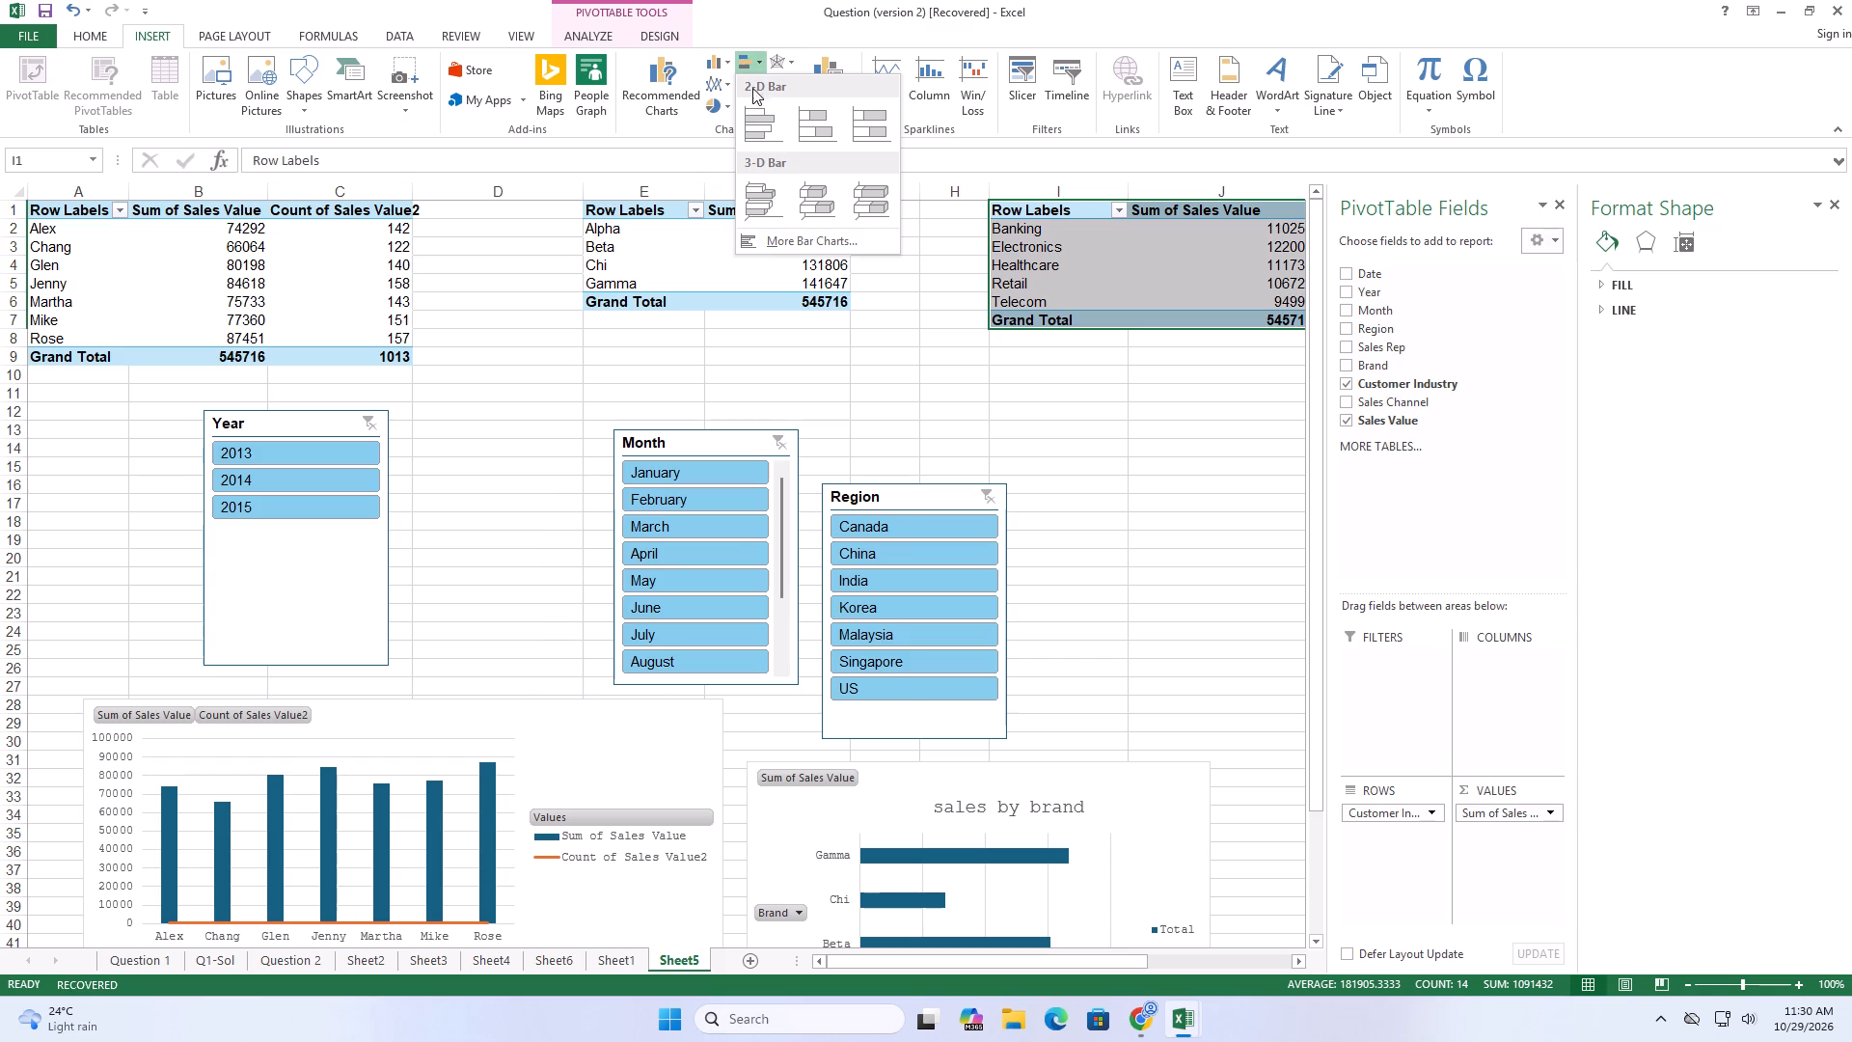
{"action": "left_click", "coordinate": [757, 116]}
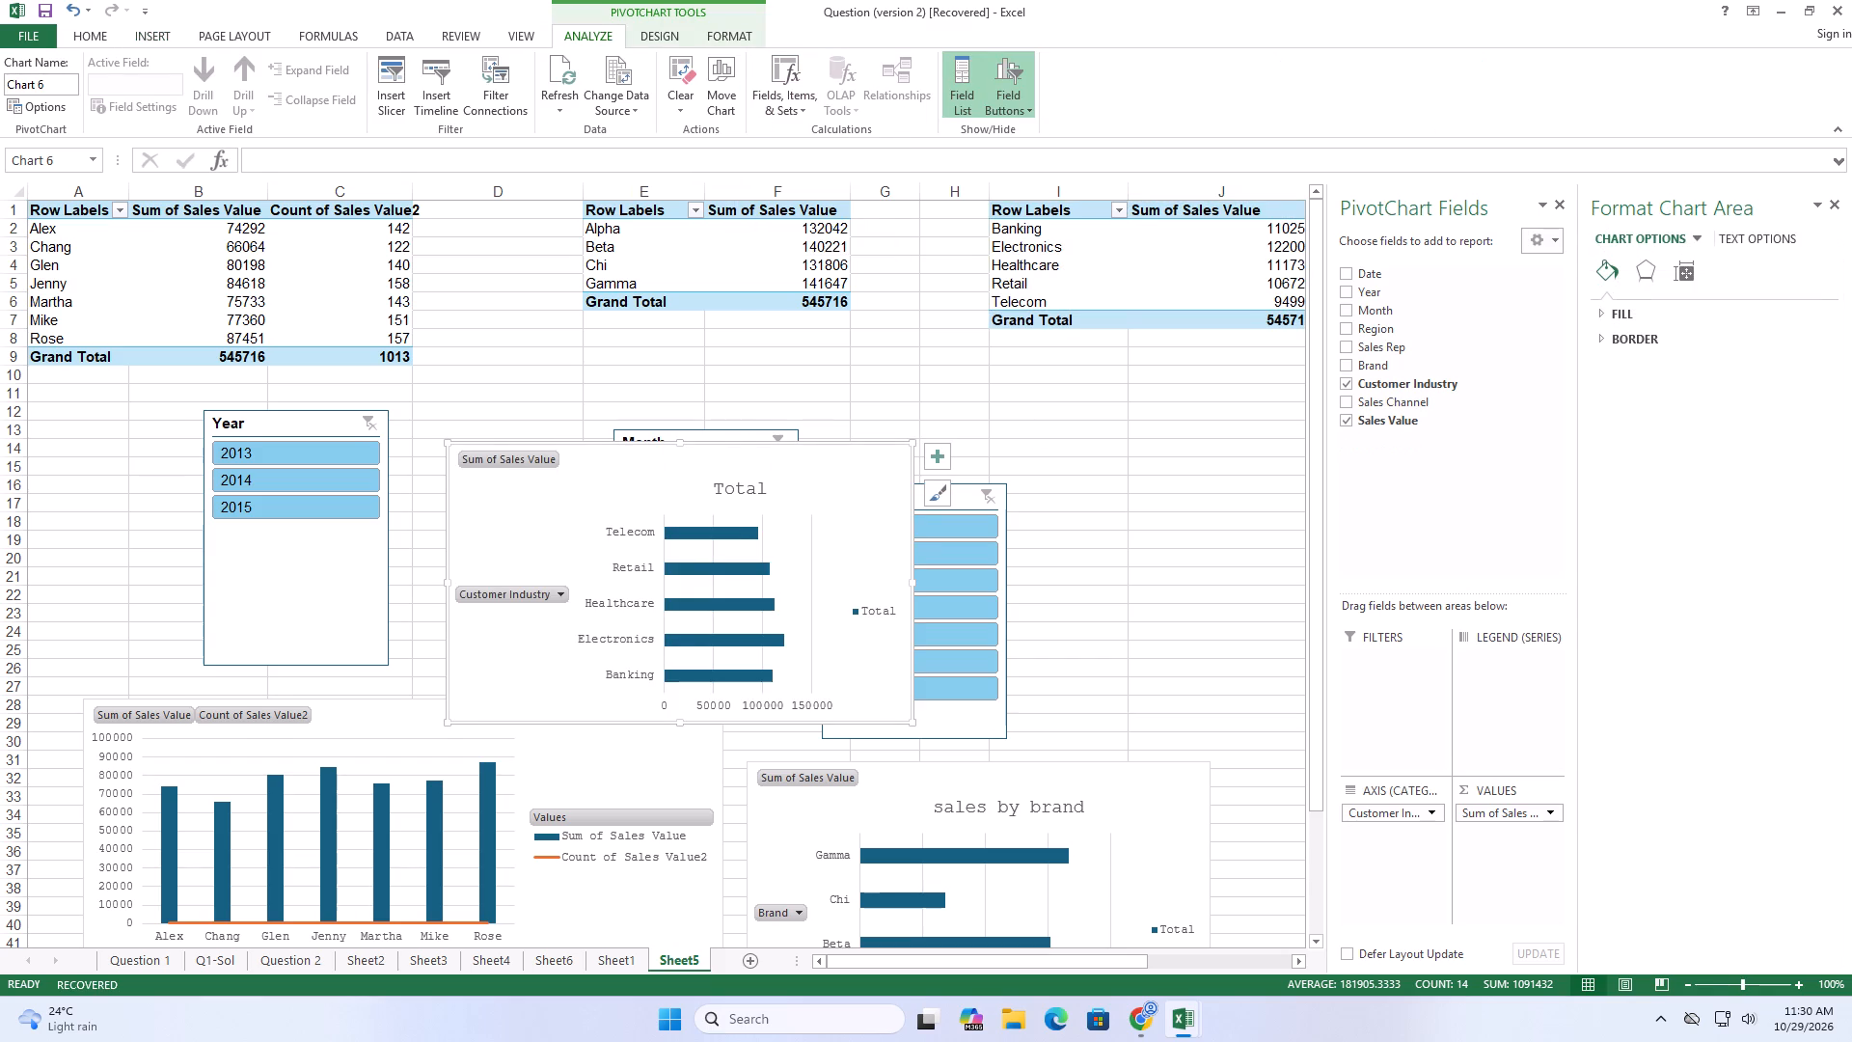
Move the Customer Industry bar chart directly beneath the Sales Rep combo chart.
{"action": "scroll", "coordinate": [1101, 547], "scroll_direction": "down", "scroll_amount": 3}
{"action": "left_click_drag", "start_coordinate": [652, 293], "coordinate": [508, 881]}
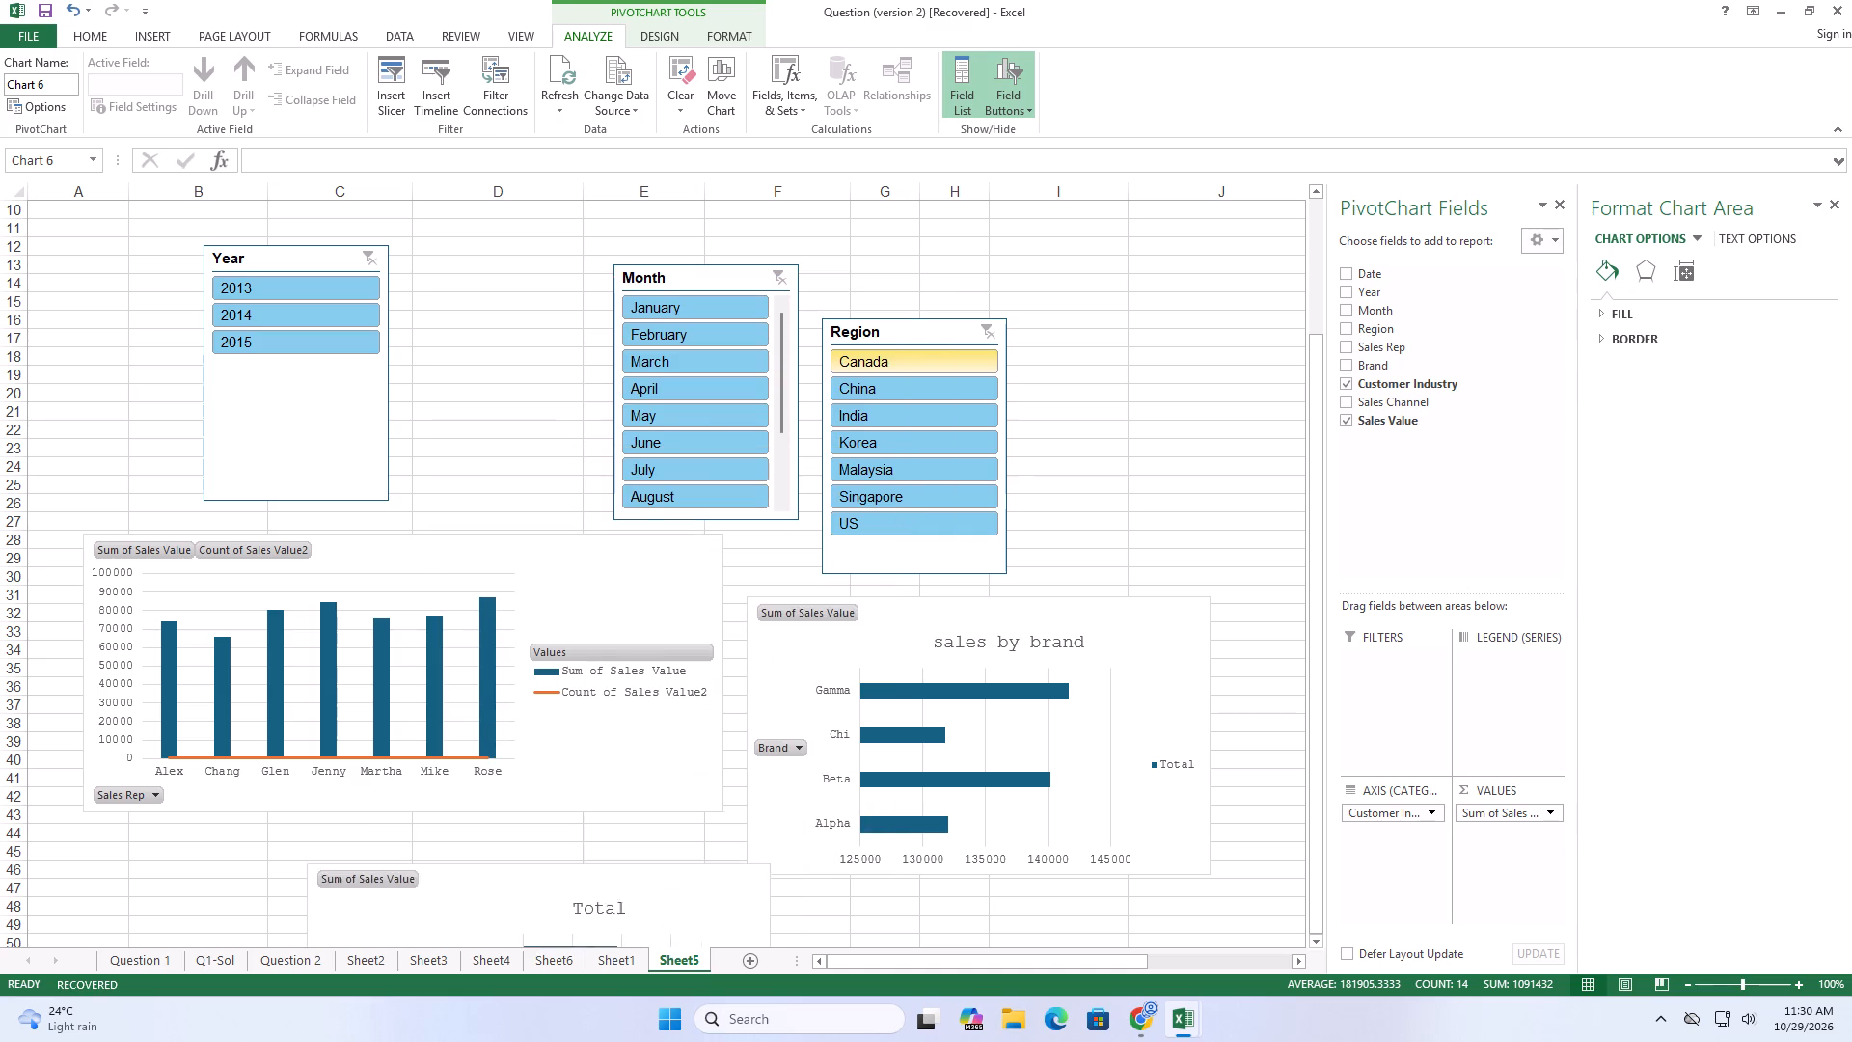
{"action": "left_click_drag", "start_coordinate": [508, 881], "coordinate": [453, 861]}
{"action": "scroll", "coordinate": [1228, 455], "scroll_direction": "down", "scroll_amount": 4}
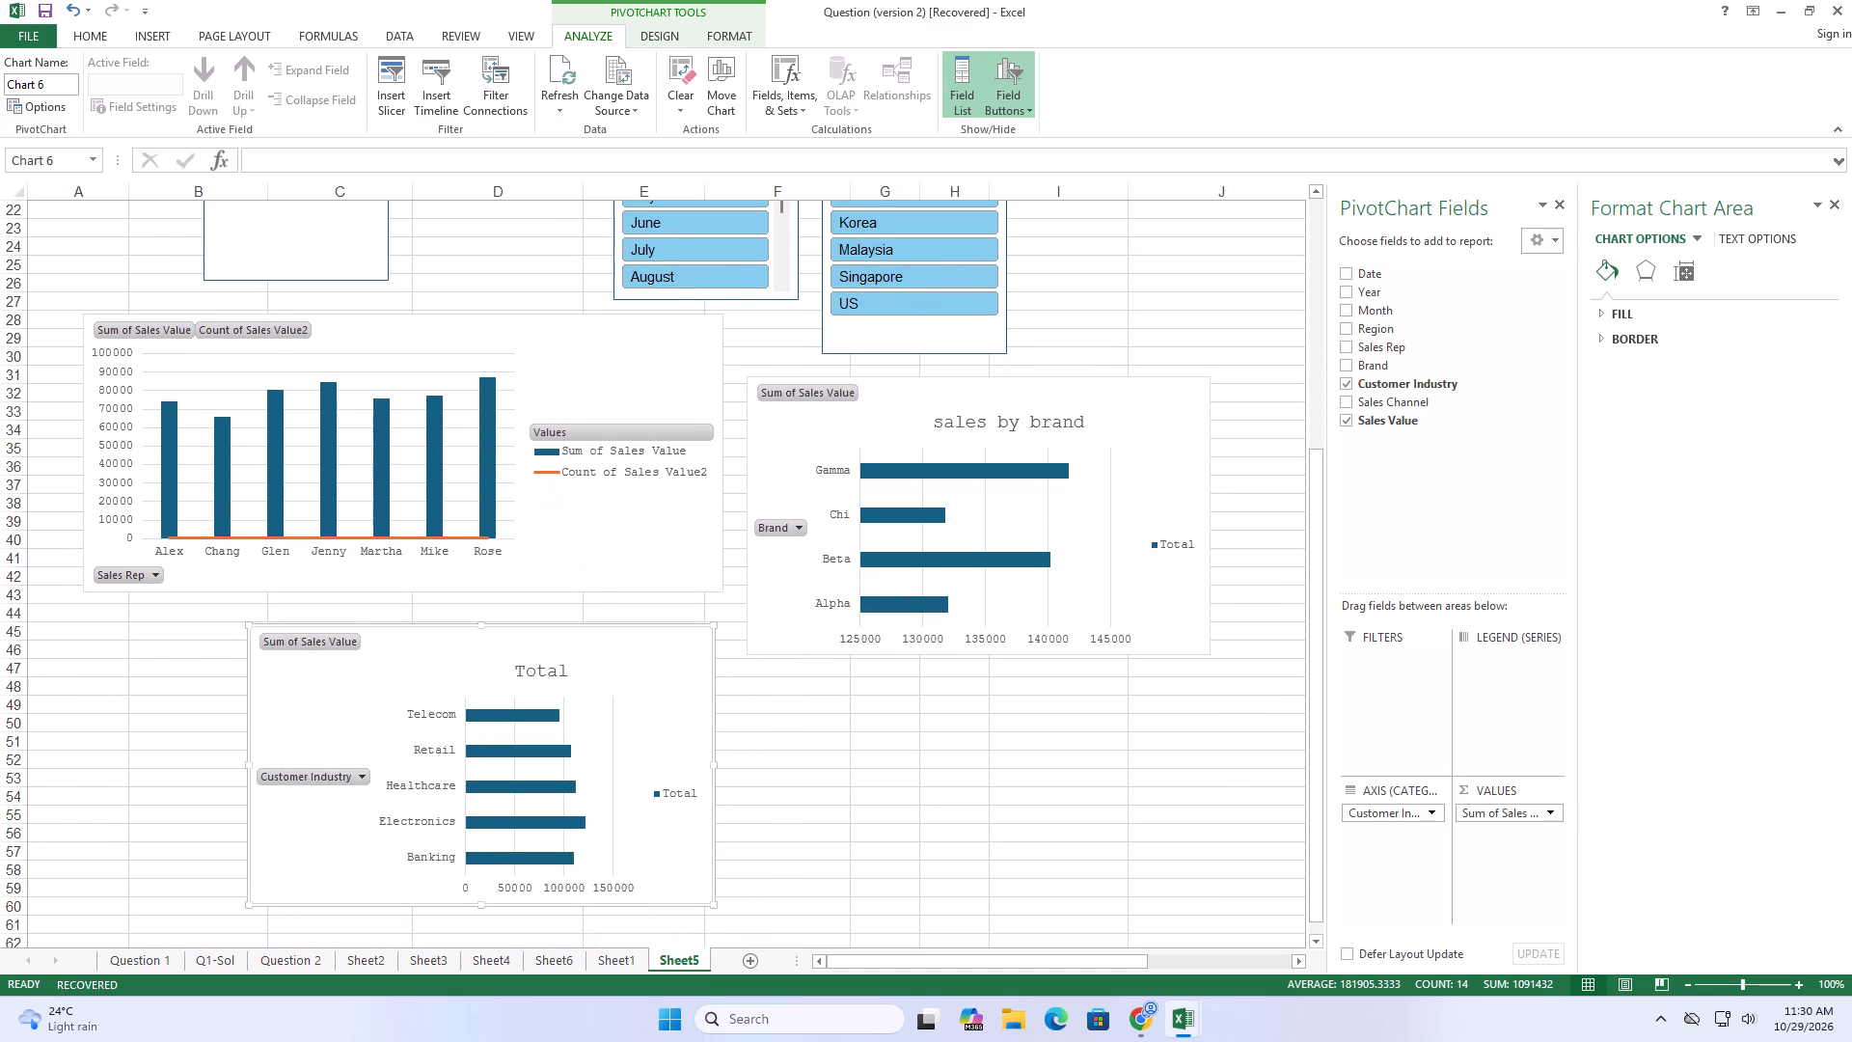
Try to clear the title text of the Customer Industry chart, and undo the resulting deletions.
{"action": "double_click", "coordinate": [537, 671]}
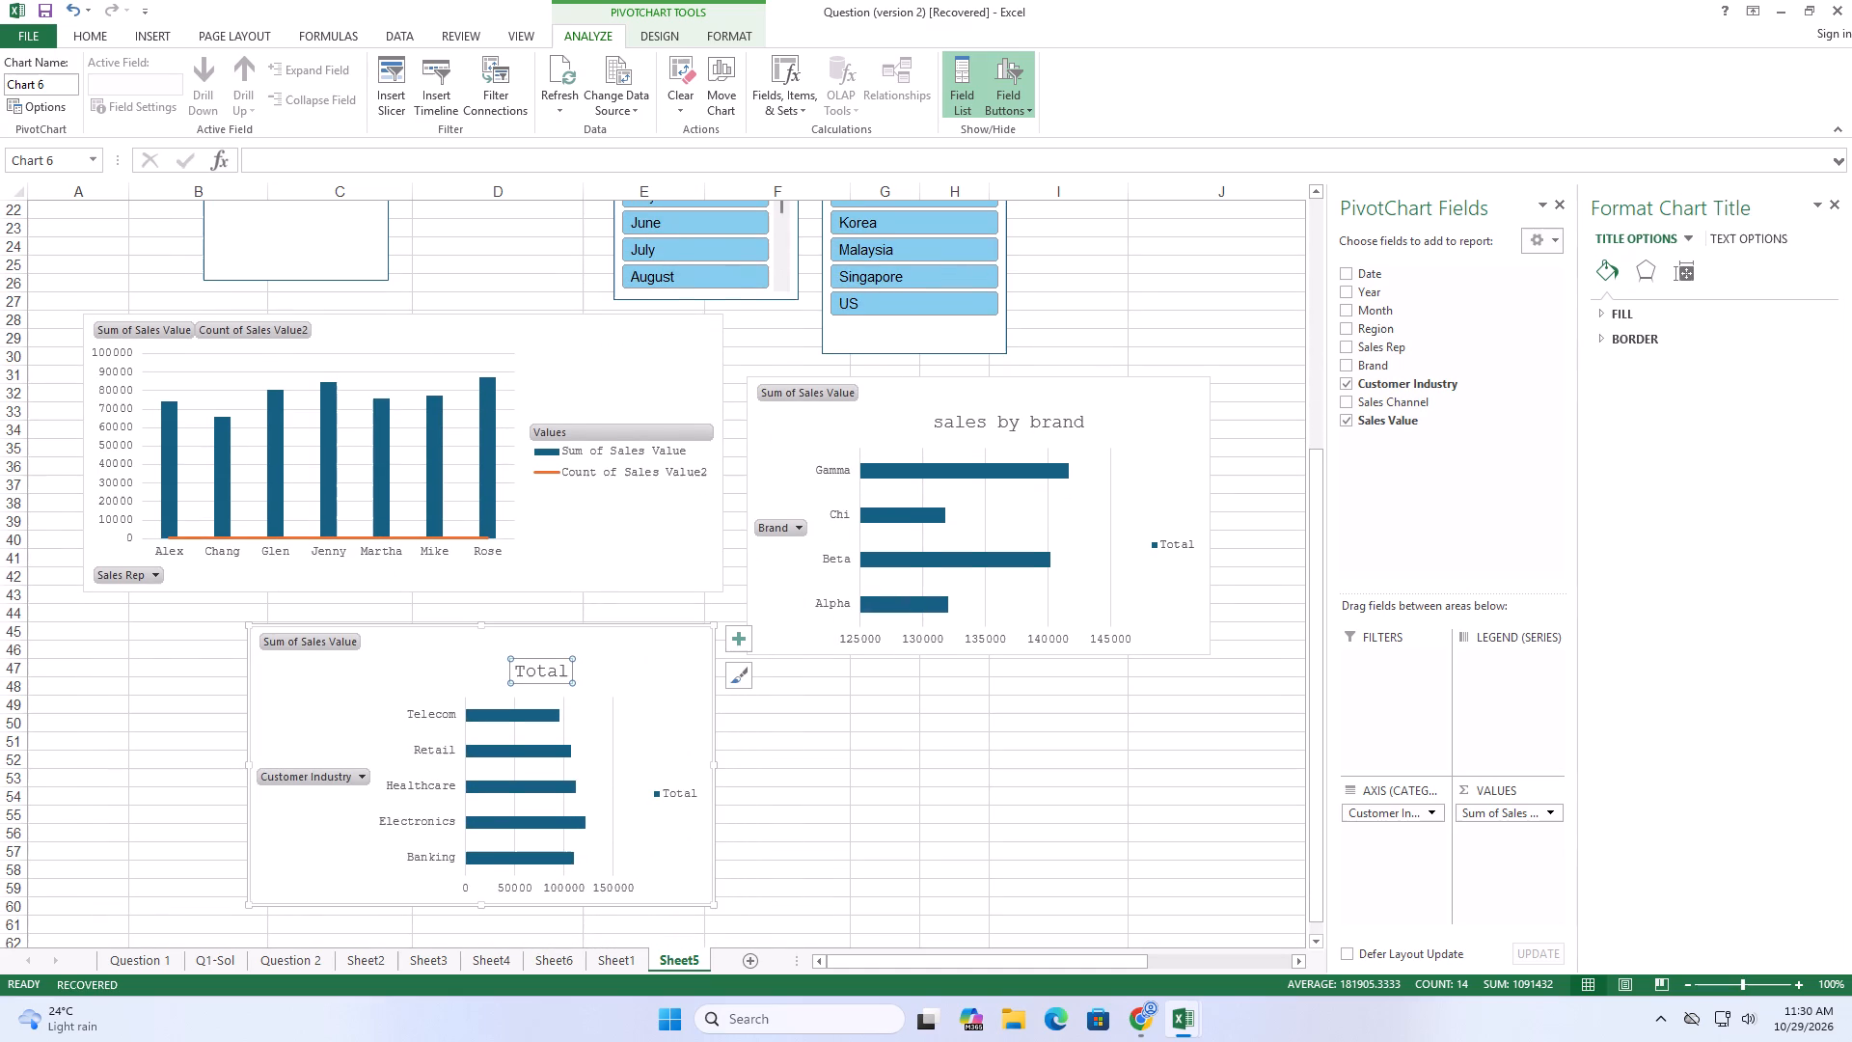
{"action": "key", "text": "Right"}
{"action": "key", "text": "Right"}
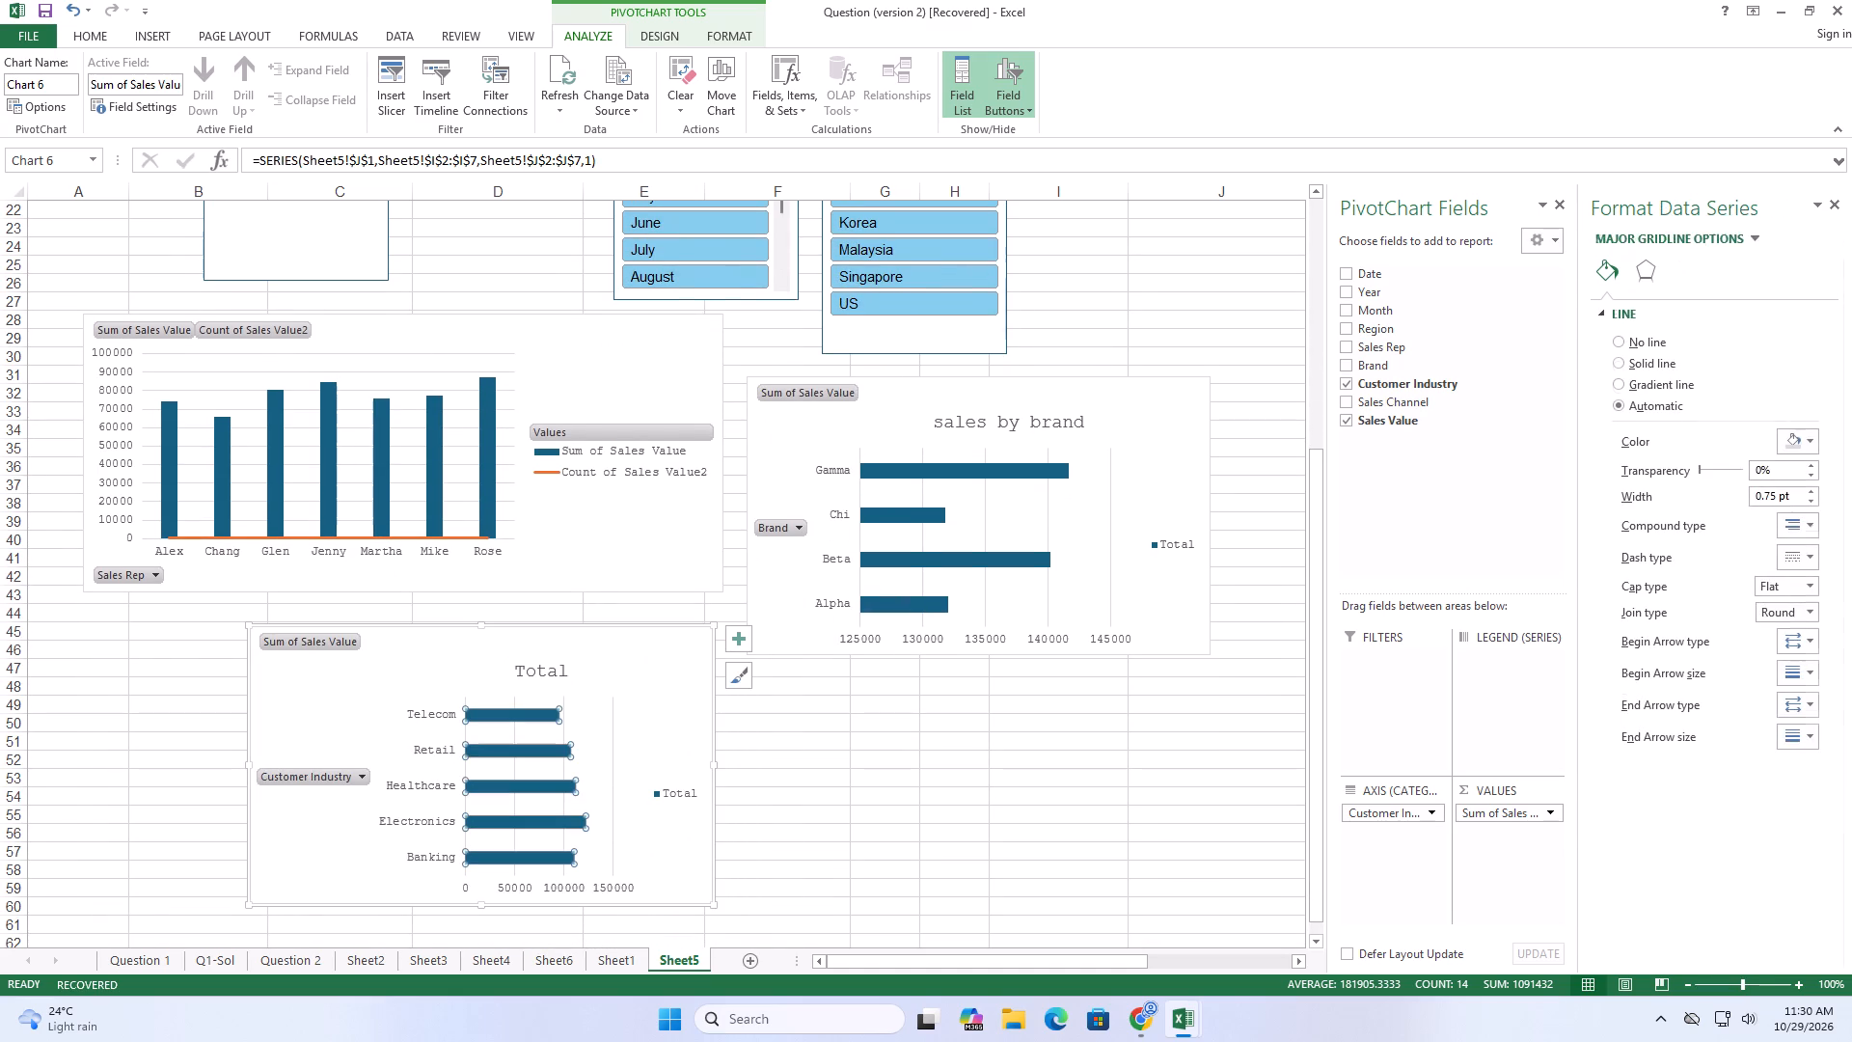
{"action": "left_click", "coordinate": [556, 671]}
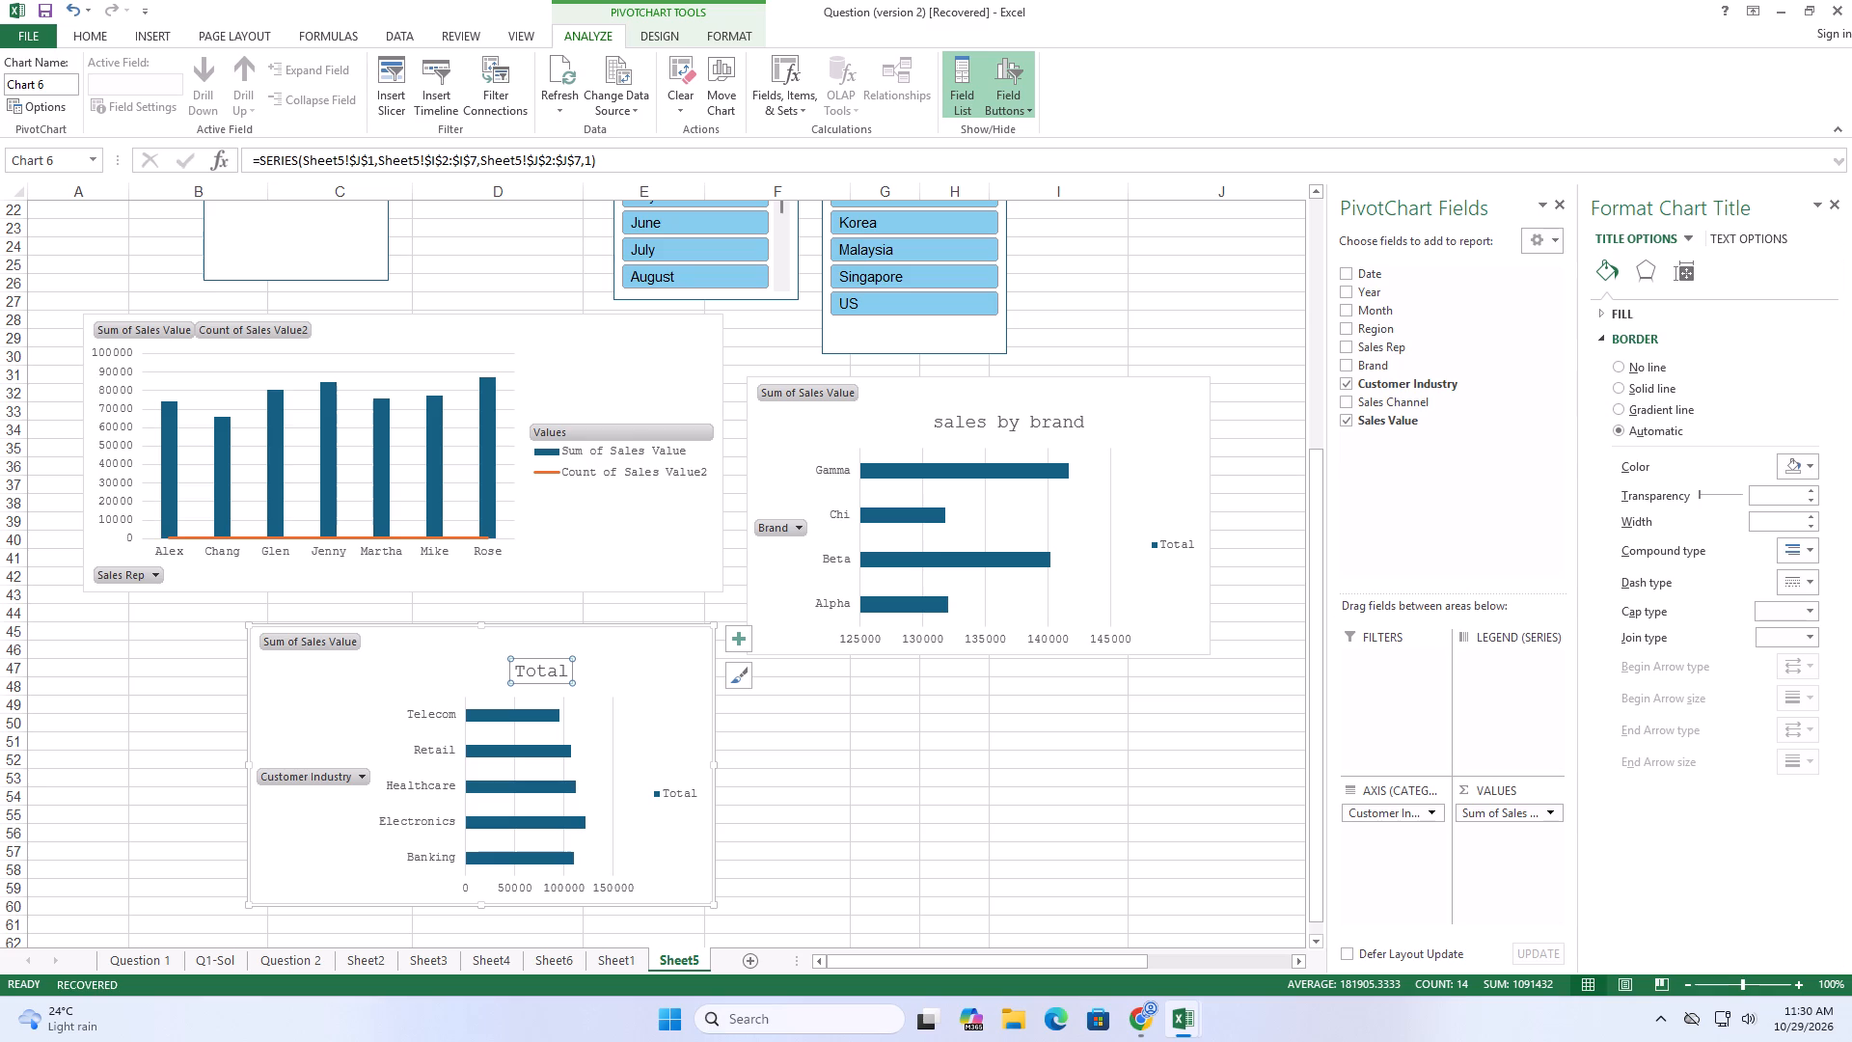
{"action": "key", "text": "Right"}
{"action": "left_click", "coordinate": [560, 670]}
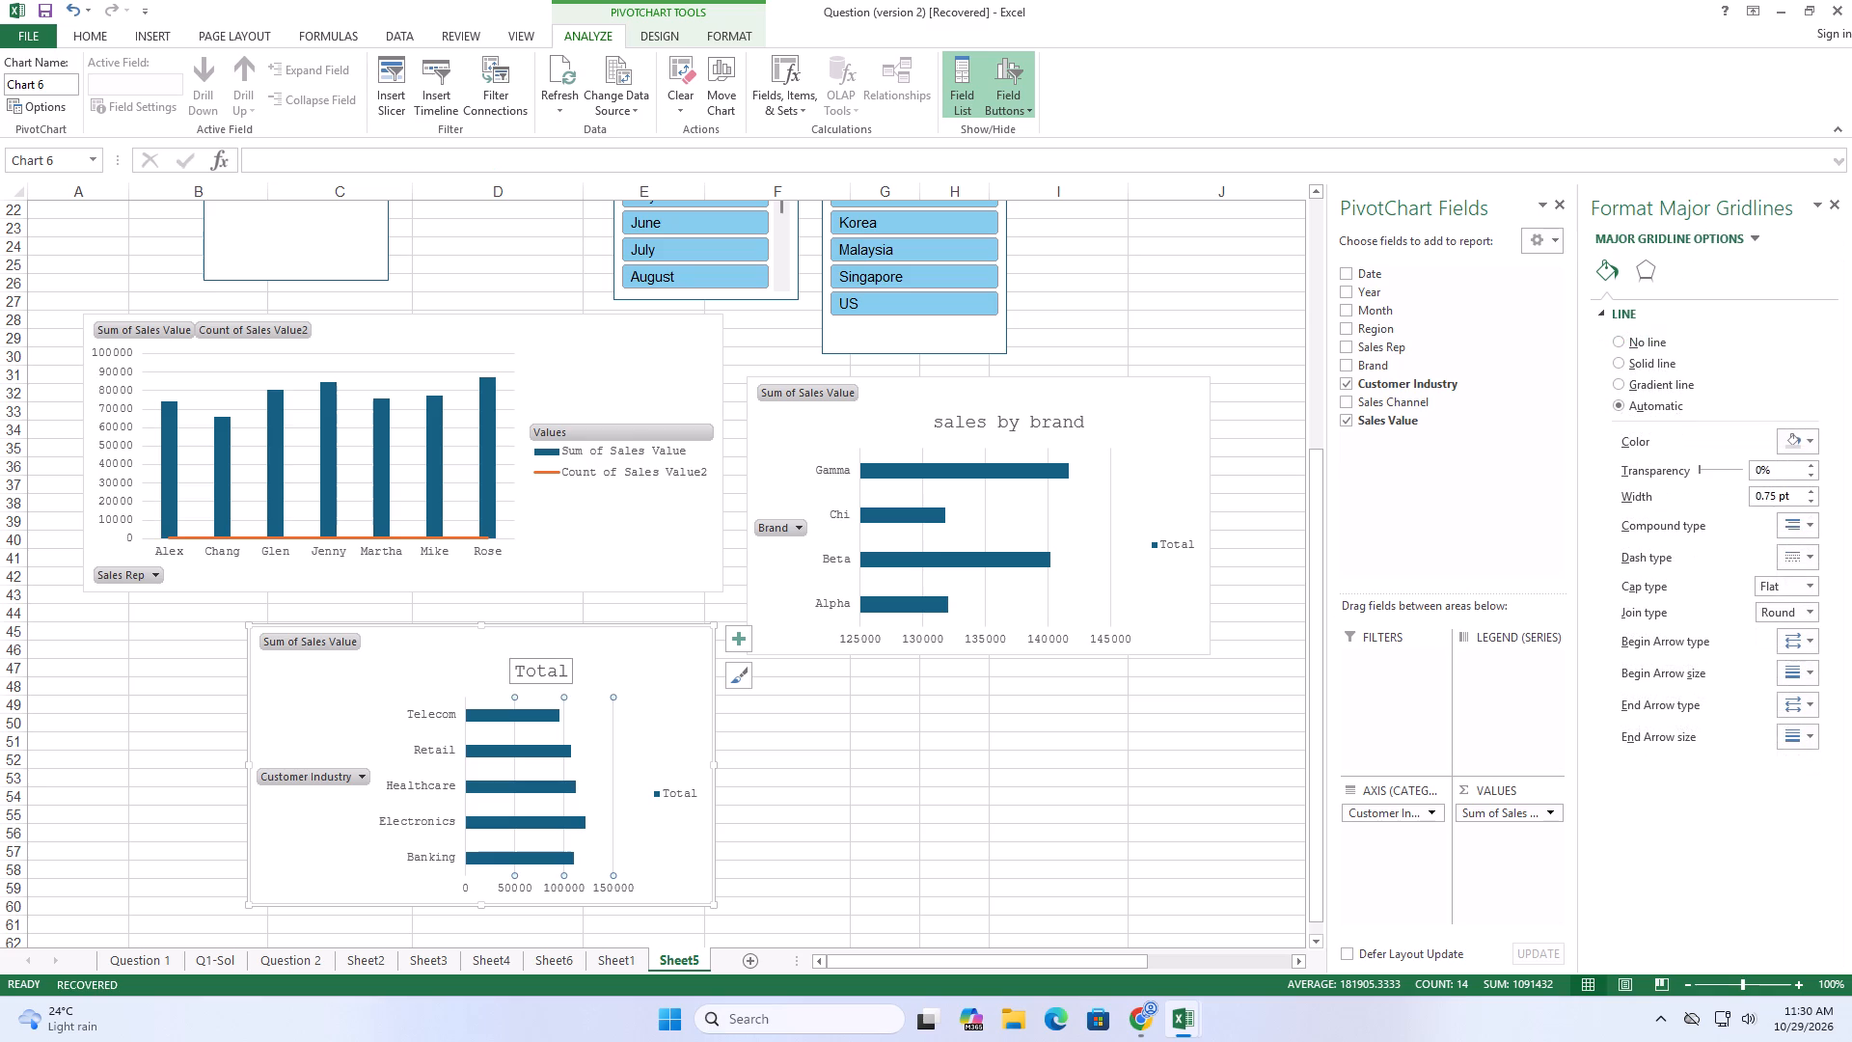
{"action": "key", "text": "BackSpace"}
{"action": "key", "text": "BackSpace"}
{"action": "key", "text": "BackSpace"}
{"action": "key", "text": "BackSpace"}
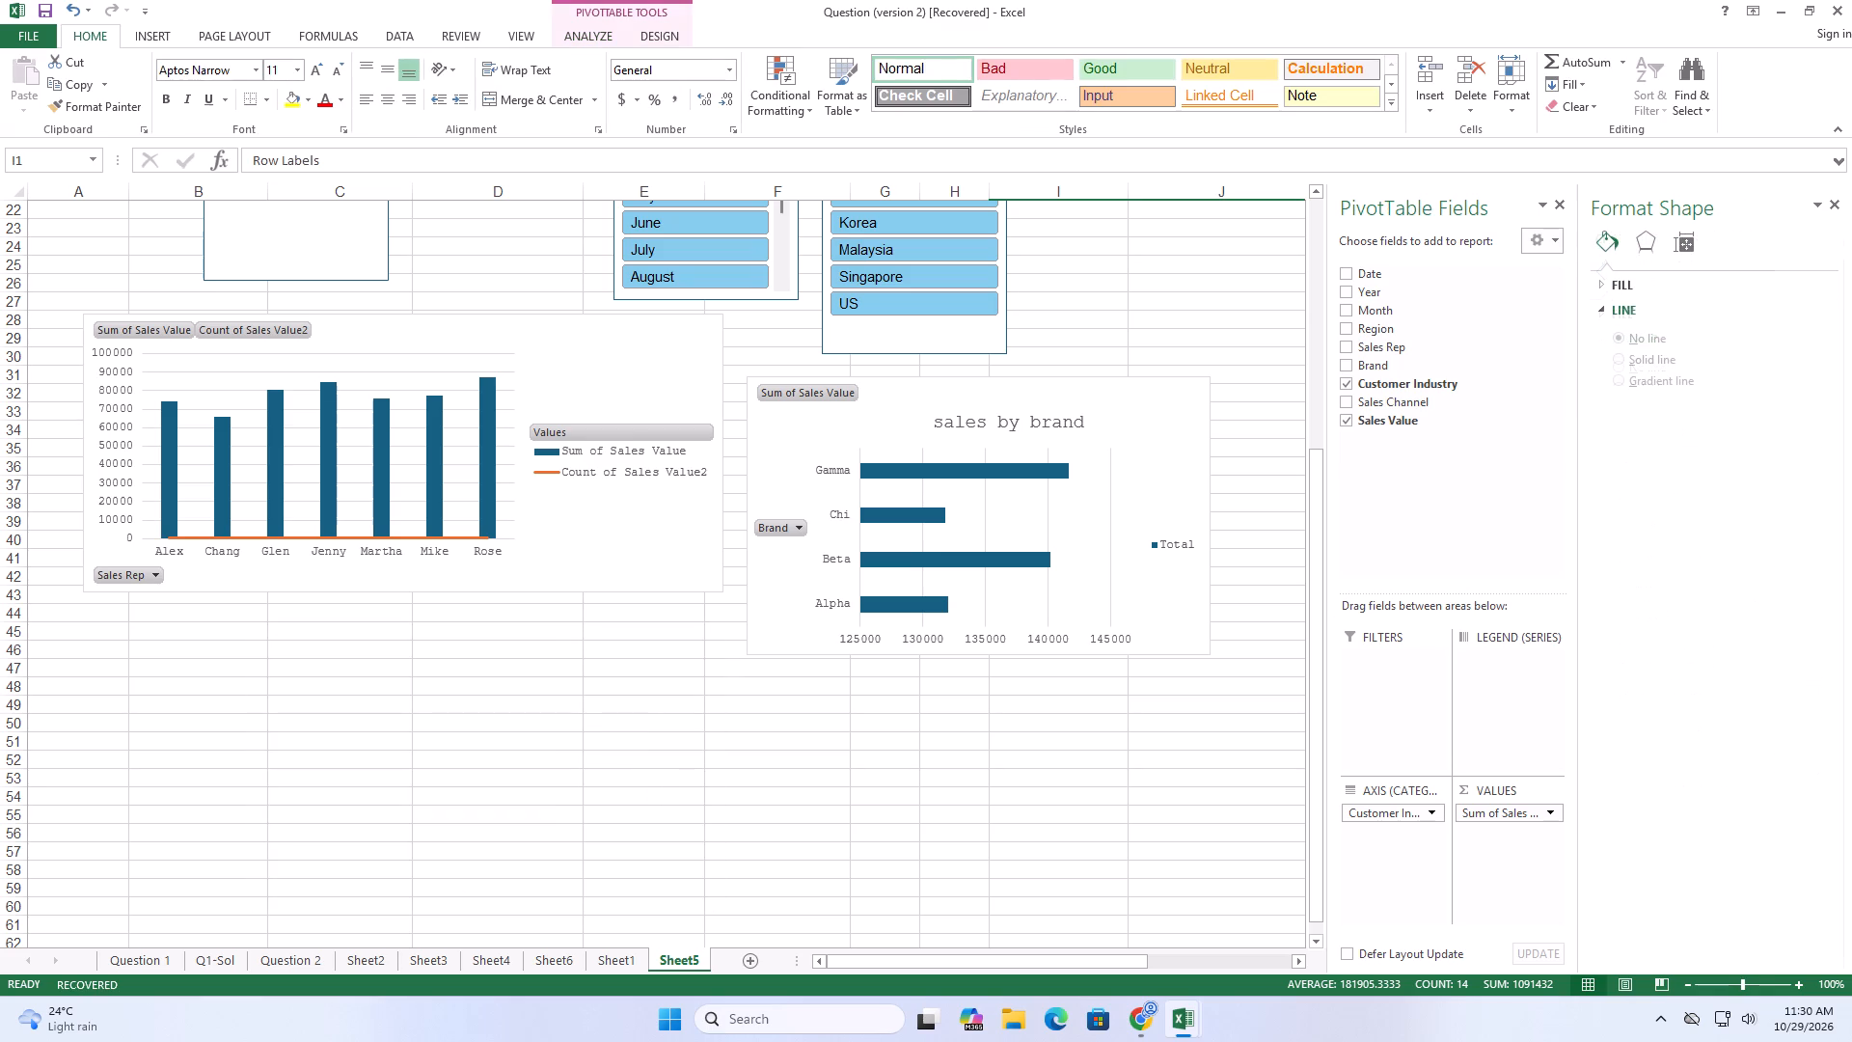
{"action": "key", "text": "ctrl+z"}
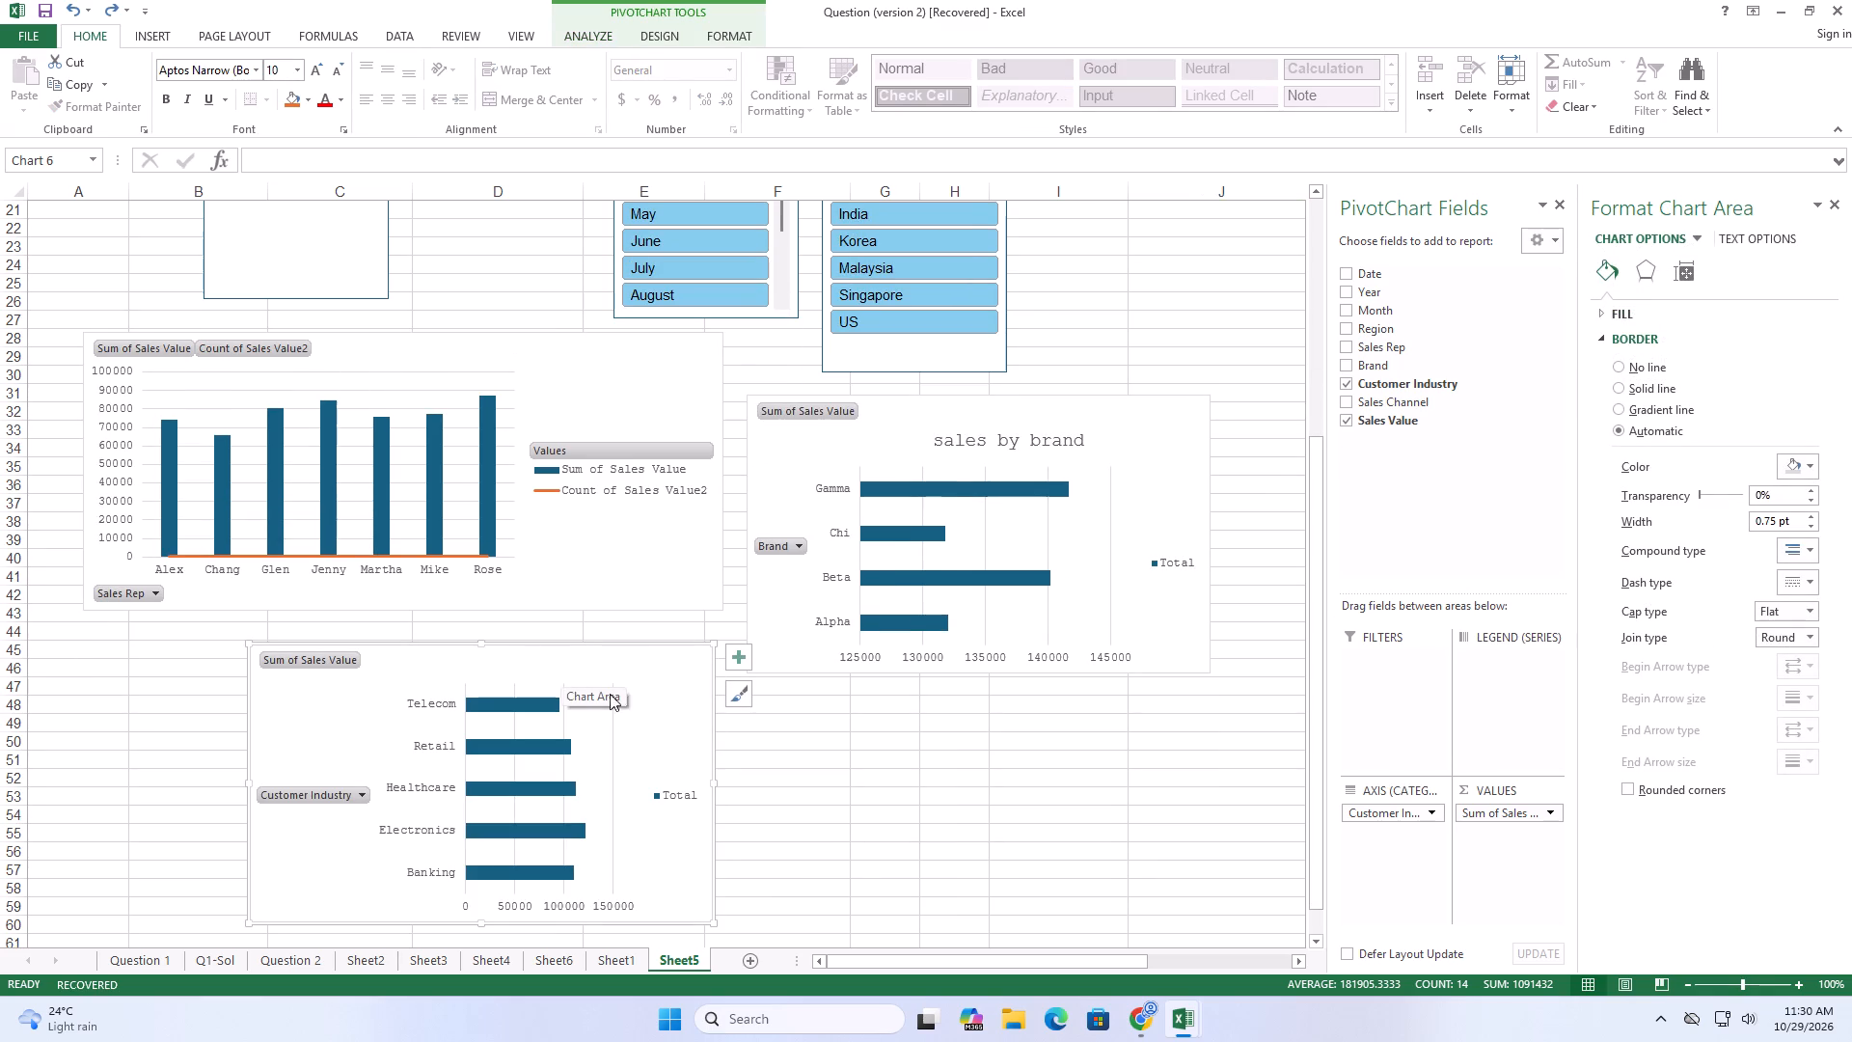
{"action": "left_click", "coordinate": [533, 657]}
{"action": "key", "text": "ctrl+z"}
Retitle the Customer Industry bar chart "sales by industry".
{"action": "left_click", "coordinate": [552, 684]}
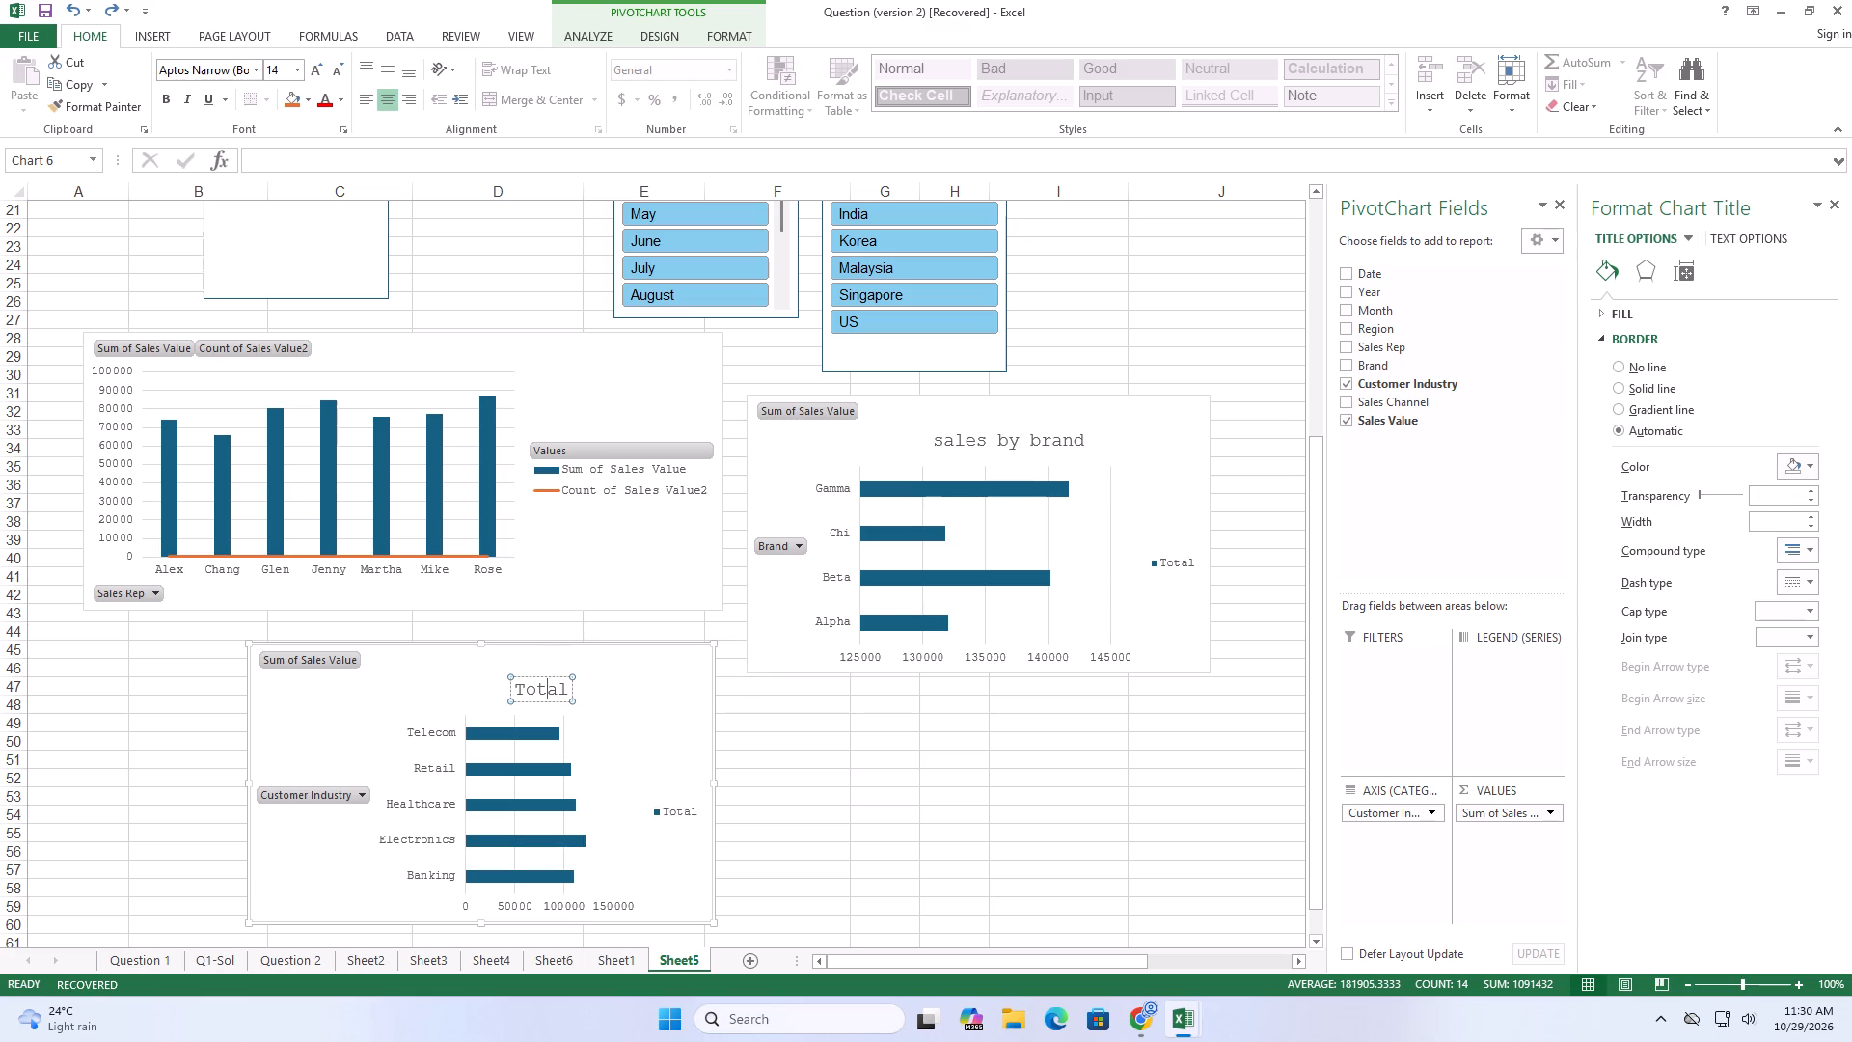
{"action": "key", "text": "BackSpace"}
{"action": "key", "text": "BackSpace"}
{"action": "key", "text": "BackSpace"}
{"action": "key", "text": "Right"}
{"action": "key", "text": "Right"}
{"action": "key", "text": "BackSpace"}
{"action": "key", "text": "BackSpace"}
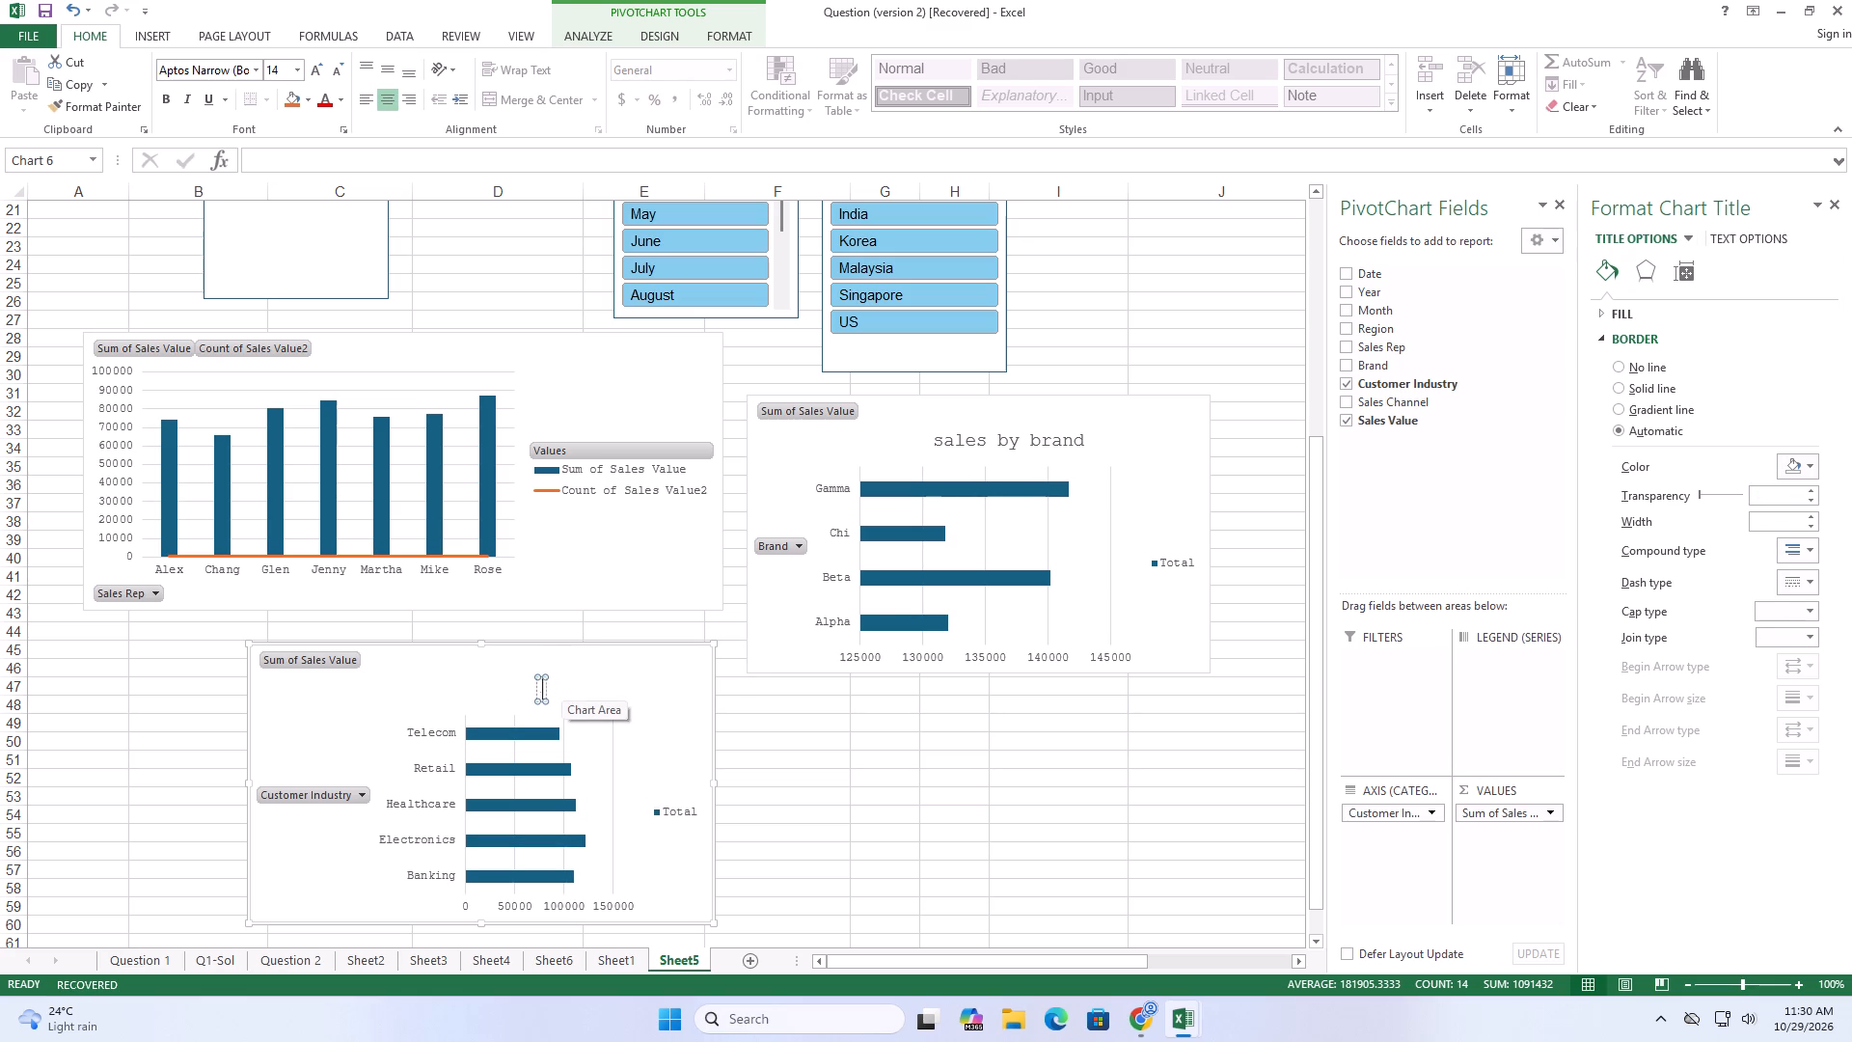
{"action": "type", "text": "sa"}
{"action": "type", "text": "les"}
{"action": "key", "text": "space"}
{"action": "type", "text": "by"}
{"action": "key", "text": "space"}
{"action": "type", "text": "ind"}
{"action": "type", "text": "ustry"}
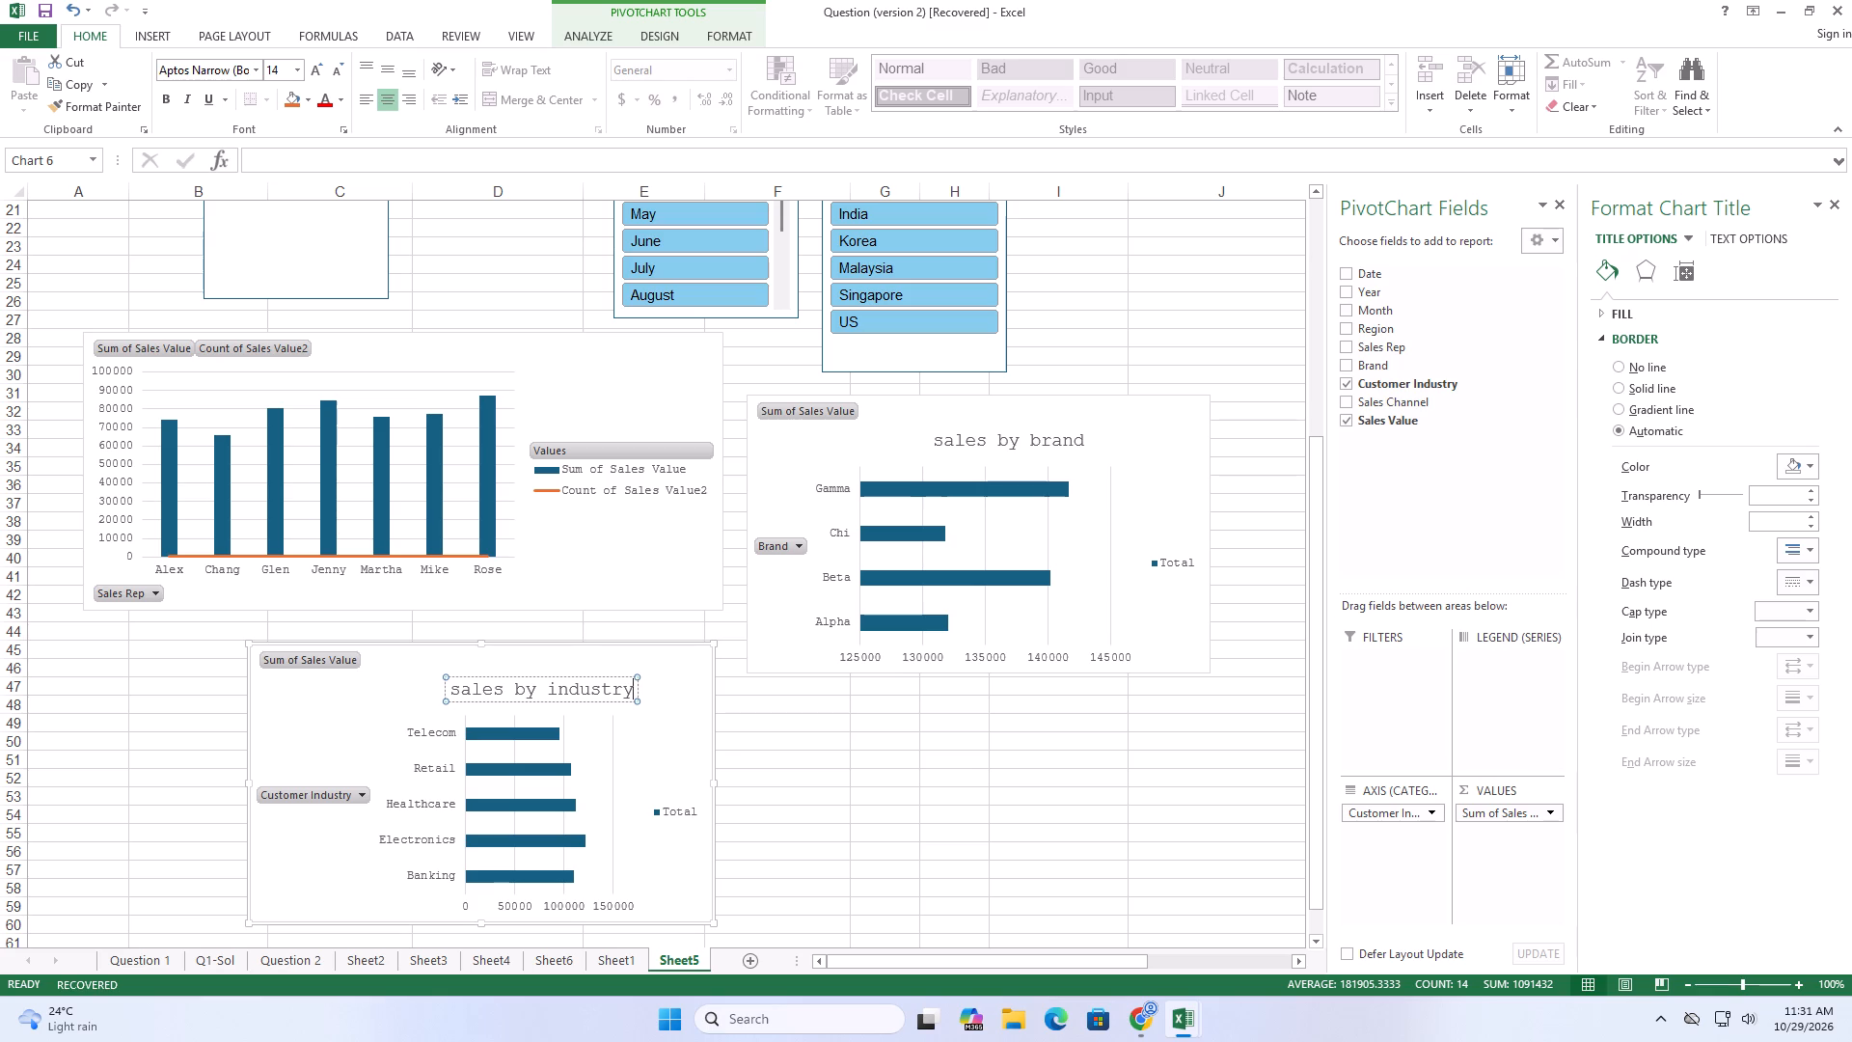
{"action": "scroll", "coordinate": [867, 755], "scroll_direction": "up", "scroll_amount": 1}
{"action": "scroll", "coordinate": [867, 755], "scroll_direction": "down", "scroll_amount": 2}
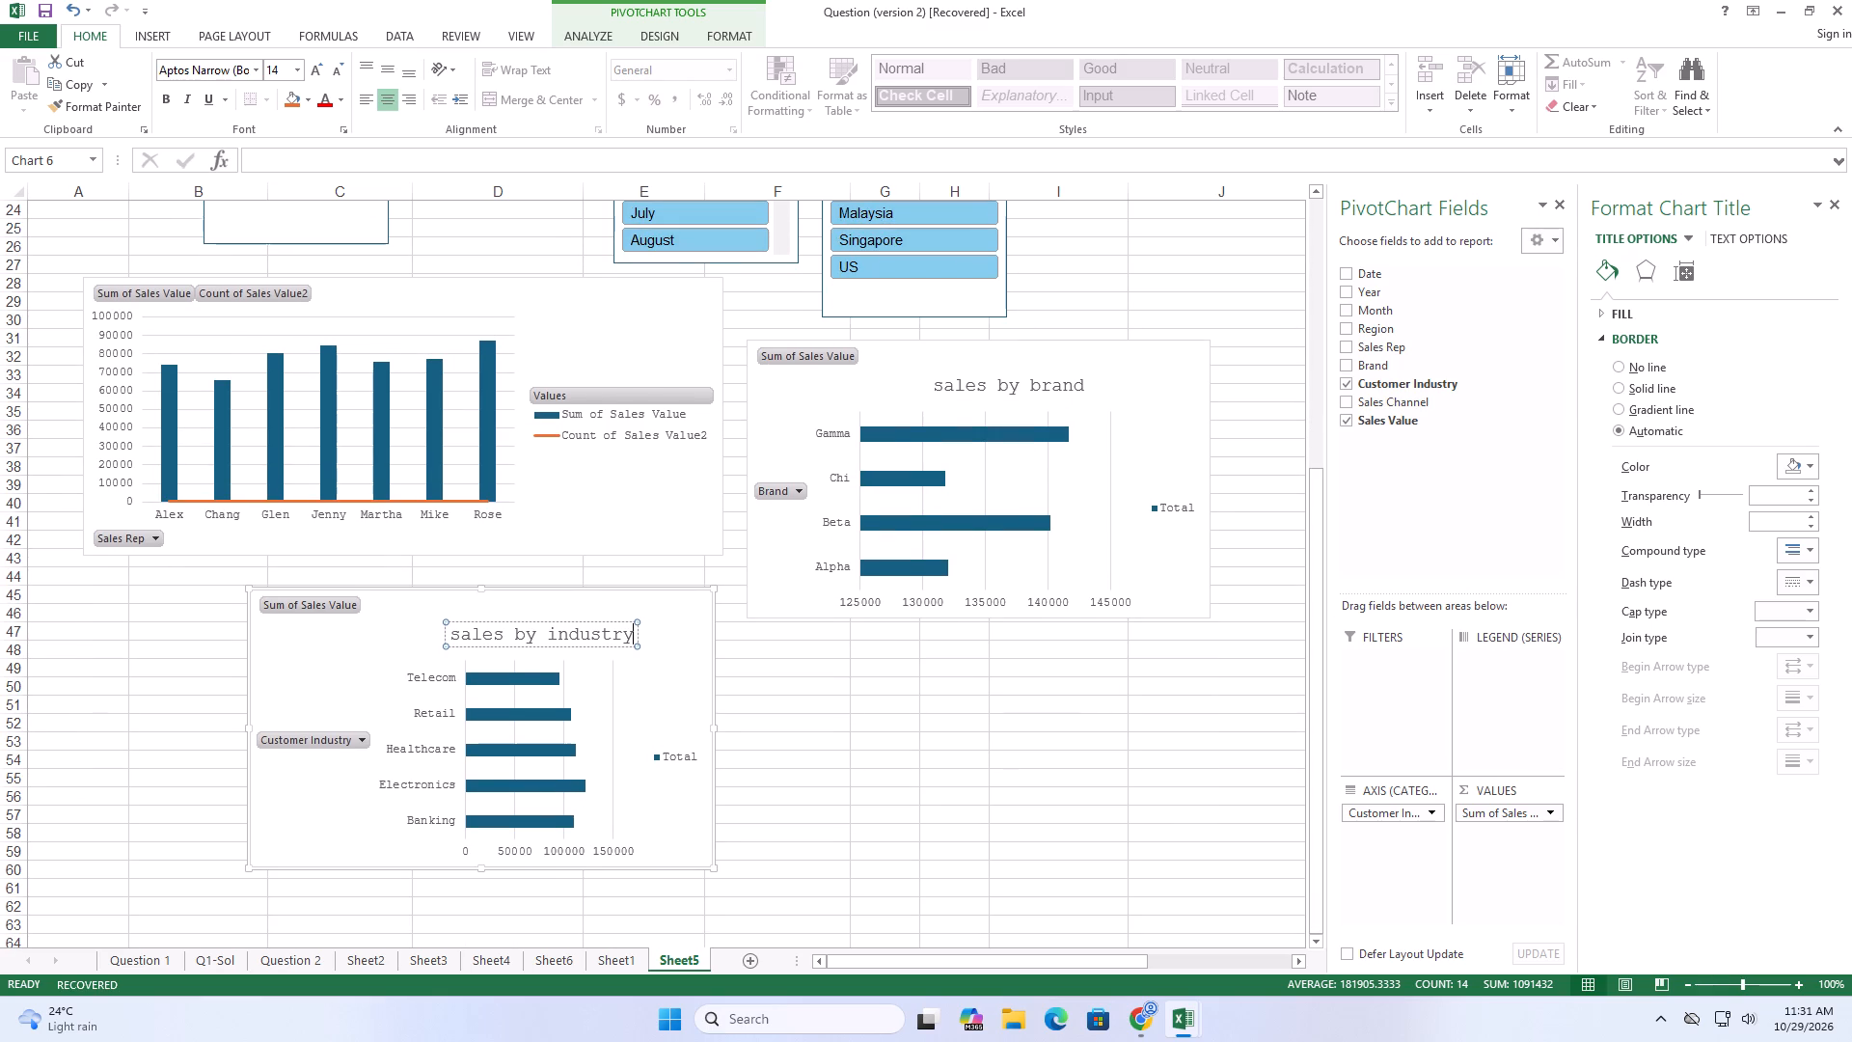
{"action": "left_click", "coordinate": [829, 760]}
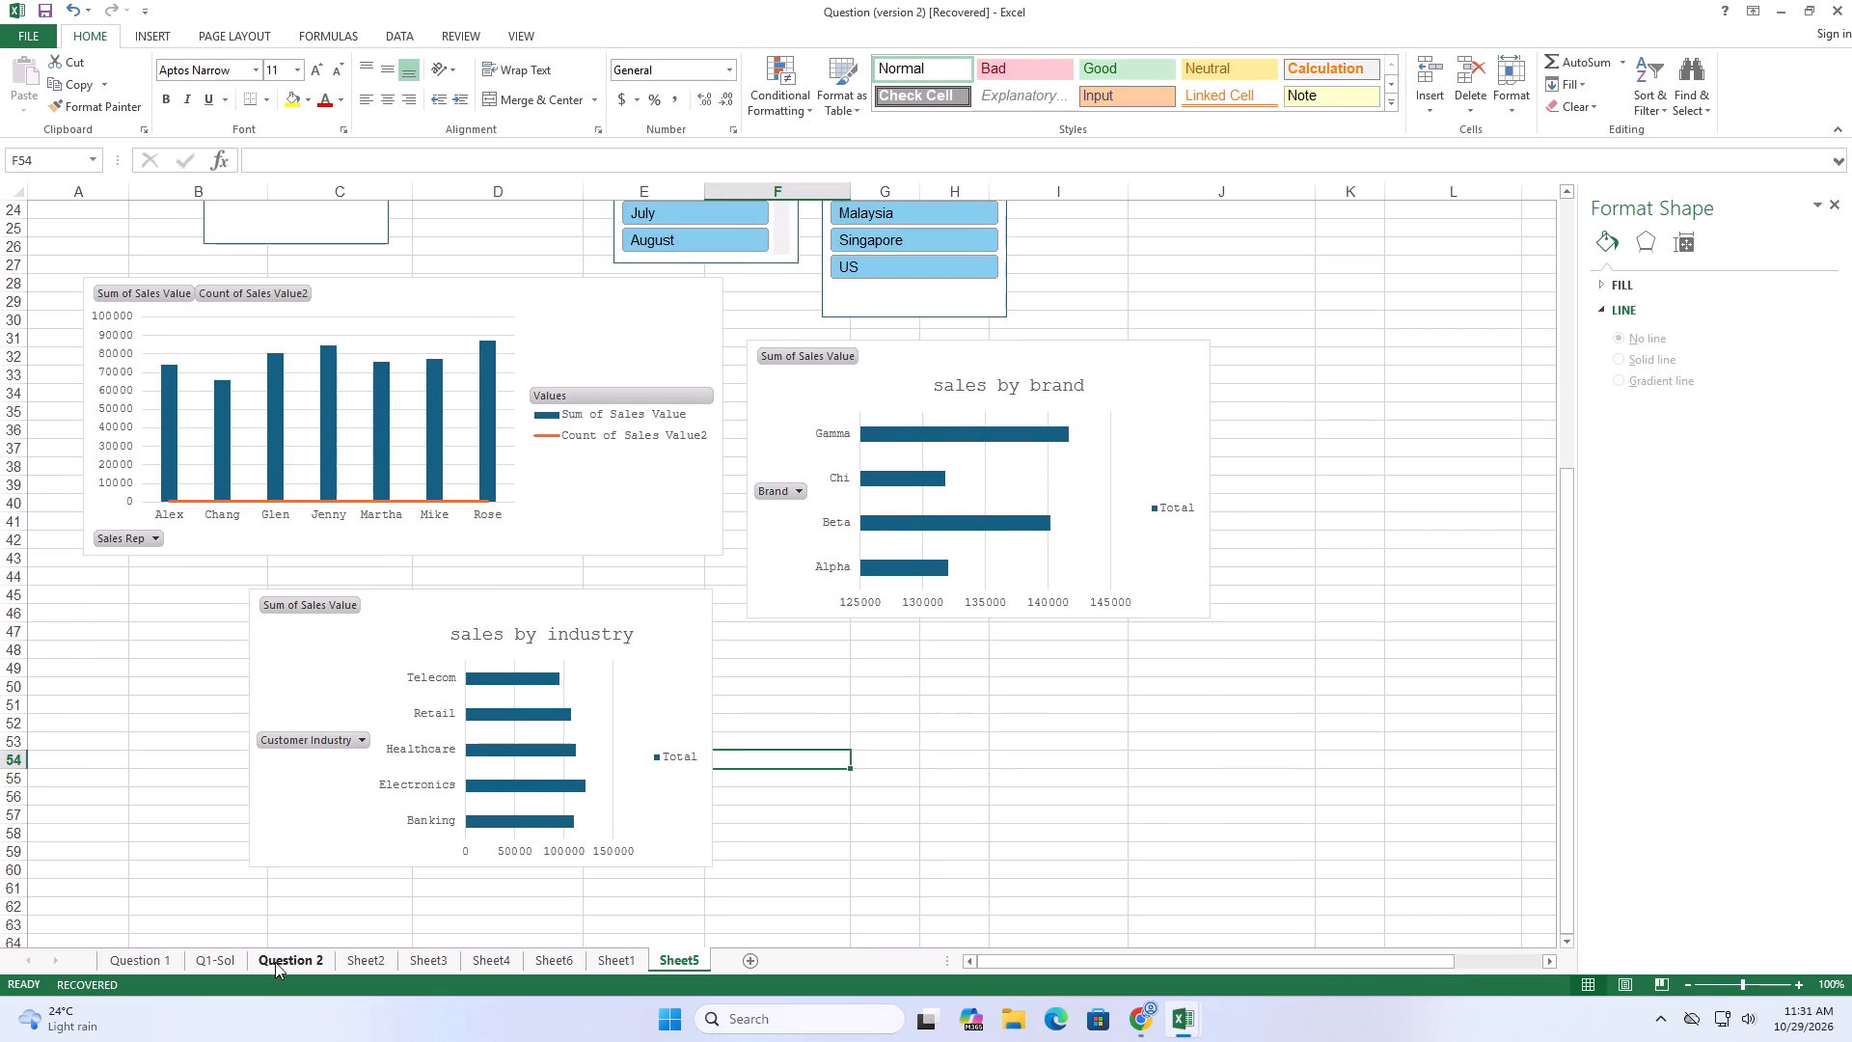
Review the charts on Sheet5 against the Question 2 reference dashboard to identify which chart is still missing.
{"action": "scroll", "coordinate": [897, 737], "scroll_direction": "up", "scroll_amount": 6}
{"action": "scroll", "coordinate": [884, 710], "scroll_direction": "down", "scroll_amount": 5}
{"action": "scroll", "coordinate": [883, 709], "scroll_direction": "up", "scroll_amount": 1}
{"action": "scroll", "coordinate": [883, 709], "scroll_direction": "down", "scroll_amount": 1}
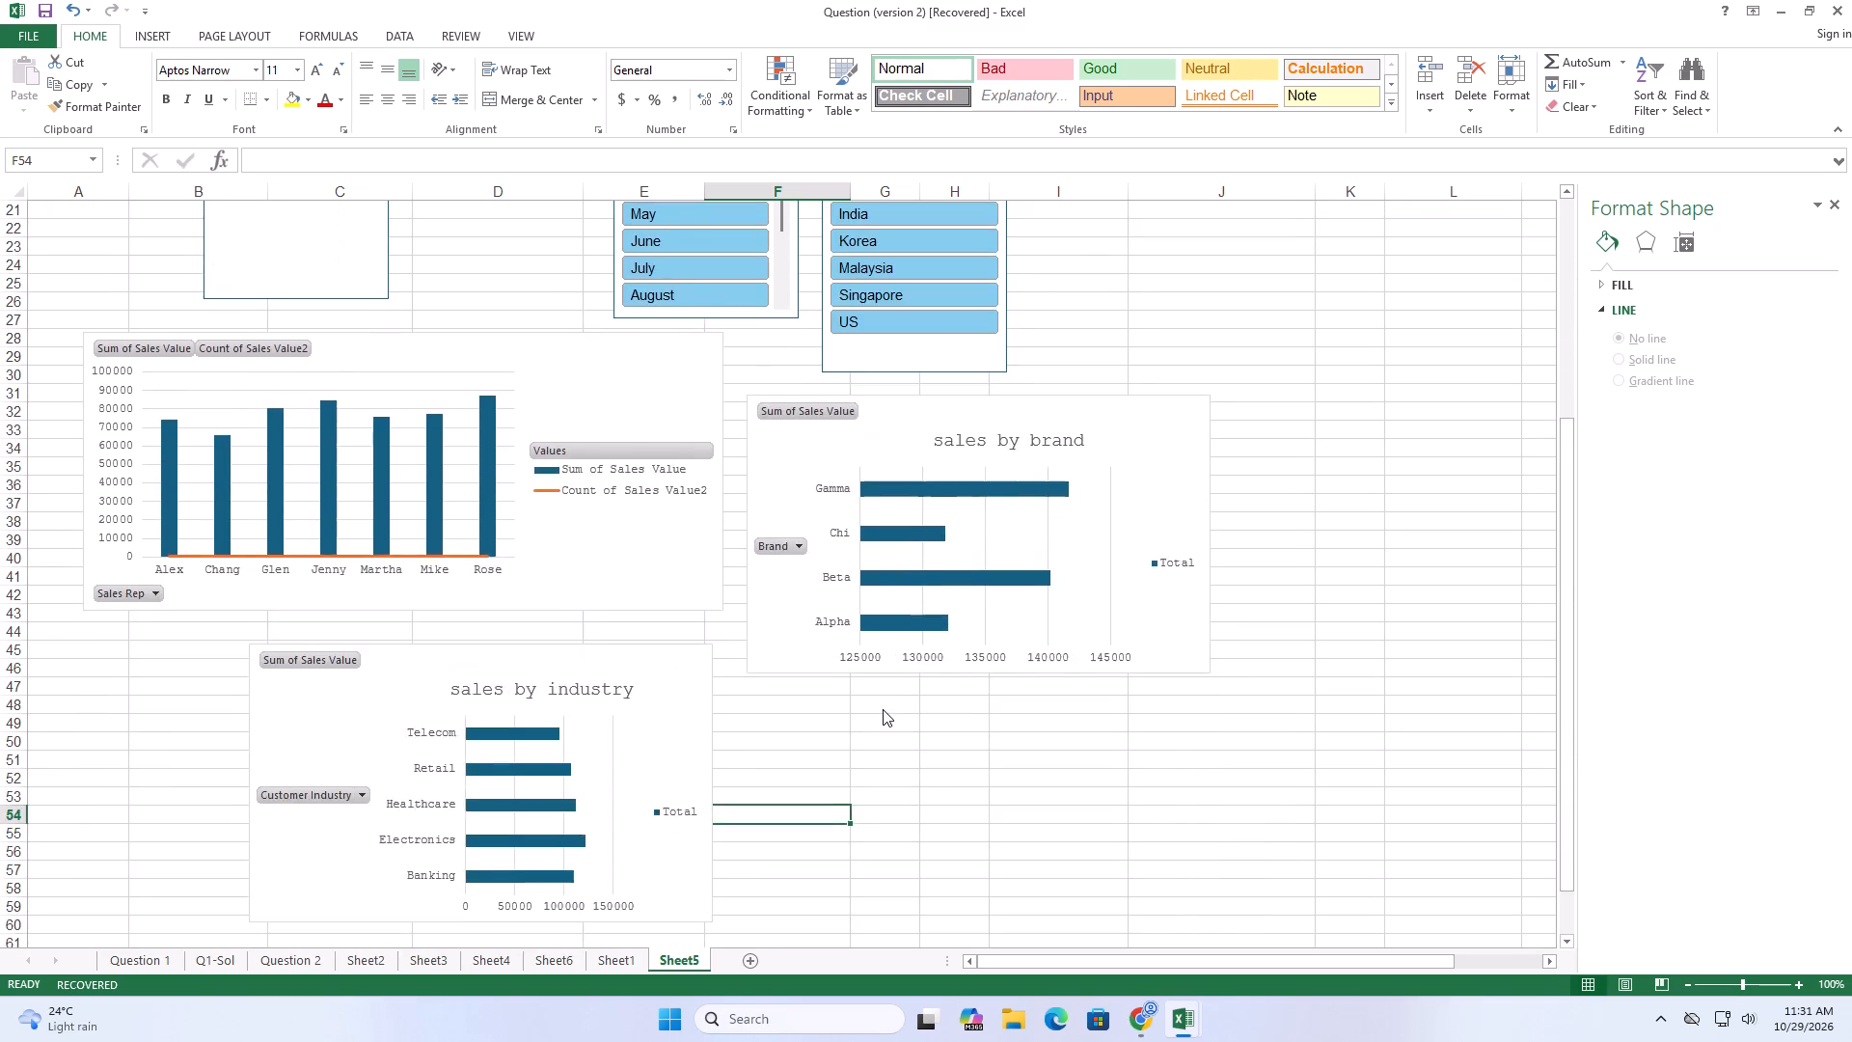
{"action": "scroll", "coordinate": [883, 709], "scroll_direction": "up", "scroll_amount": 2}
{"action": "scroll", "coordinate": [883, 709], "scroll_direction": "down", "scroll_amount": 1}
{"action": "scroll", "coordinate": [883, 709], "scroll_direction": "up", "scroll_amount": 7}
{"action": "scroll", "coordinate": [883, 709], "scroll_direction": "down", "scroll_amount": 5}
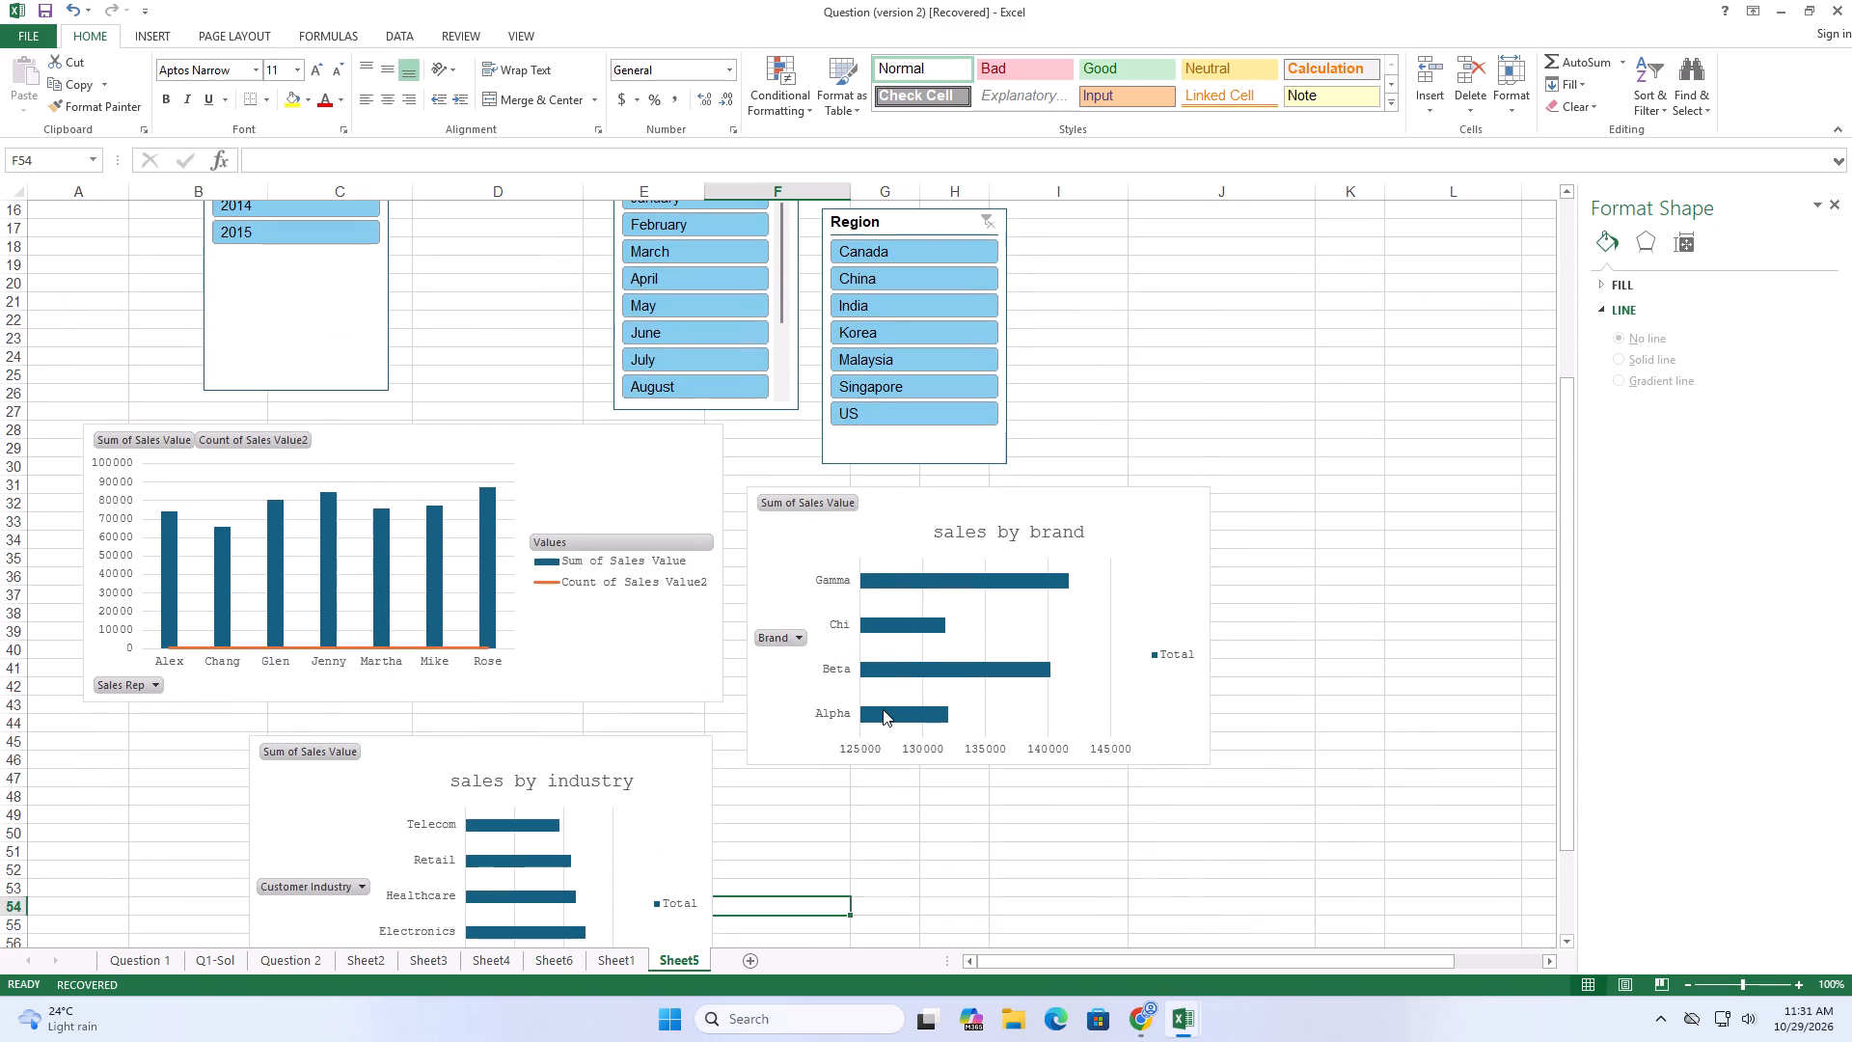
{"action": "scroll", "coordinate": [827, 758], "scroll_direction": "down", "scroll_amount": 3}
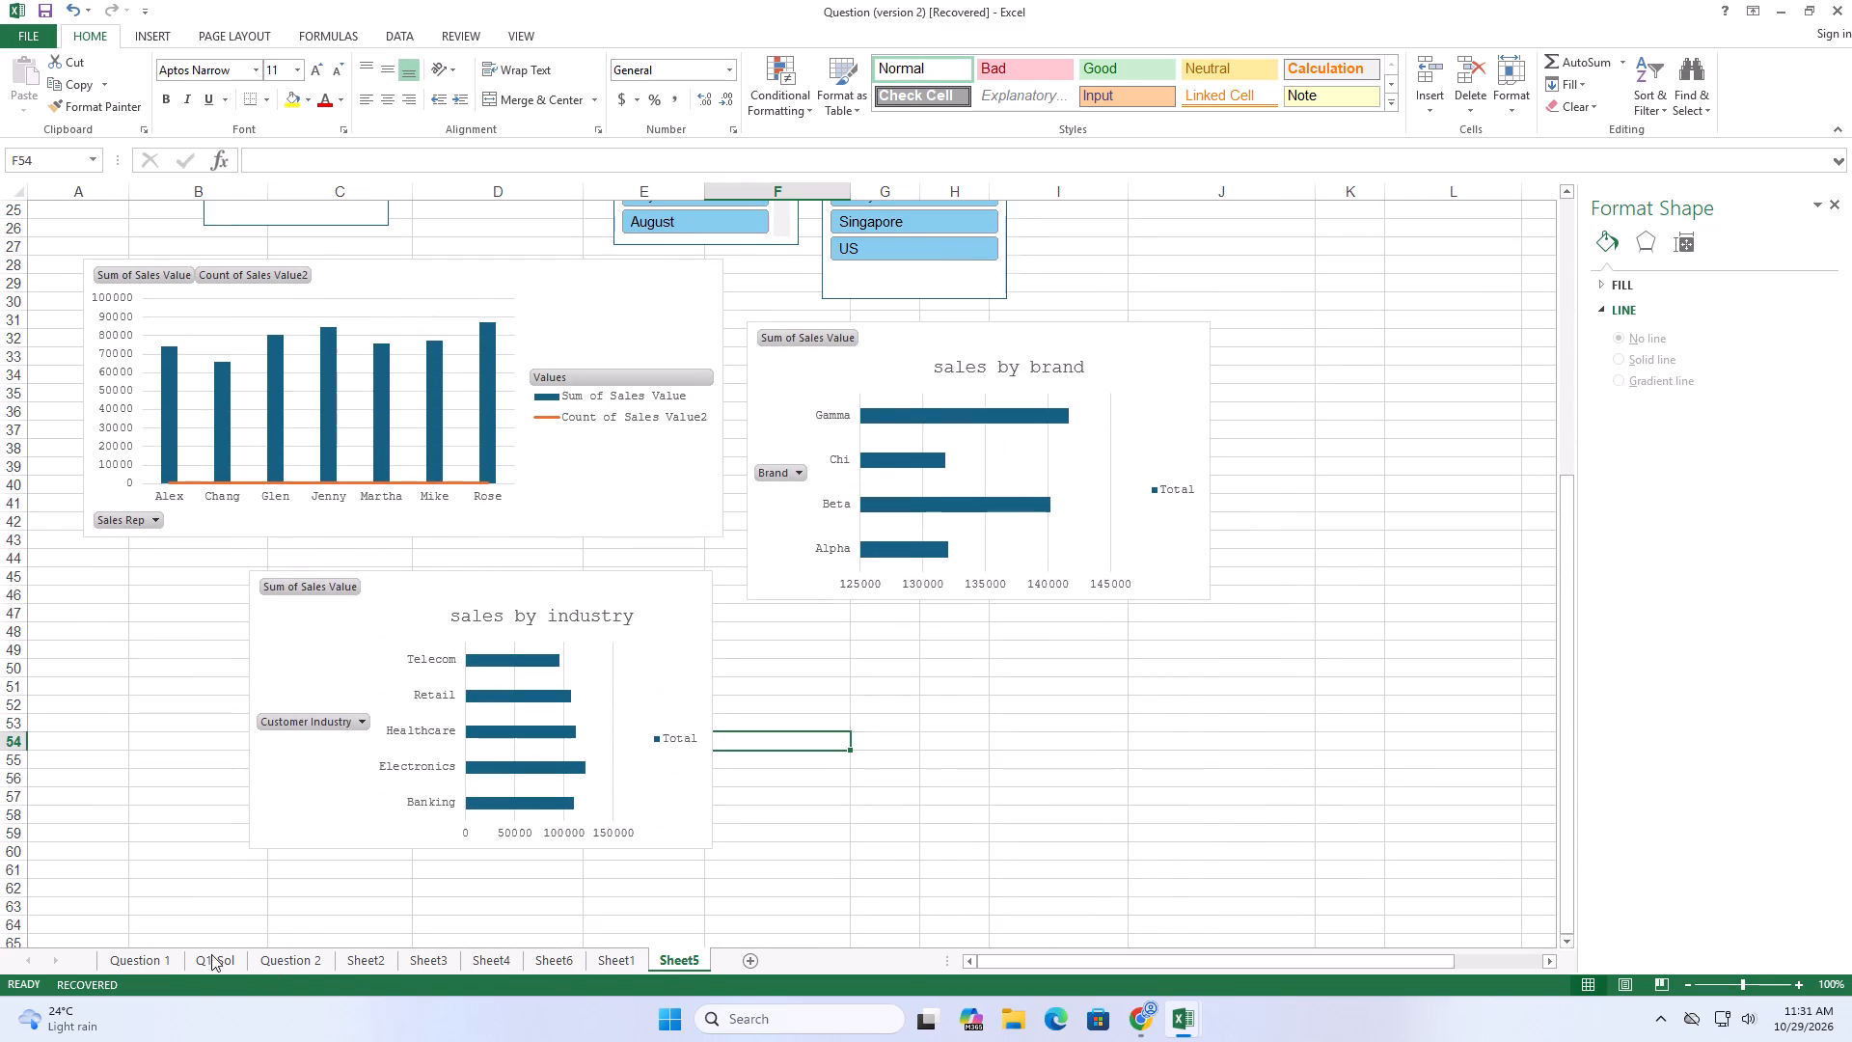
{"action": "left_click", "coordinate": [294, 957]}
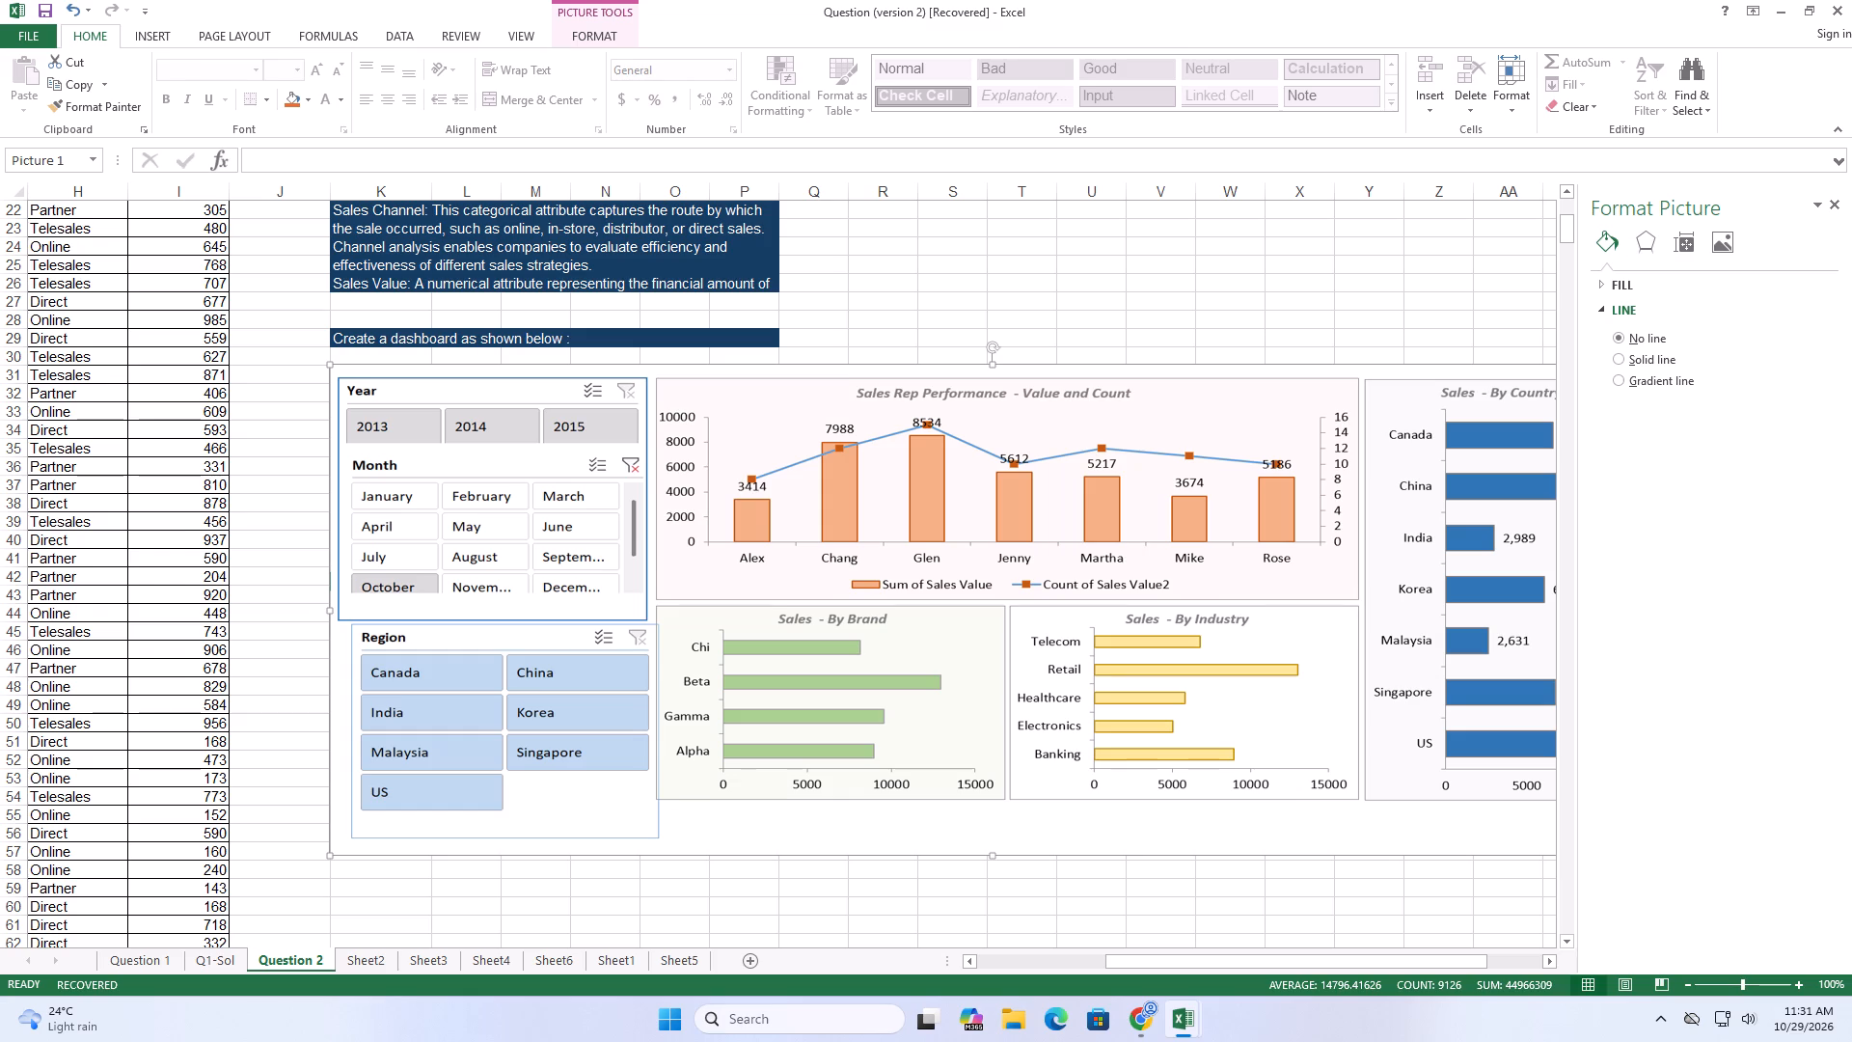
{"action": "left_click", "coordinate": [680, 956]}
Insert a 2-D clustered bar PivotChart from the Region PivotTable L1:M9 on Sheet5.
{"action": "scroll", "coordinate": [955, 407], "scroll_direction": "up", "scroll_amount": 4}
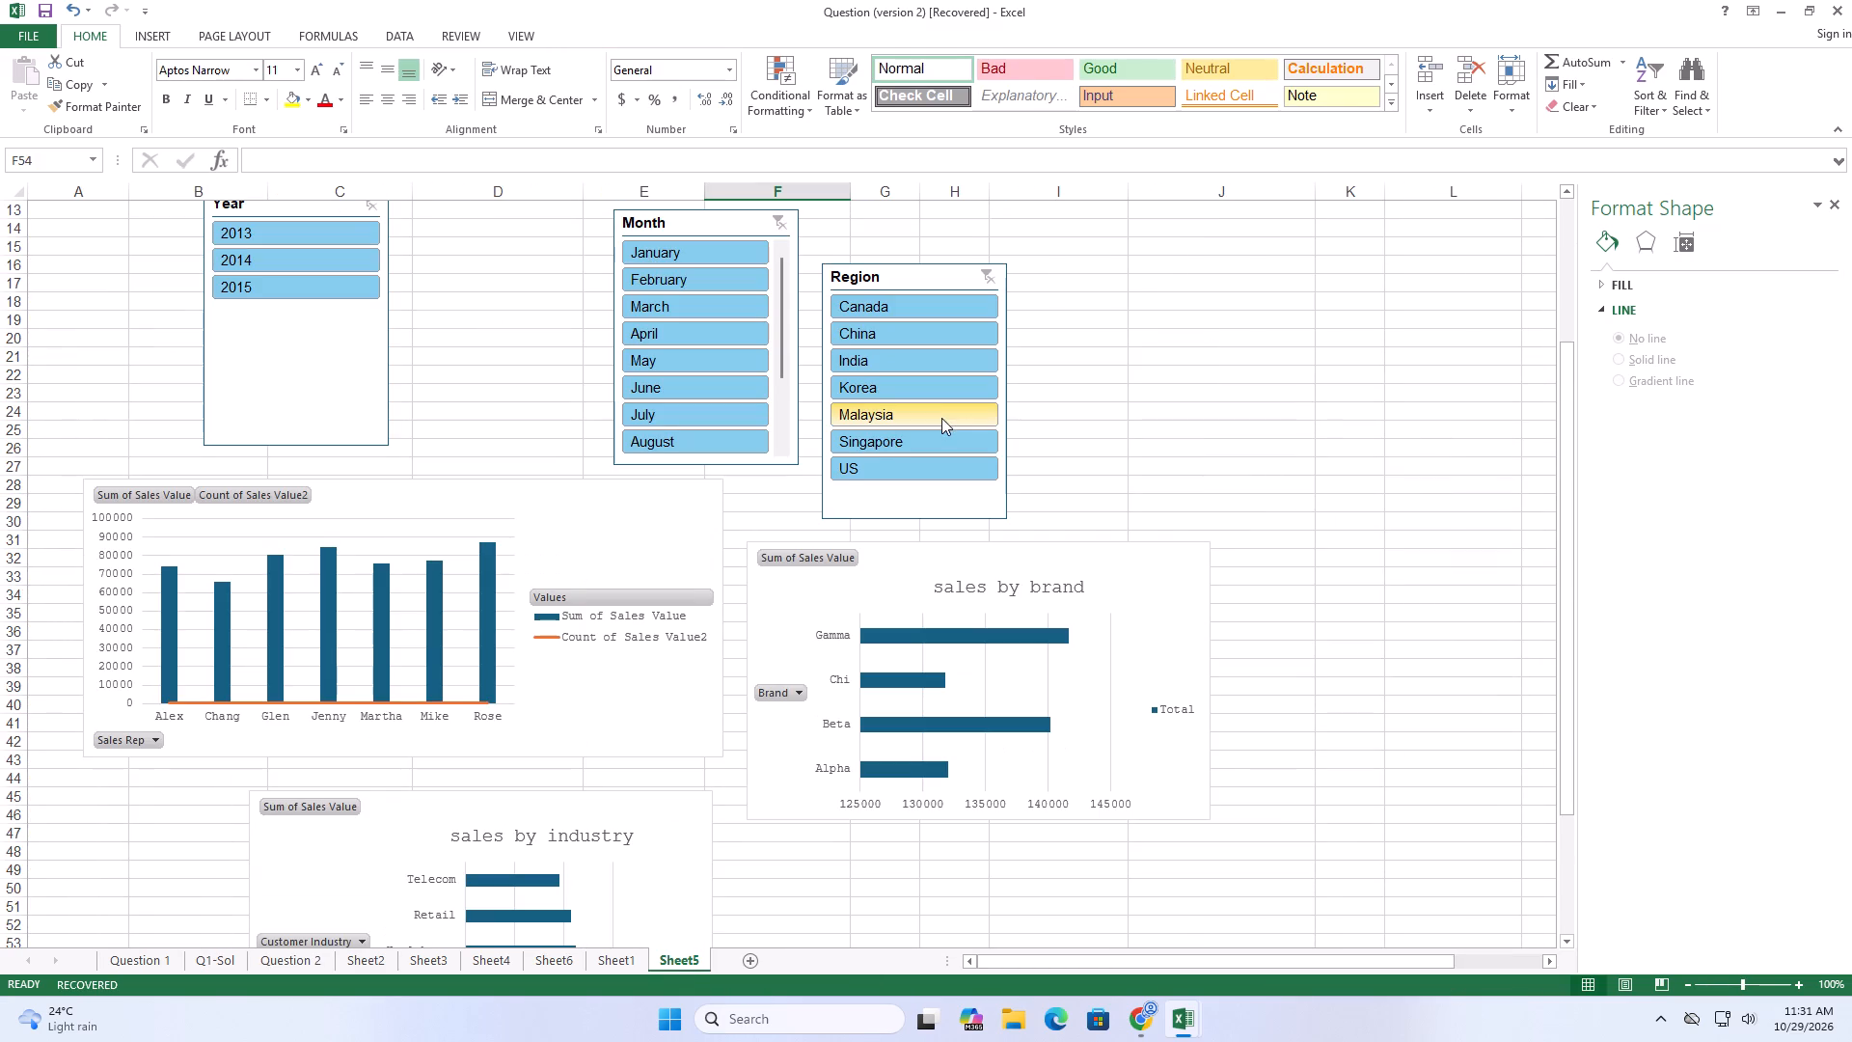
{"action": "scroll", "coordinate": [941, 418], "scroll_direction": "up", "scroll_amount": 3}
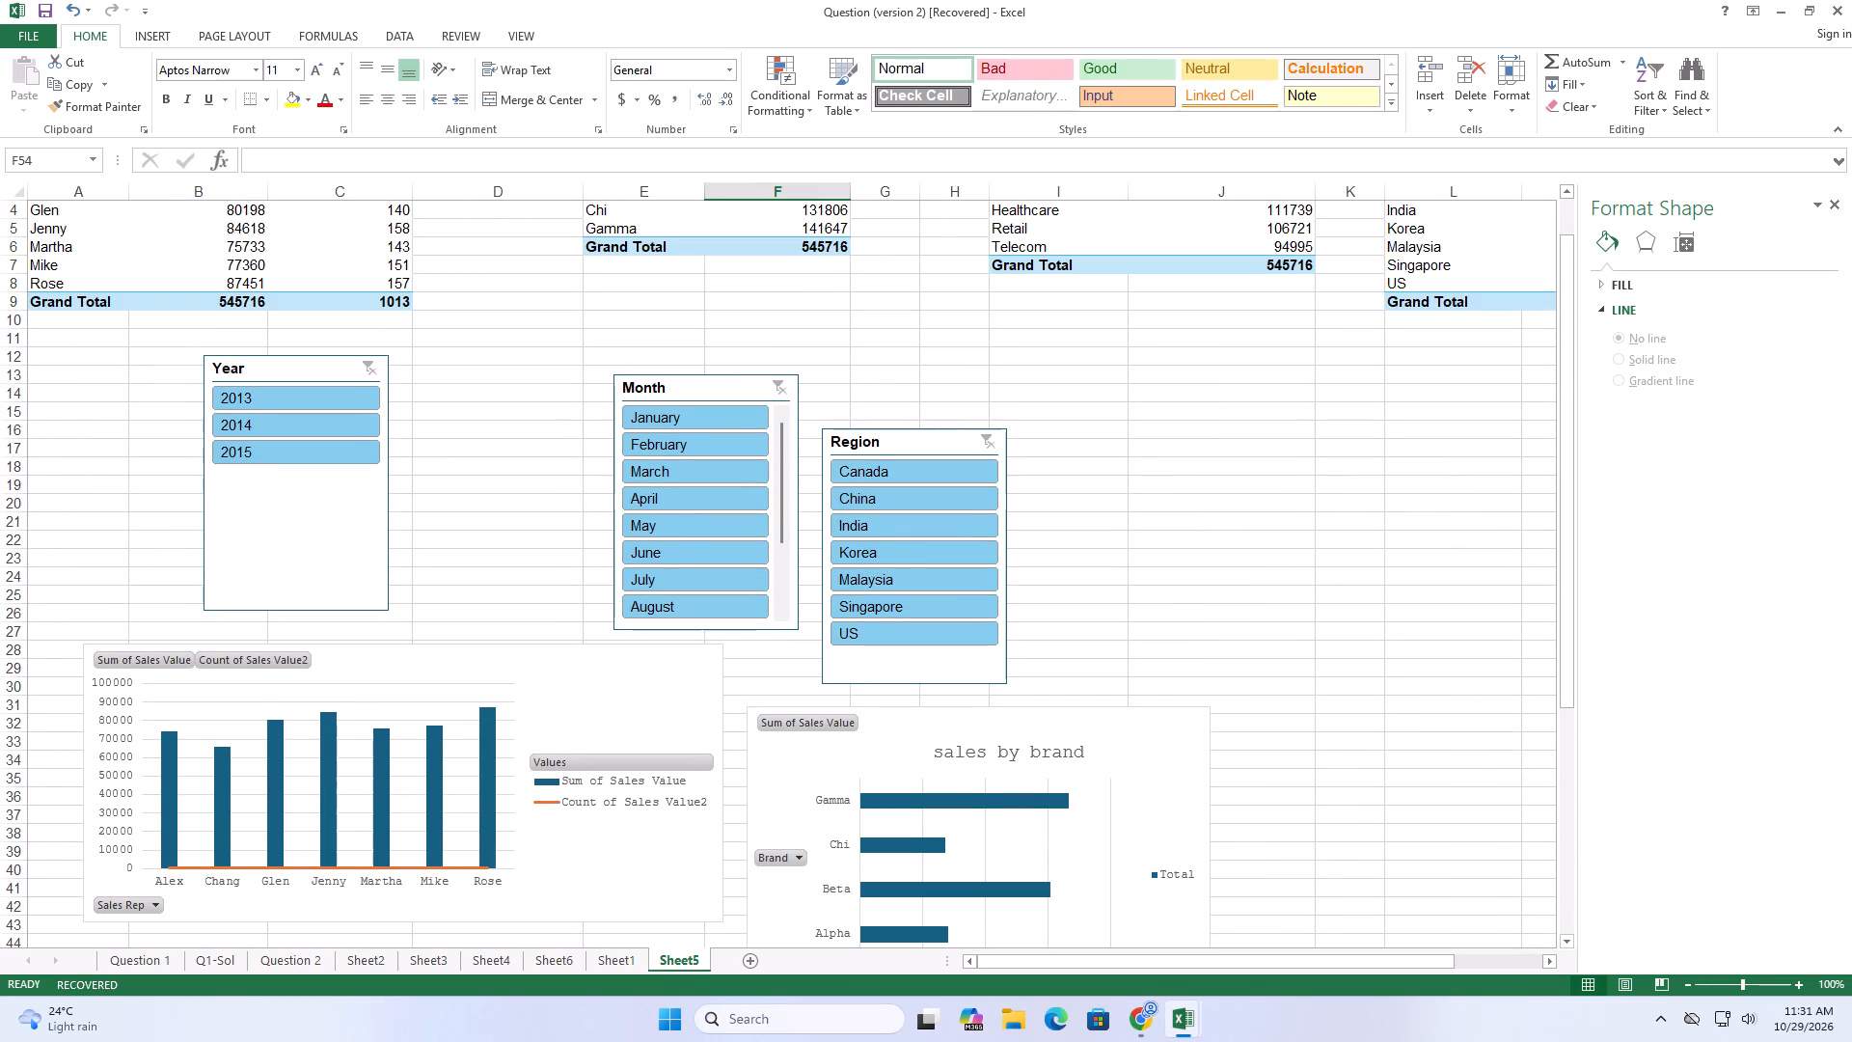
{"action": "scroll", "coordinate": [874, 368], "scroll_direction": "down", "scroll_amount": 4}
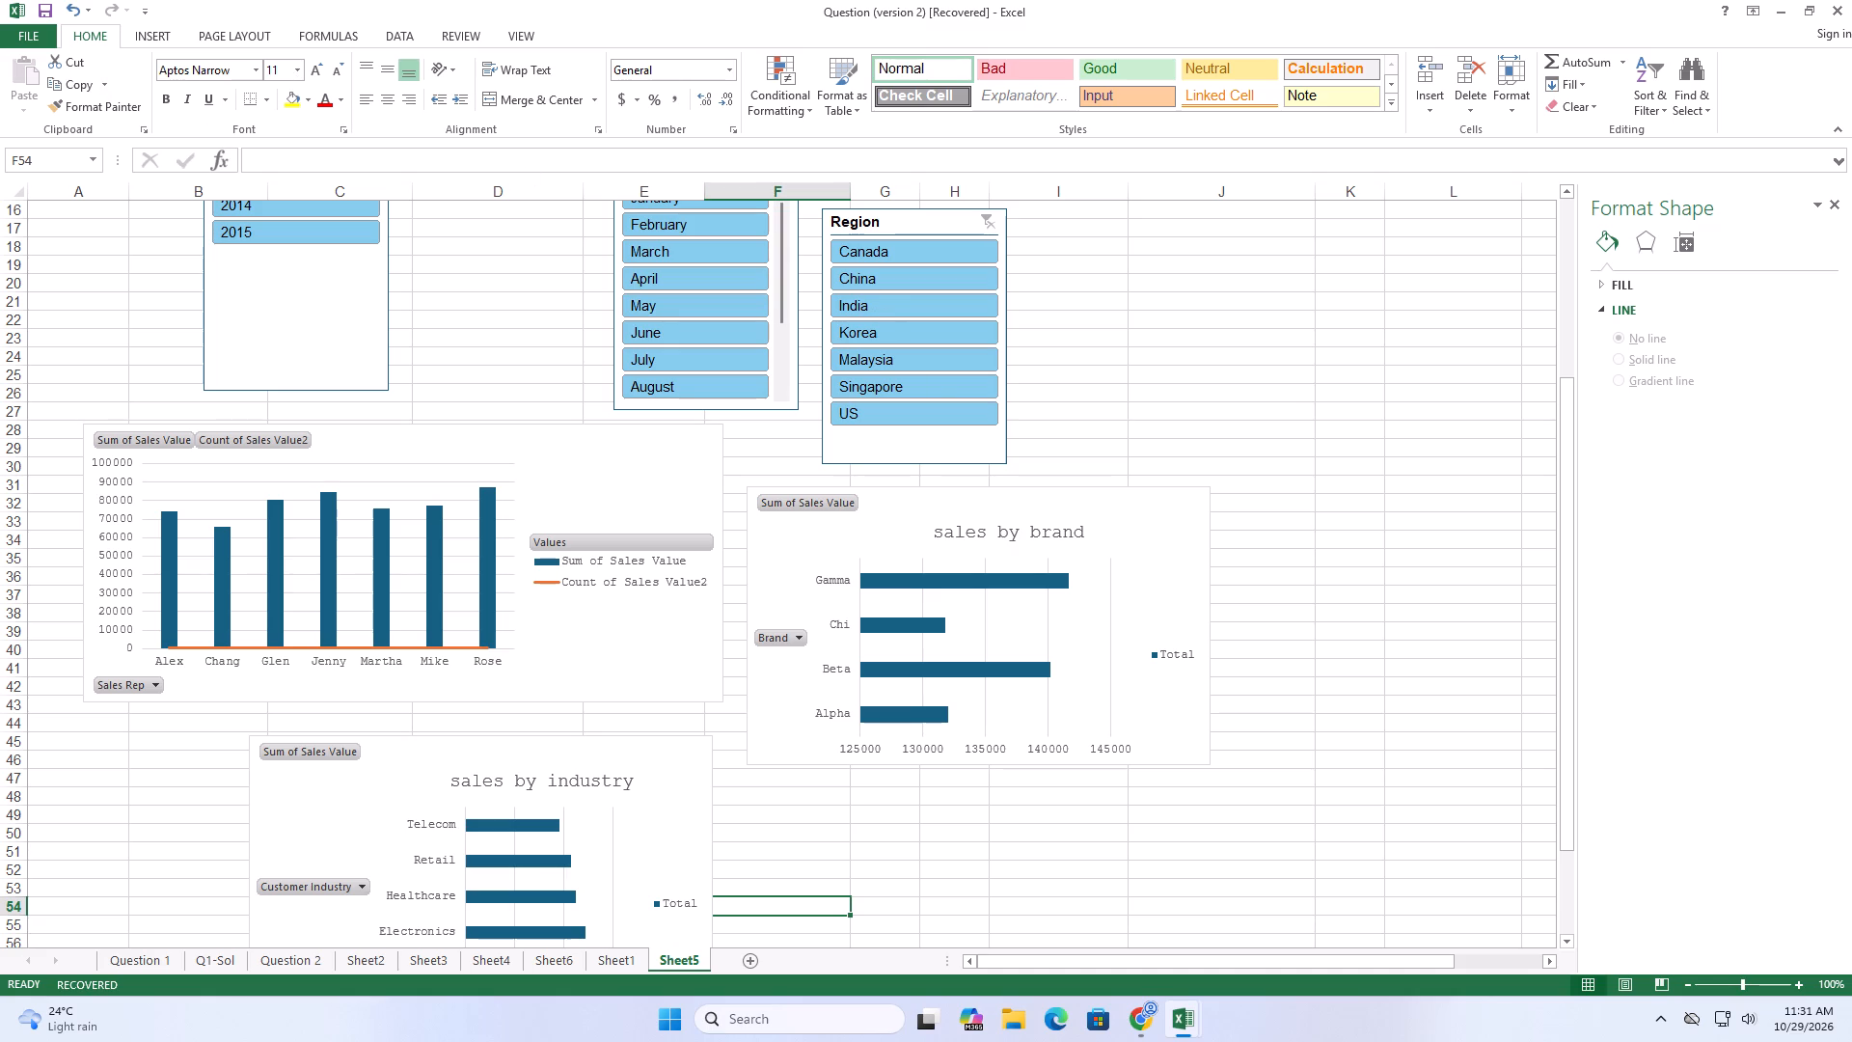
{"action": "scroll", "coordinate": [1008, 340], "scroll_direction": "up", "scroll_amount": 6}
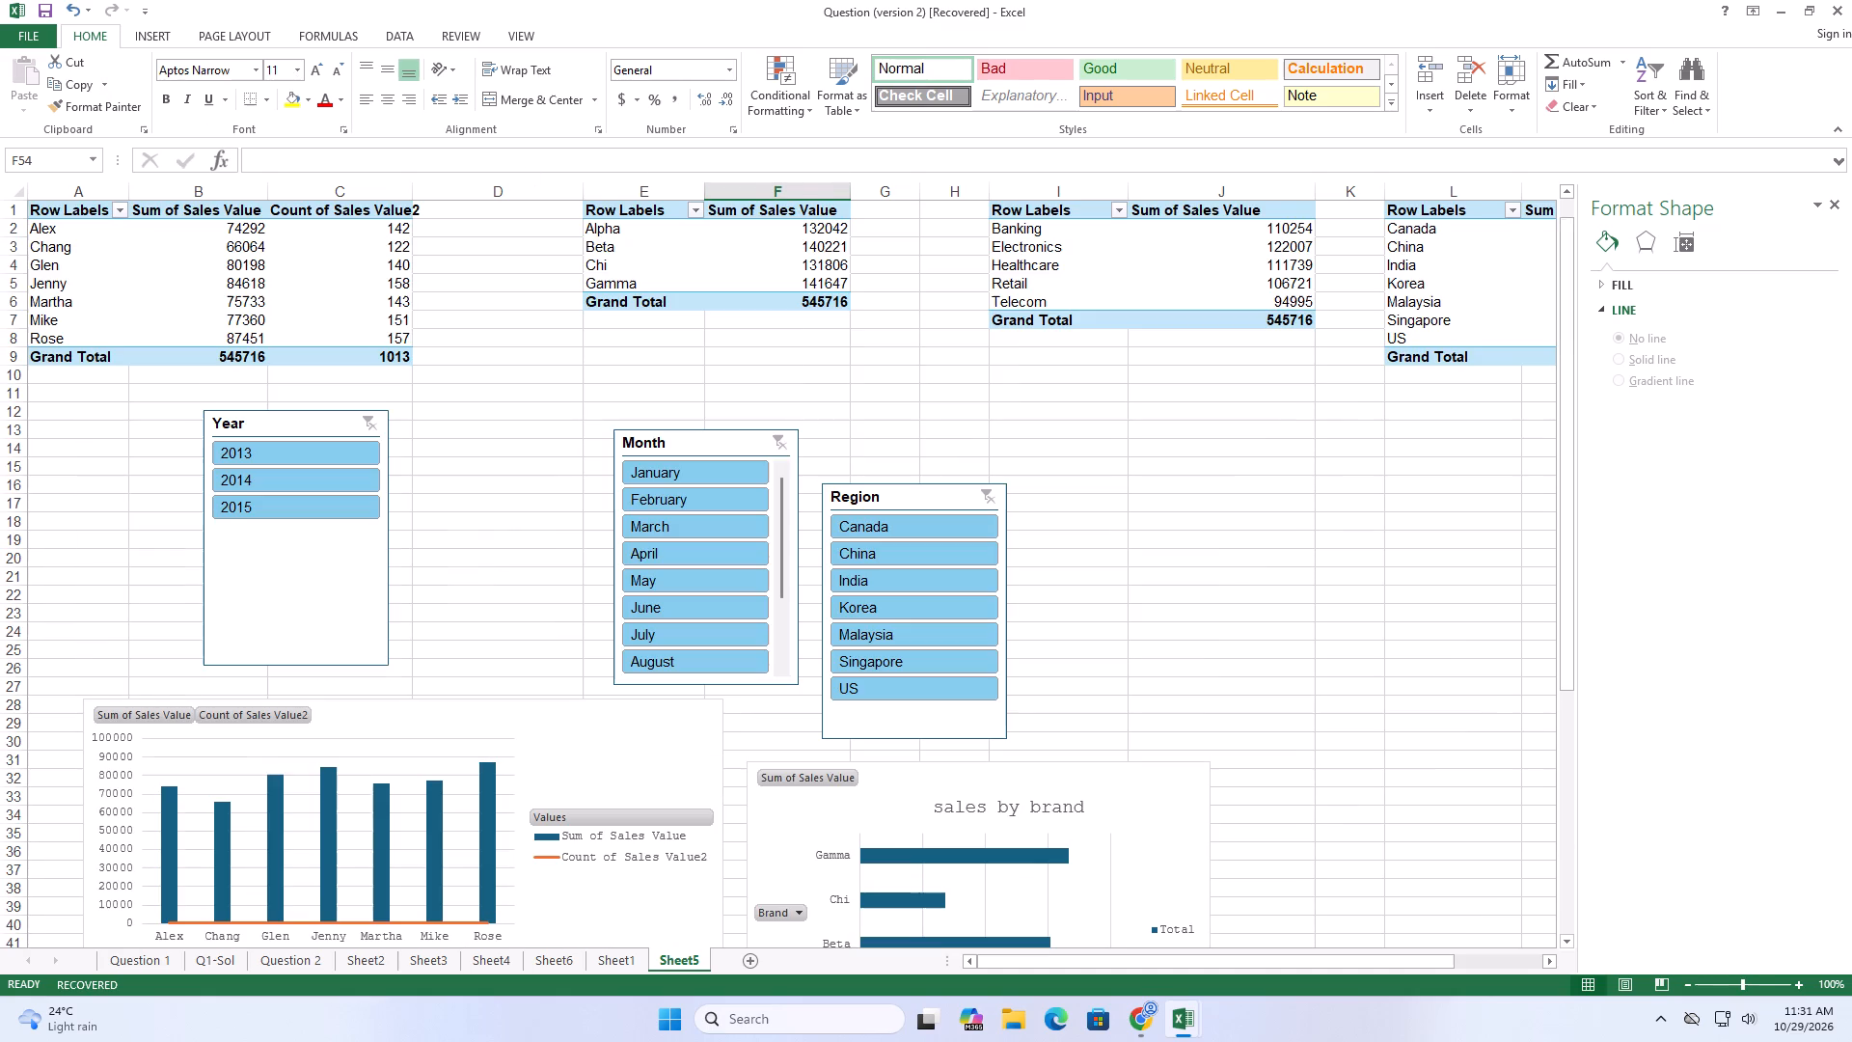
{"action": "scroll", "coordinate": [1011, 343], "scroll_direction": "up", "scroll_amount": 2}
{"action": "left_click_drag", "start_coordinate": [1339, 467], "coordinate": [1180, 467]}
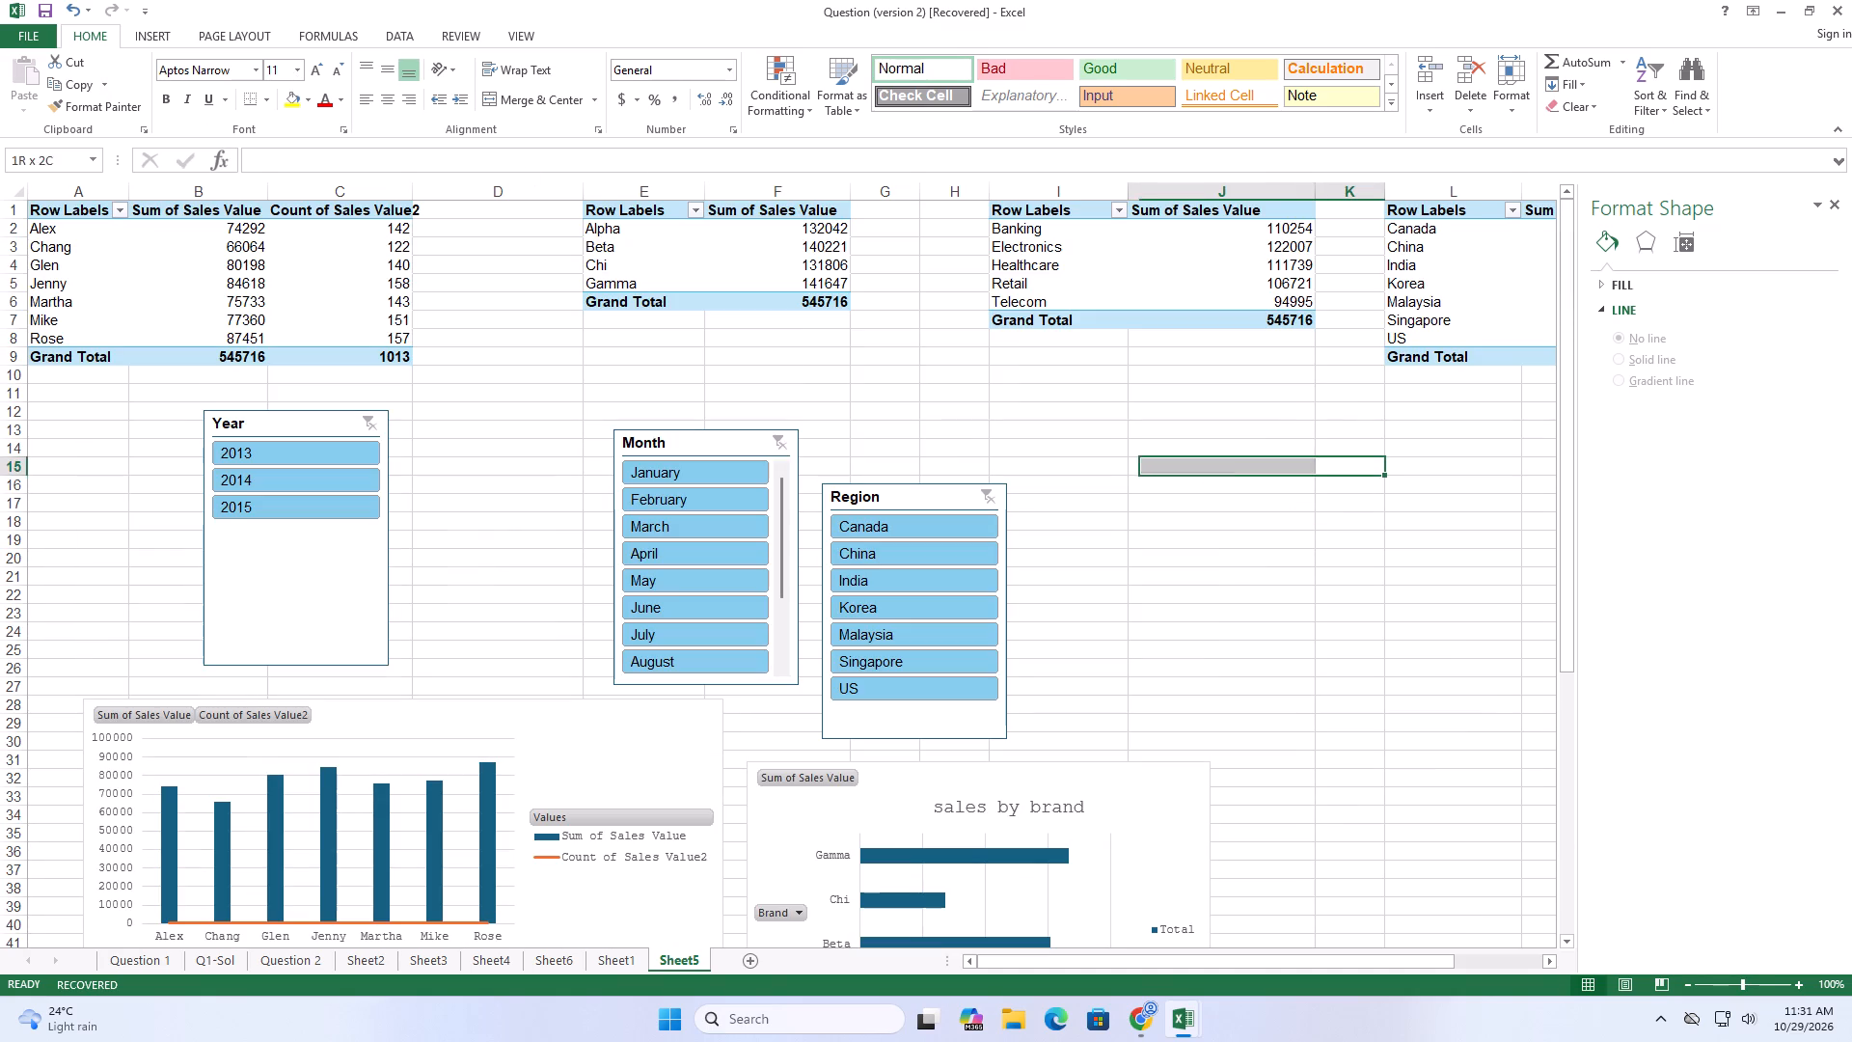
{"action": "left_click_drag", "start_coordinate": [1180, 467], "coordinate": [1160, 469]}
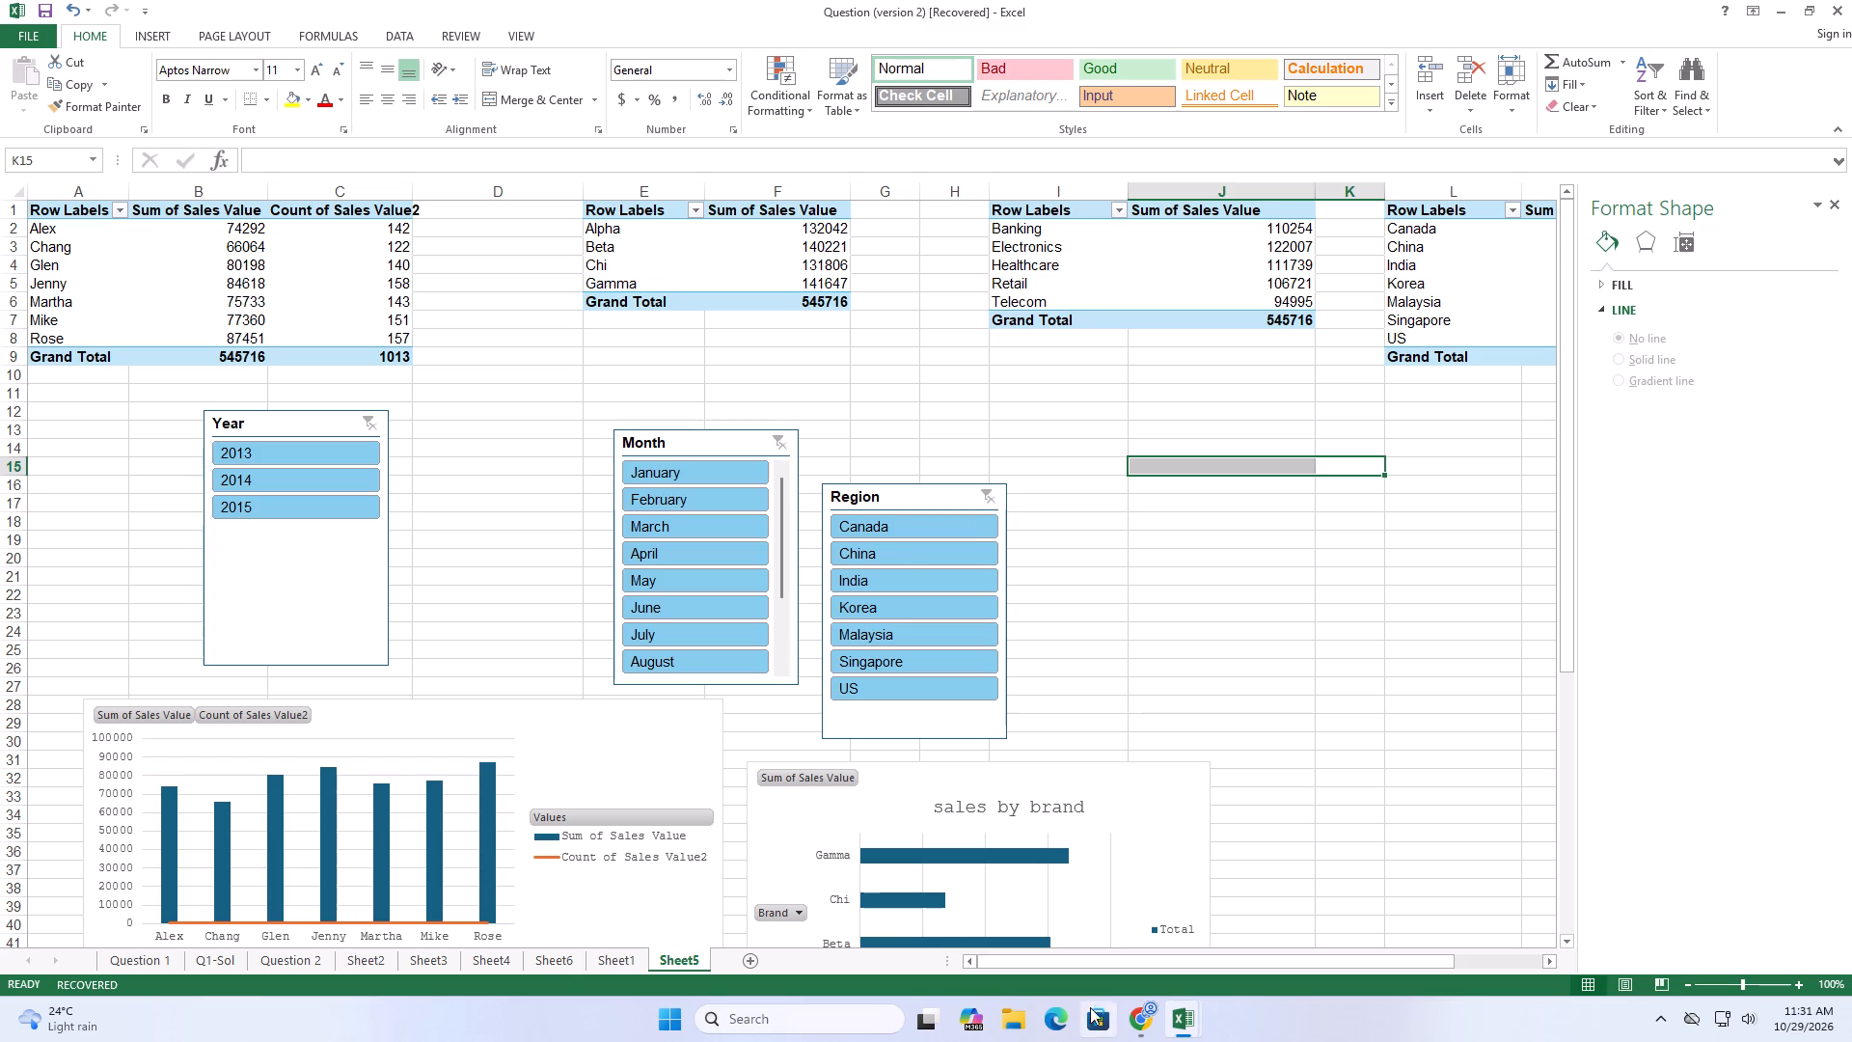
{"action": "left_click_drag", "start_coordinate": [1077, 960], "coordinate": [1146, 967]}
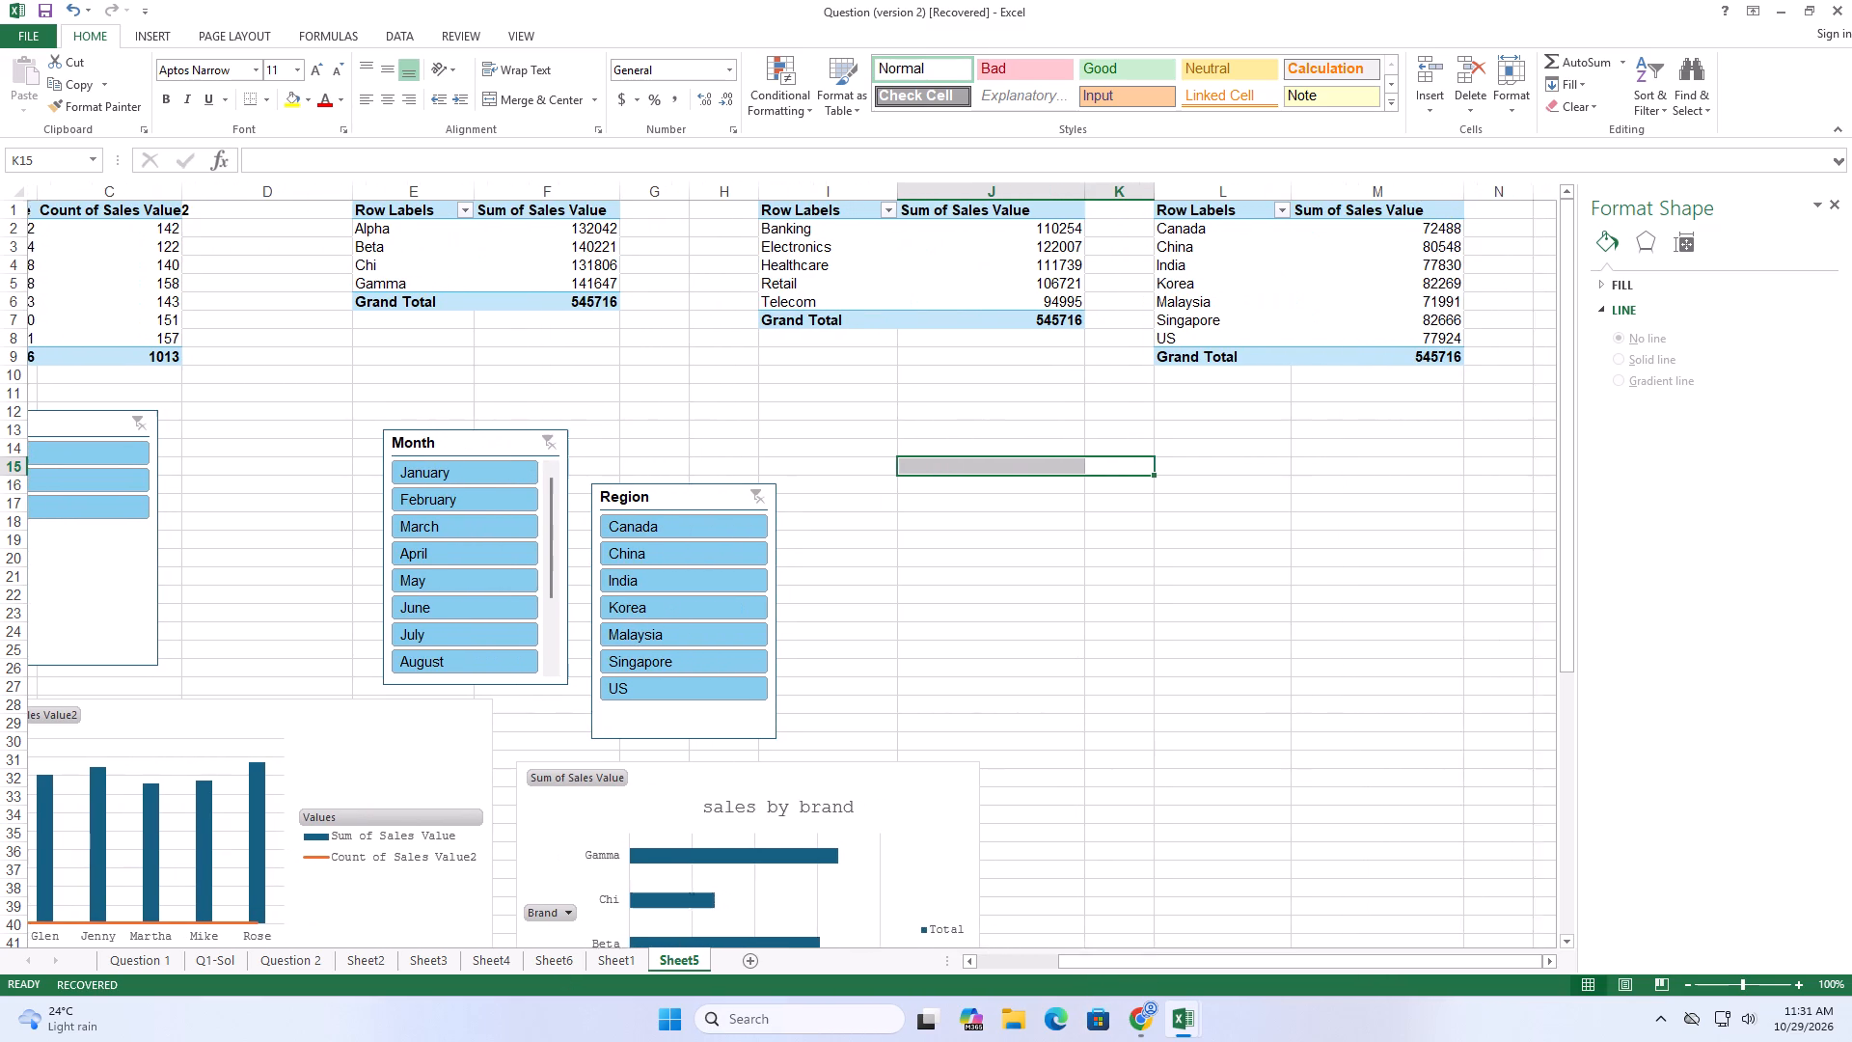
{"action": "left_click_drag", "start_coordinate": [1170, 211], "coordinate": [1390, 347]}
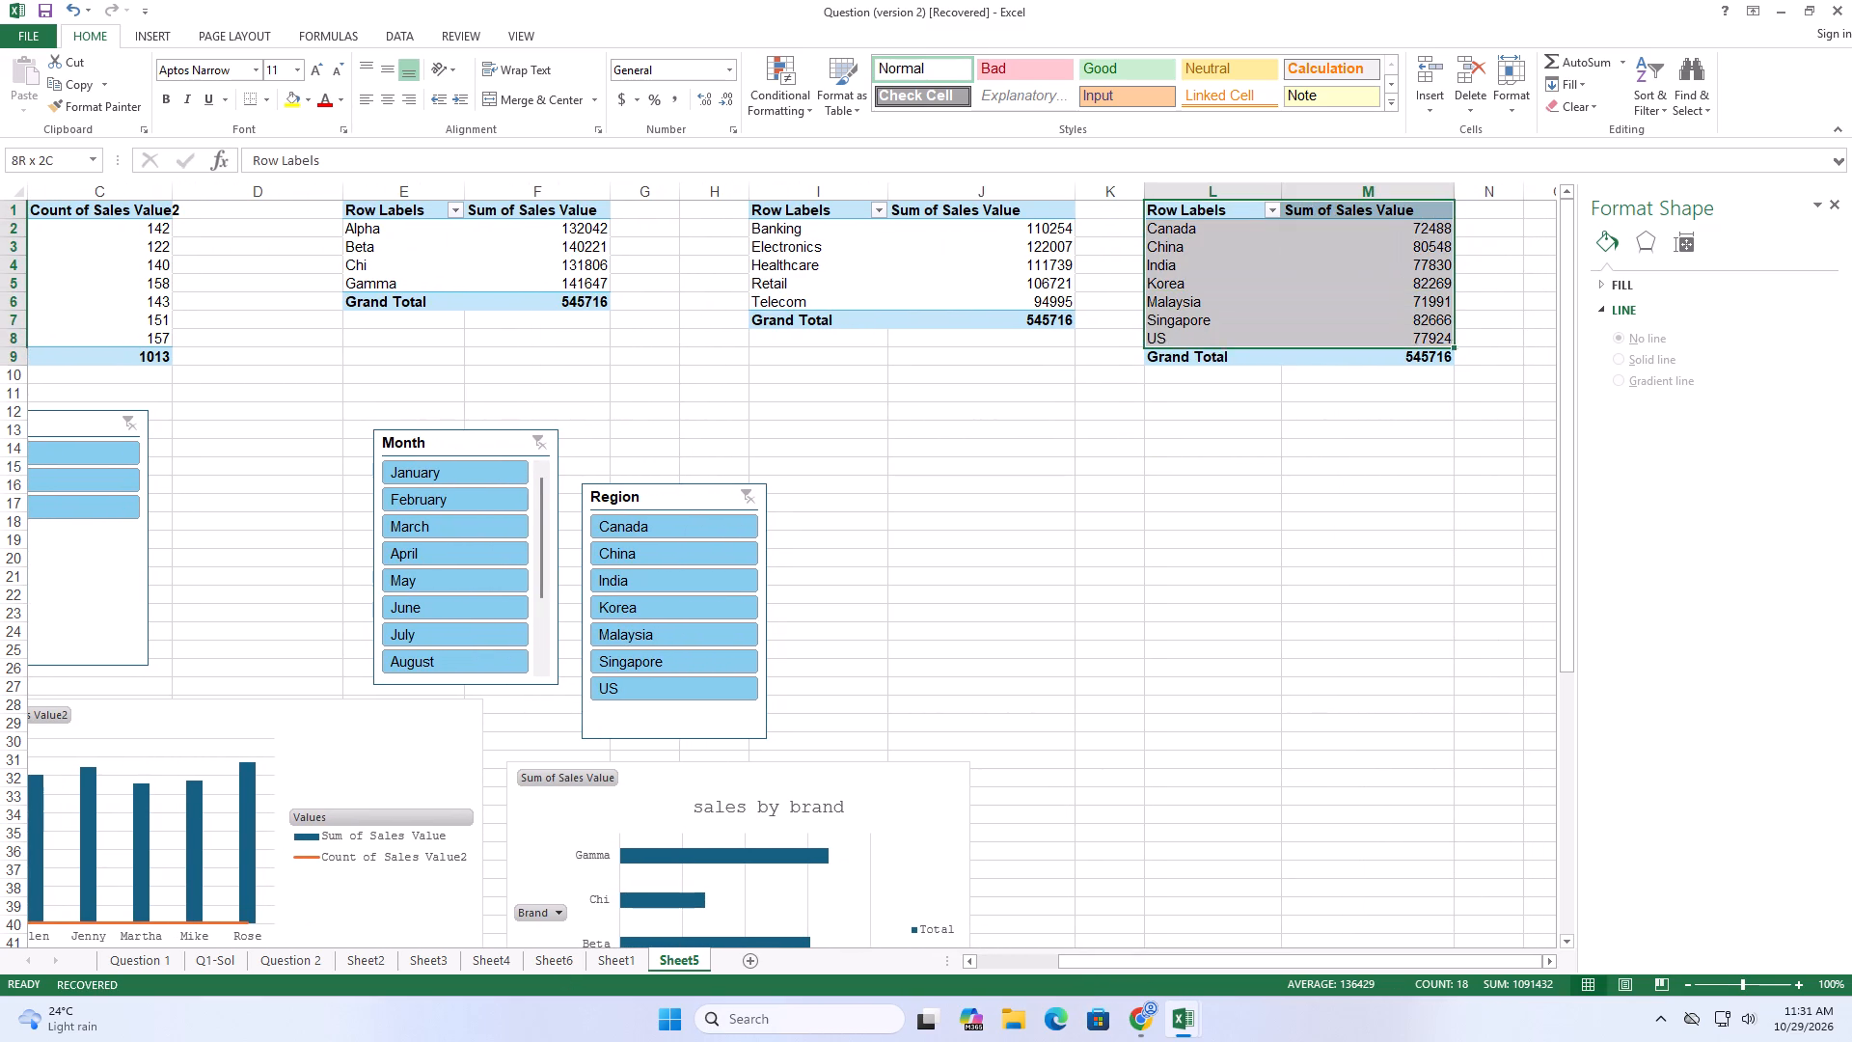
{"action": "left_click_drag", "start_coordinate": [1390, 347], "coordinate": [1391, 354]}
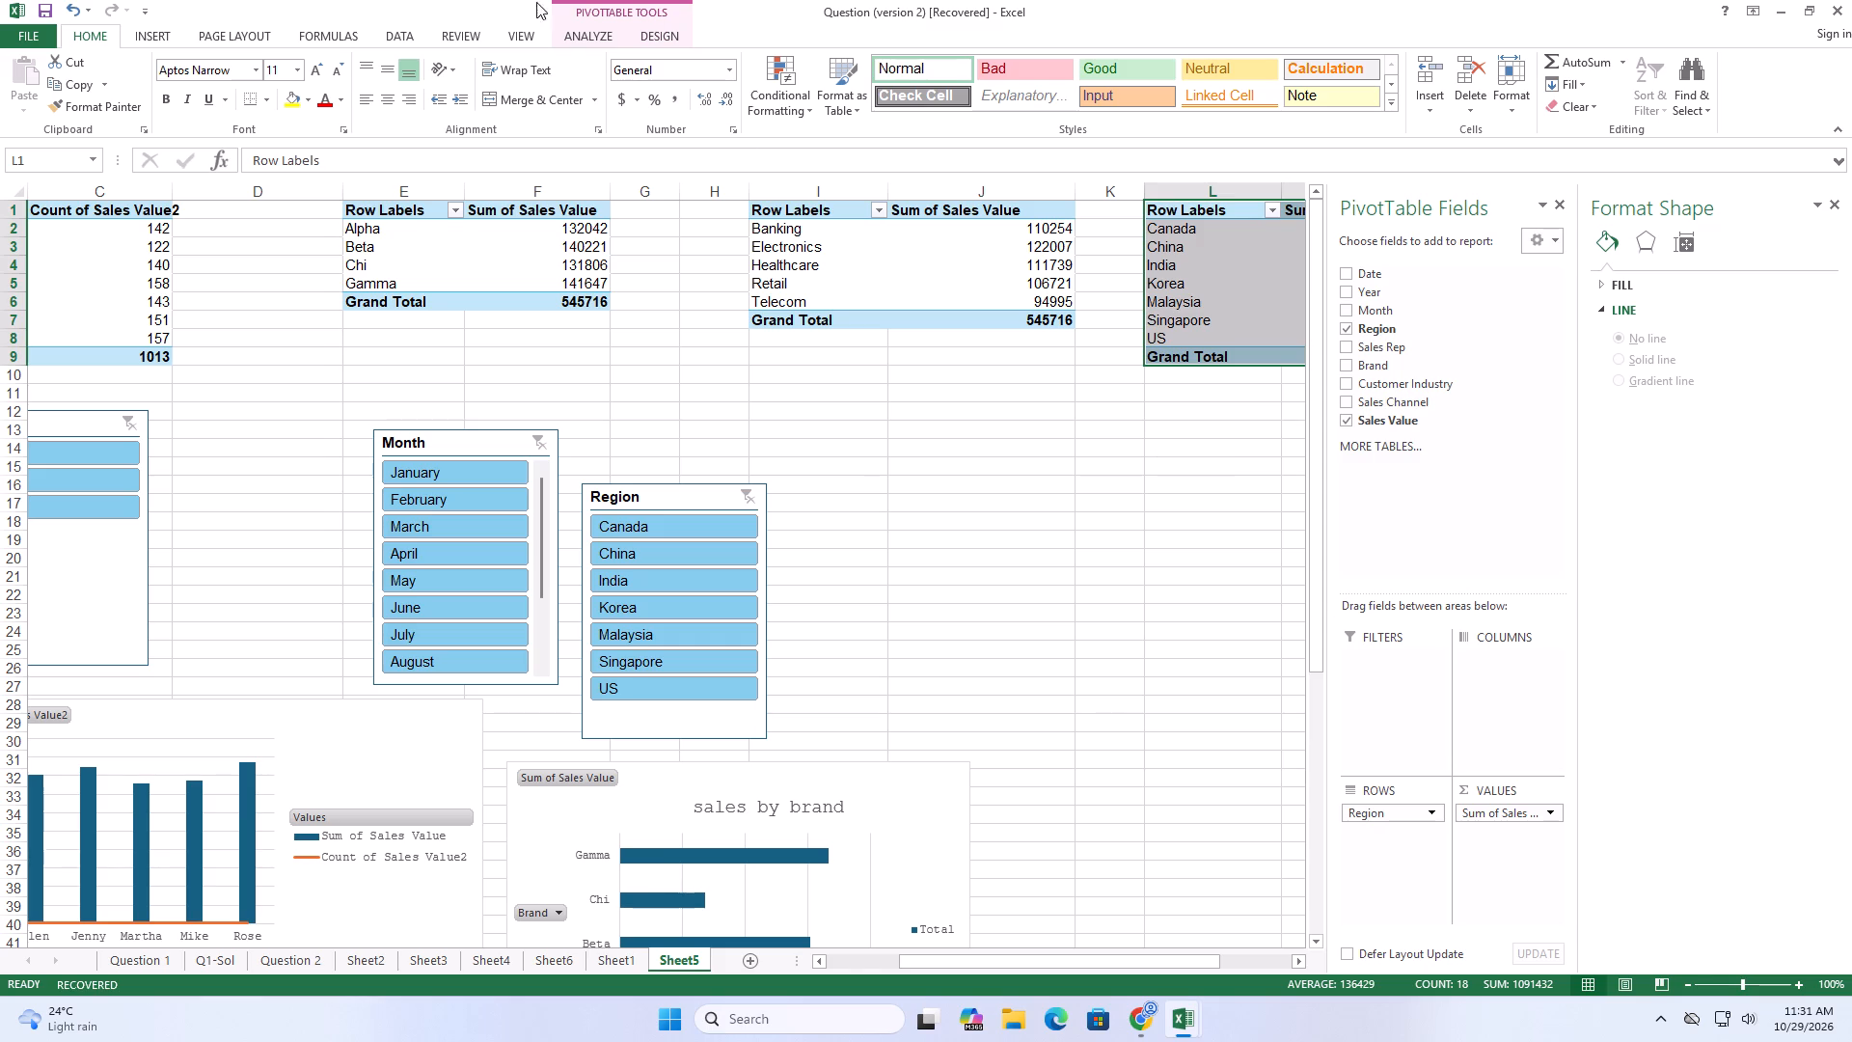
{"action": "left_click", "coordinate": [154, 33]}
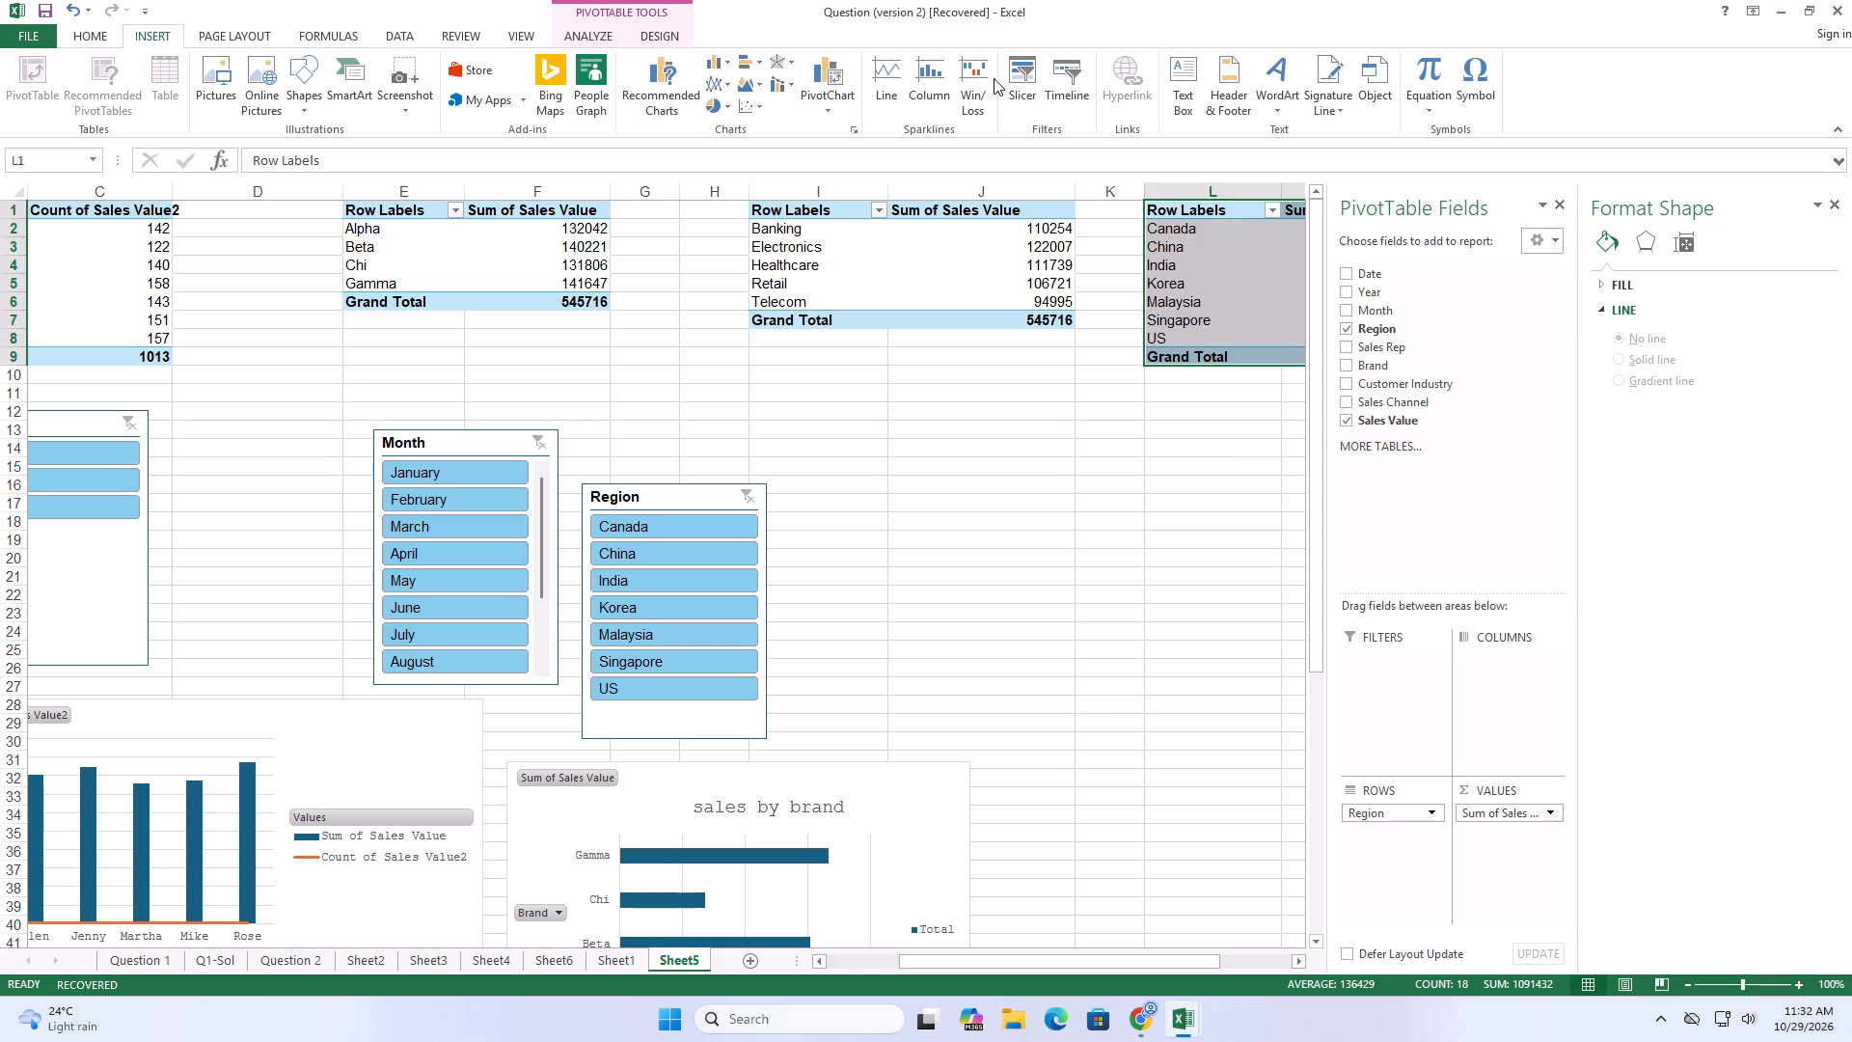
{"action": "left_click", "coordinate": [747, 54]}
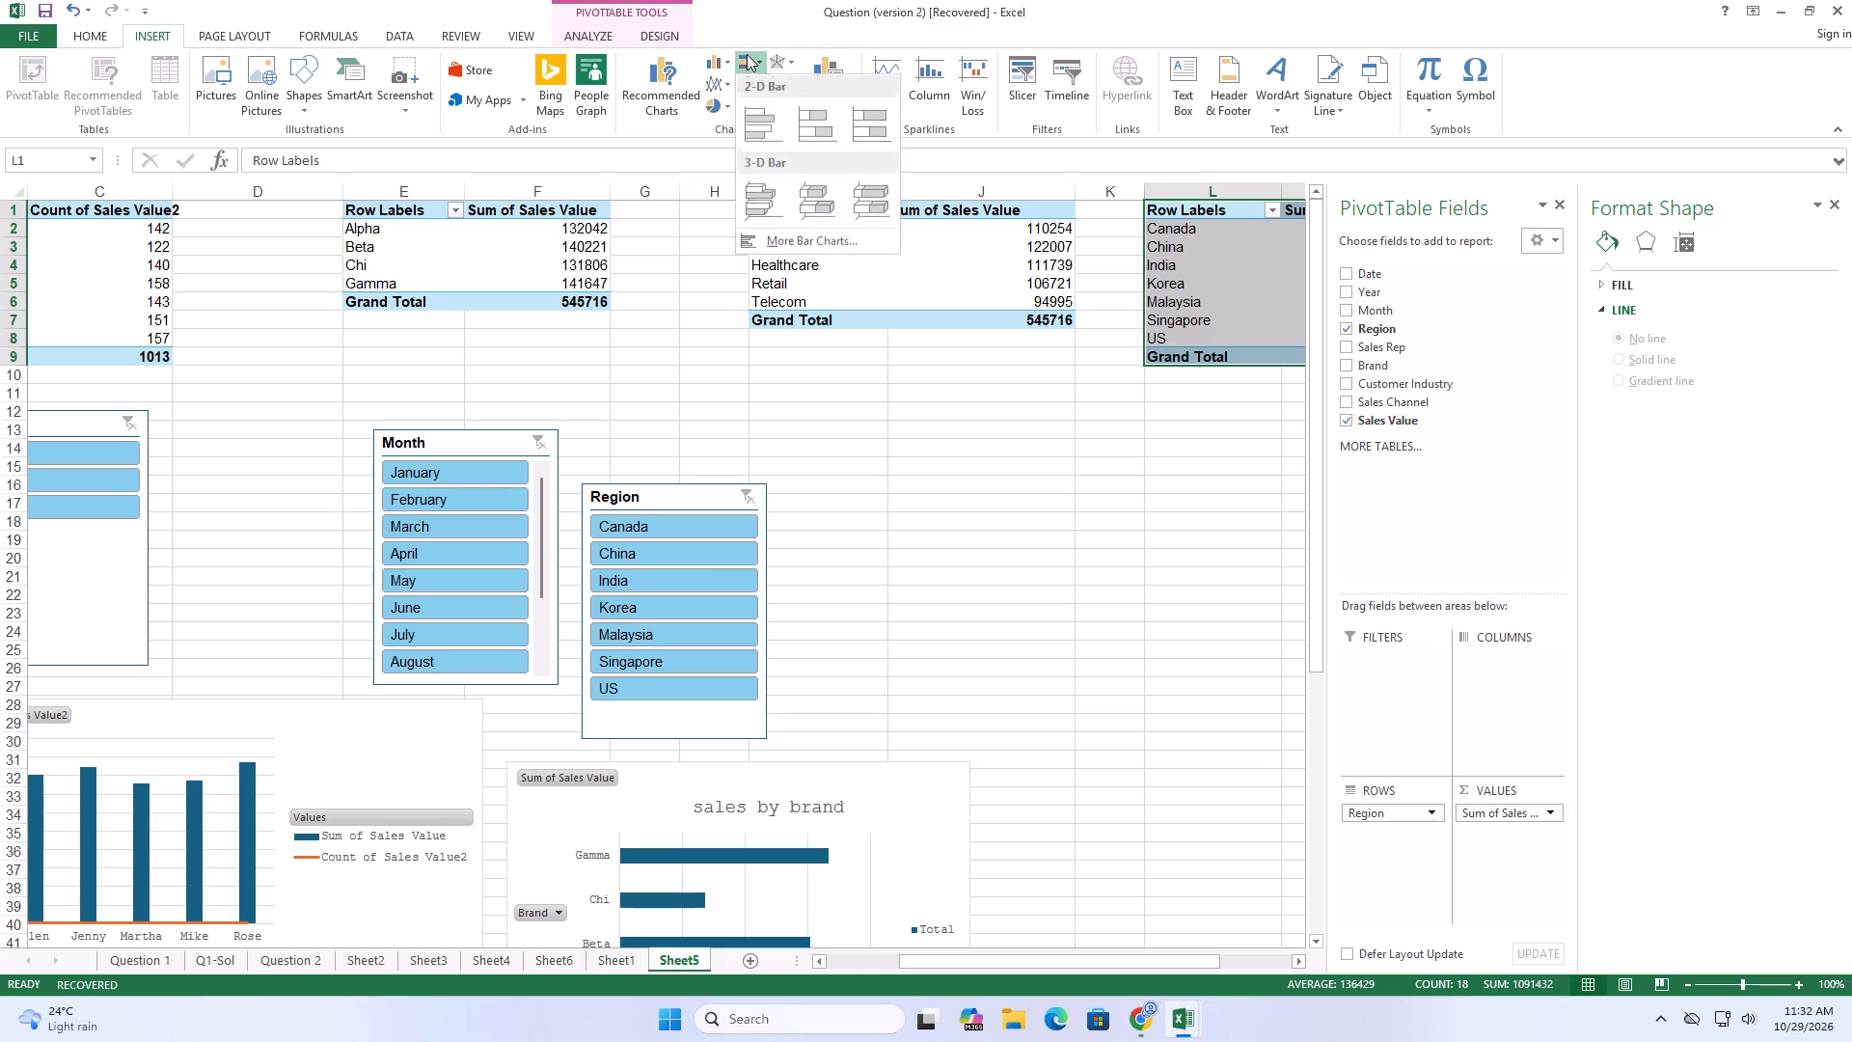
{"action": "left_click", "coordinate": [768, 126]}
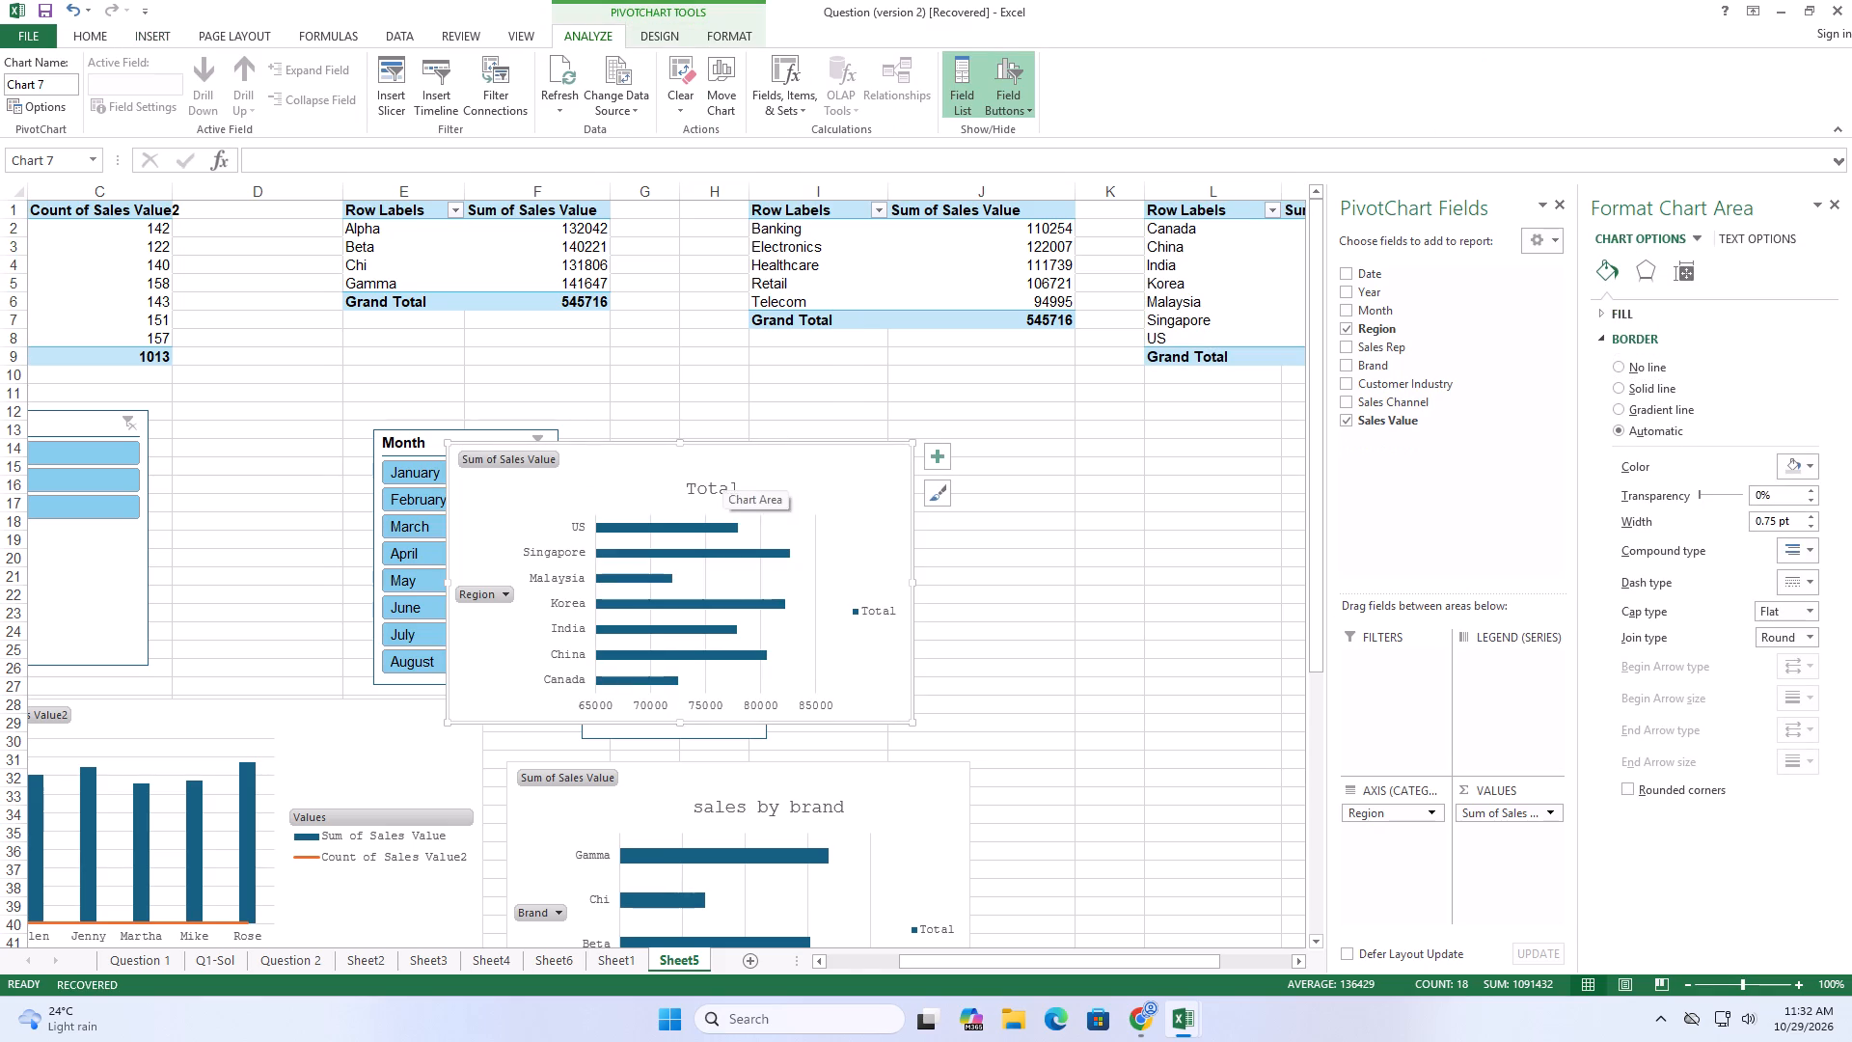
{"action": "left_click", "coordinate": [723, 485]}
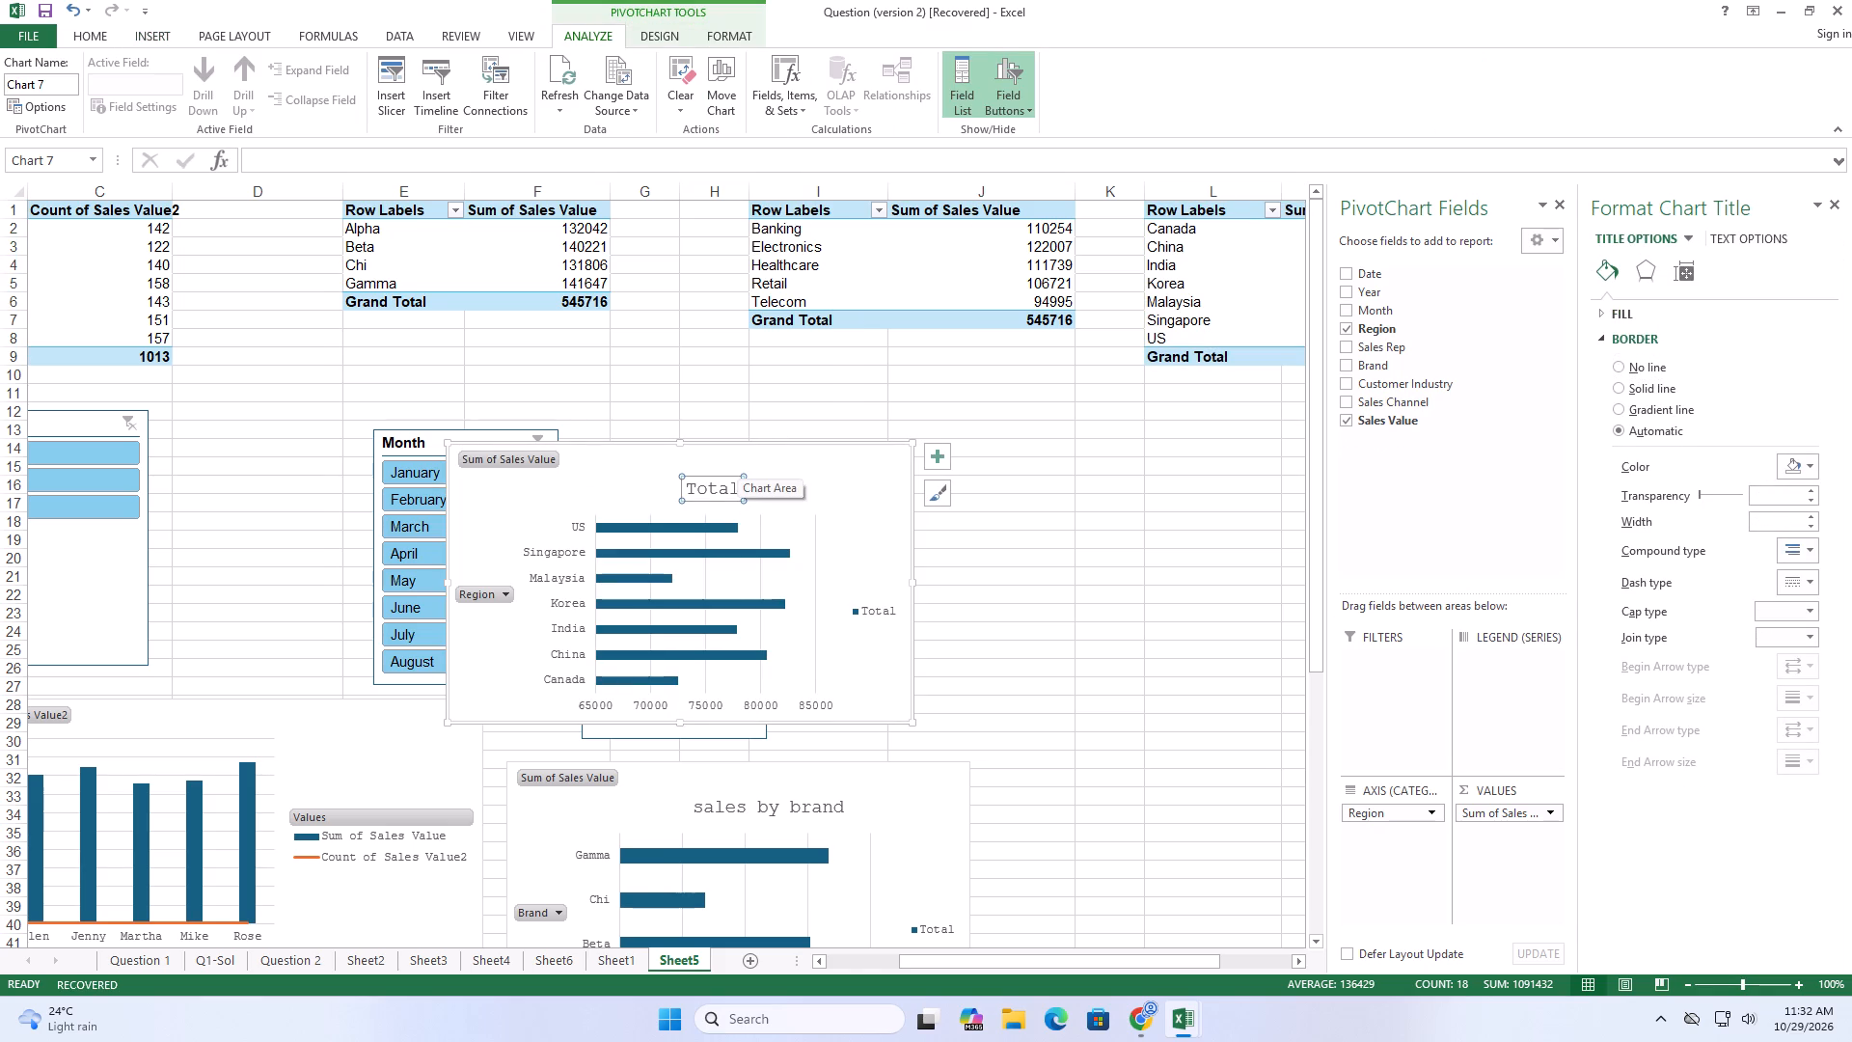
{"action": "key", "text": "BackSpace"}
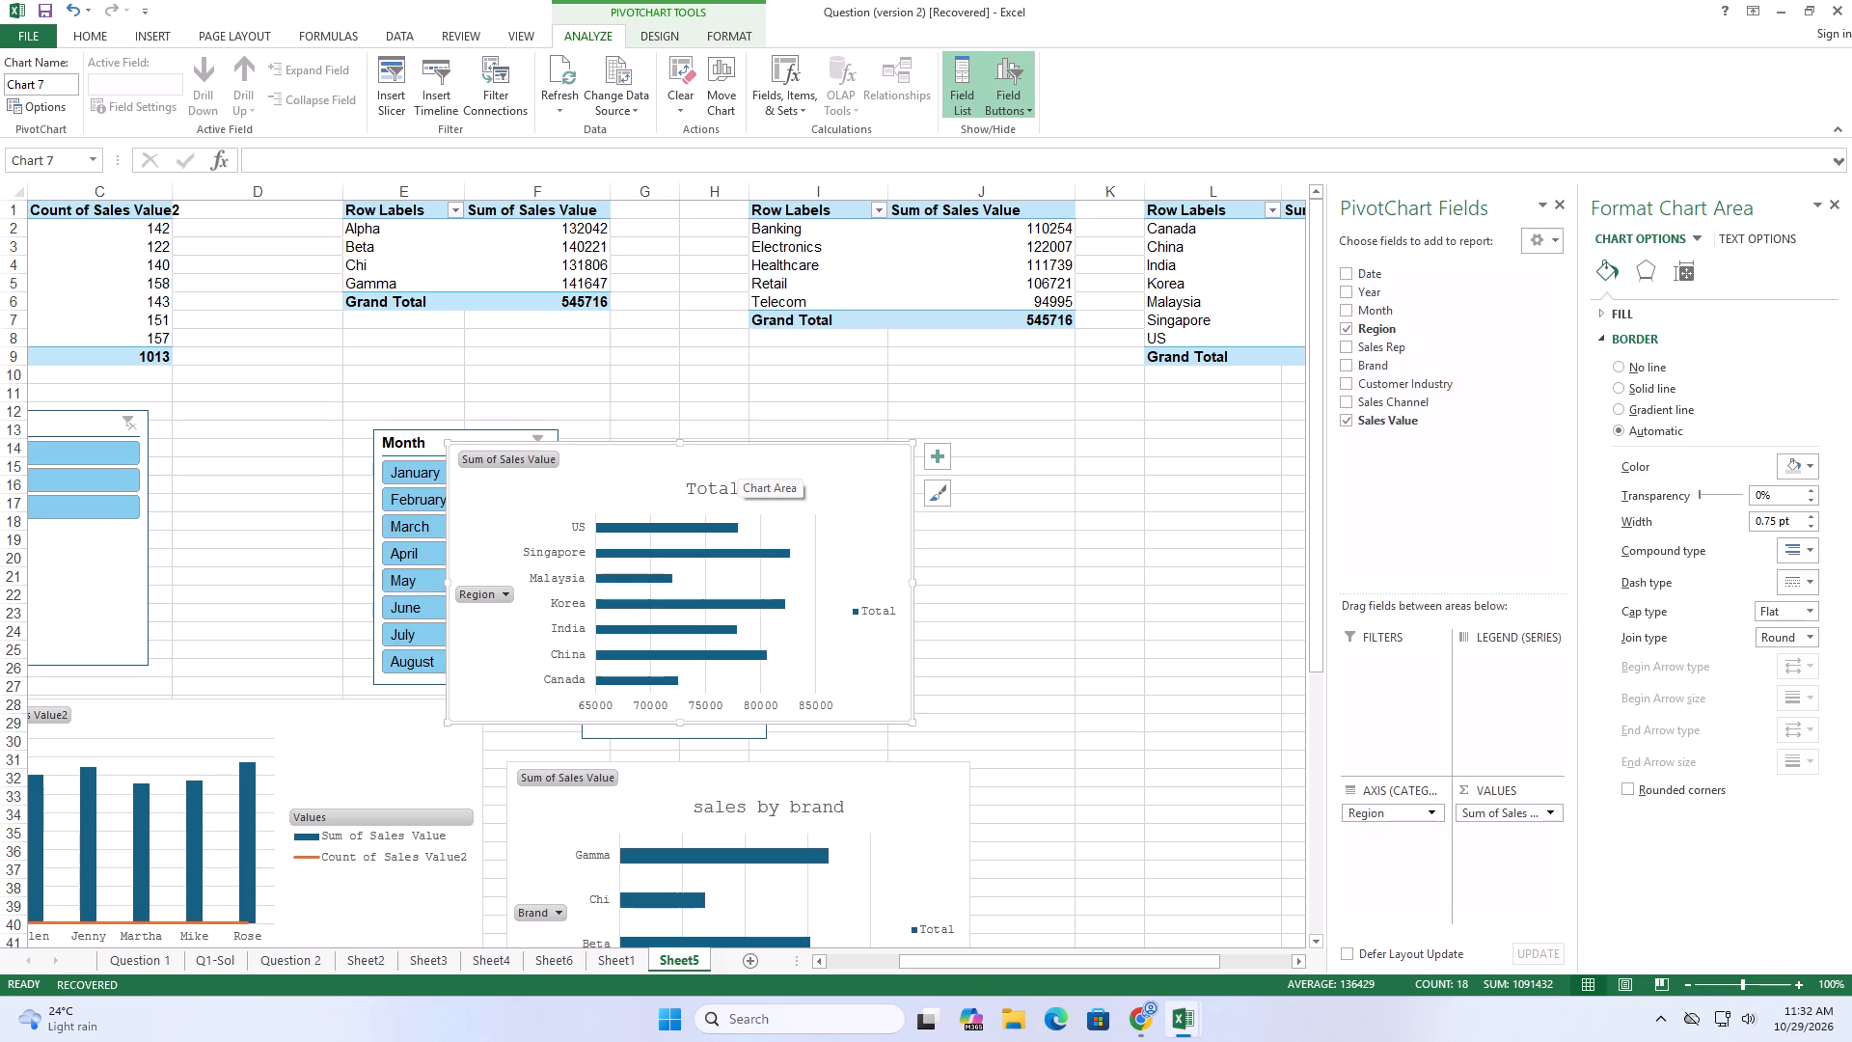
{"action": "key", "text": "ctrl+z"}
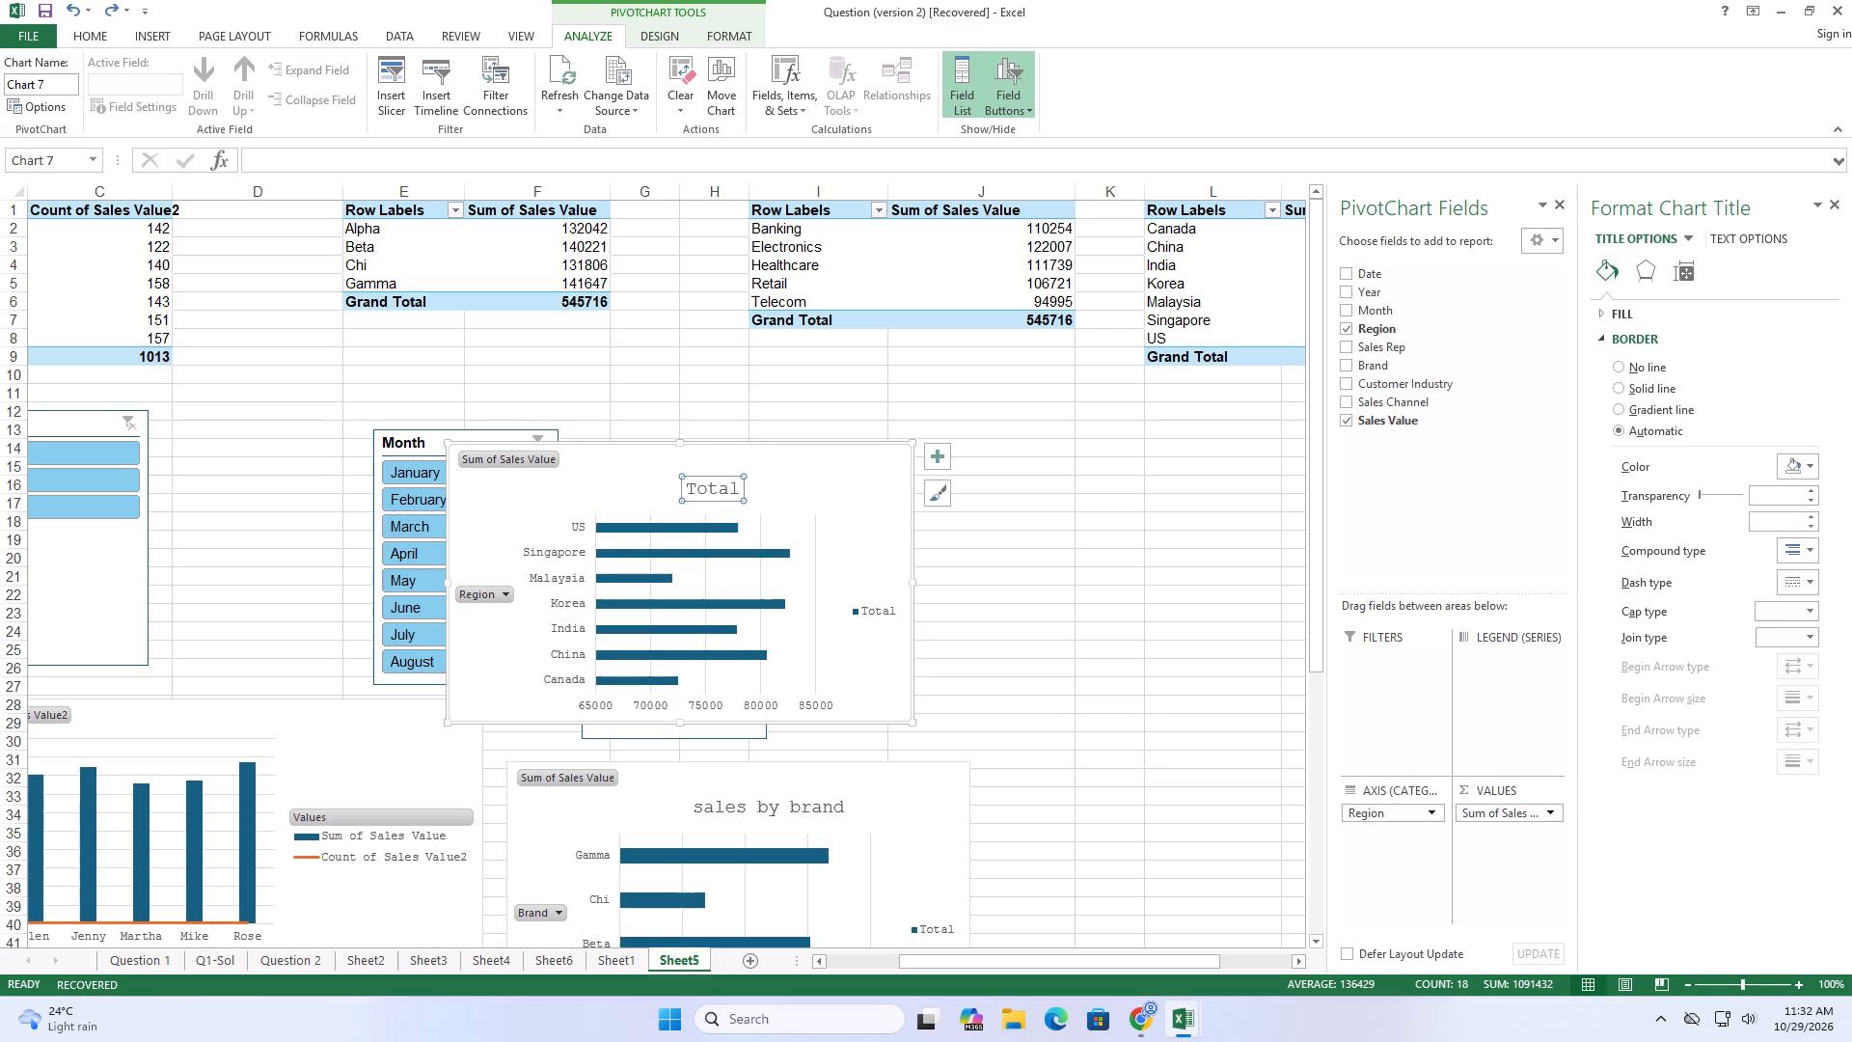
Retitle the Region bar chart "Sales by country".
{"action": "left_click", "coordinate": [717, 487]}
{"action": "key", "text": "BackSpace"}
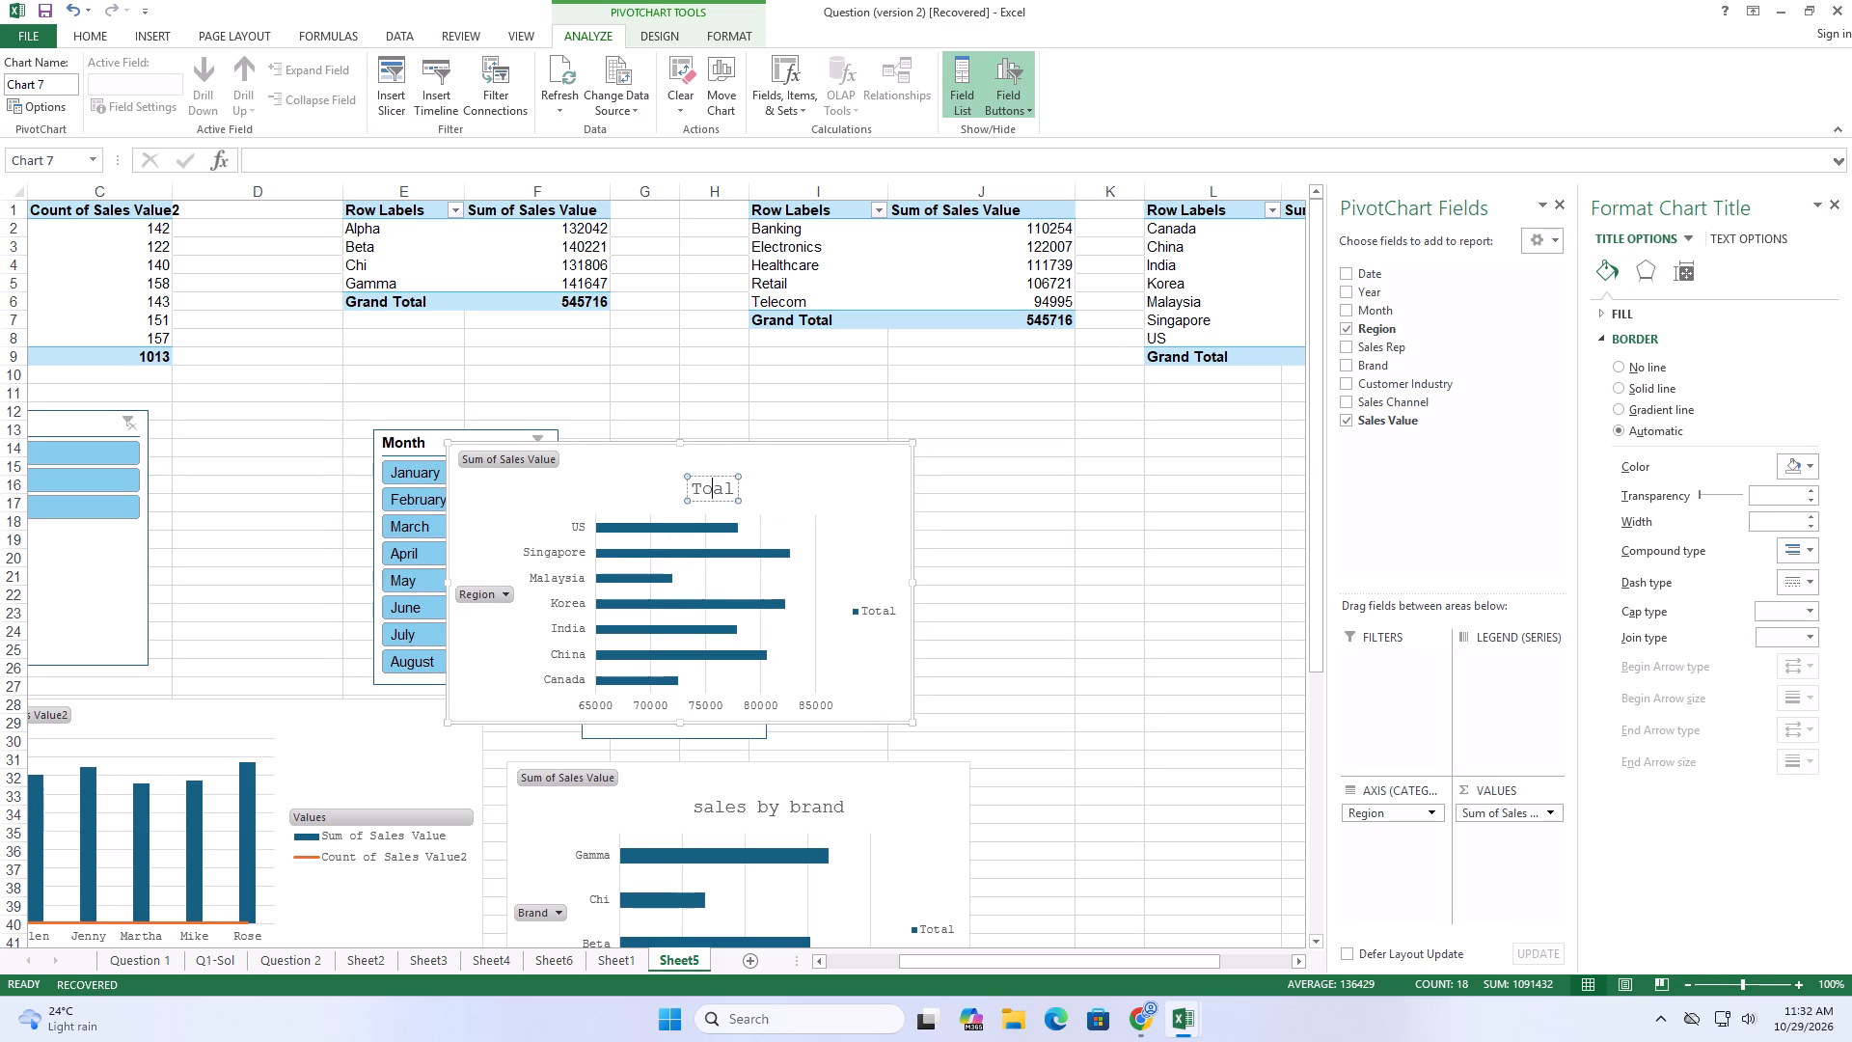
{"action": "key", "text": "BackSpace"}
{"action": "key", "text": "Right"}
{"action": "key", "text": "Right"}
{"action": "key", "text": "BackSpace"}
{"action": "key", "text": "BackSpace"}
{"action": "key", "text": "BackSpace"}
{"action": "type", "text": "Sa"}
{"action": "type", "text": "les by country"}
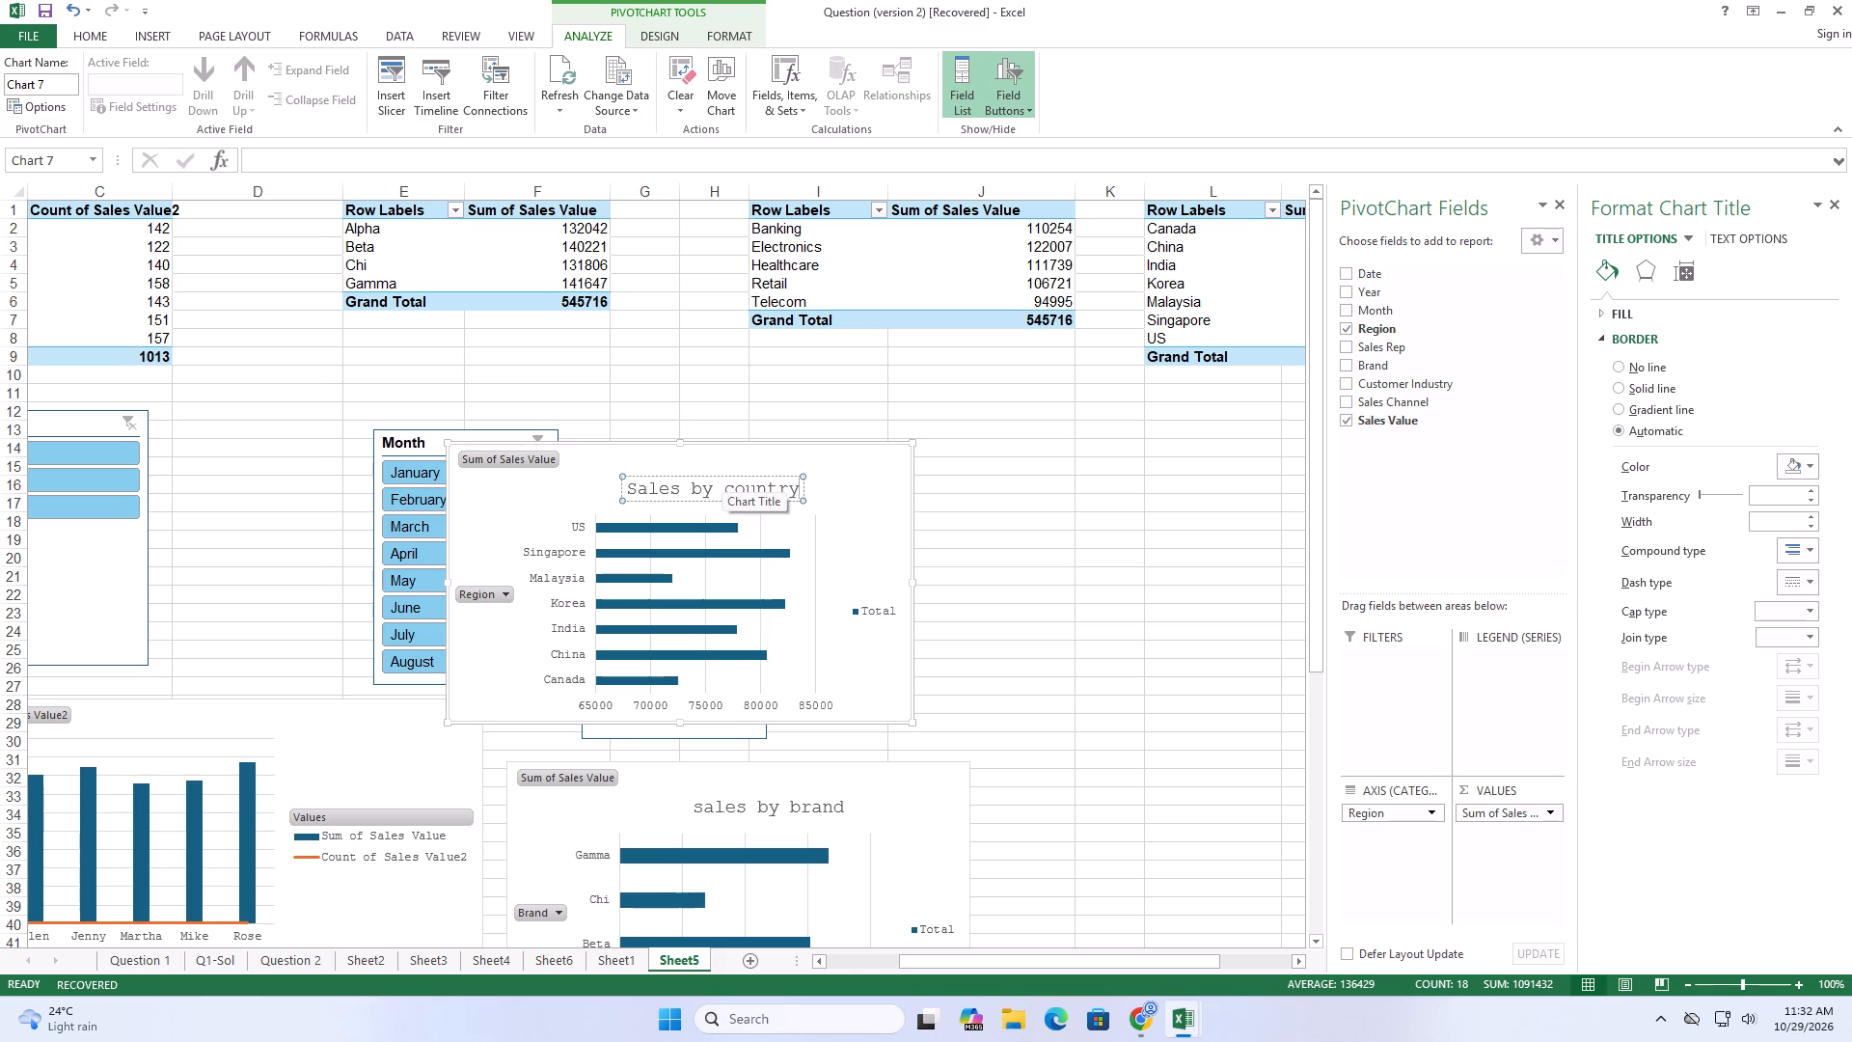
Move the "Sales by country" chart to the empty area to the right of the Region slicer.
{"action": "left_click_drag", "start_coordinate": [761, 452], "coordinate": [1071, 637]}
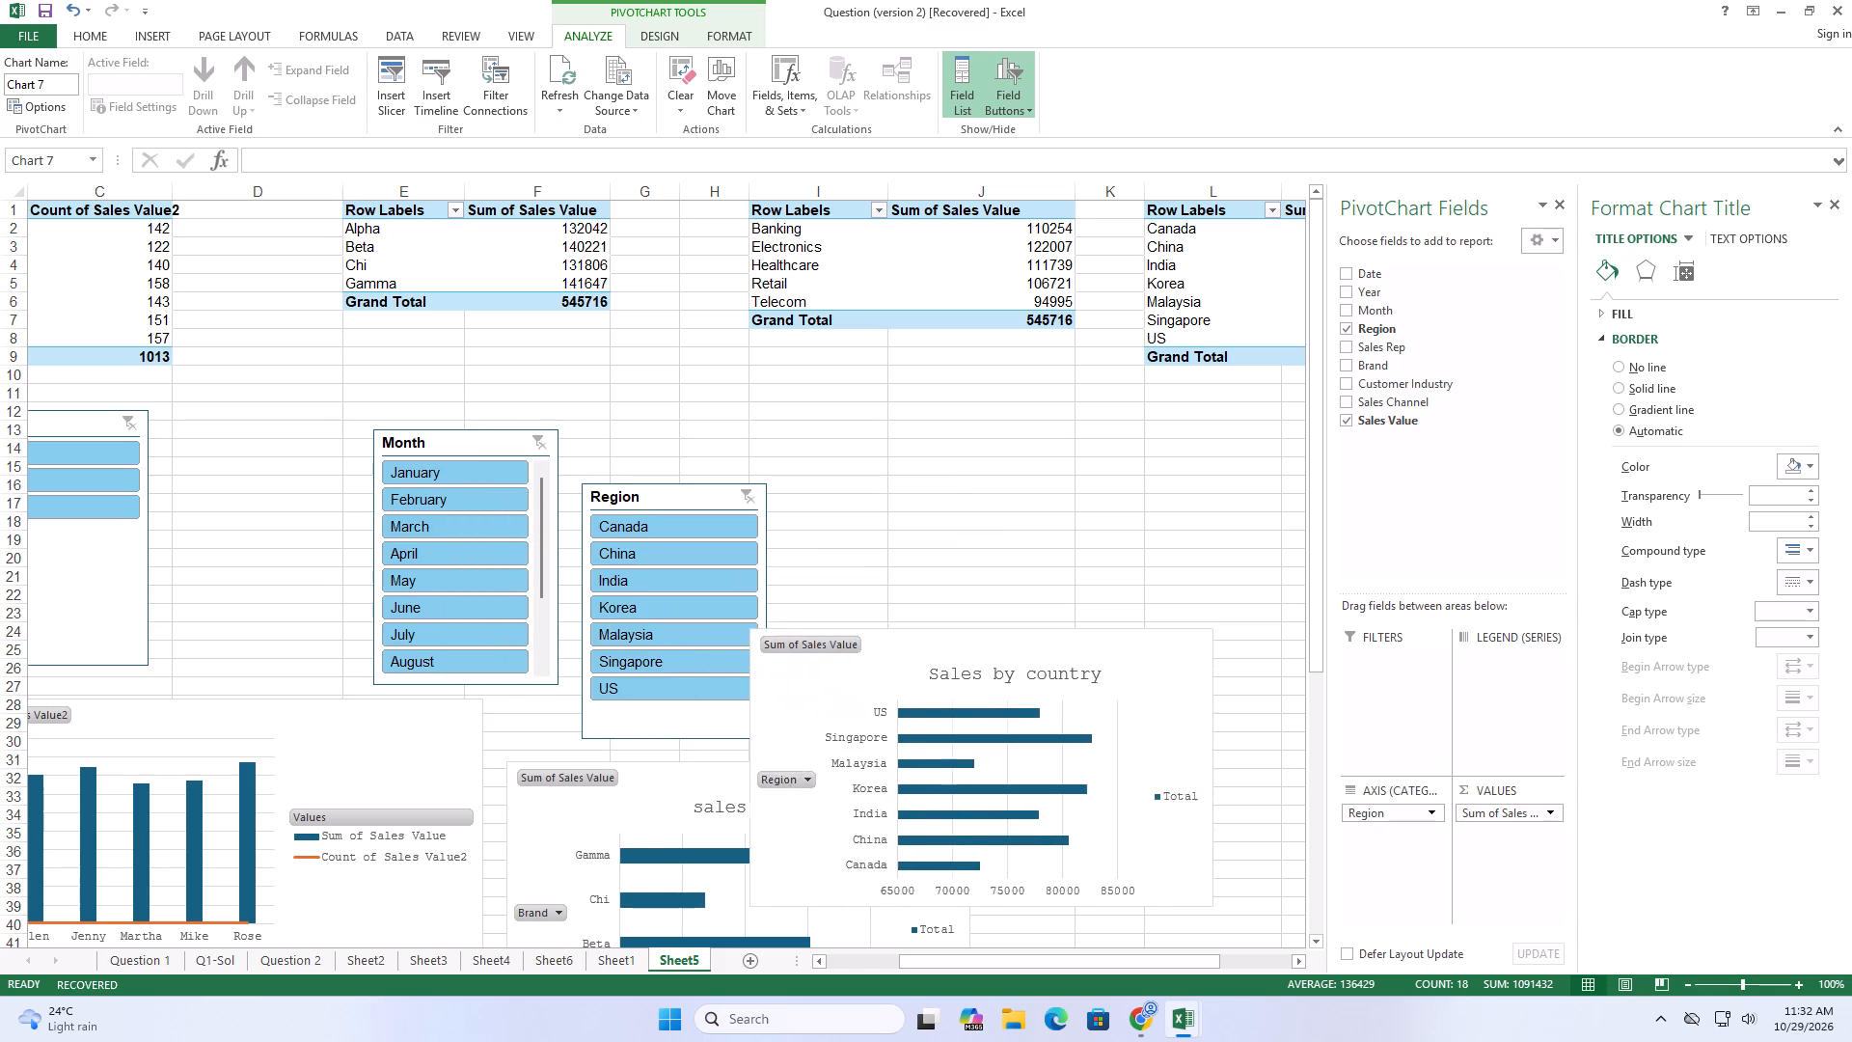
{"action": "left_click_drag", "start_coordinate": [1071, 637], "coordinate": [1199, 569]}
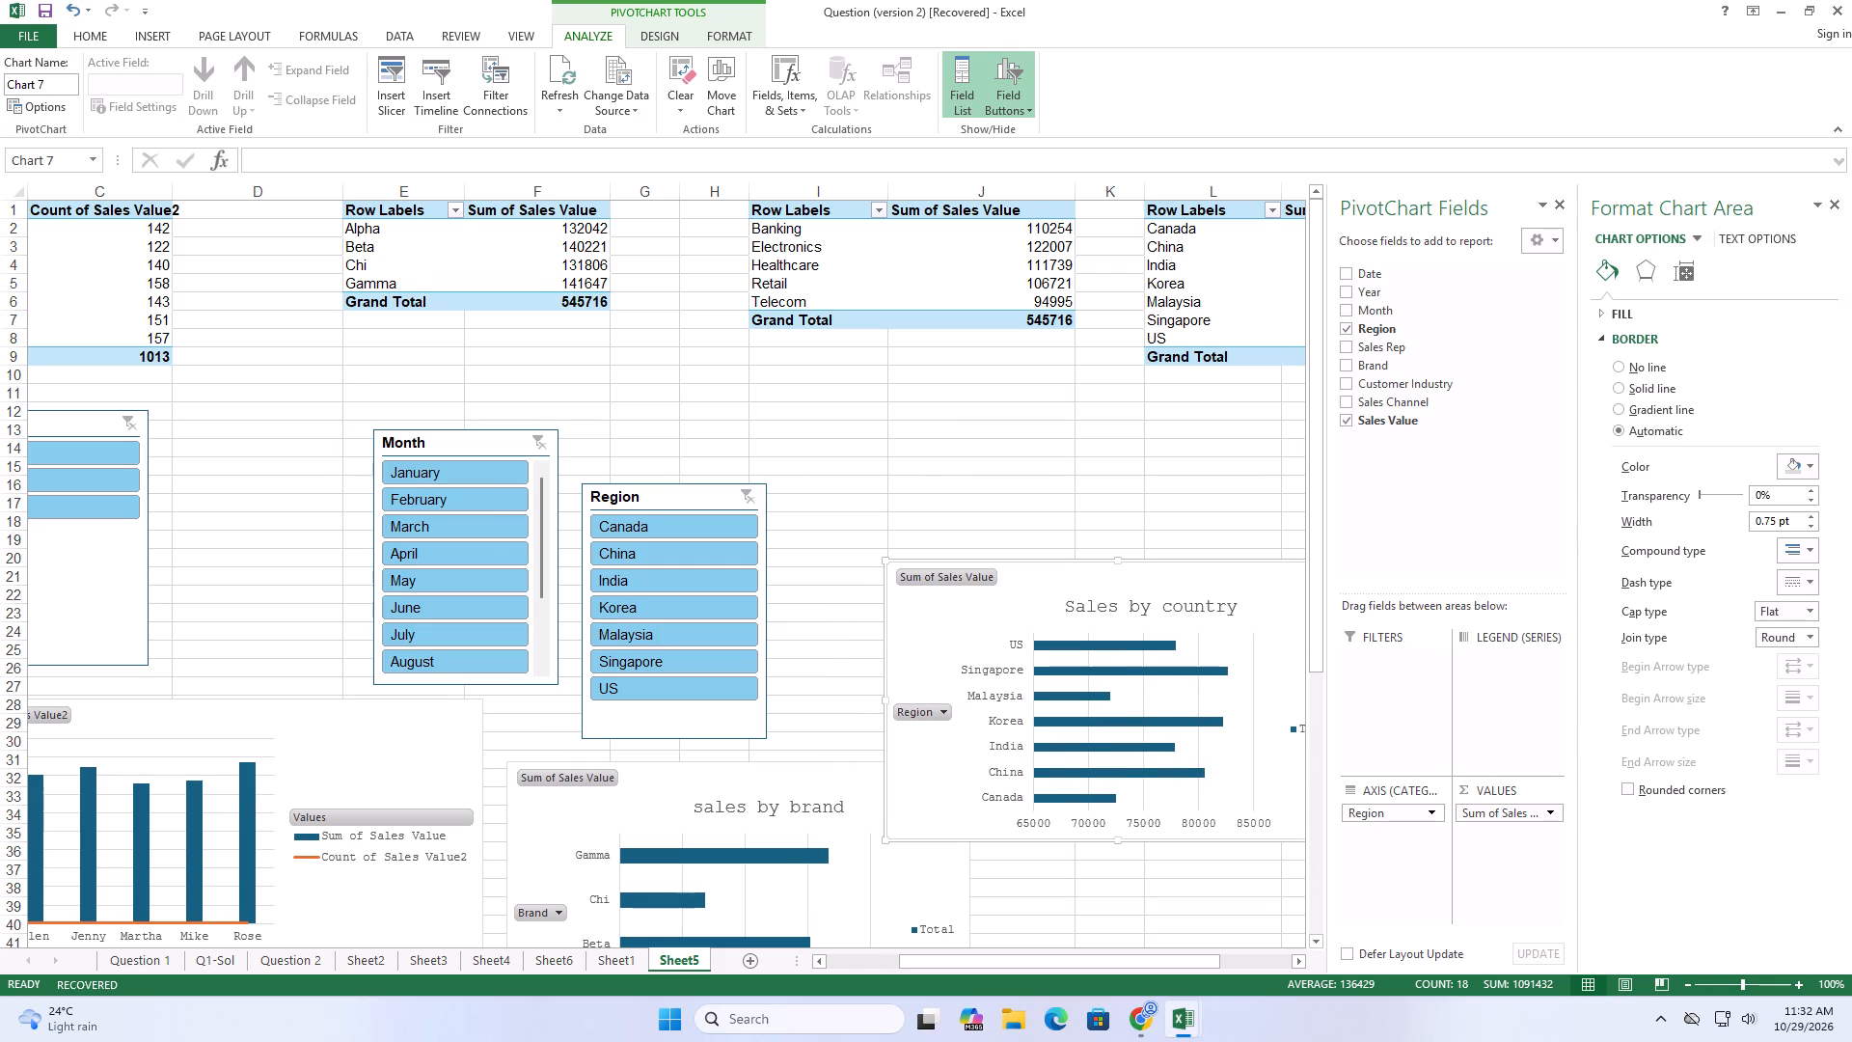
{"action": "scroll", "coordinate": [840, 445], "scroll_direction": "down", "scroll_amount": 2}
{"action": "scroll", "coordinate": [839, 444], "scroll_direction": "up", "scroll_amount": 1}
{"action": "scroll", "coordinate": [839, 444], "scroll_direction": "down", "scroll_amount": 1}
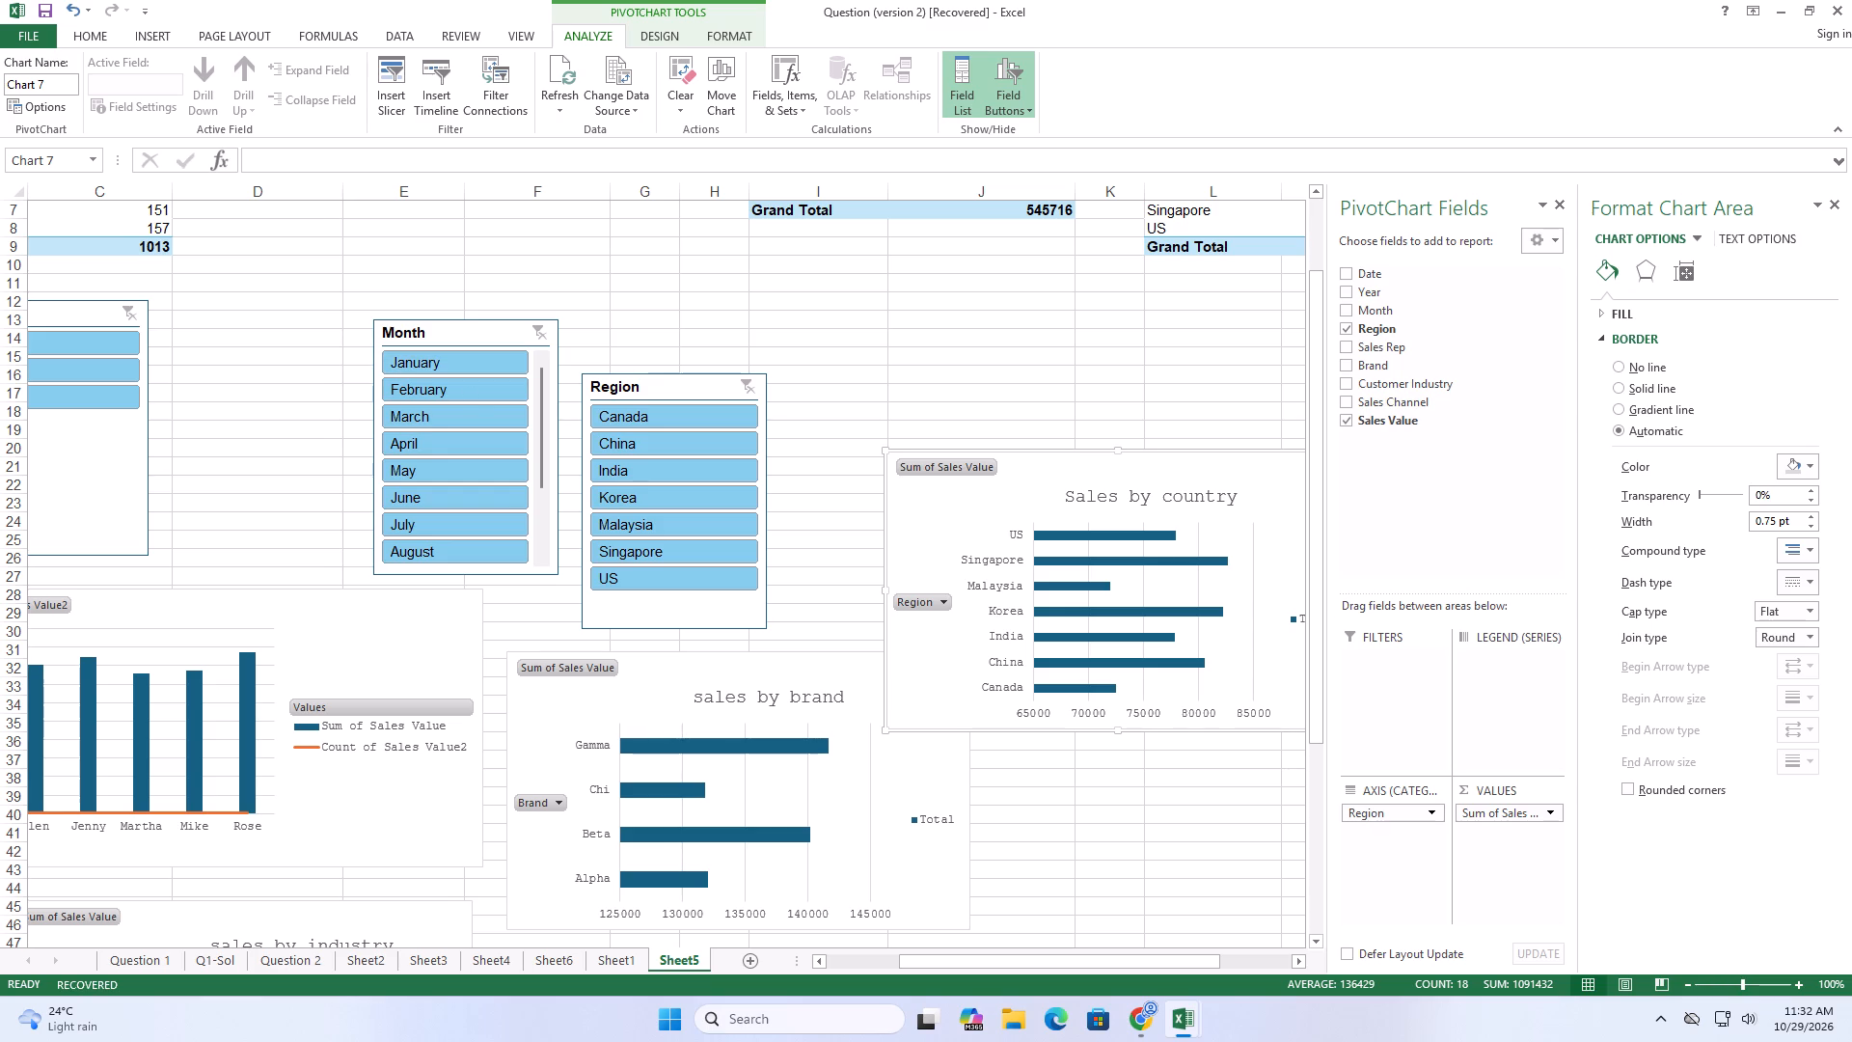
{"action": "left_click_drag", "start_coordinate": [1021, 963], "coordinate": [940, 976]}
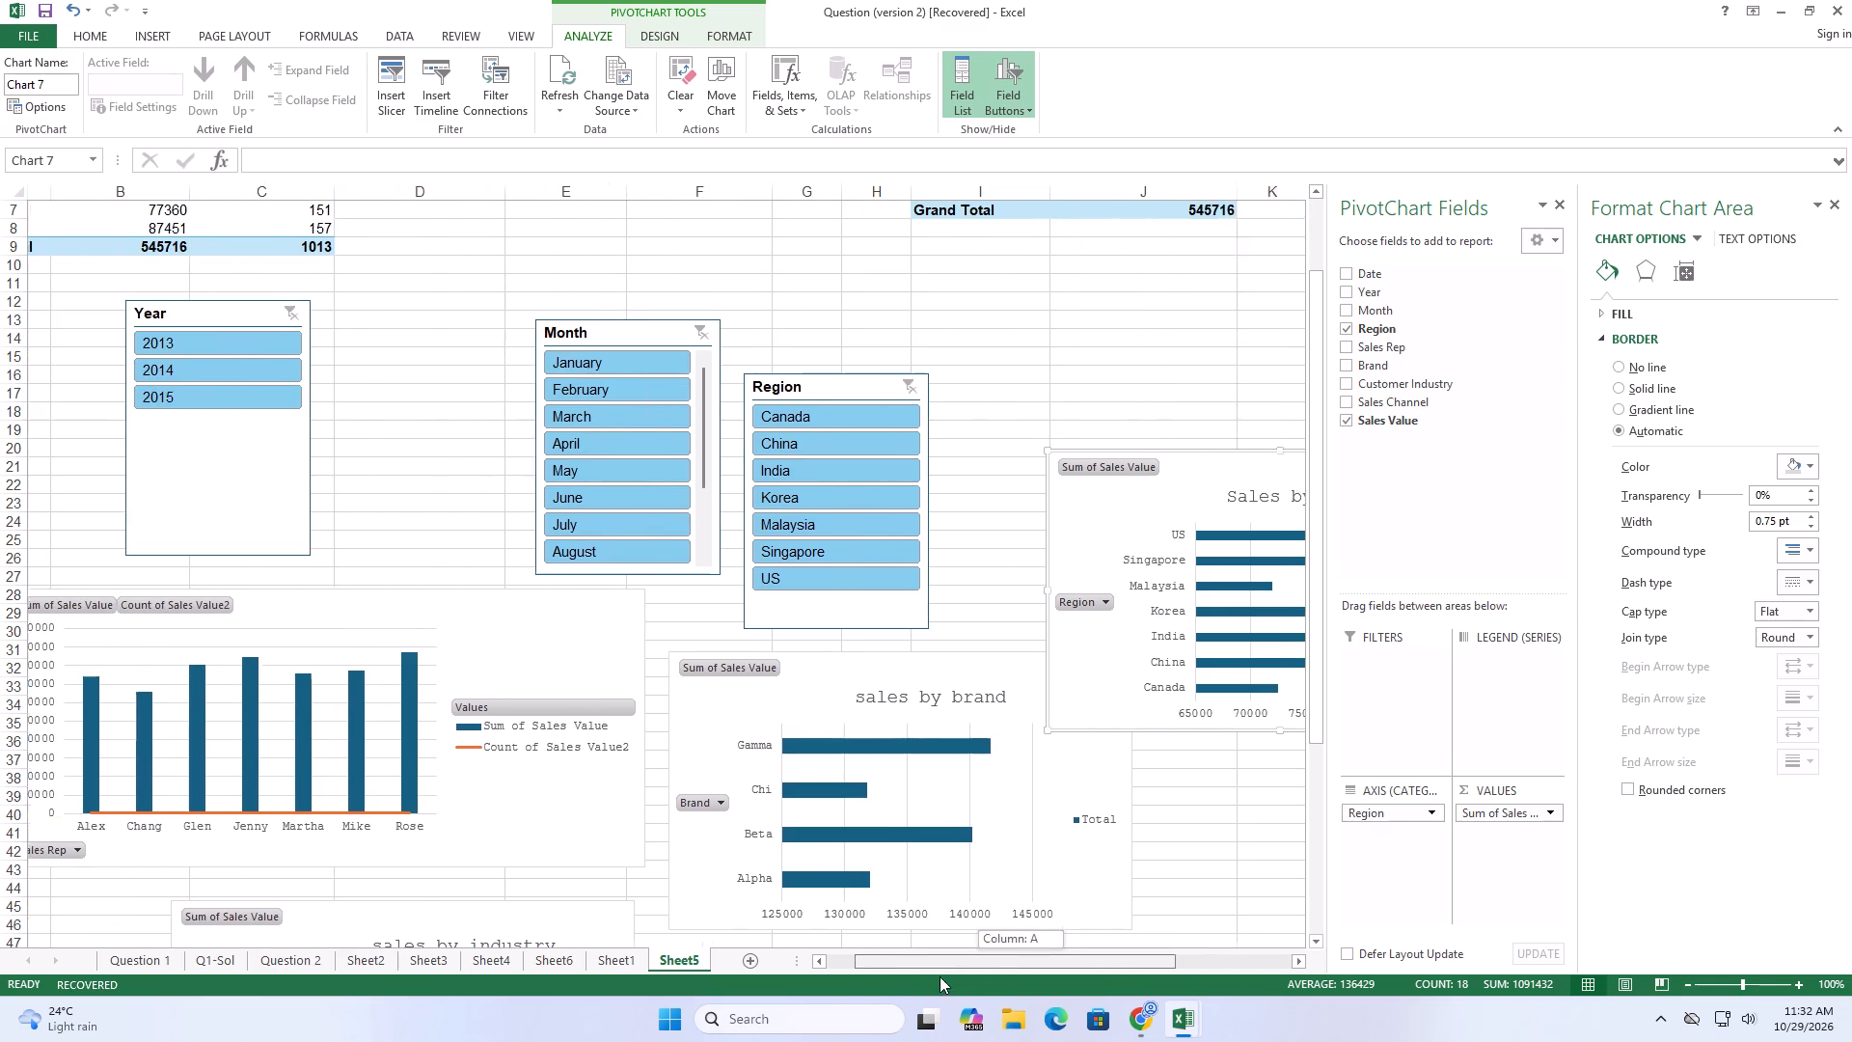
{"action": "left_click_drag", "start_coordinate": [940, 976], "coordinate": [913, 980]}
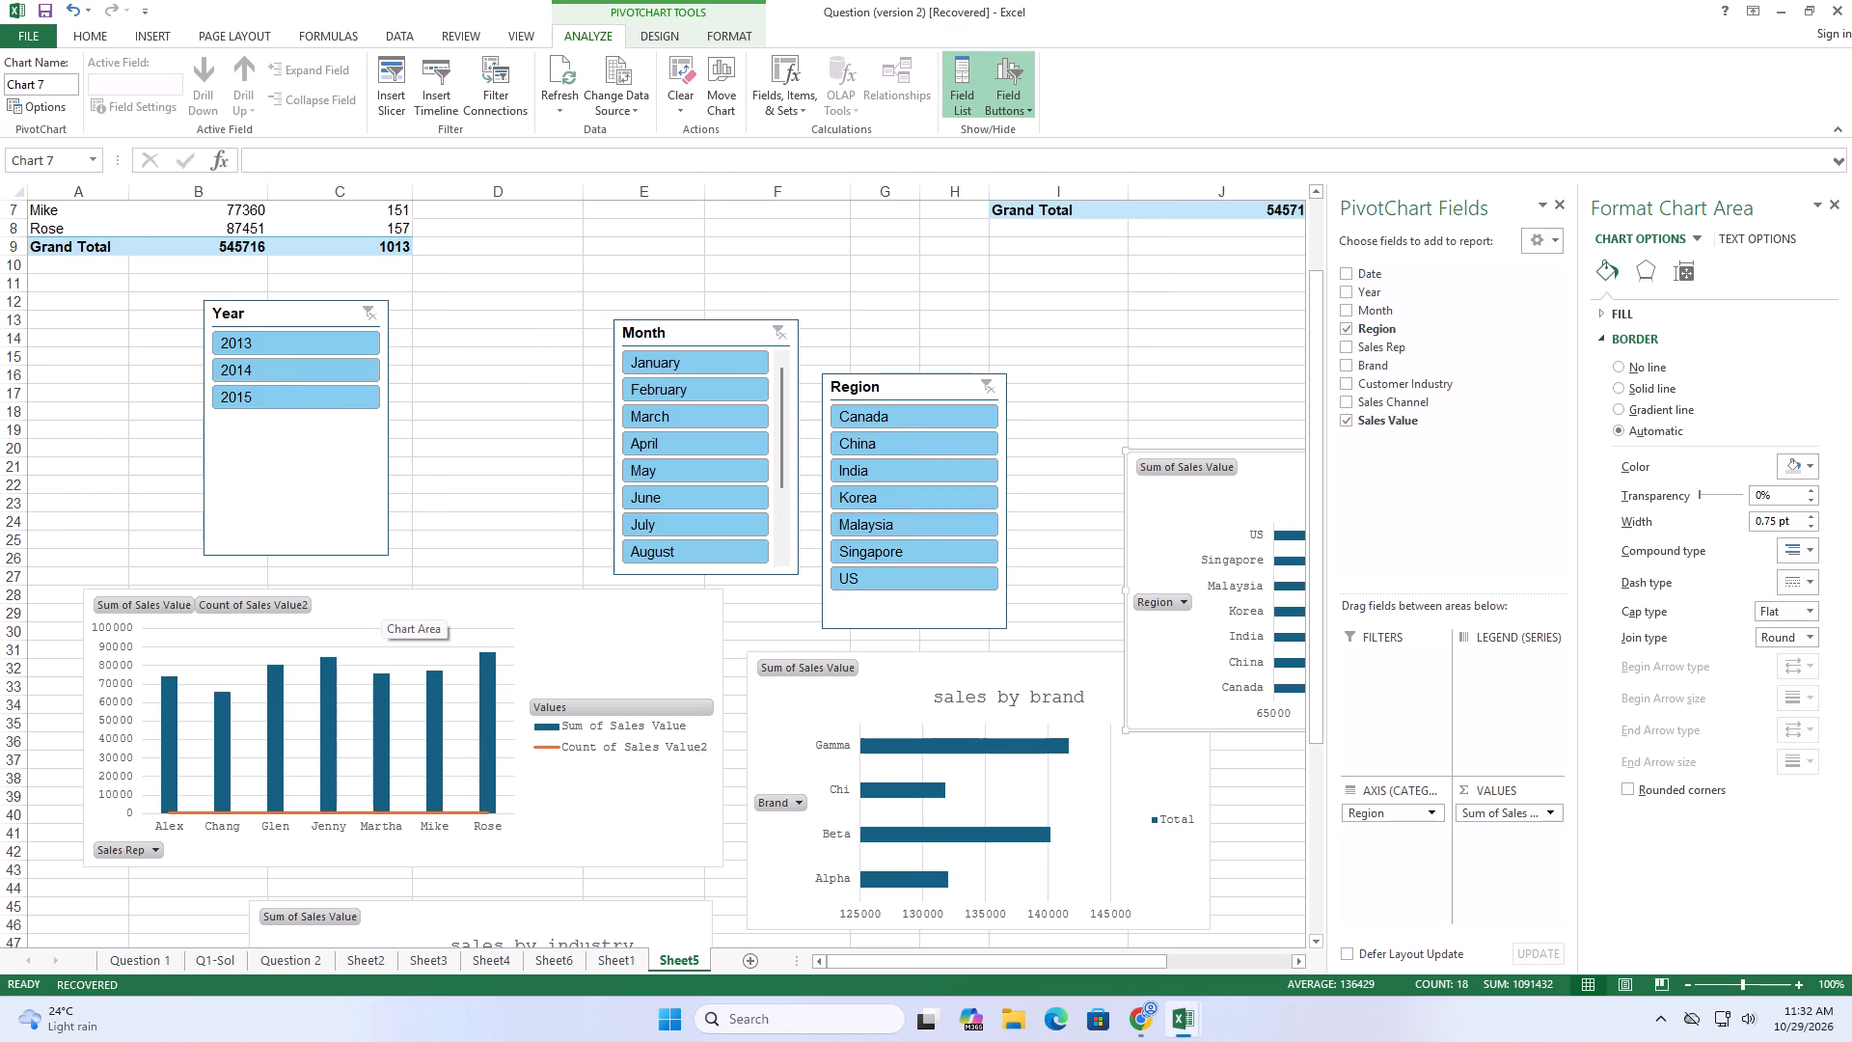
Delete the Sales Rep combo chart, with both series on one axis, from below the Year slicer on Sheet5.
{"action": "left_click_drag", "start_coordinate": [380, 613], "coordinate": [355, 617]}
{"action": "scroll", "coordinate": [467, 465], "scroll_direction": "up", "scroll_amount": 2}
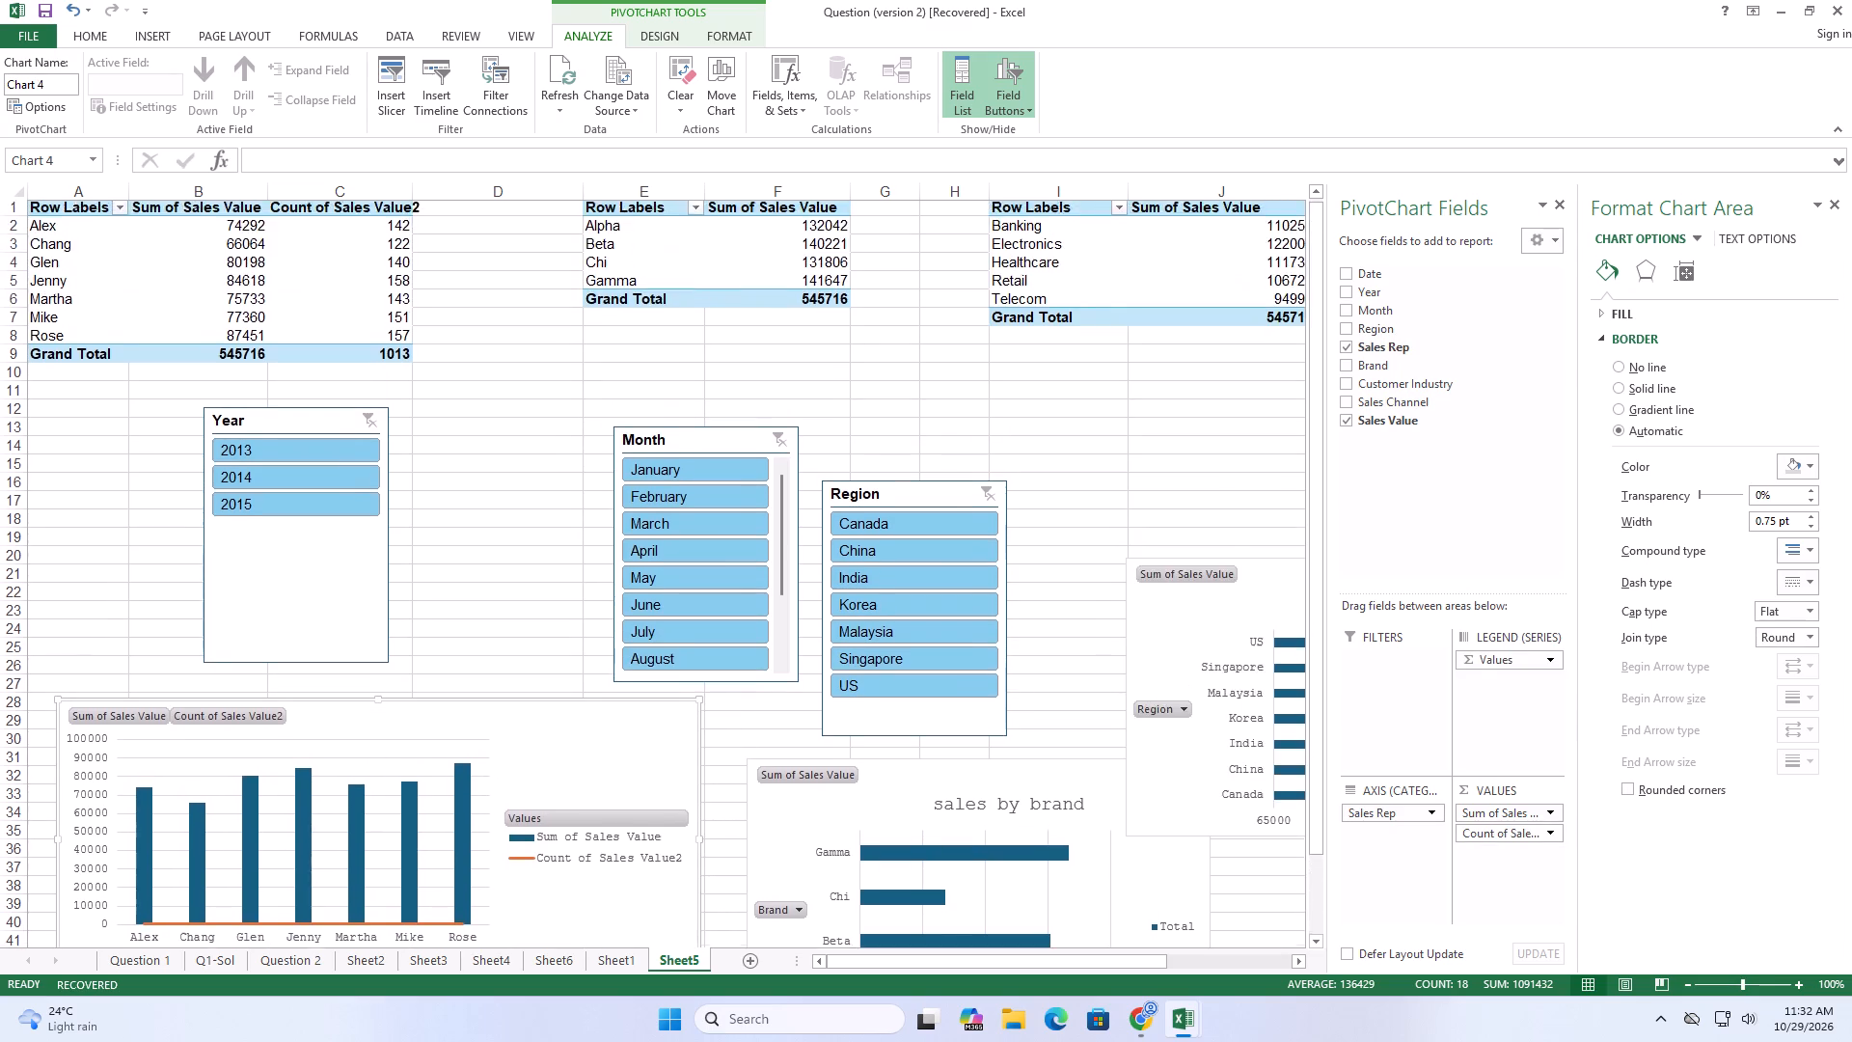
{"action": "scroll", "coordinate": [475, 466], "scroll_direction": "down", "scroll_amount": 4}
{"action": "scroll", "coordinate": [476, 468], "scroll_direction": "up", "scroll_amount": 9}
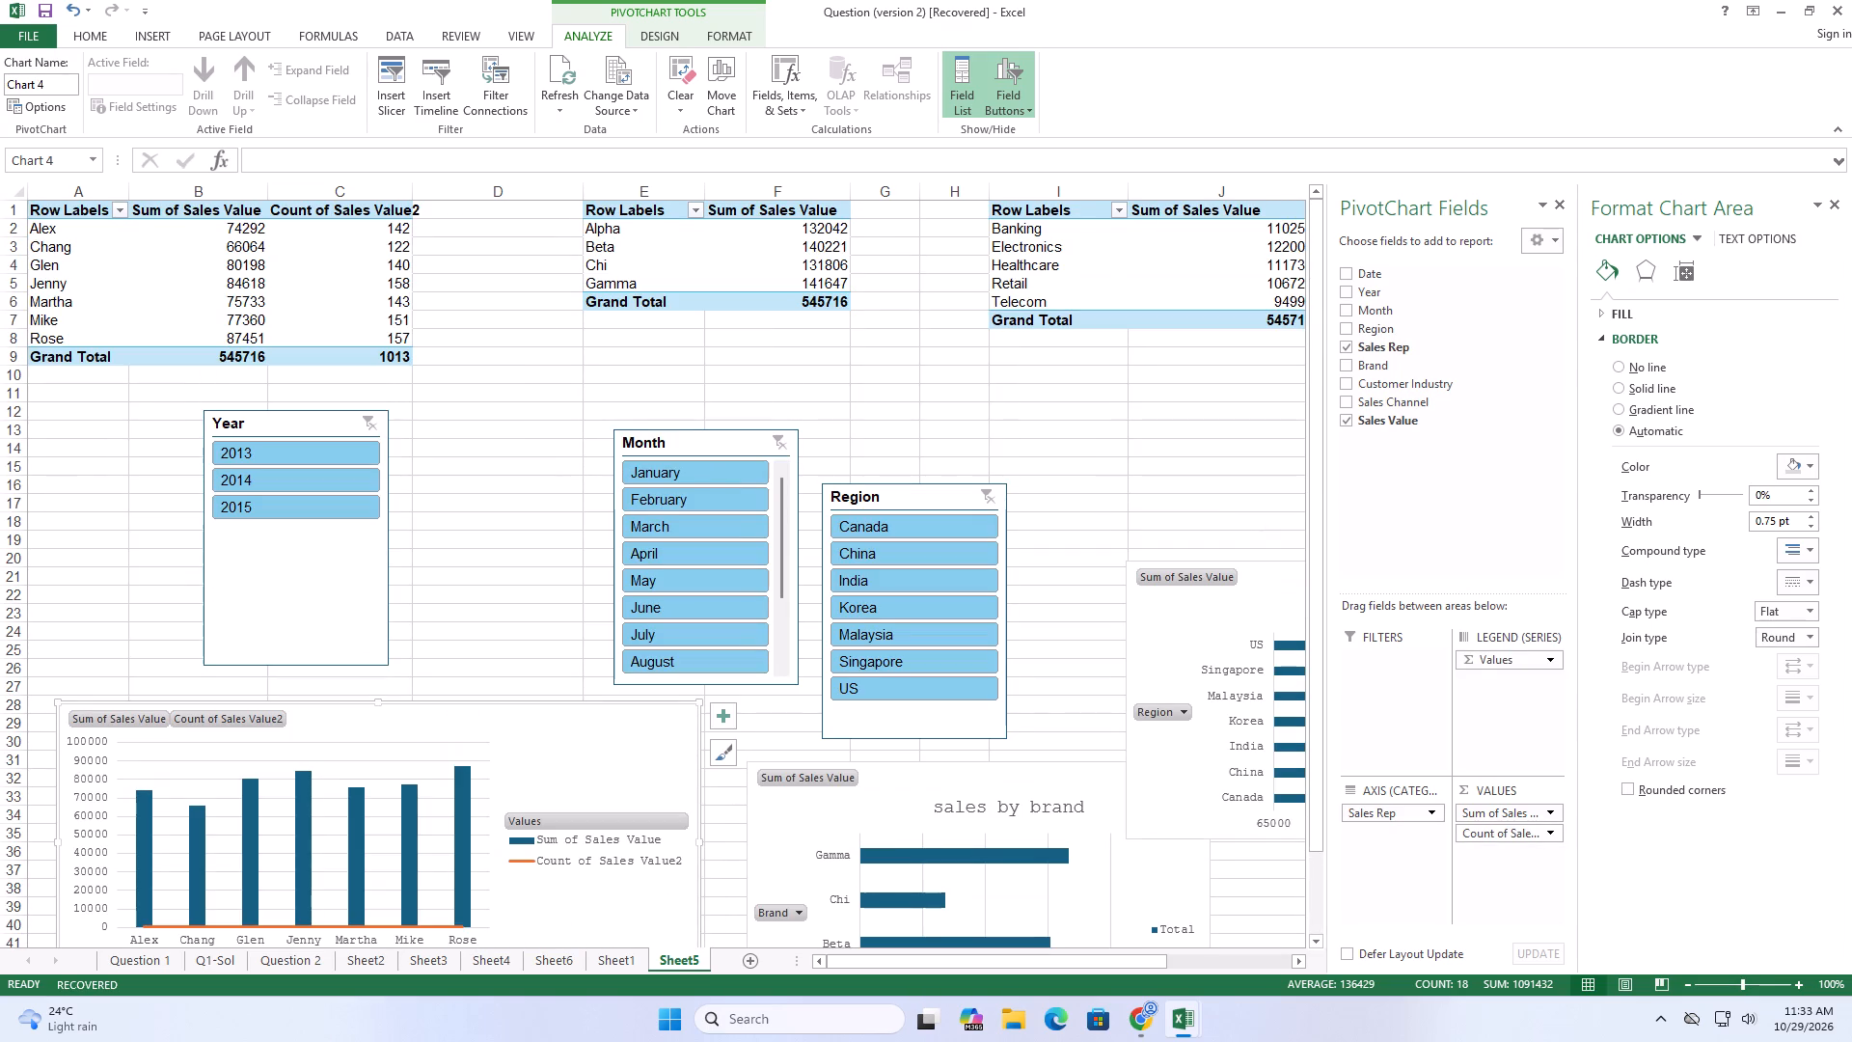
{"action": "left_click", "coordinate": [419, 723]}
{"action": "right_click", "coordinate": [419, 724]}
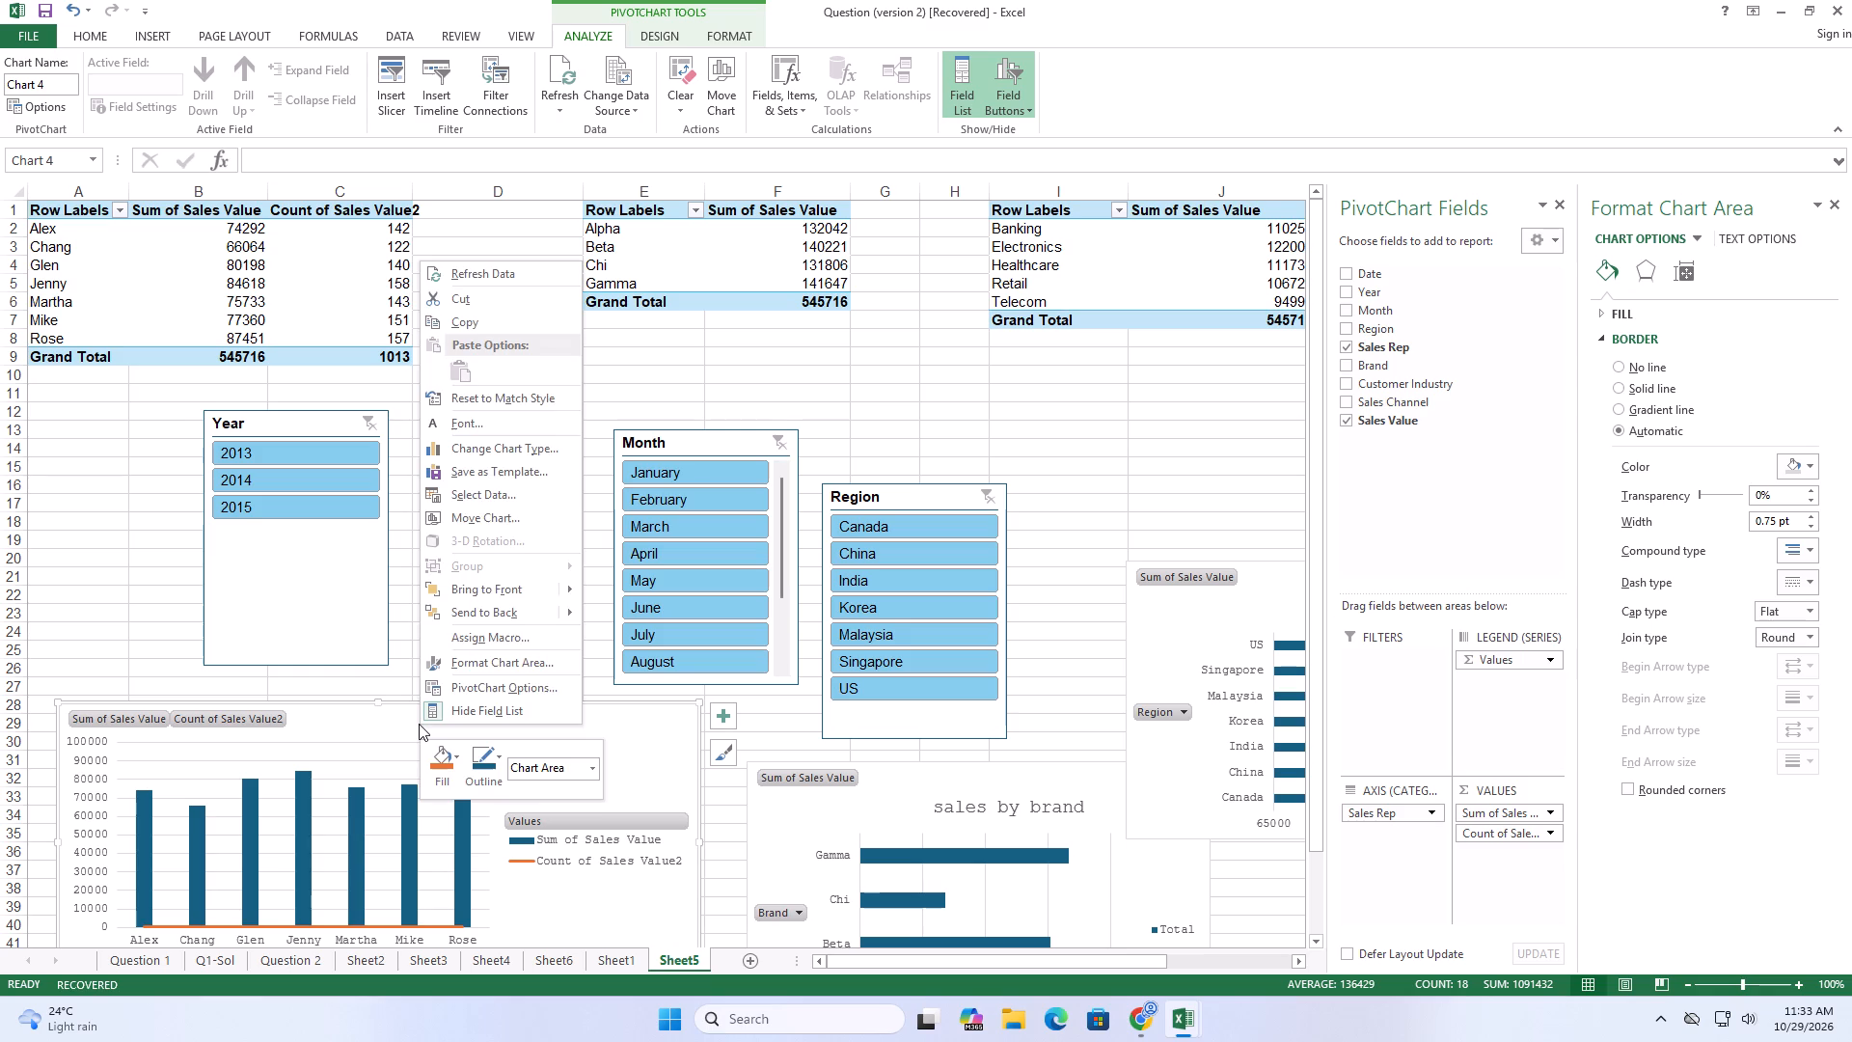
{"action": "left_click", "coordinate": [356, 725]}
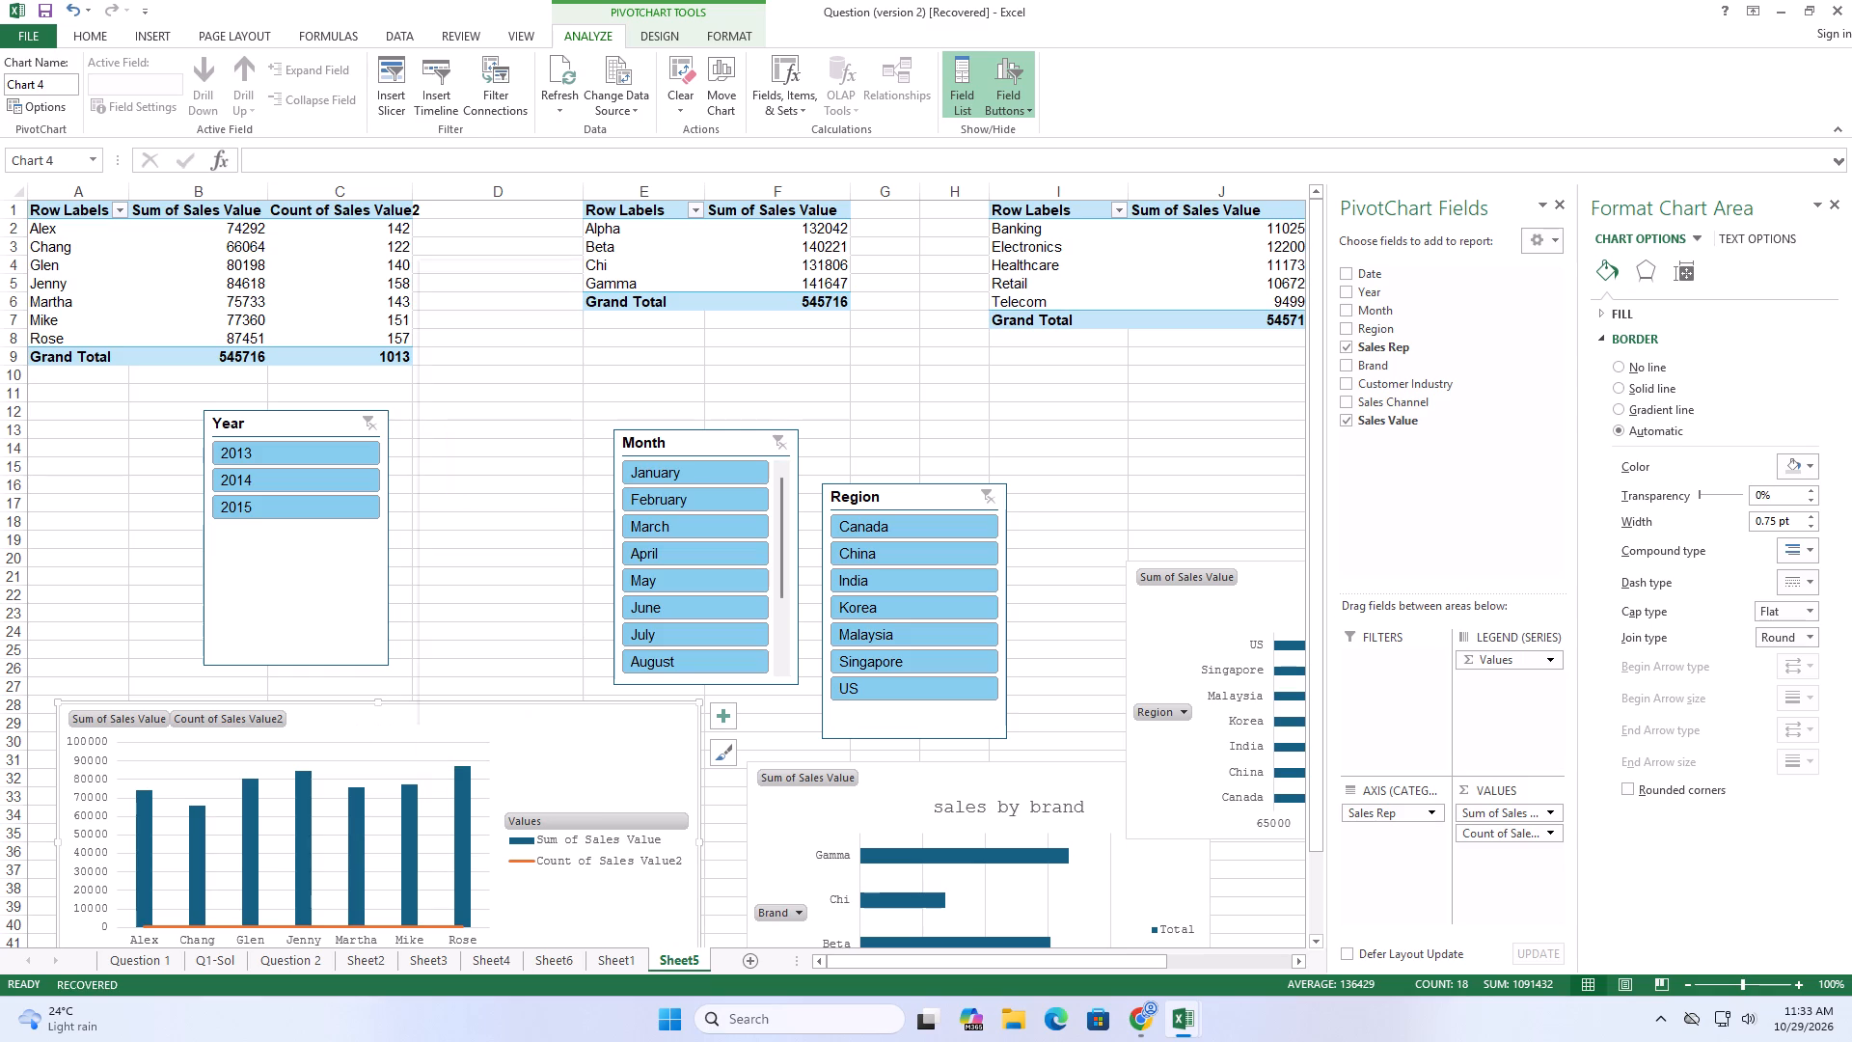
{"action": "double_click", "coordinate": [361, 724]}
{"action": "key", "text": "Delete"}
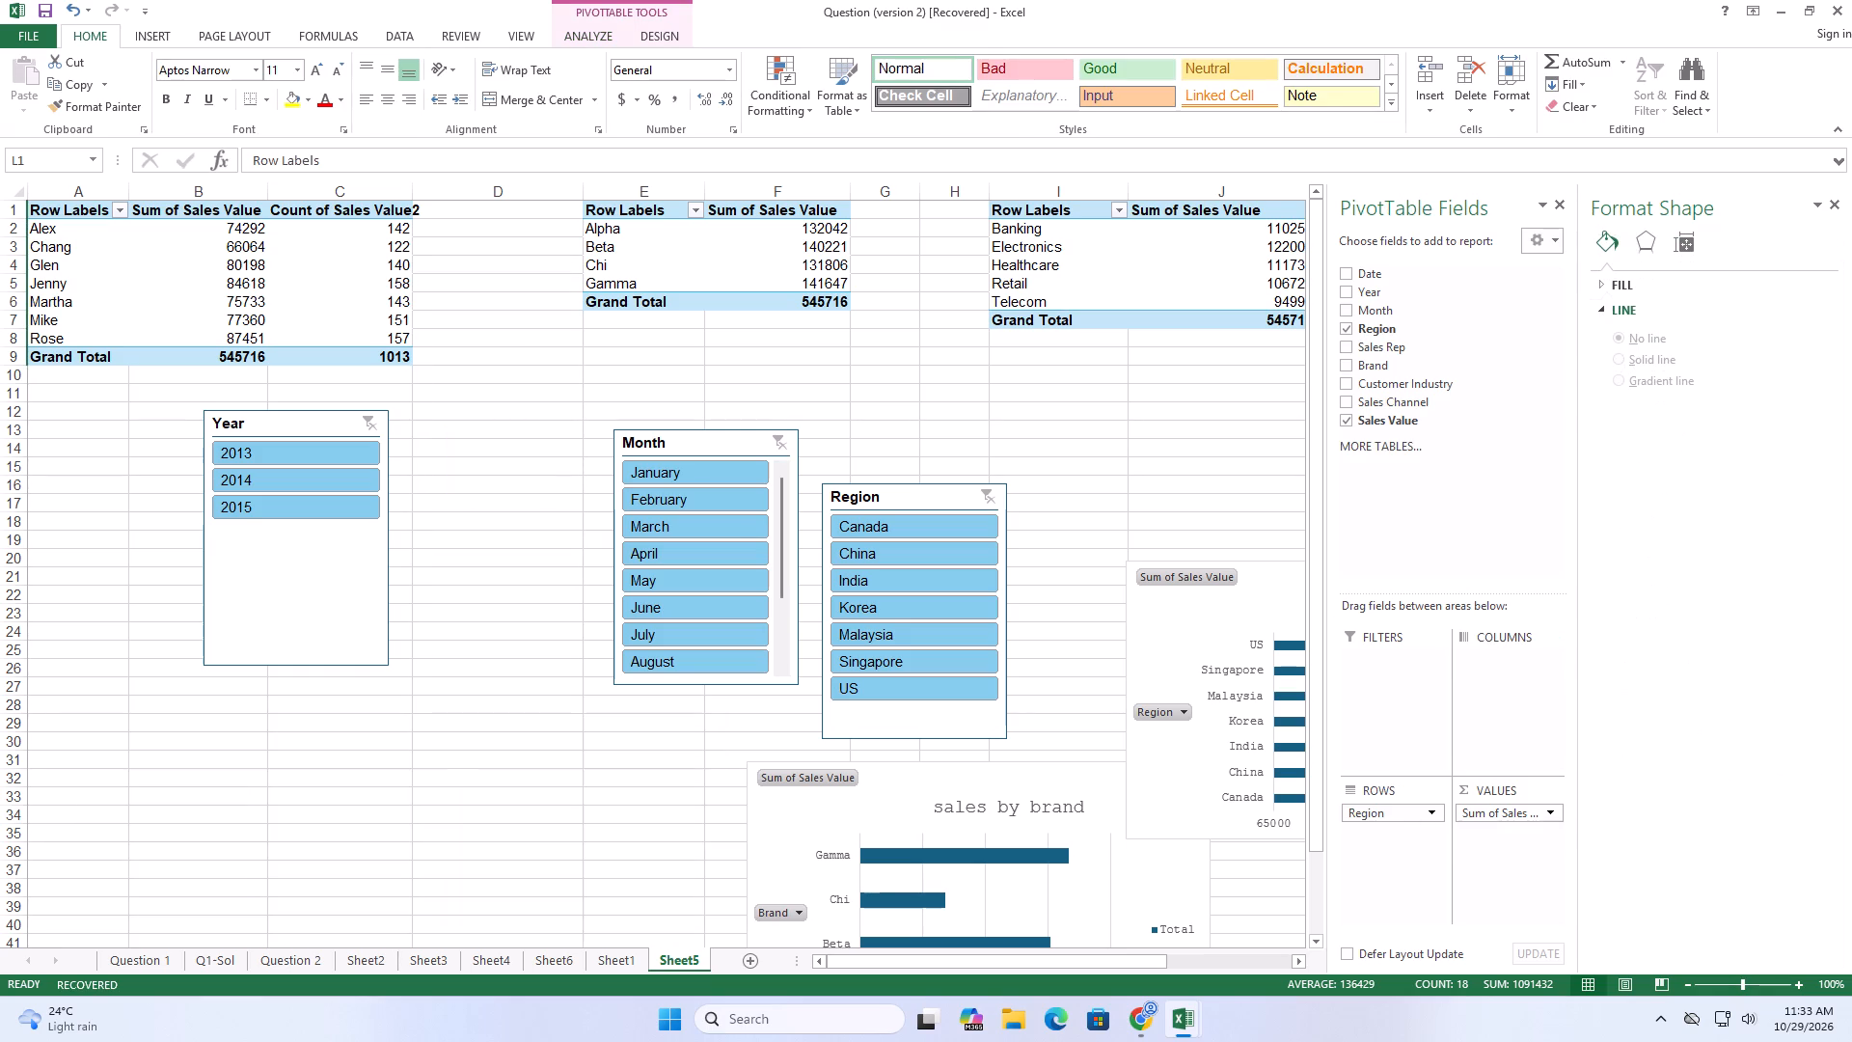
Insert a Clustered Column - Line on Secondary Axis combo PivotChart from the Sales Rep PivotTable A1:C9.
{"action": "scroll", "coordinate": [488, 484], "scroll_direction": "up", "scroll_amount": 1}
{"action": "scroll", "coordinate": [491, 484], "scroll_direction": "down", "scroll_amount": 1}
{"action": "scroll", "coordinate": [491, 484], "scroll_direction": "up", "scroll_amount": 3}
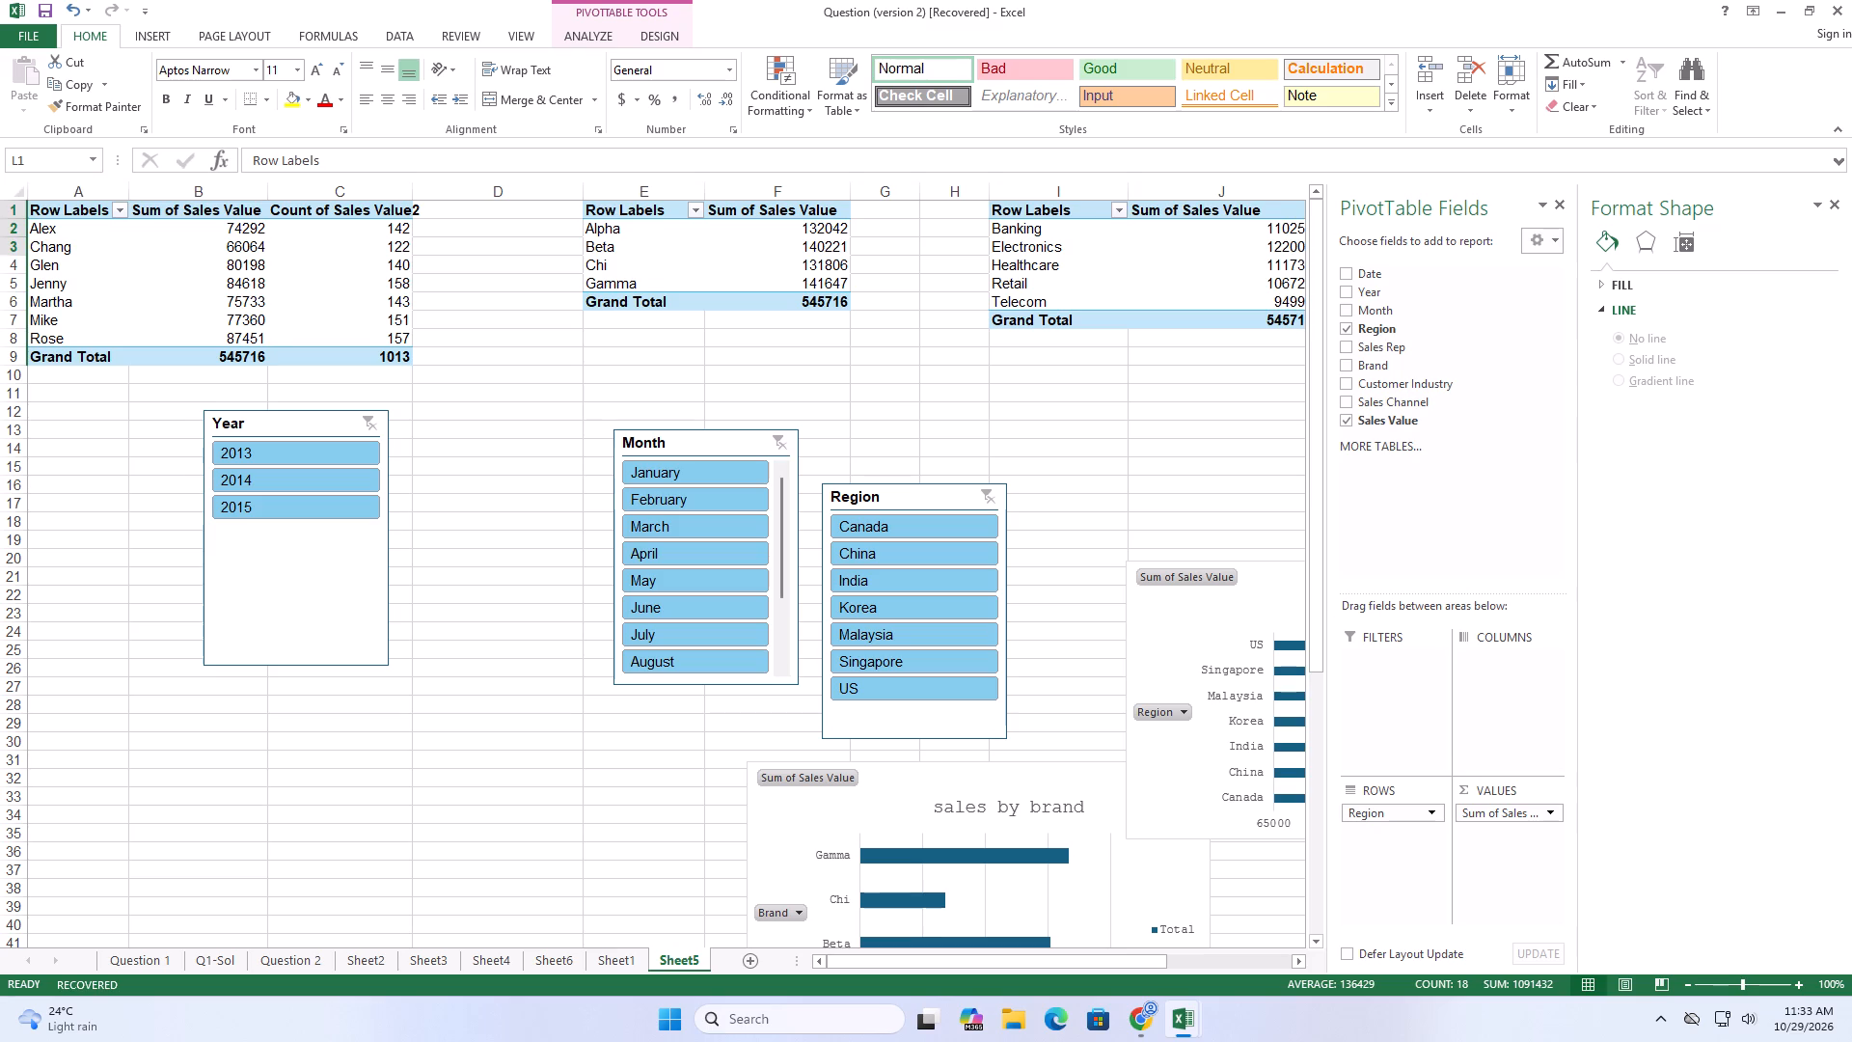
{"action": "left_click_drag", "start_coordinate": [53, 215], "coordinate": [301, 349]}
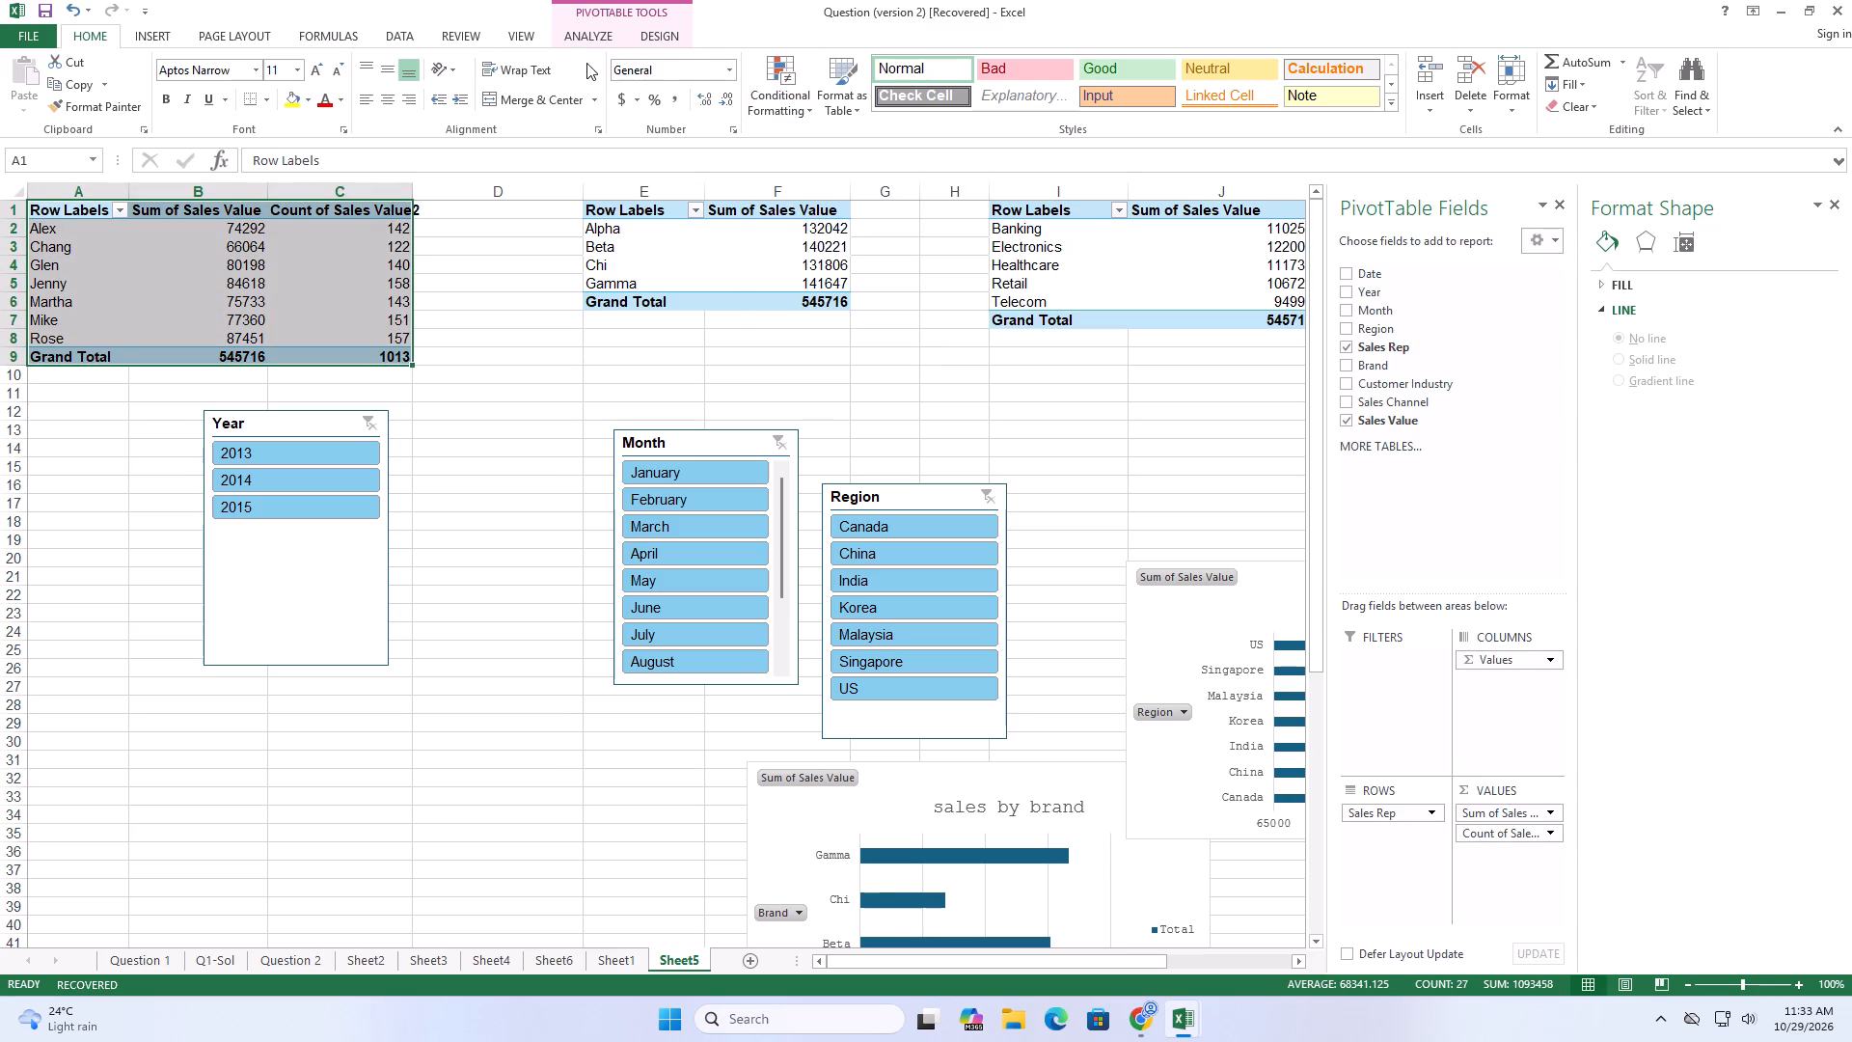
{"action": "left_click", "coordinate": [153, 37]}
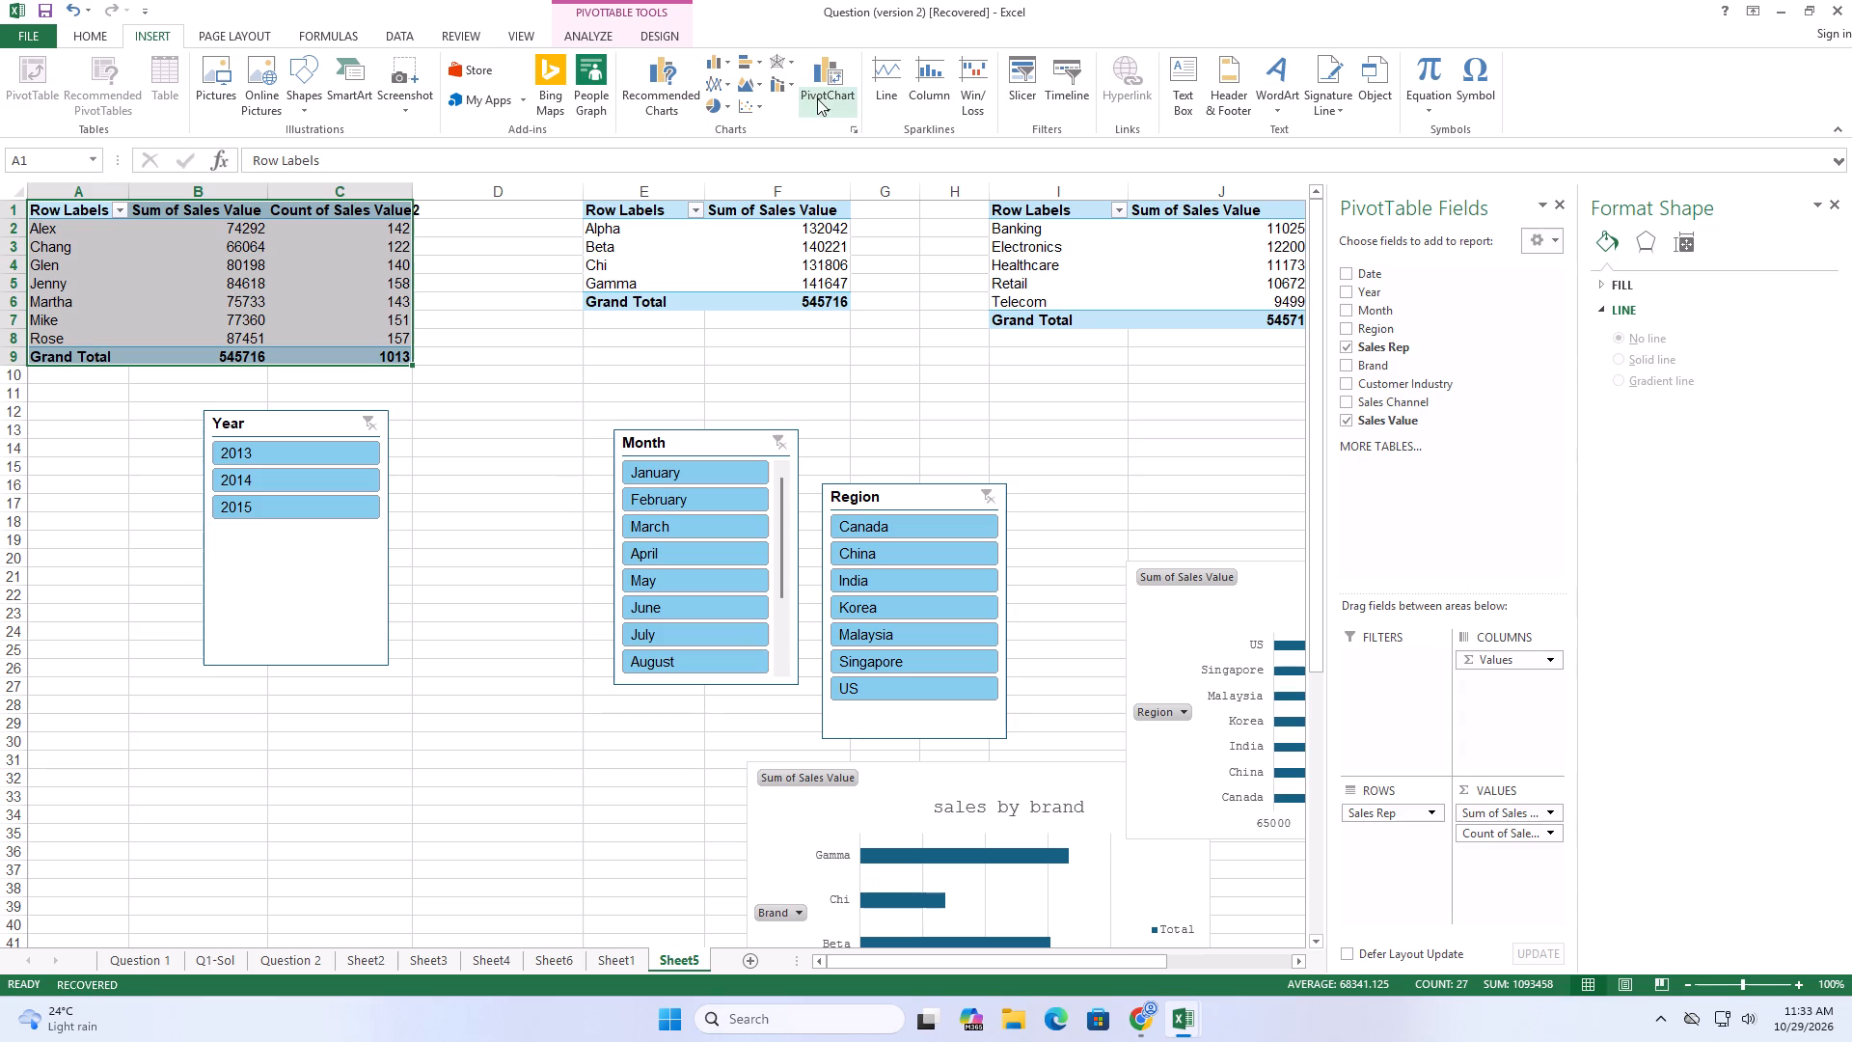
{"action": "left_click", "coordinate": [646, 104]}
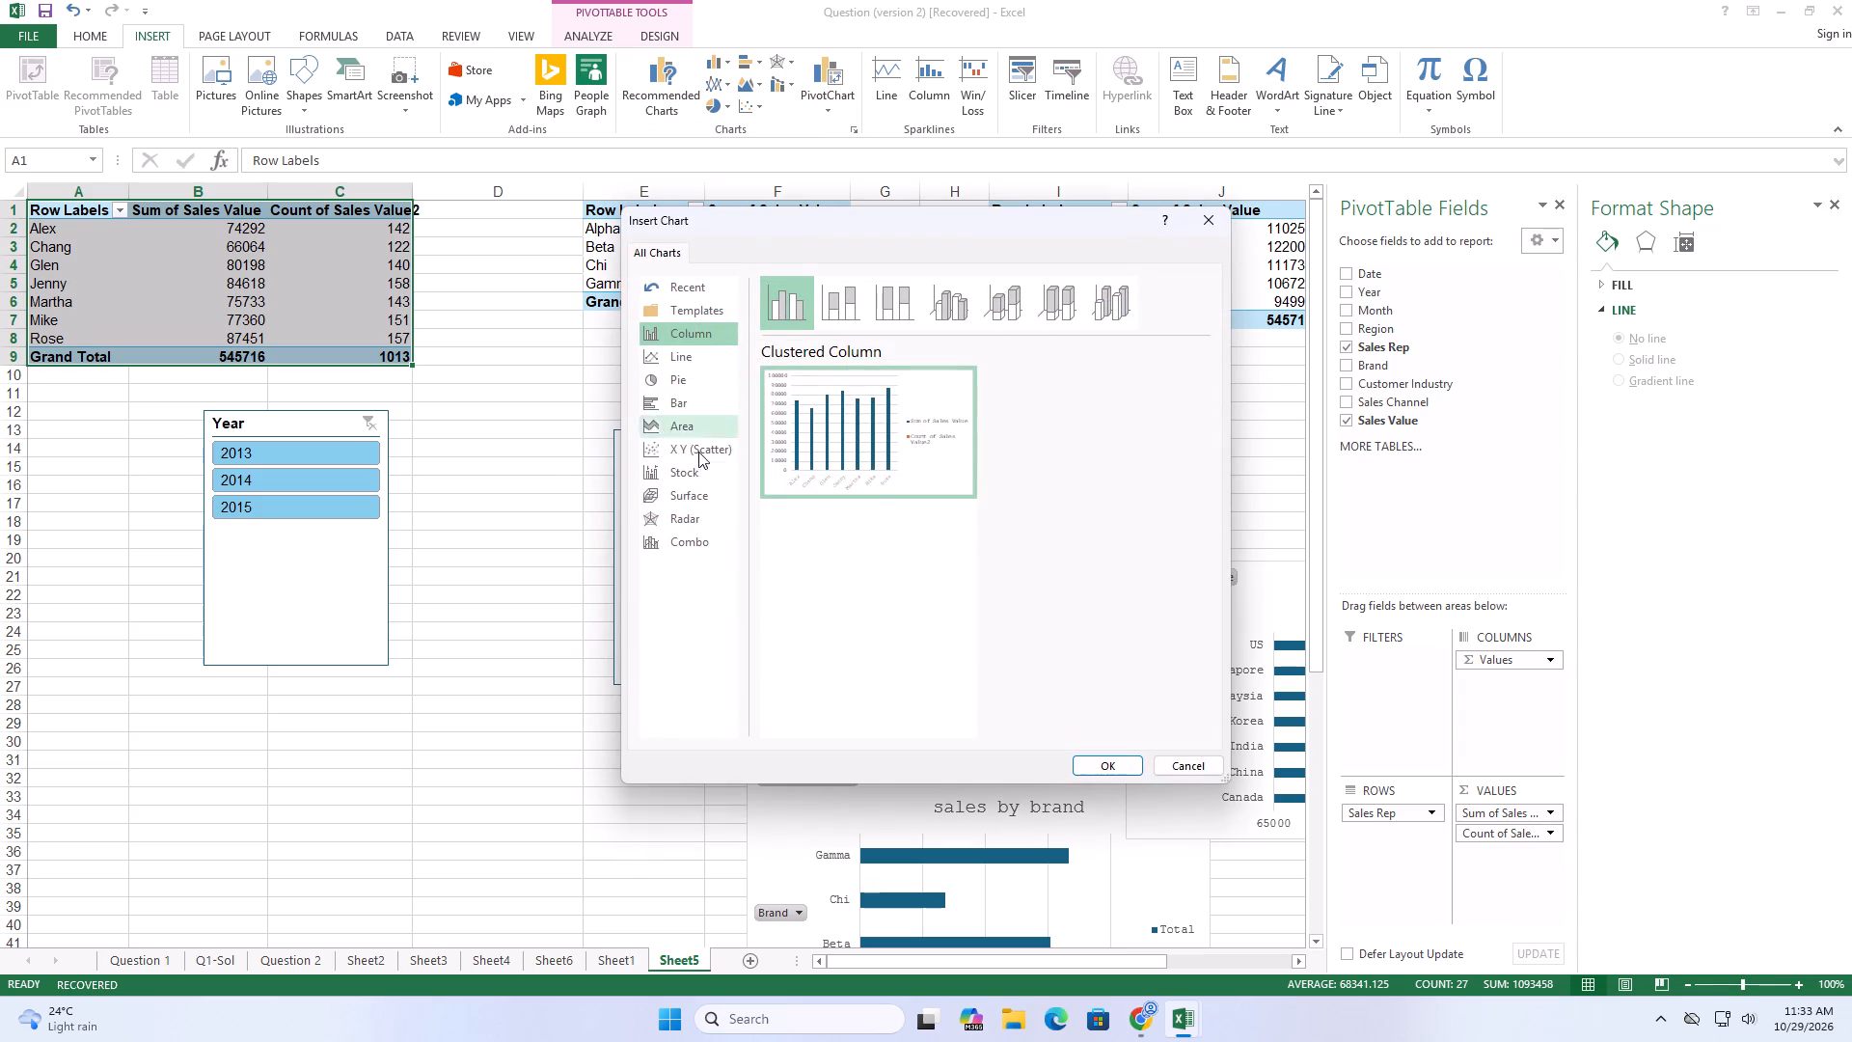
{"action": "left_click", "coordinate": [686, 545]}
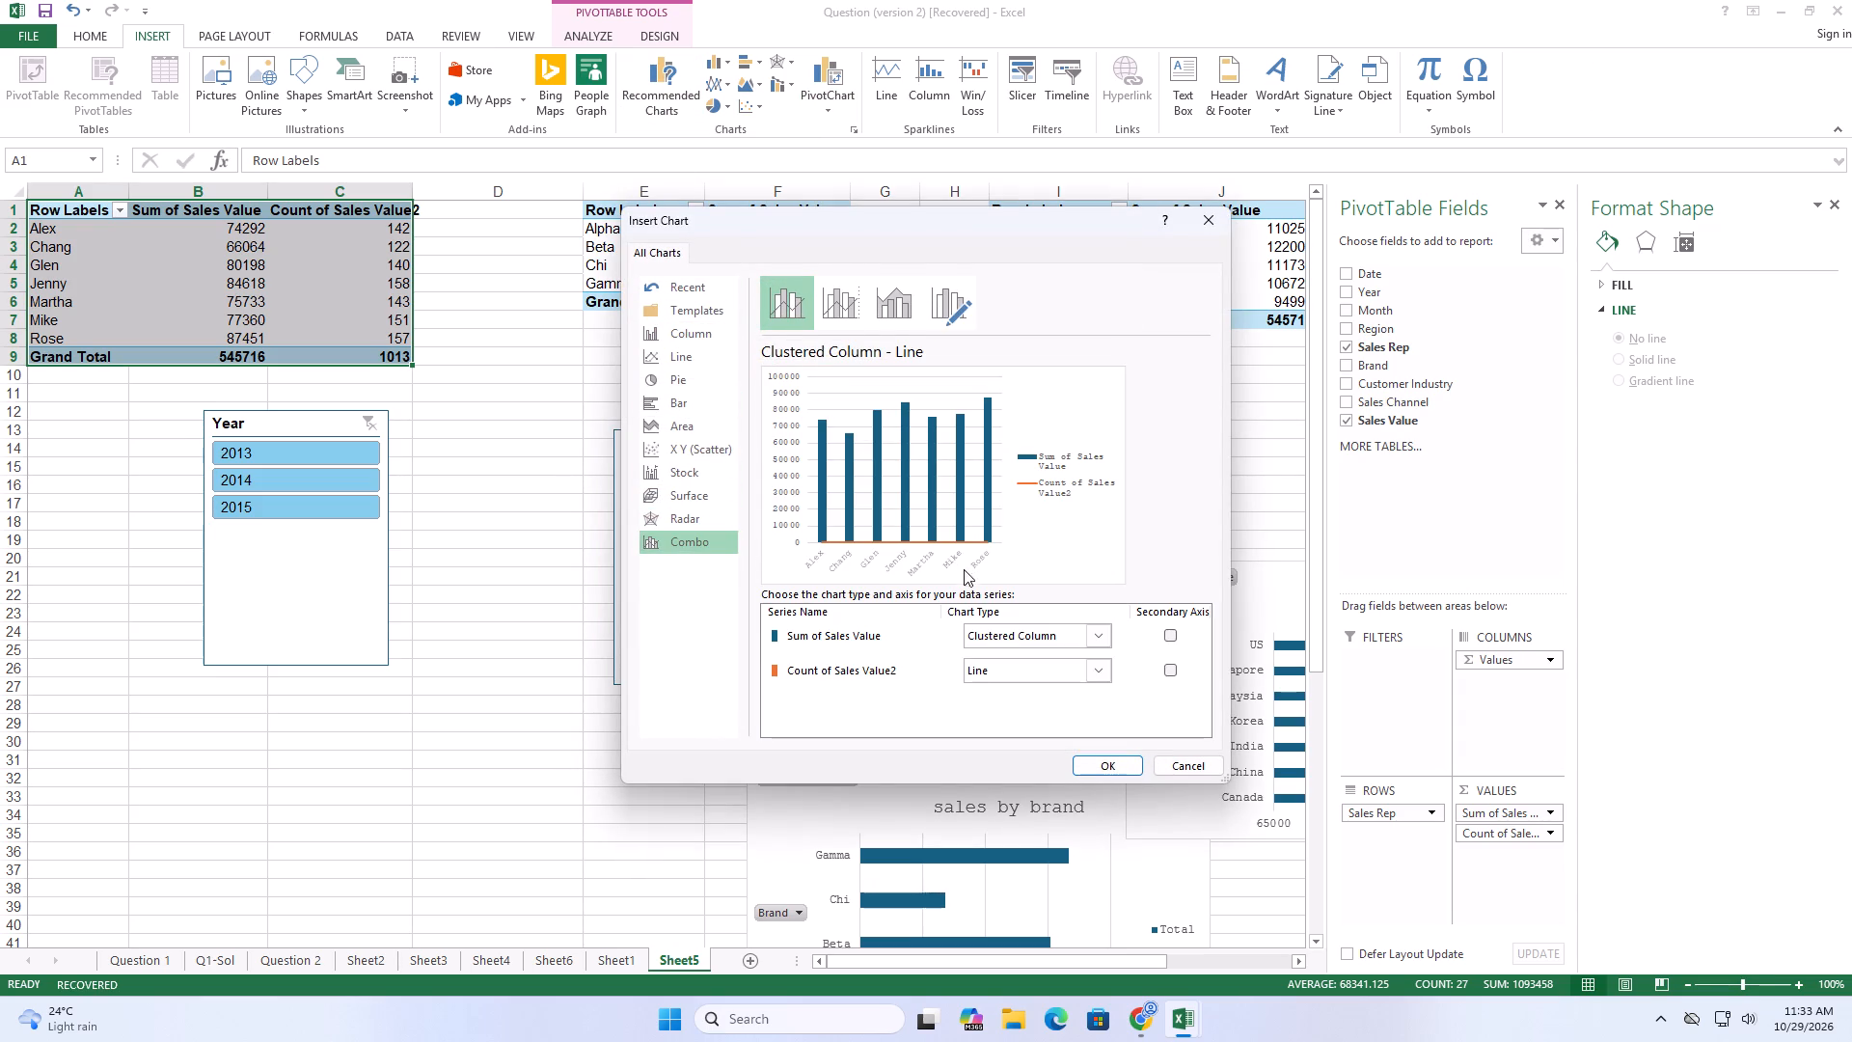
{"action": "left_click", "coordinate": [853, 297]}
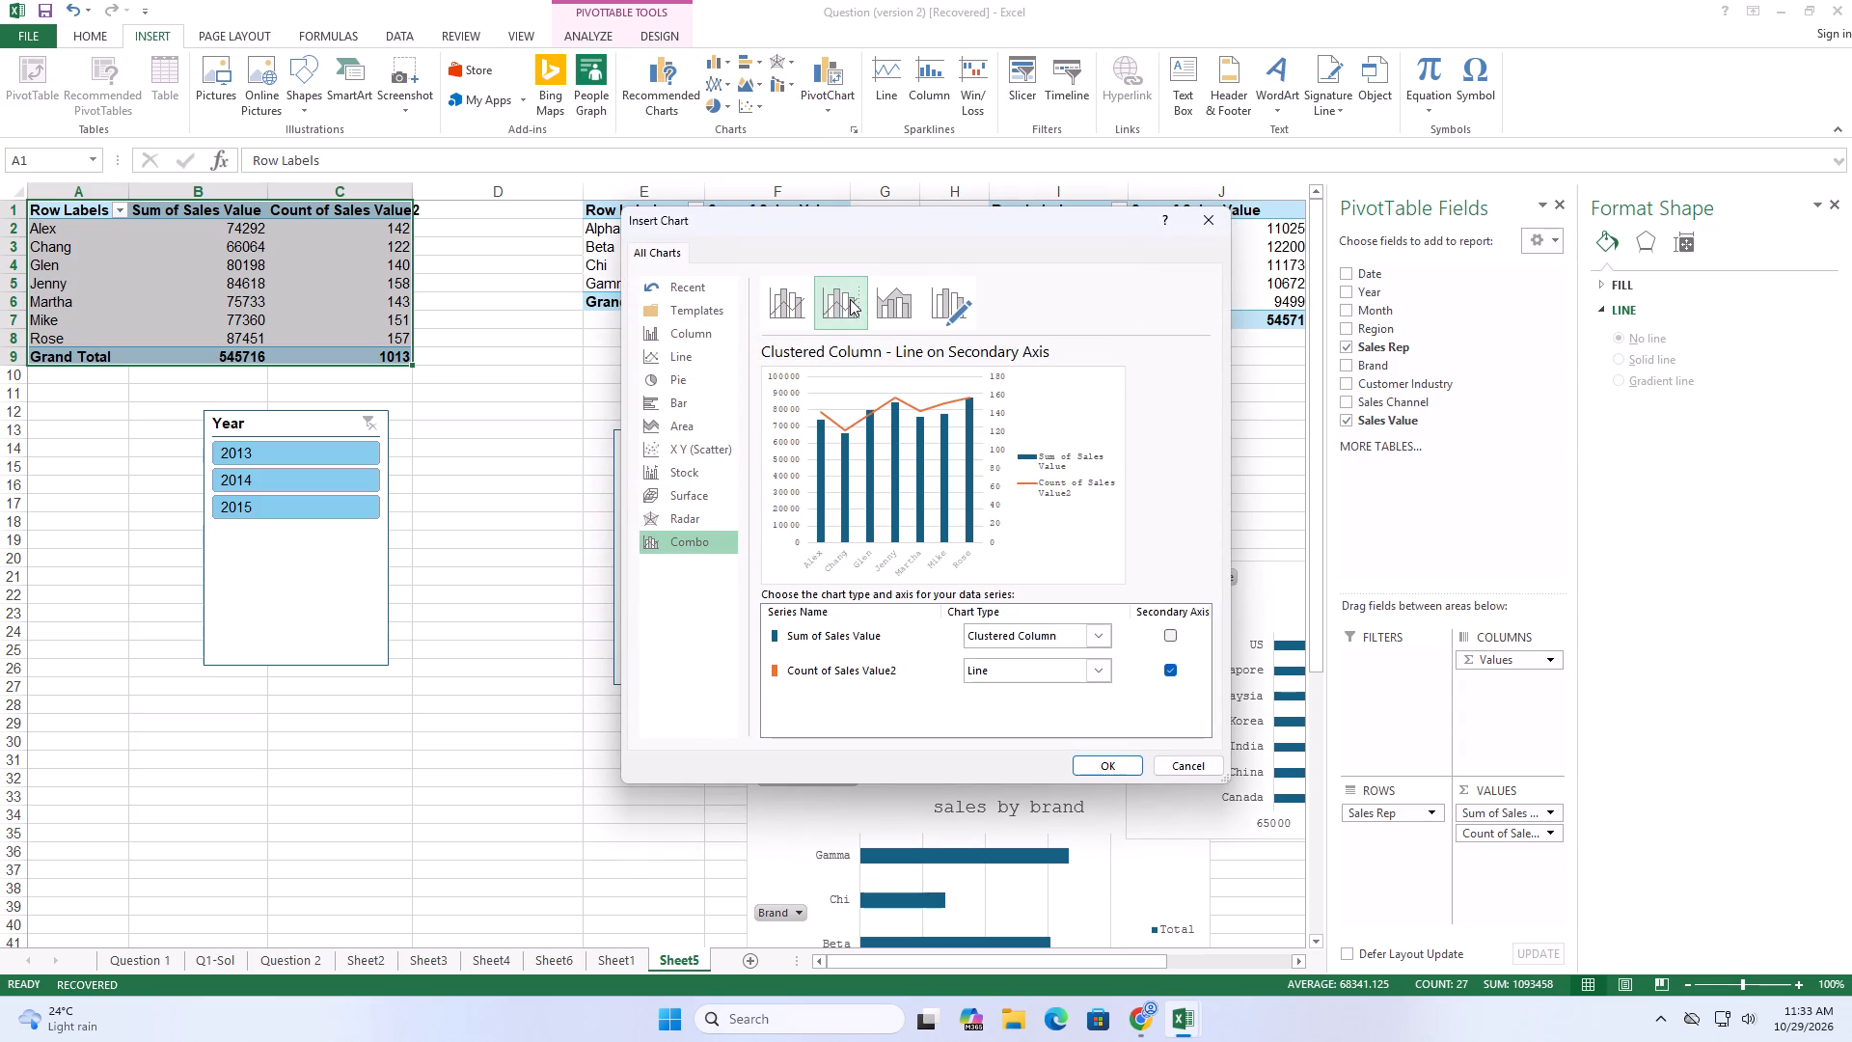
{"action": "left_click", "coordinate": [1113, 760]}
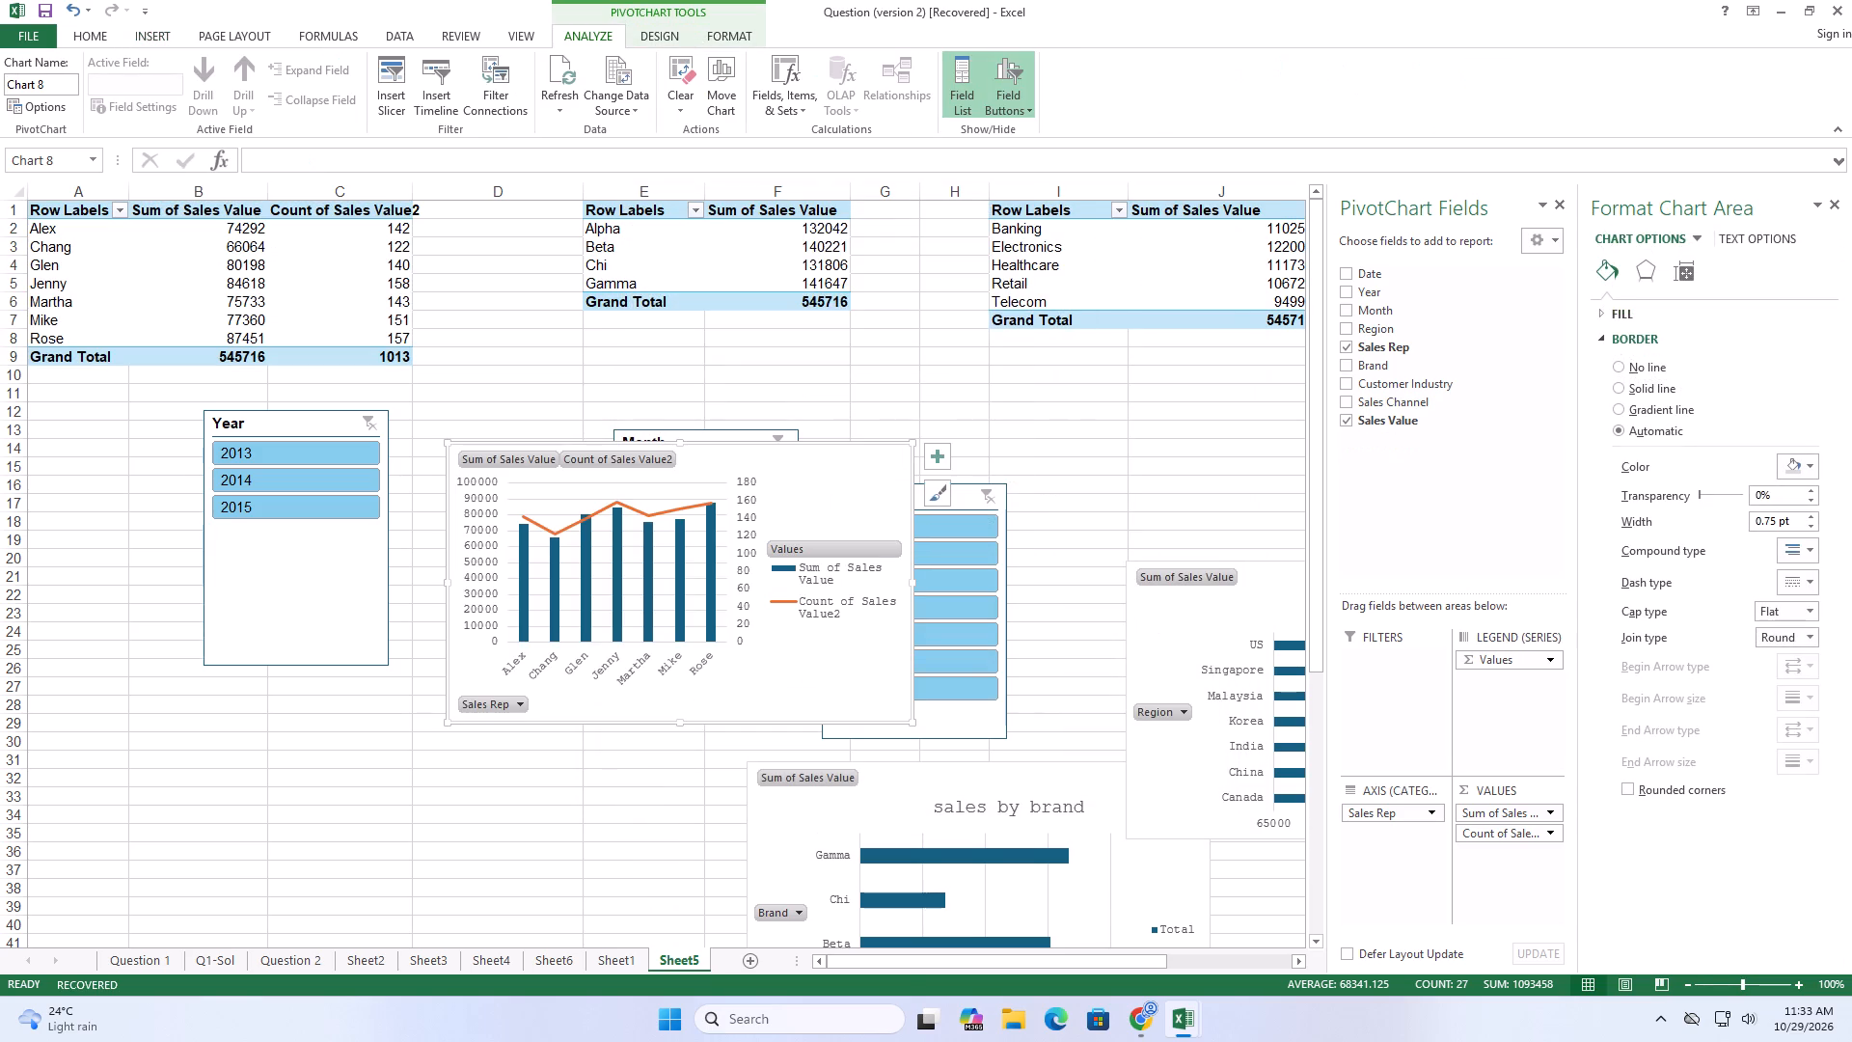
Move the new Sales Rep combo chart to the empty area below the Year slicer.
{"action": "left_click_drag", "start_coordinate": [750, 459], "coordinate": [485, 739]}
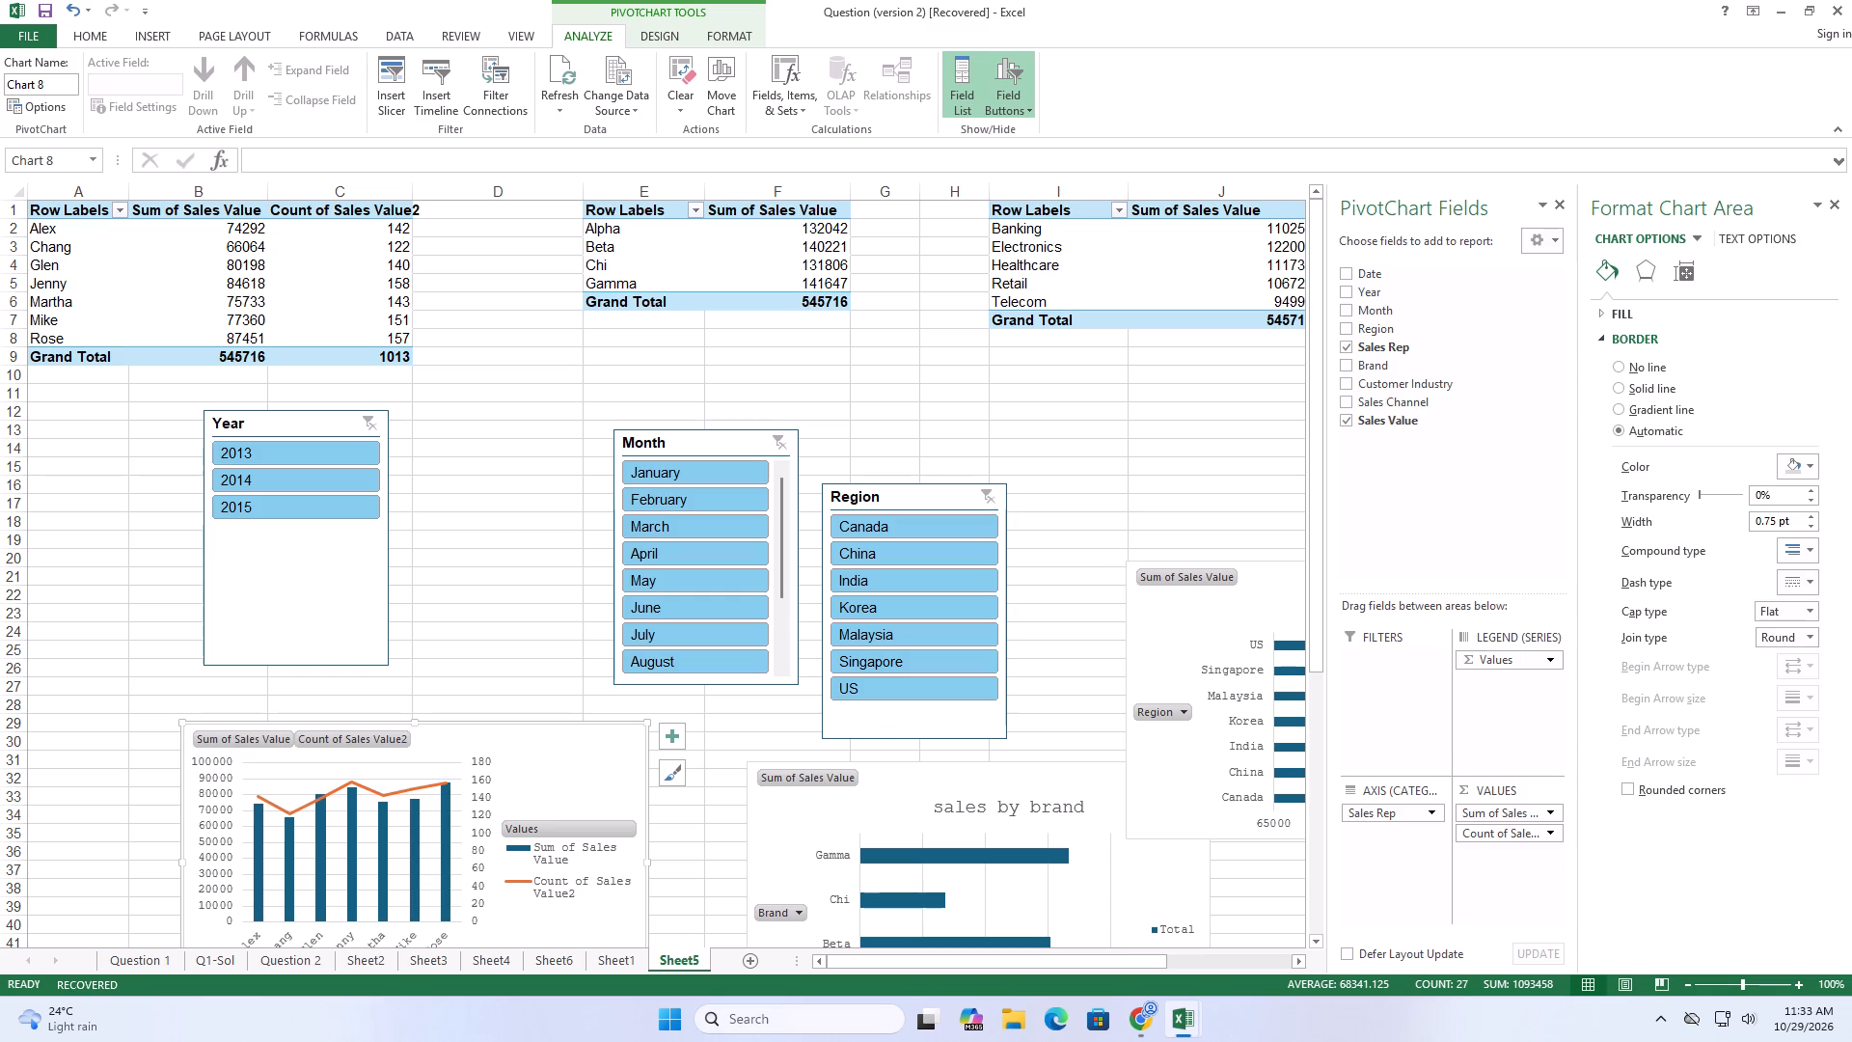
{"action": "scroll", "coordinate": [476, 516], "scroll_direction": "down", "scroll_amount": 4}
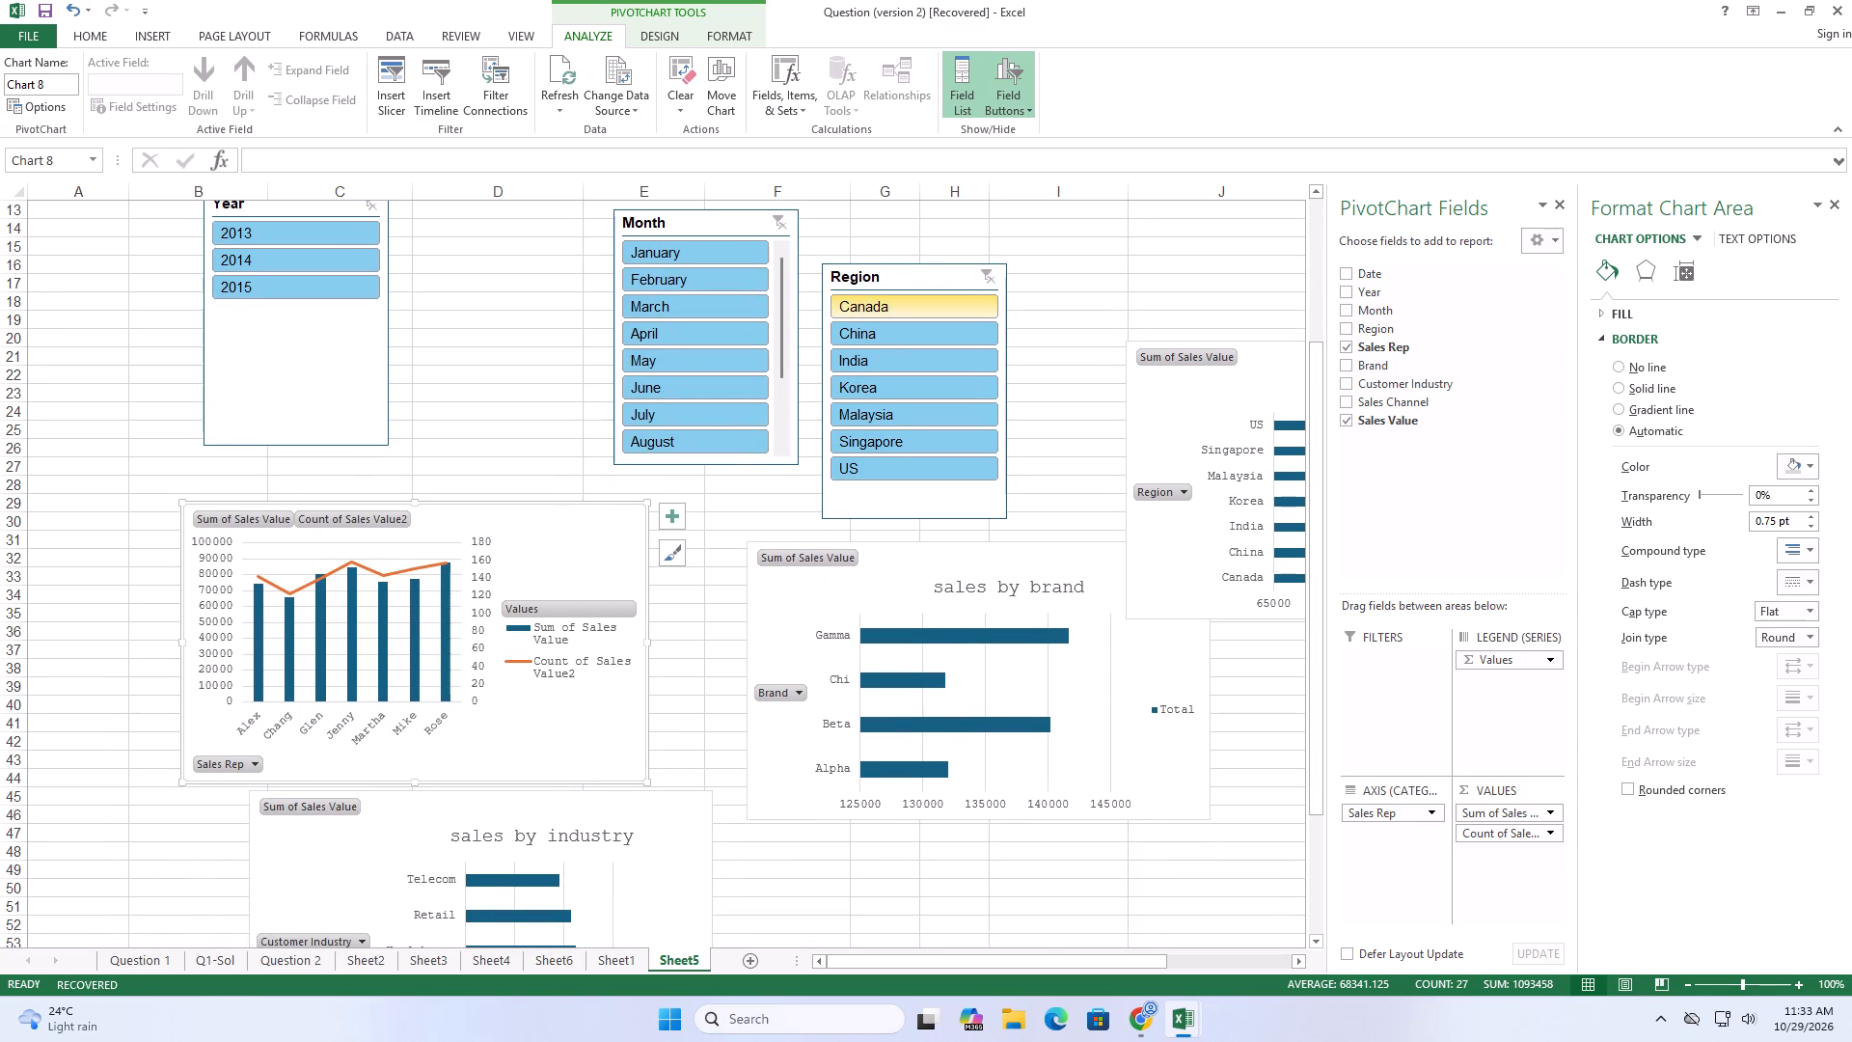
{"action": "scroll", "coordinate": [596, 374], "scroll_direction": "up", "scroll_amount": 4}
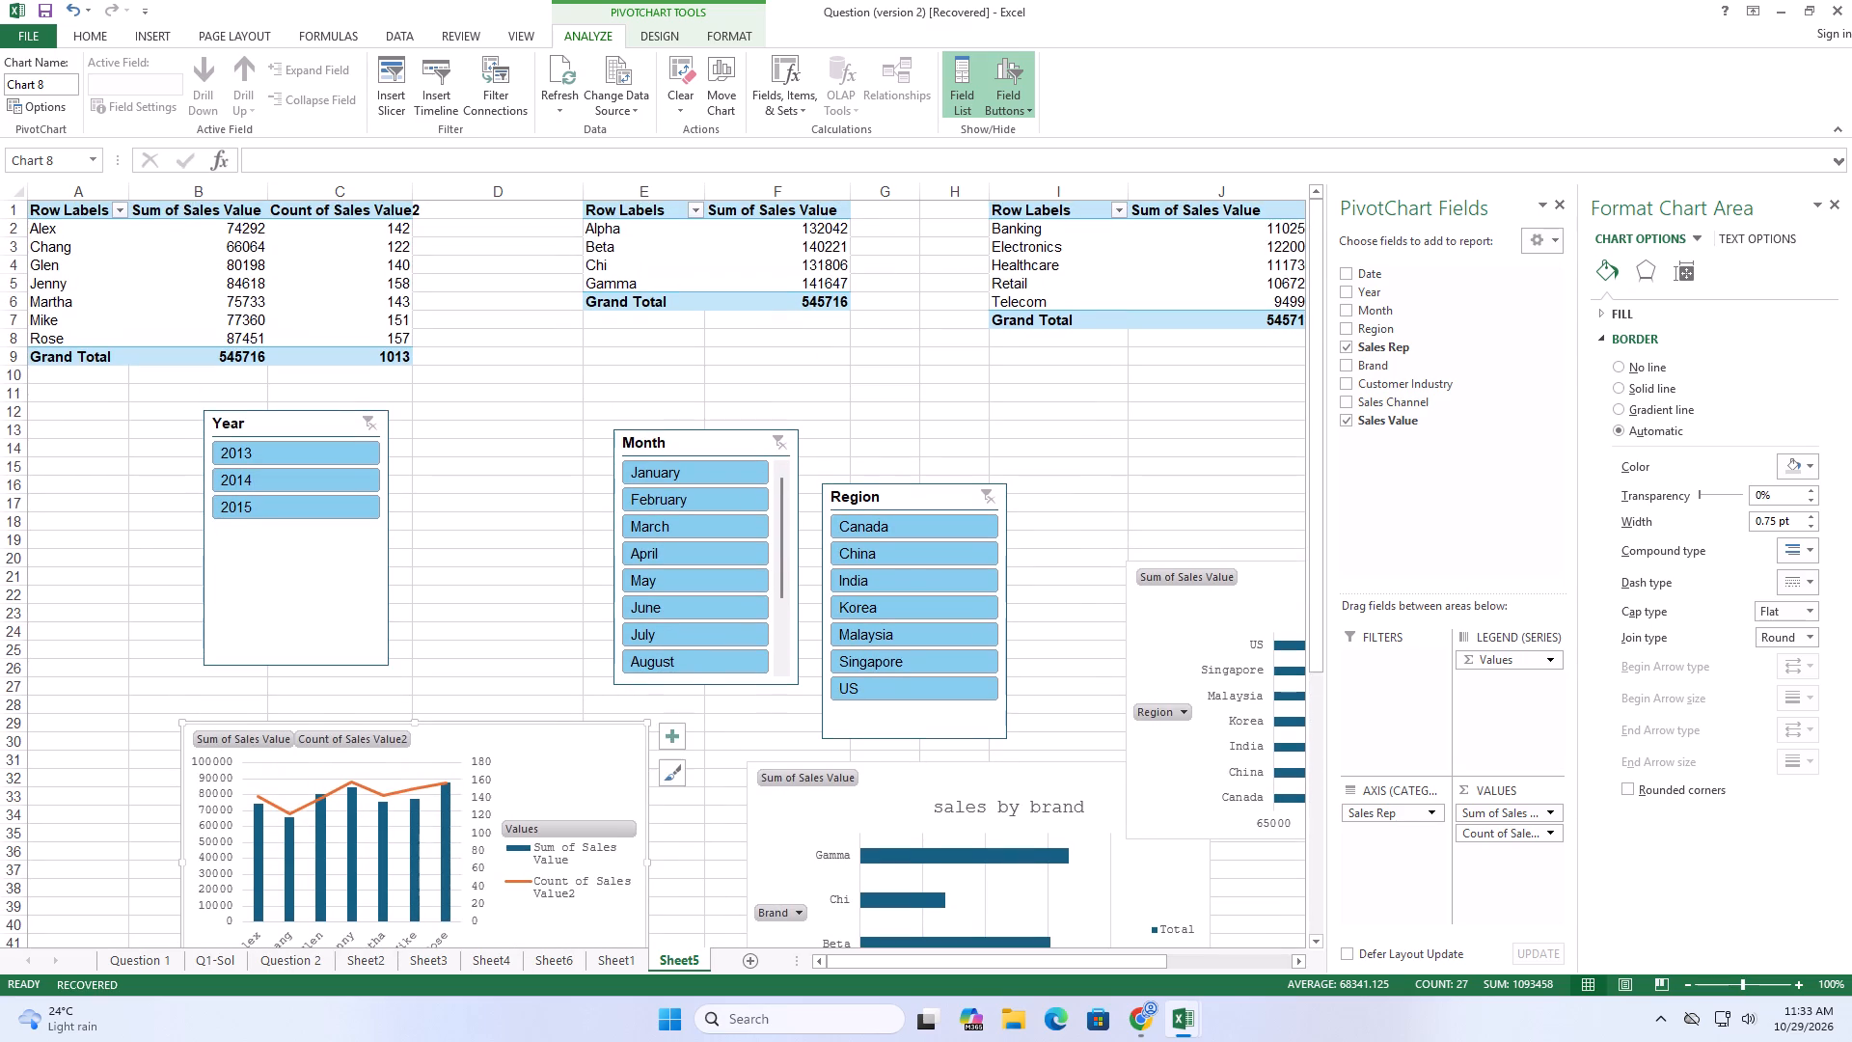
{"action": "scroll", "coordinate": [845, 362], "scroll_direction": "up", "scroll_amount": 1}
{"action": "scroll", "coordinate": [845, 362], "scroll_direction": "down", "scroll_amount": 1}
{"action": "scroll", "coordinate": [845, 362], "scroll_direction": "up", "scroll_amount": 2}
Add a new blank worksheet after Sheet5 and hide its gridlines.
{"action": "left_click", "coordinate": [750, 964]}
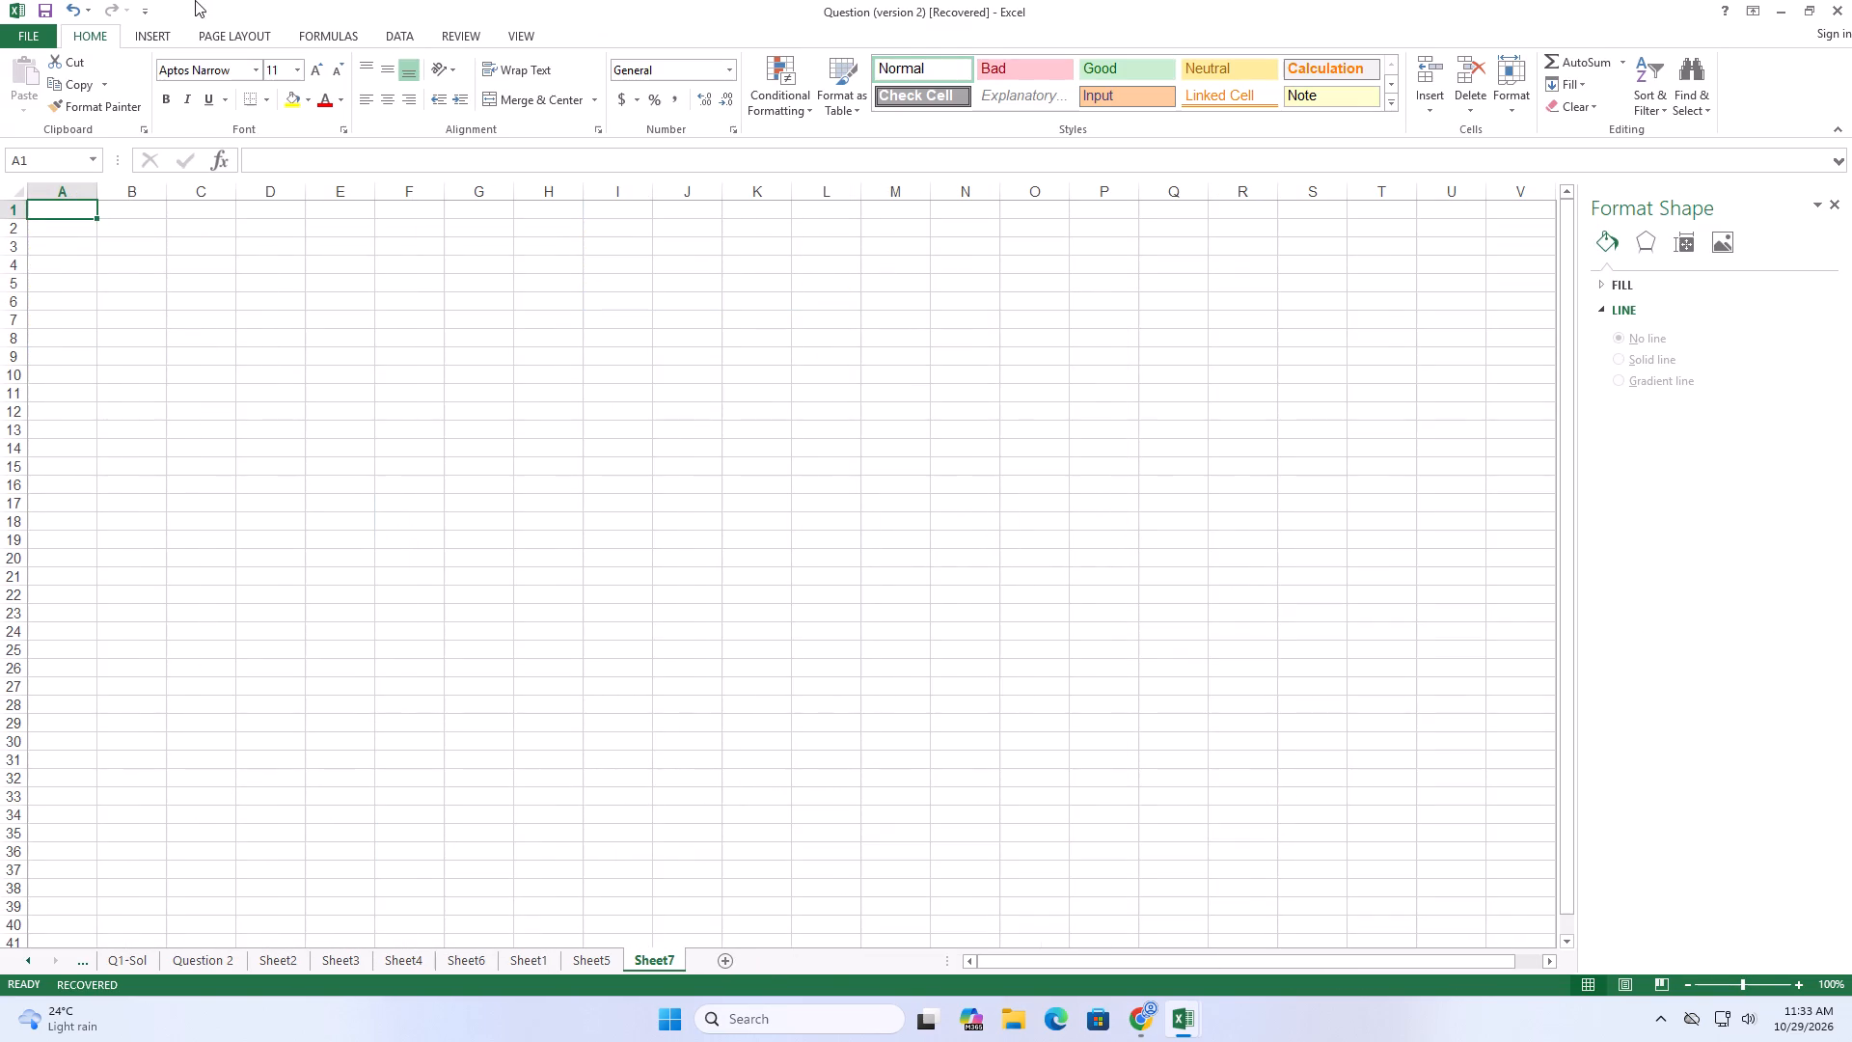
{"action": "left_click", "coordinate": [526, 32]}
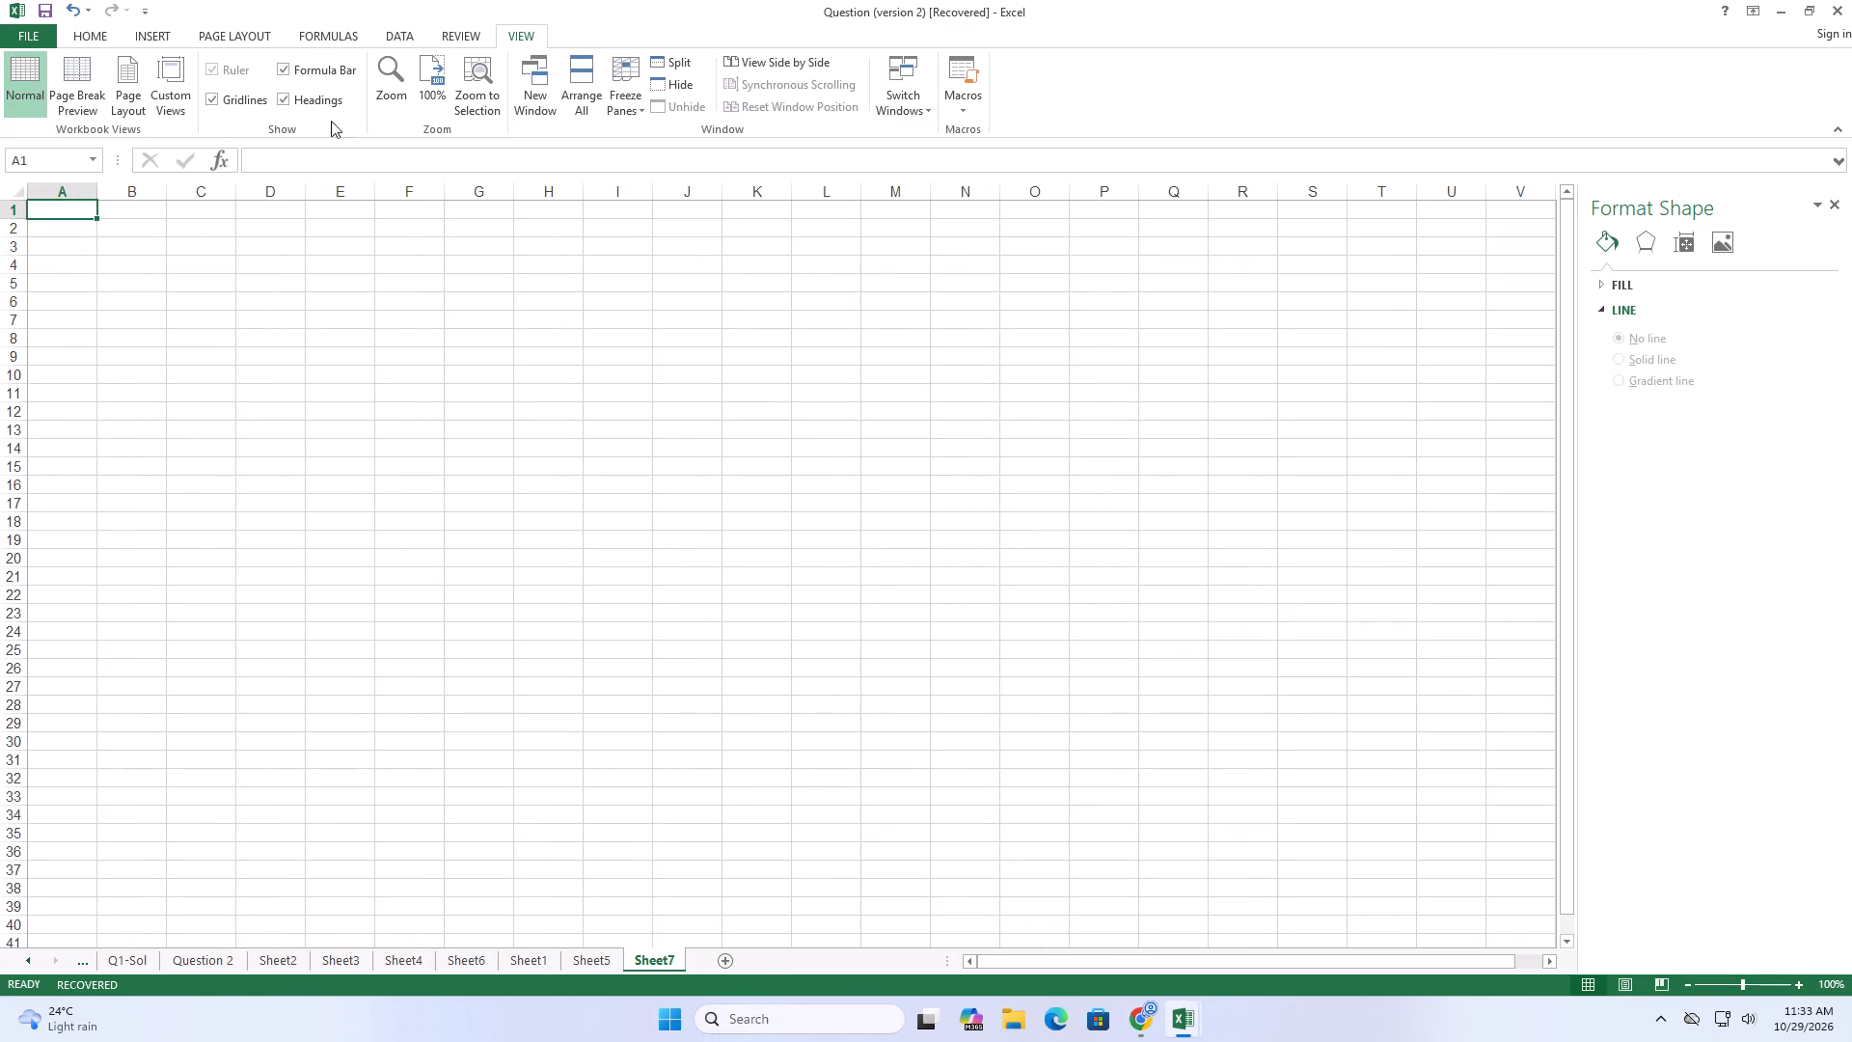
{"action": "left_click", "coordinate": [214, 97]}
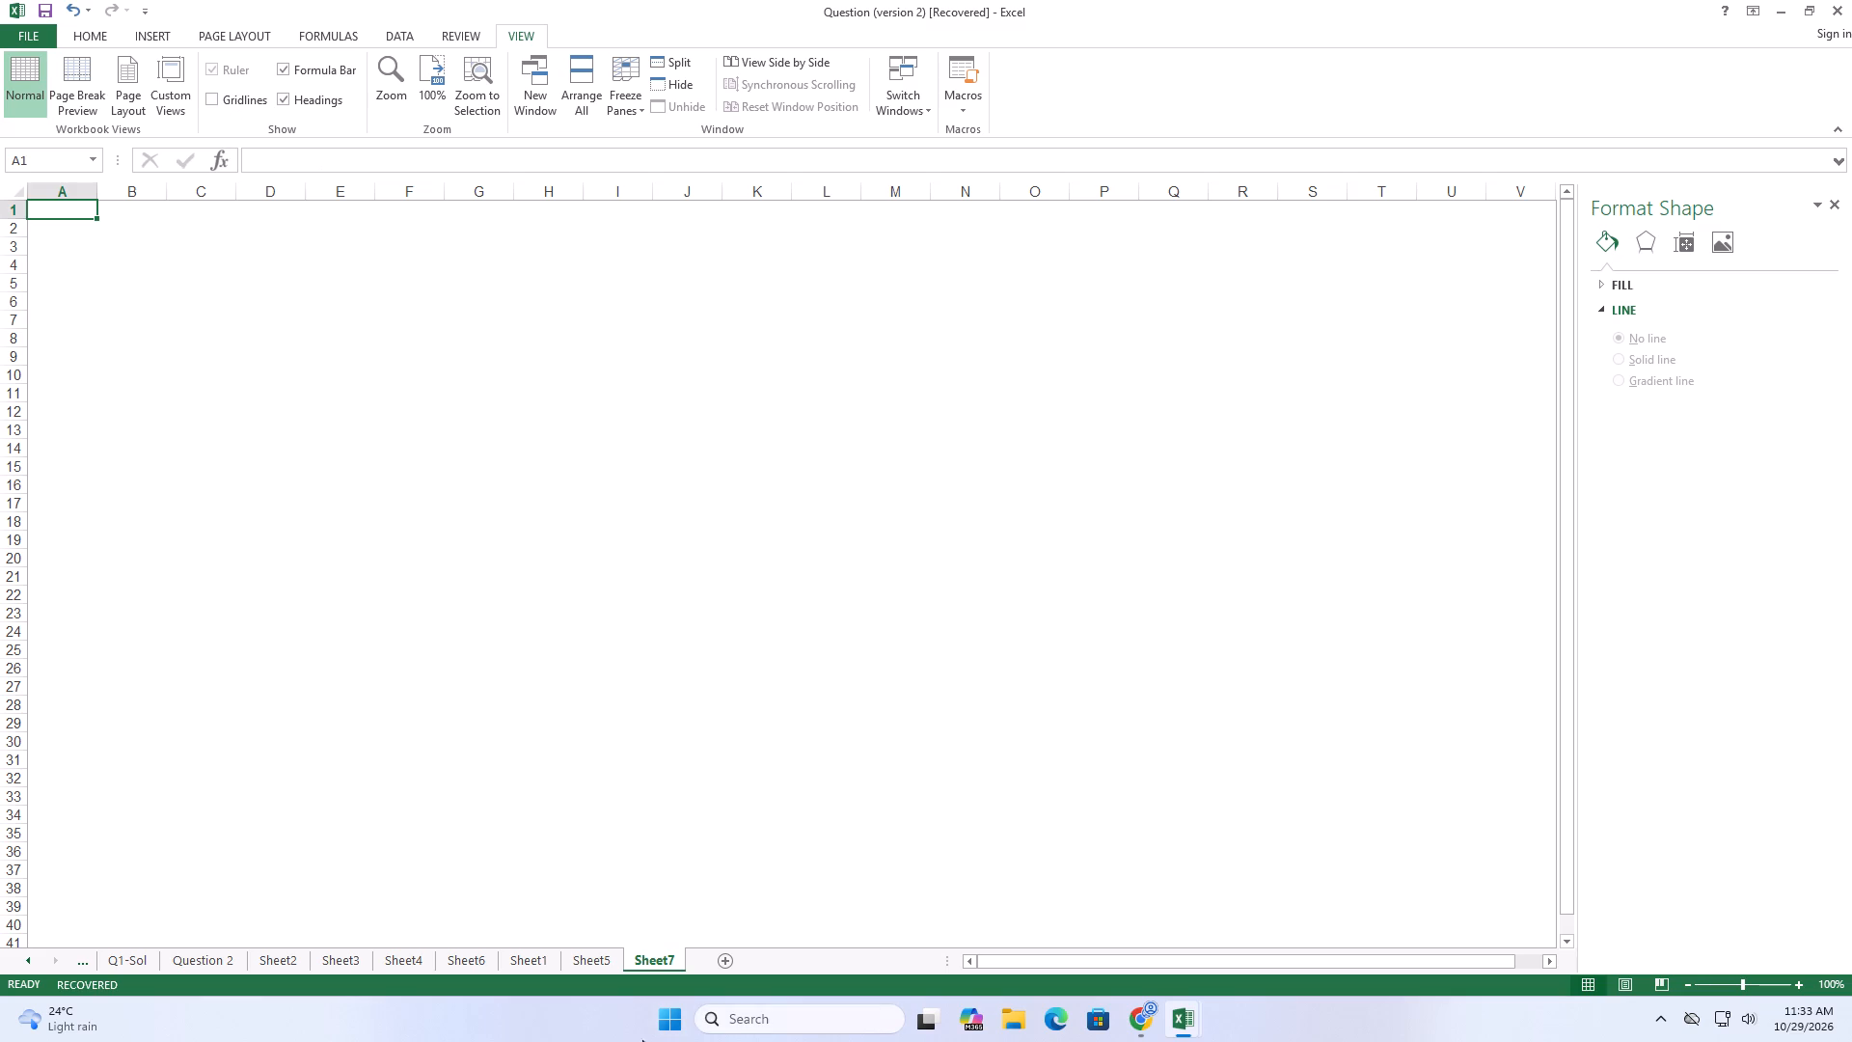
Copy the Sales Rep combo chart from Sheet5 and paste it into Sheet7 at cell D10.
{"action": "left_click", "coordinate": [571, 959]}
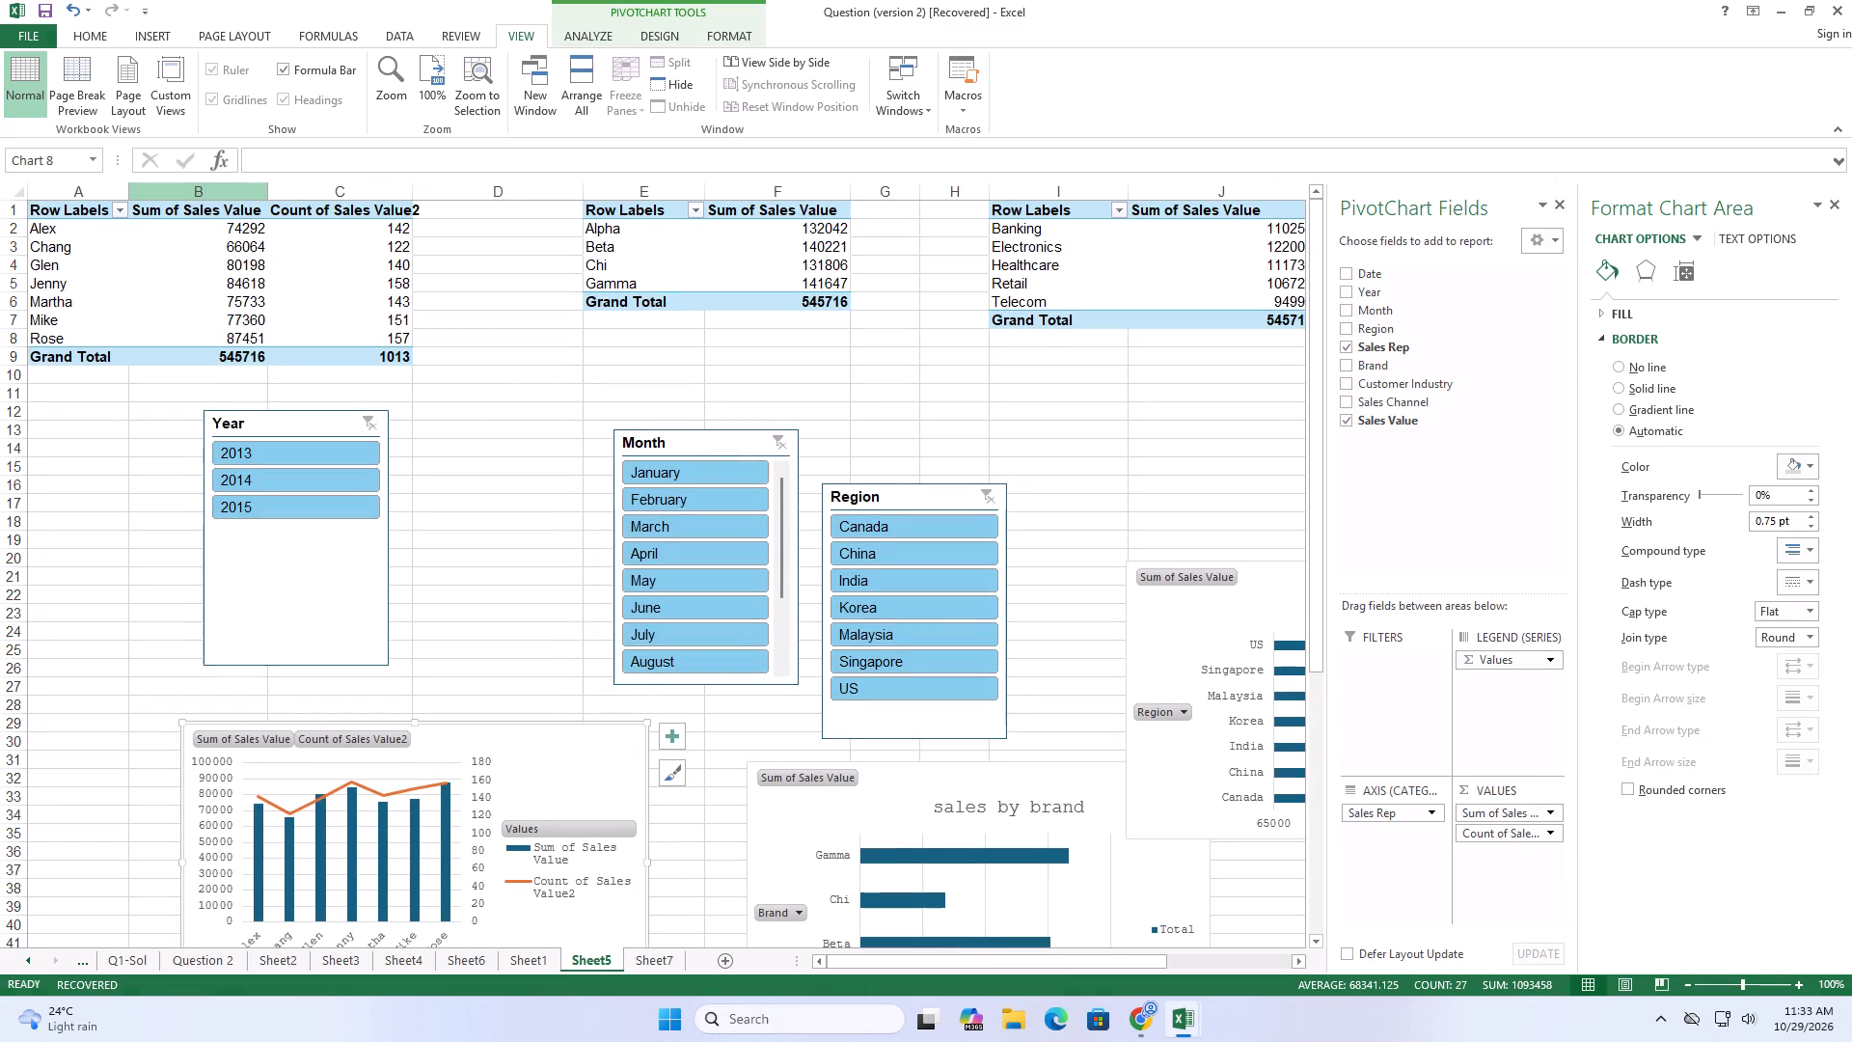
{"action": "scroll", "coordinate": [485, 387], "scroll_direction": "down", "scroll_amount": 4}
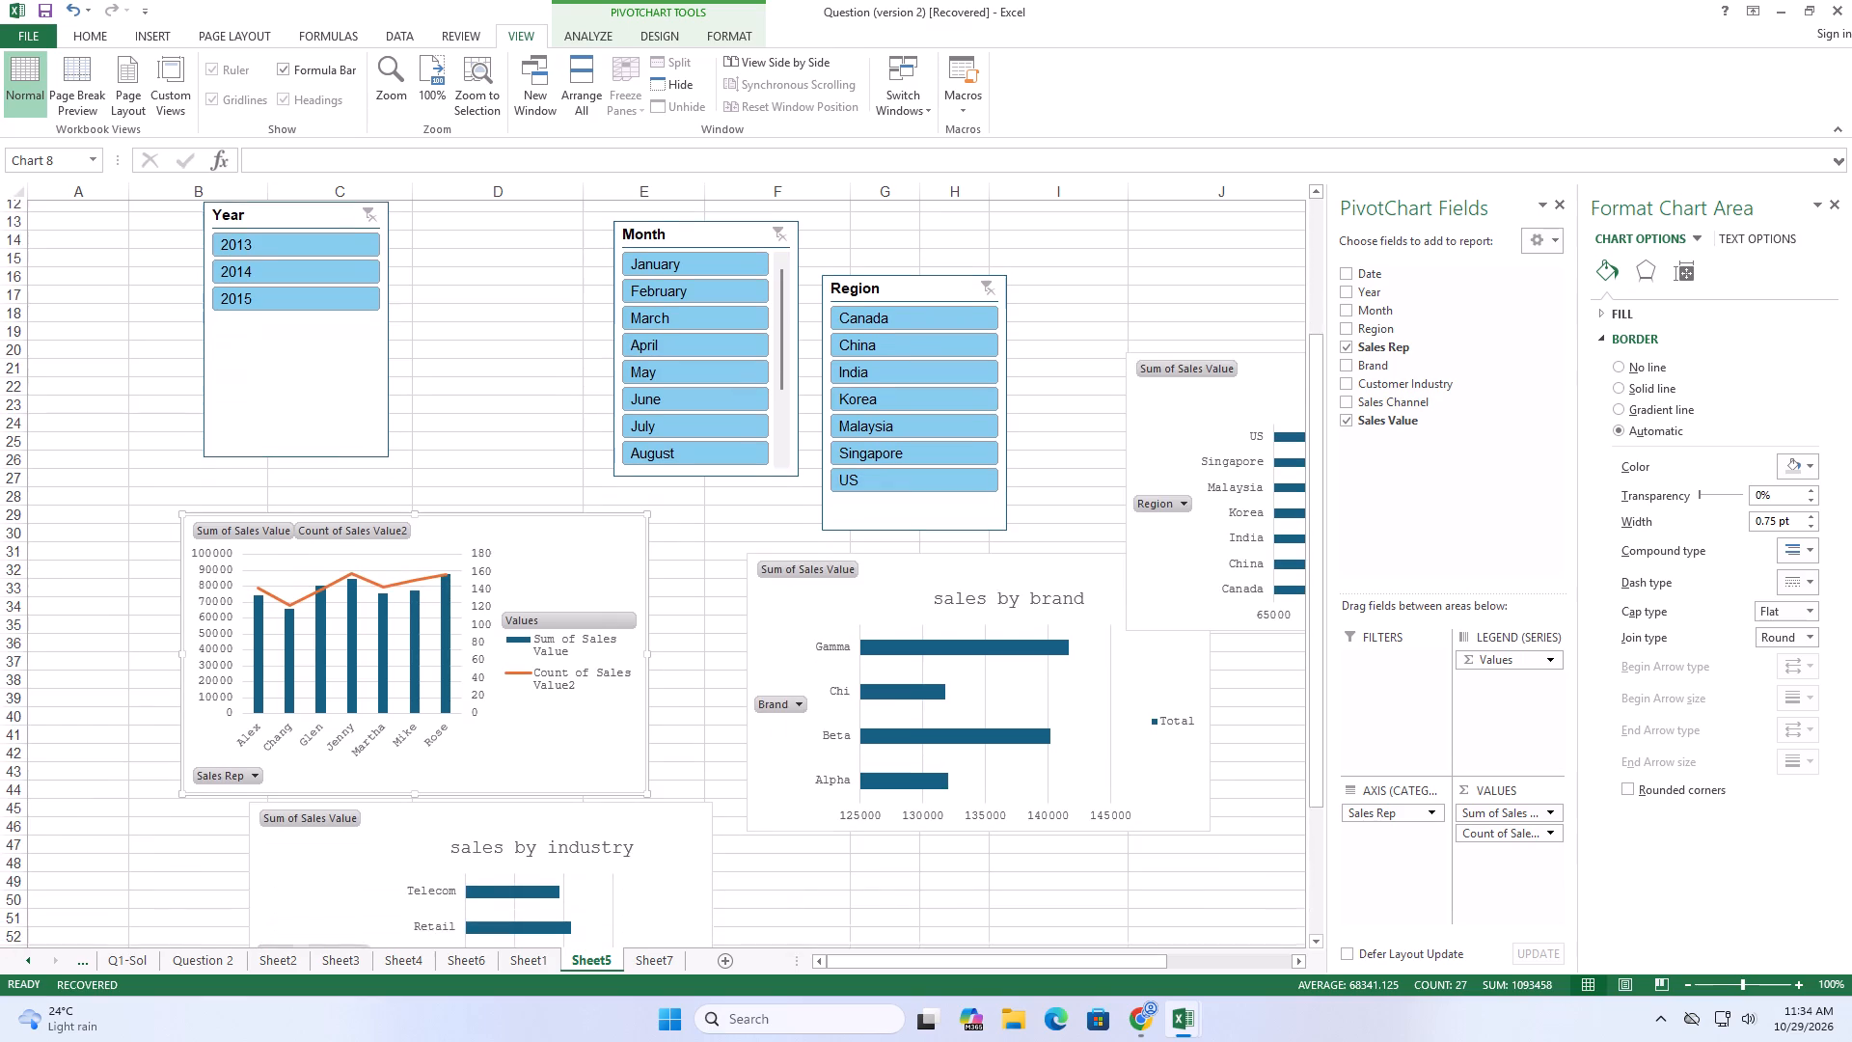
{"action": "scroll", "coordinate": [484, 386], "scroll_direction": "down", "scroll_amount": 1}
{"action": "left_click", "coordinate": [526, 484]}
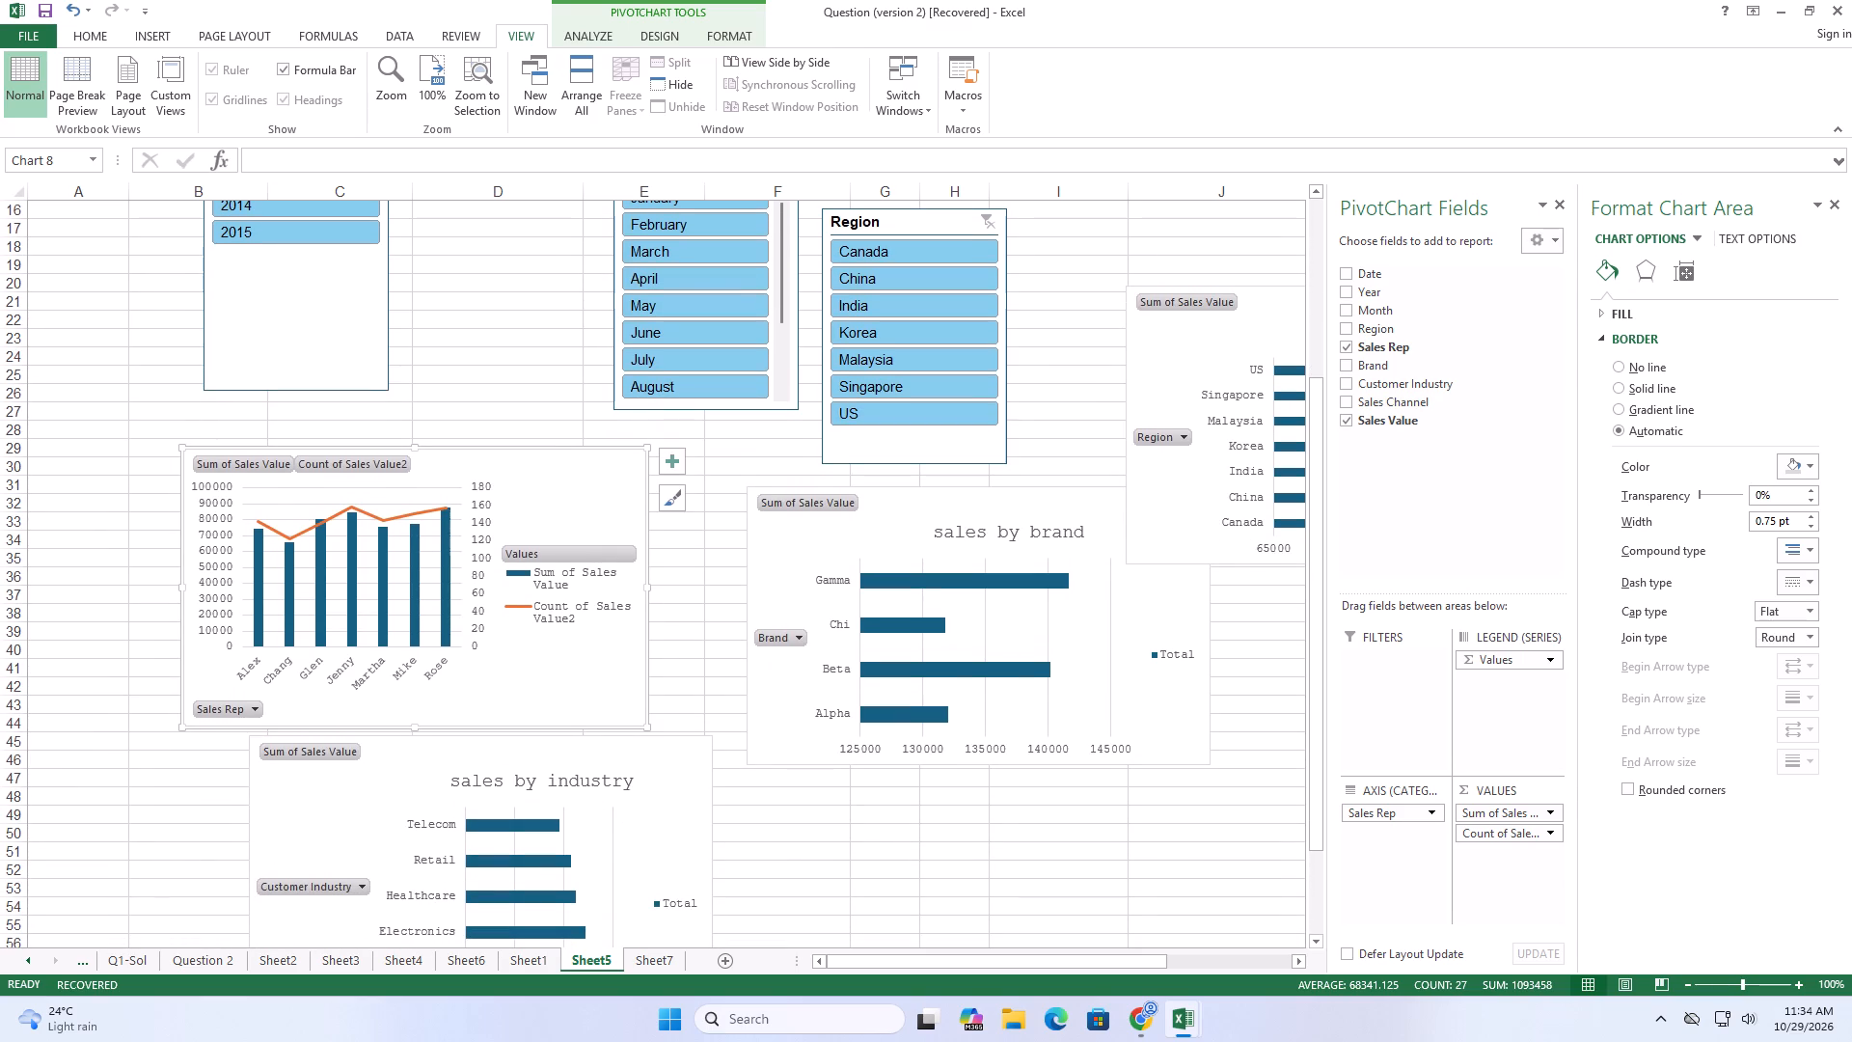
{"action": "key", "text": "ctrl+c"}
{"action": "left_click", "coordinate": [664, 953]}
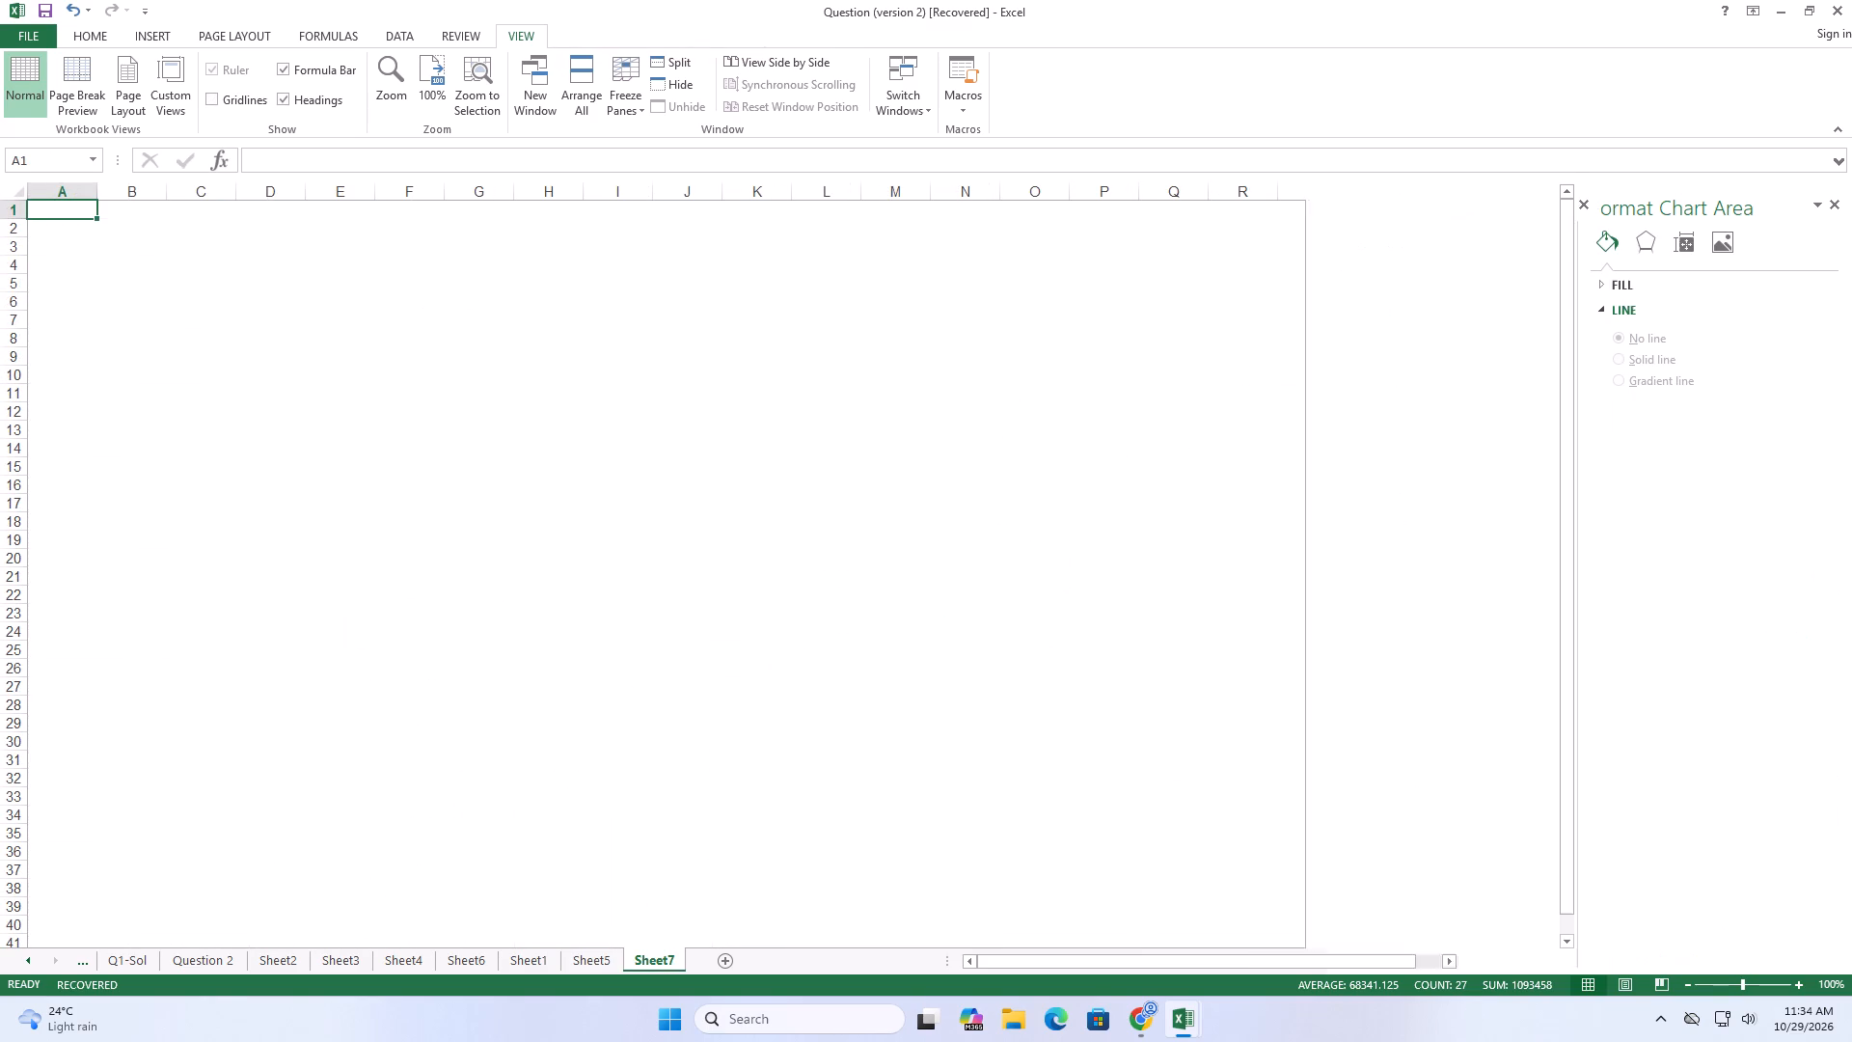
{"action": "left_click", "coordinate": [305, 378]}
{"action": "key", "text": "ctrl+v"}
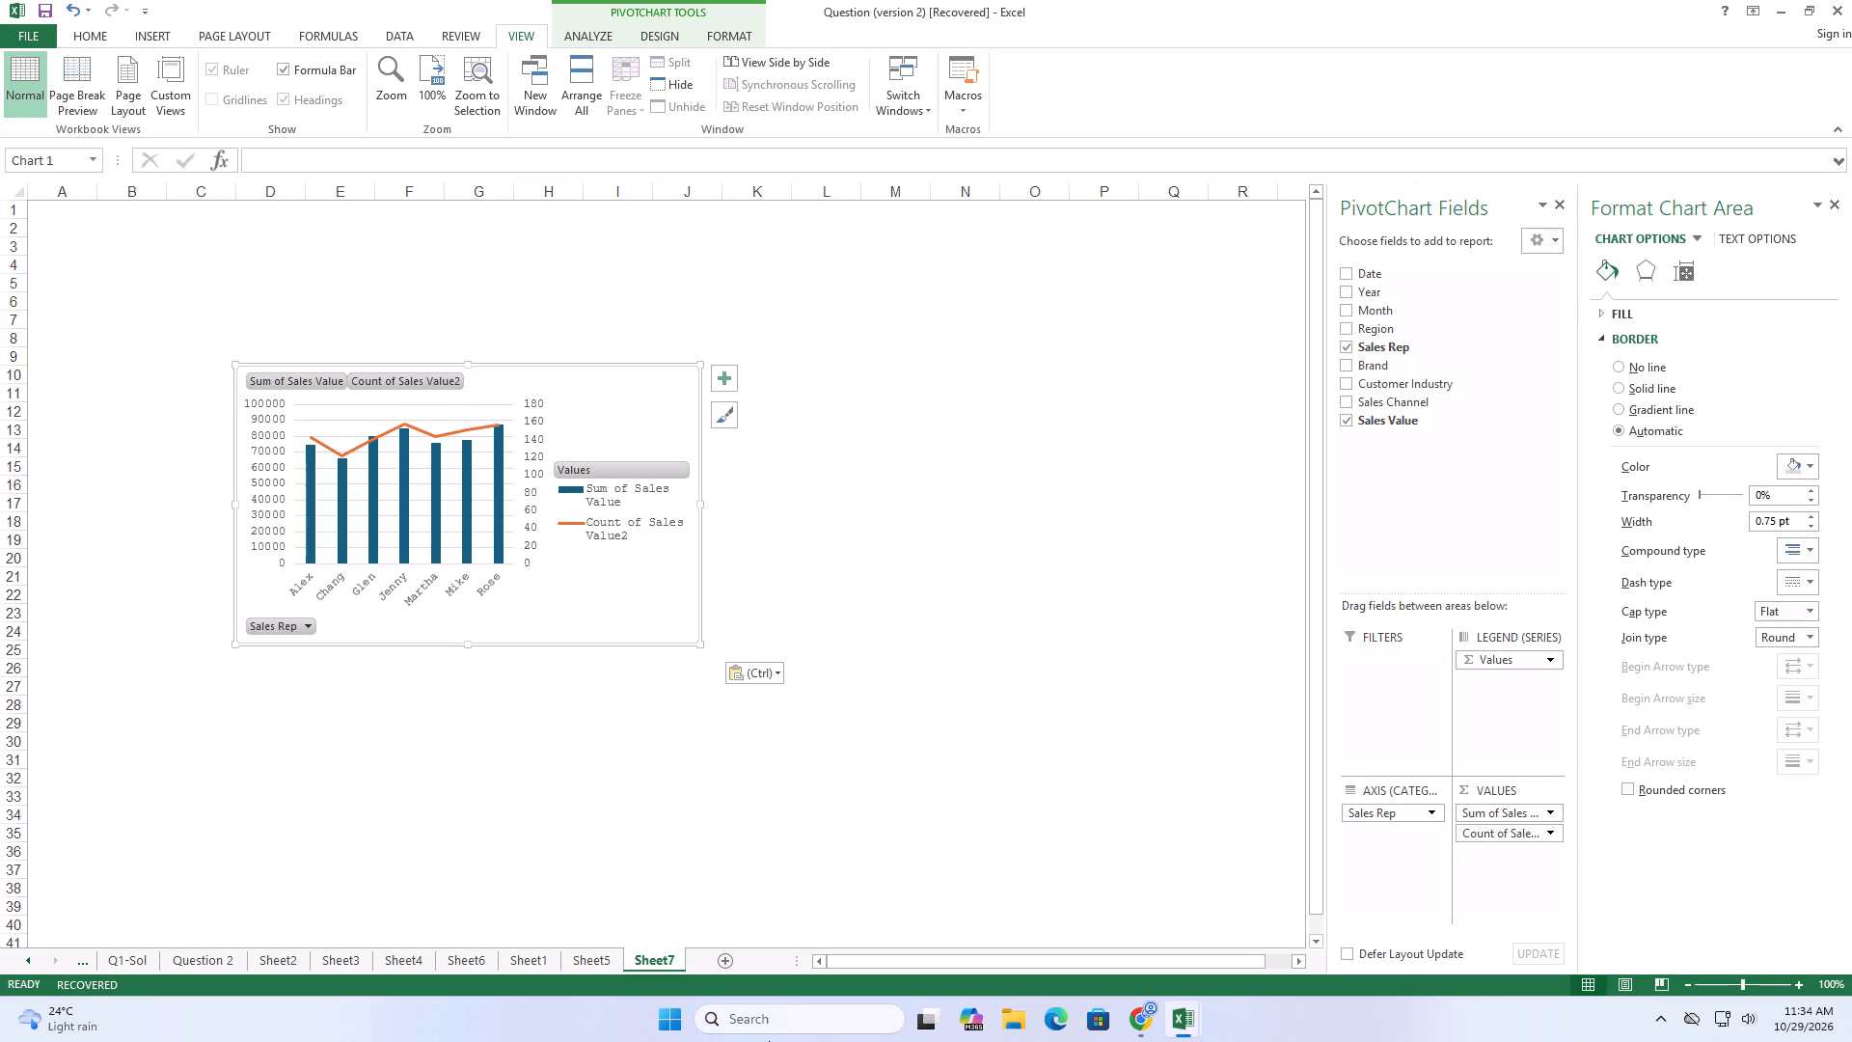
Copy the "sales by brand" chart from Sheet5 and paste it into Sheet7 at cell L10.
{"action": "left_click", "coordinate": [587, 964]}
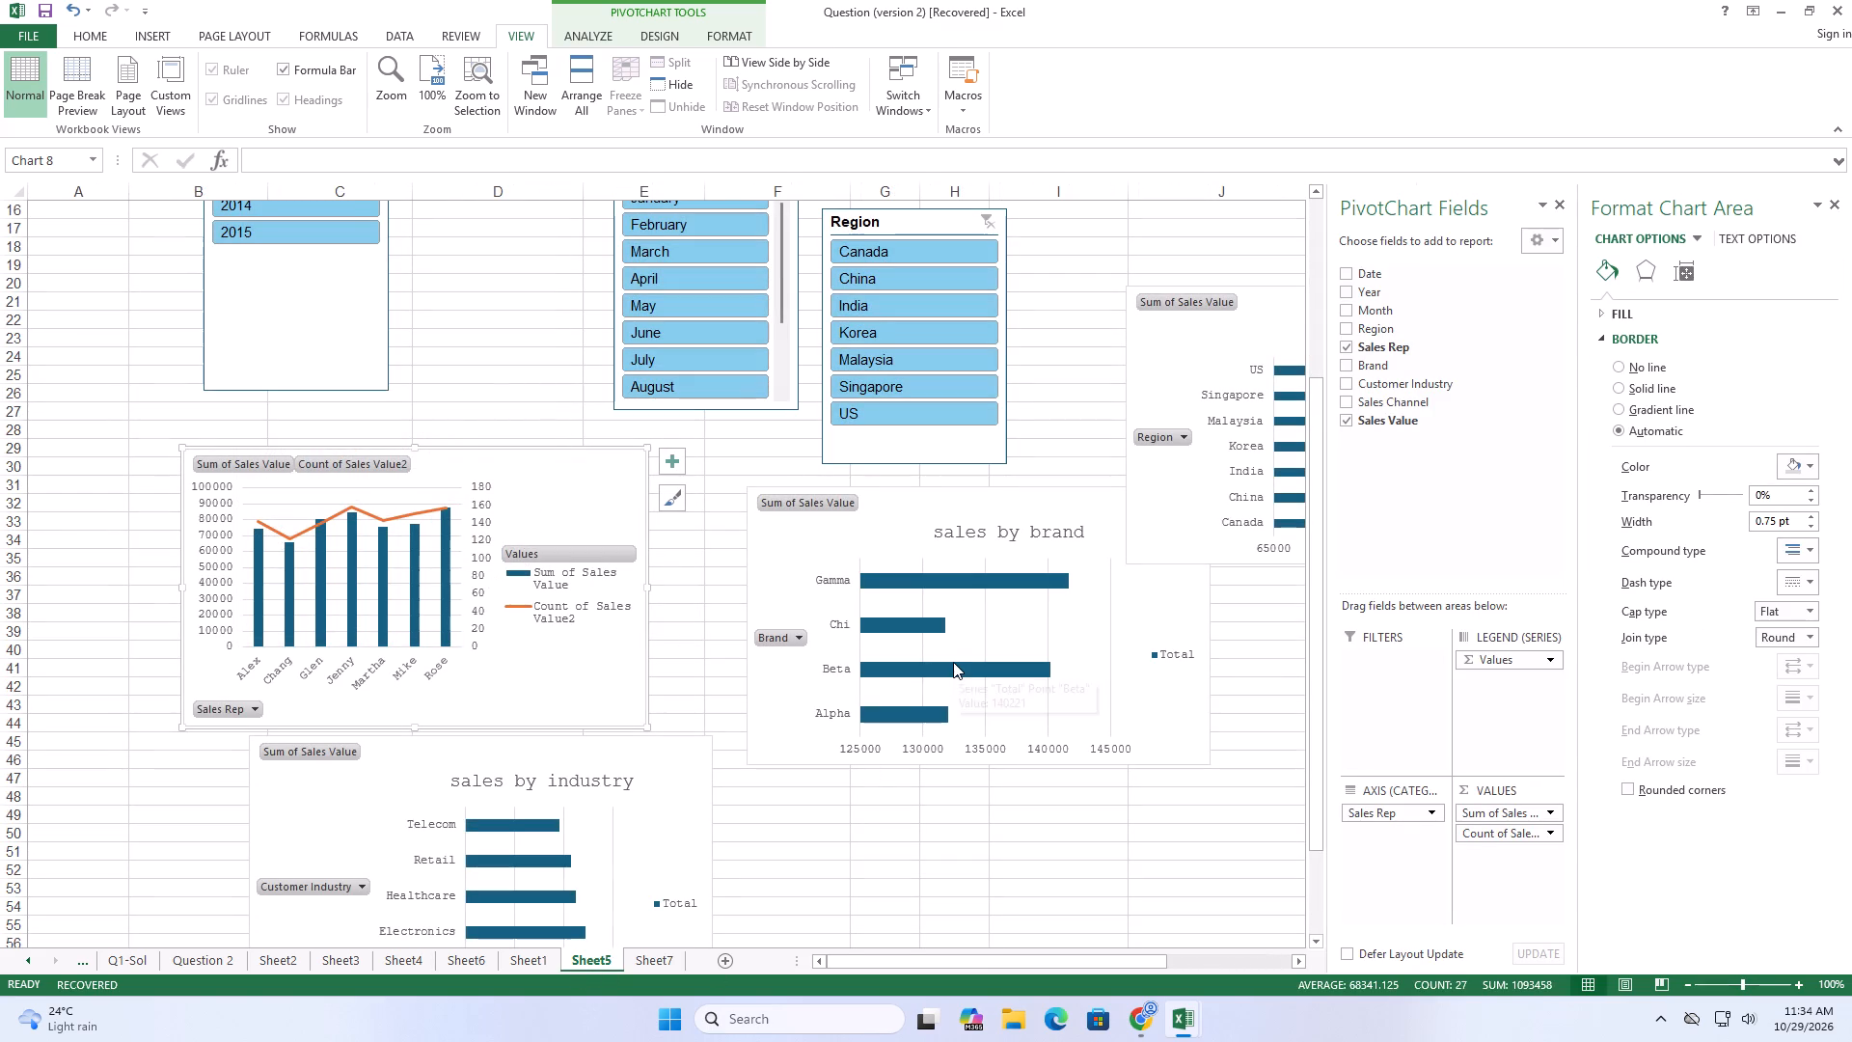
{"action": "left_click", "coordinate": [928, 515]}
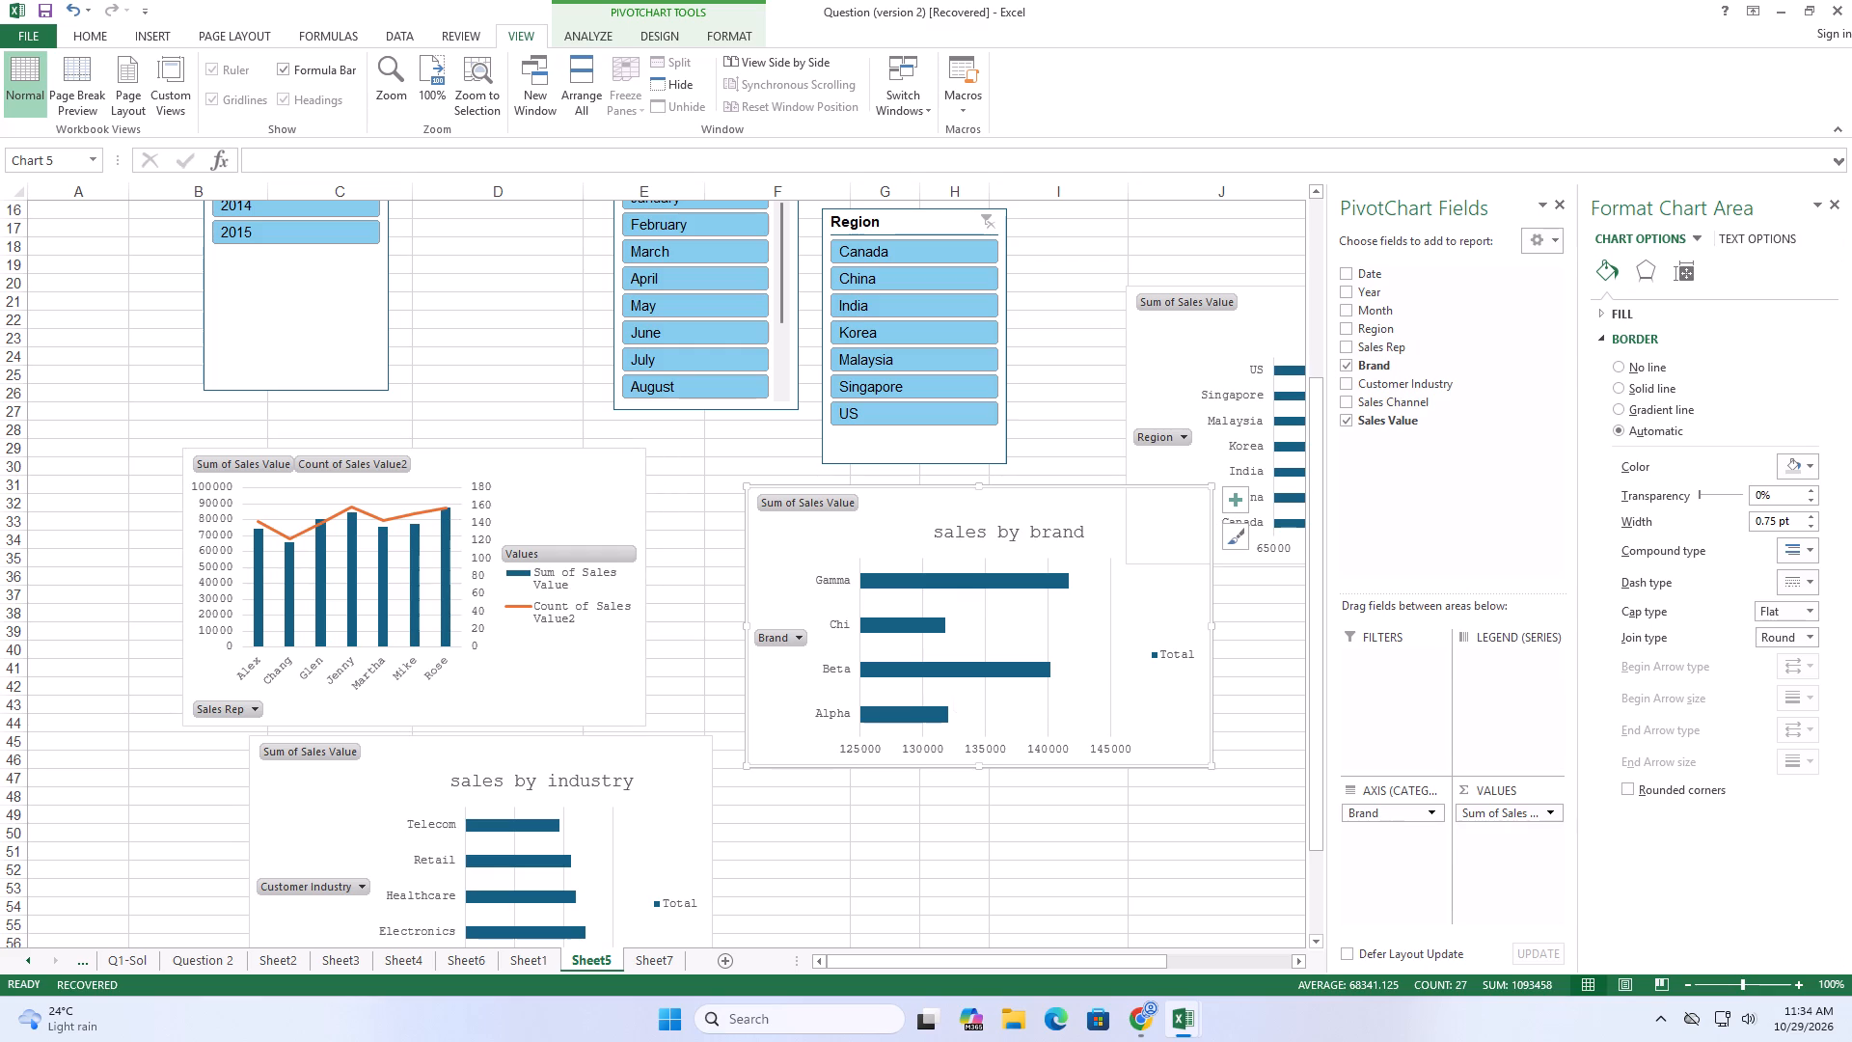
{"action": "key", "text": "ctrl+c"}
{"action": "left_click", "coordinate": [645, 956]}
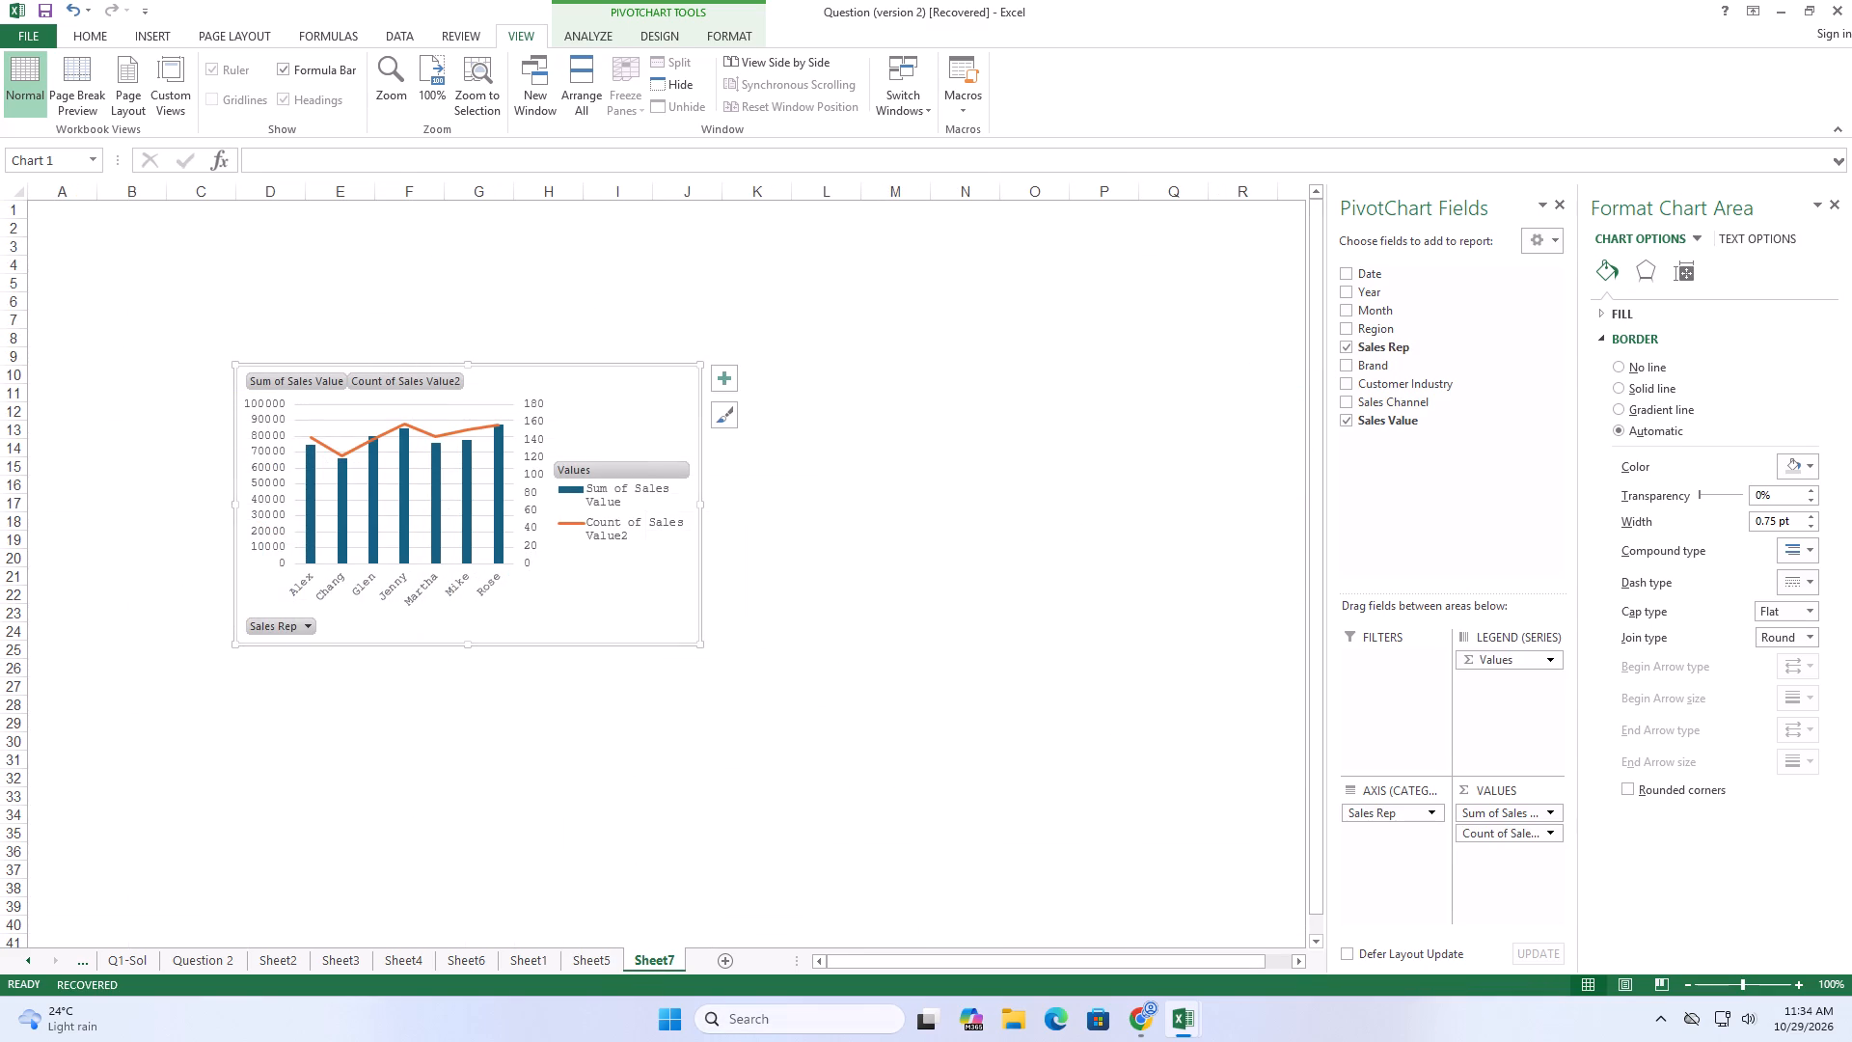
{"action": "left_click", "coordinate": [819, 399]}
{"action": "left_click", "coordinate": [798, 371]}
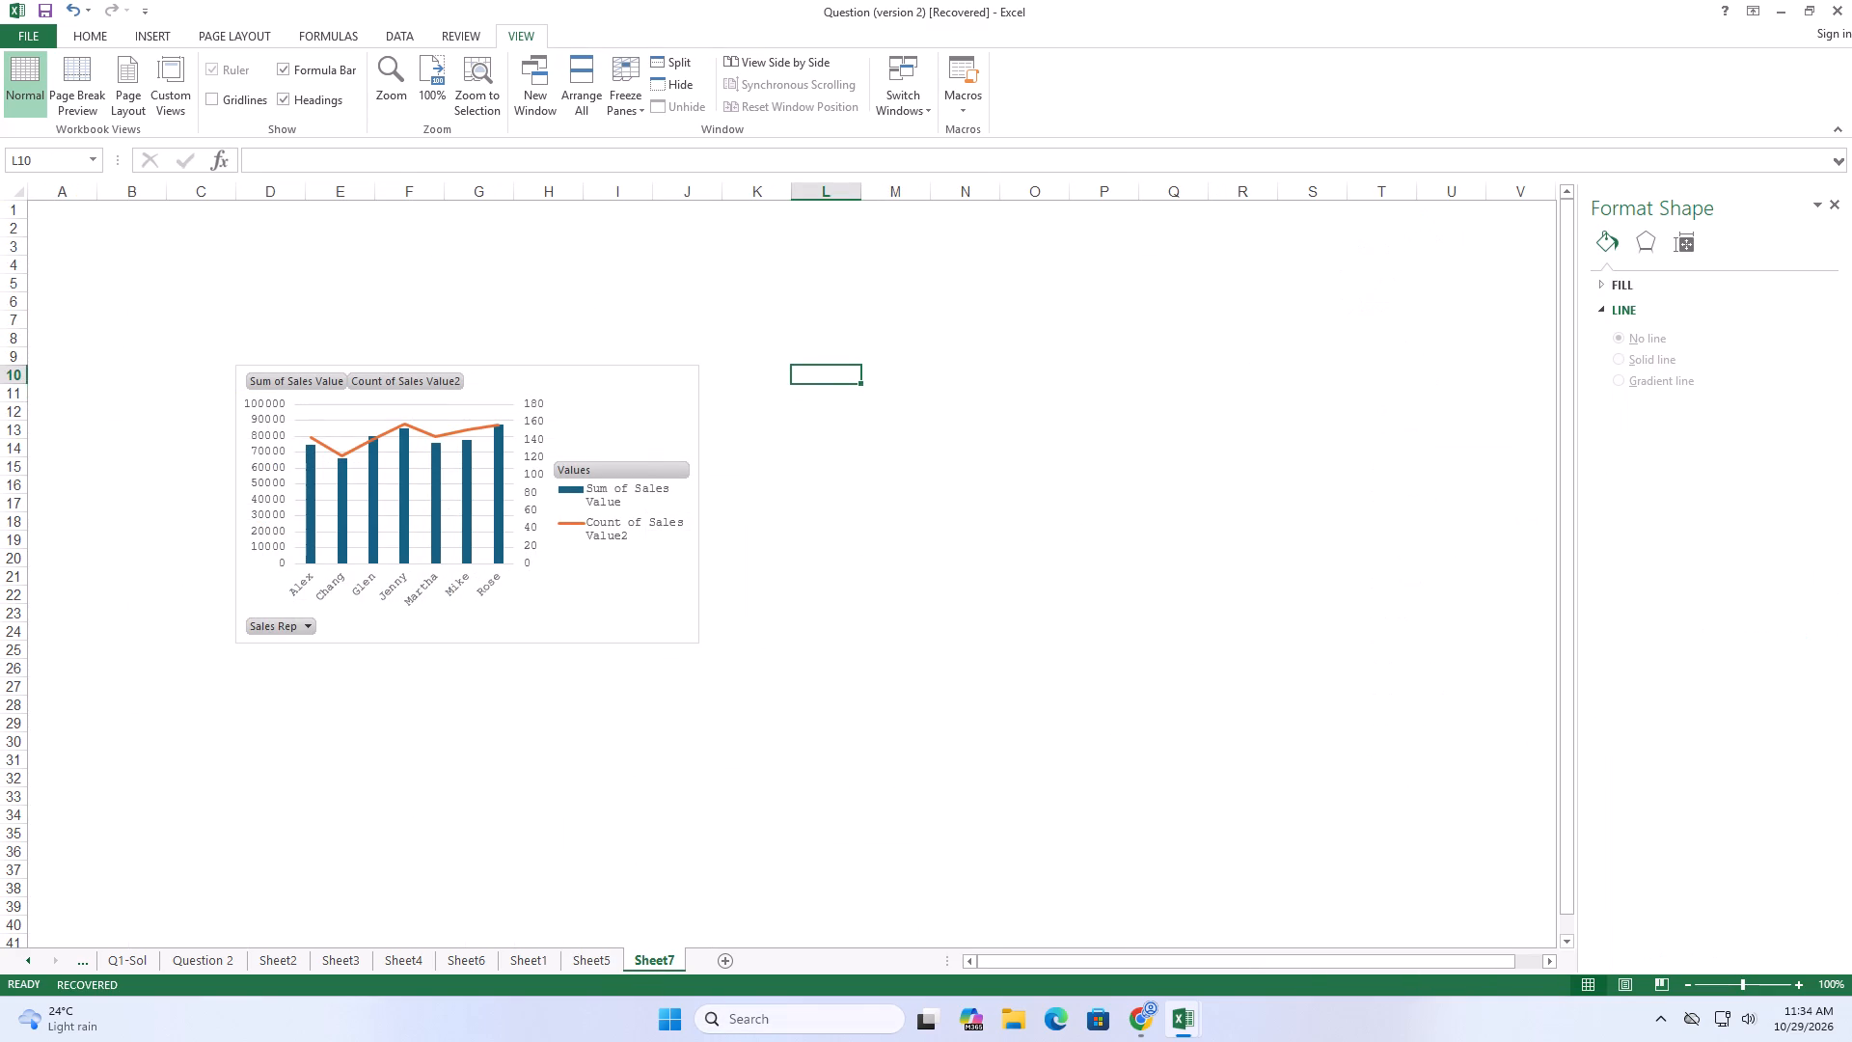
{"action": "key", "text": "ctrl+v"}
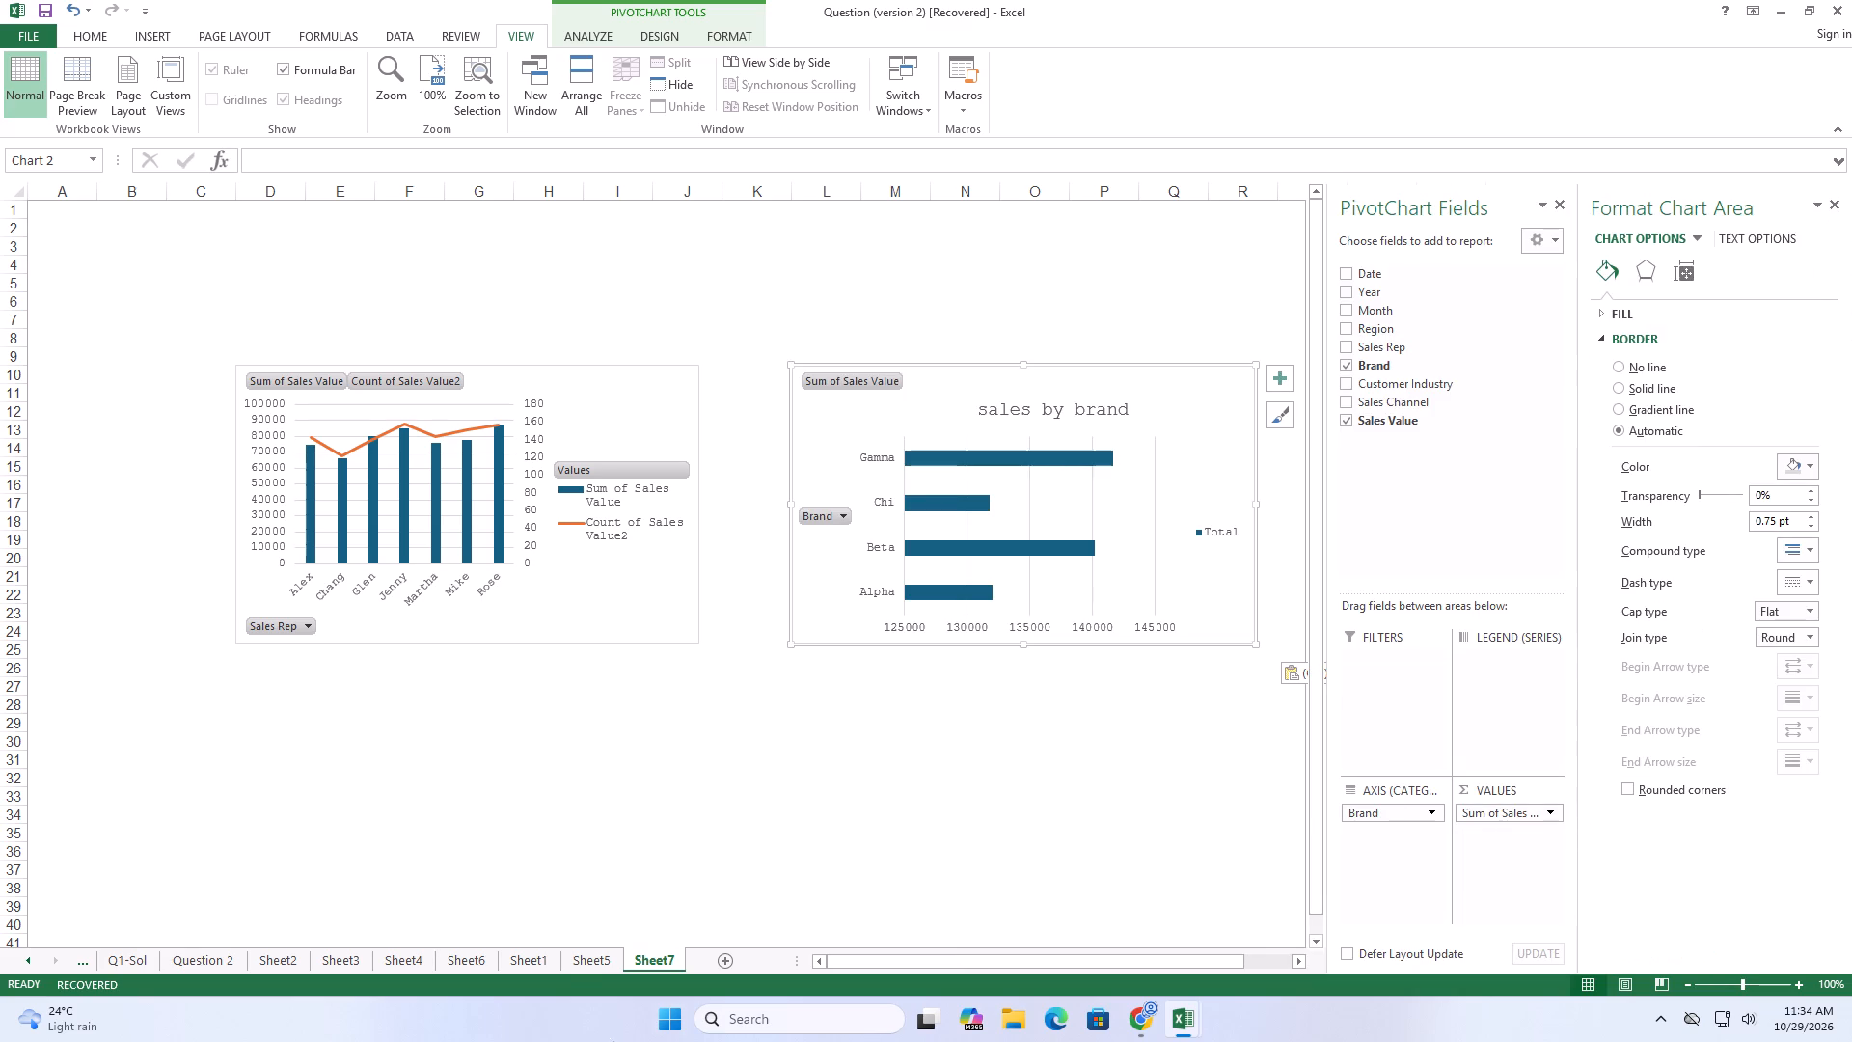
Copy the "Sales by country" chart from Sheet5.
{"action": "left_click", "coordinate": [588, 960]}
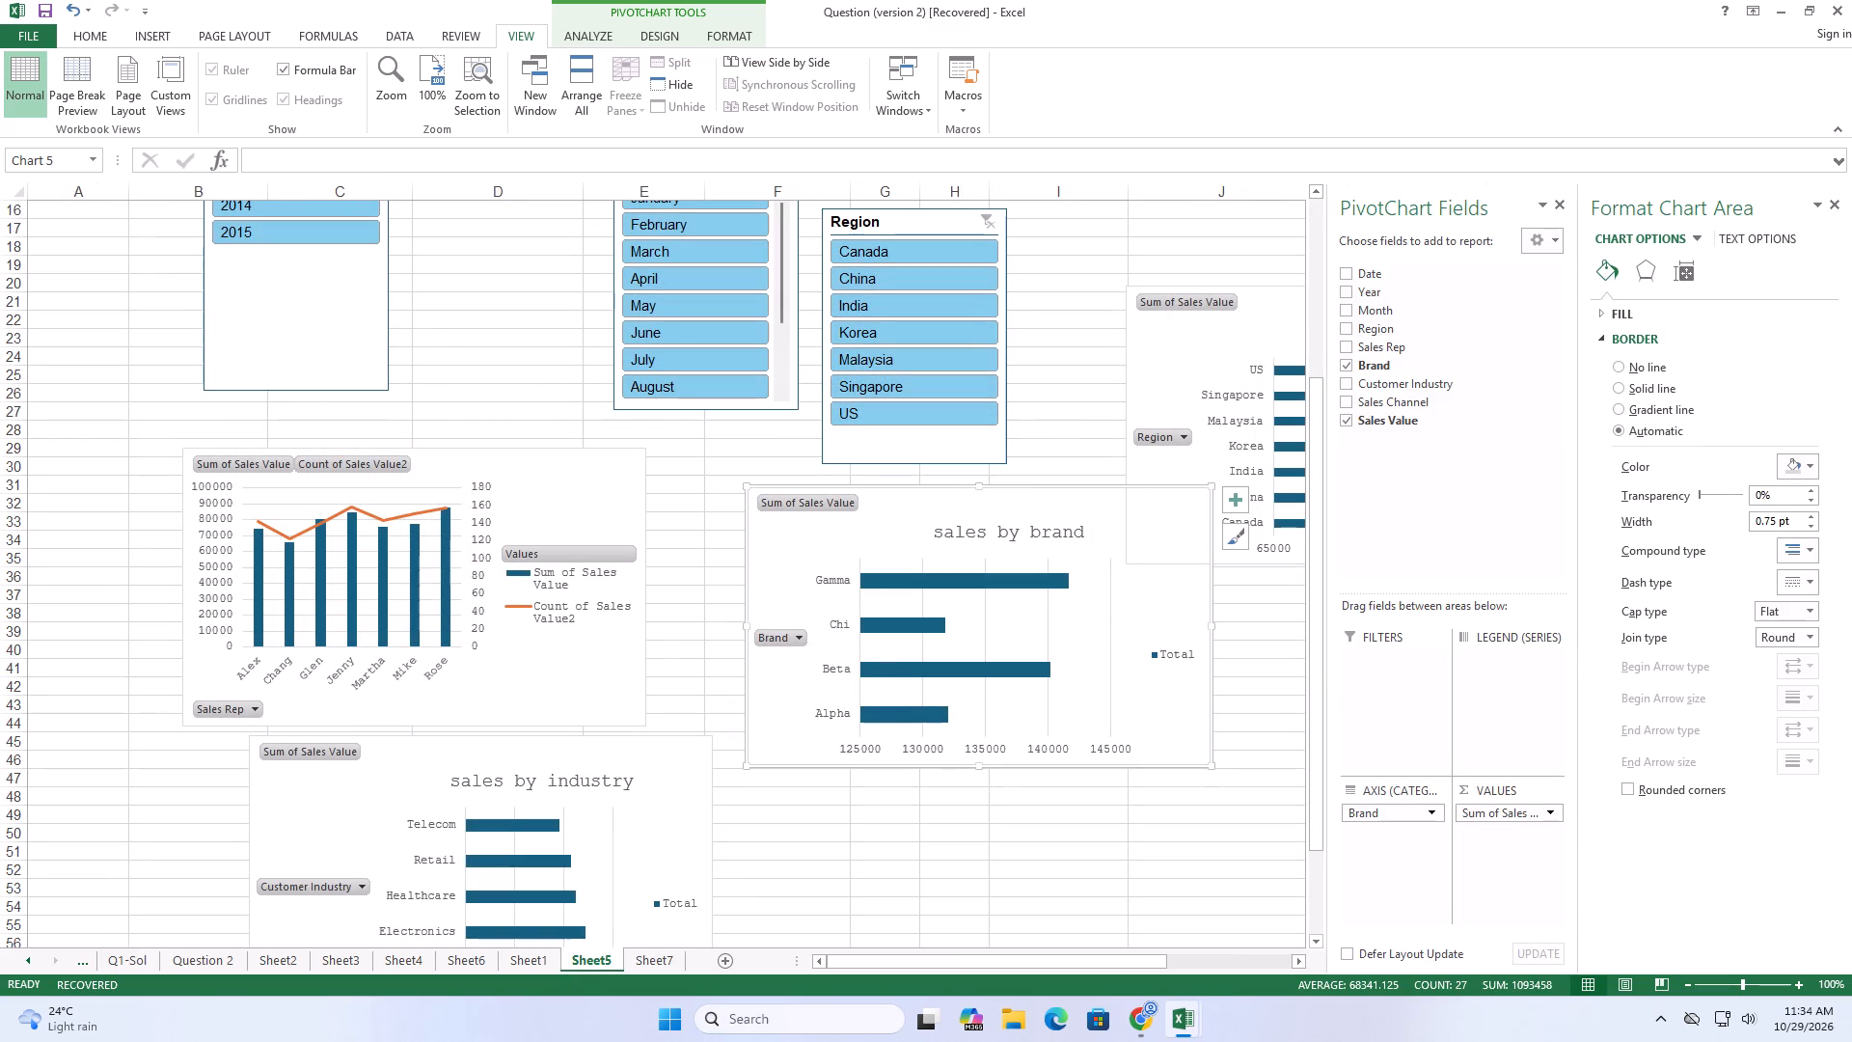
{"action": "left_click_drag", "start_coordinate": [1038, 968], "coordinate": [1162, 948]}
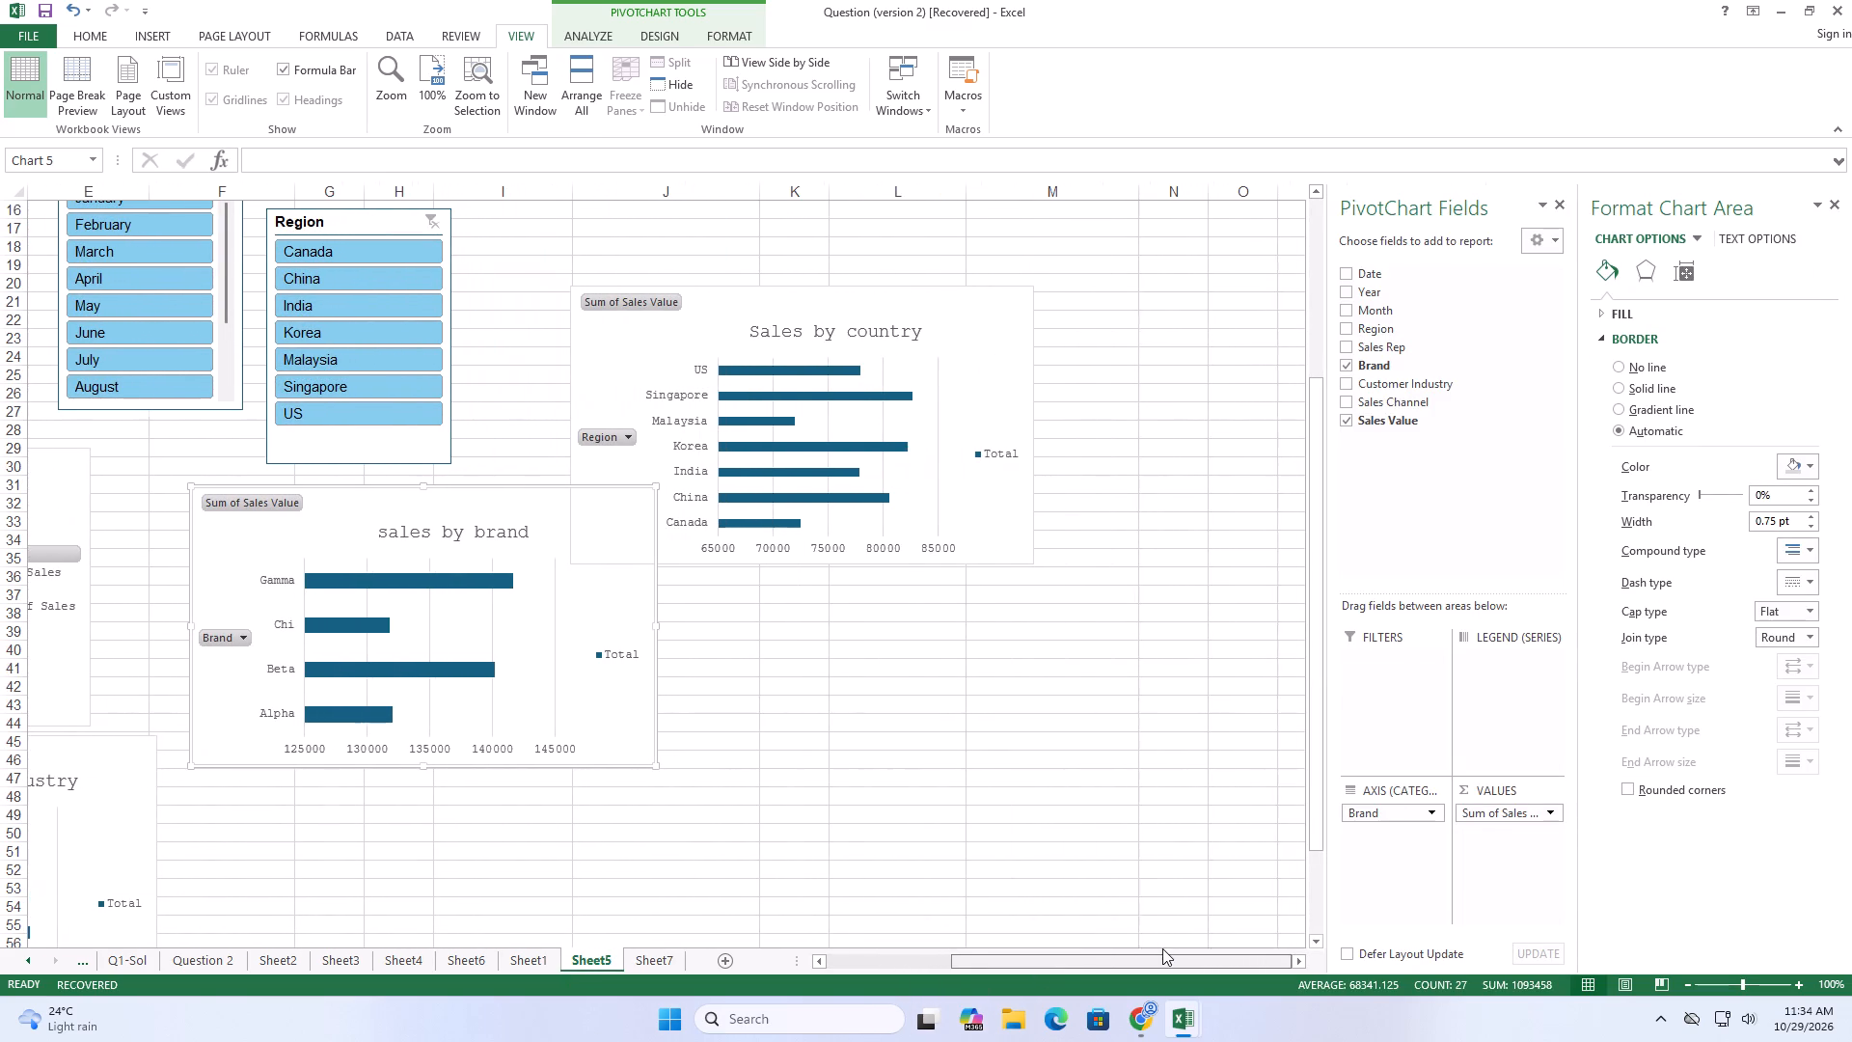
{"action": "left_click", "coordinate": [786, 303]}
{"action": "key", "text": "ctrl+c"}
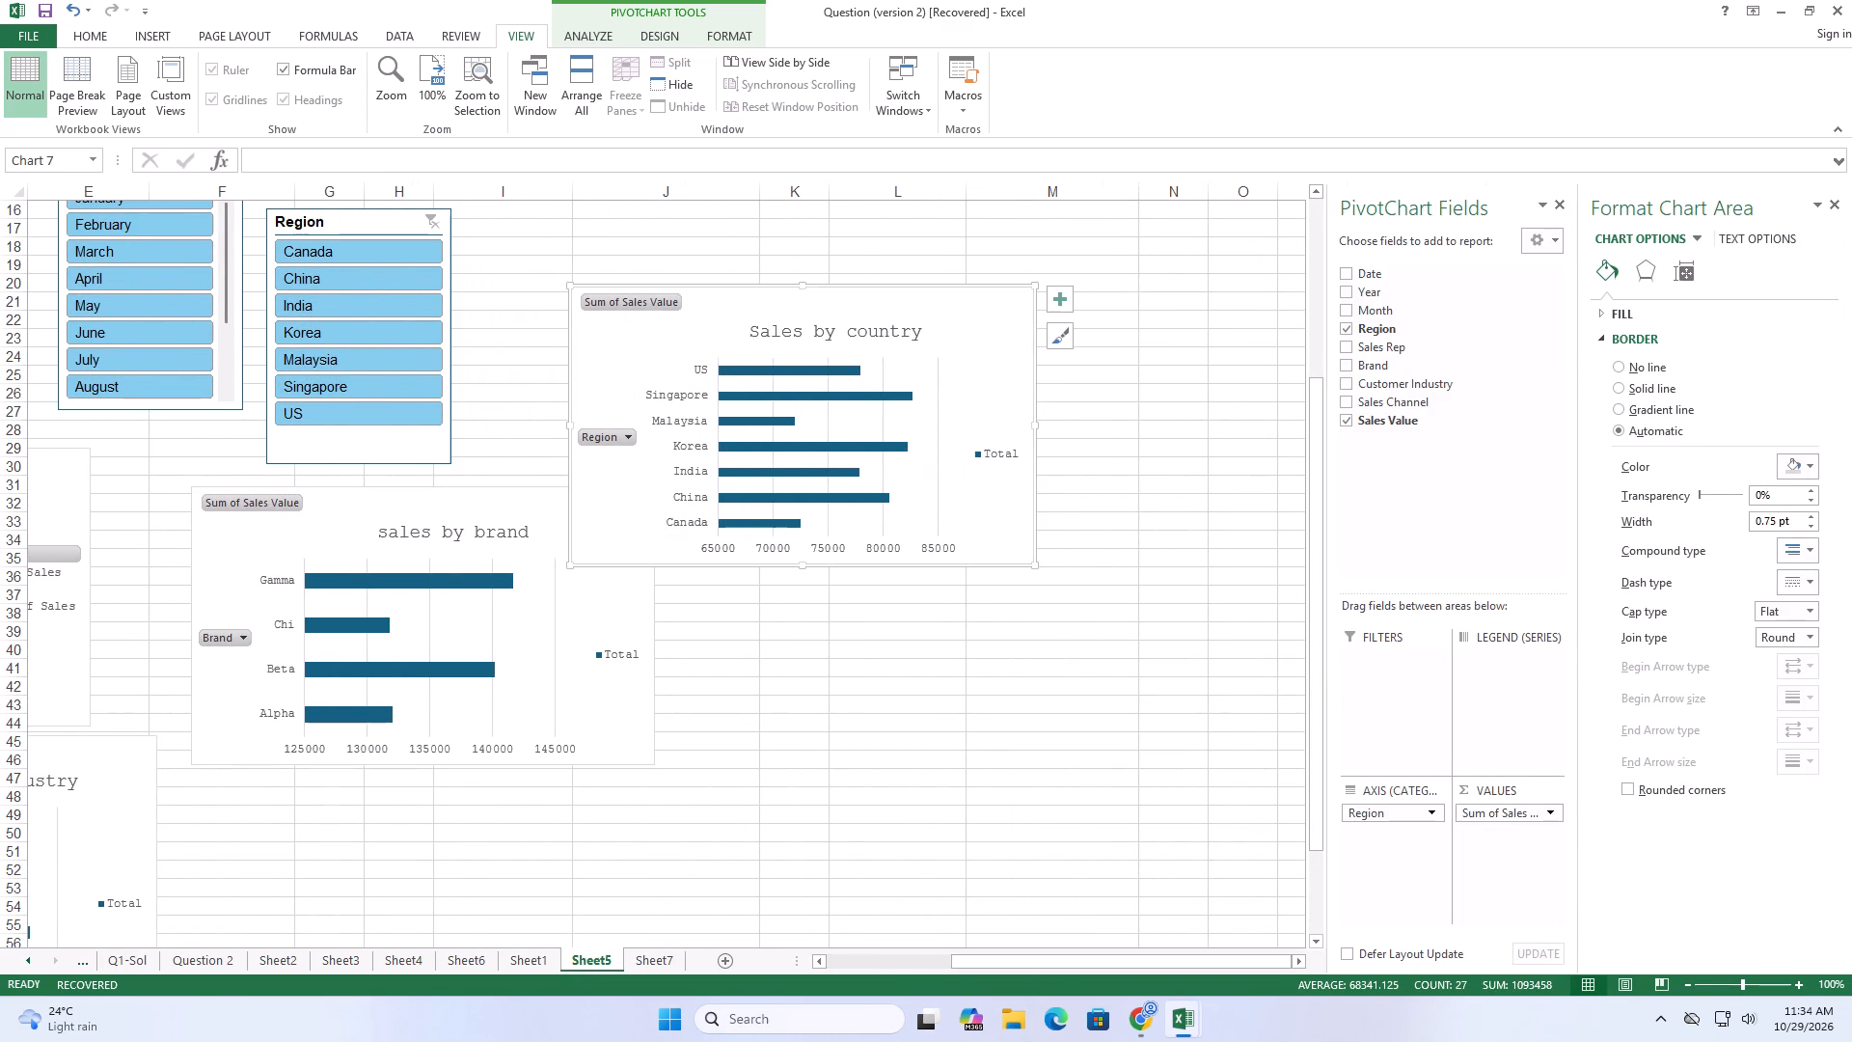
On Sheet7, move the "sales by brand" chart to the empty area beneath the Sales Rep combo chart.
{"action": "left_click", "coordinate": [649, 953]}
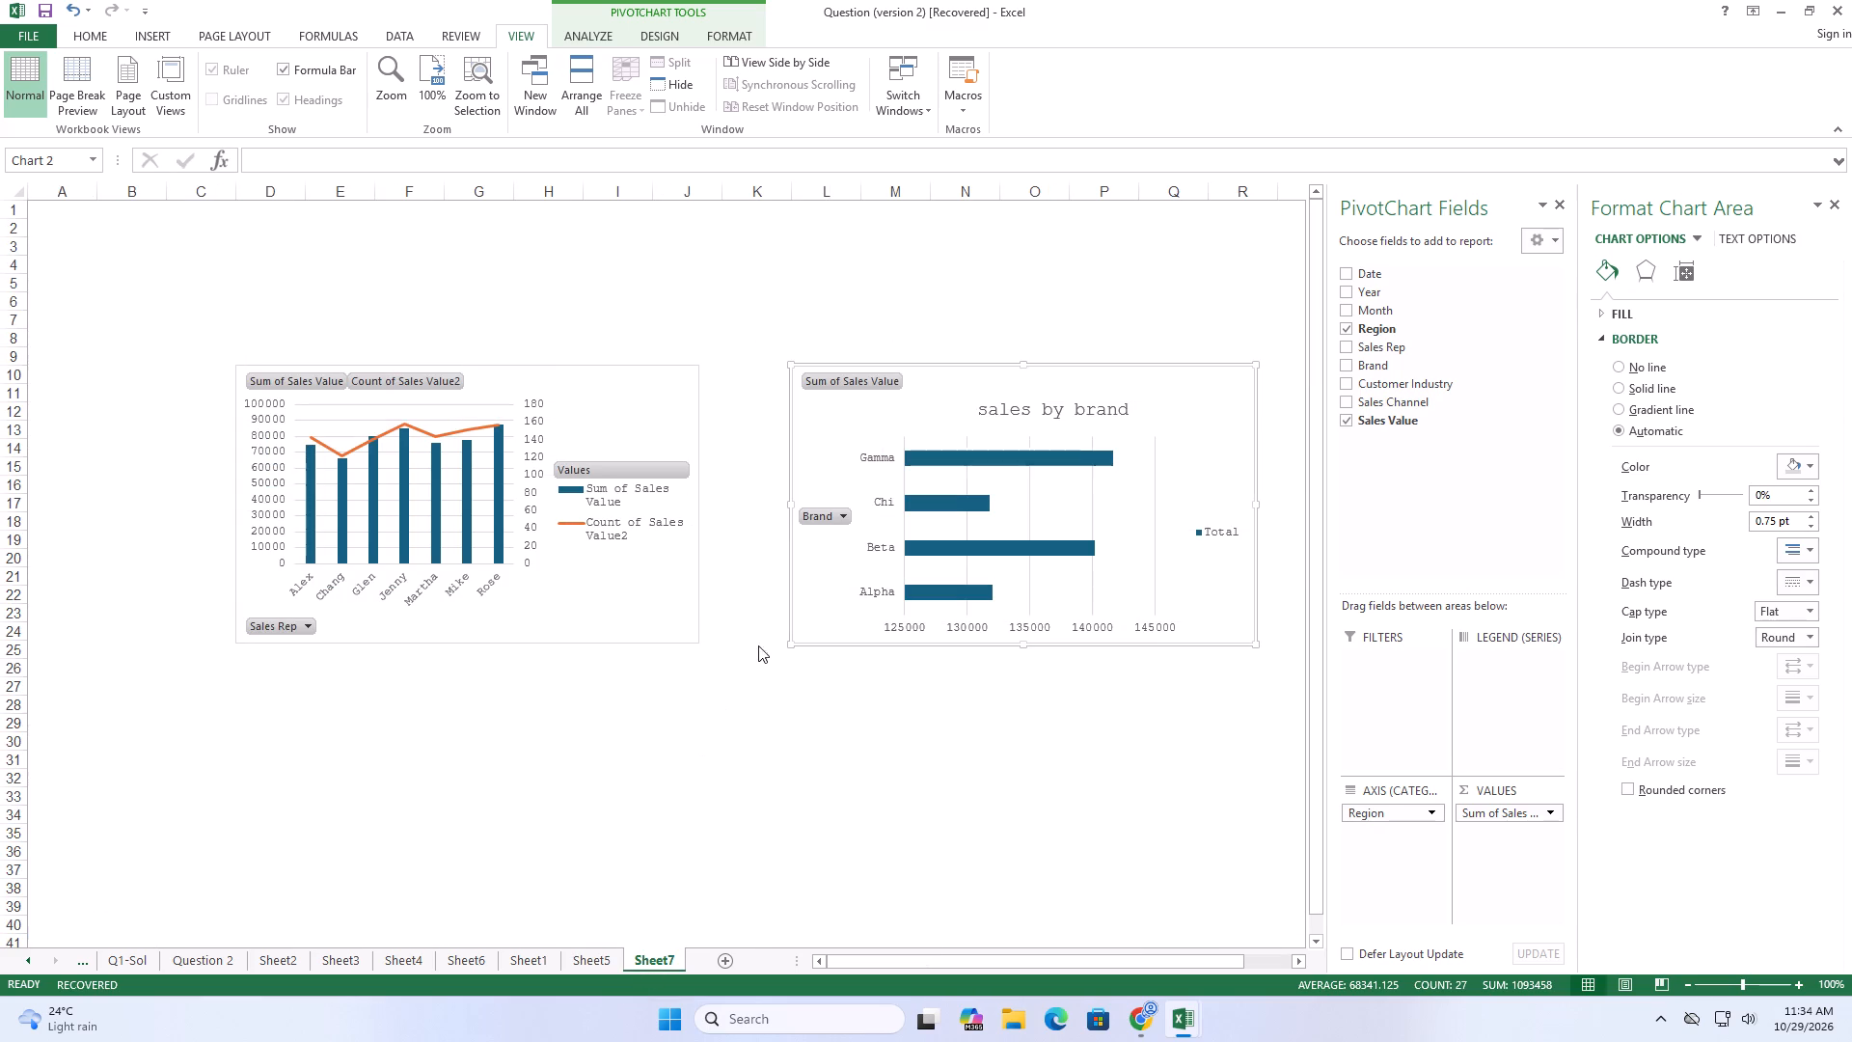
{"action": "left_click_drag", "start_coordinate": [920, 960], "coordinate": [923, 959]}
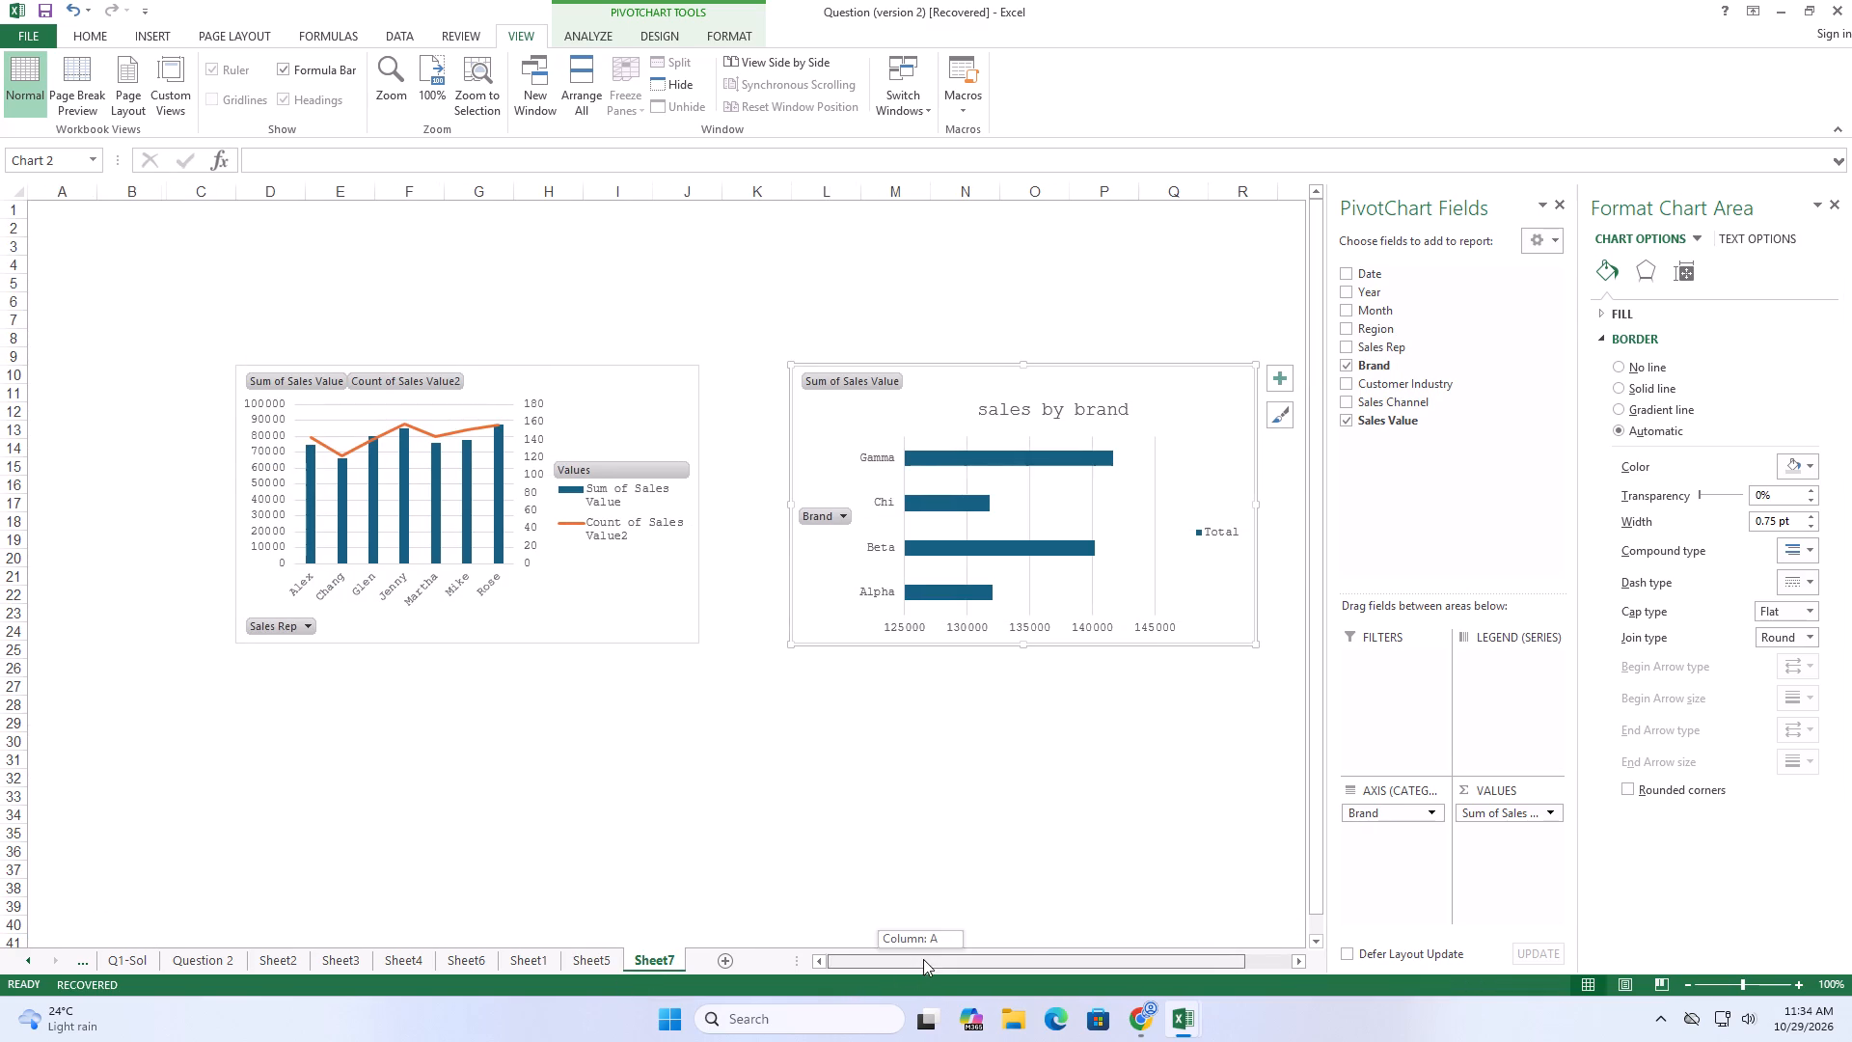
{"action": "left_click_drag", "start_coordinate": [923, 959], "coordinate": [1032, 947]}
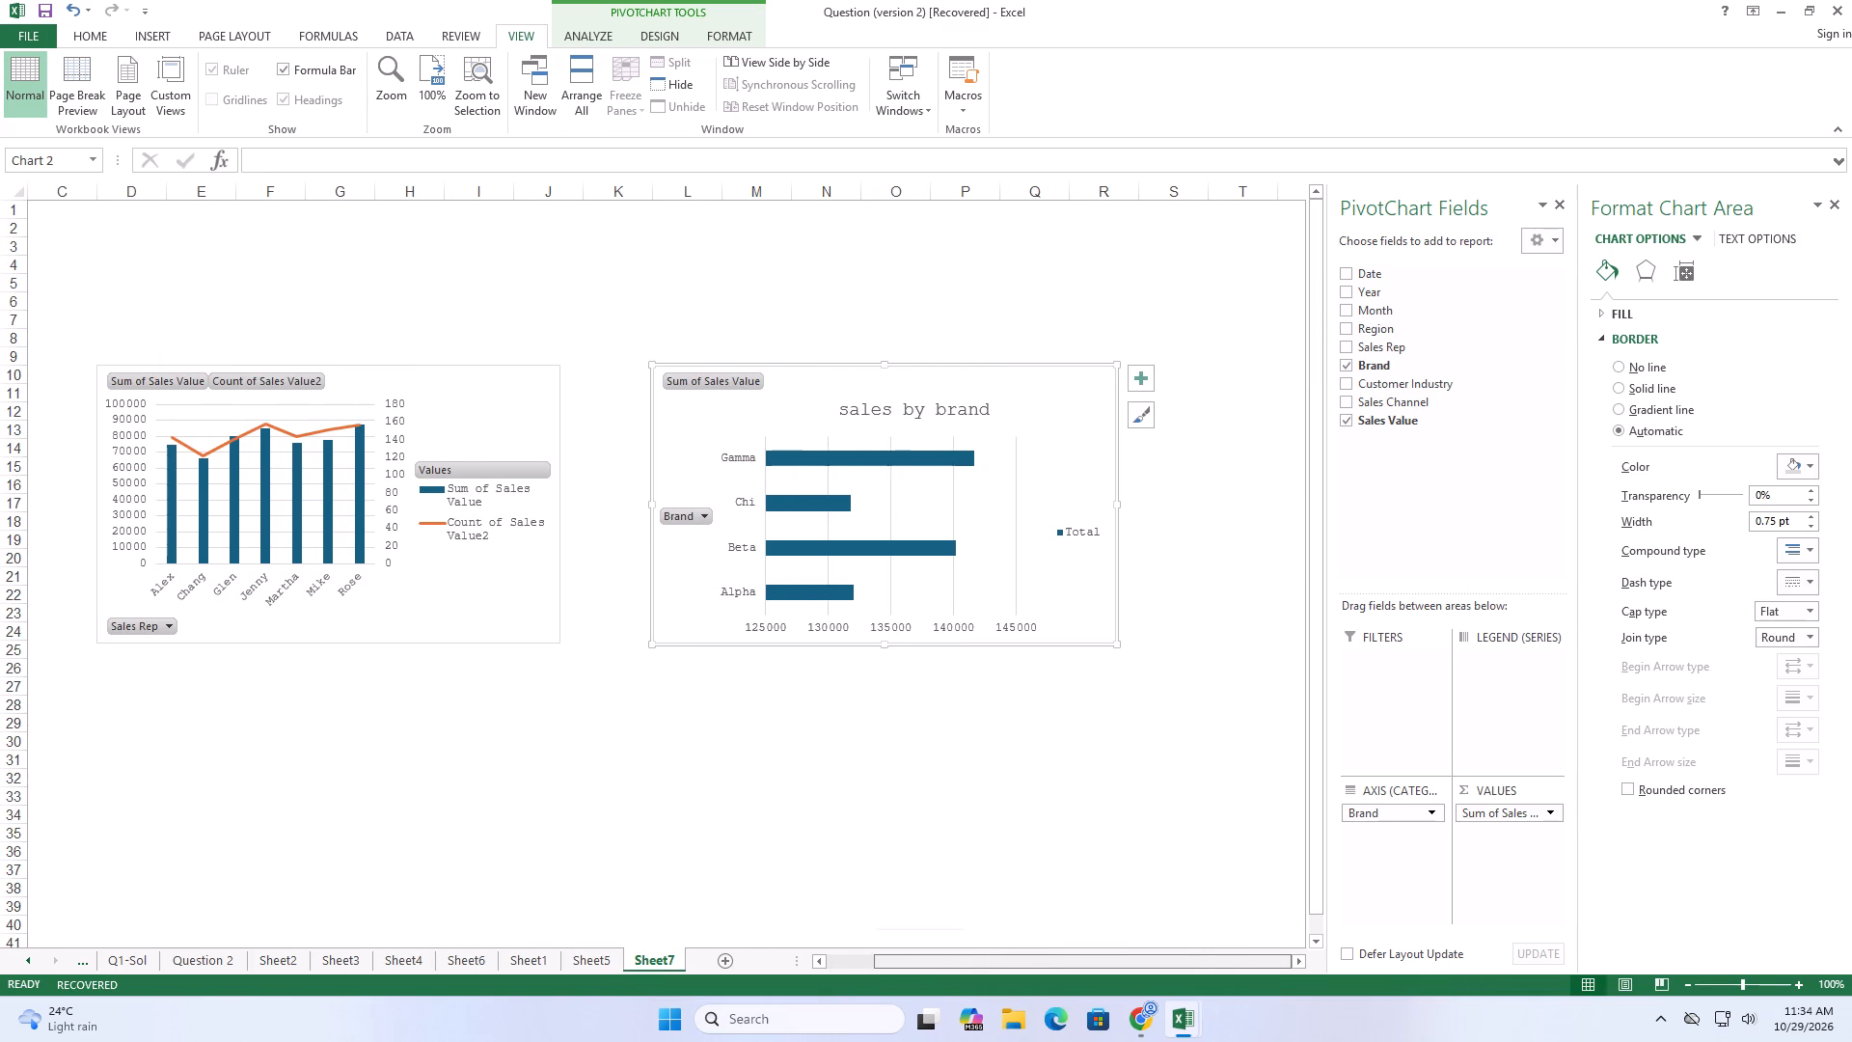
{"action": "left_click", "coordinate": [284, 748]}
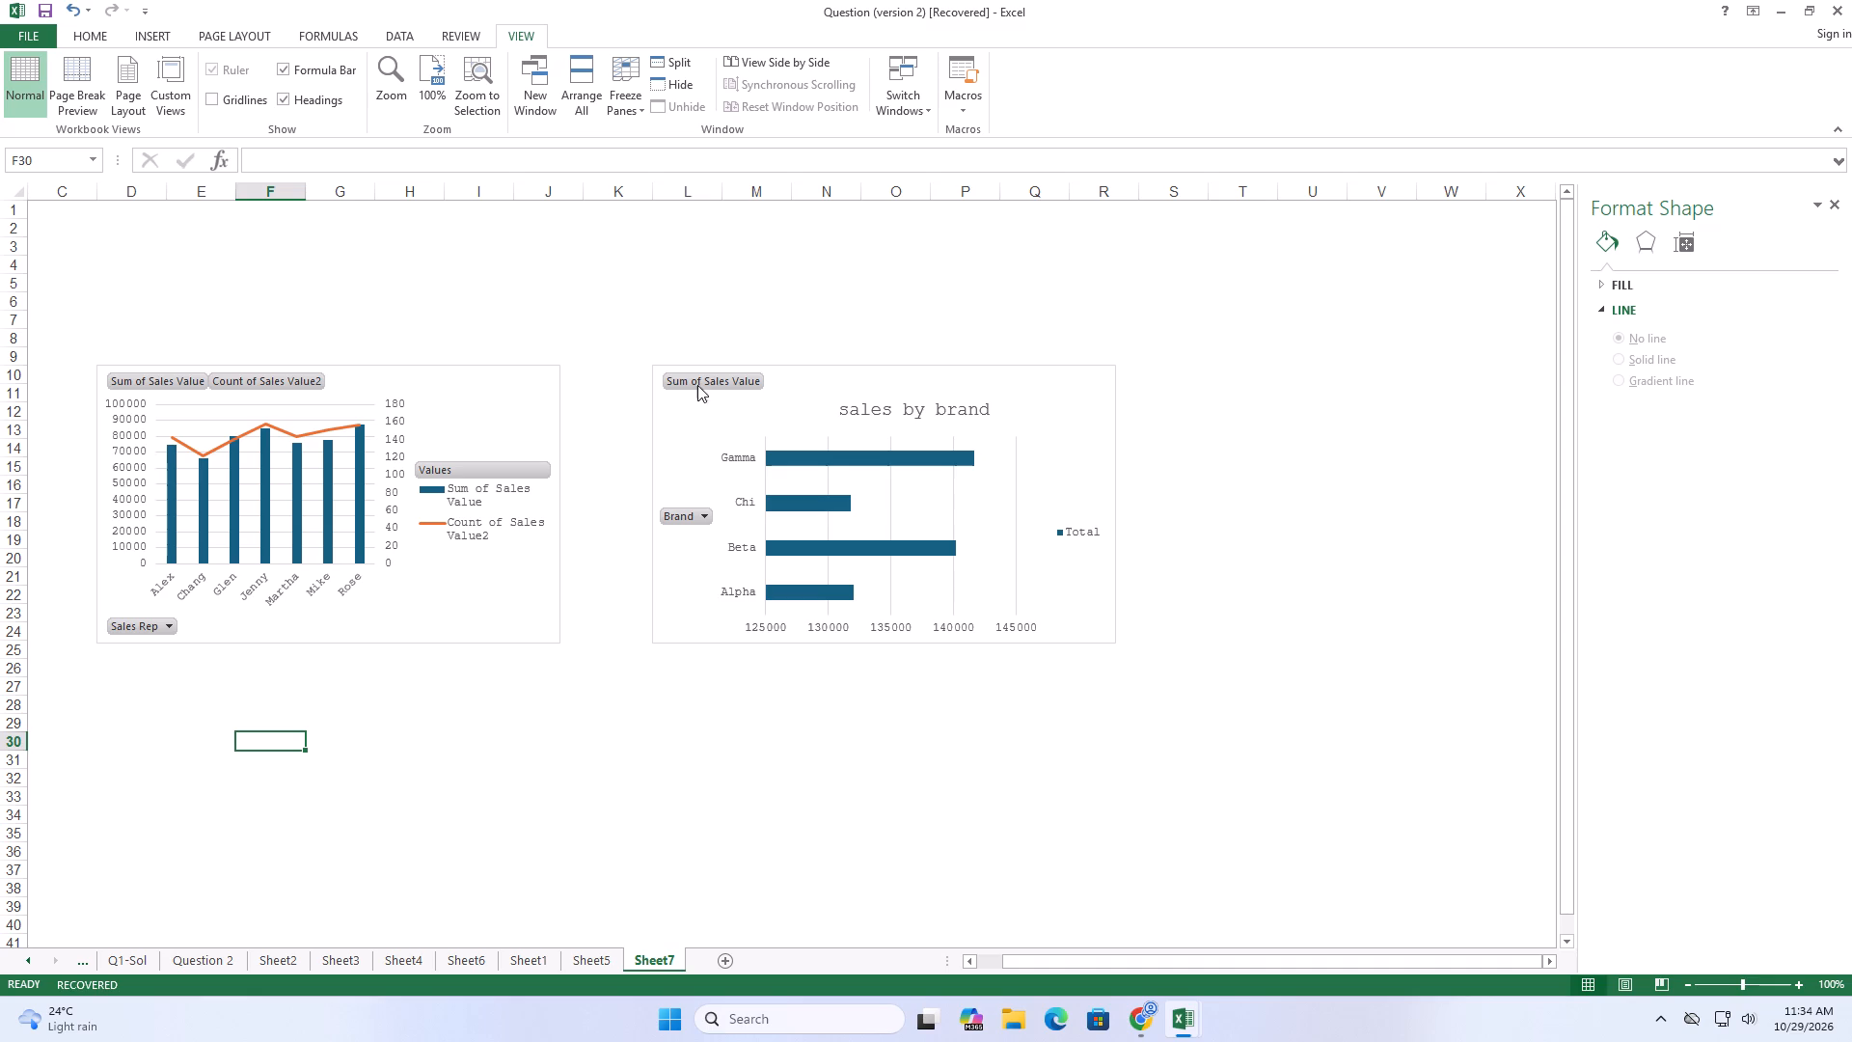
{"action": "left_click_drag", "start_coordinate": [783, 376], "coordinate": [701, 460]}
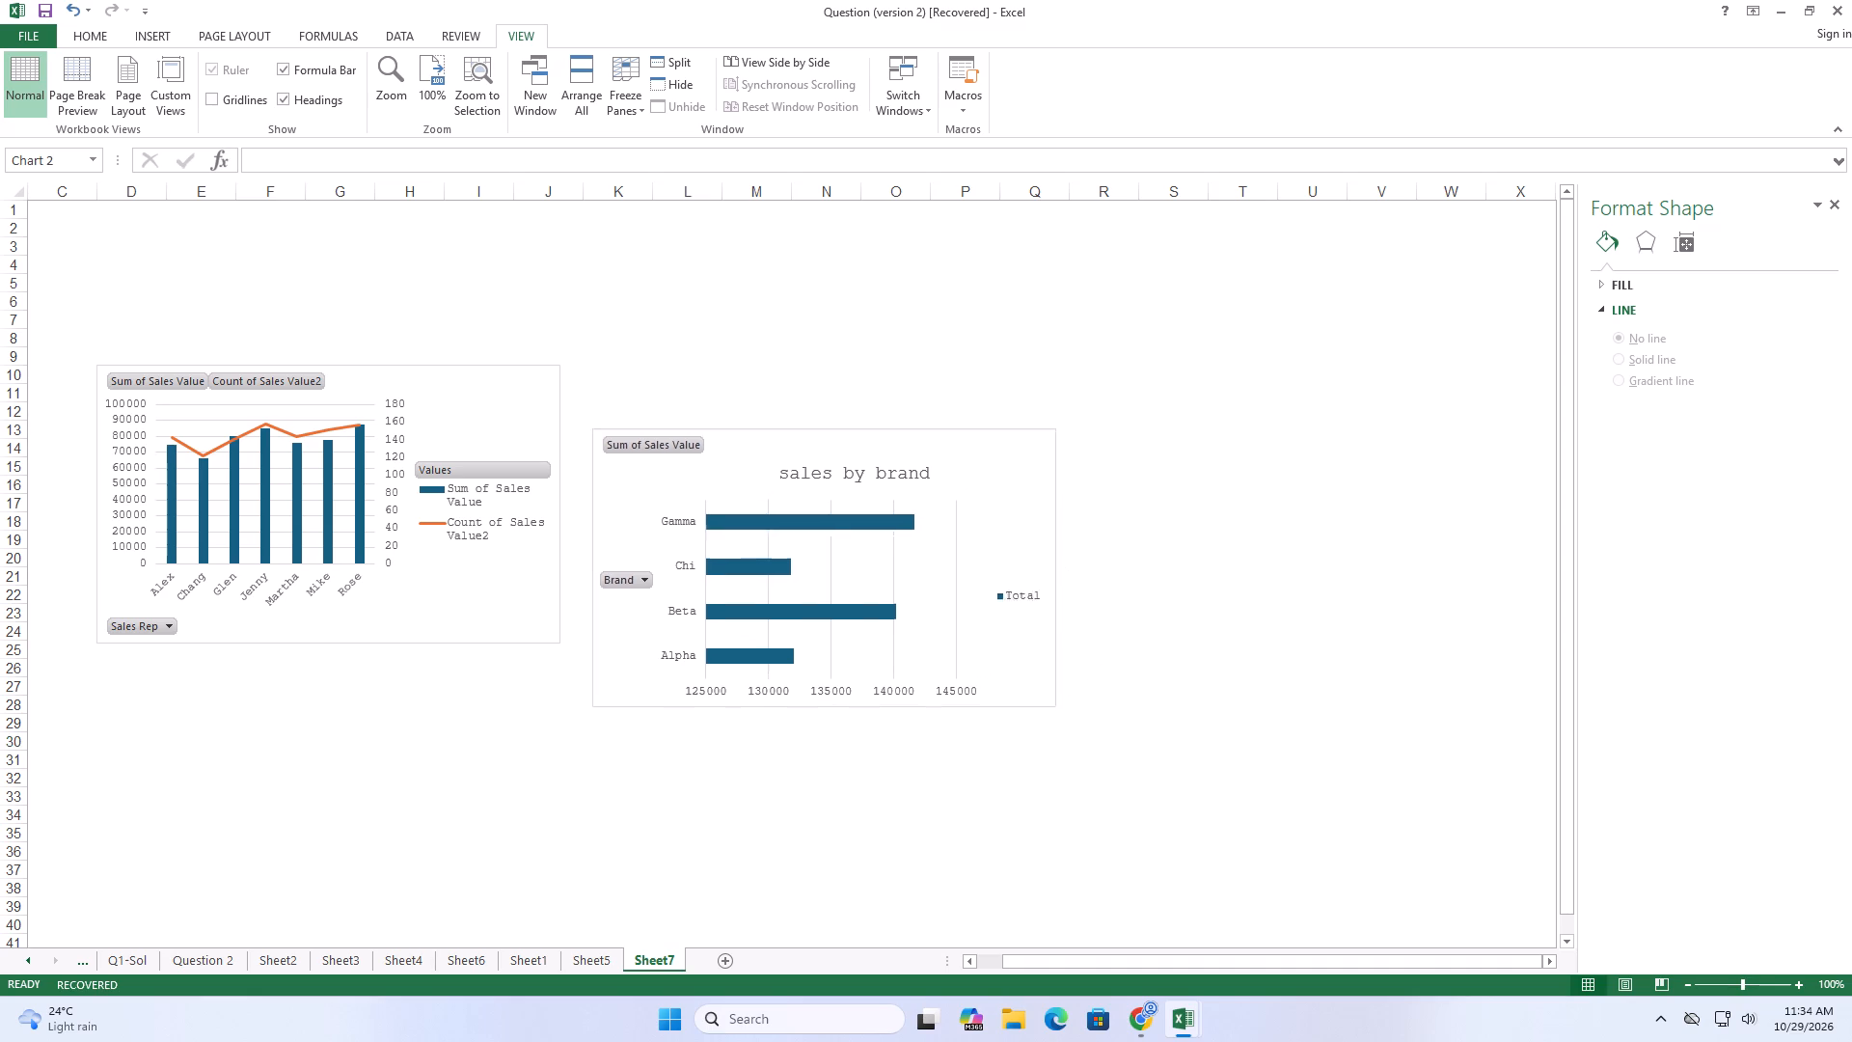
{"action": "left_click_drag", "start_coordinate": [701, 460], "coordinate": [255, 701]}
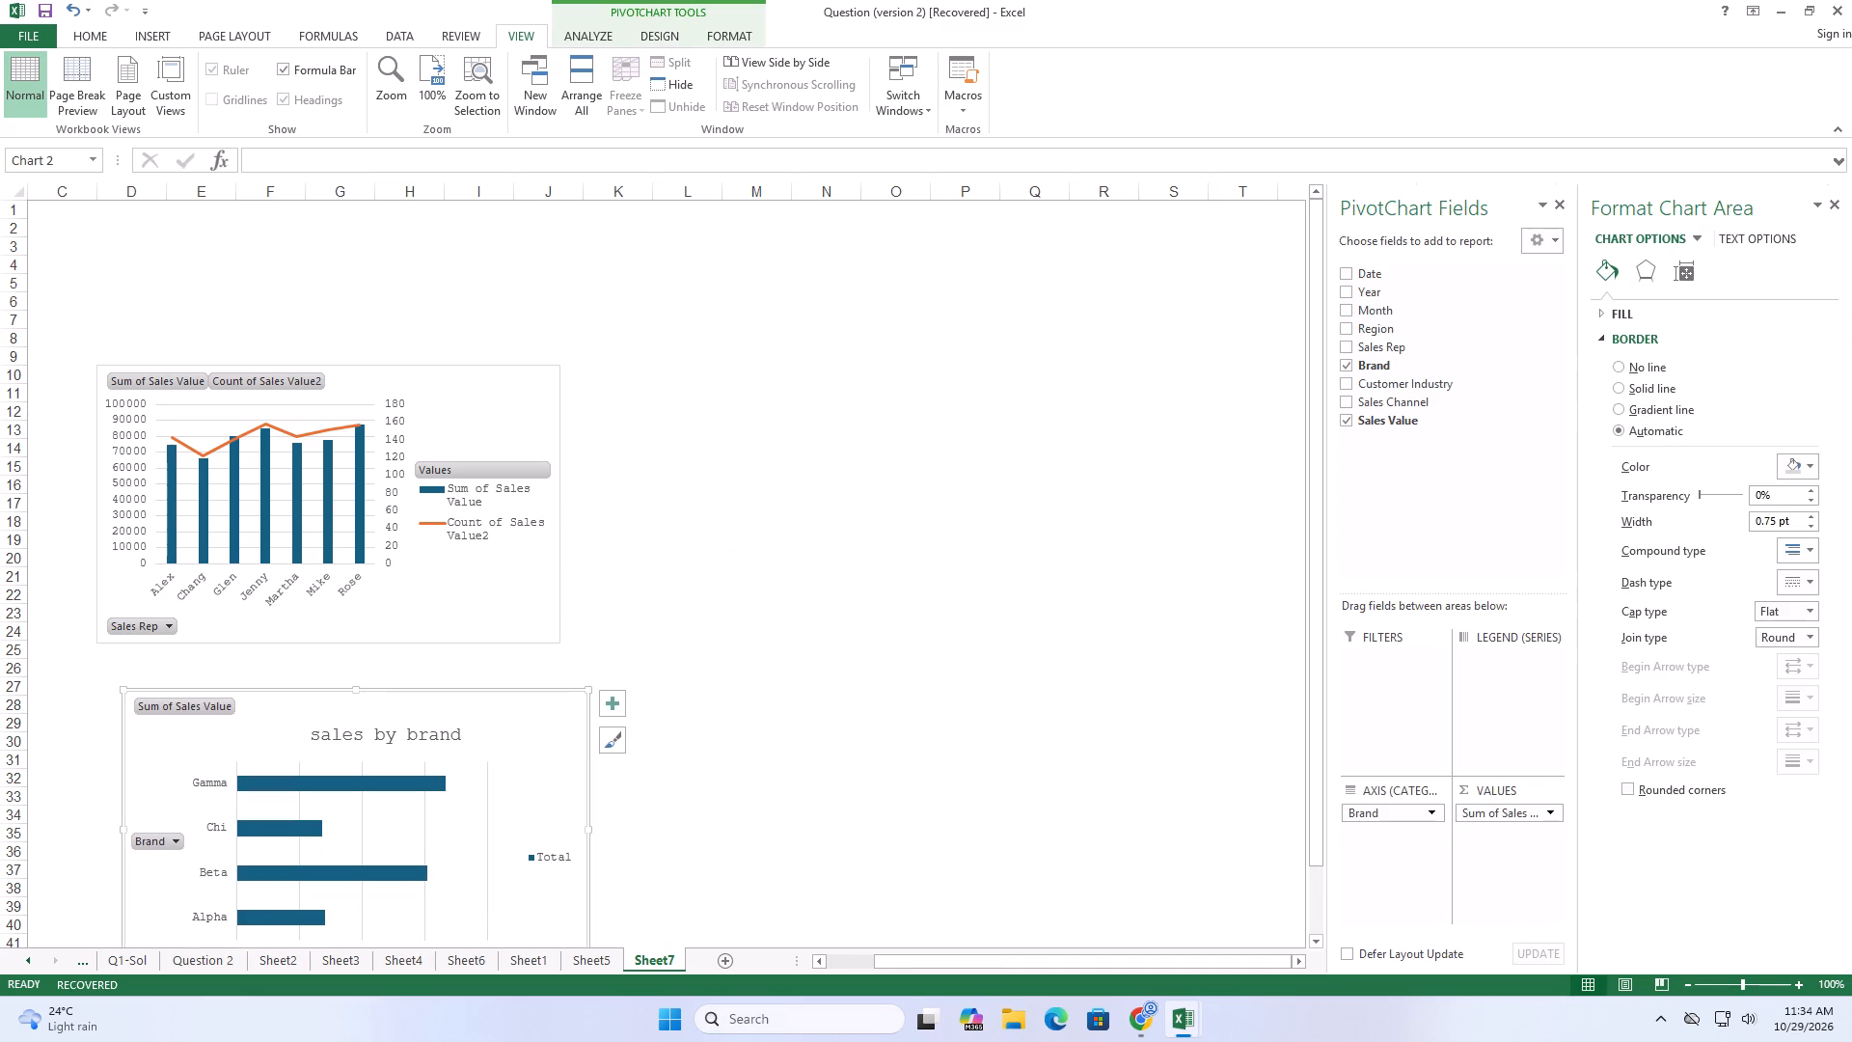
Paste the copied "Sales by country" chart into Sheet7 at cell L28, beside the brand chart.
{"action": "left_click", "coordinate": [708, 700]}
{"action": "key", "text": "ctrl+v"}
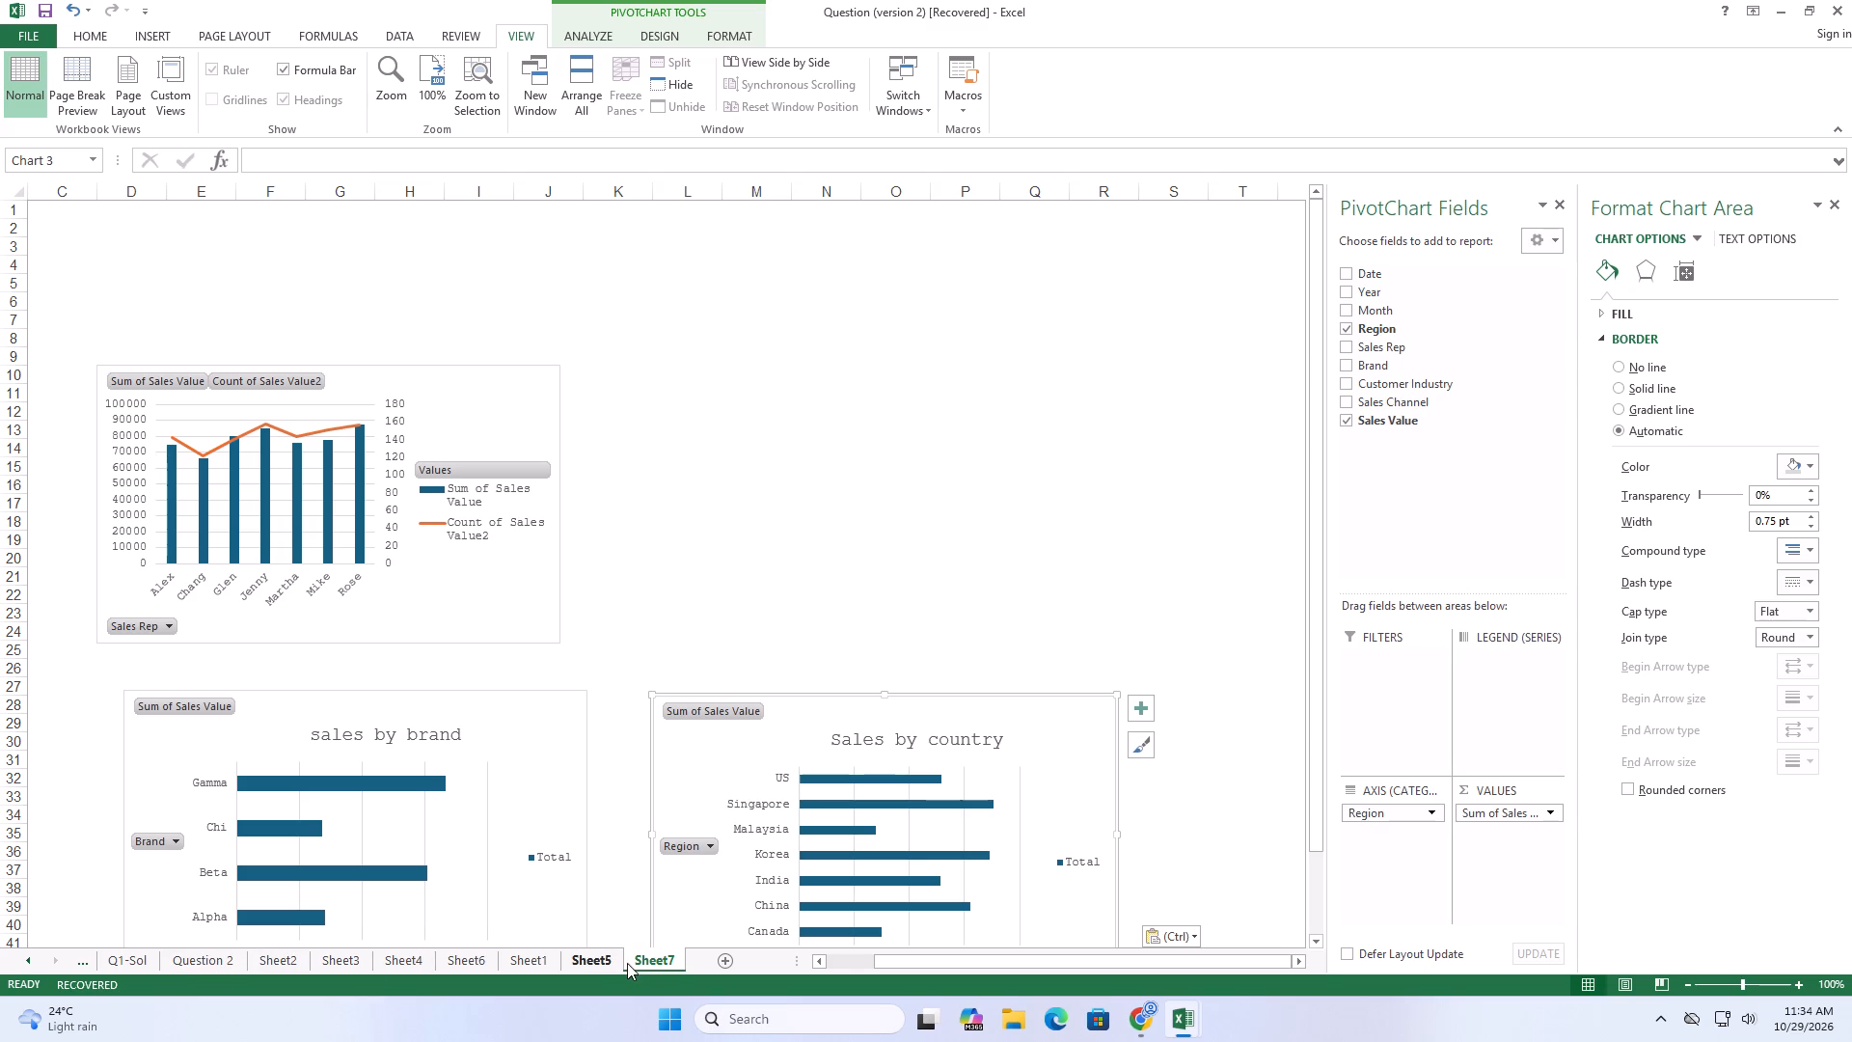
Copy the "sales by industry" chart from Sheet5 and paste it into Sheet7 at cell S20.
{"action": "left_click", "coordinate": [596, 959]}
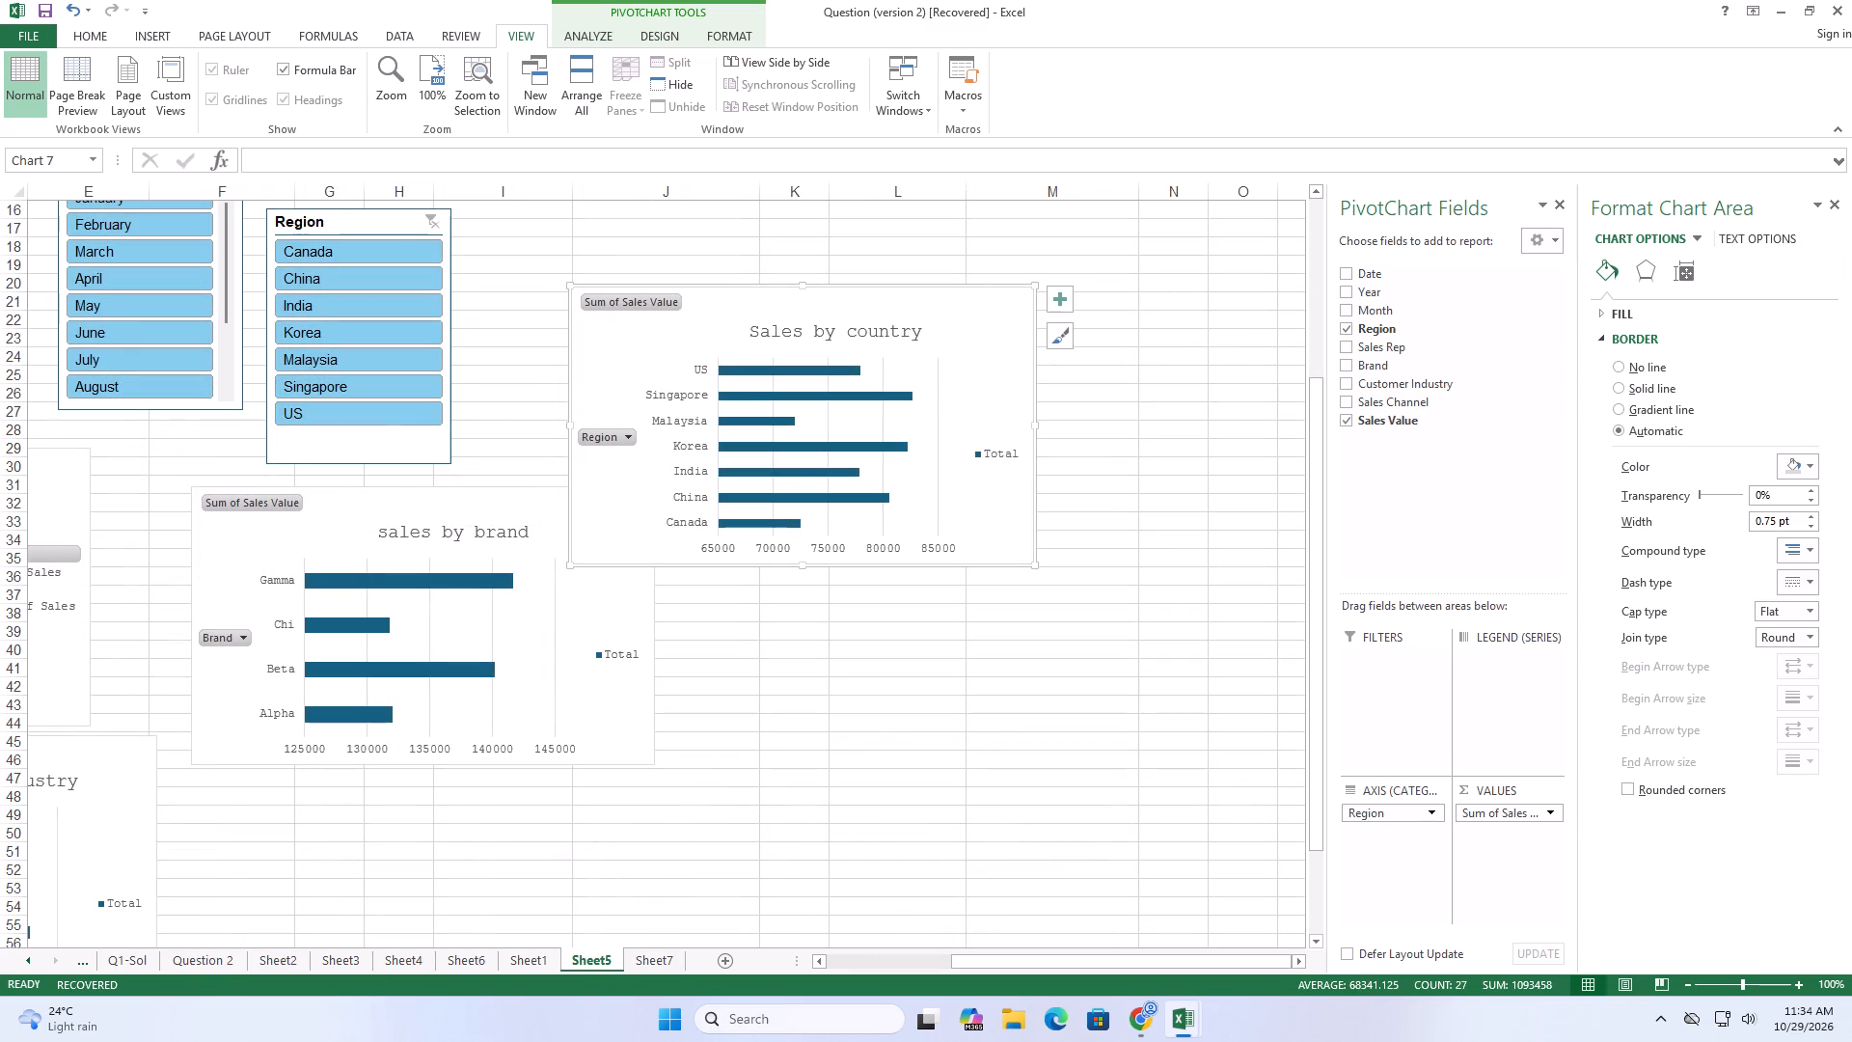
{"action": "left_click", "coordinate": [653, 963]}
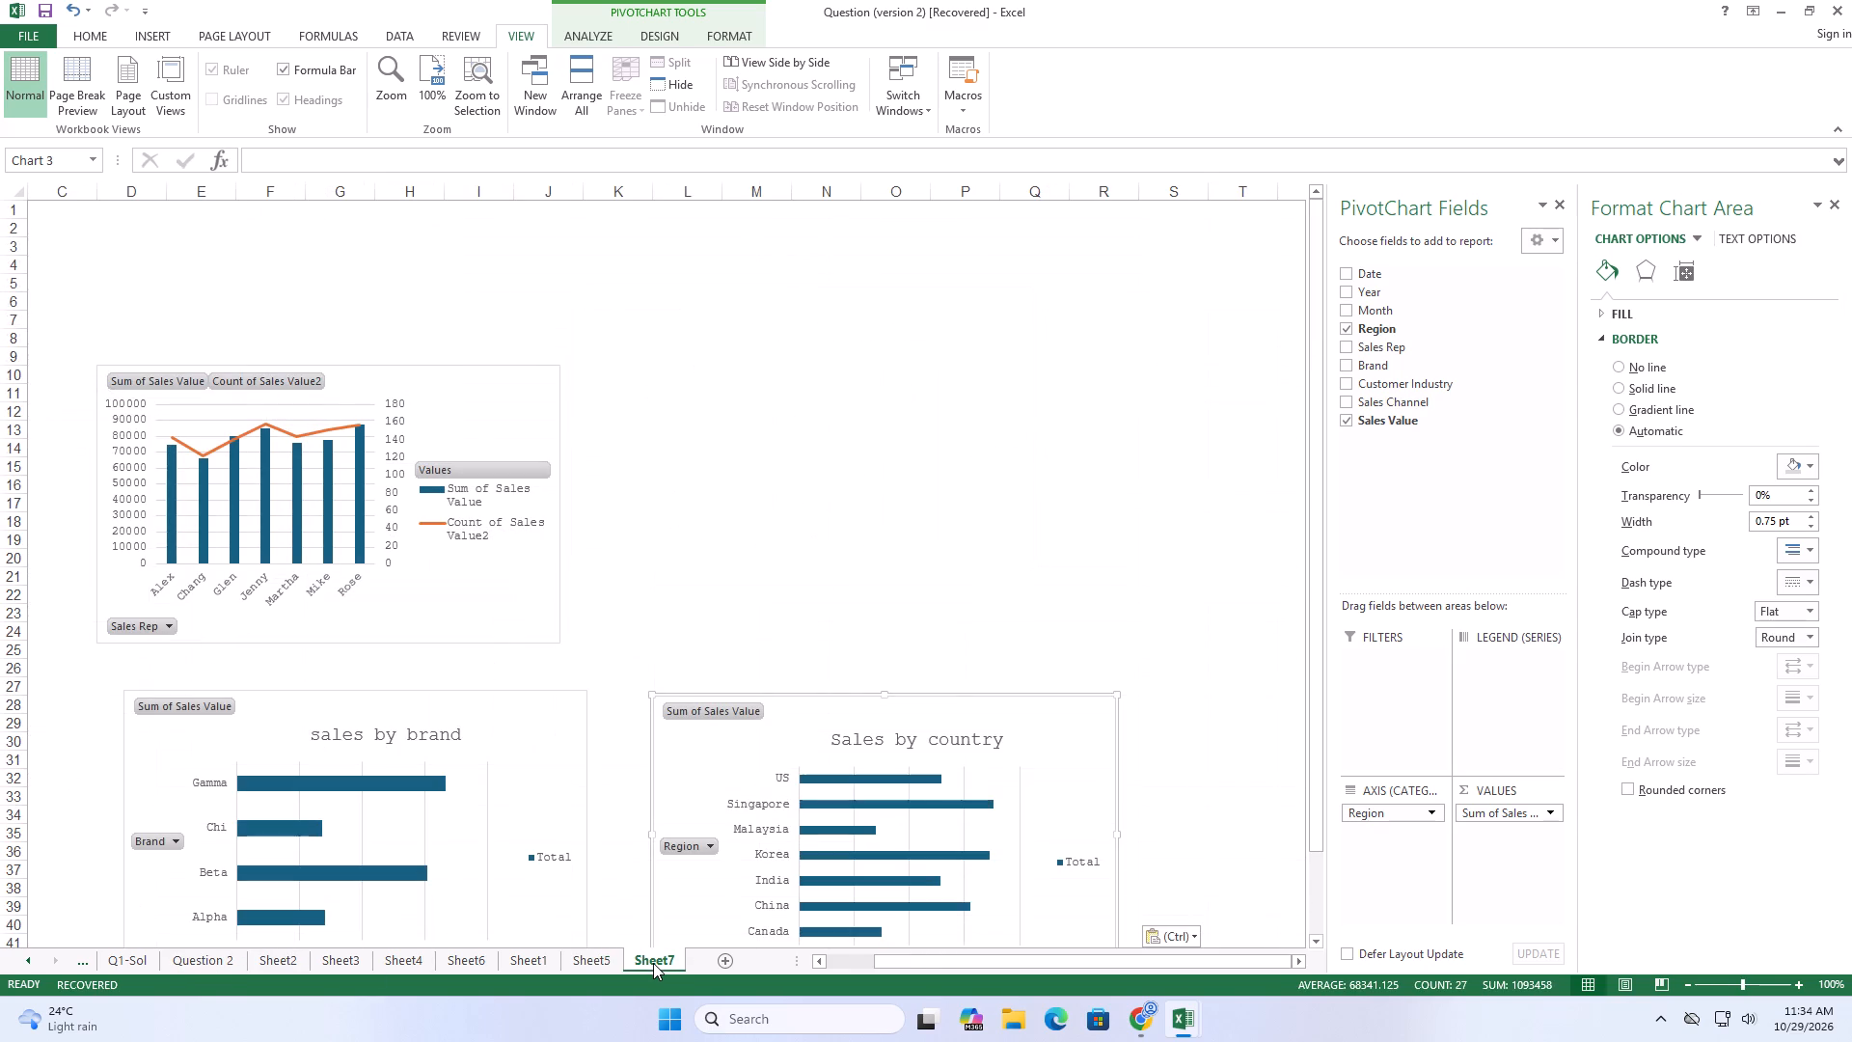
{"action": "left_click", "coordinate": [596, 957]}
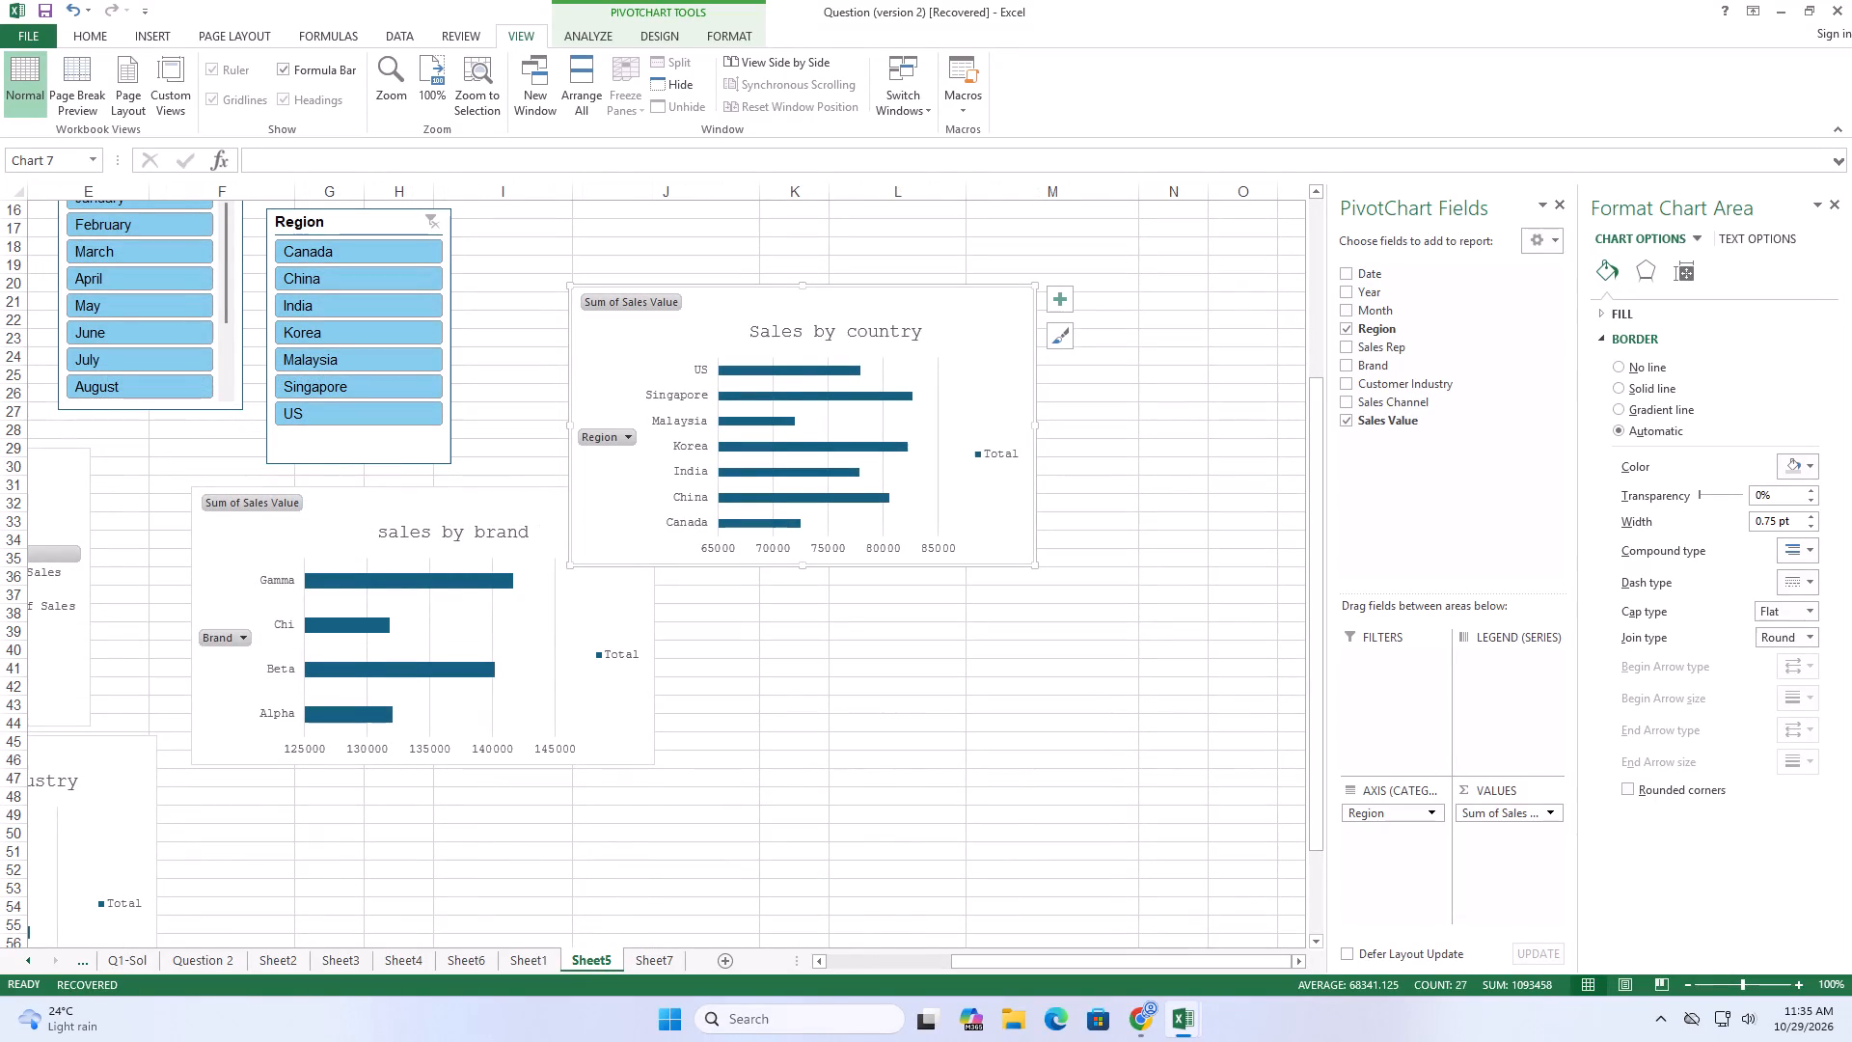
{"action": "left_click", "coordinate": [114, 834]}
{"action": "key", "text": "ctrl+c"}
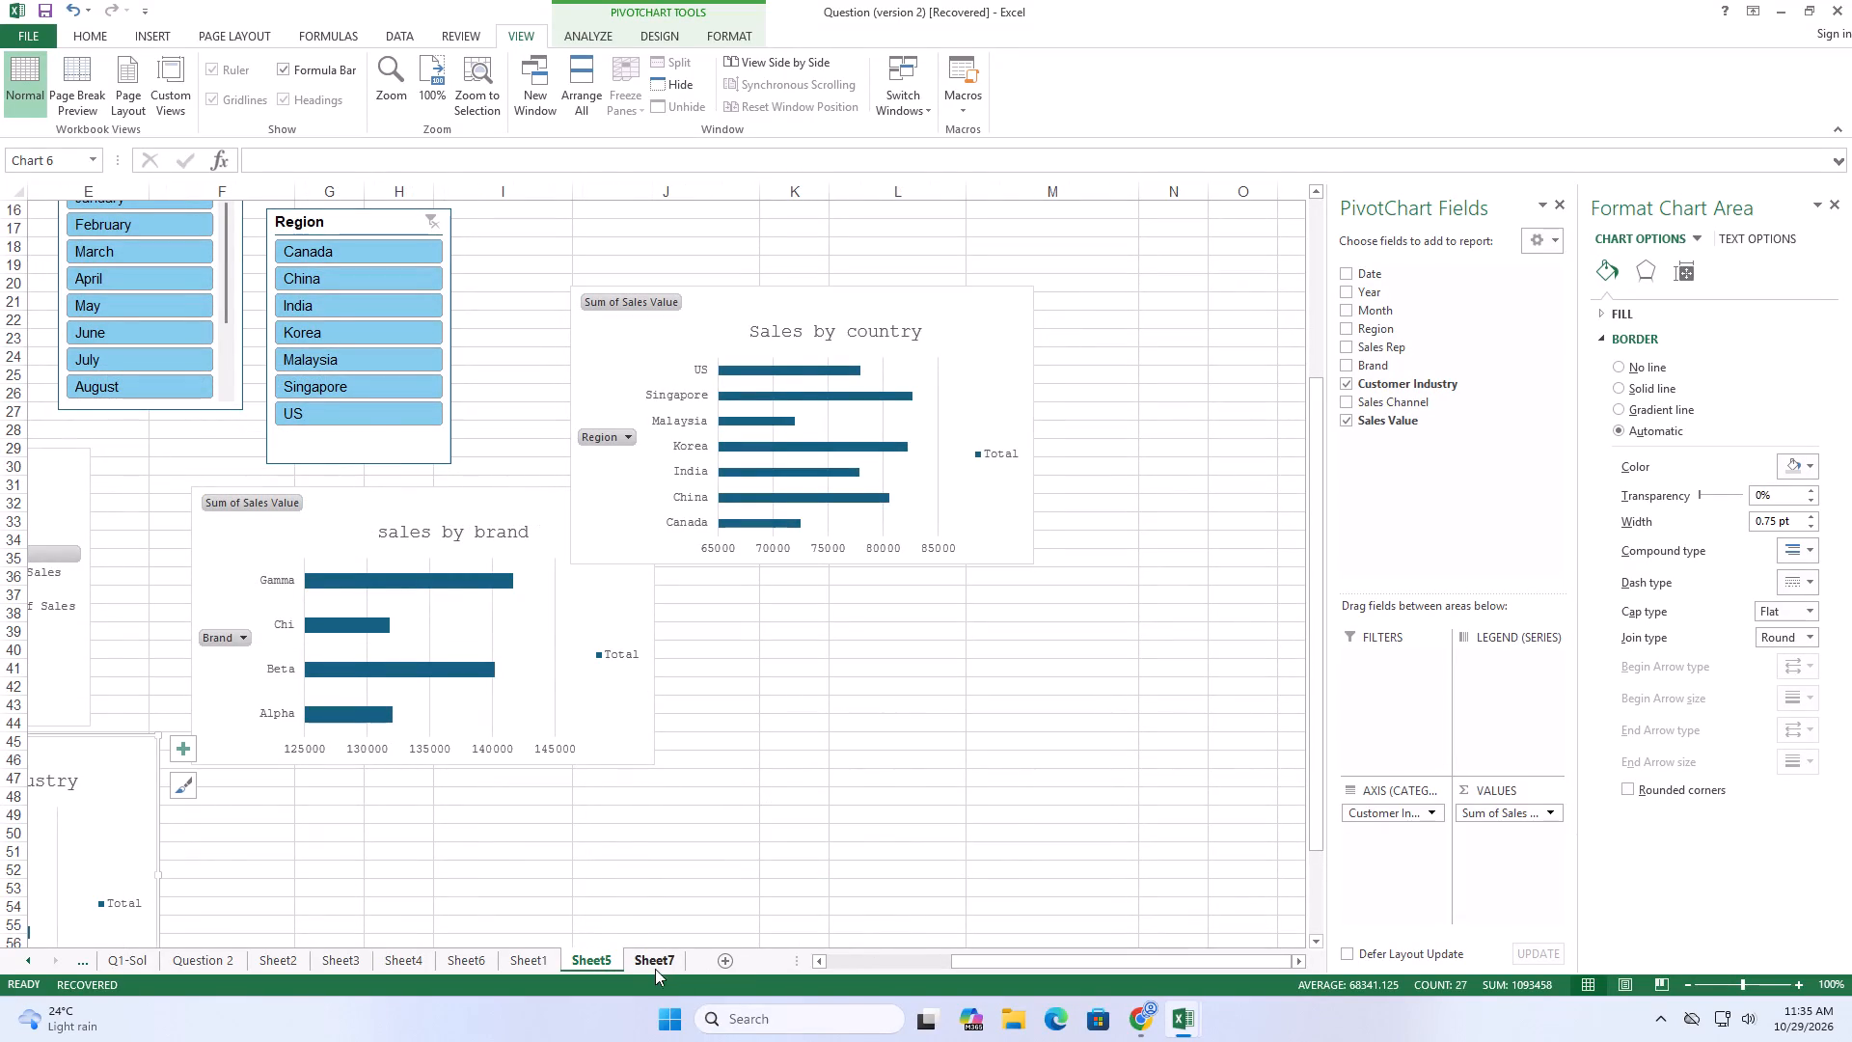
{"action": "left_click", "coordinate": [655, 957]}
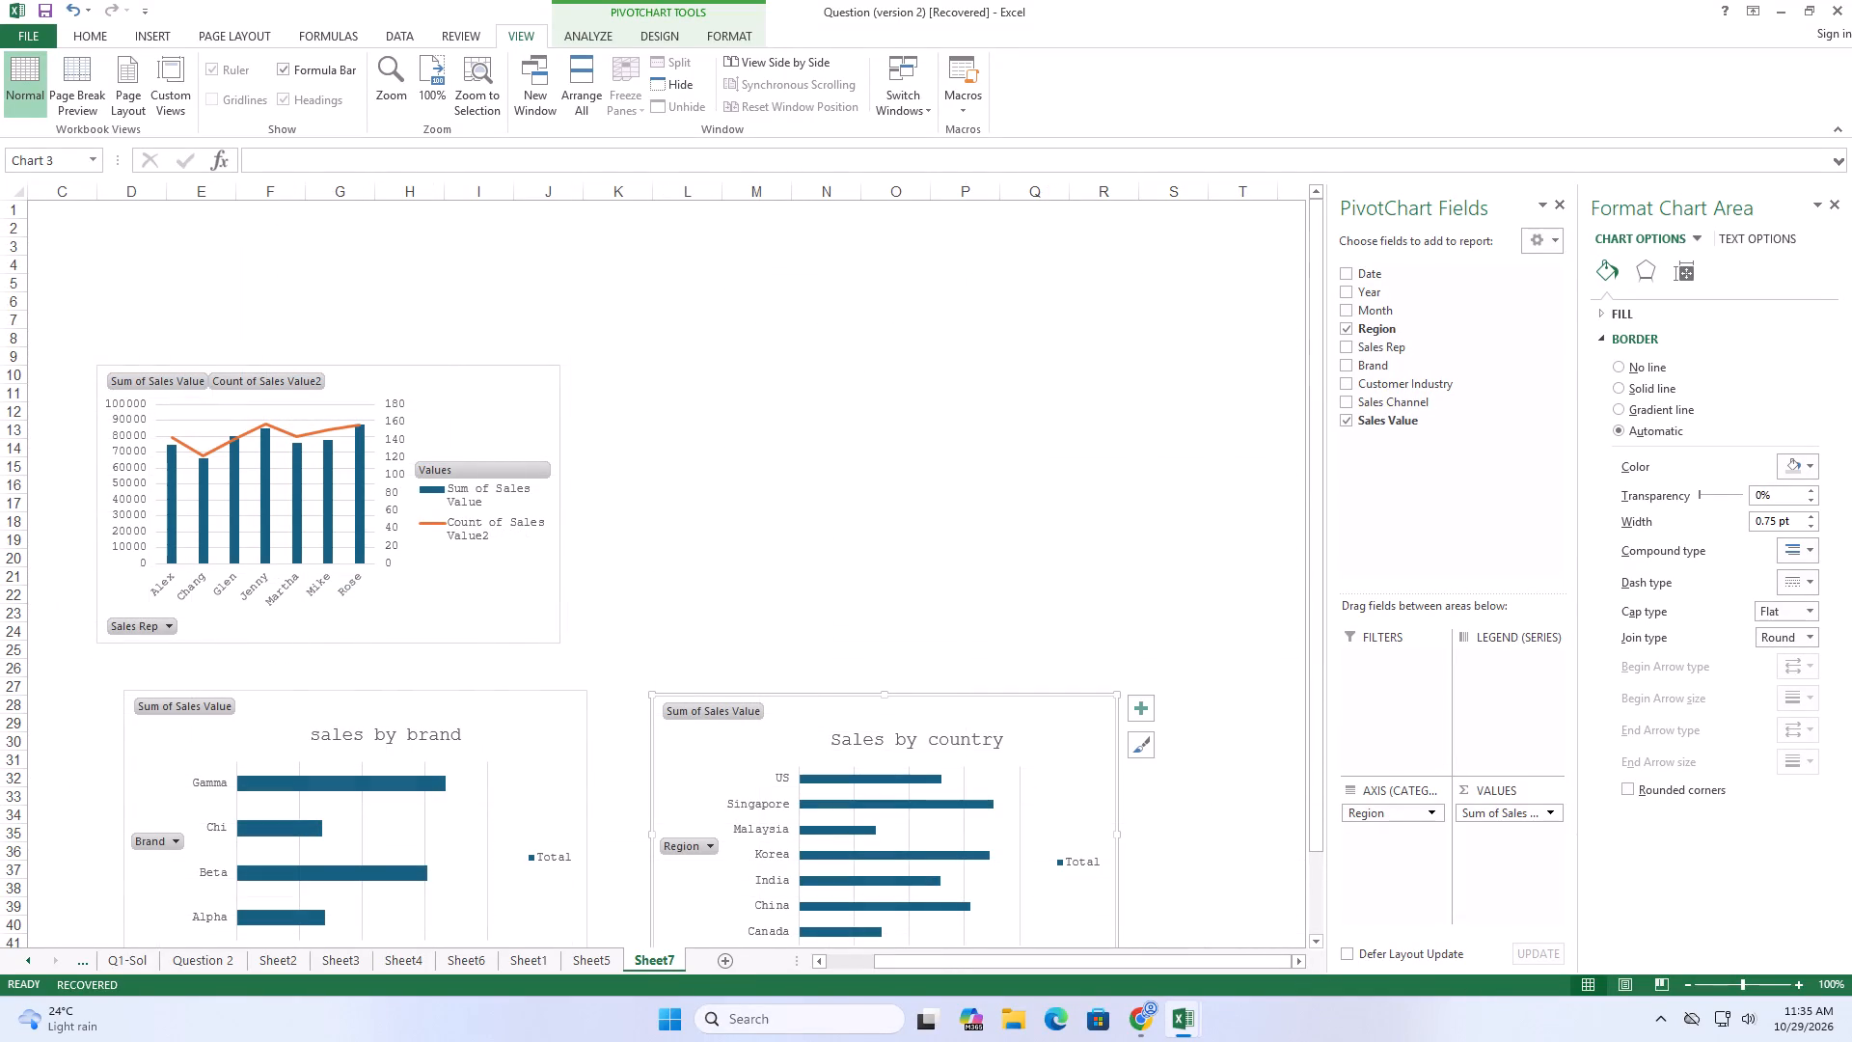
{"action": "left_click", "coordinate": [1002, 469]}
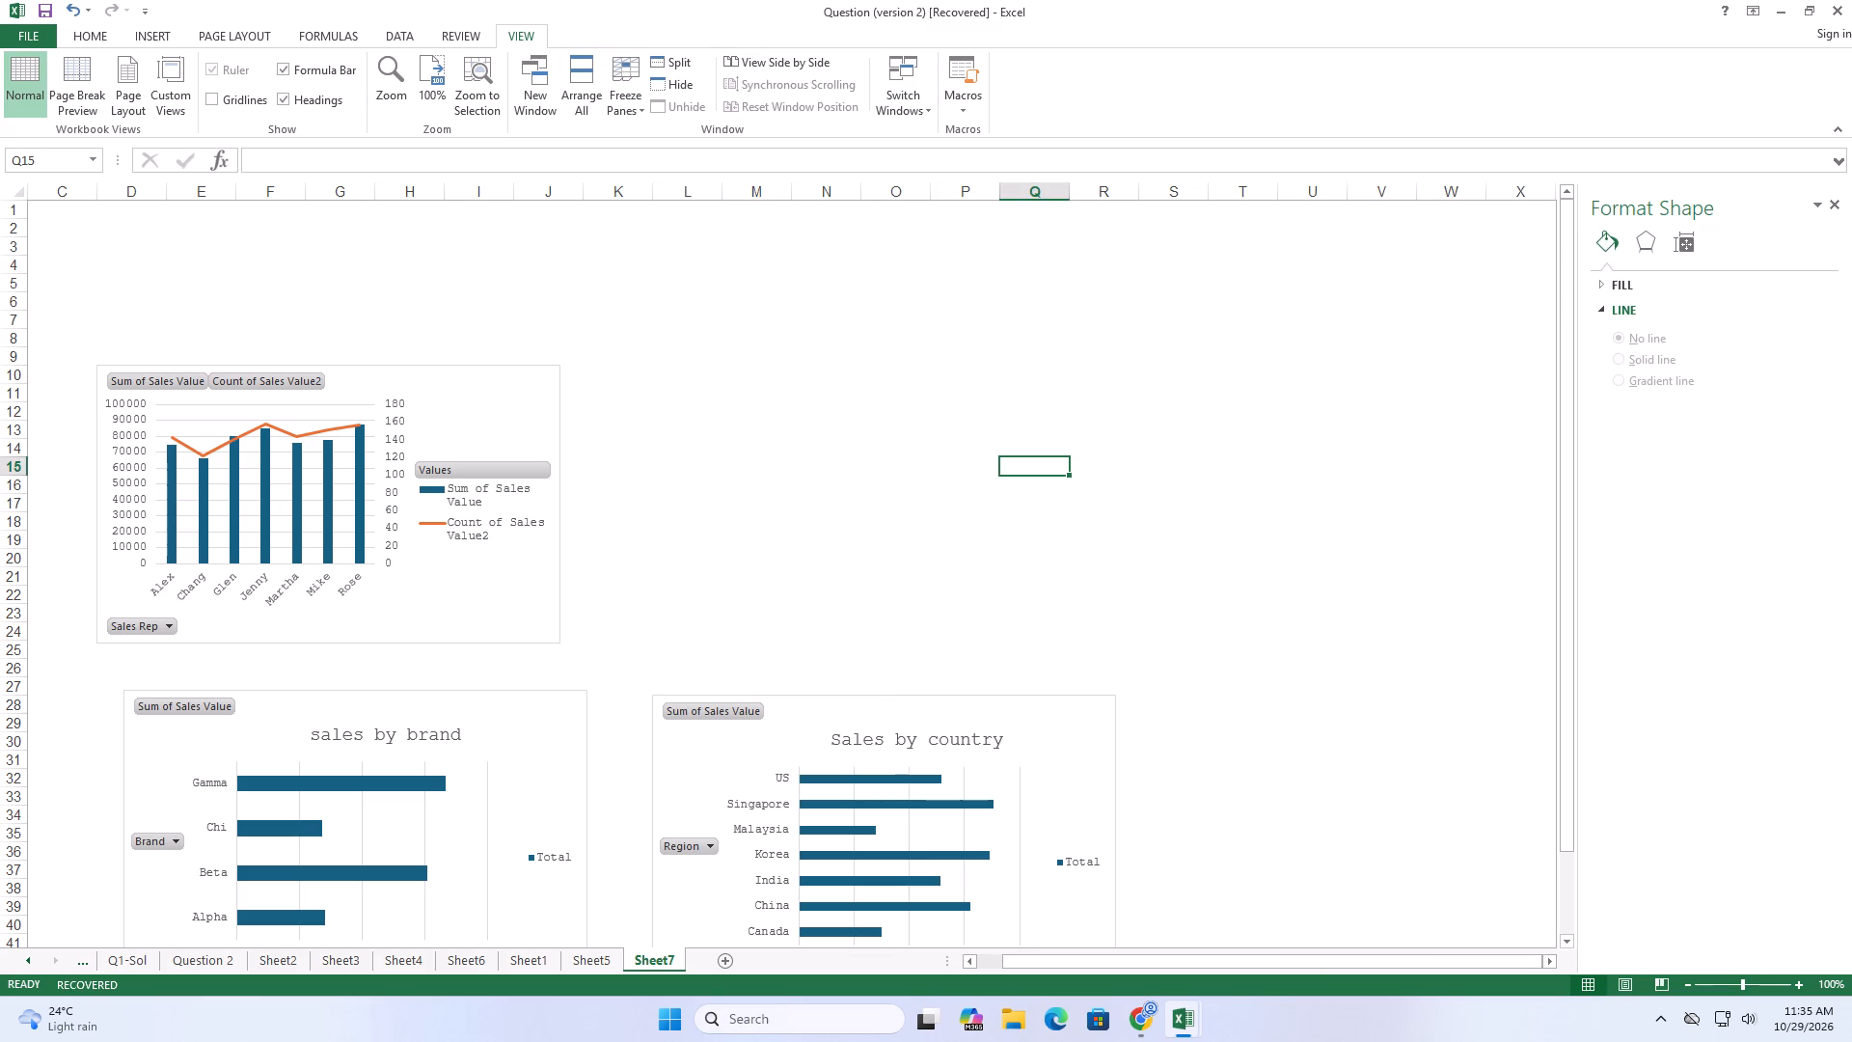
{"action": "left_click", "coordinate": [1195, 554]}
{"action": "key", "text": "ctrl+v"}
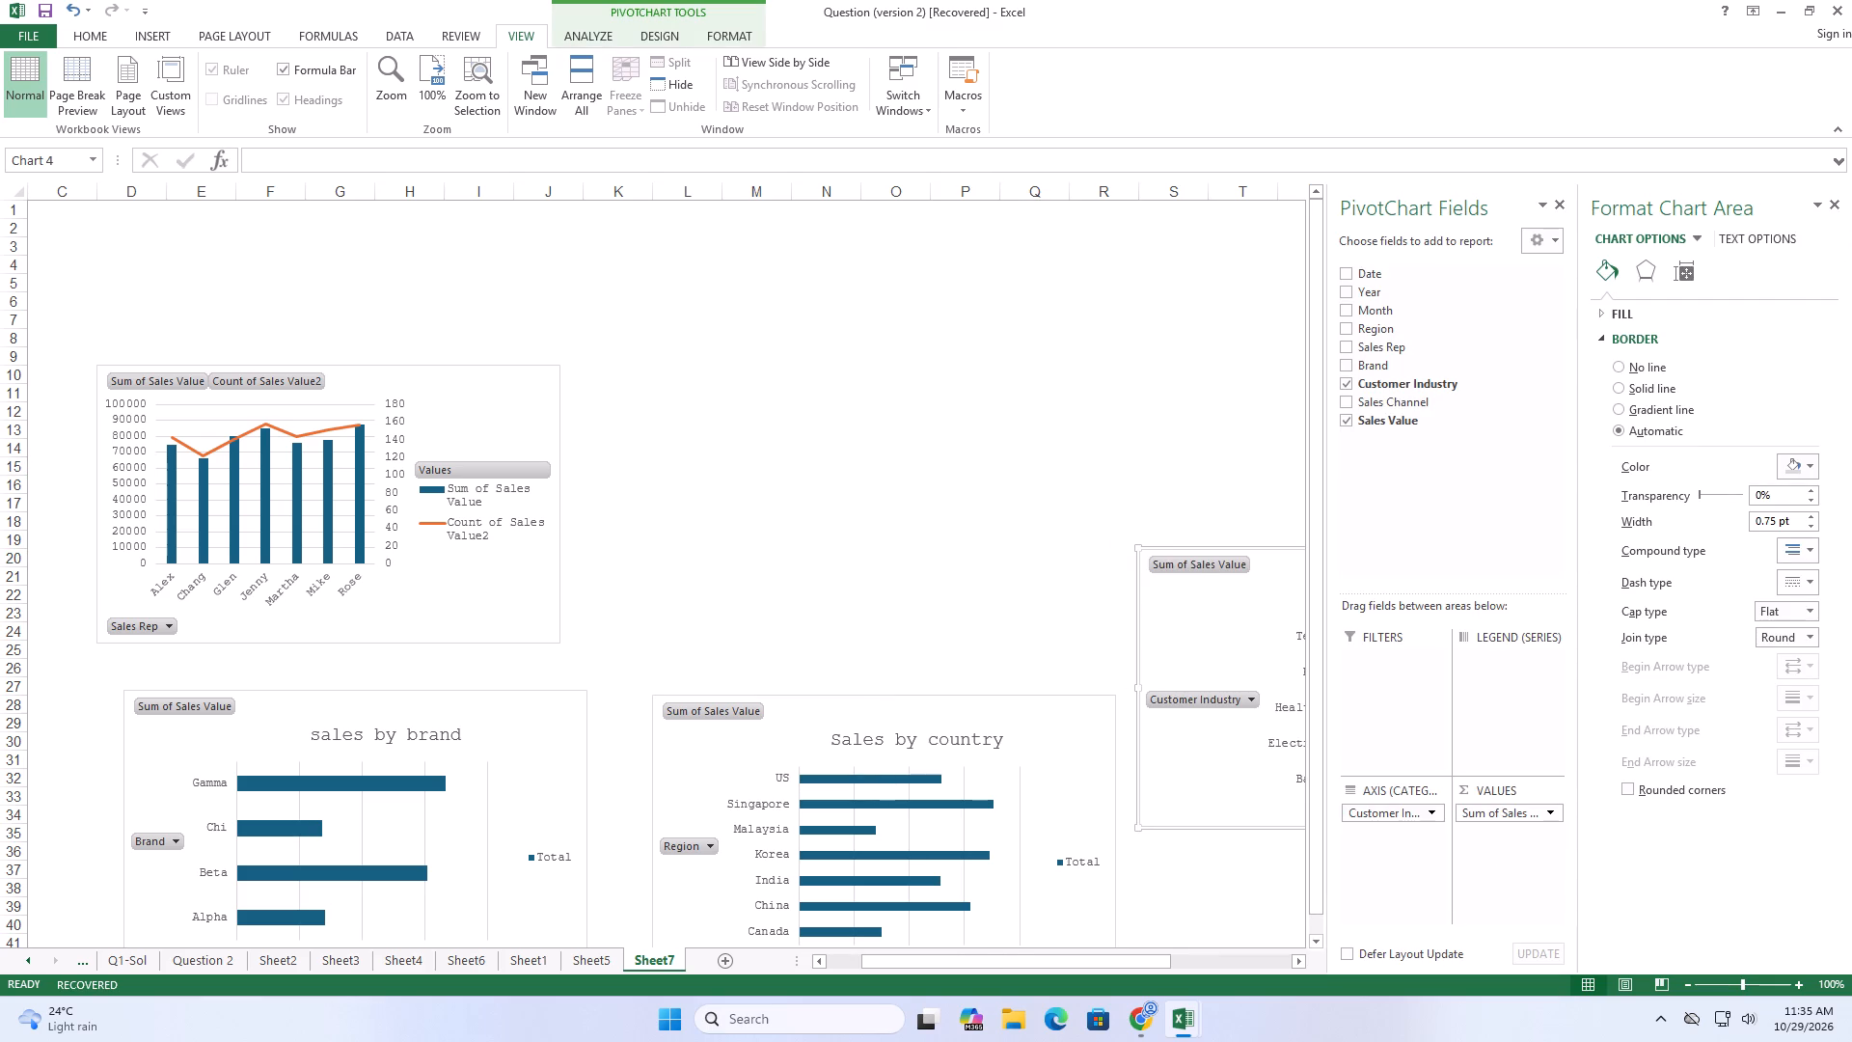
Close the chart formatting pane and widen the Sales Rep combo chart to column Q, following the Question 2 sample layout.
{"action": "left_click", "coordinate": [1837, 205]}
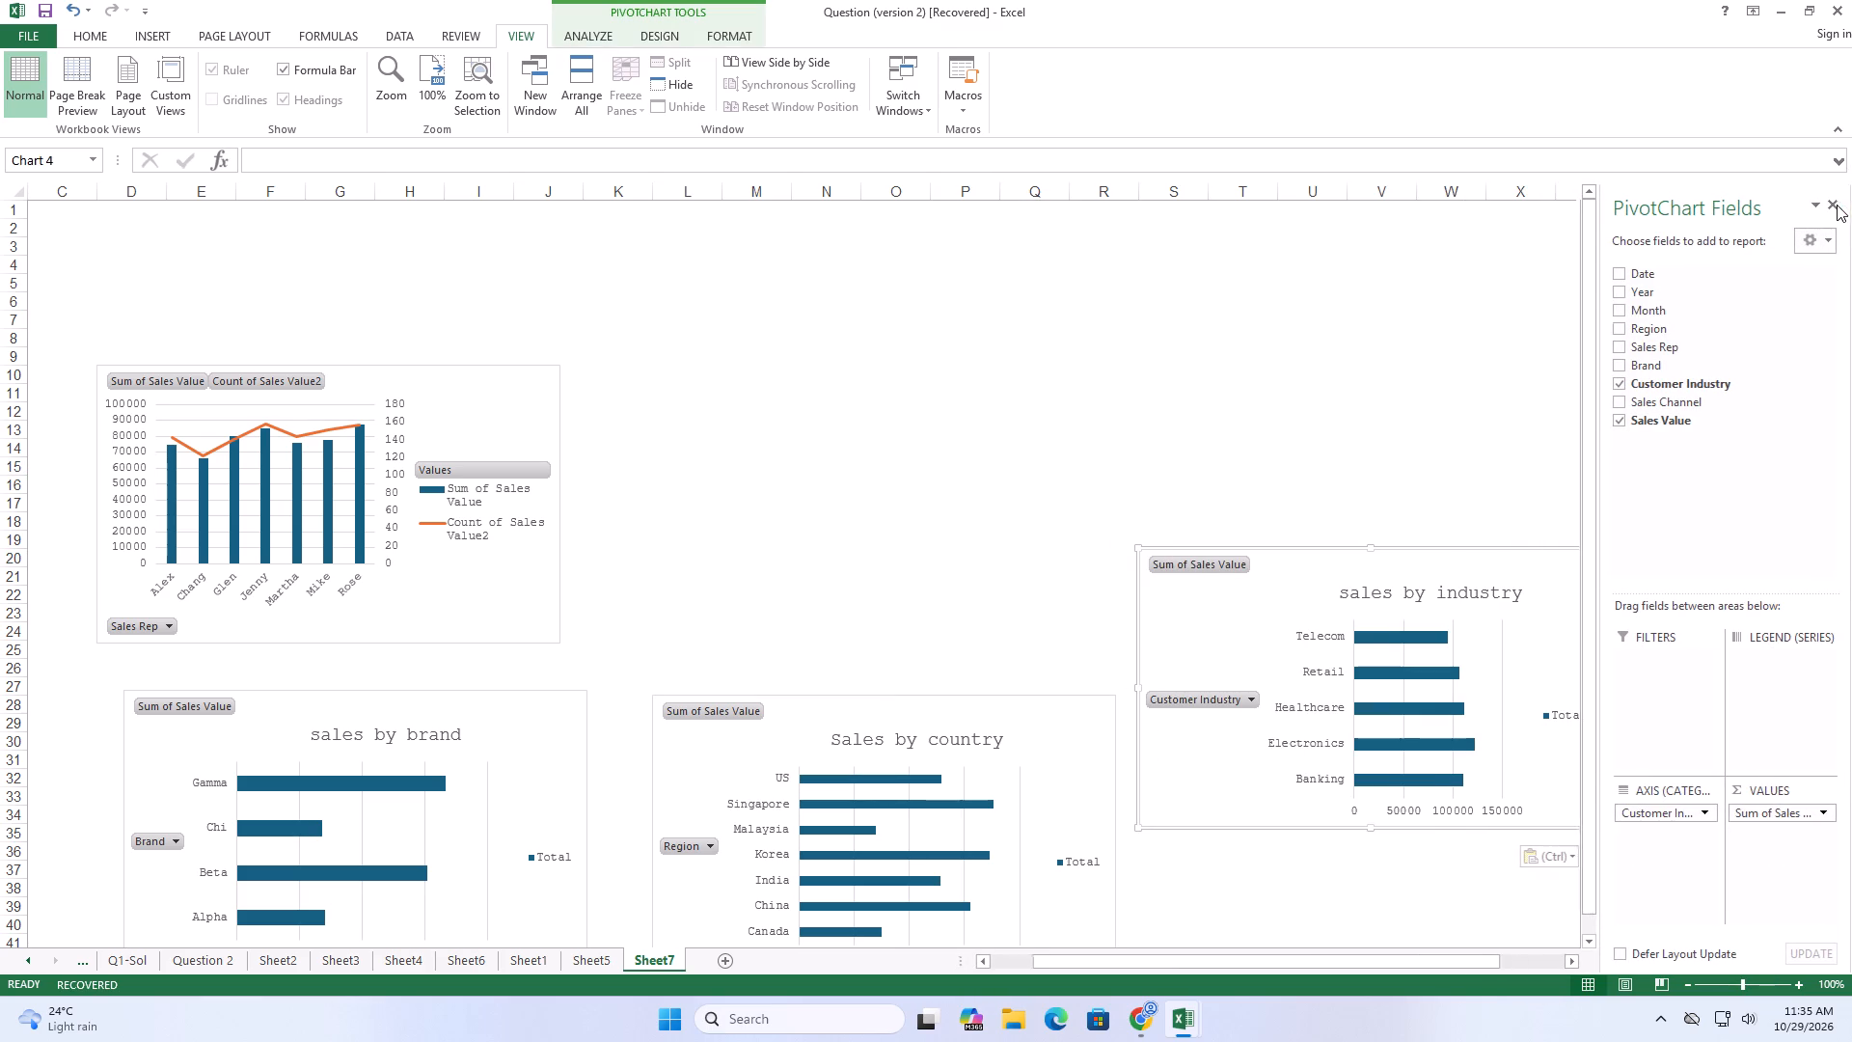
{"action": "left_click", "coordinate": [192, 964]}
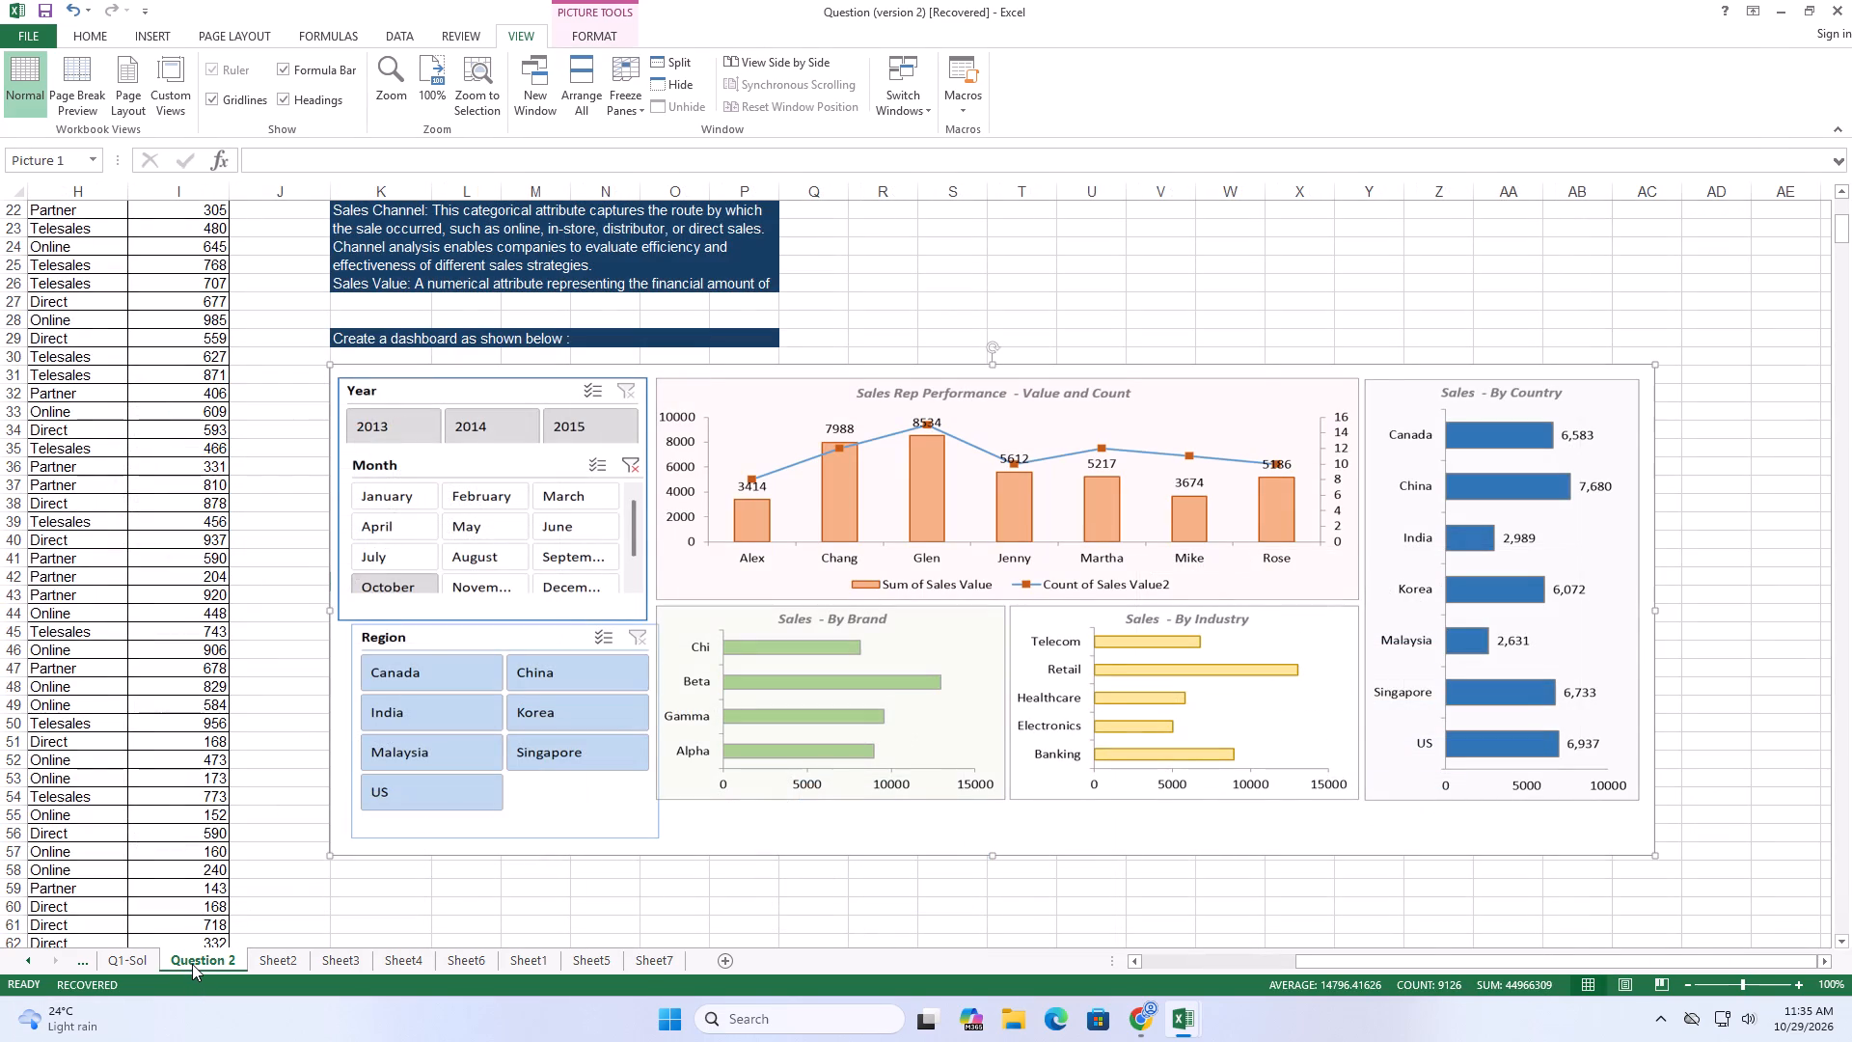
{"action": "left_click", "coordinate": [645, 960]}
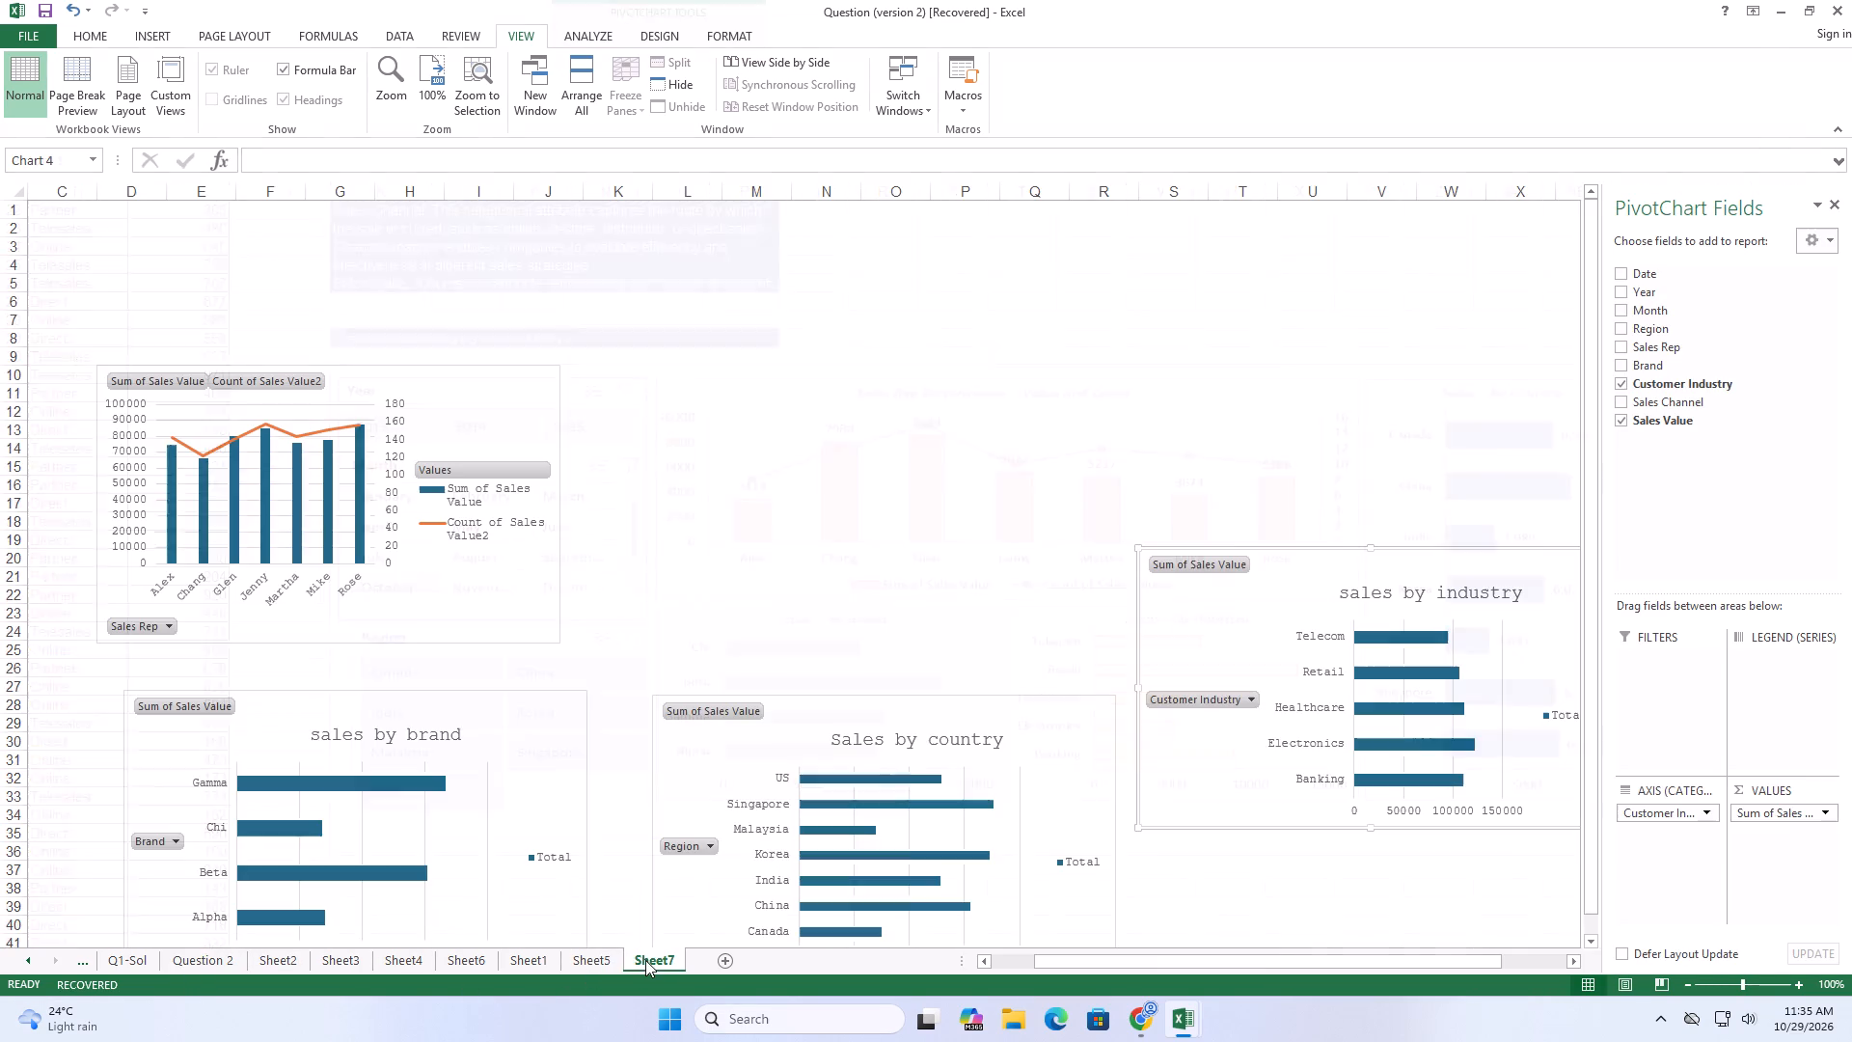
{"action": "left_click", "coordinate": [481, 390]}
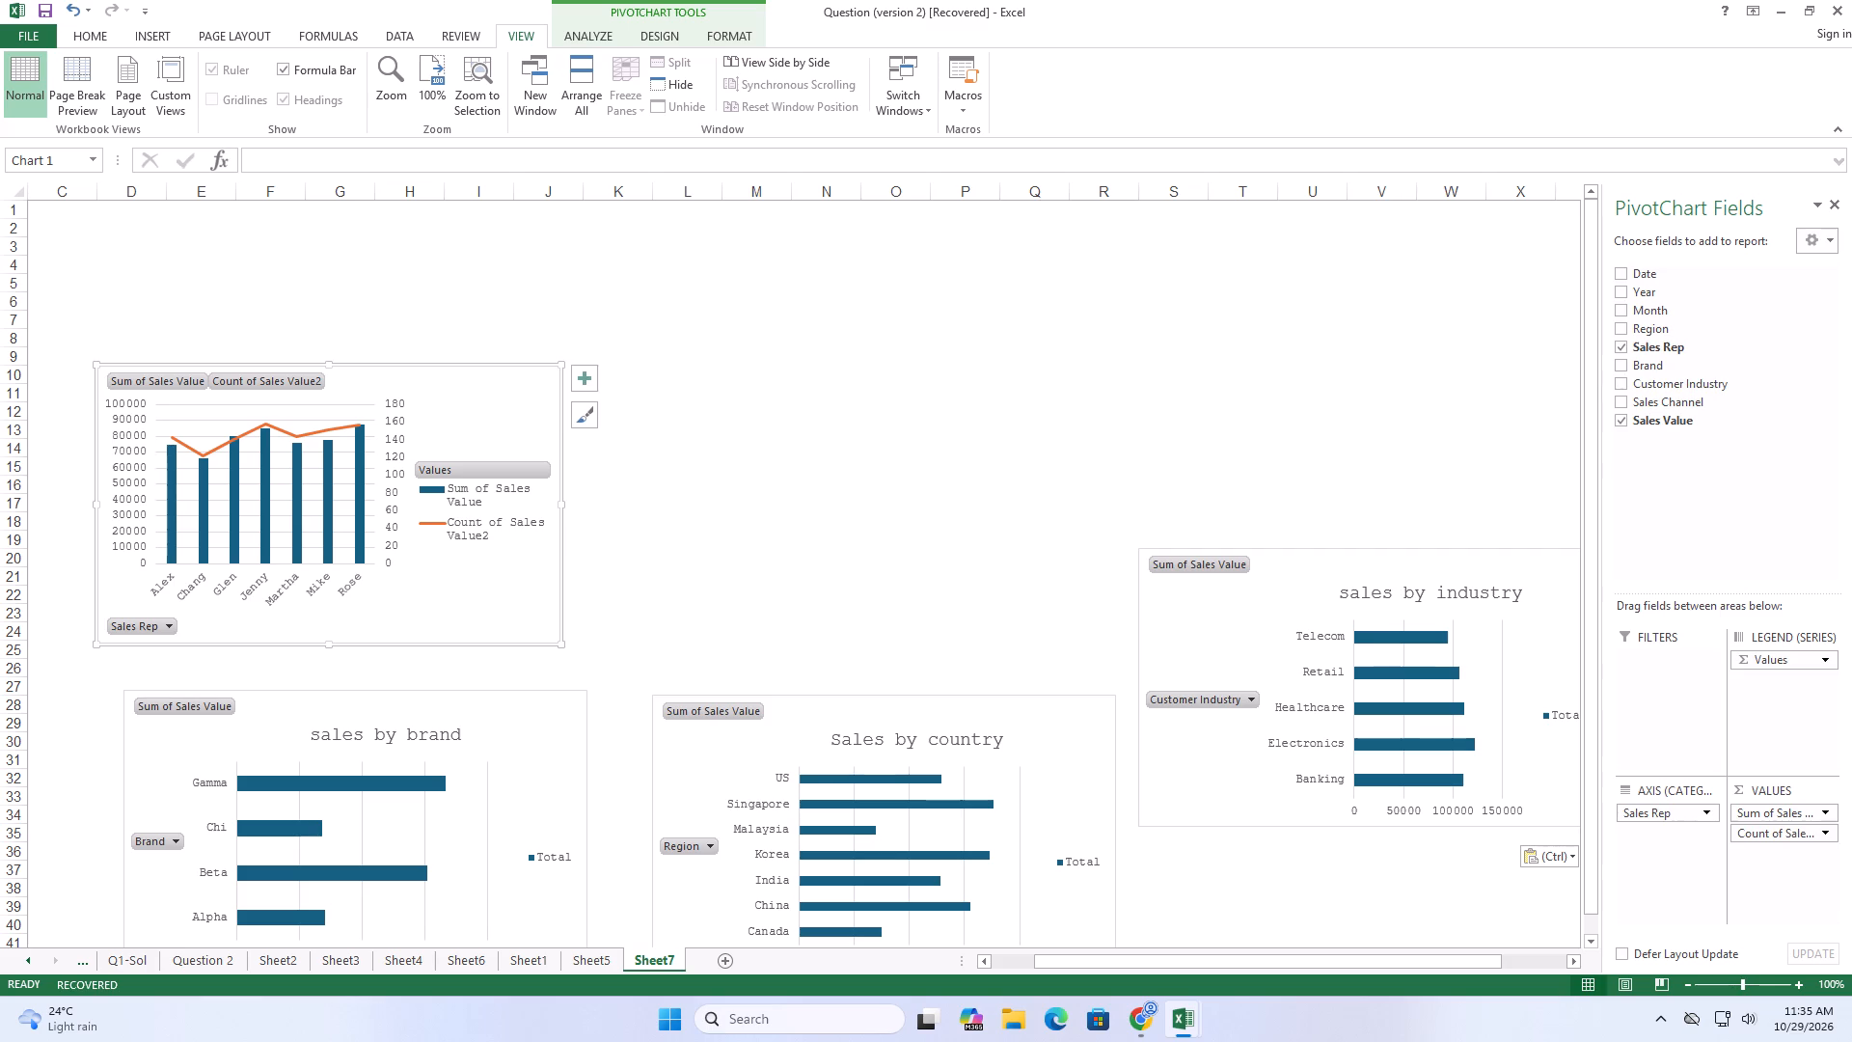
{"action": "left_click_drag", "start_coordinate": [561, 505], "coordinate": [613, 493]}
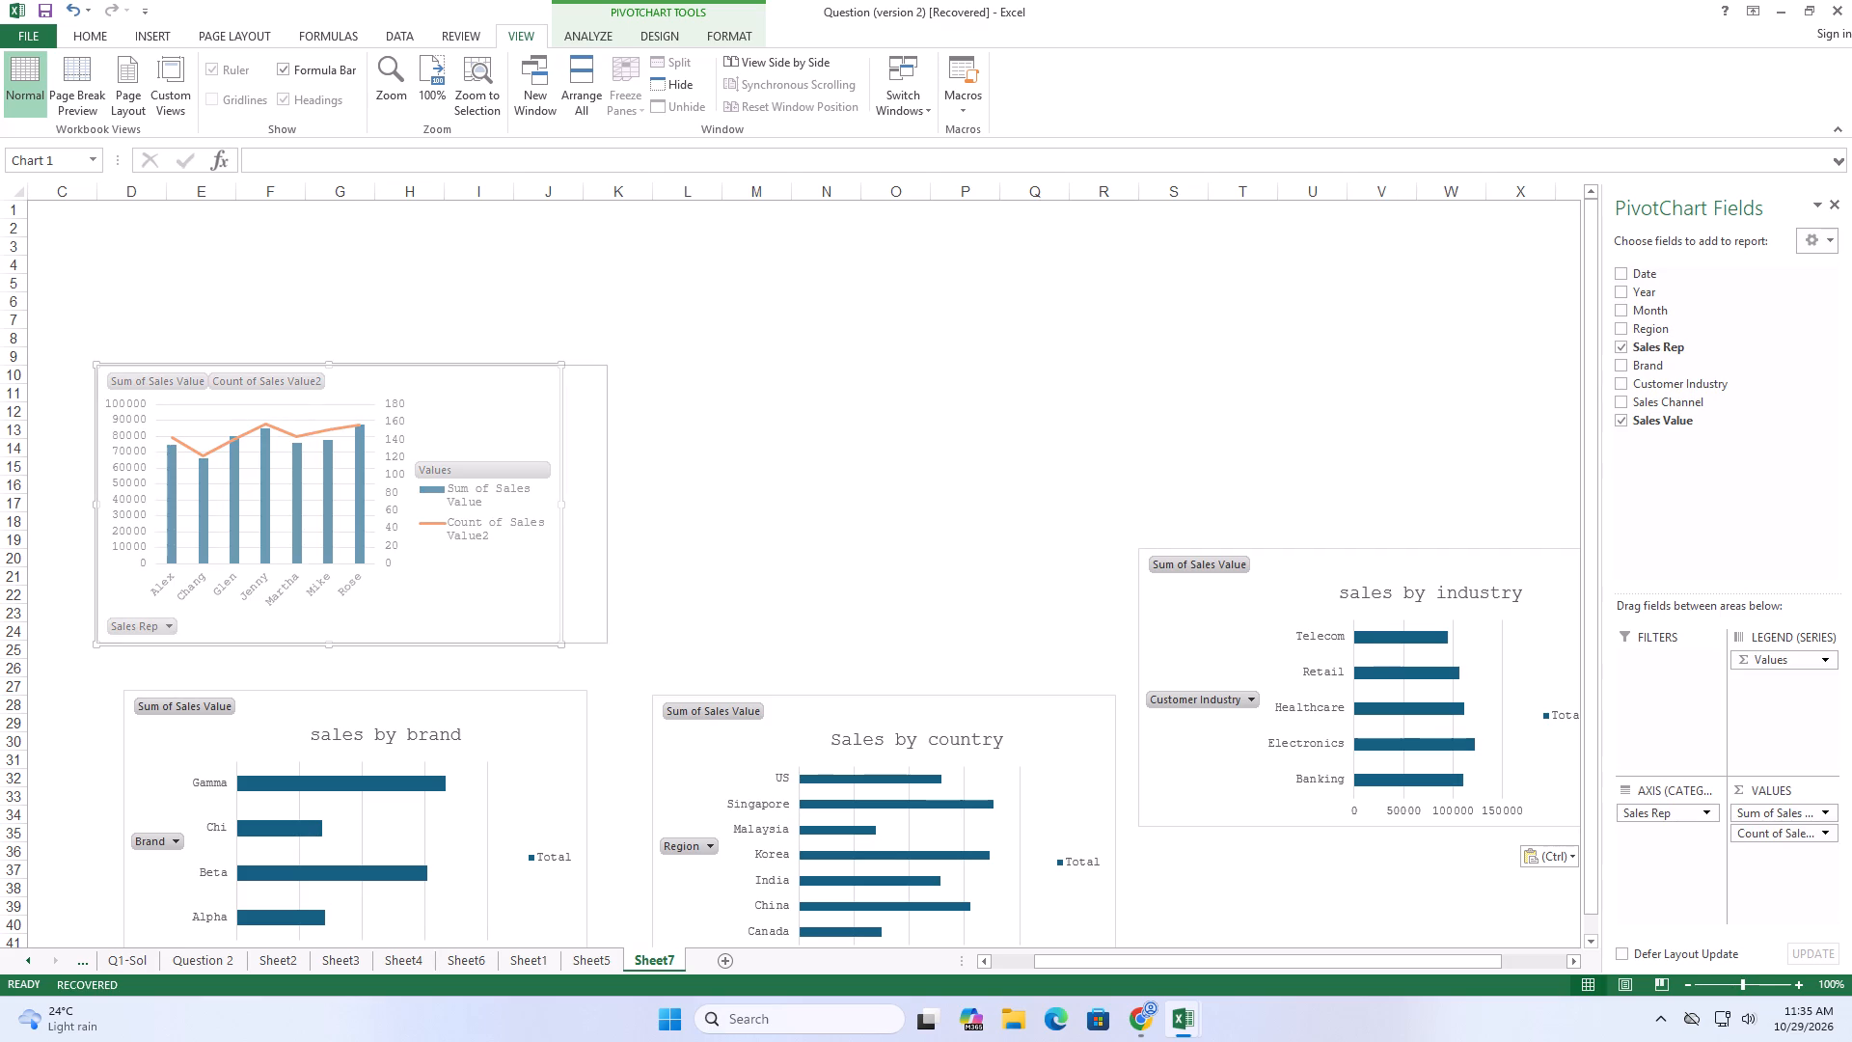
{"action": "left_click_drag", "start_coordinate": [613, 493], "coordinate": [1061, 507]}
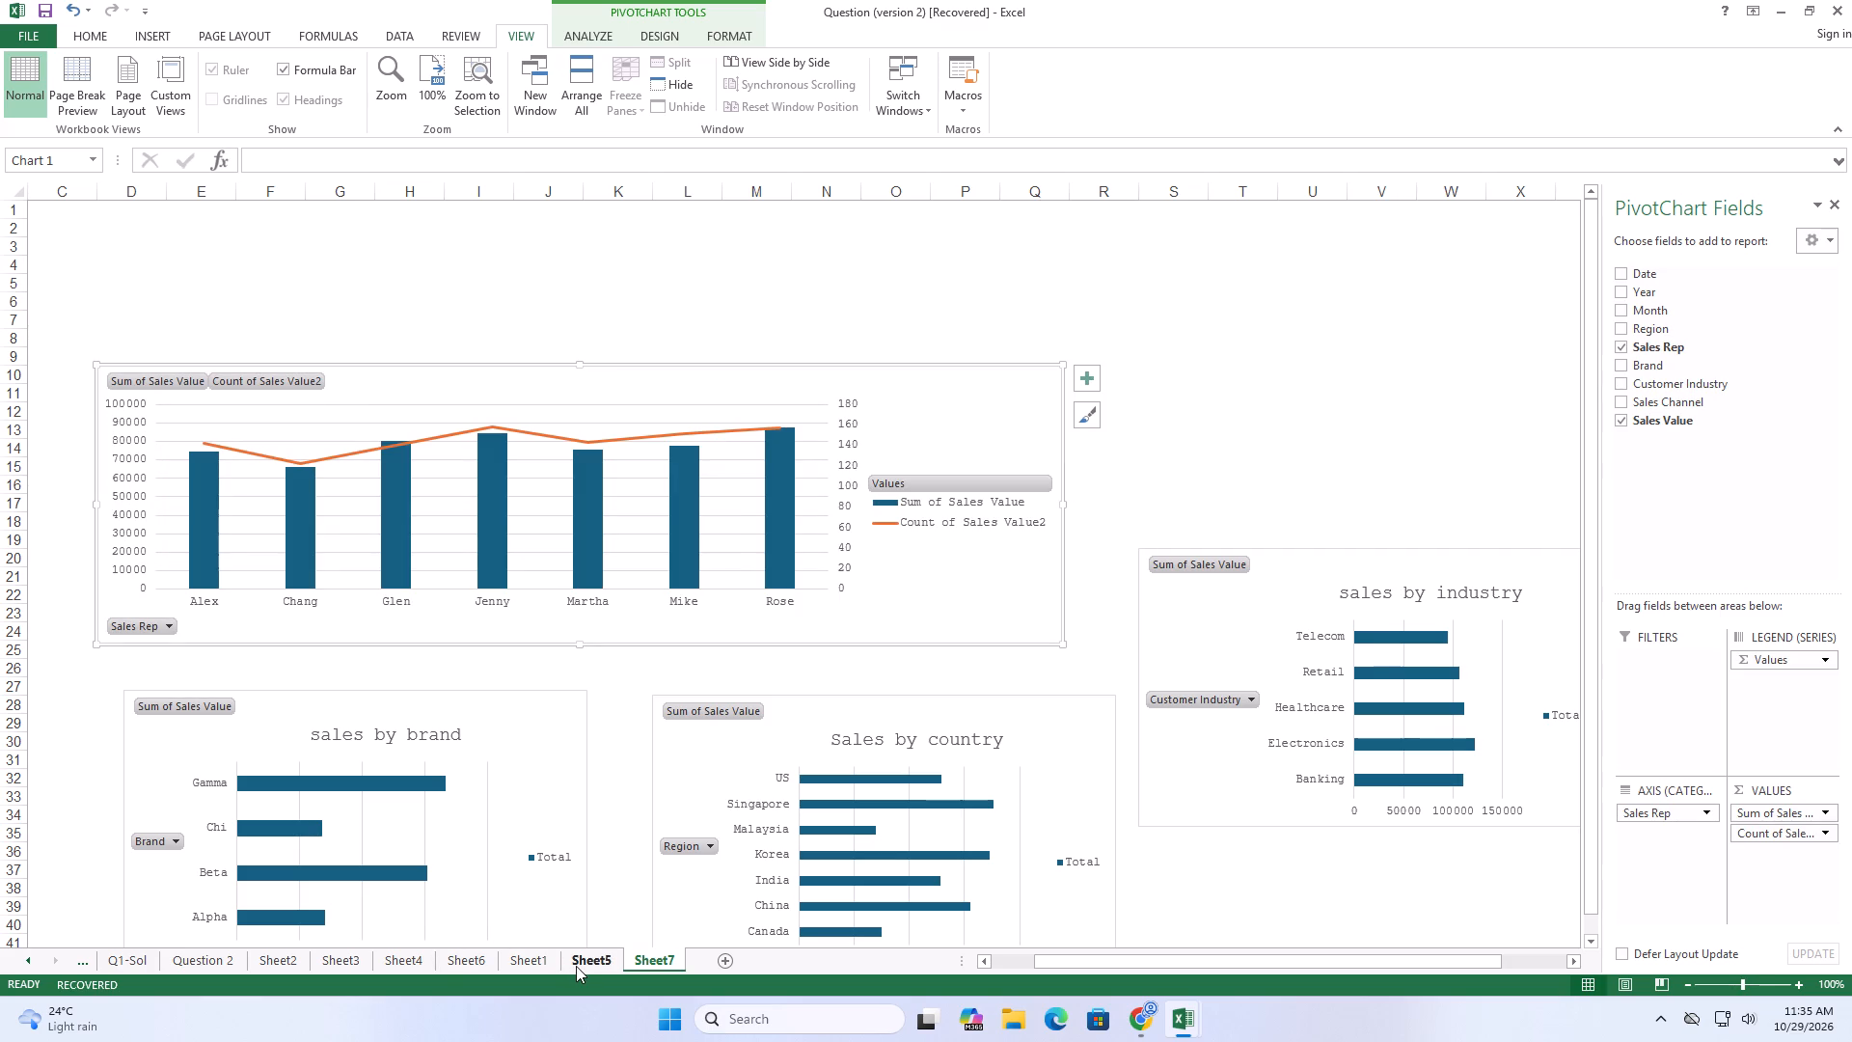
Arrange the brand and industry charts side by side directly beneath the Sales Rep chart, moving the country chart out of the way.
{"action": "left_click", "coordinate": [193, 957]}
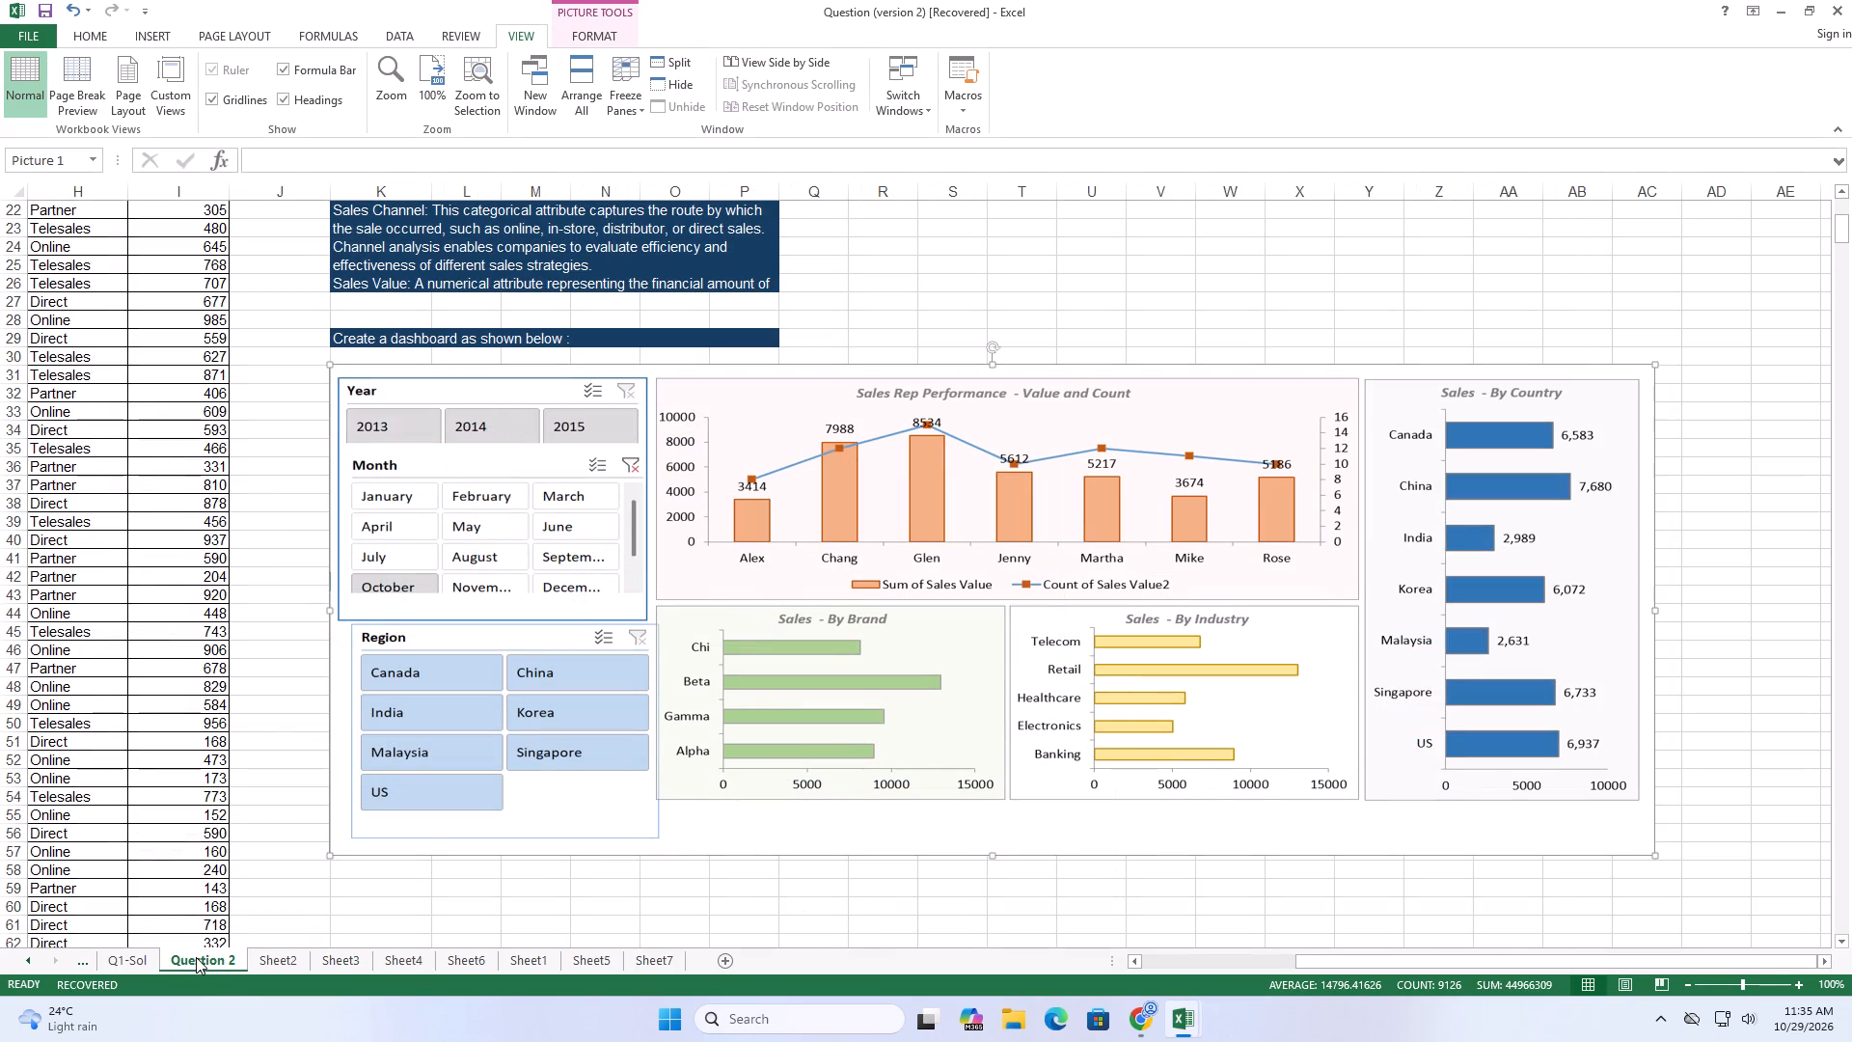
{"action": "left_click", "coordinate": [655, 956]}
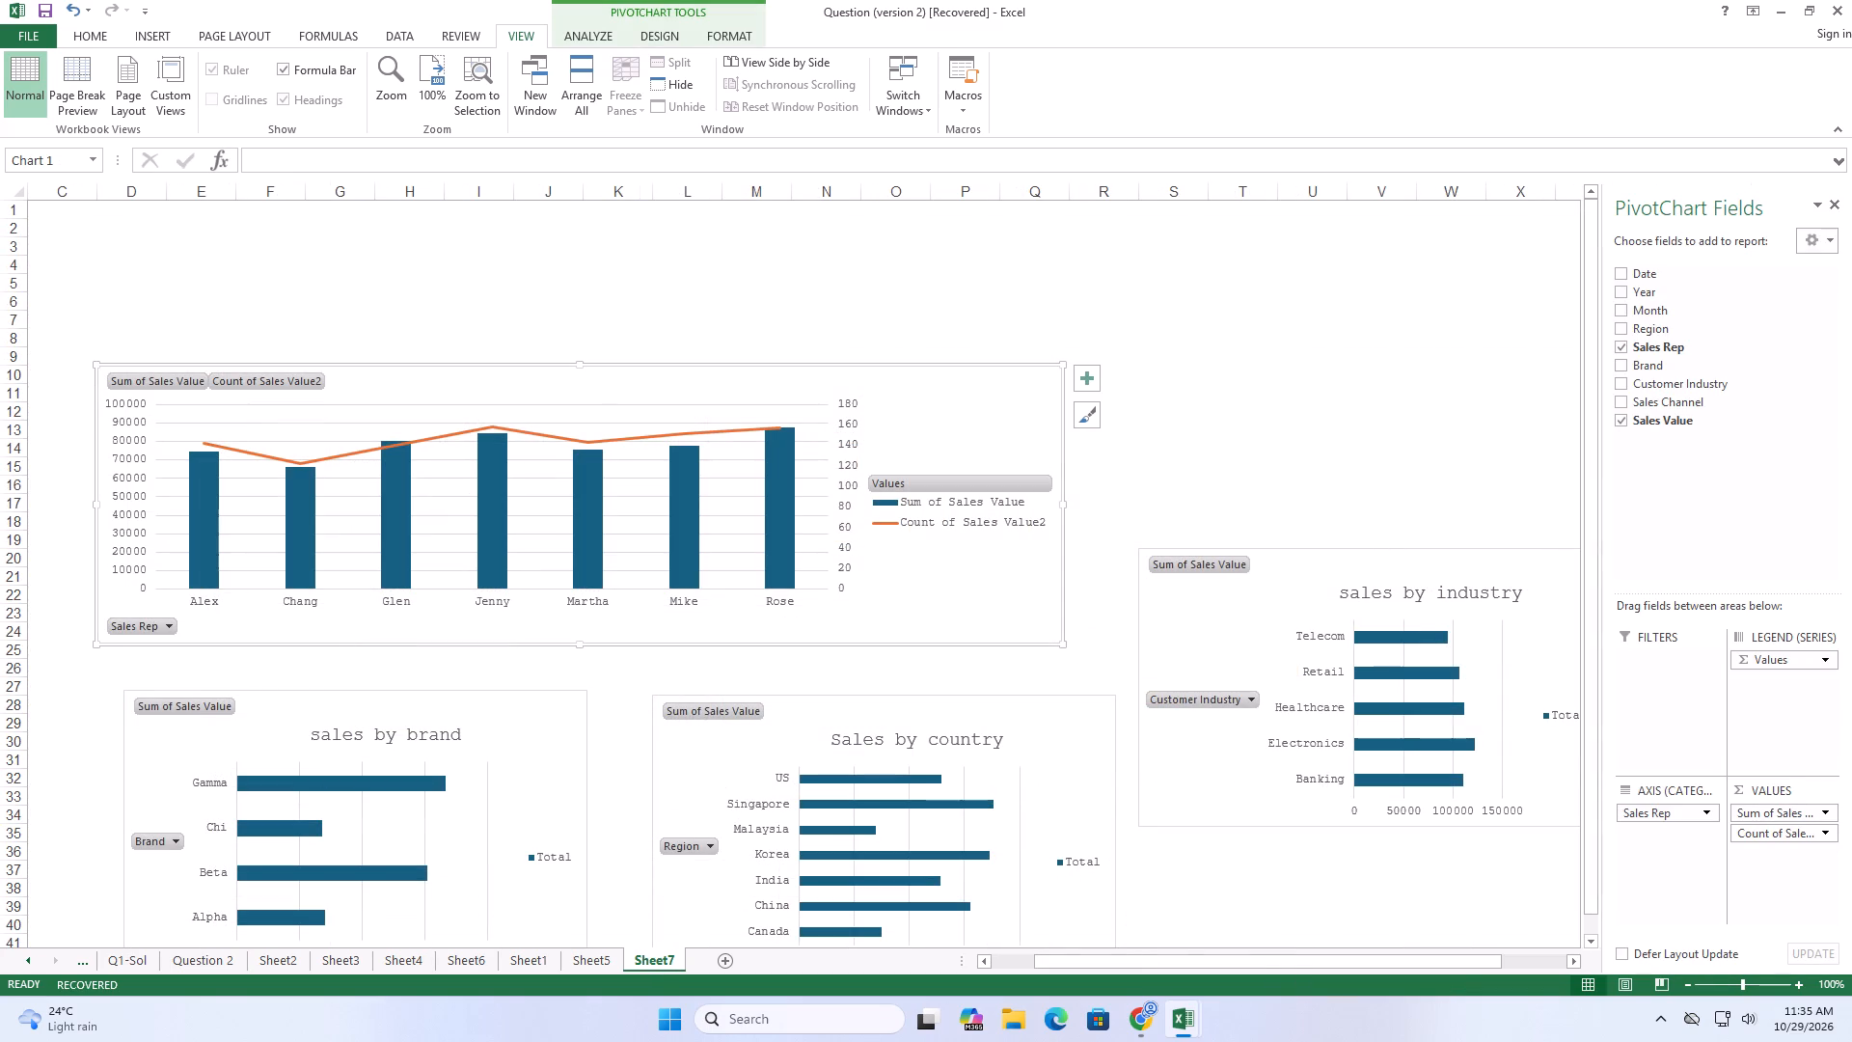
{"action": "left_click_drag", "start_coordinate": [154, 729], "coordinate": [122, 681]}
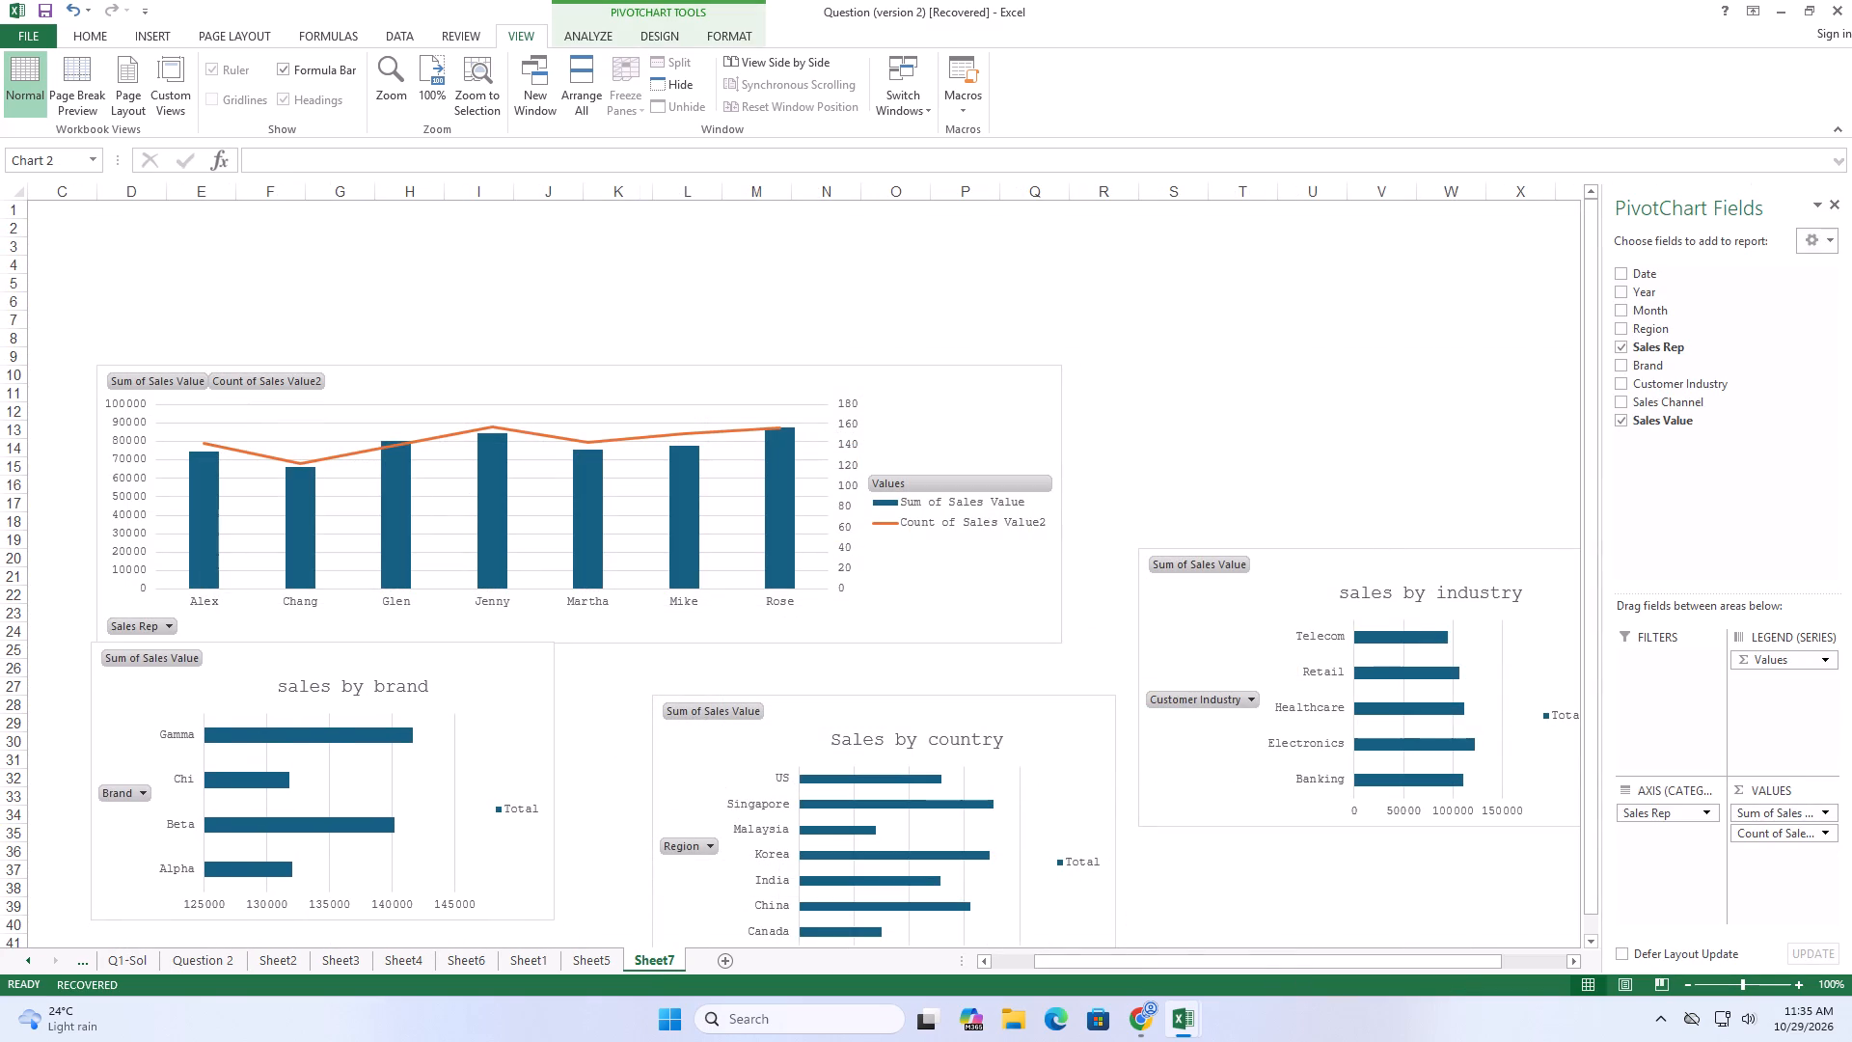
{"action": "left_click_drag", "start_coordinate": [122, 681], "coordinate": [121, 686]}
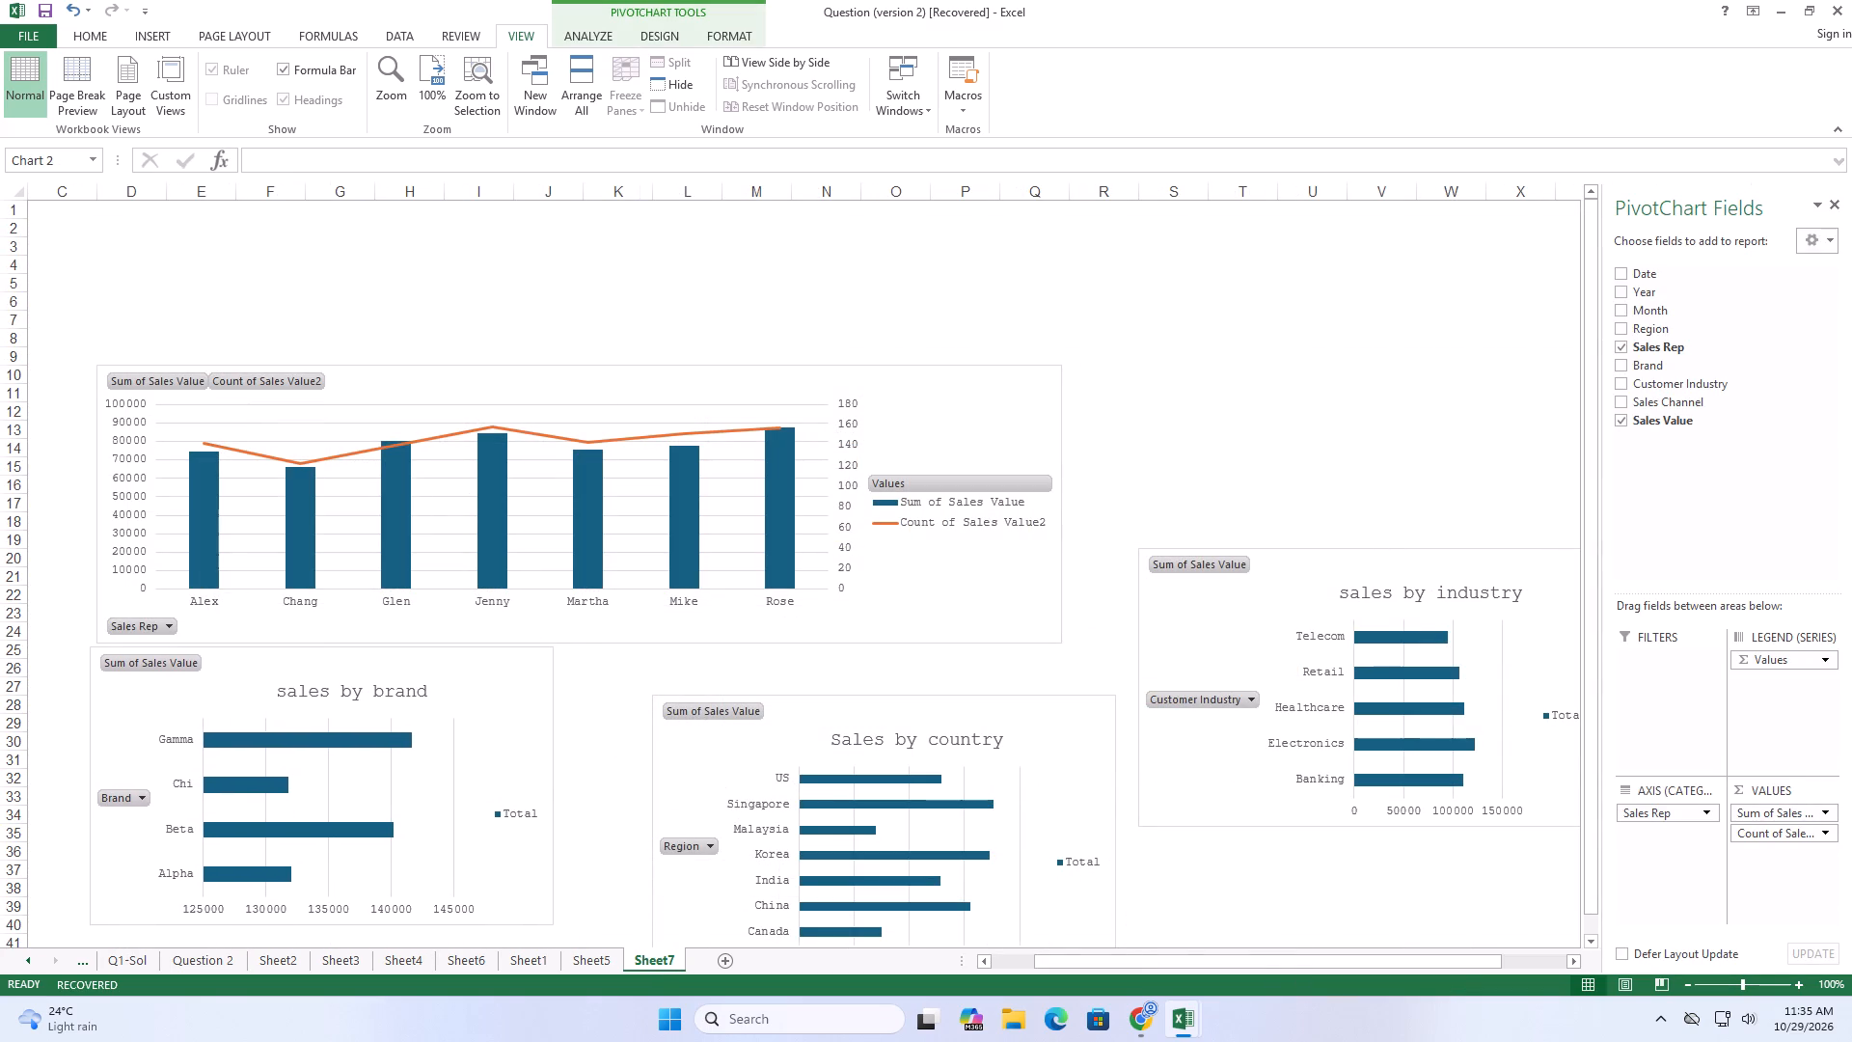
{"action": "left_click_drag", "start_coordinate": [825, 727], "coordinate": [982, 306]}
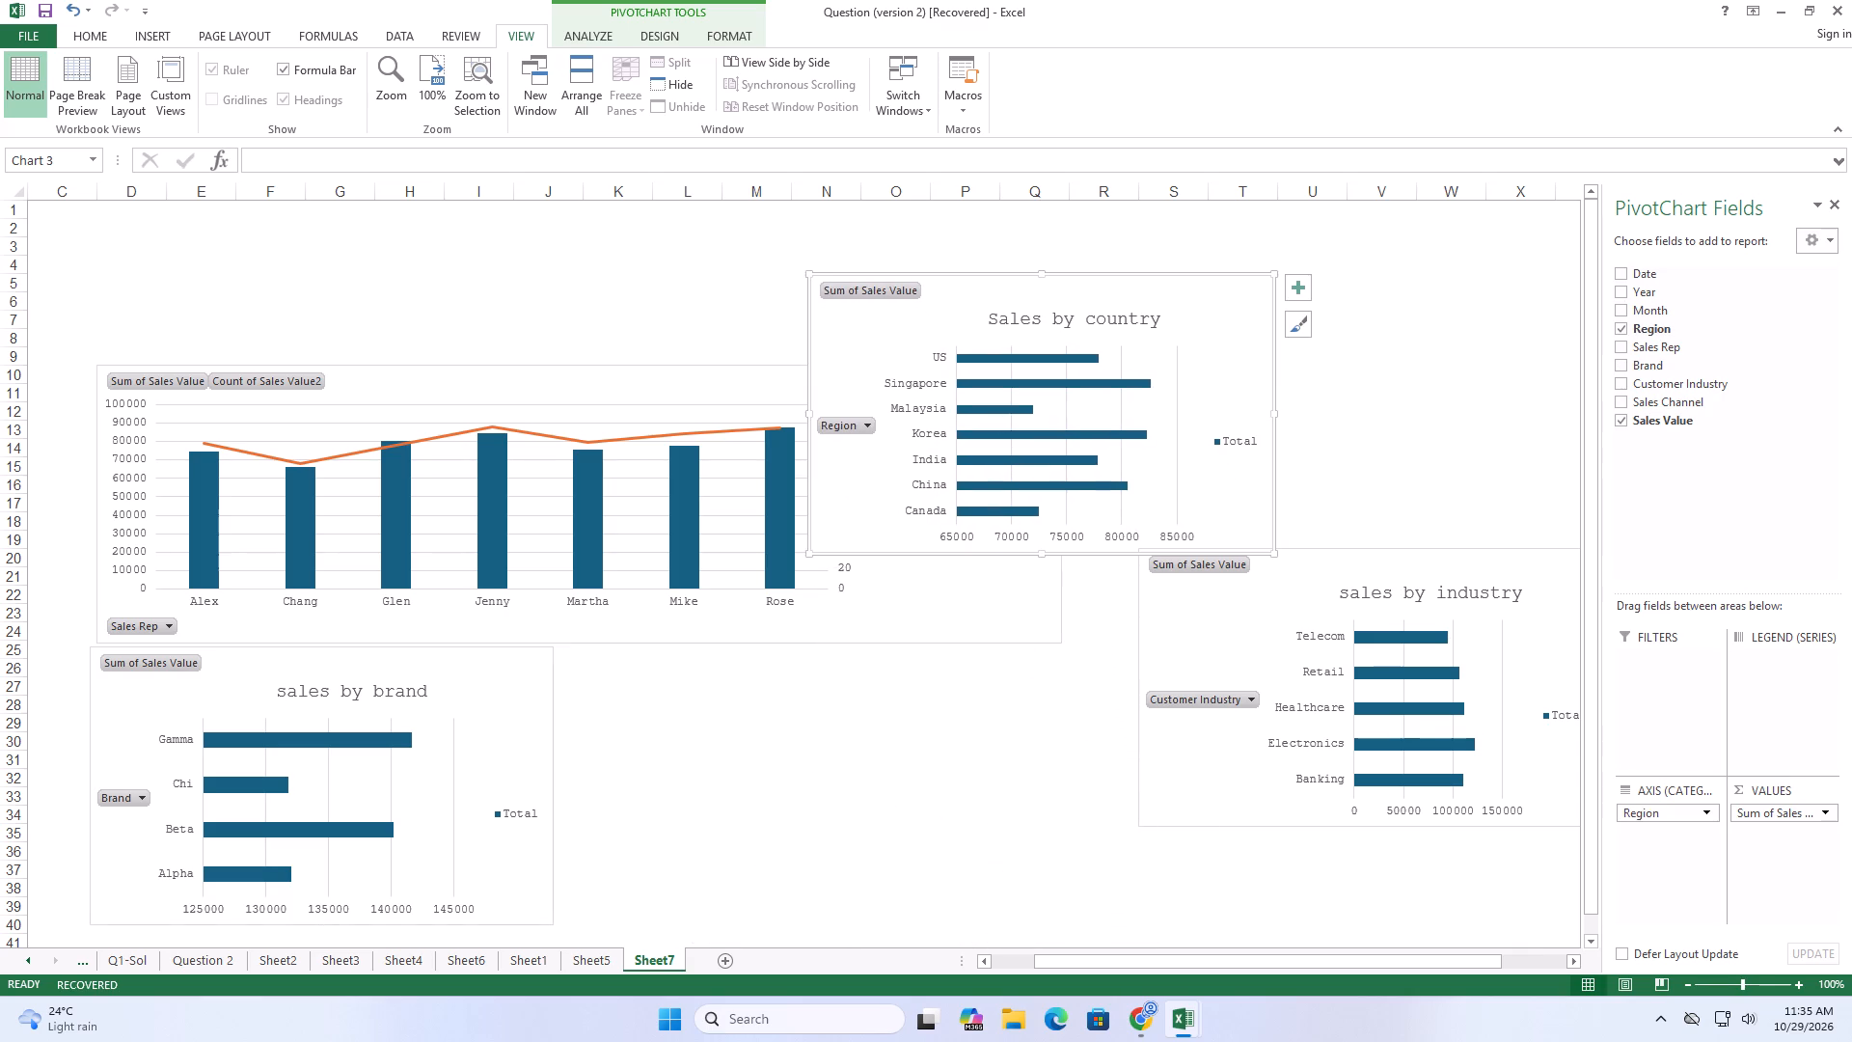
{"action": "left_click_drag", "start_coordinate": [1197, 641], "coordinate": [1094, 704]}
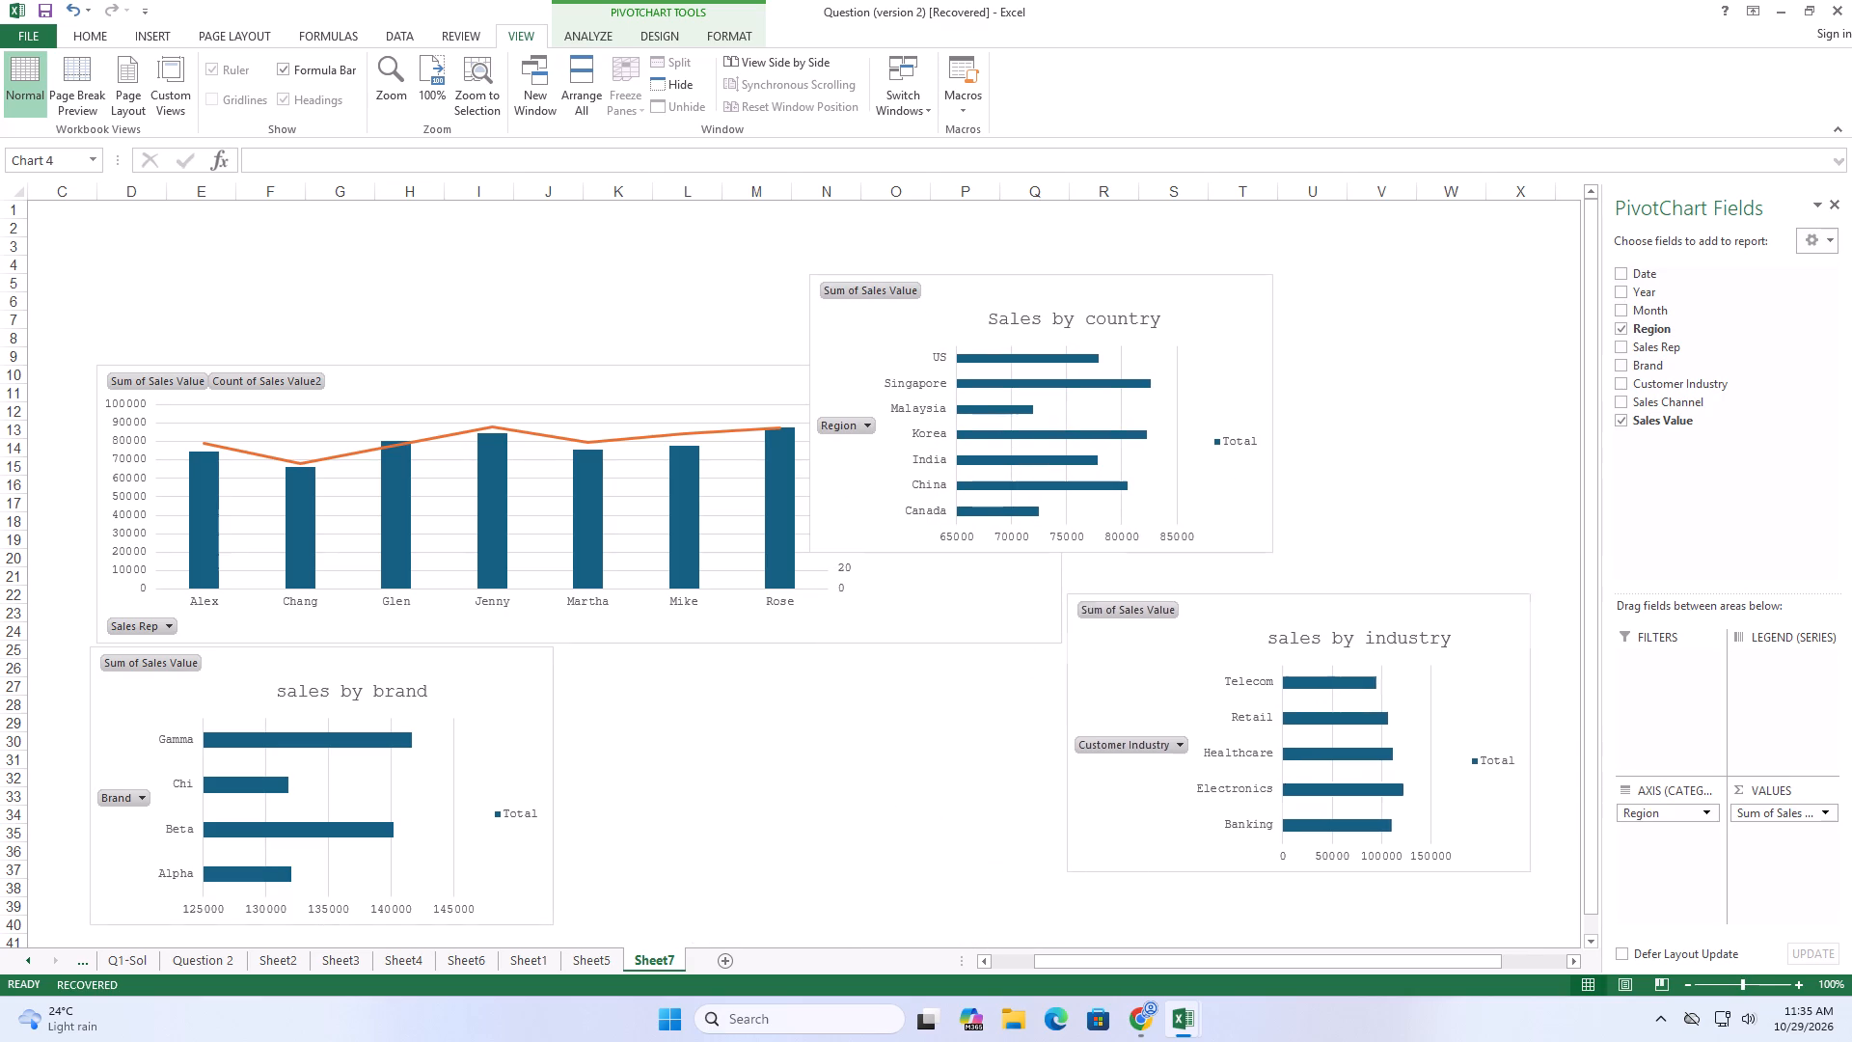
{"action": "left_click_drag", "start_coordinate": [1094, 704], "coordinate": [639, 741]}
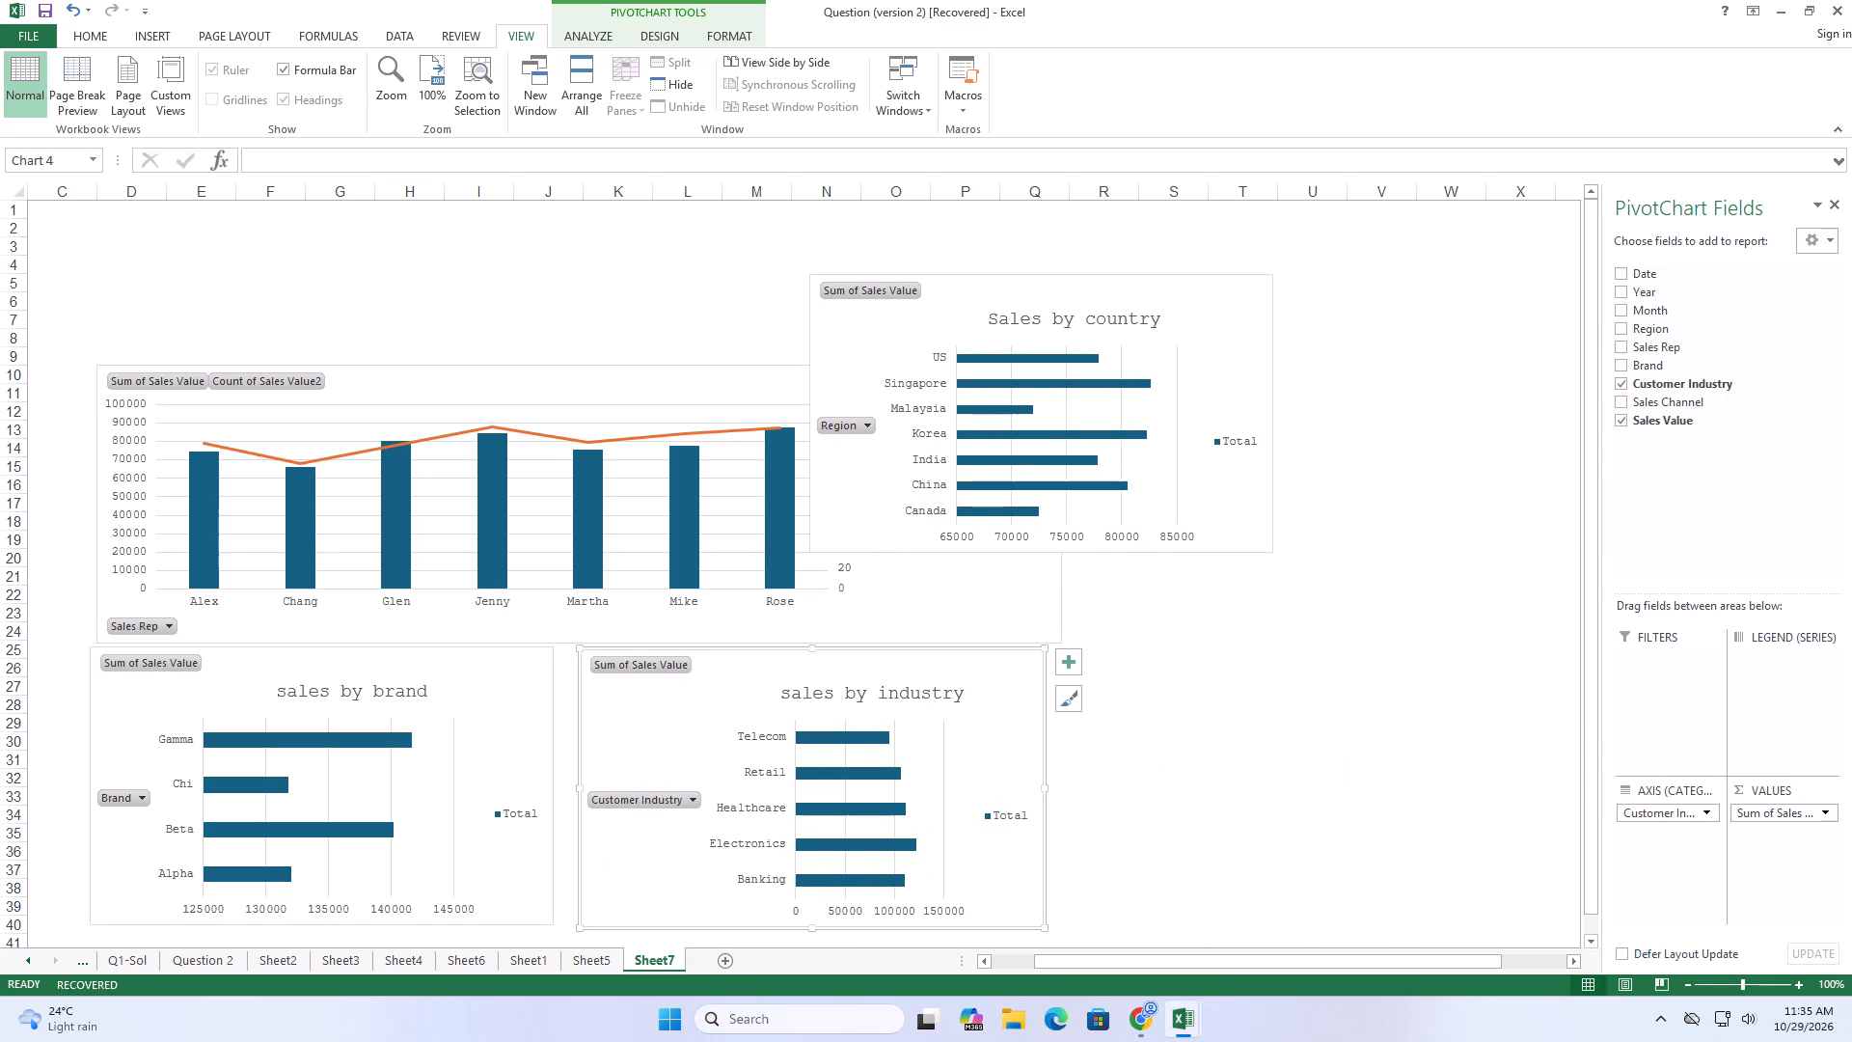
Place the "Sales by country" chart beside the Sales Rep chart's right edge and stretch it down to the lower charts' bottom edge.
{"action": "left_click_drag", "start_coordinate": [1211, 310], "coordinate": [1457, 399]}
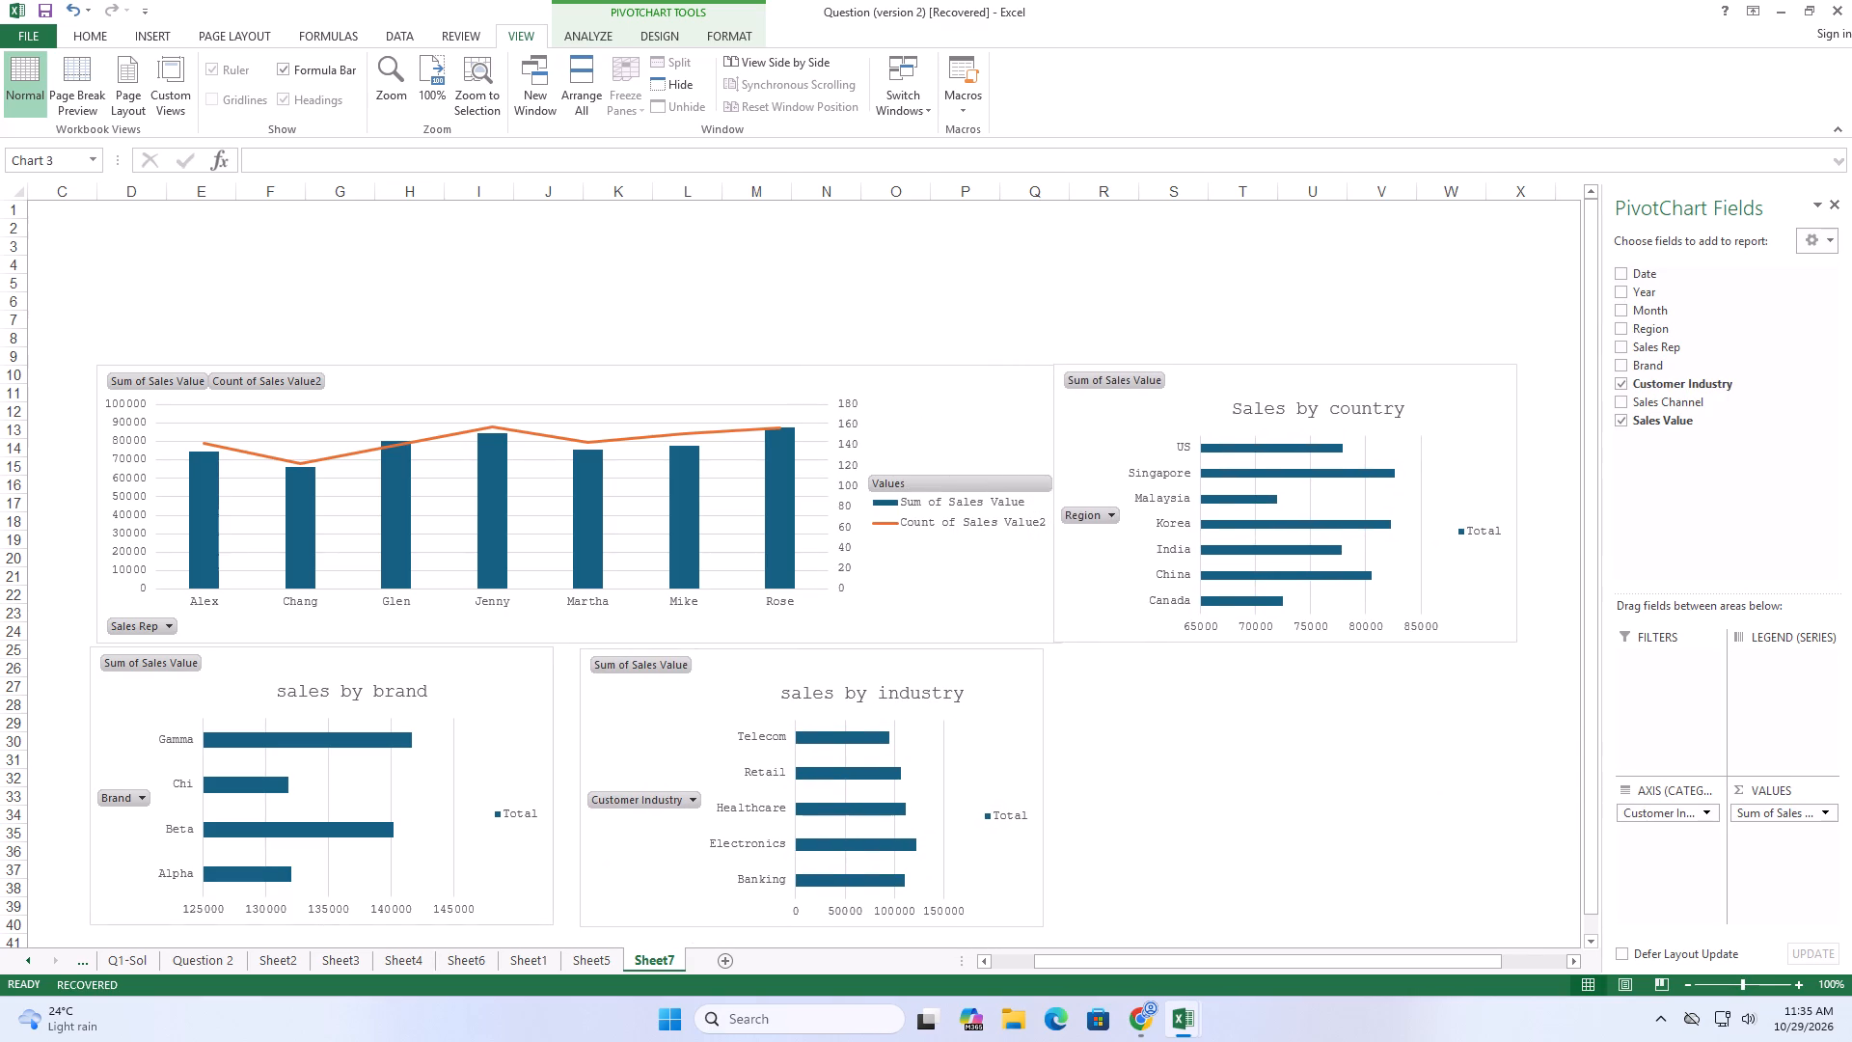
{"action": "left_click_drag", "start_coordinate": [1457, 399], "coordinate": [1467, 400]}
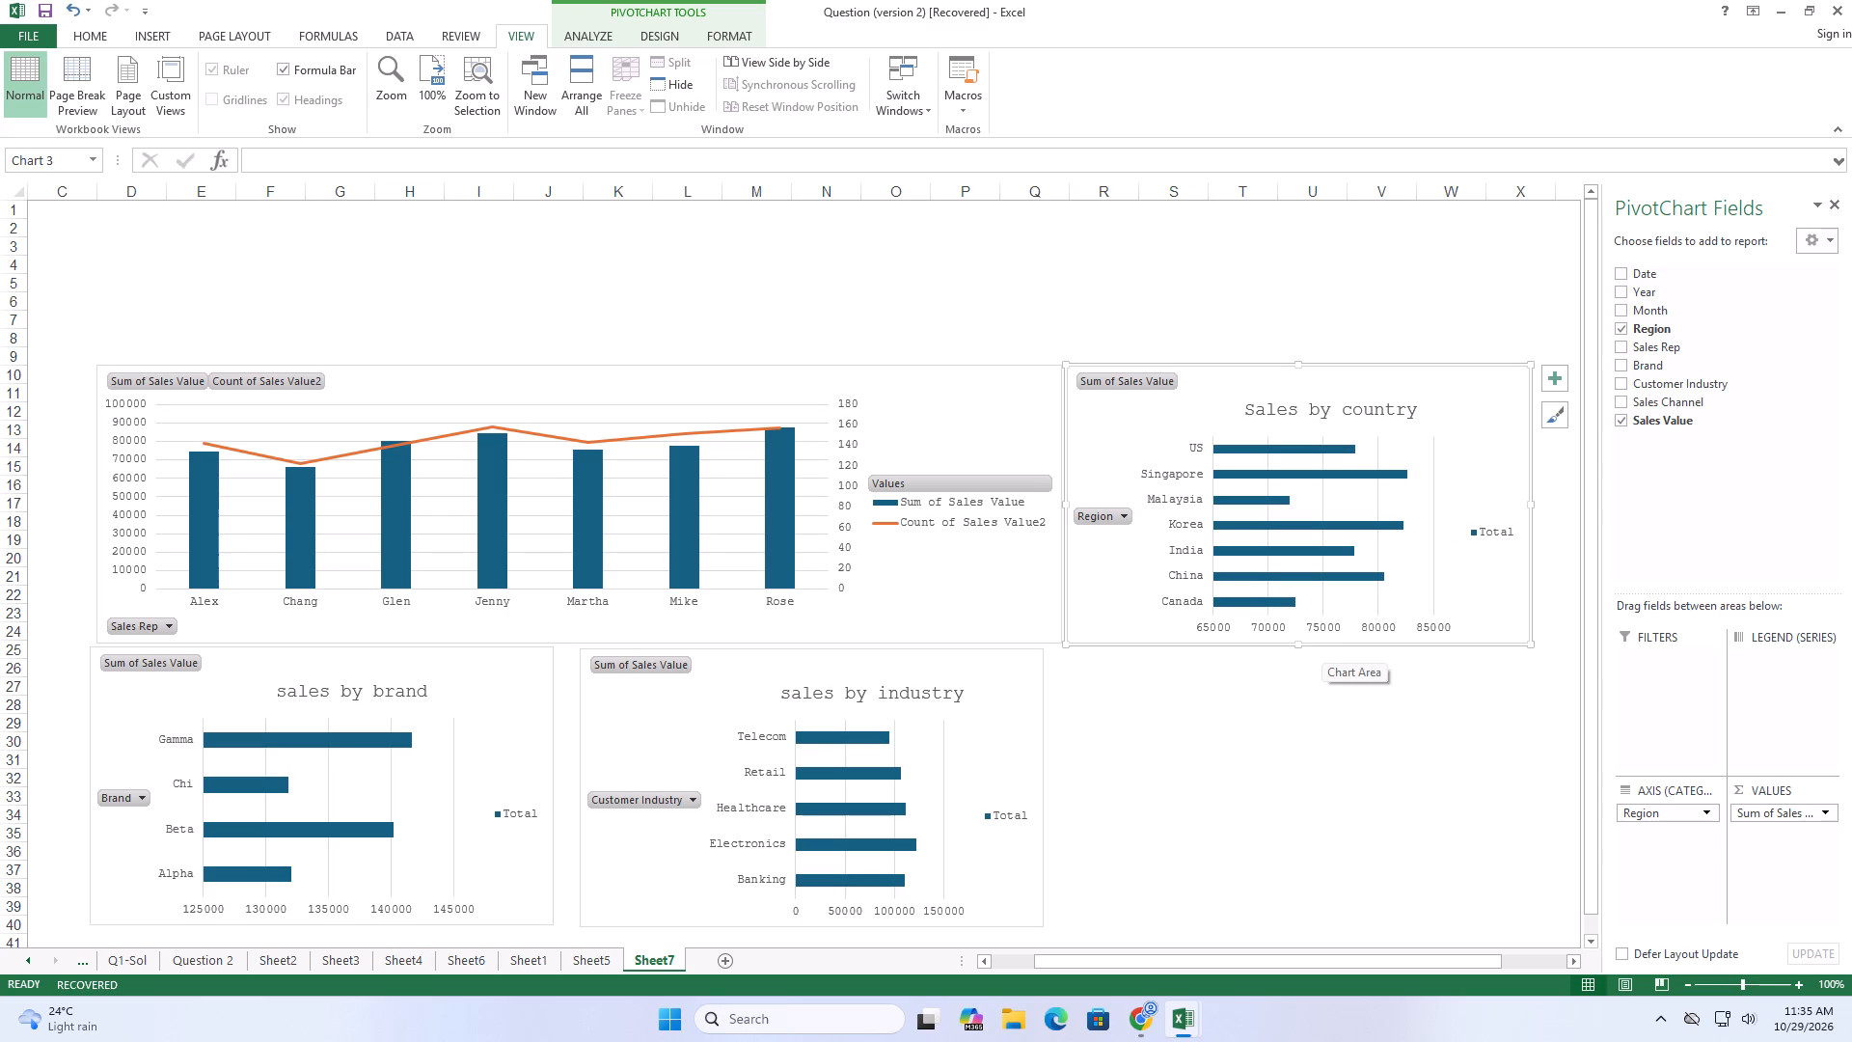
{"action": "left_click_drag", "start_coordinate": [1297, 641], "coordinate": [1297, 675]}
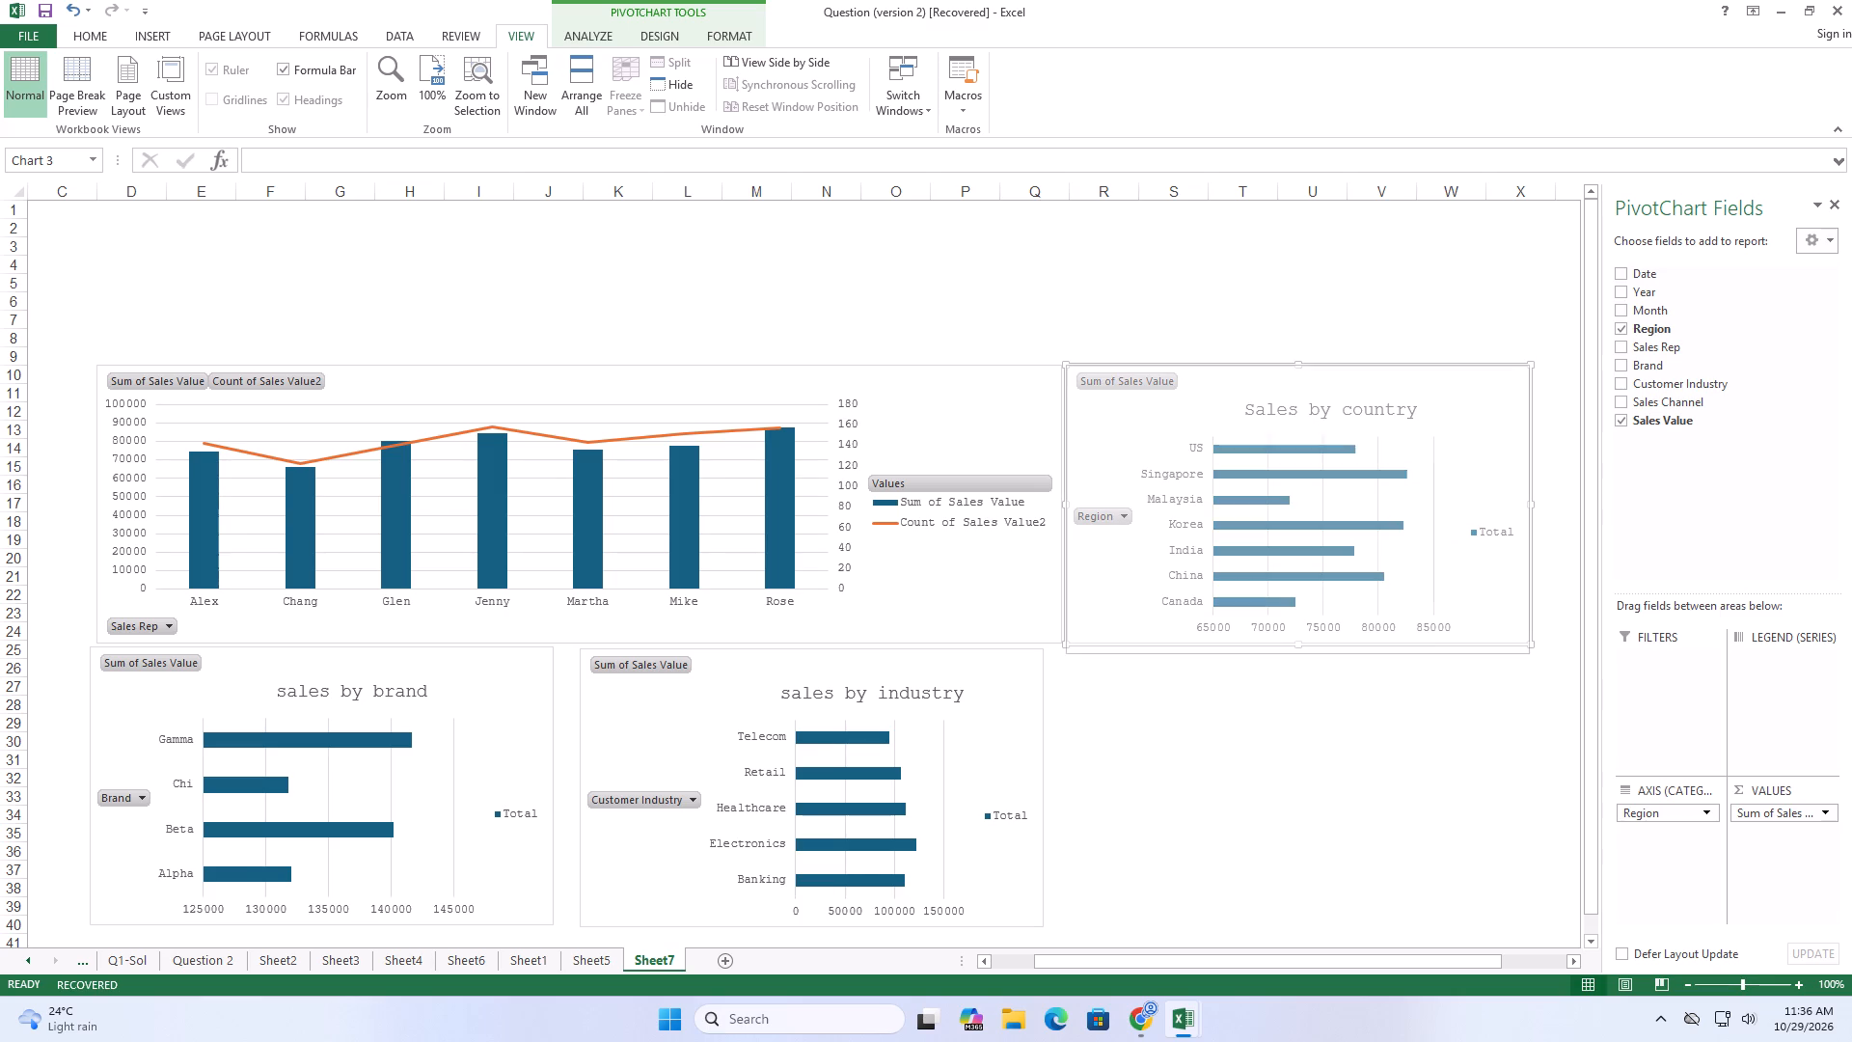
{"action": "left_click_drag", "start_coordinate": [1297, 675], "coordinate": [1291, 926]}
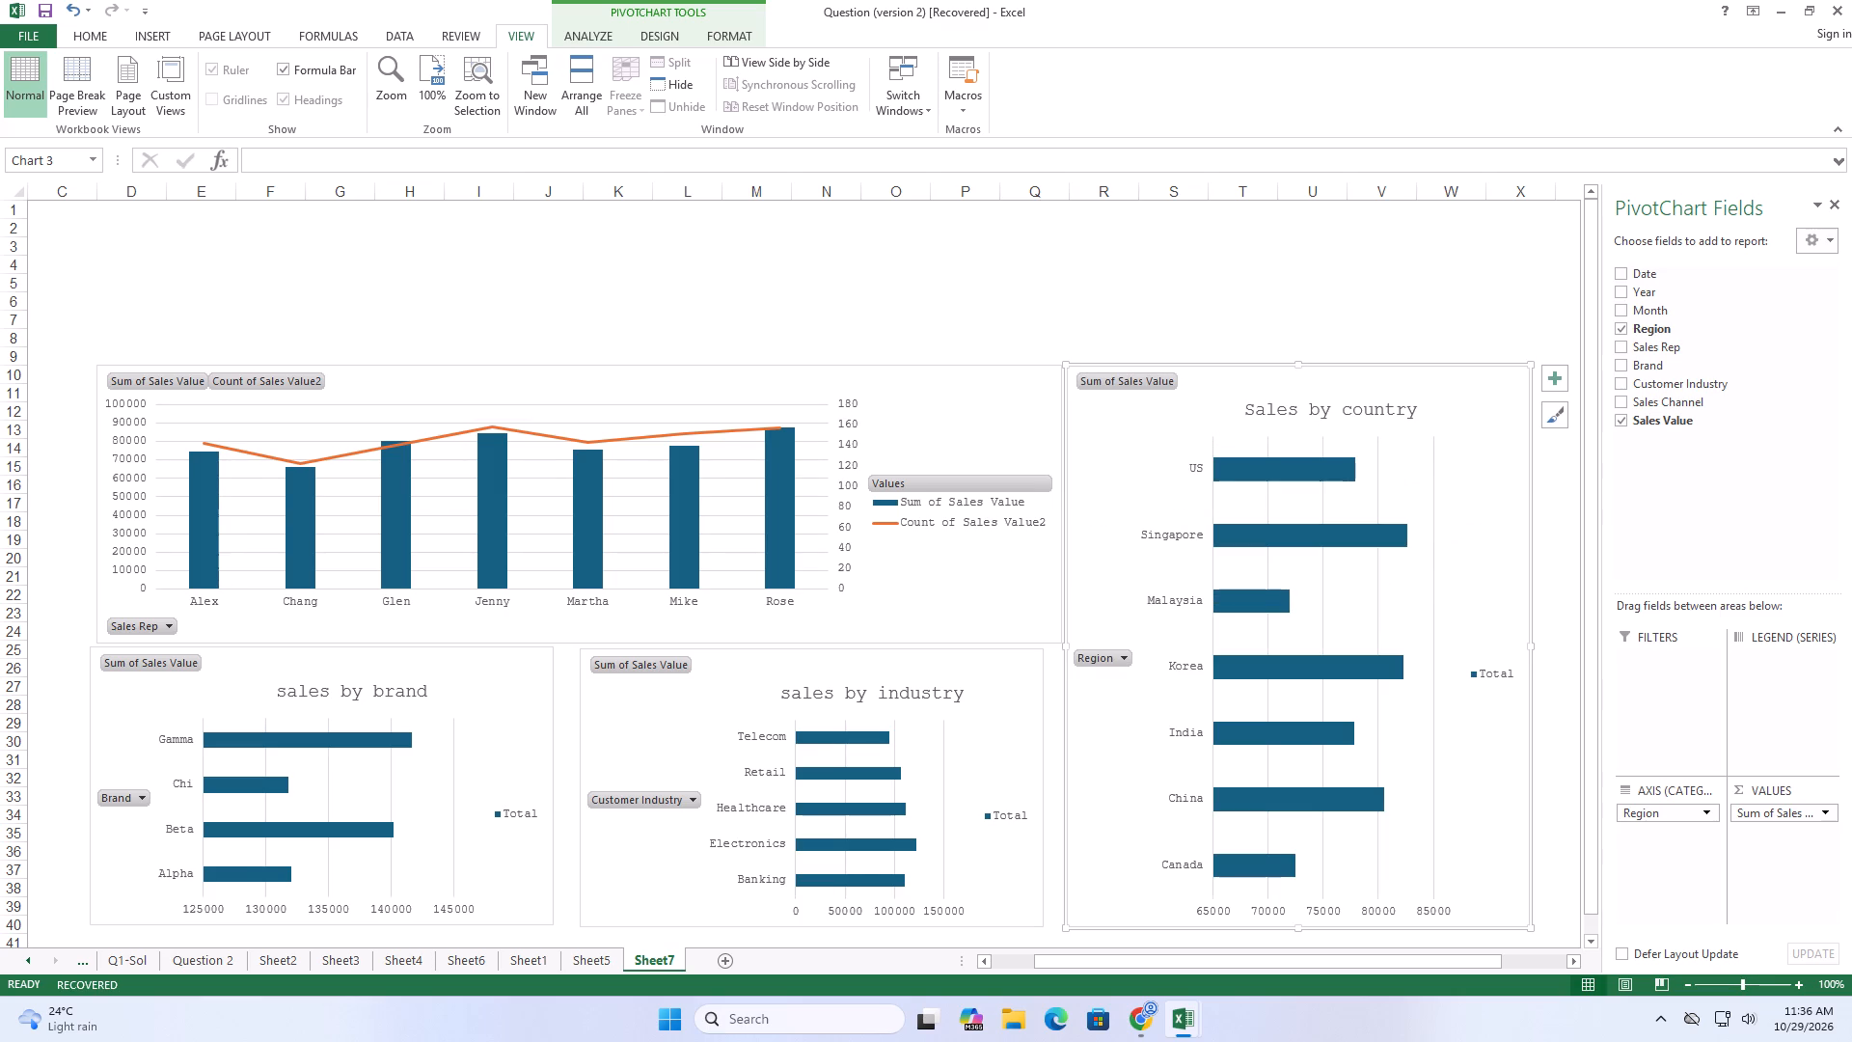
Nudge the Sales Rep combo chart slightly left, away from the "Sales by country" chart, and deselect it.
{"action": "left_click_drag", "start_coordinate": [463, 381], "coordinate": [449, 381]}
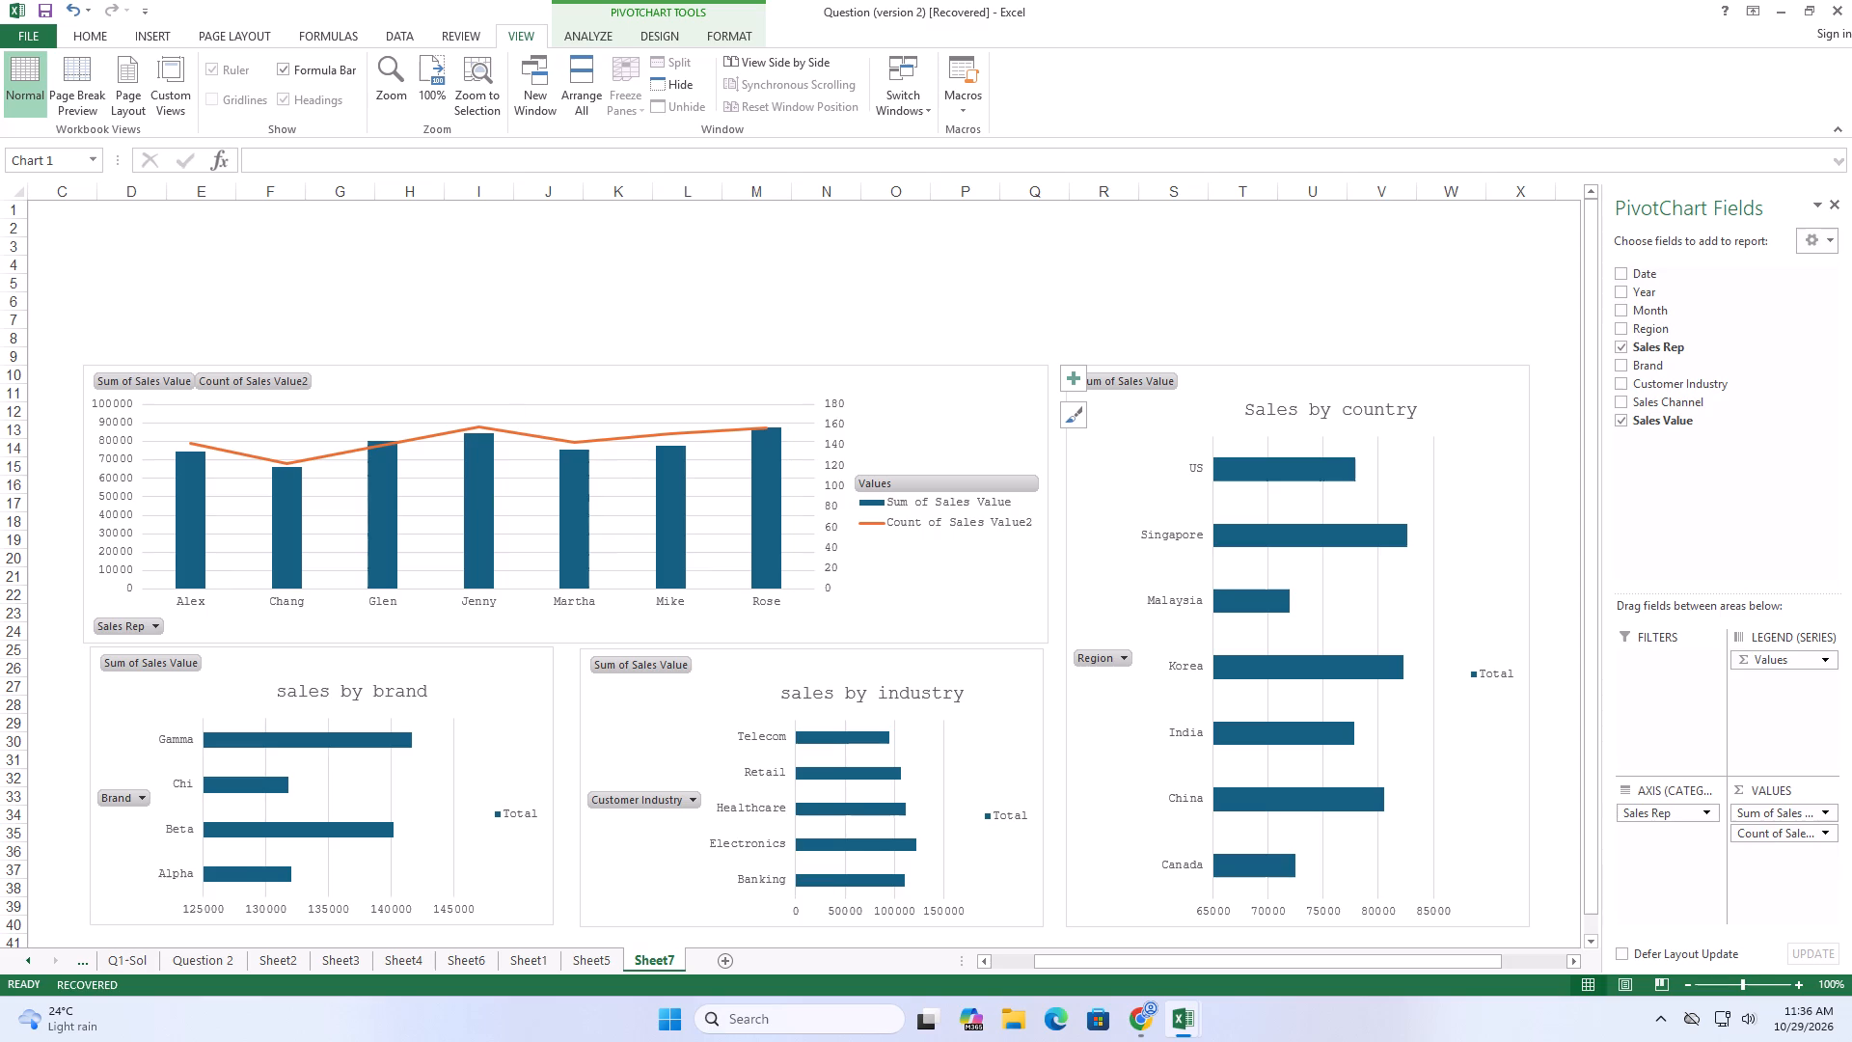
{"action": "left_click_drag", "start_coordinate": [481, 301], "coordinate": [583, 298]}
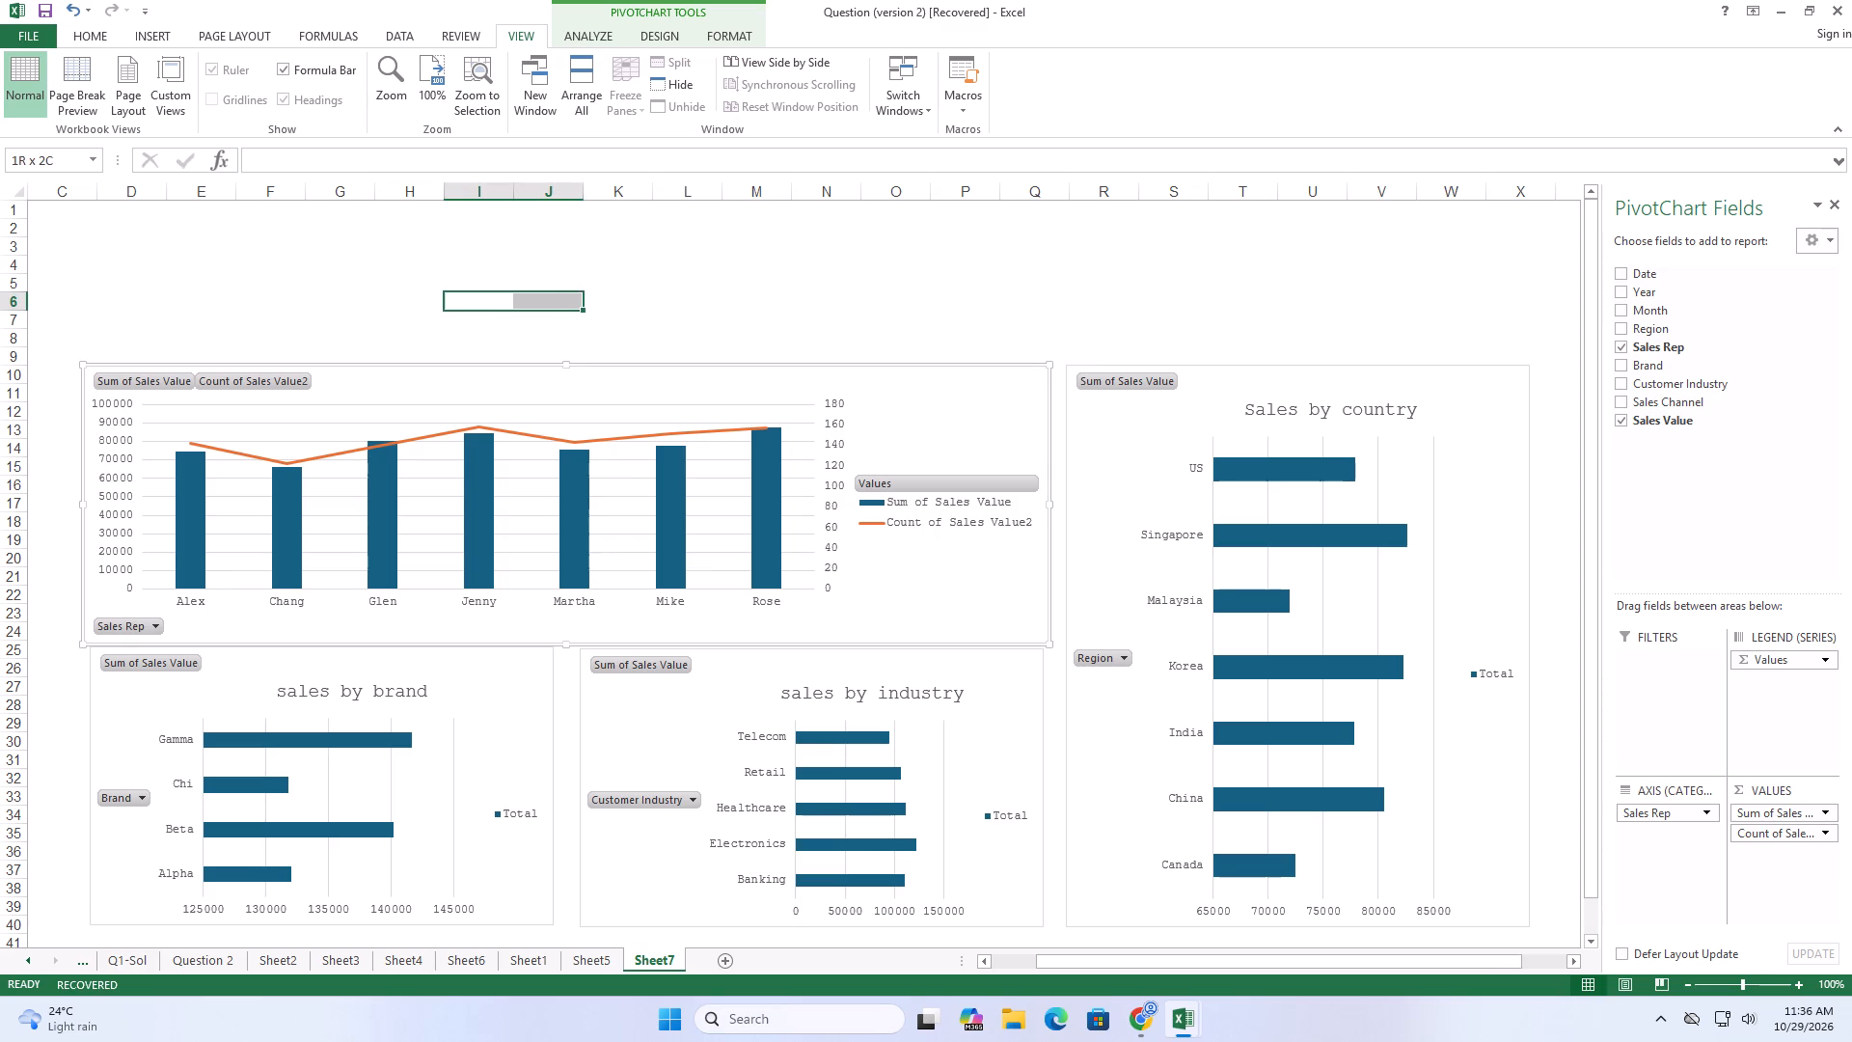
{"action": "left_click_drag", "start_coordinate": [583, 298], "coordinate": [662, 326]}
{"action": "left_click", "coordinate": [943, 289]}
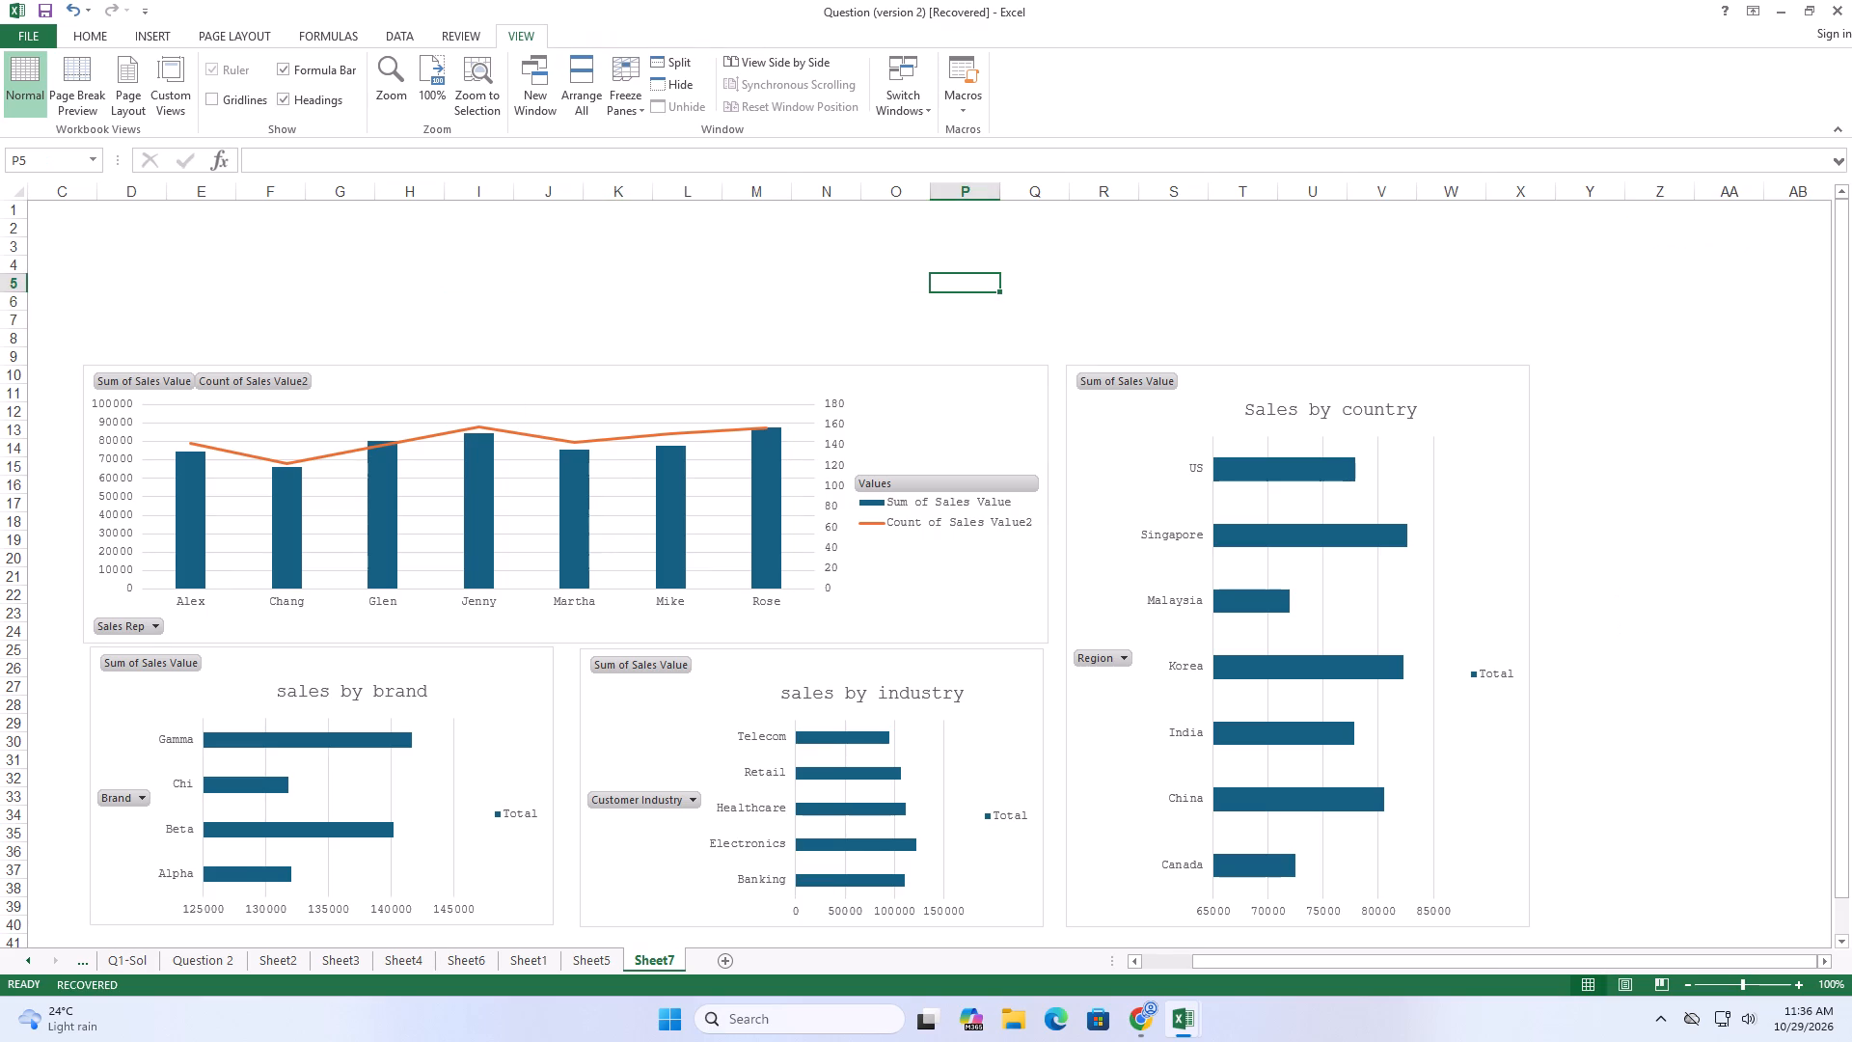
Copy the Year slicer from Sheet5 and paste it into Sheet7 at cell B8.
{"action": "left_click_drag", "start_coordinate": [1295, 964], "coordinate": [1223, 973]}
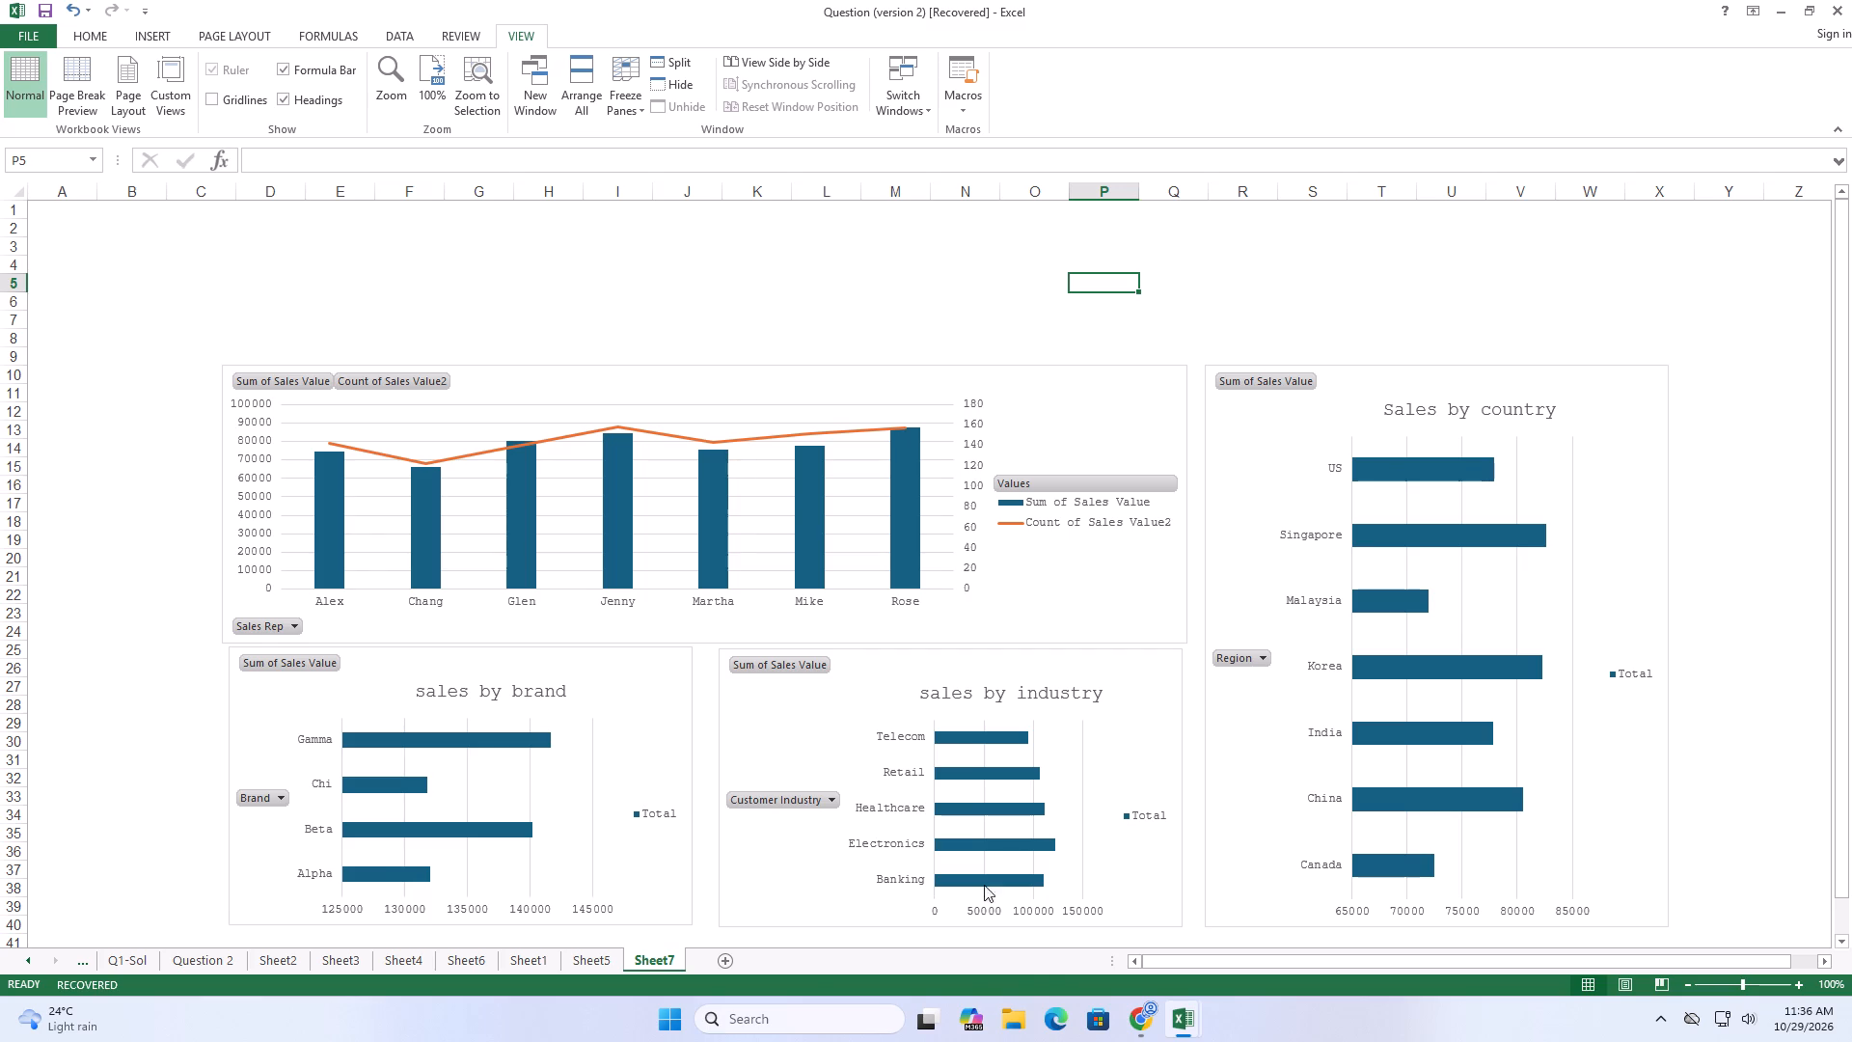
{"action": "left_click", "coordinate": [589, 952]}
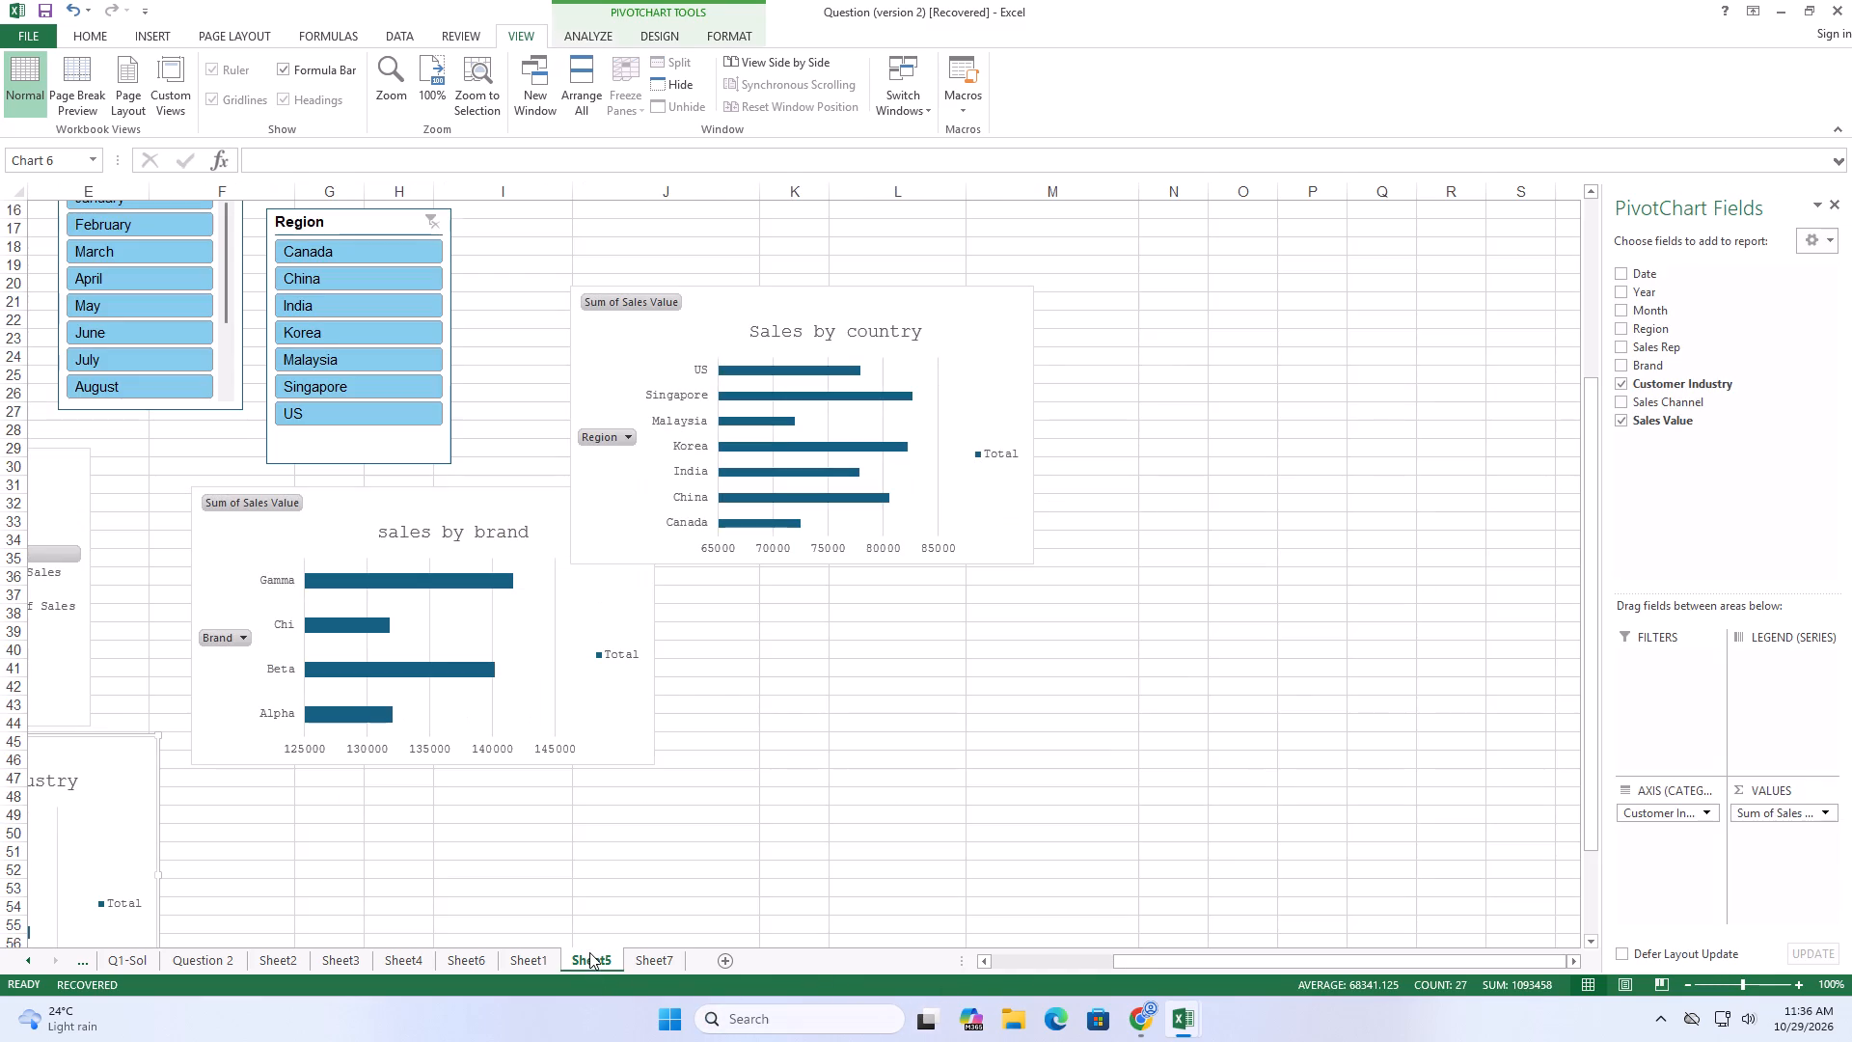
{"action": "left_click_drag", "start_coordinate": [449, 842], "coordinate": [628, 855]}
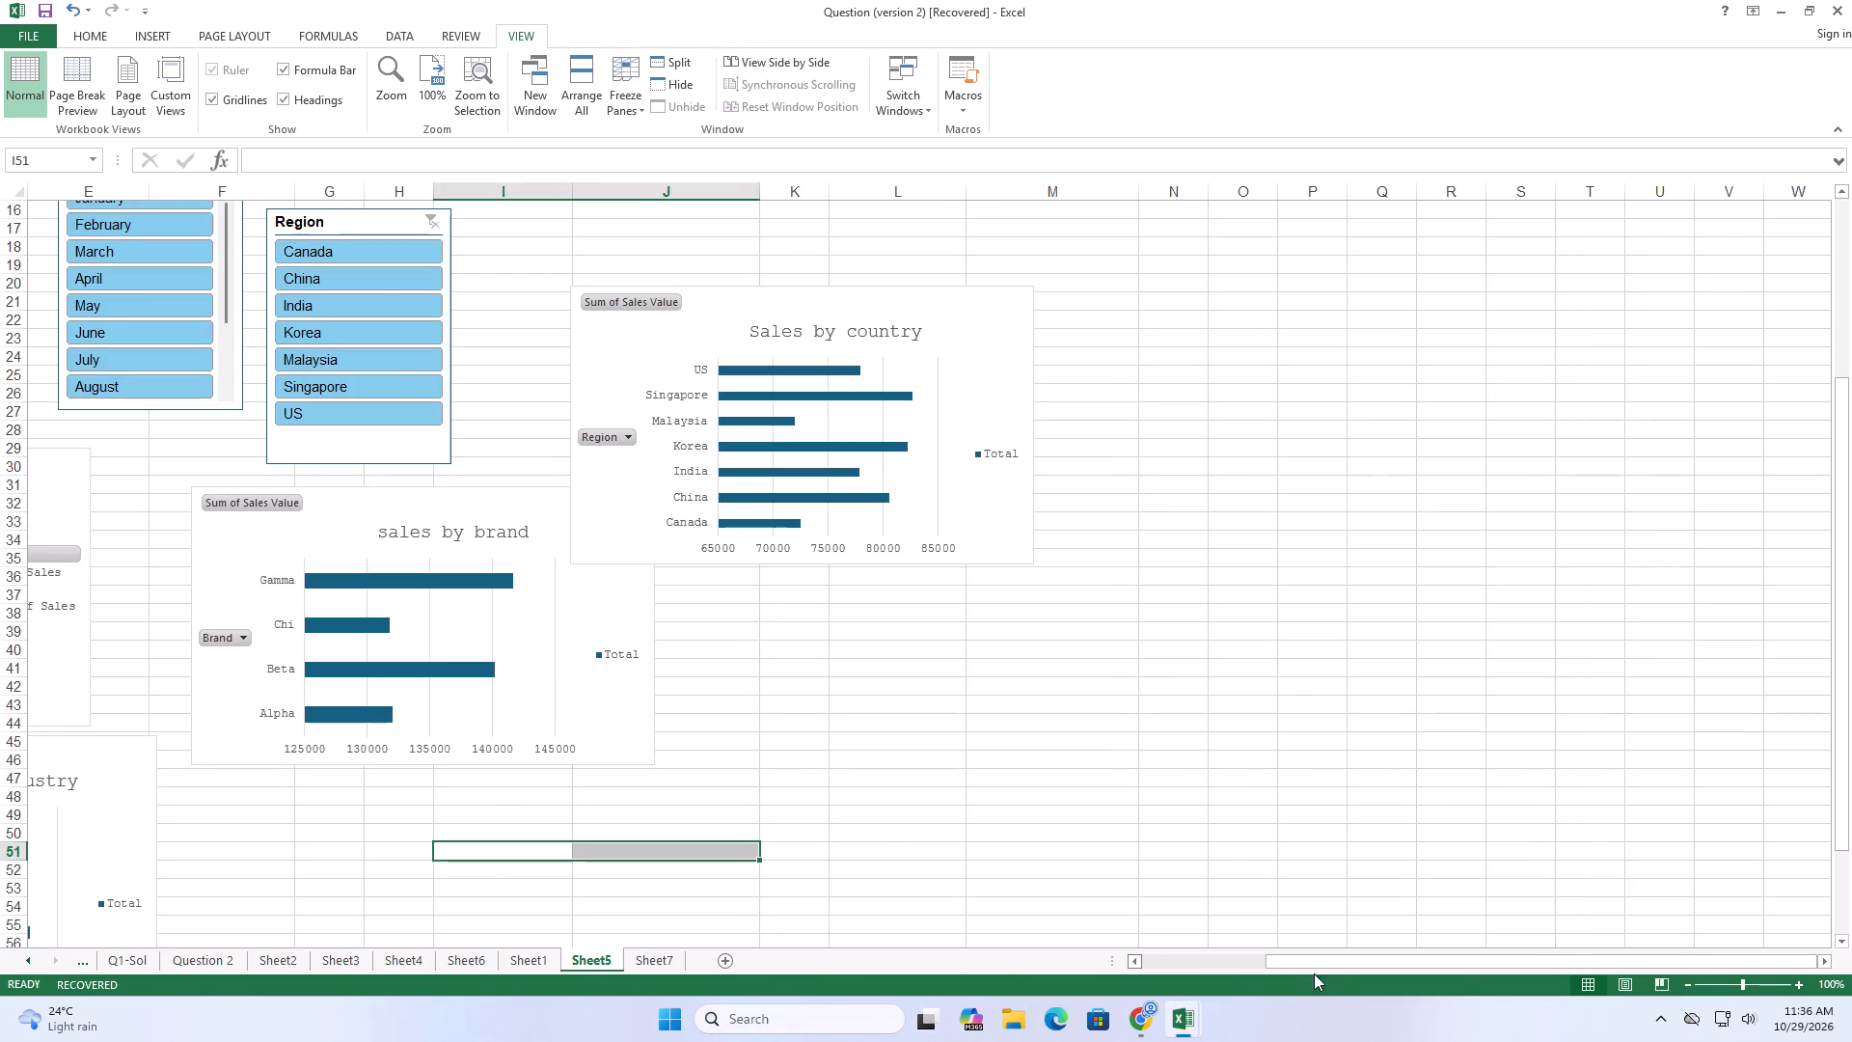
{"action": "left_click_drag", "start_coordinate": [1321, 965], "coordinate": [1197, 992]}
{"action": "scroll", "coordinate": [732, 596], "scroll_direction": "up", "scroll_amount": 4}
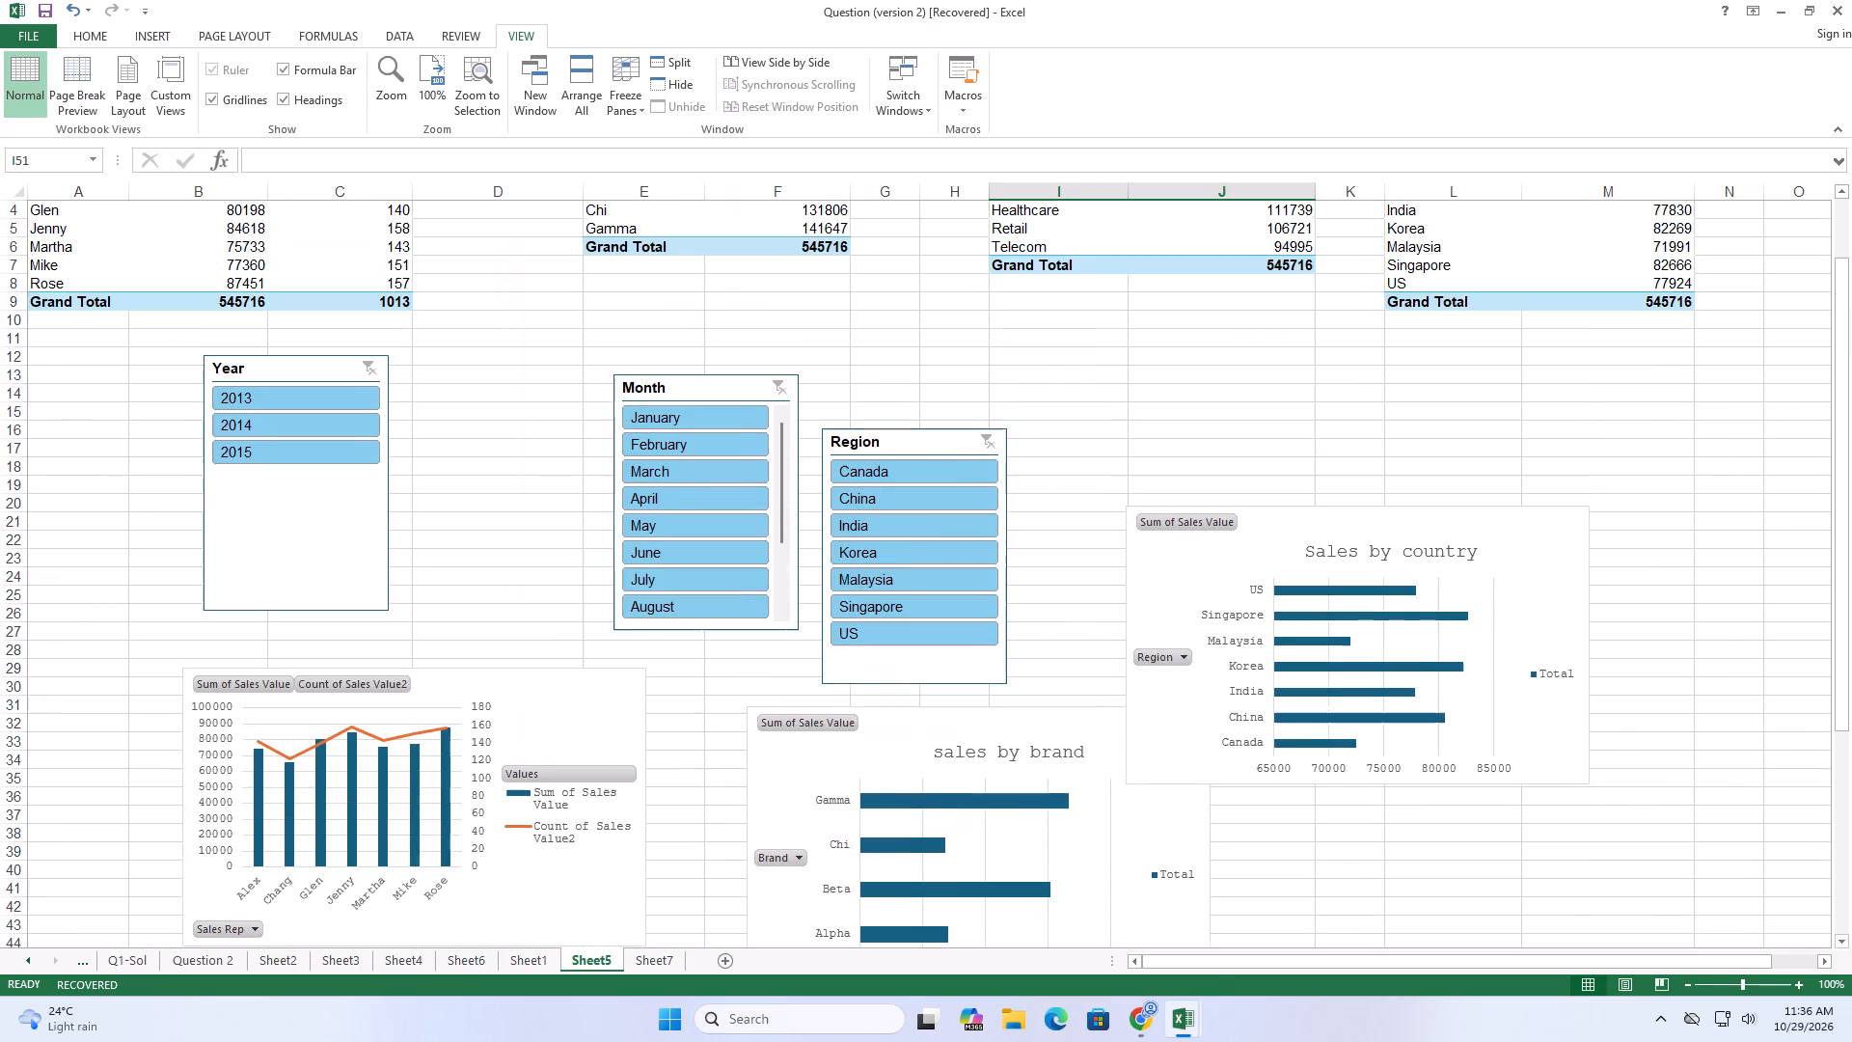
{"action": "scroll", "coordinate": [444, 460], "scroll_direction": "up", "scroll_amount": 2}
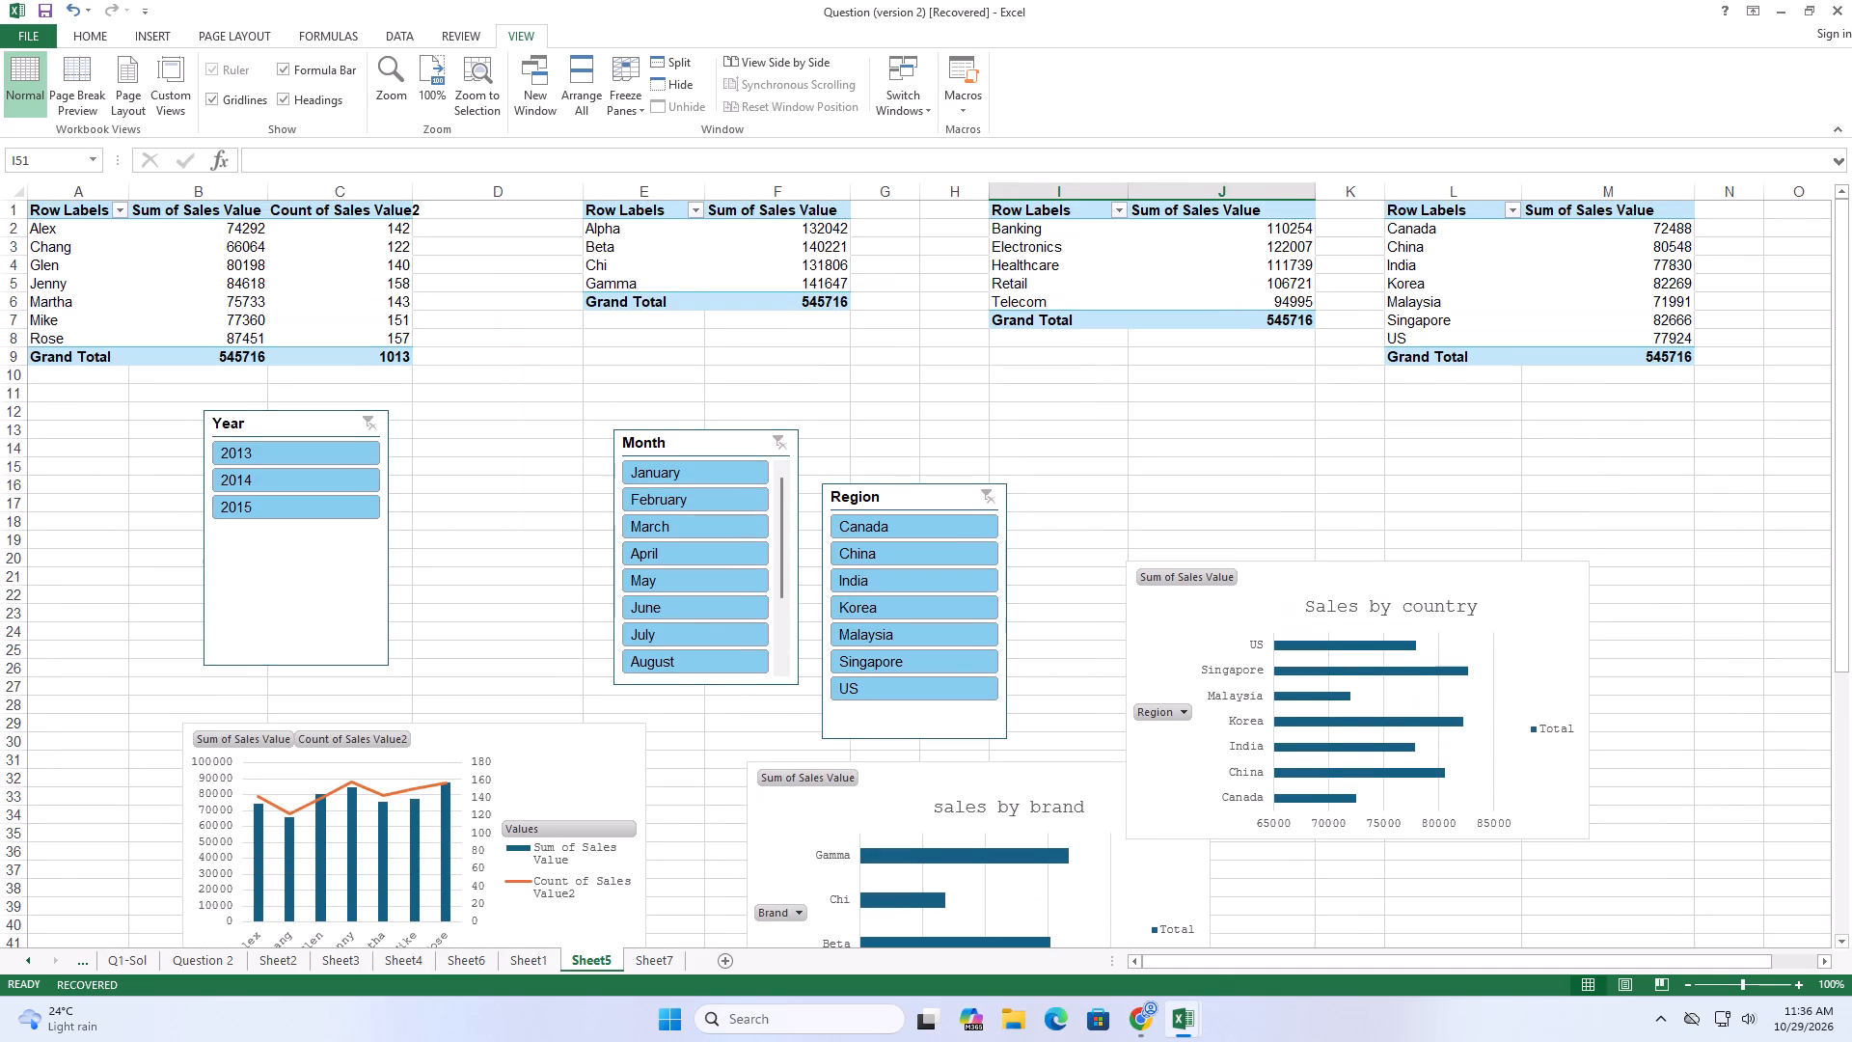
{"action": "left_click", "coordinate": [314, 426]}
{"action": "key", "text": "ctrl+c"}
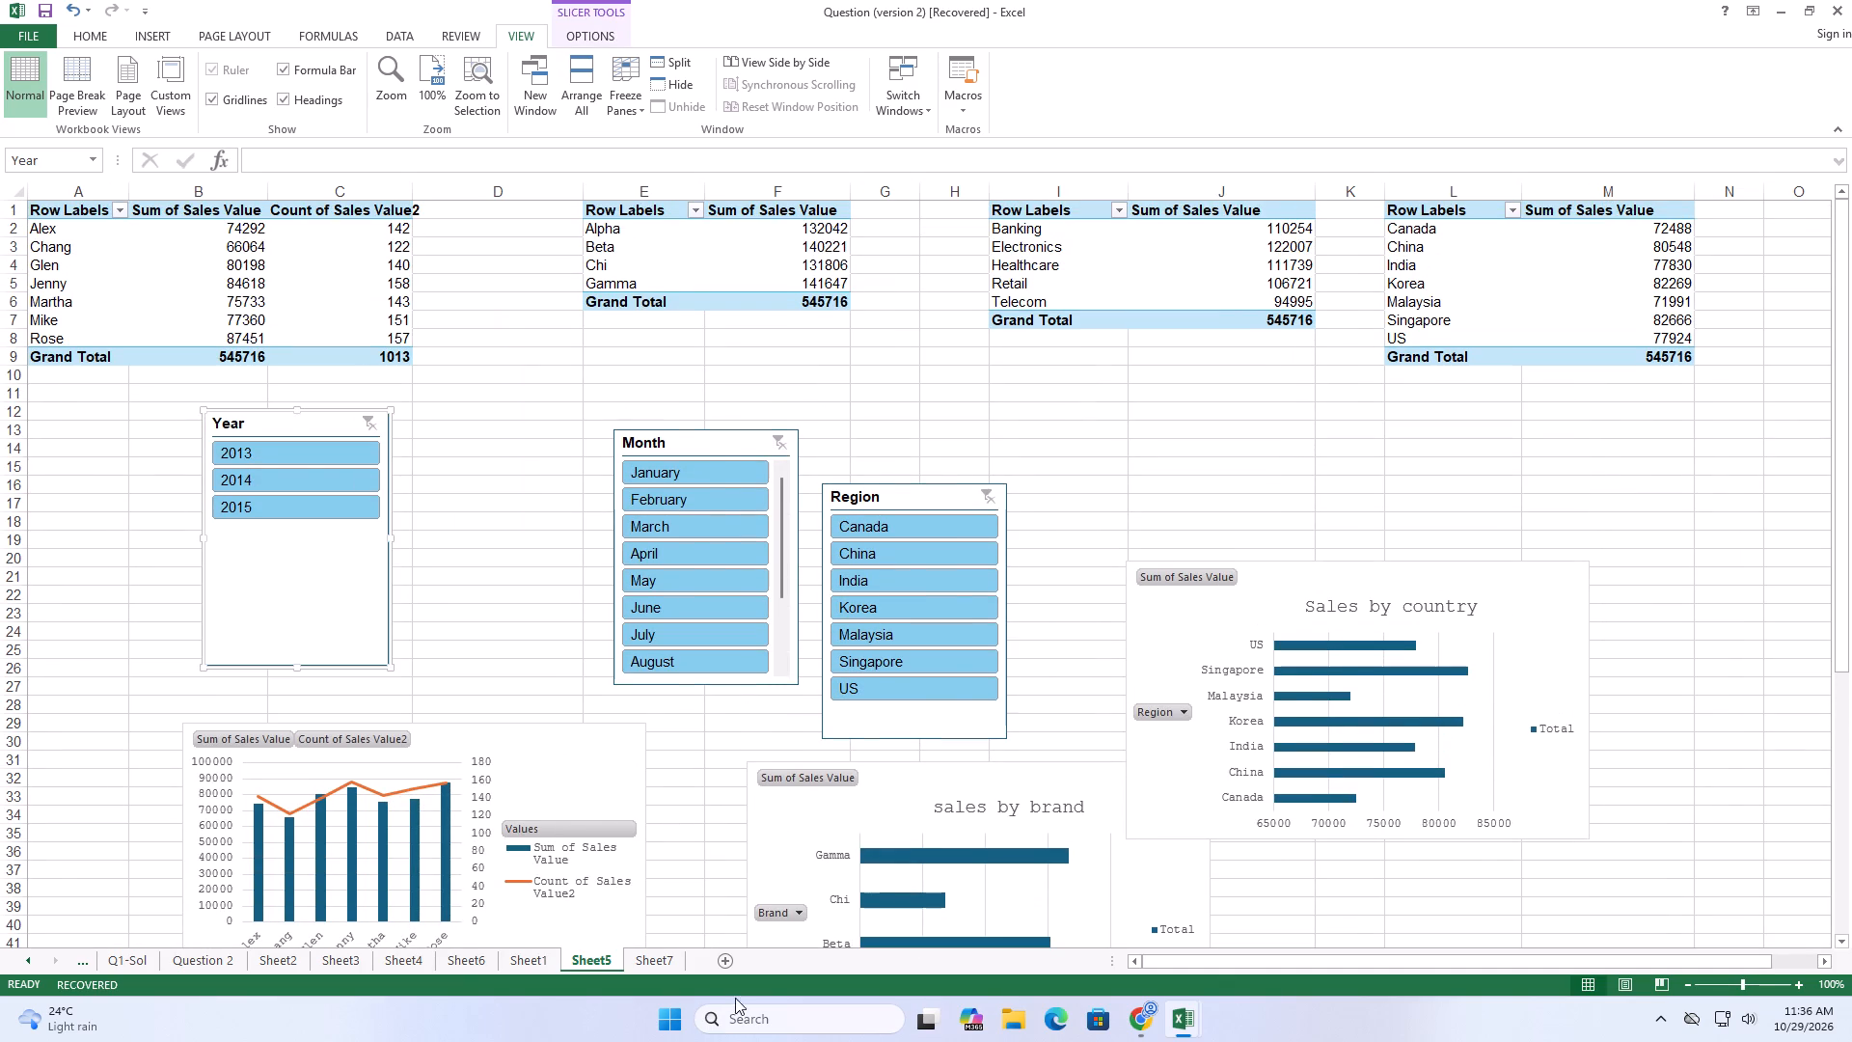
{"action": "left_click", "coordinate": [643, 963]}
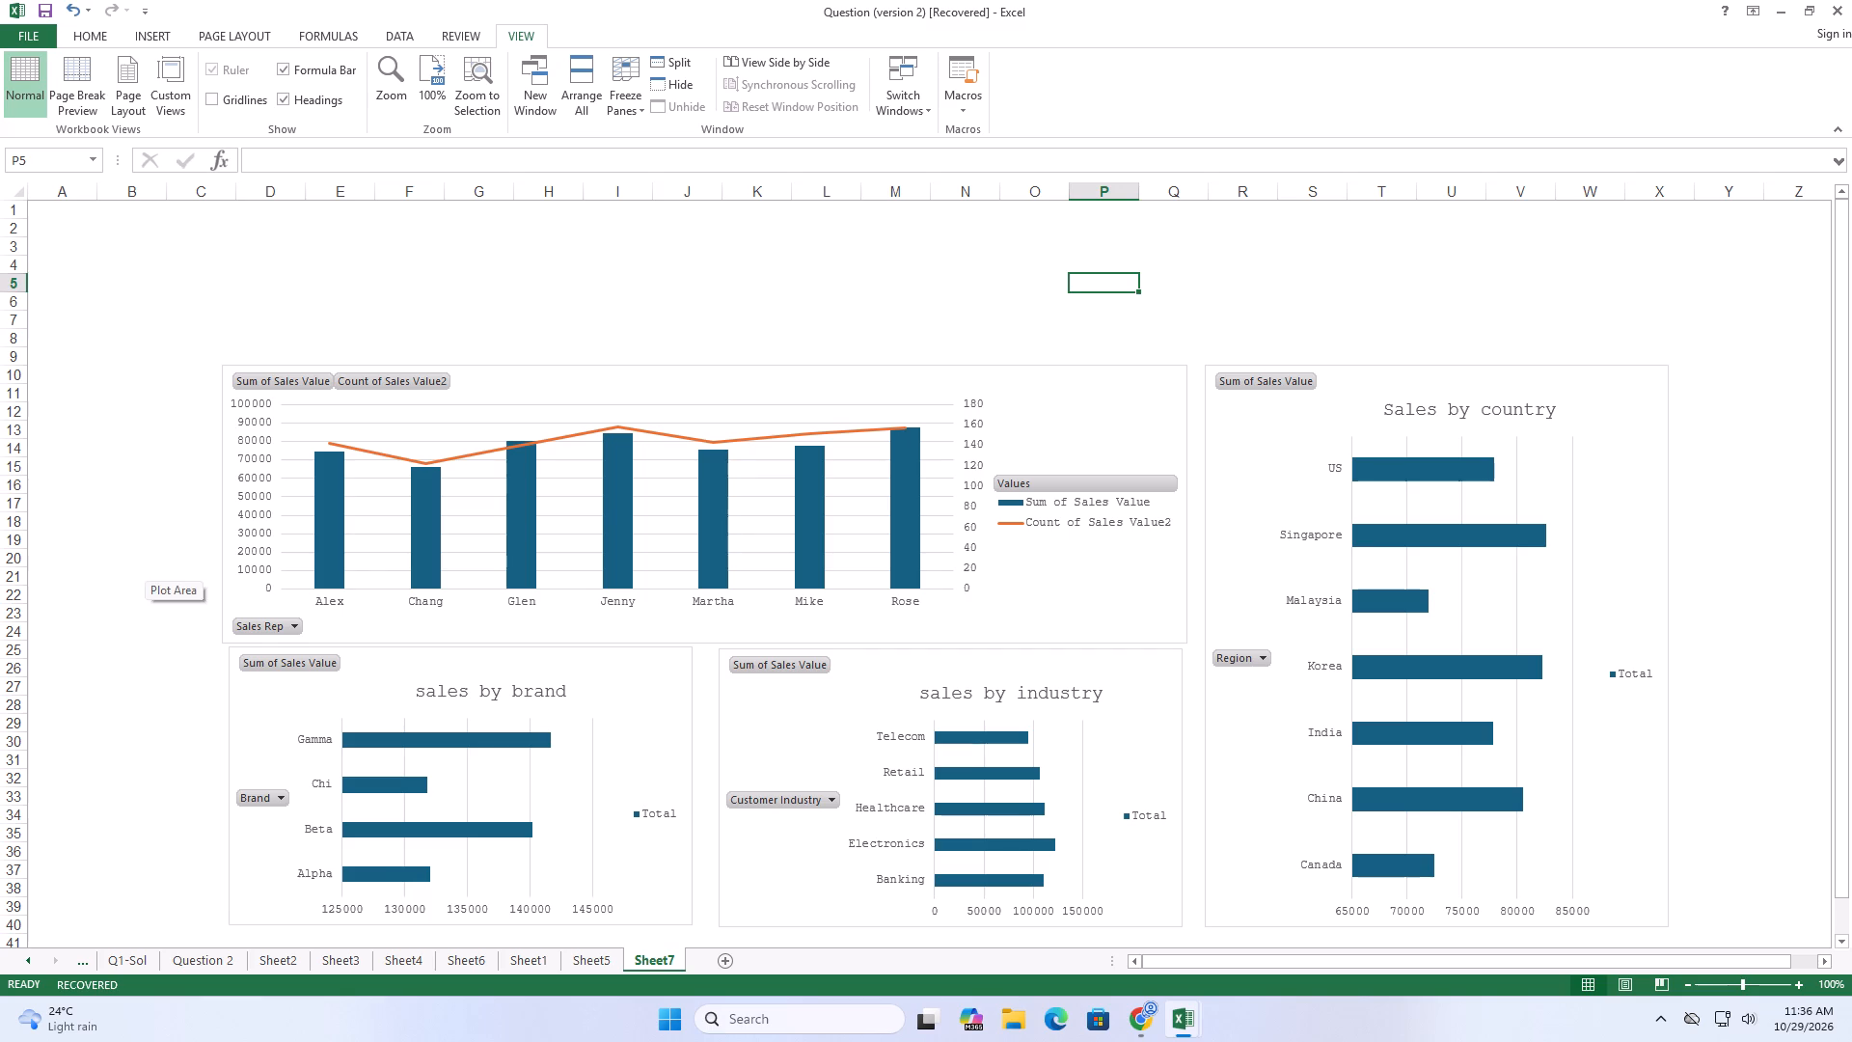
{"action": "left_click", "coordinate": [103, 336]}
{"action": "key", "text": "ctrl+v"}
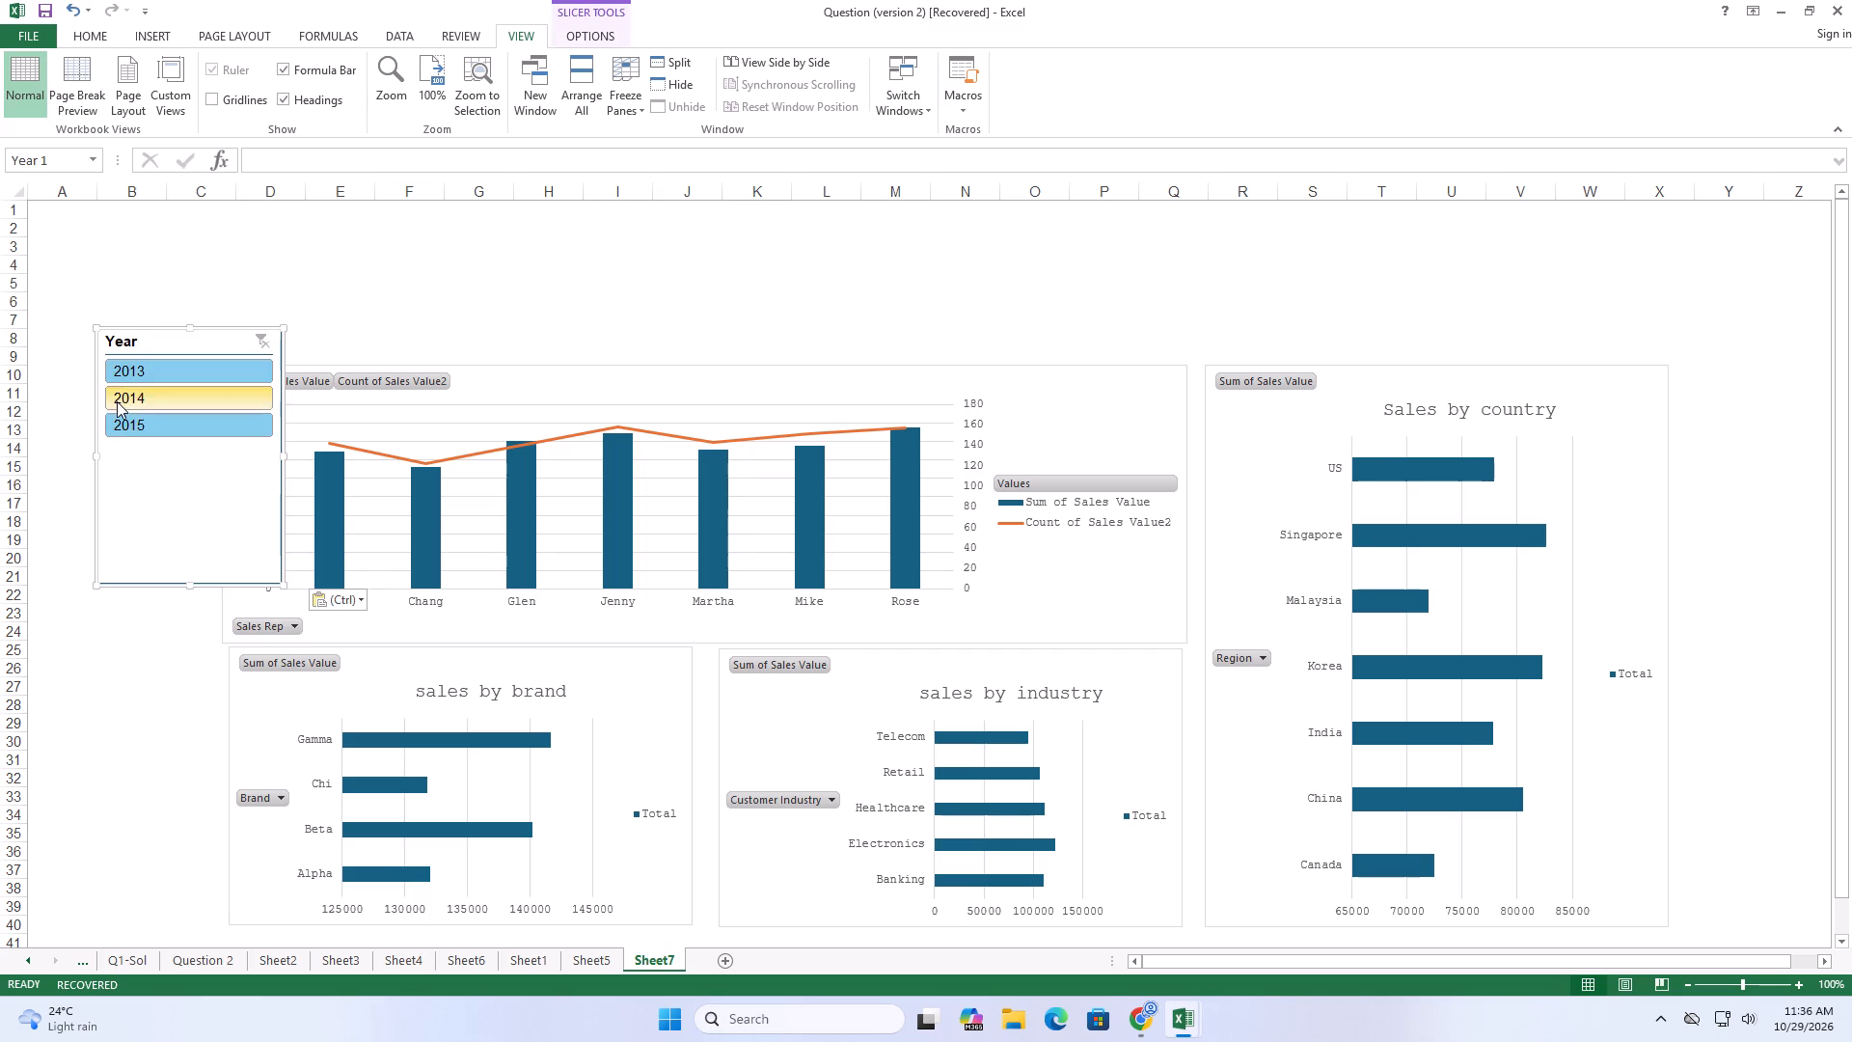
Copy the Month slicer from Sheet5 and paste it into Sheet7 at cell A27, below the Year slicer.
{"action": "left_click", "coordinate": [598, 962]}
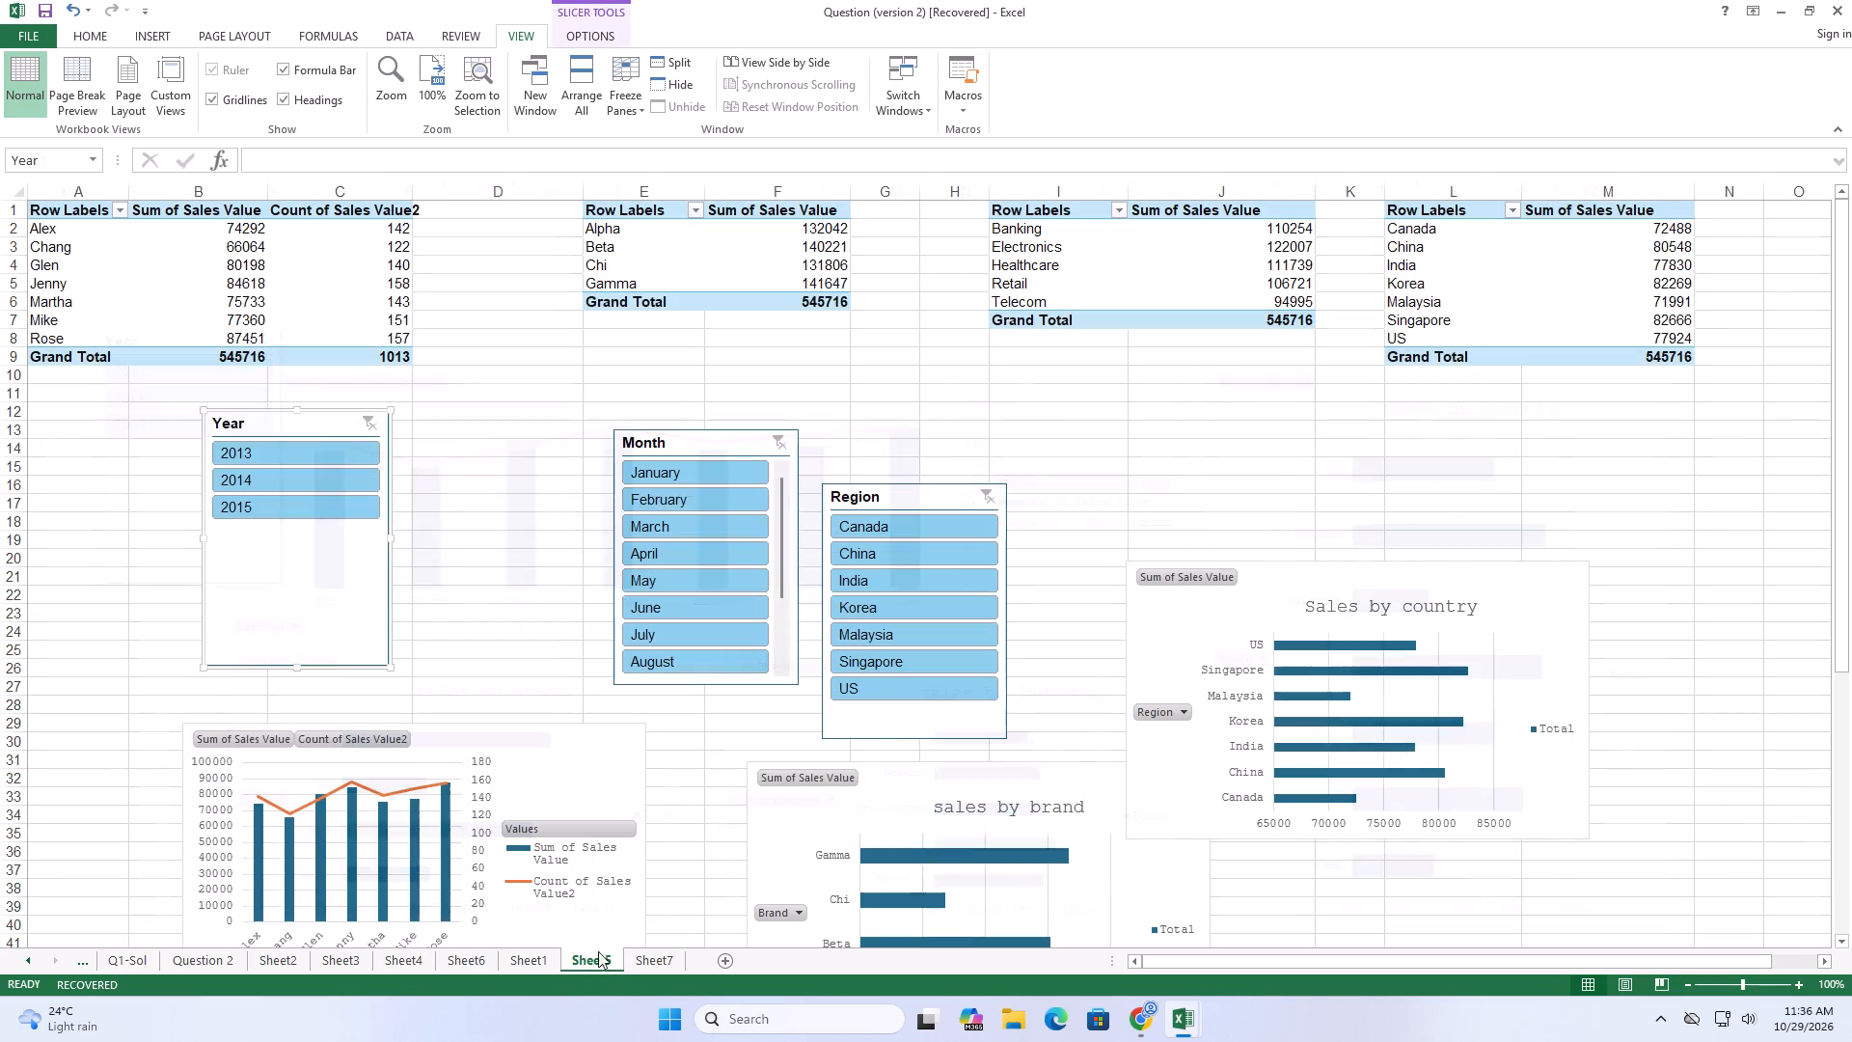
{"action": "left_click", "coordinate": [722, 445]}
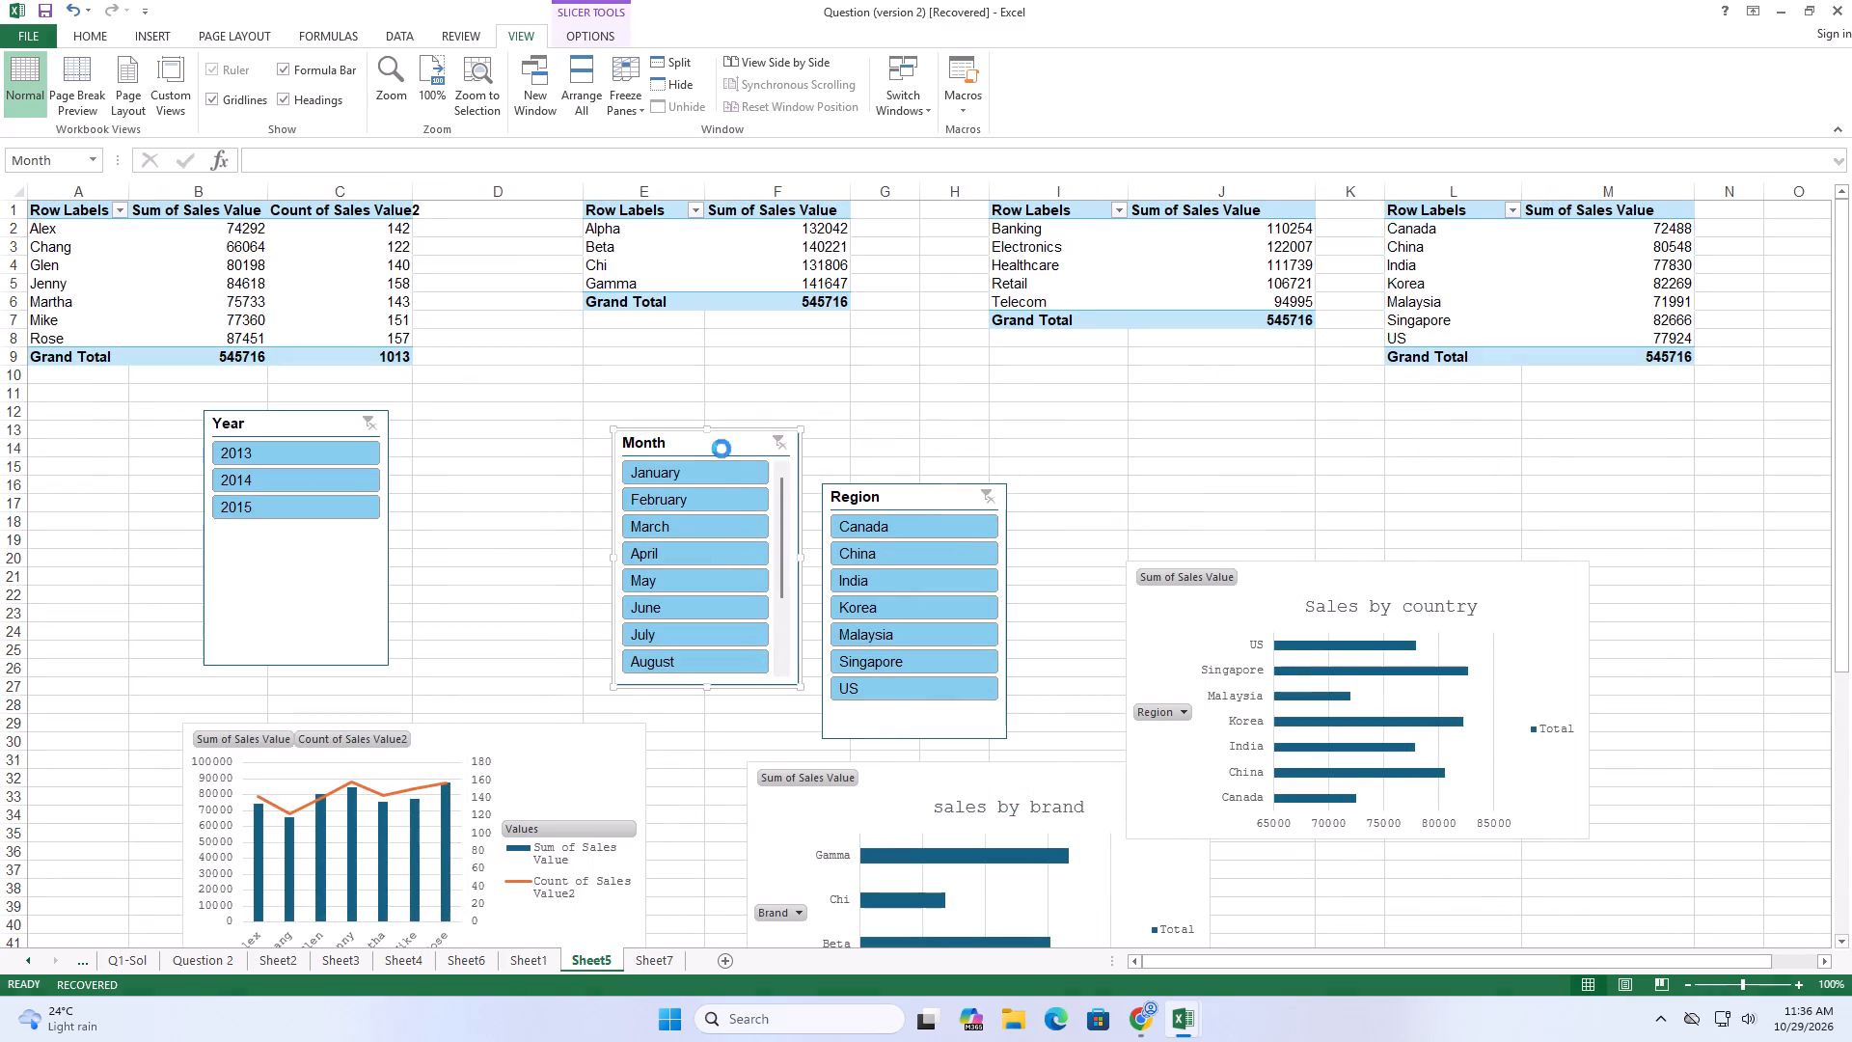
{"action": "key", "text": "ctrl+c"}
{"action": "left_click", "coordinate": [652, 960]}
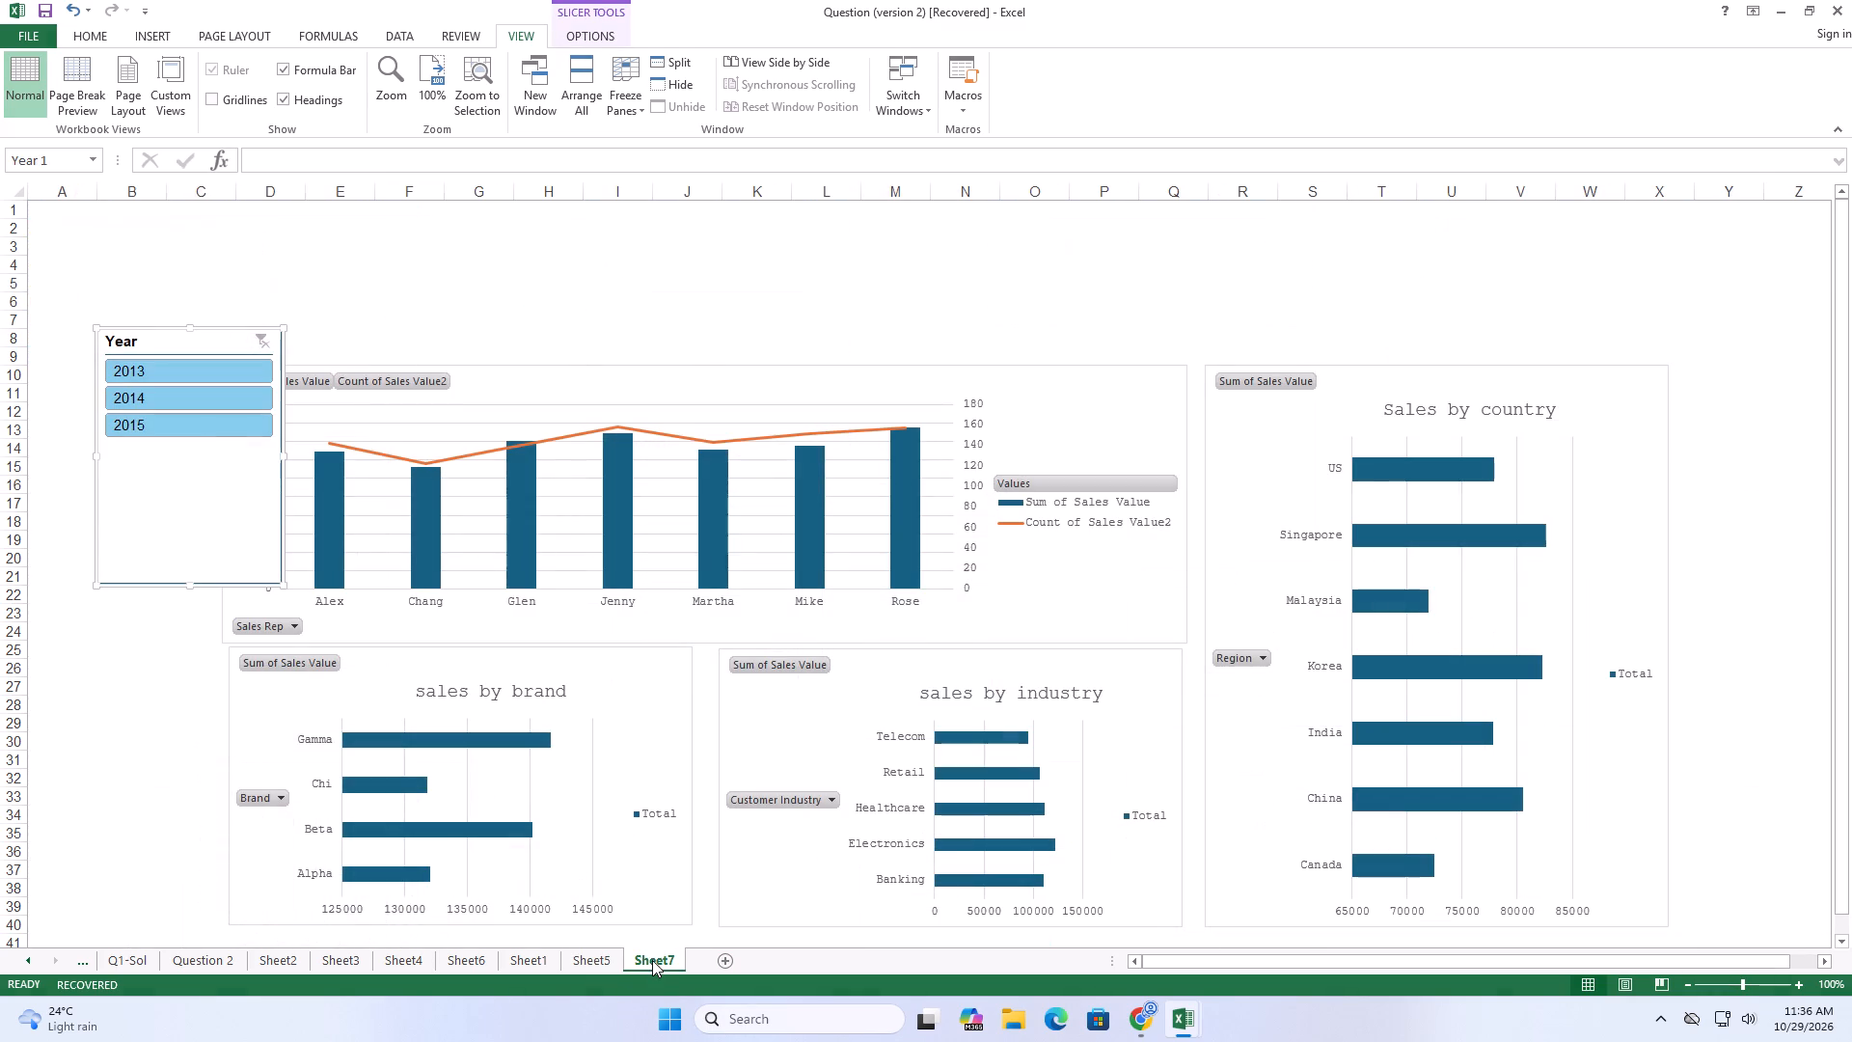
{"action": "left_click", "coordinate": [480, 265]}
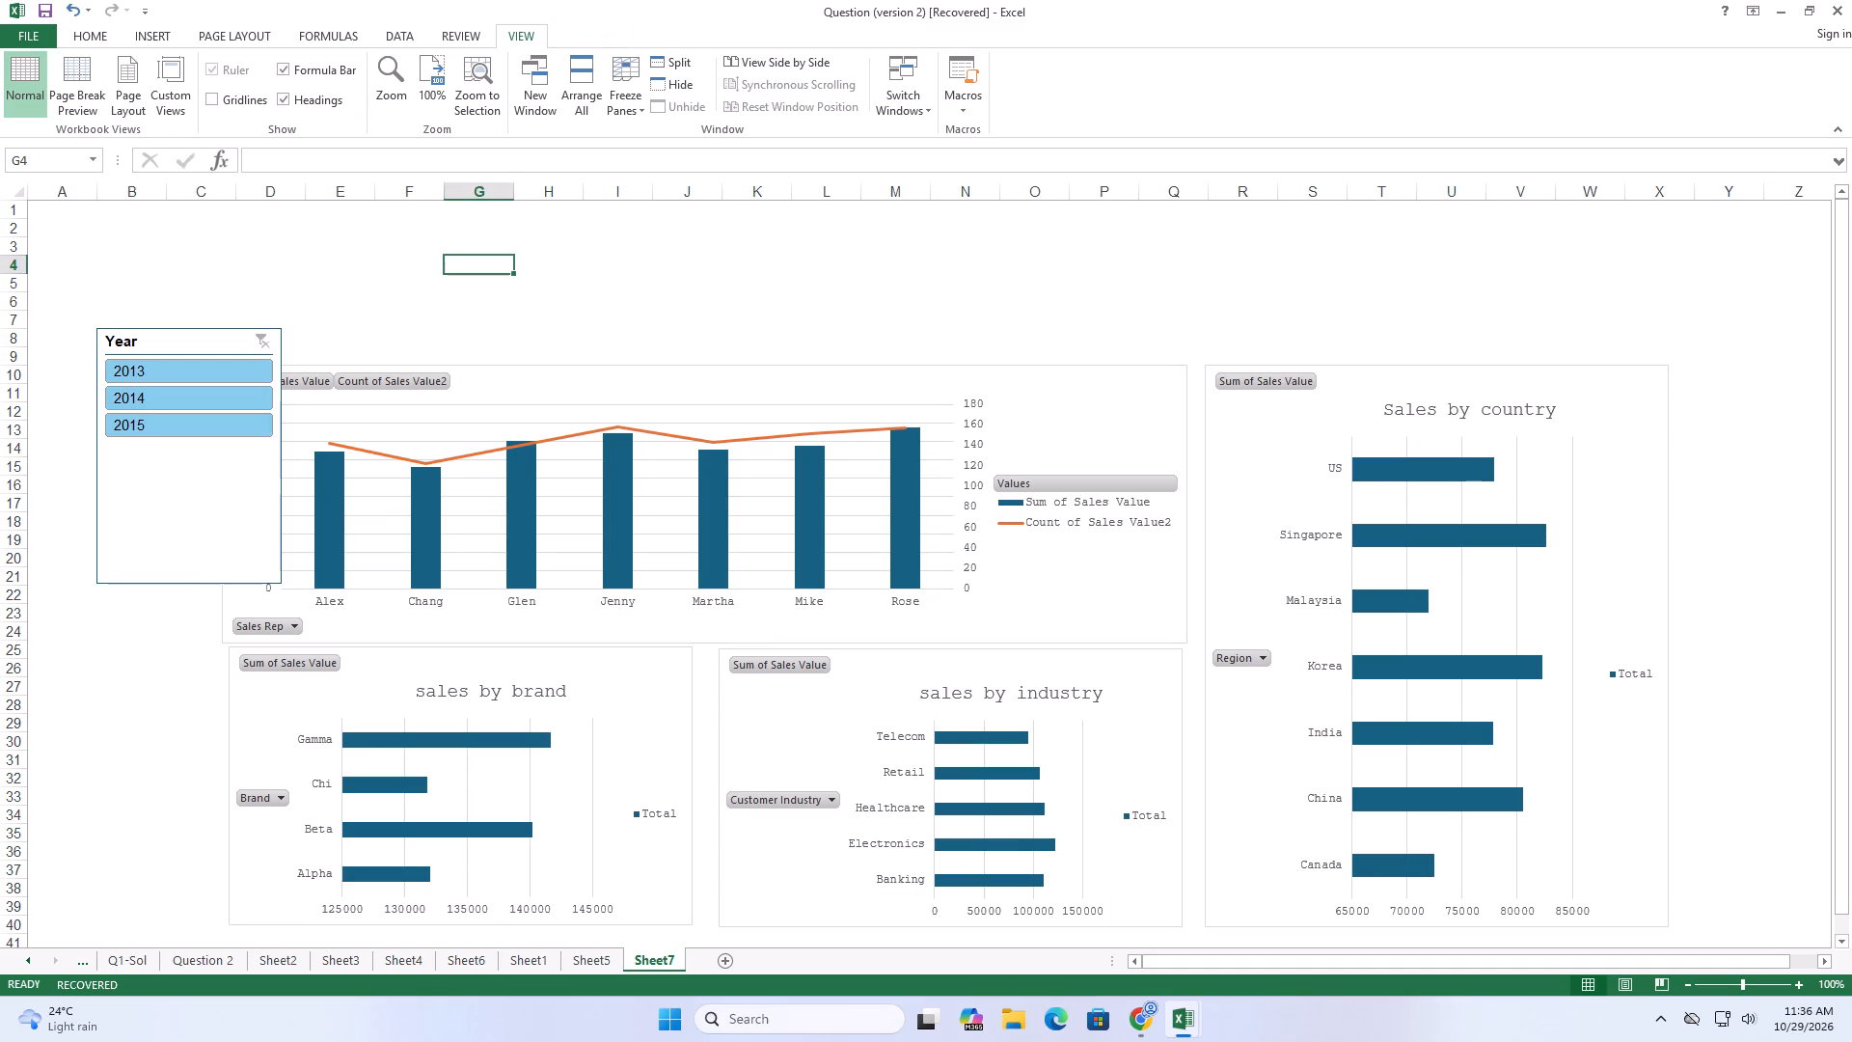
{"action": "left_click", "coordinate": [94, 679]}
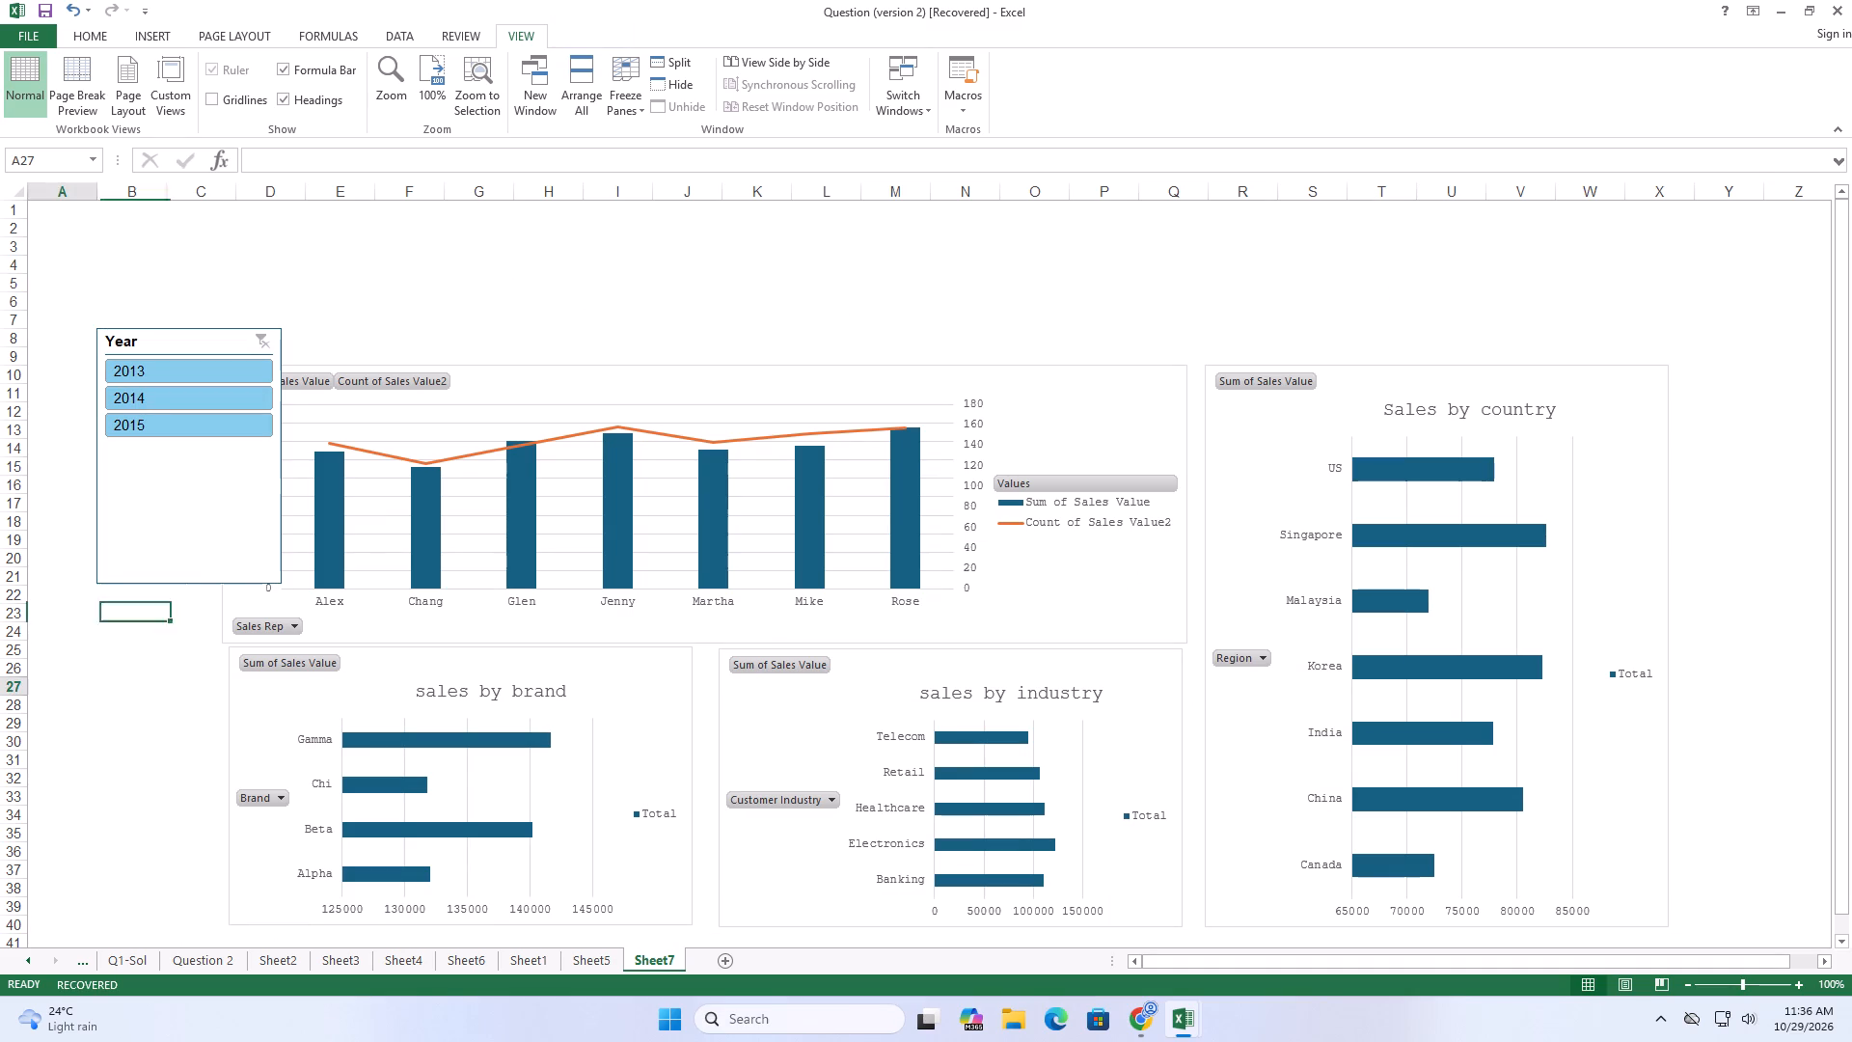
{"action": "key", "text": "ctrl+v"}
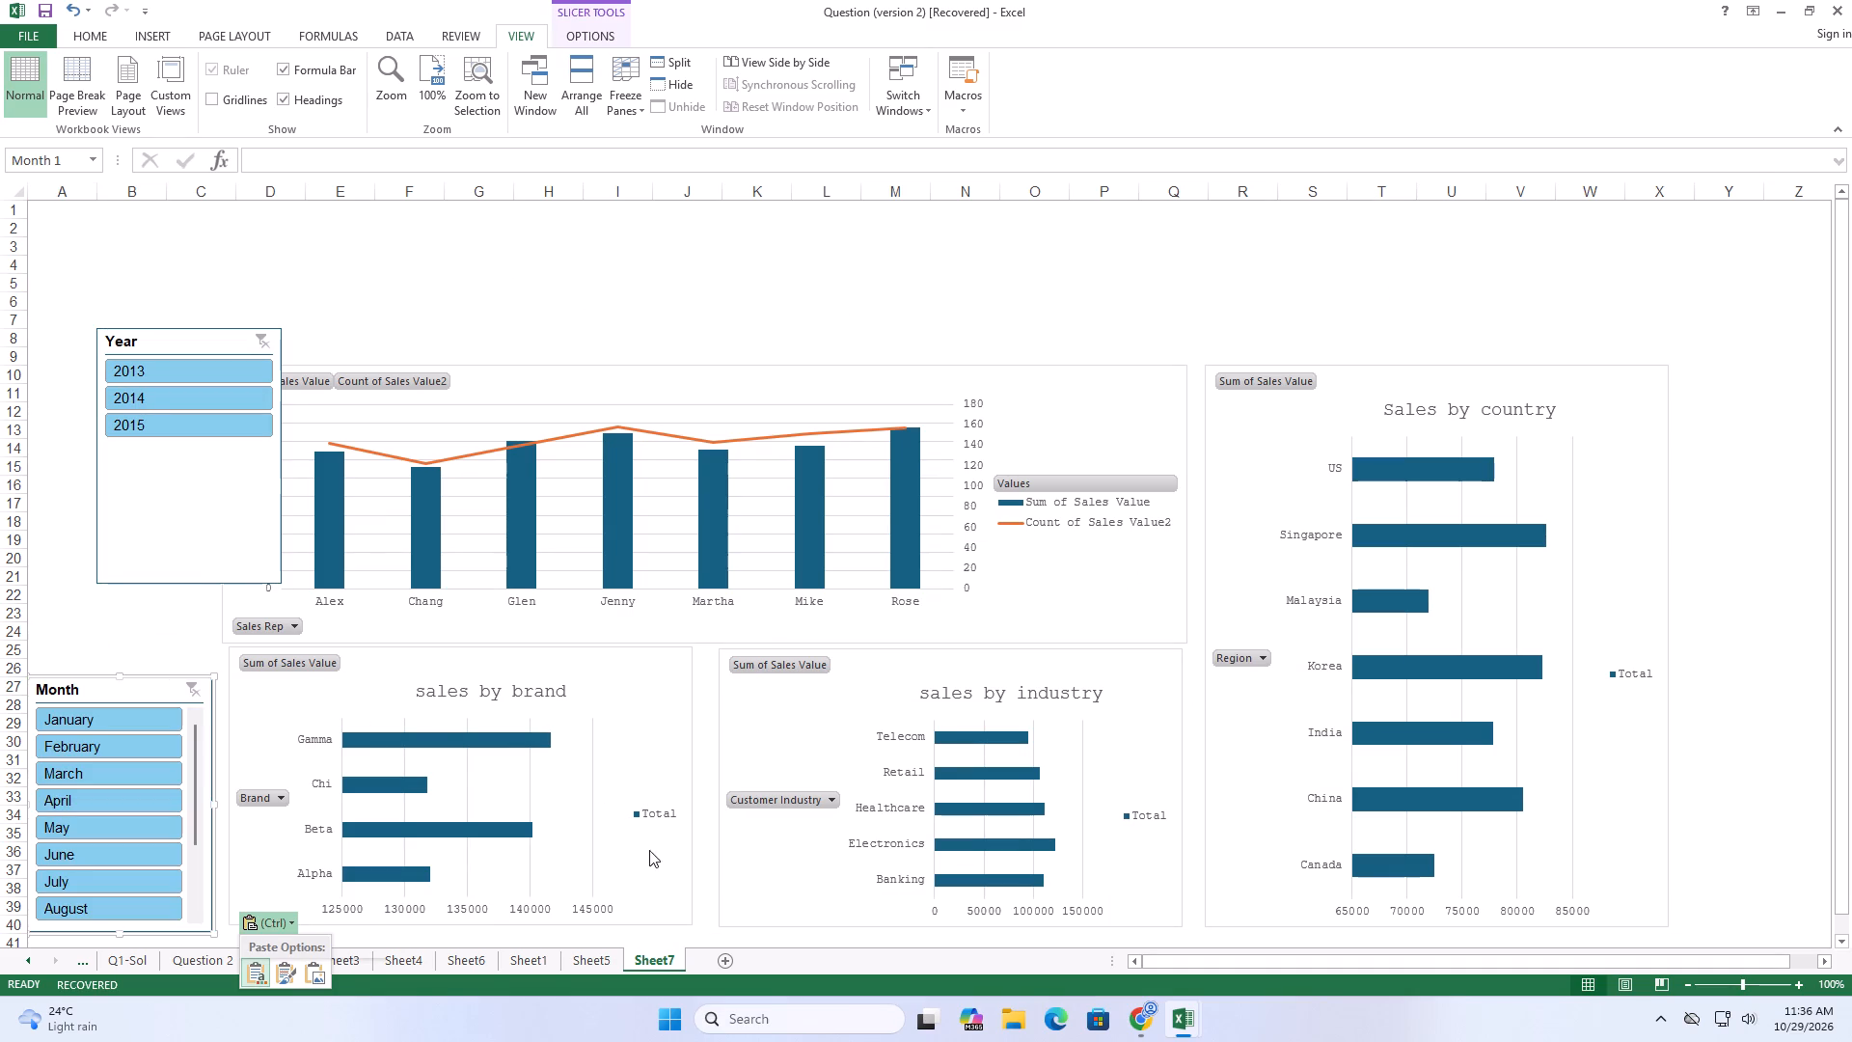
Copy the Region slicer from Sheet5 and paste it into Sheet7 at cell Q4.
{"action": "left_click", "coordinate": [584, 959]}
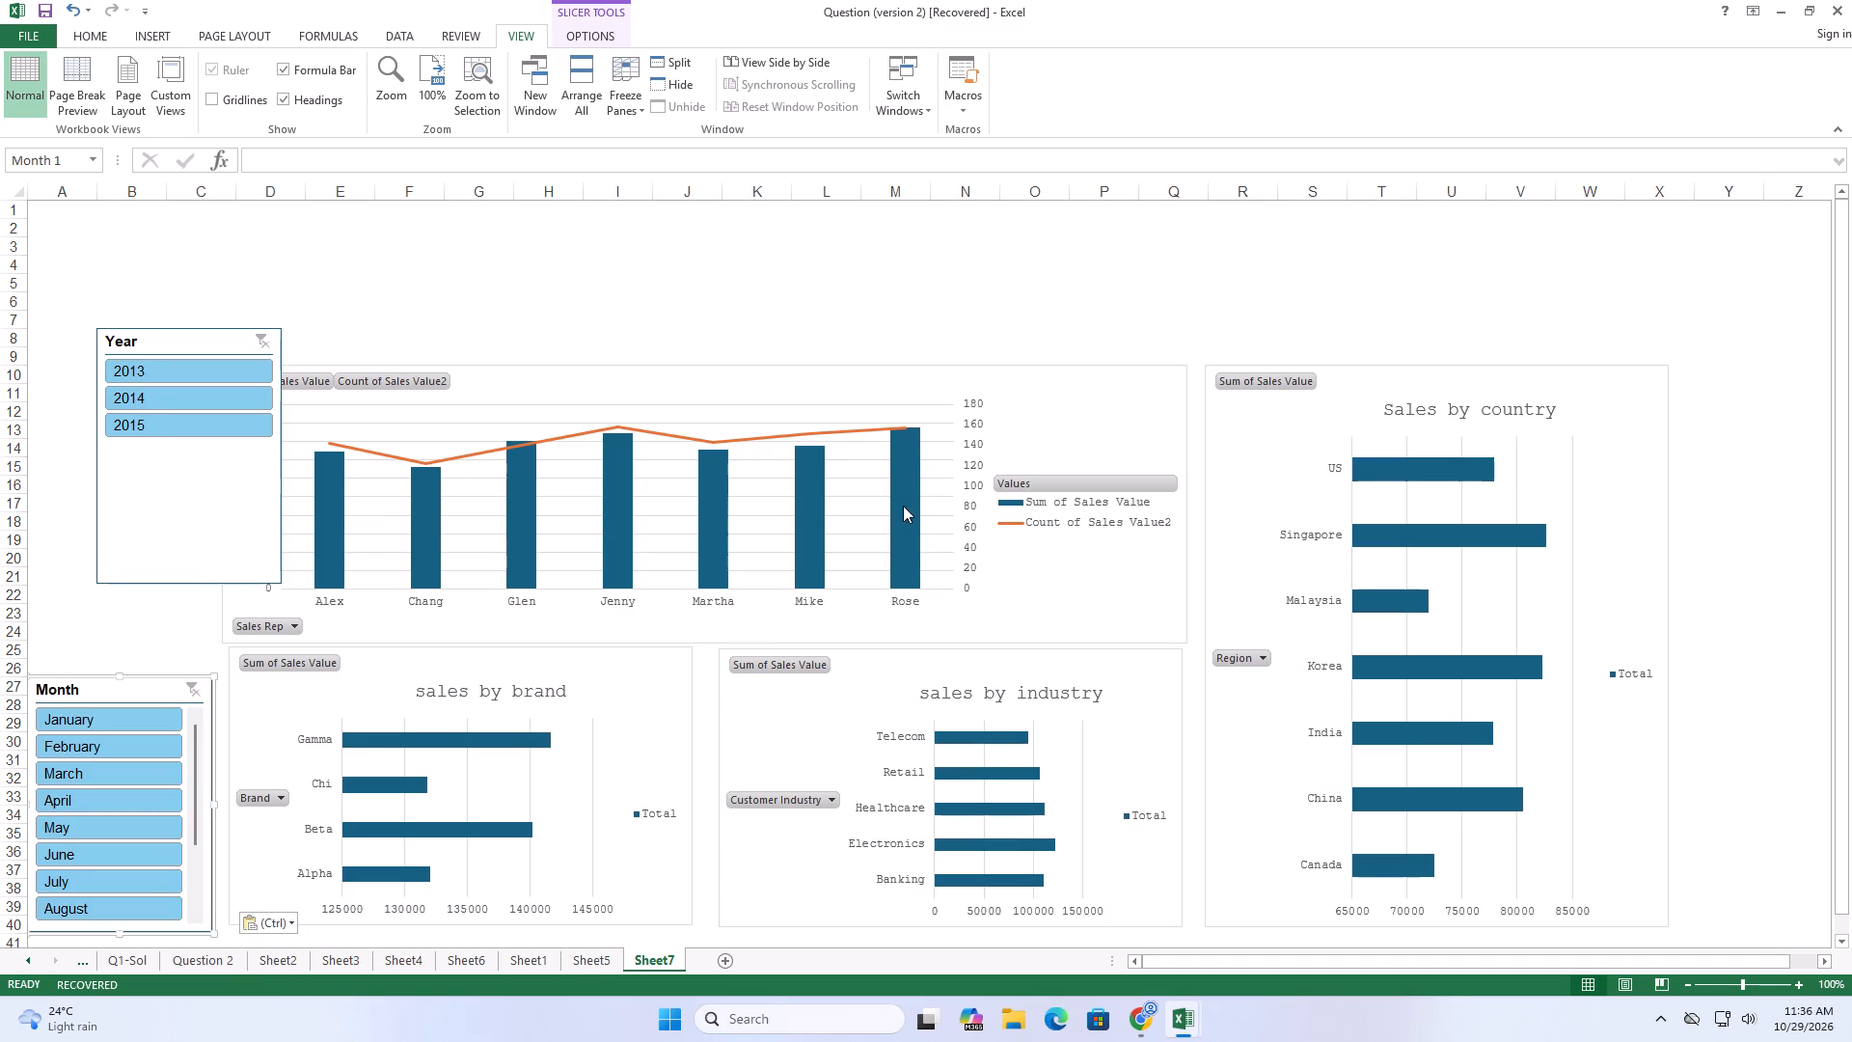
{"action": "left_click", "coordinate": [587, 961]}
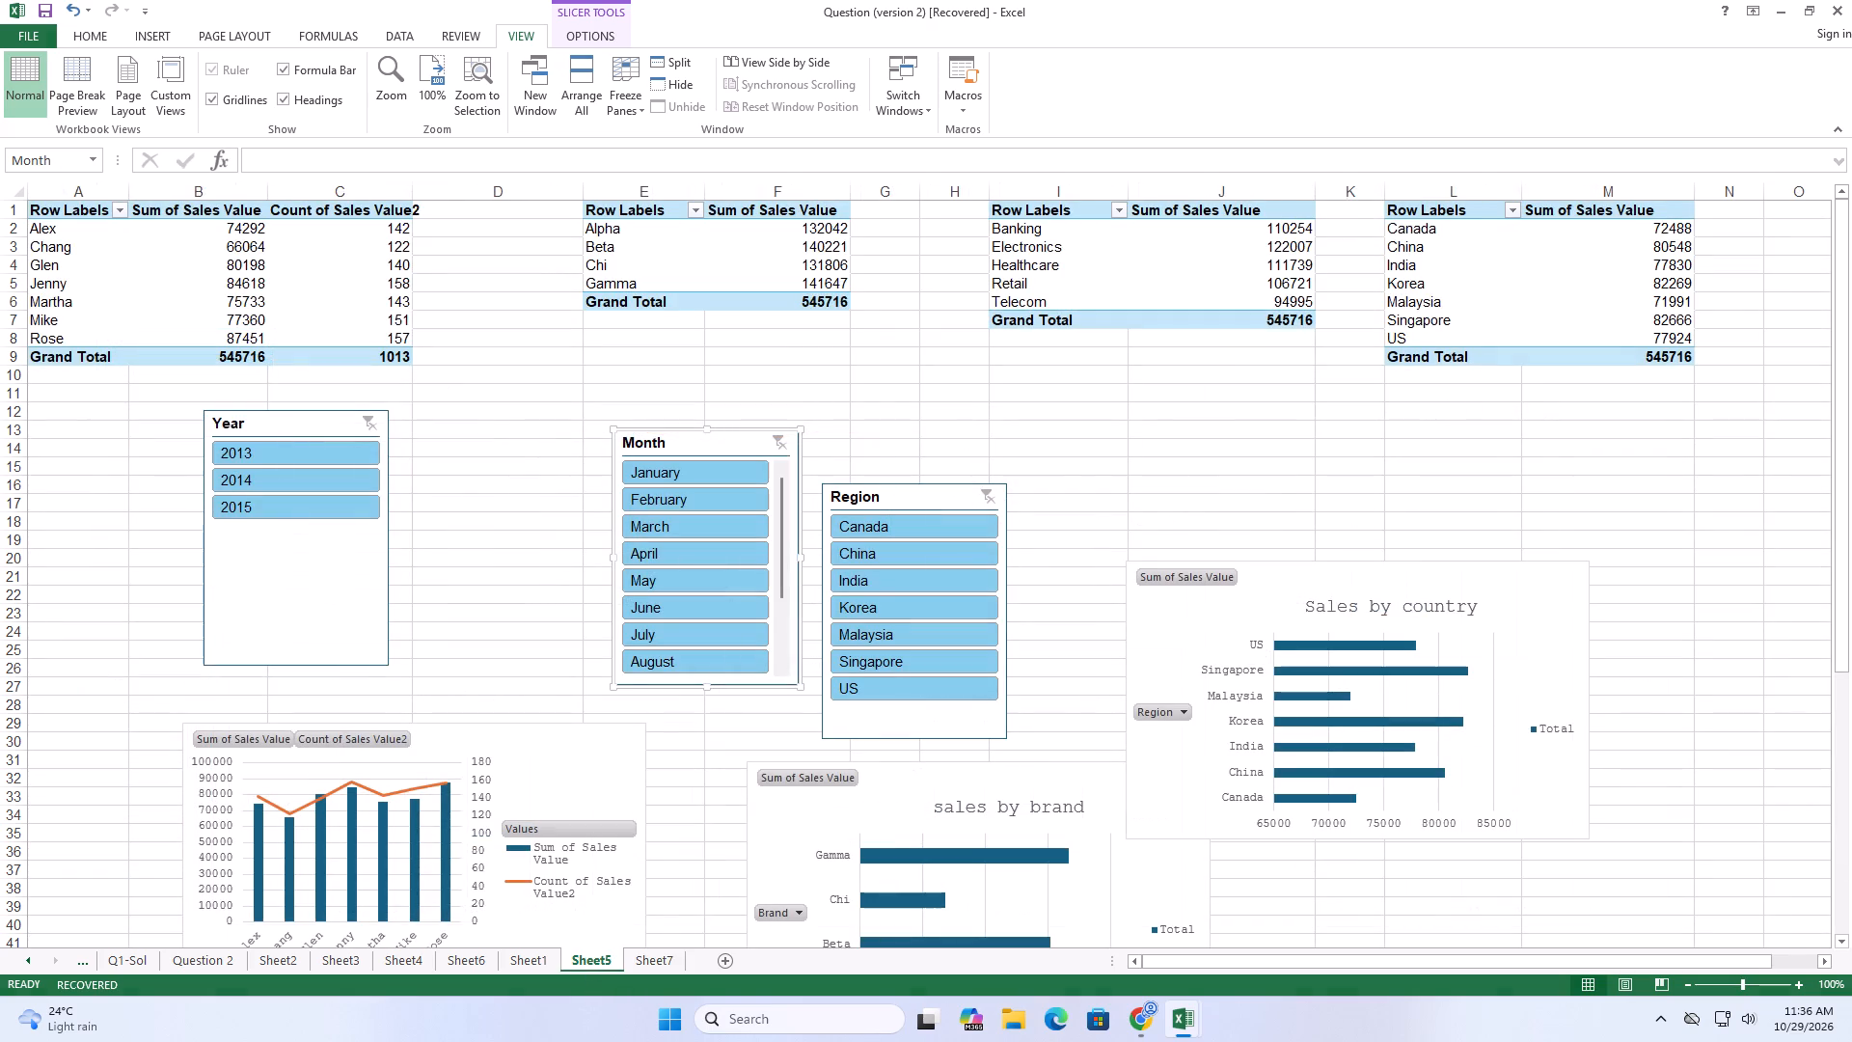
{"action": "left_click", "coordinate": [898, 500]}
{"action": "key", "text": "ctrl+c"}
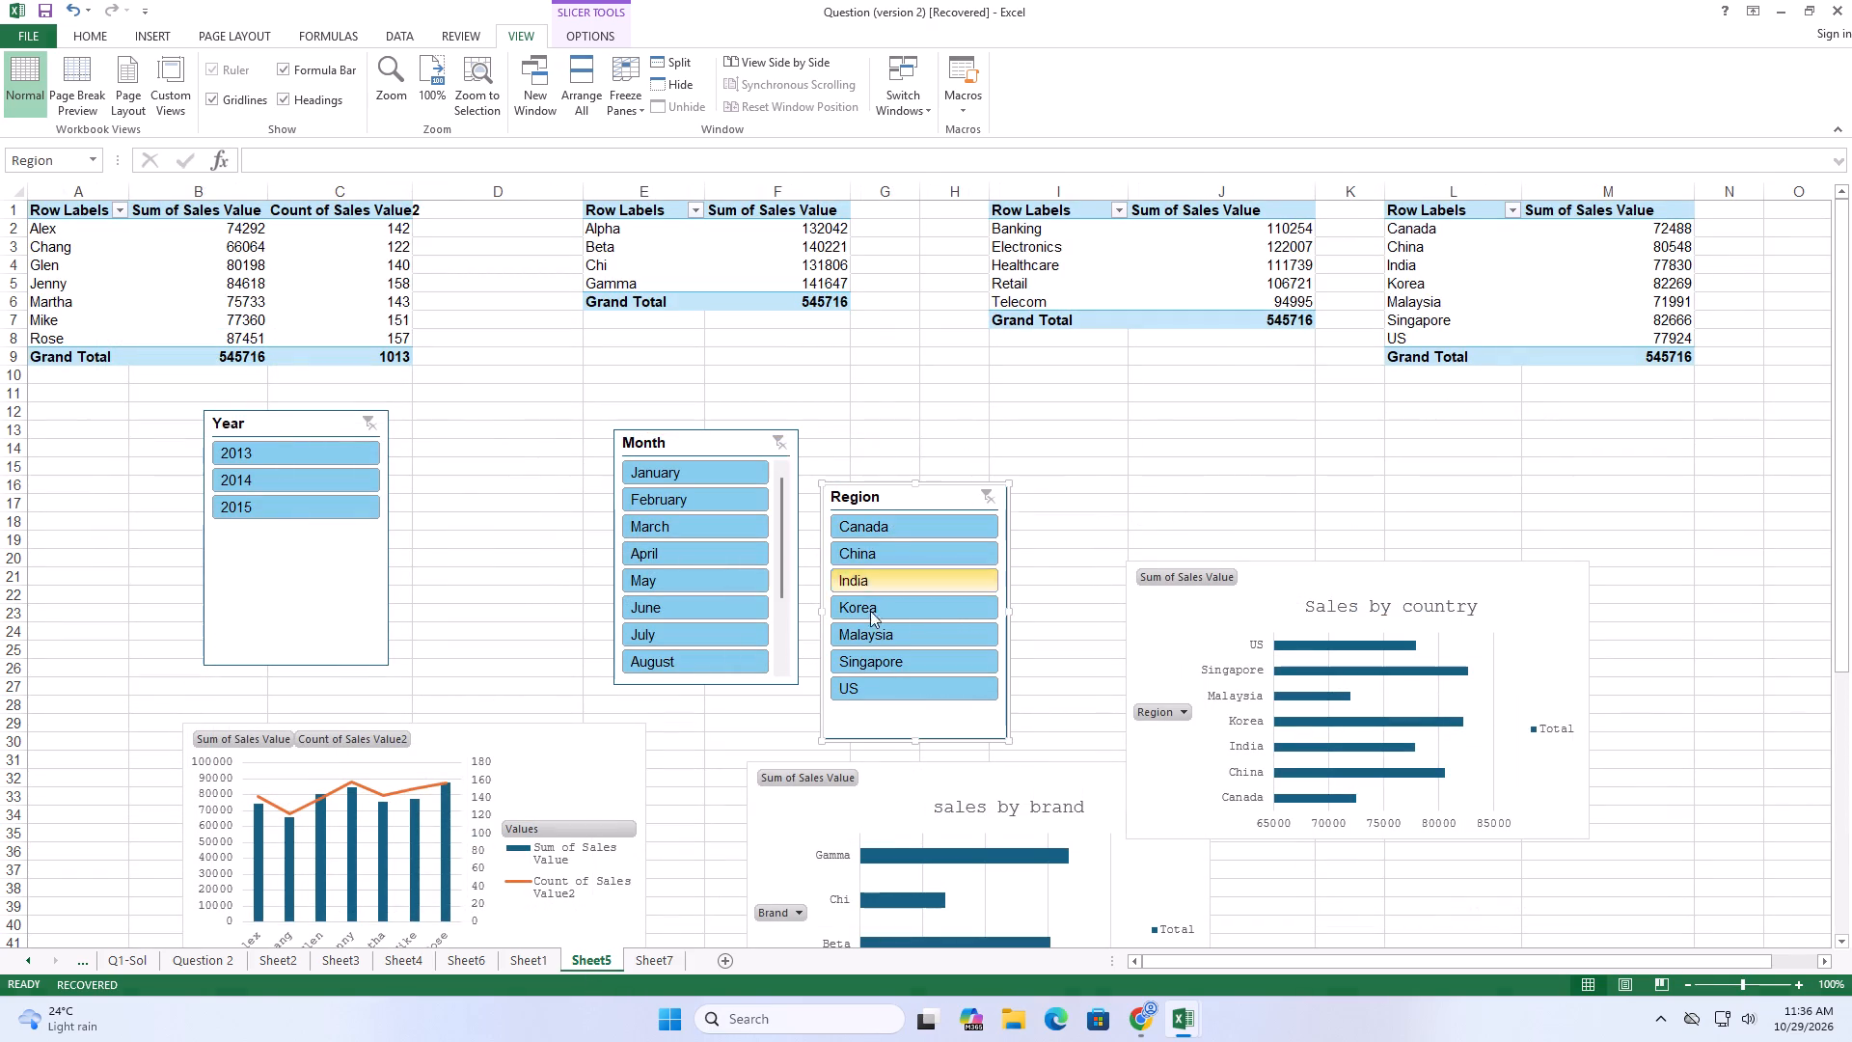
{"action": "left_click", "coordinate": [891, 490]}
{"action": "key", "text": "ctrl+c"}
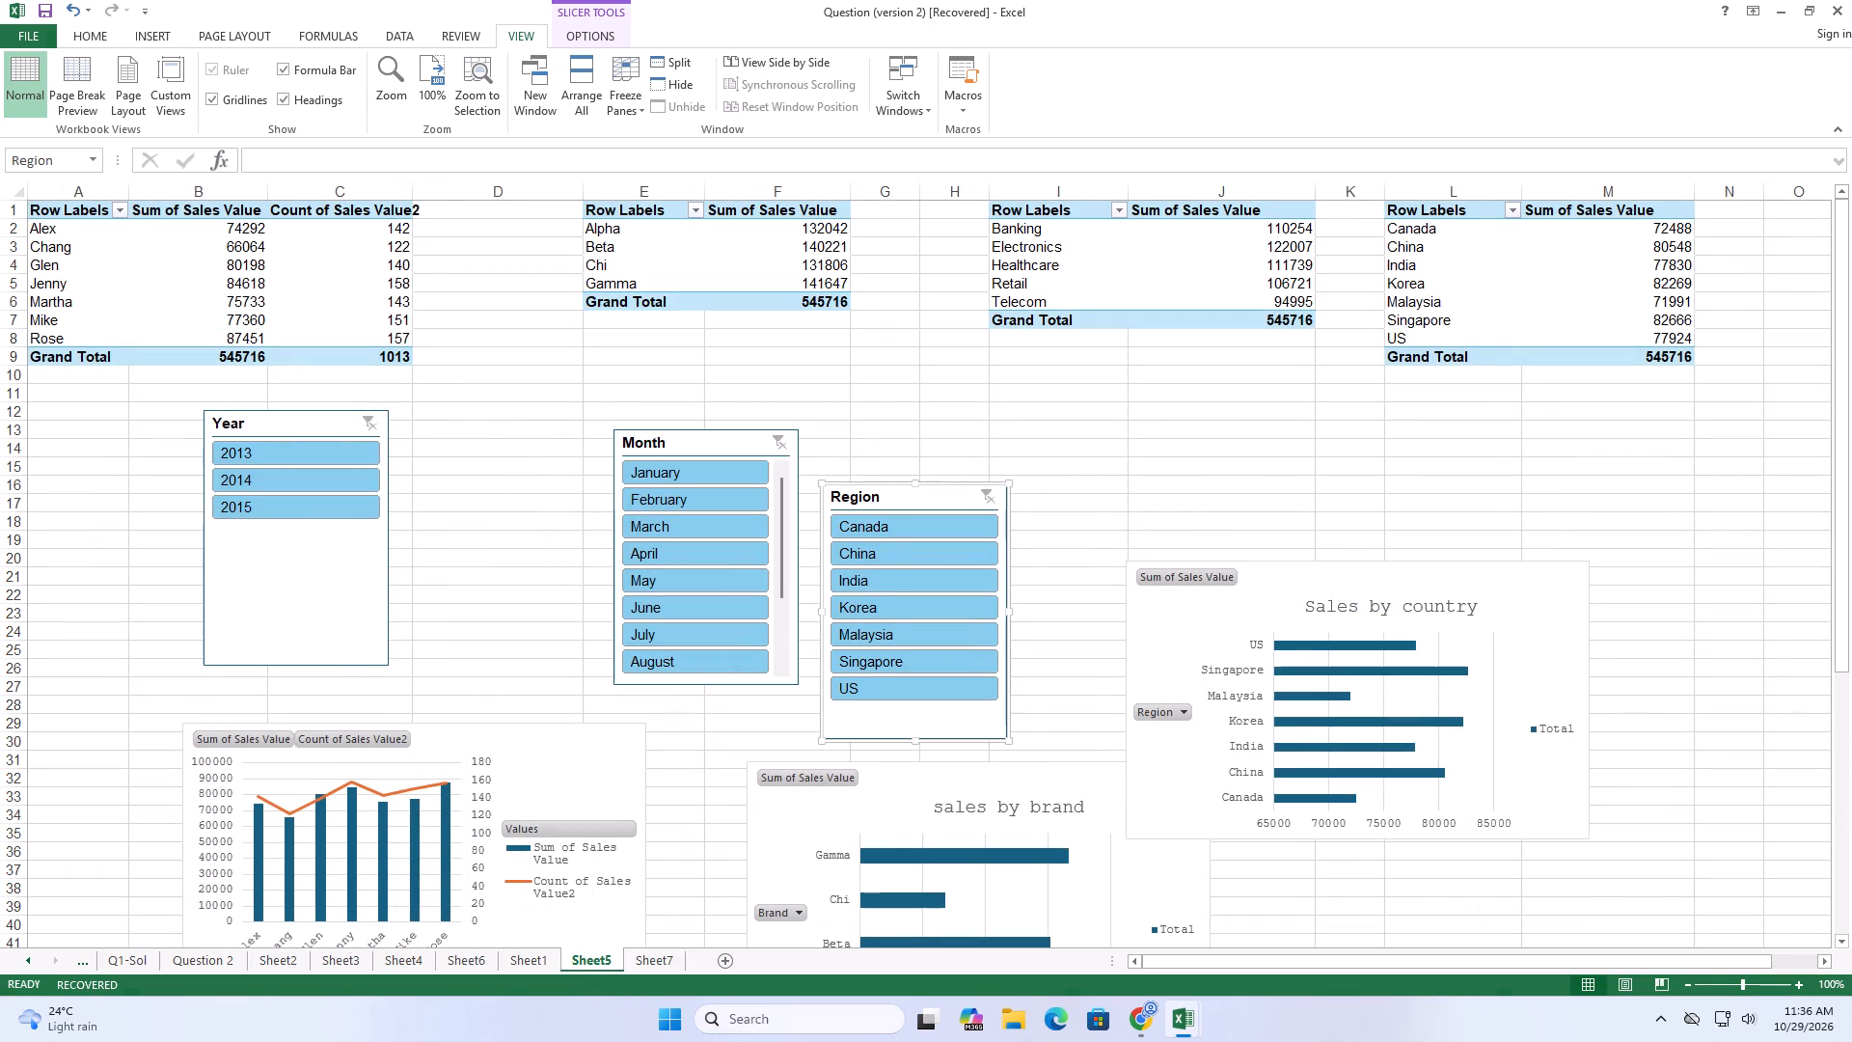
{"action": "left_click", "coordinate": [657, 956]}
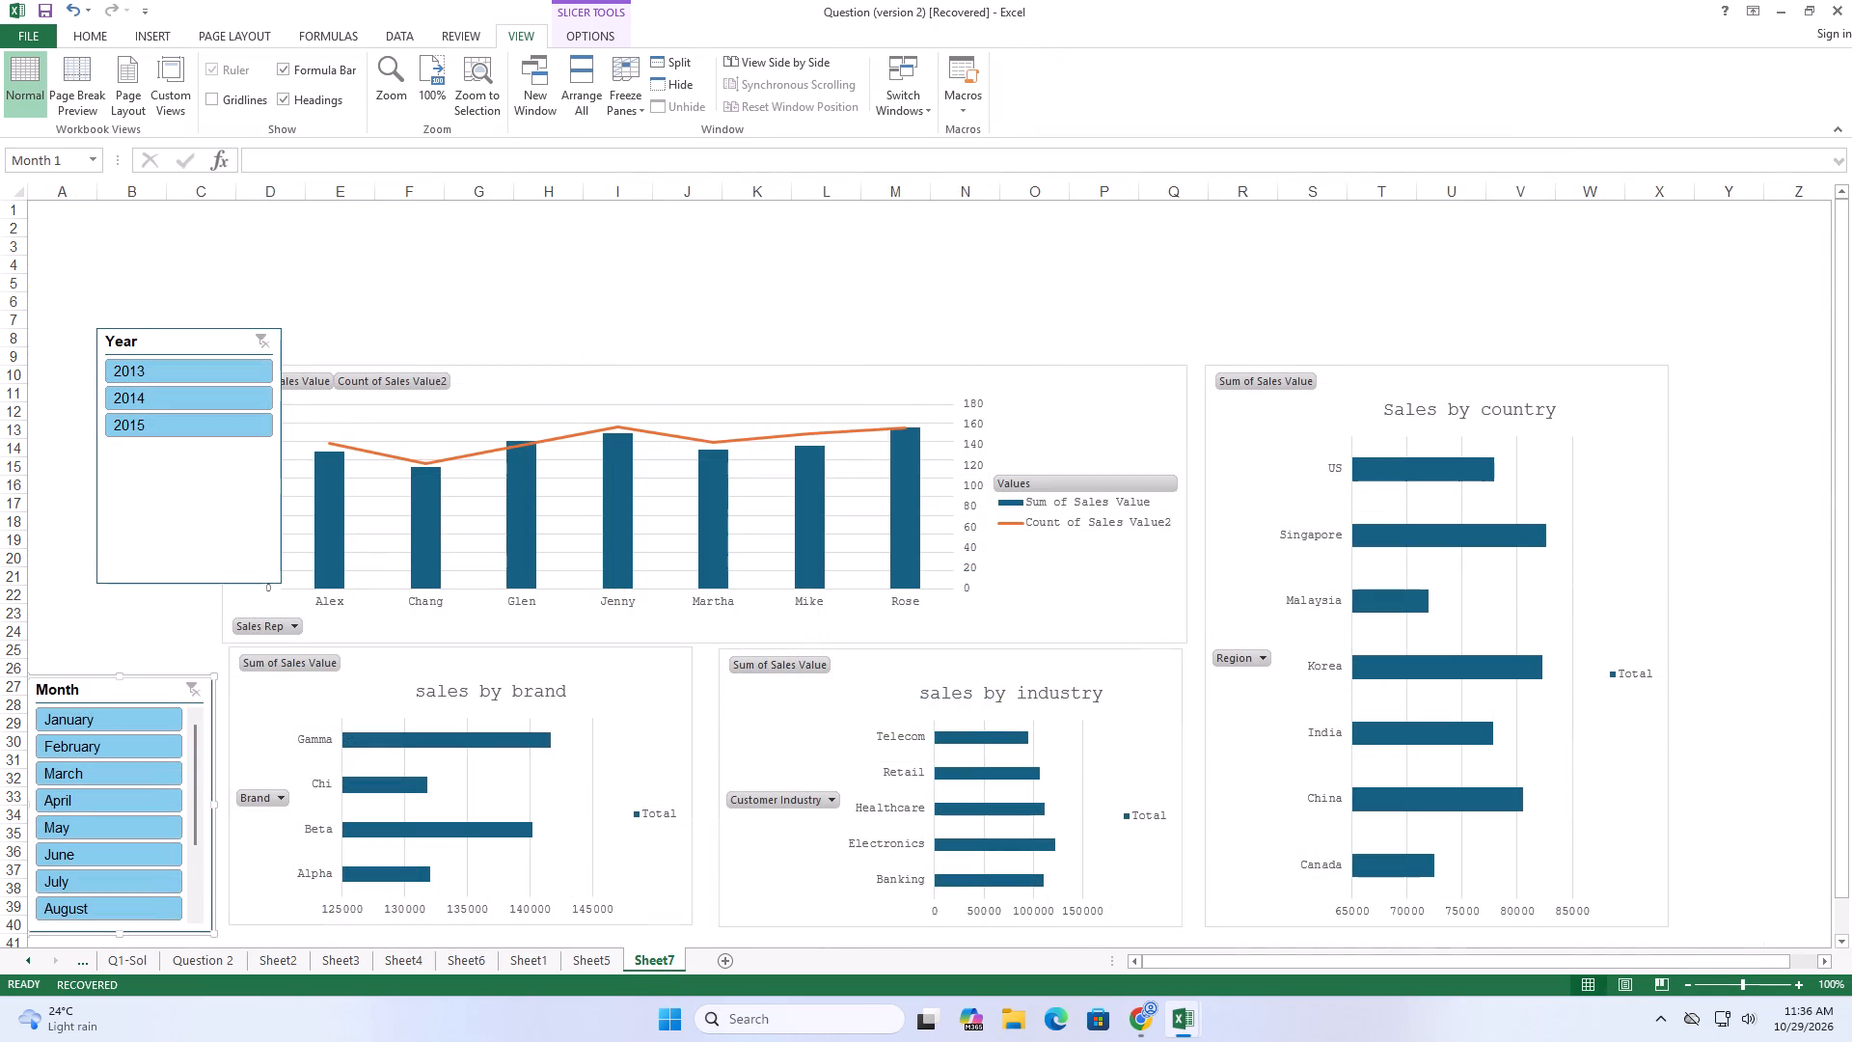
{"action": "left_click", "coordinate": [1185, 273]}
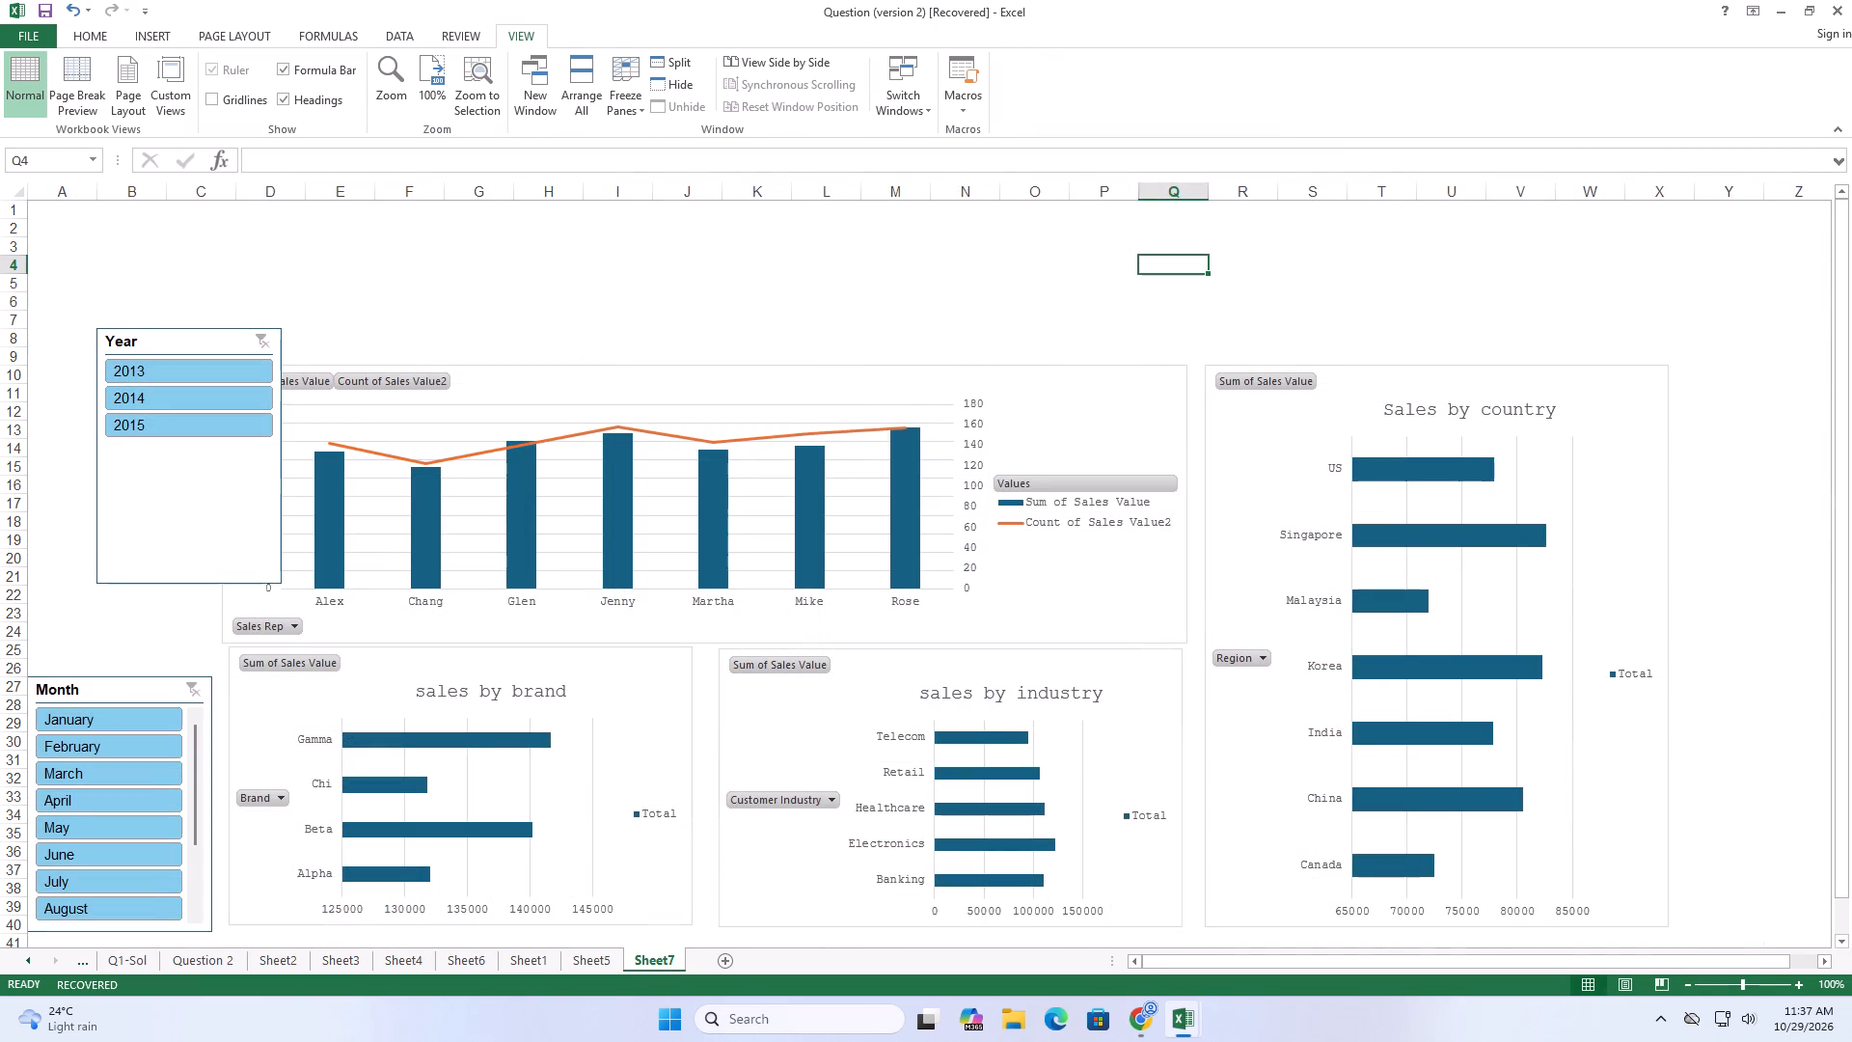
{"action": "key", "text": "ctrl+v"}
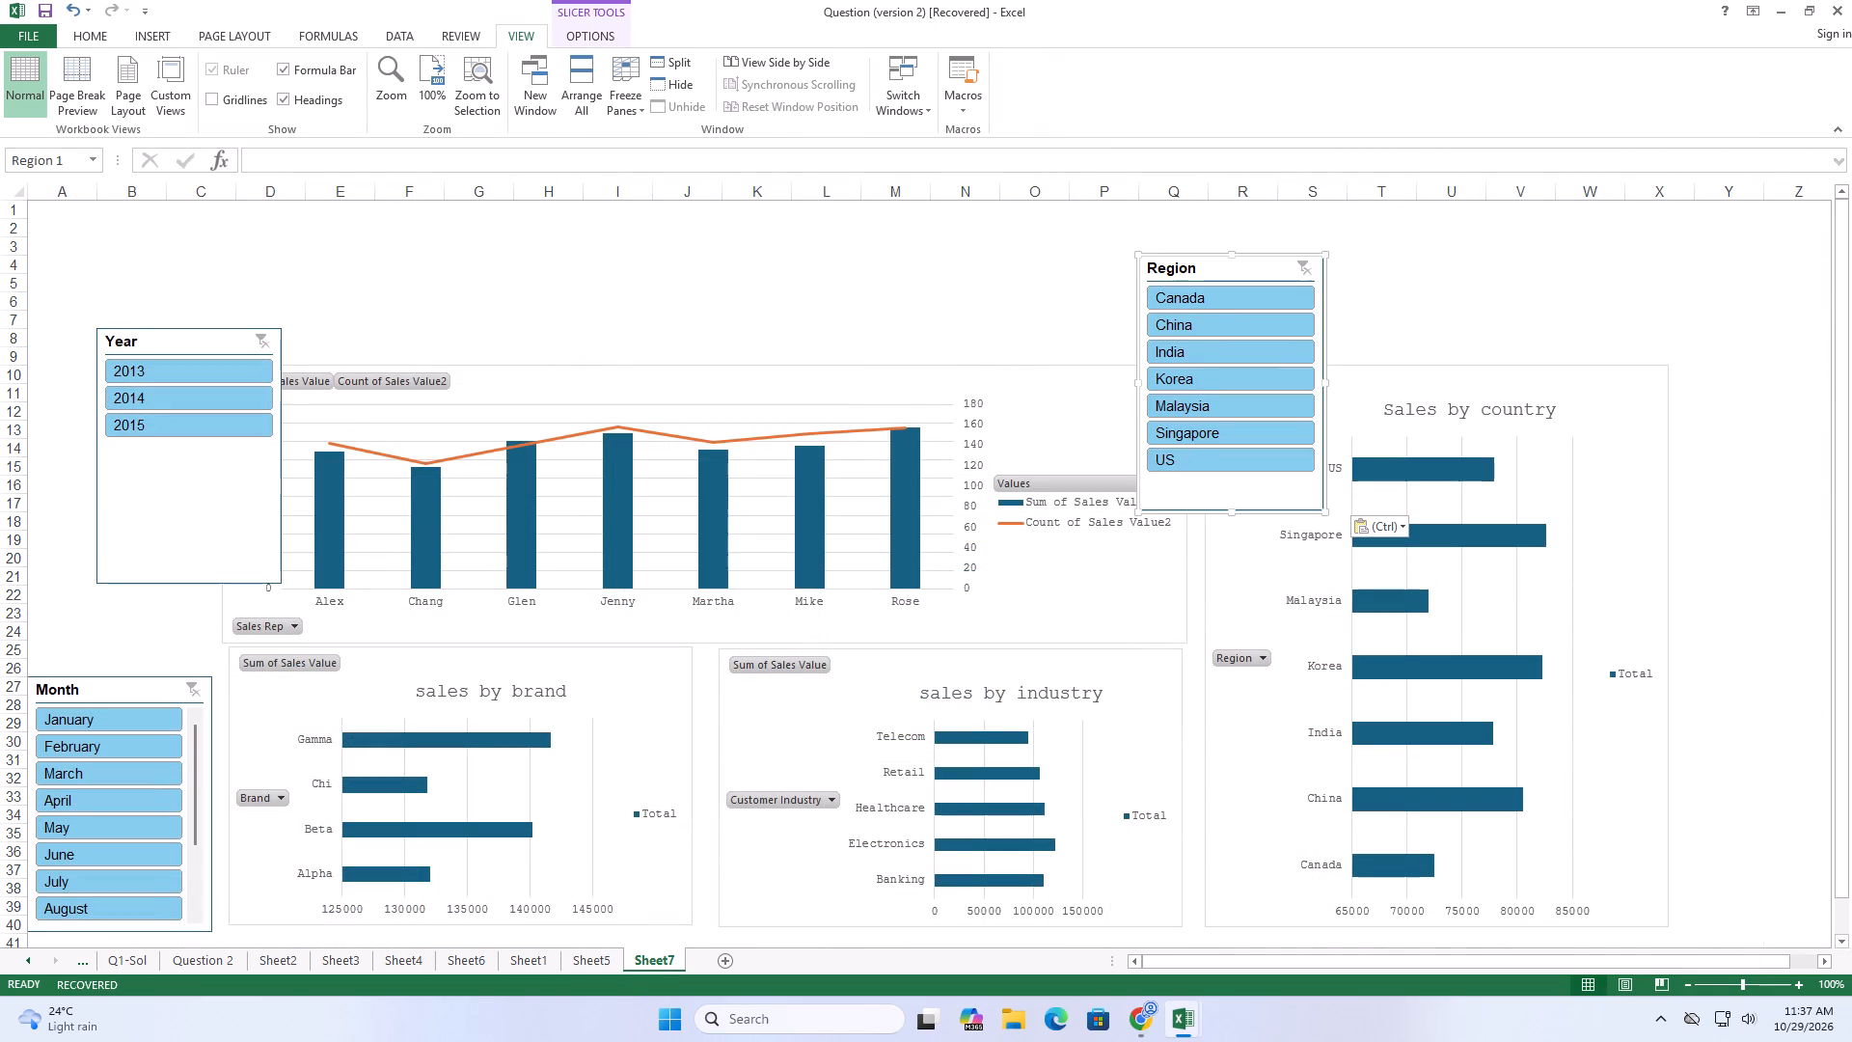
Following the Question 2 sample, move the Year slicer to the left of the Sales Rep chart and shorten it to about 1.42".
{"action": "left_click", "coordinate": [225, 963]}
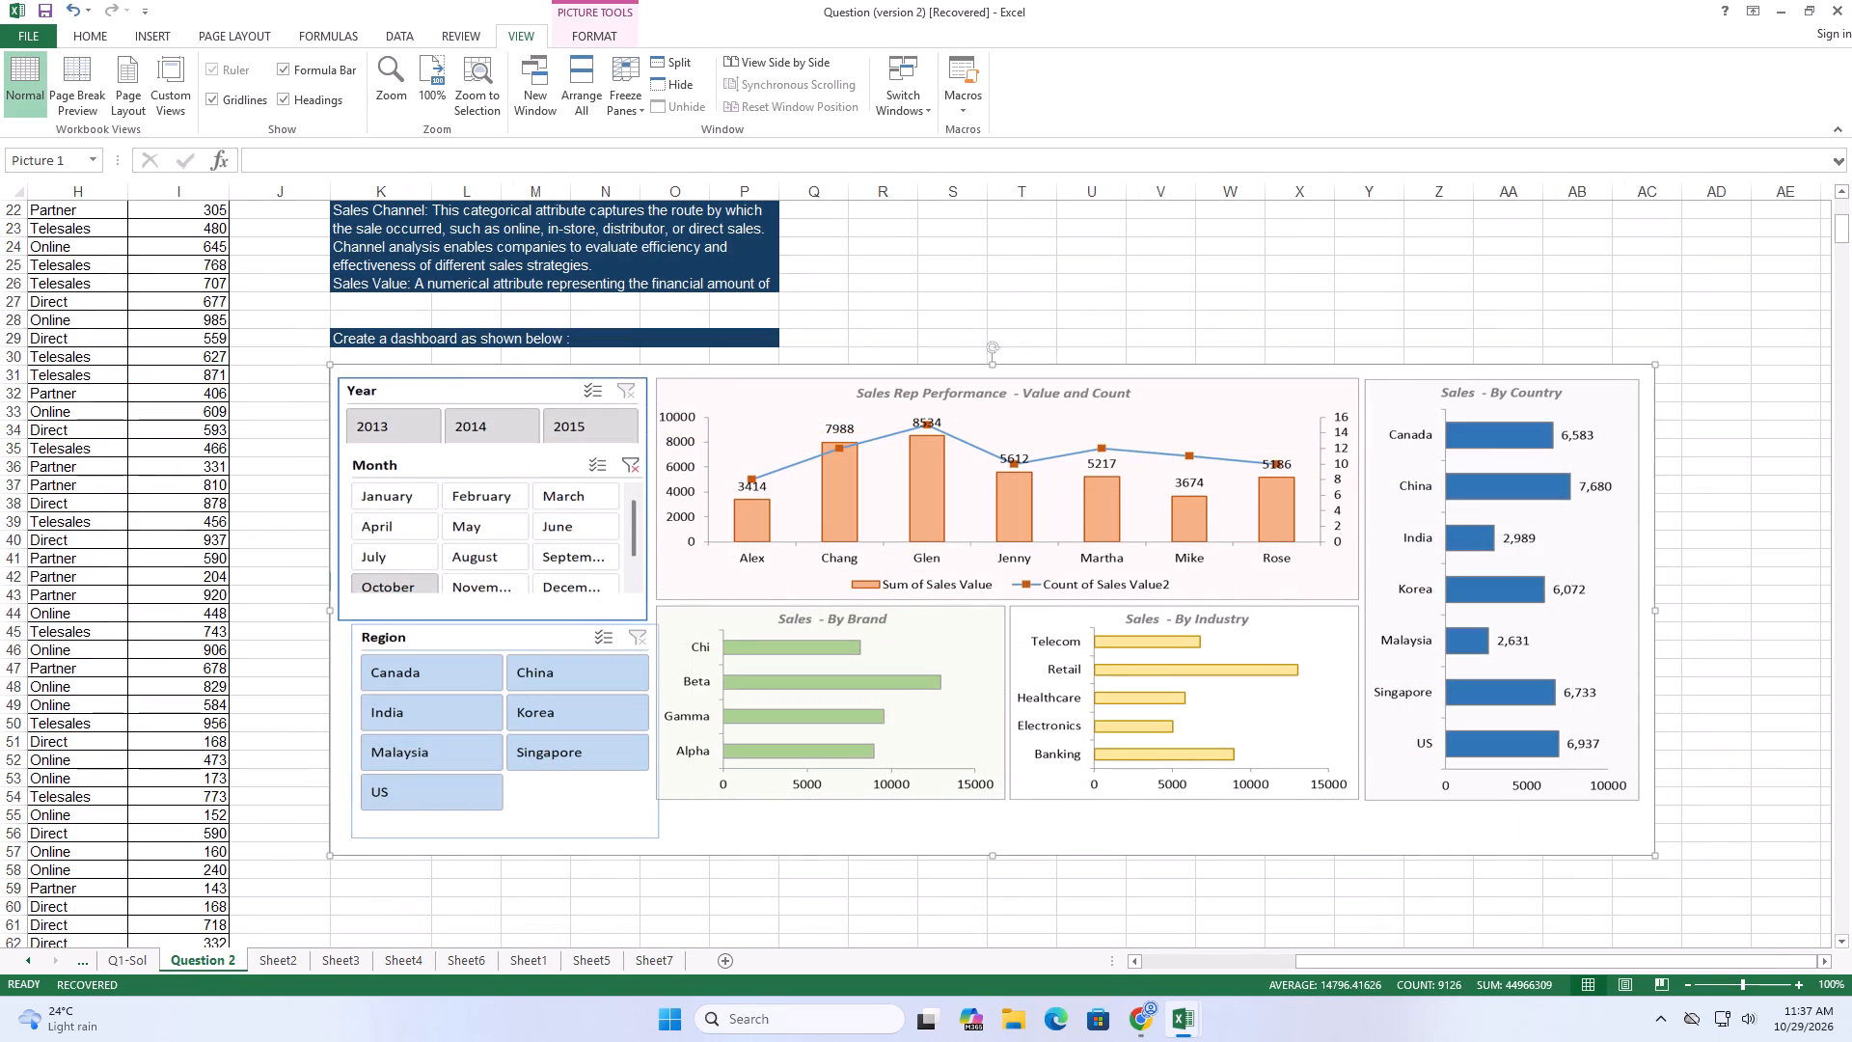
{"action": "left_click", "coordinate": [656, 960]}
{"action": "left_click_drag", "start_coordinate": [140, 335], "coordinate": [75, 357]}
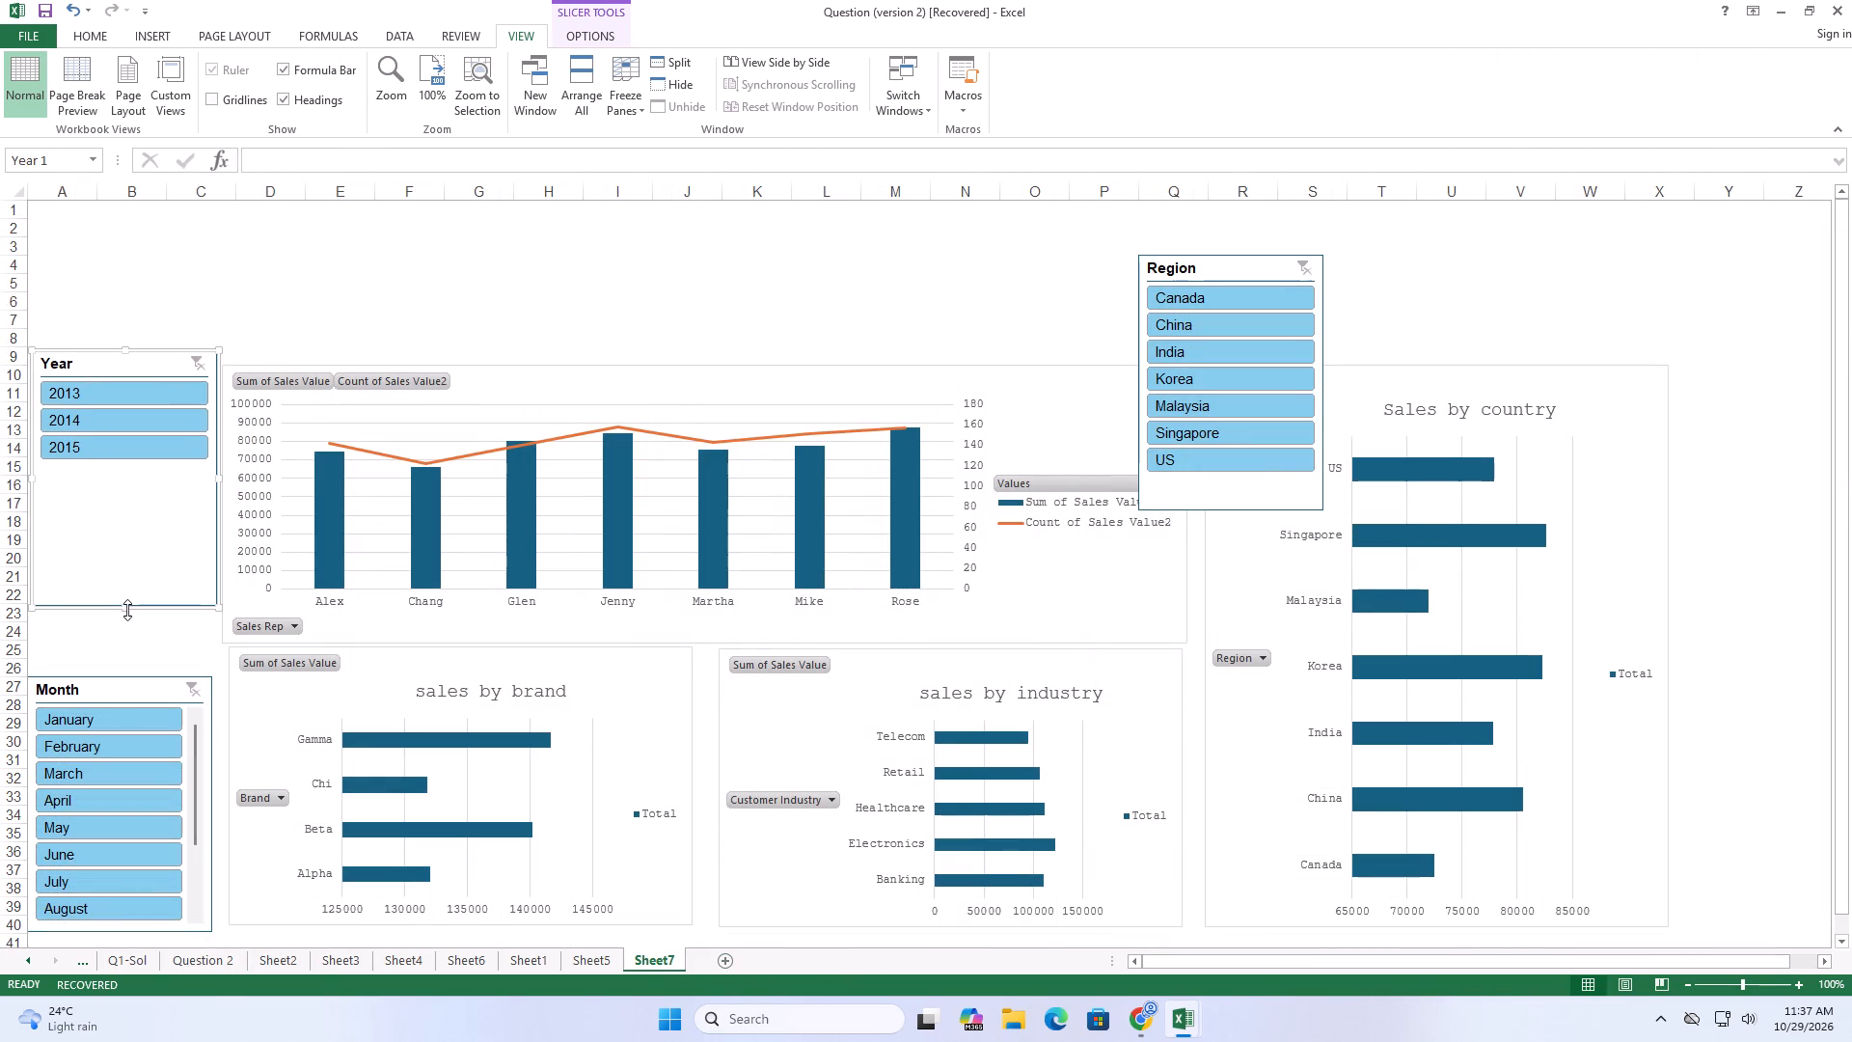
{"action": "left_click_drag", "start_coordinate": [127, 610], "coordinate": [129, 481]}
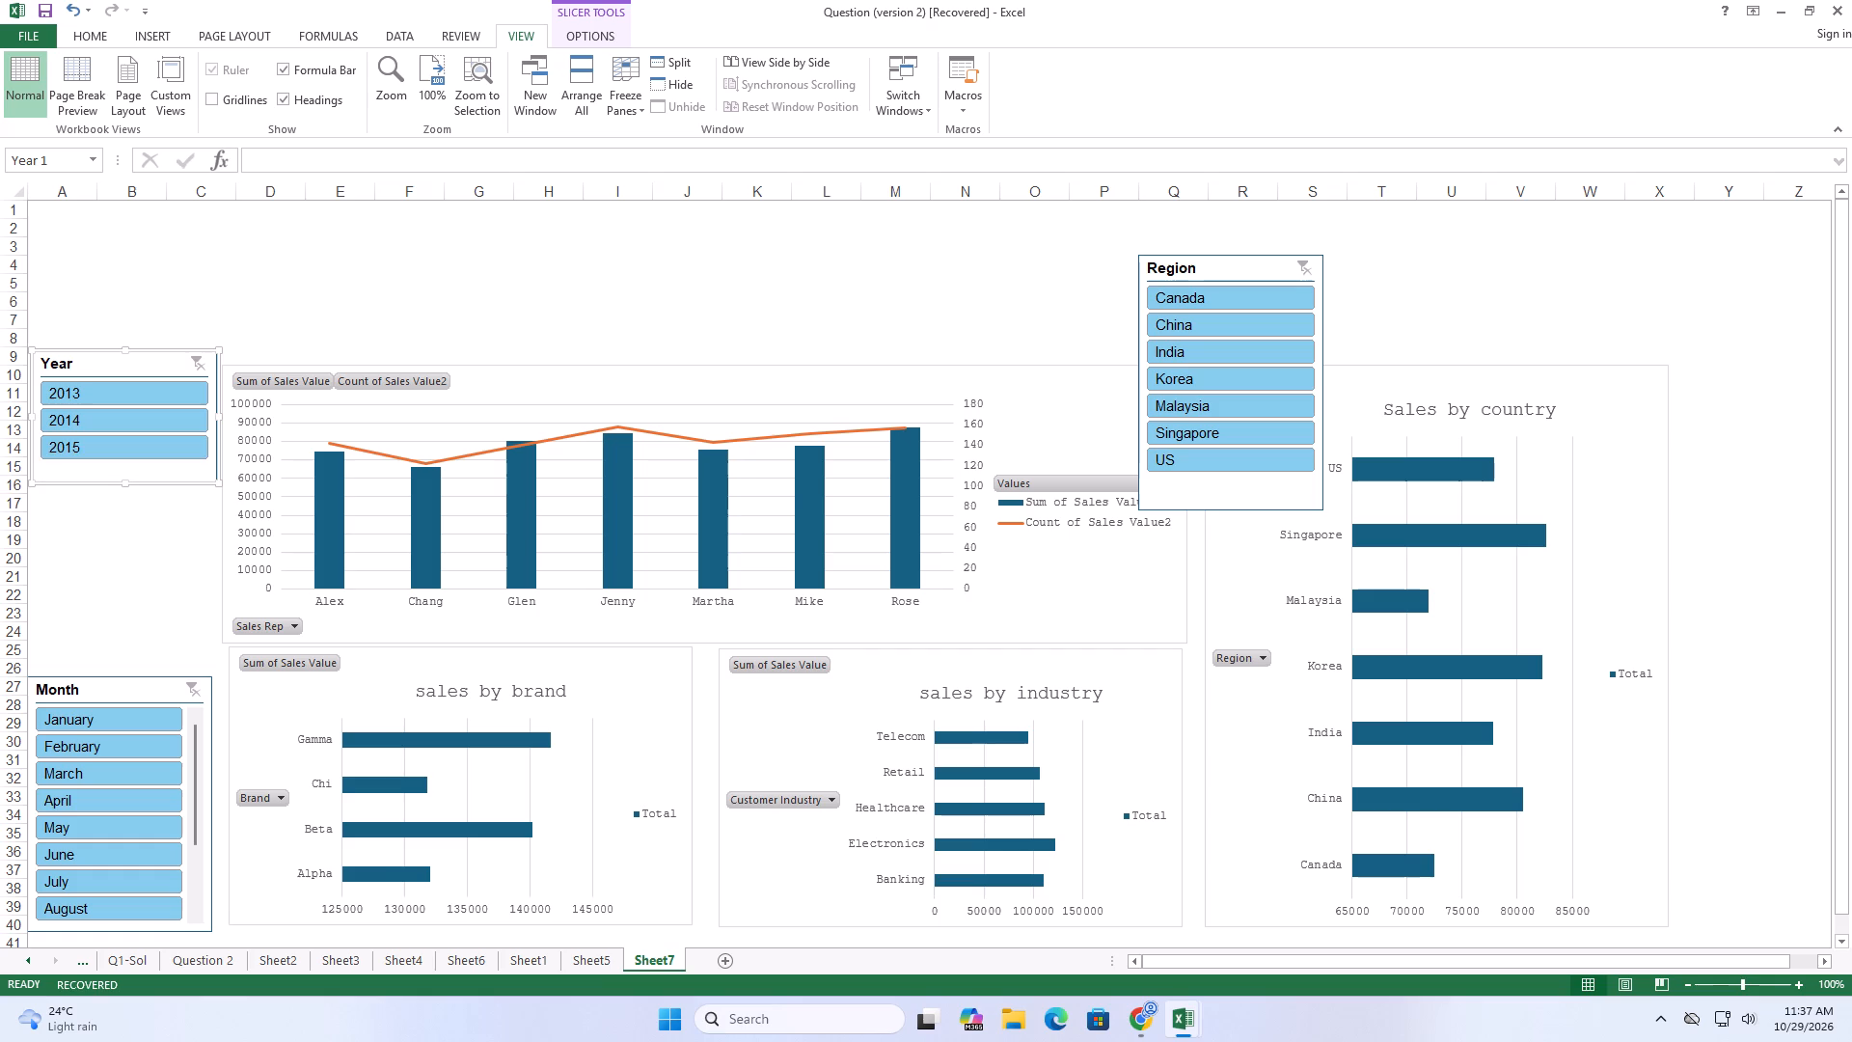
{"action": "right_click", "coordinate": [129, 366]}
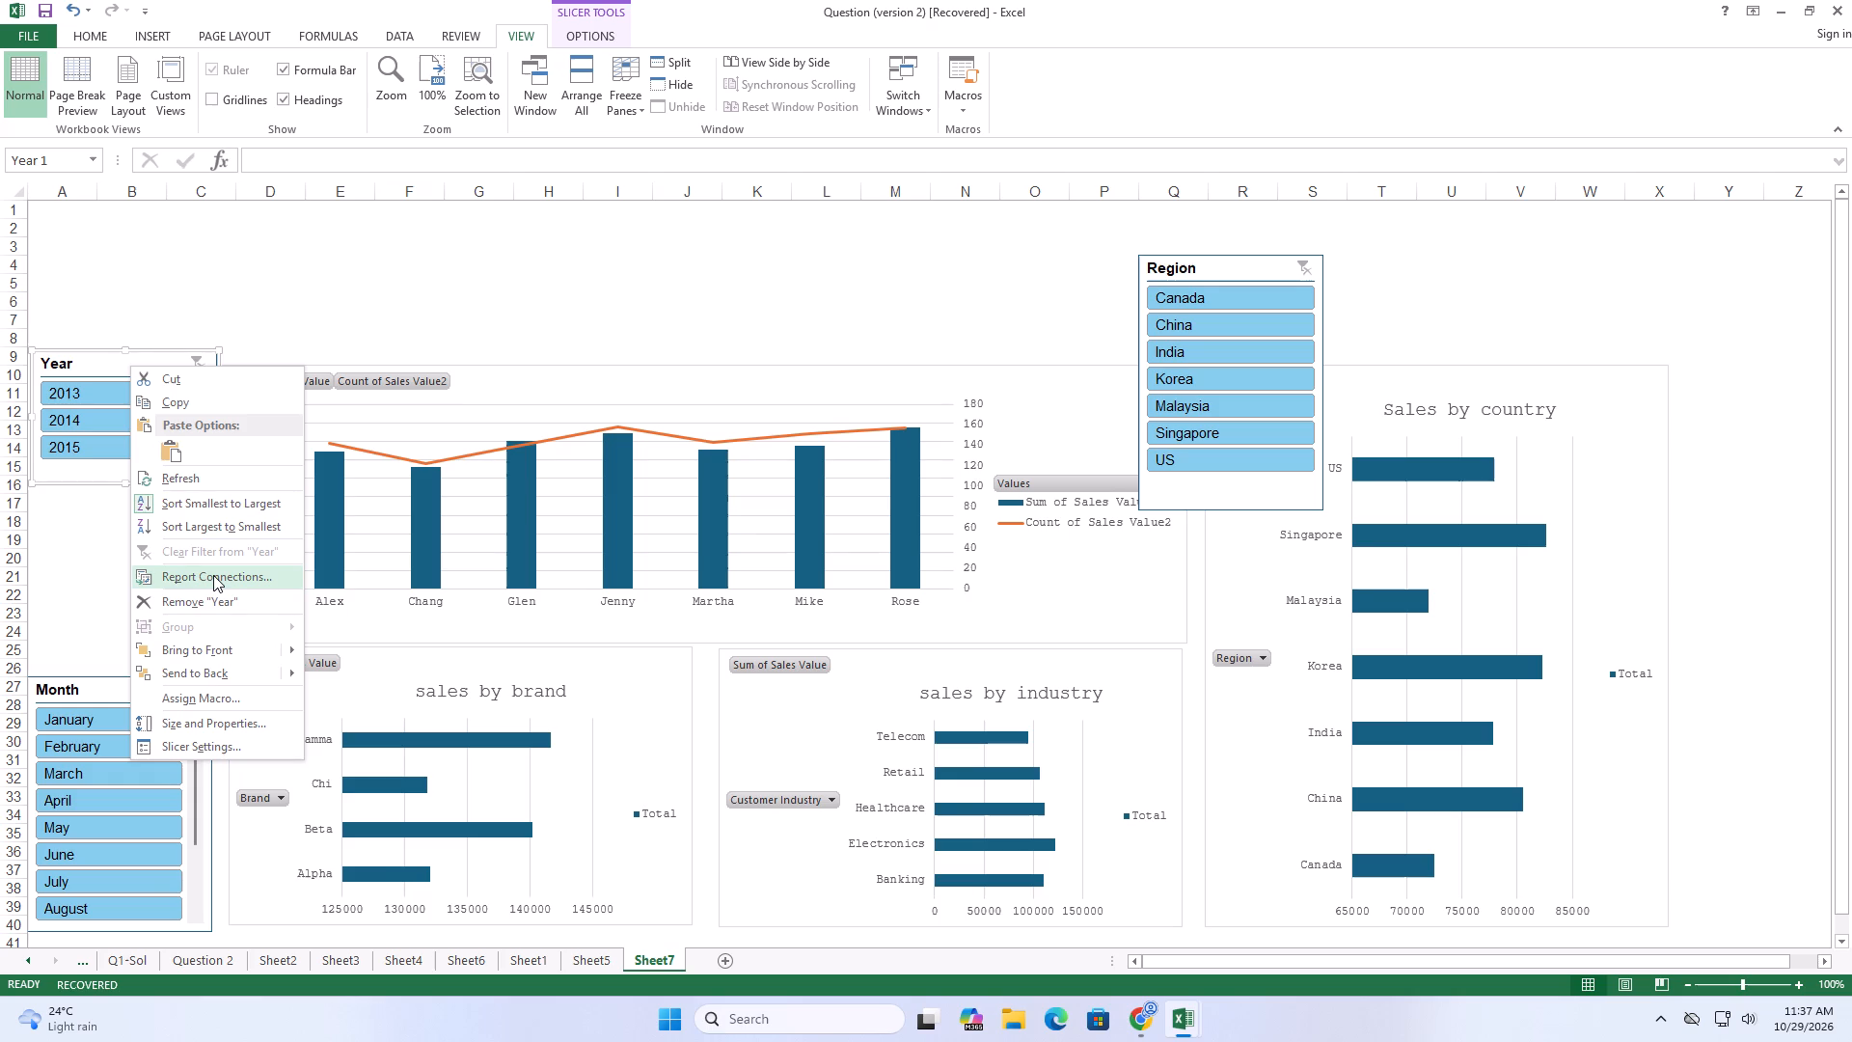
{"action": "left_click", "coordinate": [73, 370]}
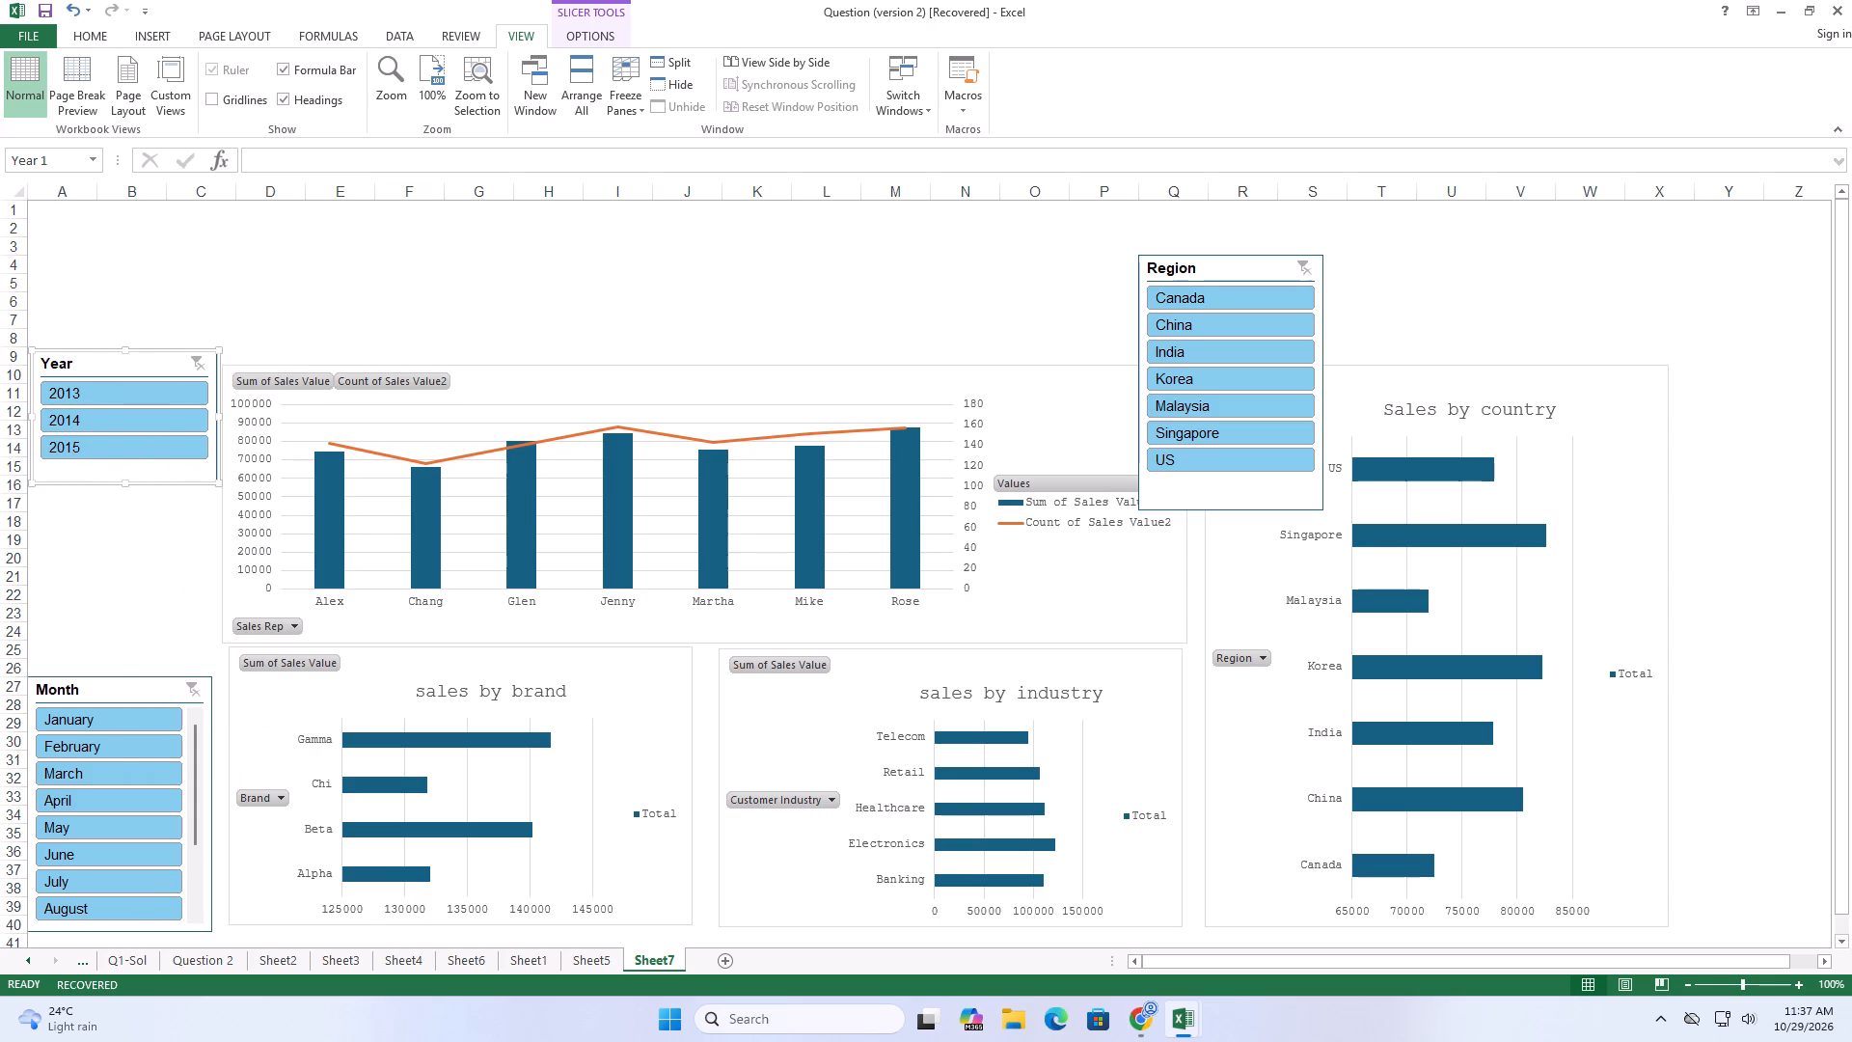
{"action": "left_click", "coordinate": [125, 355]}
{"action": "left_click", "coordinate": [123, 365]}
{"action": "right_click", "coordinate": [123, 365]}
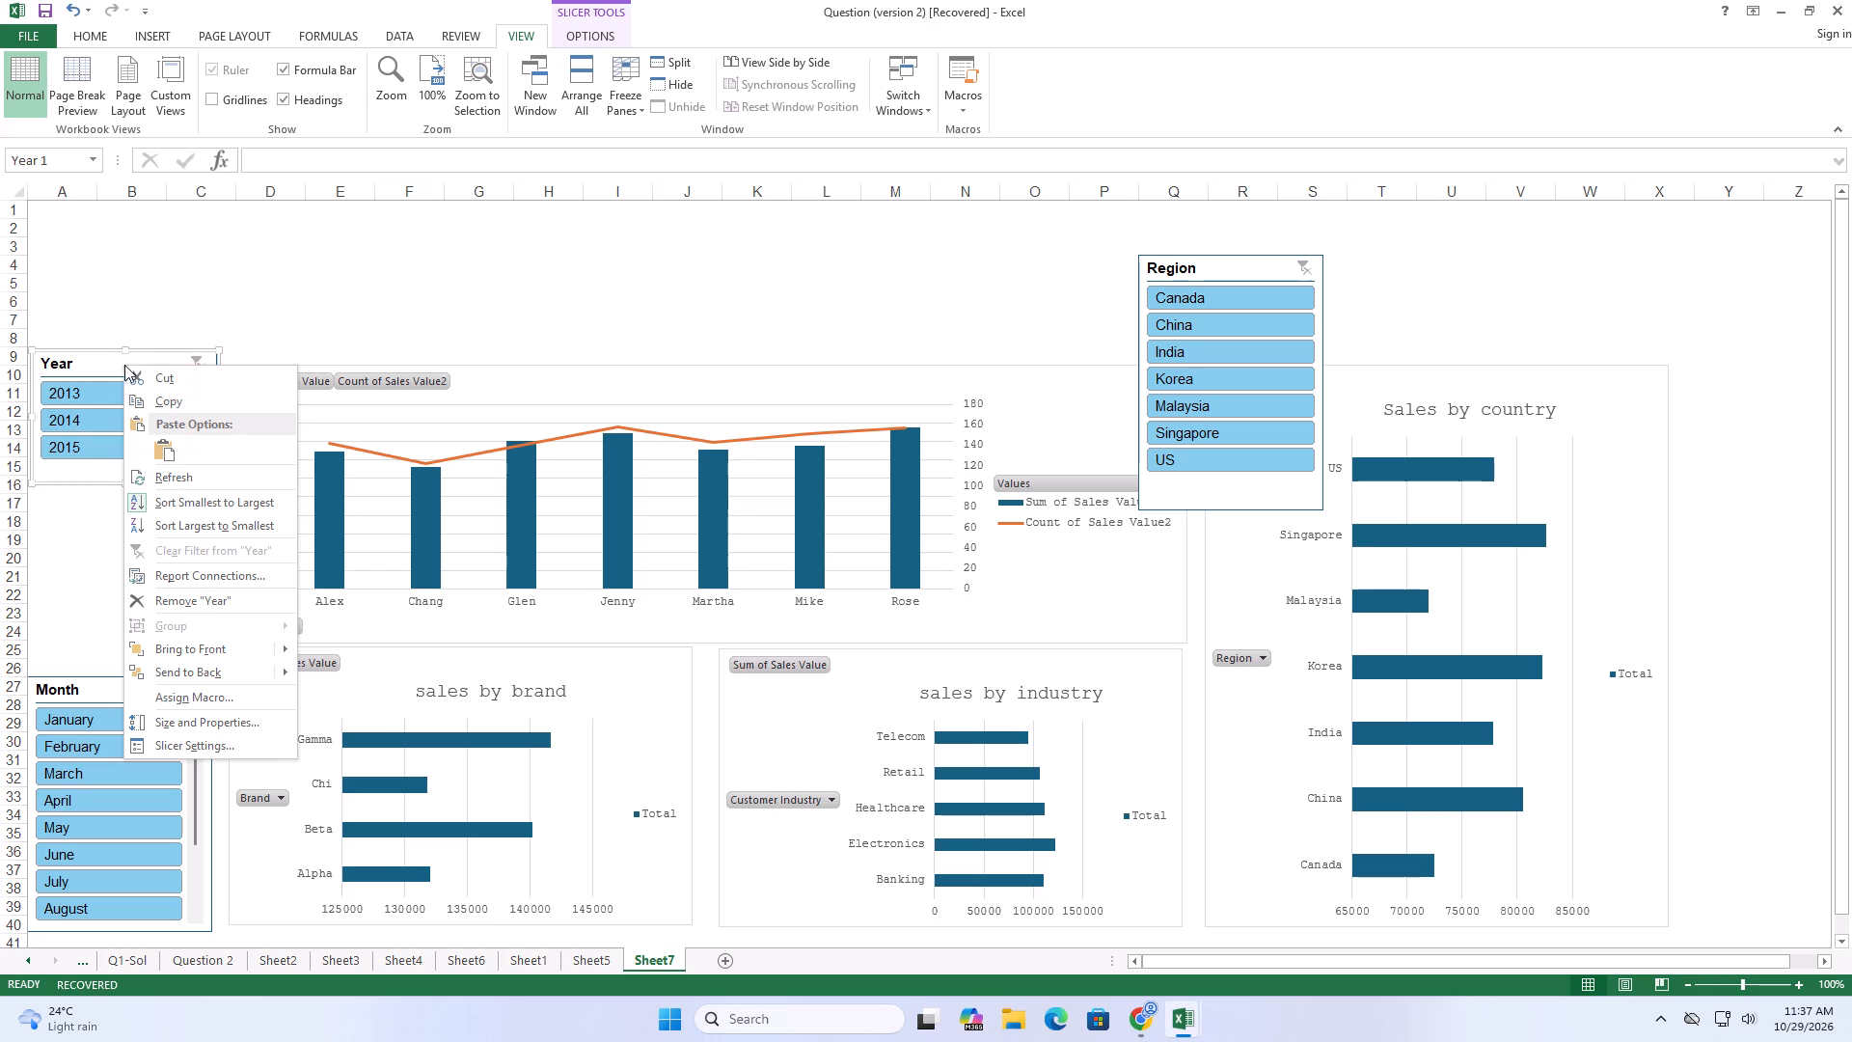
Arrange the Year slicer's buttons in 3 columns and shorten the slicer to fit a single row of years.
{"action": "left_click", "coordinate": [591, 38]}
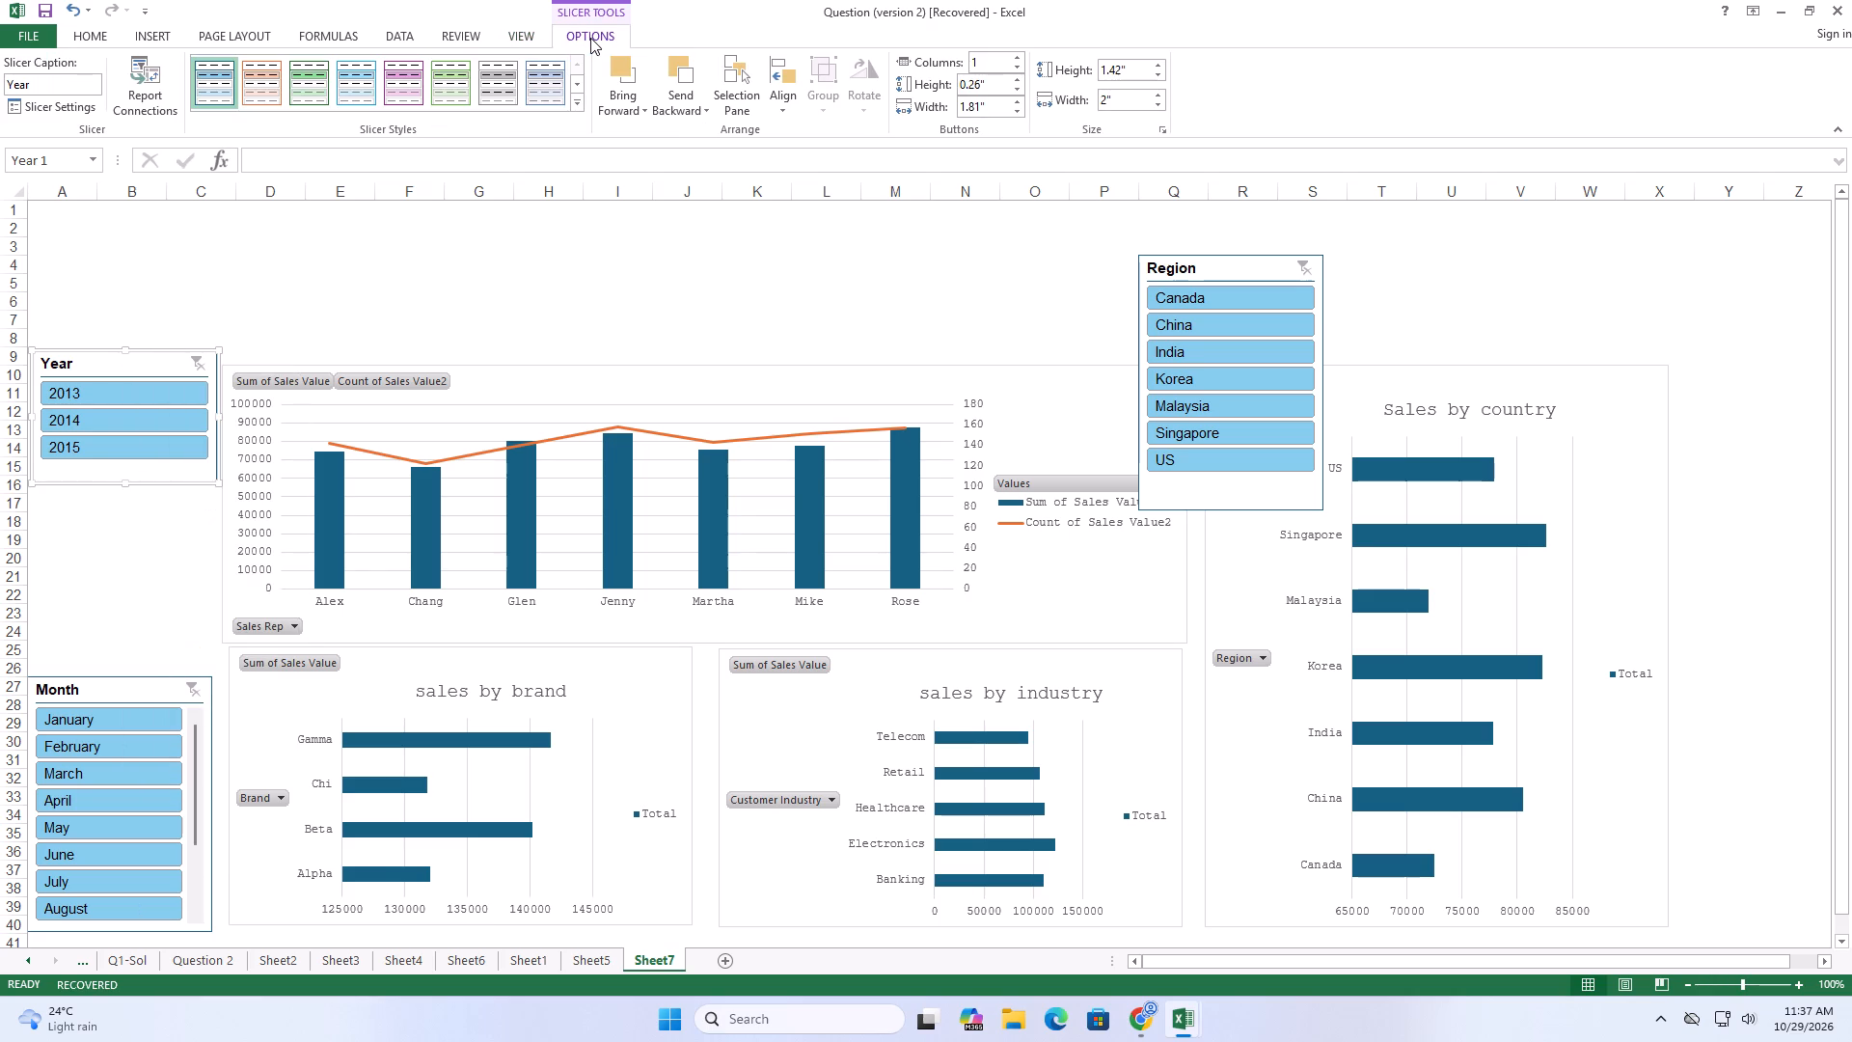
{"action": "left_click", "coordinate": [1020, 64]}
{"action": "left_click", "coordinate": [1014, 54]}
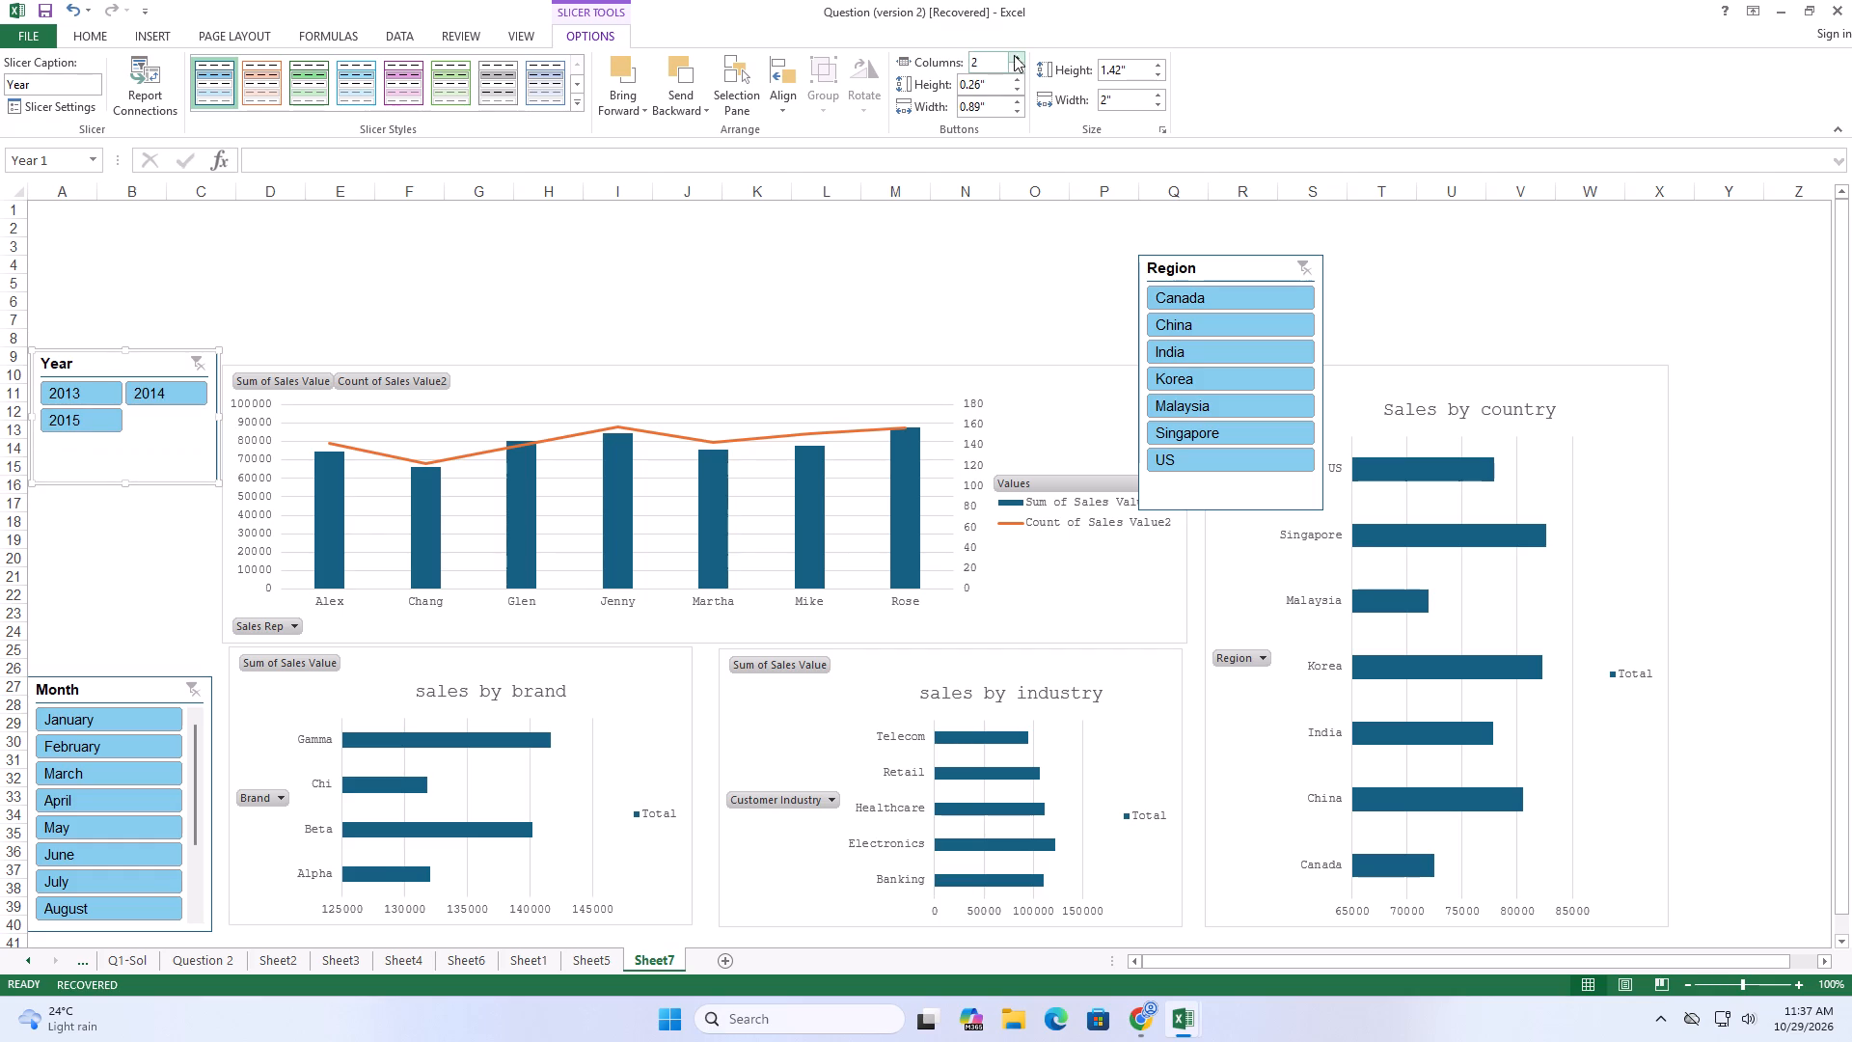
{"action": "left_click", "coordinate": [1014, 53]}
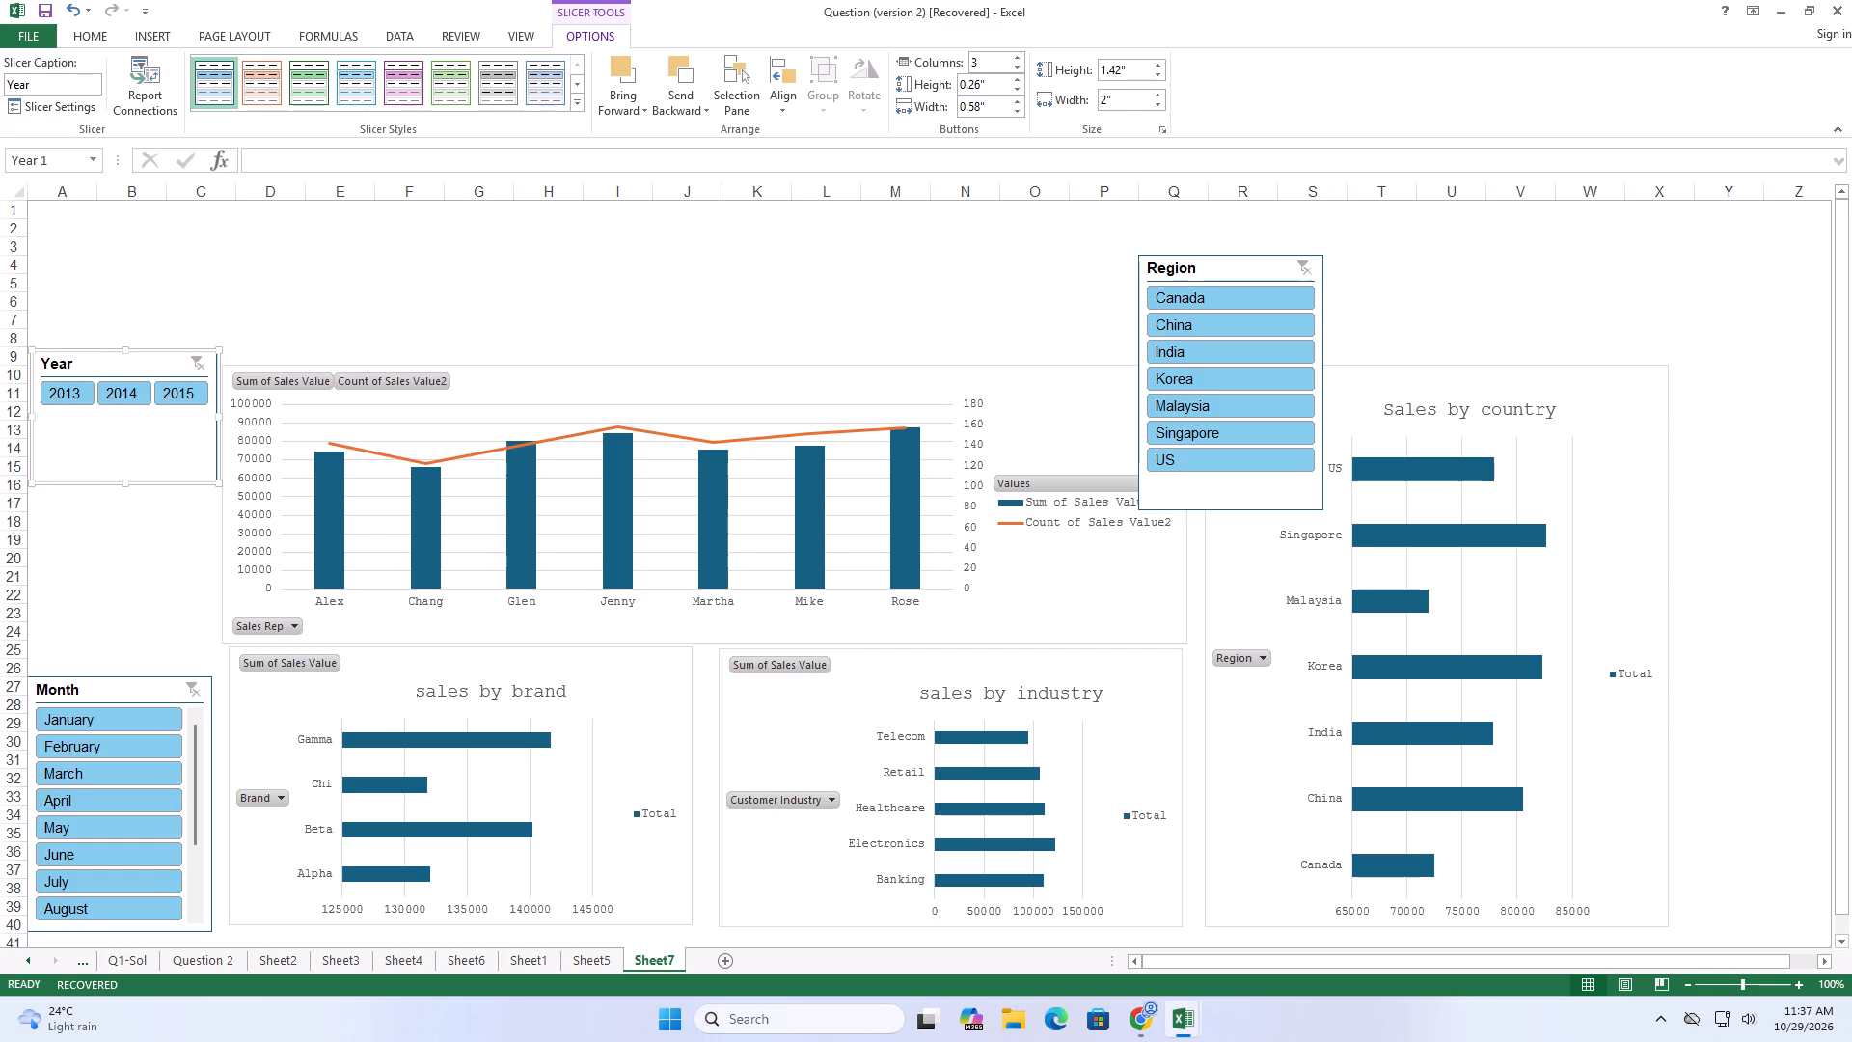
{"action": "left_click_drag", "start_coordinate": [125, 484], "coordinate": [127, 420]}
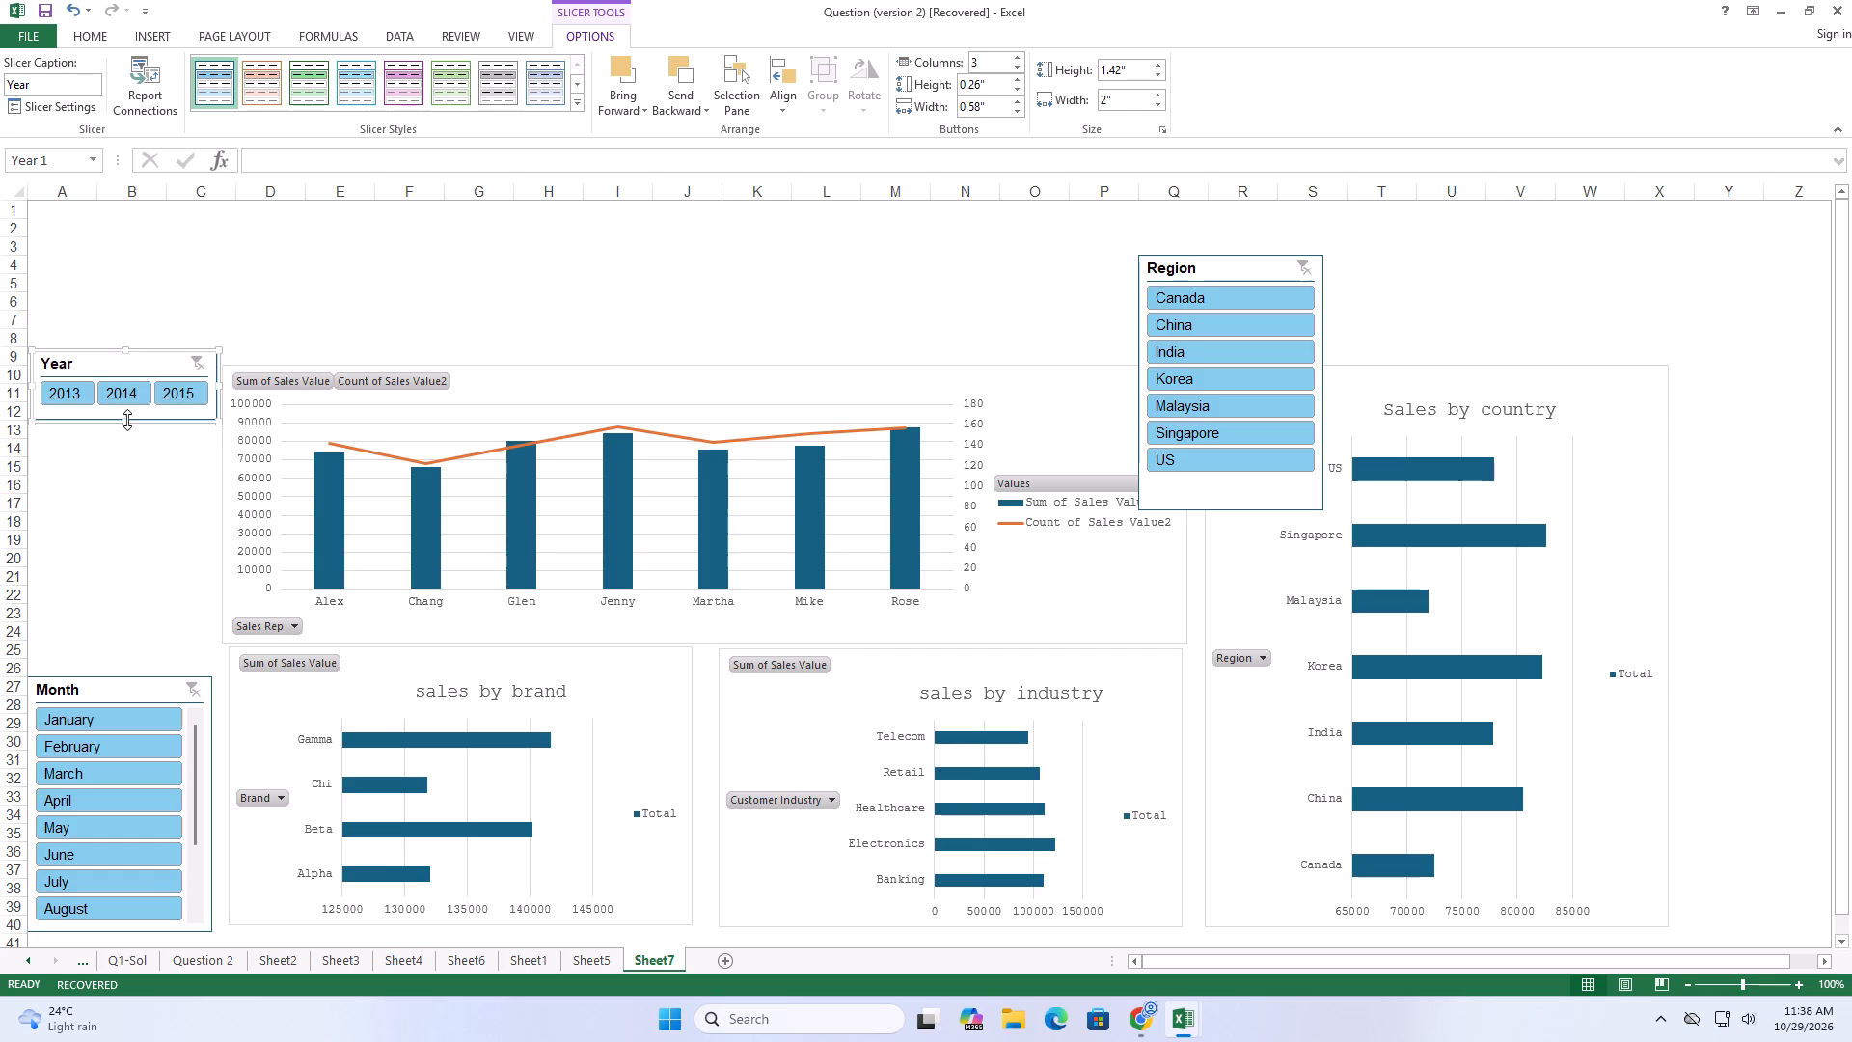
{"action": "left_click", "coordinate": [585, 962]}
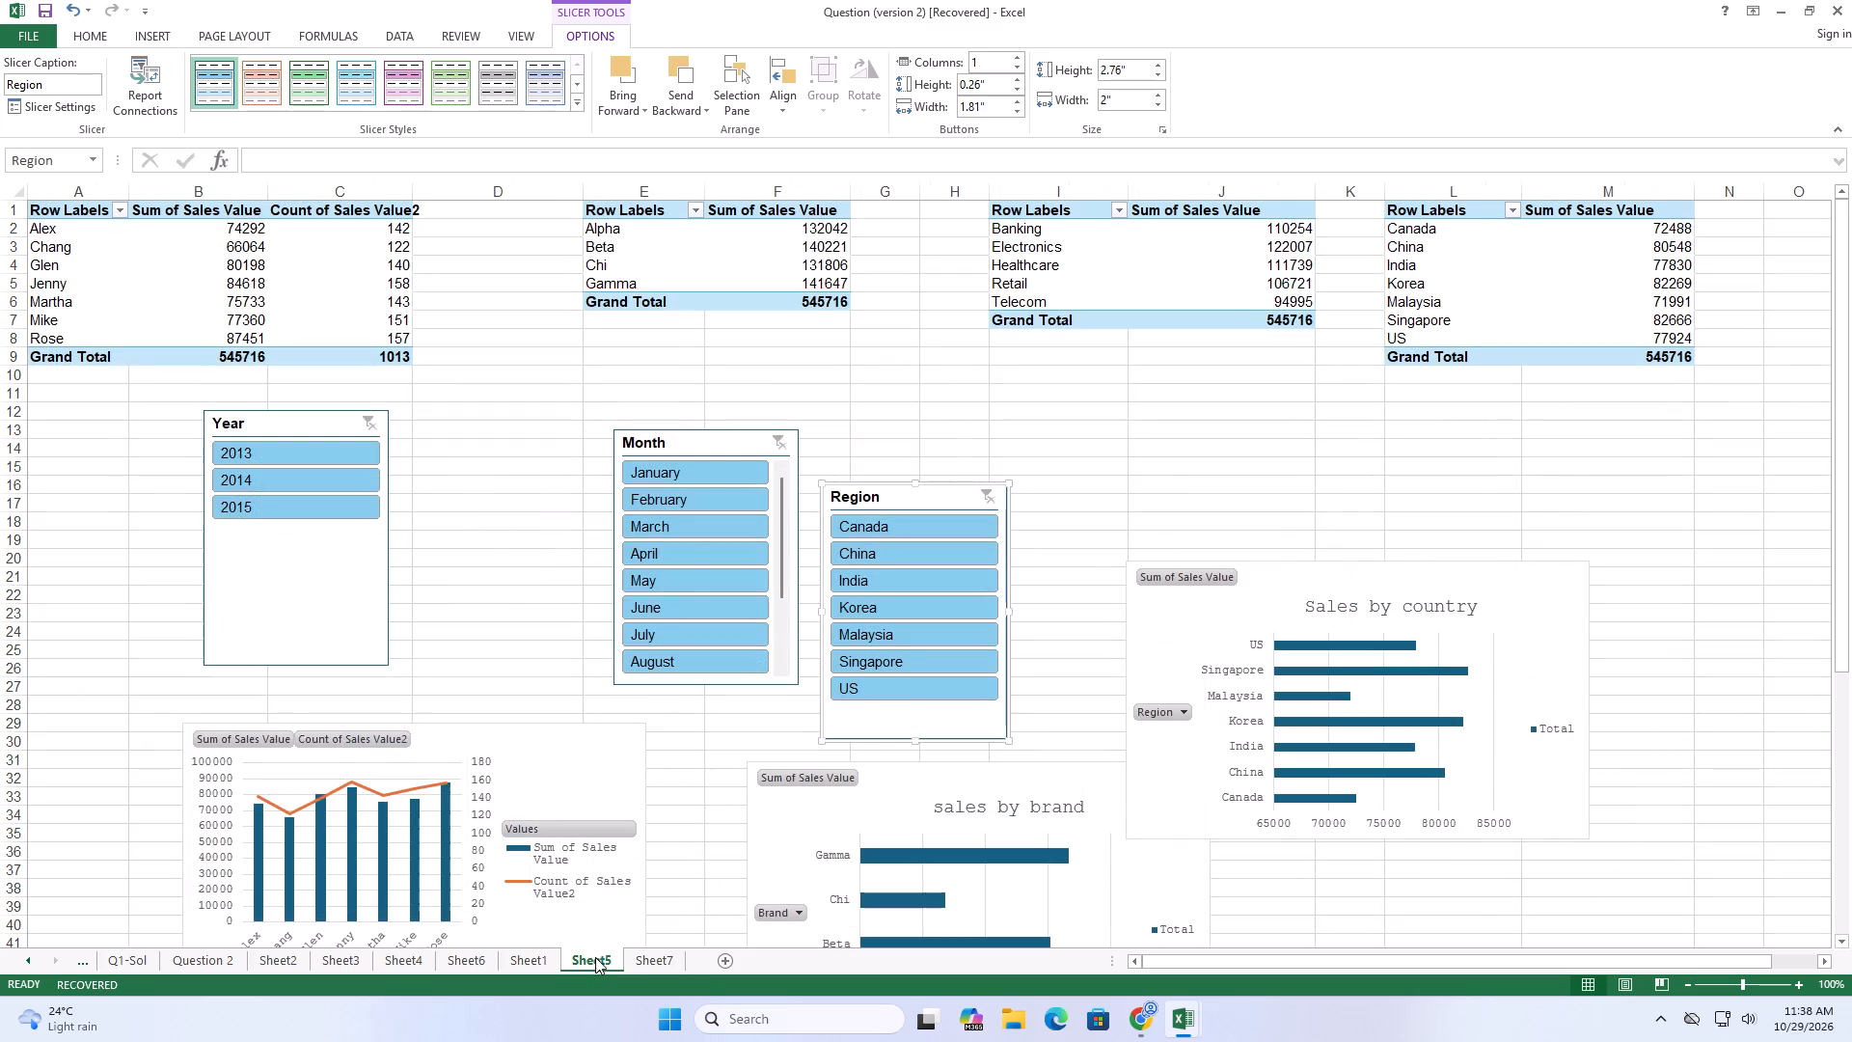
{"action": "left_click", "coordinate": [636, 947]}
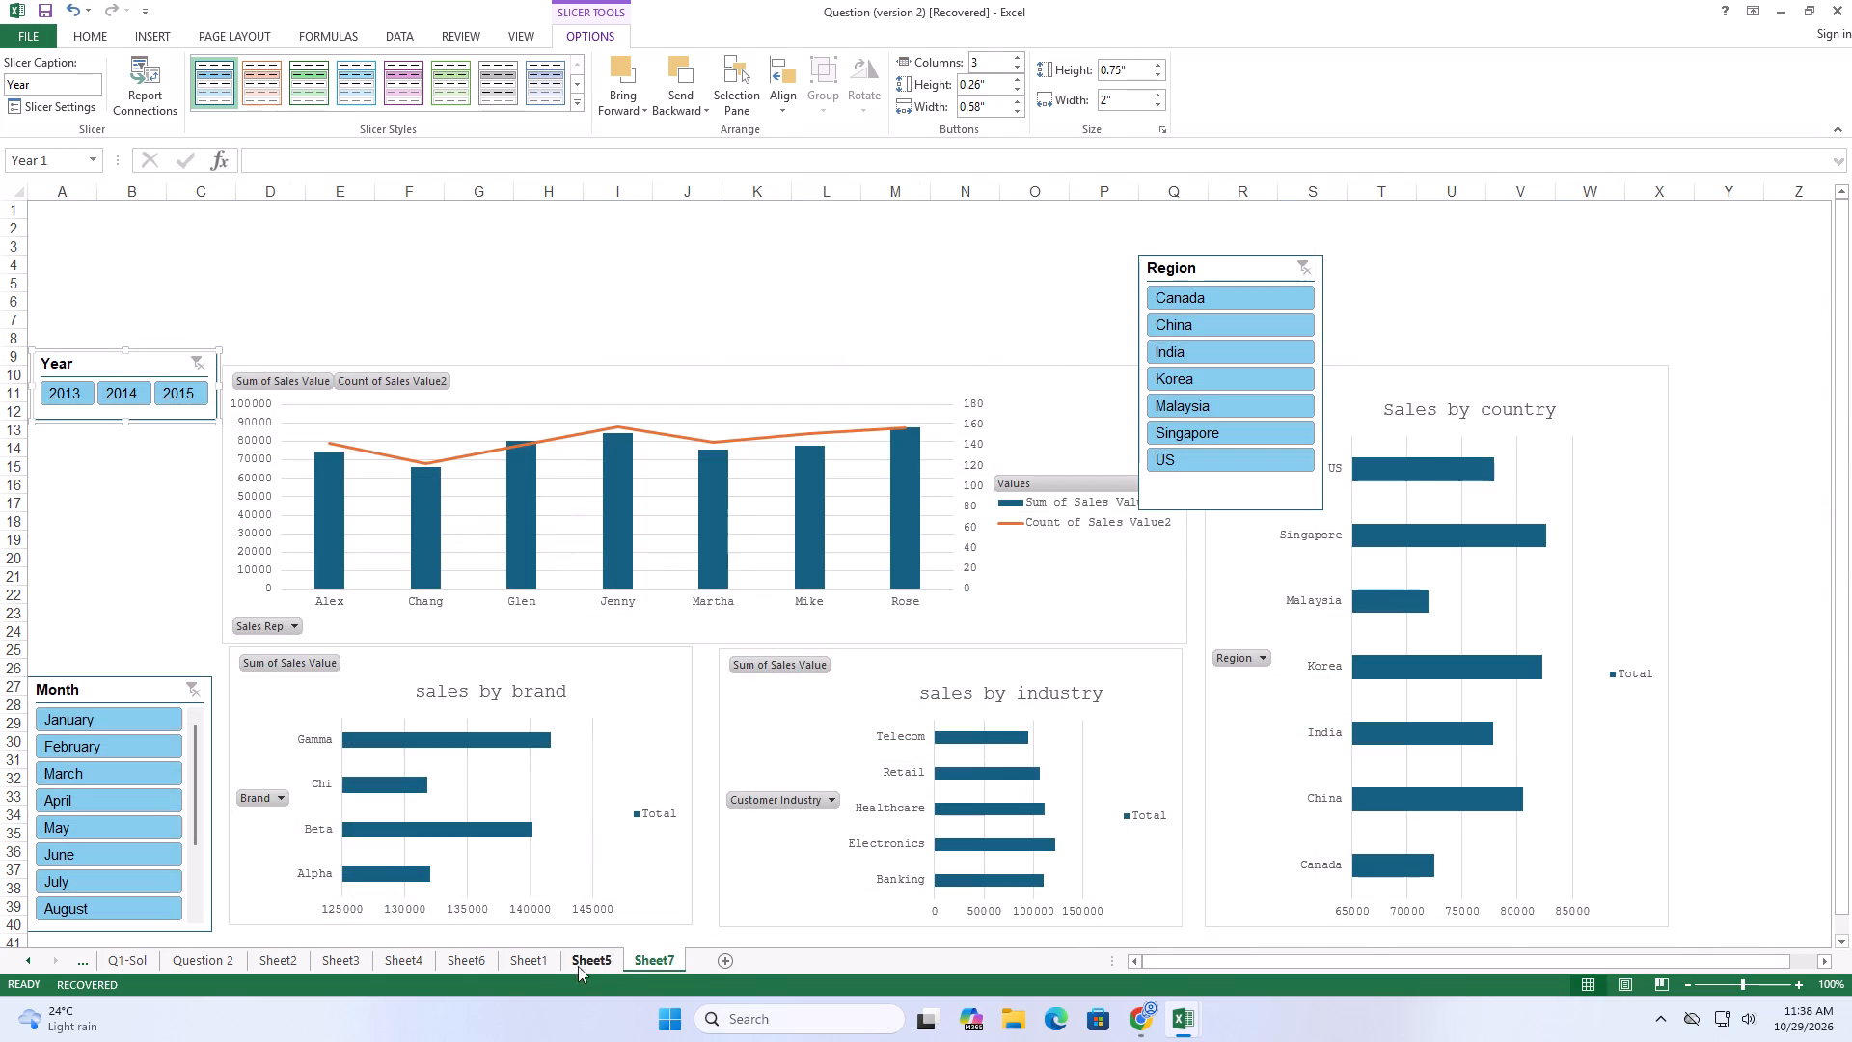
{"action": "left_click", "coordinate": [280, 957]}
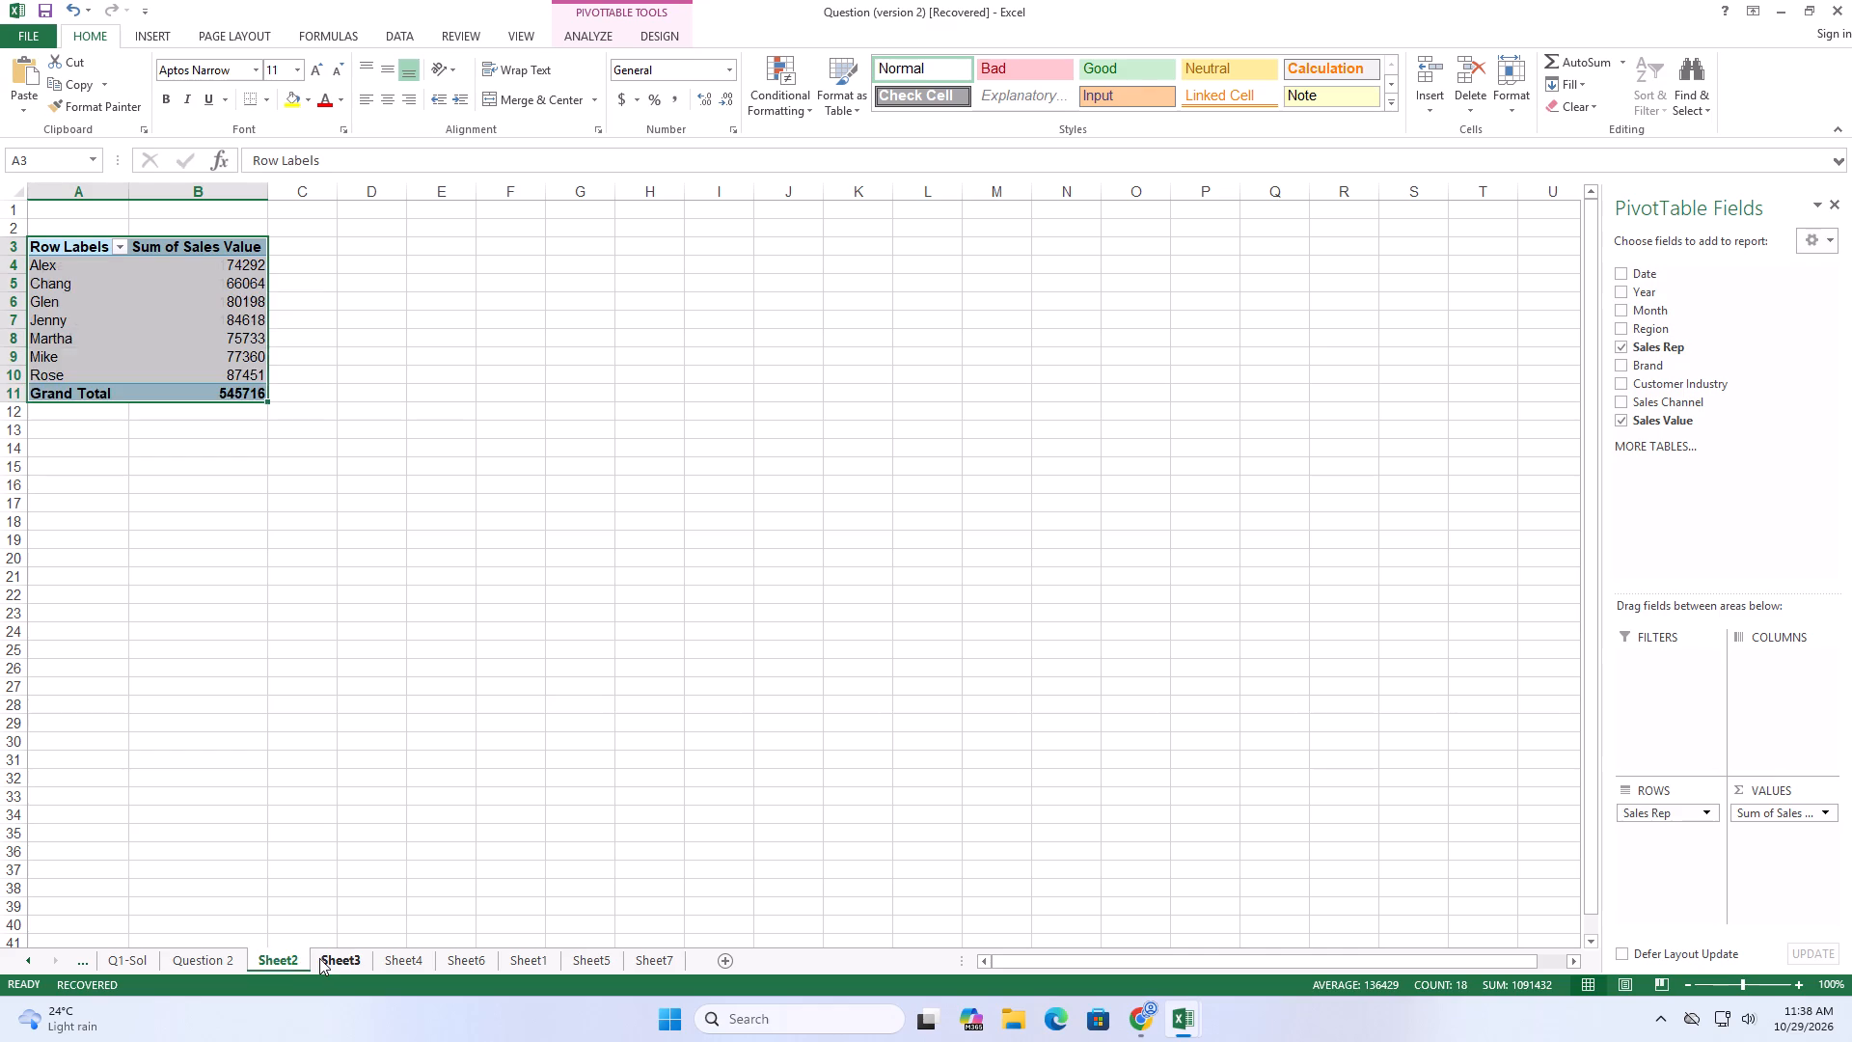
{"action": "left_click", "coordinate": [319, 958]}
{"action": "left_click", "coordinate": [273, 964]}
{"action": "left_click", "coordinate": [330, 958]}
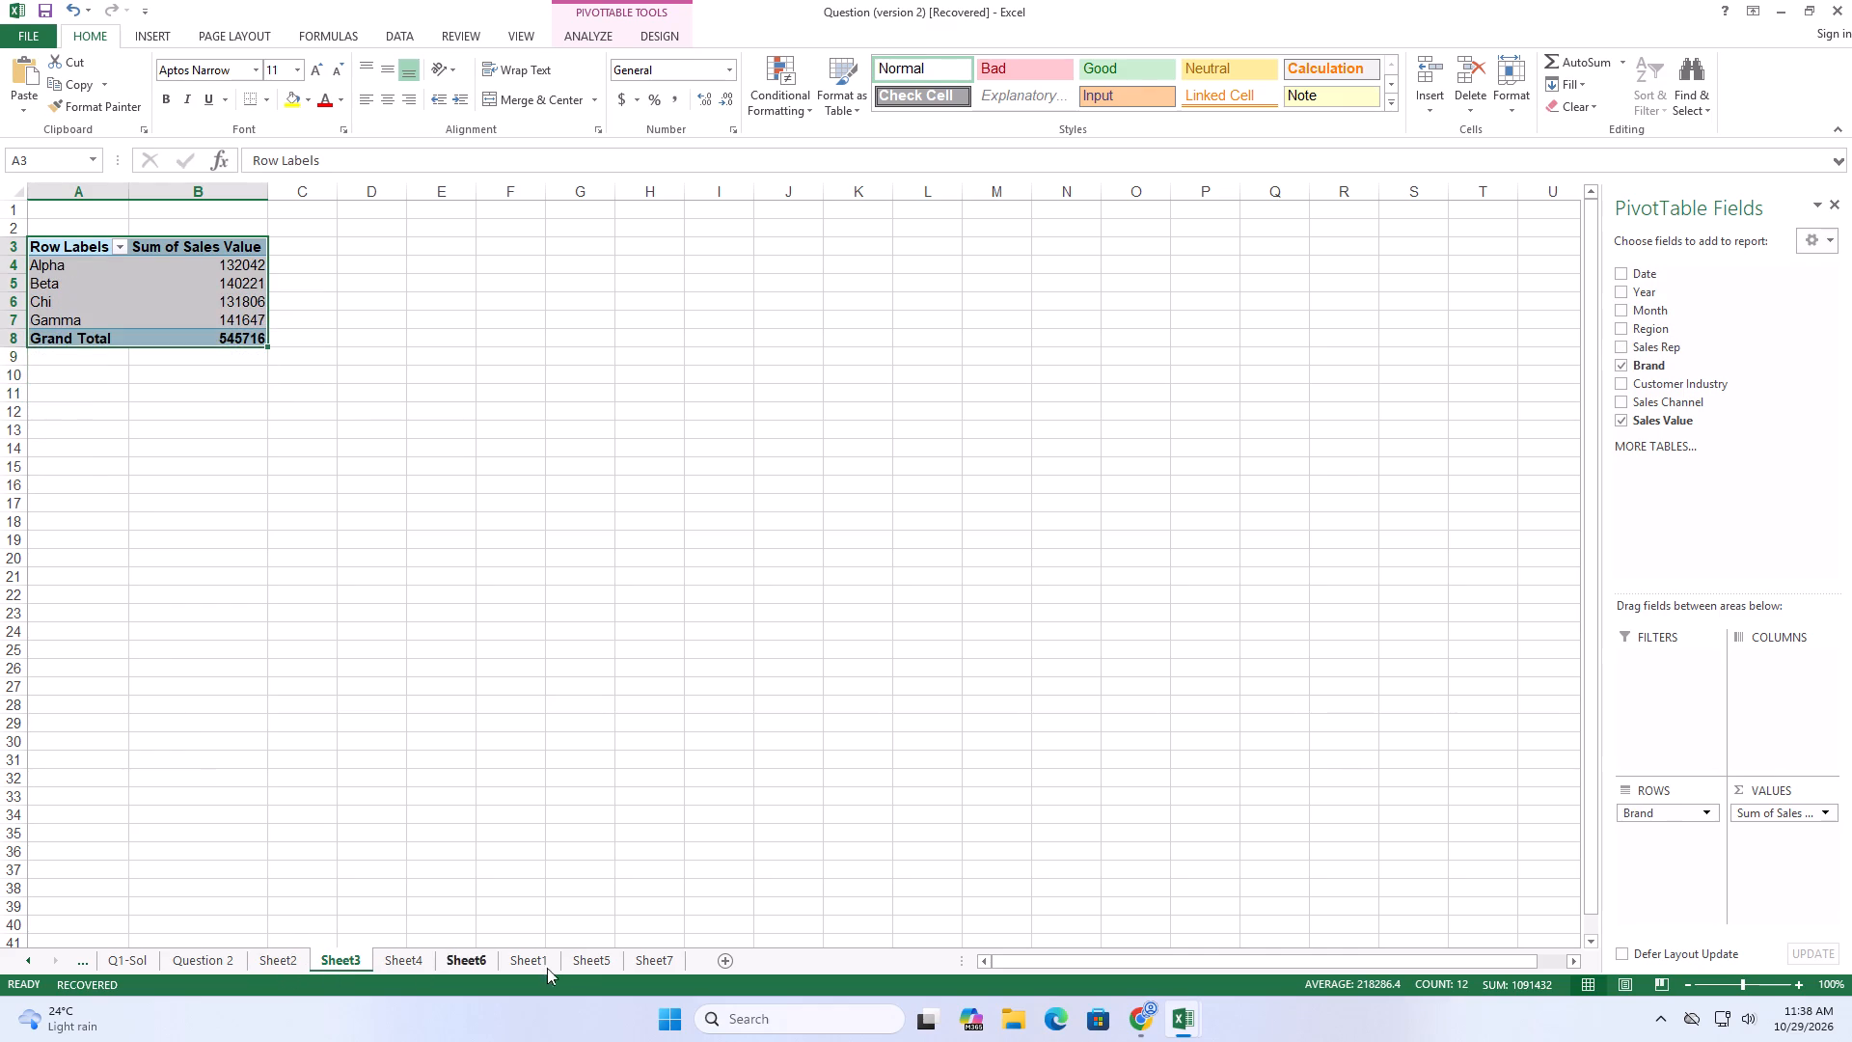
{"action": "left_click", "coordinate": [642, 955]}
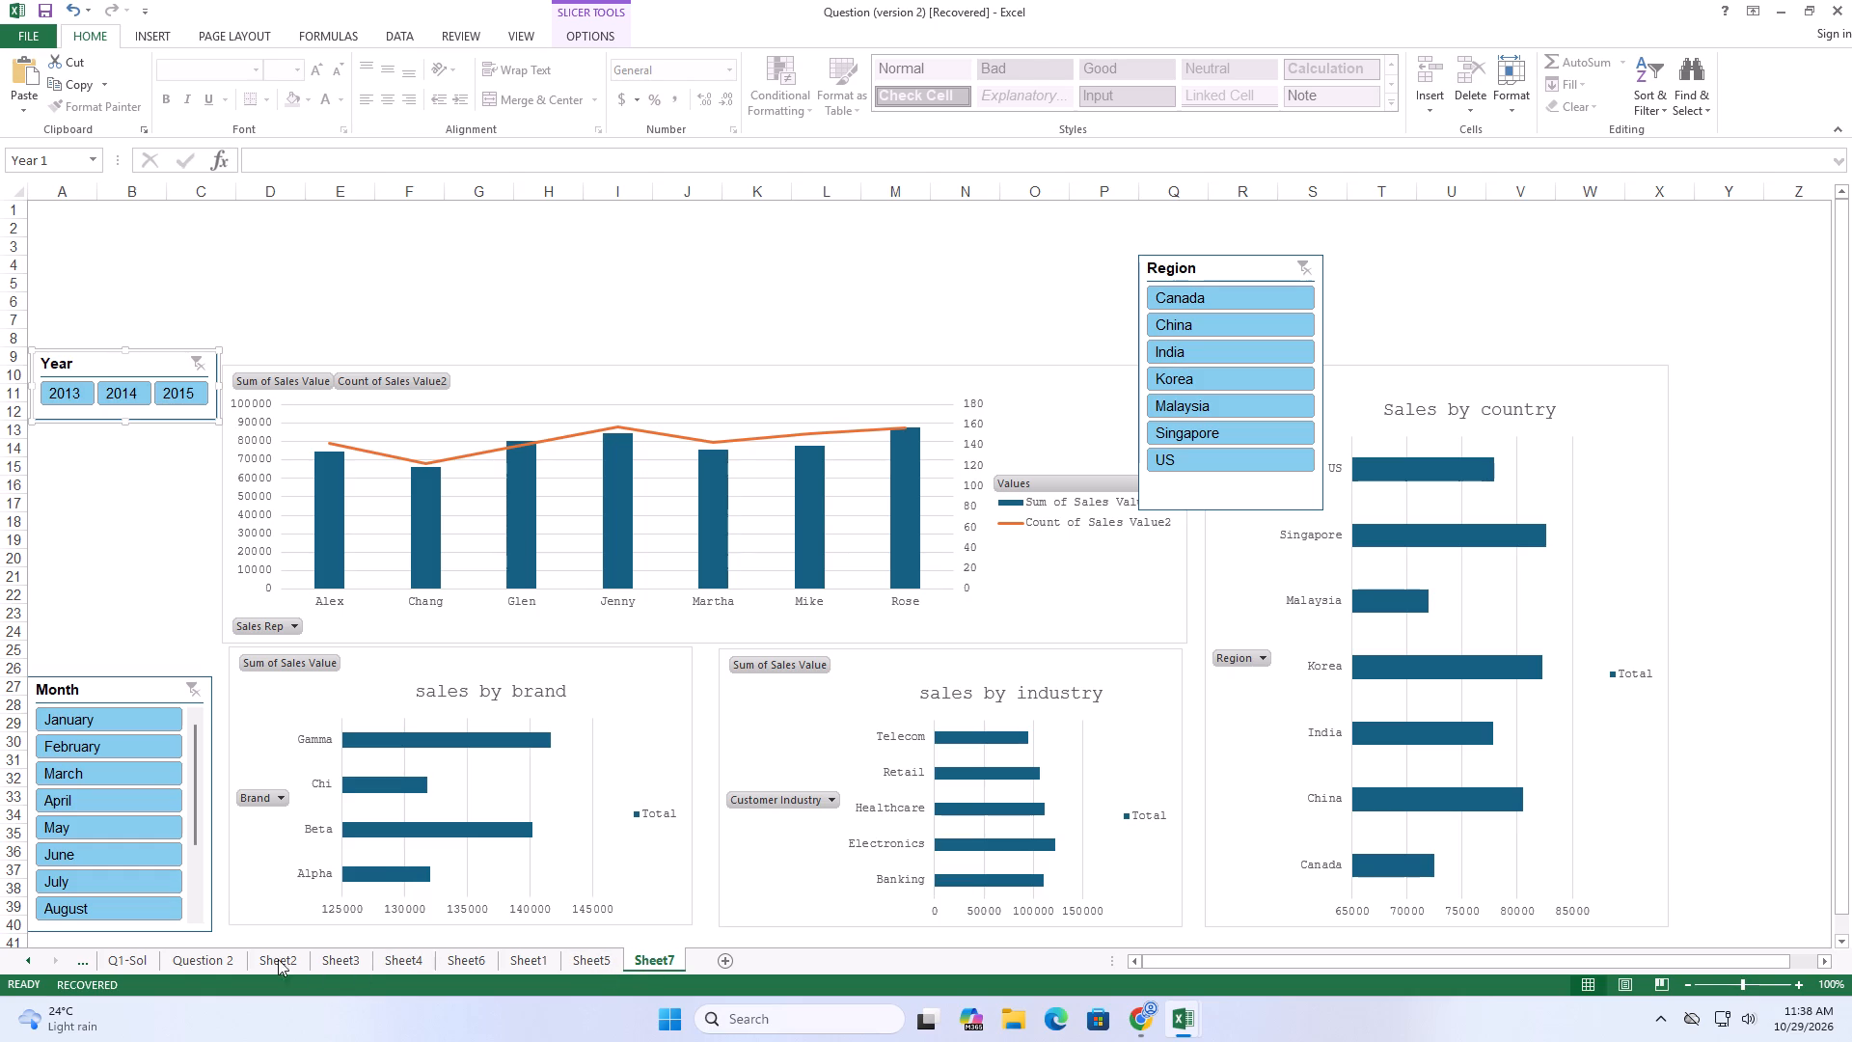
Following the Question 2 sample, move the Month slicer on Sheet7 directly below the Year slicer.
{"action": "left_click", "coordinate": [201, 960]}
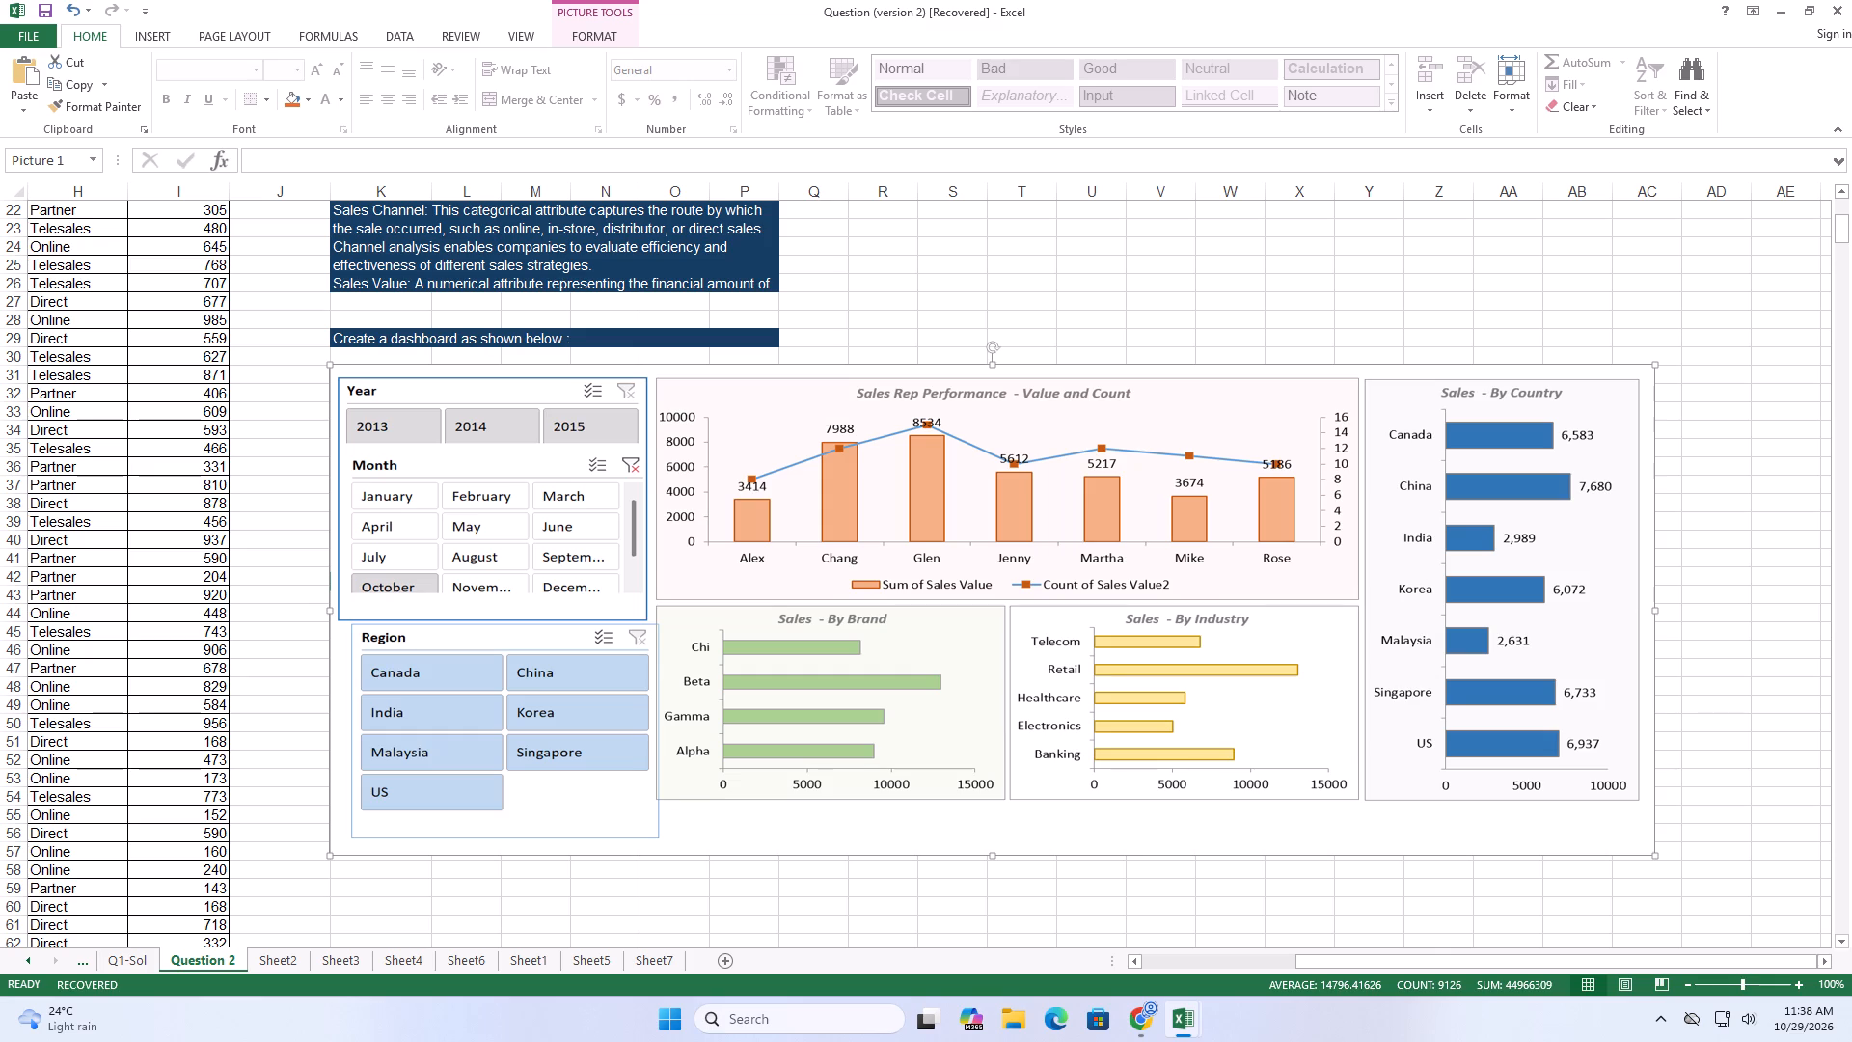
{"action": "left_click", "coordinate": [646, 957]}
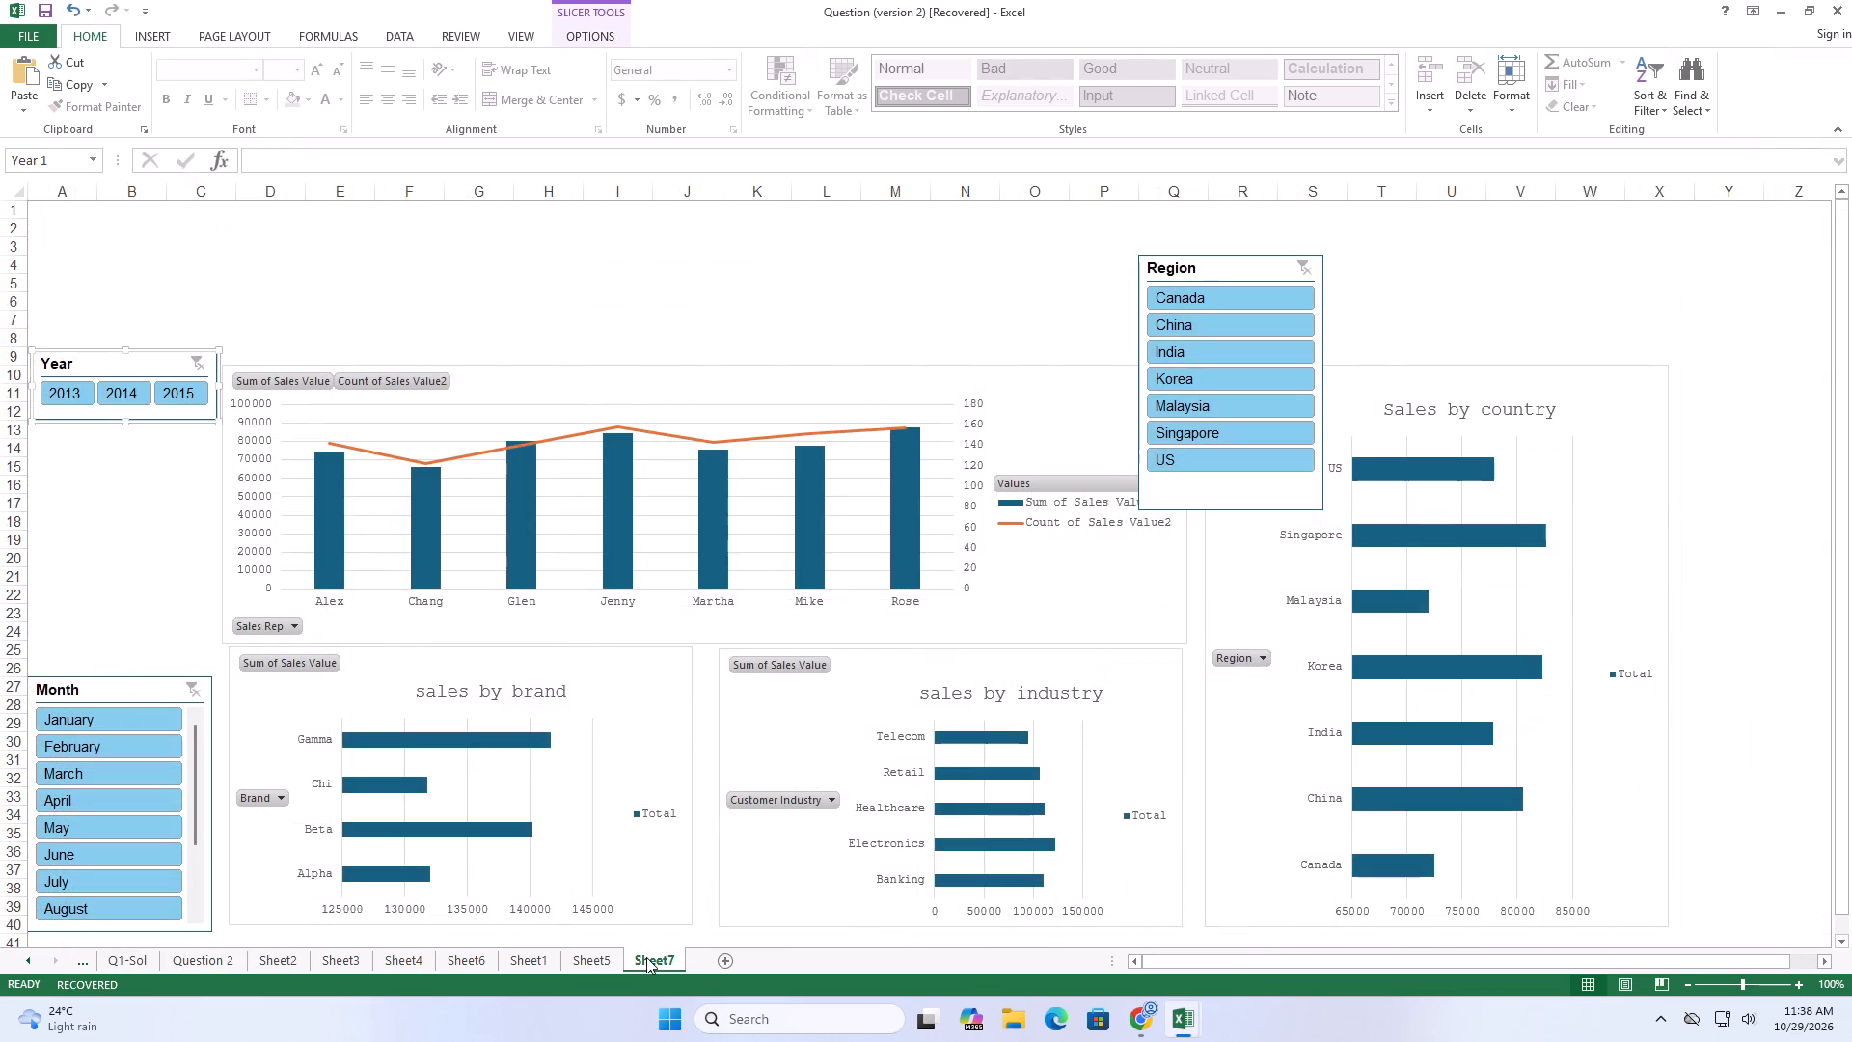
{"action": "left_click_drag", "start_coordinate": [131, 692], "coordinate": [138, 454]}
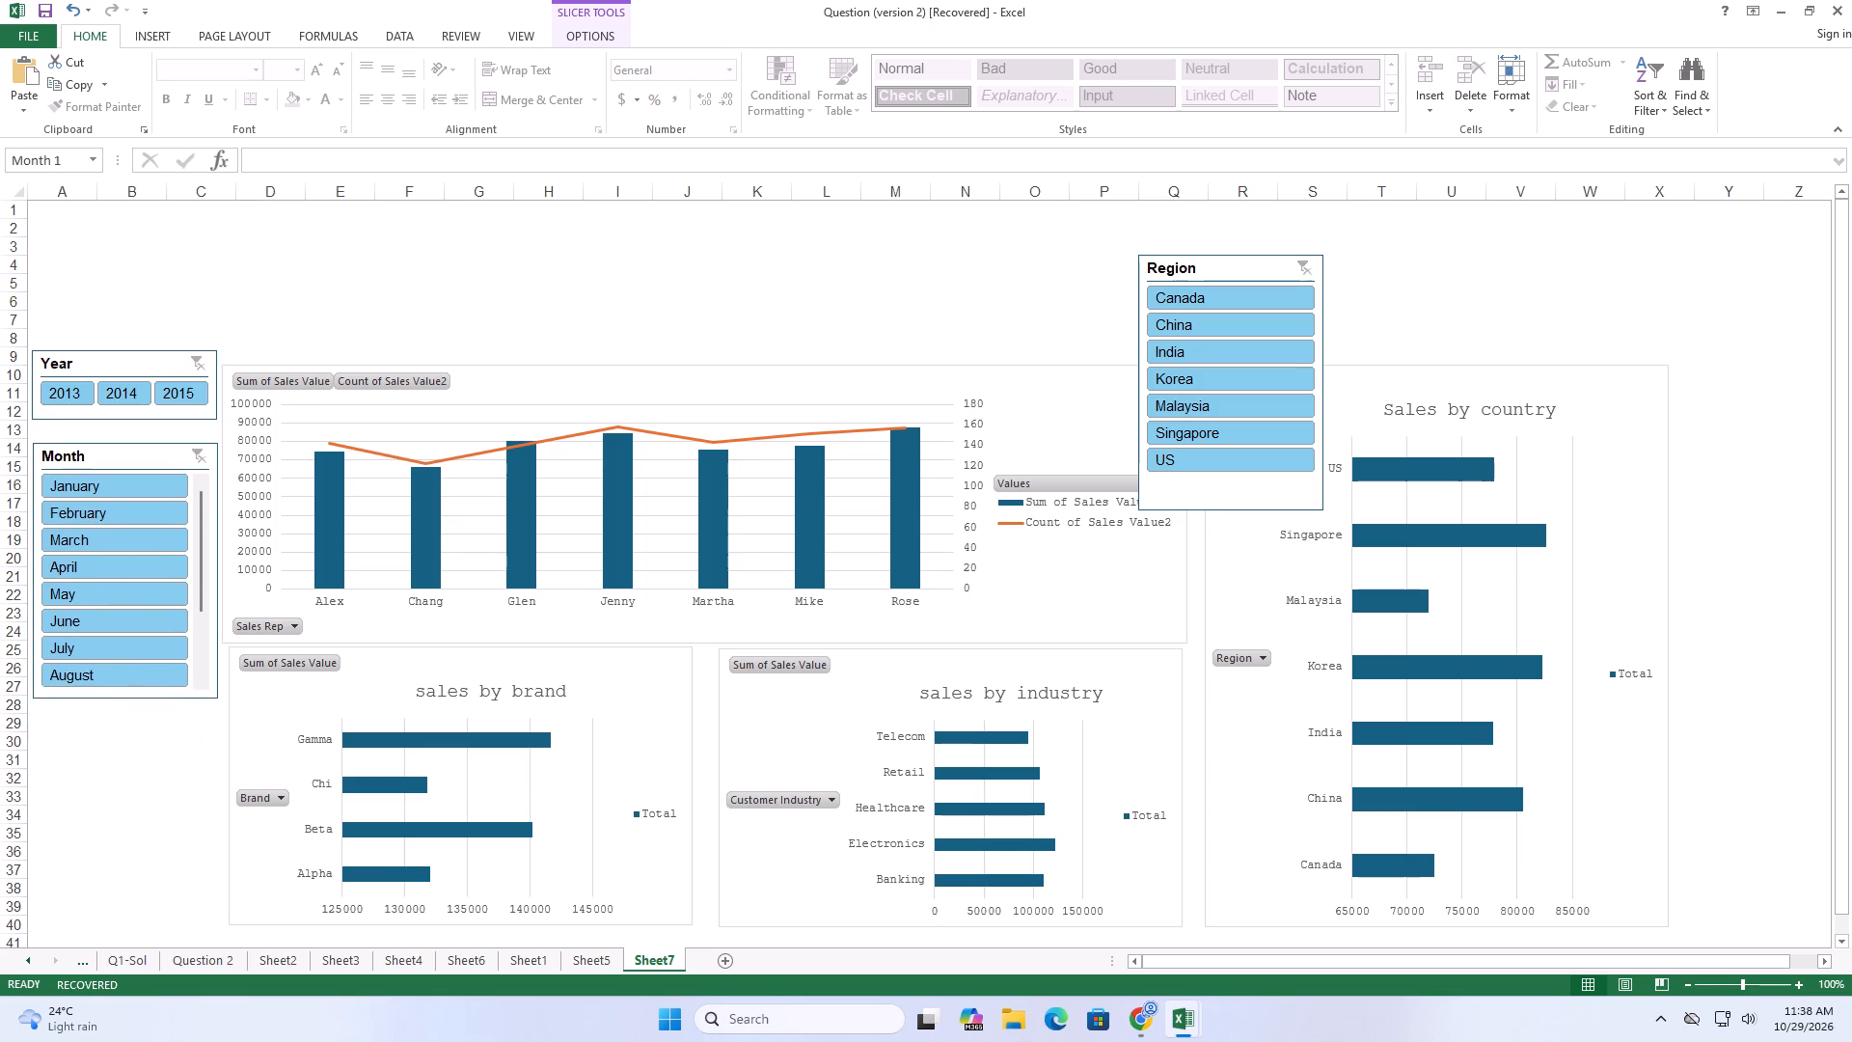
{"action": "left_click_drag", "start_coordinate": [138, 454], "coordinate": [138, 445]}
{"action": "left_click", "coordinate": [138, 445]}
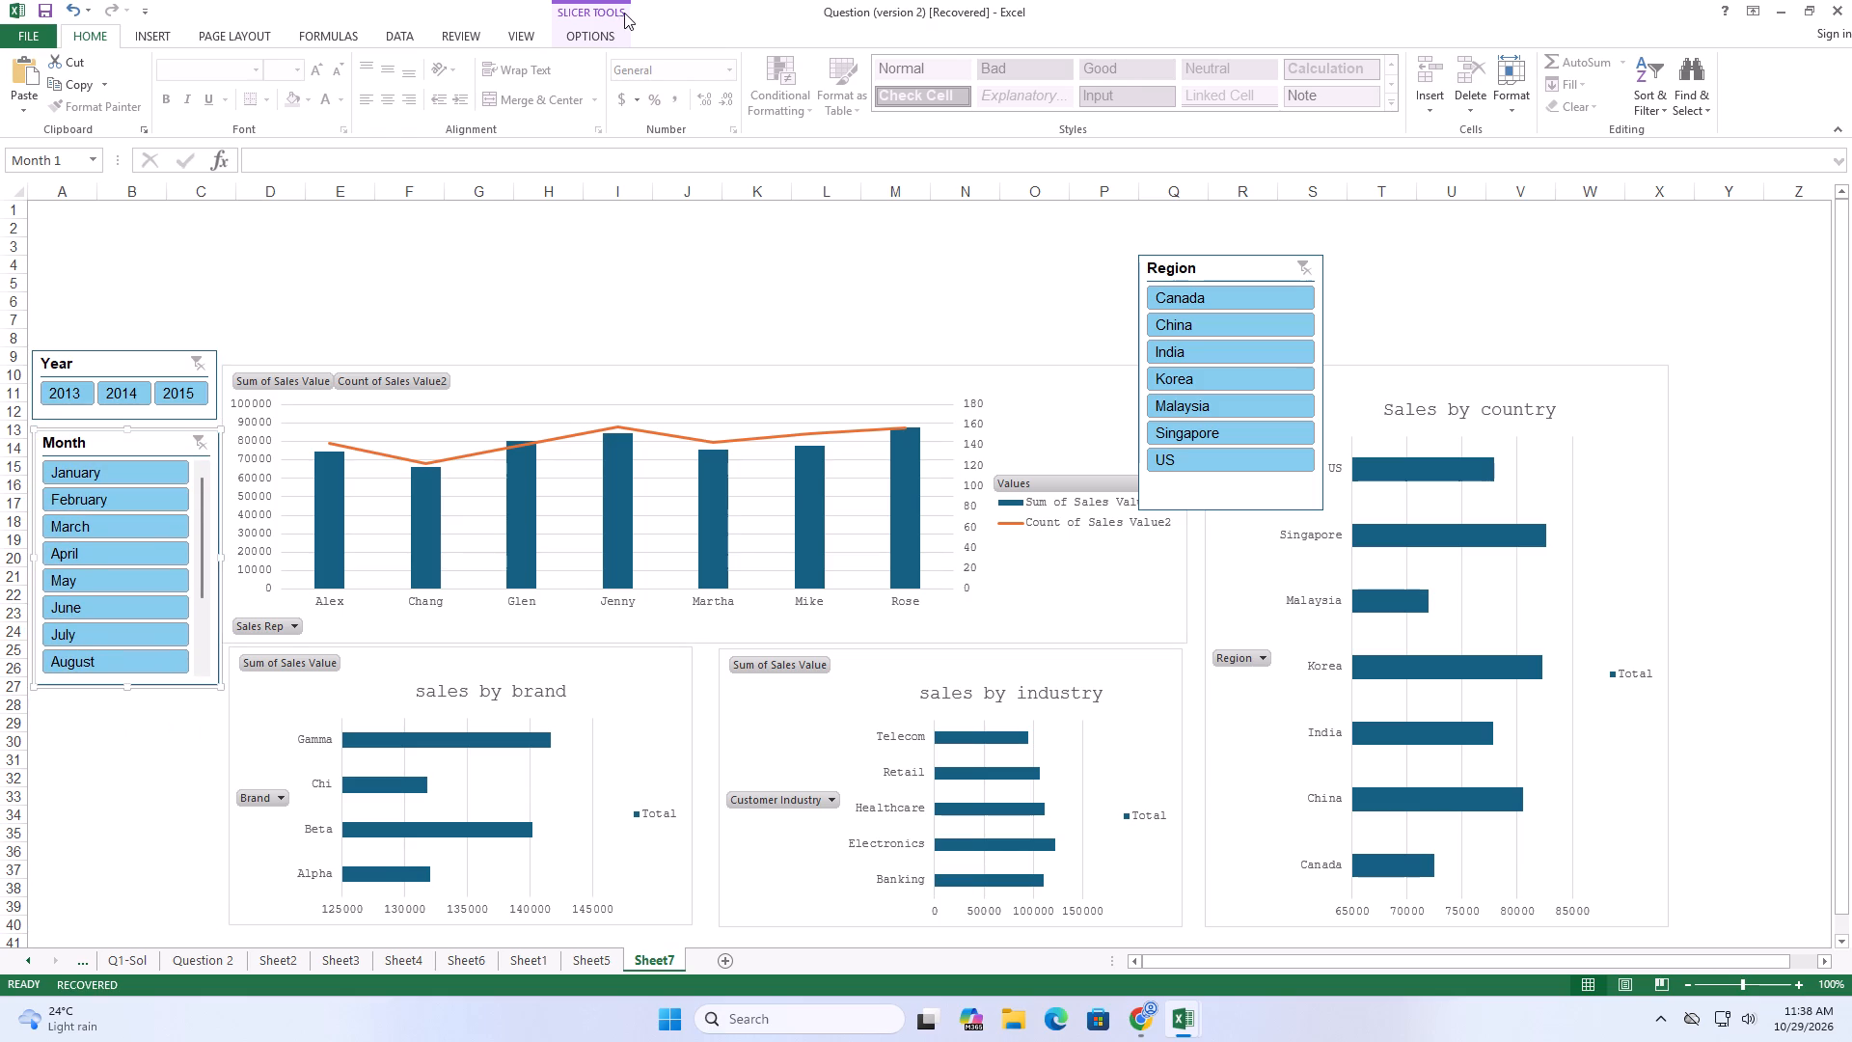
Arrange the Month slicer's buttons in 3 columns and shorten the slicer to about 1.69" to fit four rows of months.
{"action": "left_click", "coordinate": [595, 33]}
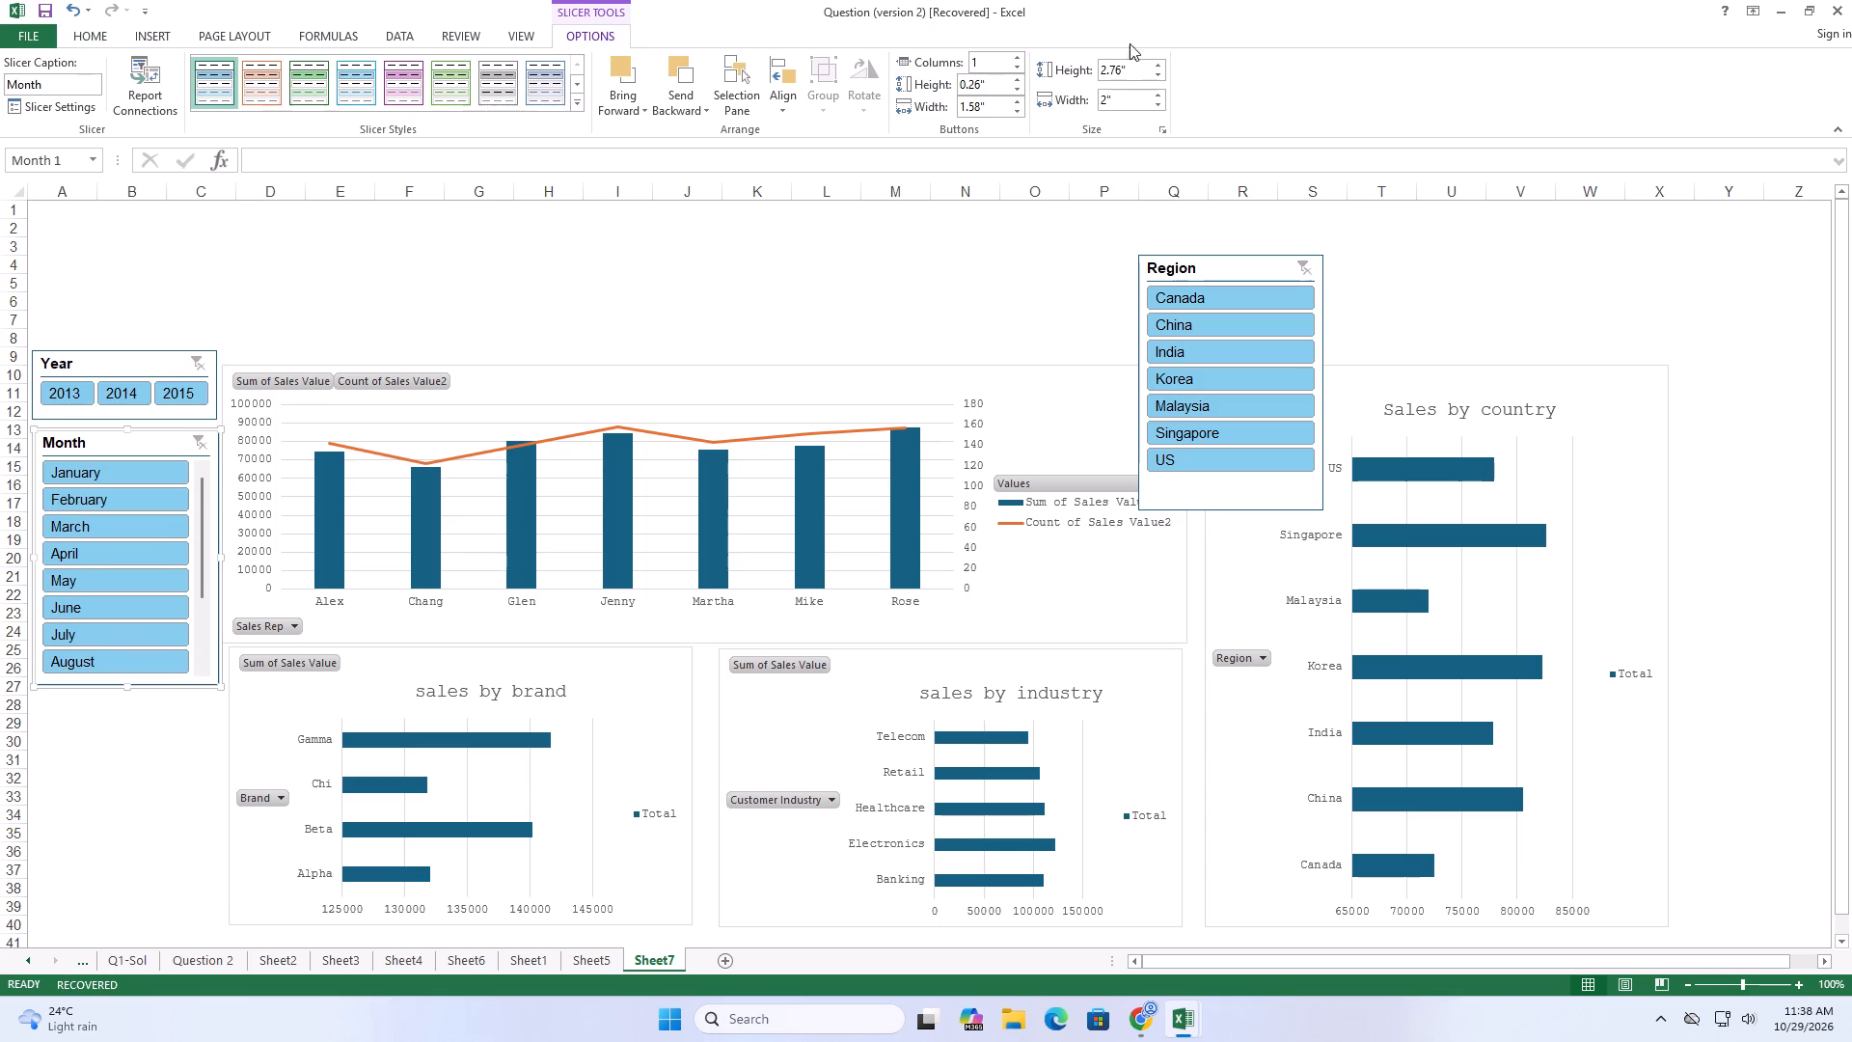
{"action": "left_click", "coordinate": [1019, 54]}
{"action": "left_click", "coordinate": [1019, 54]}
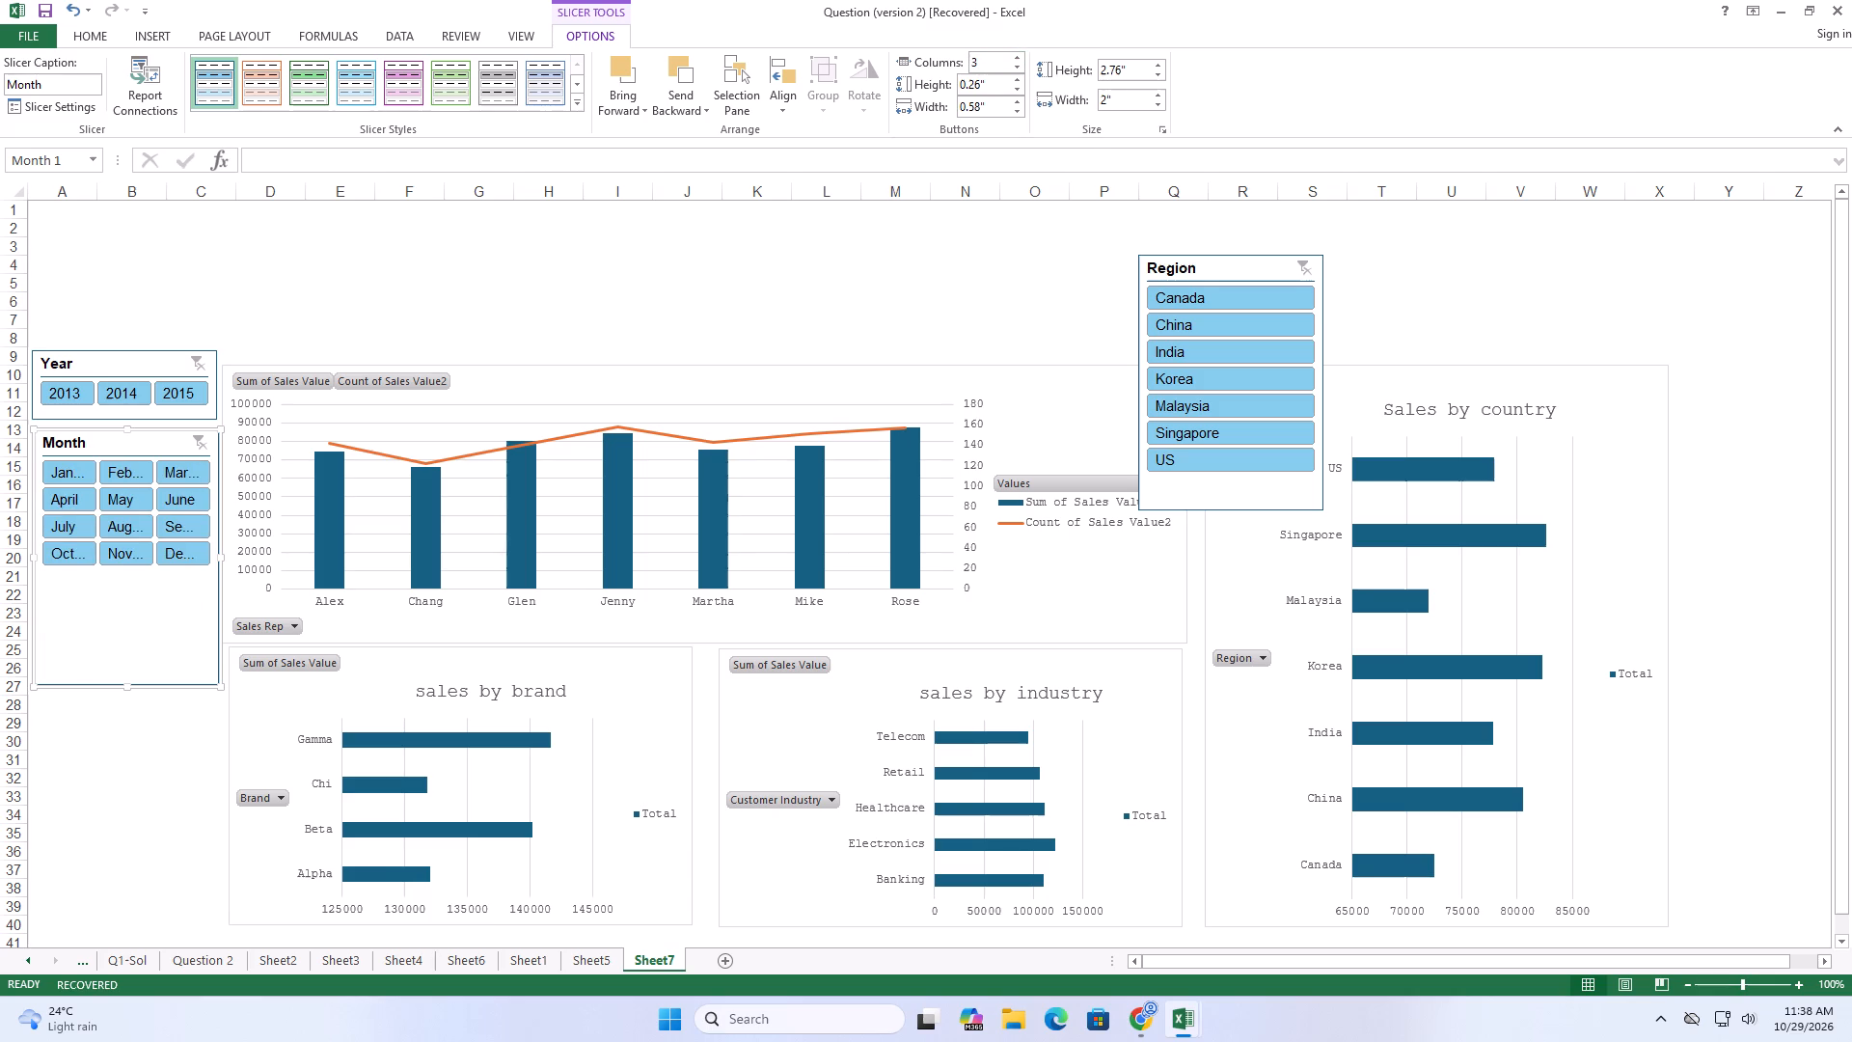
{"action": "left_click_drag", "start_coordinate": [128, 686], "coordinate": [139, 586]}
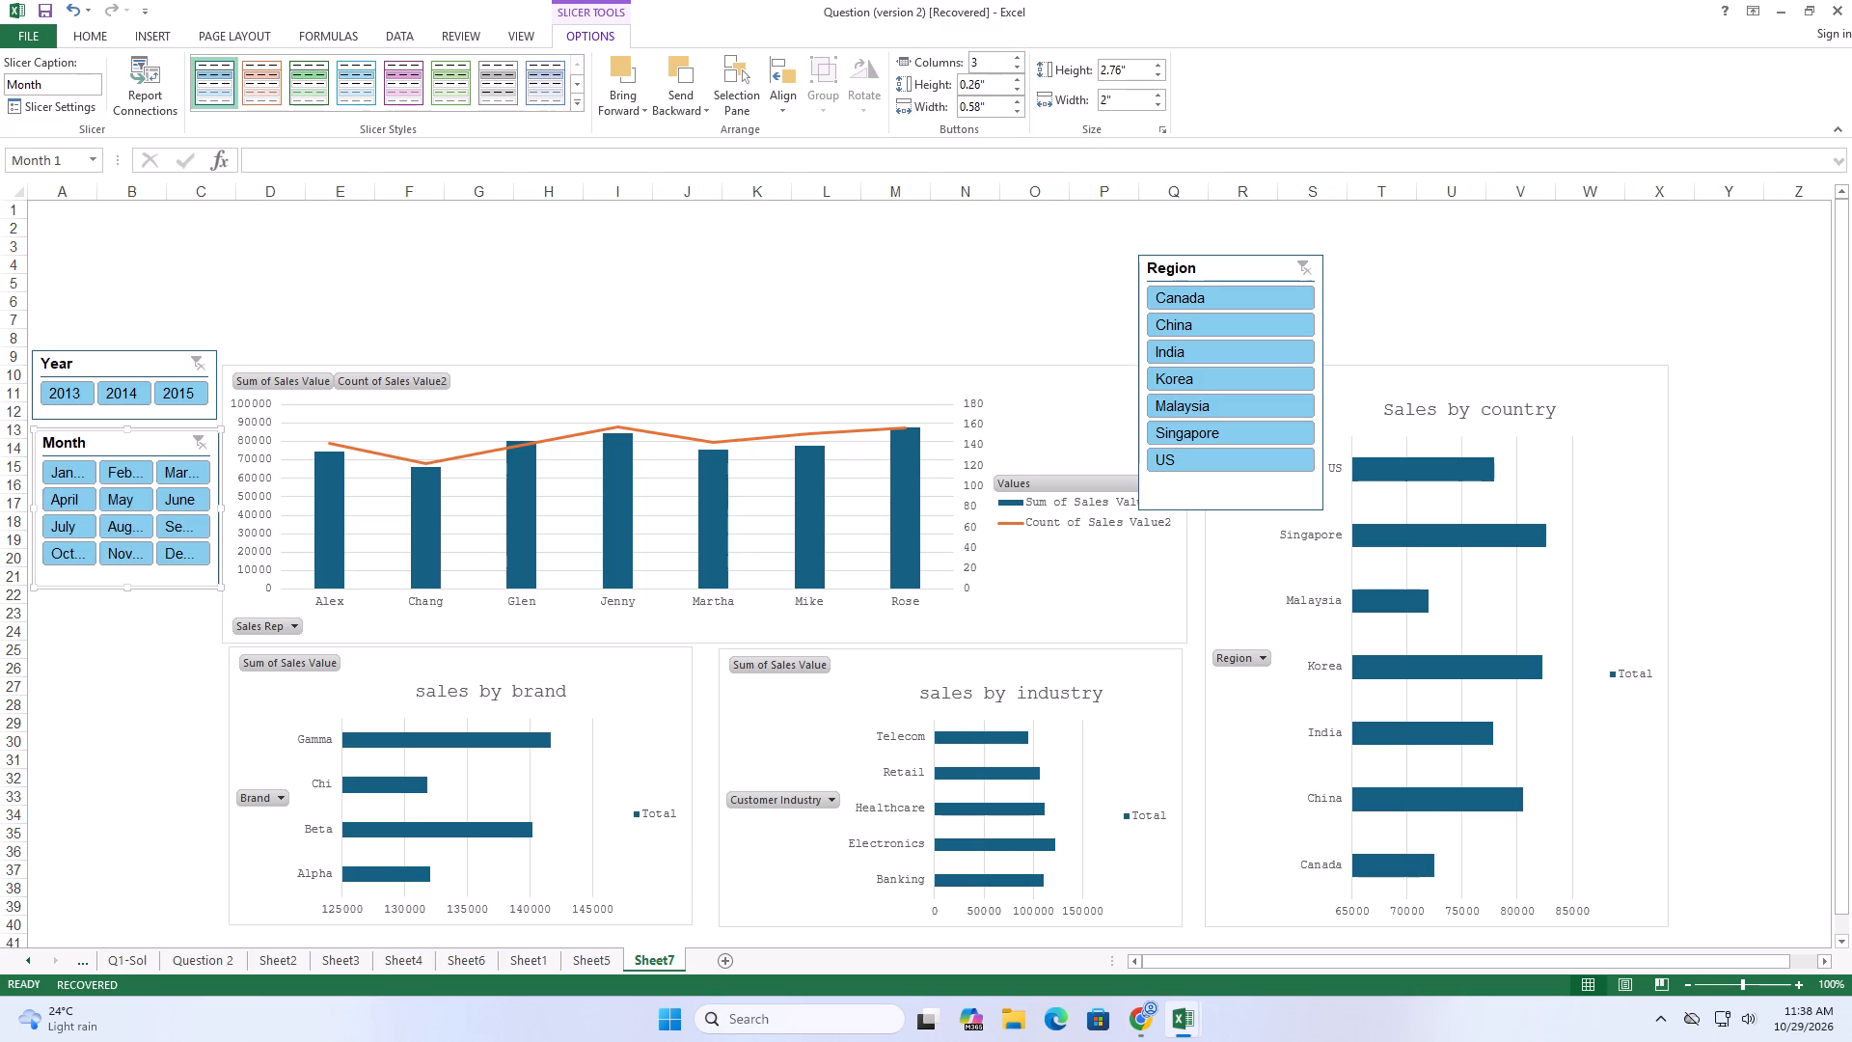
Move the Region slicer below the Month slicer, beside the sales by brand chart.
{"action": "left_click_drag", "start_coordinate": [1206, 270], "coordinate": [1110, 325]}
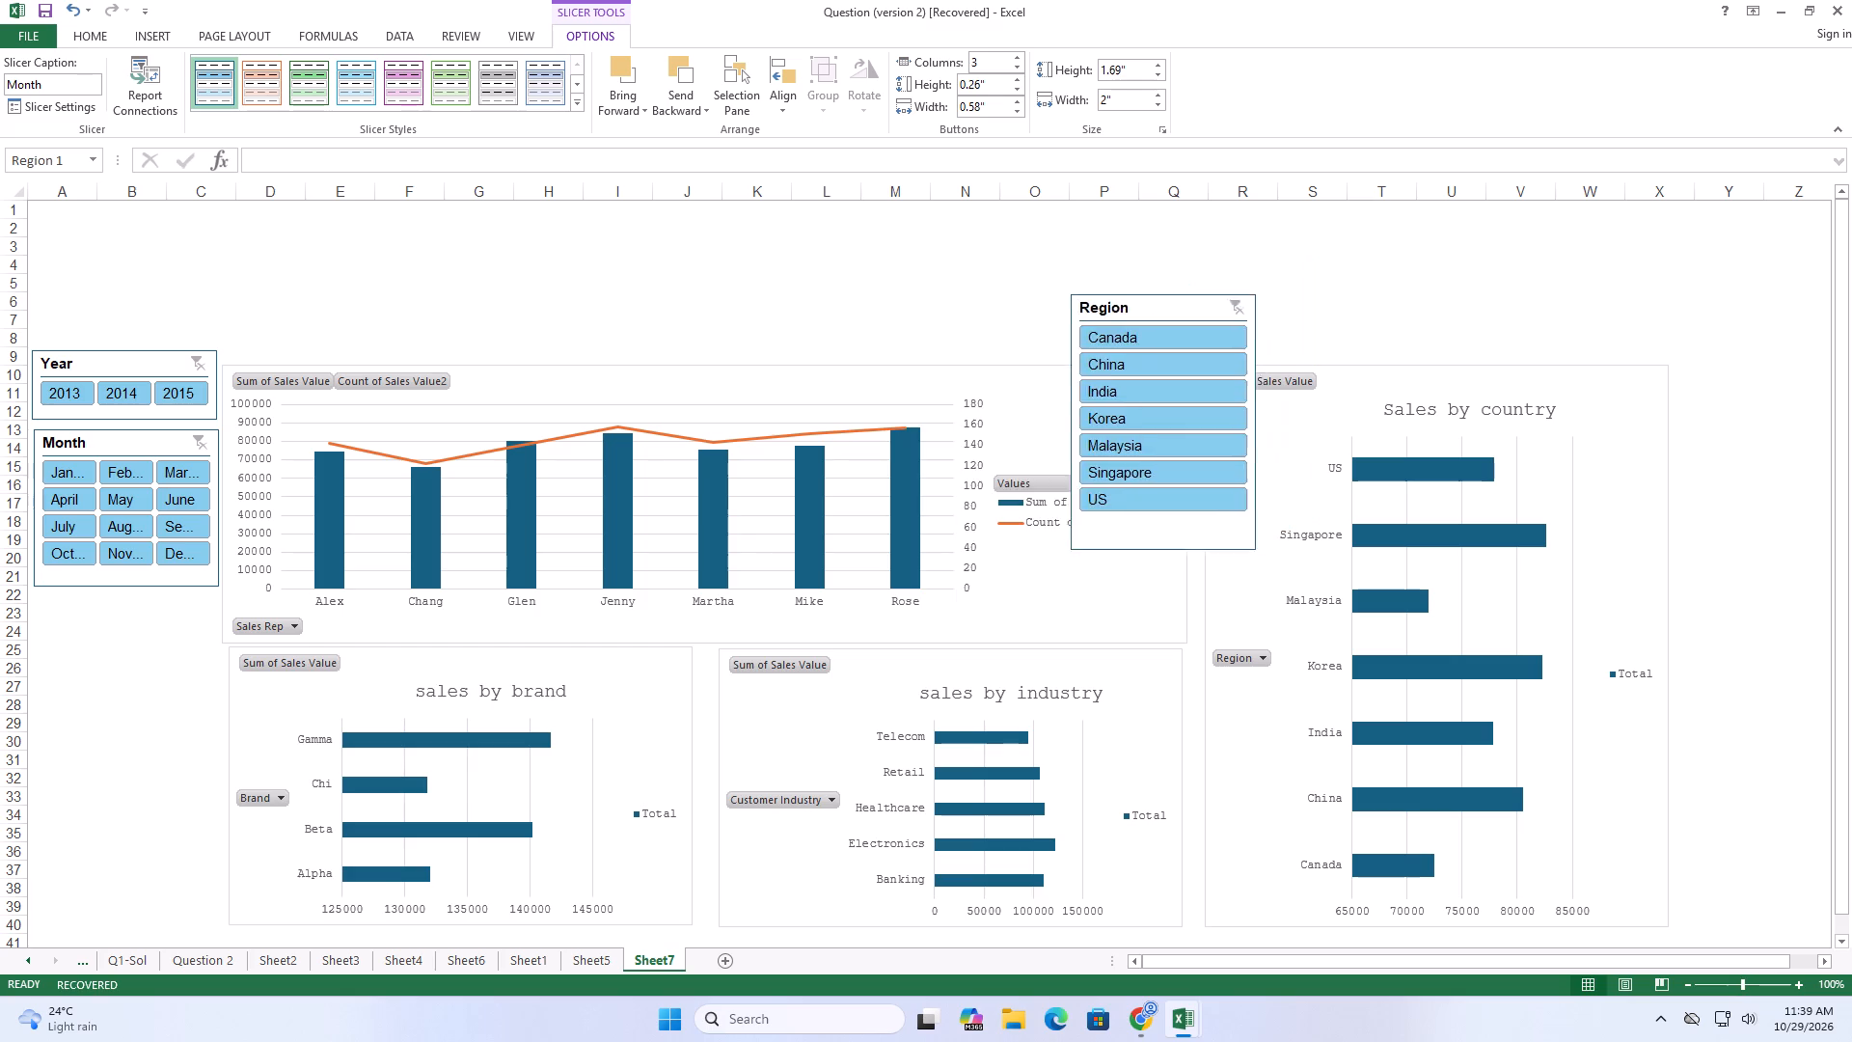
{"action": "left_click_drag", "start_coordinate": [1110, 325], "coordinate": [99, 693]}
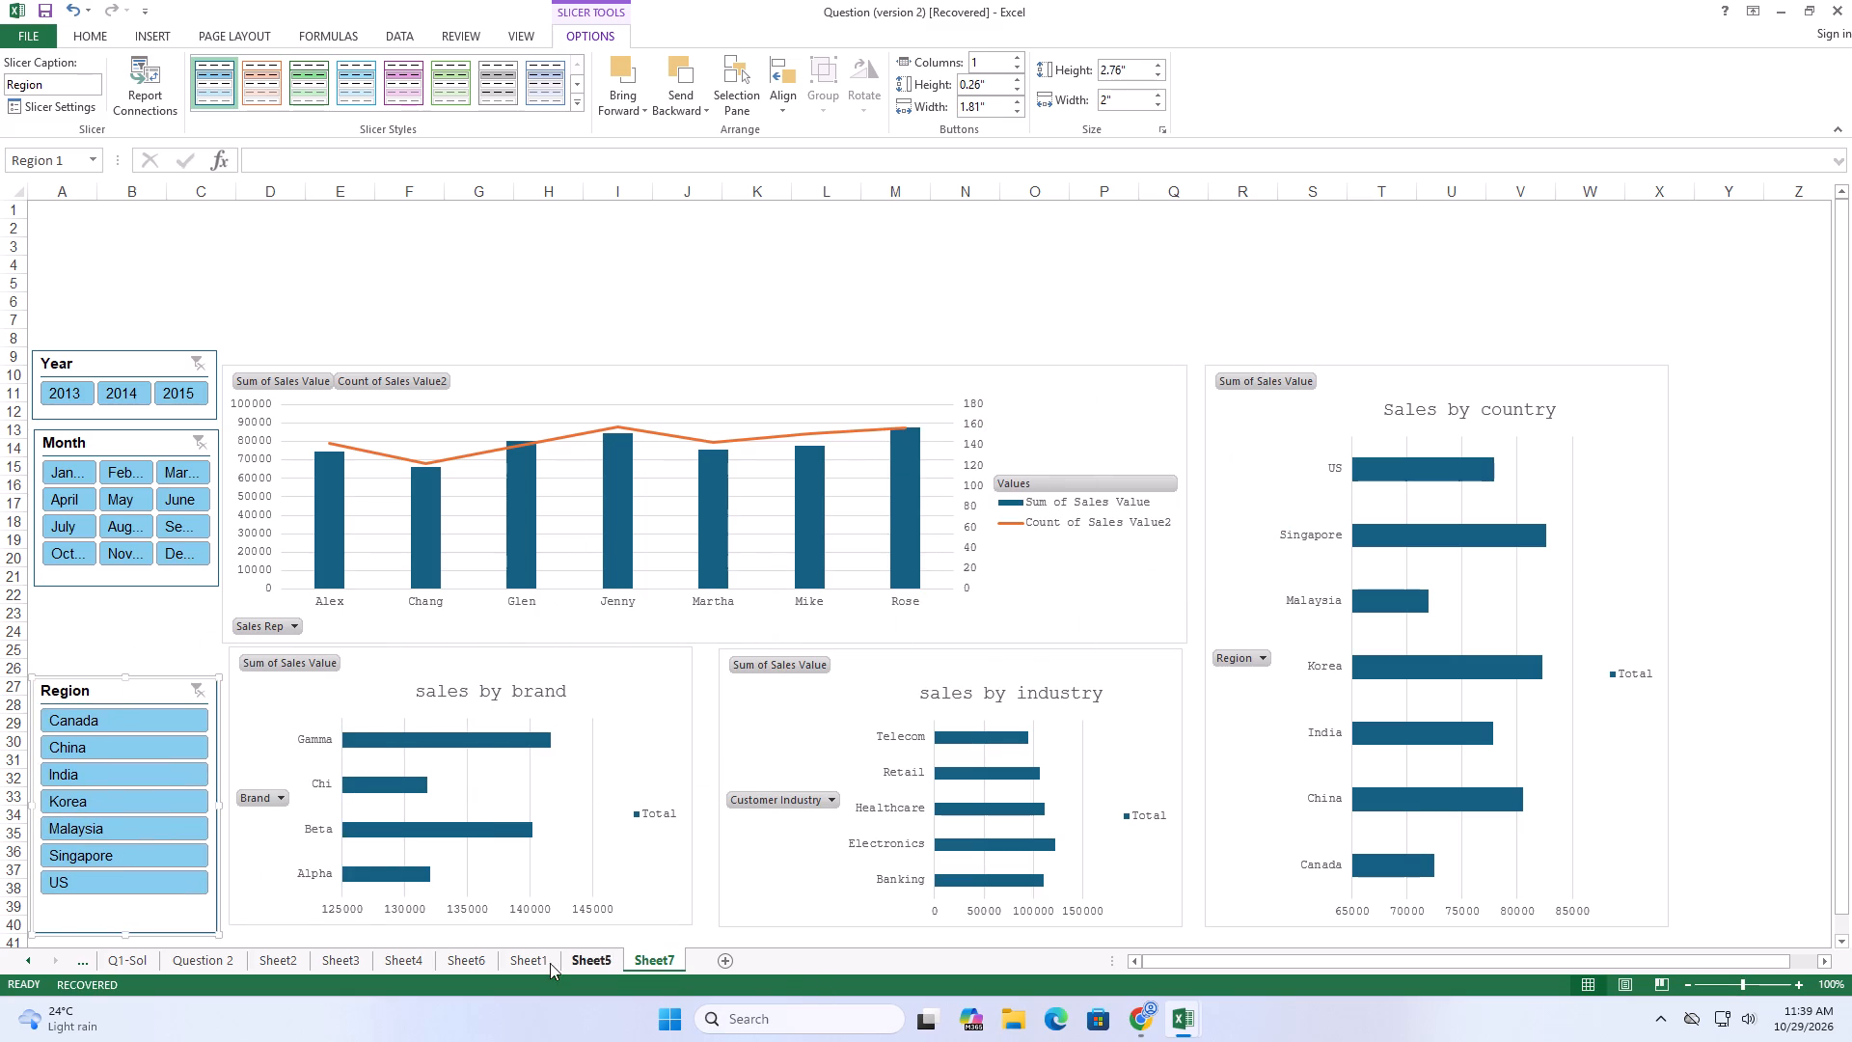
Following the Question 2 sample, arrange the Region slicer's buttons on Sheet7 in 2 columns.
{"action": "left_click", "coordinate": [198, 963]}
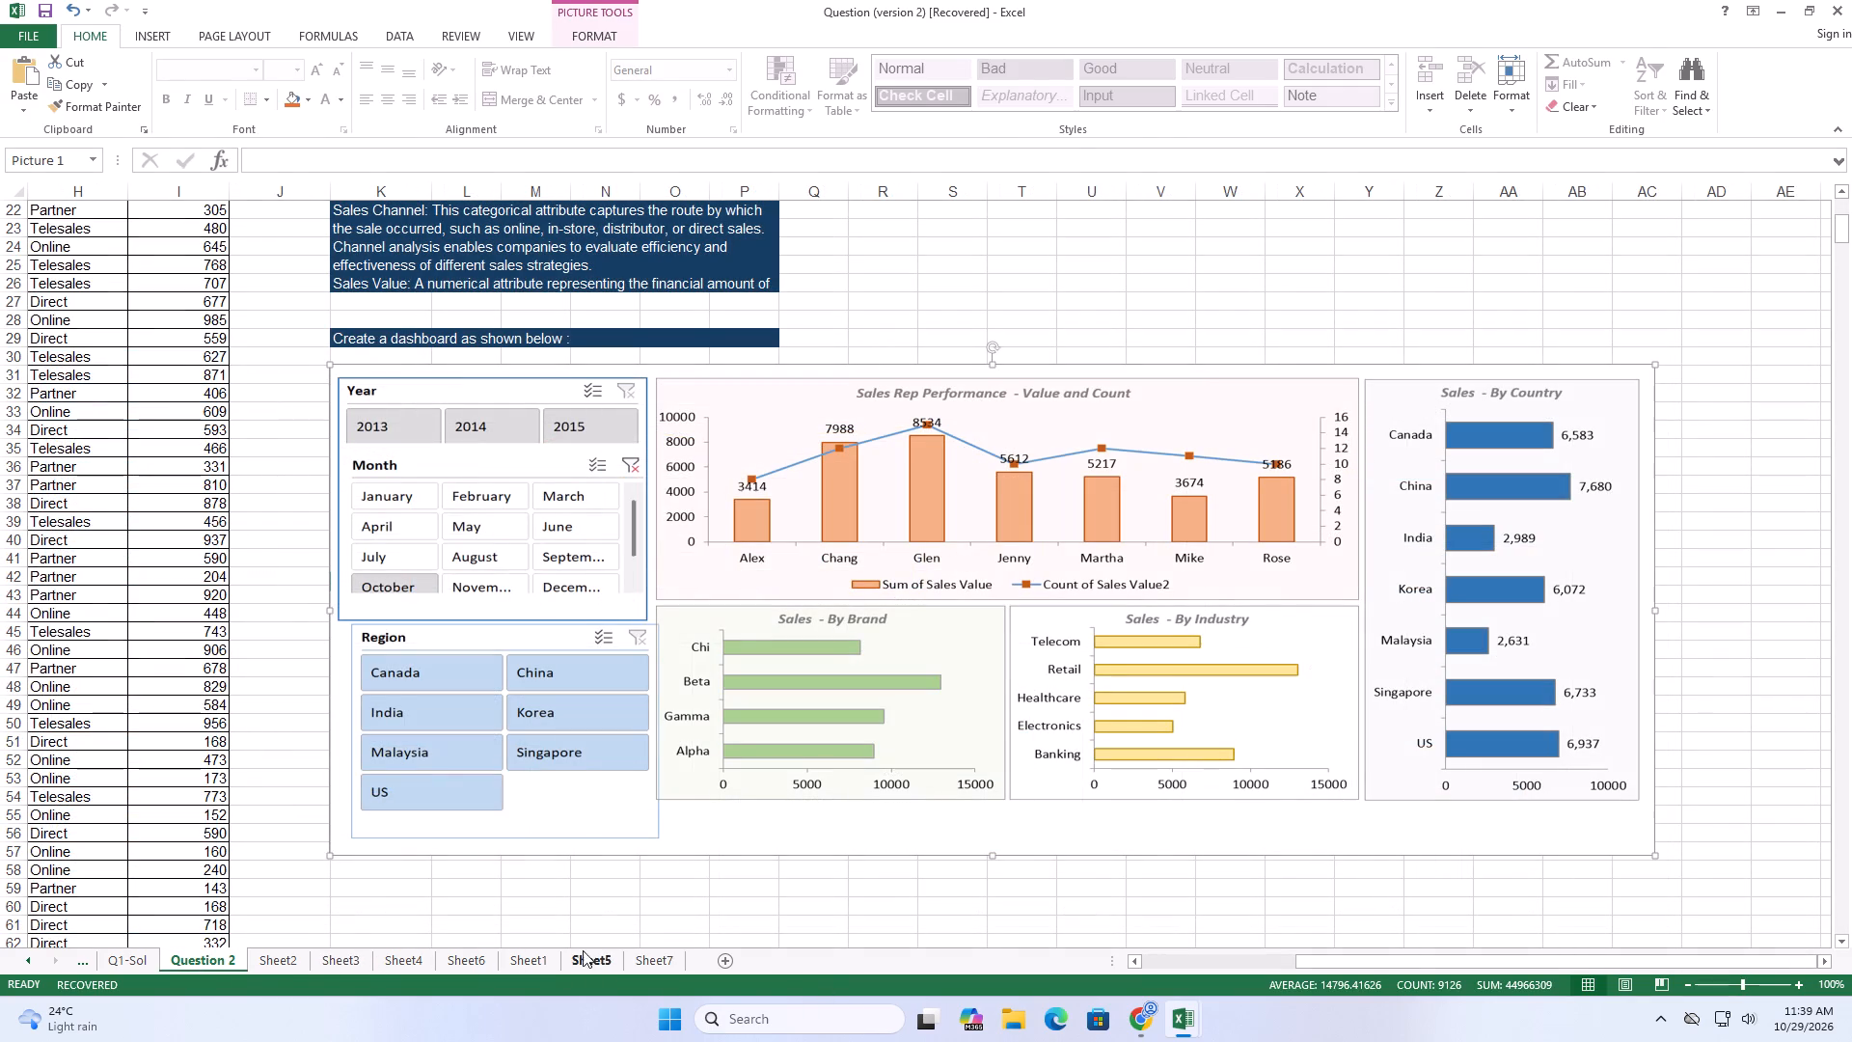
{"action": "left_click", "coordinate": [639, 965]}
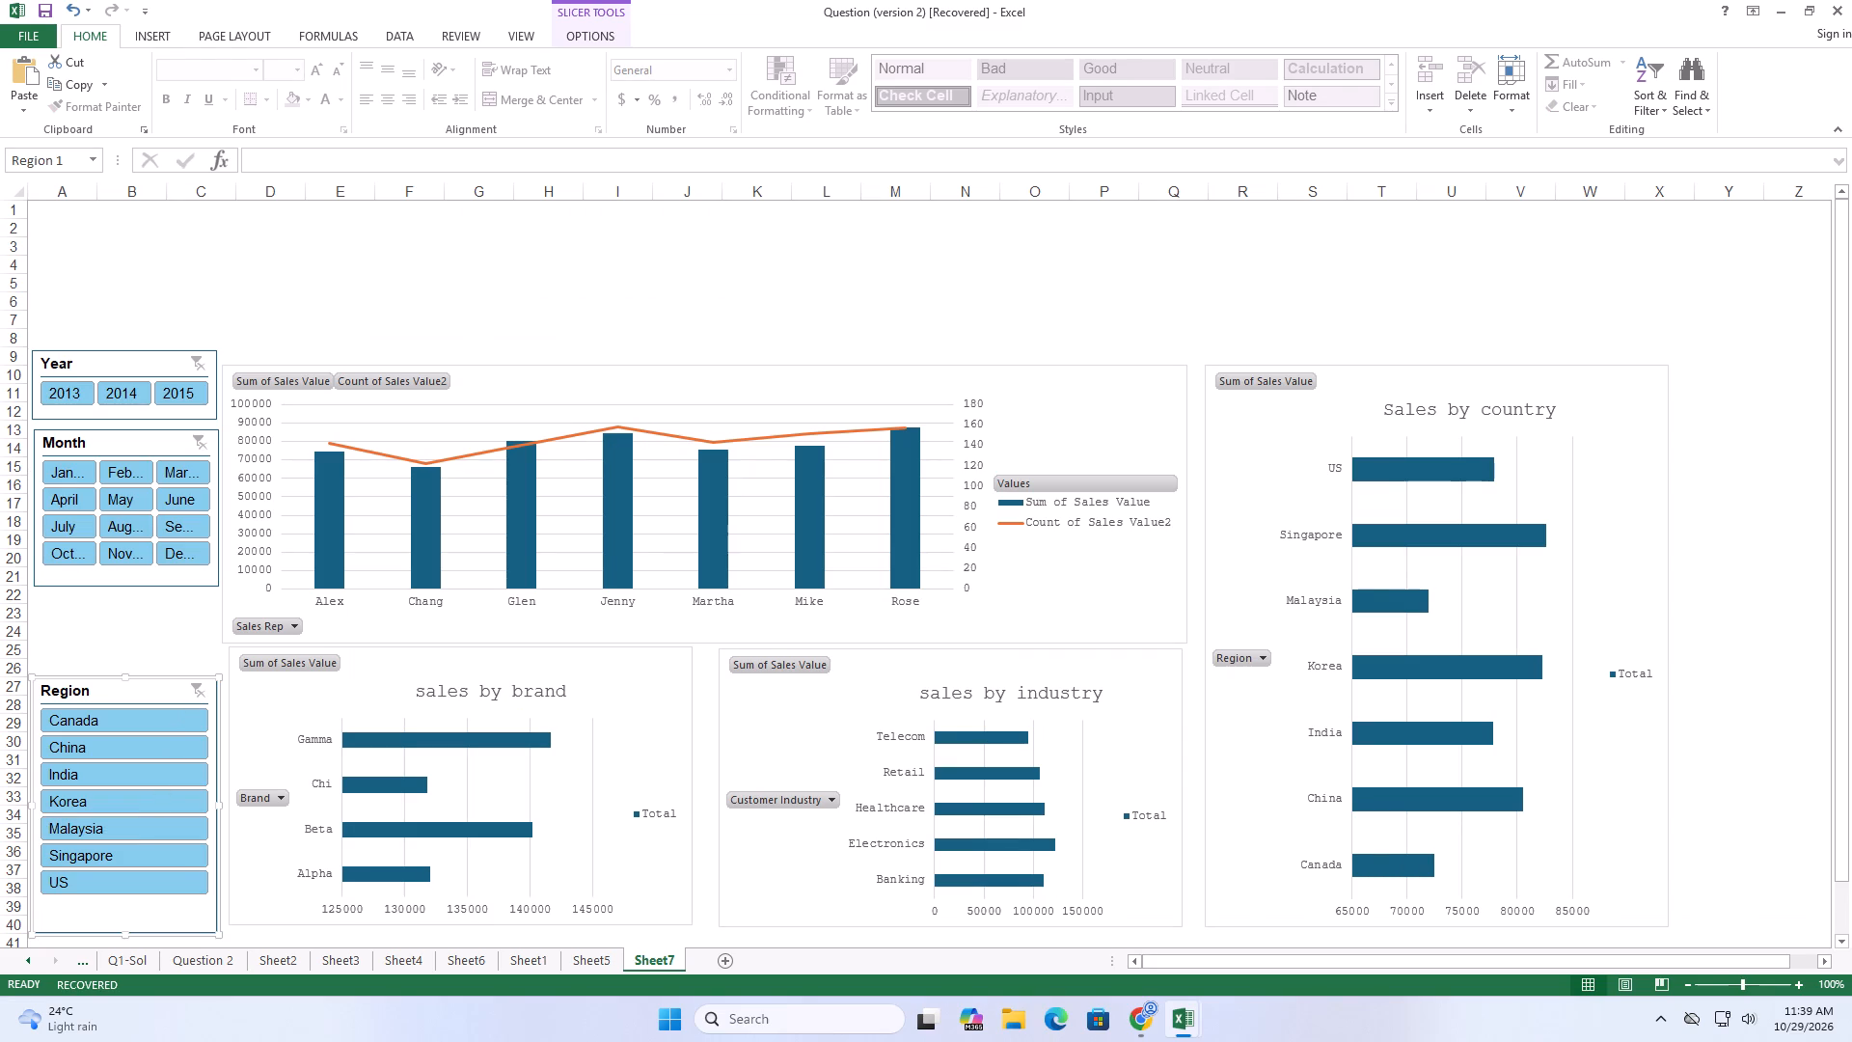
{"action": "right_click", "coordinate": [142, 689]}
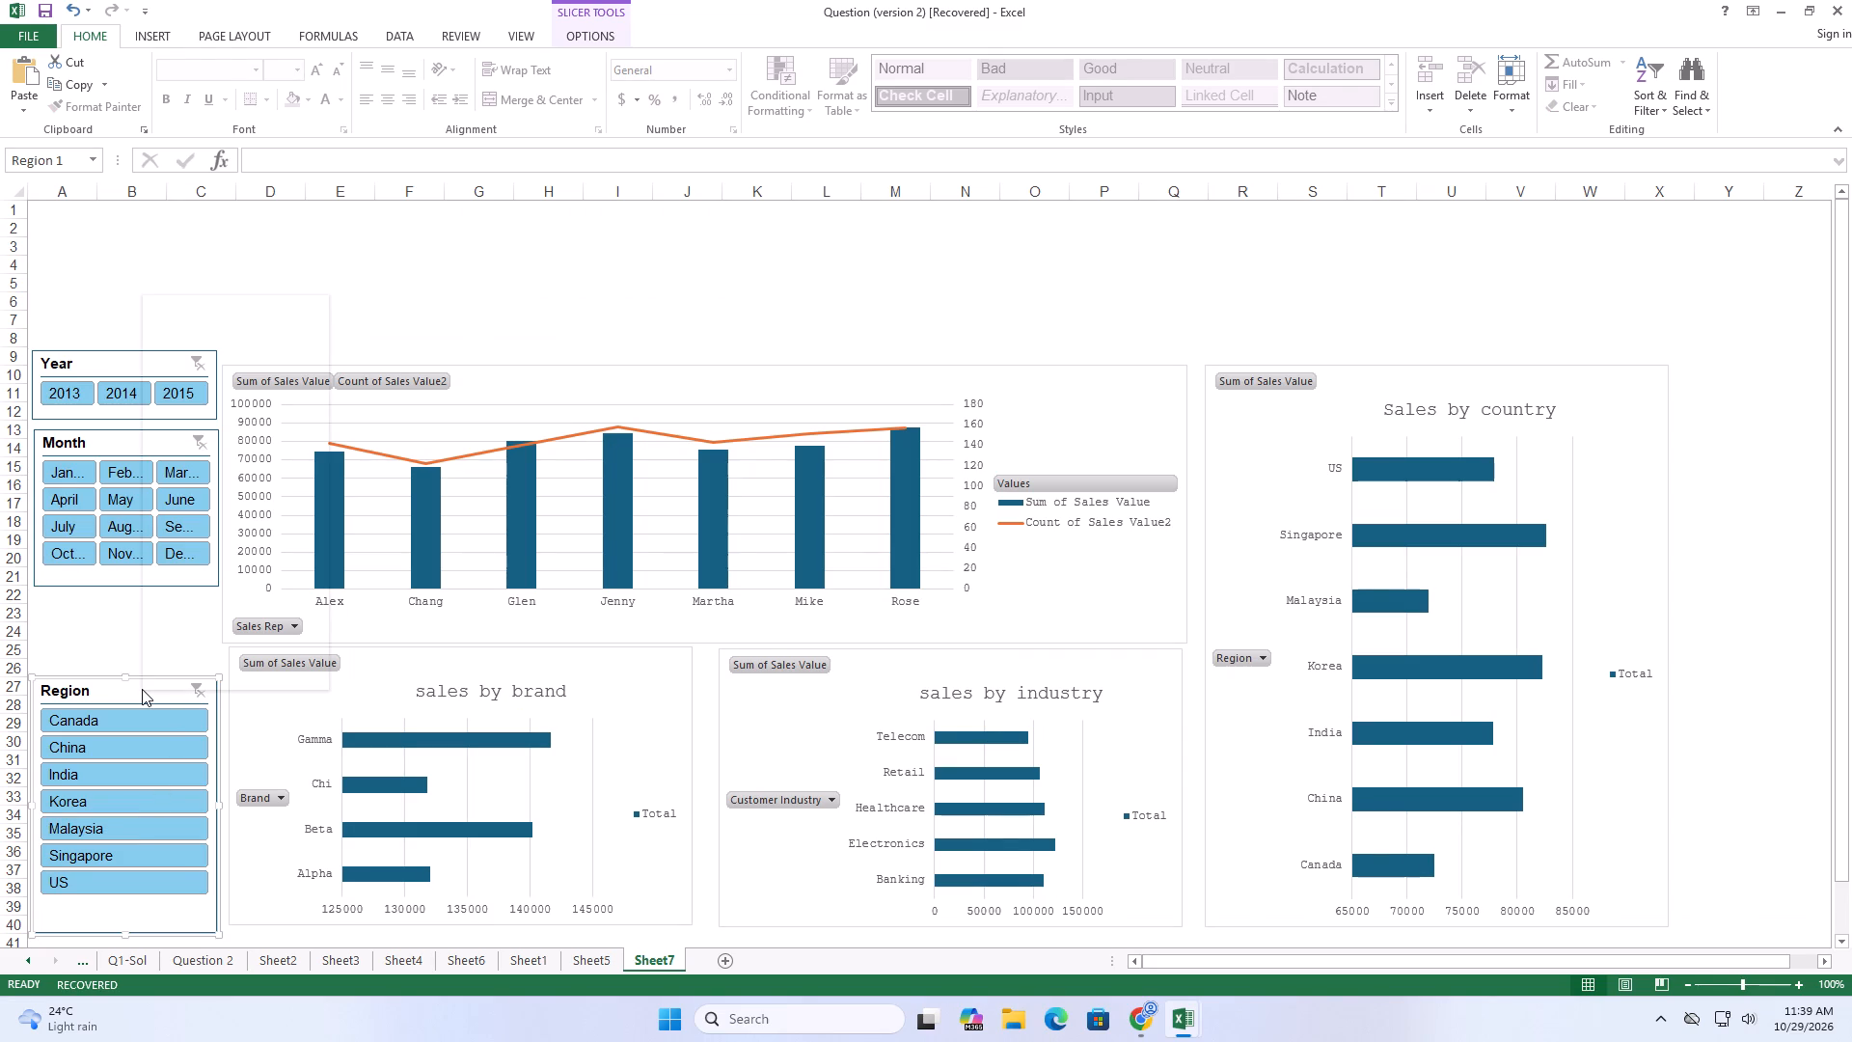
{"action": "left_click", "coordinate": [142, 689]}
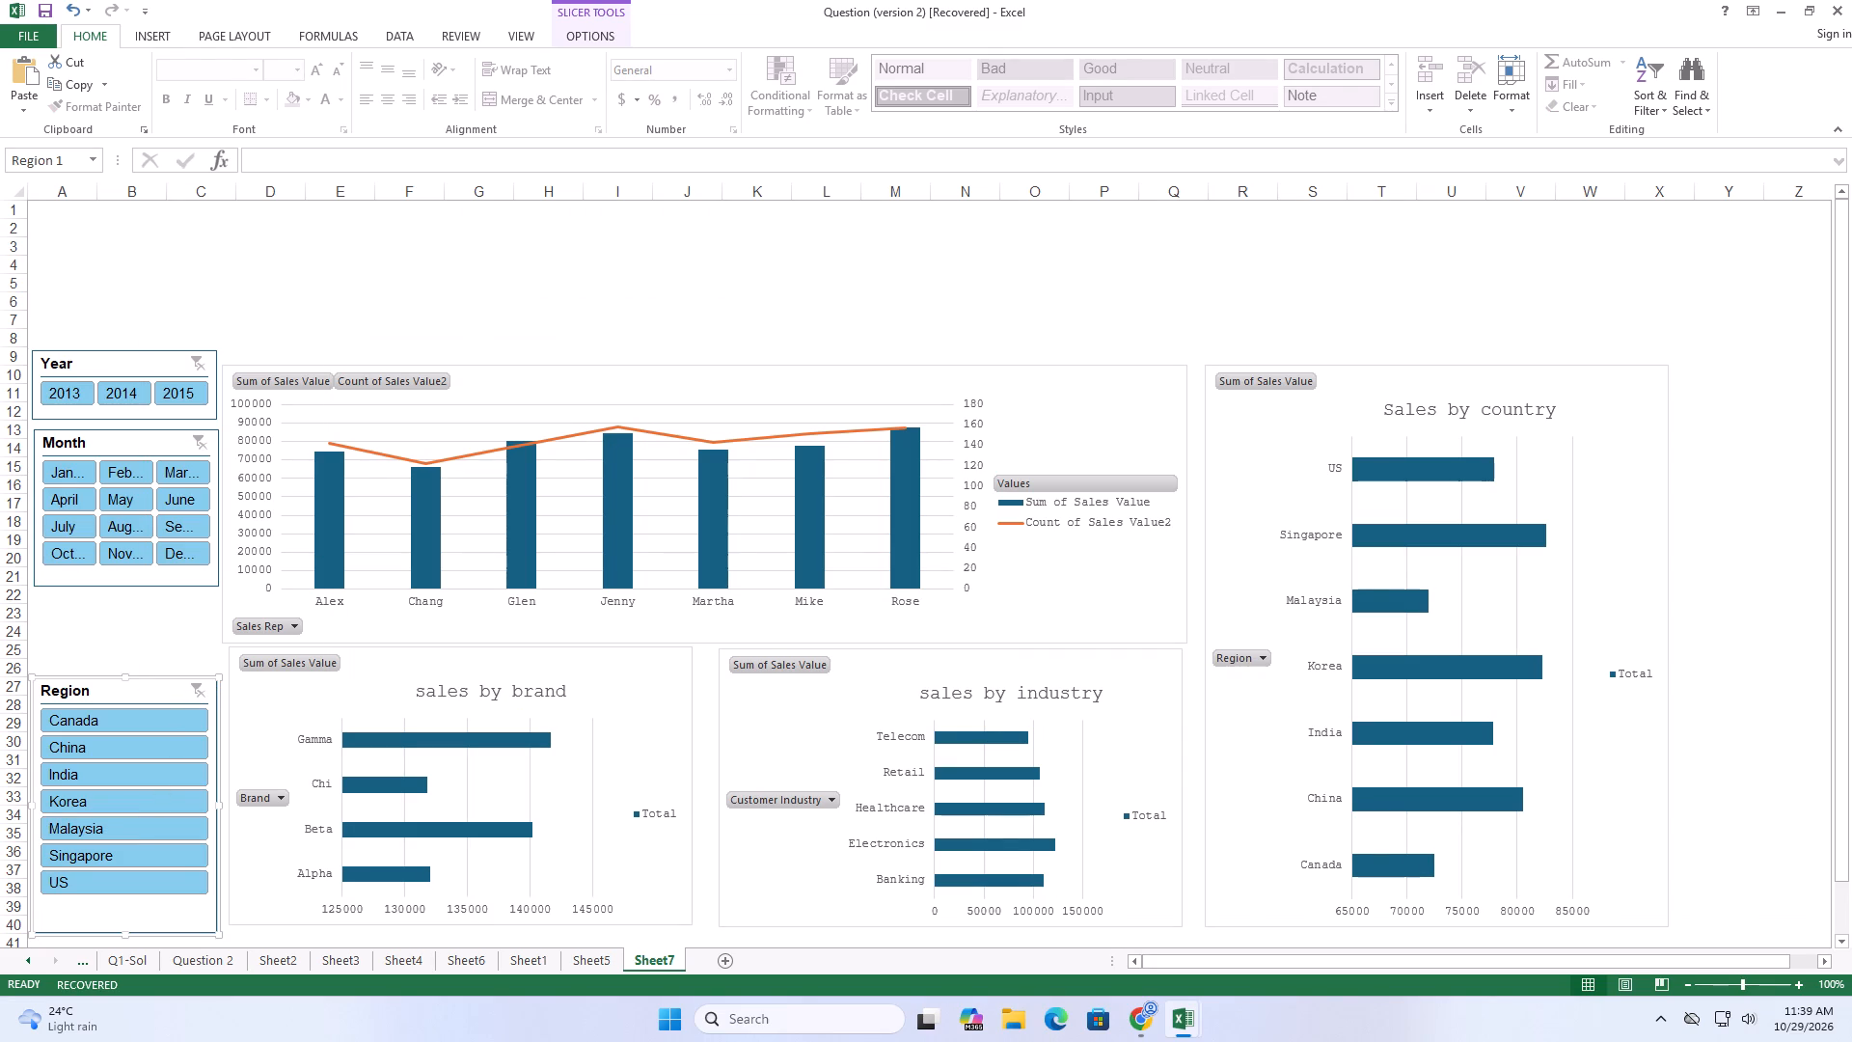
{"action": "left_click", "coordinate": [118, 685]}
{"action": "left_click", "coordinate": [592, 30]}
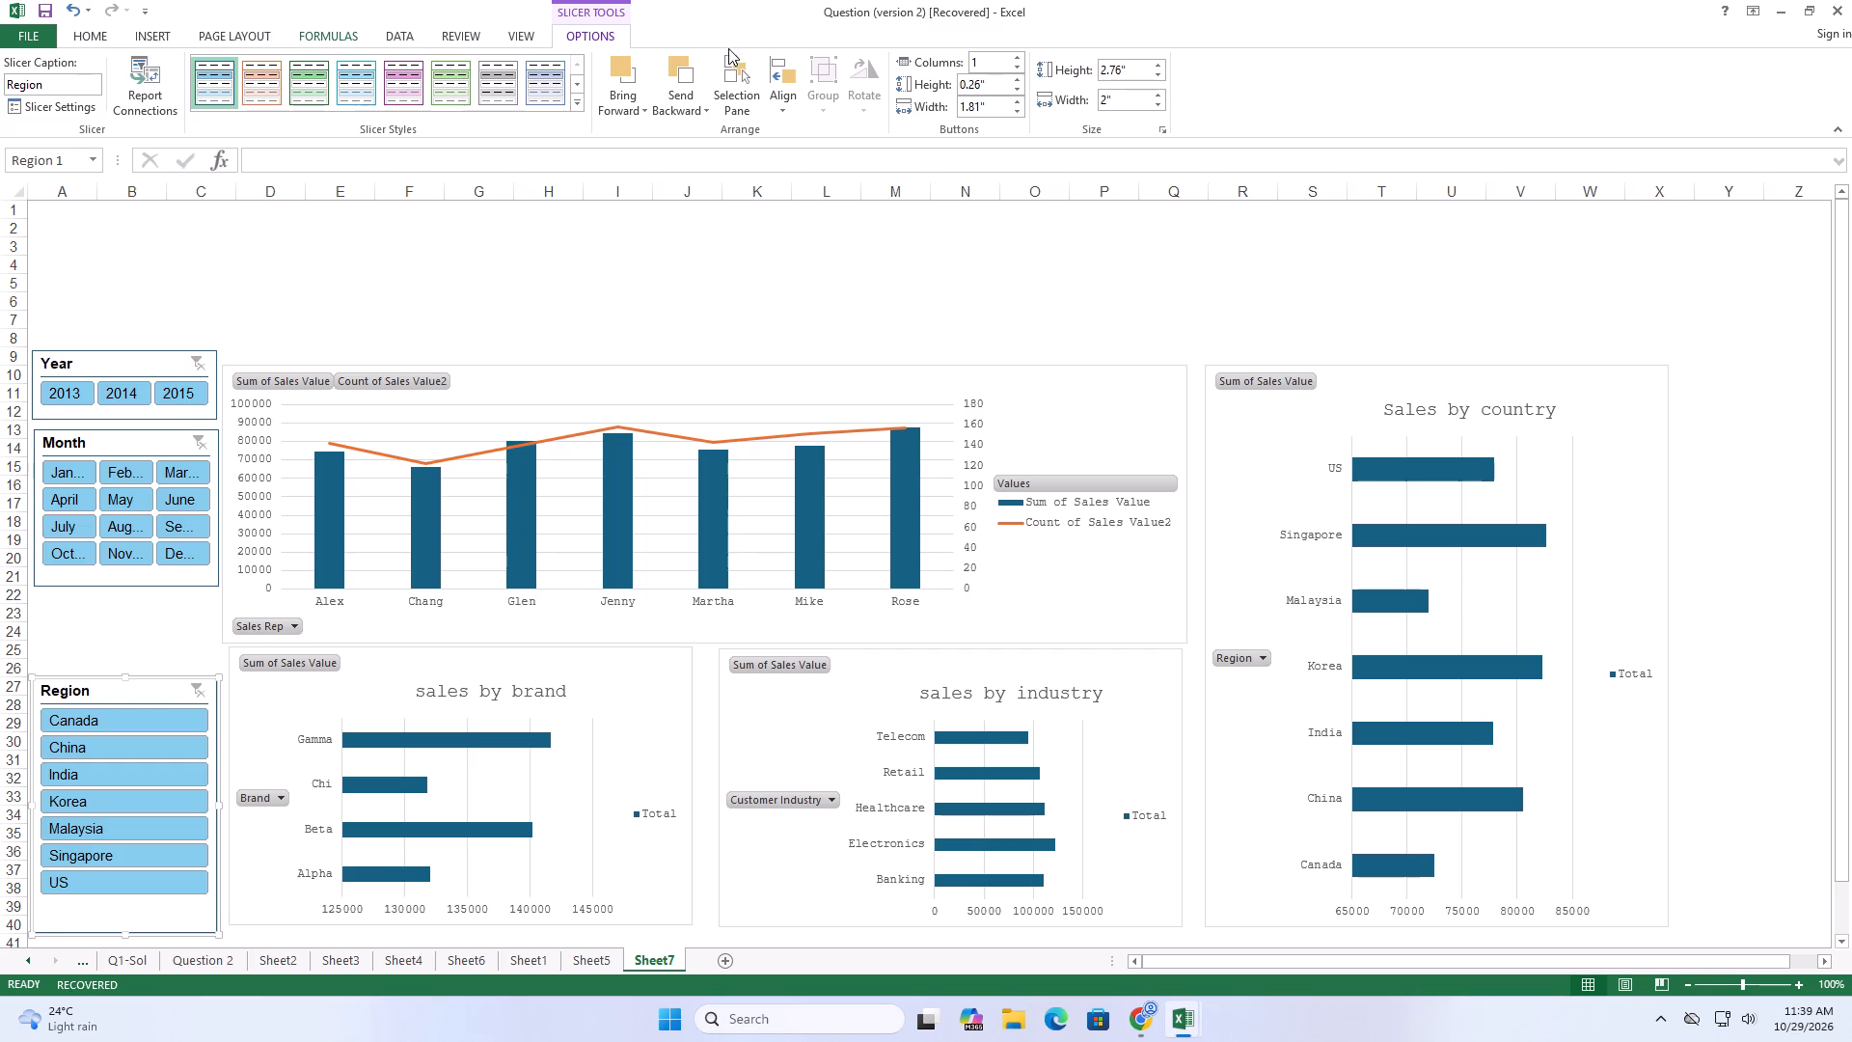
{"action": "left_click", "coordinate": [600, 34]}
{"action": "left_click", "coordinate": [146, 698]}
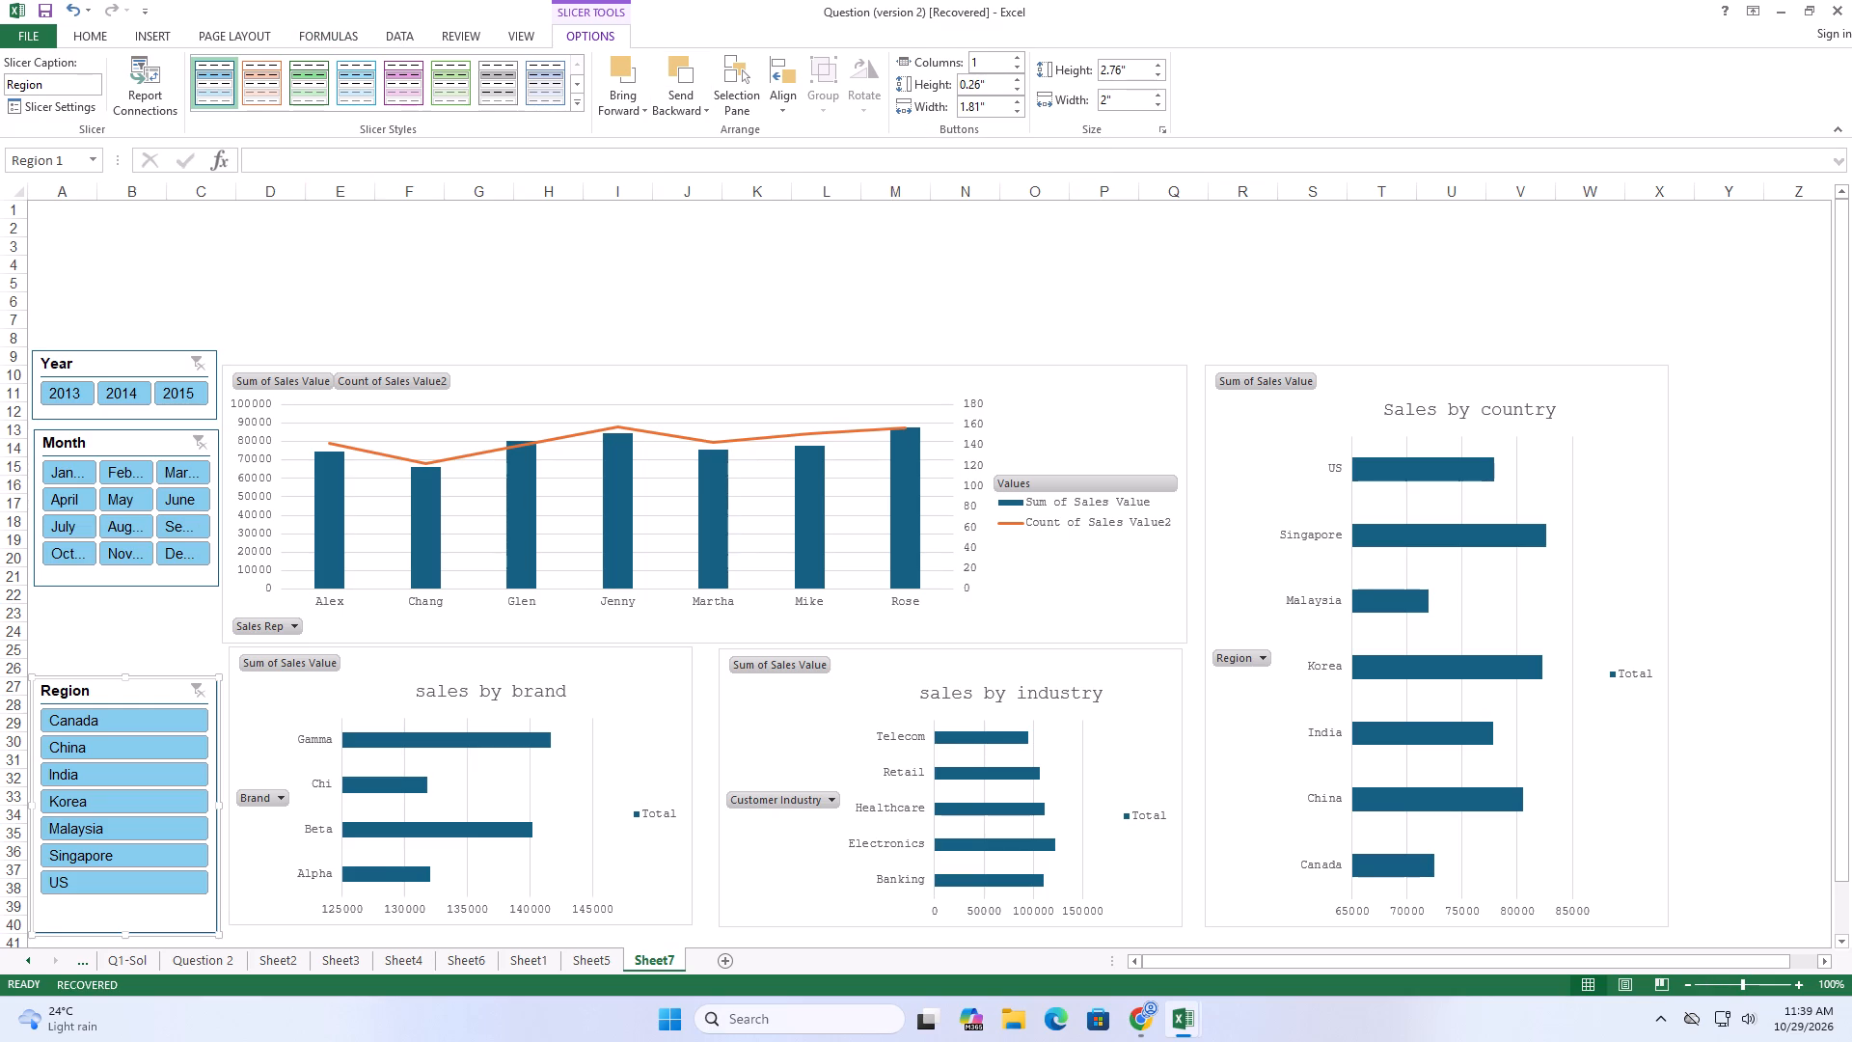
{"action": "left_click", "coordinate": [144, 688]}
{"action": "left_click", "coordinate": [1017, 53]}
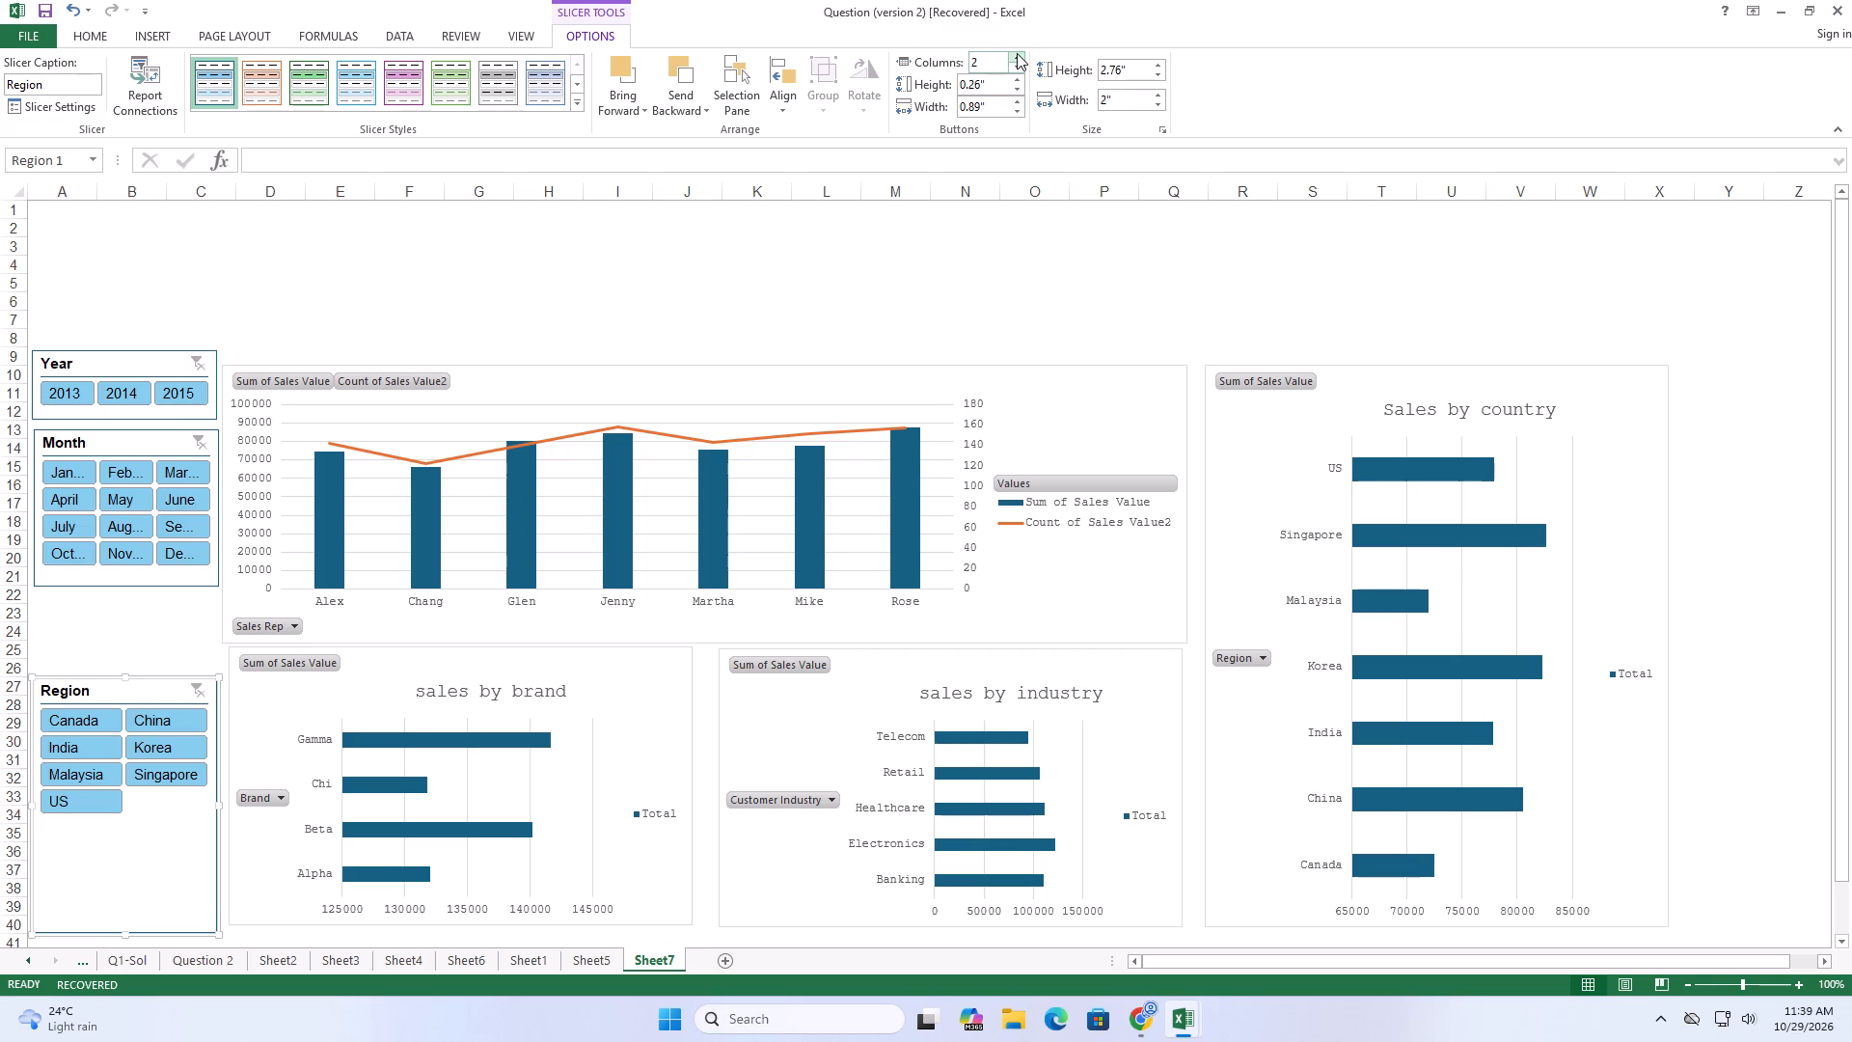
Shift the Month slicer slightly down, away from the Year slicer.
{"action": "left_click_drag", "start_coordinate": [100, 438], "coordinate": [91, 444]}
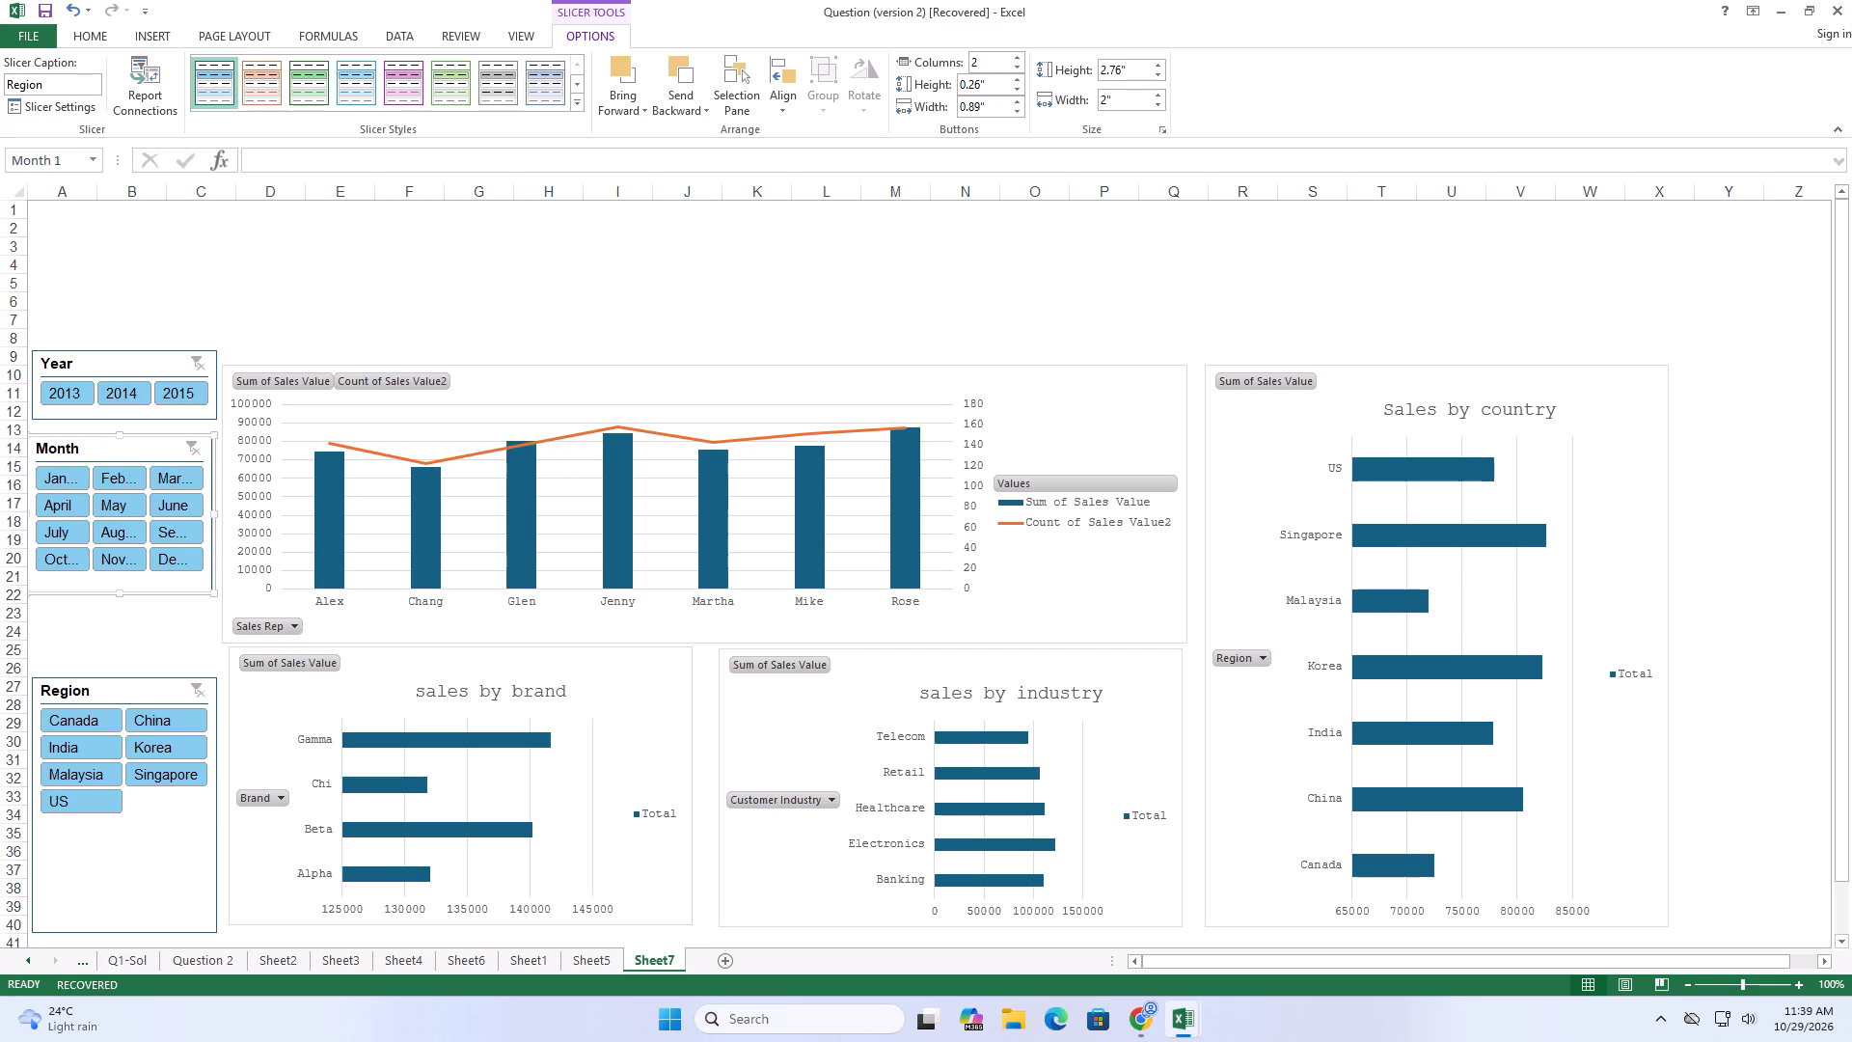
{"action": "scroll", "coordinate": [836, 217], "scroll_direction": "down", "scroll_amount": 2}
Connect the Year slicer's report connections to PivotTable1, PivotTable2, PivotTable3, PivotTable5, PivotTable6, PivotTable7, PivotTable8 and PivotTable10.
{"action": "right_click", "coordinate": [110, 367]}
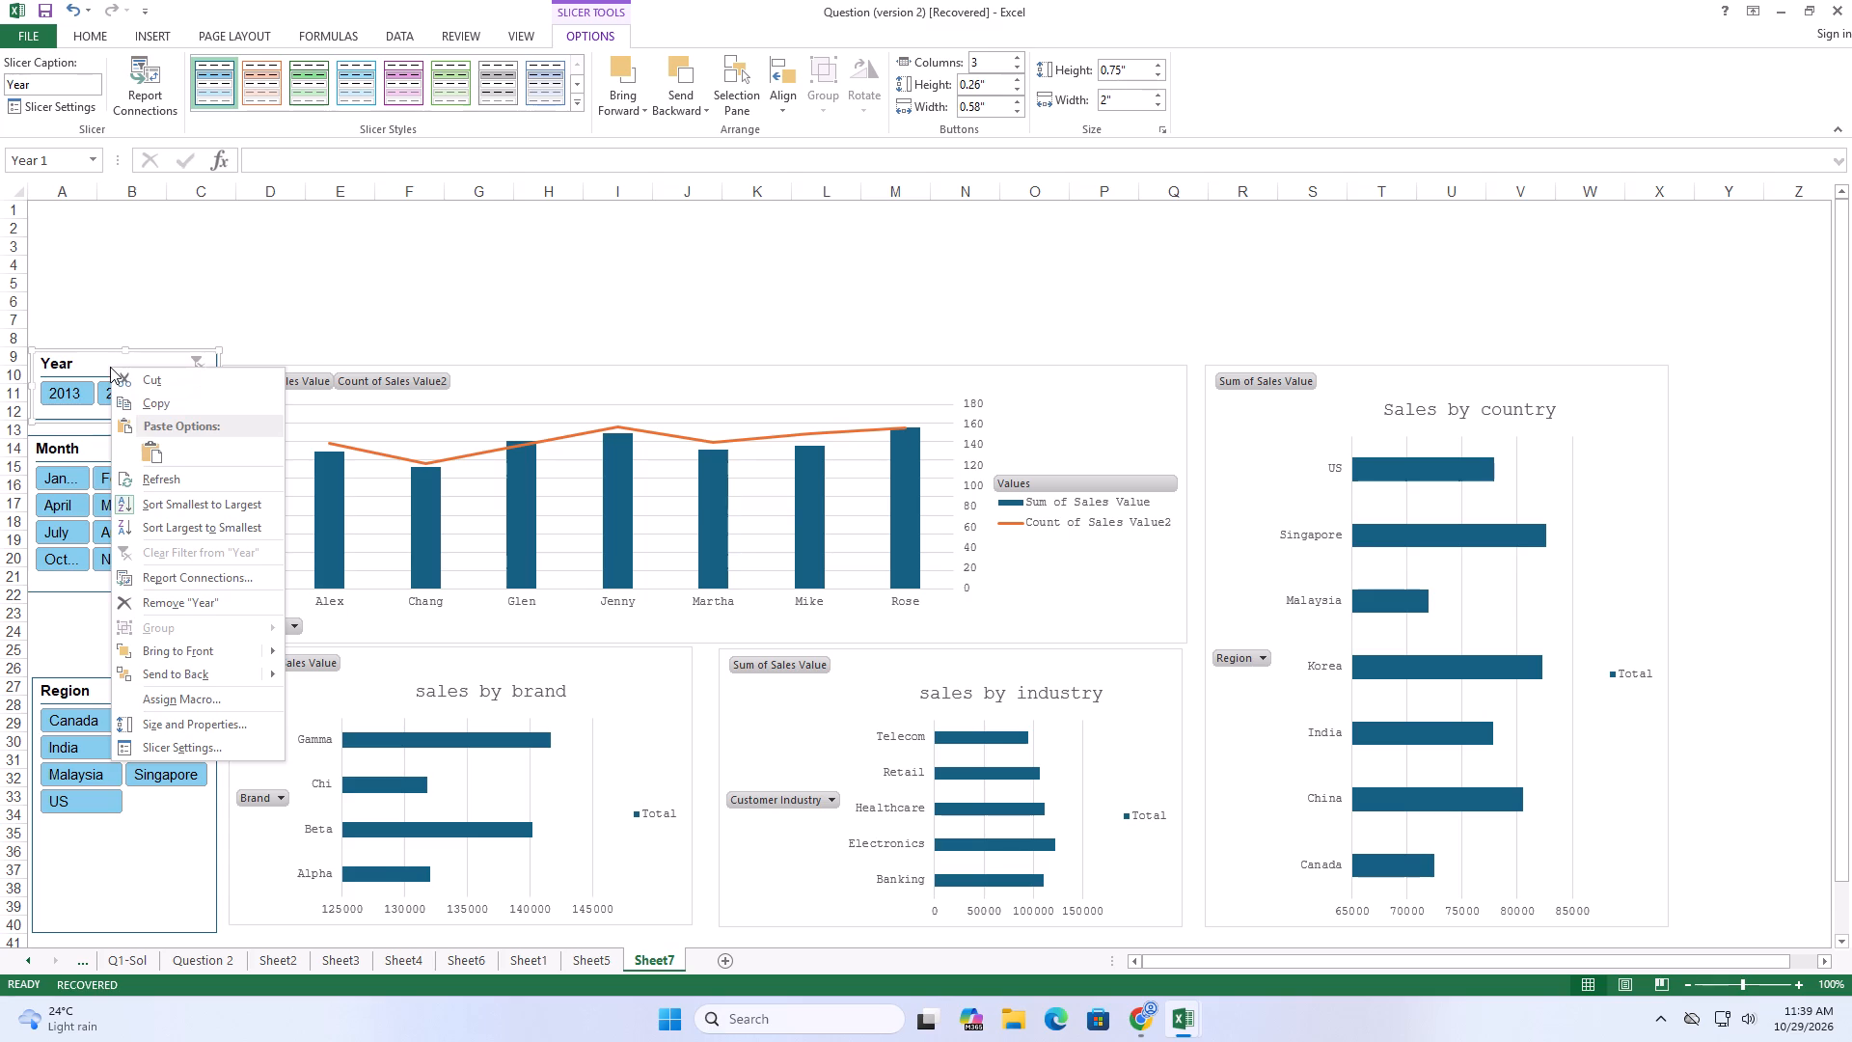
{"action": "left_click", "coordinate": [201, 579]}
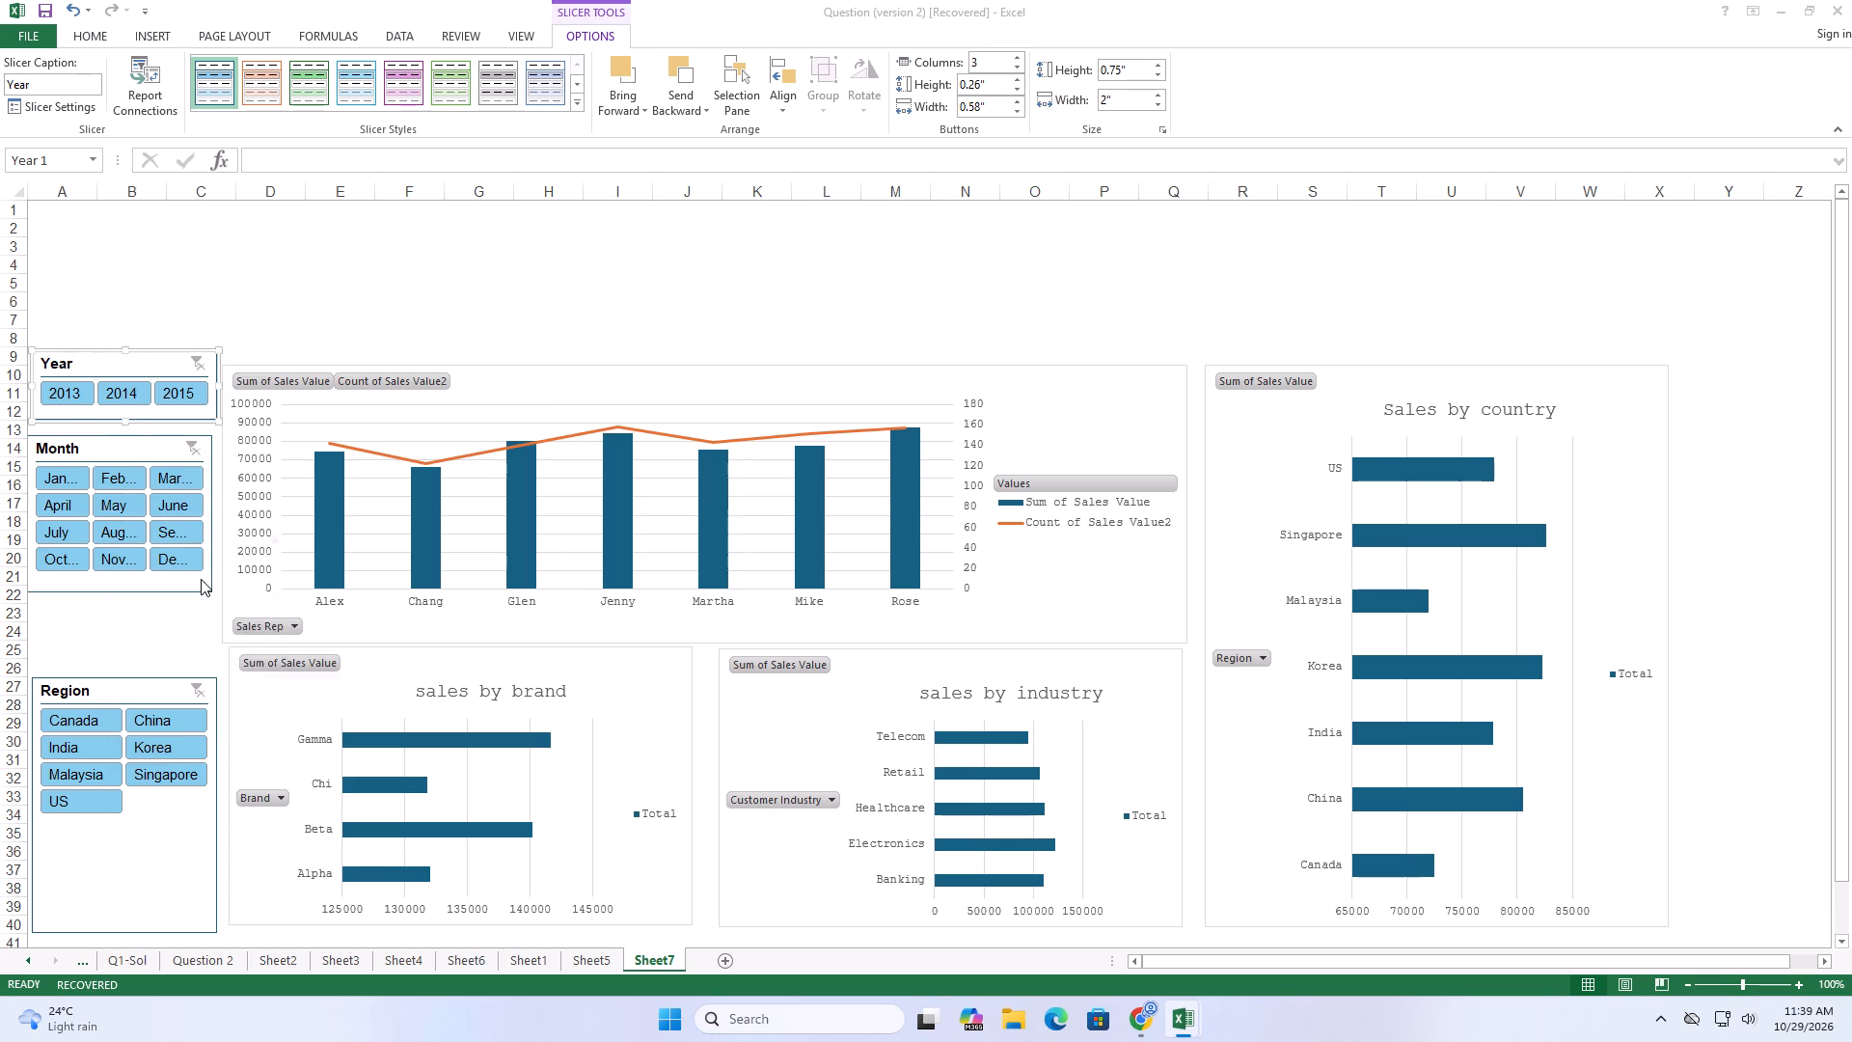
{"action": "left_click", "coordinate": [264, 581]}
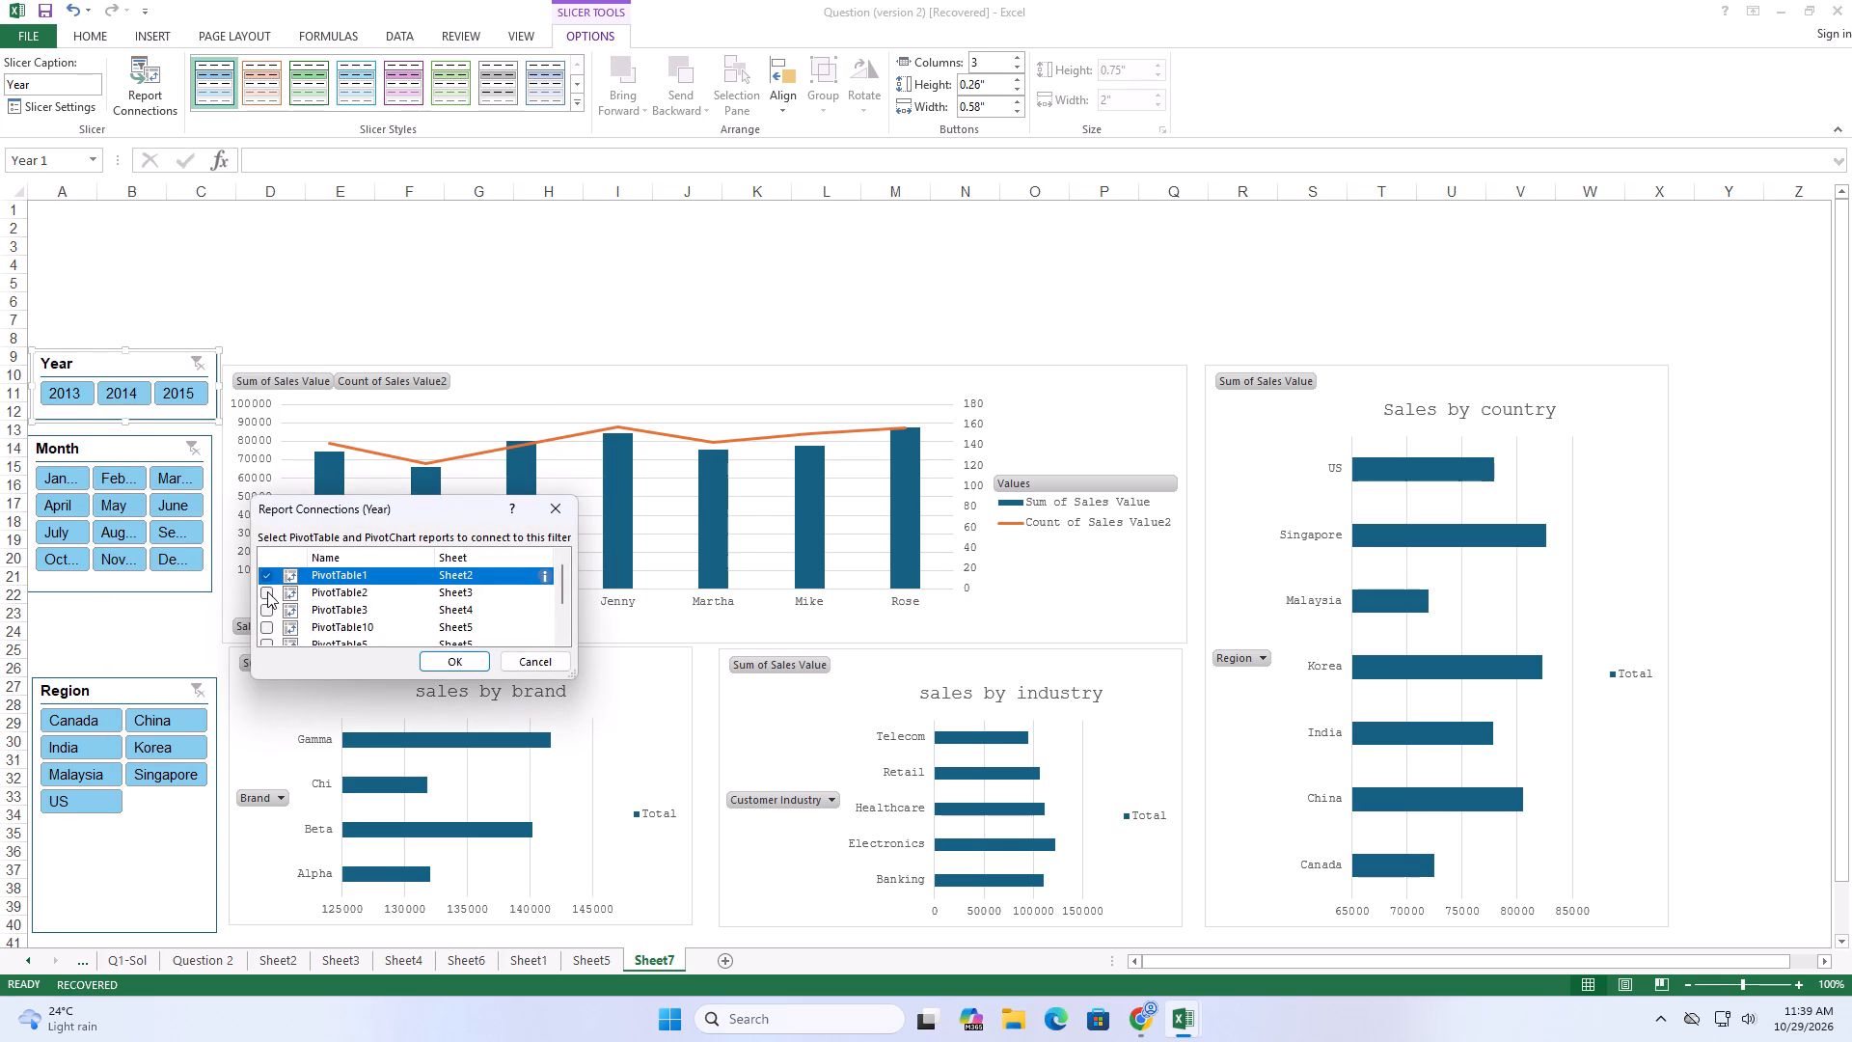
{"action": "left_click", "coordinate": [267, 591]}
{"action": "left_click", "coordinate": [269, 611]}
{"action": "scroll", "coordinate": [269, 611], "scroll_direction": "down", "scroll_amount": 2}
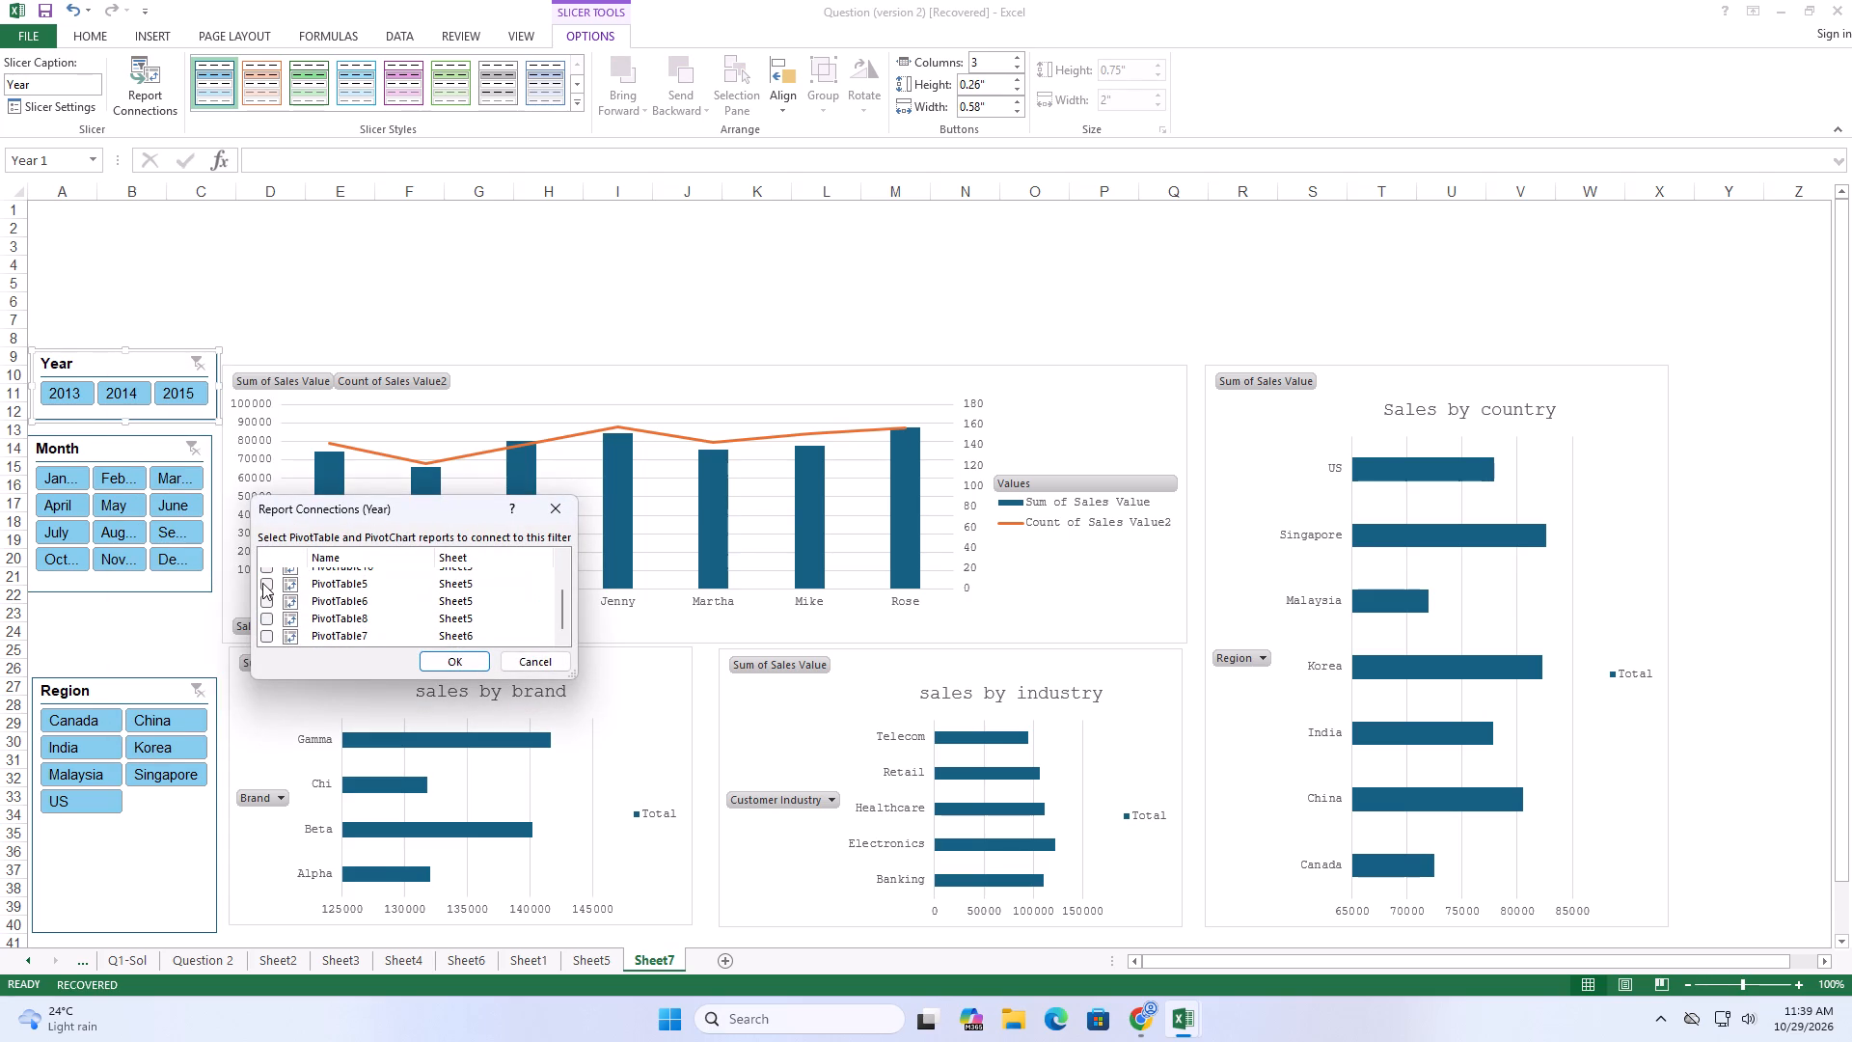
{"action": "left_click", "coordinate": [262, 583]}
{"action": "scroll", "coordinate": [262, 583], "scroll_direction": "up", "scroll_amount": 1}
{"action": "left_click", "coordinate": [265, 609]}
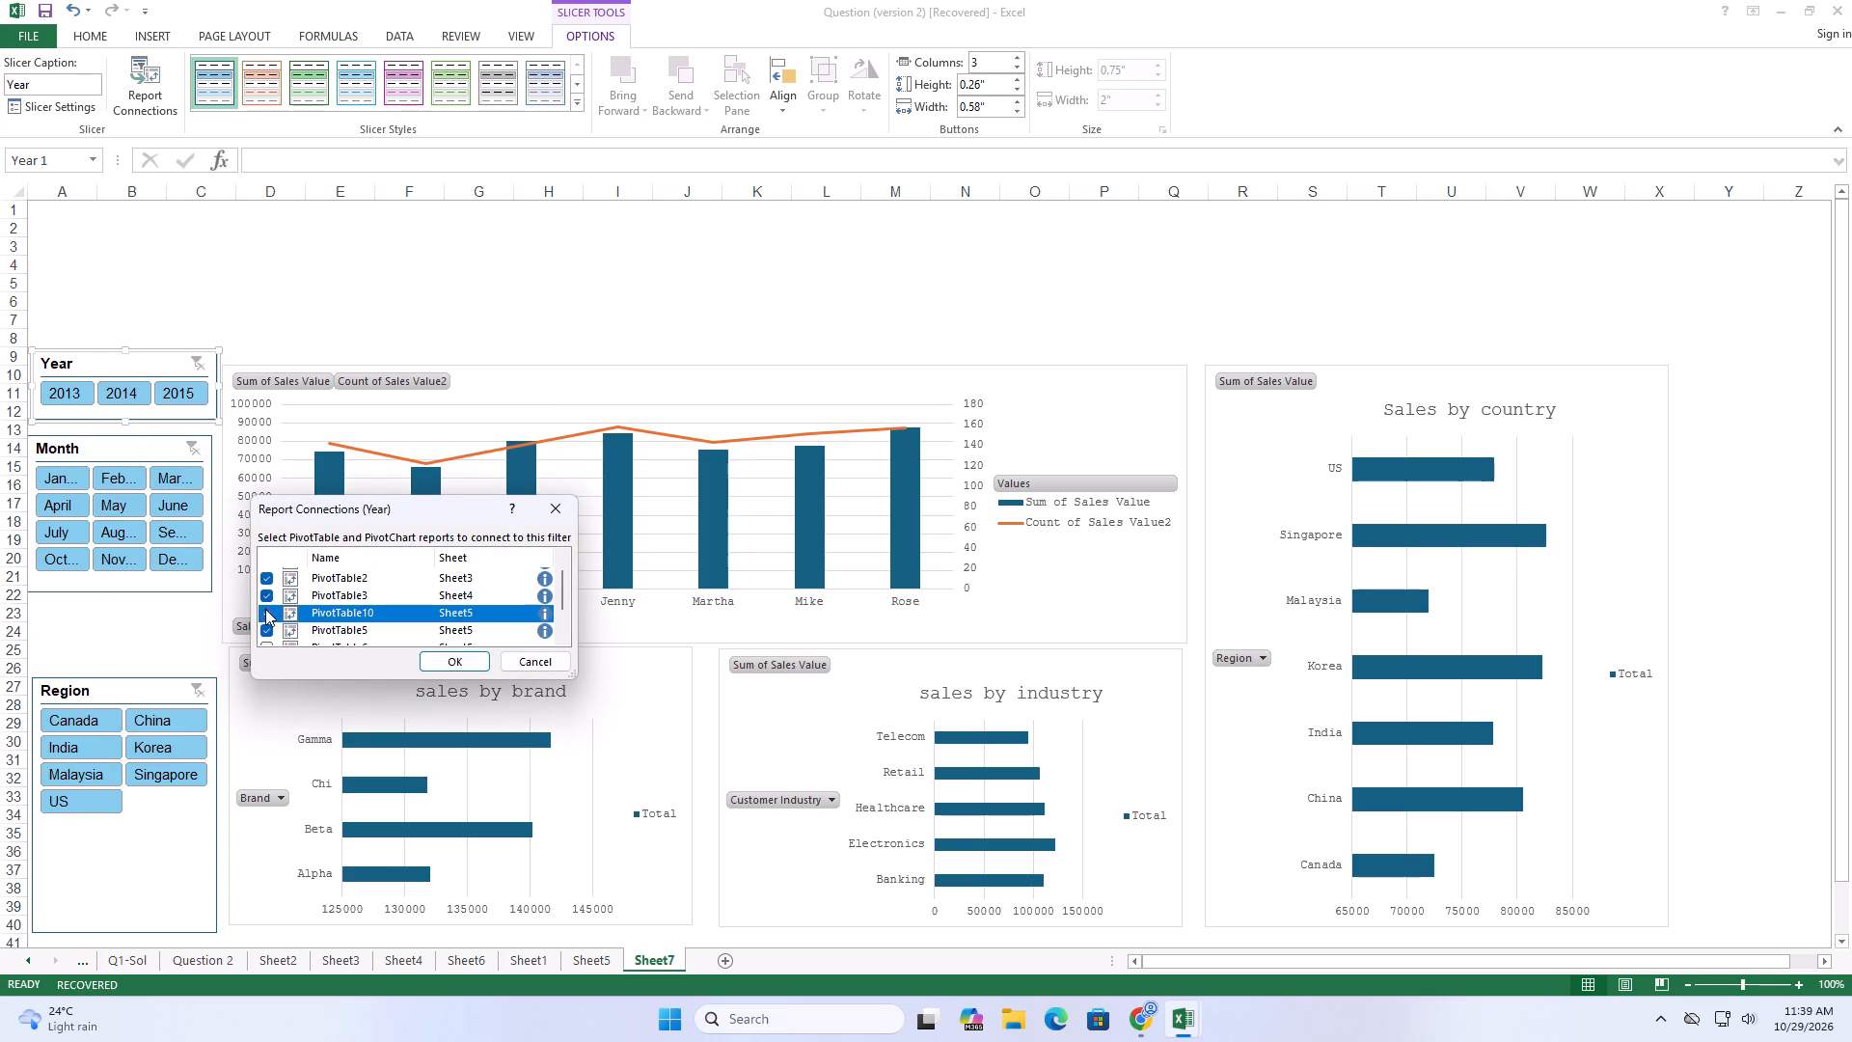
{"action": "scroll", "coordinate": [265, 609], "scroll_direction": "down", "scroll_amount": 1}
{"action": "left_click", "coordinate": [265, 608]}
{"action": "left_click", "coordinate": [265, 613]}
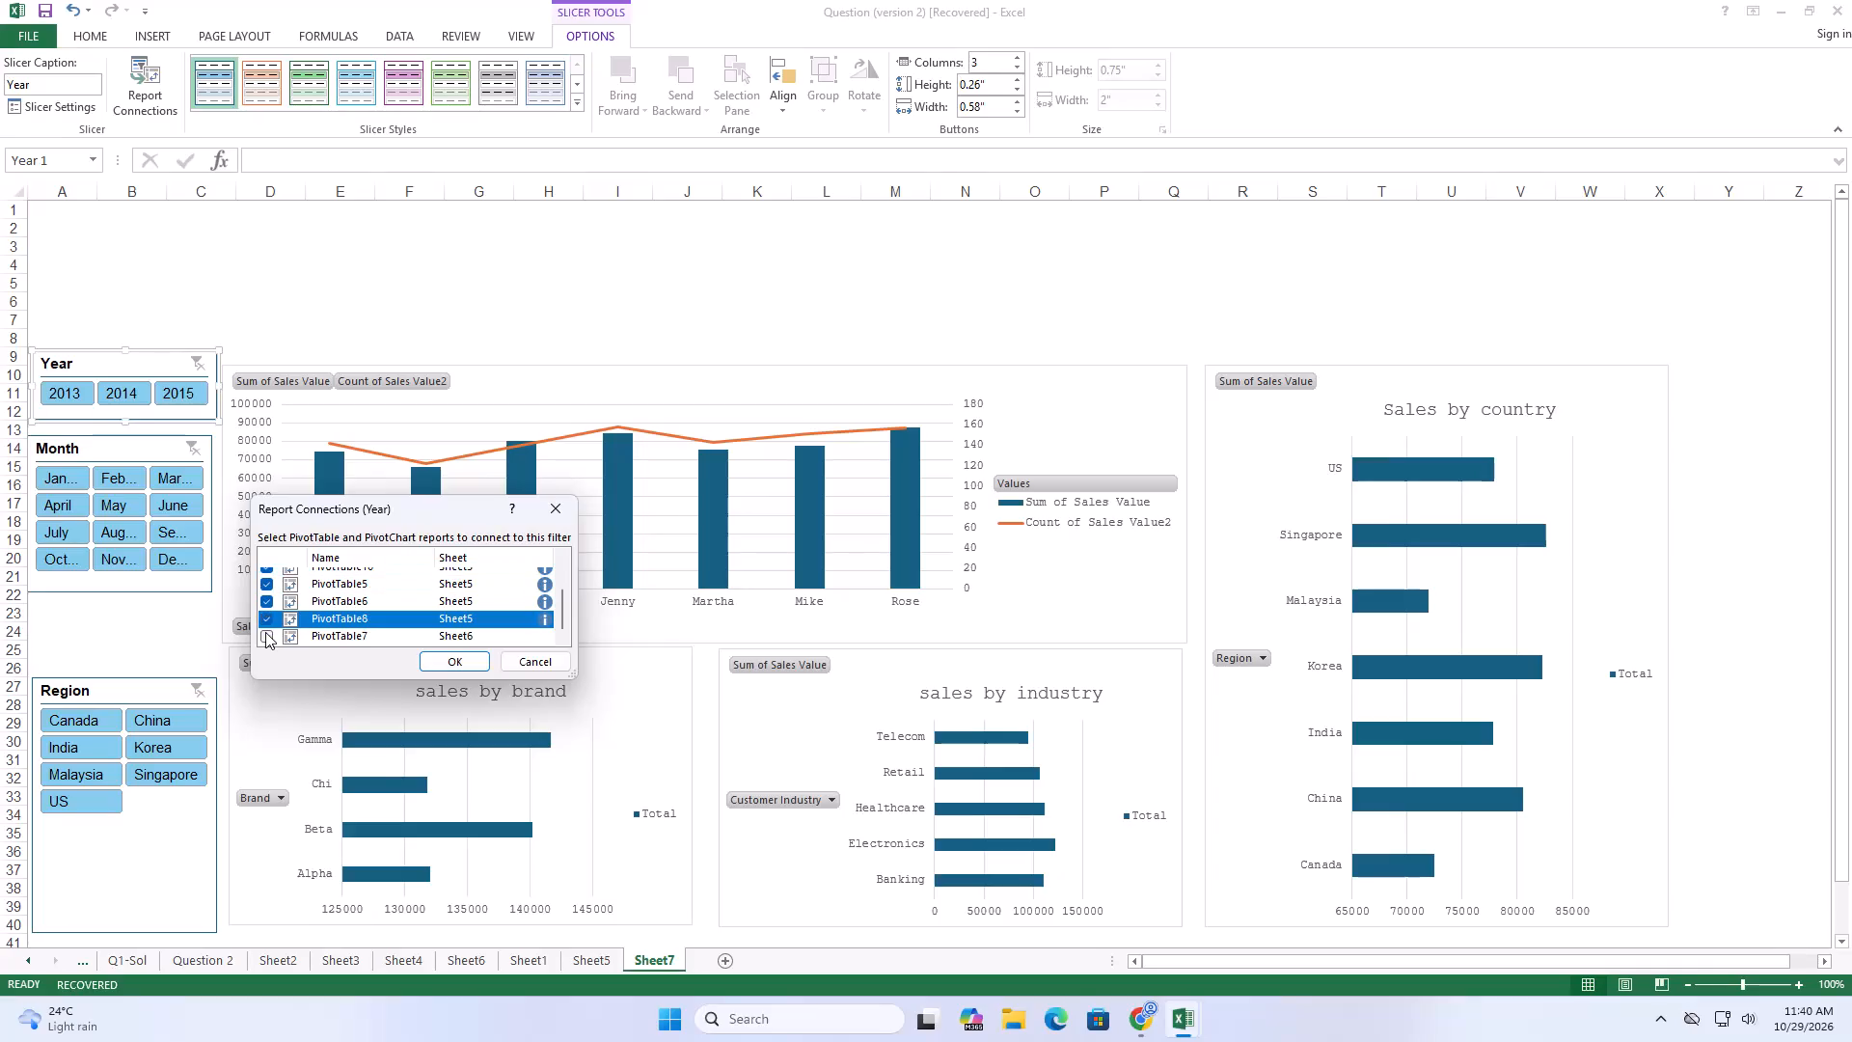
{"action": "left_click", "coordinate": [265, 632]}
{"action": "scroll", "coordinate": [265, 632], "scroll_direction": "down", "scroll_amount": 1}
{"action": "scroll", "coordinate": [330, 573], "scroll_direction": "down", "scroll_amount": 1}
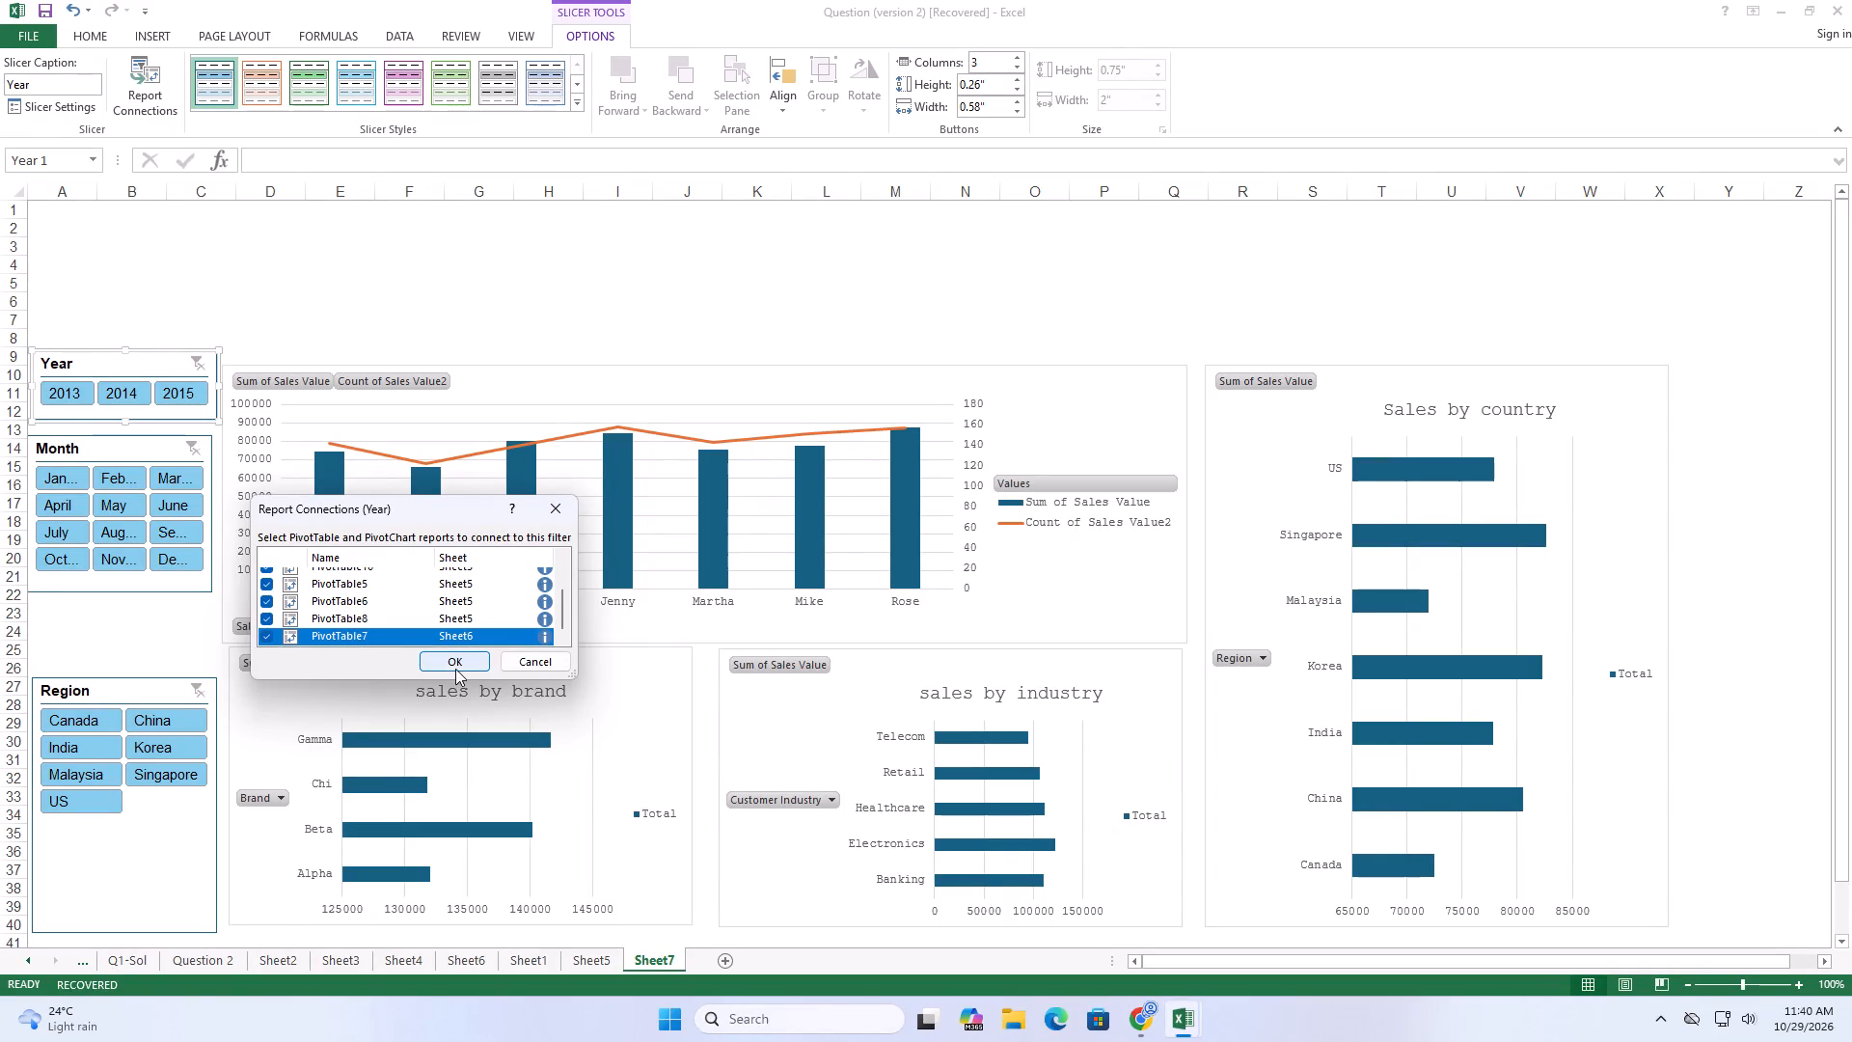
{"action": "left_click", "coordinate": [449, 663]}
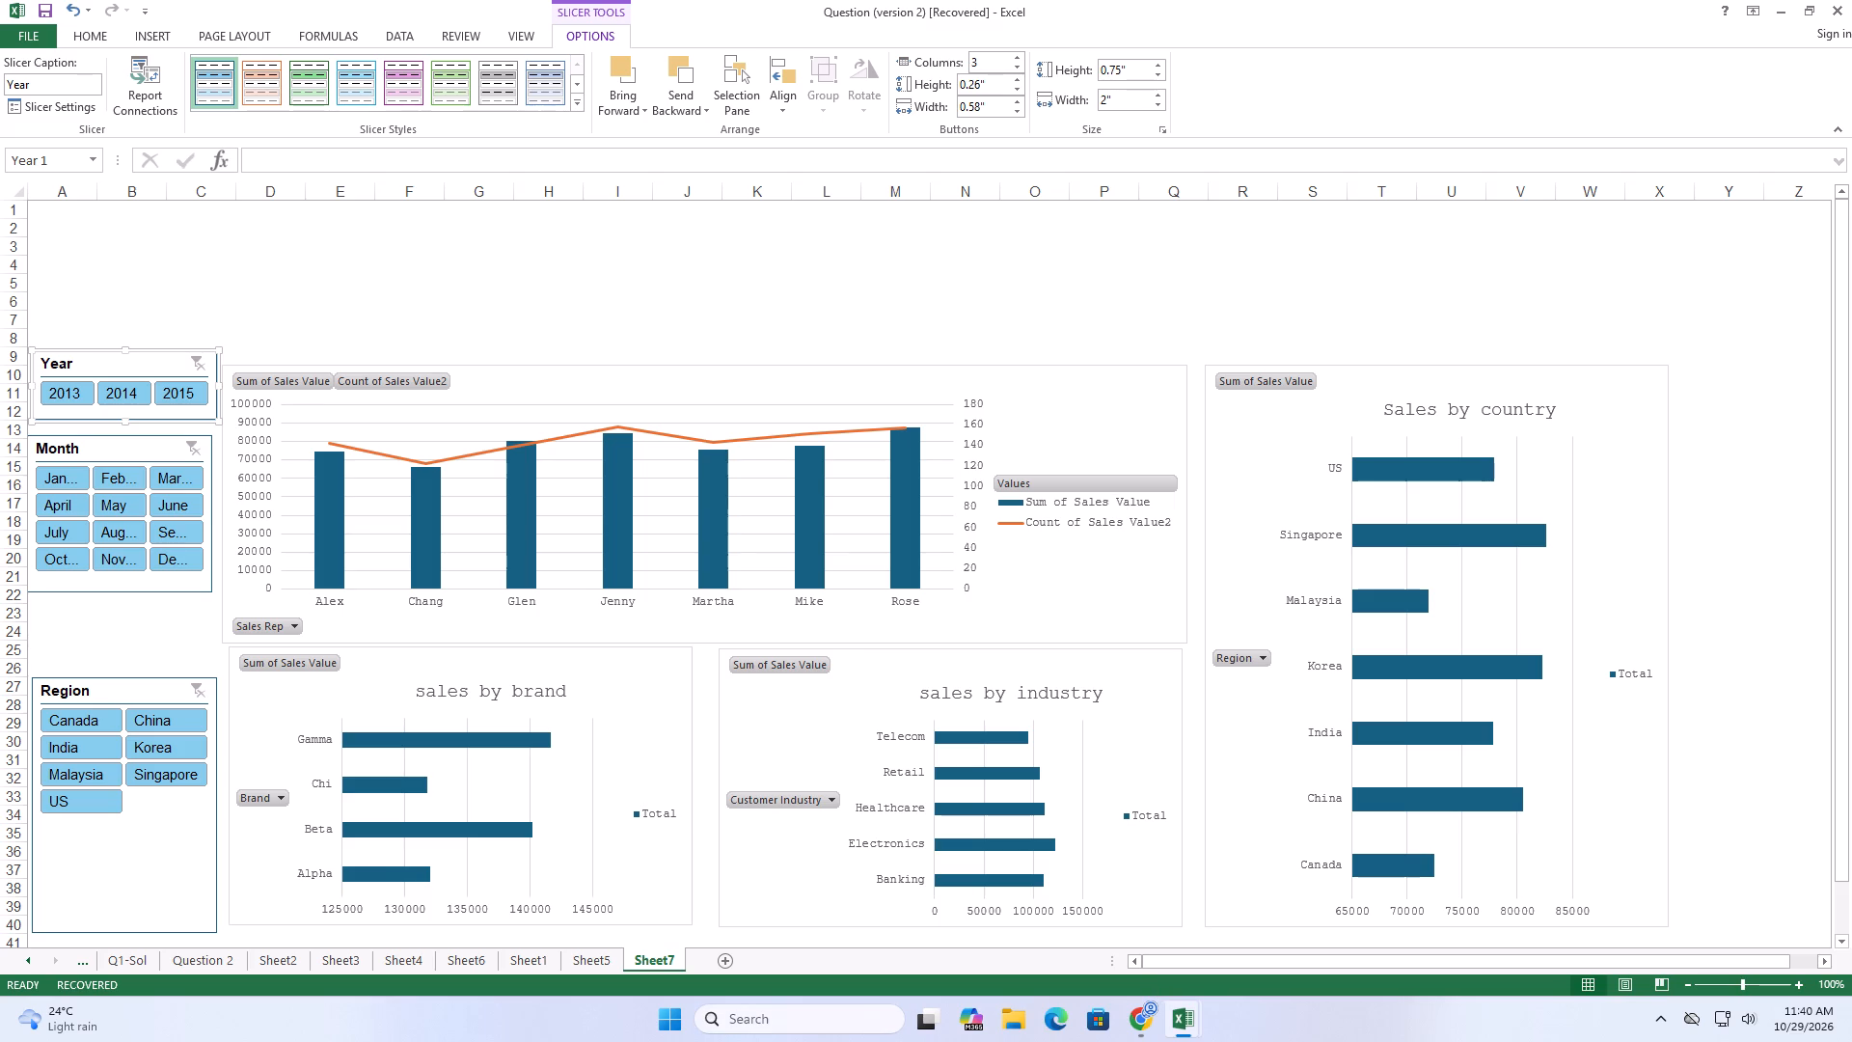
Try the Year slicer's buttons on the dashboard, finishing with 2015 selected.
{"action": "left_click", "coordinate": [182, 400]}
{"action": "left_click", "coordinate": [141, 390]}
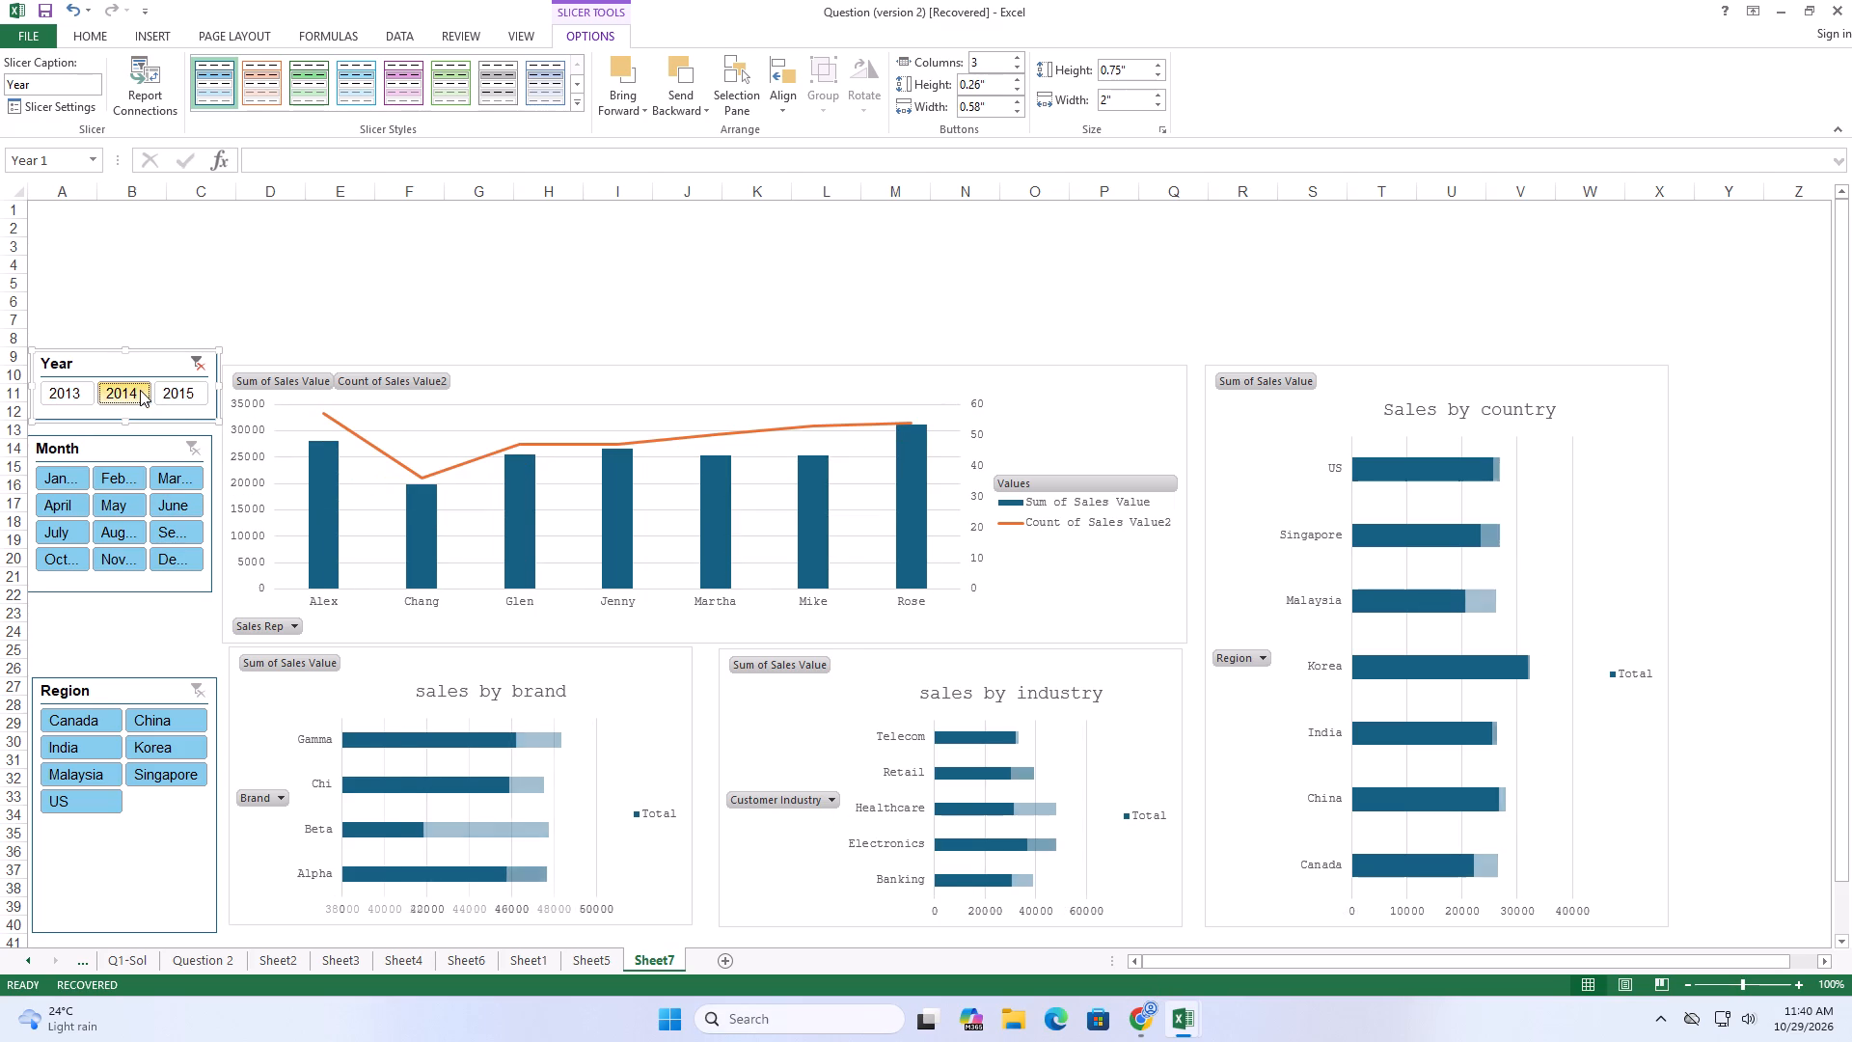
{"action": "left_click", "coordinate": [88, 395]}
{"action": "left_click", "coordinate": [118, 391]}
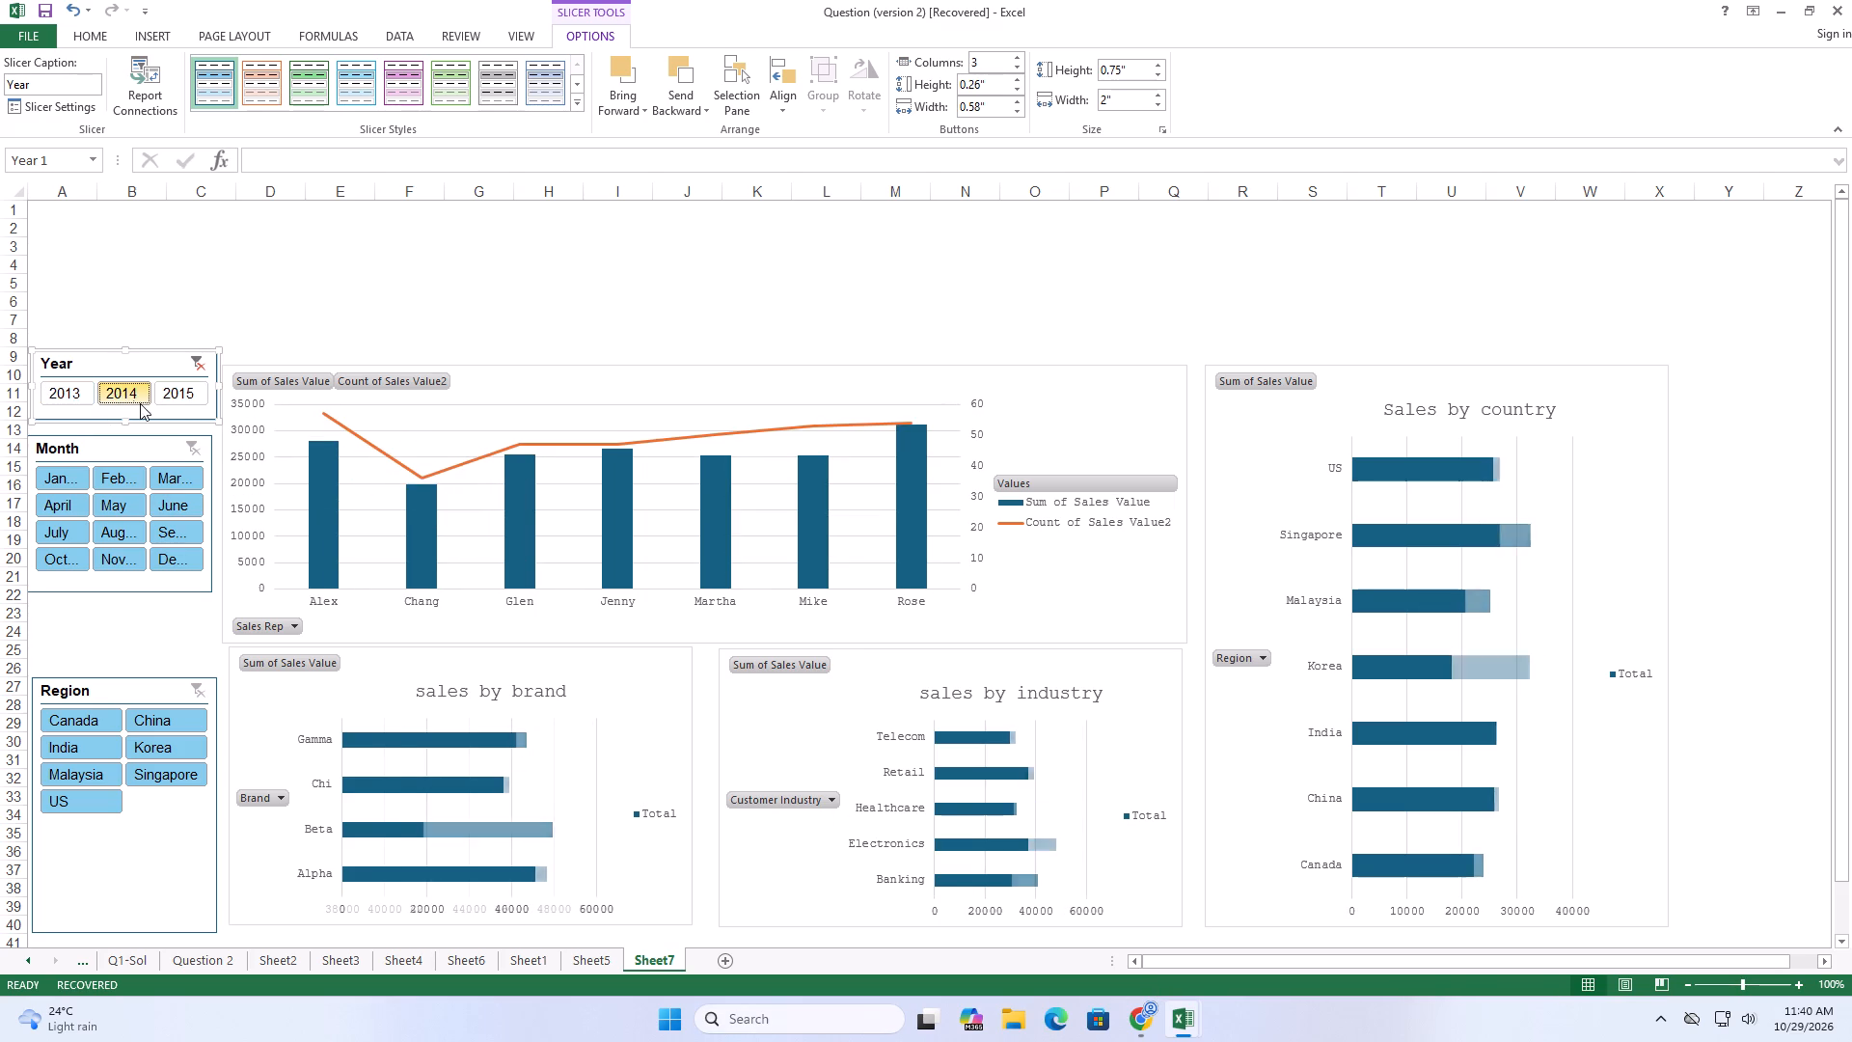
{"action": "left_click", "coordinate": [158, 397]}
Try several buttons of the Month slicer, finishing with May selected.
{"action": "left_click", "coordinate": [184, 479]}
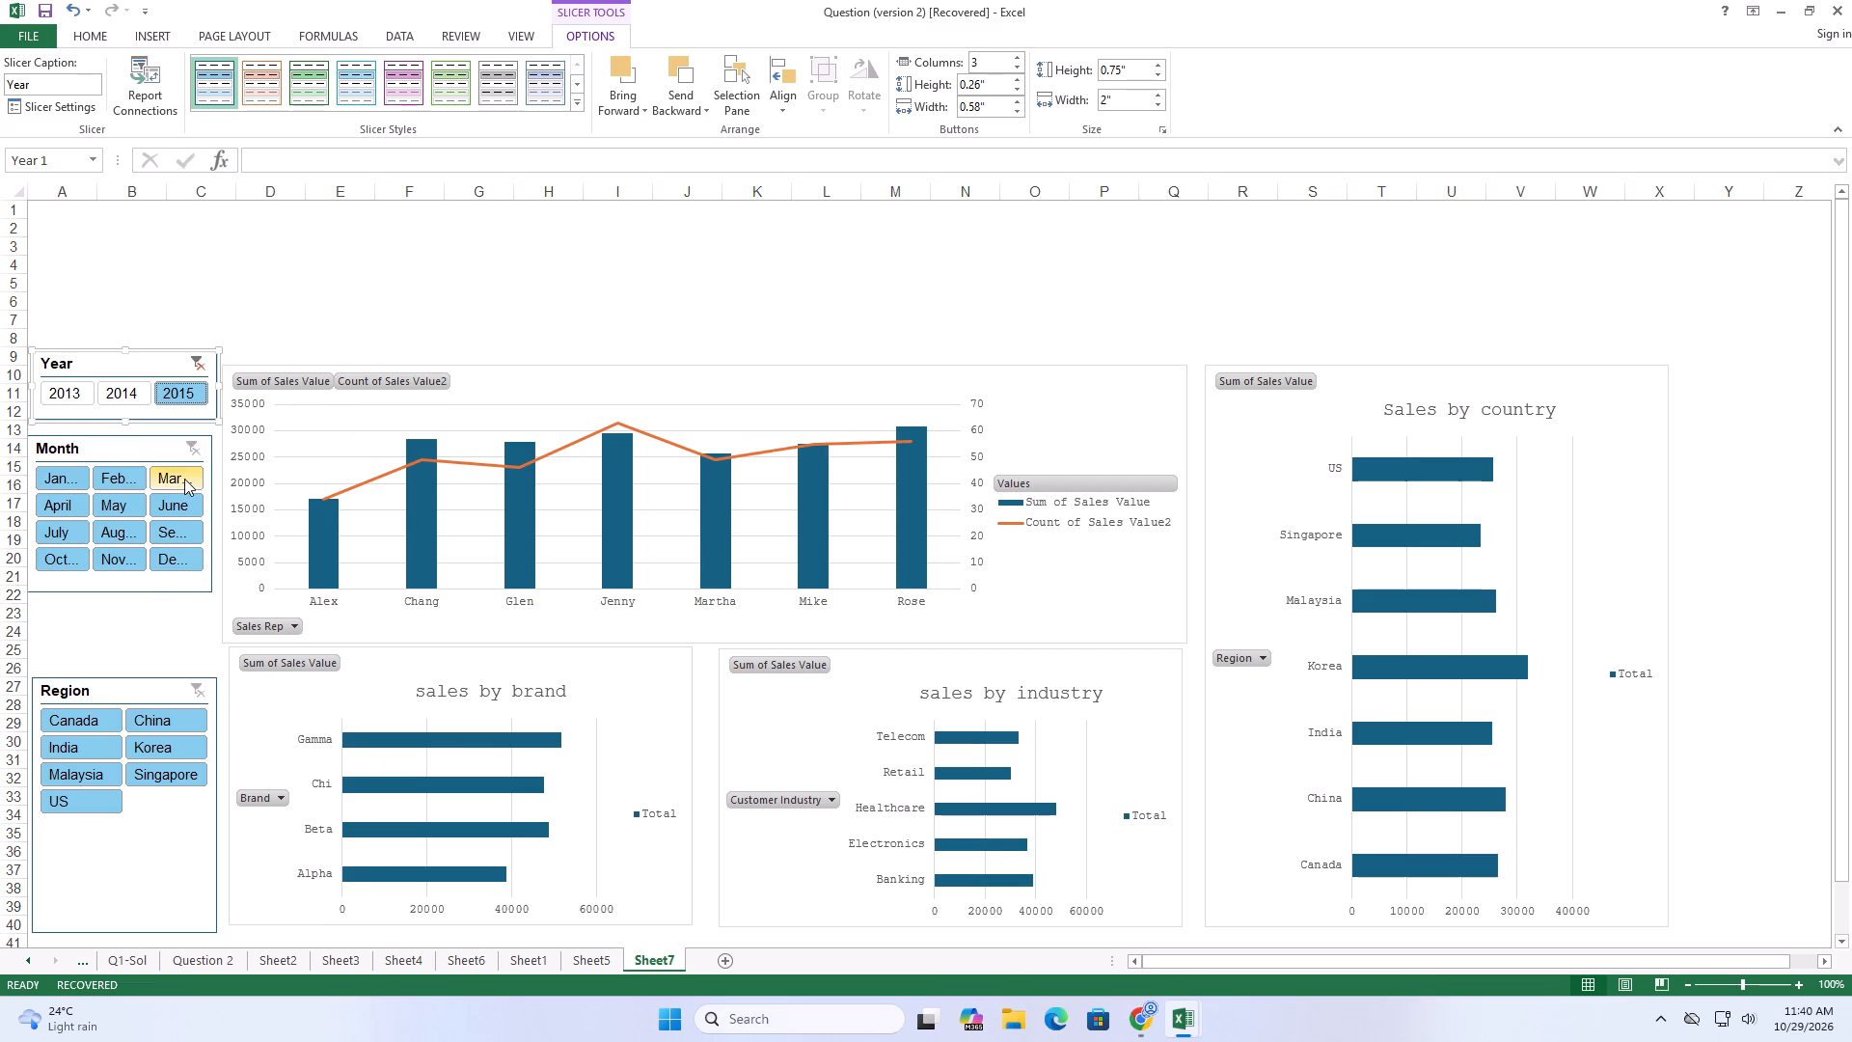
{"action": "left_click", "coordinate": [170, 505]}
{"action": "left_click", "coordinate": [152, 526]}
{"action": "left_click", "coordinate": [121, 536]}
{"action": "left_click", "coordinate": [126, 517]}
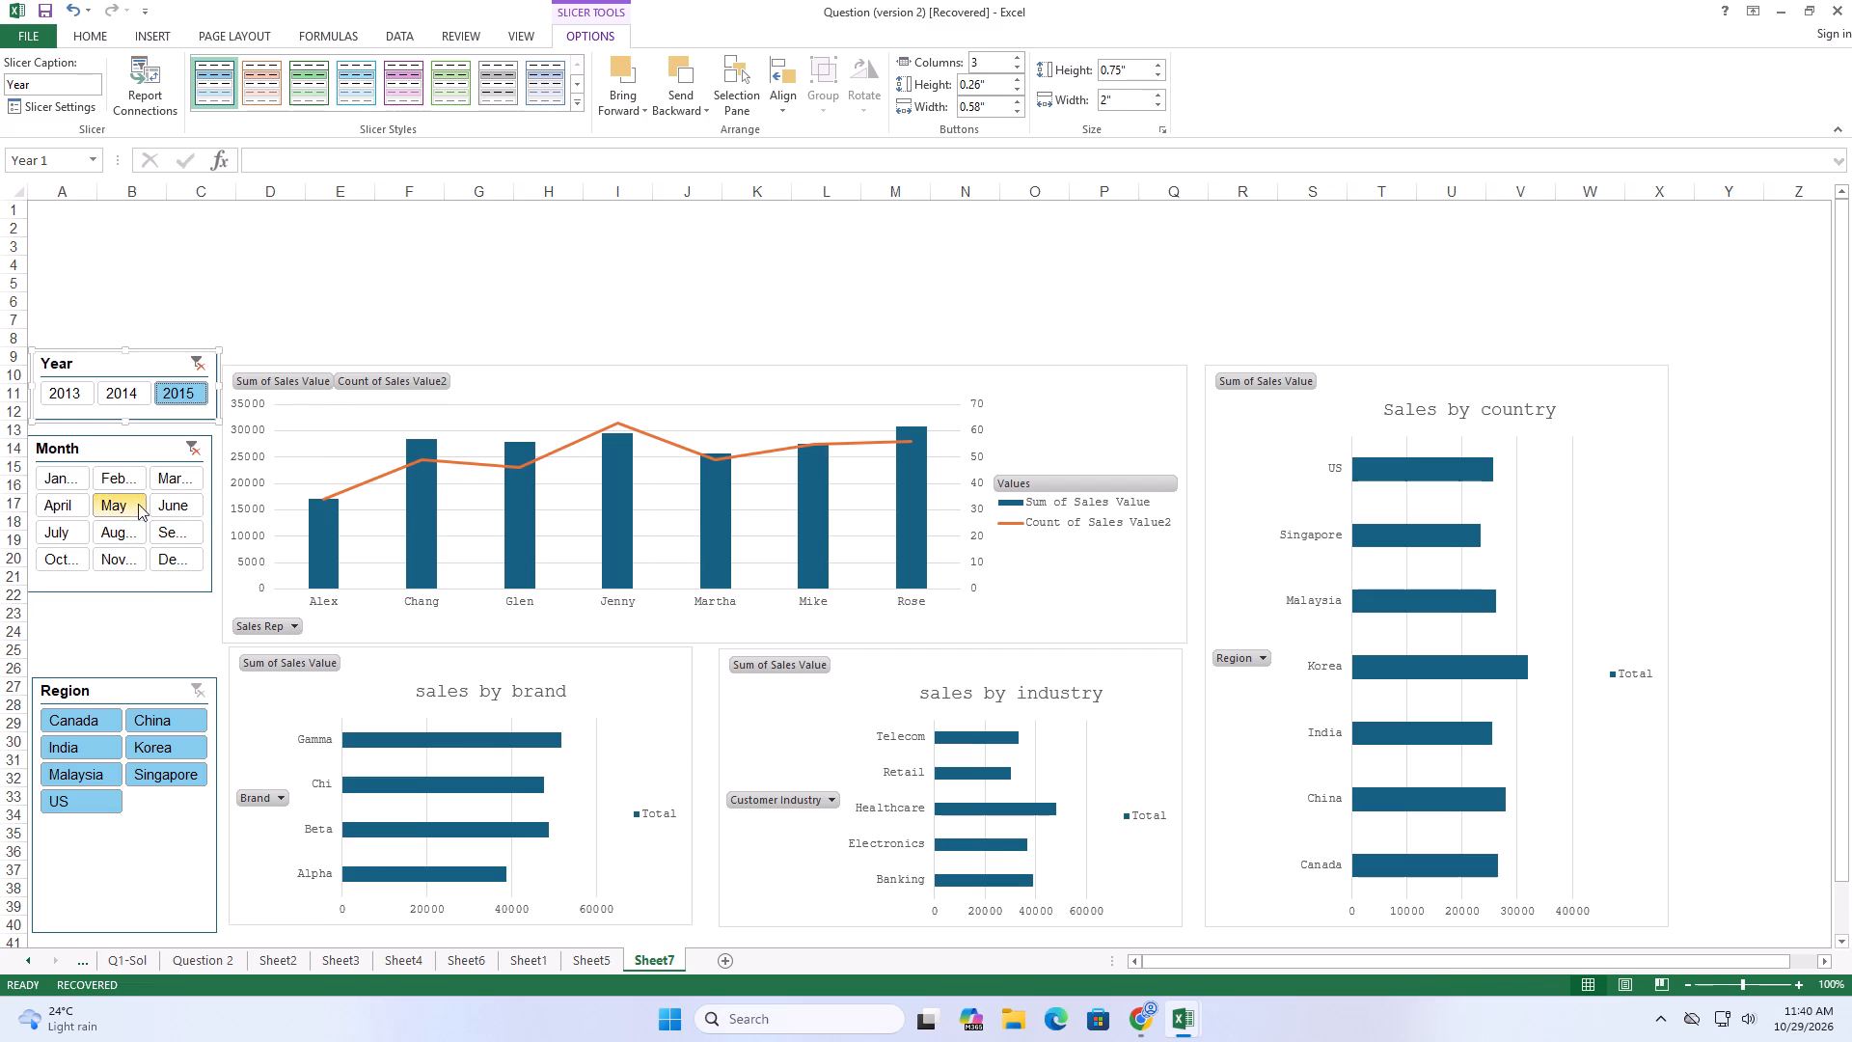
{"action": "left_click", "coordinate": [148, 493]}
Connect the Month slicer's report connections to PivotTable1, PivotTable2, PivotTable3, PivotTable5, PivotTable6, PivotTable7, PivotTable8 and PivotTable10.
{"action": "right_click", "coordinate": [100, 448]}
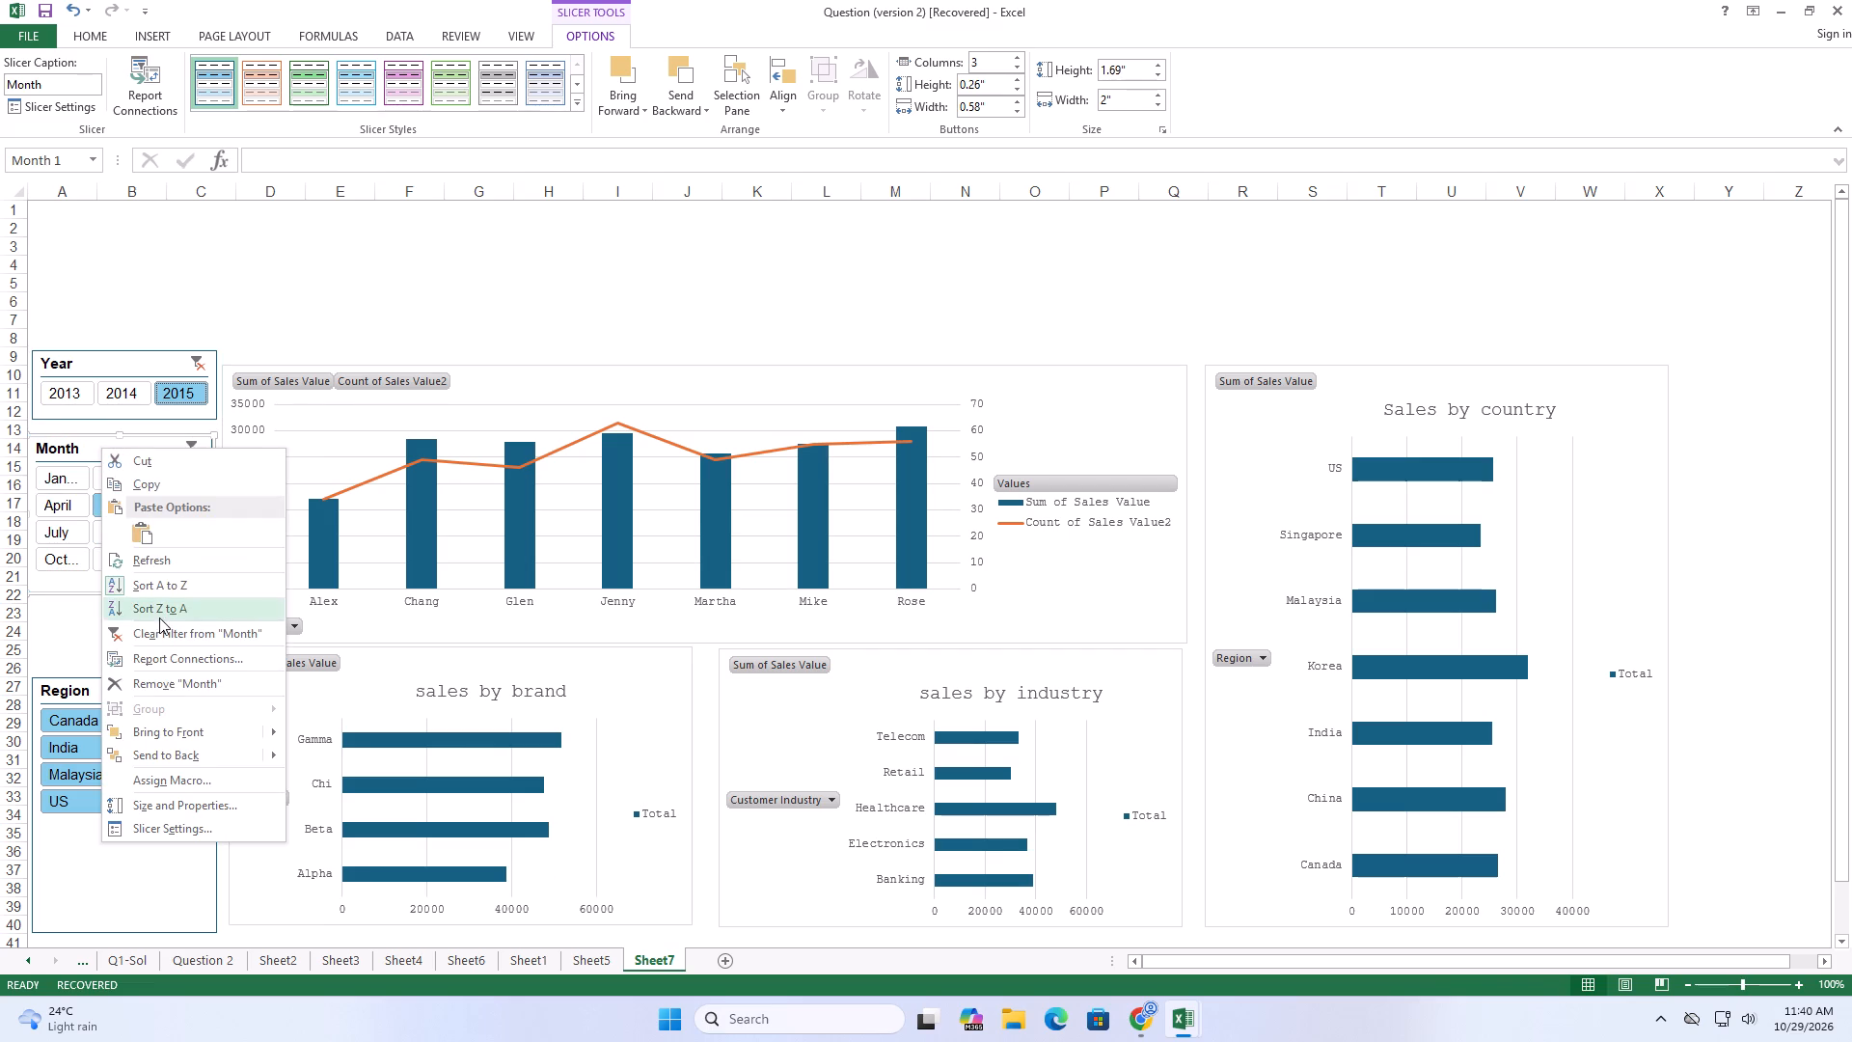
{"action": "left_click", "coordinate": [84, 444]}
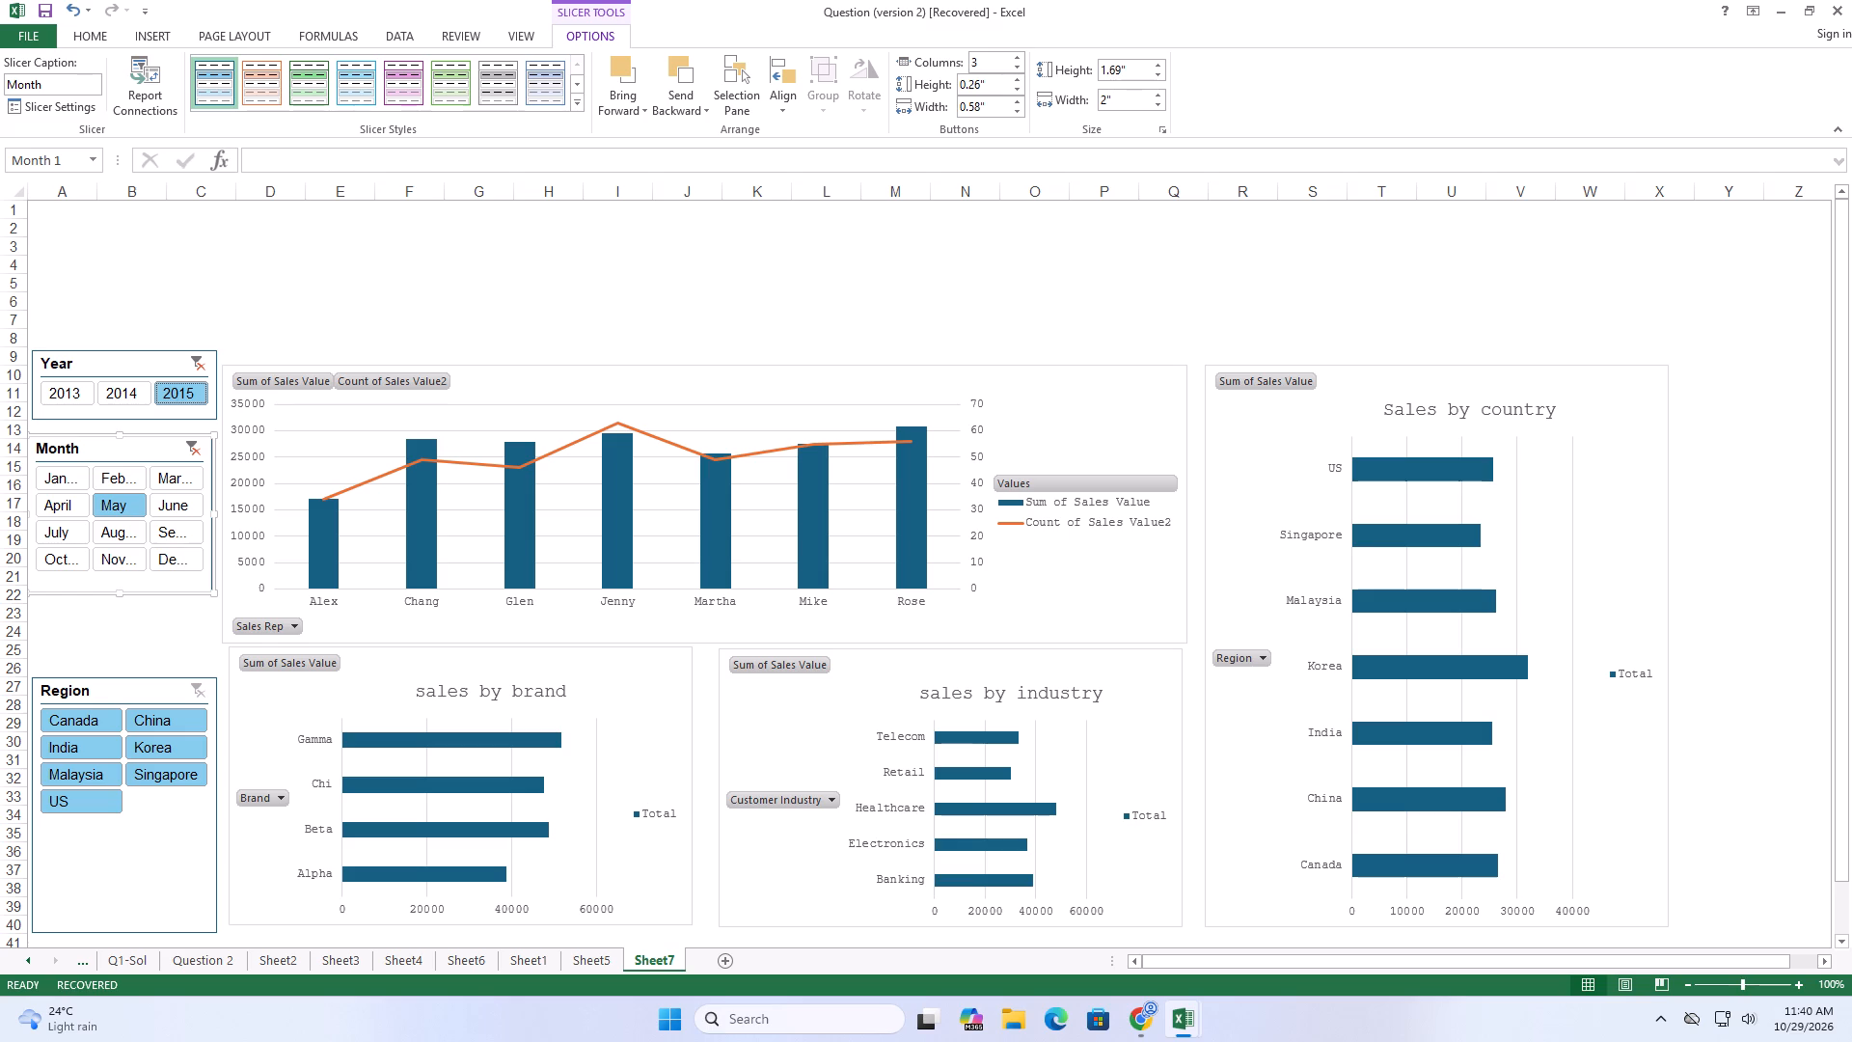
{"action": "right_click", "coordinate": [123, 447]}
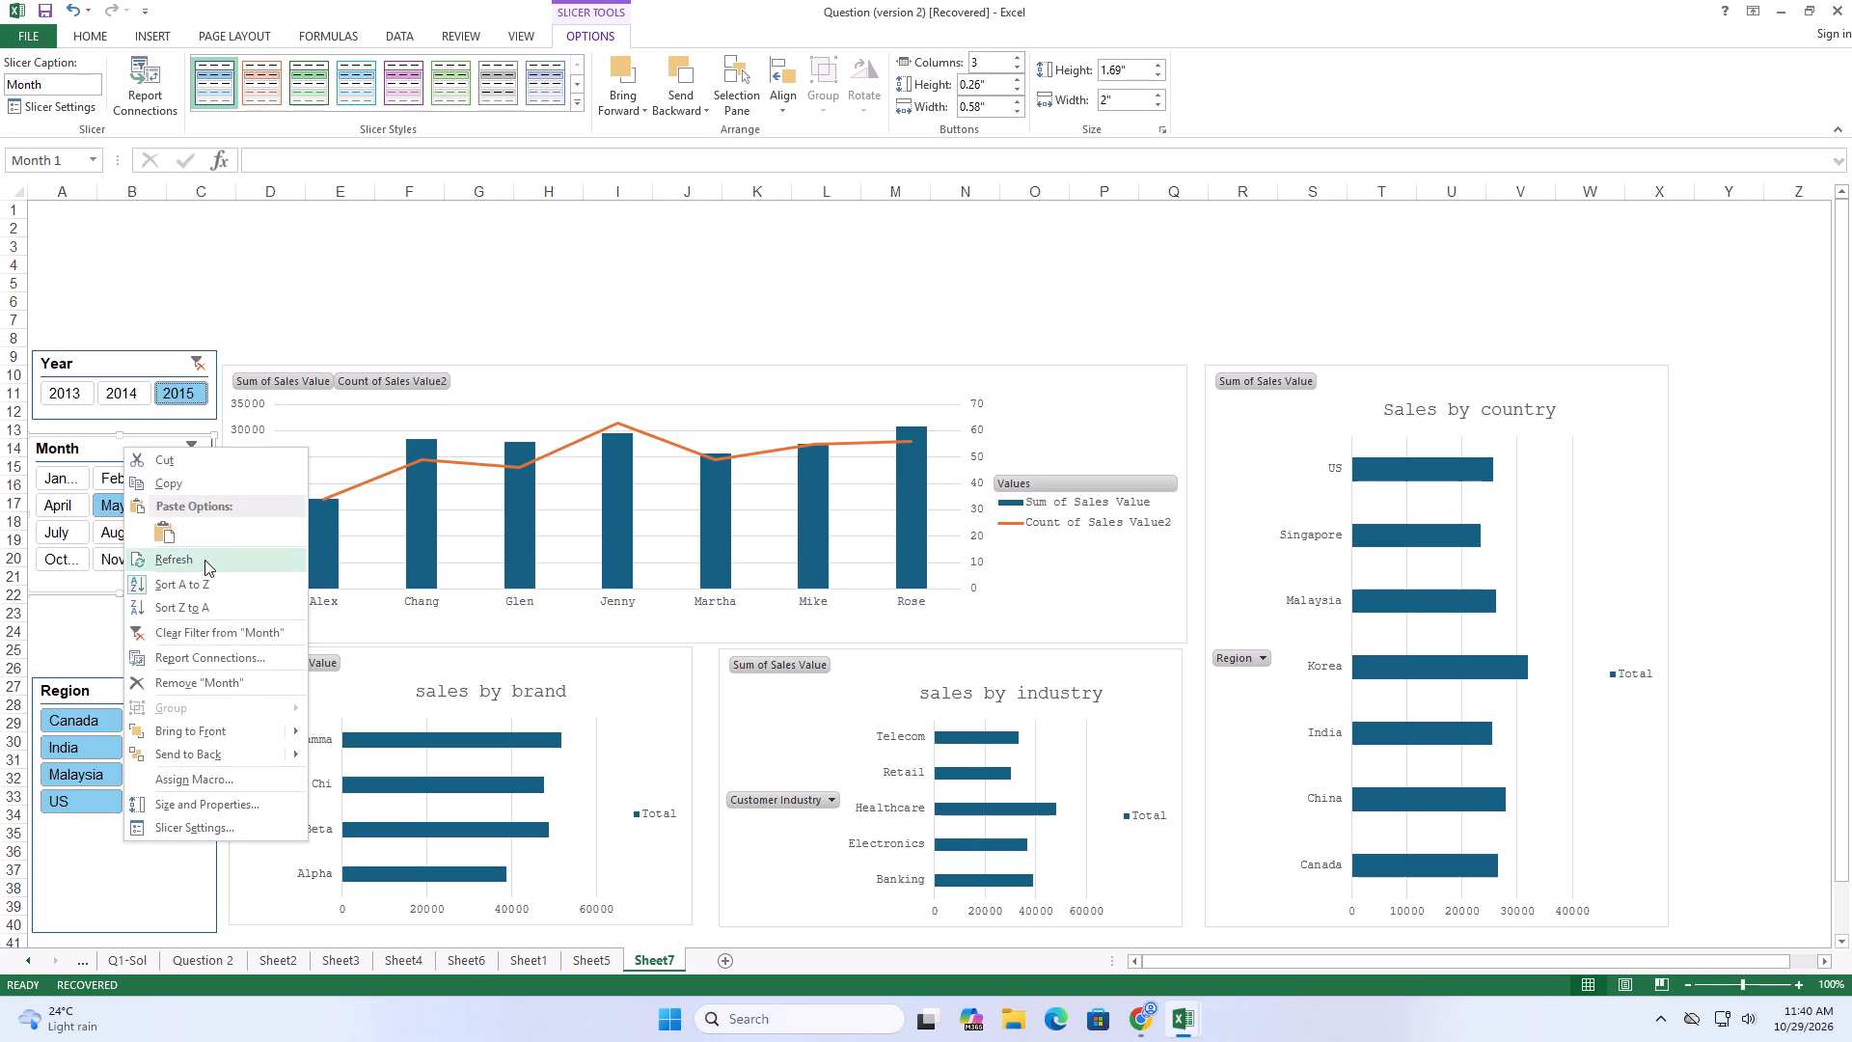
{"action": "left_click", "coordinate": [207, 660]}
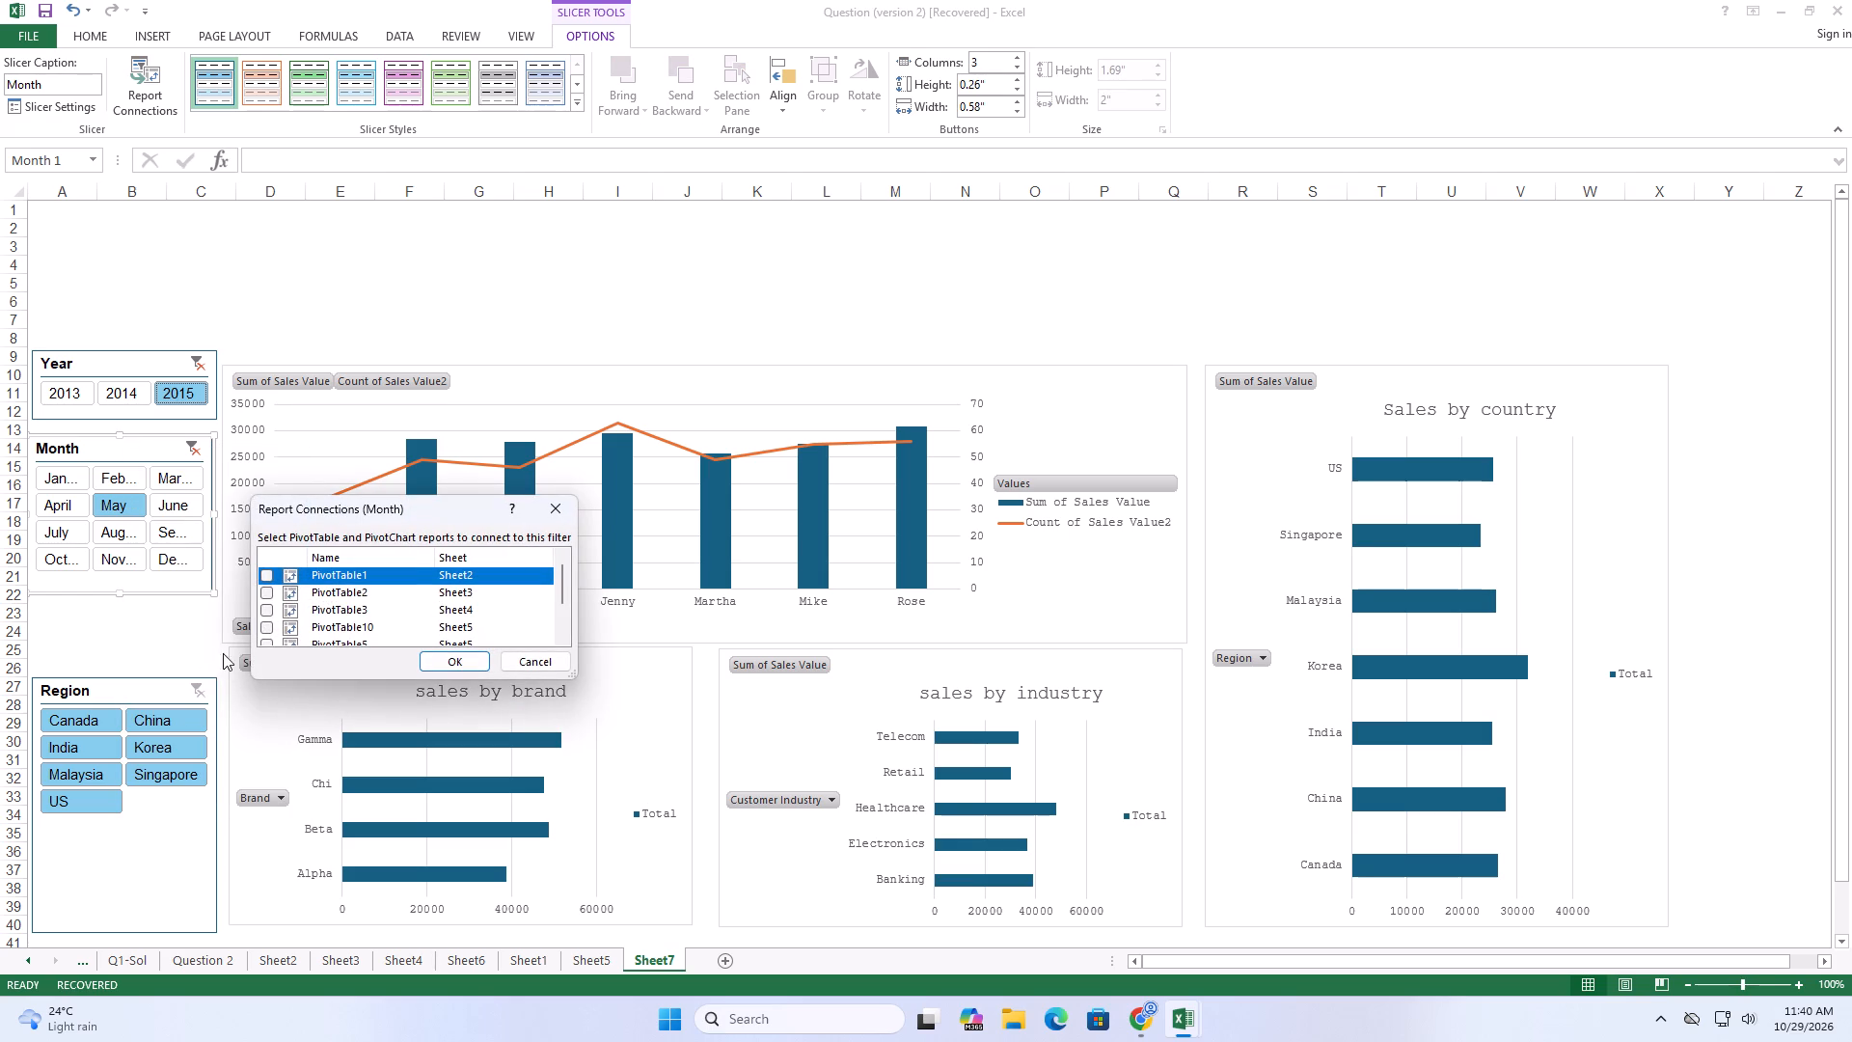
{"action": "left_click", "coordinate": [264, 573]}
{"action": "left_click", "coordinate": [272, 599]}
{"action": "left_click", "coordinate": [267, 607]}
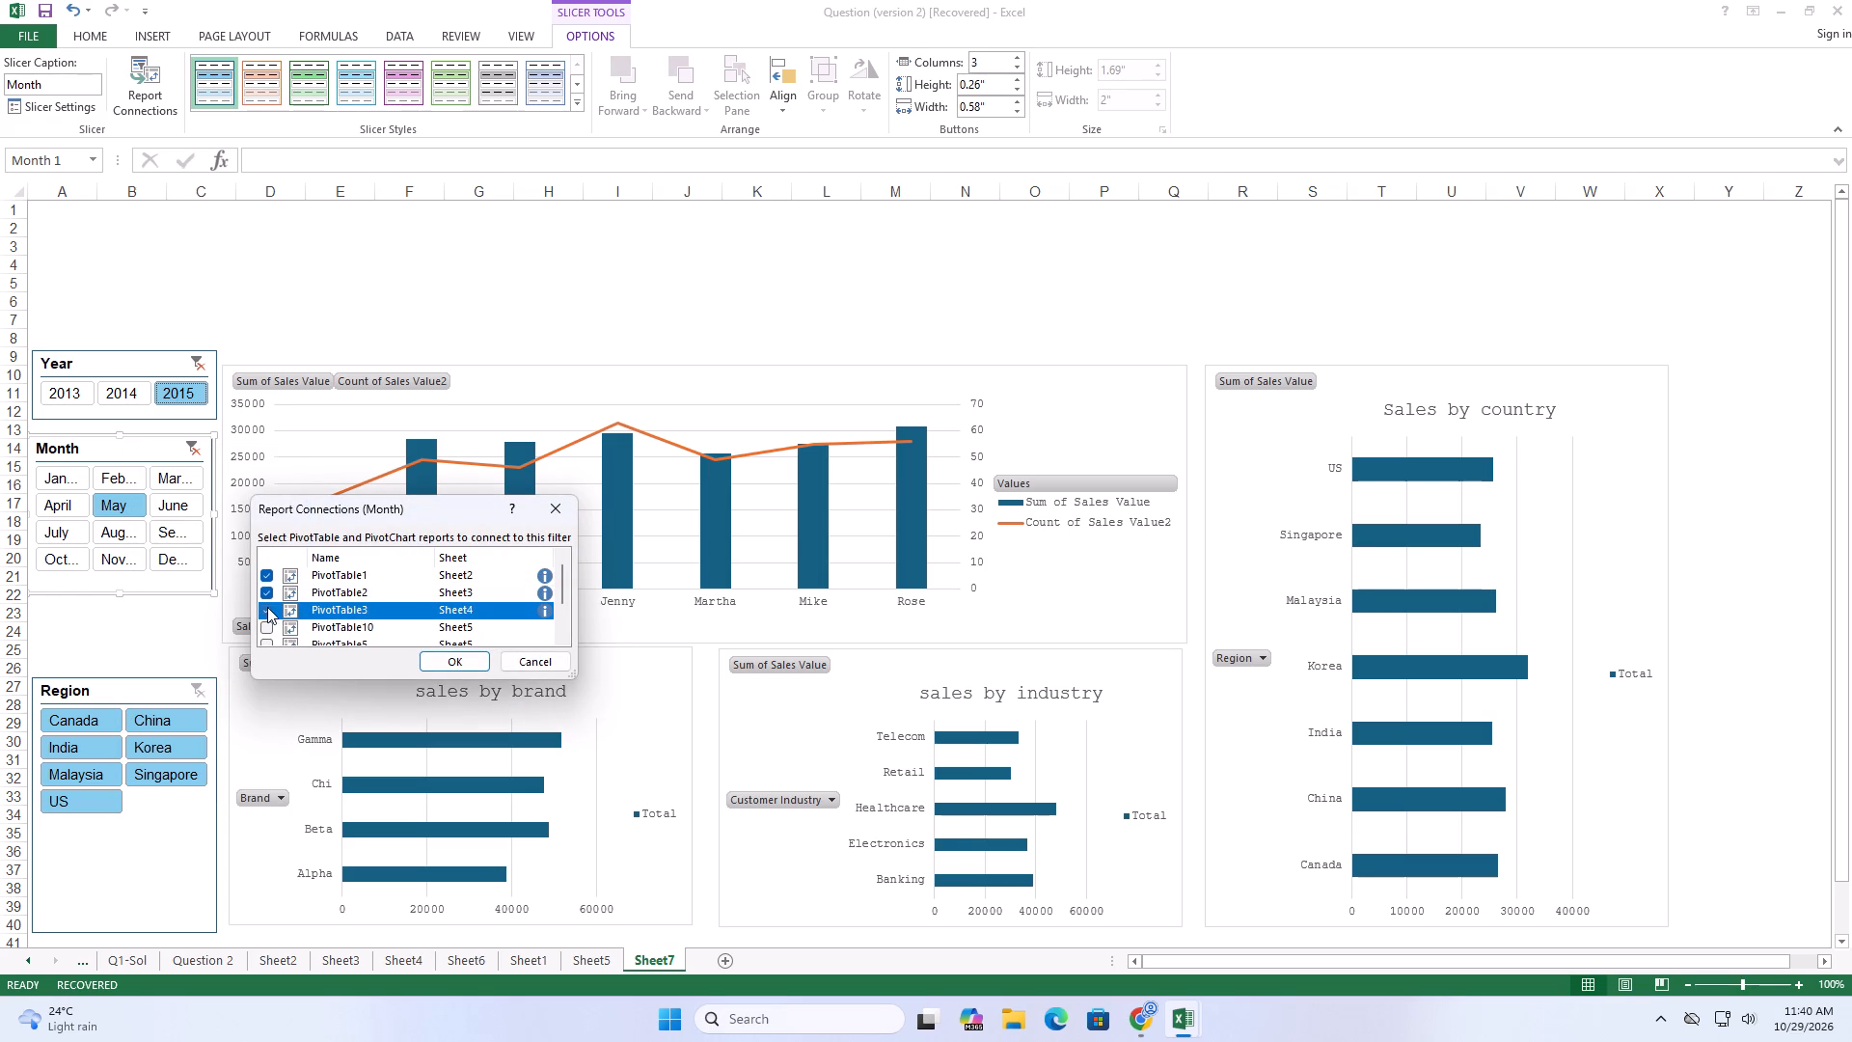
{"action": "scroll", "coordinate": [267, 607], "scroll_direction": "down", "scroll_amount": 1}
{"action": "left_click", "coordinate": [267, 582]}
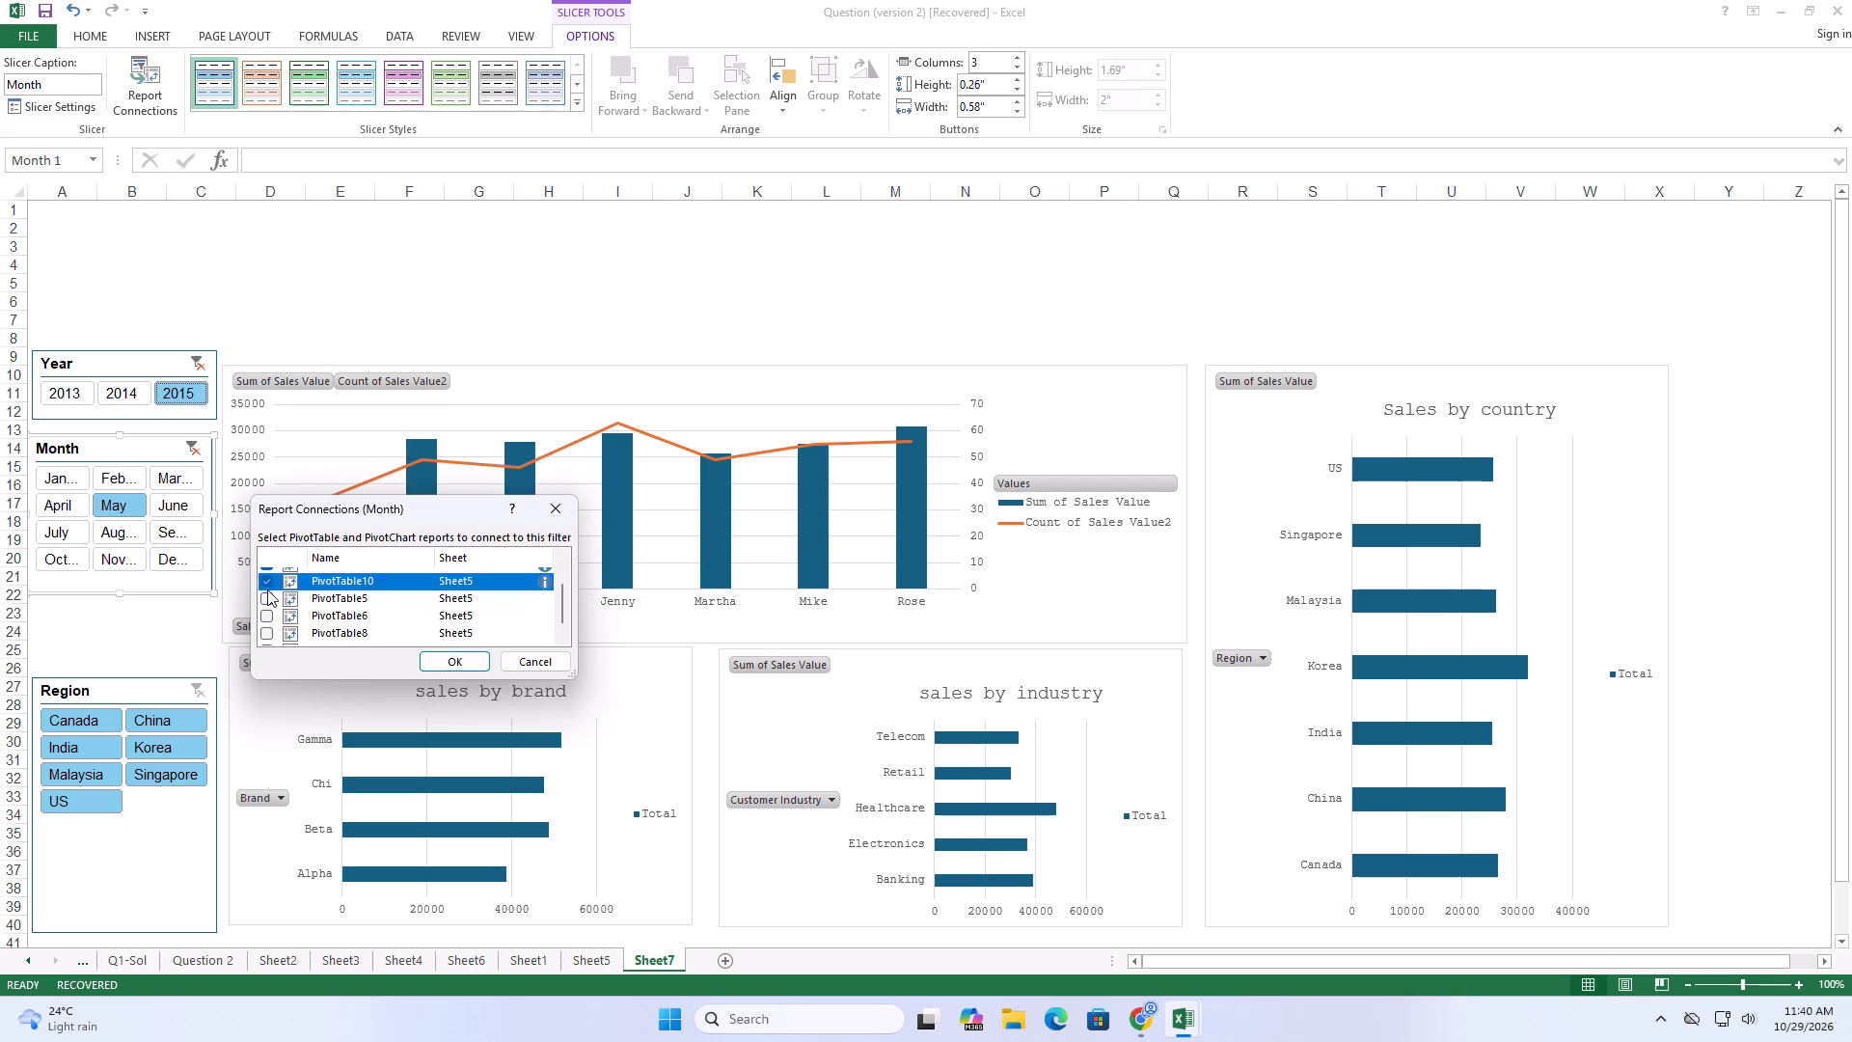
{"action": "left_click", "coordinate": [267, 597]}
{"action": "left_click", "coordinate": [267, 614]}
{"action": "scroll", "coordinate": [267, 614], "scroll_direction": "down", "scroll_amount": 1}
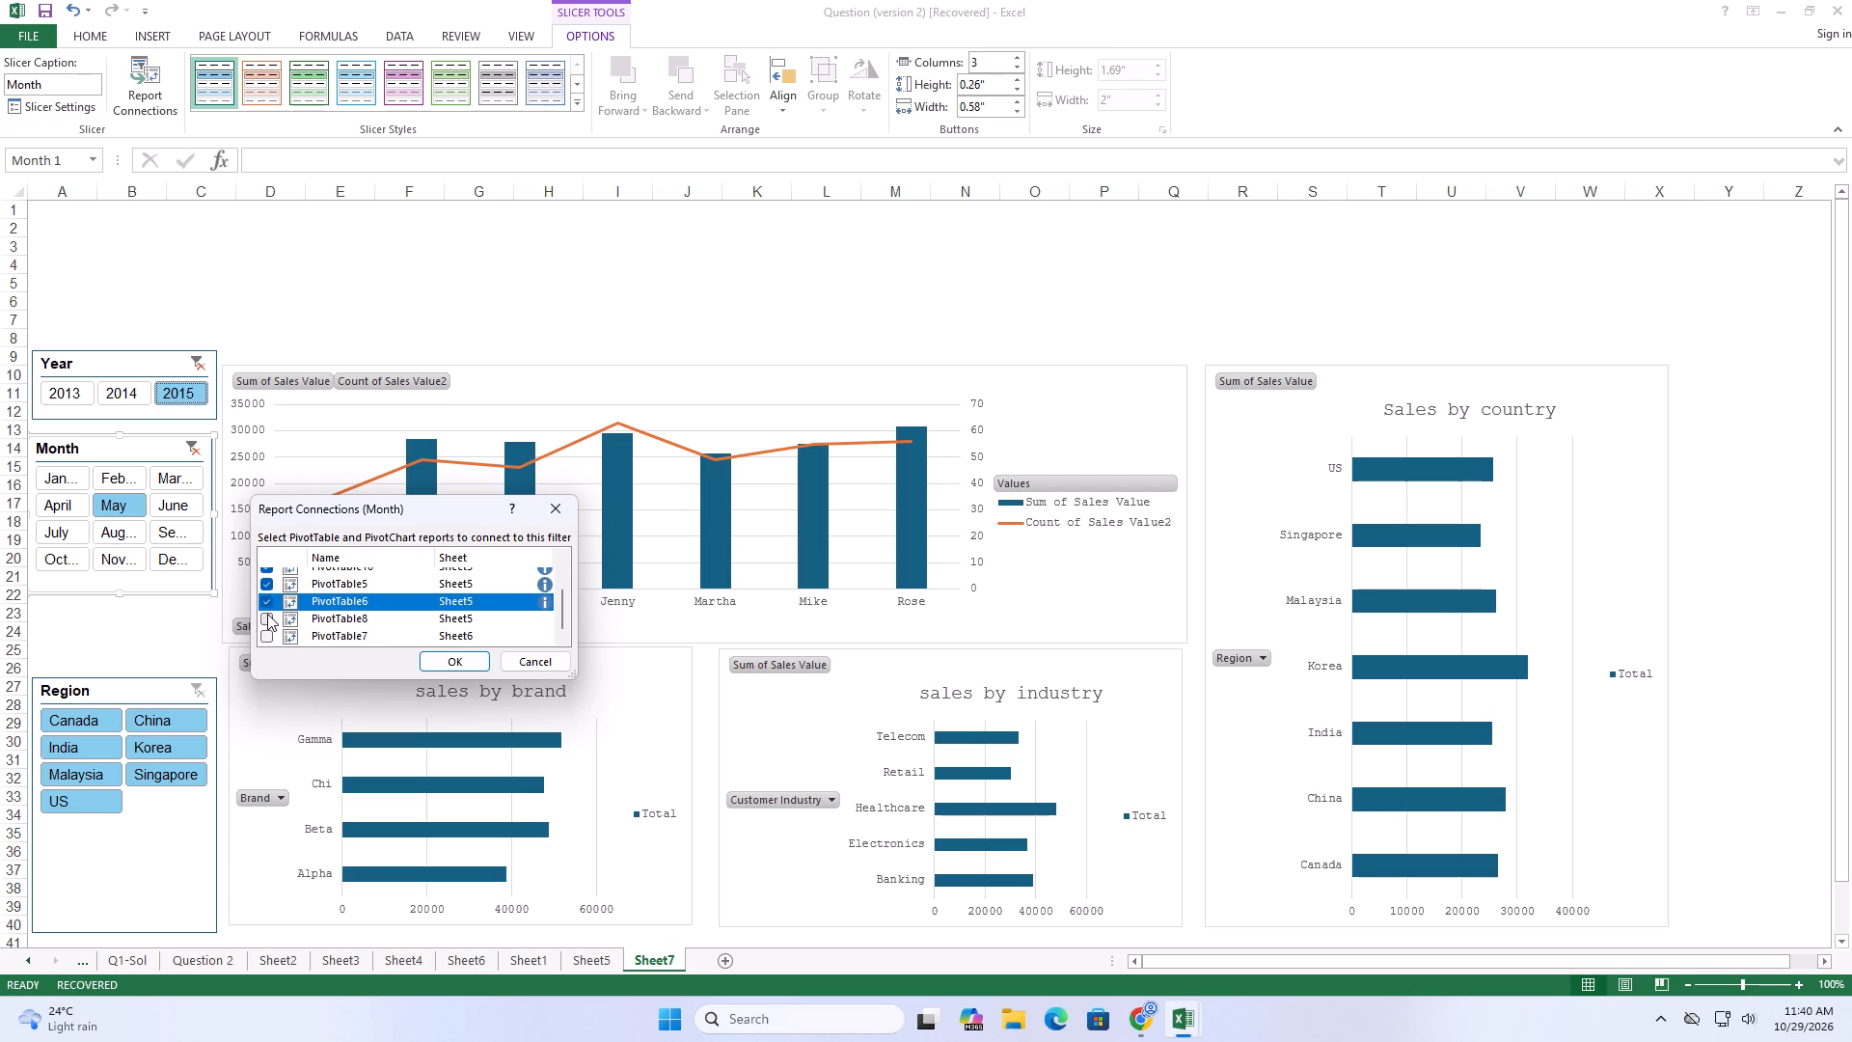
{"action": "left_click", "coordinate": [266, 614]}
{"action": "scroll", "coordinate": [266, 614], "scroll_direction": "down", "scroll_amount": 1}
{"action": "left_click", "coordinate": [267, 637]}
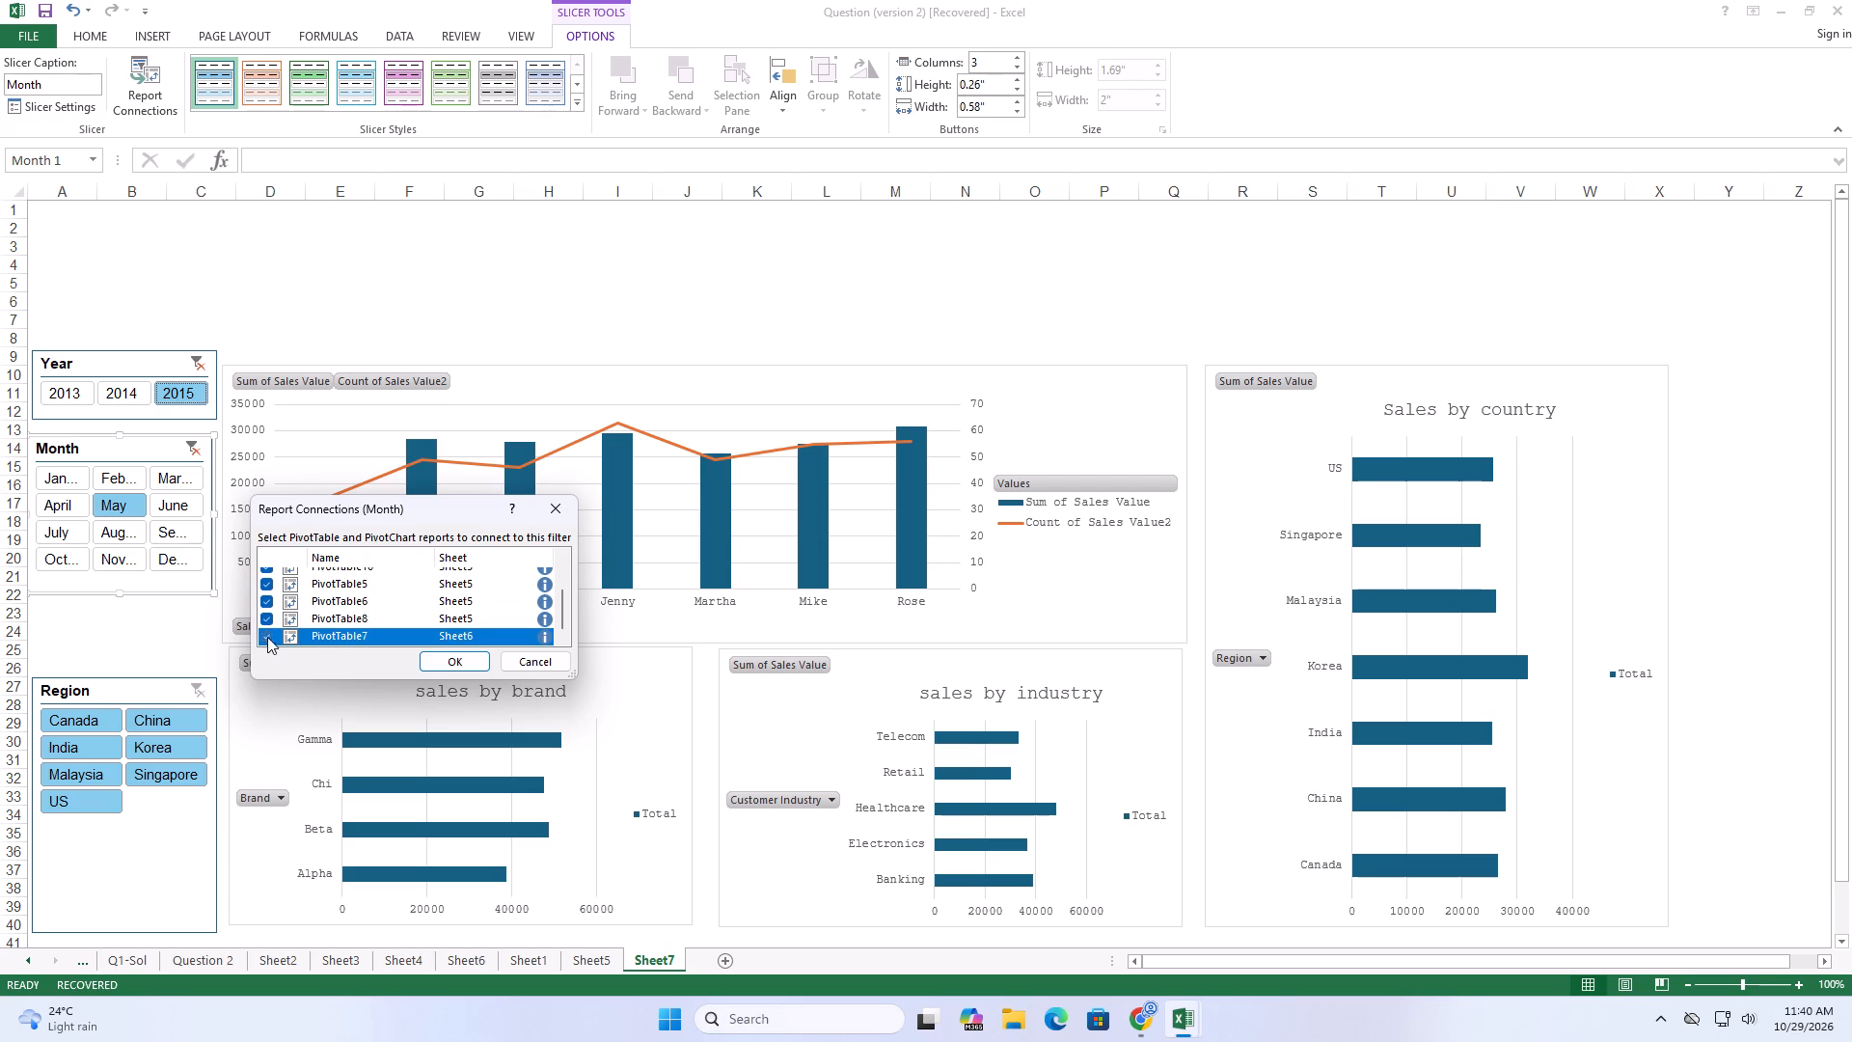
{"action": "scroll", "coordinate": [267, 614], "scroll_direction": "down", "scroll_amount": 6}
{"action": "left_click", "coordinate": [449, 657]}
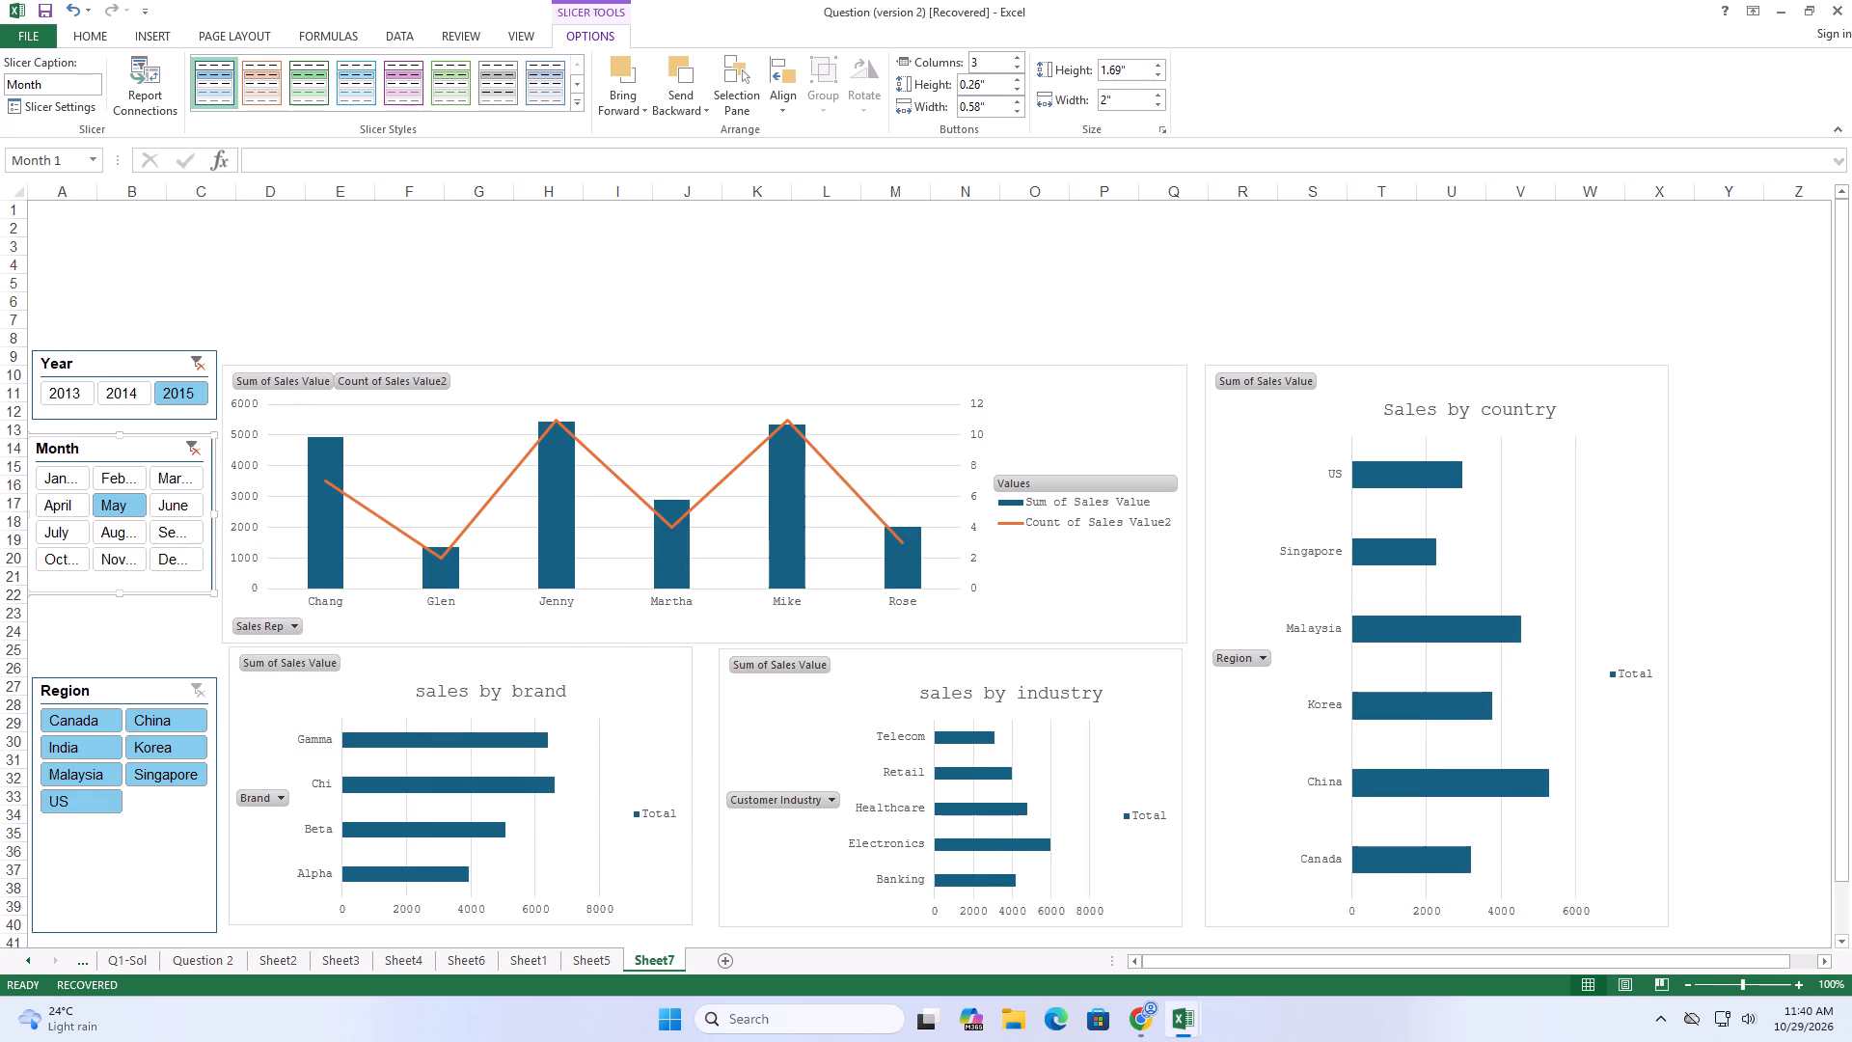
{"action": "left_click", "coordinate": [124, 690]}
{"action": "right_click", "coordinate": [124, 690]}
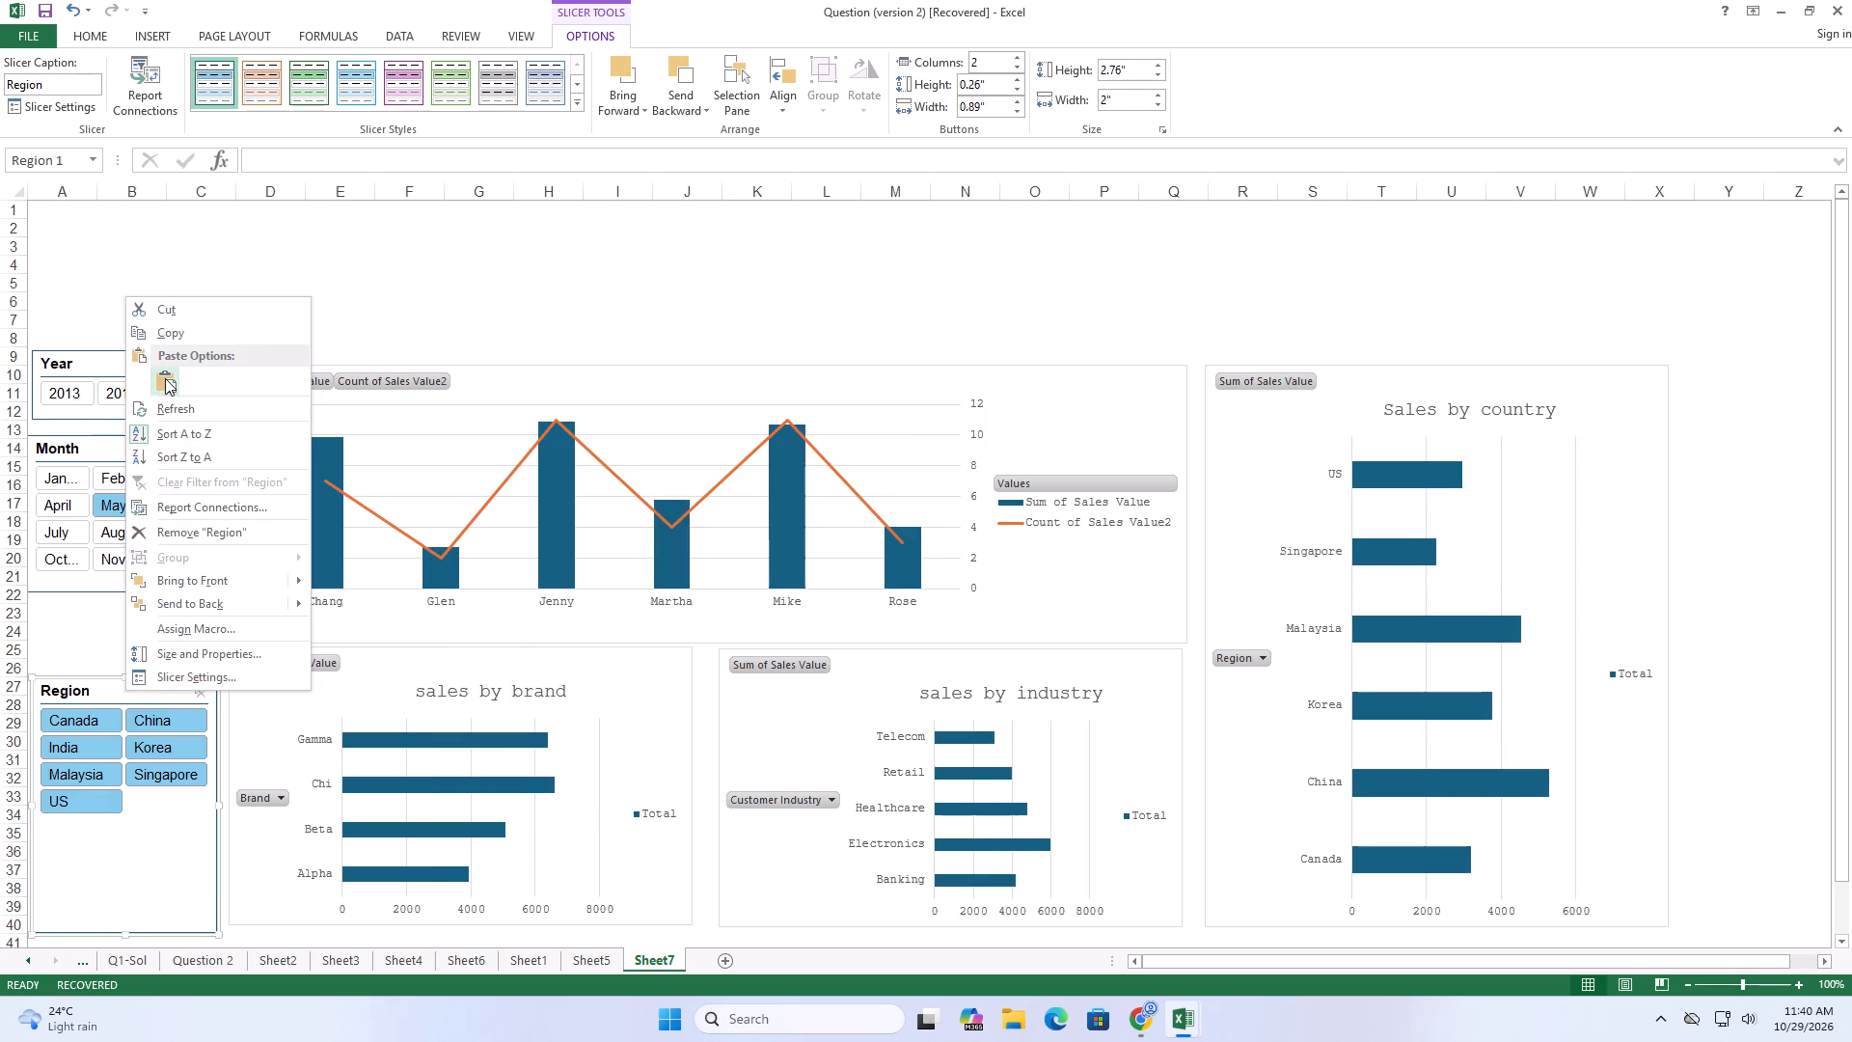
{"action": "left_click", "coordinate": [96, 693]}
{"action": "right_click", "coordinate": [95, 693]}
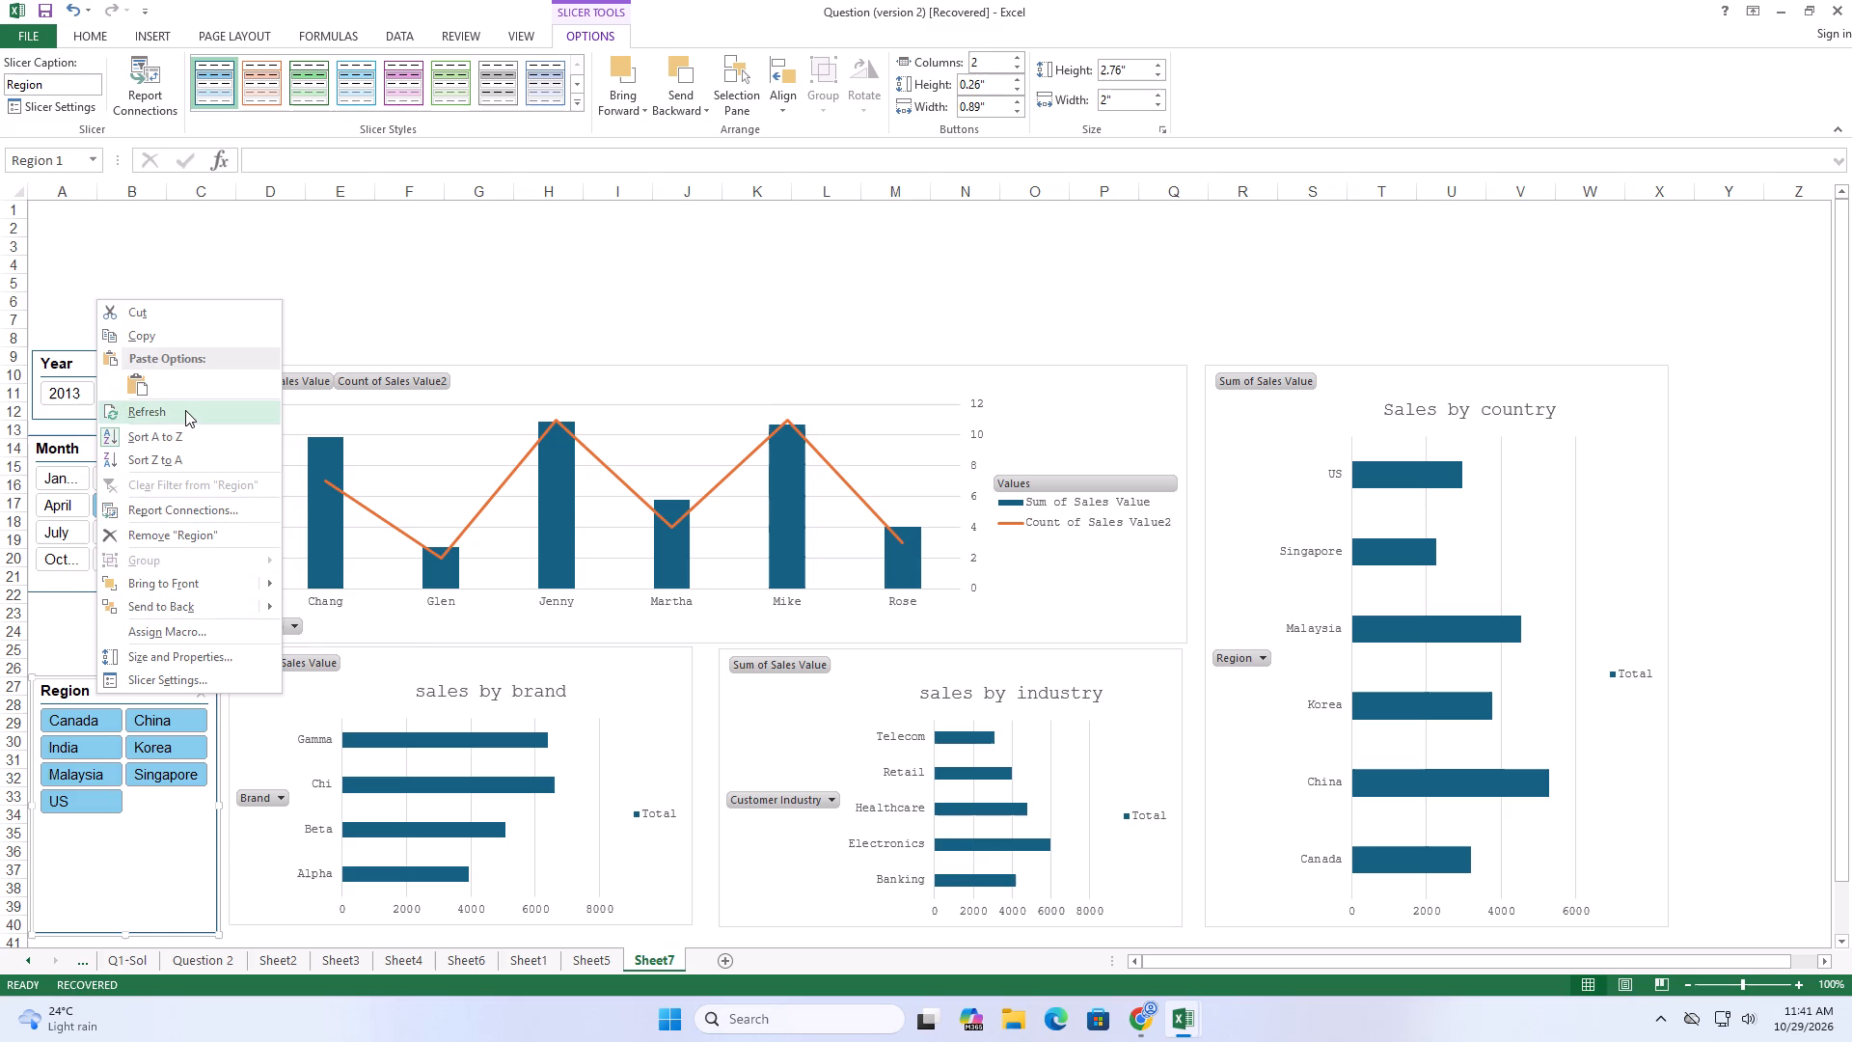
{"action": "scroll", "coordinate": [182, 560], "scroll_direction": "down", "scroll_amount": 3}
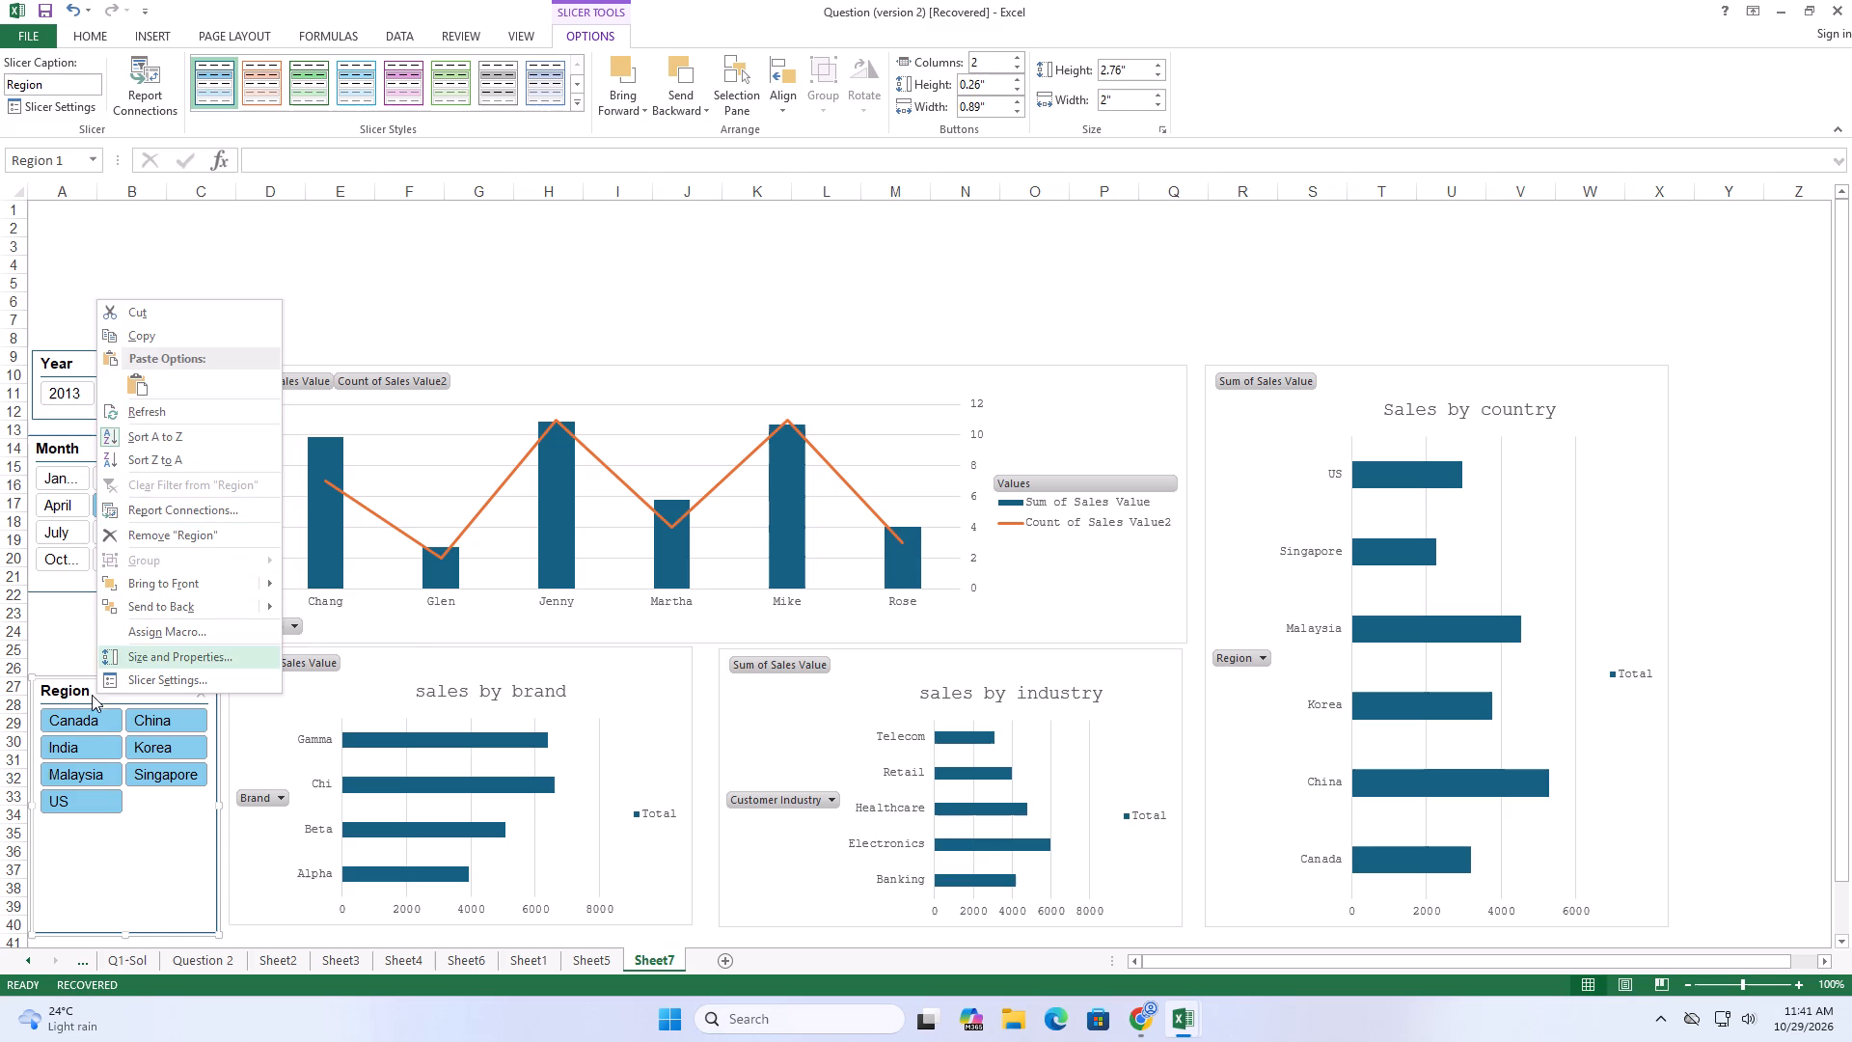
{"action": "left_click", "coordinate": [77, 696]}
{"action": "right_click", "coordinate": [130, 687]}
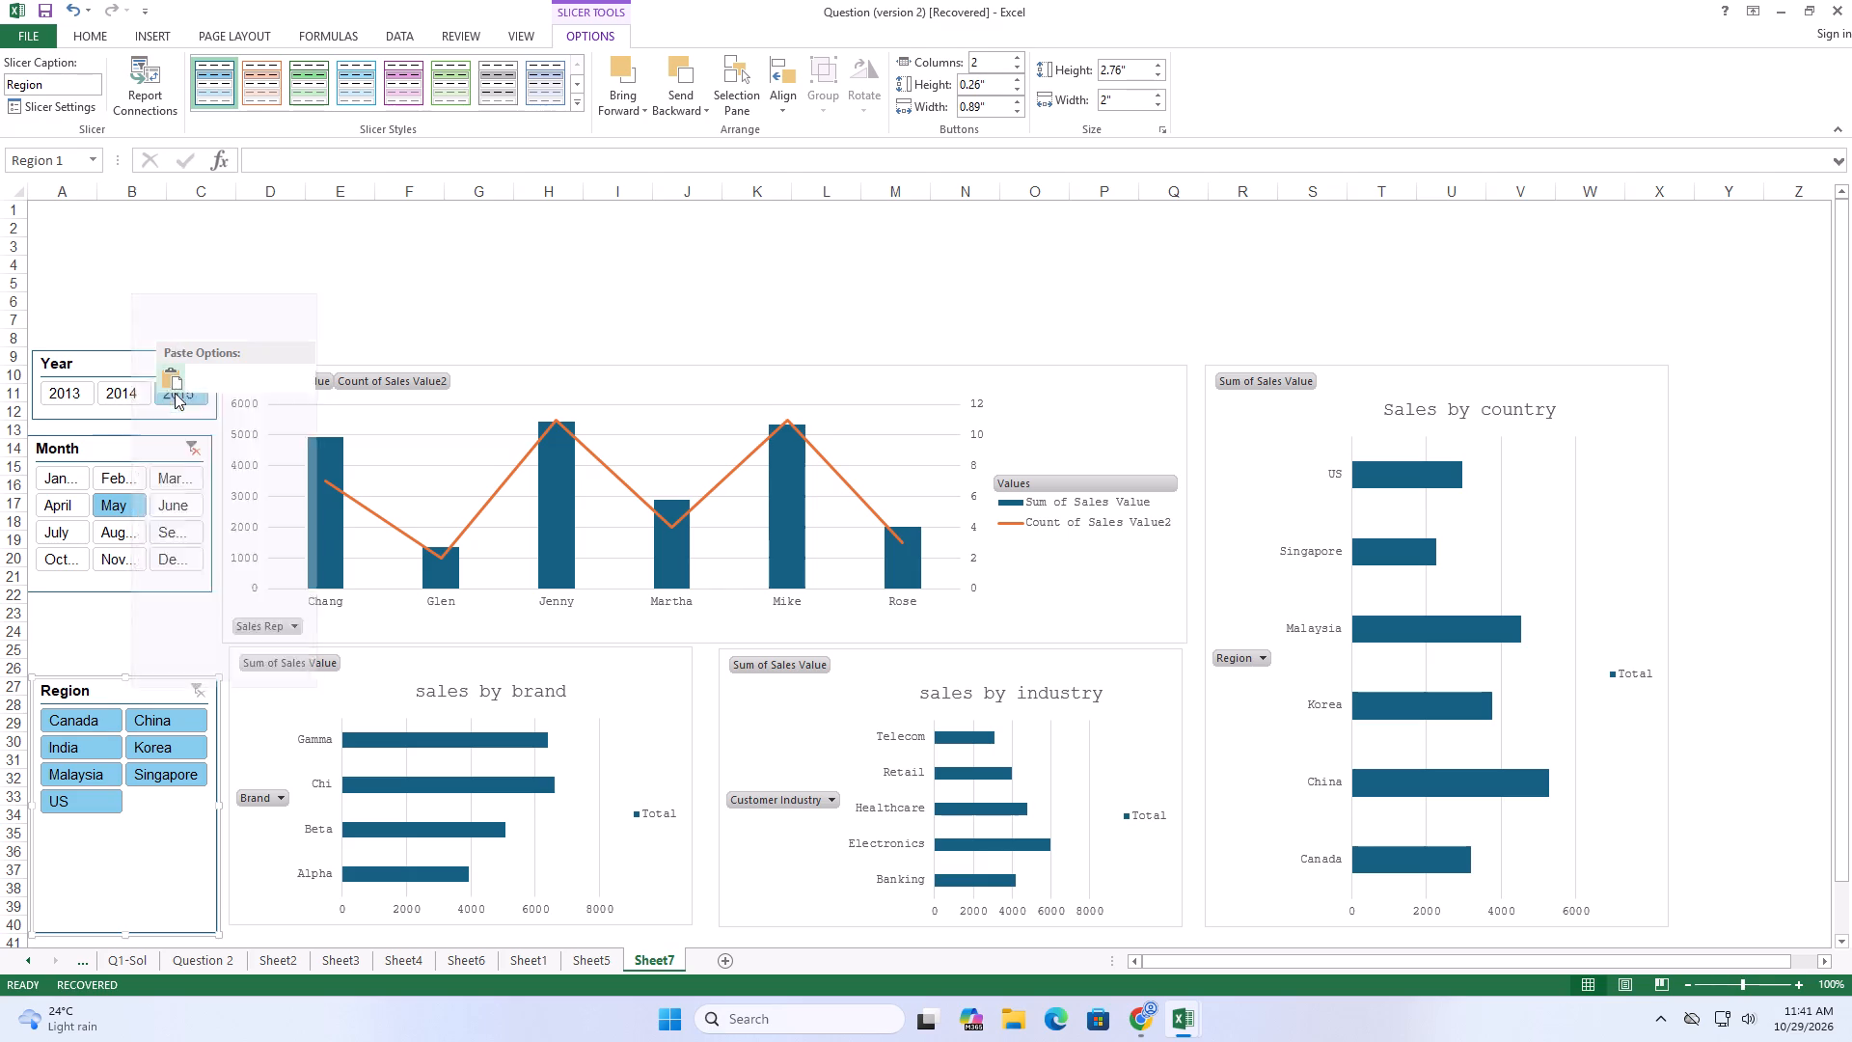
Connect the Region slicer's report connections to PivotTable1, PivotTable2, PivotTable3, PivotTable5, PivotTable6, PivotTable7, PivotTable8 and PivotTable10.
{"action": "left_click", "coordinate": [109, 691]}
{"action": "right_click", "coordinate": [109, 691]}
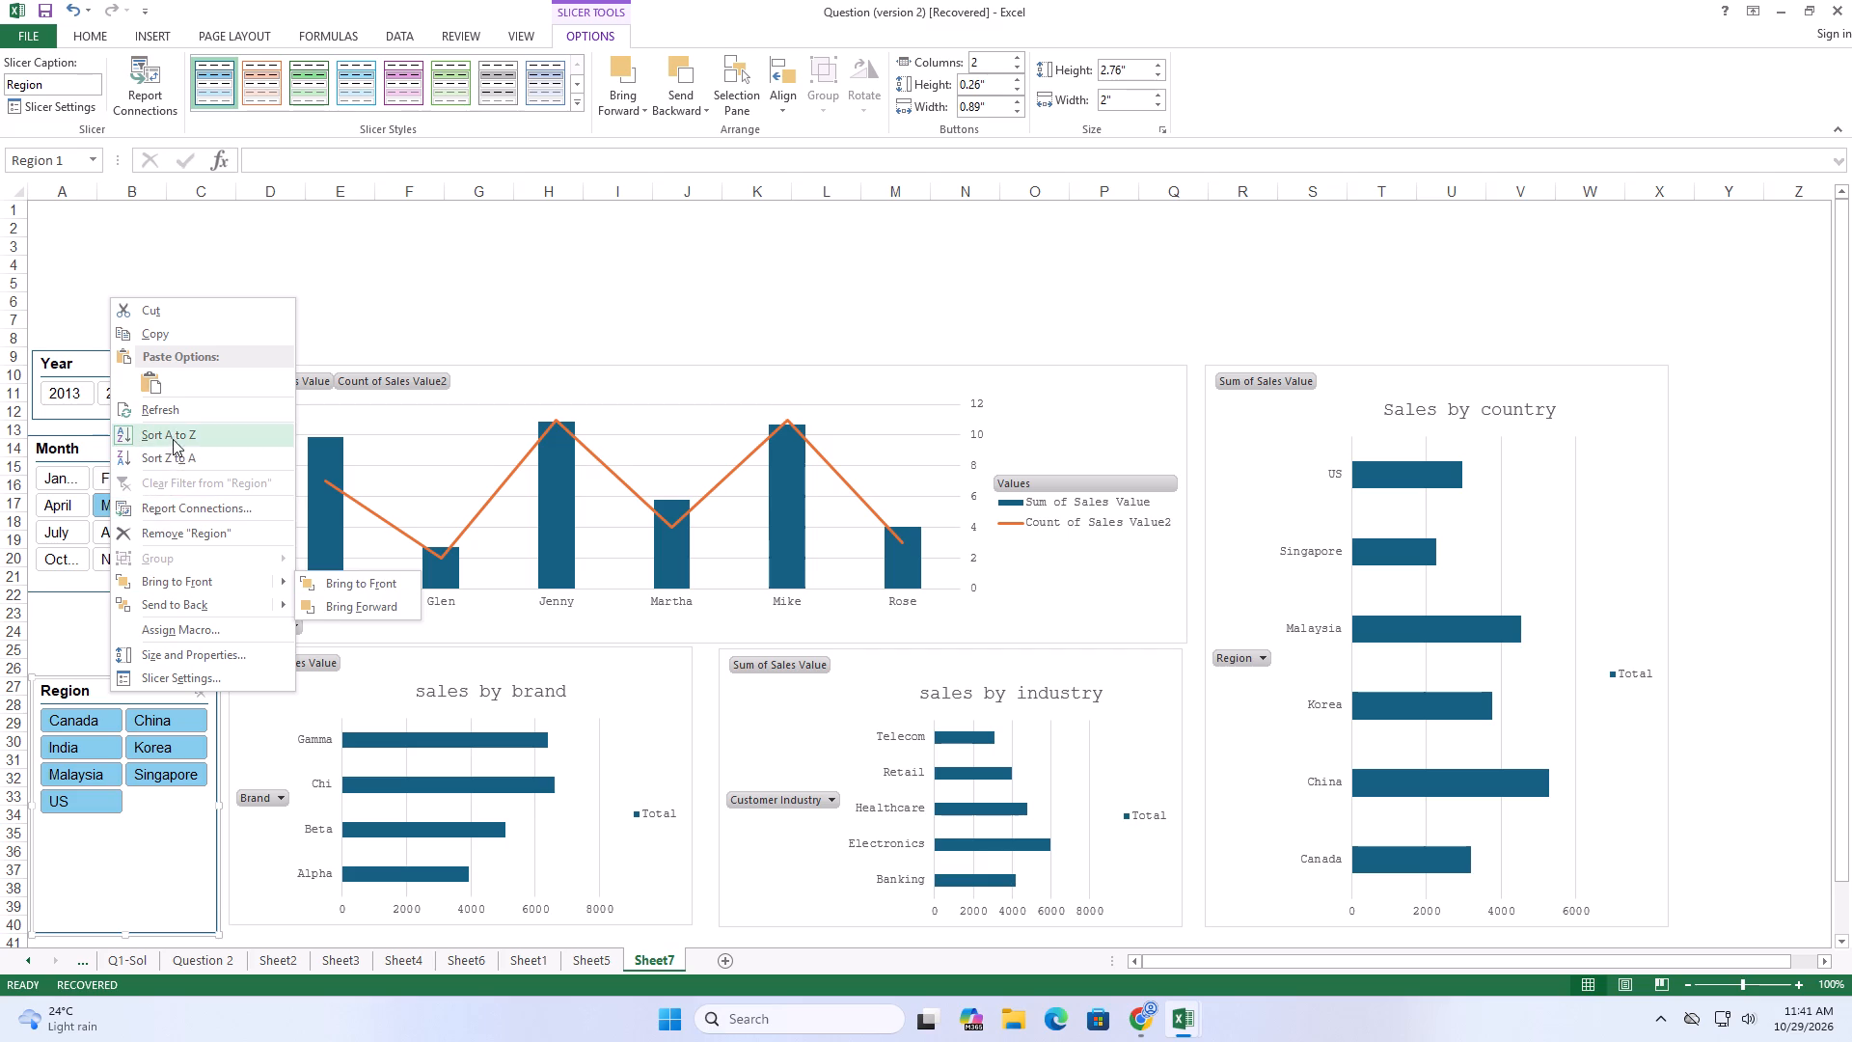
{"action": "left_click", "coordinate": [184, 504]}
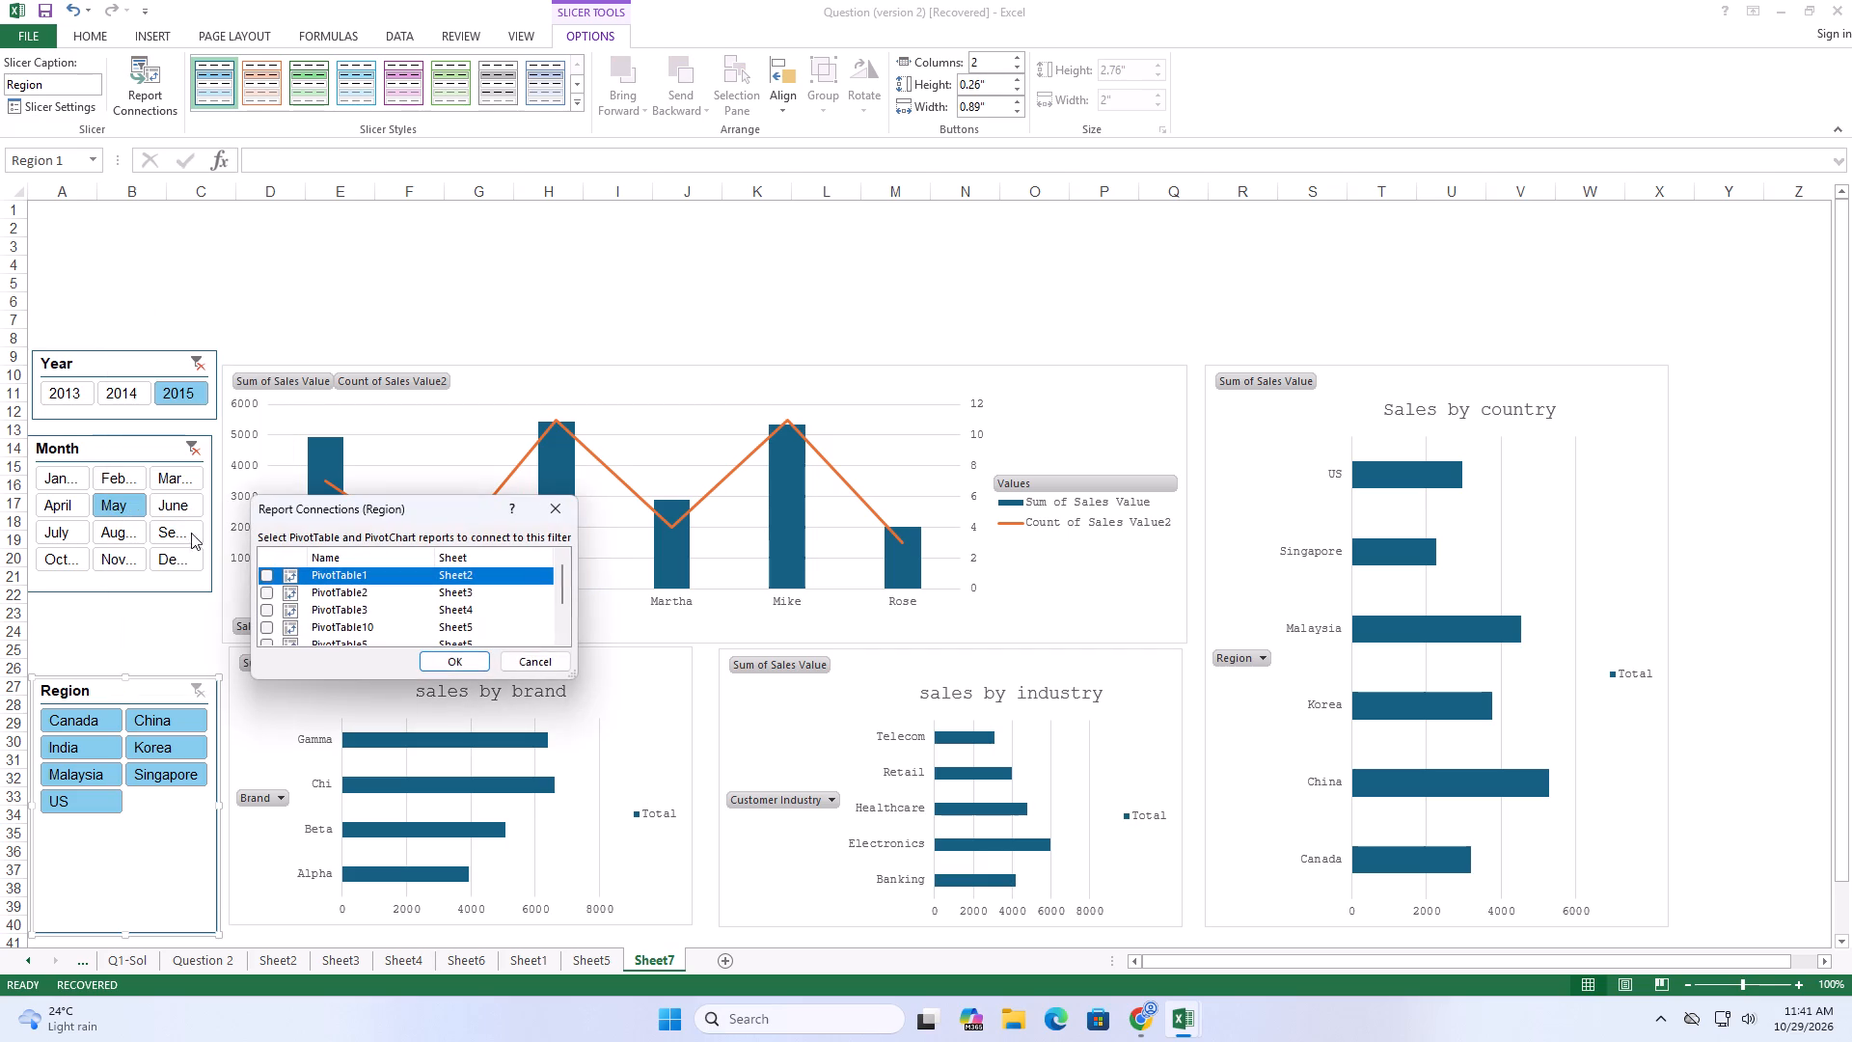
{"action": "left_click", "coordinate": [266, 576]}
{"action": "left_click", "coordinate": [262, 595]}
{"action": "left_click", "coordinate": [268, 610]}
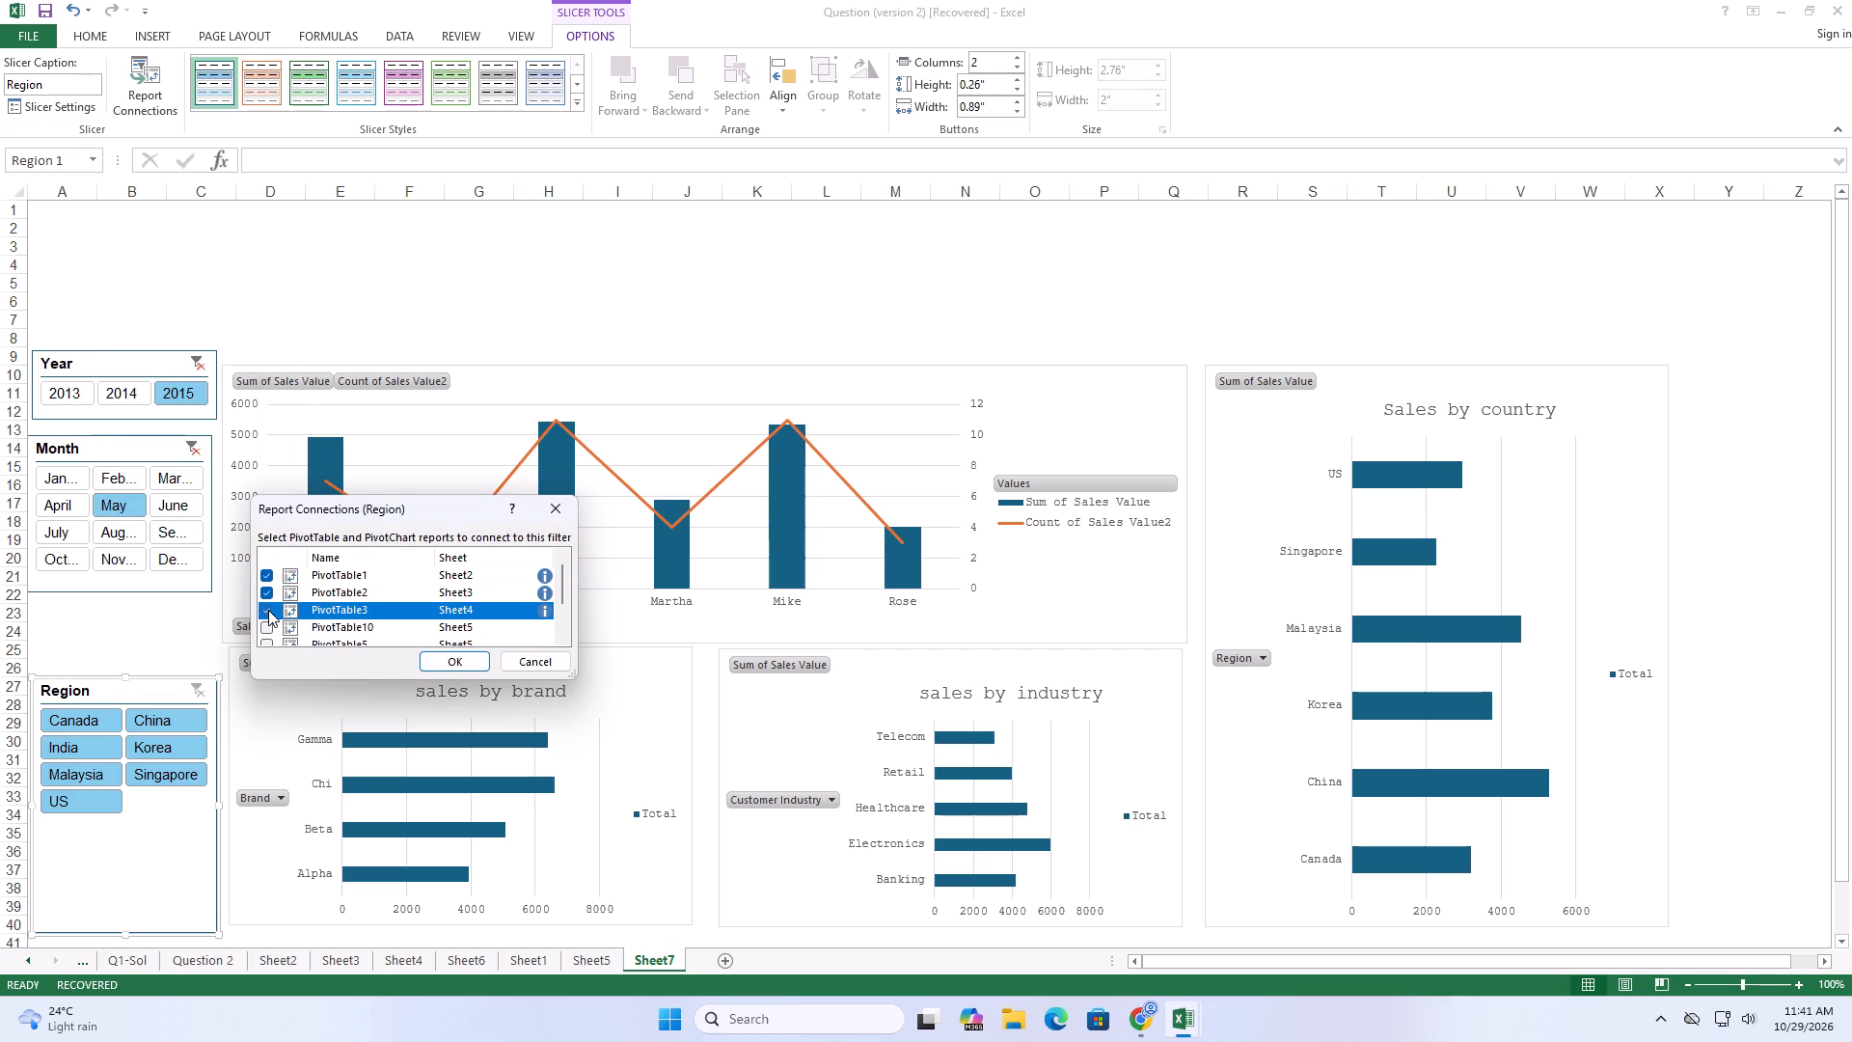
{"action": "left_click", "coordinate": [265, 628]}
{"action": "scroll", "coordinate": [265, 628], "scroll_direction": "down", "scroll_amount": 2}
{"action": "left_click", "coordinate": [267, 586]}
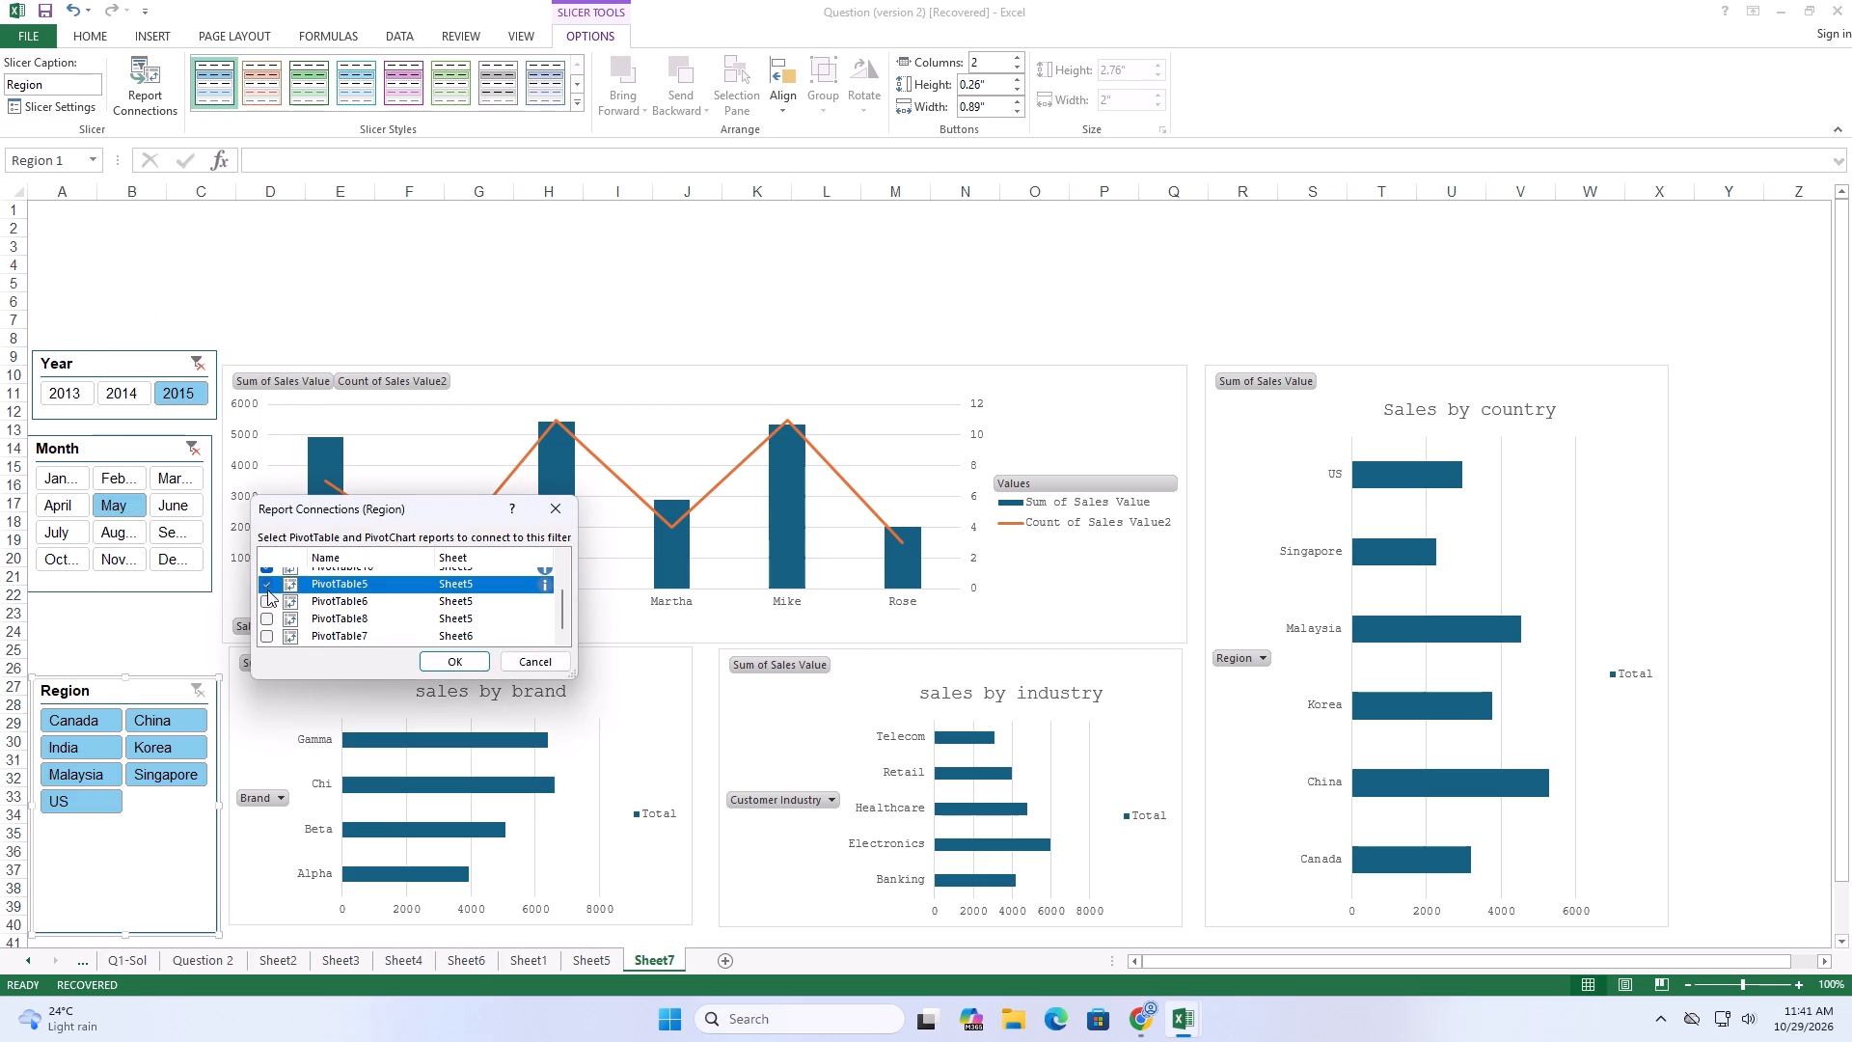
{"action": "left_click", "coordinate": [267, 598]}
{"action": "left_click", "coordinate": [264, 625]}
{"action": "scroll", "coordinate": [269, 617], "scroll_direction": "down", "scroll_amount": 2}
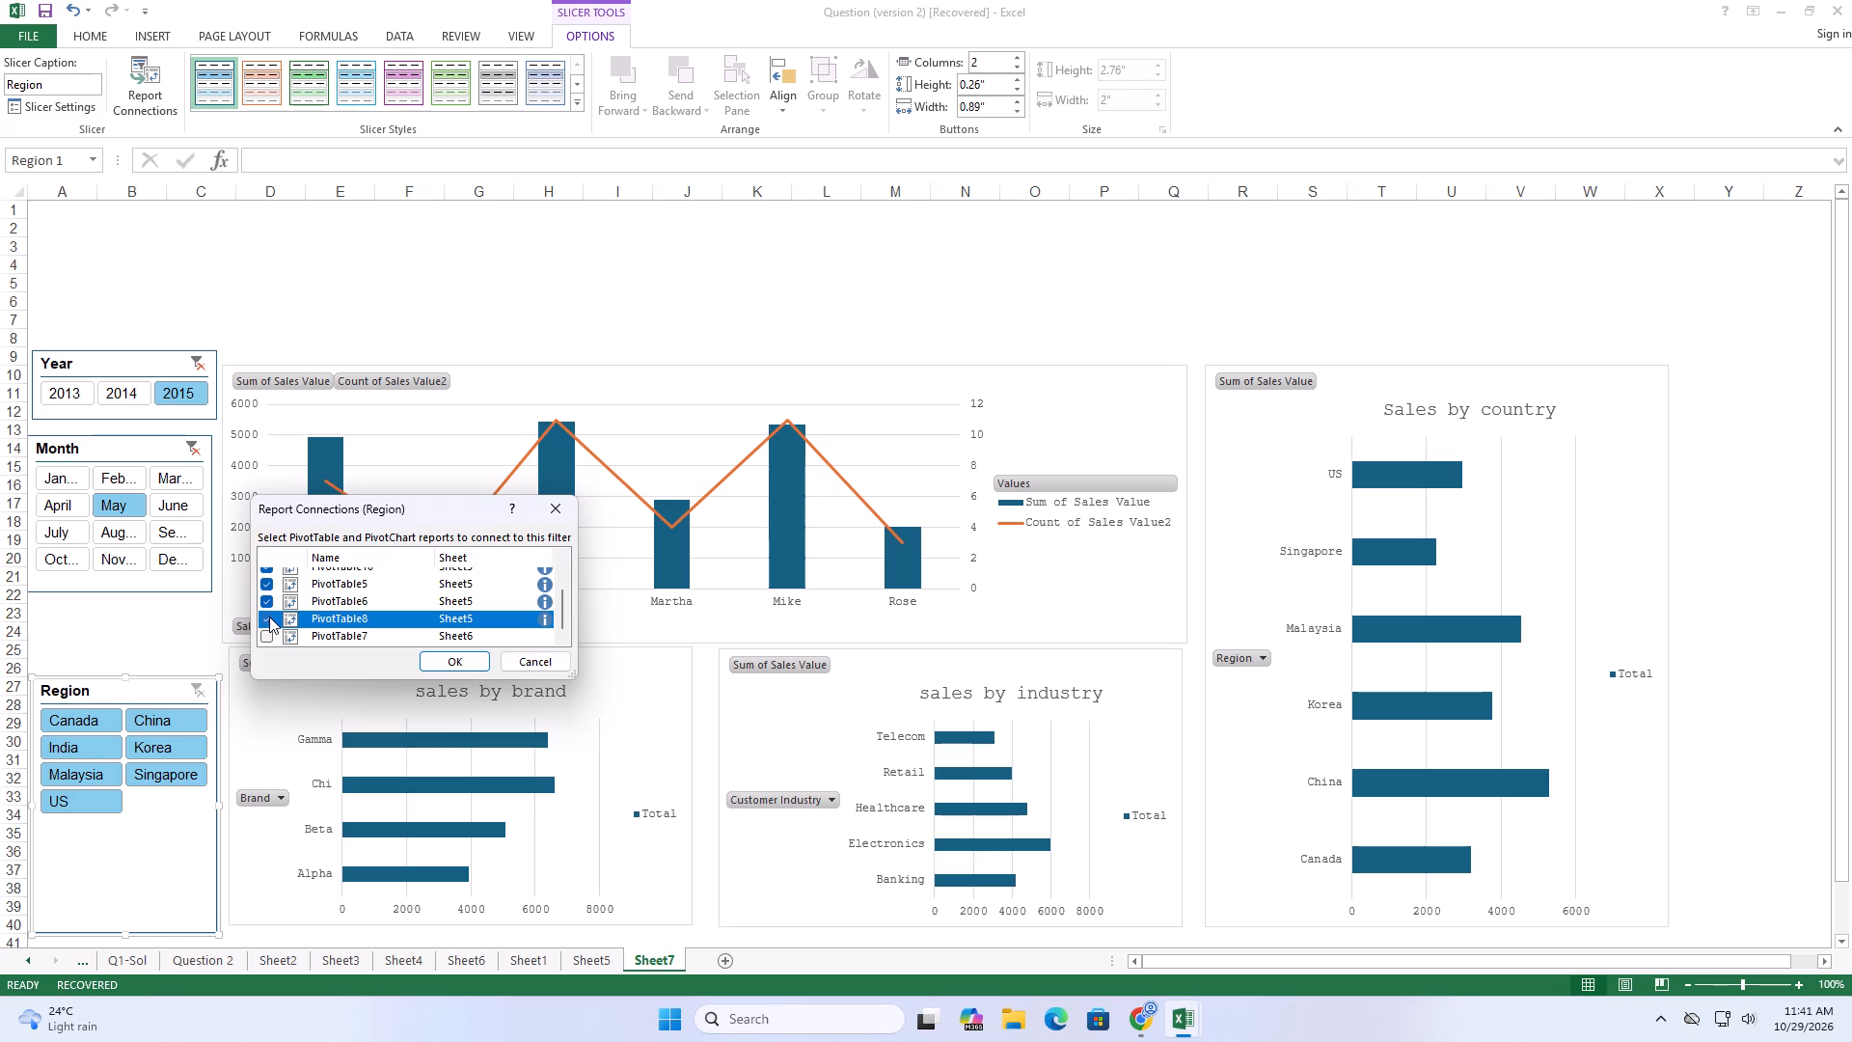
{"action": "left_click", "coordinate": [265, 634]}
{"action": "scroll", "coordinate": [305, 595], "scroll_direction": "down", "scroll_amount": 2}
{"action": "scroll", "coordinate": [305, 595], "scroll_direction": "up", "scroll_amount": 1}
{"action": "scroll", "coordinate": [305, 595], "scroll_direction": "down", "scroll_amount": 1}
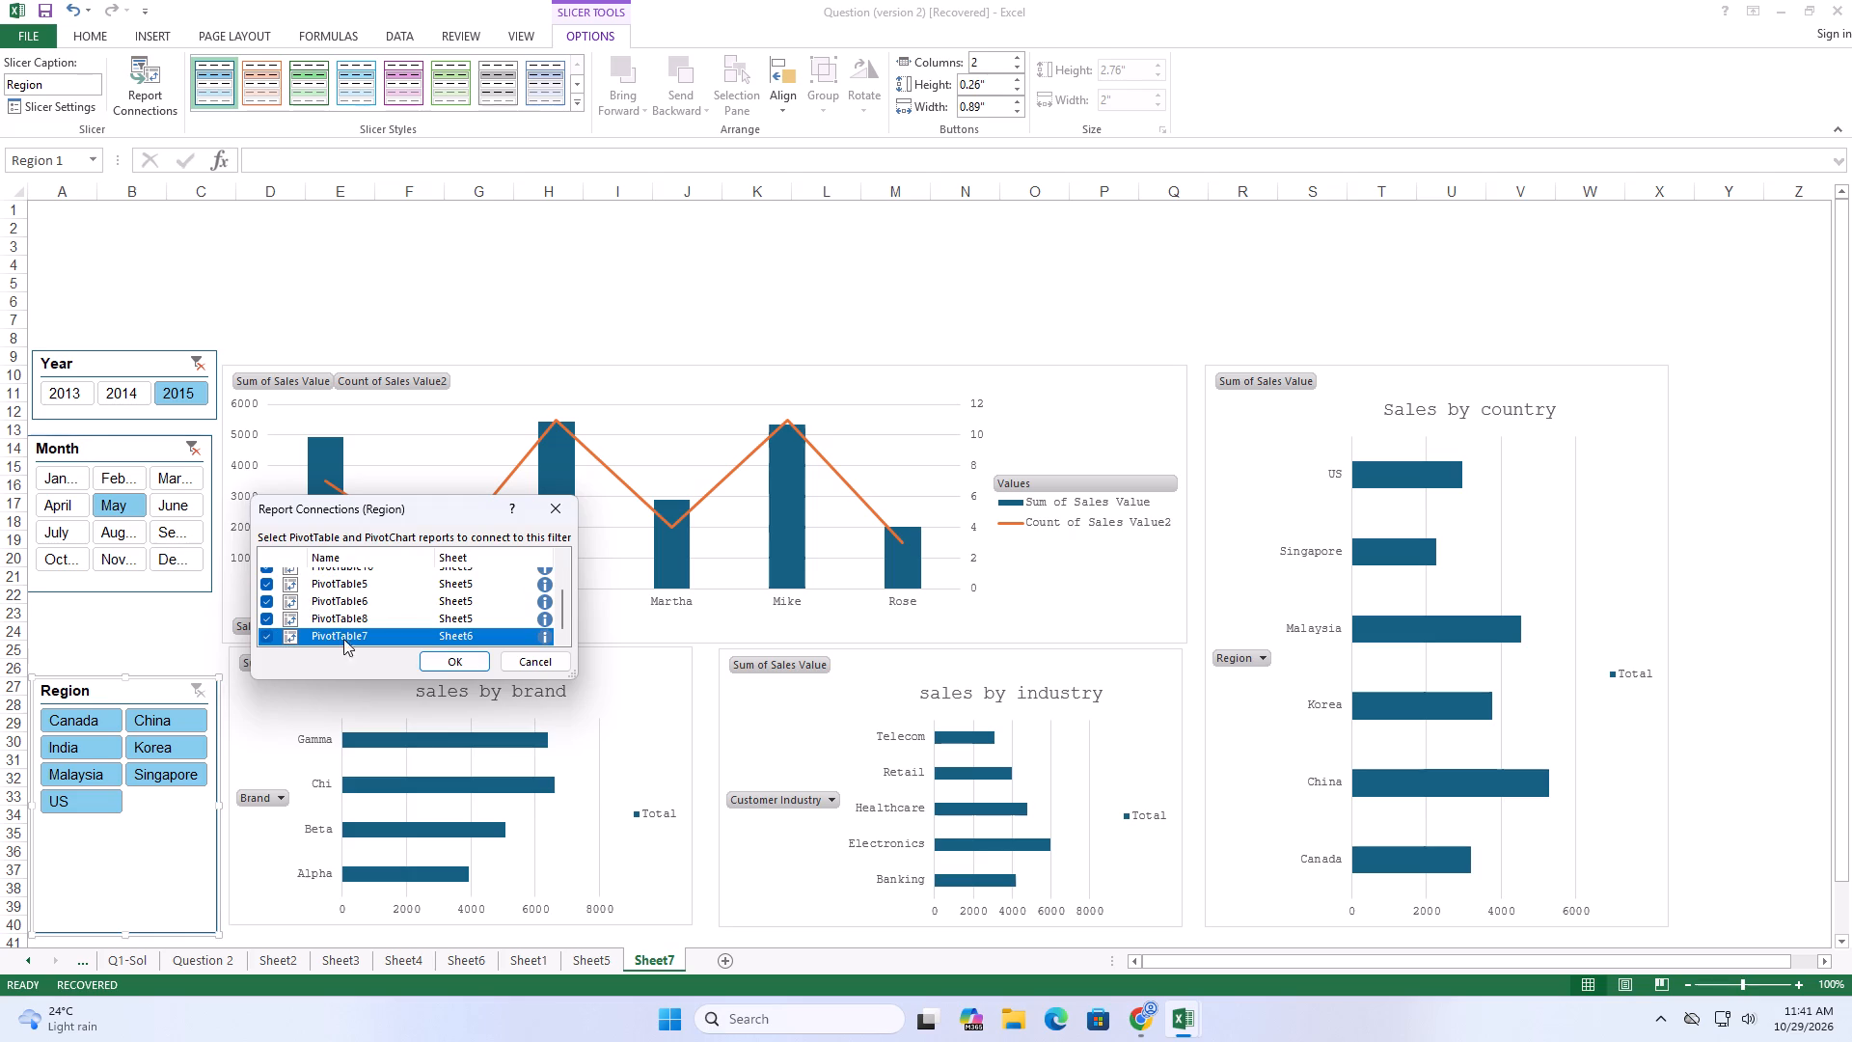
{"action": "scroll", "coordinate": [329, 601], "scroll_direction": "down", "scroll_amount": 6}
{"action": "left_click", "coordinate": [449, 659]}
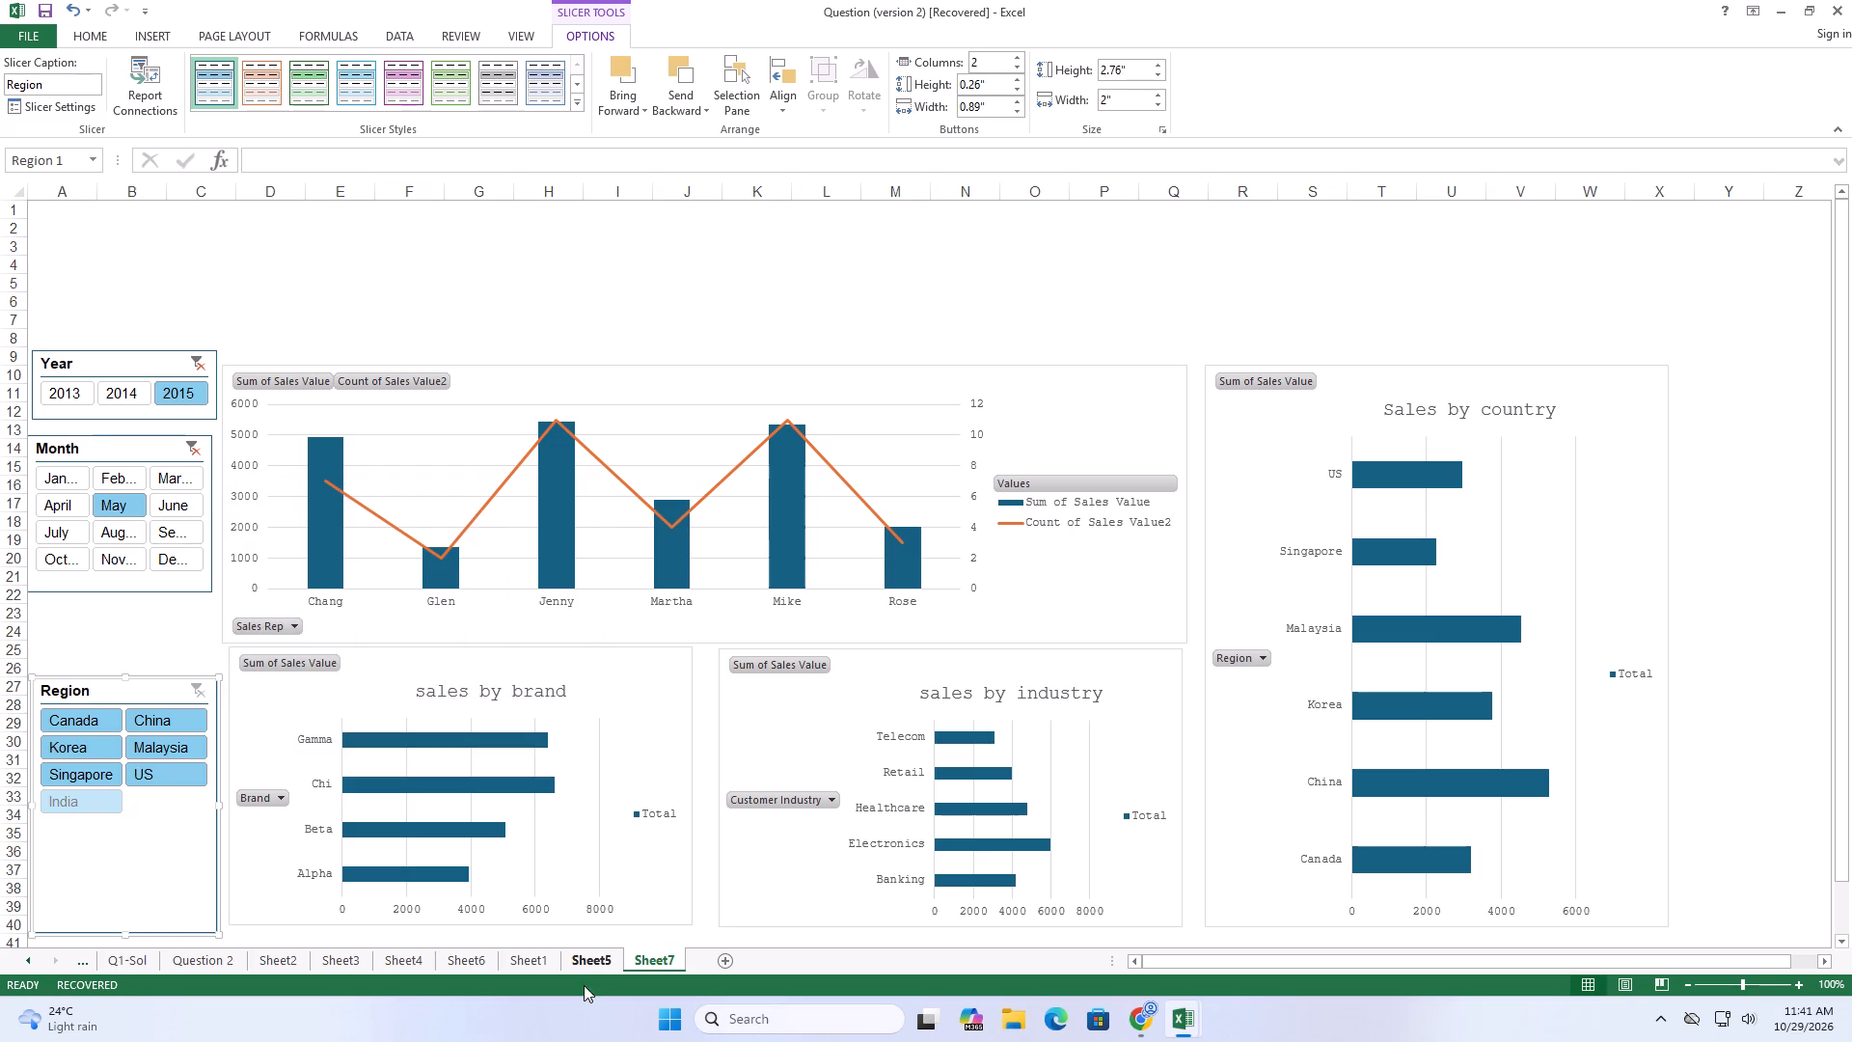
Delete Sheet5, which holds the source pivot tables, charts and original slicers, from the workbook.
{"action": "right_click", "coordinate": [586, 961]}
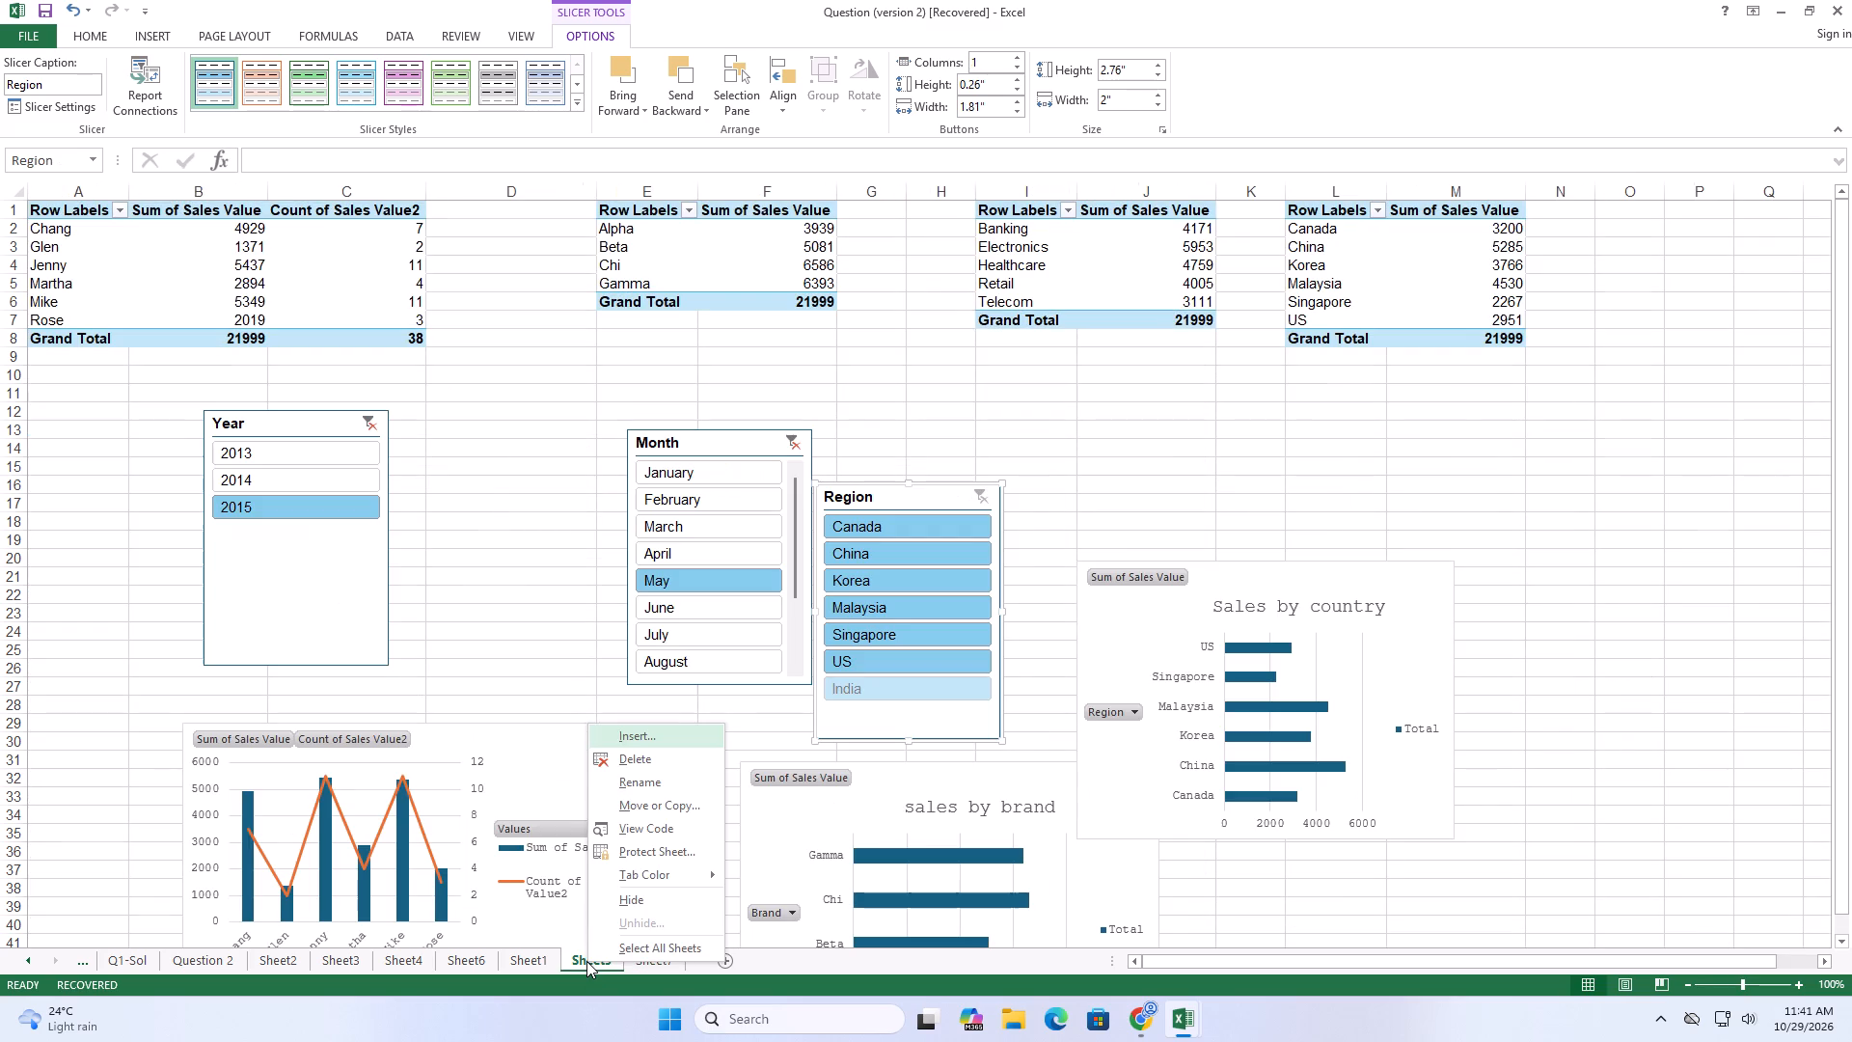
{"action": "left_click", "coordinate": [586, 961]}
{"action": "right_click", "coordinate": [586, 961]}
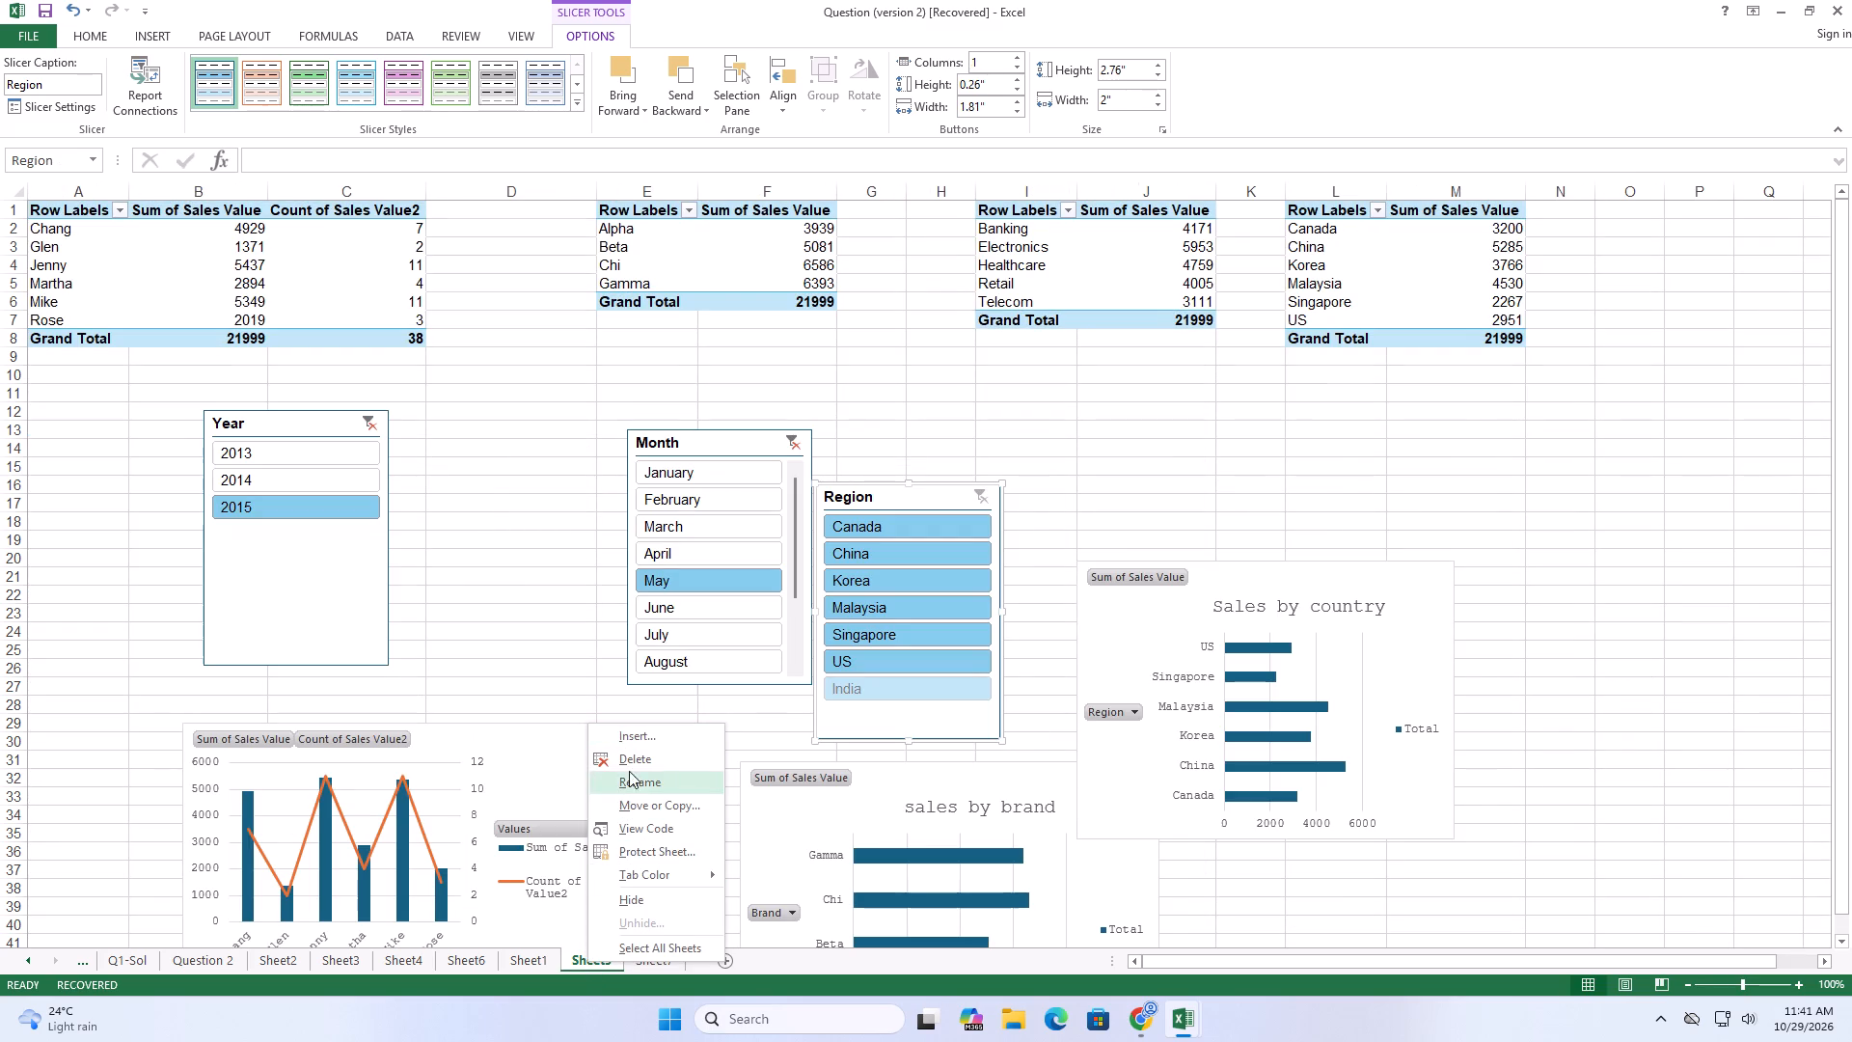
{"action": "left_click", "coordinate": [628, 754]}
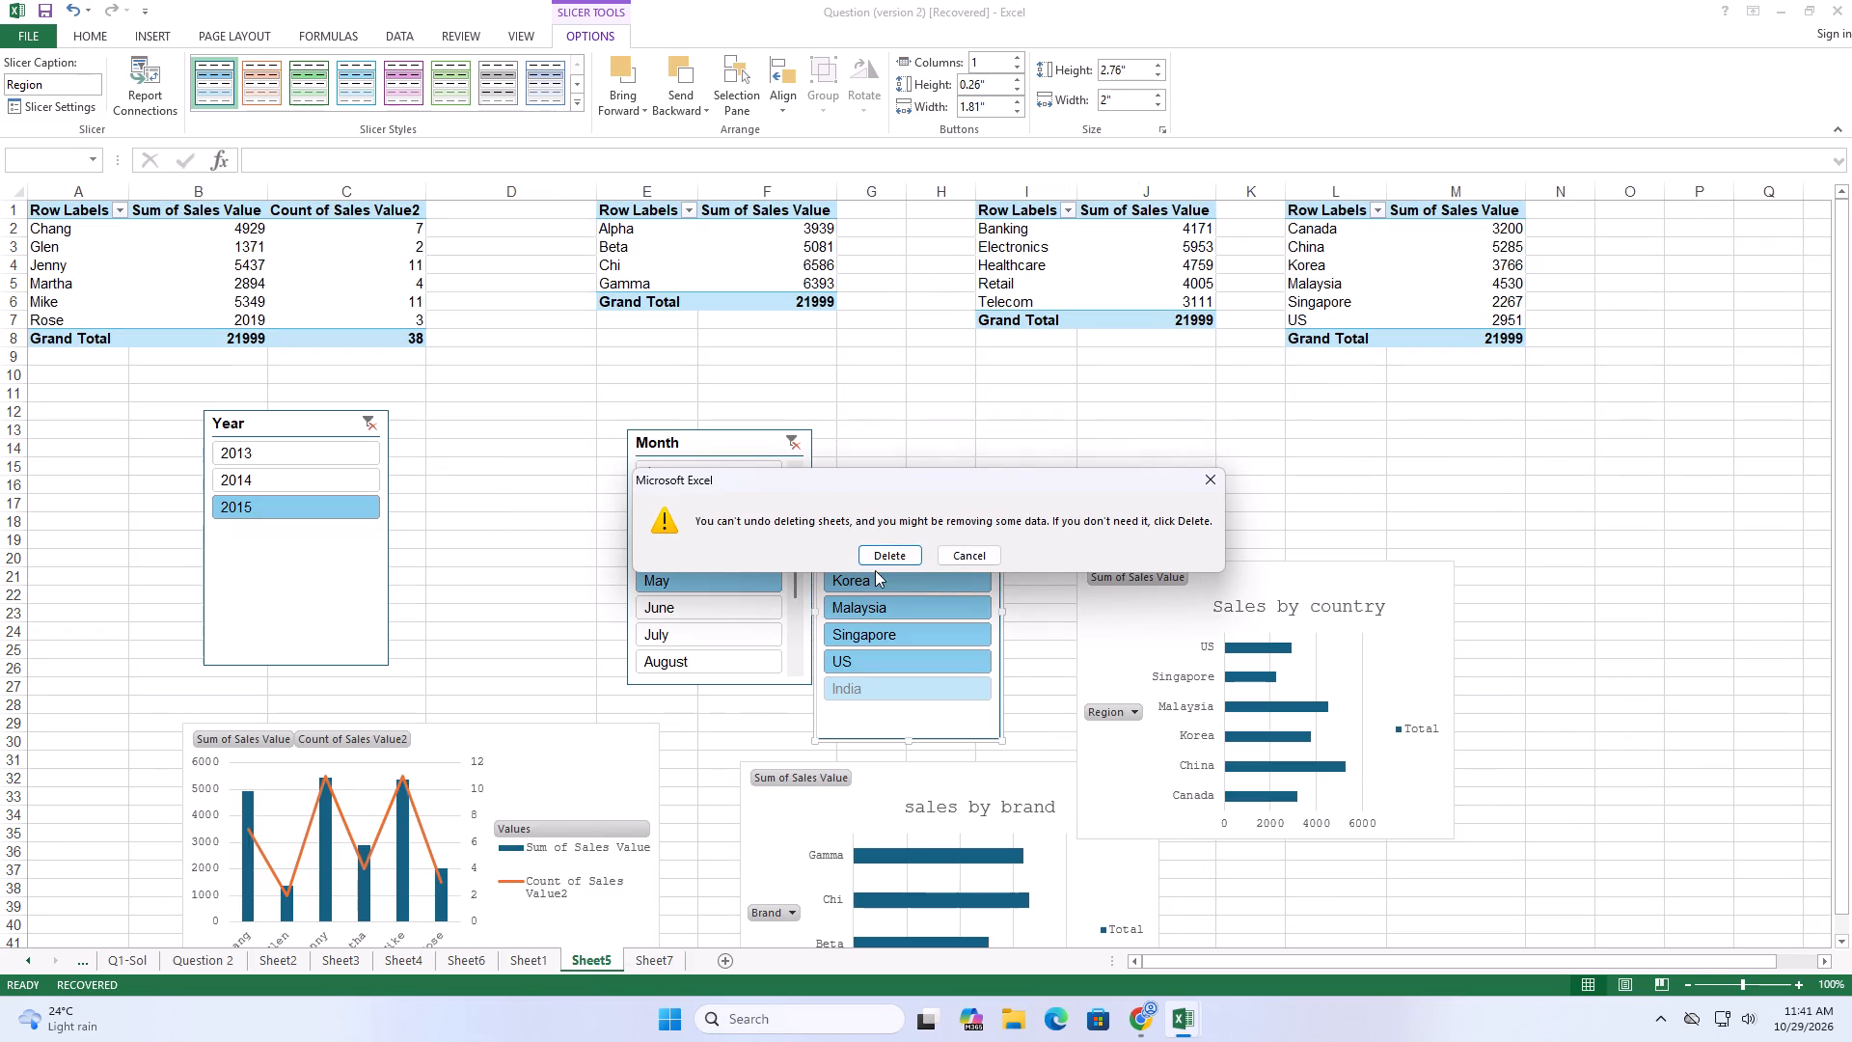
{"action": "left_click", "coordinate": [877, 559]}
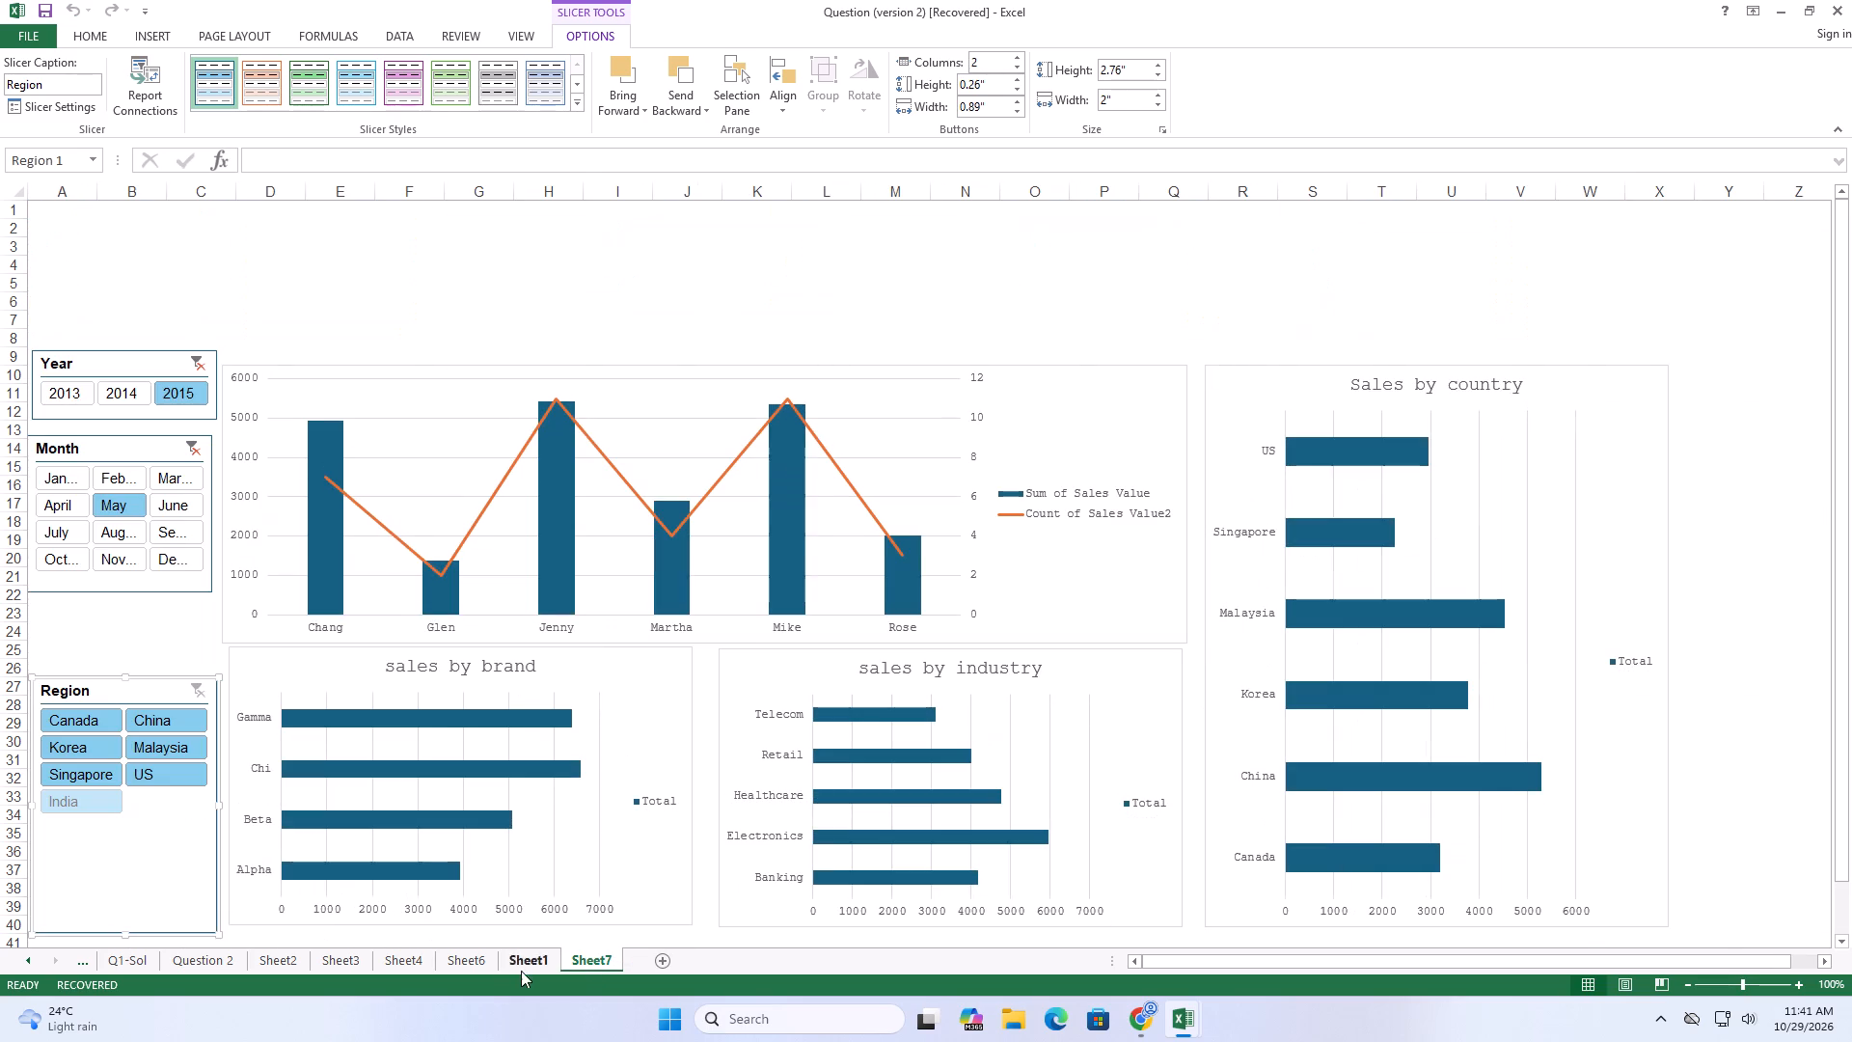
Delete Sheet1, which holds the copied sales data, from the workbook.
{"action": "left_click", "coordinate": [512, 967]}
{"action": "right_click", "coordinate": [518, 962]}
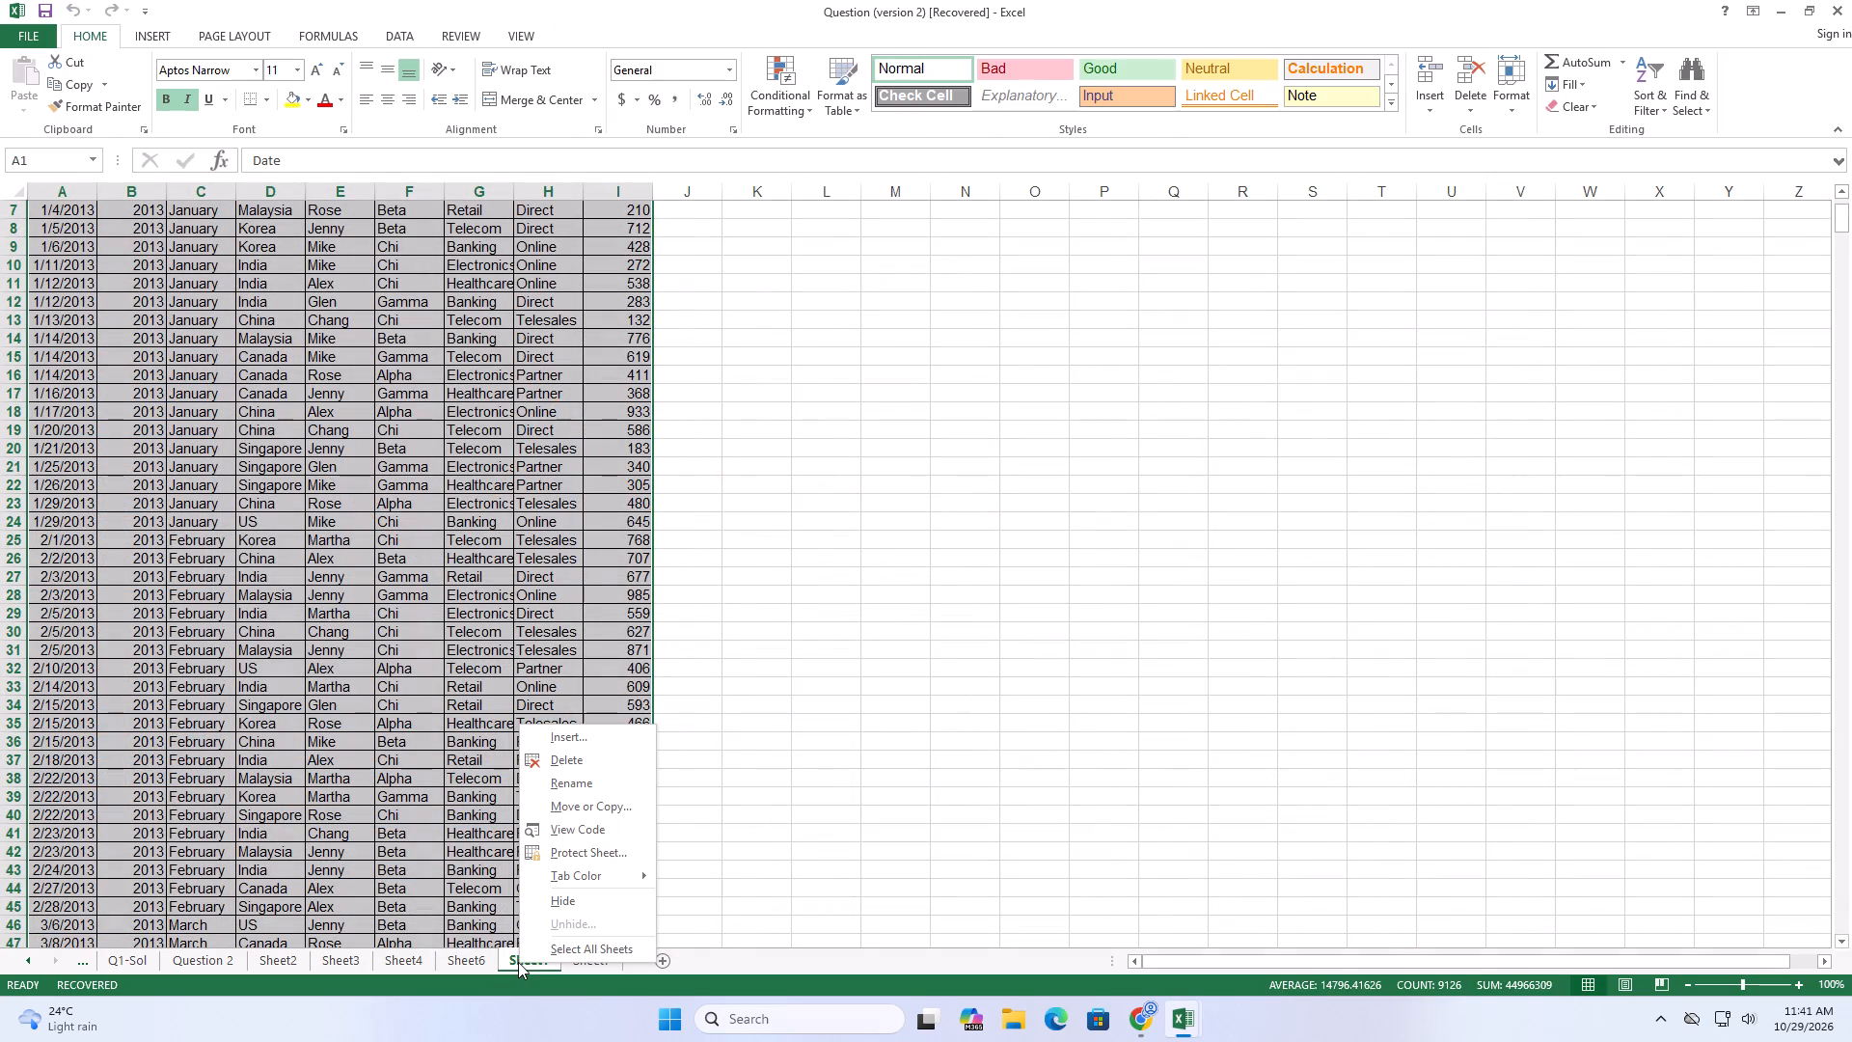
{"action": "left_click", "coordinate": [561, 755]}
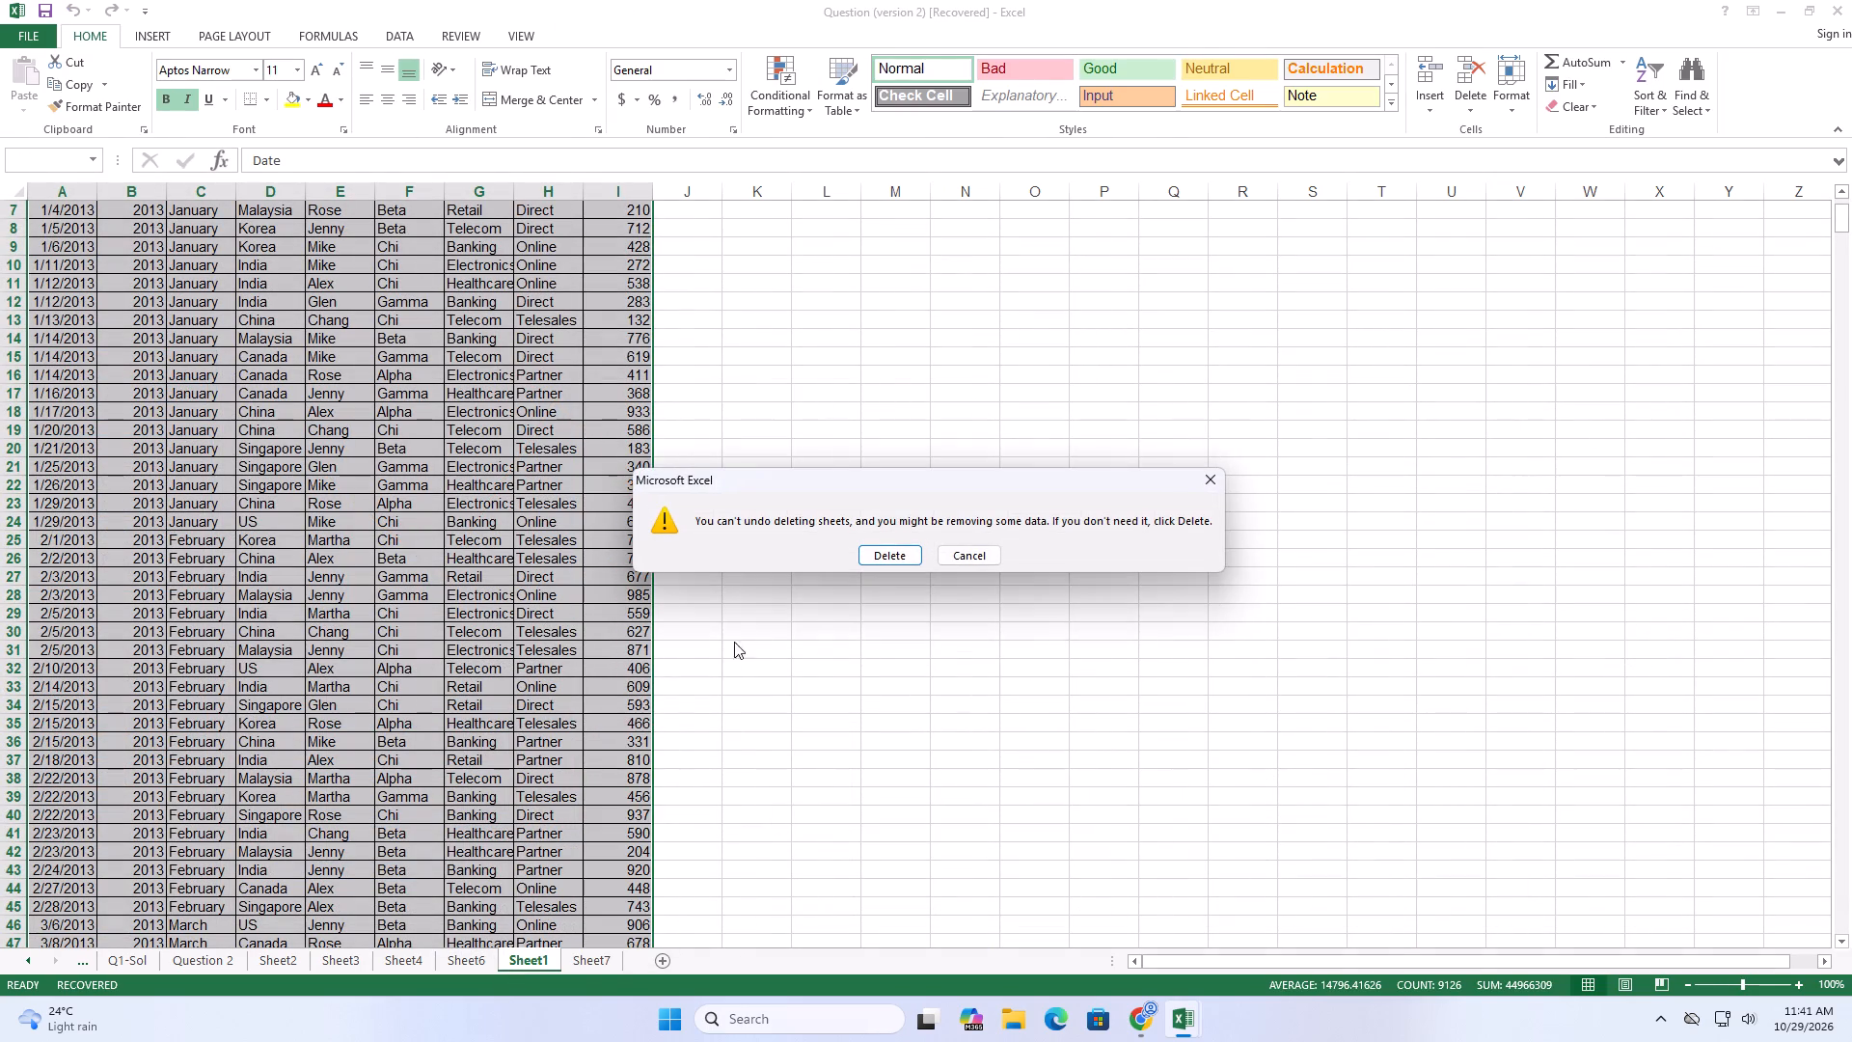
{"action": "left_click", "coordinate": [871, 553]}
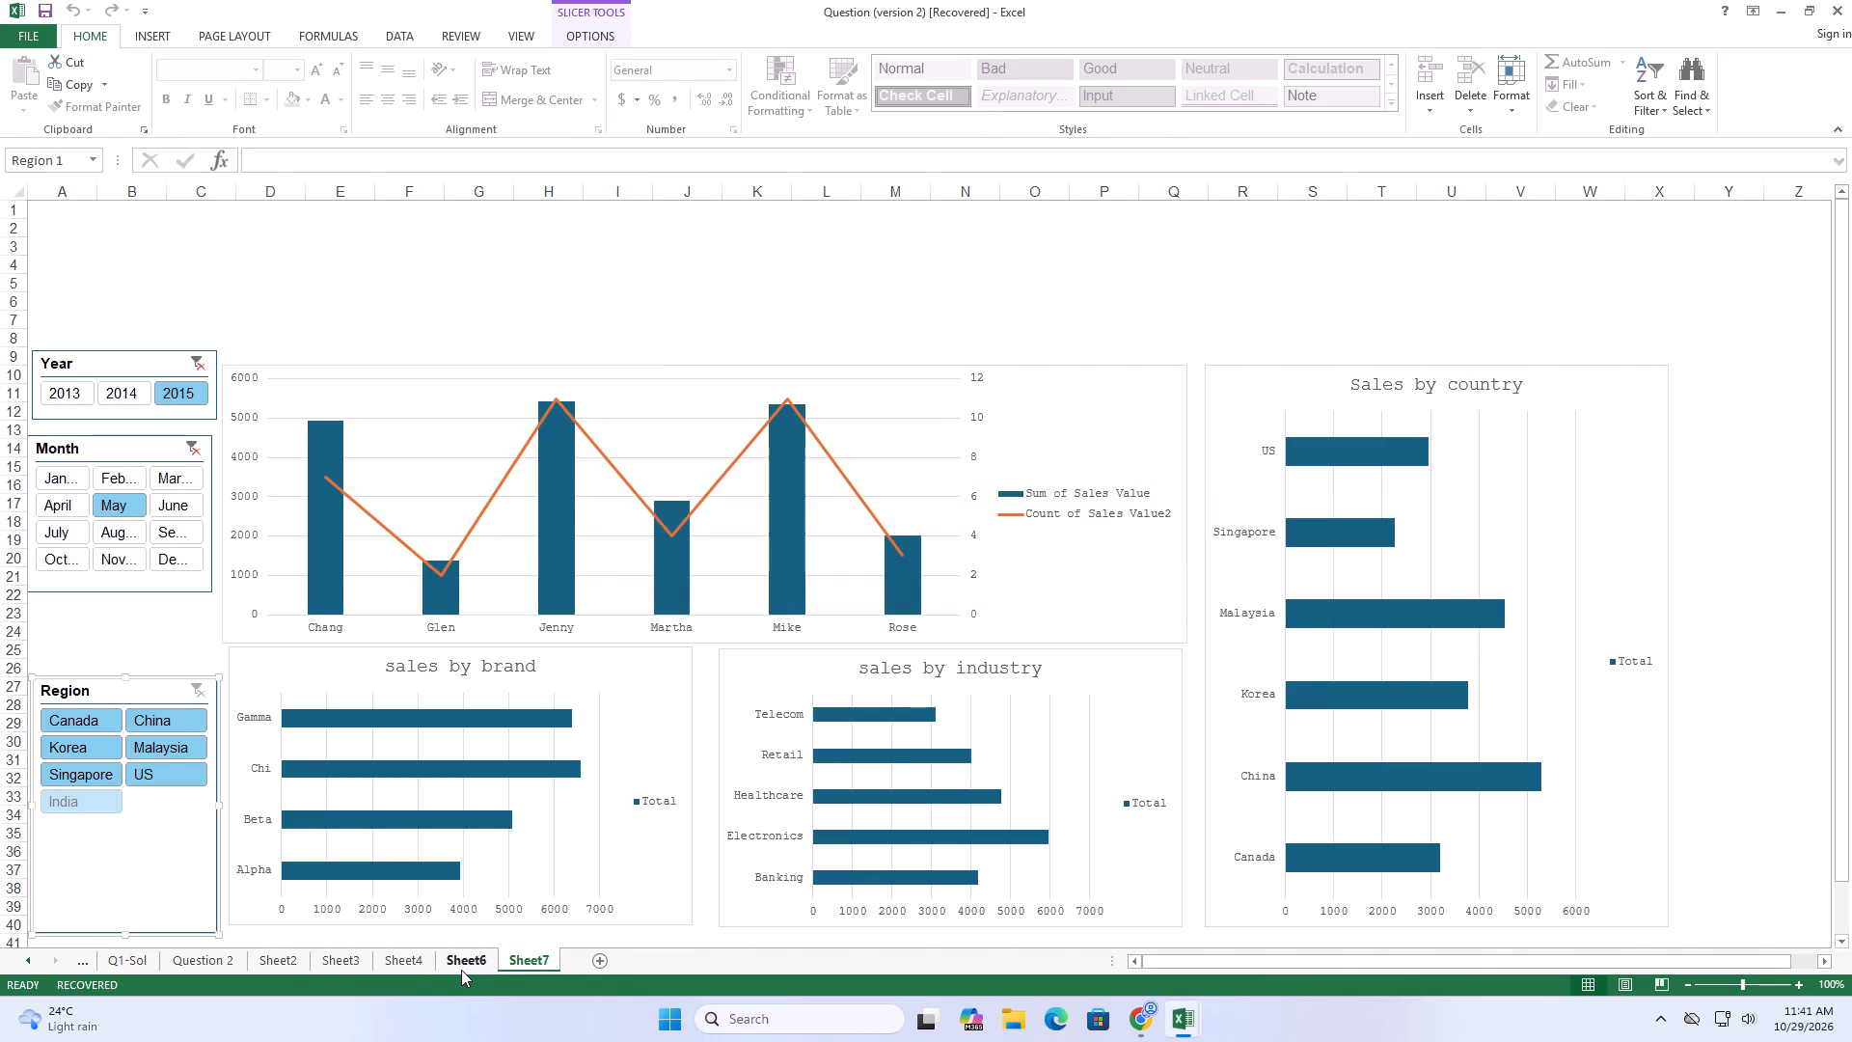
Delete Sheet6, which holds the sales rep pivot table, from the workbook.
{"action": "left_click", "coordinate": [461, 970]}
{"action": "right_click", "coordinate": [460, 960]}
{"action": "left_click", "coordinate": [500, 750]}
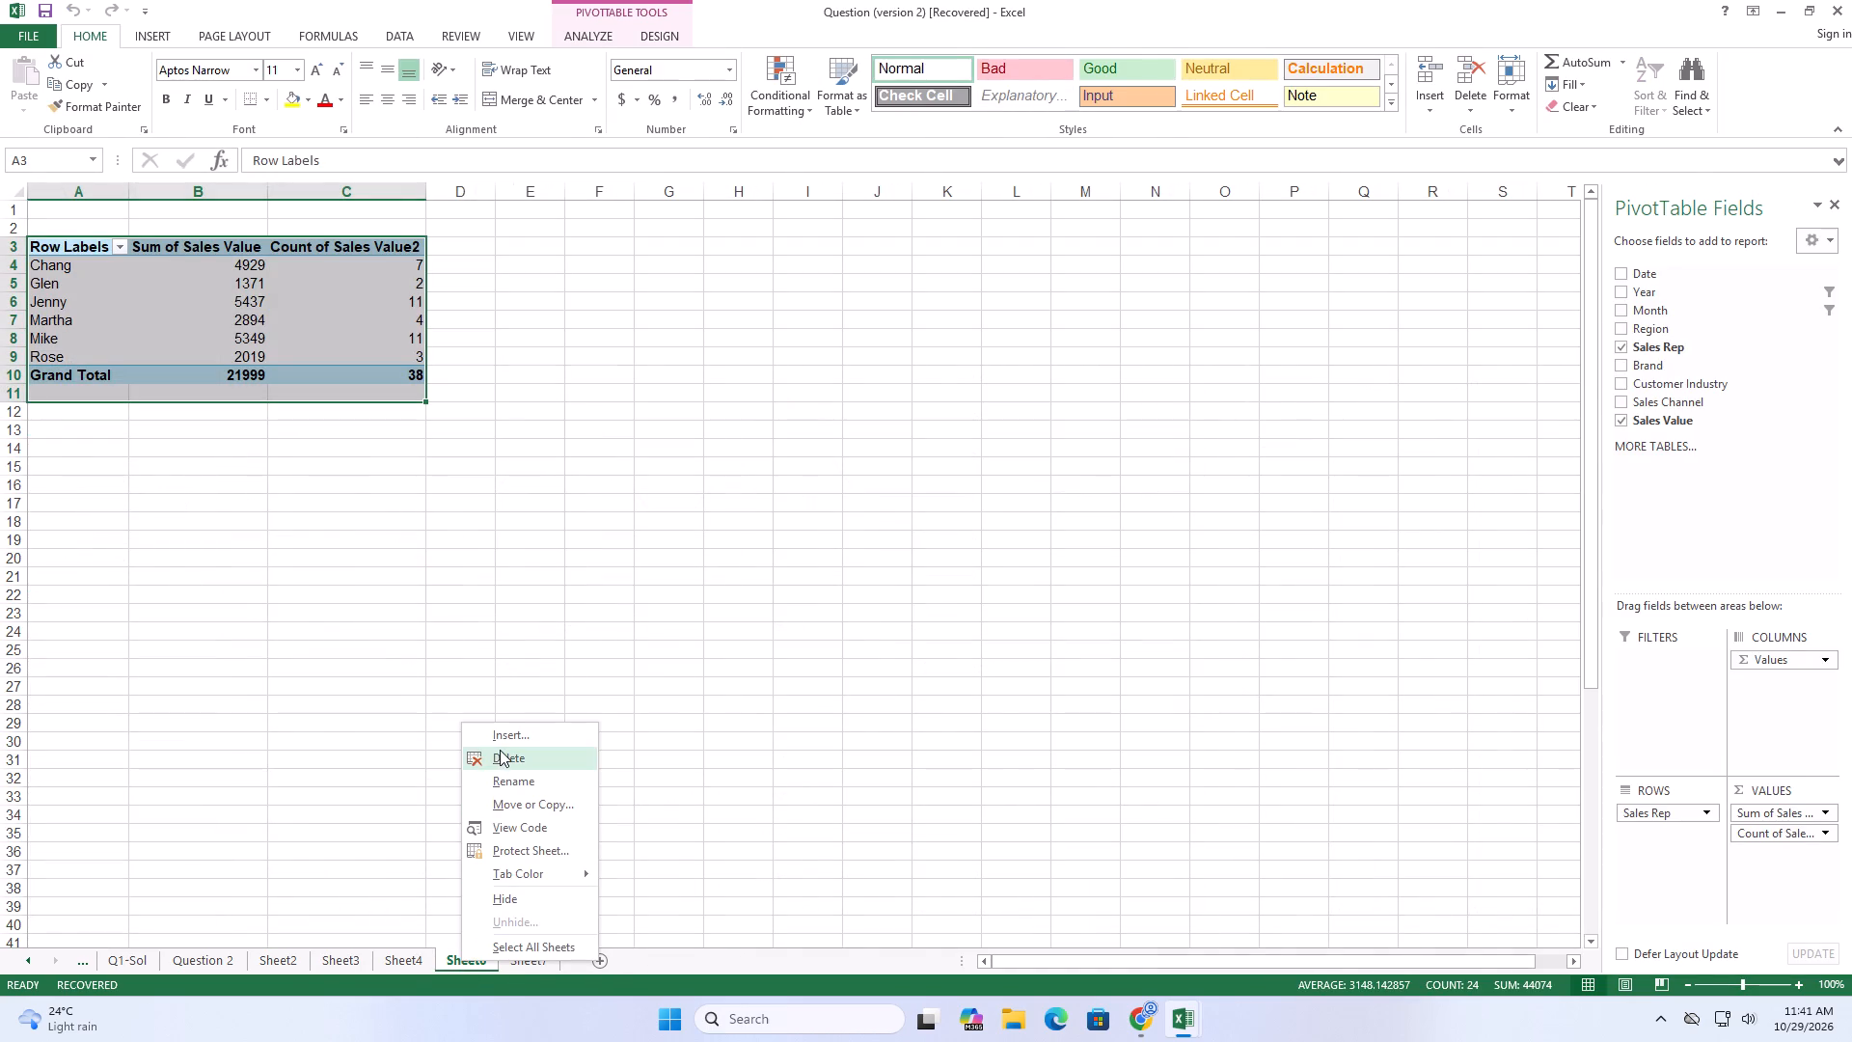
{"action": "left_click", "coordinate": [885, 553]}
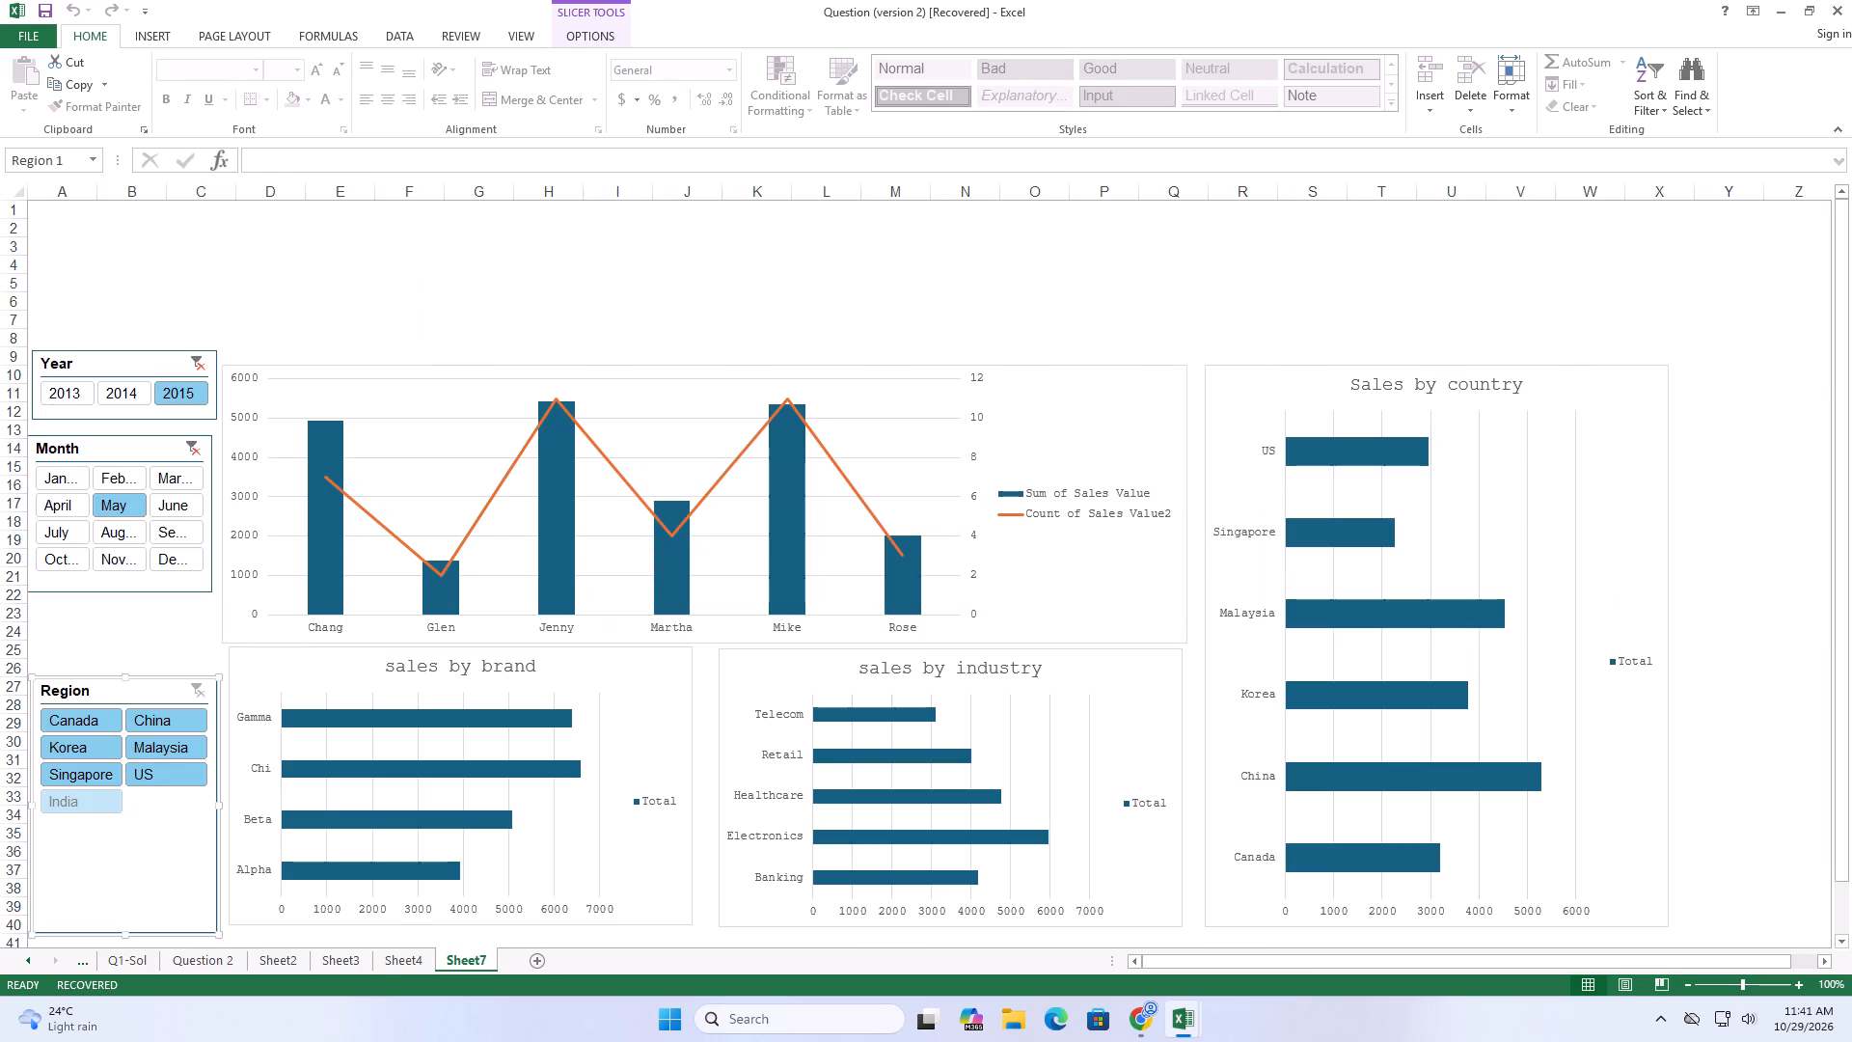
Delete Sheet4, which holds the customer industry pivot table, from the workbook.
{"action": "left_click", "coordinate": [380, 960]}
{"action": "right_click", "coordinate": [380, 960]}
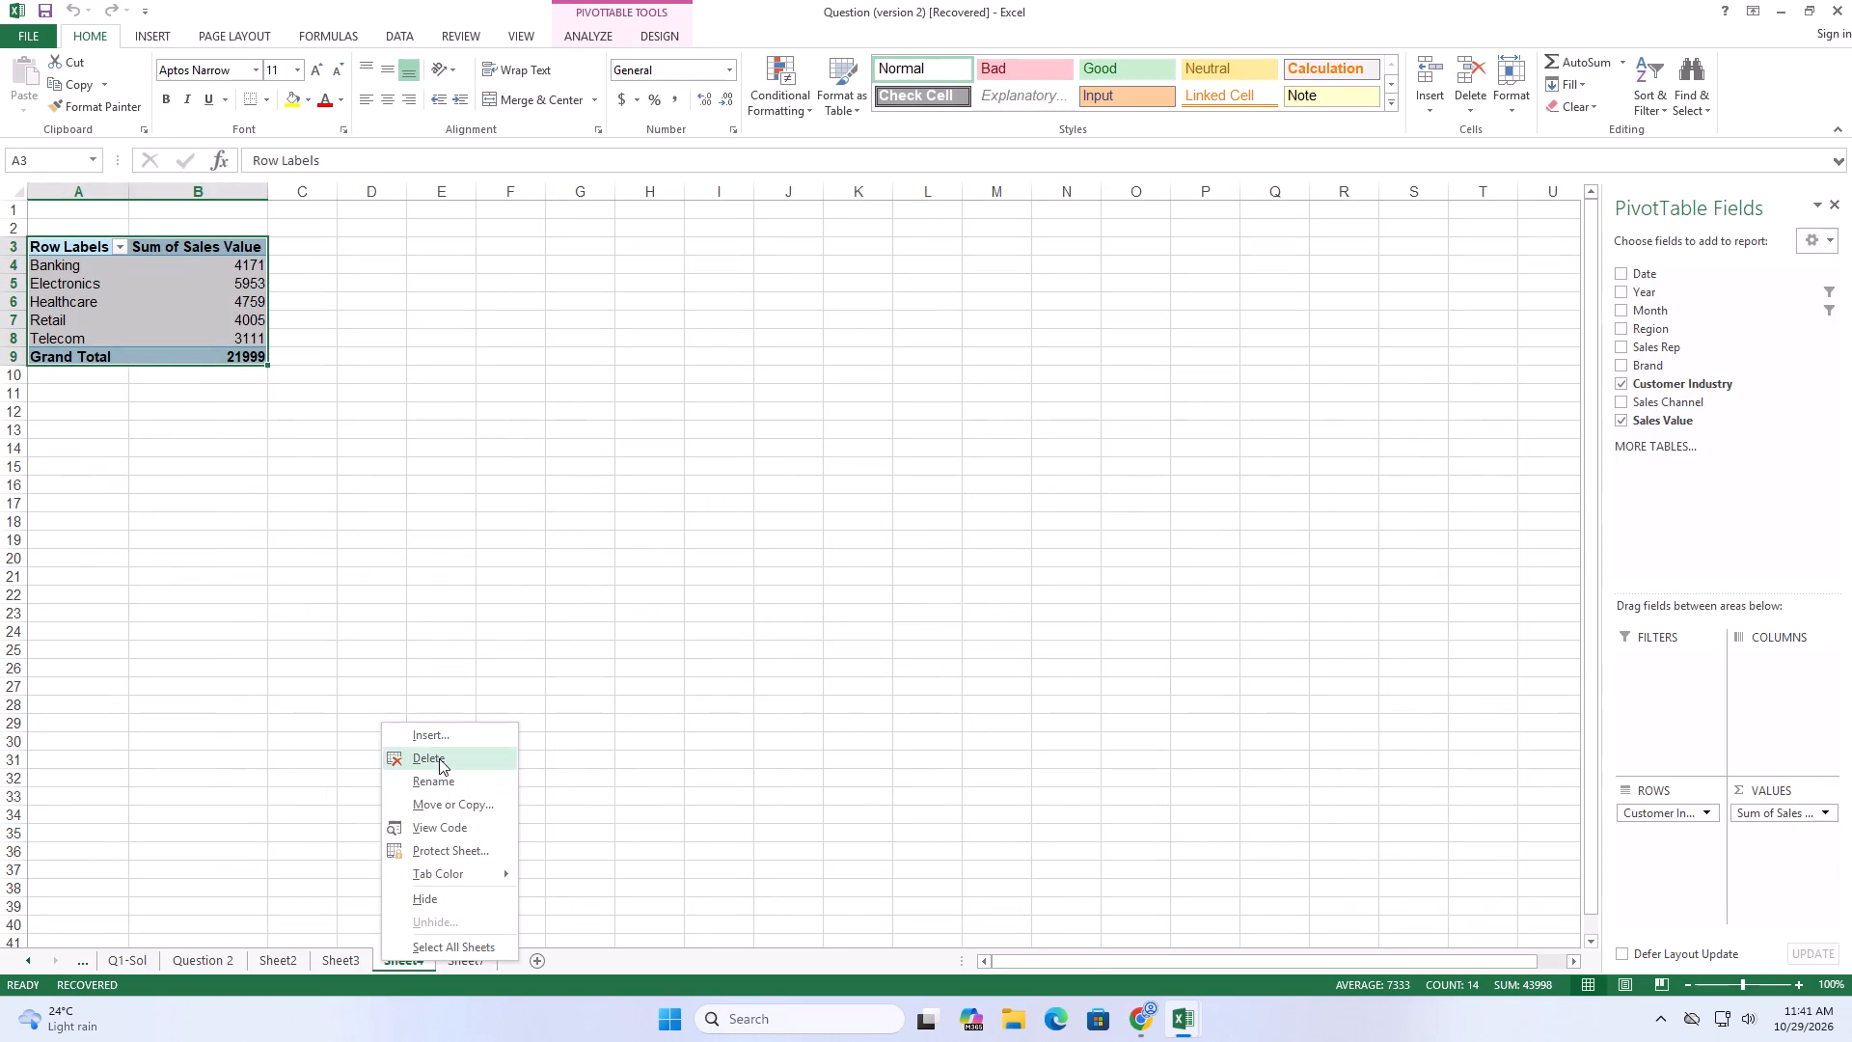
{"action": "left_click", "coordinate": [439, 754]}
{"action": "left_click", "coordinate": [882, 553]}
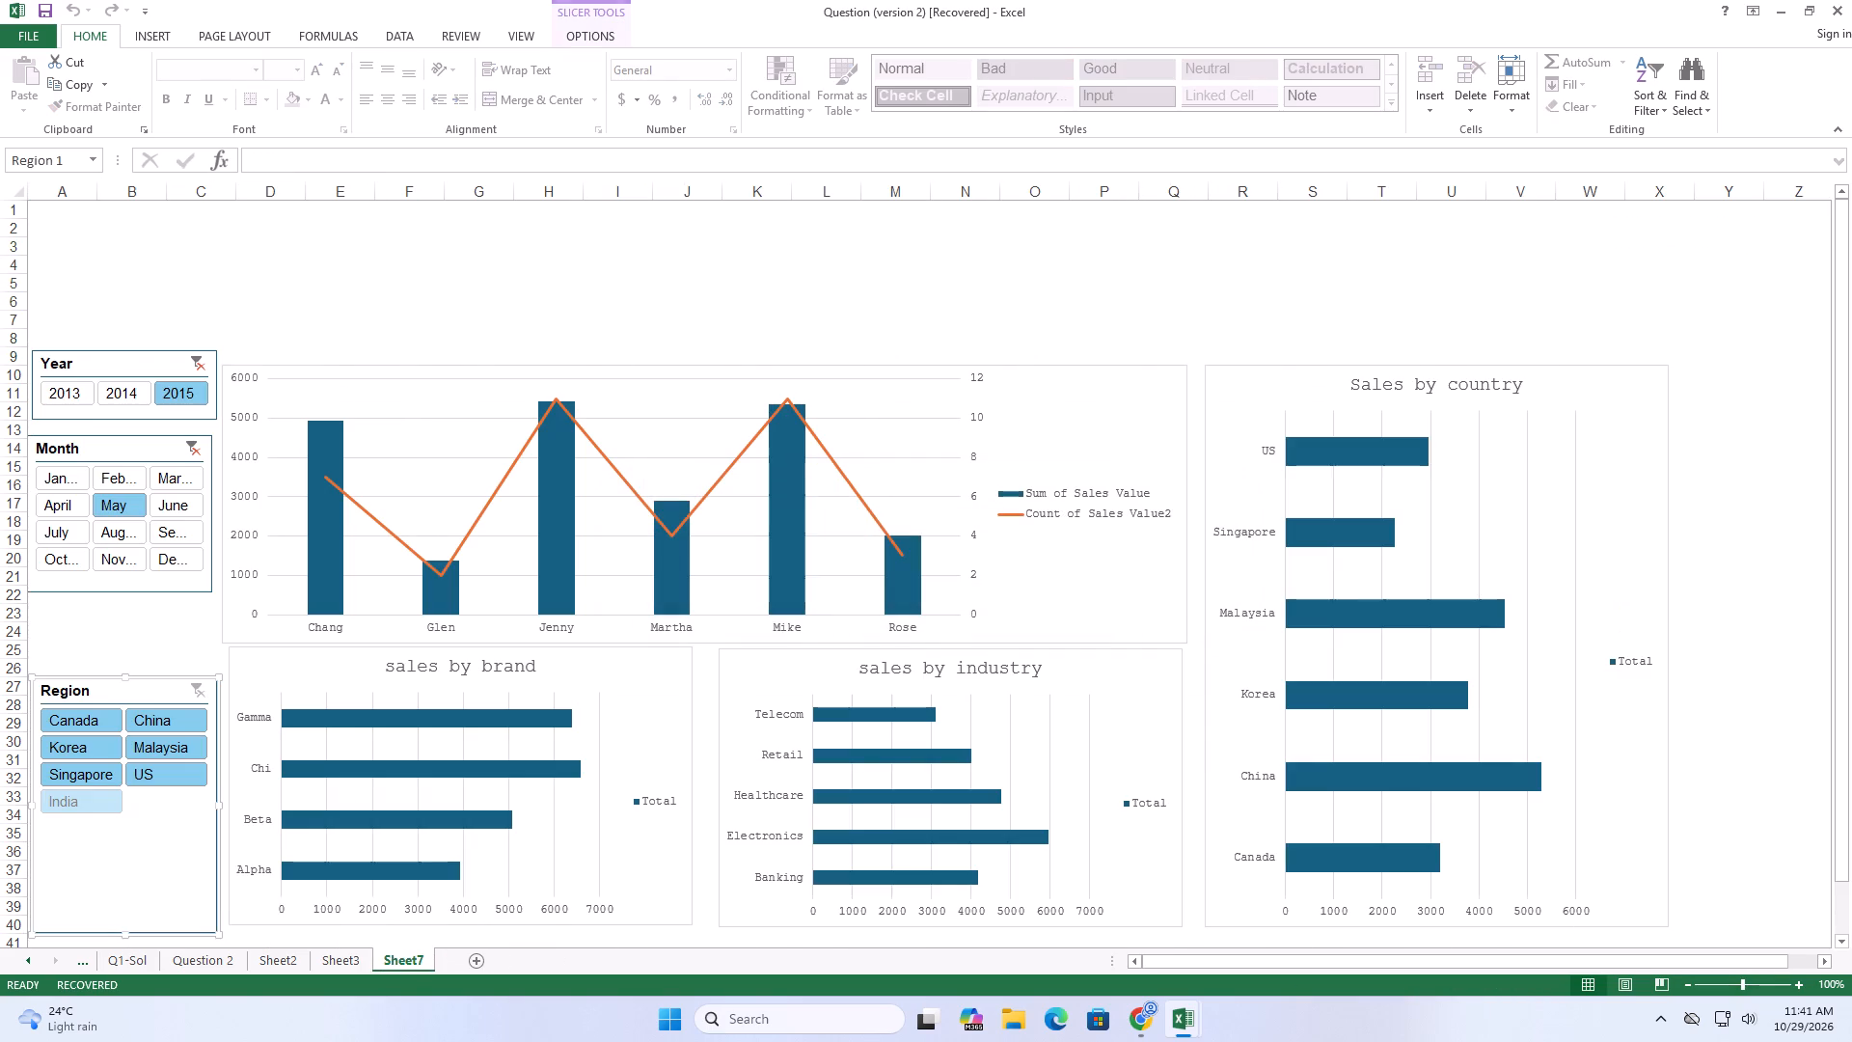
Delete Sheet3, which holds the brand pivot table, from the workbook.
{"action": "left_click", "coordinate": [338, 966]}
{"action": "right_click", "coordinate": [335, 957]}
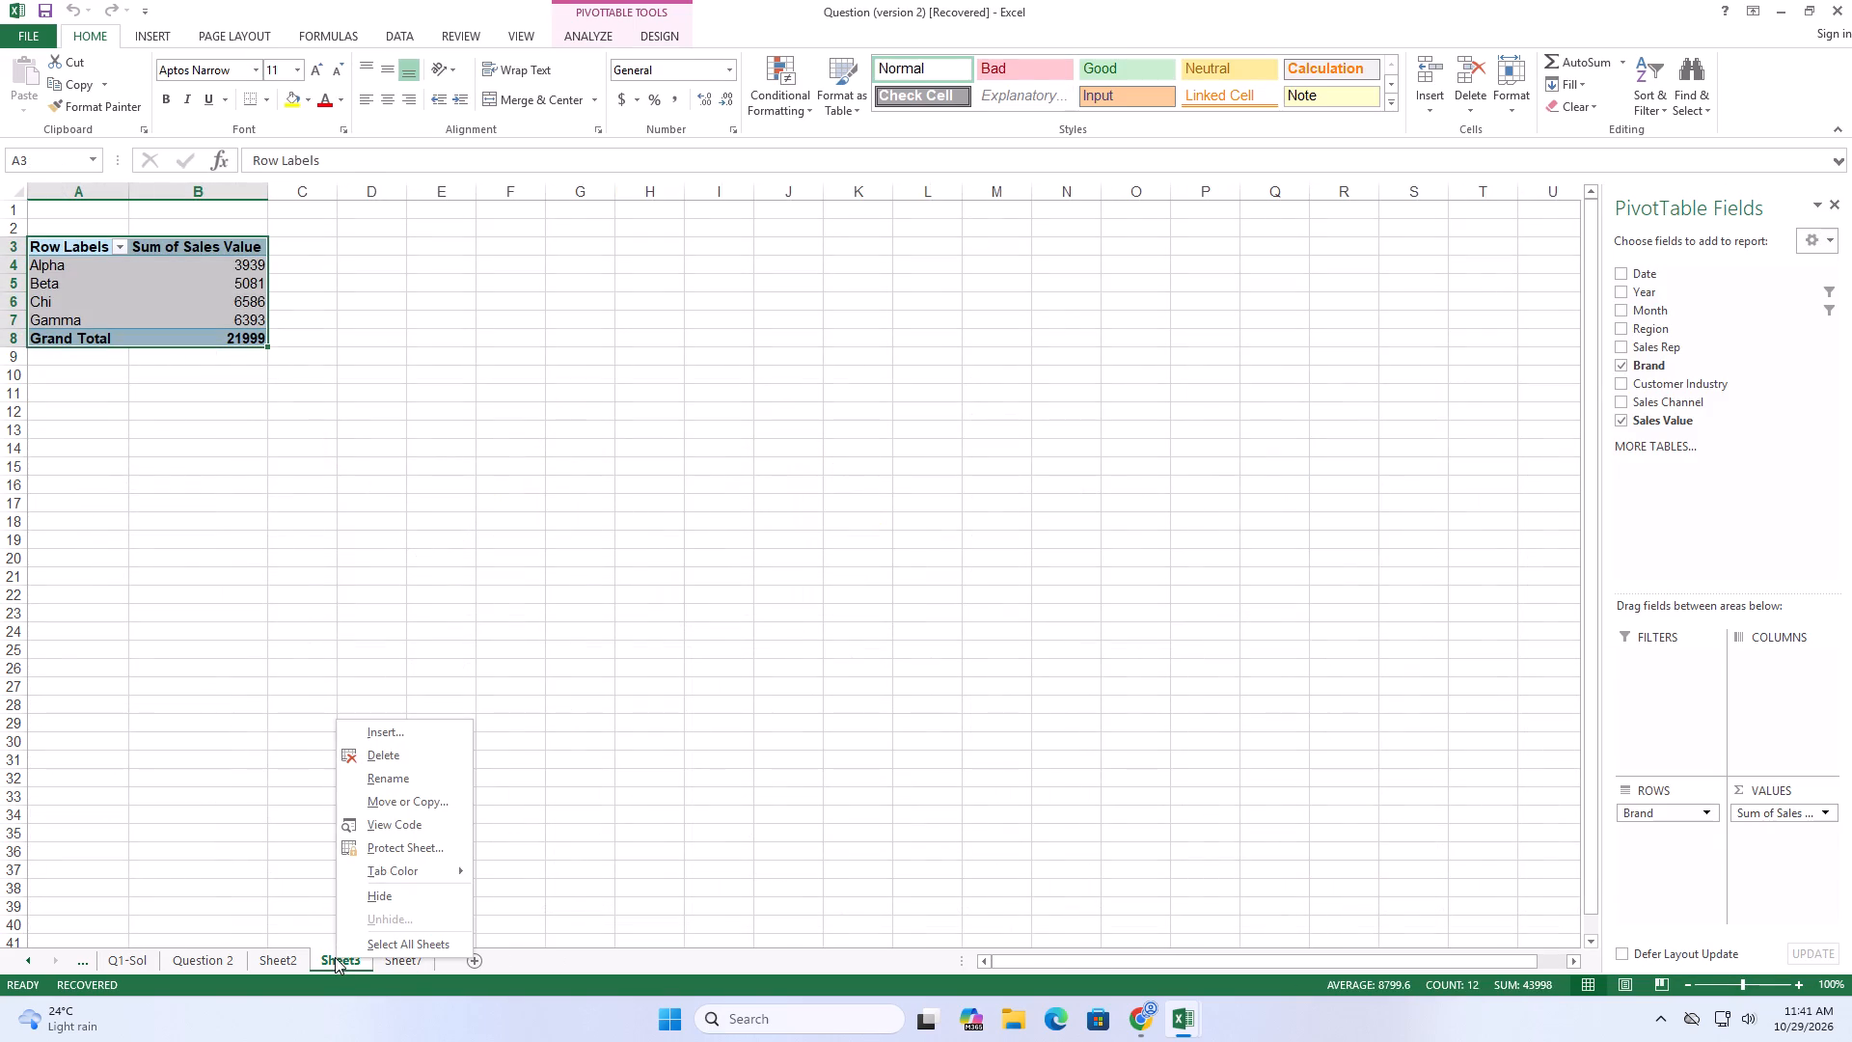
{"action": "left_click", "coordinate": [389, 758]}
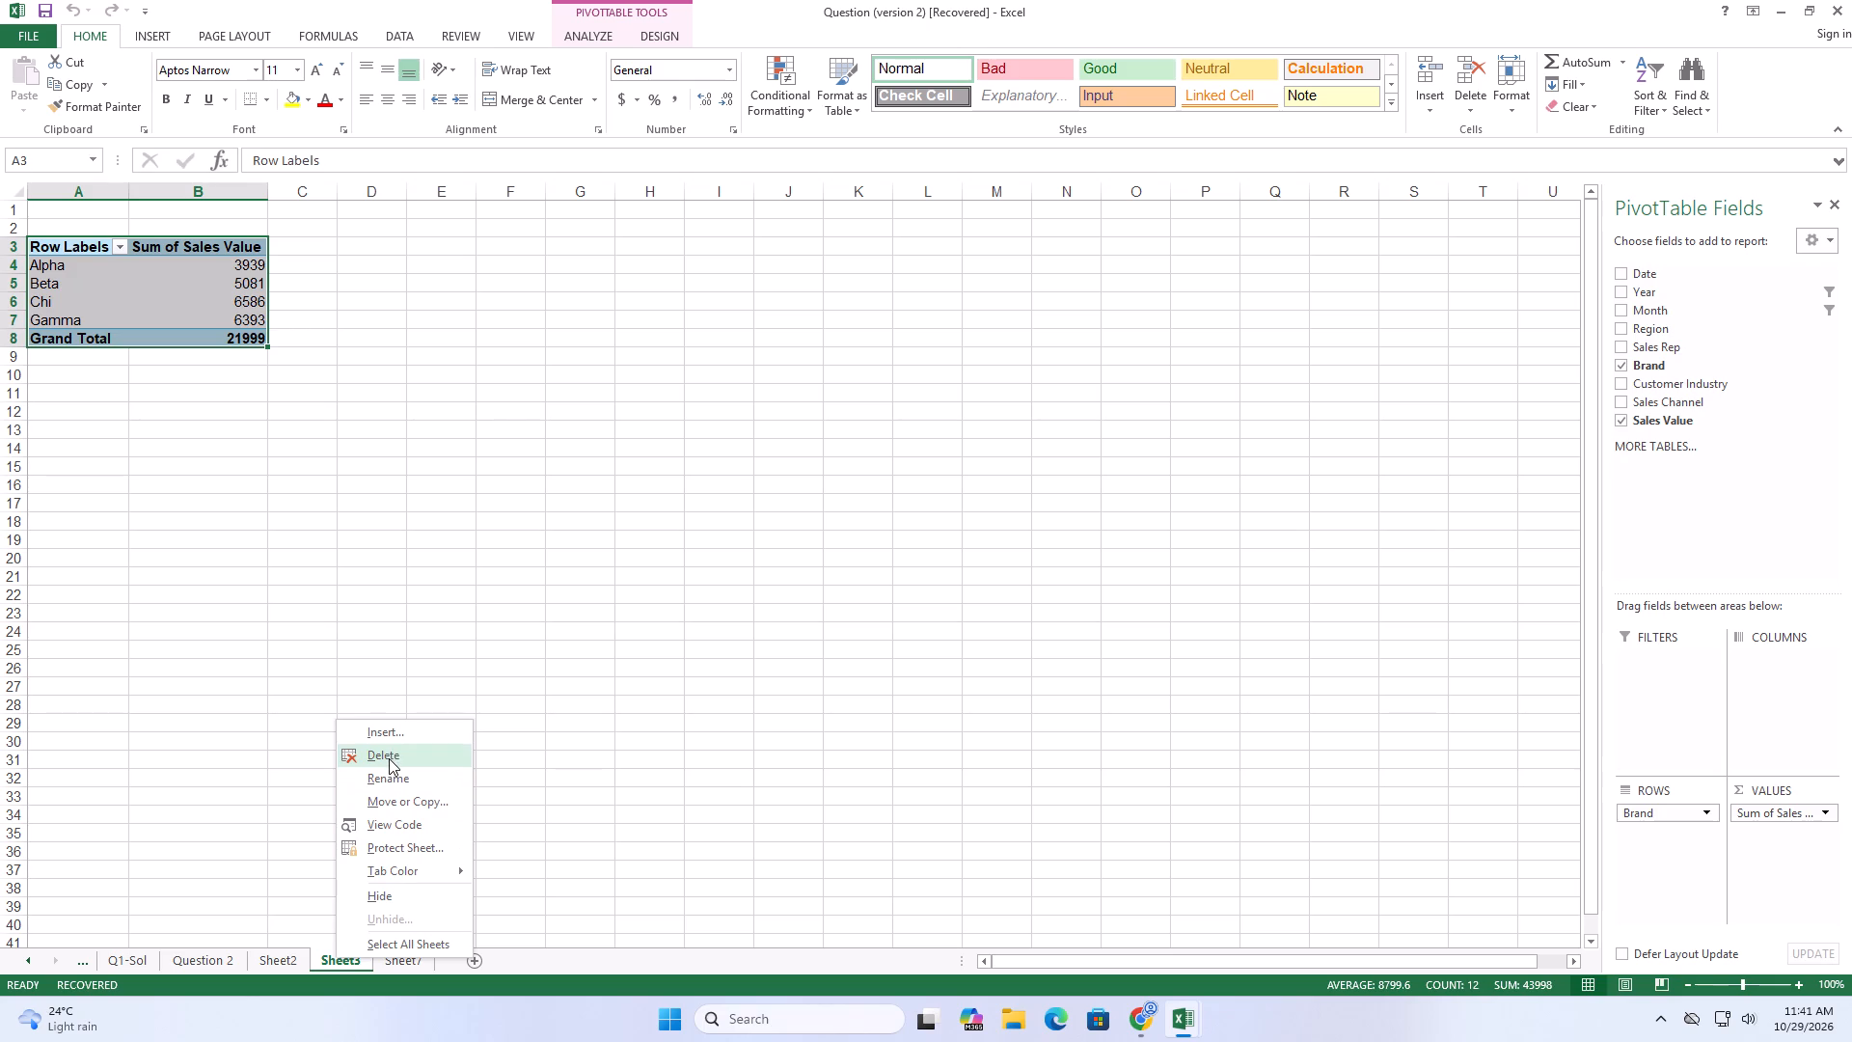
{"action": "left_click", "coordinate": [875, 552]}
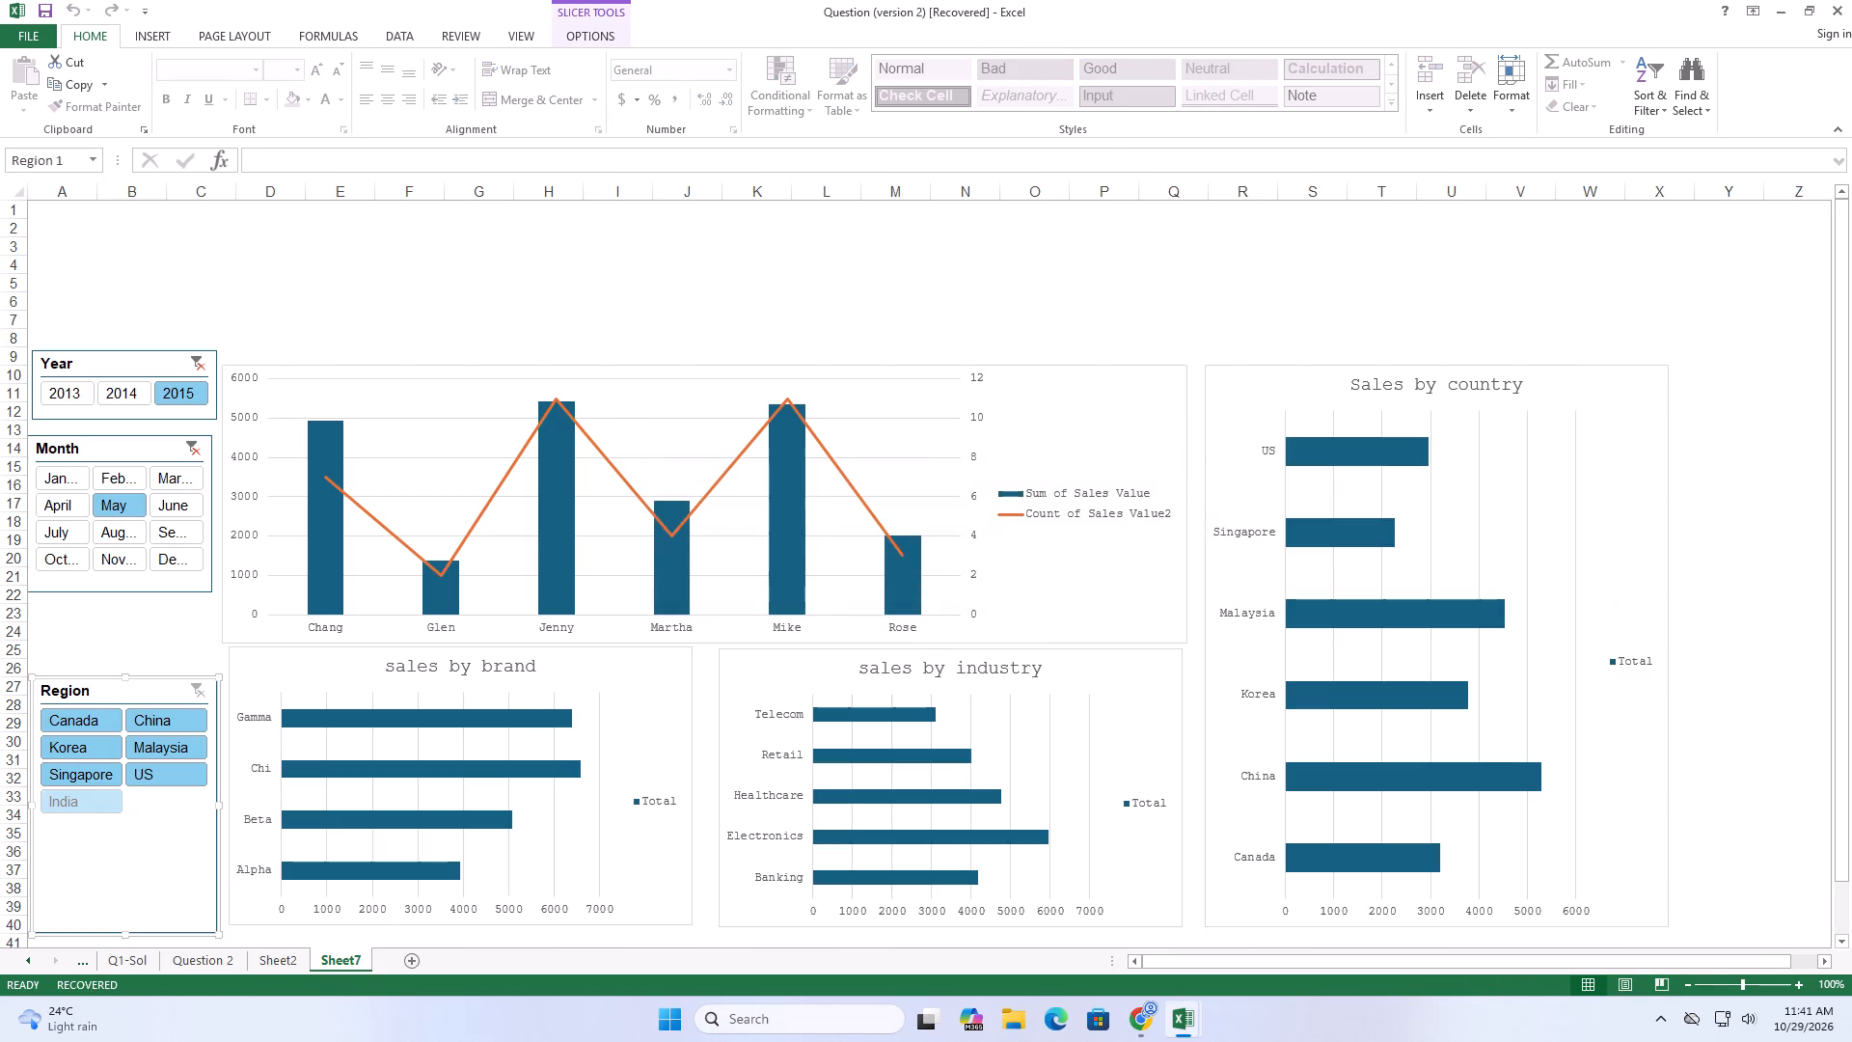
Delete Sheet2, which holds the remaining sales rep pivot table, from the workbook.
{"action": "left_click", "coordinate": [276, 957]}
{"action": "right_click", "coordinate": [276, 957]}
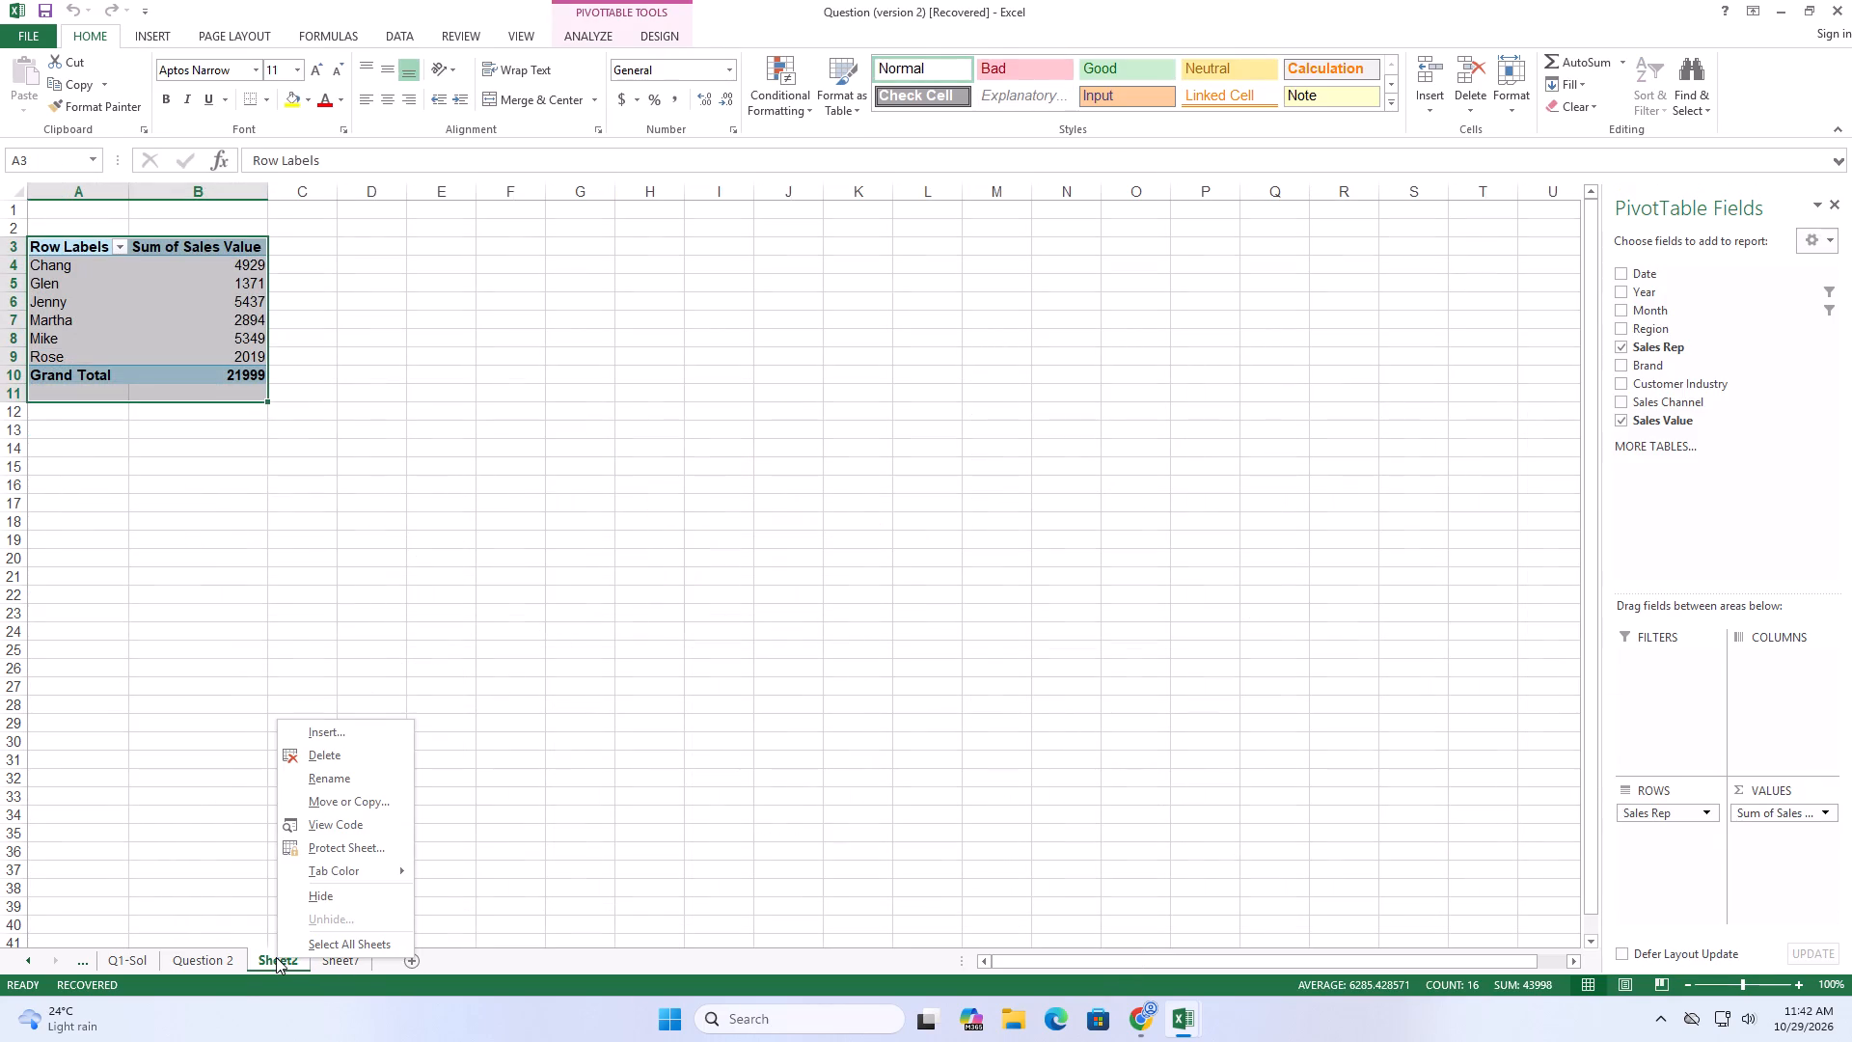
{"action": "left_click", "coordinate": [336, 754]}
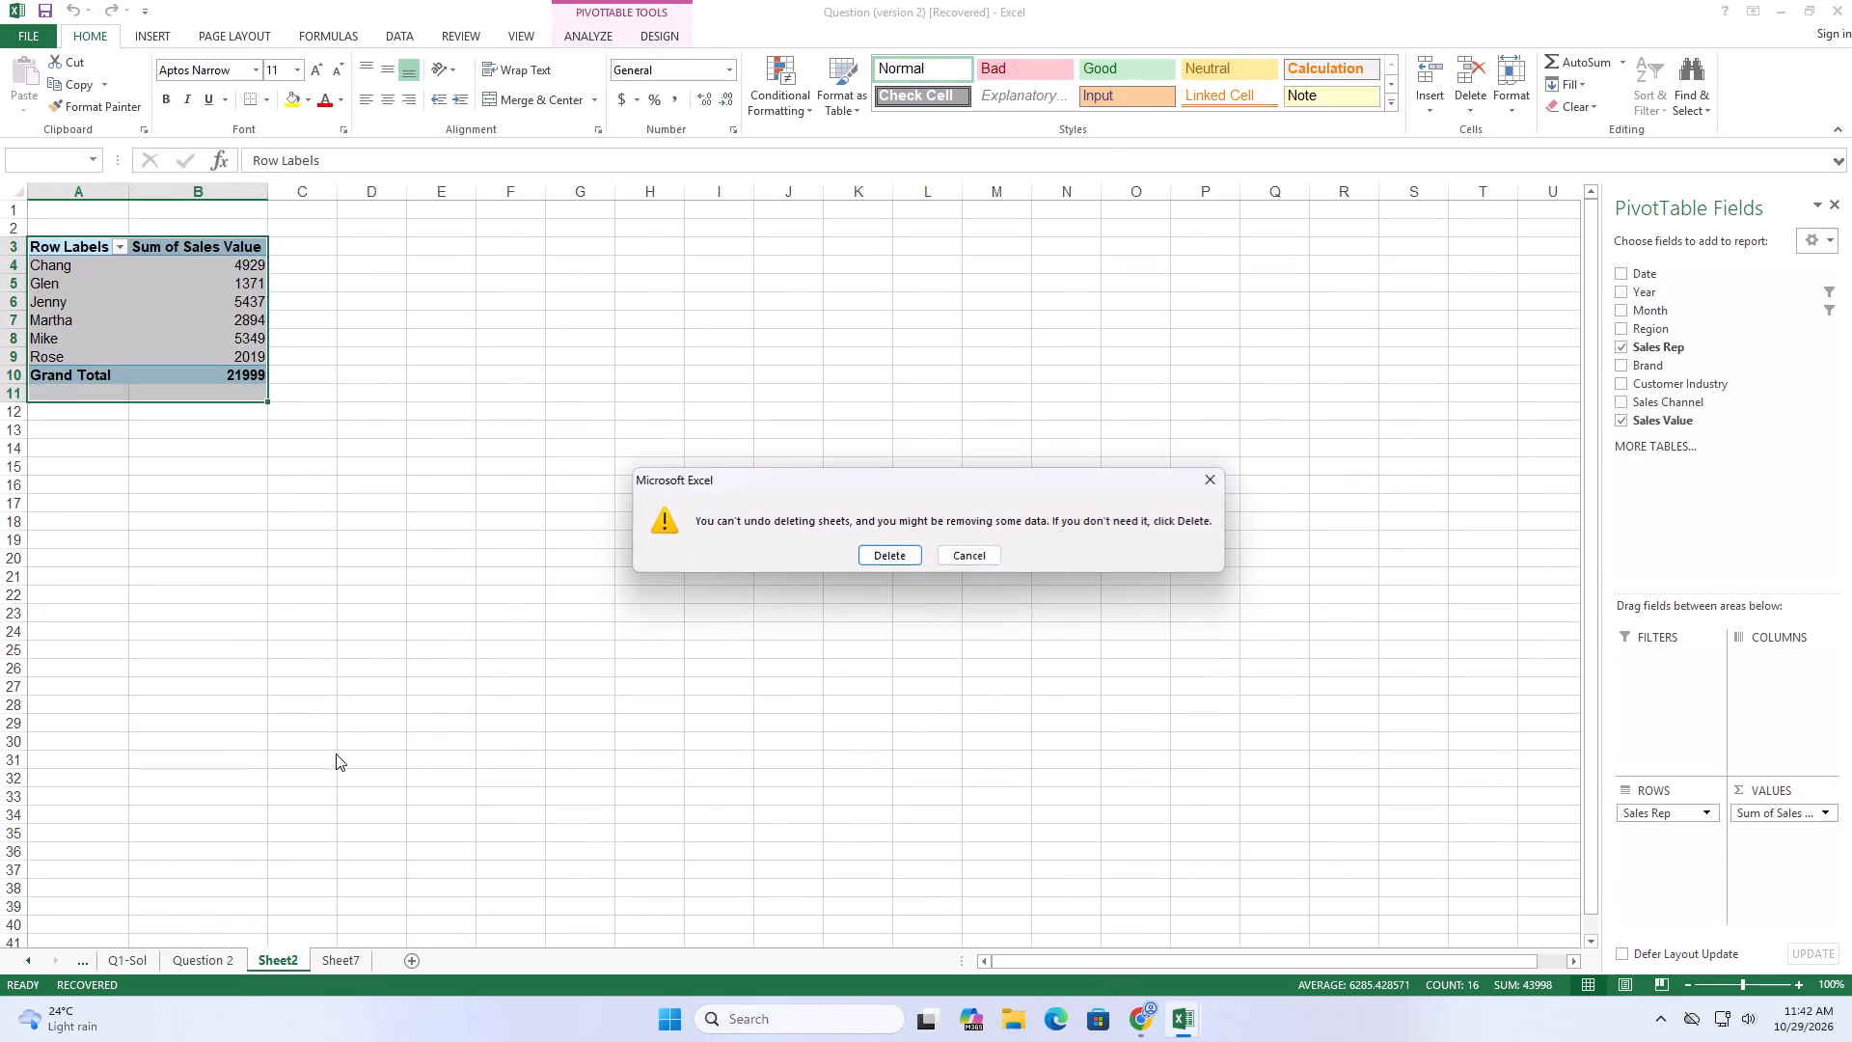
{"action": "left_click", "coordinate": [909, 555]}
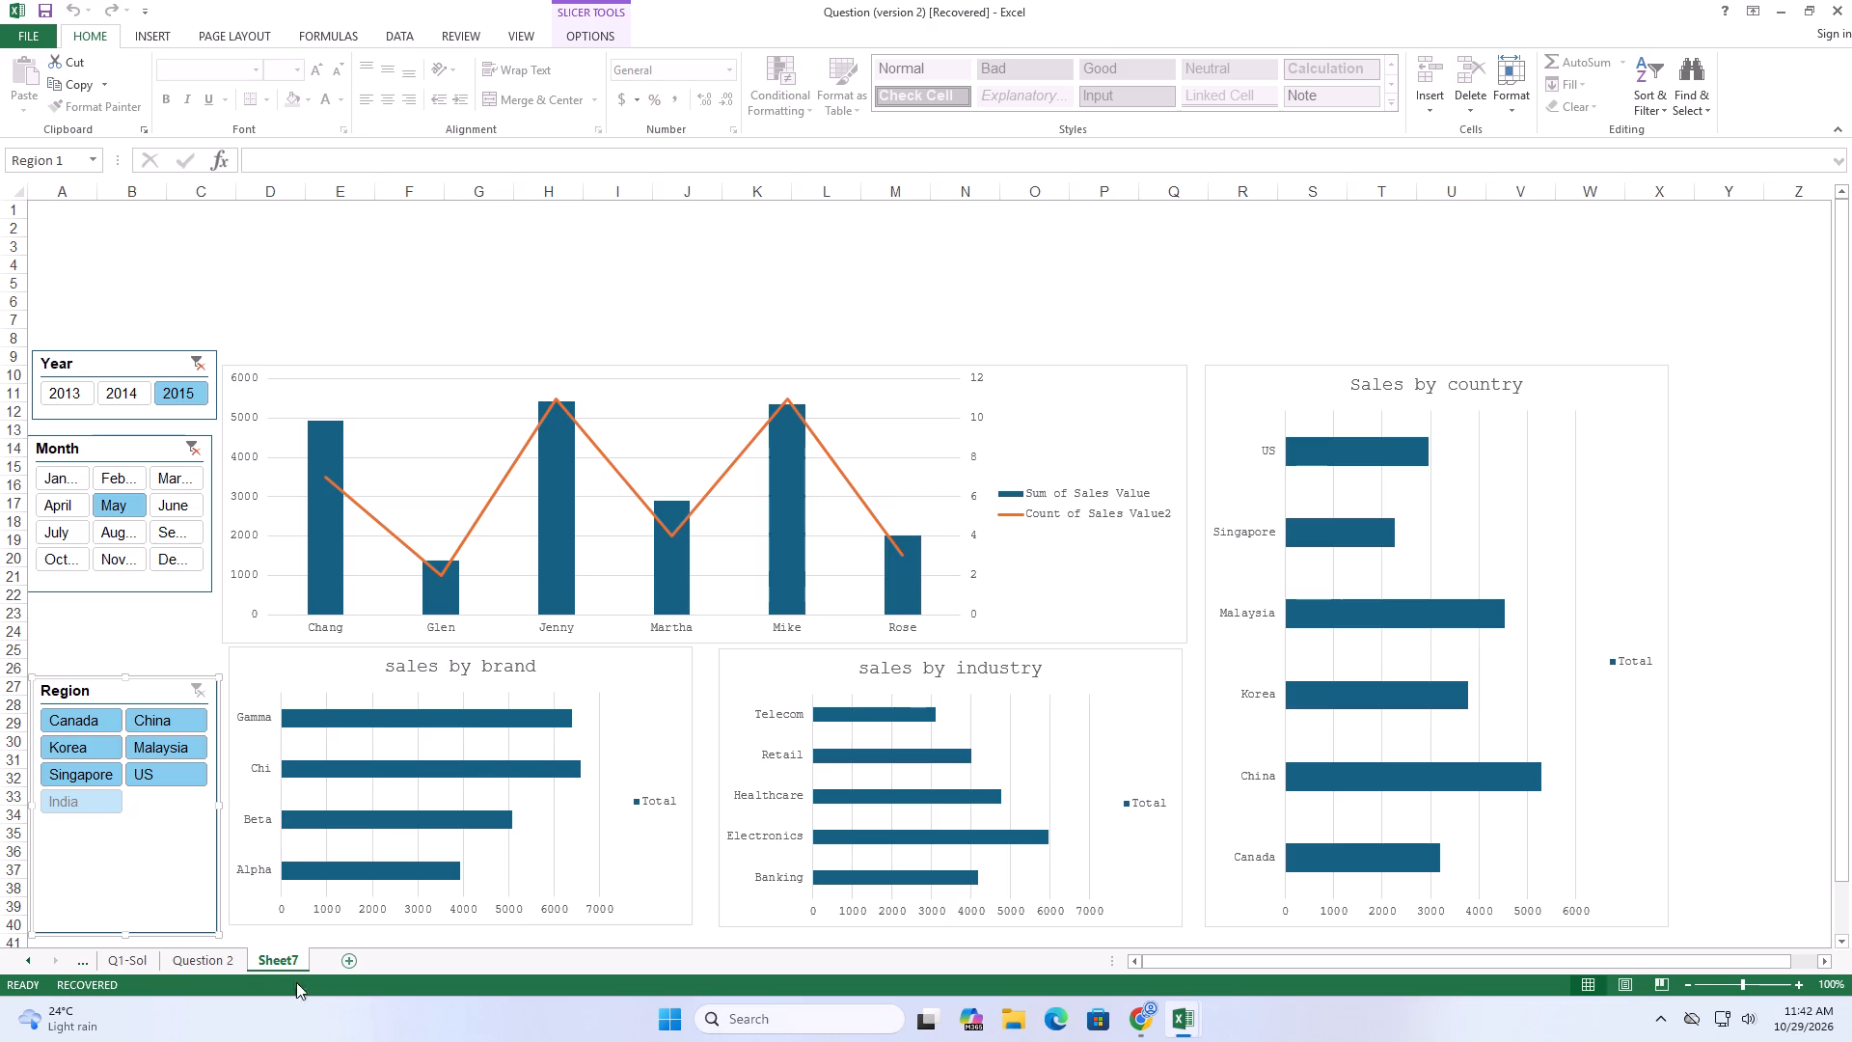
Rename the dashboard sheet Sheet7 as Q2-Sol.
{"action": "double_click", "coordinate": [270, 959]}
{"action": "key", "text": "BackSpace"}
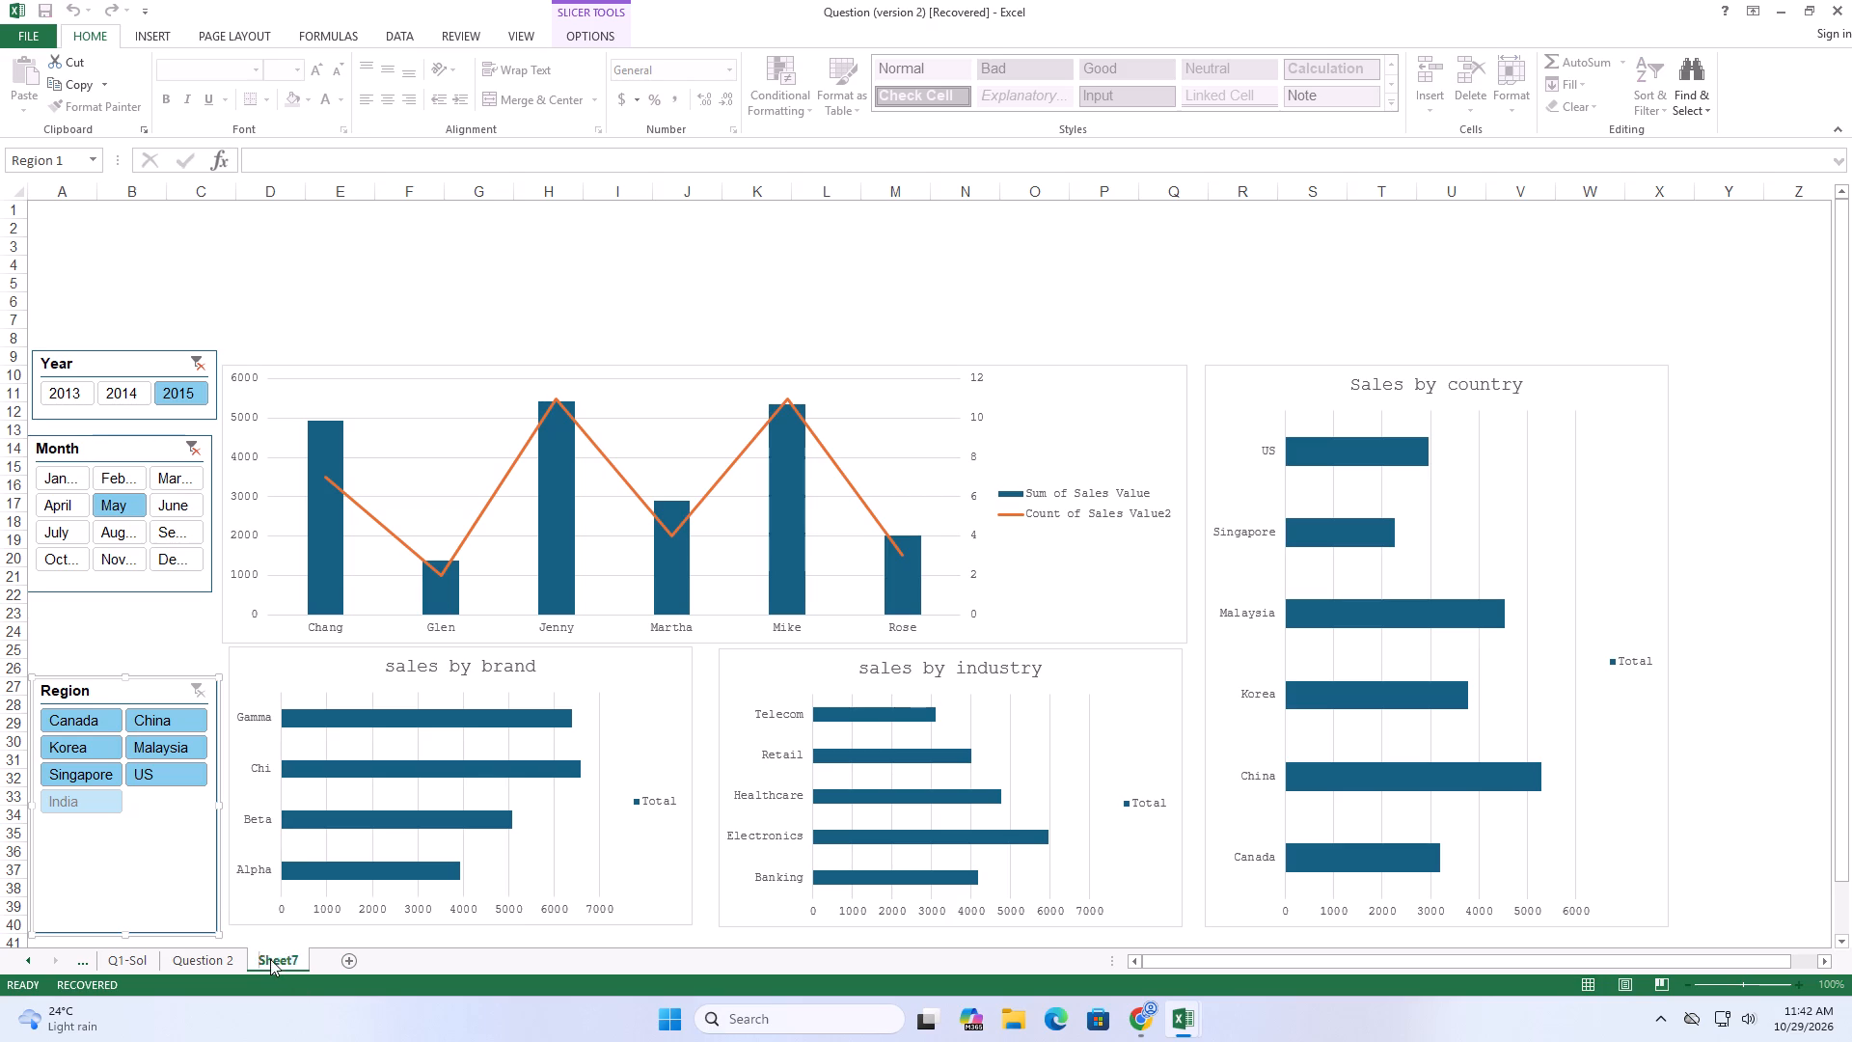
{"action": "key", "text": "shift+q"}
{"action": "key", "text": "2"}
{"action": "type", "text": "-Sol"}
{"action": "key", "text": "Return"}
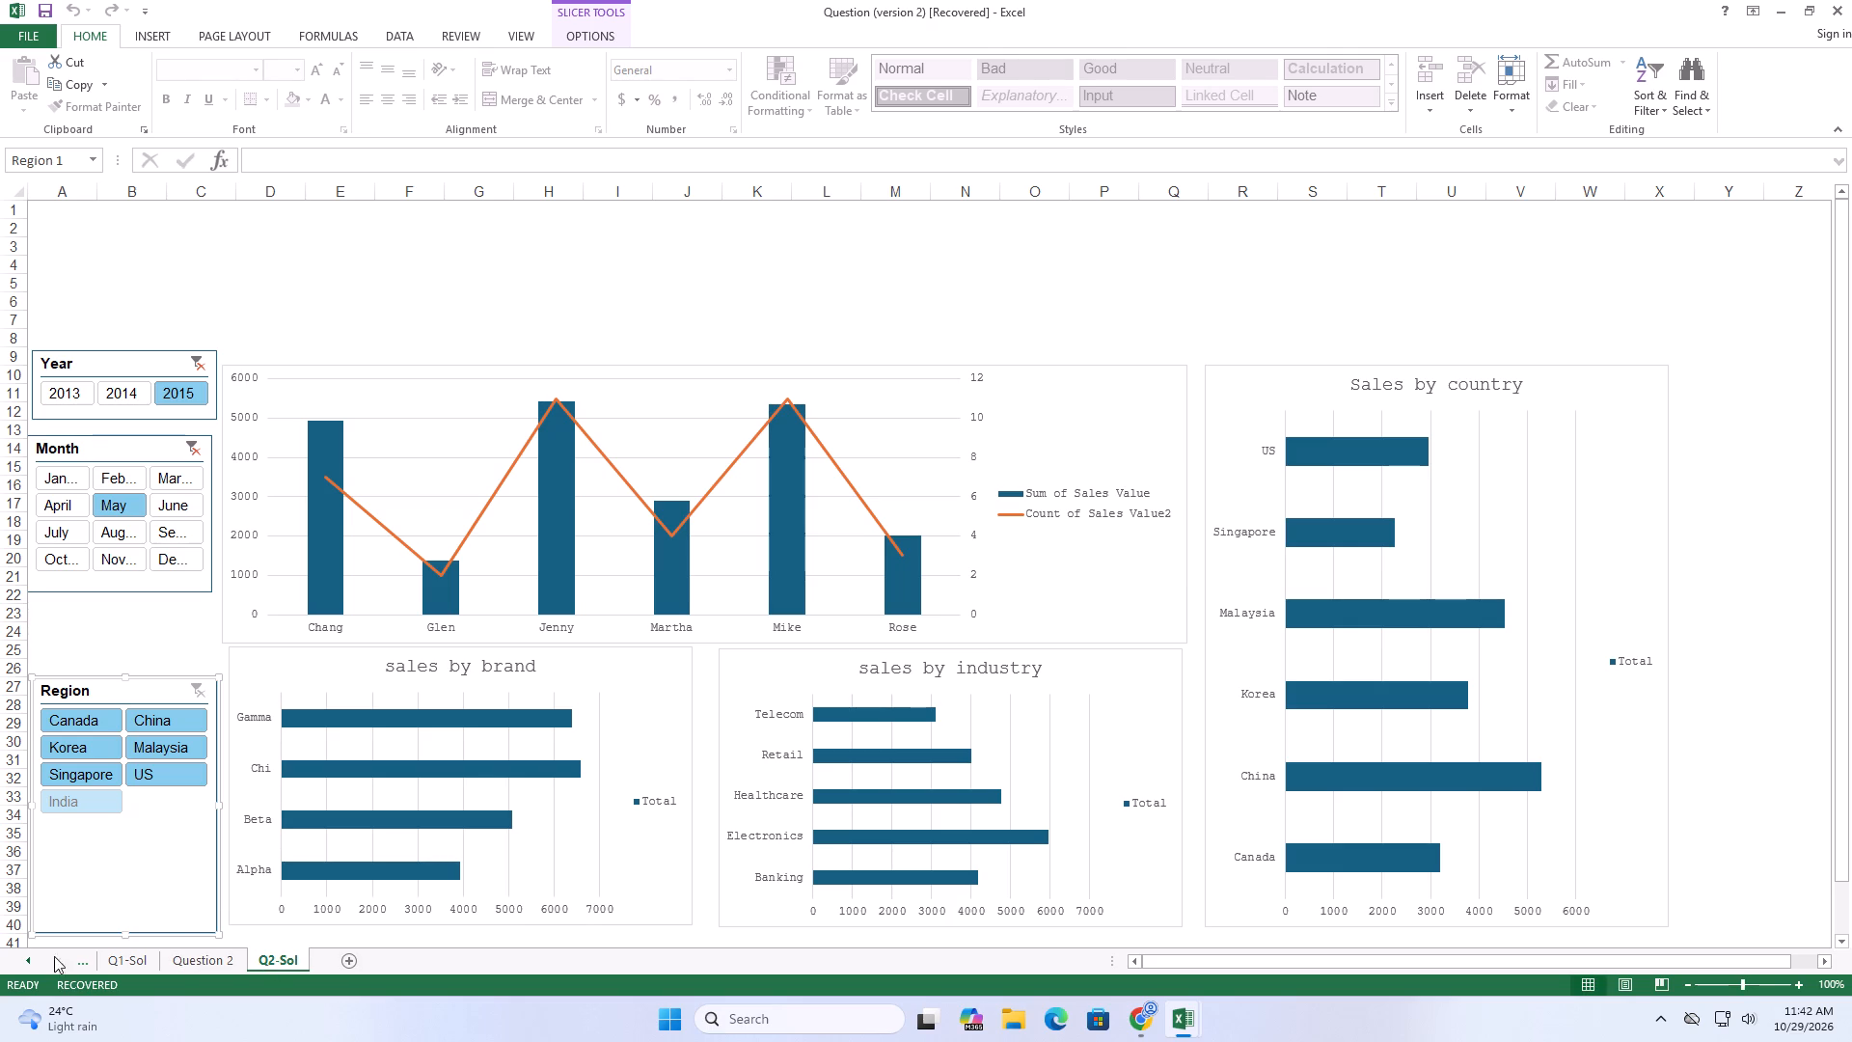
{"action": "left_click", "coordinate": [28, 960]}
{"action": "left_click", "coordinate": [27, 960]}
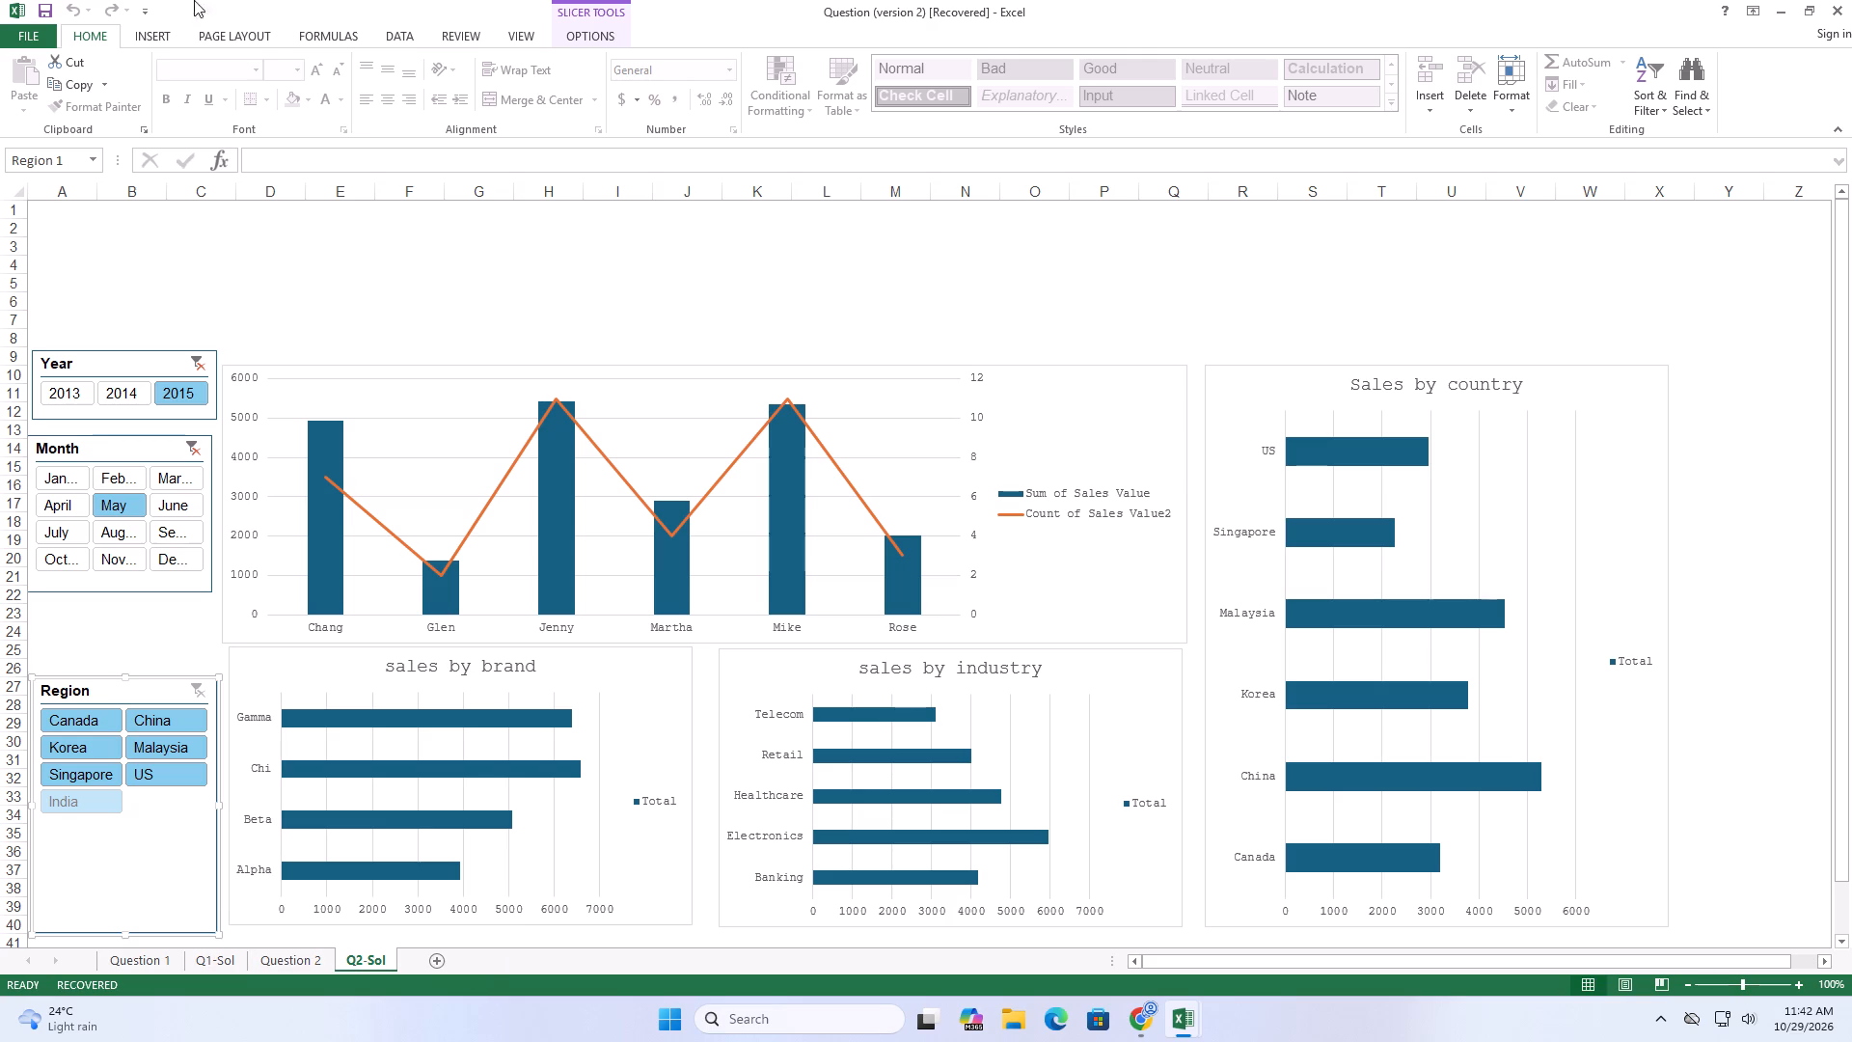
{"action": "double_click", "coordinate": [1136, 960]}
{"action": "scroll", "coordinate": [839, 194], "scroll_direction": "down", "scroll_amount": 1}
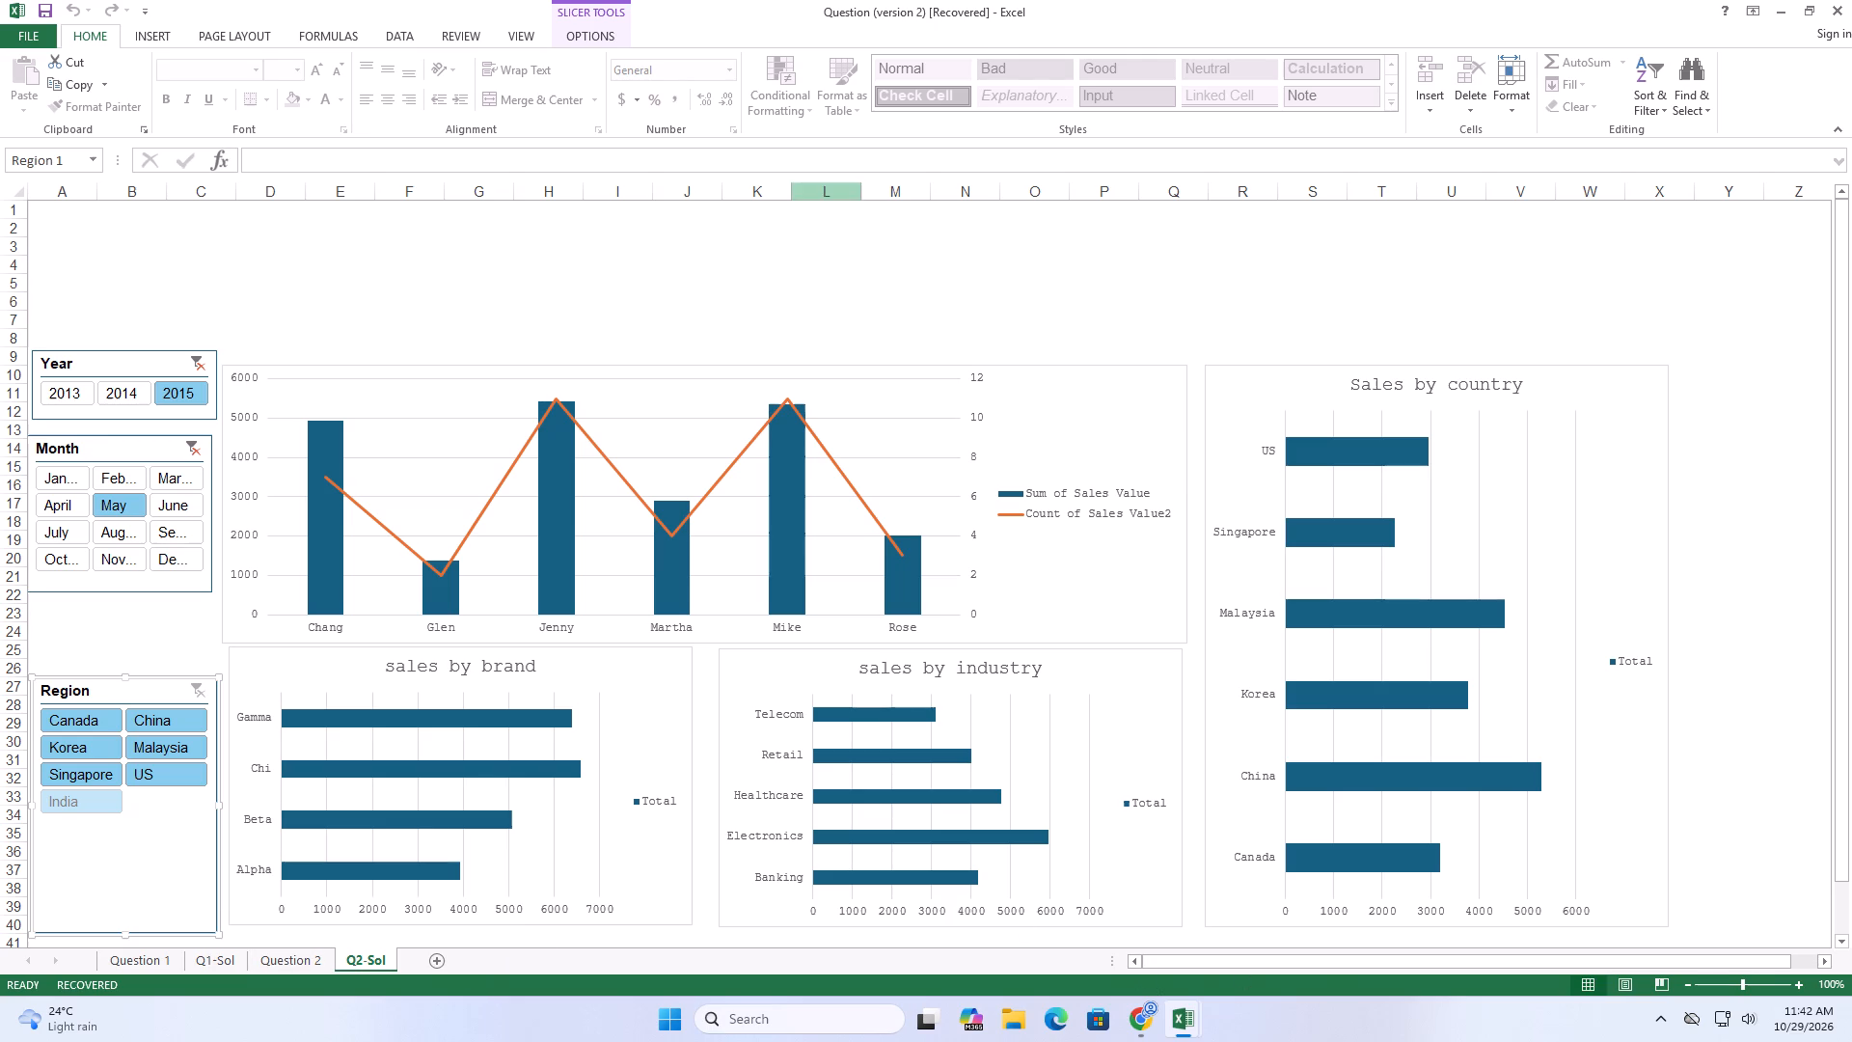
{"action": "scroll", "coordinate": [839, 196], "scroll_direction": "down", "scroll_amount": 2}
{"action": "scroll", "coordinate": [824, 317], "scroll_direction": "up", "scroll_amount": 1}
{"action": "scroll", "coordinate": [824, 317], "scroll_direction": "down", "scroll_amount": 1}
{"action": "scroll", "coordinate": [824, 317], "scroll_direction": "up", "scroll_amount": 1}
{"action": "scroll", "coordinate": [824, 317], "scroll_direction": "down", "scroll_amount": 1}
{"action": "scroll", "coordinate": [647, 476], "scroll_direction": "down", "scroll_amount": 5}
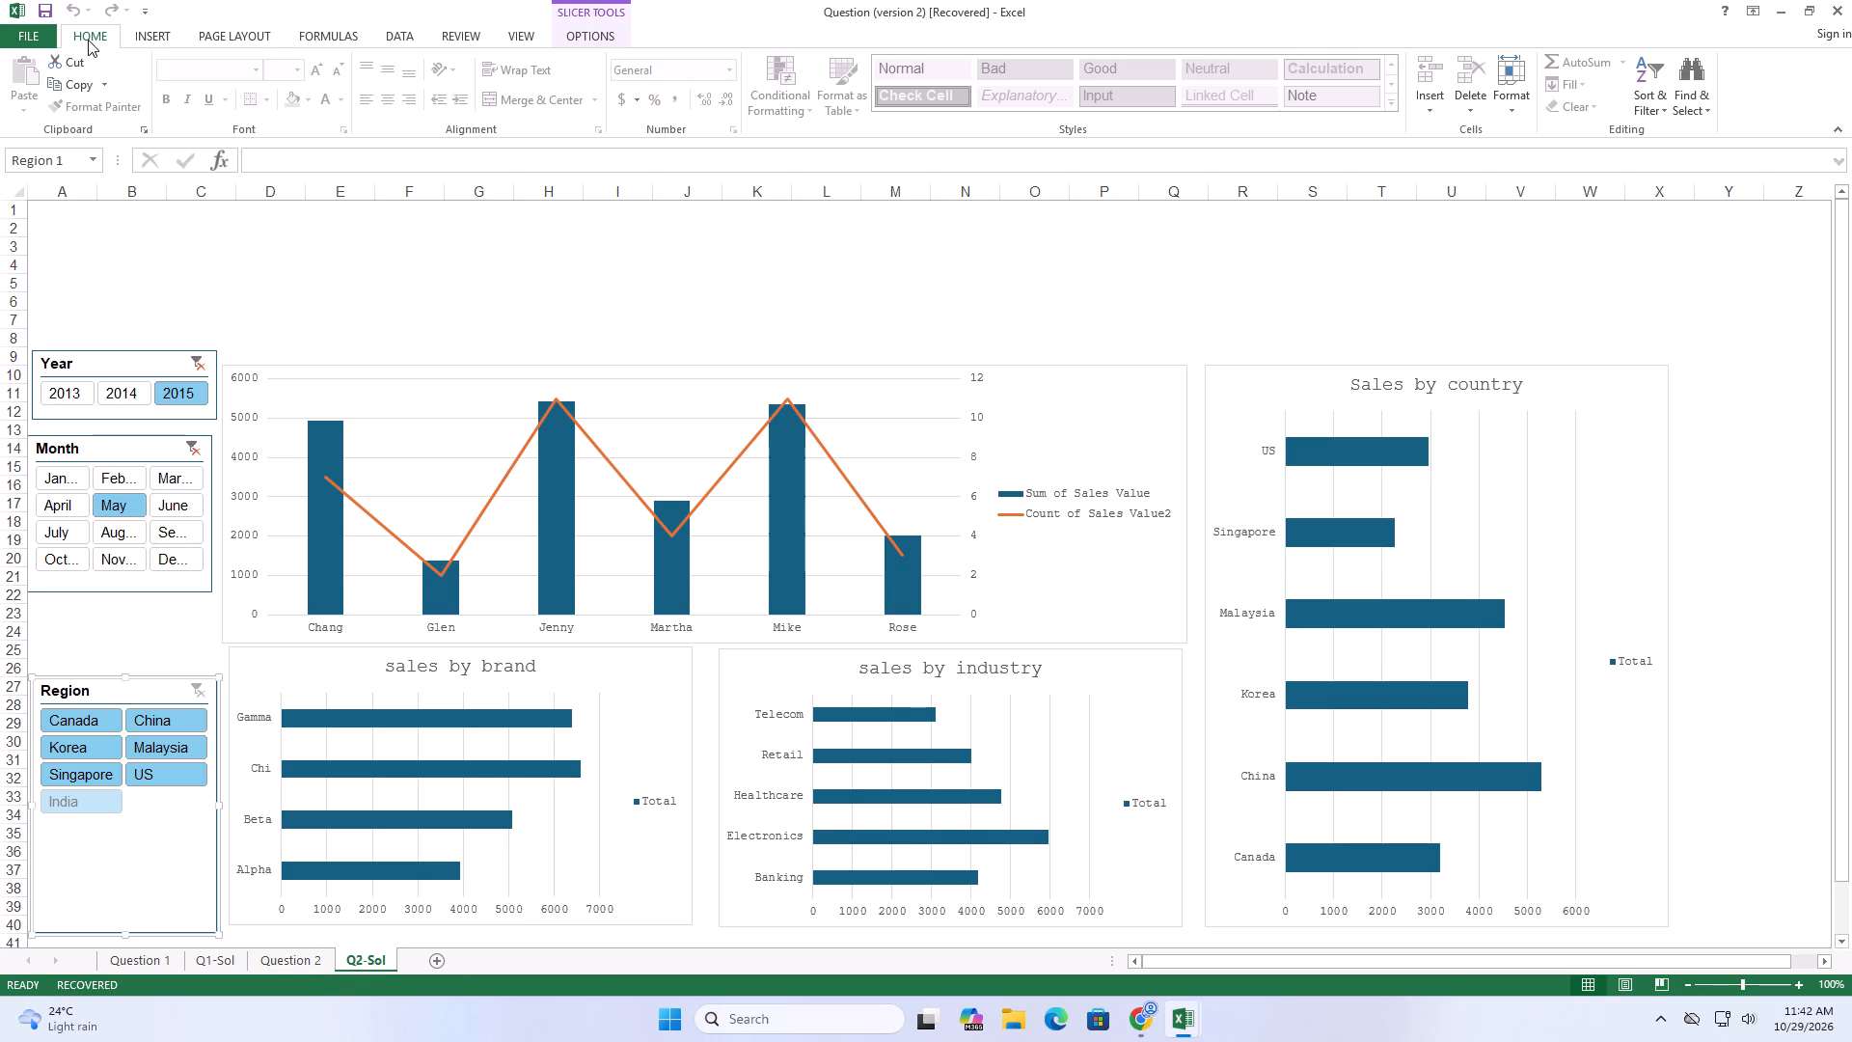
Start saving a copy of the workbook in the Downloads folder and clear the proposed file name.
{"action": "left_click", "coordinate": [19, 31]}
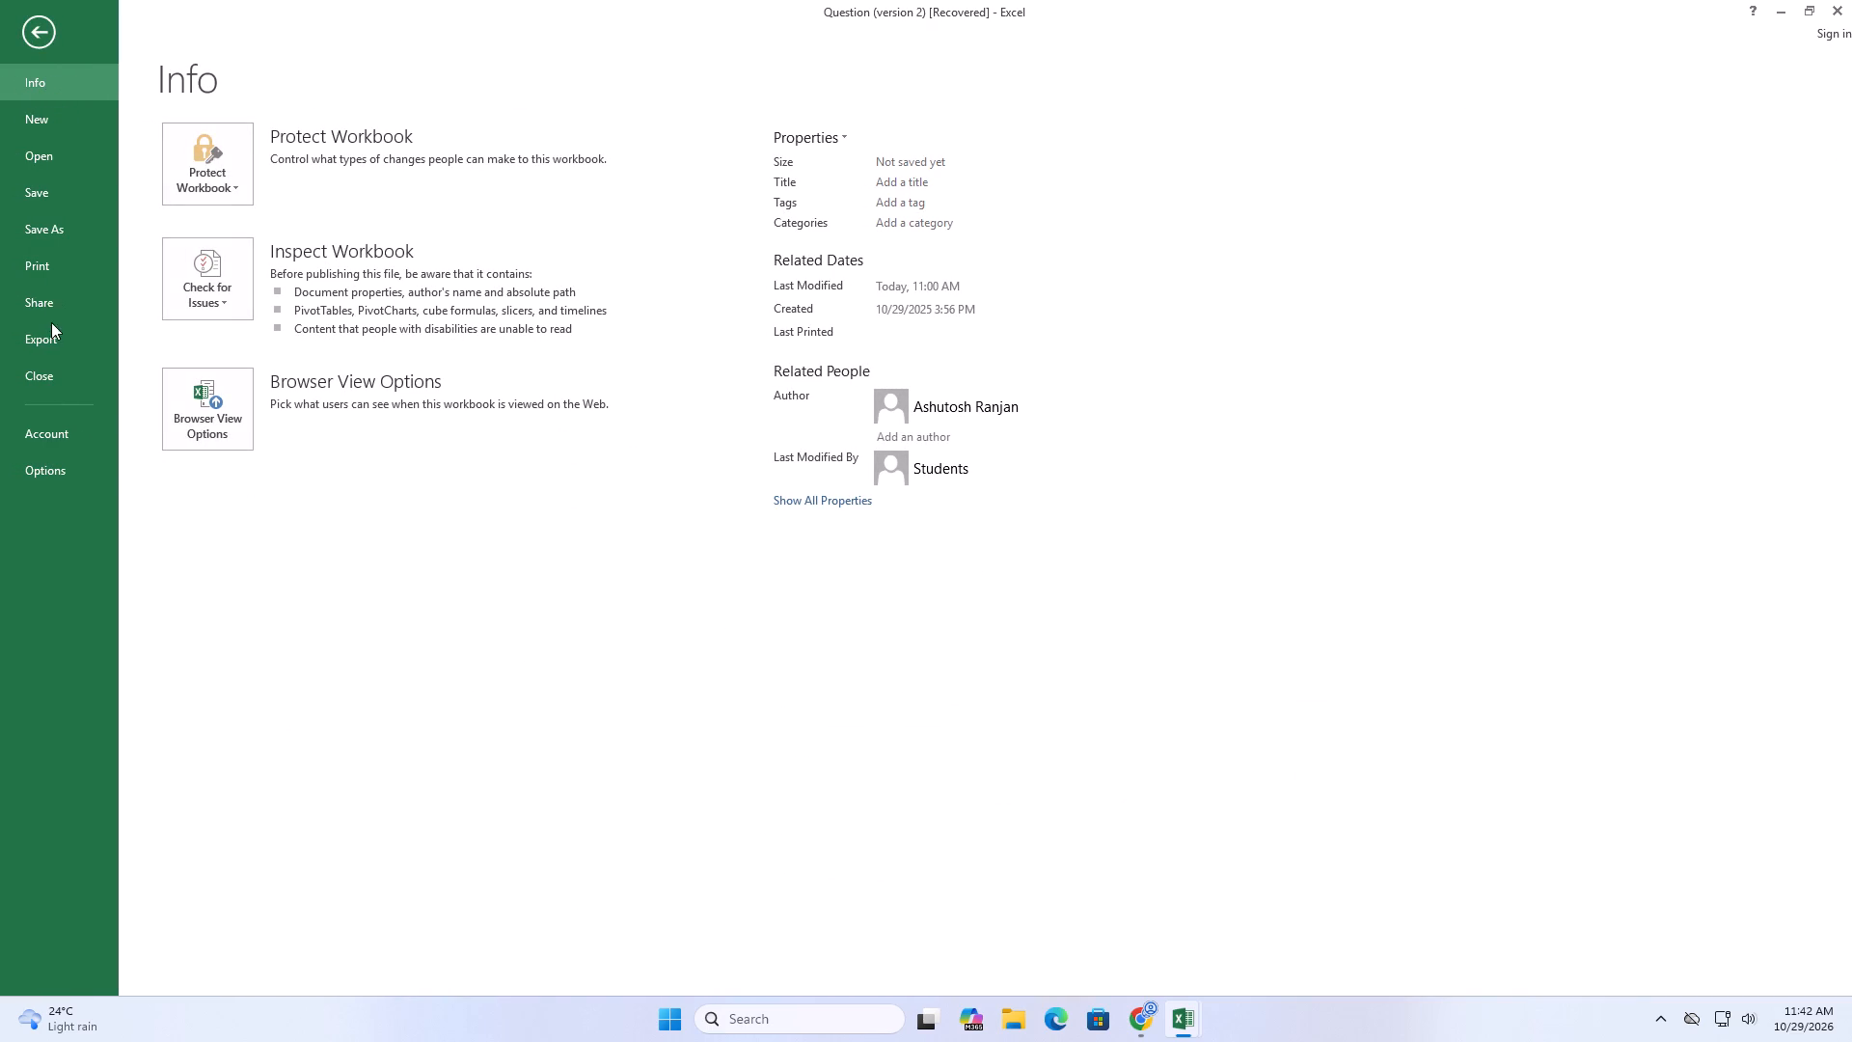
{"action": "left_click", "coordinate": [58, 229]}
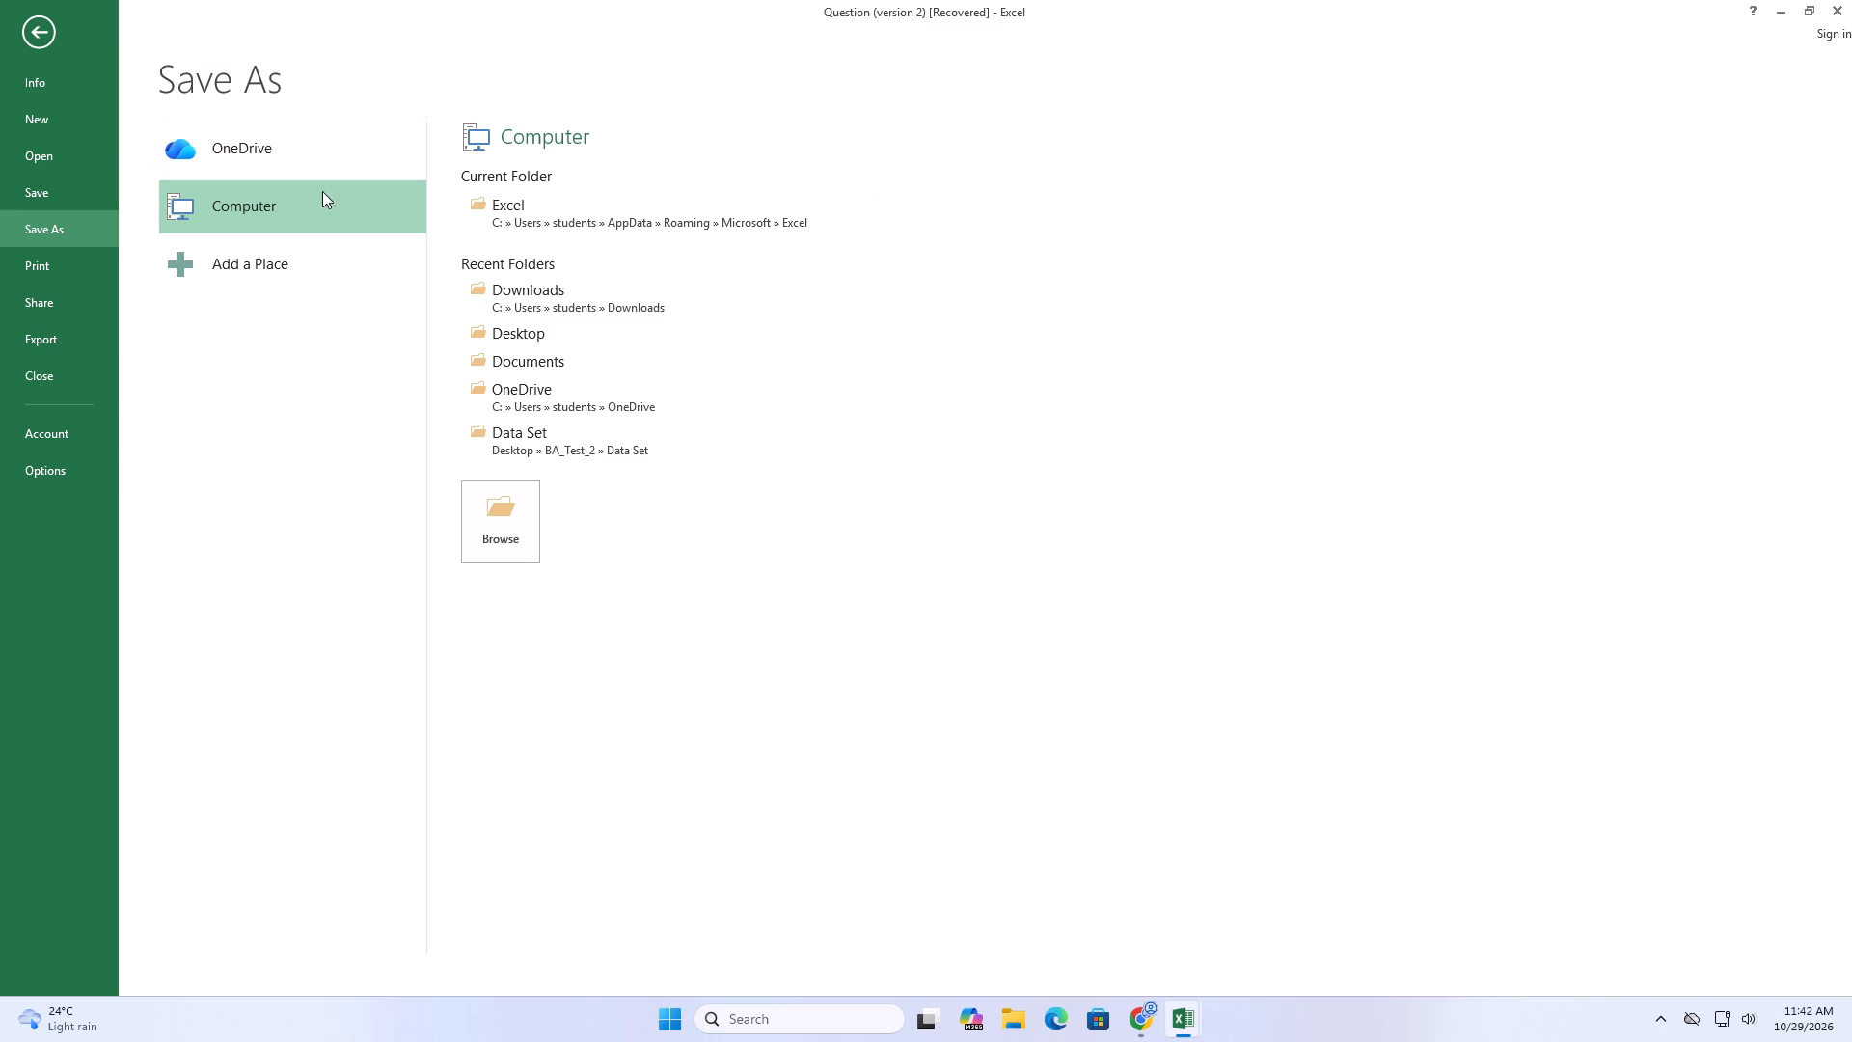
{"action": "left_click", "coordinate": [522, 286]}
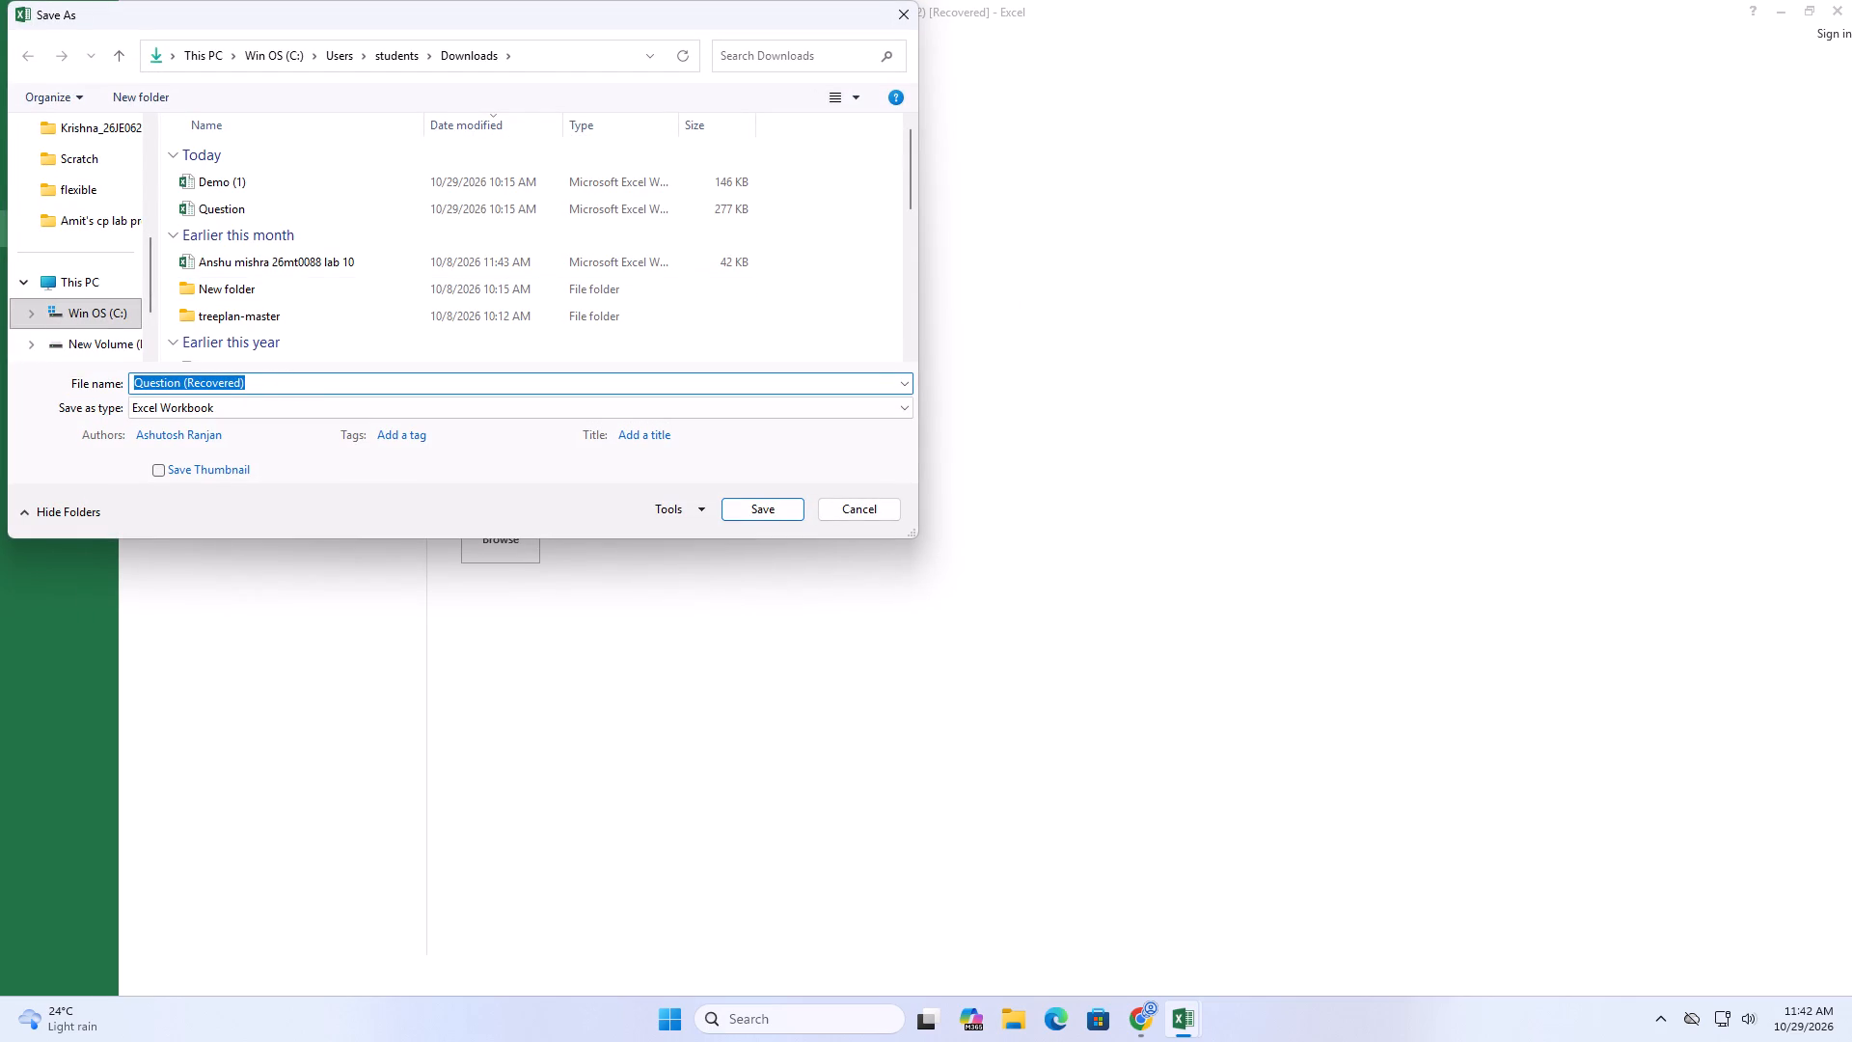
{"action": "left_click", "coordinate": [285, 384]}
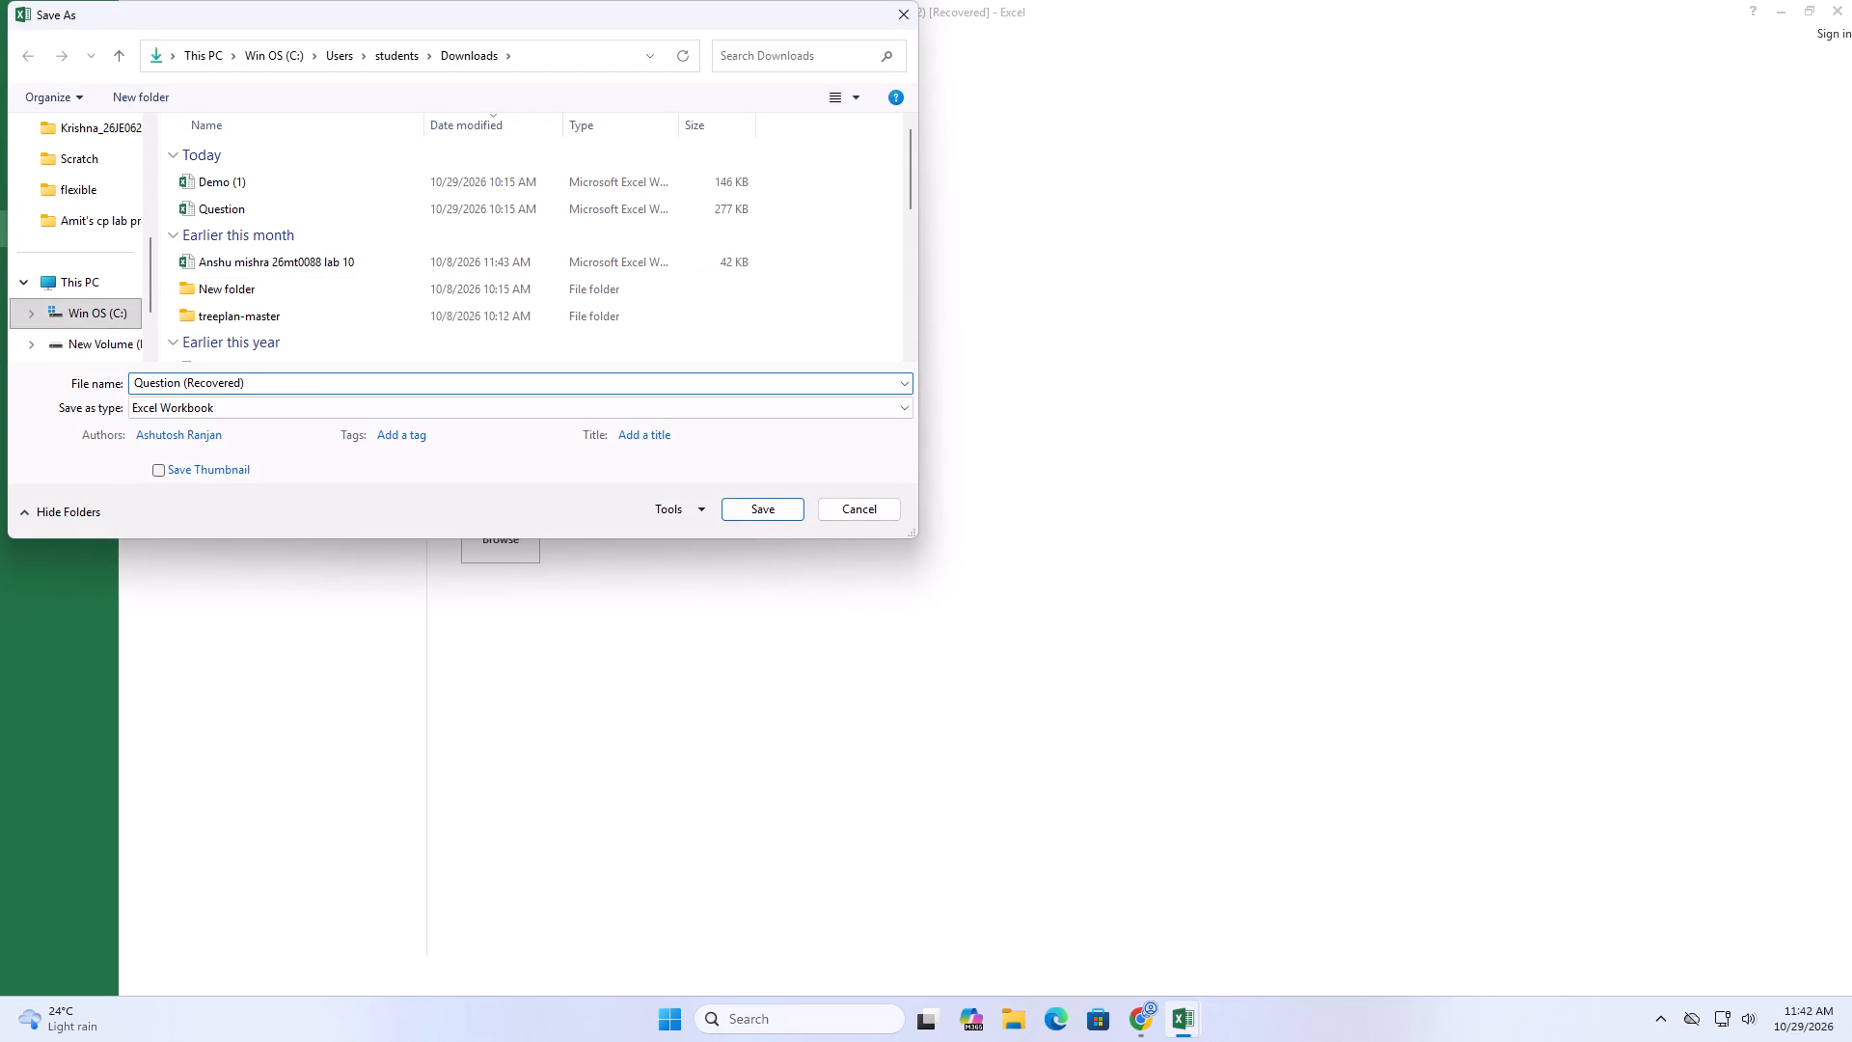
{"action": "key", "text": "BackSpace"}
{"action": "key", "text": "BackSpace"}
{"action": "key", "text": "BackSpace"}
{"action": "key", "text": "BackSpace"}
{"action": "key", "text": "BackSpace"}
{"action": "key", "text": "BackSpace"}
{"action": "key", "text": "BackSpace"}
{"action": "key", "text": "BackSpace"}
{"action": "key", "text": "BackSpace"}
{"action": "key", "text": "BackSpace"}
{"action": "key", "text": "BackSpace"}
{"action": "key", "text": "BackSpace"}
{"action": "key", "text": "BackSpace"}
{"action": "key", "text": "BackSpace"}
{"action": "key", "text": "BackSpace"}
{"action": "key", "text": "BackSpace"}
{"action": "key", "text": "BackSpace"}
{"action": "key", "text": "BackSpace"}
{"action": "key", "text": "BackSpace"}
{"action": "key", "text": "BackSpace"}
{"action": "key", "text": "BackSpace"}
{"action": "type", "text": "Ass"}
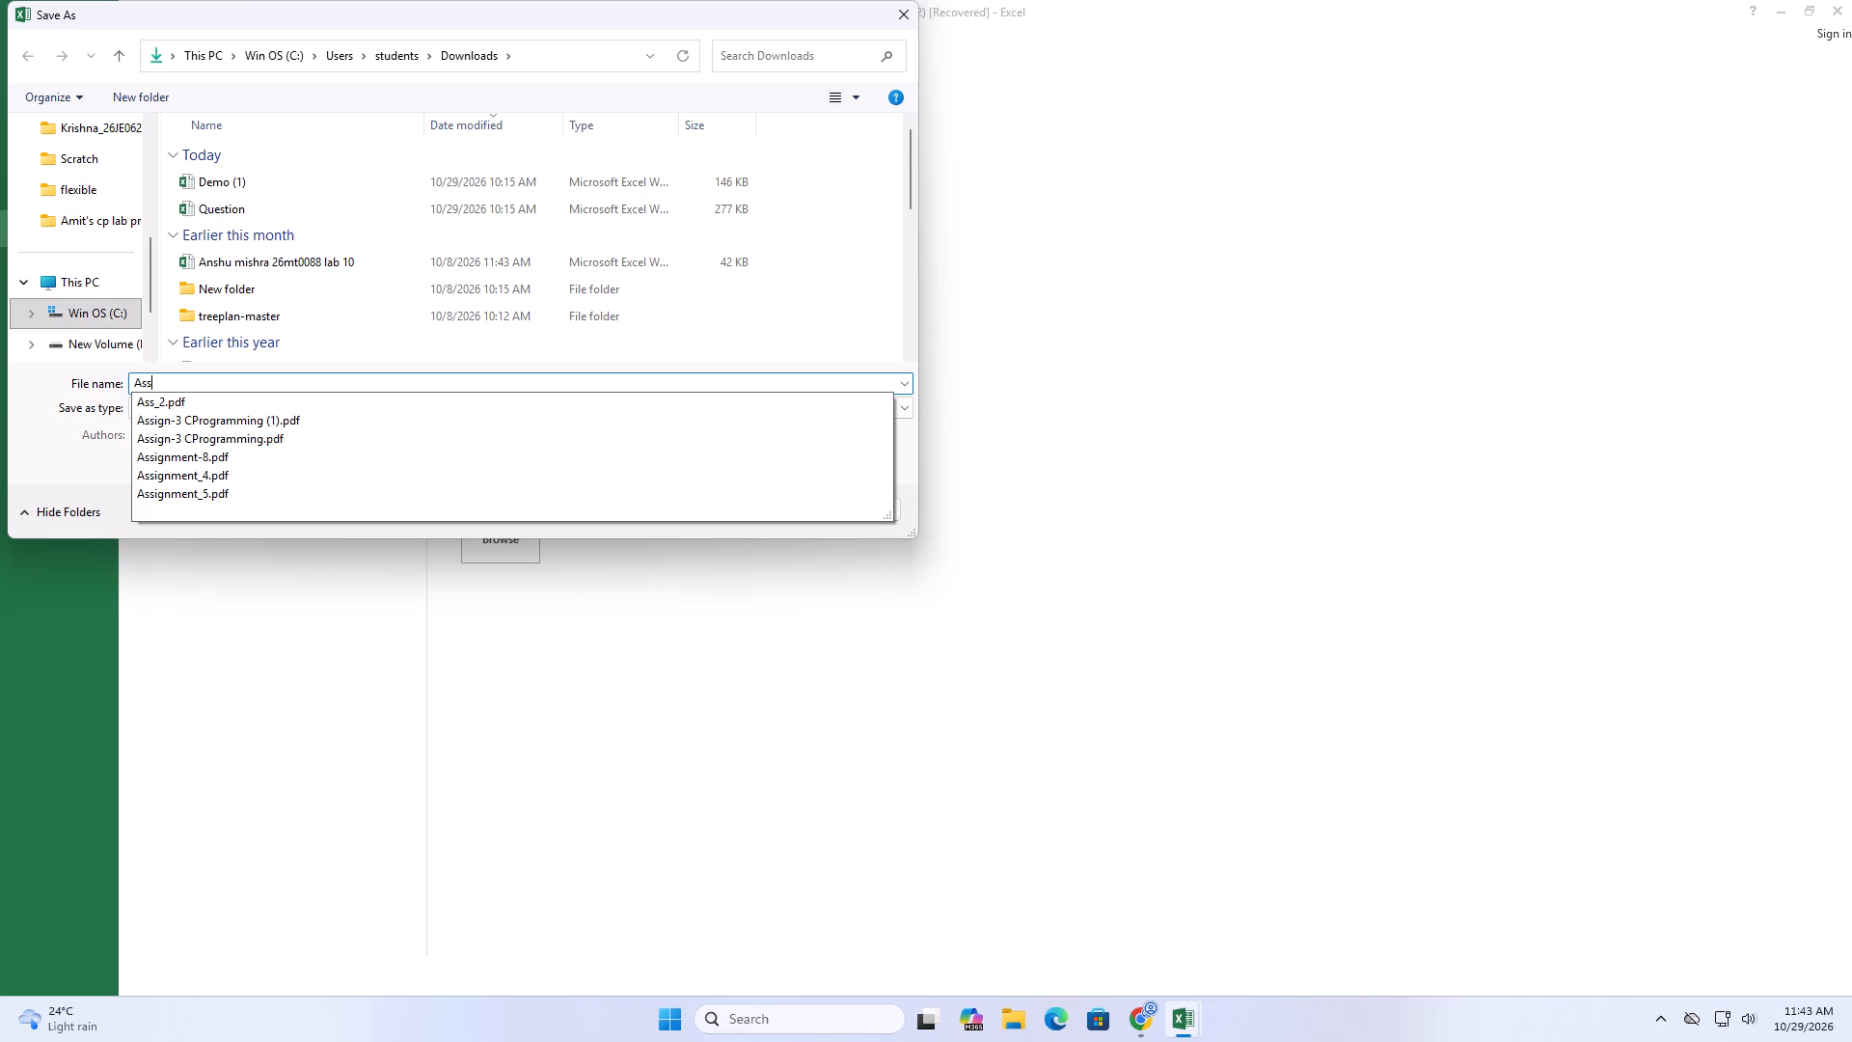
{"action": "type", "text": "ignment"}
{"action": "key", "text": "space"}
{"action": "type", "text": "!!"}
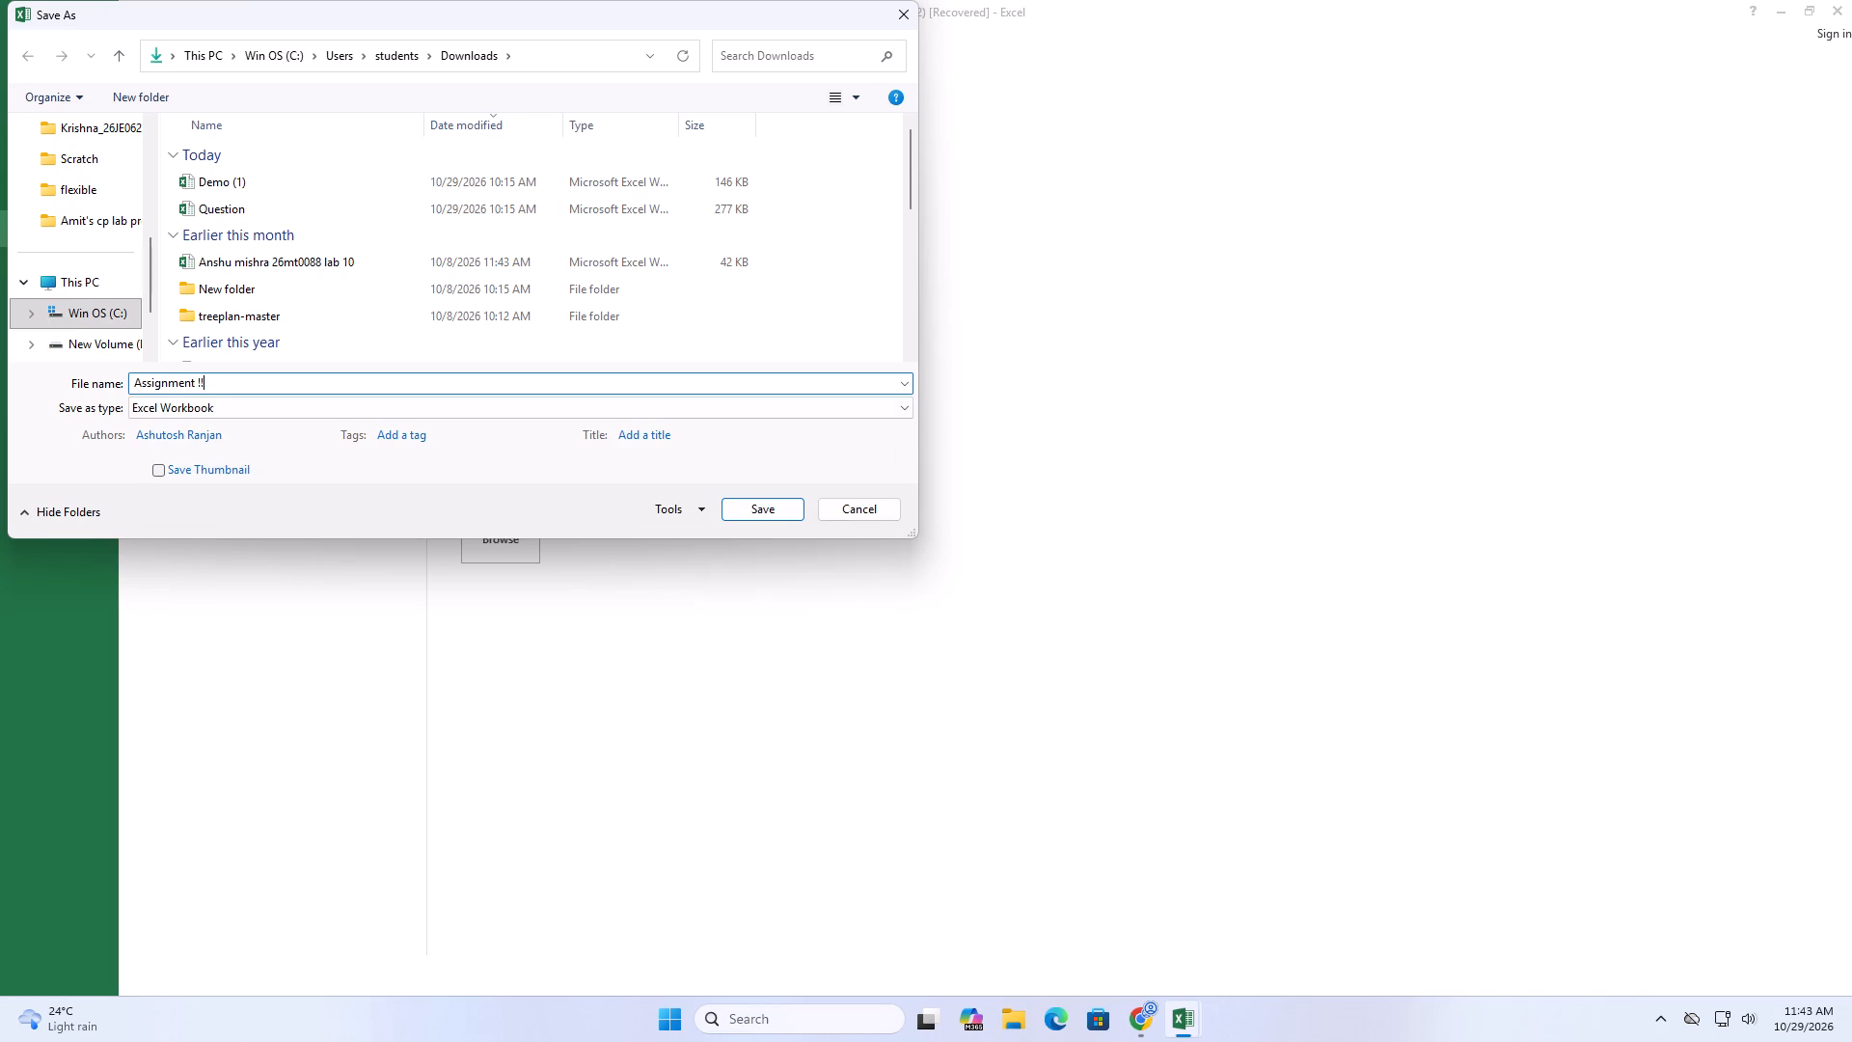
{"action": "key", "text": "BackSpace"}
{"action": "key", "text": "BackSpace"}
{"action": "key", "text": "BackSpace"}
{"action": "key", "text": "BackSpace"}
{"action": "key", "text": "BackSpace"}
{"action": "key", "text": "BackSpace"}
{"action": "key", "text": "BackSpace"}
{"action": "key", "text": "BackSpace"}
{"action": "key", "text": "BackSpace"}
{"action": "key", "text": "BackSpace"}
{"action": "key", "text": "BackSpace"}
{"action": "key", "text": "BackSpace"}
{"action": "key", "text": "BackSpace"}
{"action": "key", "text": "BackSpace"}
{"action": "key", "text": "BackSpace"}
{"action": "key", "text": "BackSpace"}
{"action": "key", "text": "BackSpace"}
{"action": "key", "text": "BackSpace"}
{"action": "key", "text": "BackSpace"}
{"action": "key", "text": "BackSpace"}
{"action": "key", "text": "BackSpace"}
Name the workbook Lab-11 and save it in the Downloads folder.
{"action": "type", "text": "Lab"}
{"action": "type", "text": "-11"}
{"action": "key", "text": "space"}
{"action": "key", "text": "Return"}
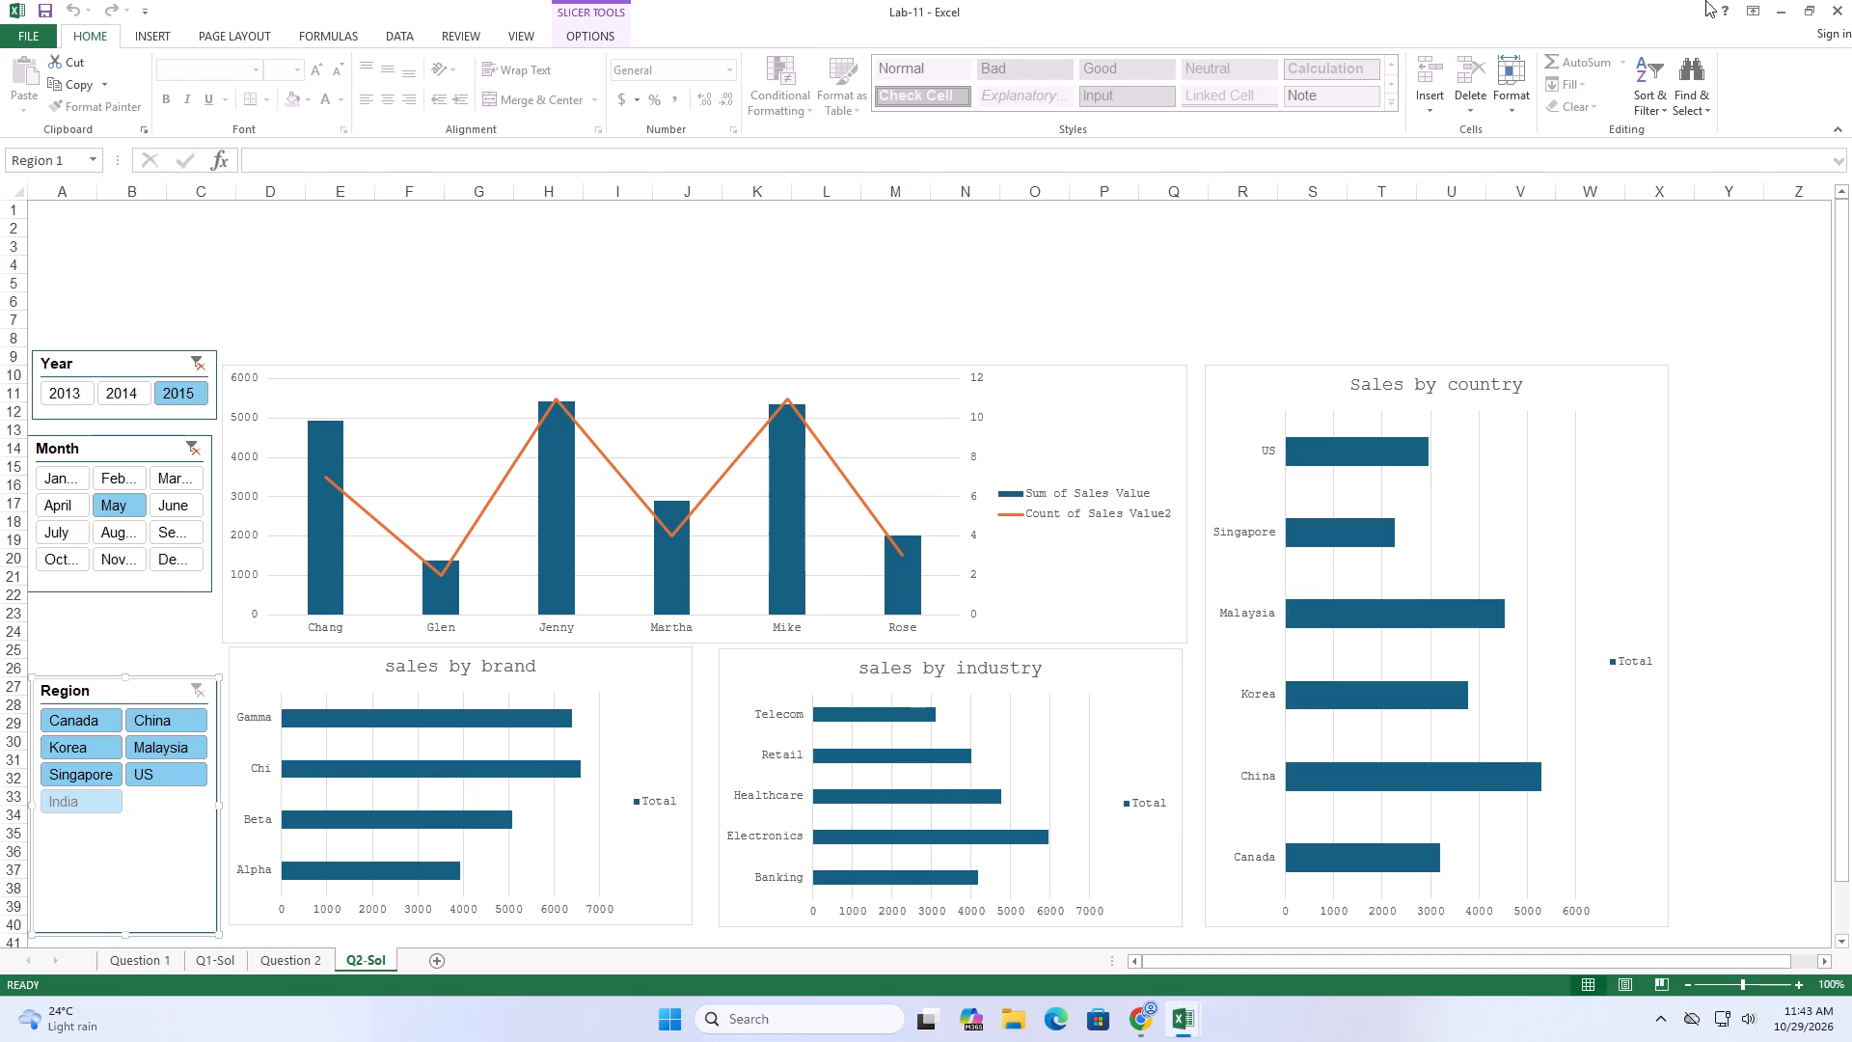
Switch to Chrome, refresh the Spreadsheet Modelling group's conversations and open Demo & Ex to check for the lab submission link.
{"action": "left_click", "coordinate": [1771, 9]}
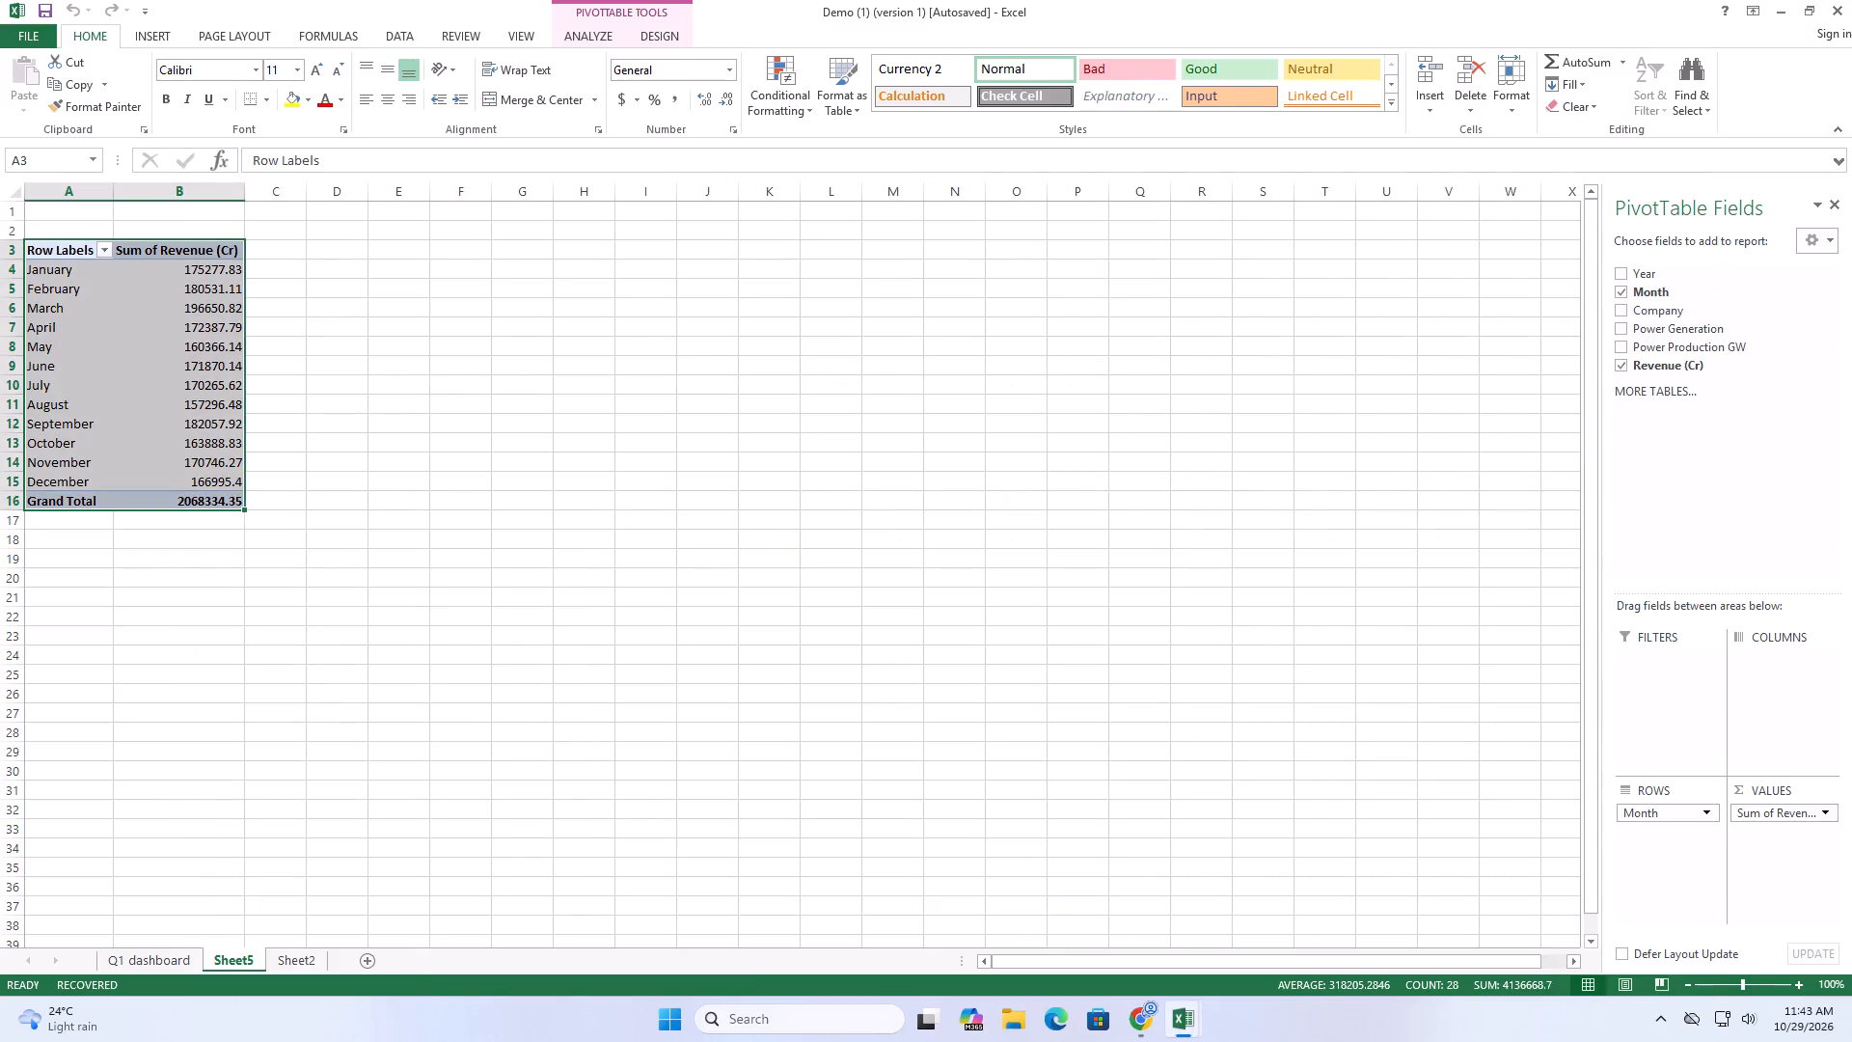
{"action": "left_click", "coordinate": [1776, 2]}
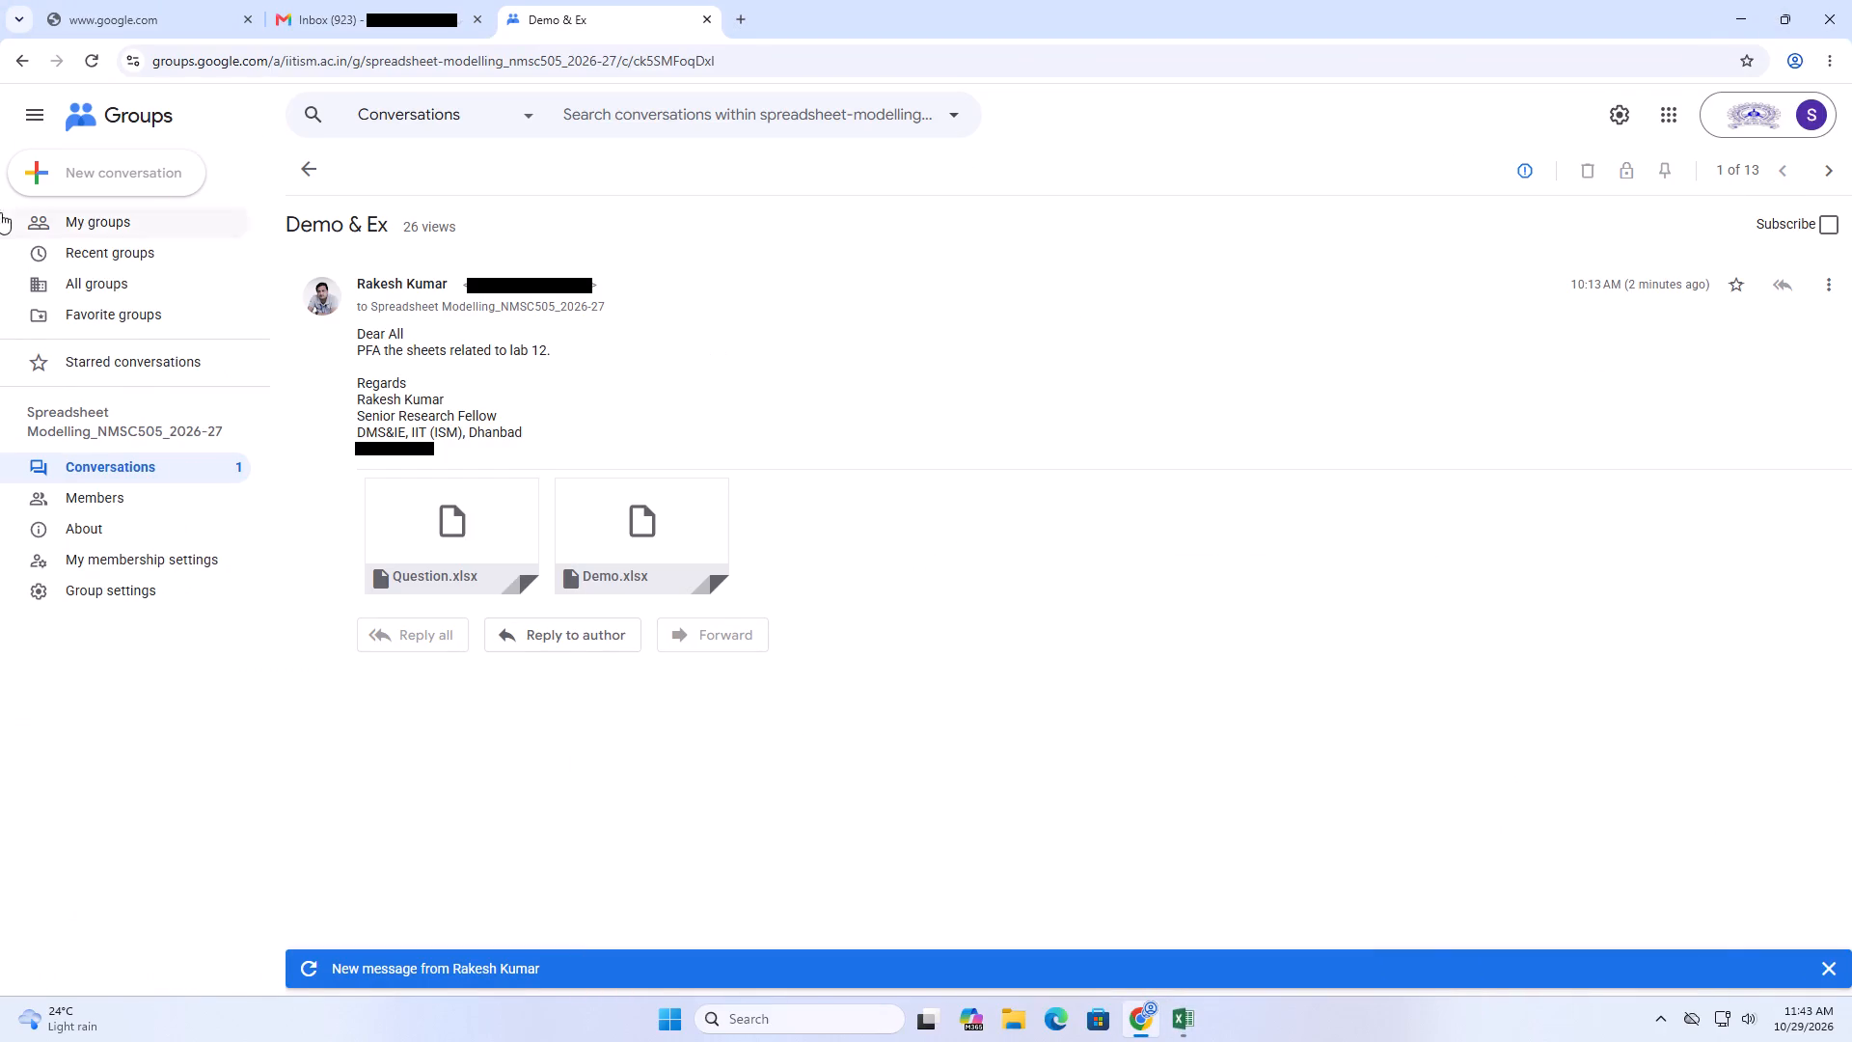
{"action": "left_click", "coordinate": [18, 61]}
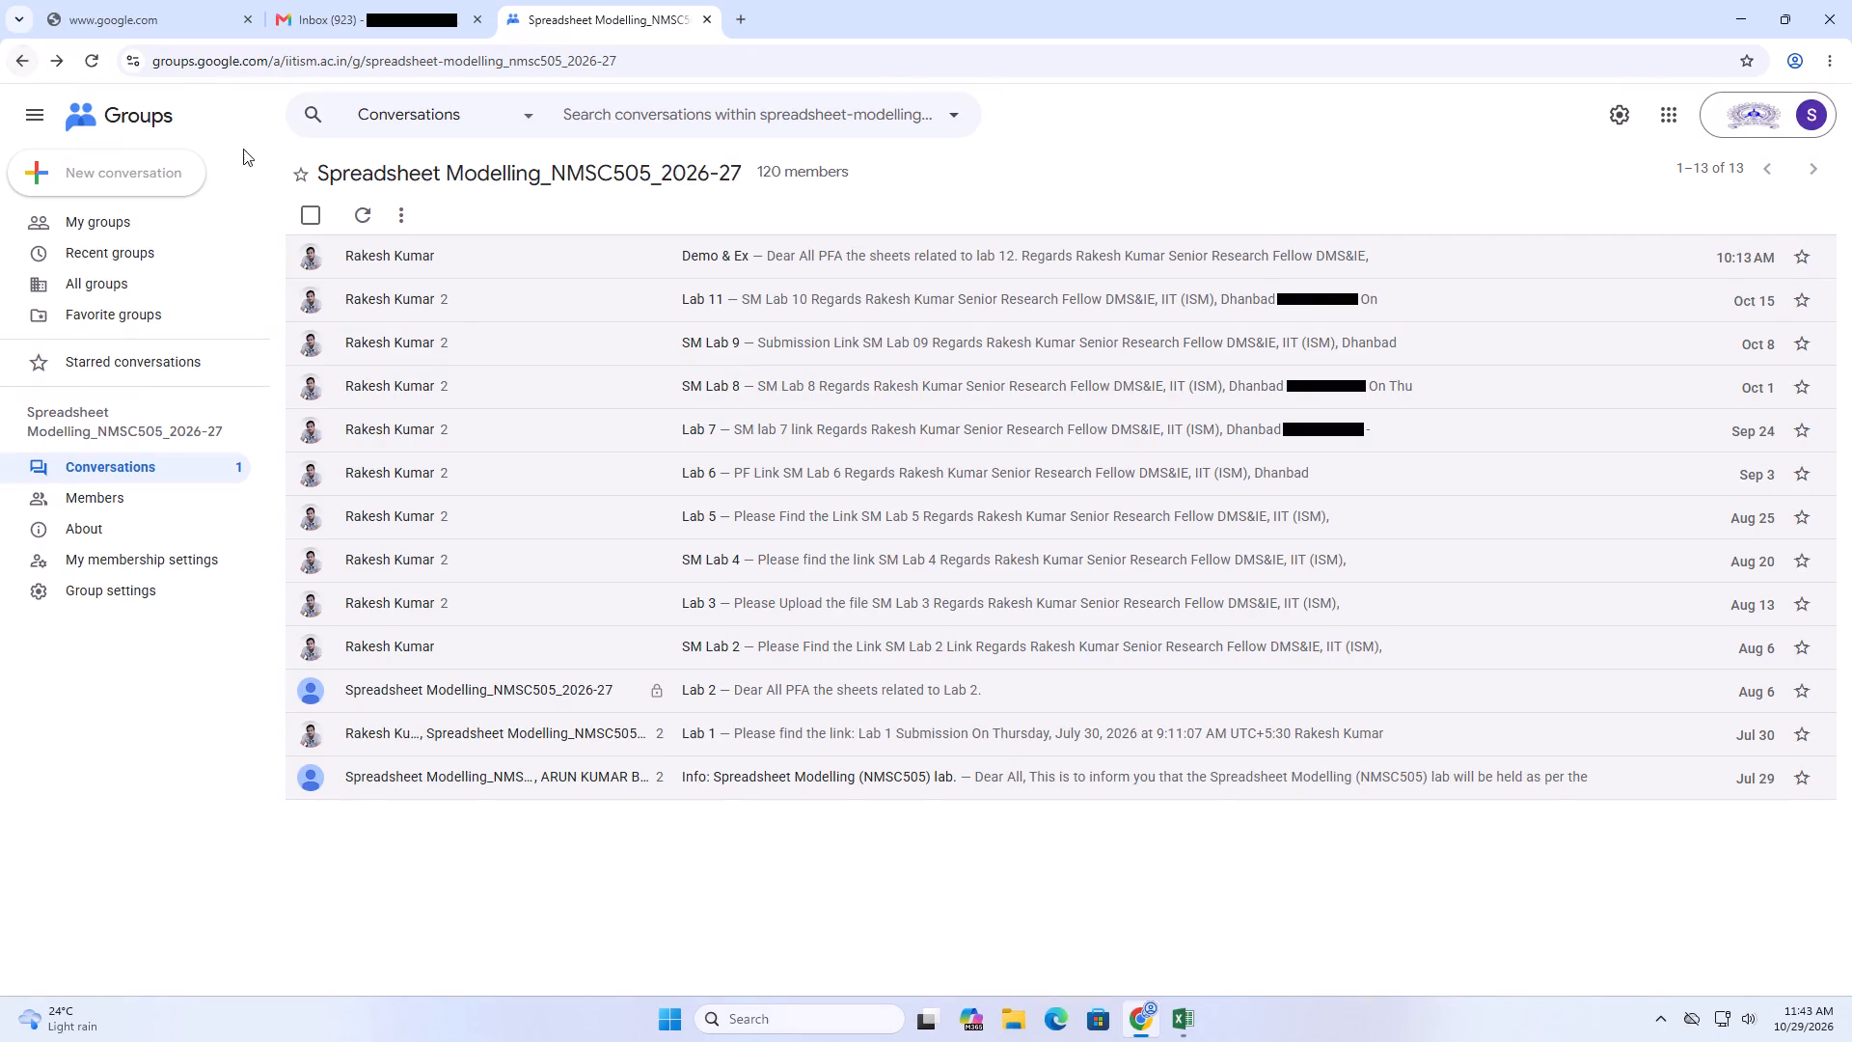
{"action": "left_click", "coordinate": [620, 783]}
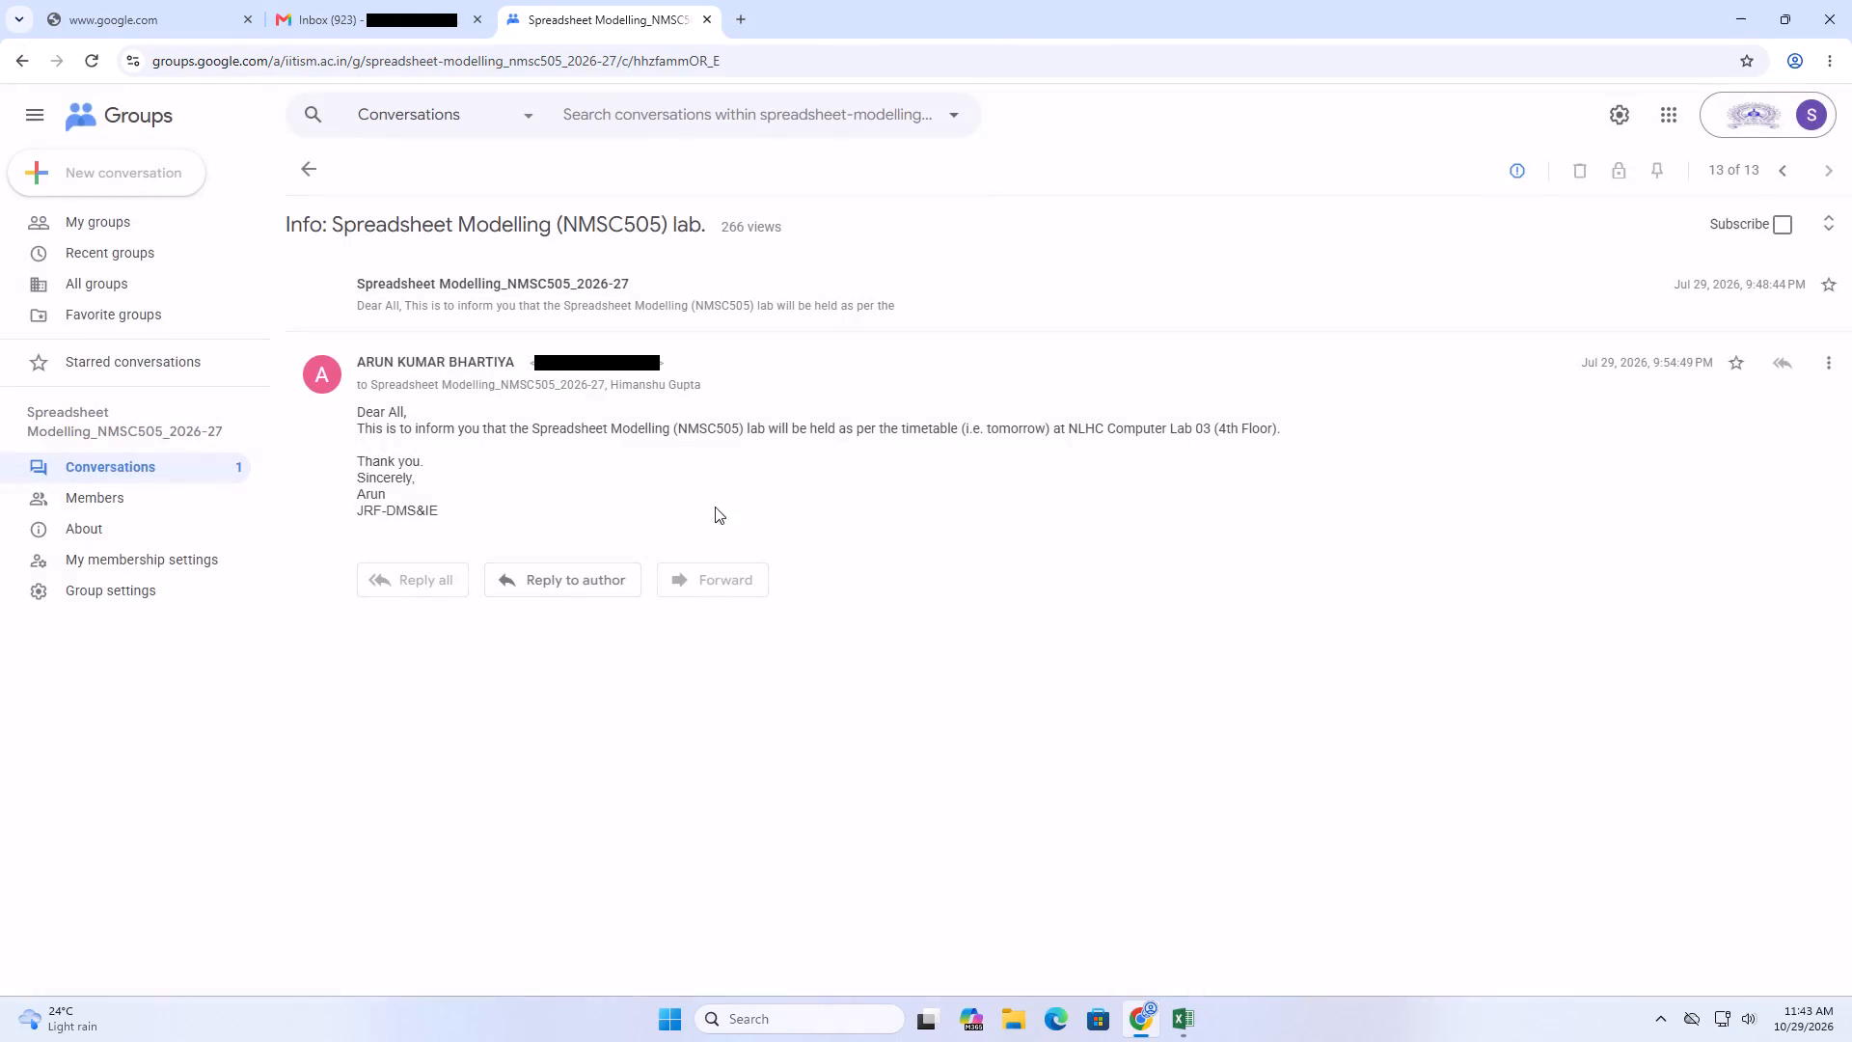
{"action": "left_click", "coordinate": [96, 64]}
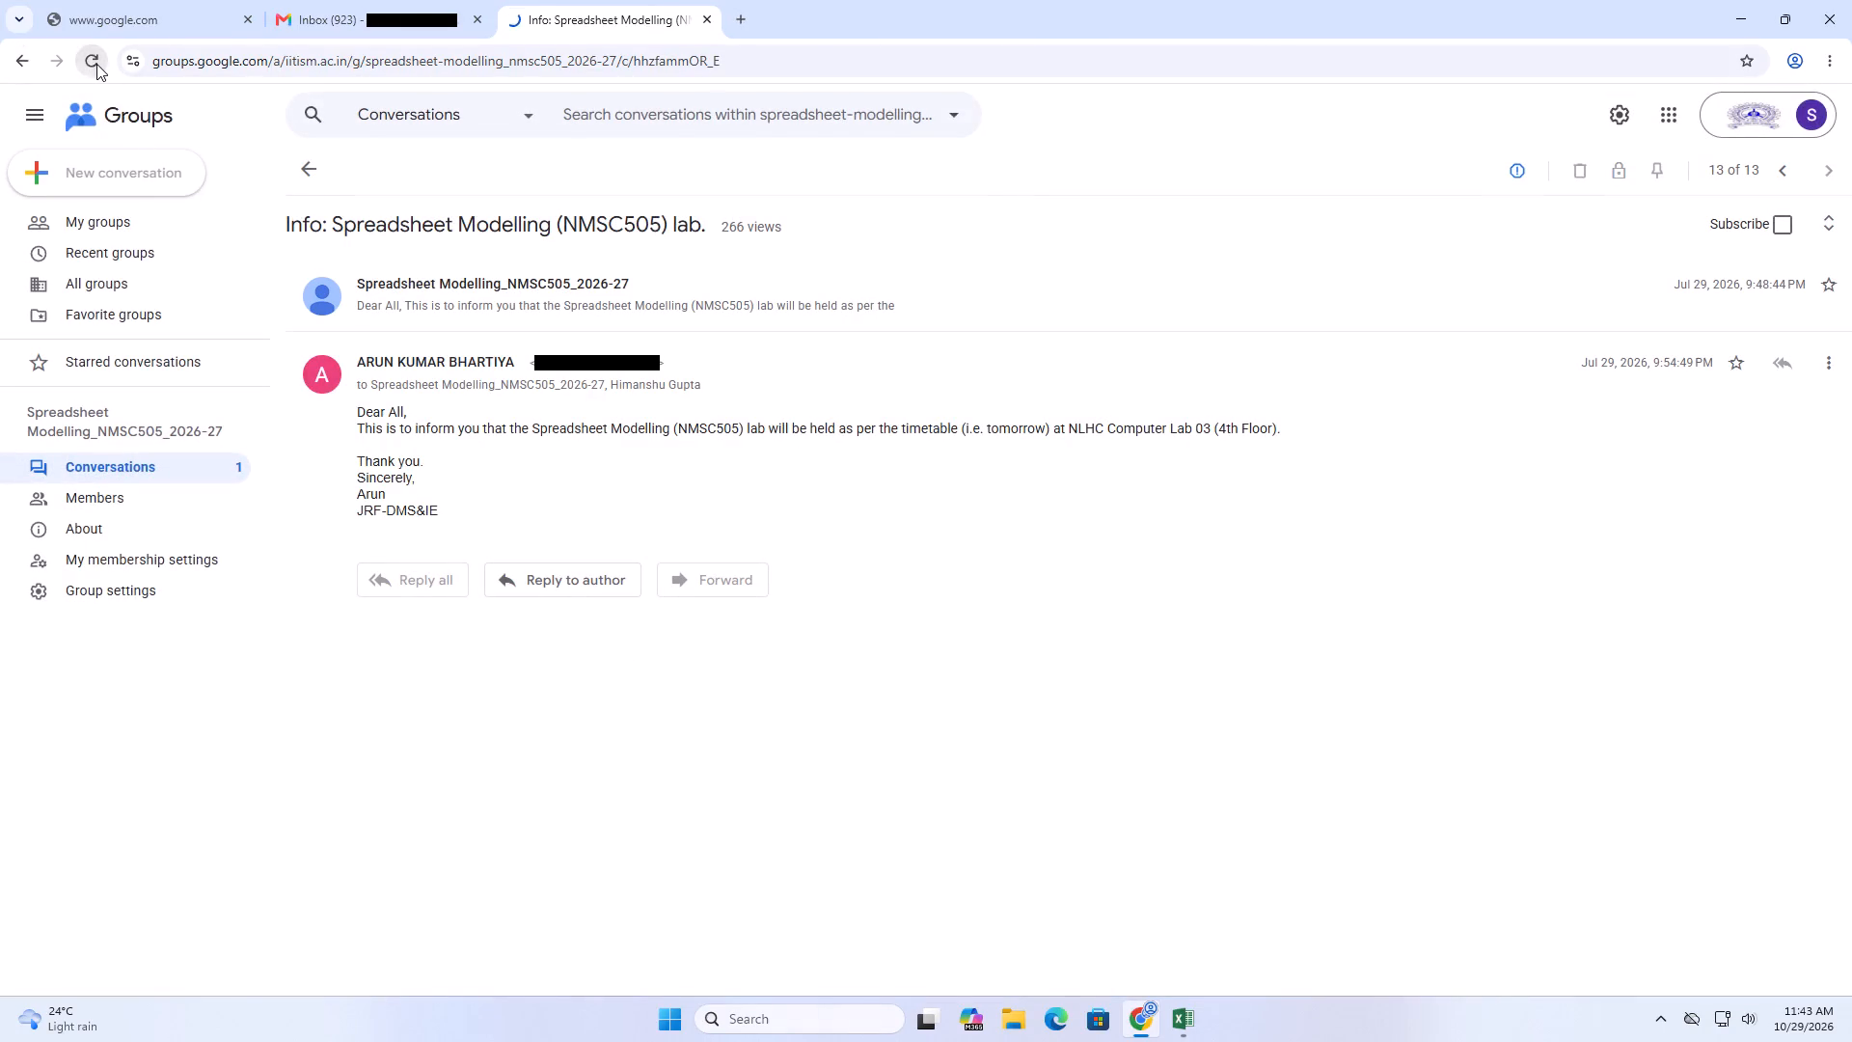
{"action": "left_click", "coordinate": [19, 60]}
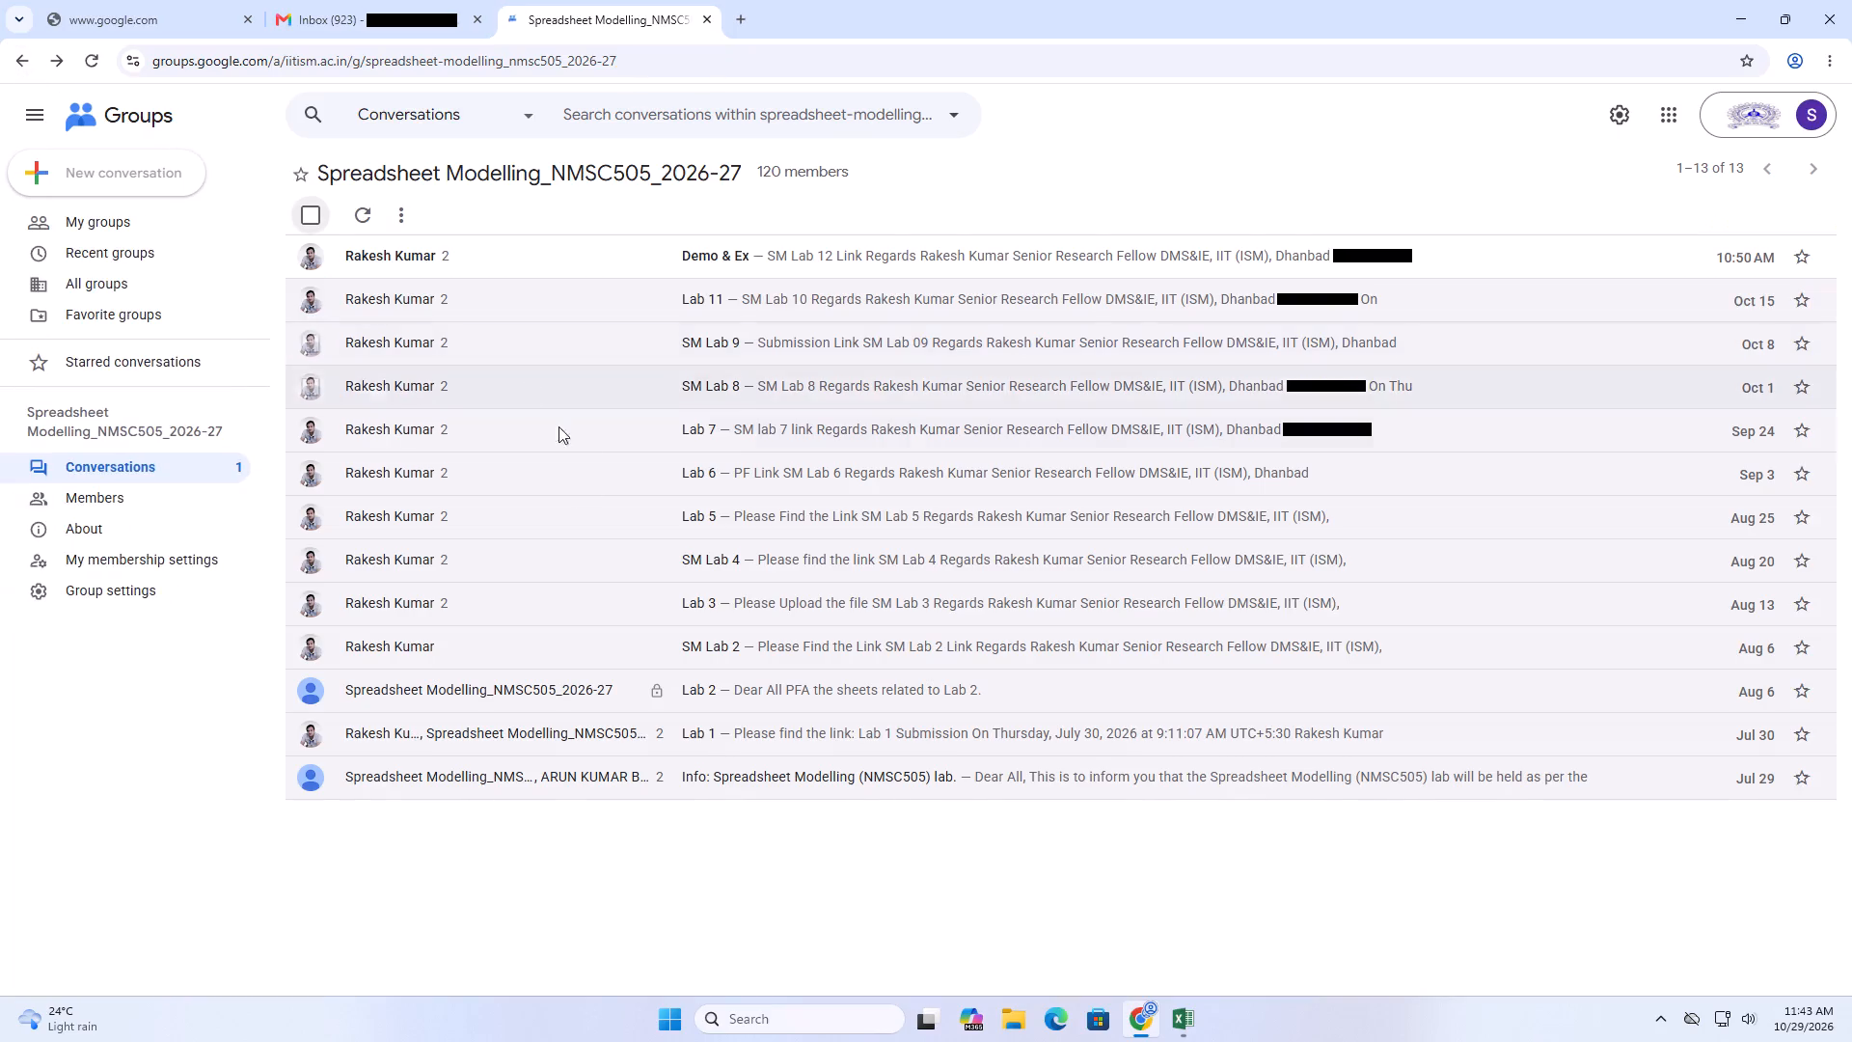
{"action": "scroll", "coordinate": [581, 587], "scroll_direction": "up", "scroll_amount": 2}
{"action": "left_click", "coordinate": [623, 258]}
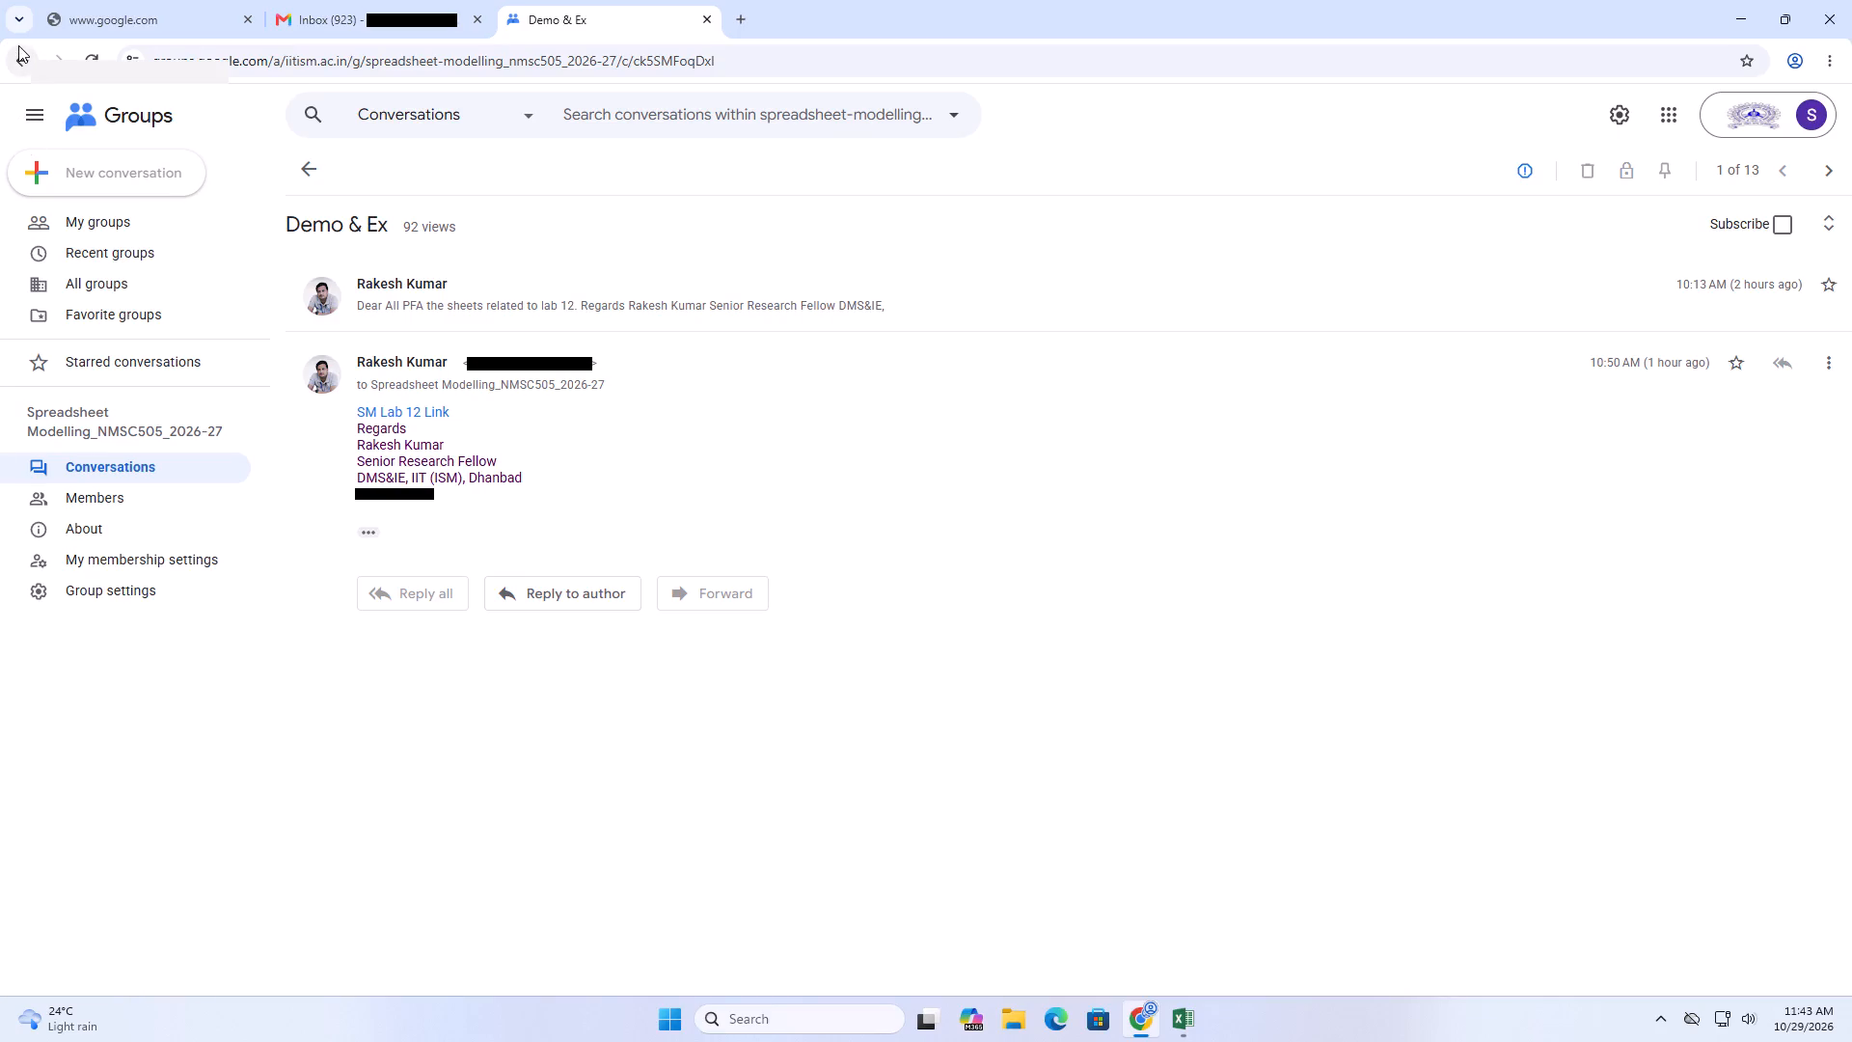
Switch to File Explorer and open the Downloads folder.
{"action": "left_click", "coordinate": [1020, 1025]}
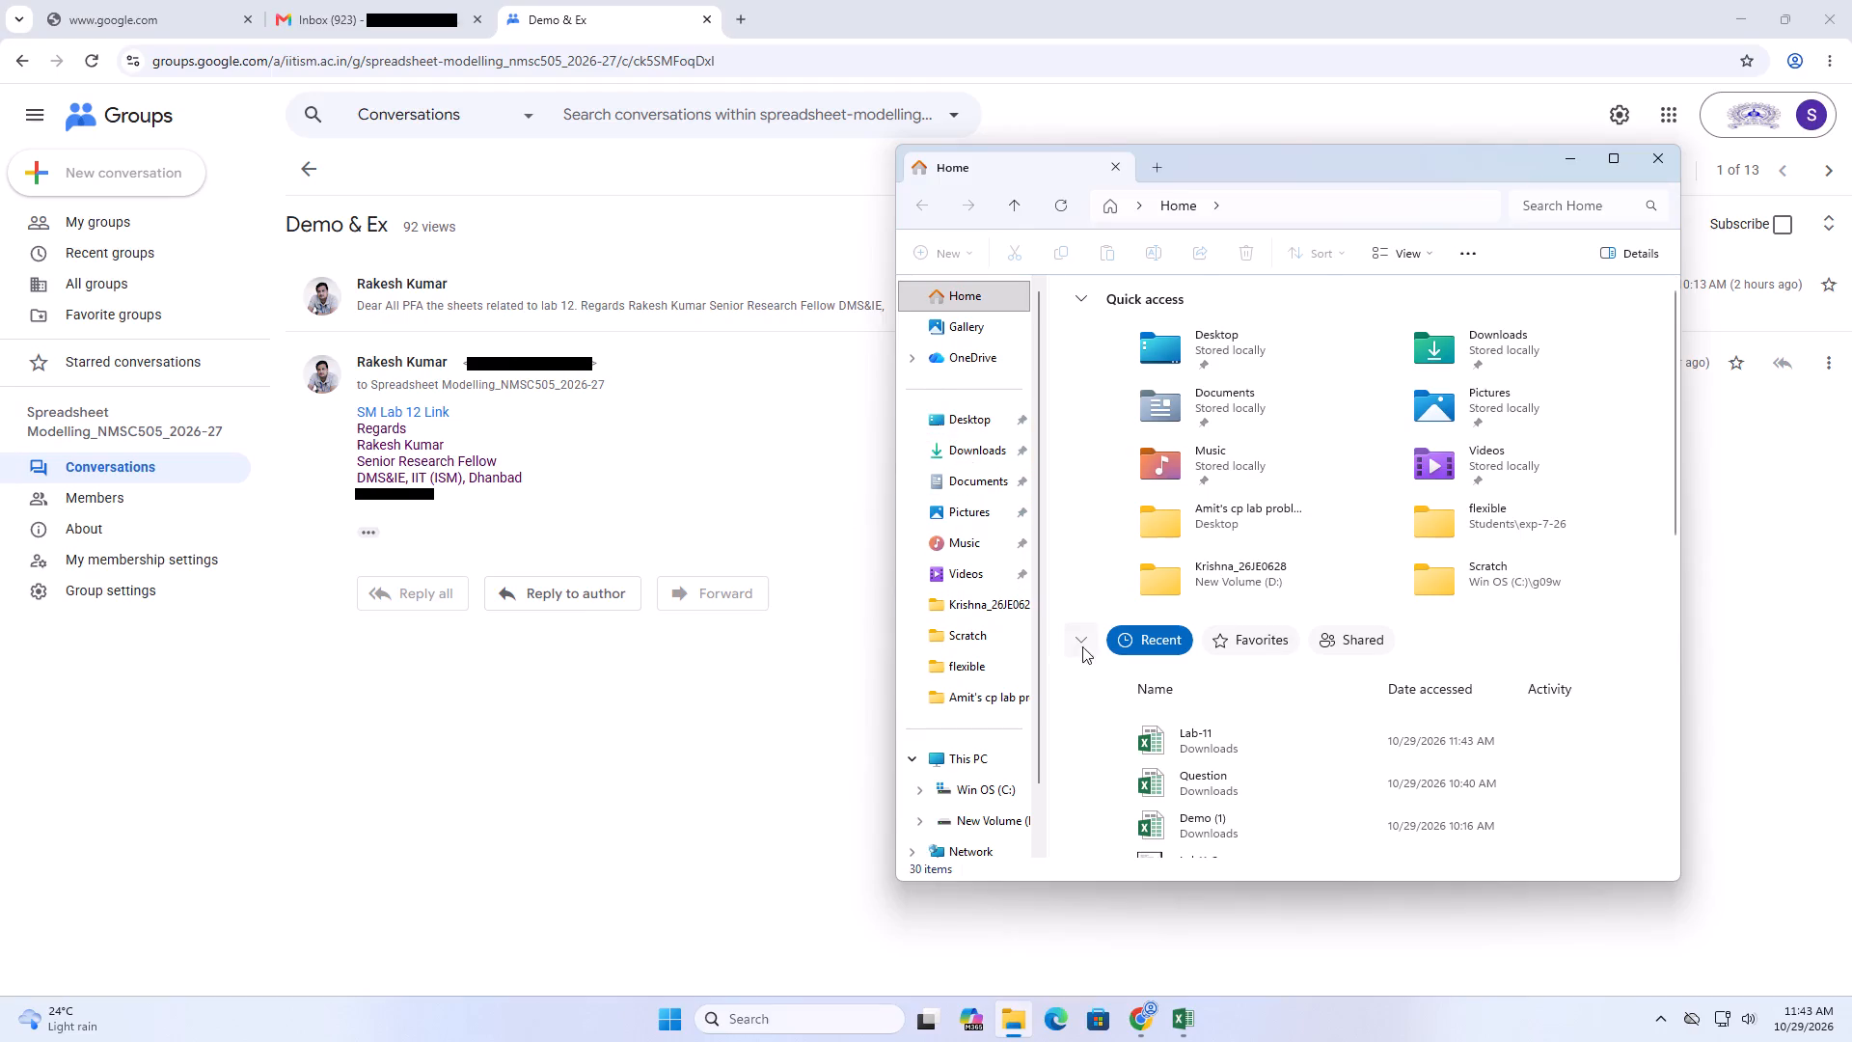
{"action": "left_click", "coordinate": [958, 449]}
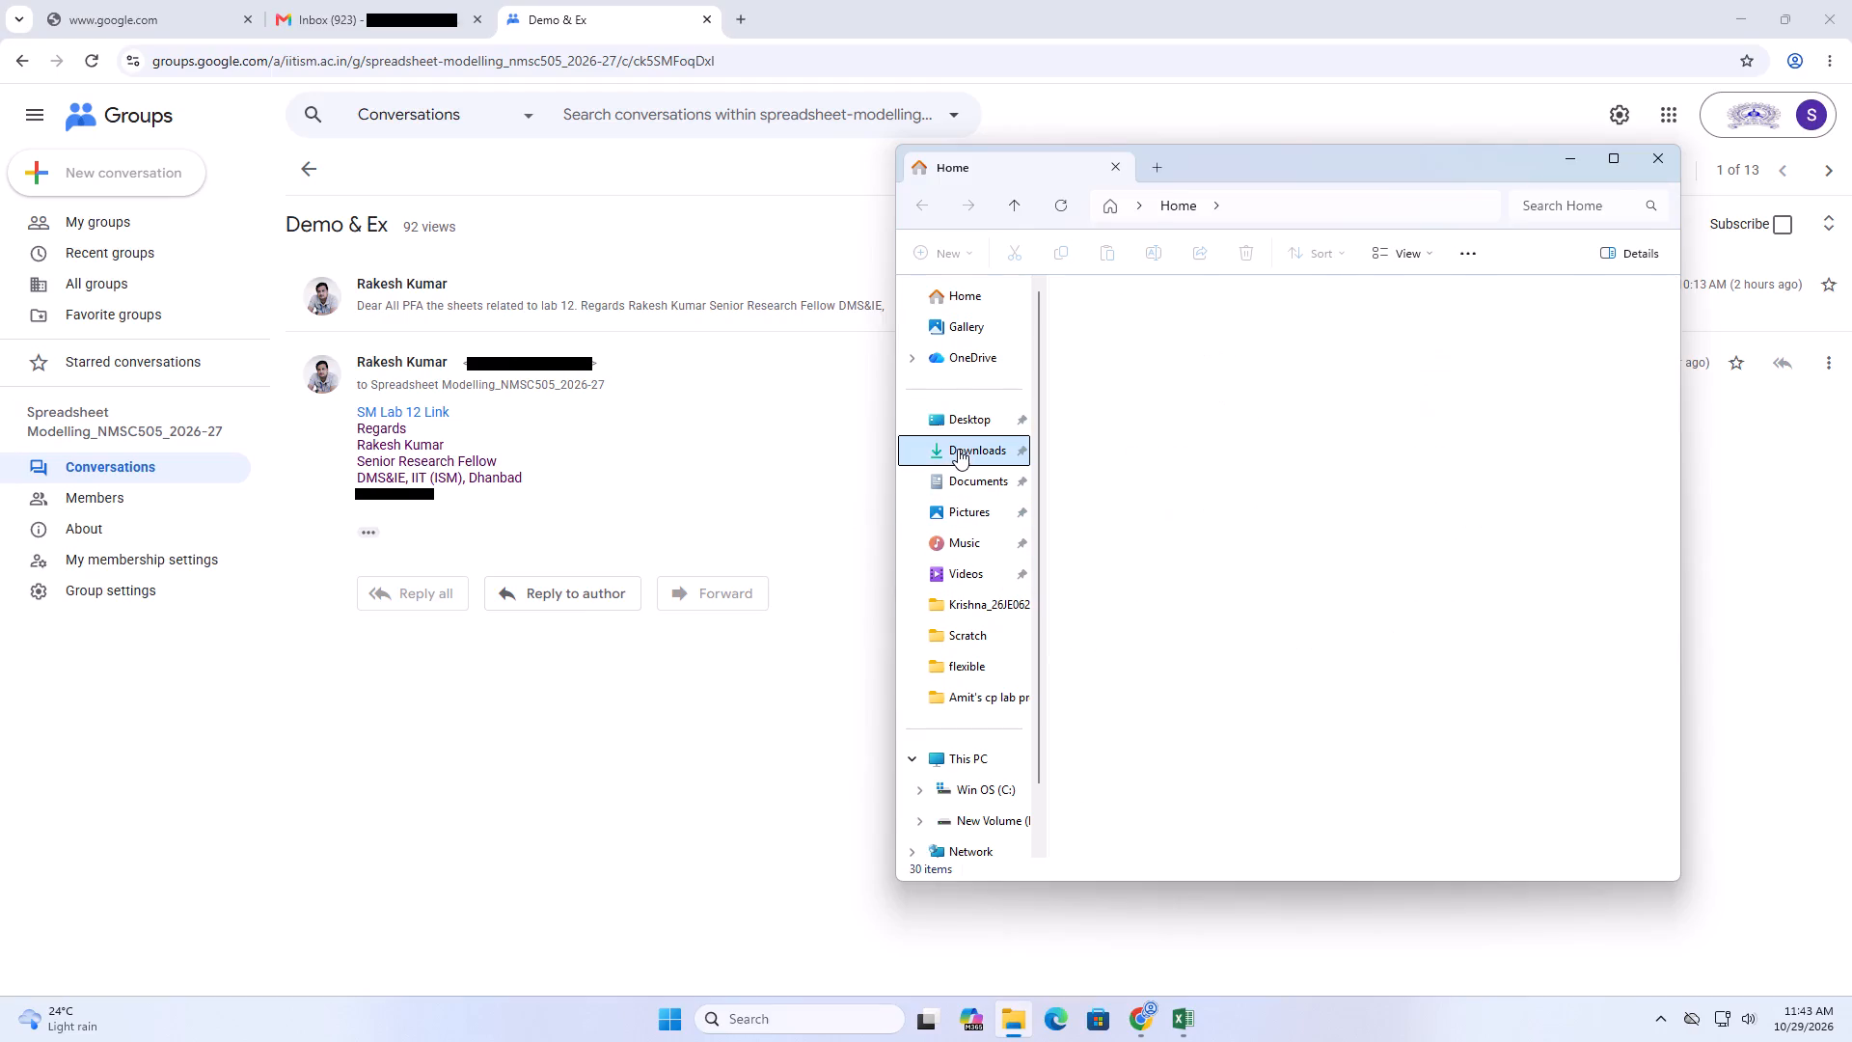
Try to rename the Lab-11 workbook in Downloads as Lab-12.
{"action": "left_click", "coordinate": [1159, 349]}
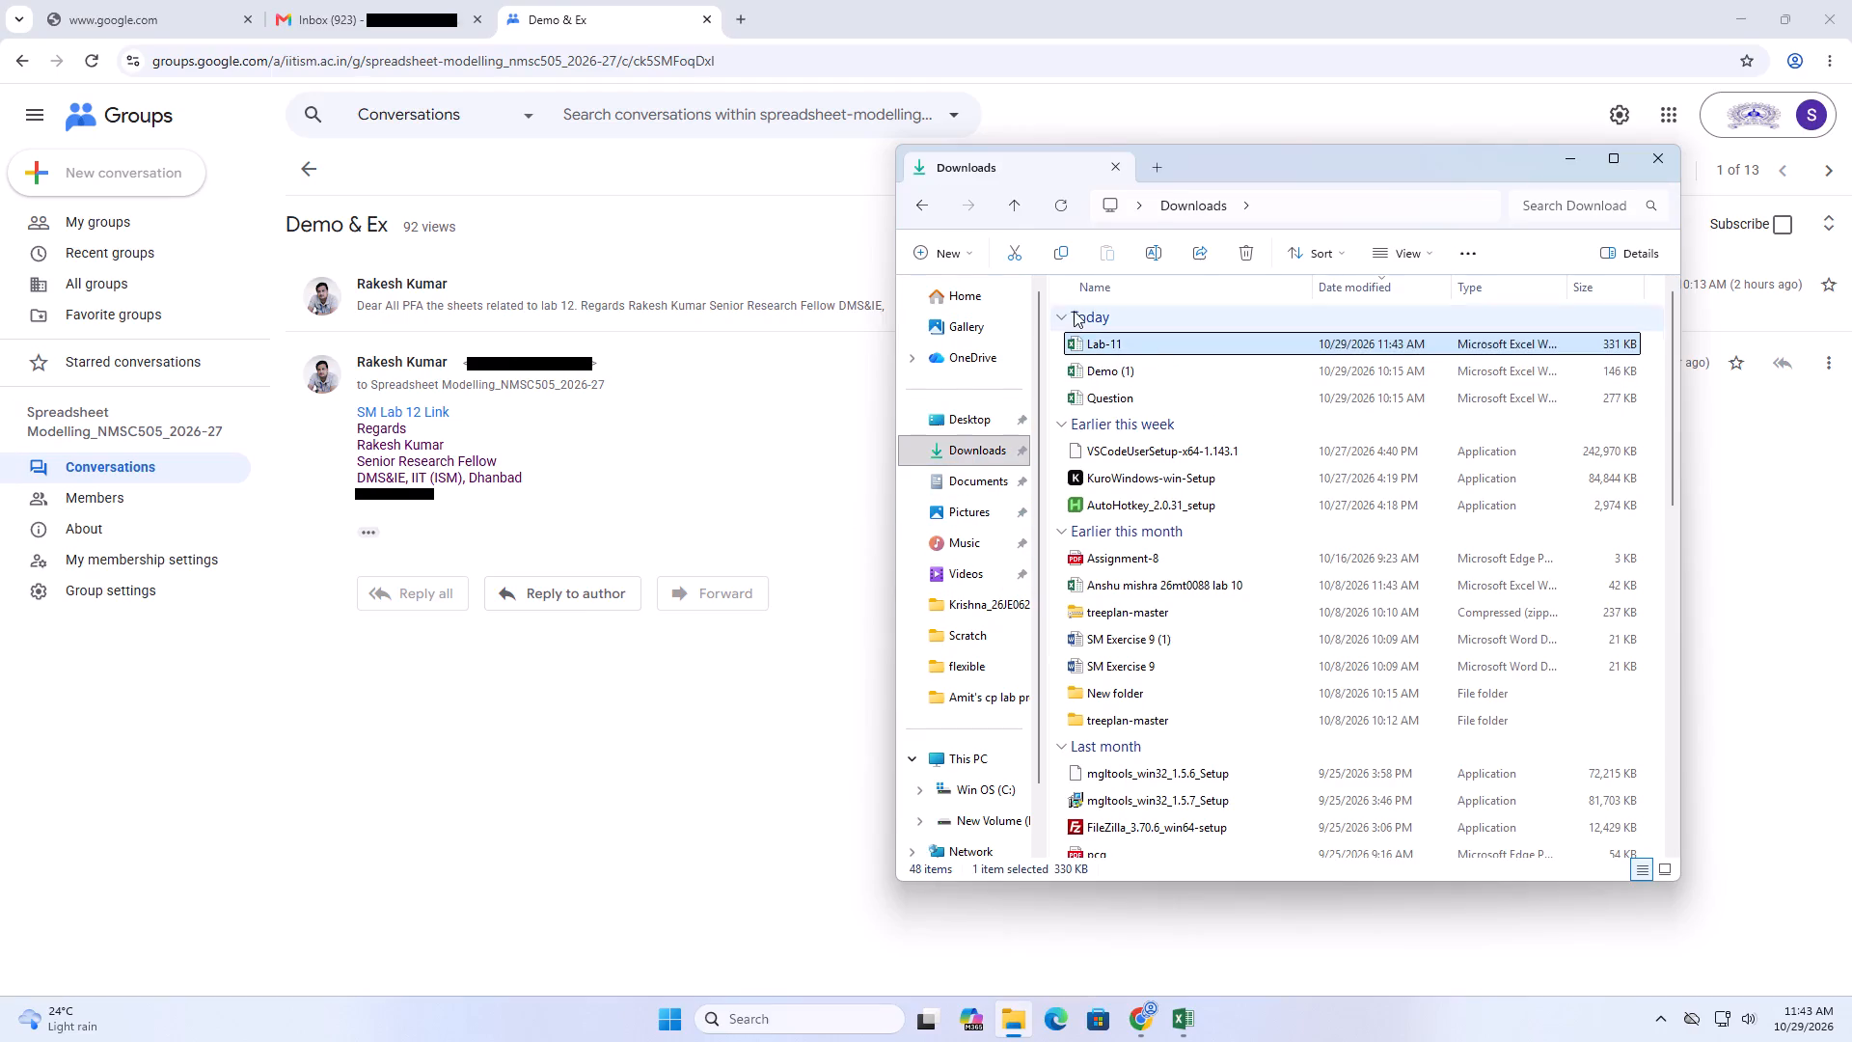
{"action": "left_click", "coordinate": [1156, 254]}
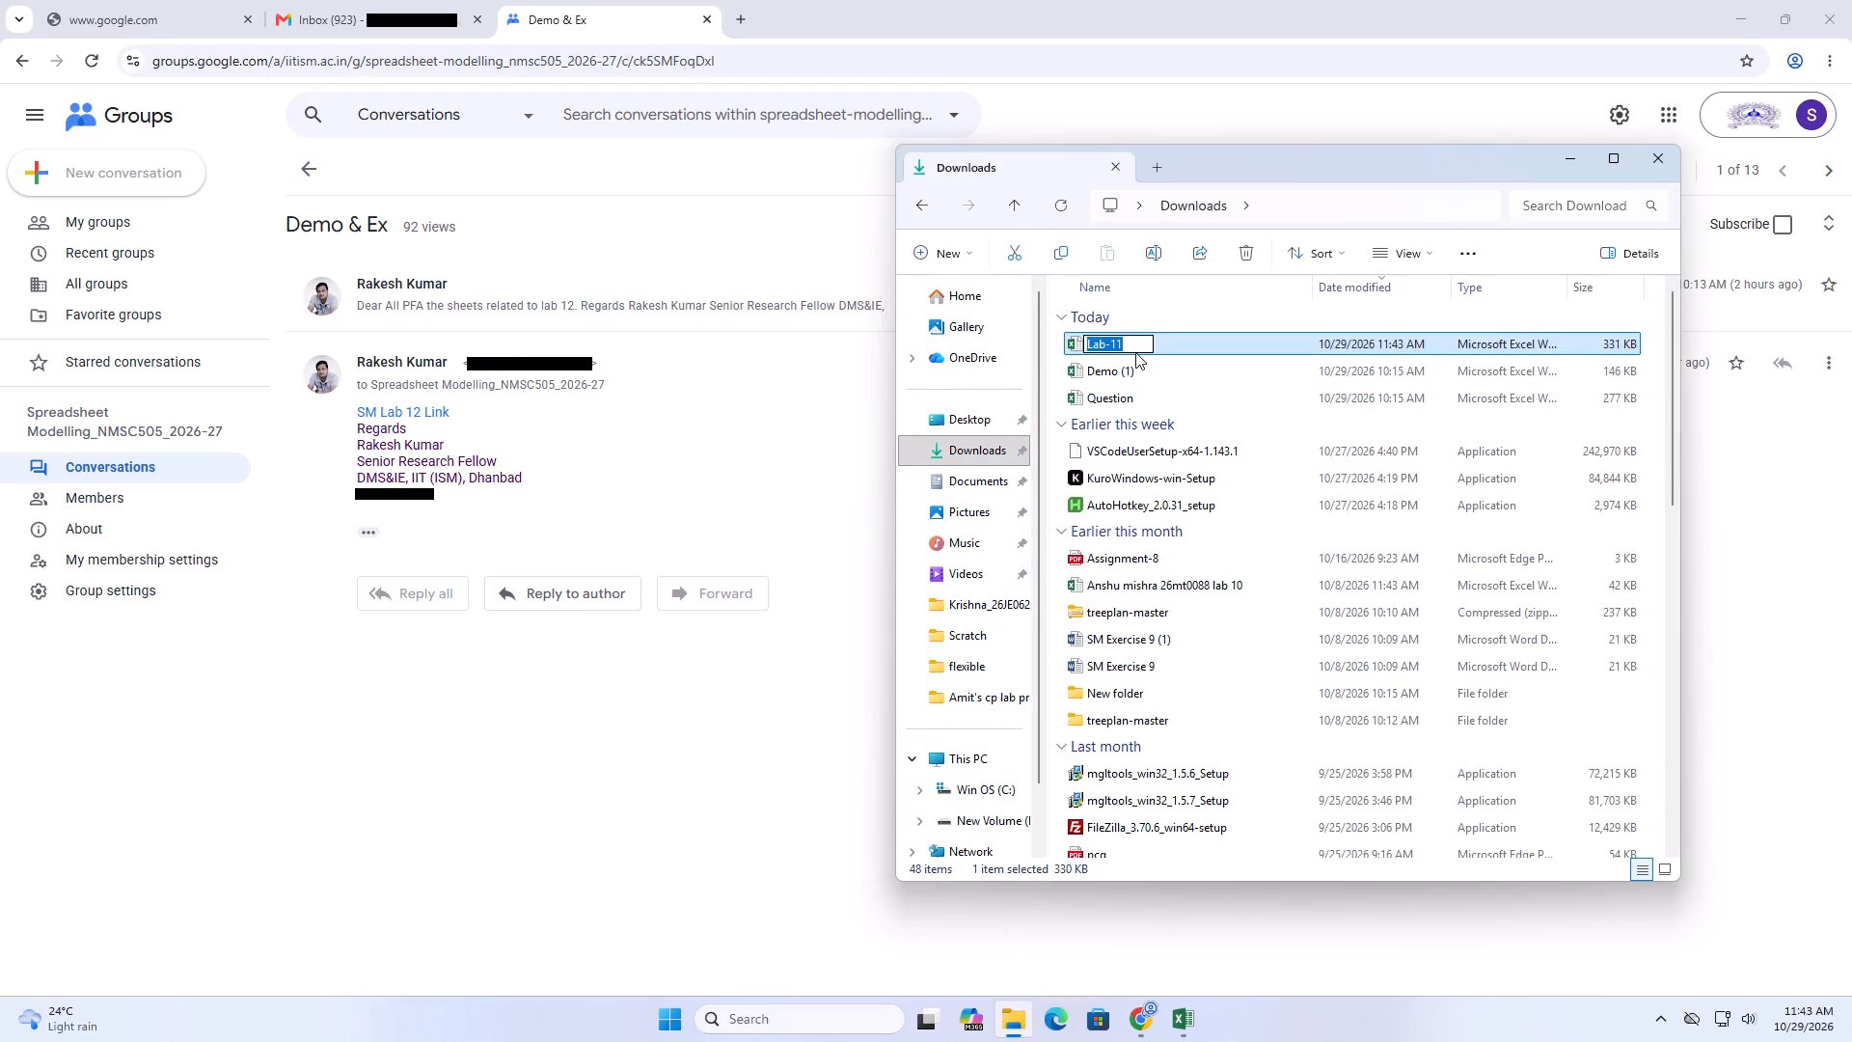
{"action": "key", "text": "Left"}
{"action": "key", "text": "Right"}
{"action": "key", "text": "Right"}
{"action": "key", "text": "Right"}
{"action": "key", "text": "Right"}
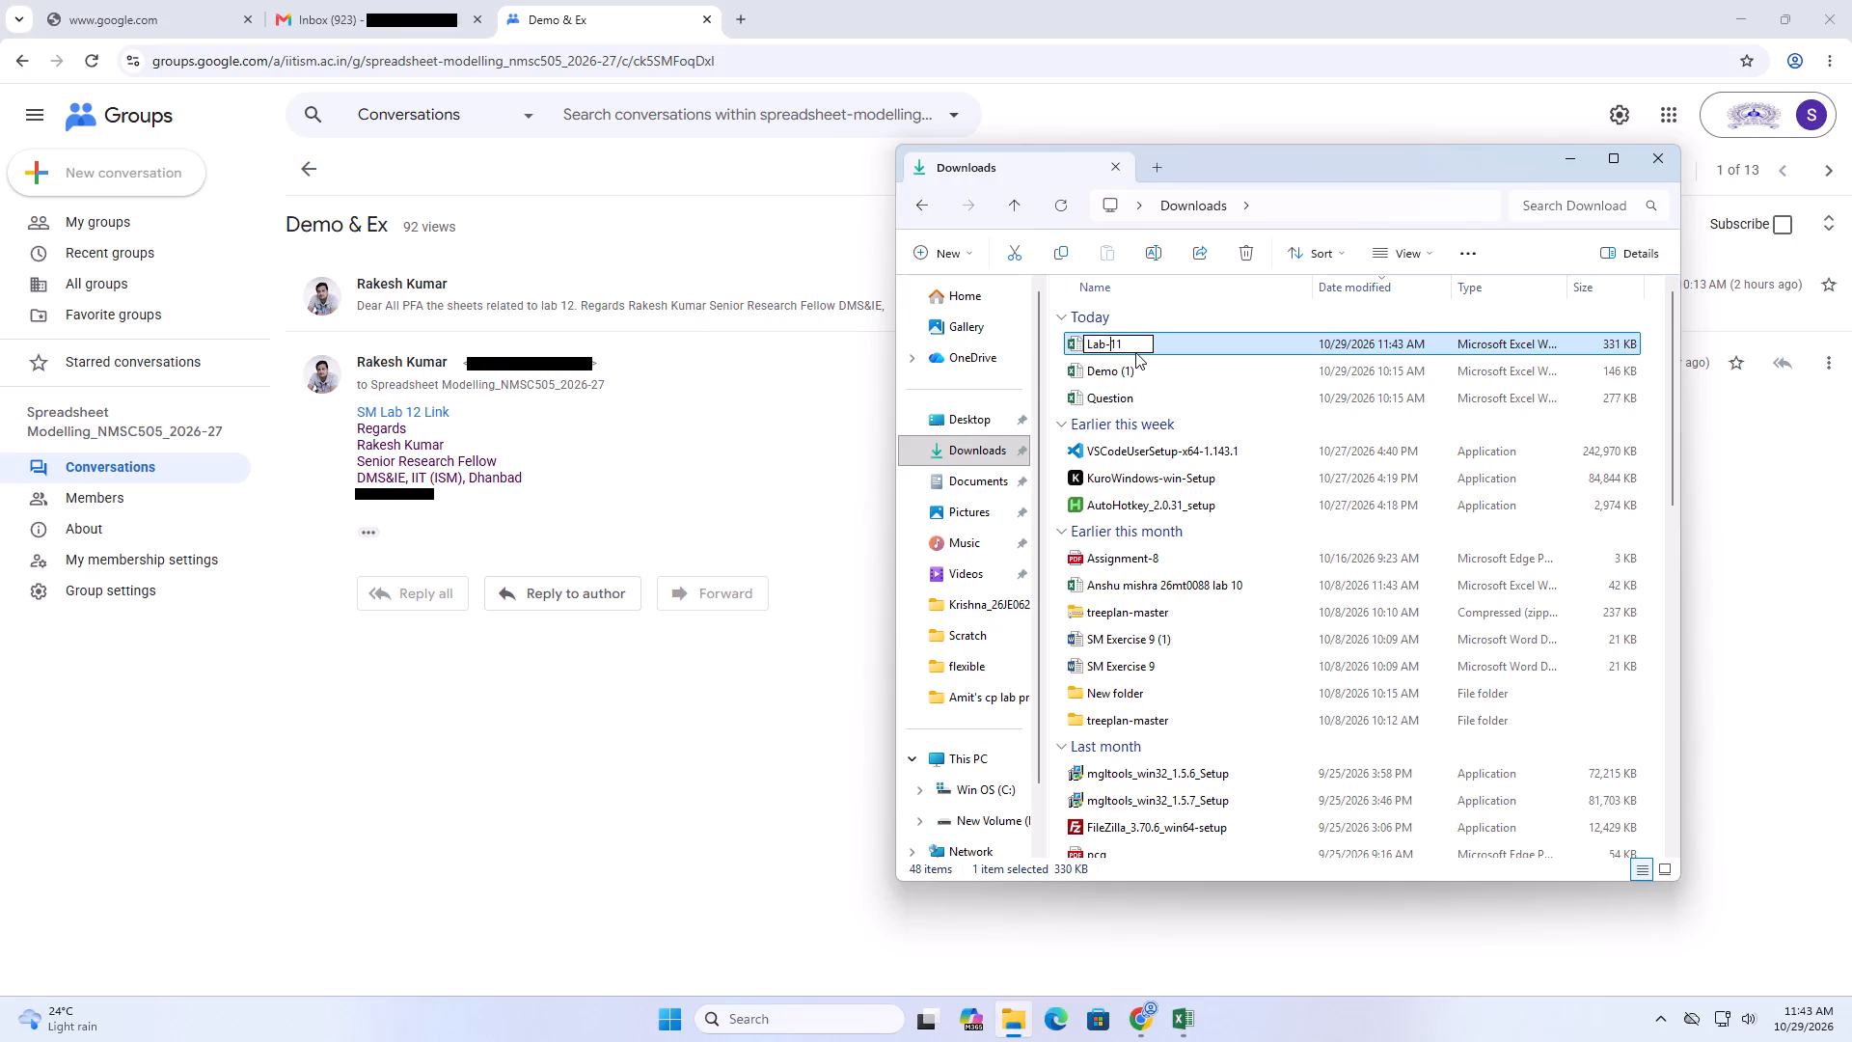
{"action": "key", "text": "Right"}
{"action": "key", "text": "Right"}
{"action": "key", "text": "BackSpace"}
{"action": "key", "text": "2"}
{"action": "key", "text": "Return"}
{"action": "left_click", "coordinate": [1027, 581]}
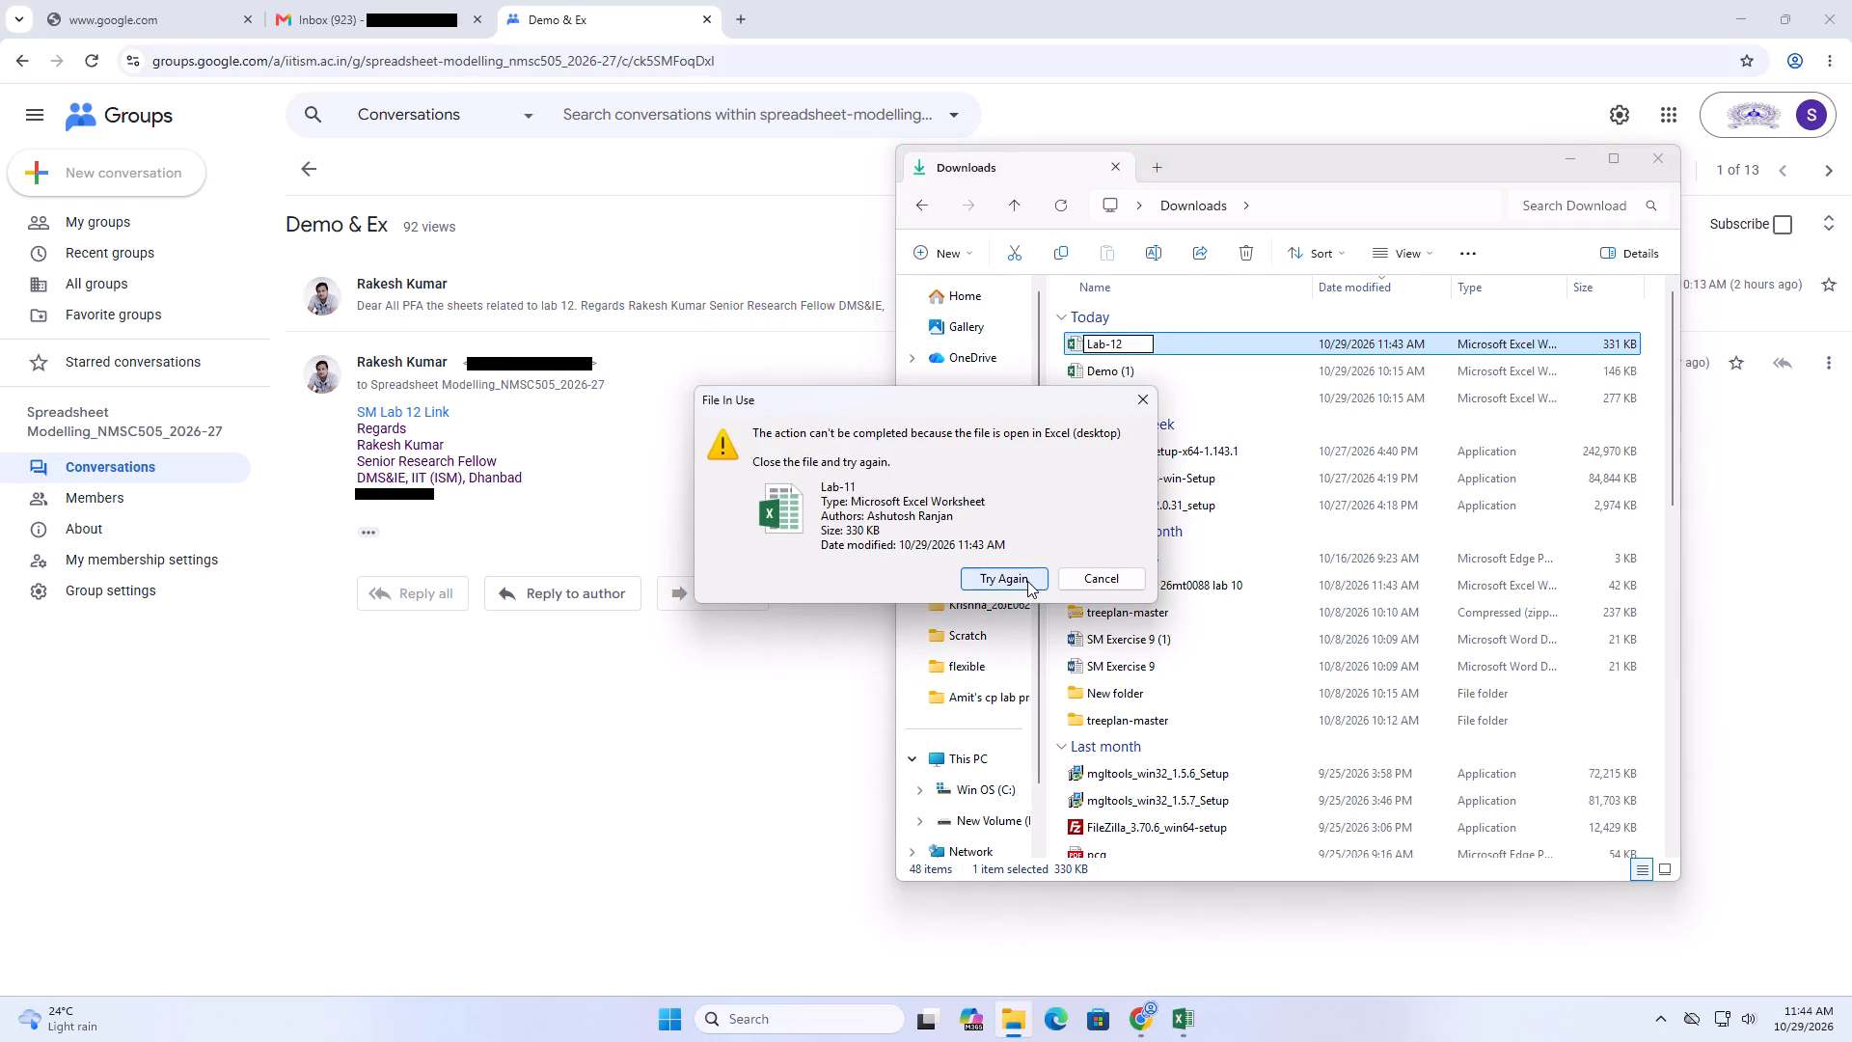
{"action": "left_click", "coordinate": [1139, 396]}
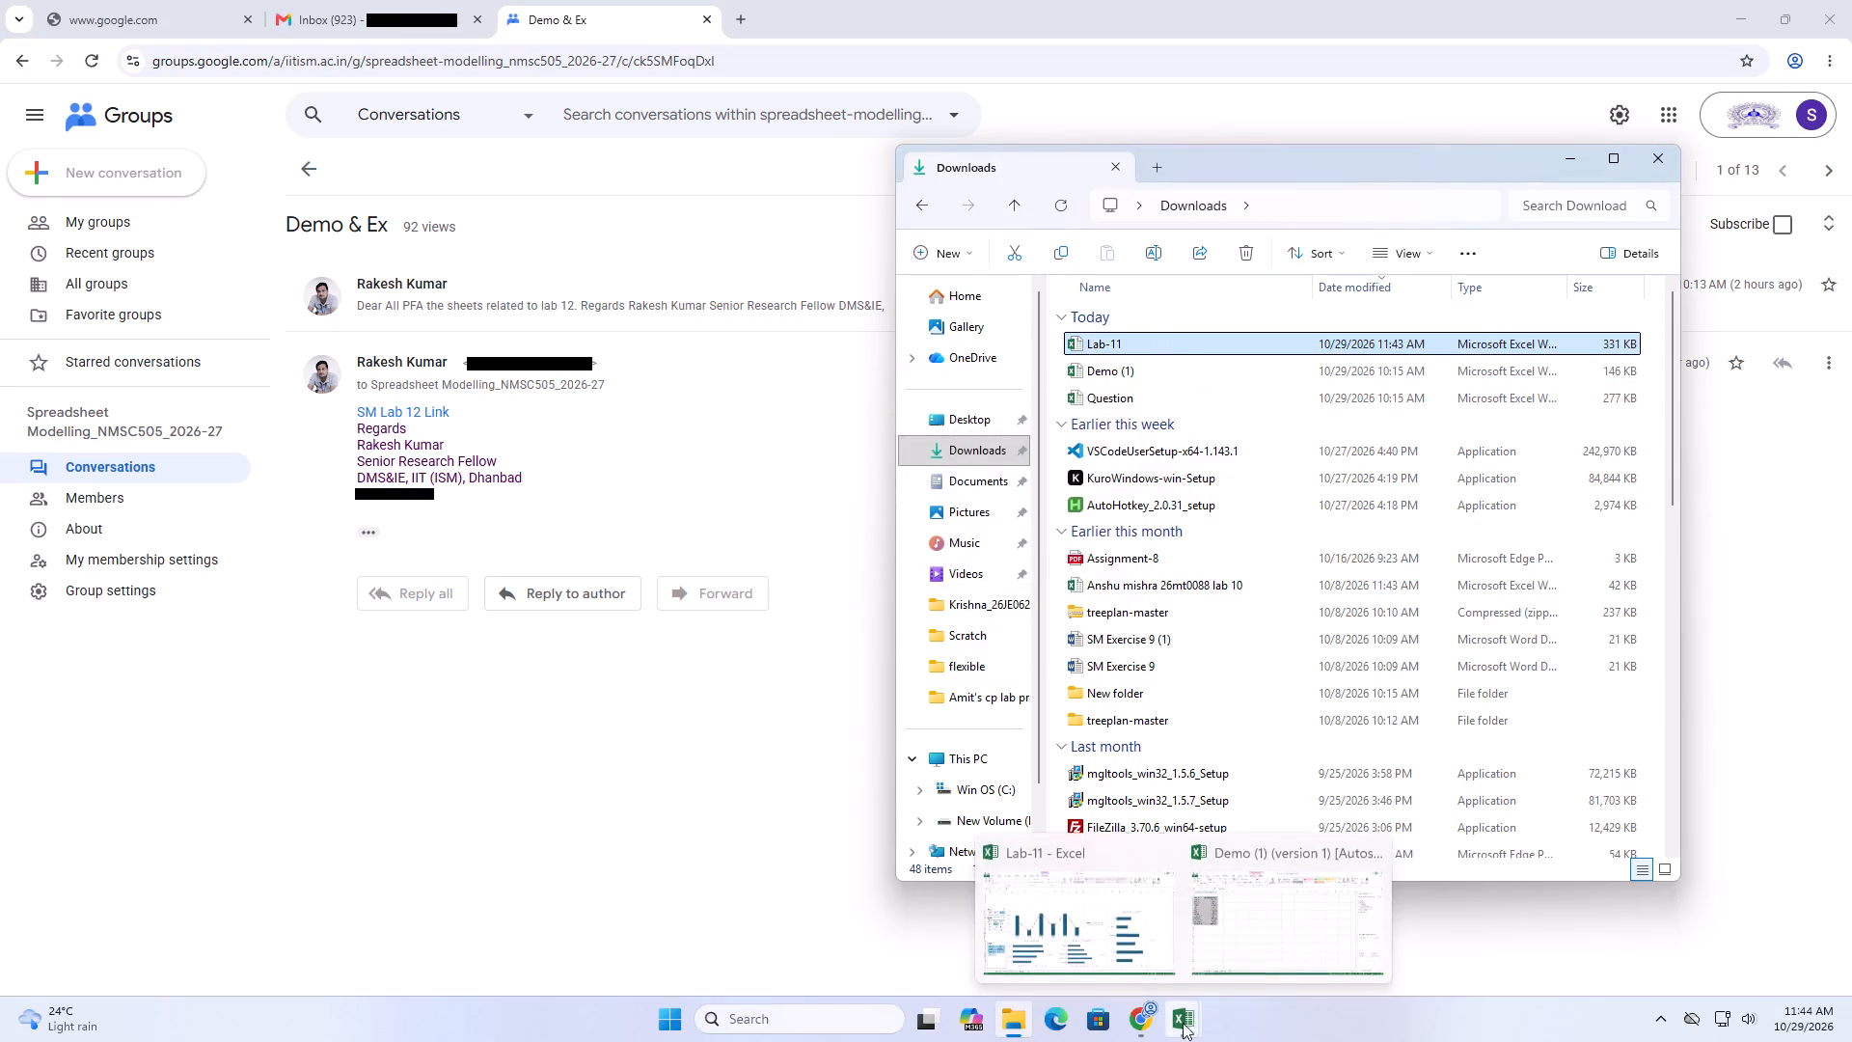
Close the open Lab-11 and Demo (1) (version 1) Excel workbooks, saving the changes to Demo (1) (version 1).
{"action": "left_click", "coordinate": [1160, 850]}
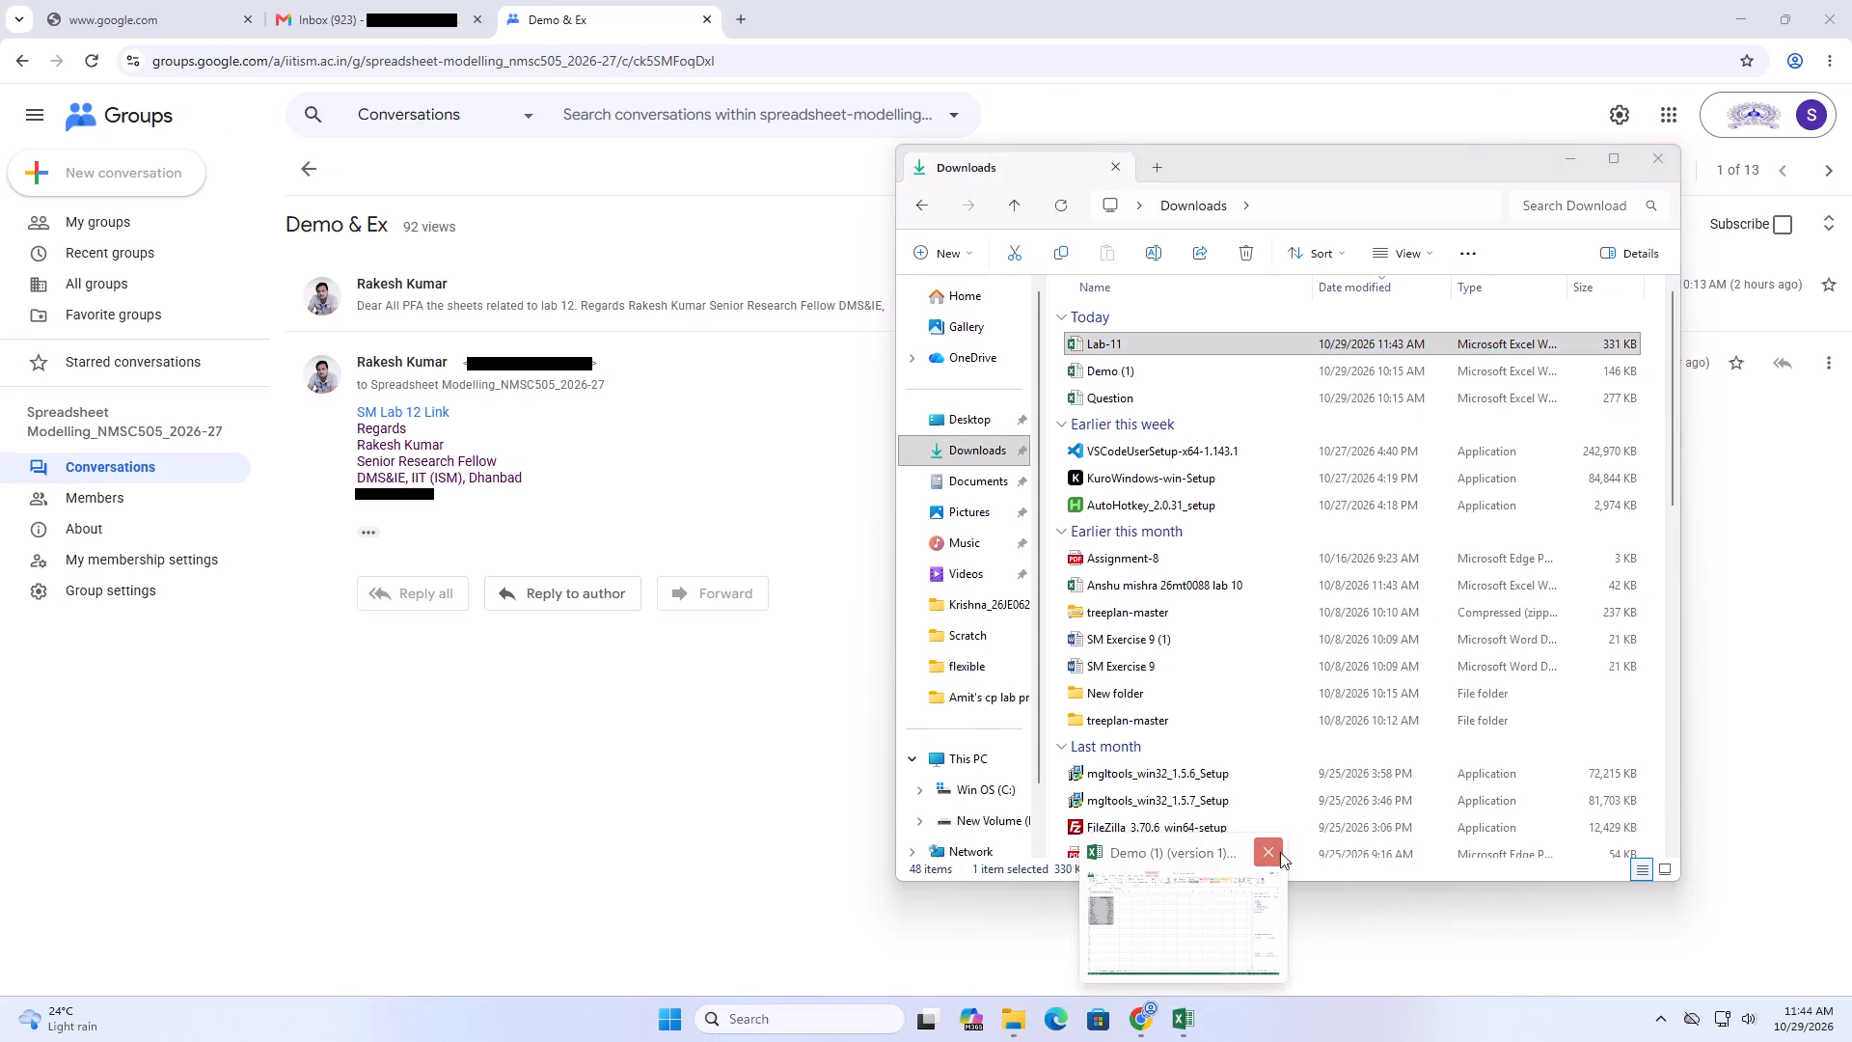
{"action": "left_click", "coordinate": [1263, 855]}
{"action": "left_click", "coordinate": [1263, 855]}
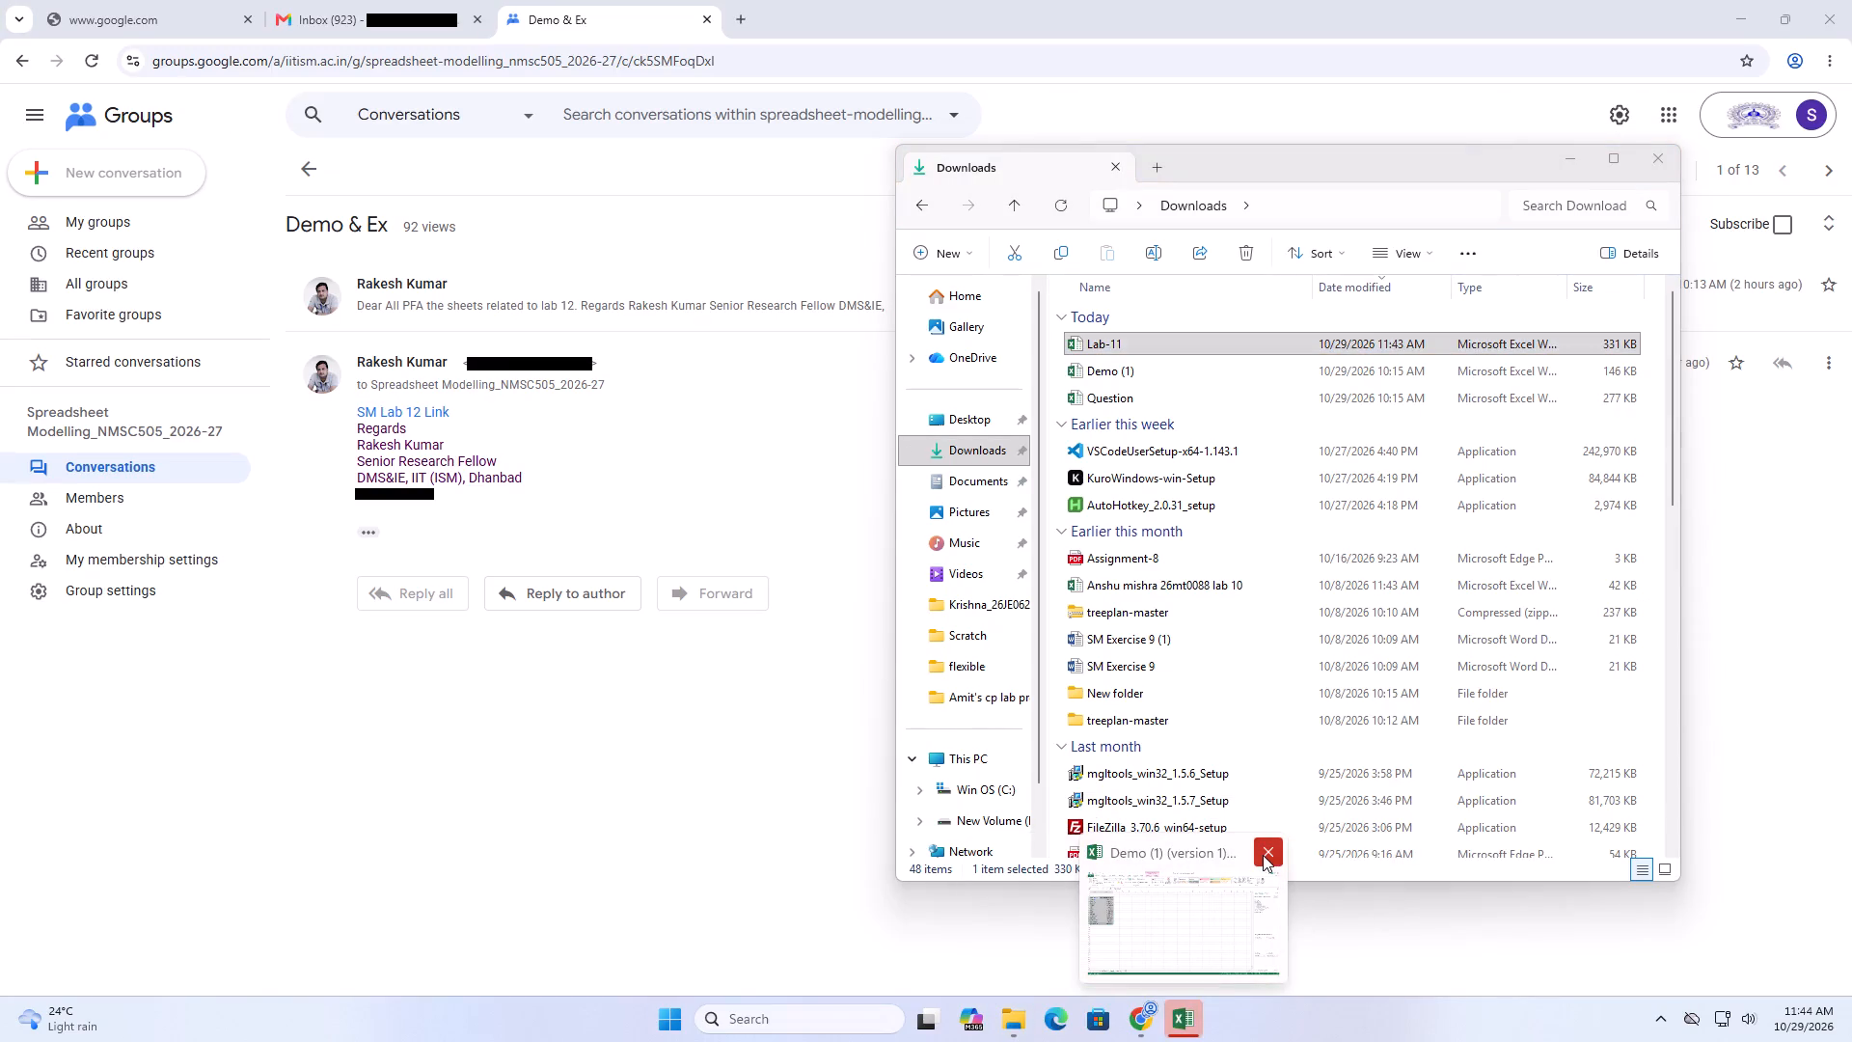
{"action": "left_click", "coordinate": [1263, 855]}
{"action": "left_click", "coordinate": [1266, 842]}
{"action": "left_click", "coordinate": [1180, 1023]}
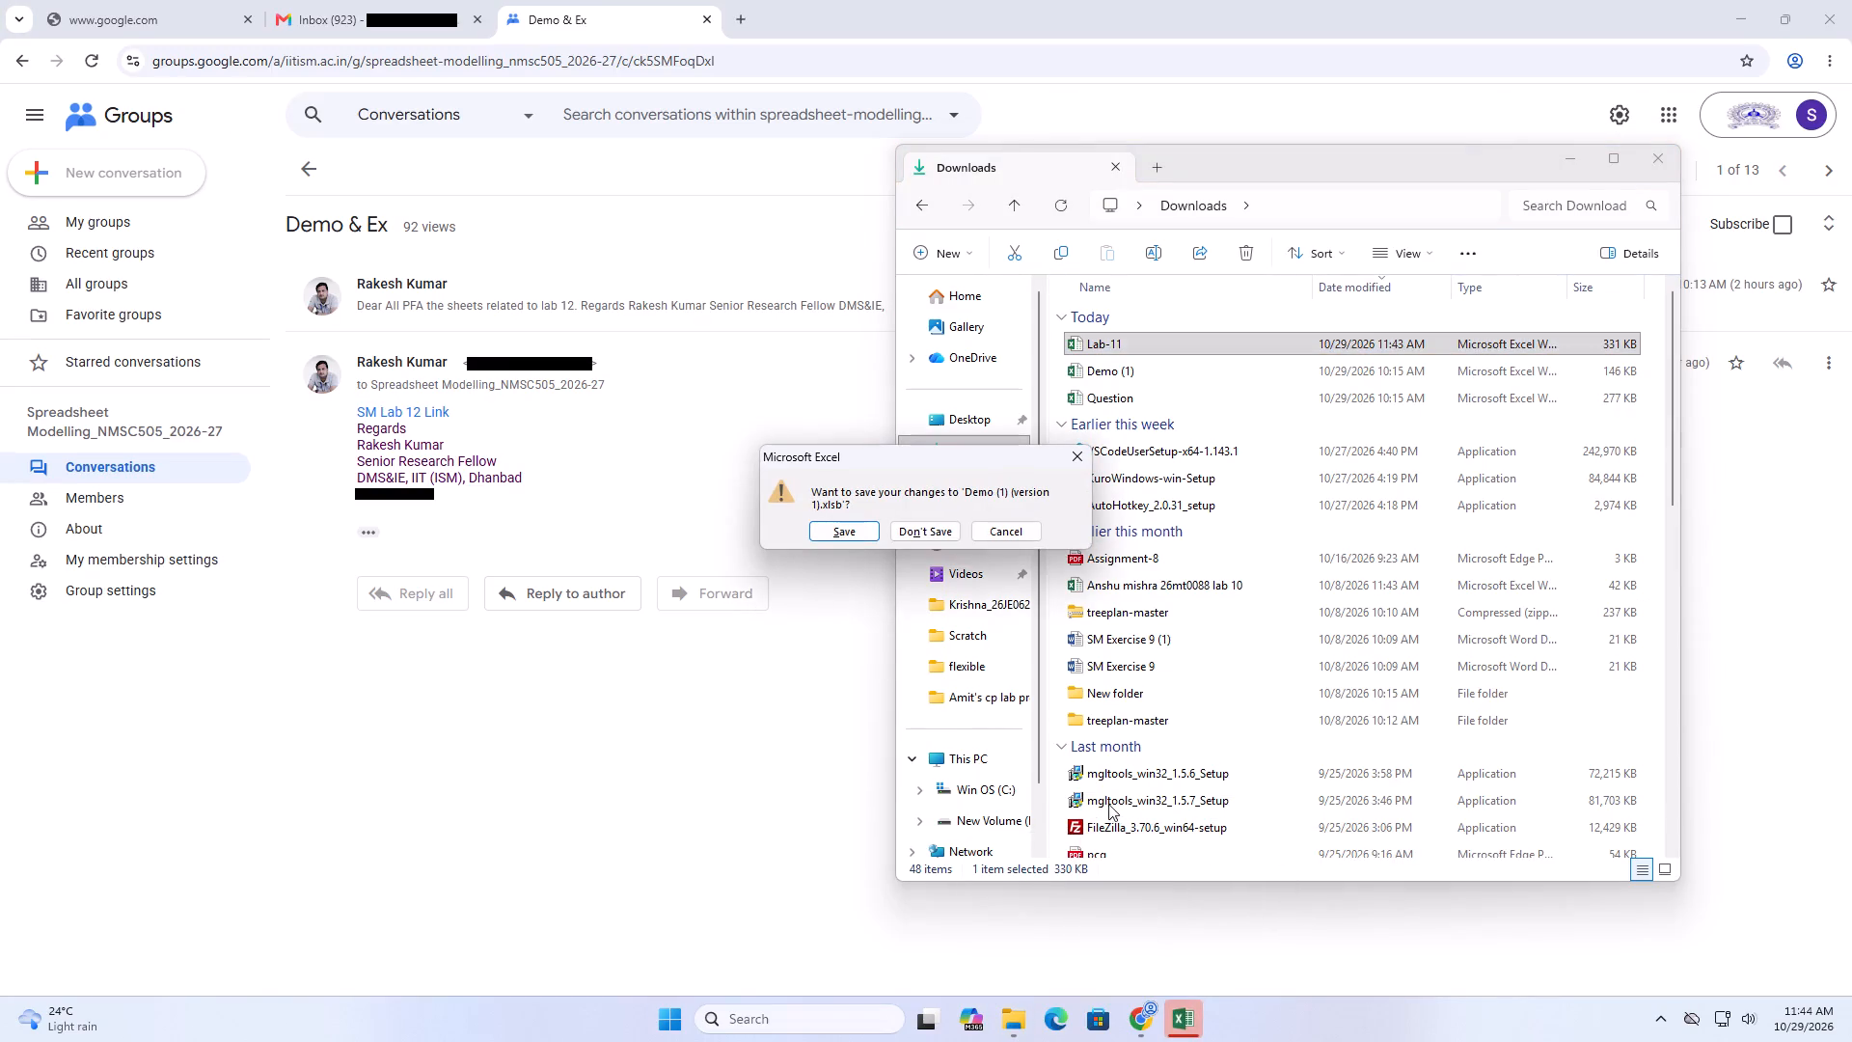
{"action": "left_click", "coordinate": [854, 526]}
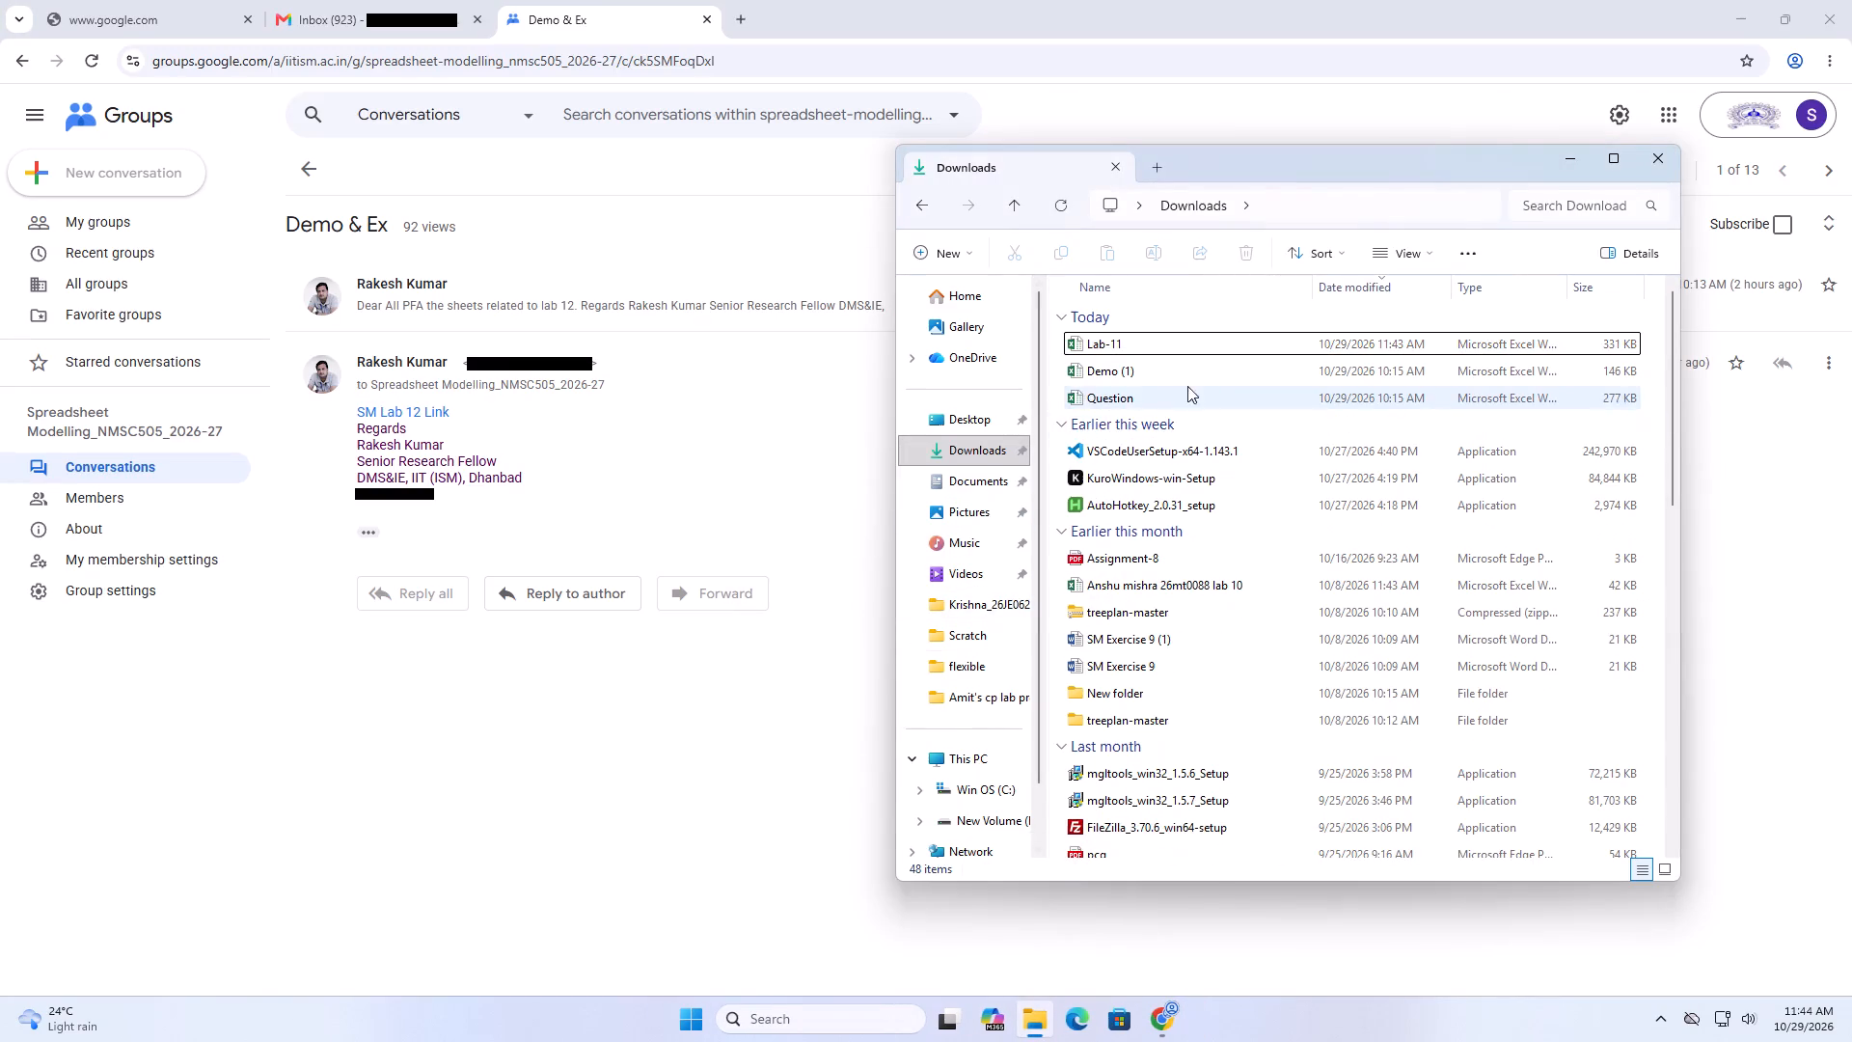
Rename the Lab-11 workbook in Downloads as Lab-12.
{"action": "left_click", "coordinate": [1159, 337]}
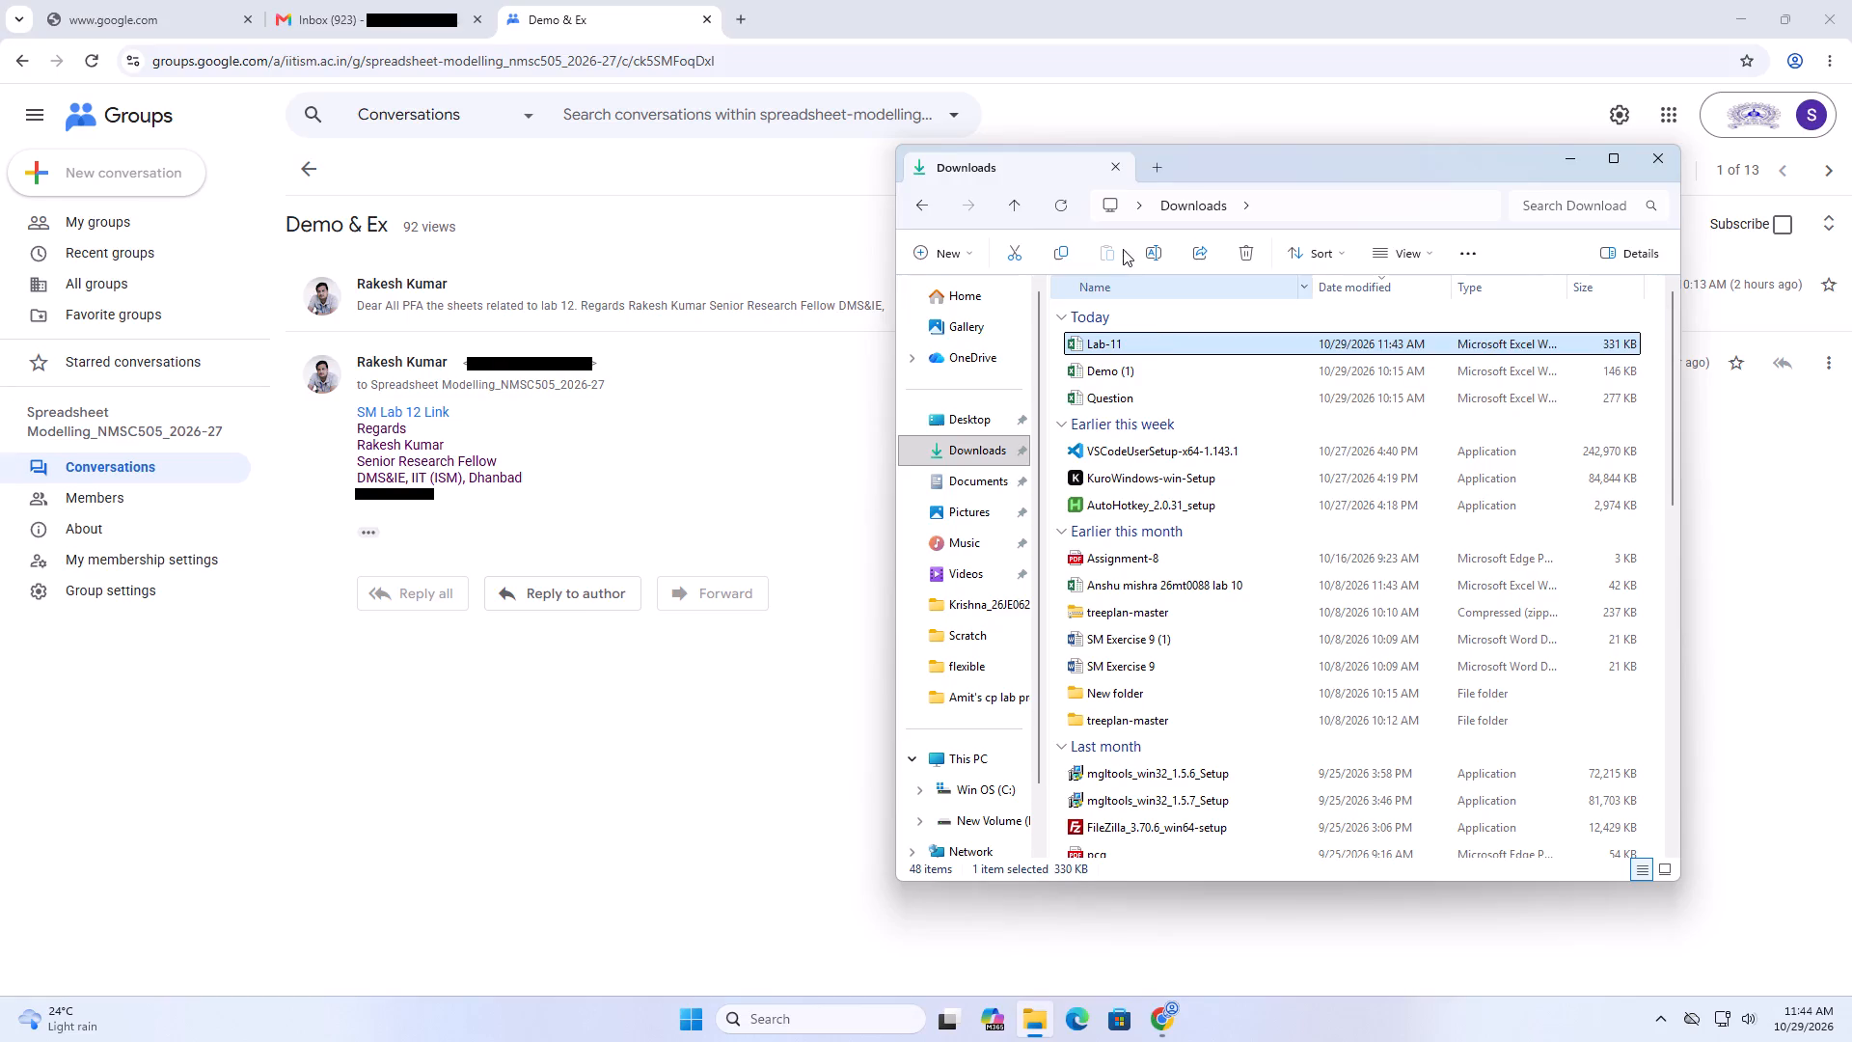
{"action": "left_click", "coordinate": [1145, 247]}
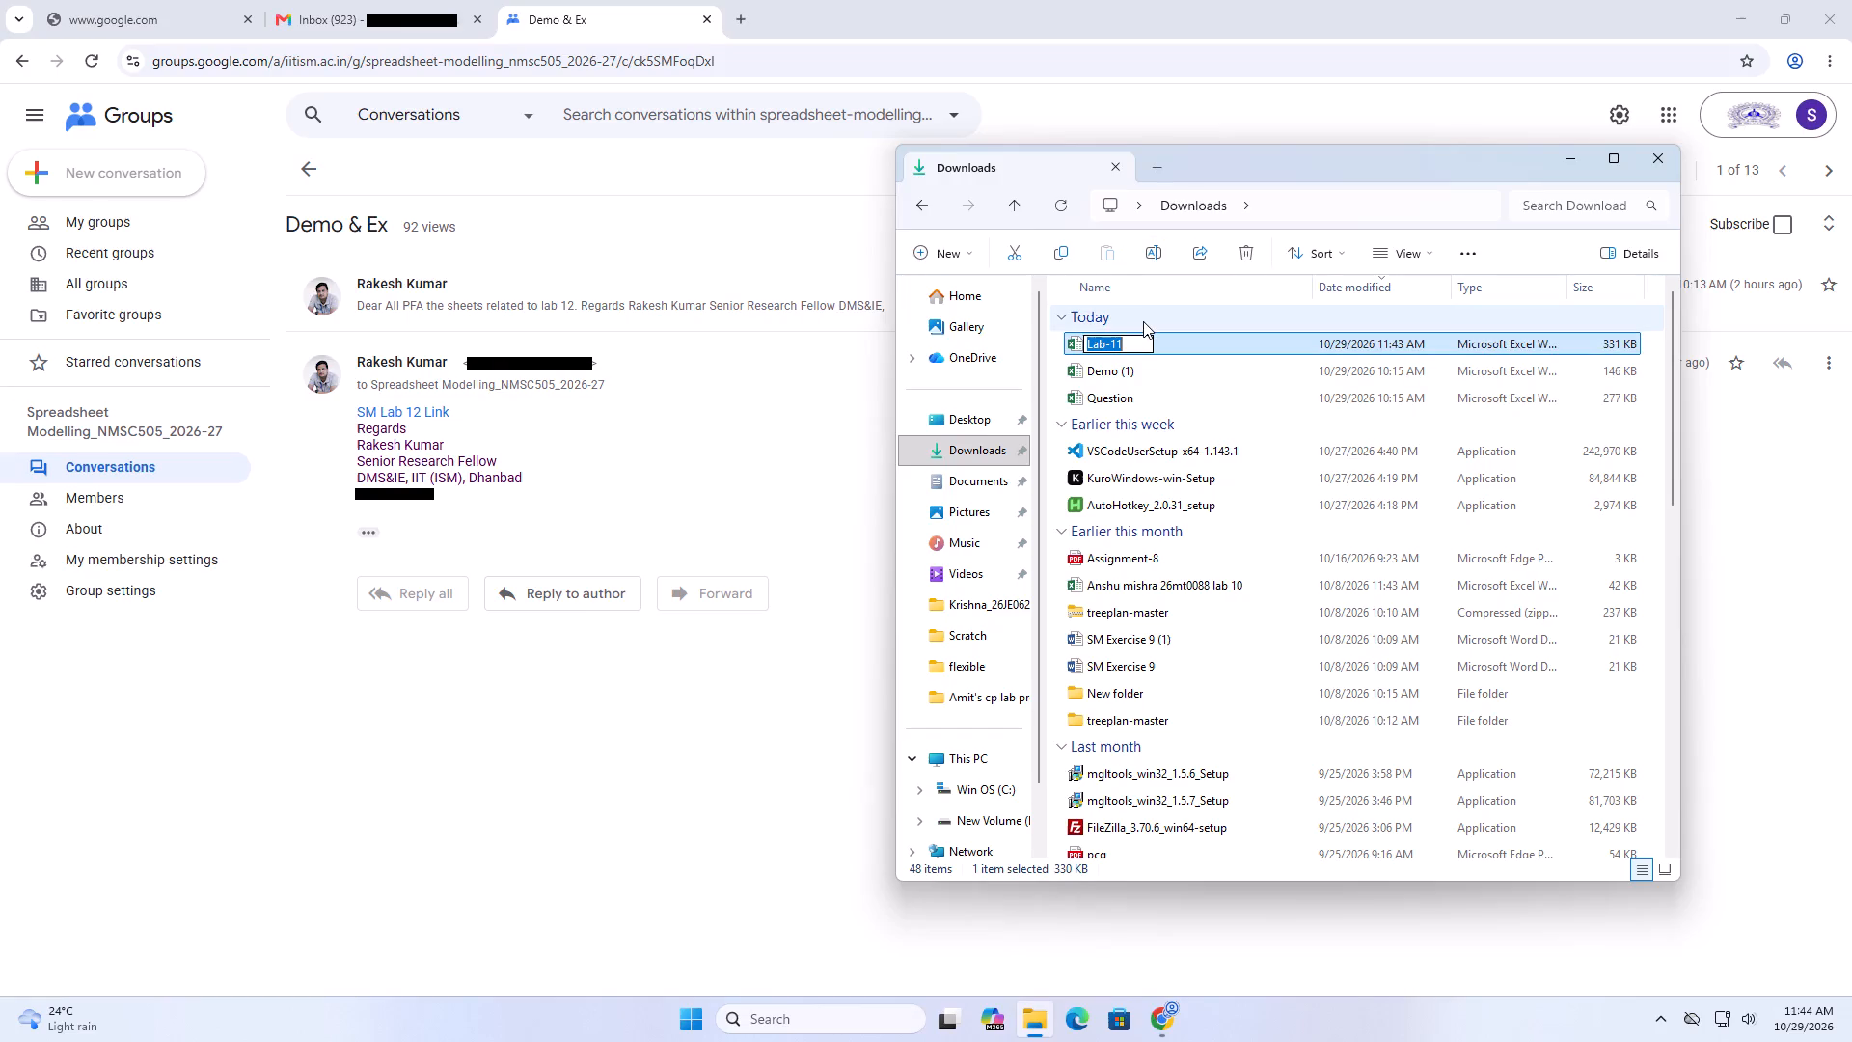
{"action": "key", "text": "Left"}
{"action": "key", "text": "Right"}
{"action": "key", "text": "Right"}
{"action": "key", "text": "Right"}
{"action": "key", "text": "Right"}
{"action": "key", "text": "Right"}
{"action": "key", "text": "Right"}
{"action": "key", "text": "BackSpace"}
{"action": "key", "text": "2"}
{"action": "key", "text": "Return"}
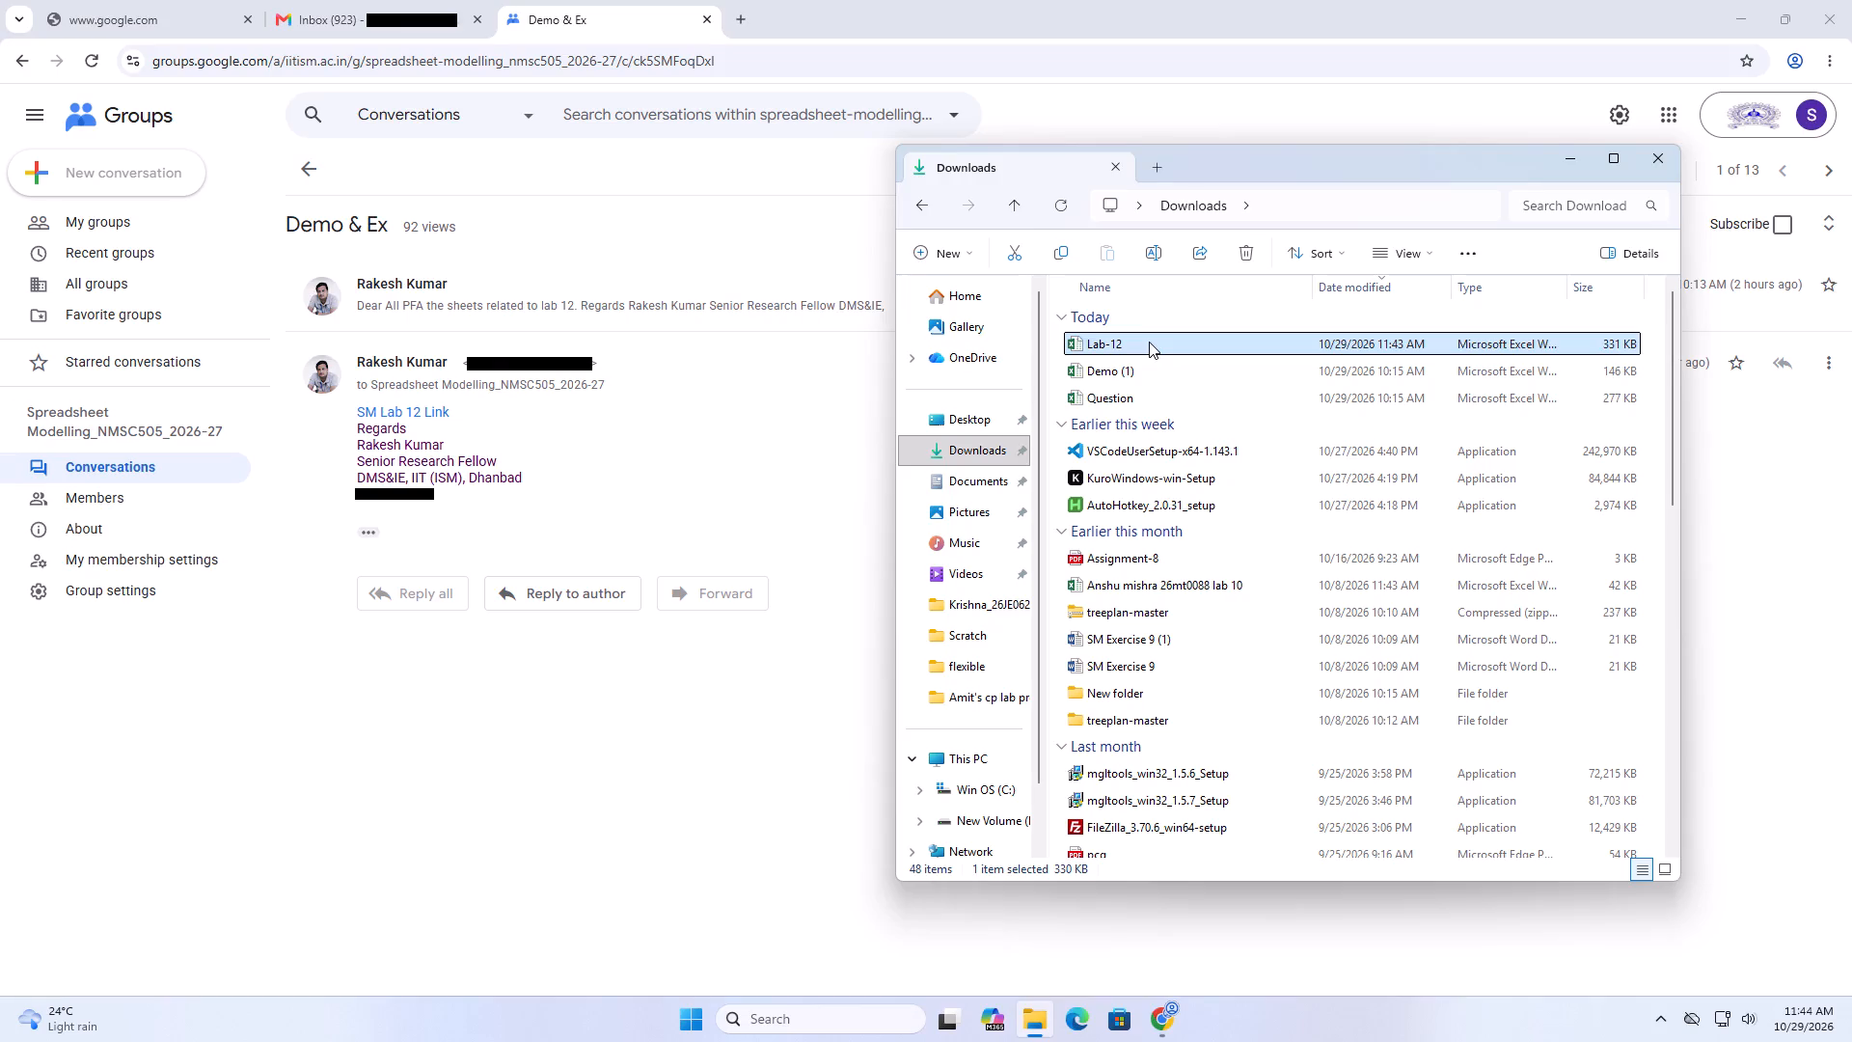
Open Lab-12 in Excel with its content enabled, check the Q2-Sol dashboard and close the workbook.
{"action": "double_click", "coordinate": [1149, 342]}
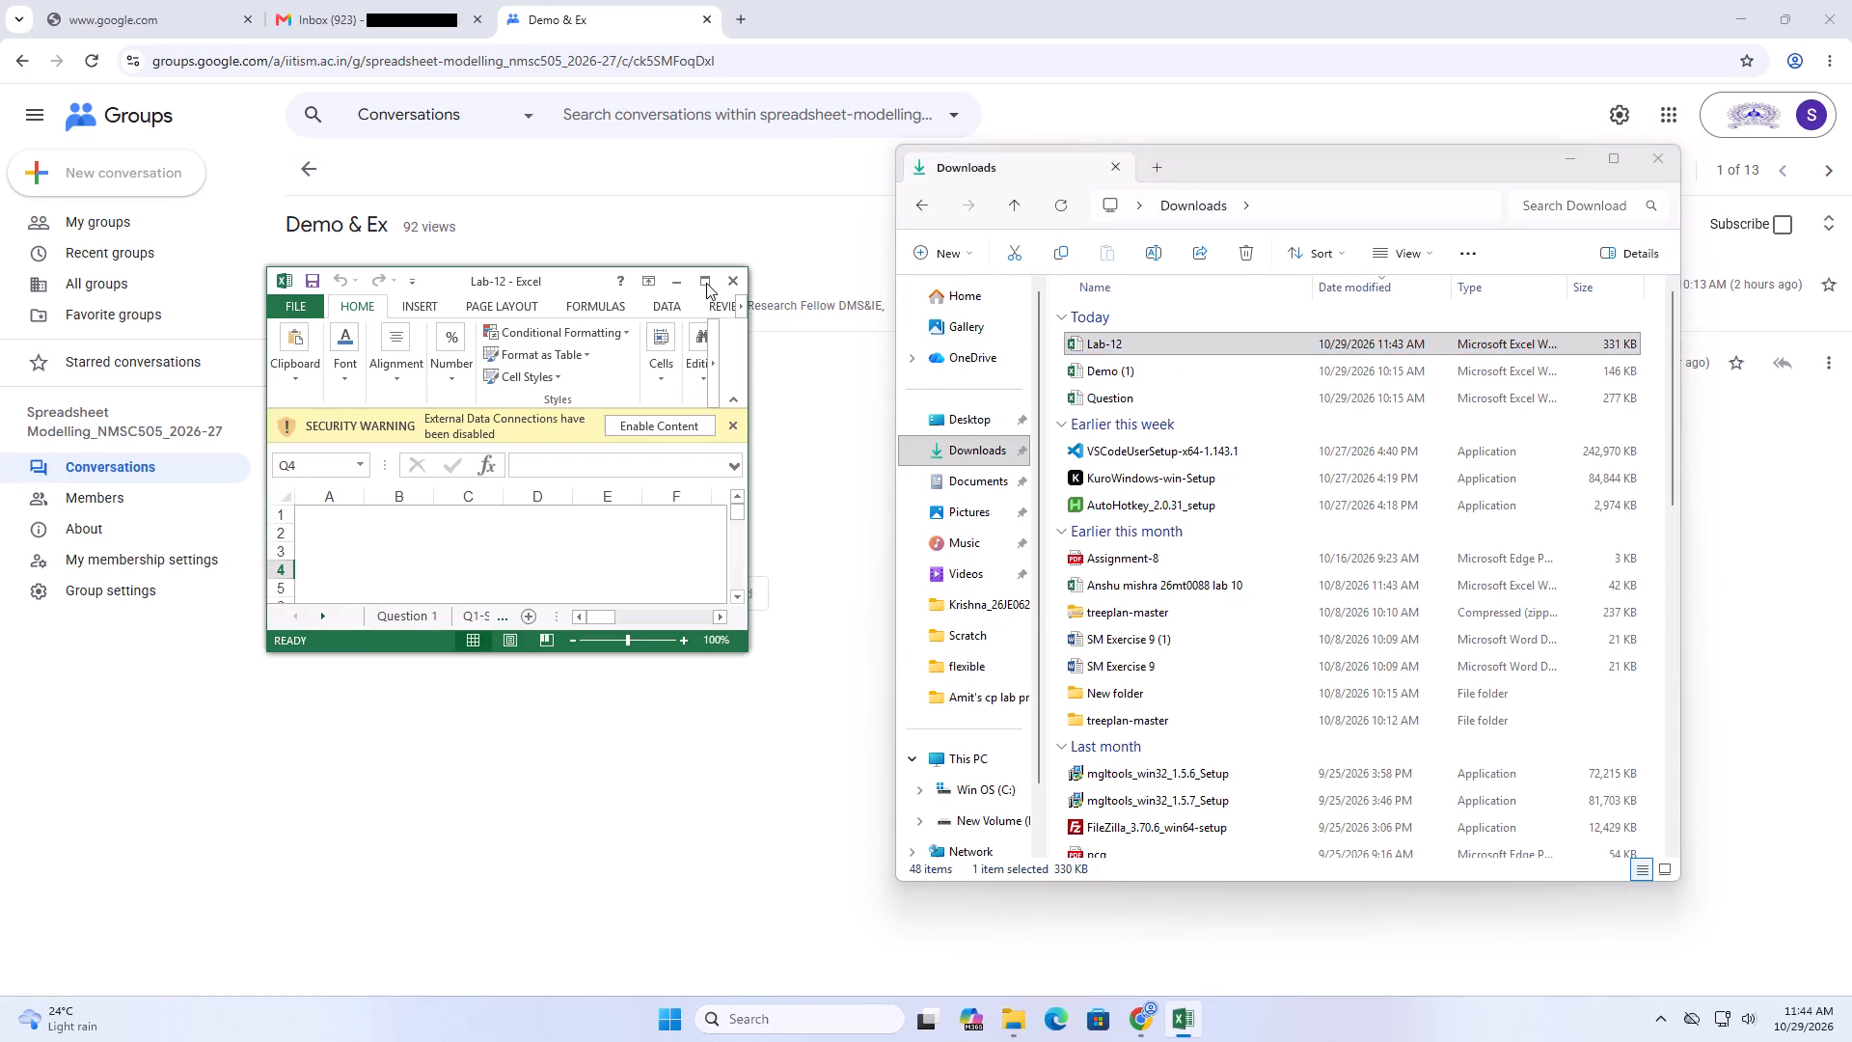
{"action": "left_click", "coordinate": [706, 283]}
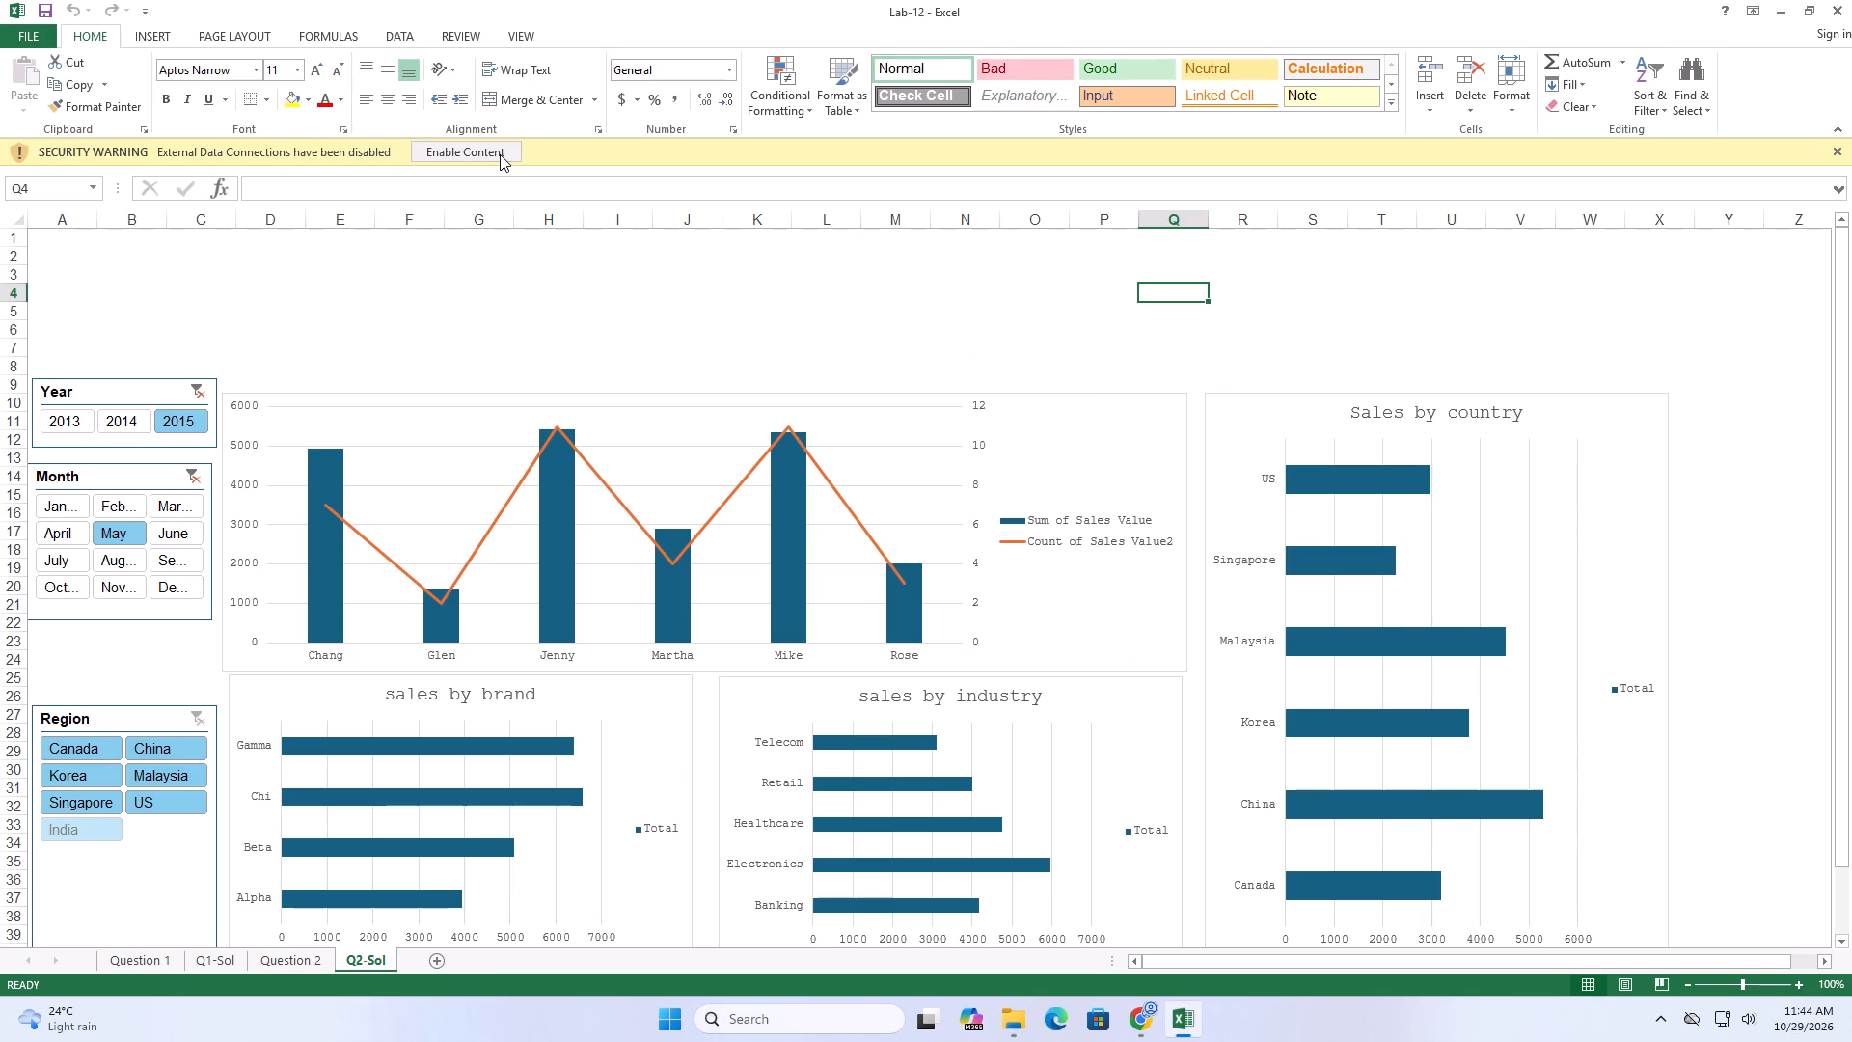
{"action": "left_click", "coordinate": [500, 154]}
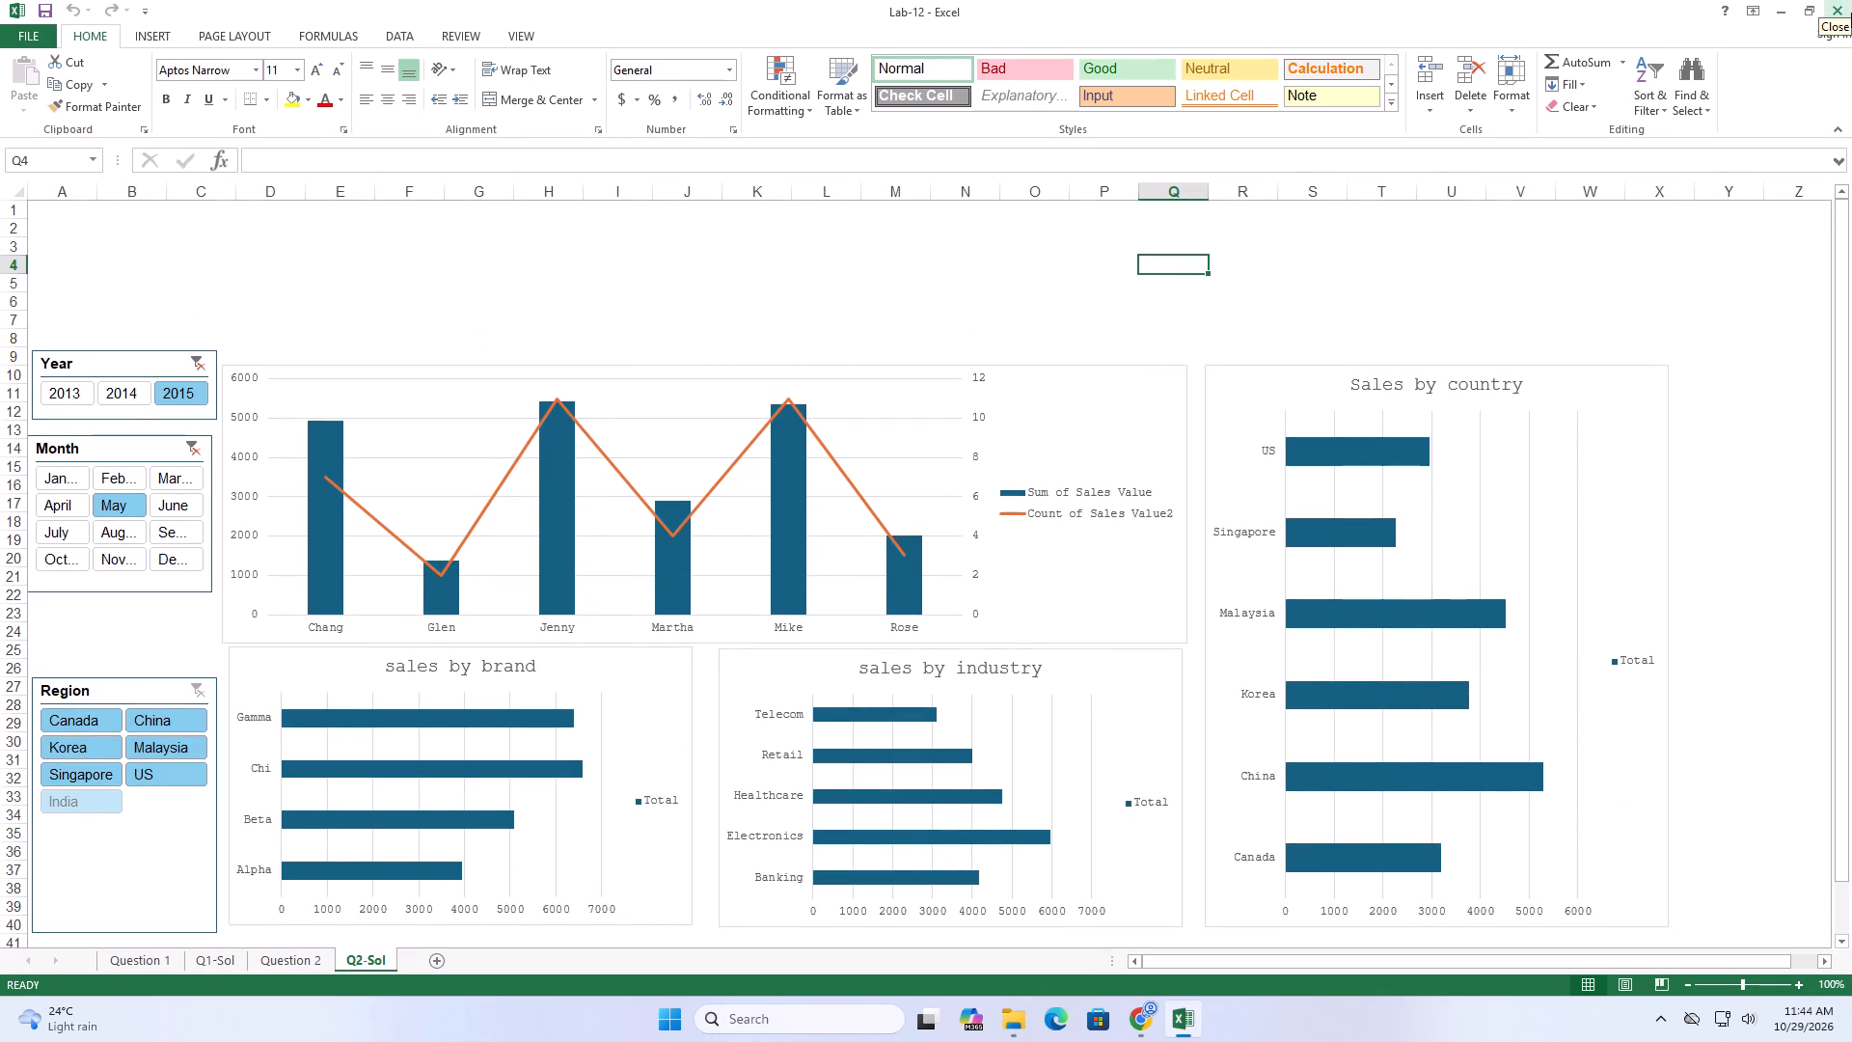
{"action": "left_click", "coordinate": [1827, 2]}
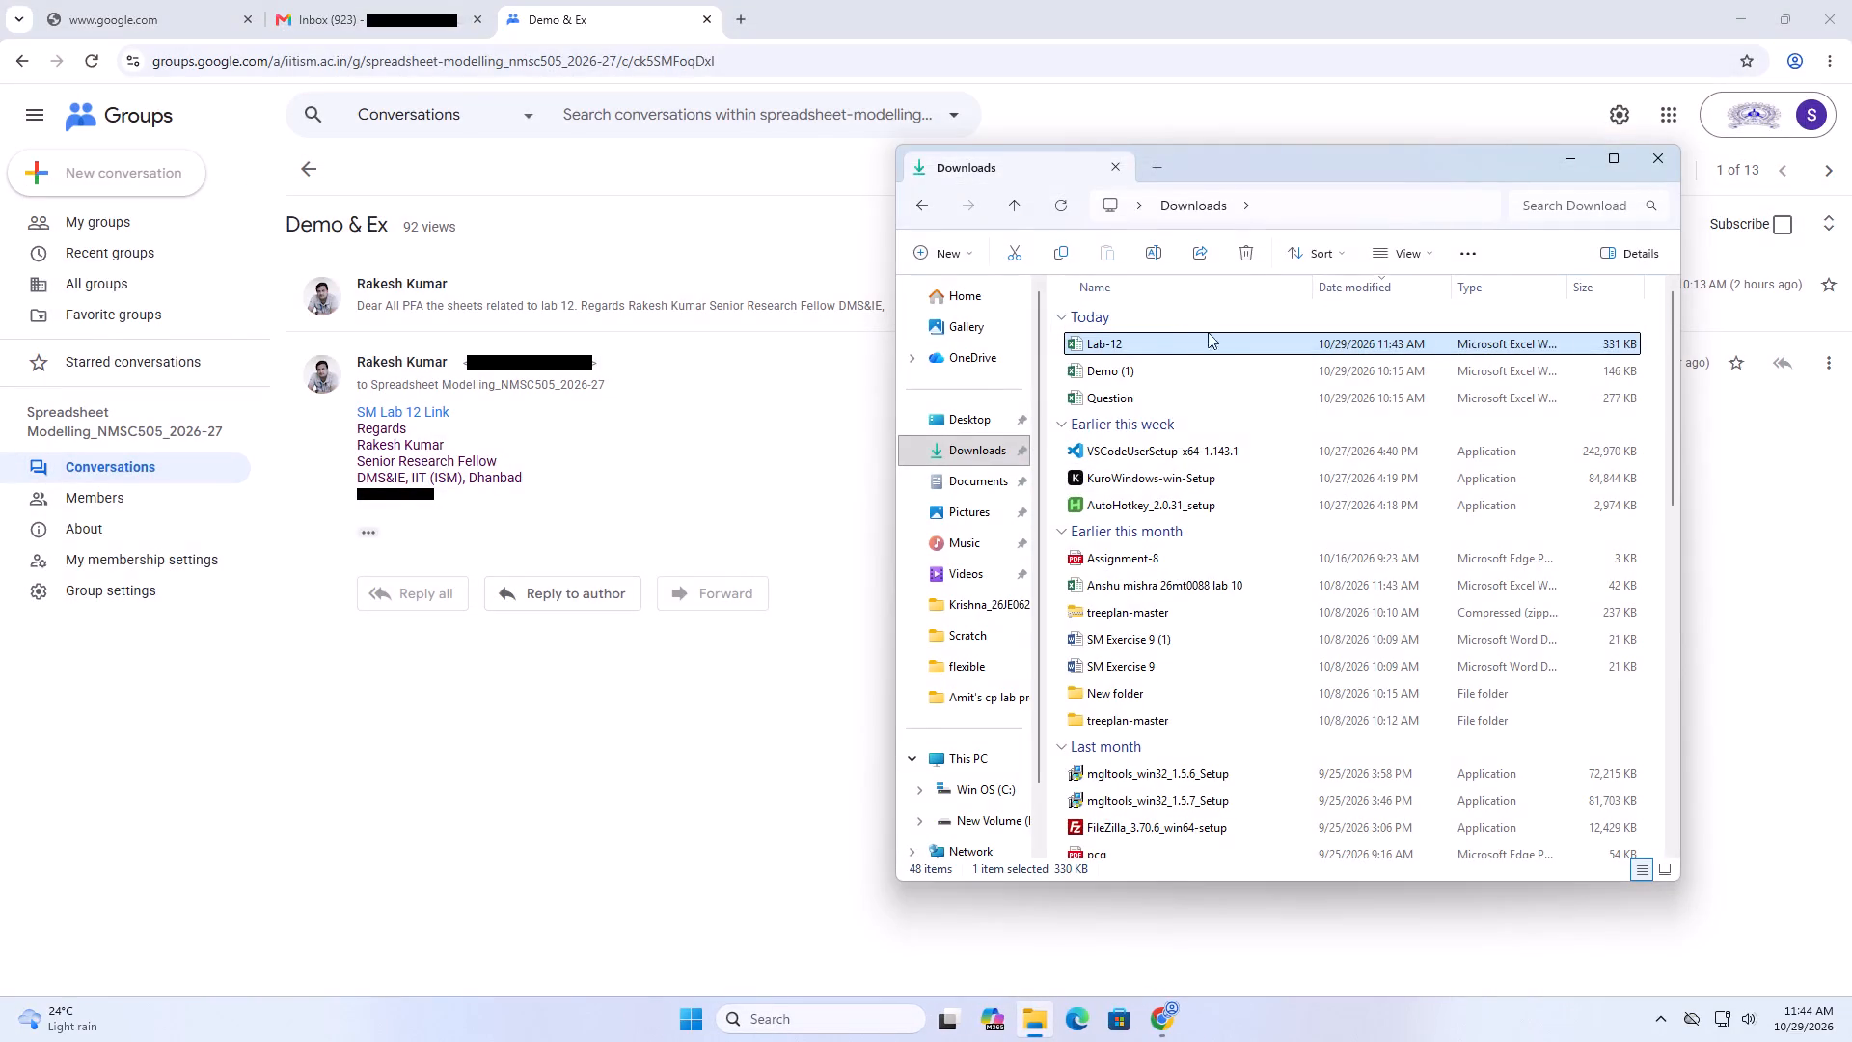
Switch to Chrome, open the SM Lab 12 Link submission form and enter the student's name.
{"action": "left_click", "coordinate": [428, 416]}
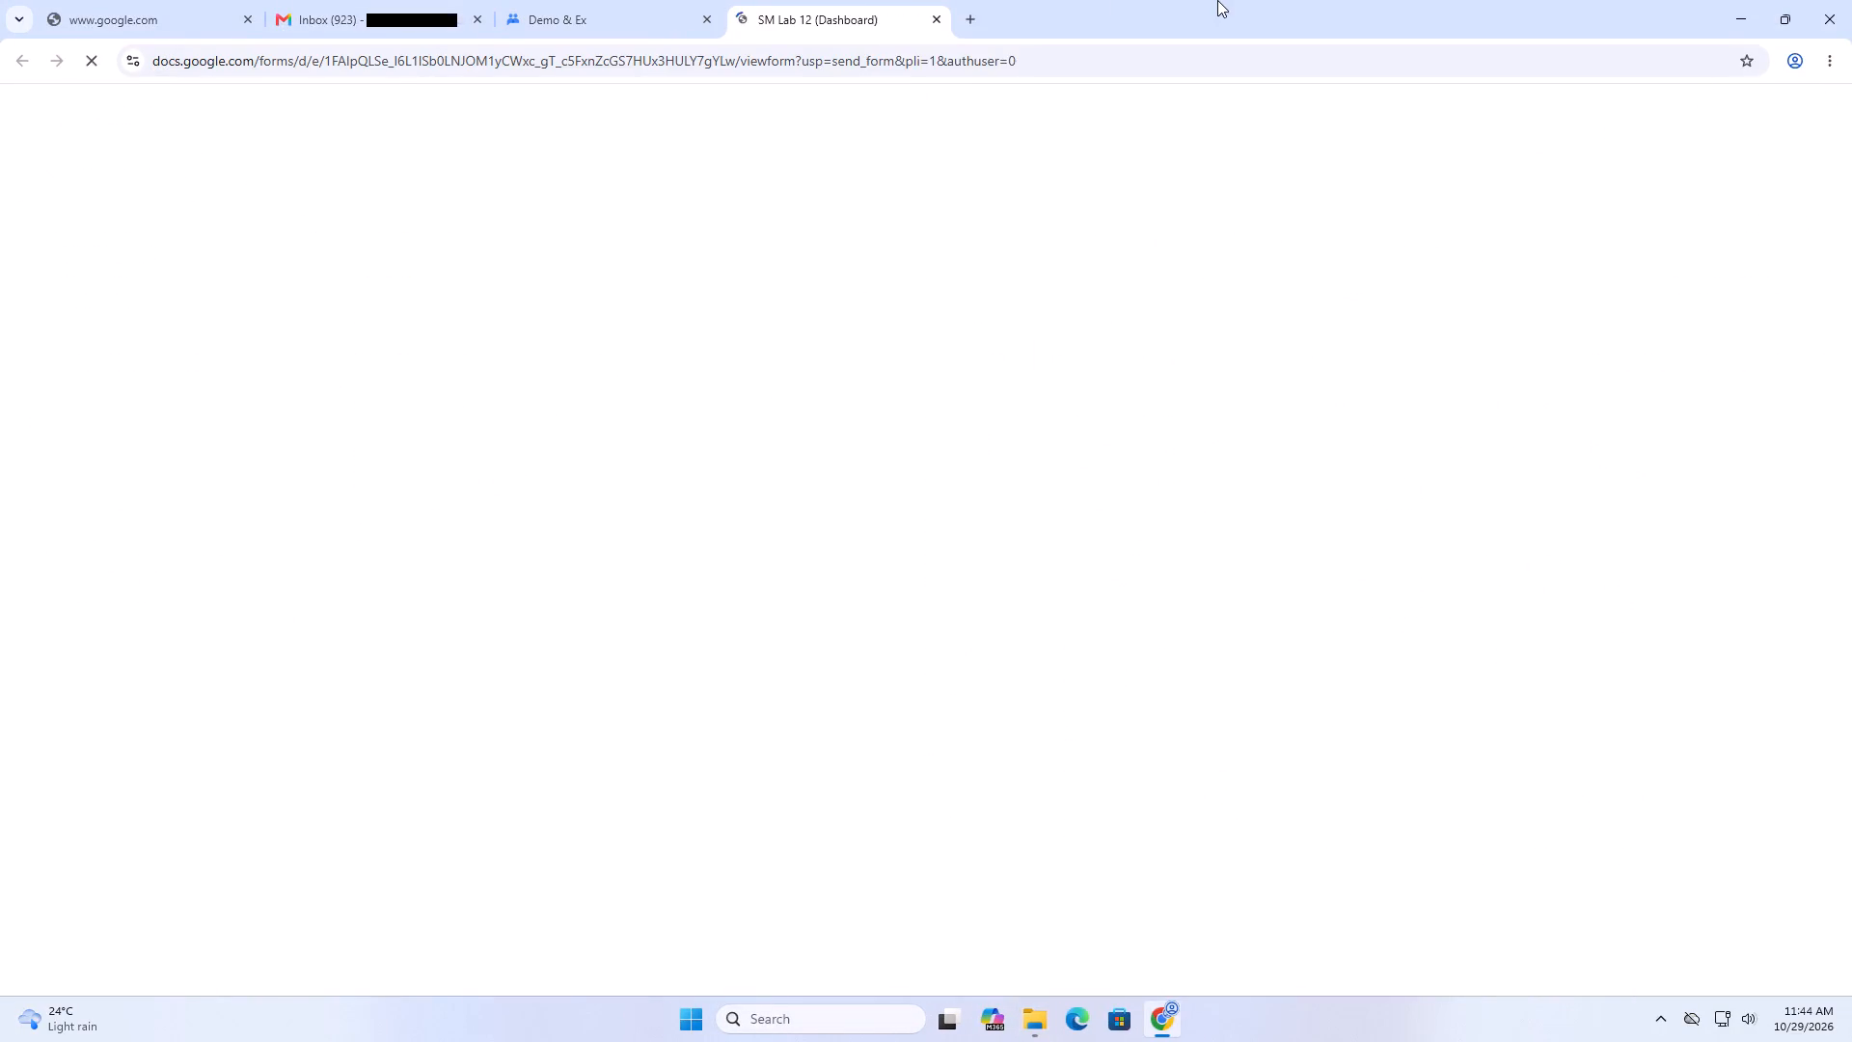
{"action": "left_click", "coordinate": [714, 408]}
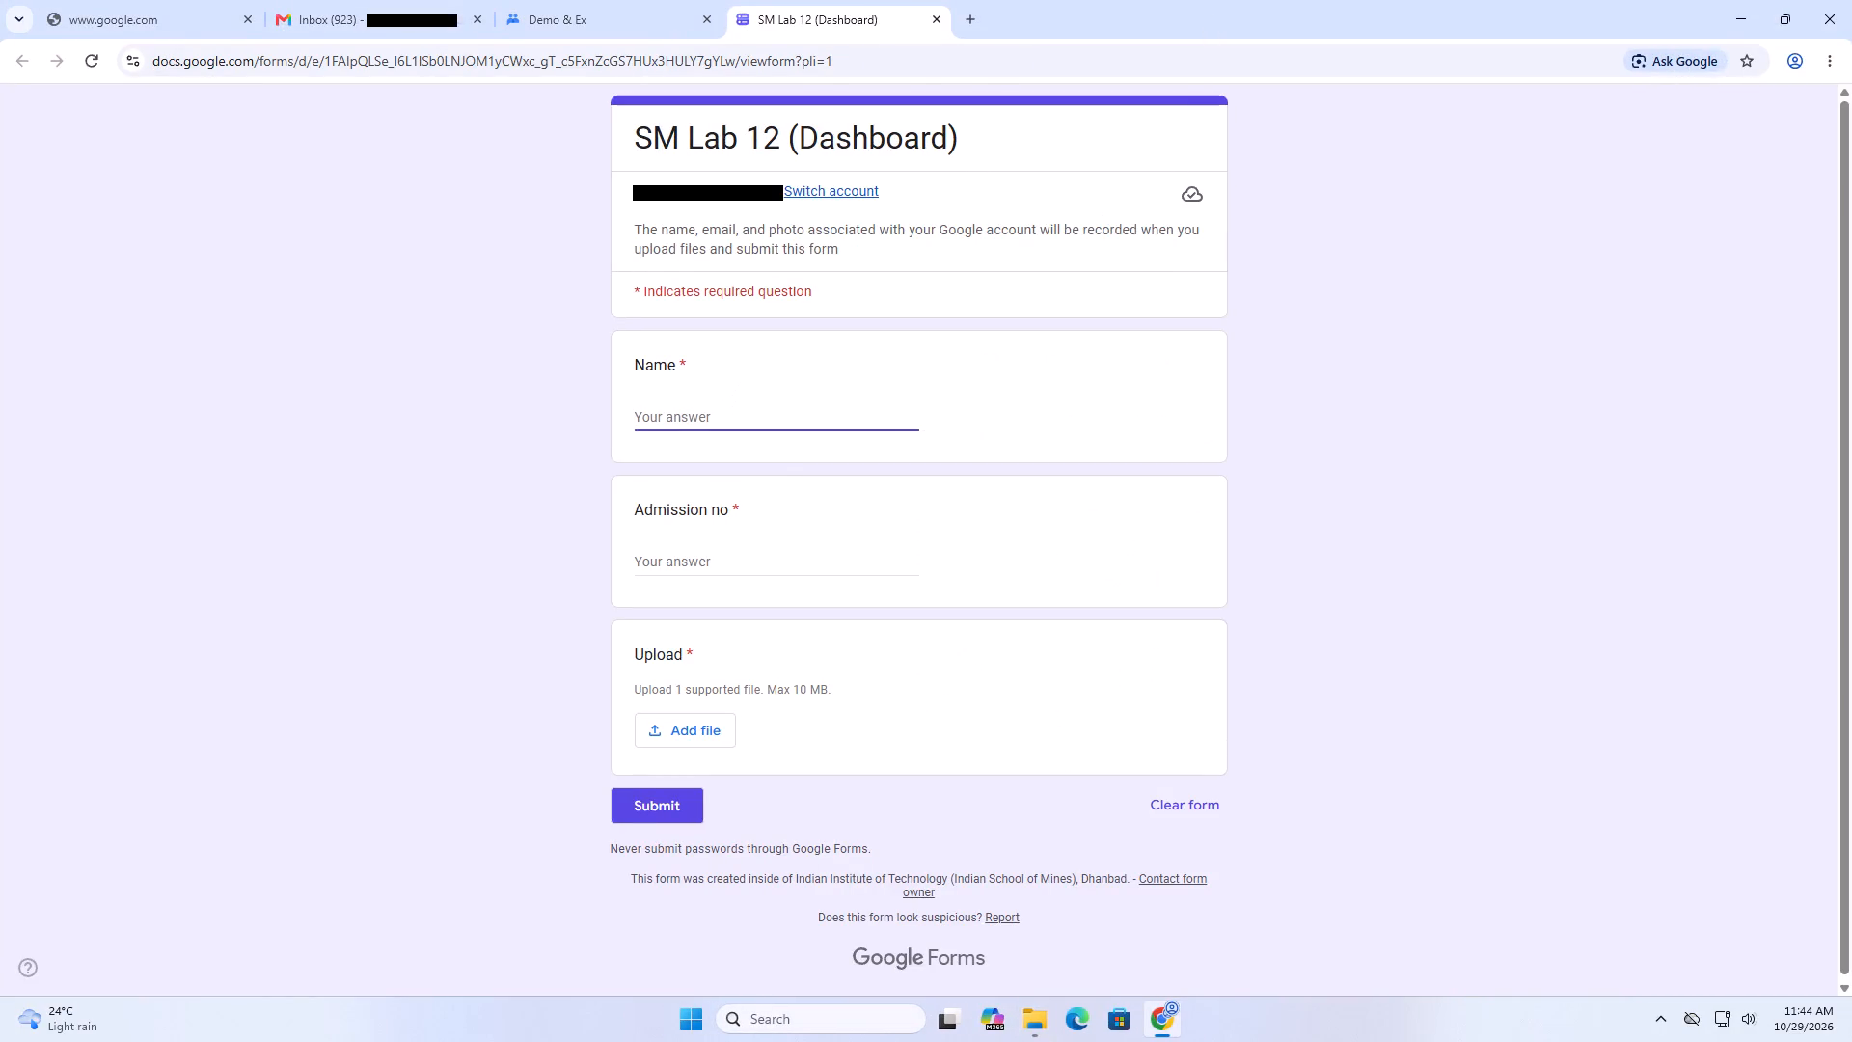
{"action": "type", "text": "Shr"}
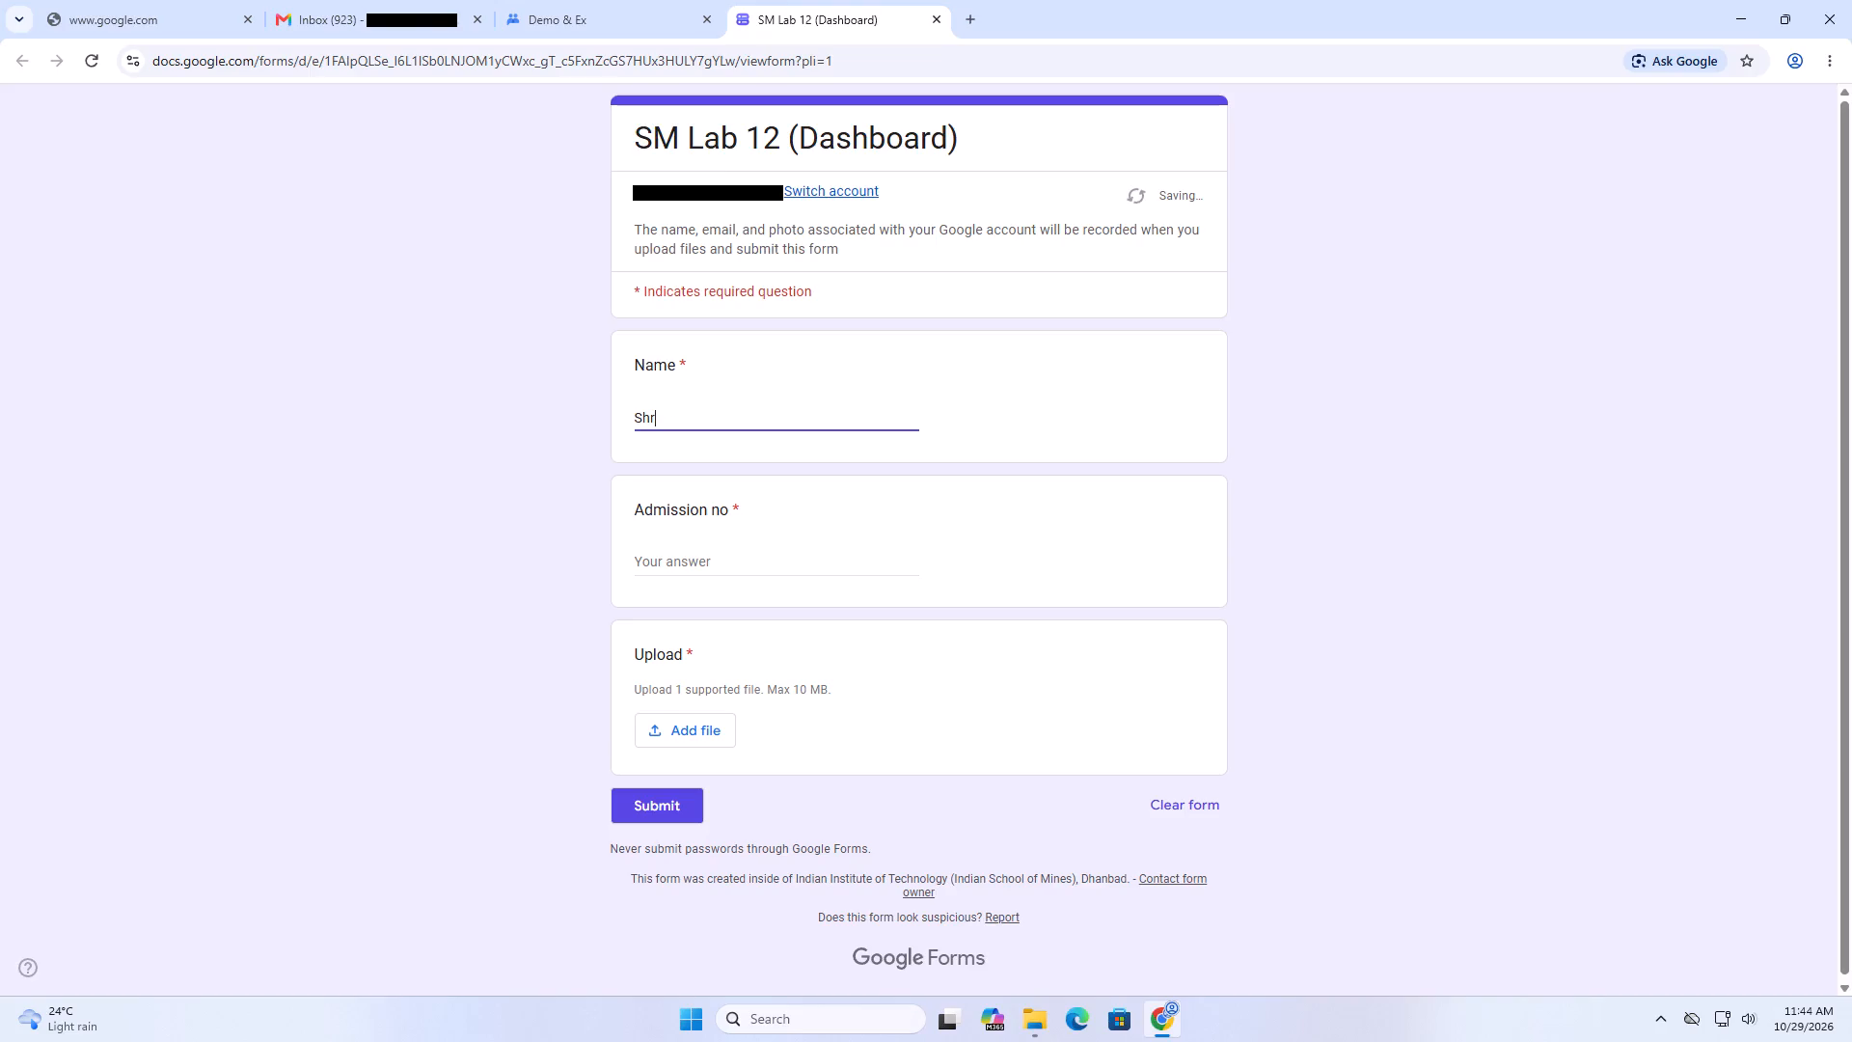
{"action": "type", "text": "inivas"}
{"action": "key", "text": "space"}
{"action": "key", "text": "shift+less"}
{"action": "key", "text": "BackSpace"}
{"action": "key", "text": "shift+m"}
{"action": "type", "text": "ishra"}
Enter the student's admission number in the SM Lab 12 (Dashboard) form.
{"action": "left_click", "coordinate": [704, 562]}
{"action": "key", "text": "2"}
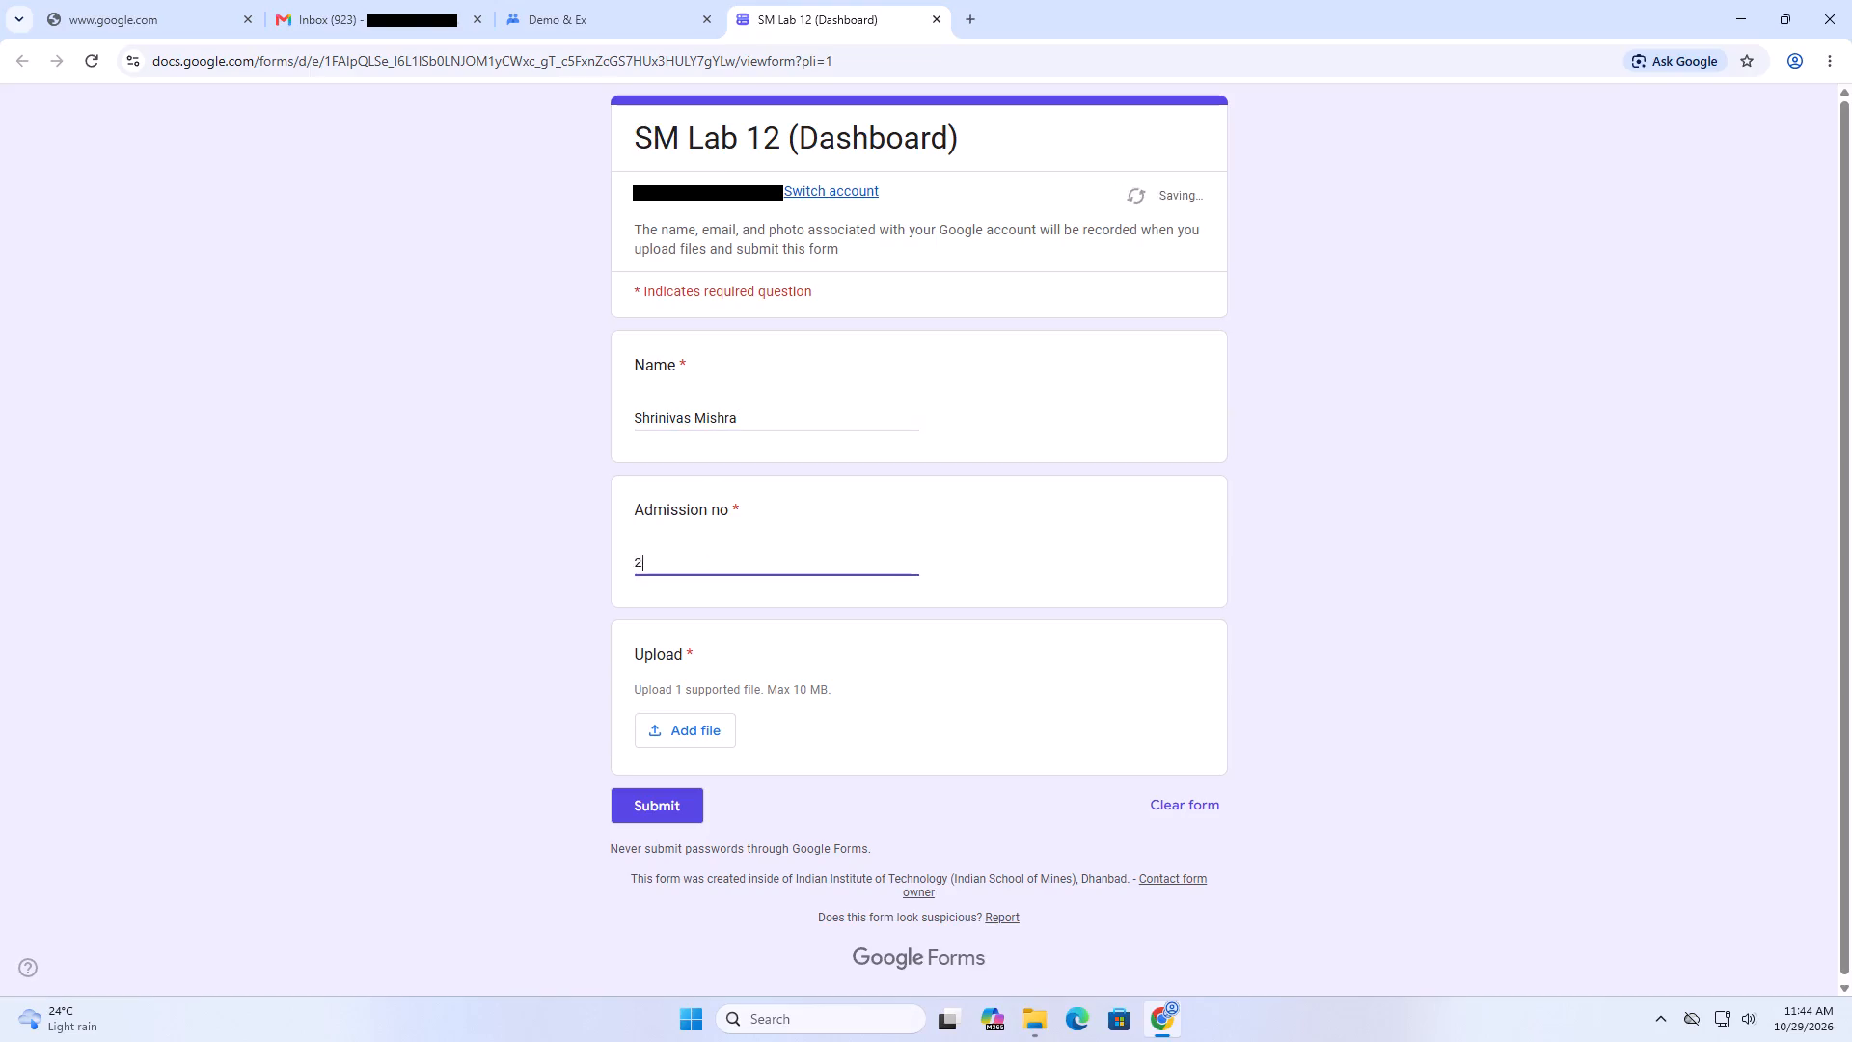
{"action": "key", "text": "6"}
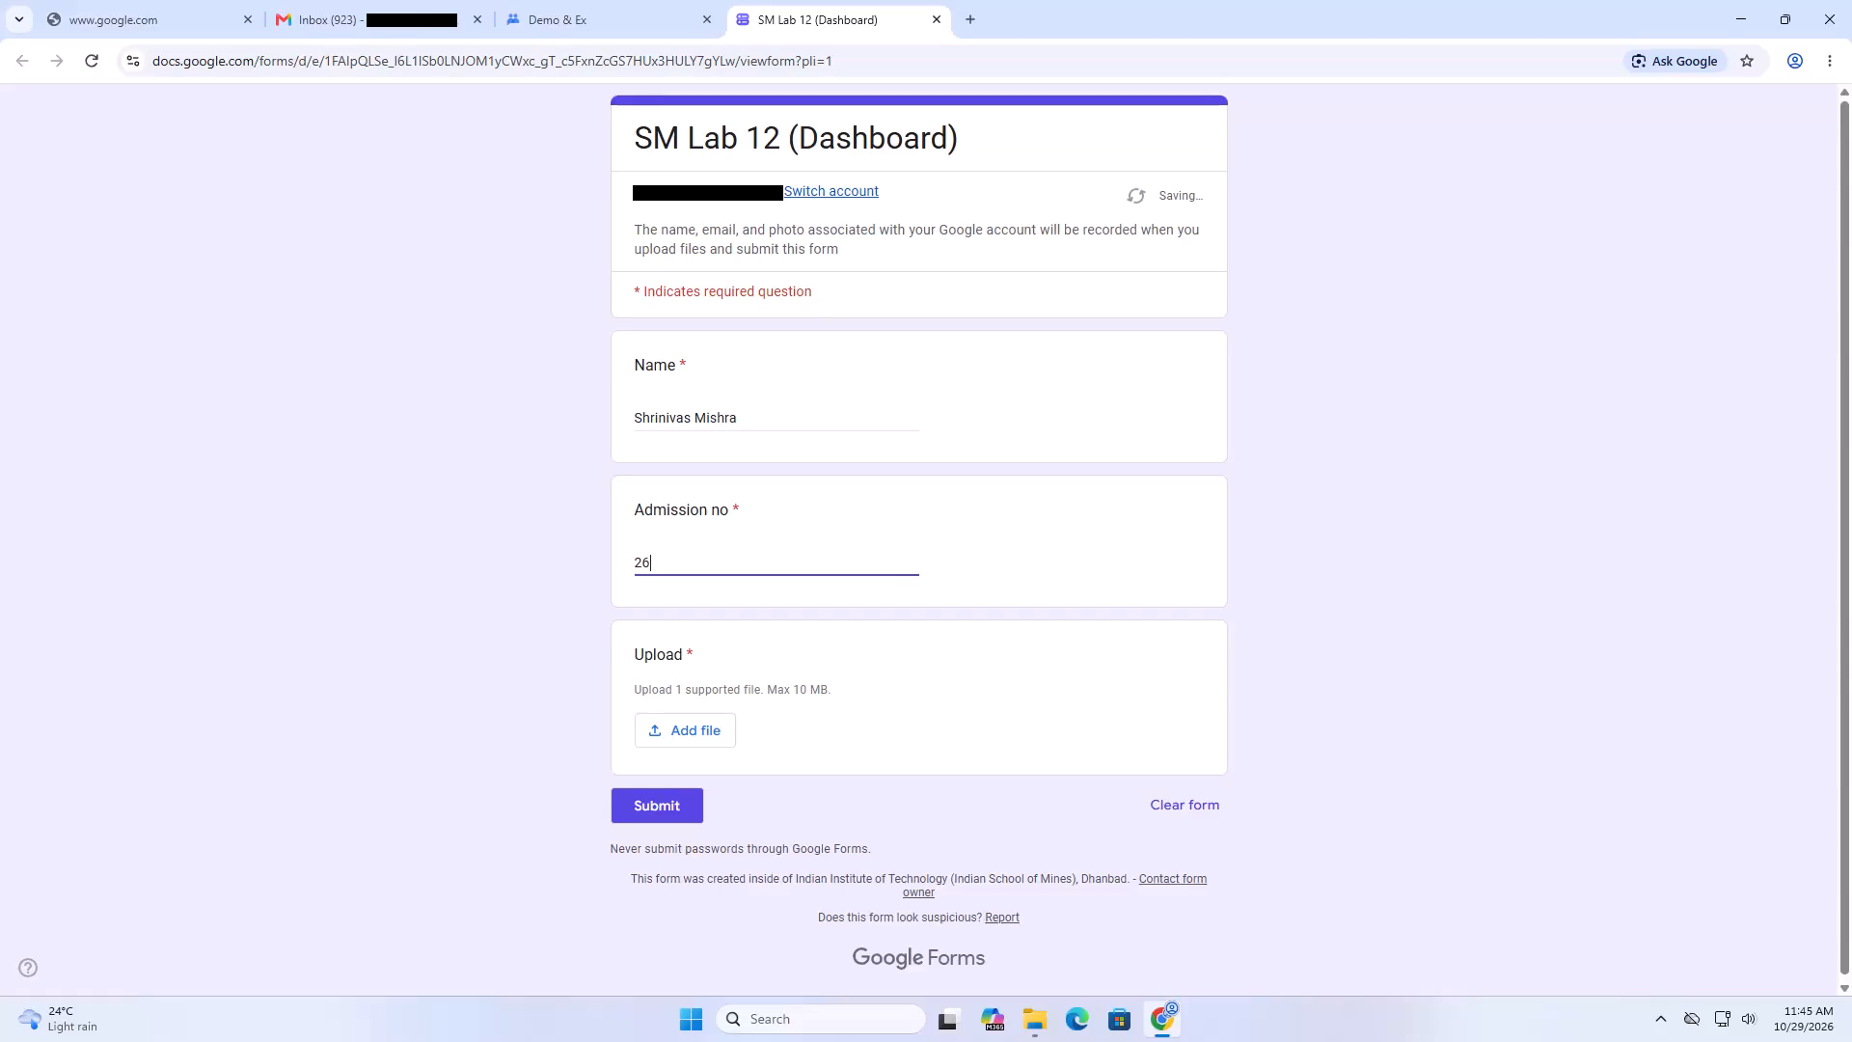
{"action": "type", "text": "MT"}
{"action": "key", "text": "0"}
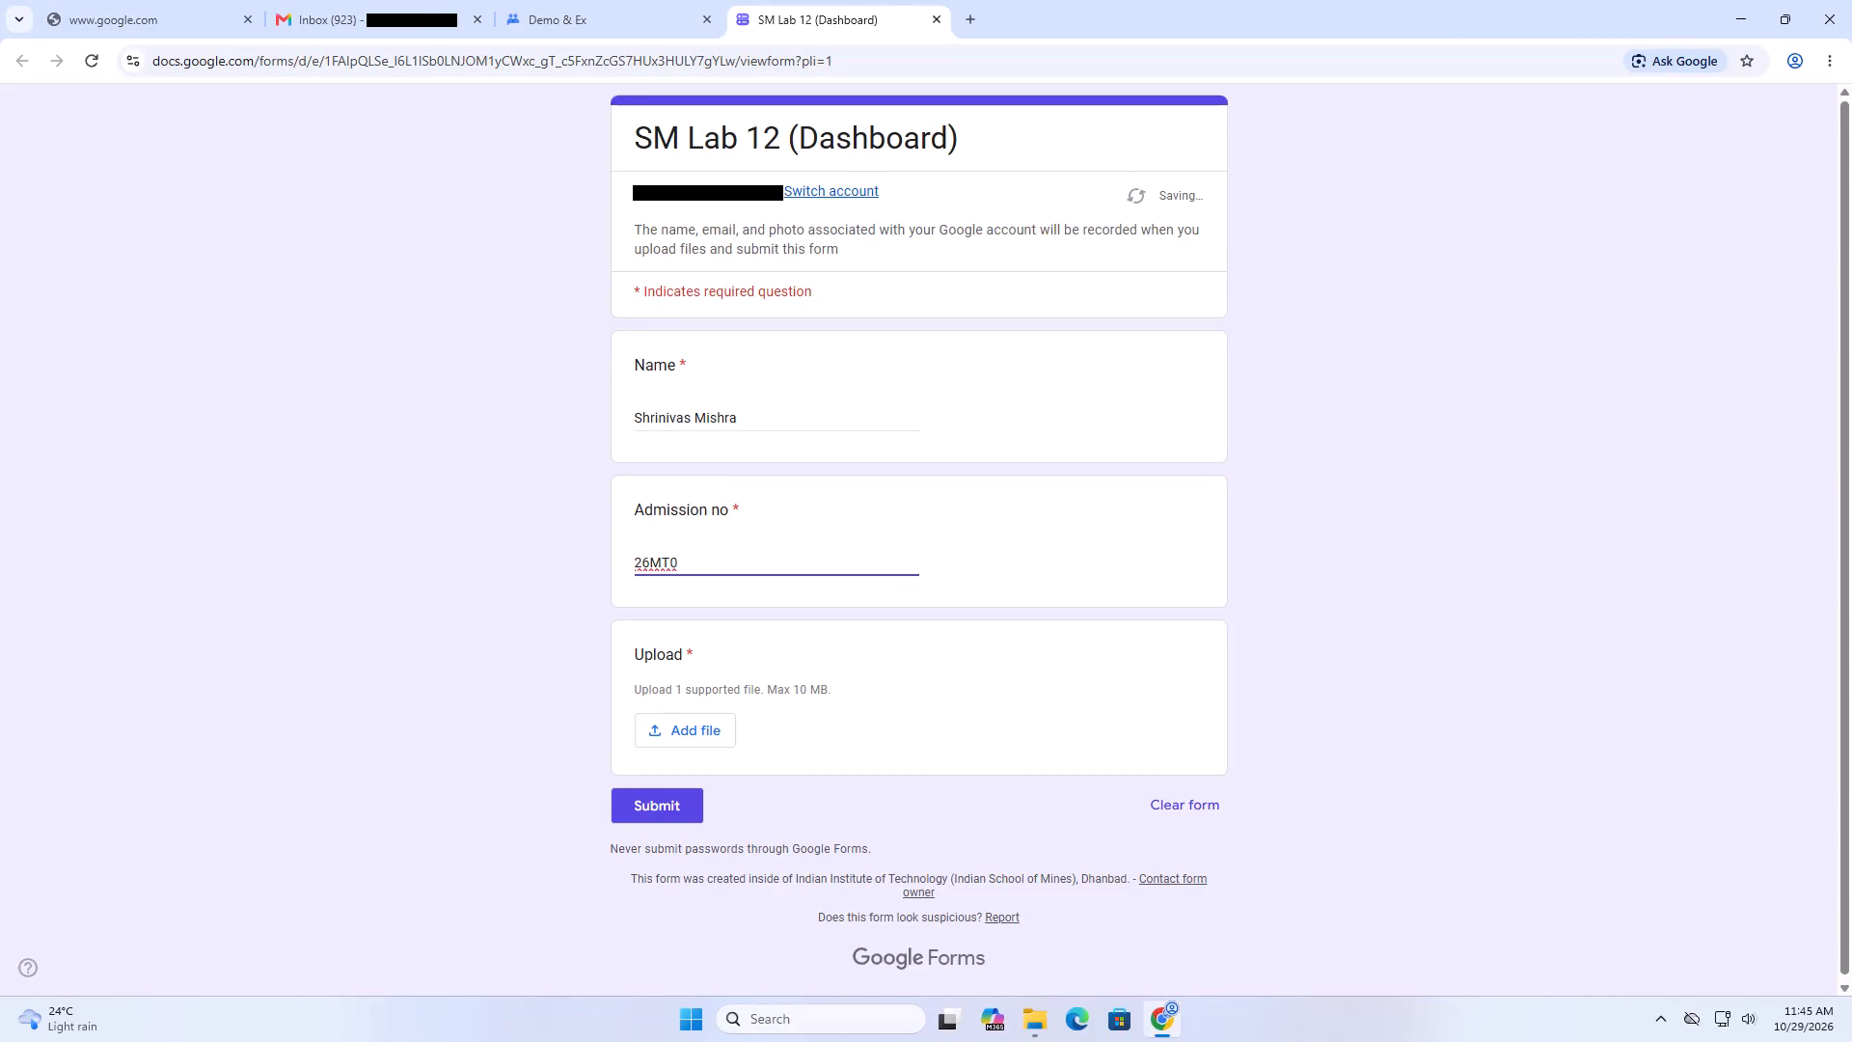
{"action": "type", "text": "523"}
Start adding a file to the form's Upload question and browse to the Downloads folder.
{"action": "left_click", "coordinate": [703, 740]}
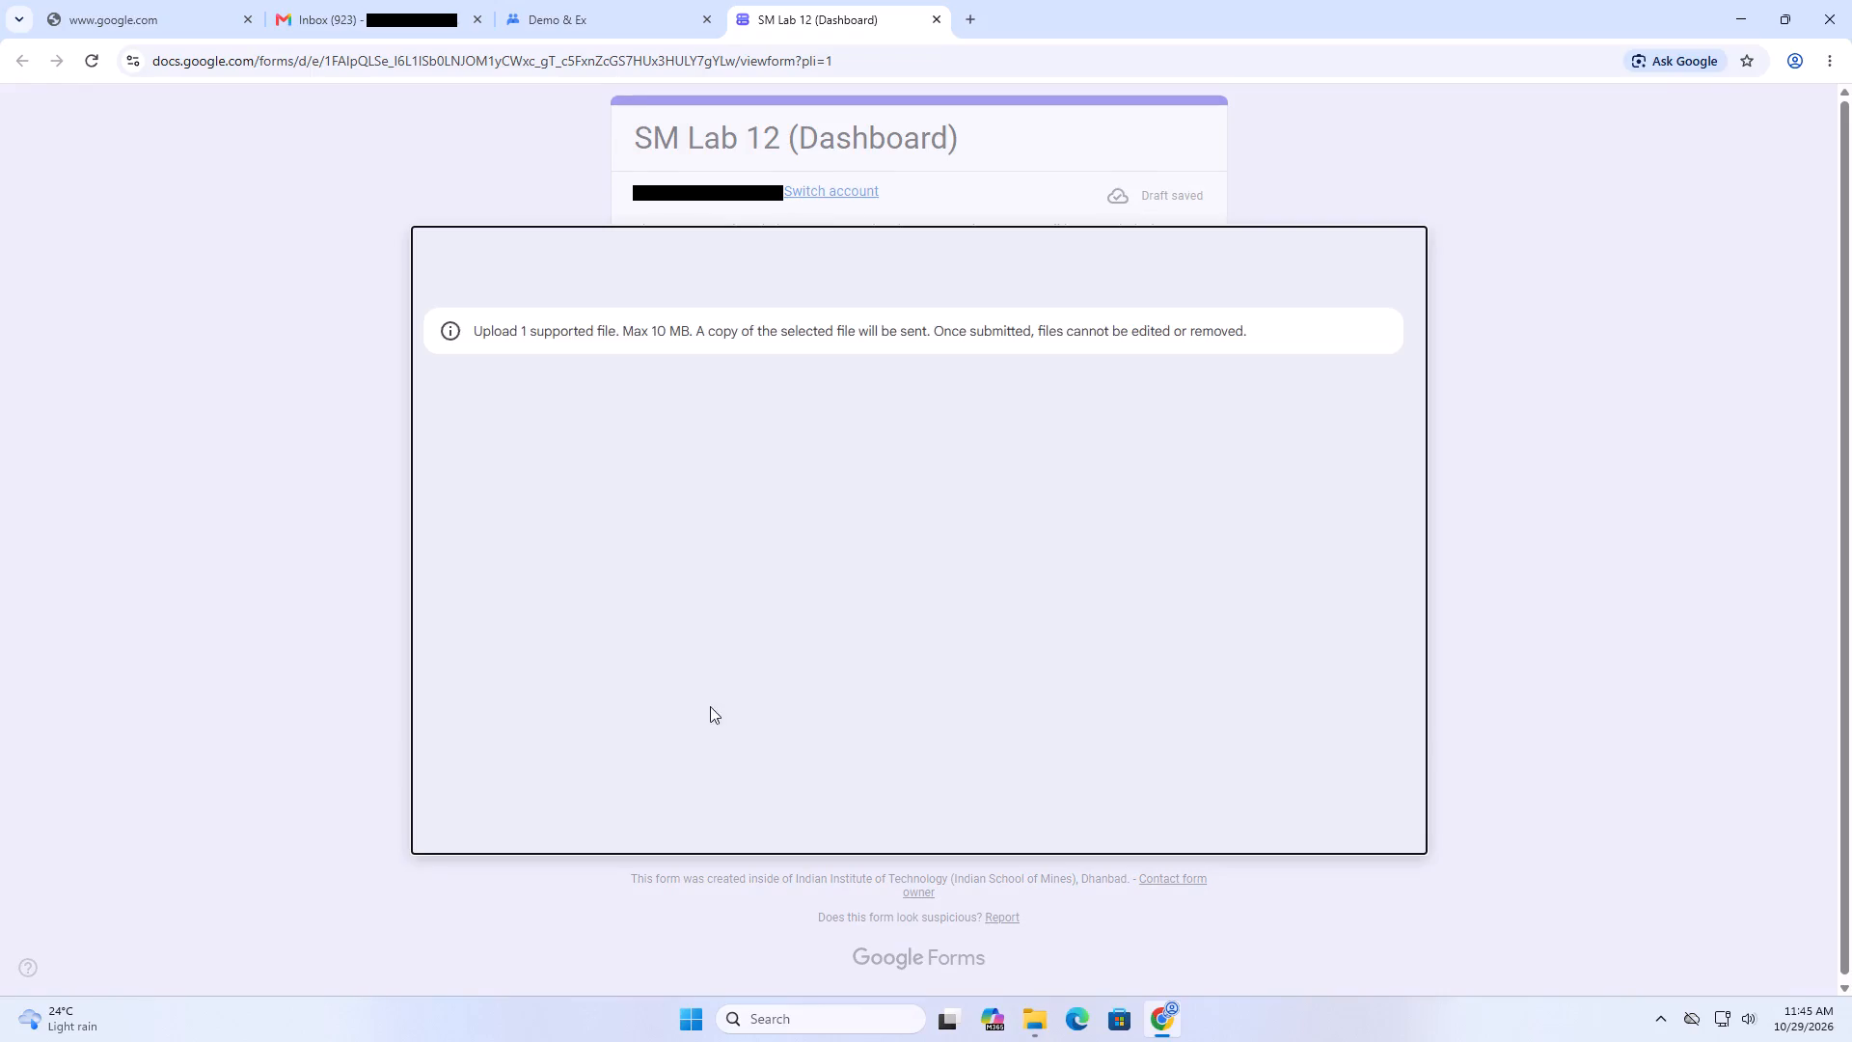
{"action": "left_click", "coordinate": [900, 686]}
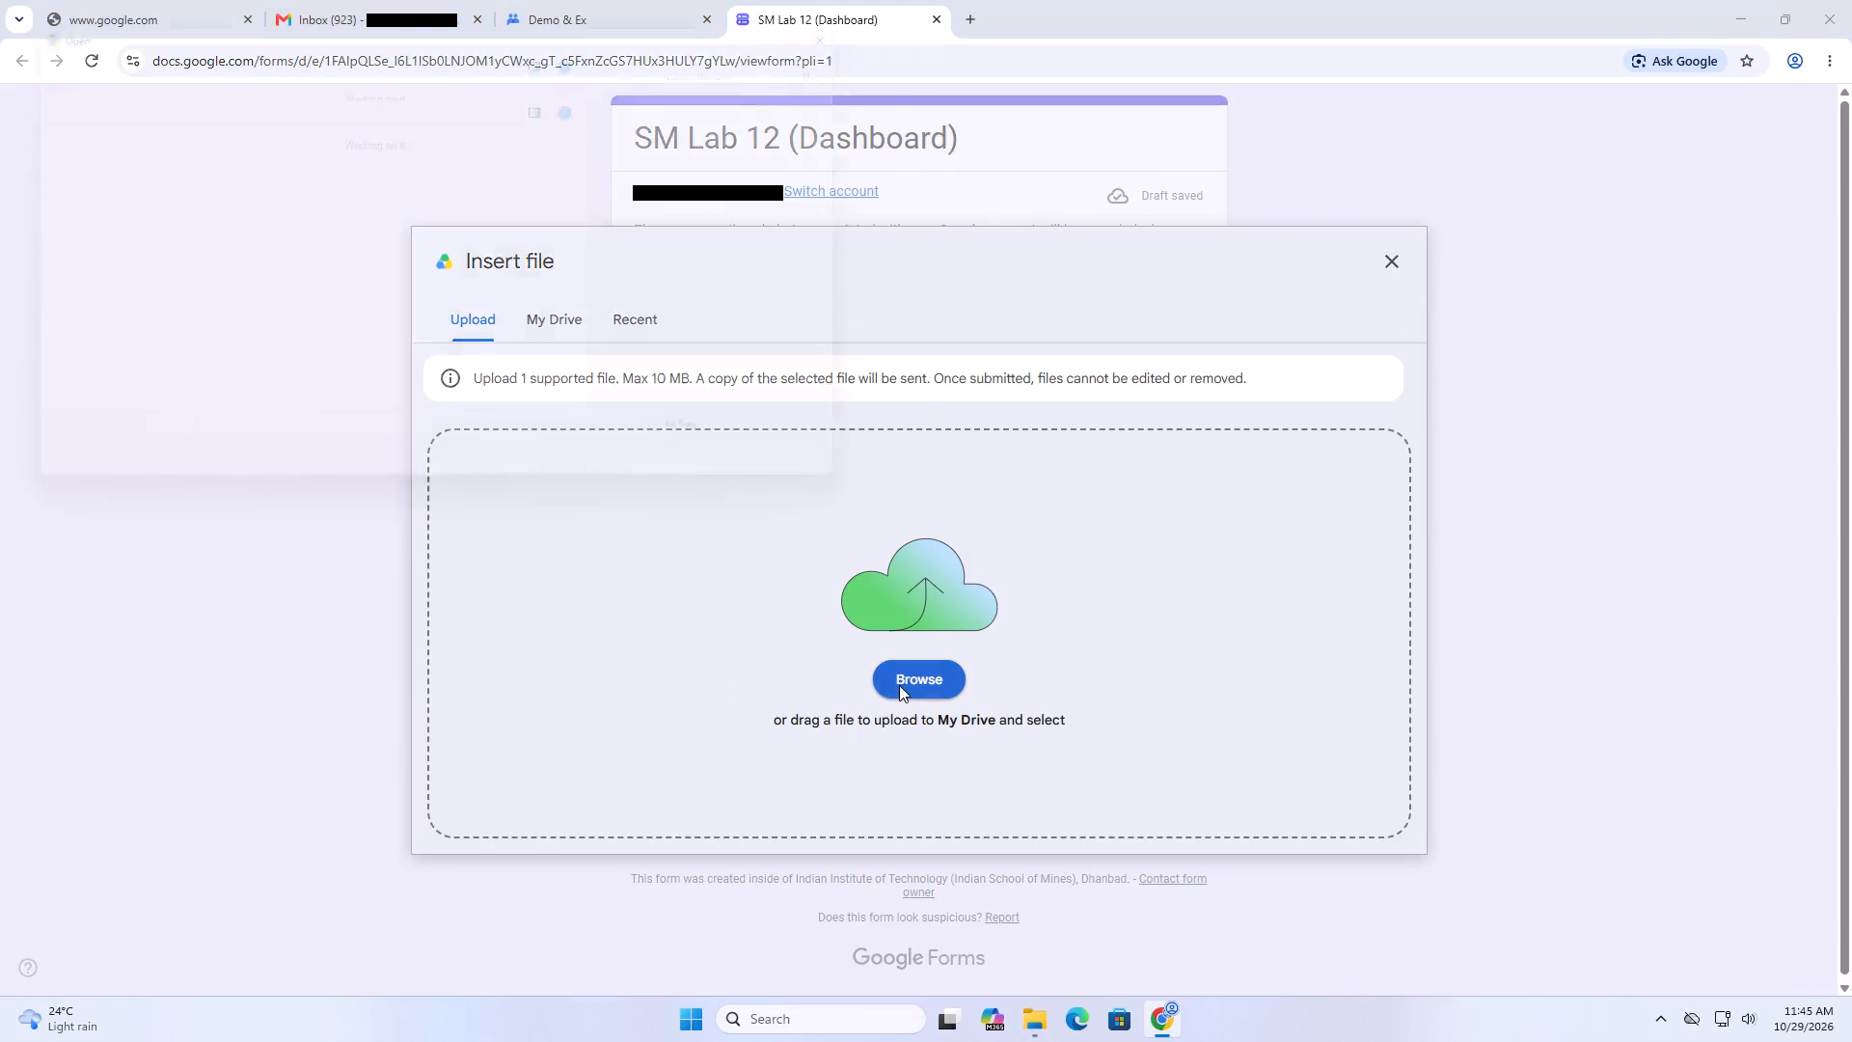
{"action": "double_click", "coordinate": [95, 222]}
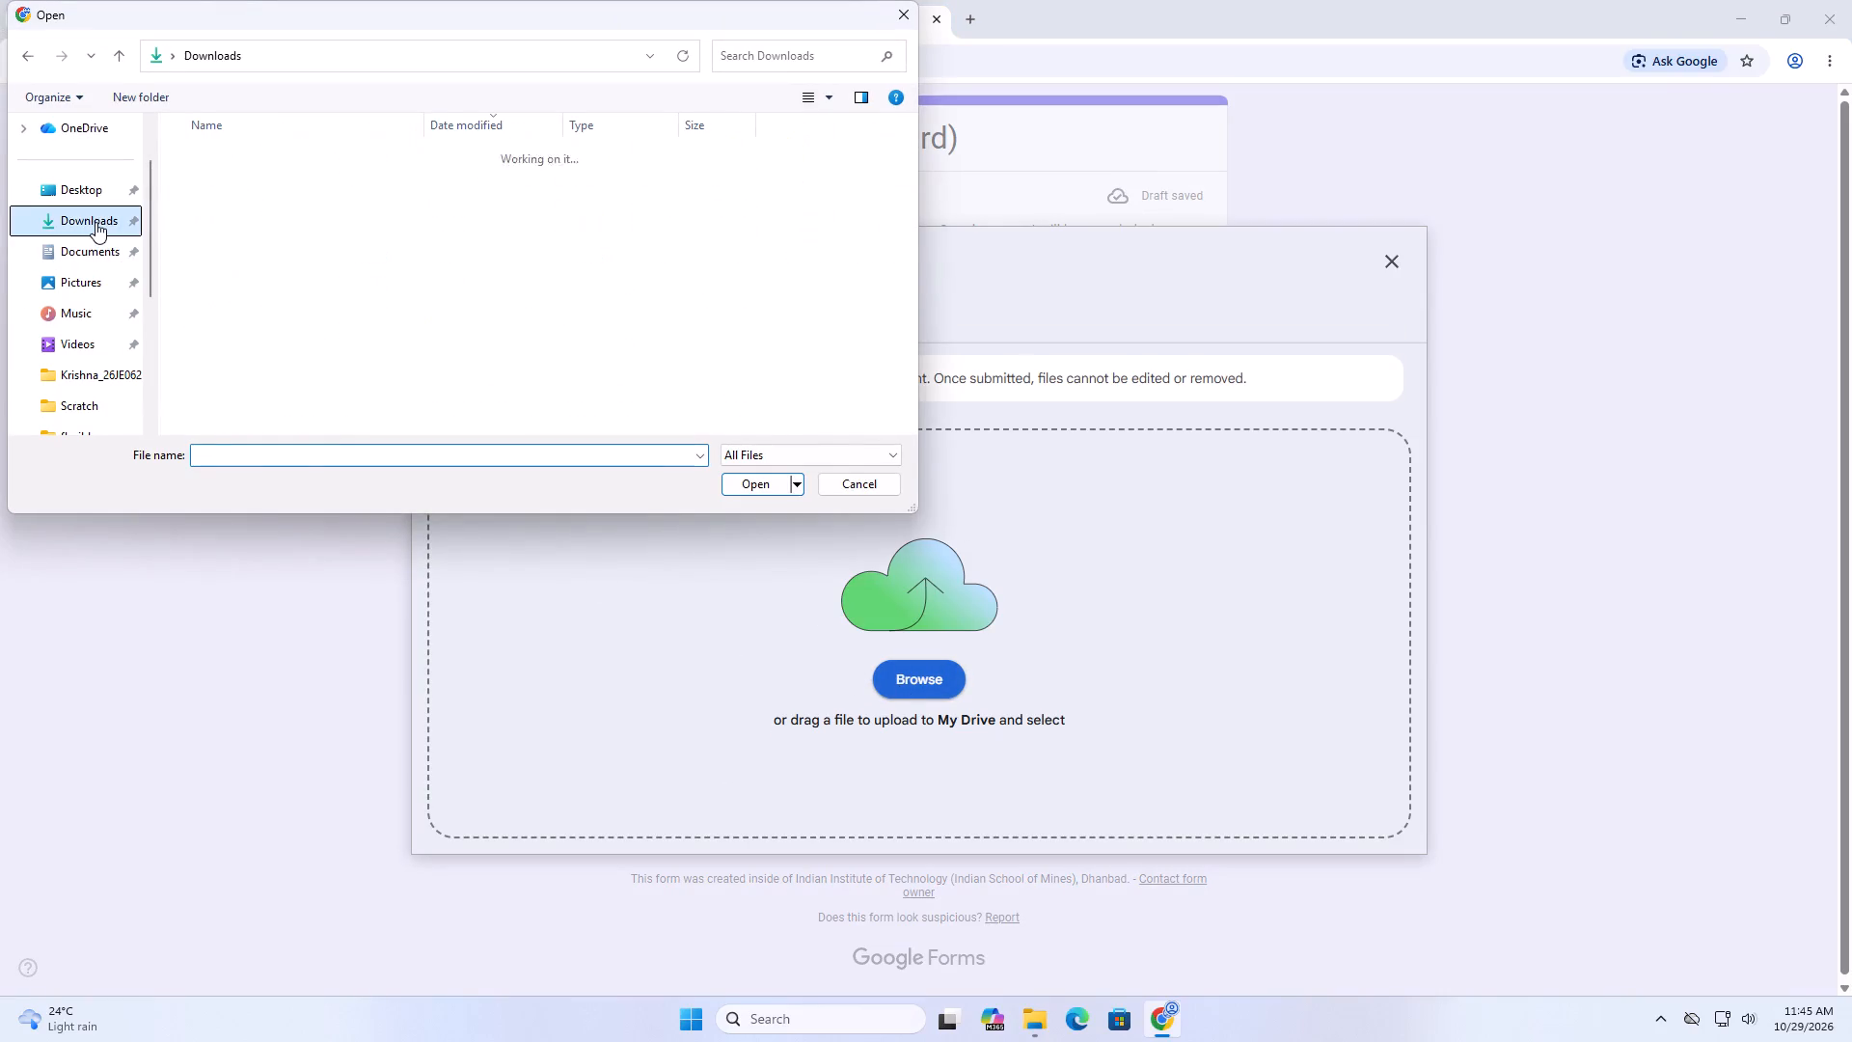
Attach the Lab-12 workbook from the Downloads folder to the form's Upload question.
{"action": "left_click", "coordinate": [310, 213]}
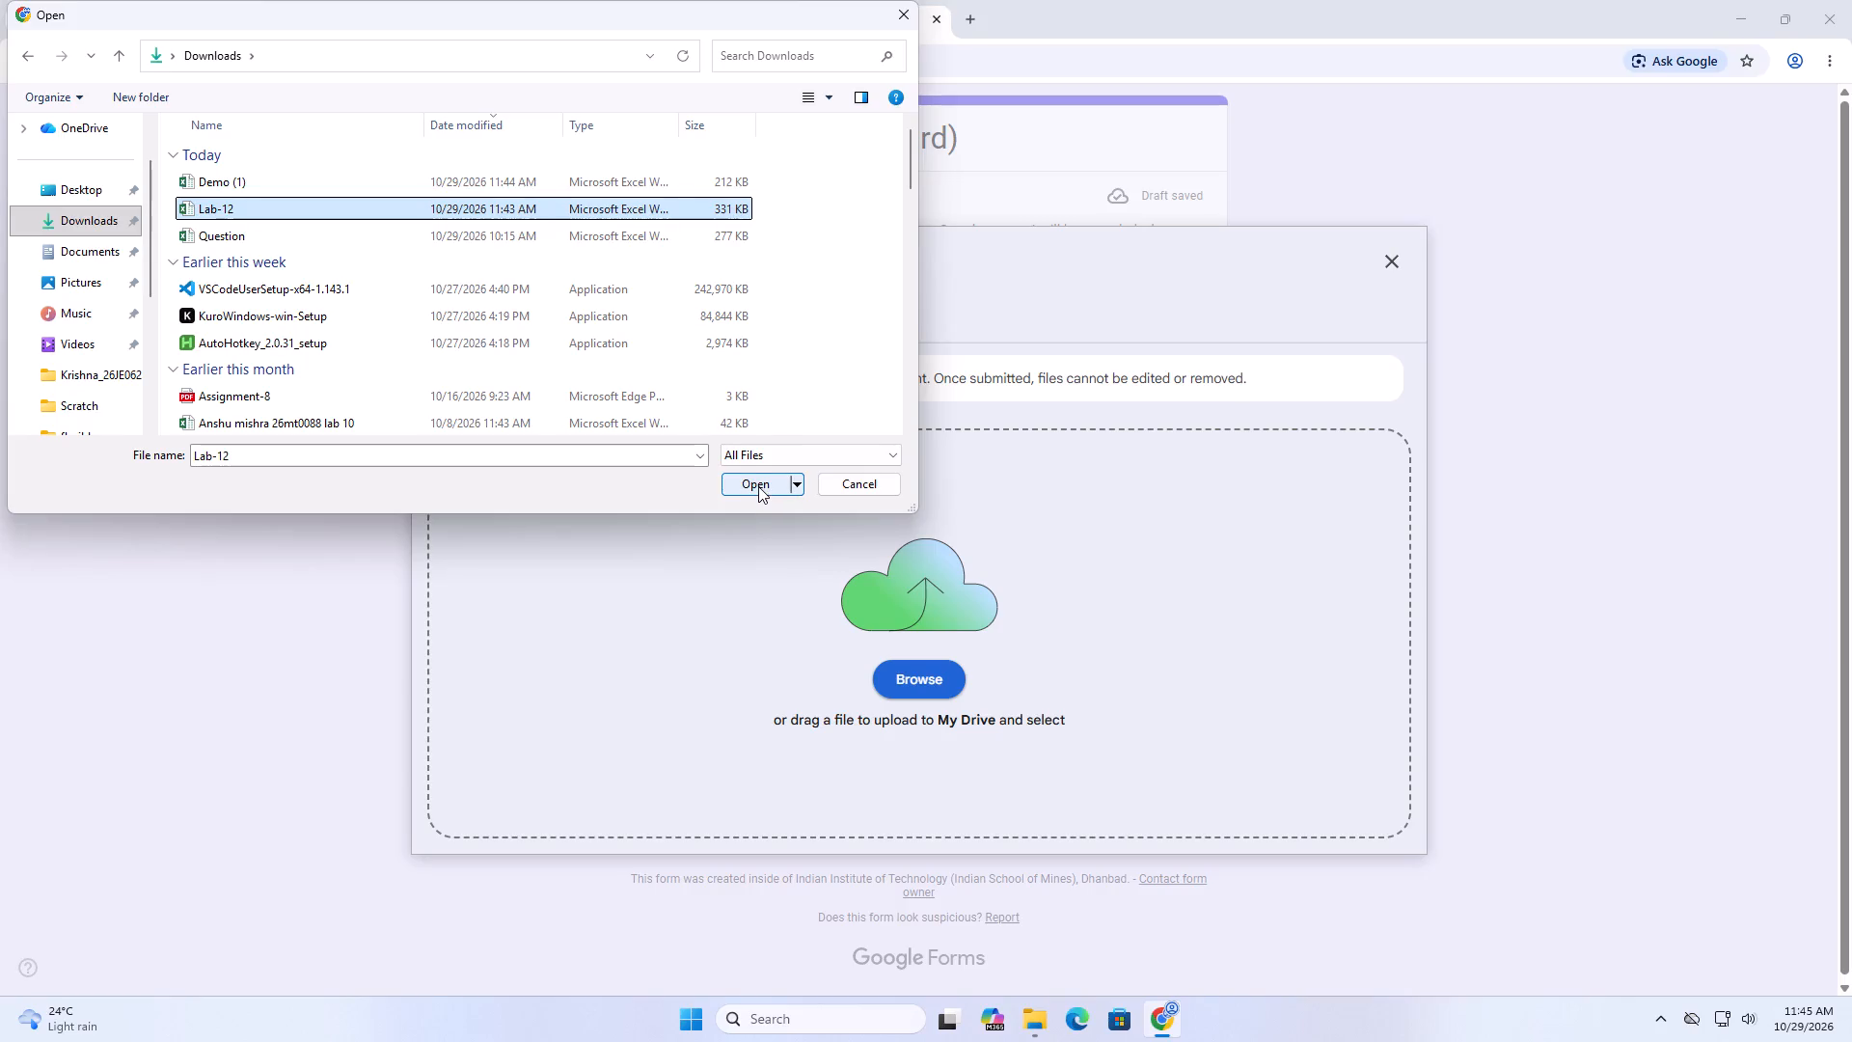
{"action": "left_click", "coordinate": [758, 486]}
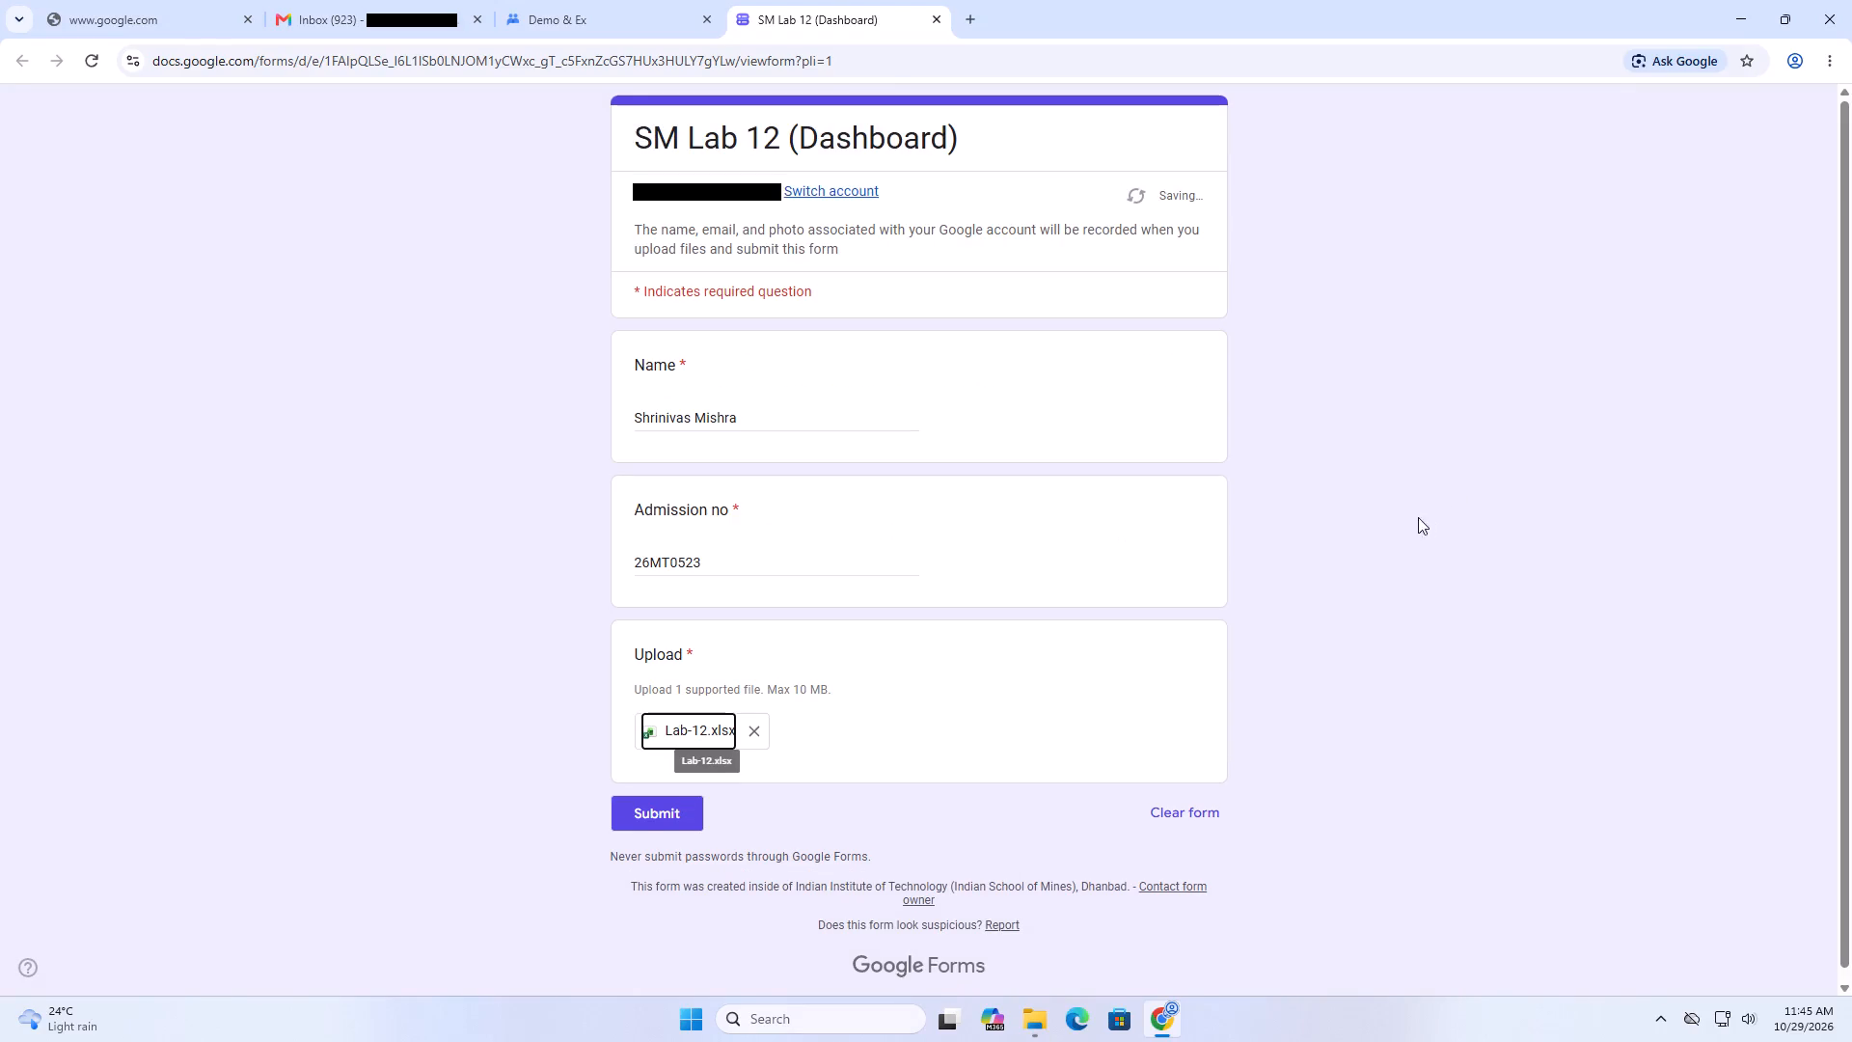
Submit the completed SM Lab 12 (Dashboard) form.
{"action": "left_click", "coordinate": [675, 812]}
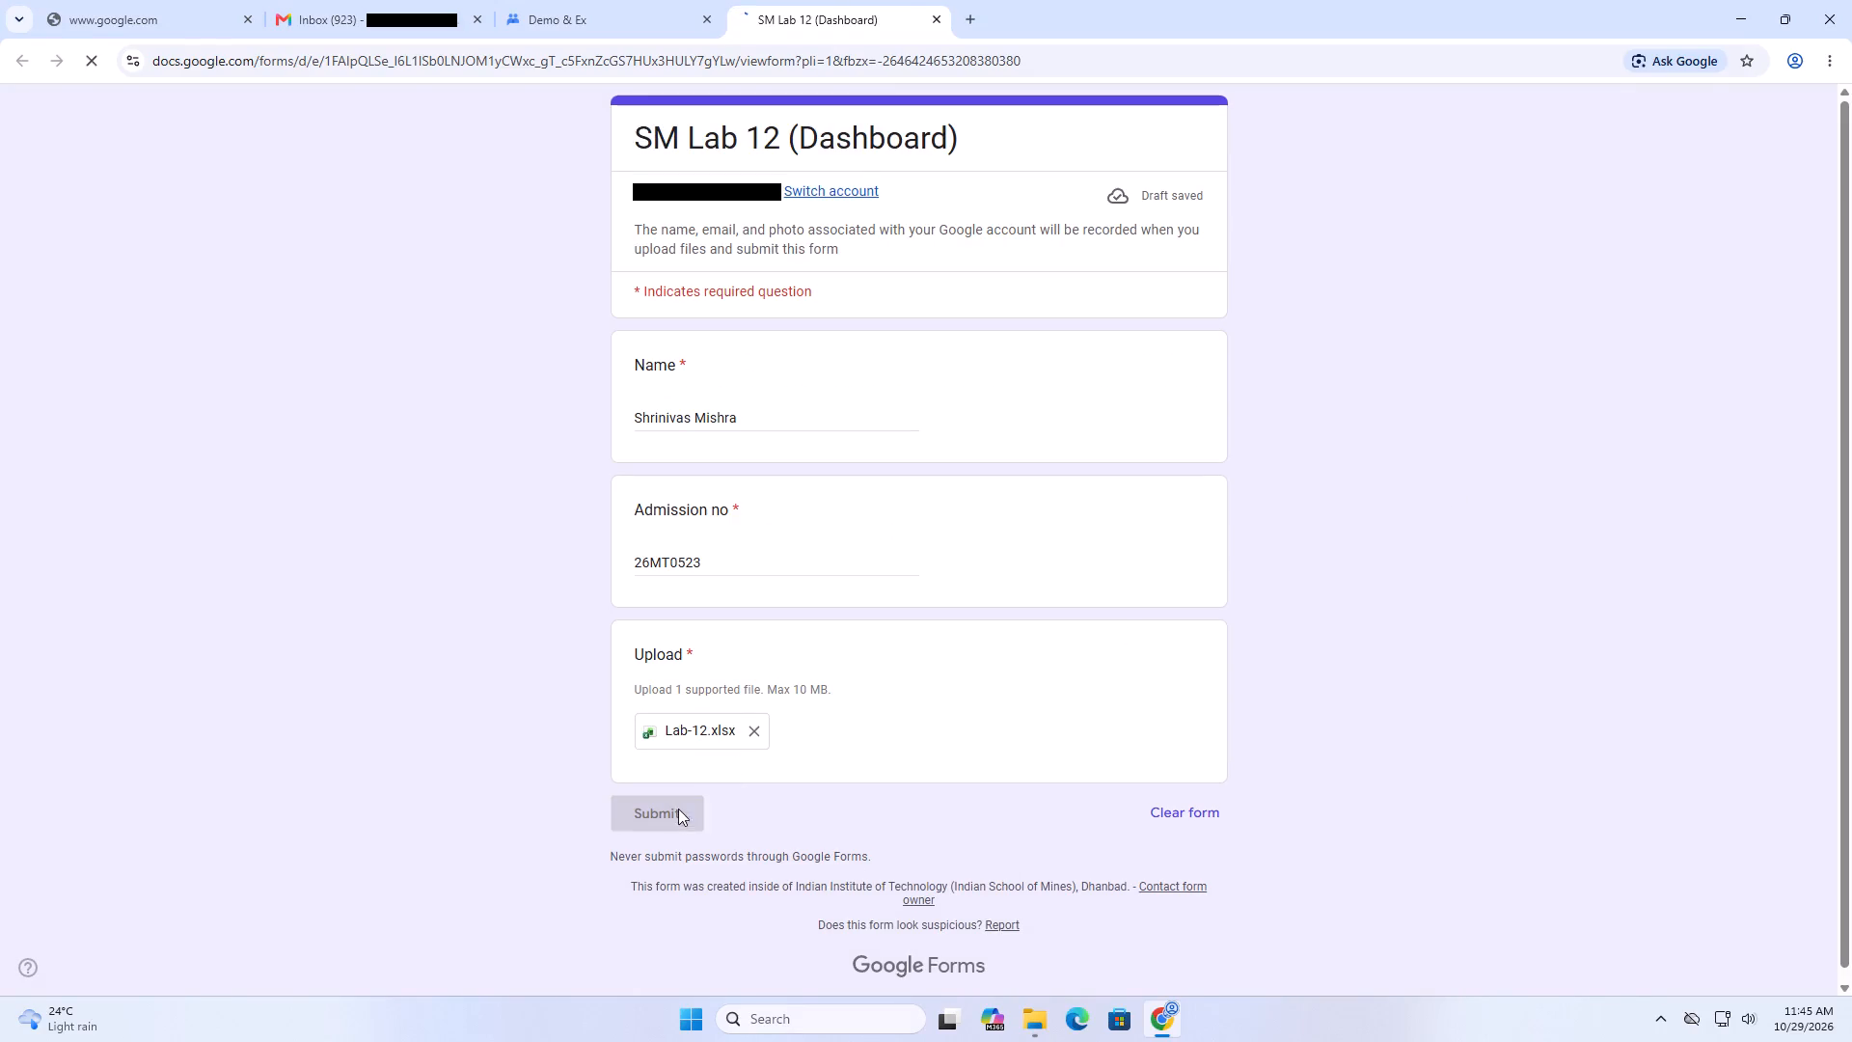
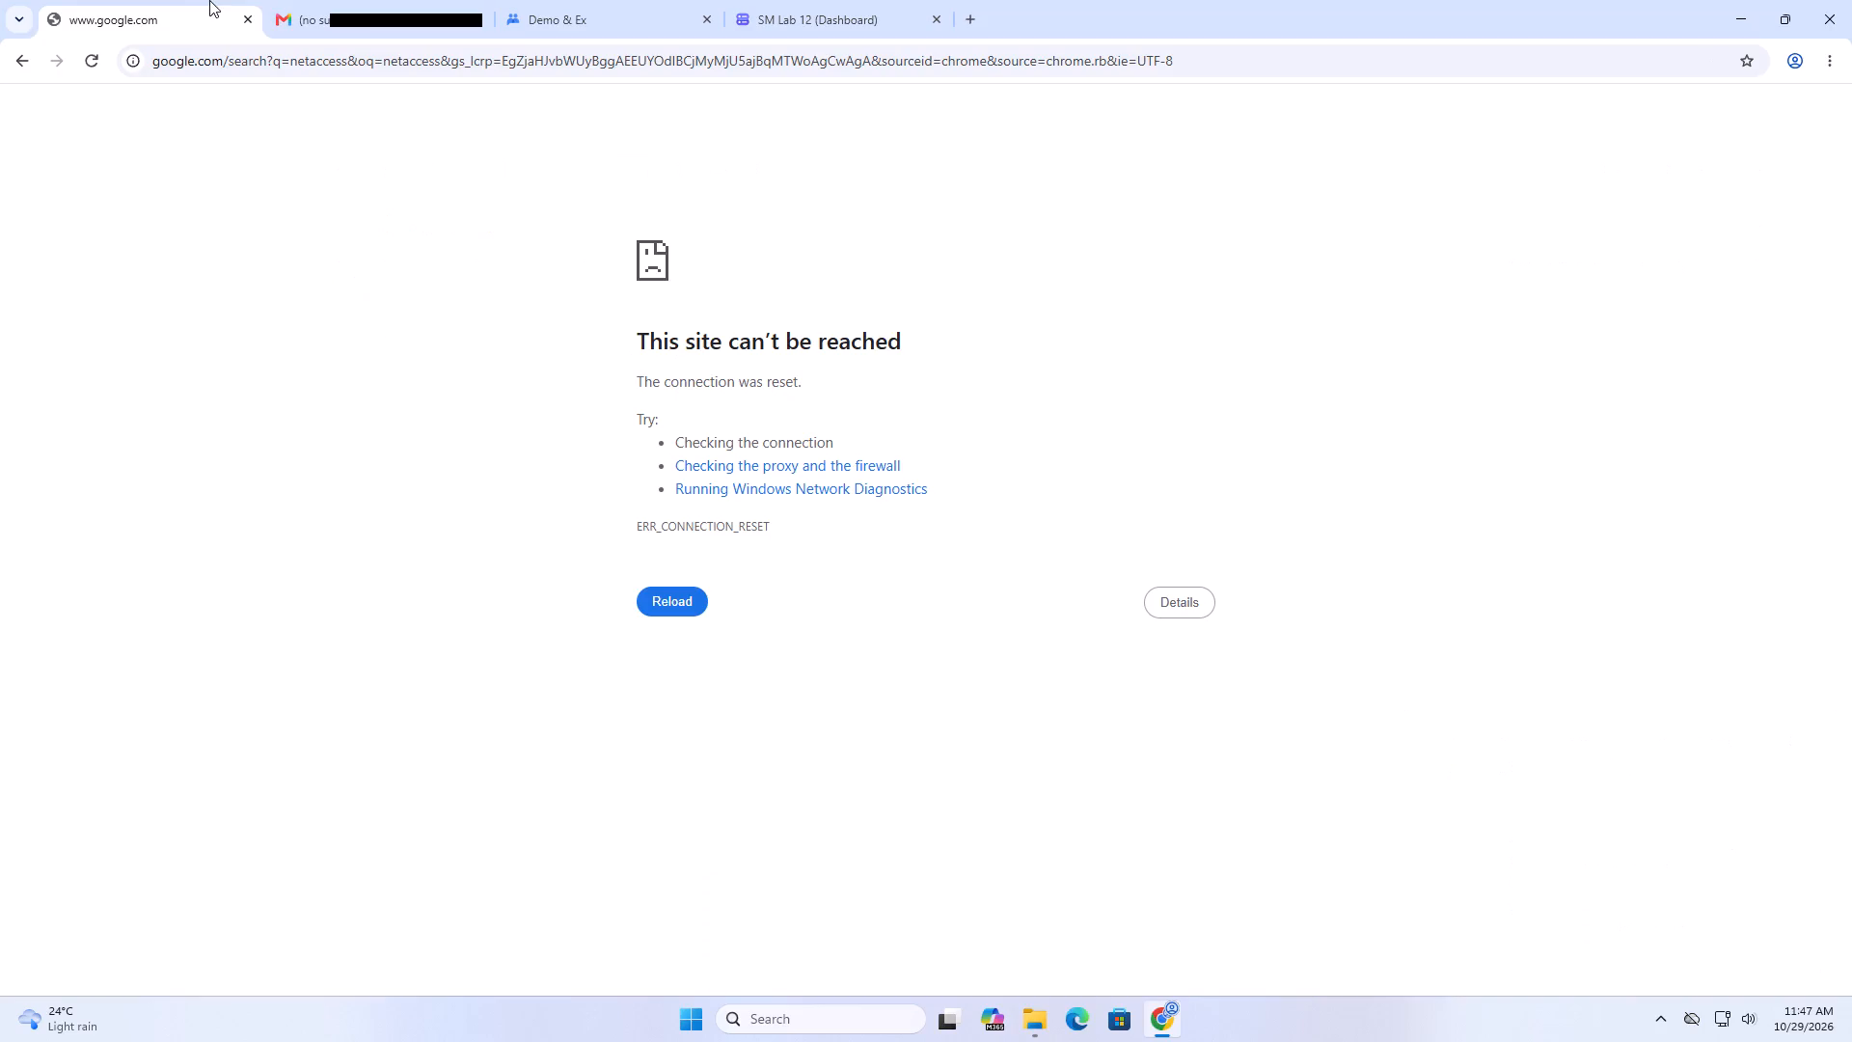
Close the netaccess search tab and check the submission page of the SM Lab 12 (Dashboard) form.
{"action": "left_click", "coordinate": [245, 18]}
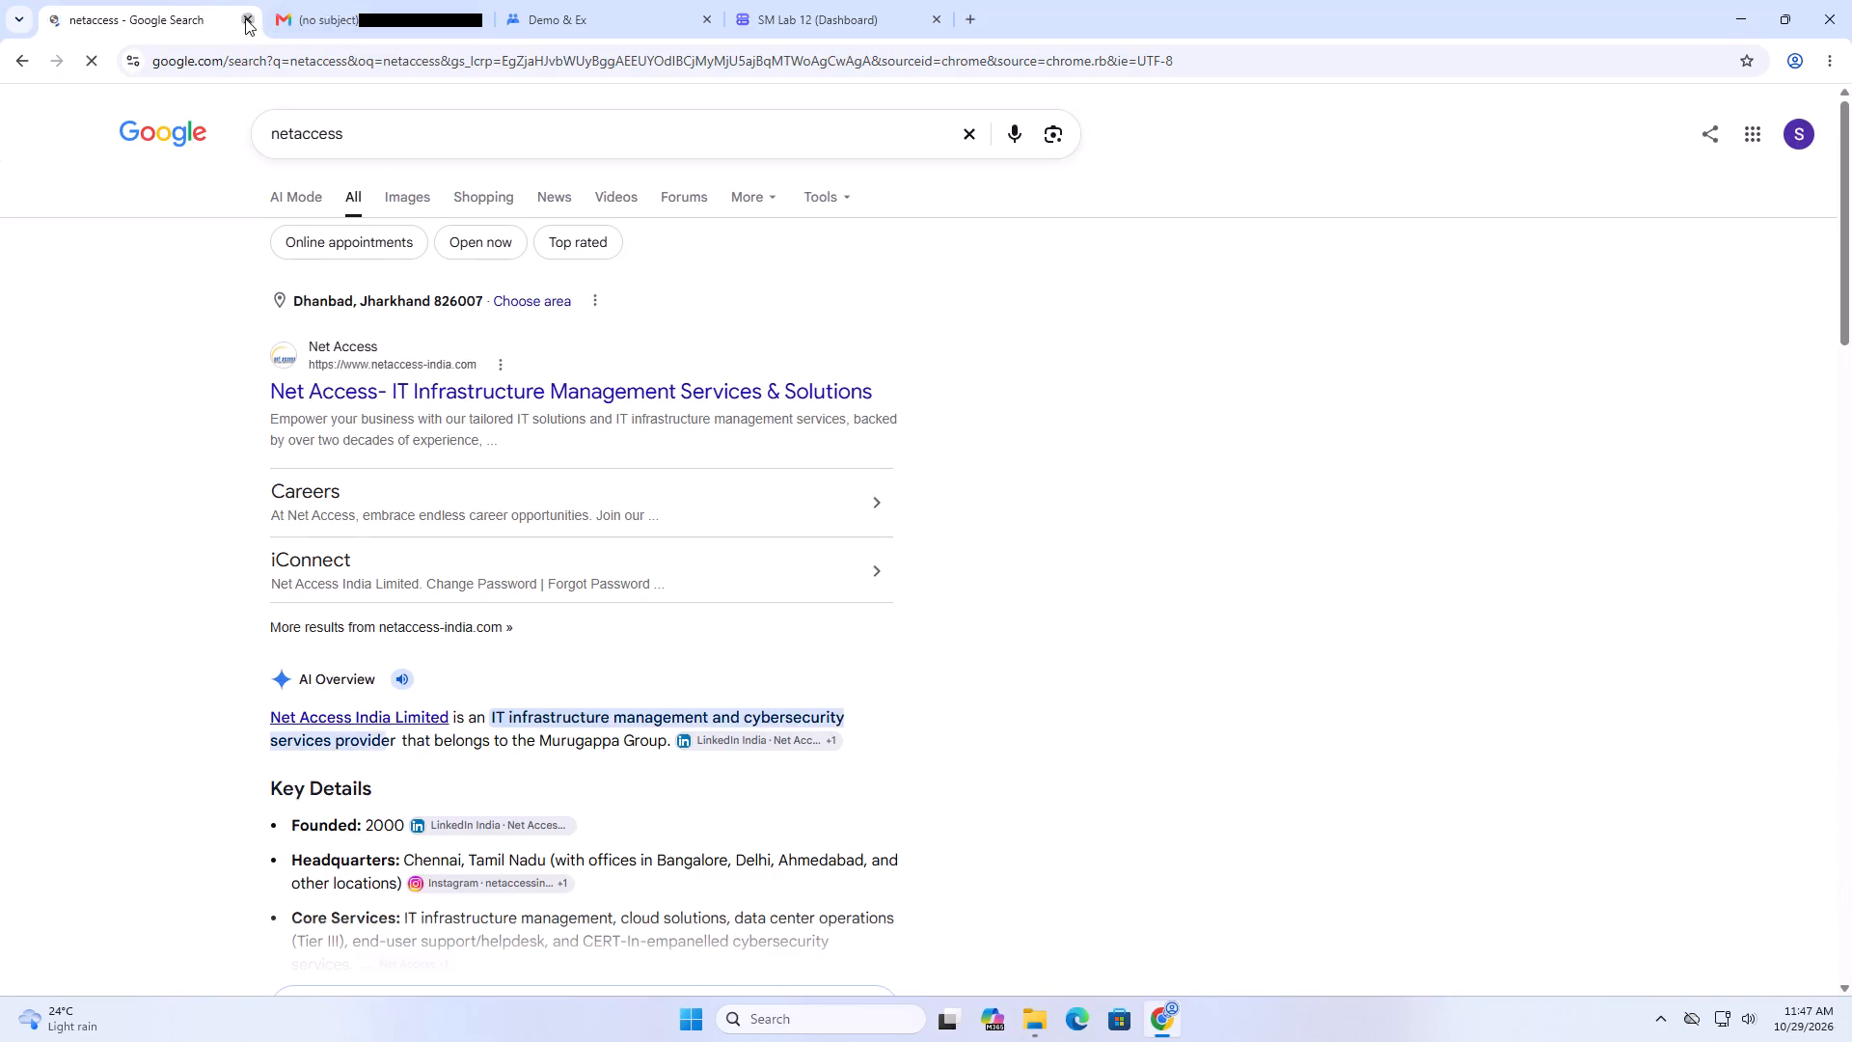
{"action": "left_click", "coordinate": [598, 10]}
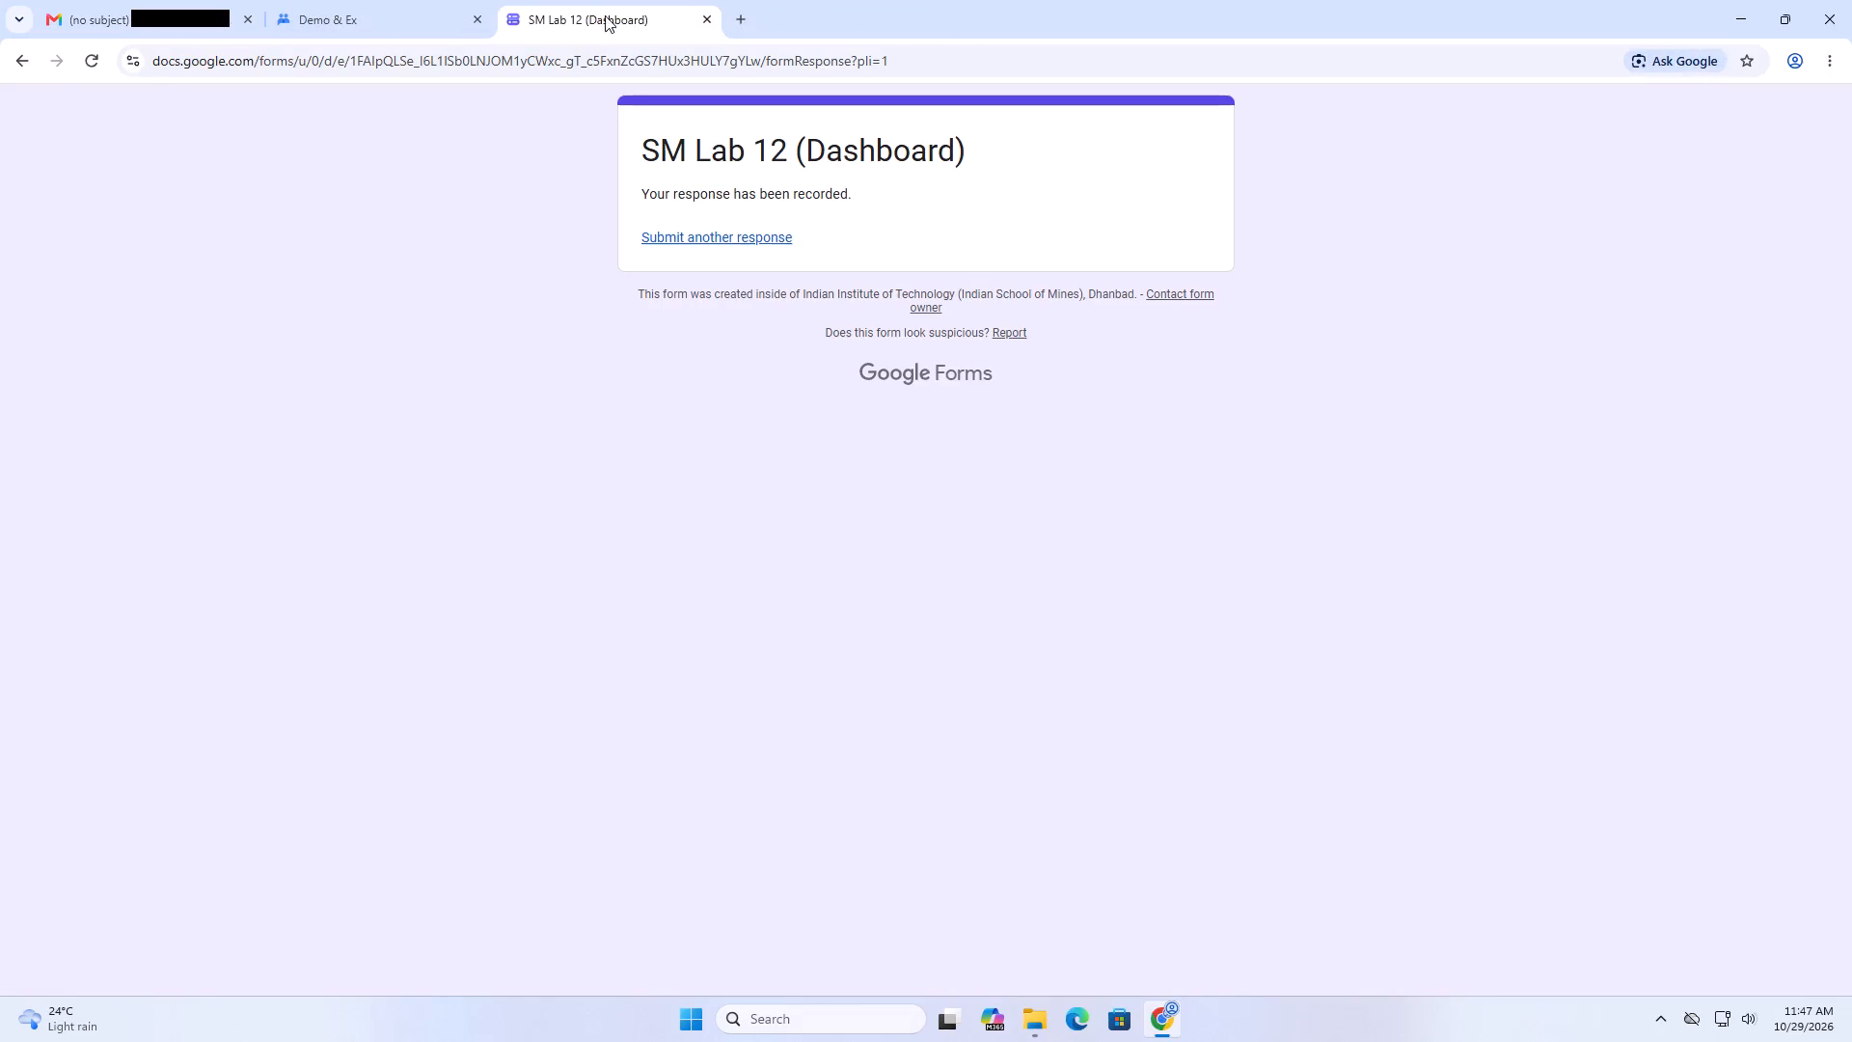
Go to the Demo & Ex group conversation and open the Google account options with the list of accounts.
{"action": "left_click", "coordinate": [409, 22]}
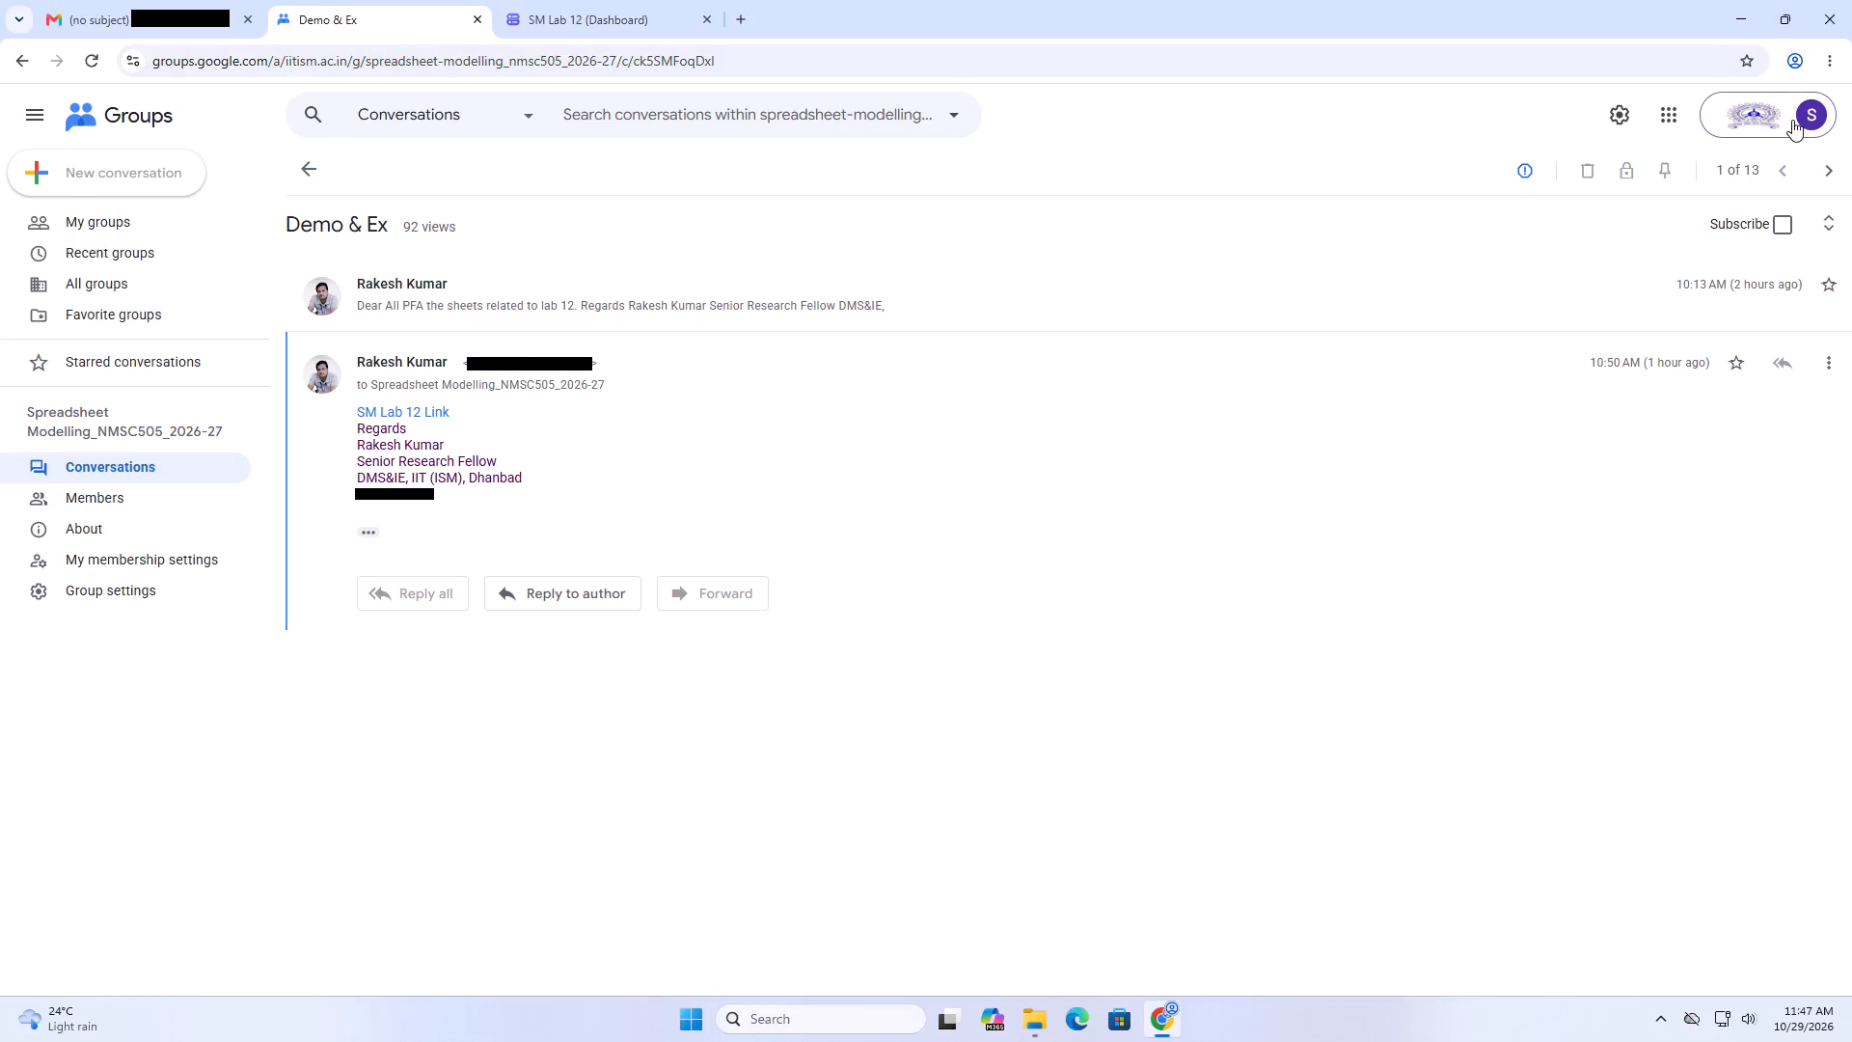
{"action": "left_click", "coordinate": [1792, 120]}
{"action": "left_click", "coordinate": [1794, 243]}
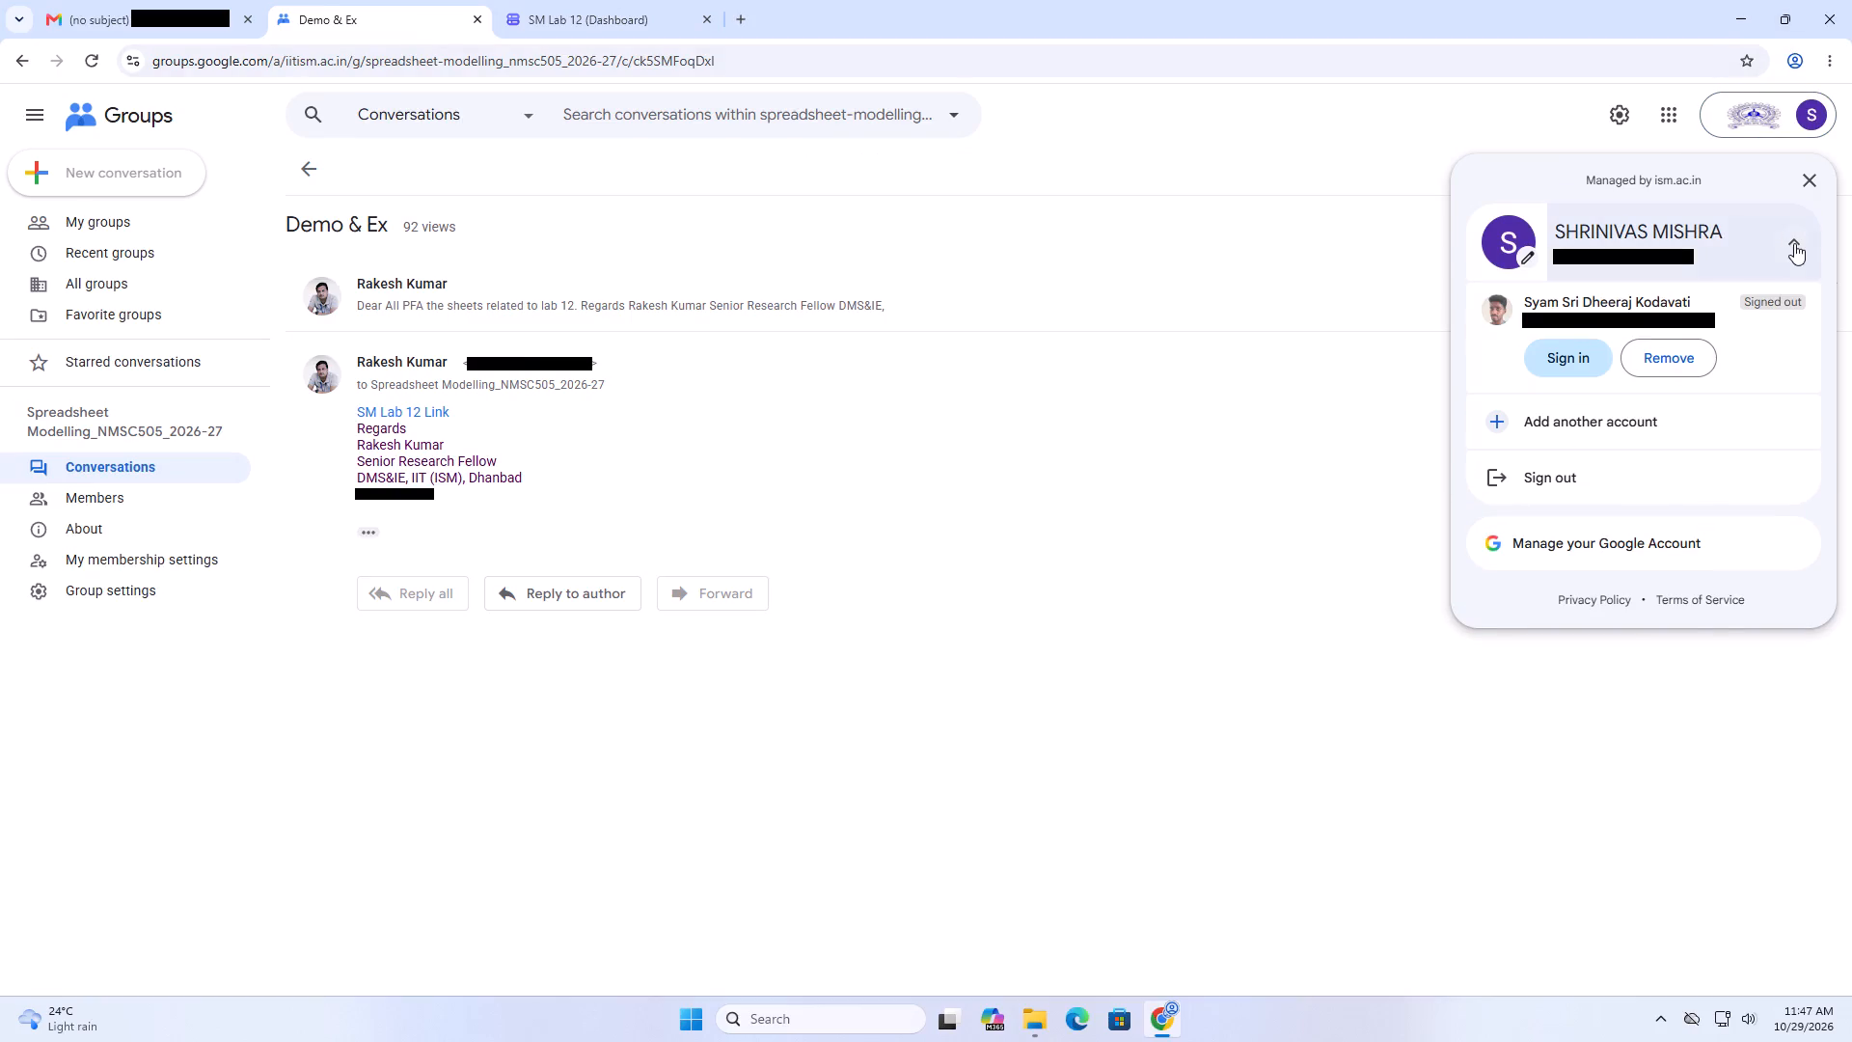
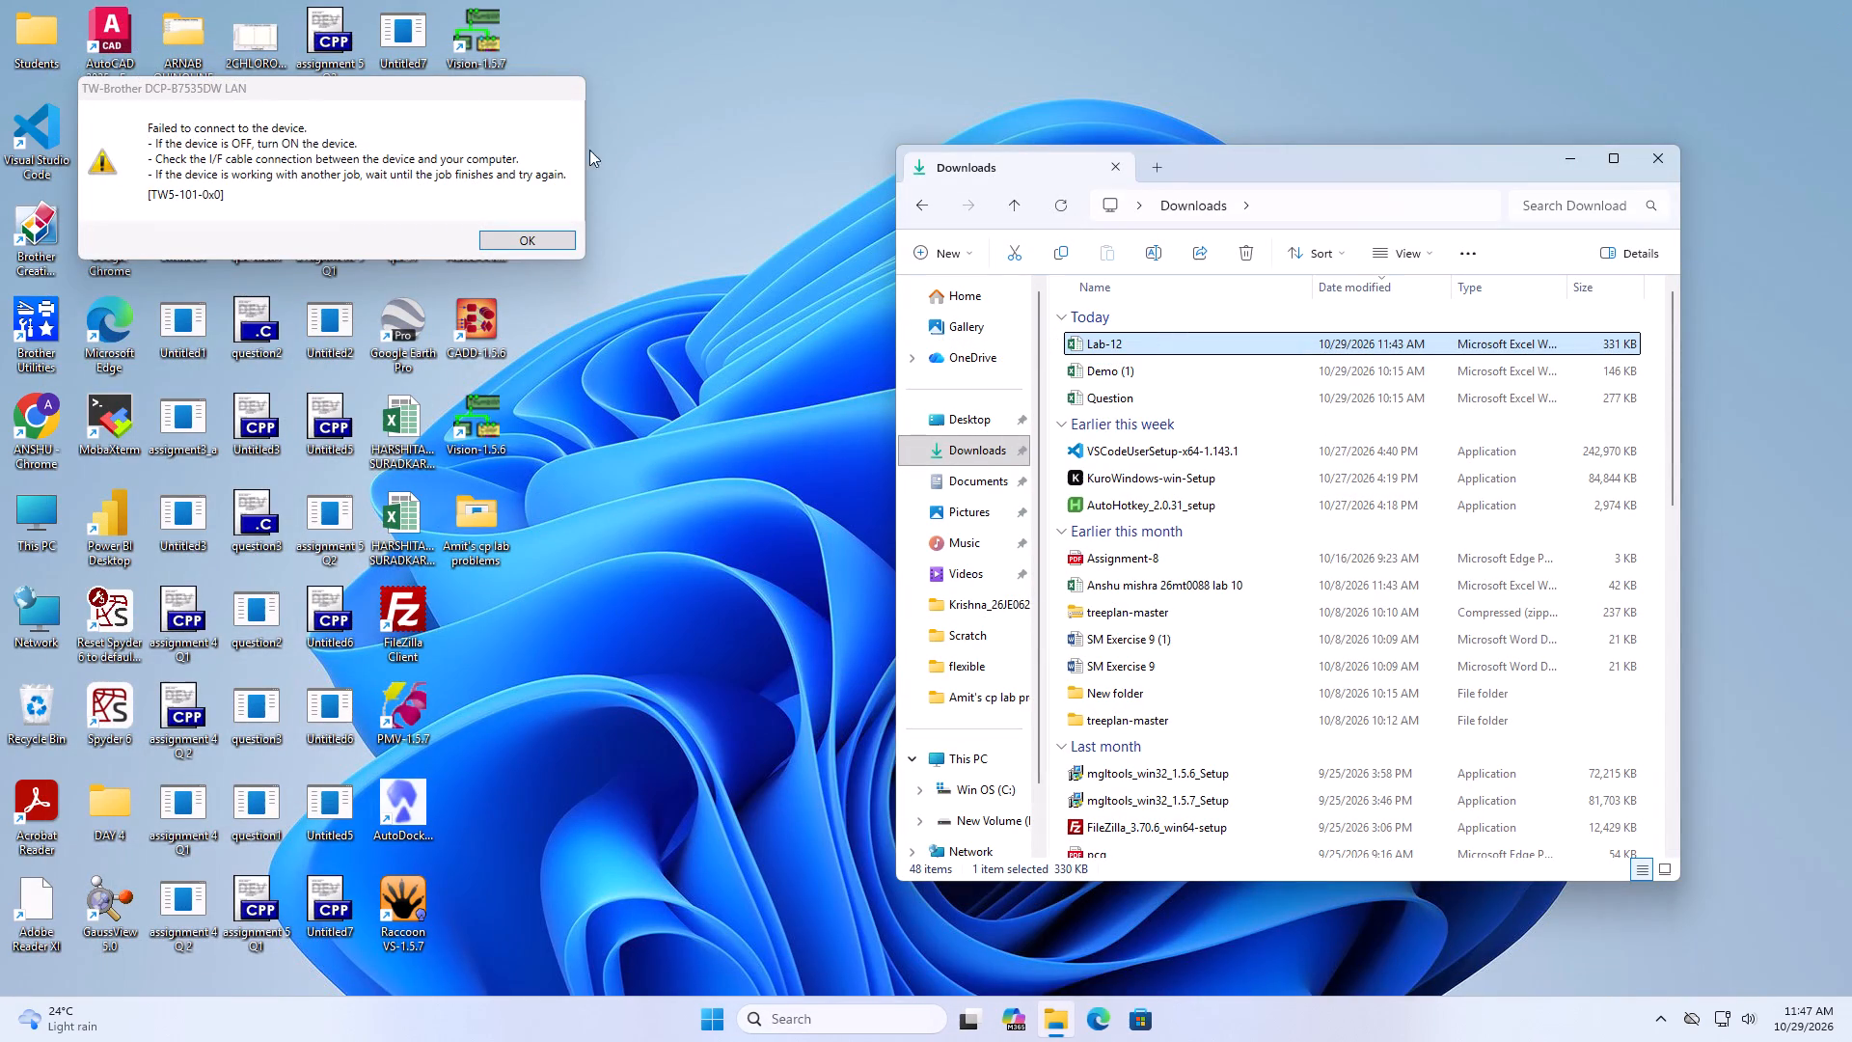
Dismiss the Brother printer connection error messages and close the Downloads window to clear the desktop.
{"action": "left_click", "coordinate": [549, 235]}
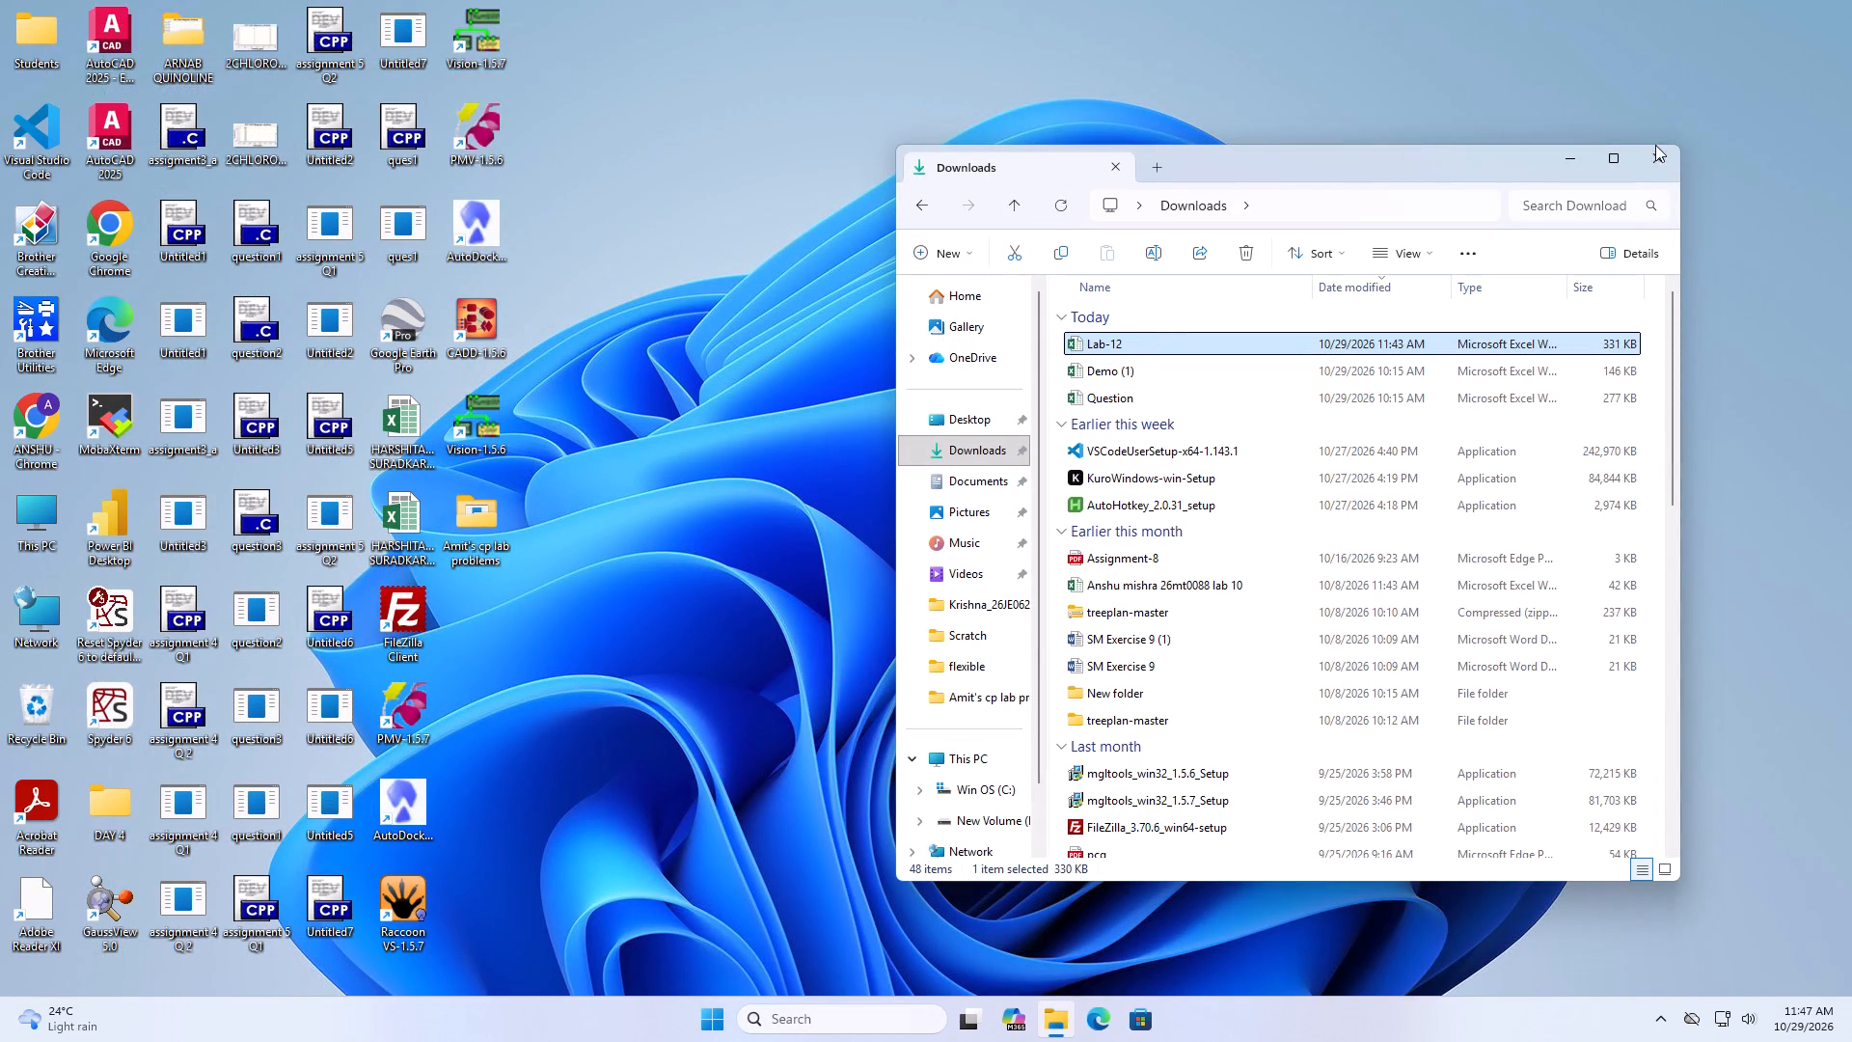
{"action": "left_click", "coordinate": [1655, 157]}
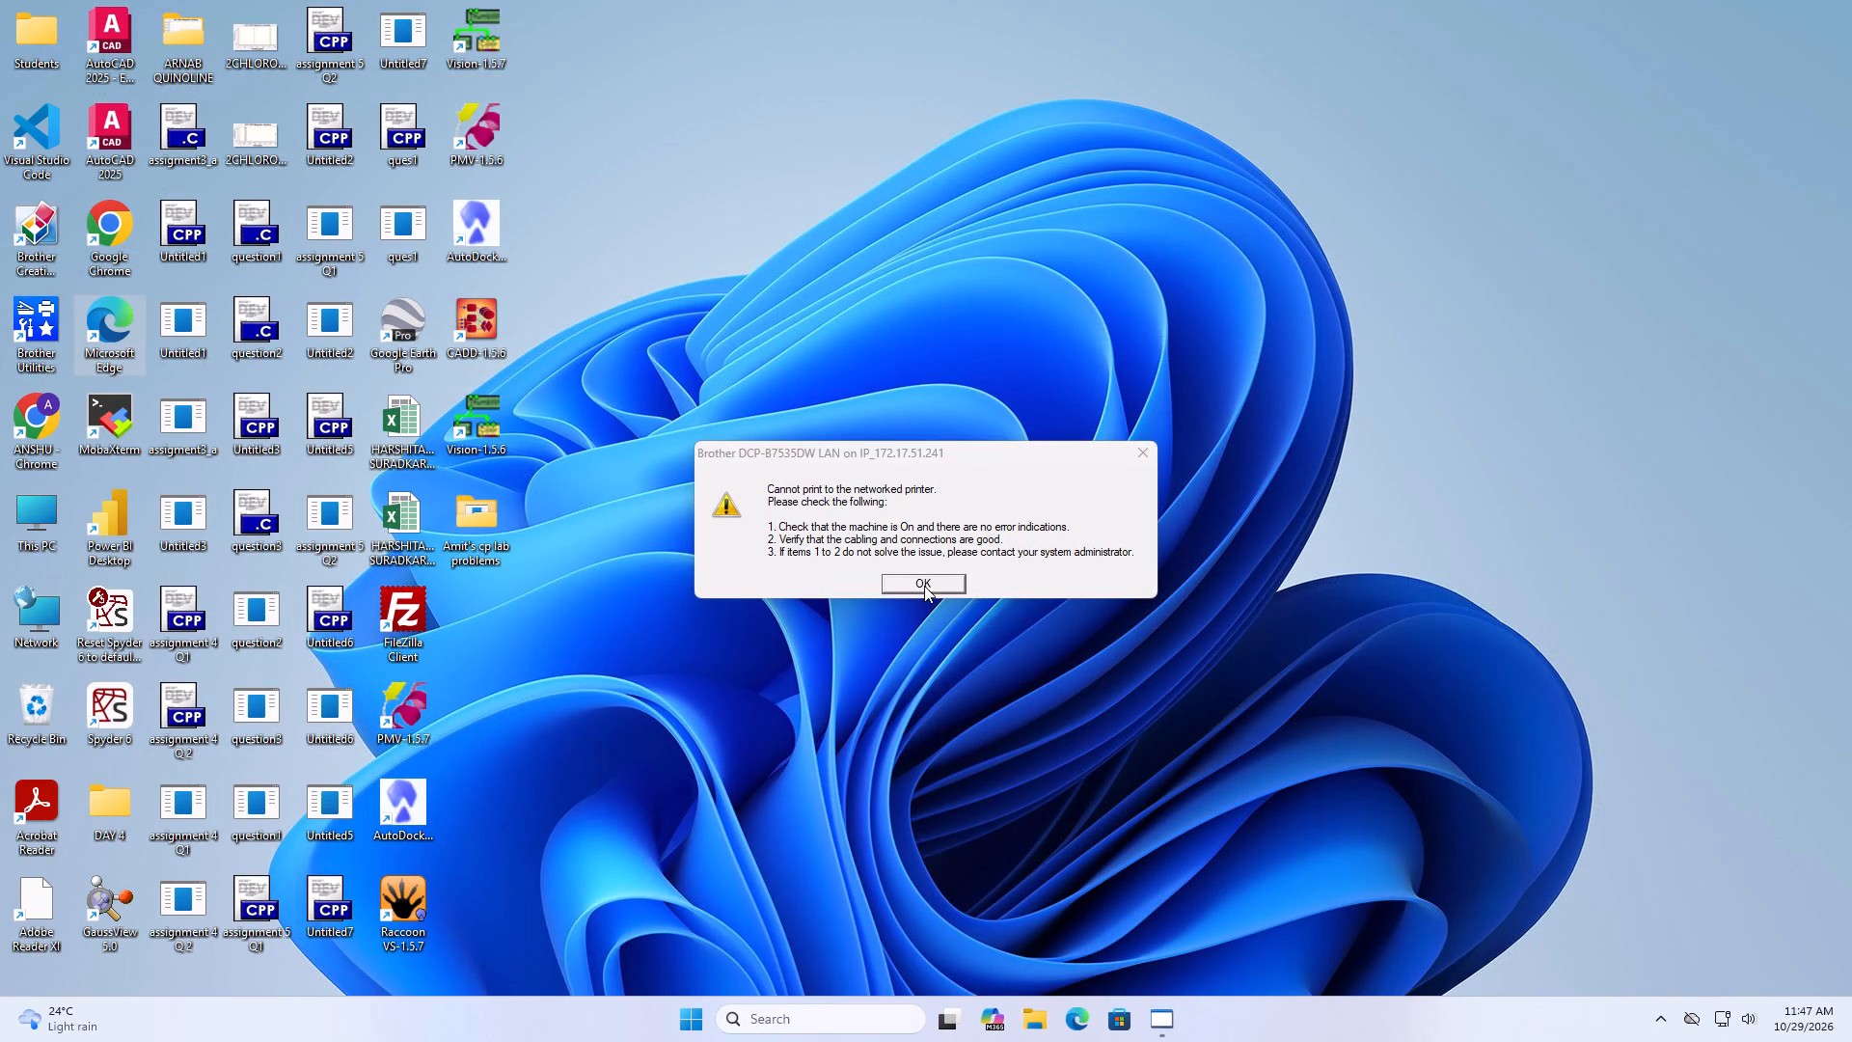
{"action": "left_click", "coordinate": [924, 586]}
Open the computer's power options in order to shut down the PC.
{"action": "left_click", "coordinate": [721, 1013]}
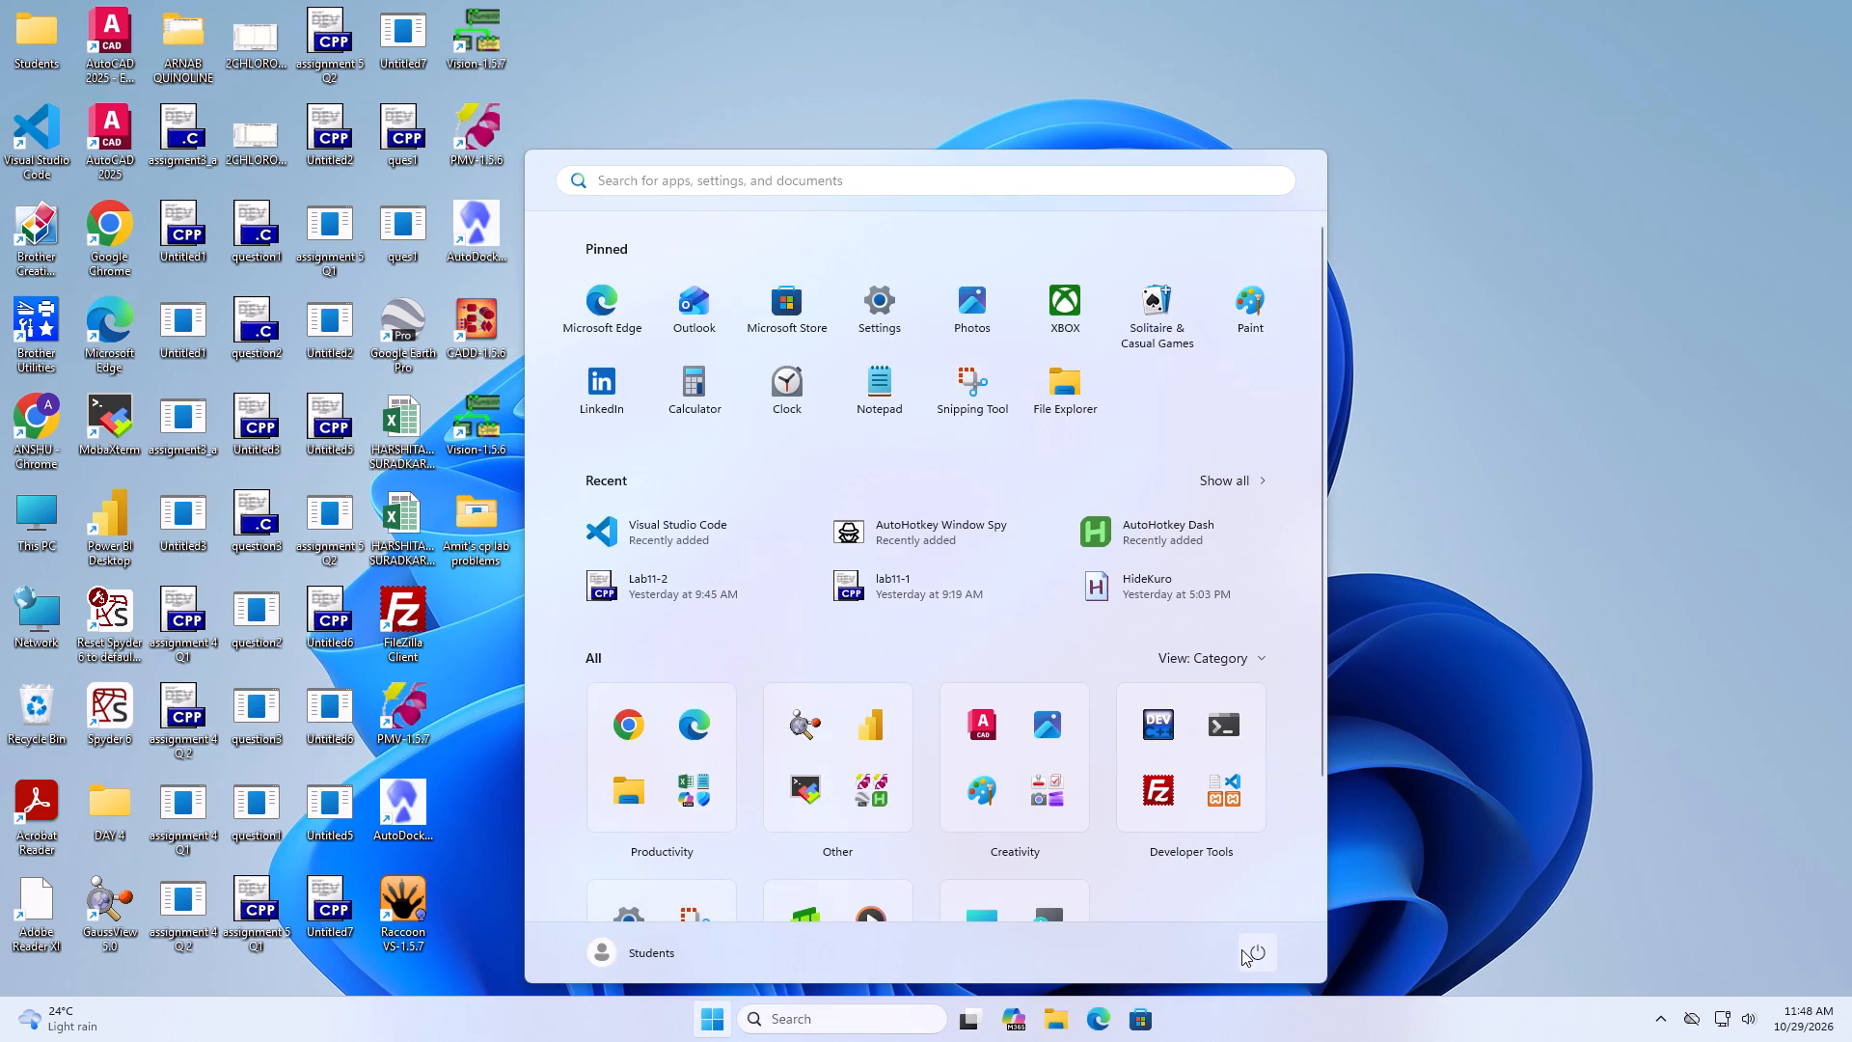
{"action": "left_click", "coordinate": [1241, 949]}
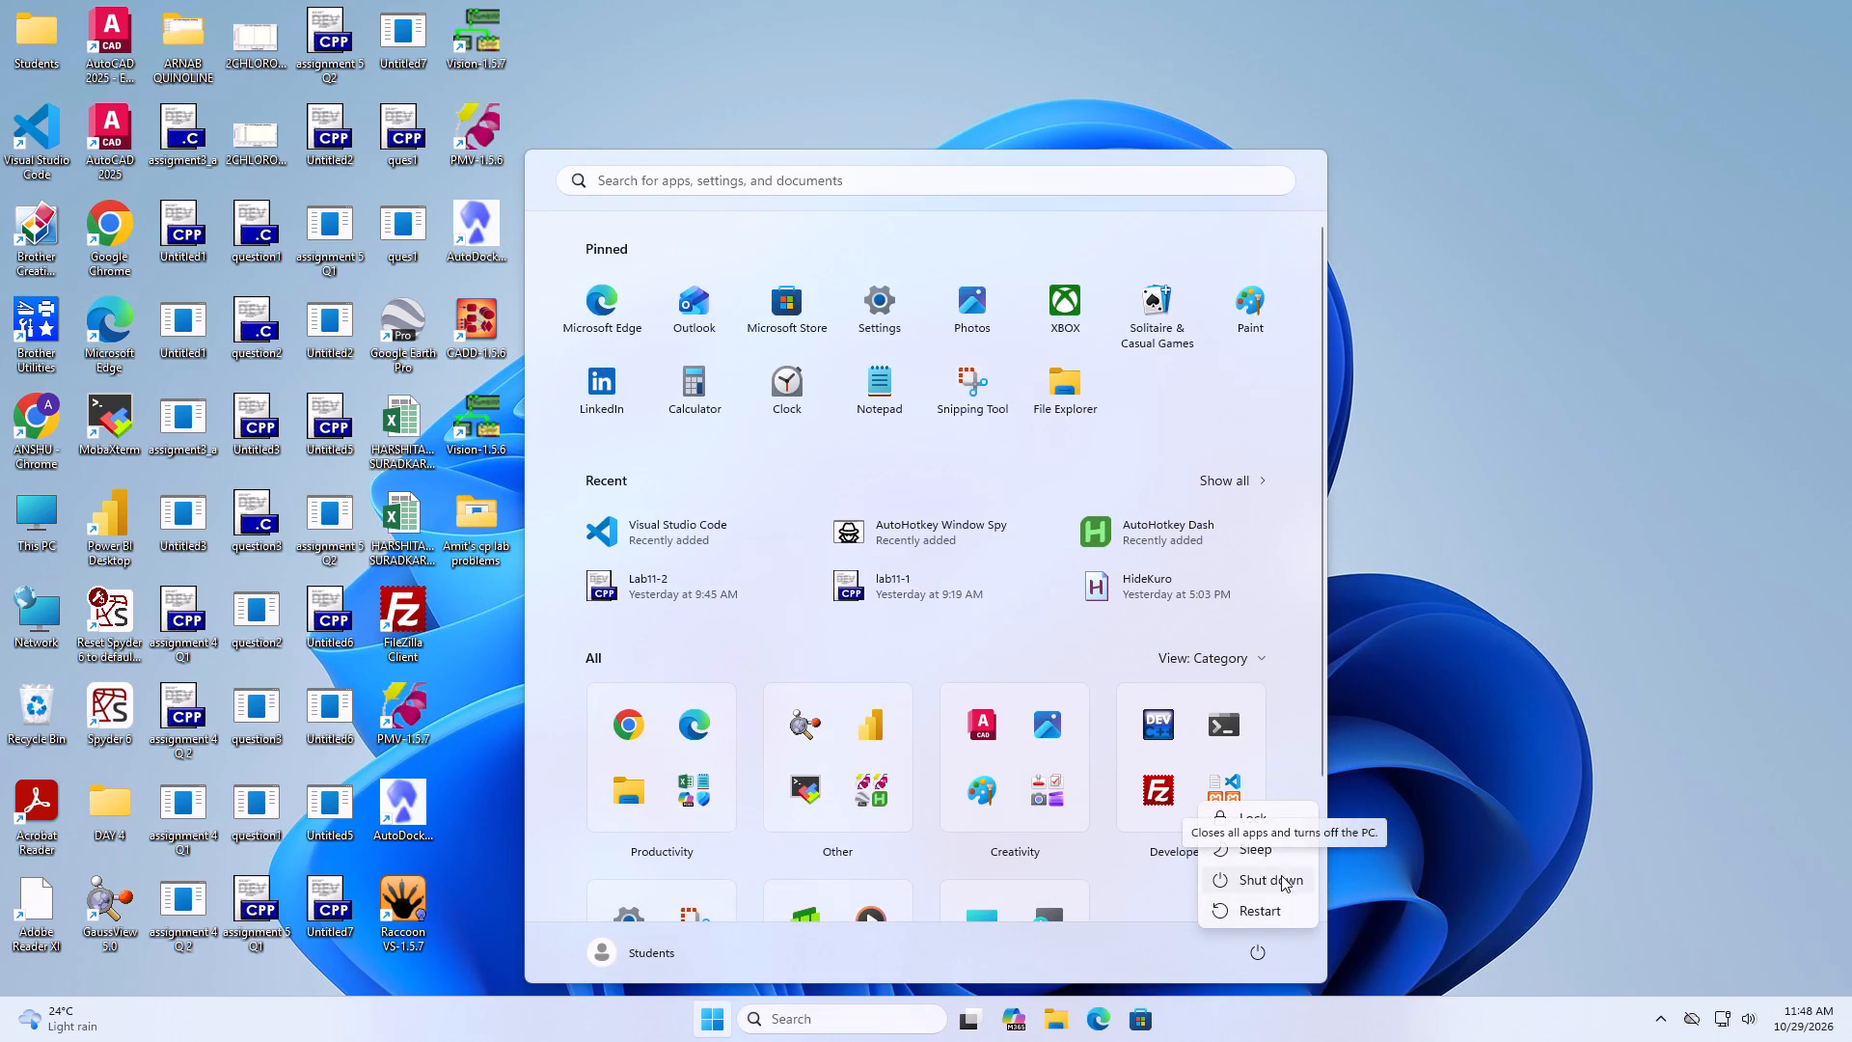